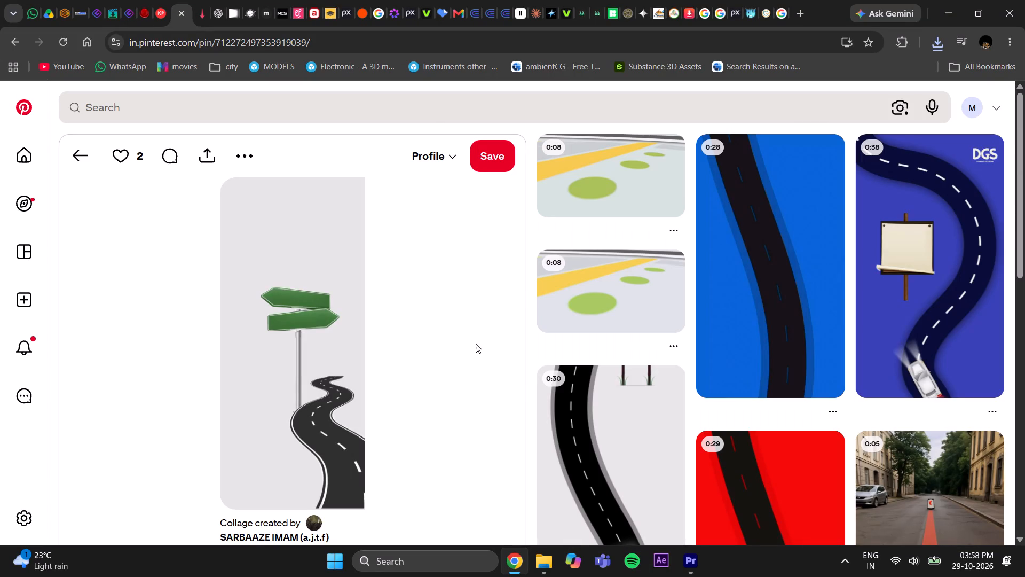
# Download the image of the green signpost beside the winding road.
pyautogui.click(230, 160)
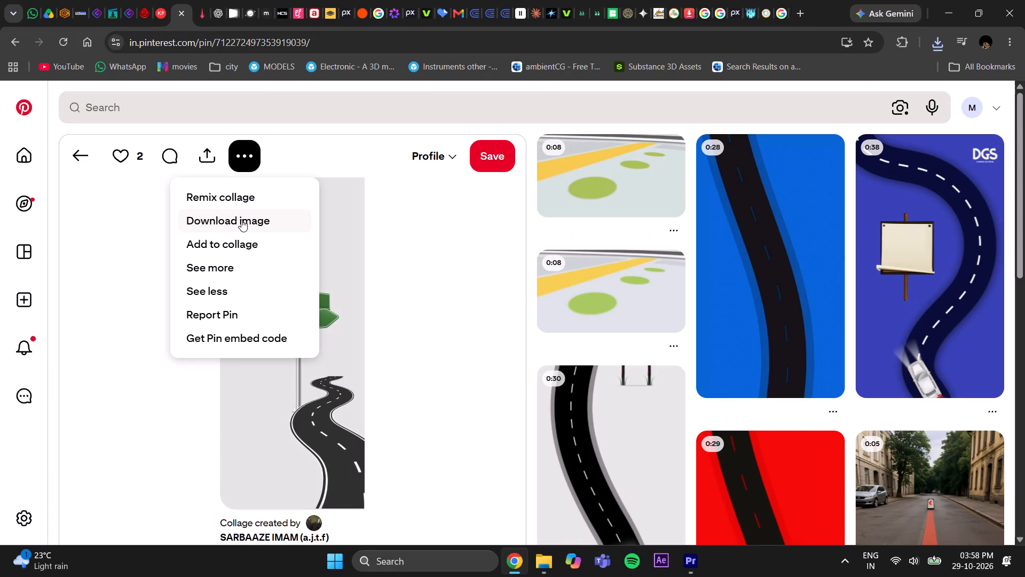
pyautogui.click(241, 220)
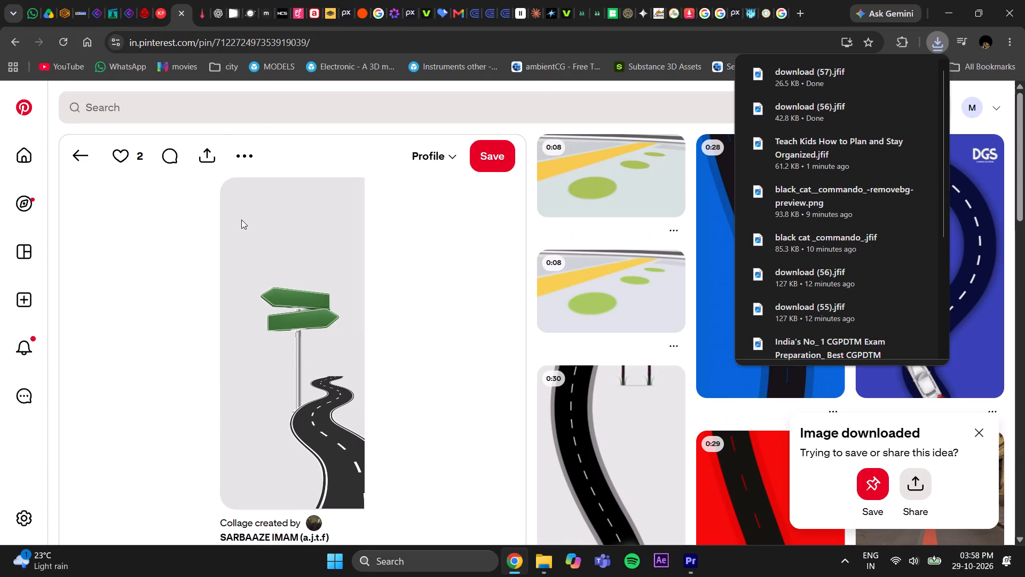
# Return to the DIRECTION results and search Pinterest for "TIME" instead.
pyautogui.click(18, 43)
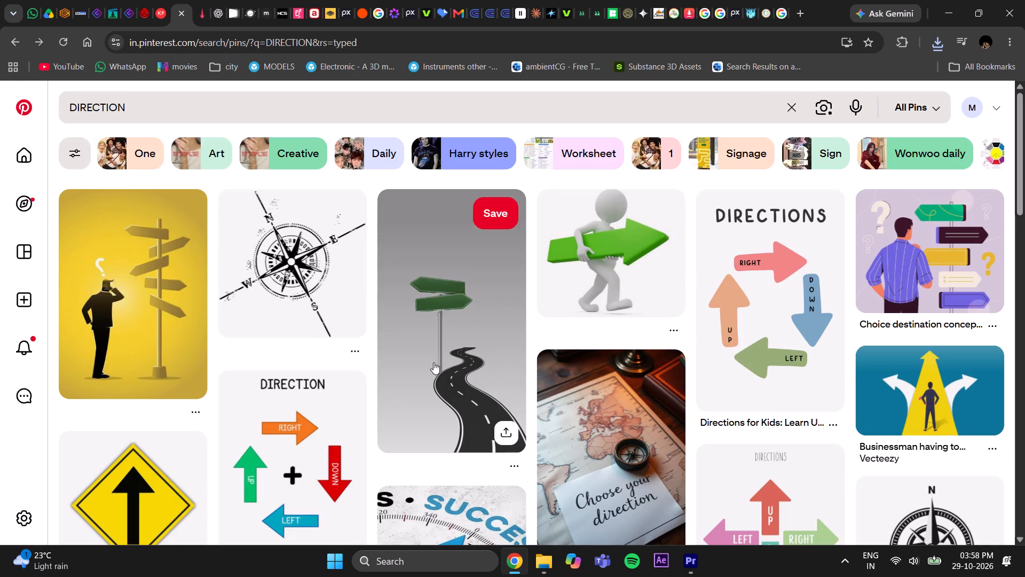
pyautogui.scroll(-4, 492, 380)
pyautogui.scroll(10, 492, 380)
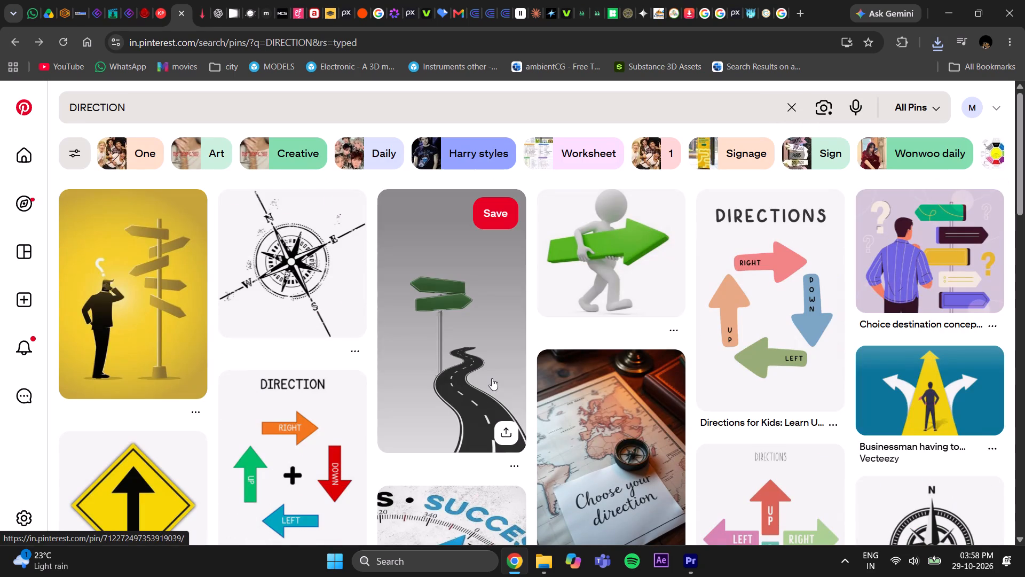
pyautogui.click(217, 115)
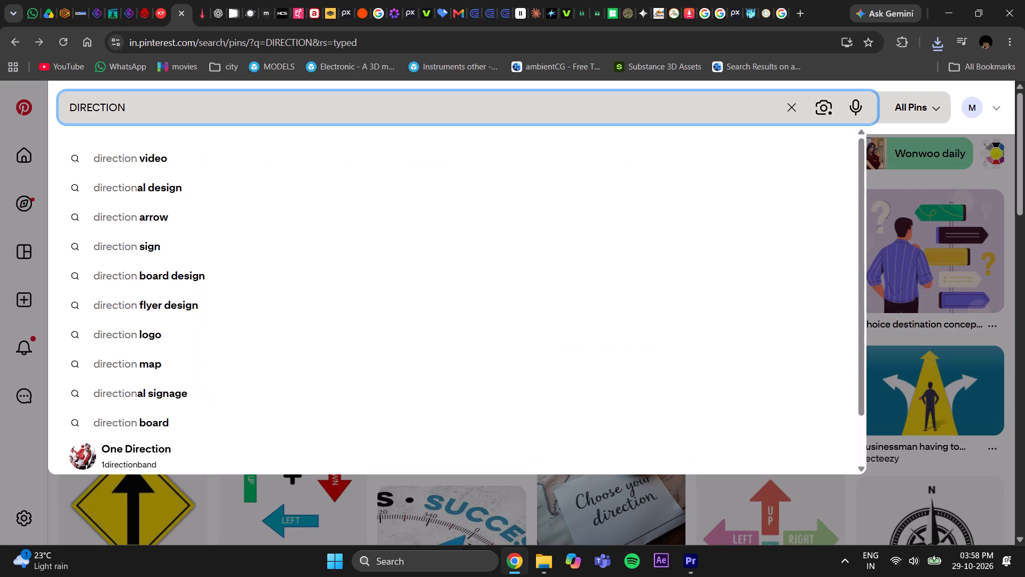
pyautogui.press('BackSpace')
pyautogui.press('BackSpace')
pyautogui.press('BackSpace')
pyautogui.press('BackSpace')
pyautogui.press('BackSpace')
pyautogui.press('BackSpace')
pyautogui.press('BackSpace')
pyautogui.press('BackSpace')
pyautogui.press('BackSpace')
pyautogui.press('BackSpace')
pyautogui.press('BackSpace')
pyautogui.press('BackSpace')
pyautogui.press('BackSpace')
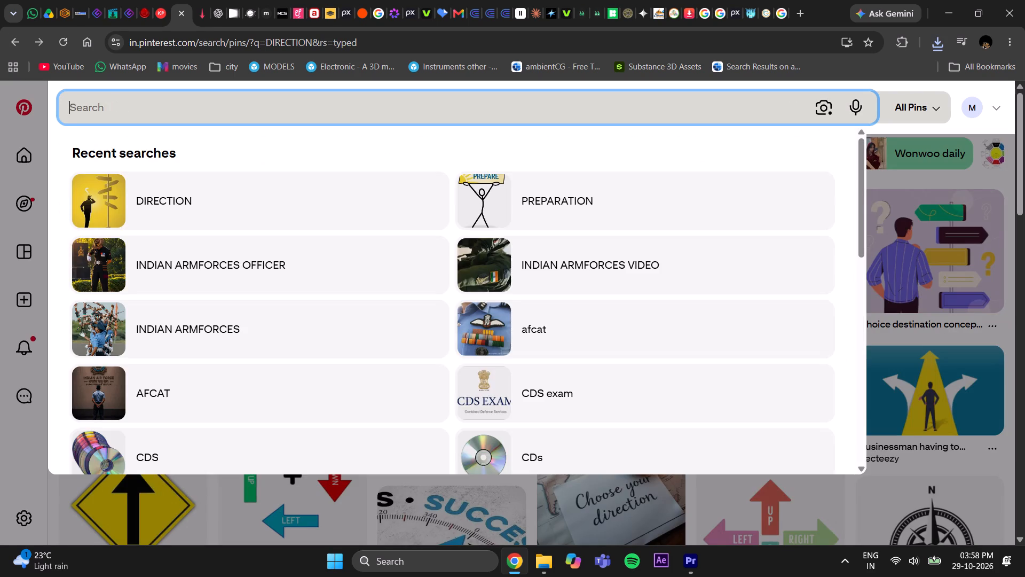
pyautogui.write('TIME')
pyautogui.press('Return')
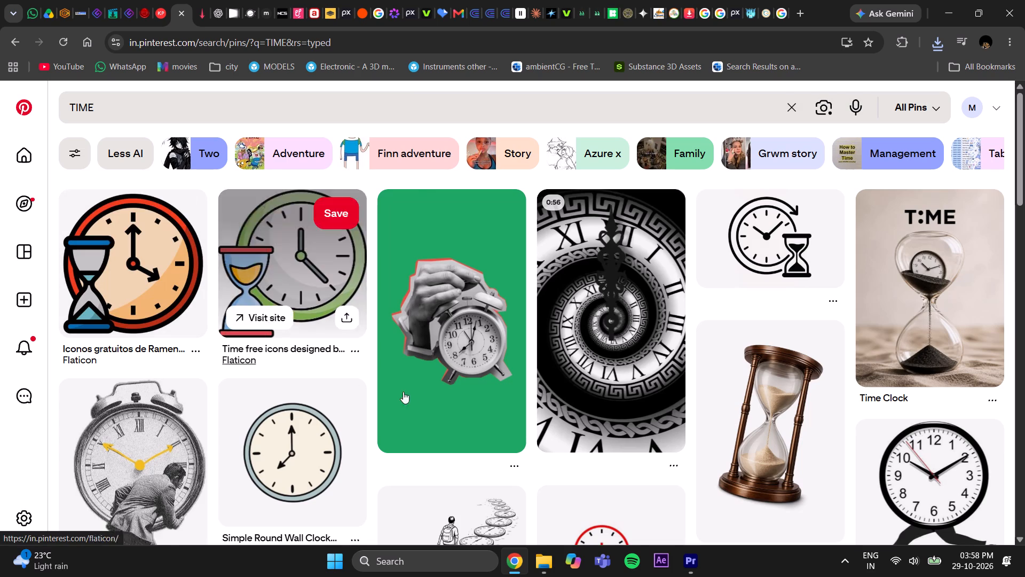
# Open the pin of a hand holding an alarm clock on a green background and download its image.
pyautogui.click(496, 341)
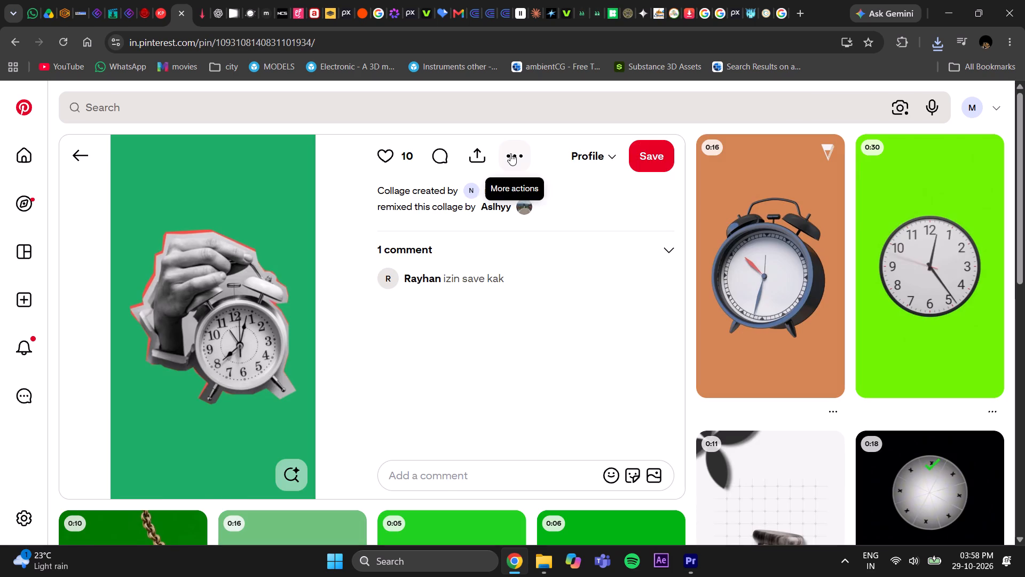
pyautogui.click(510, 153)
pyautogui.click(500, 197)
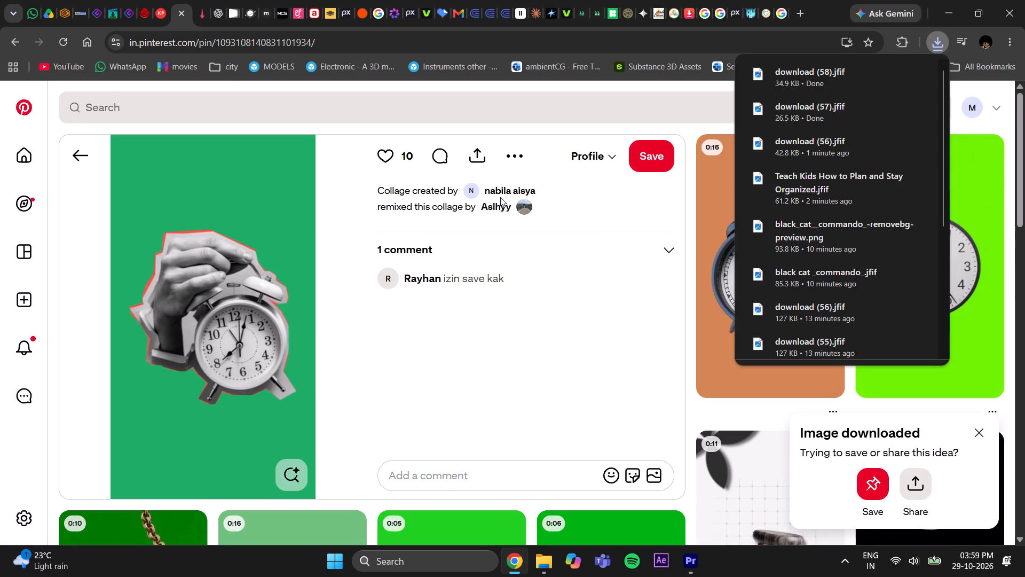
pyautogui.click(525, 396)
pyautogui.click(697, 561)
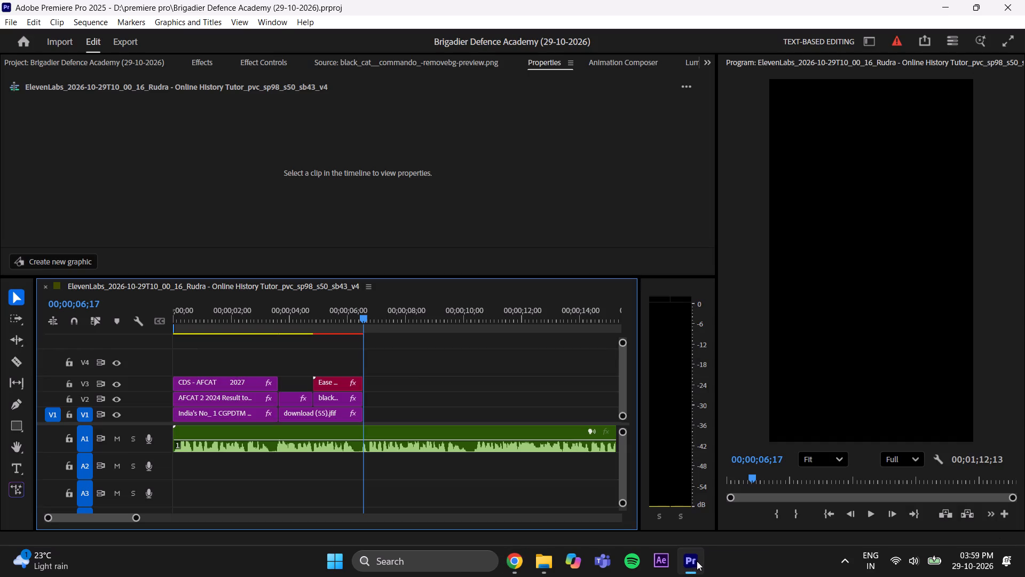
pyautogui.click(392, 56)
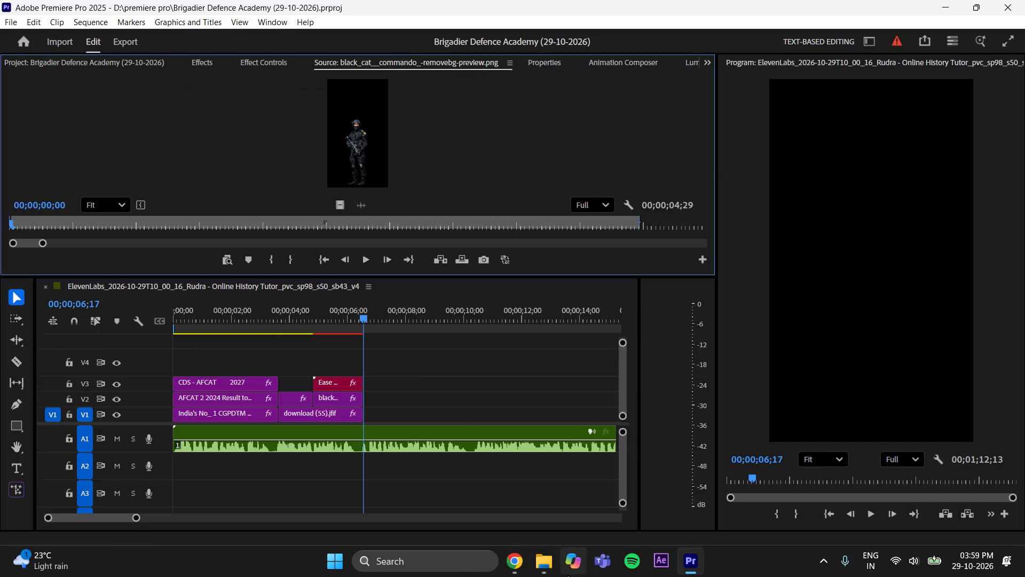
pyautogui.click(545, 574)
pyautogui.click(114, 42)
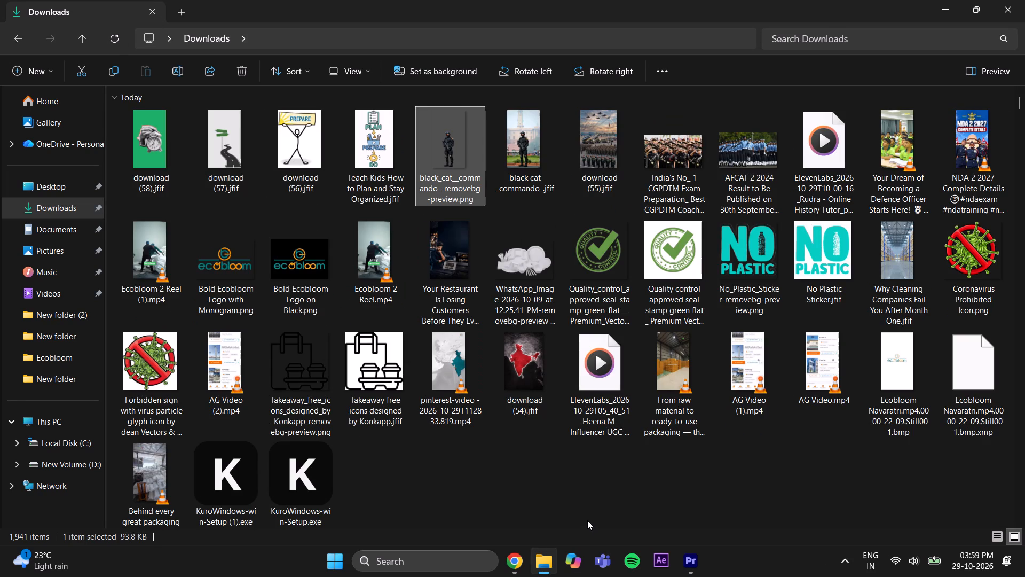
# In Chrome, replace the commando image on remove.bg with download (56).jfif and download the preview version of the cutout.
pyautogui.click(518, 567)
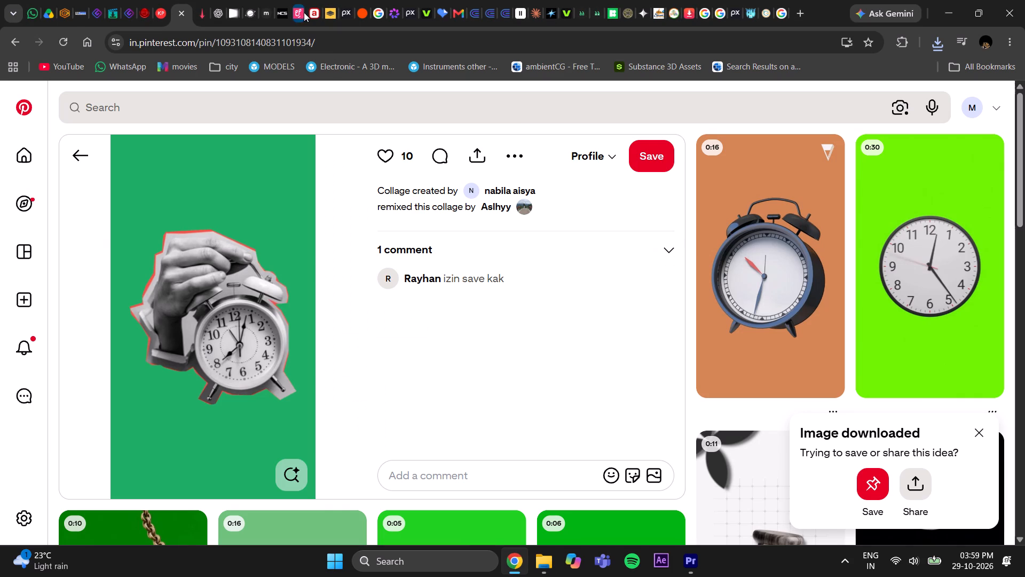
pyautogui.click(329, 9)
pyautogui.click(545, 506)
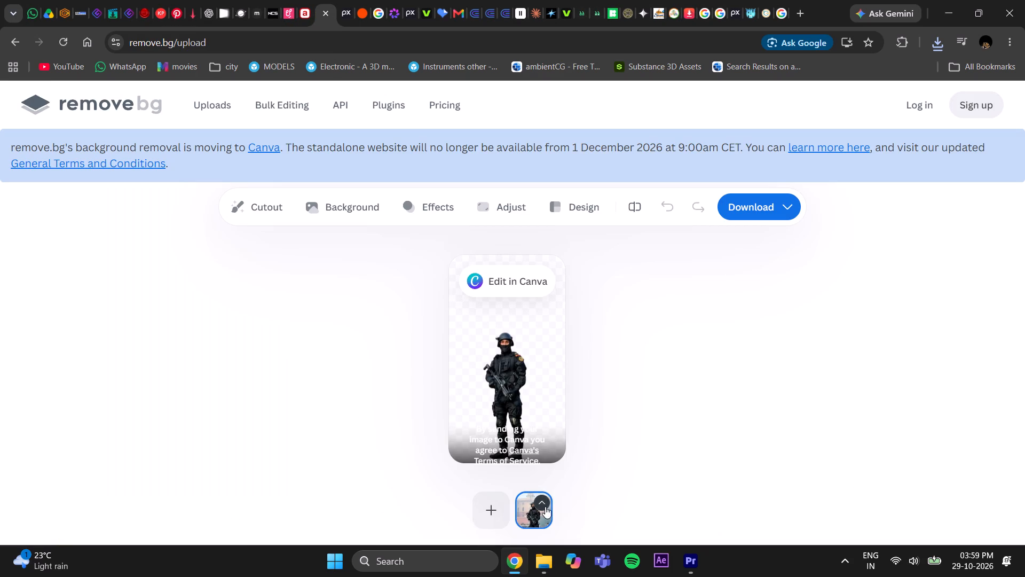
pyautogui.click(538, 478)
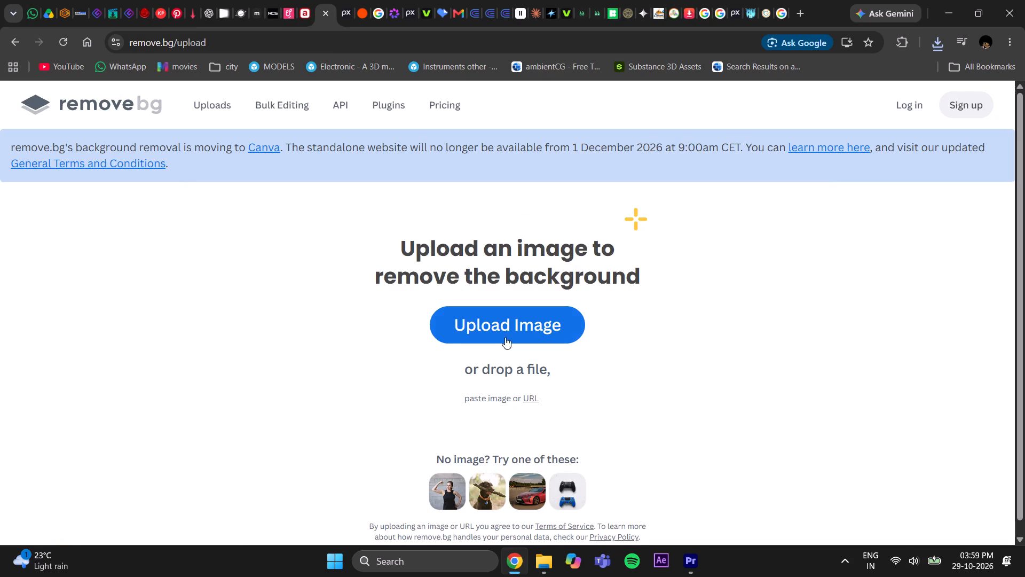
pyautogui.click(505, 333)
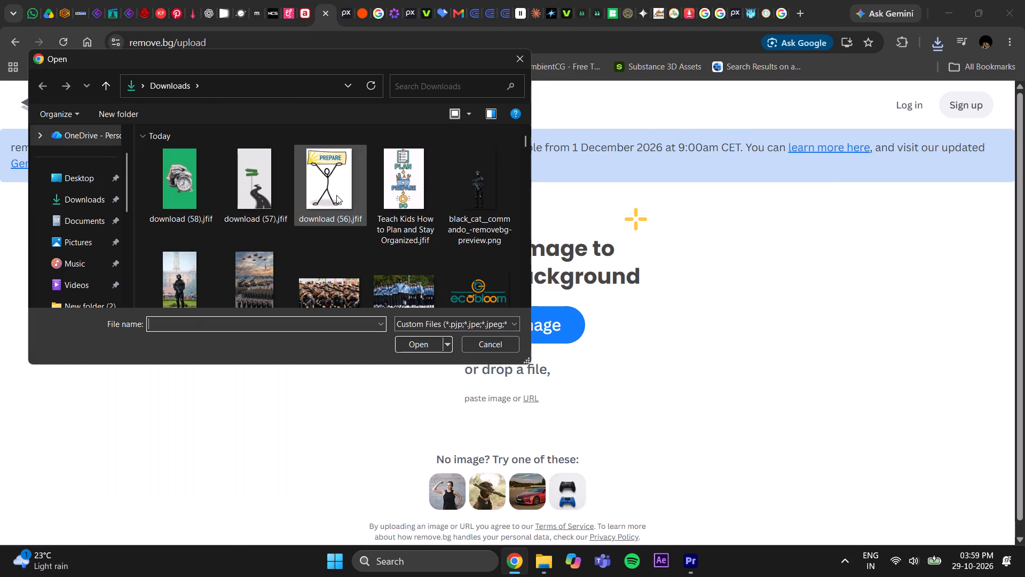
pyautogui.click(336, 195)
pyautogui.click(422, 349)
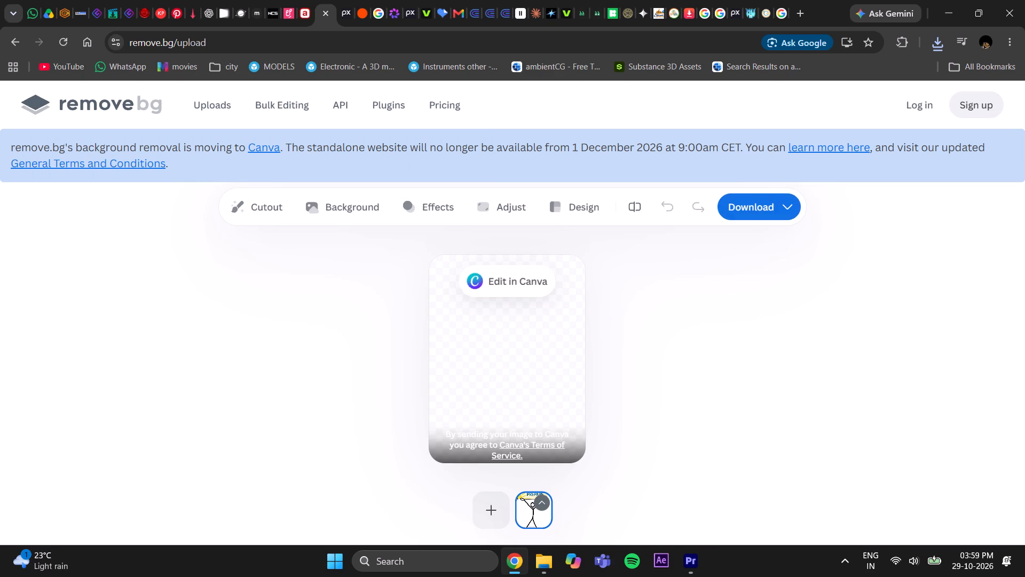
pyautogui.click(740, 207)
pyautogui.click(740, 248)
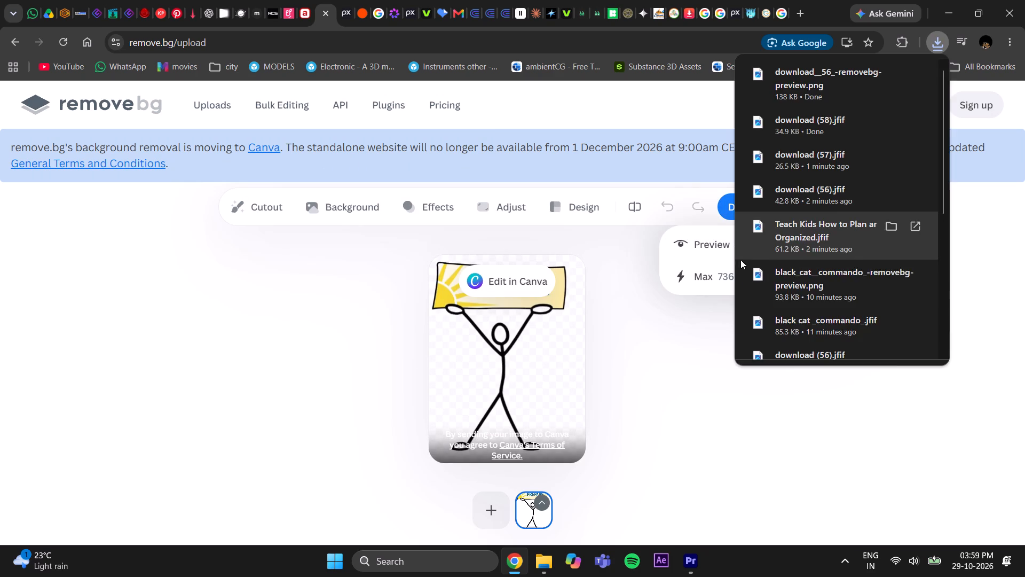
pyautogui.click(736, 418)
# Switch to the Downloads folder in File Explorer and view the signpost image download (57).jfif.
pyautogui.click(699, 576)
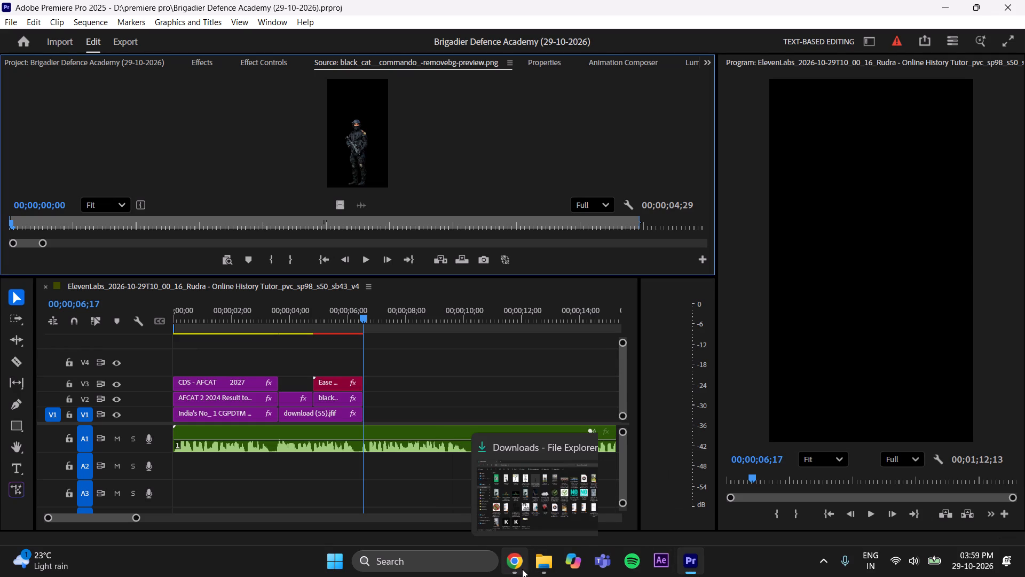
pyautogui.click(553, 571)
pyautogui.click(107, 37)
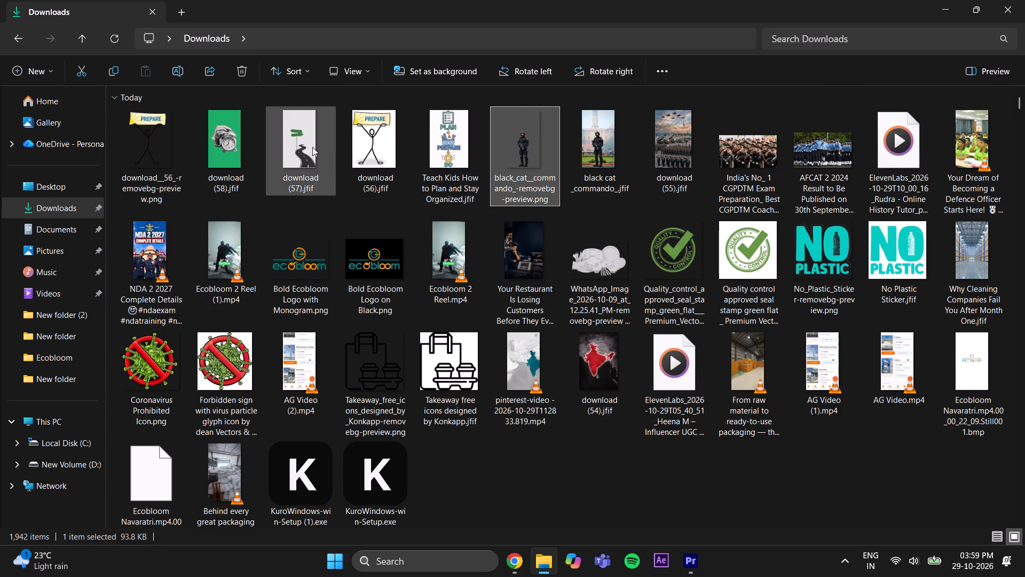
pyautogui.click(311, 147)
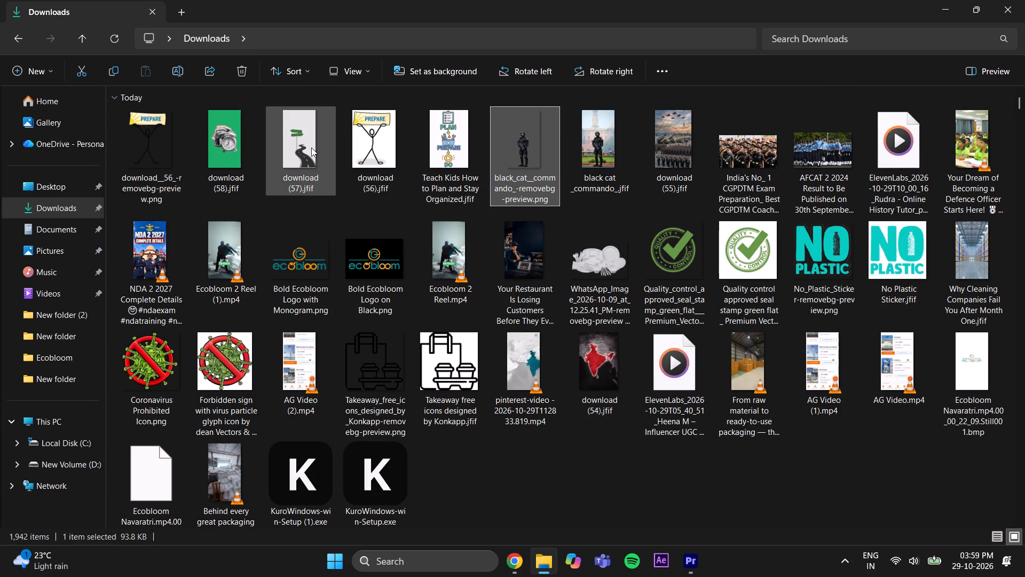
pyautogui.doubleClick(311, 147)
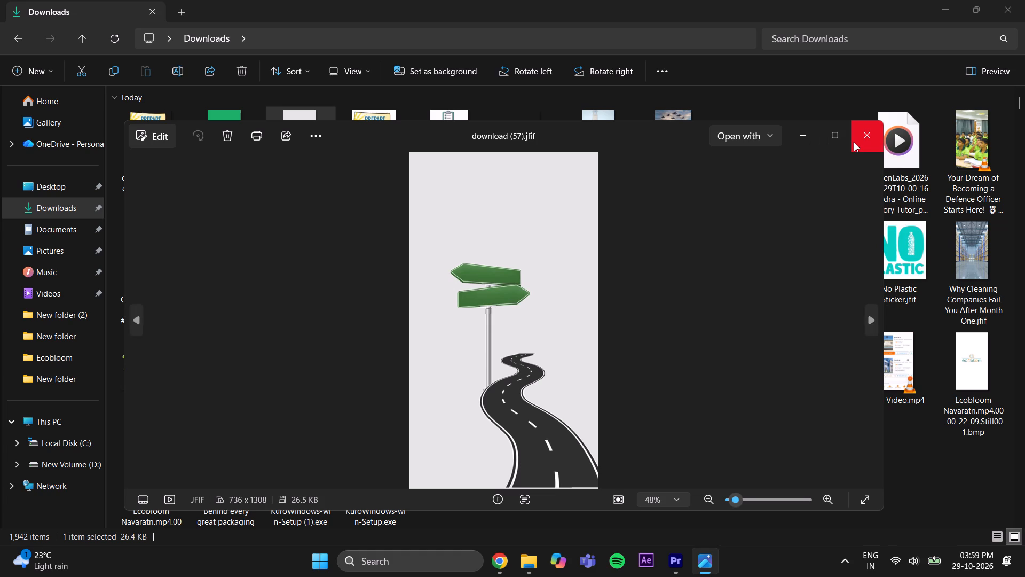
pyautogui.click(853, 142)
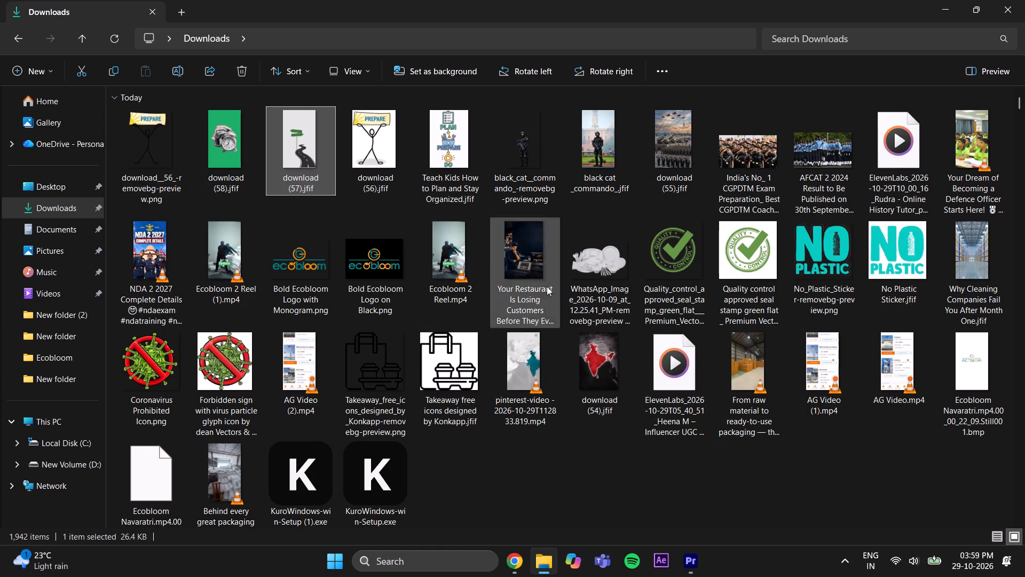
# Back in Chrome, replace the PREPARE figure on remove.bg with download (57).jfif and download the preview version of the cutout.
pyautogui.click(522, 564)
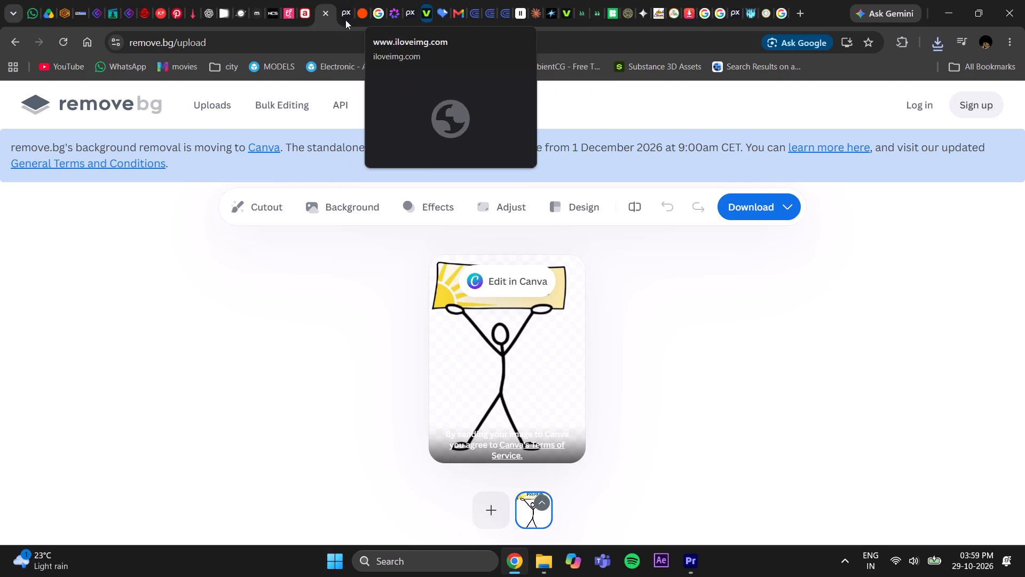
pyautogui.click(545, 508)
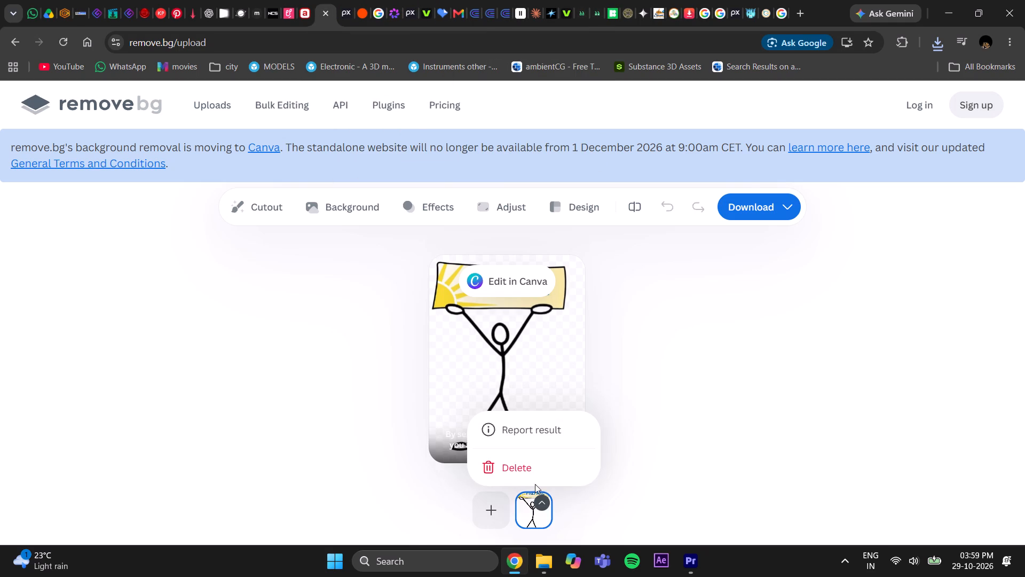
pyautogui.click(533, 481)
pyautogui.click(531, 469)
pyautogui.click(502, 318)
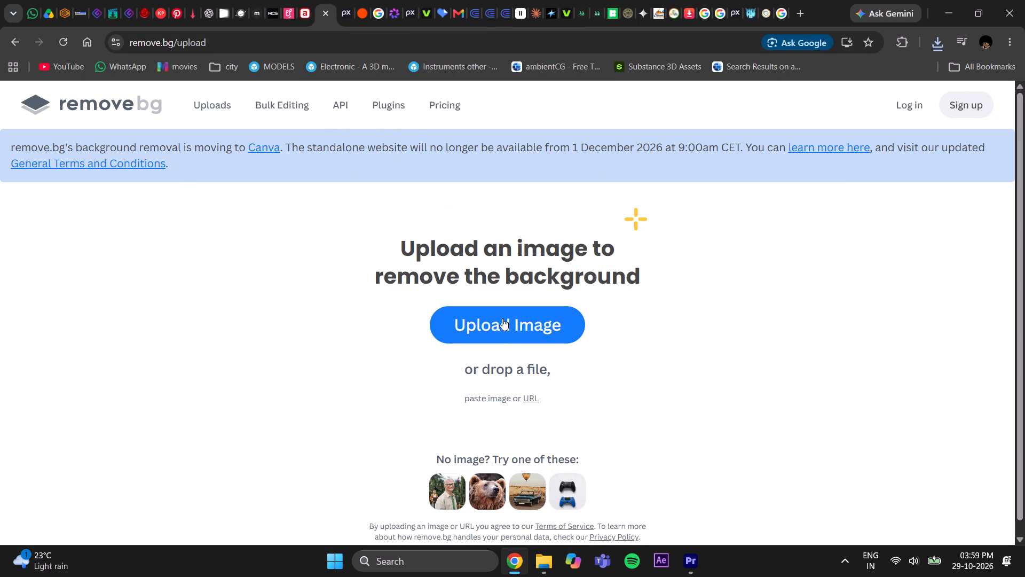
pyautogui.click(323, 192)
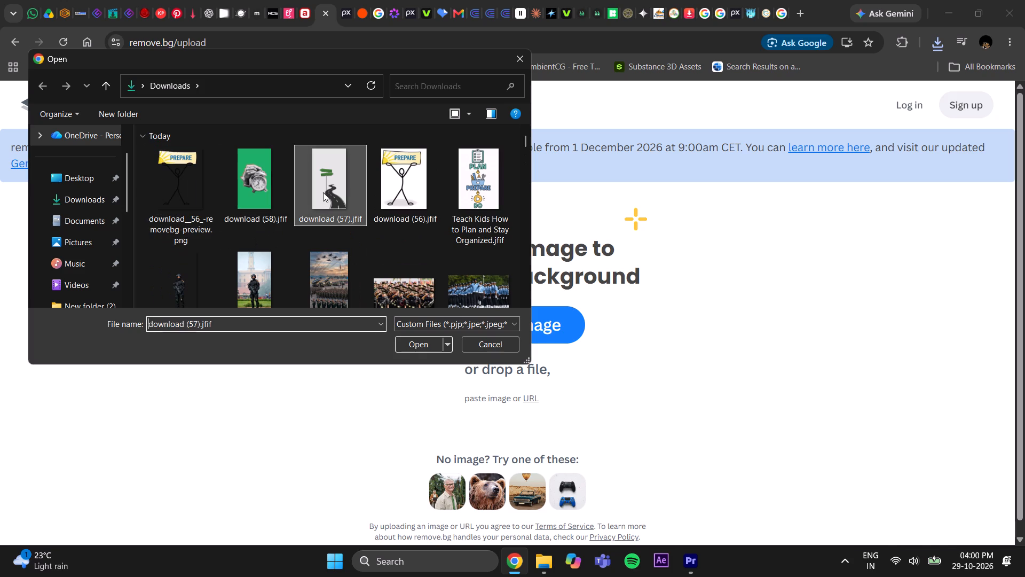
pyautogui.click(413, 343)
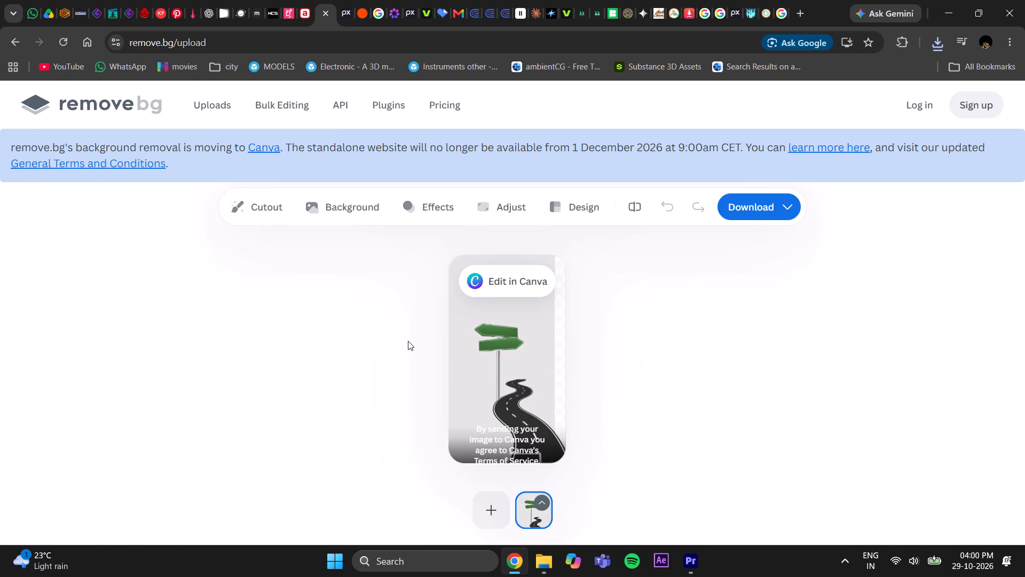
pyautogui.click(752, 206)
pyautogui.click(756, 245)
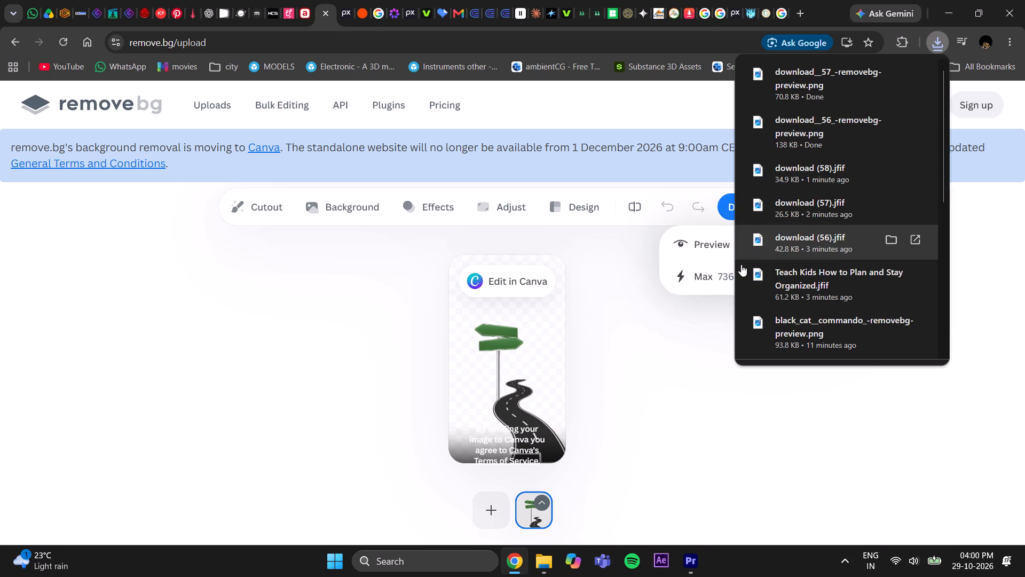
pyautogui.click(683, 342)
# Switch to Premiere Pro and create a white 720 × 1280 colour matte in the project, named Color Matte.
pyautogui.click(695, 564)
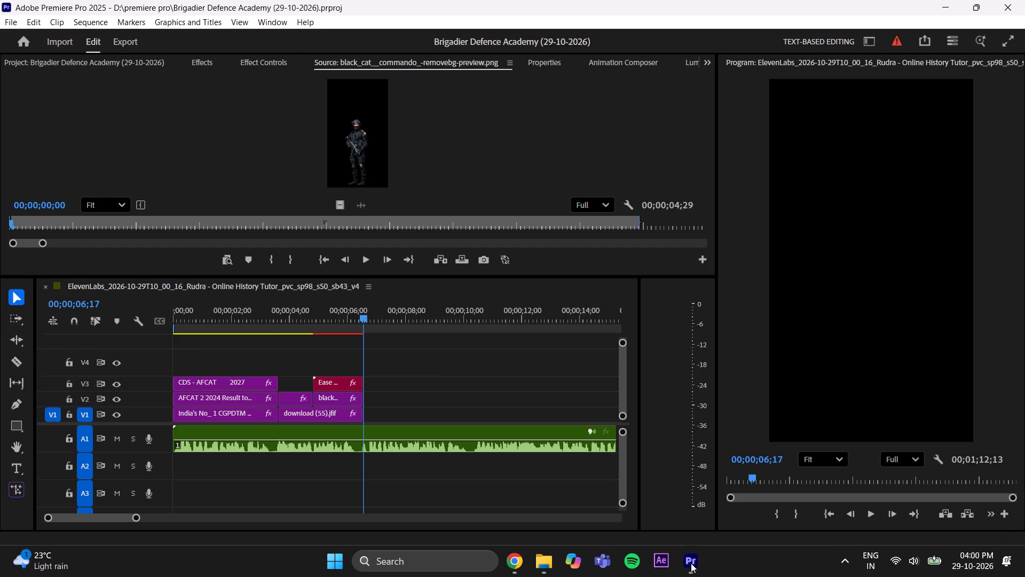
pyautogui.click(122, 64)
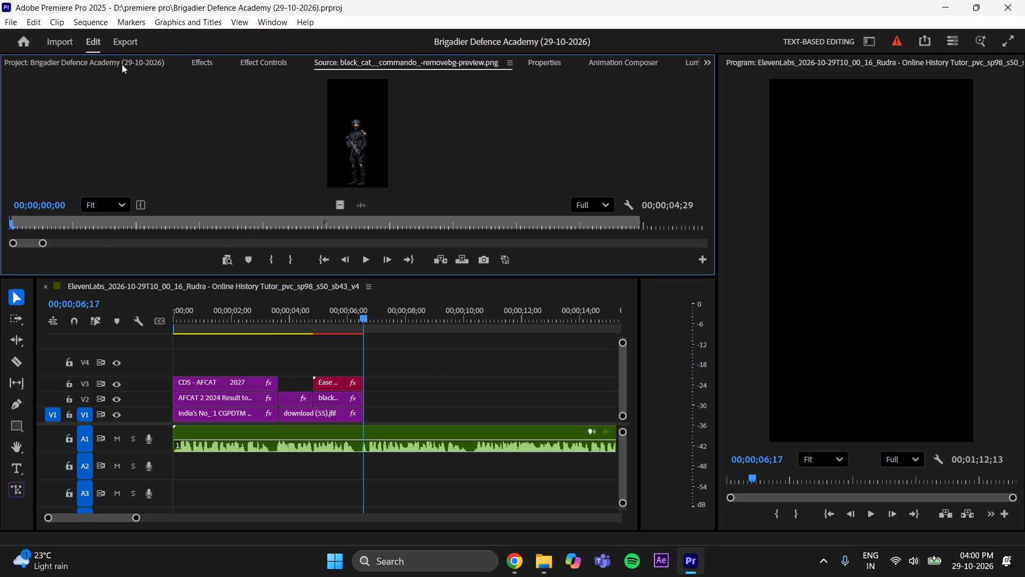
pyautogui.rightClick(267, 202)
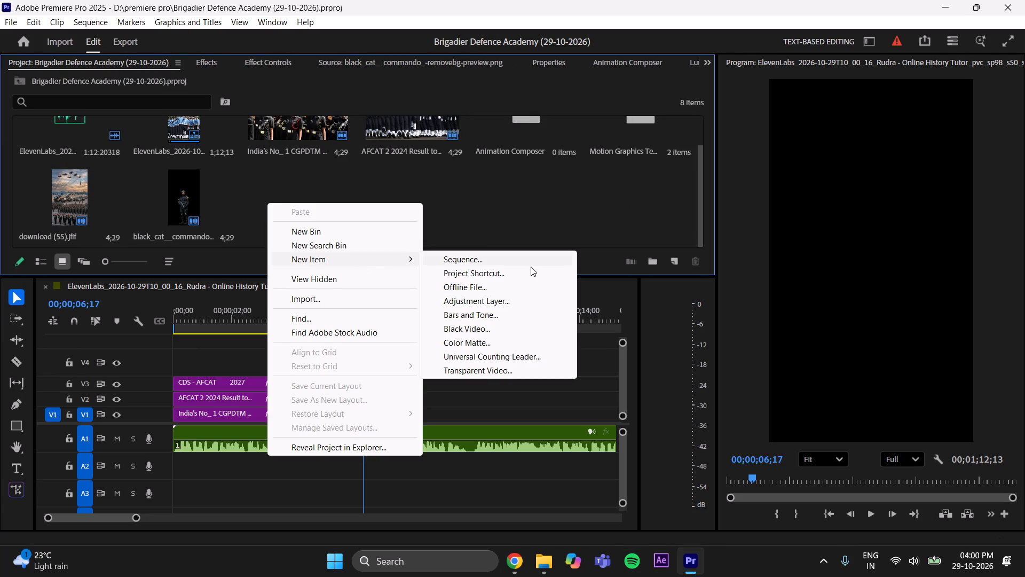
pyautogui.click(504, 345)
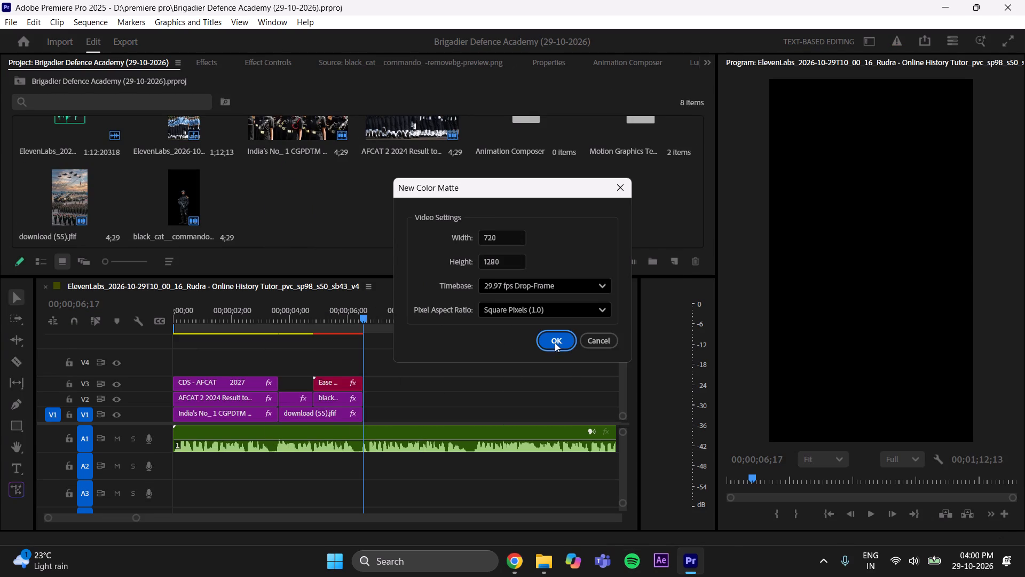
pyautogui.click(555, 342)
pyautogui.moveTo(439, 294); pyautogui.dragTo(334, 386)
pyautogui.click(602, 382)
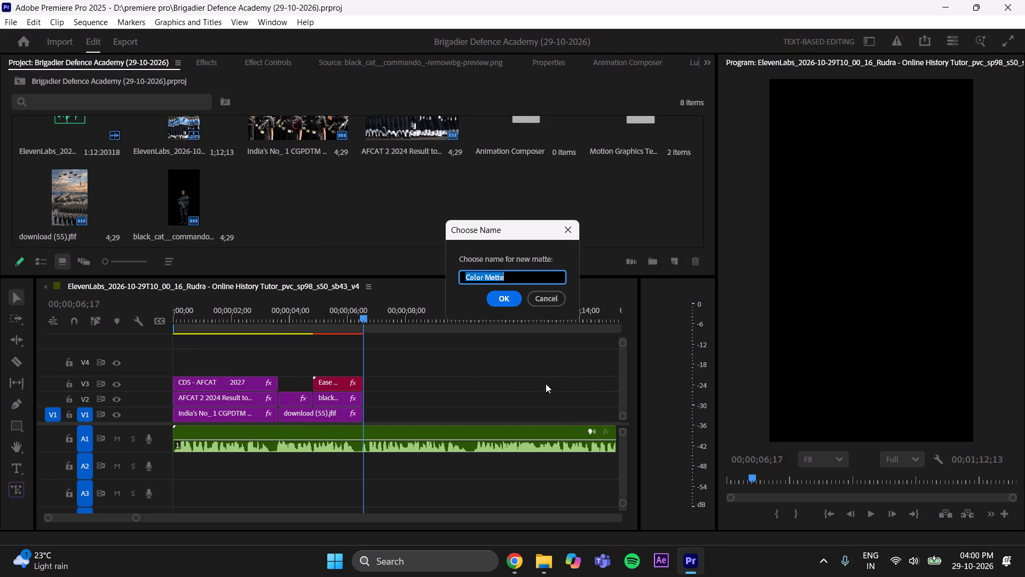
pyautogui.click(495, 302)
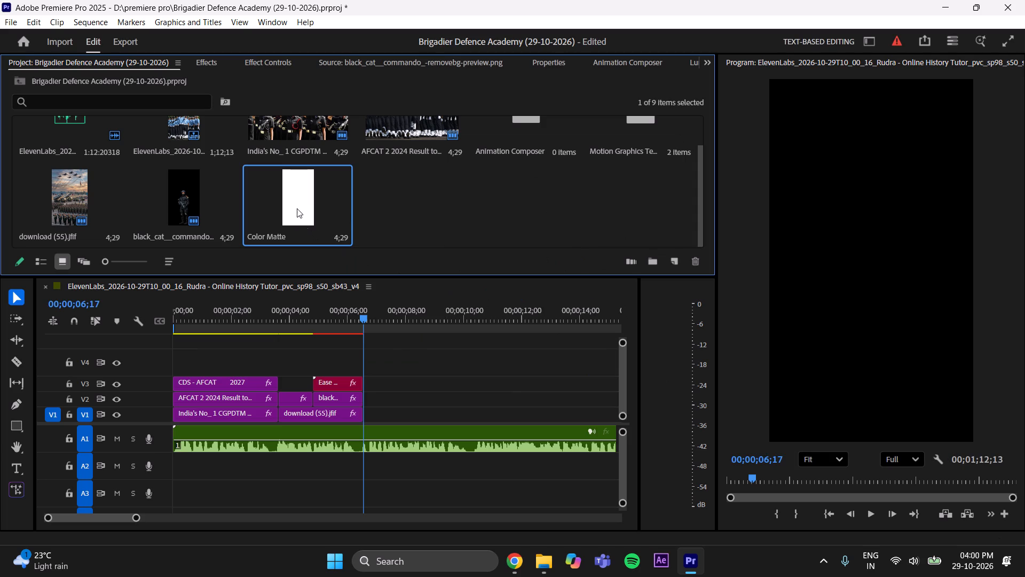
# Place the Color Matte on track V1 directly against the end of the download (55).jfif clip, and save the project.
pyautogui.moveTo(365, 309); pyautogui.dragTo(350, 320)
pyautogui.moveTo(296, 203); pyautogui.dragTo(373, 290)
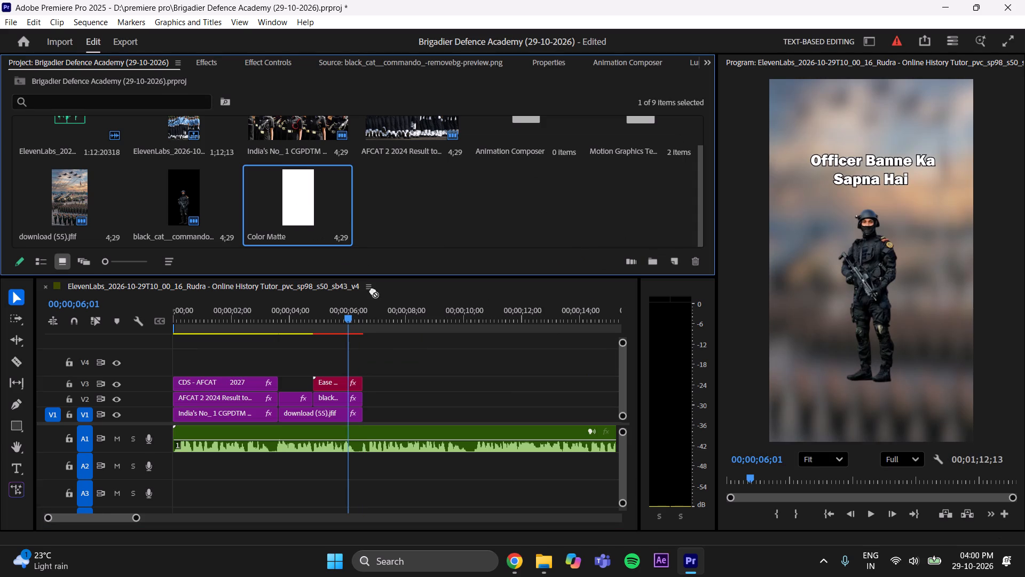
pyautogui.moveTo(373, 290); pyautogui.dragTo(367, 420)
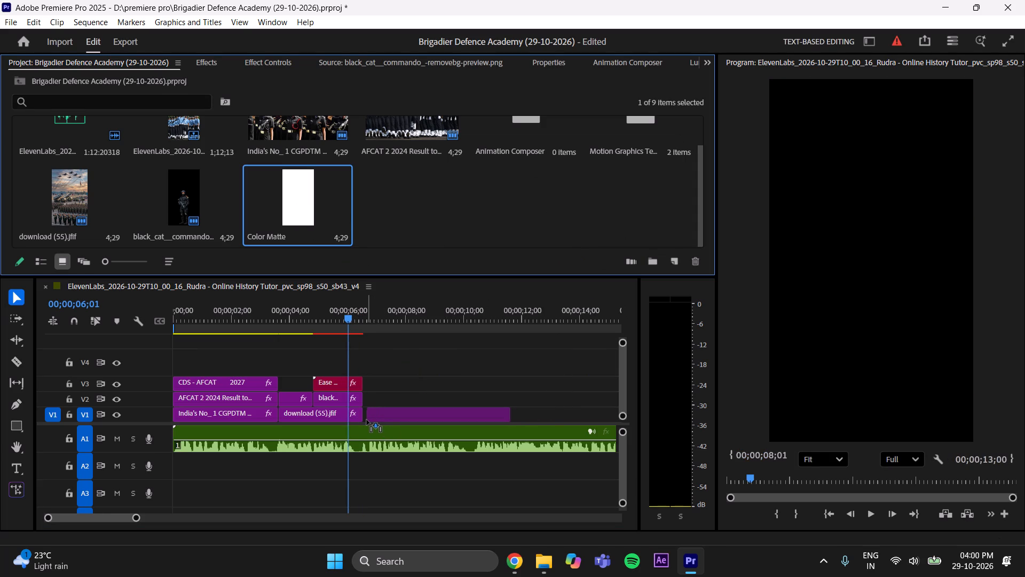
pyautogui.moveTo(367, 420); pyautogui.dragTo(365, 420)
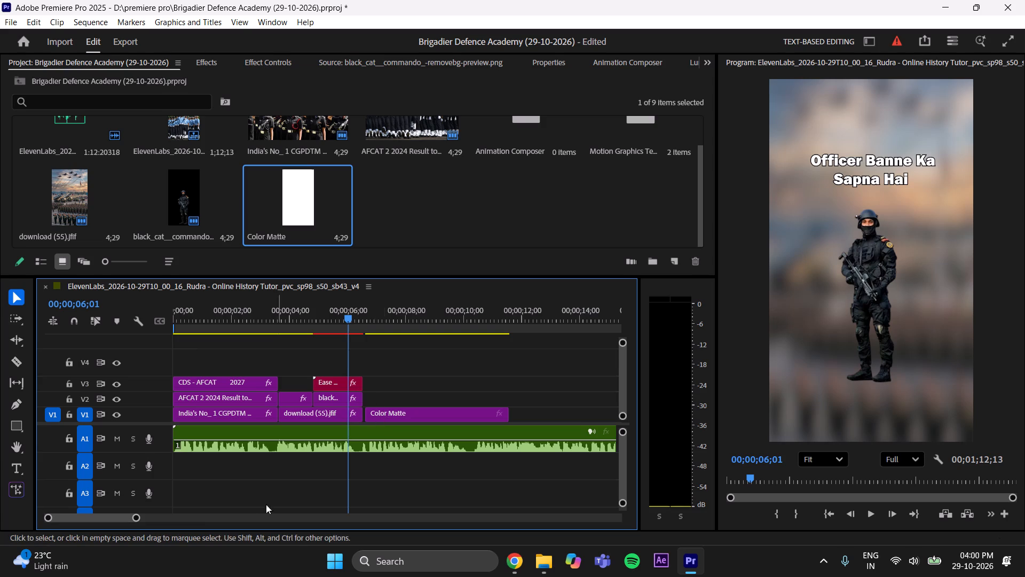
pyautogui.moveTo(139, 519); pyautogui.dragTo(113, 525)
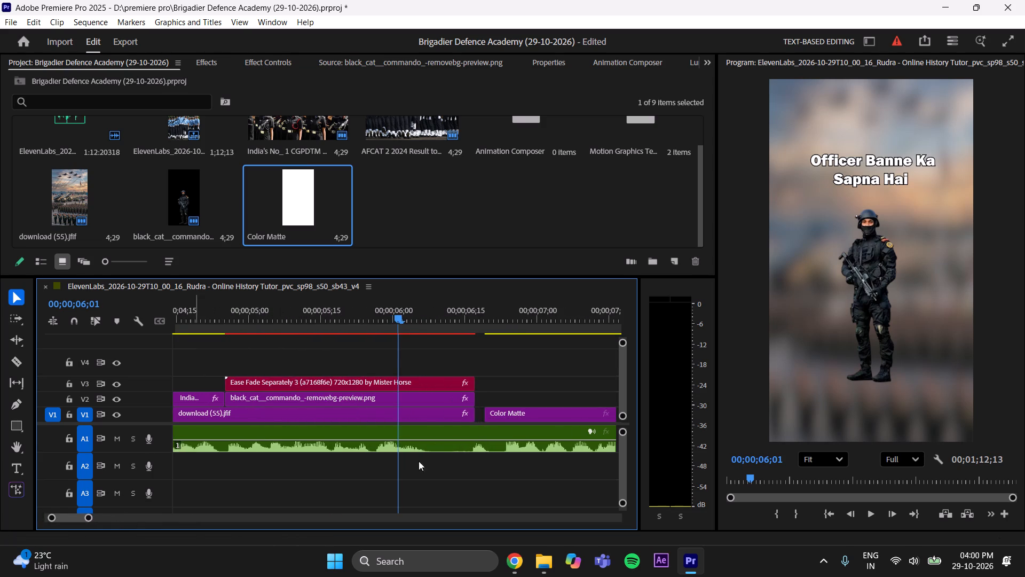
pyautogui.moveTo(505, 415); pyautogui.dragTo(500, 417)
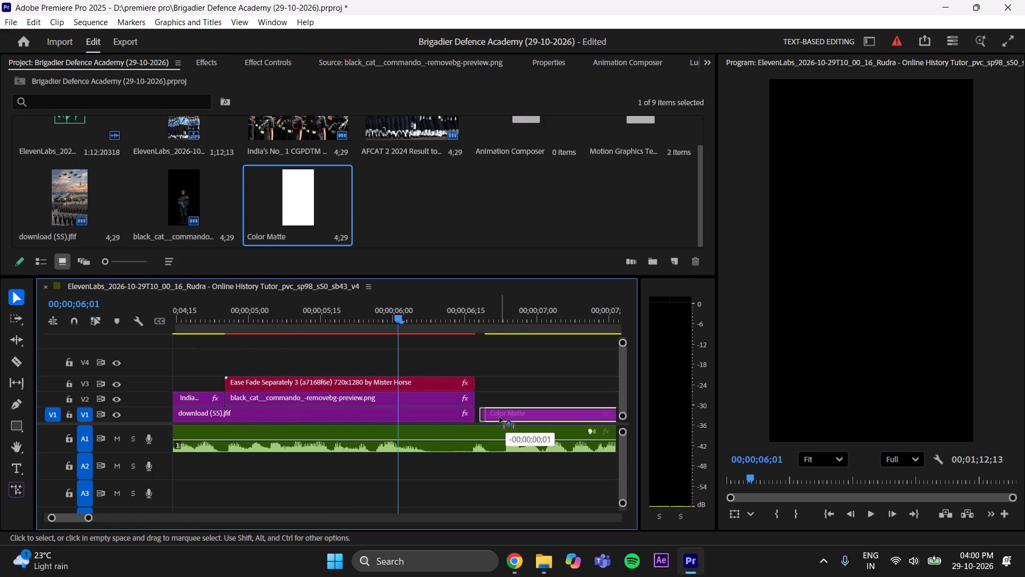
pyautogui.moveTo(500, 417); pyautogui.dragTo(496, 420)
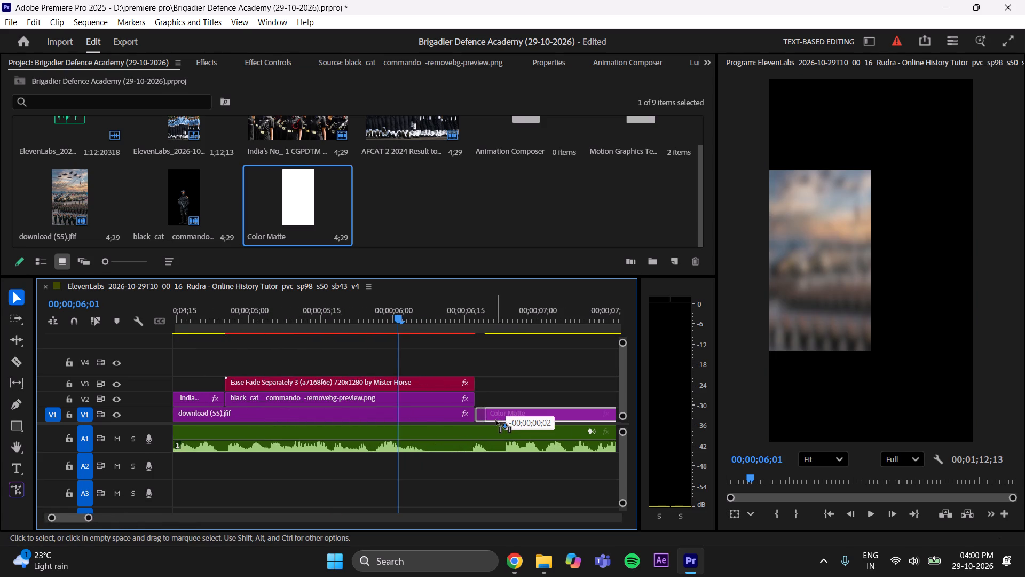
pyautogui.moveTo(496, 420); pyautogui.dragTo(496, 420)
pyautogui.click(517, 377)
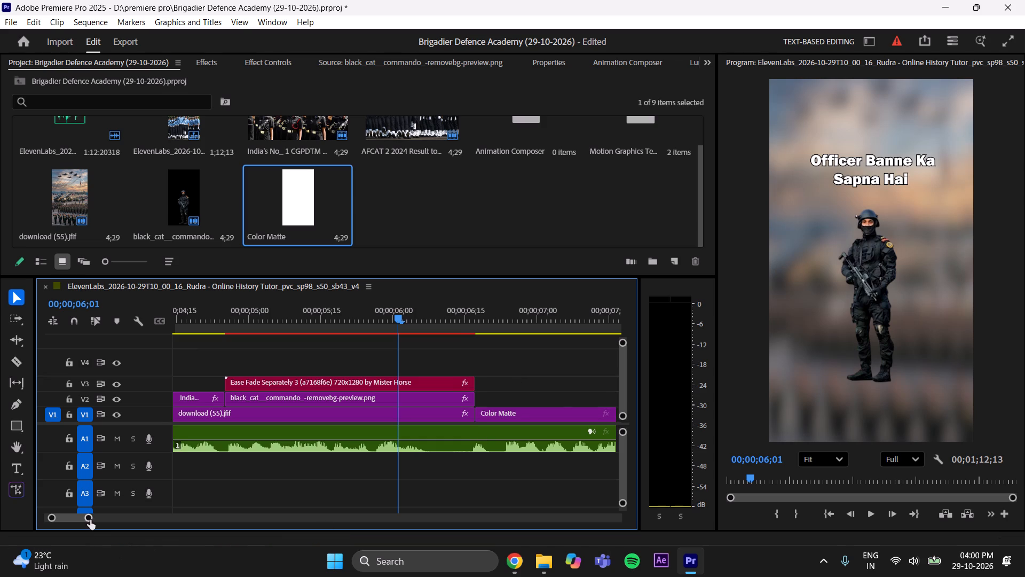
pyautogui.moveTo(91, 519); pyautogui.dragTo(141, 501)
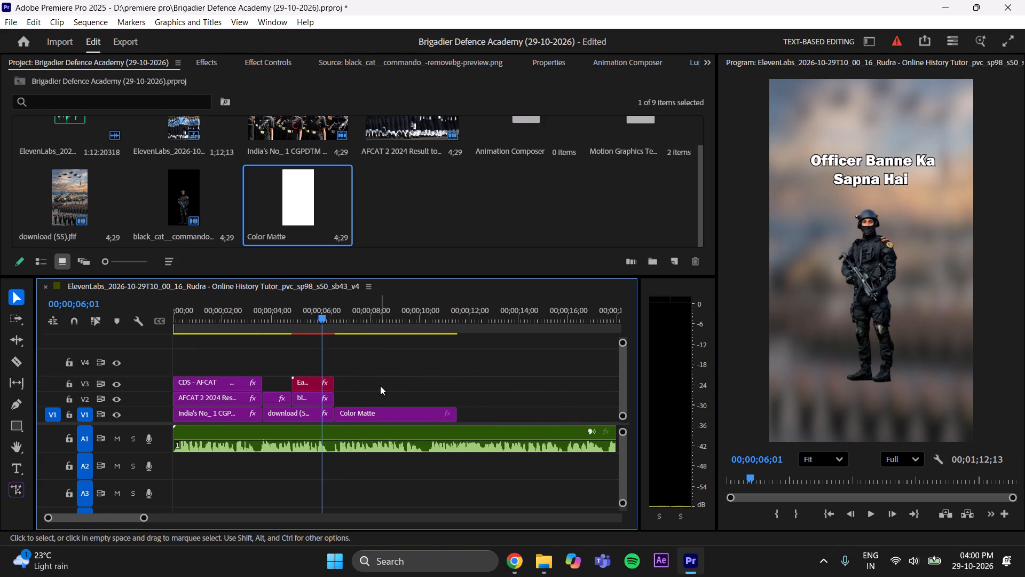
pyautogui.hotkey('ctrl', 's')
# Play back the change from the commando shot to the white matte several times, listening for the pause in the voice-over.
pyautogui.press('space')
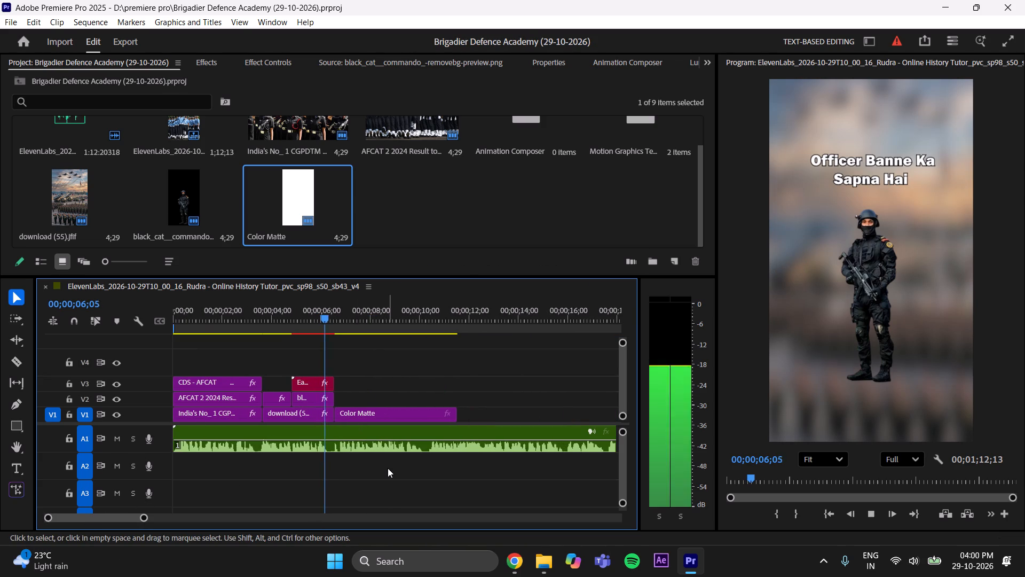
pyautogui.press('space')
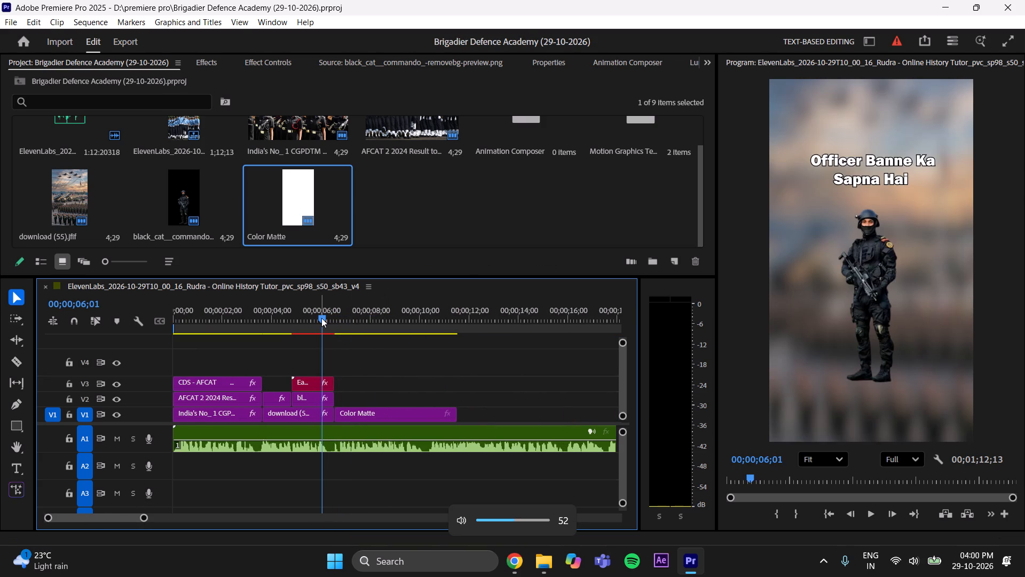
pyautogui.press('space')
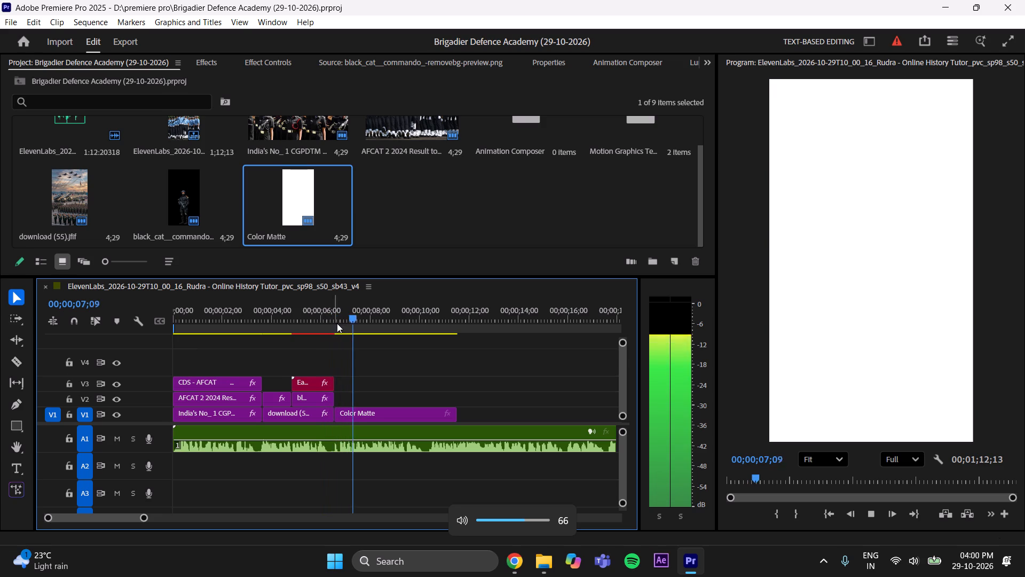
pyautogui.press('space')
pyautogui.moveTo(365, 313); pyautogui.dragTo(304, 338)
pyautogui.press('space')
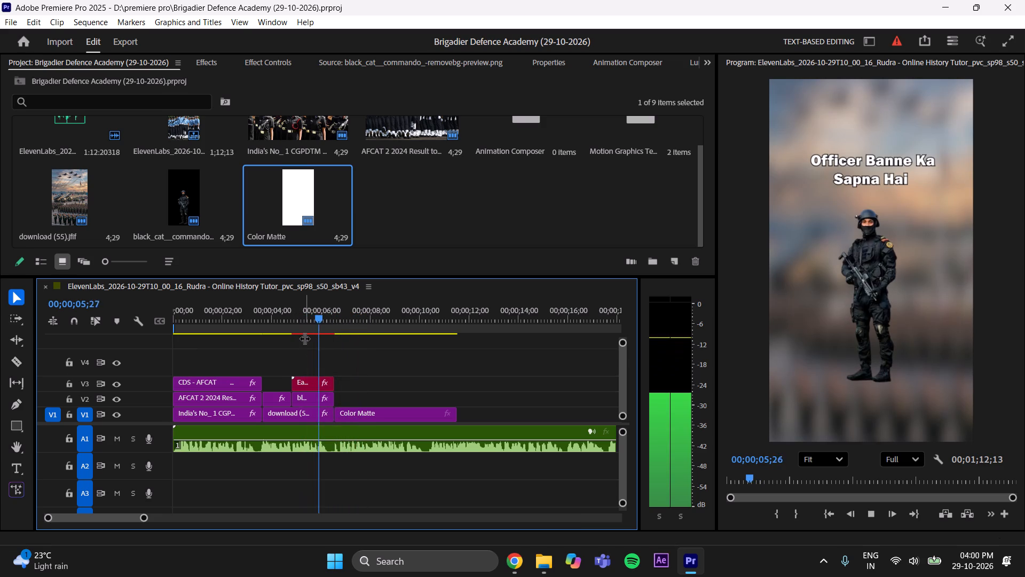
pyautogui.press('space')
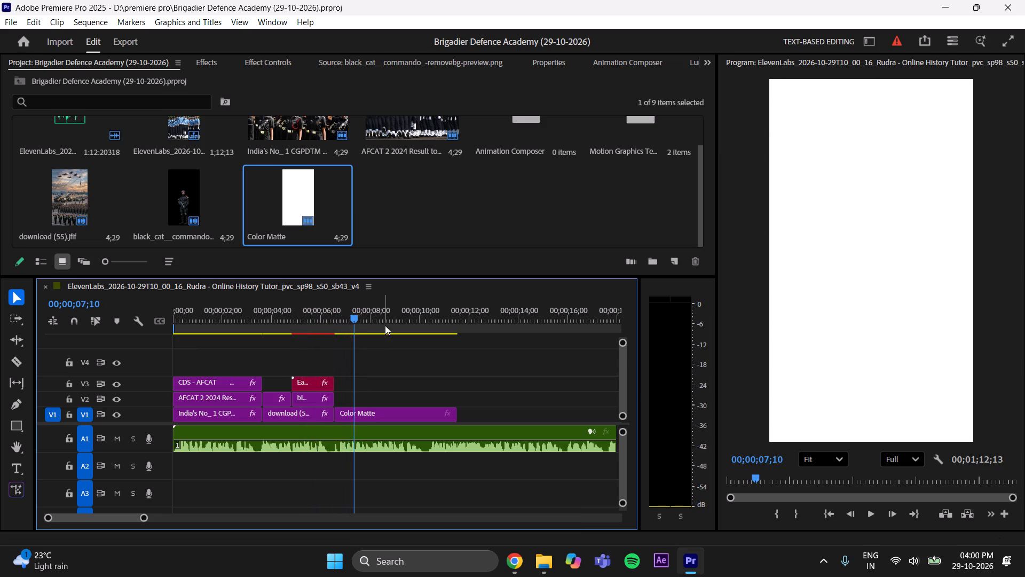
pyautogui.moveTo(348, 318); pyautogui.dragTo(323, 339)
pyautogui.press('space')
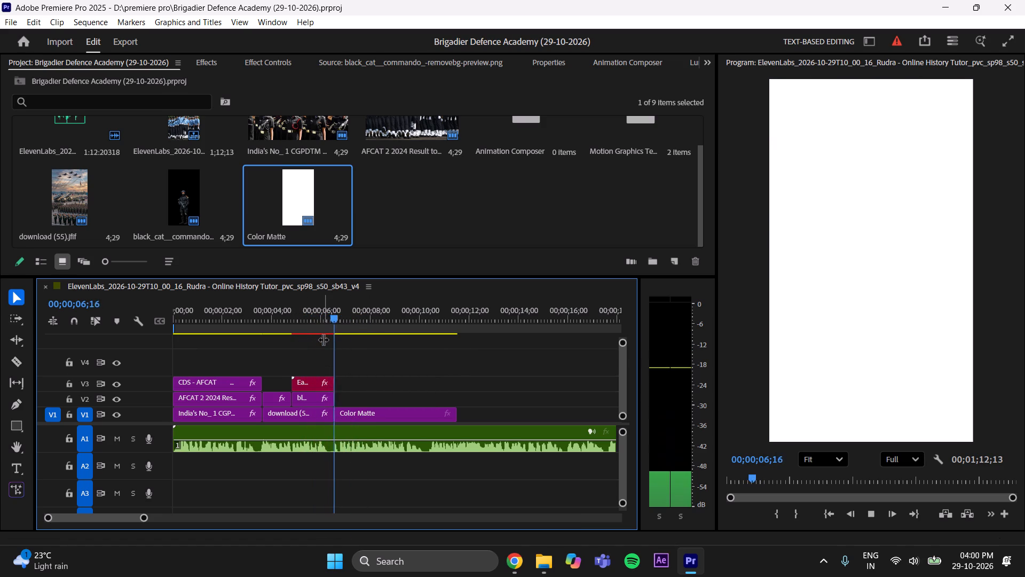
pyautogui.press('space')
pyautogui.press('space')
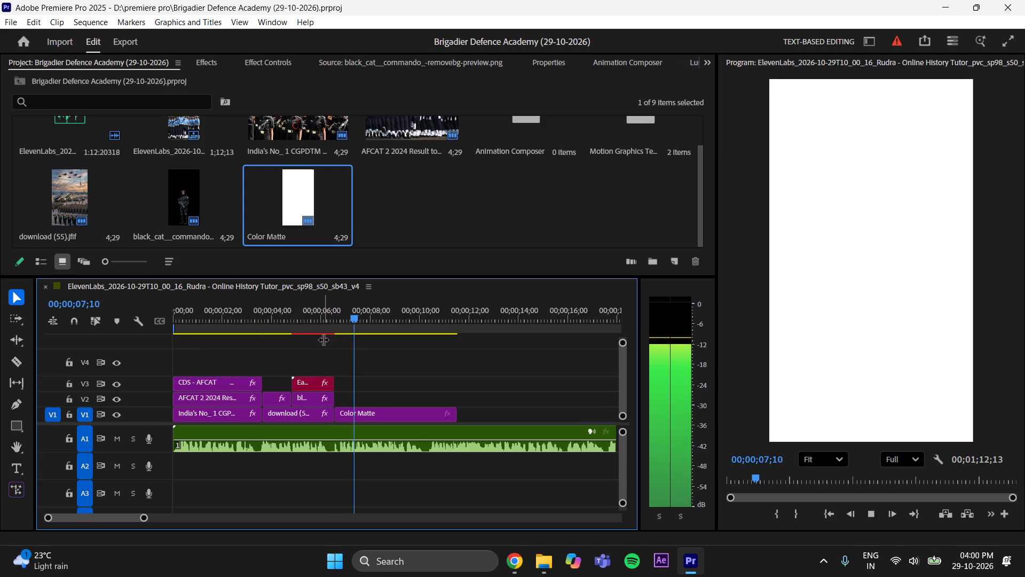
pyautogui.press('space')
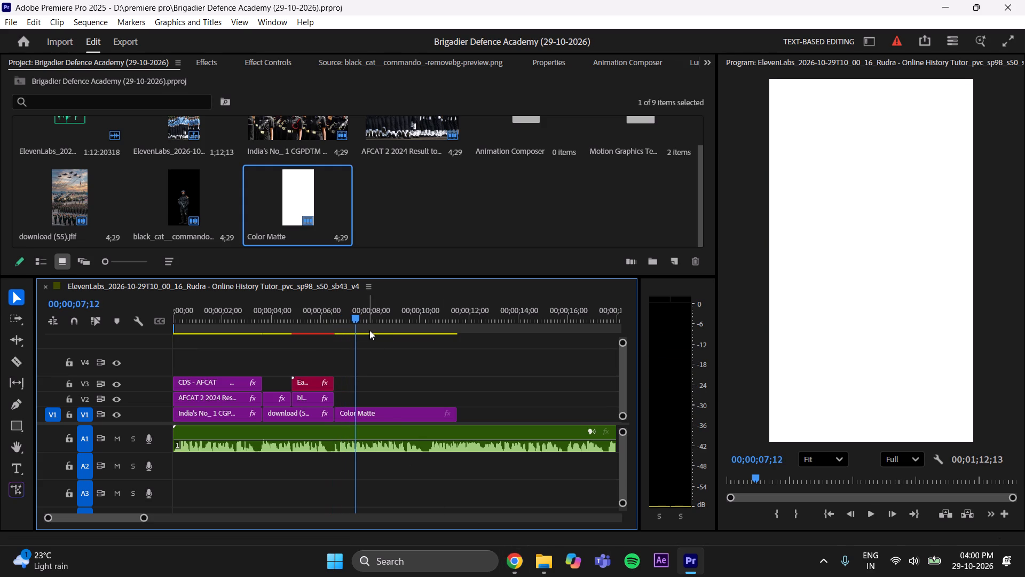
pyautogui.moveTo(357, 315); pyautogui.dragTo(307, 340)
pyautogui.press('space')
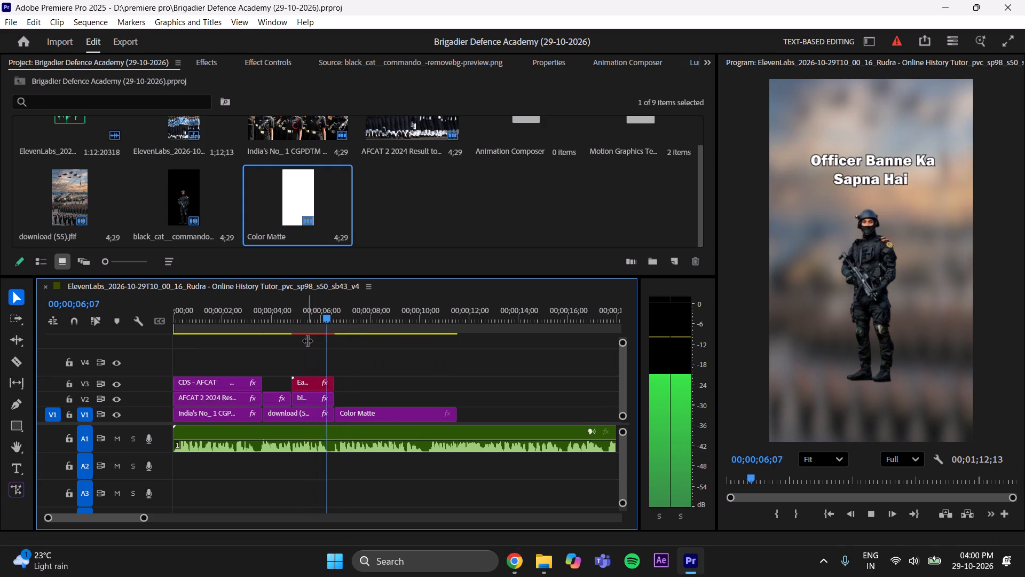
pyautogui.press('space')
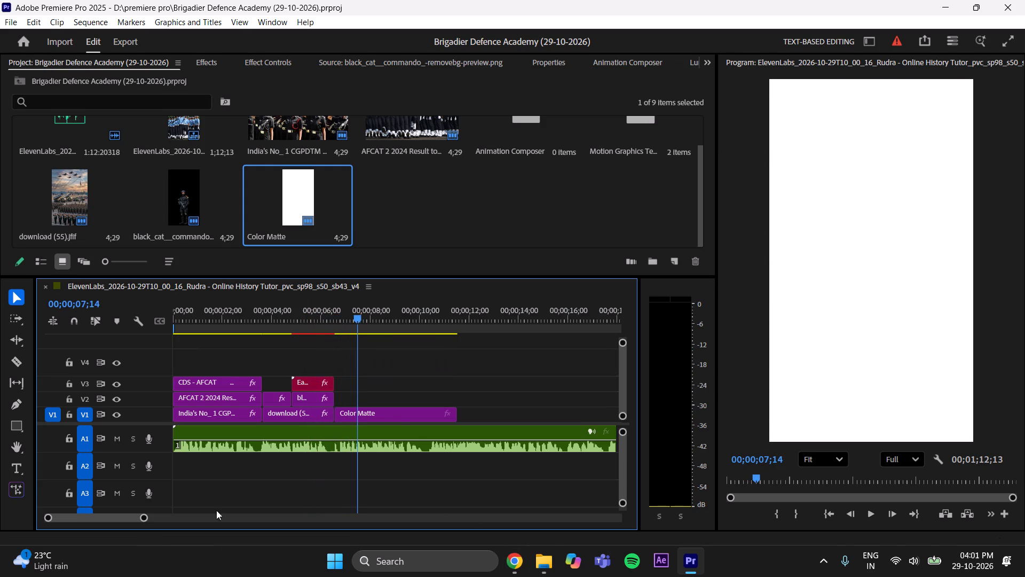
pyautogui.moveTo(355, 311); pyautogui.dragTo(320, 344)
pyautogui.press('space')
pyautogui.press('space')
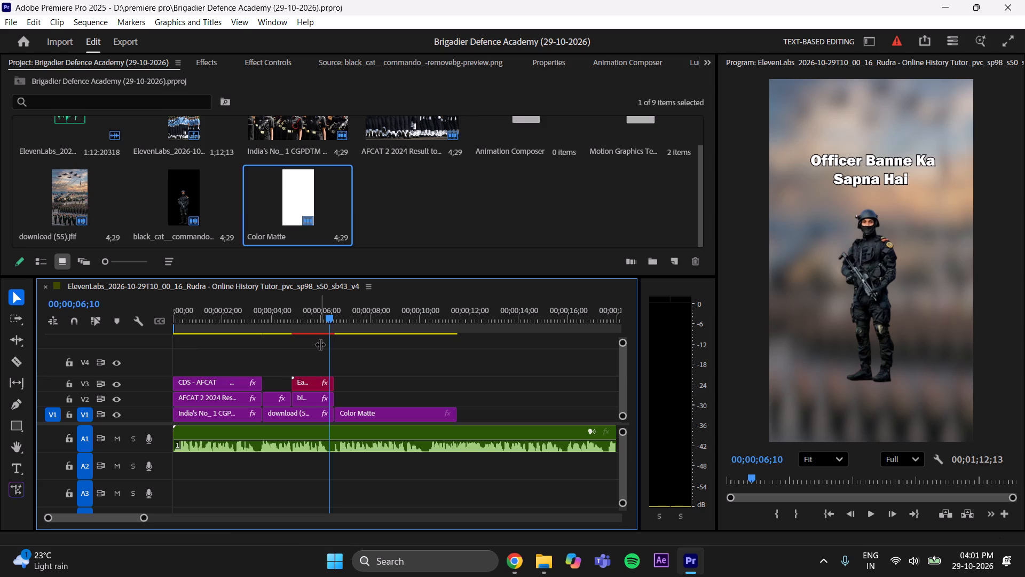
# Split the voice-over on track A1 at 00;00;06;07, where the pause begins.
pyautogui.moveTo(145, 520); pyautogui.dragTo(114, 523)
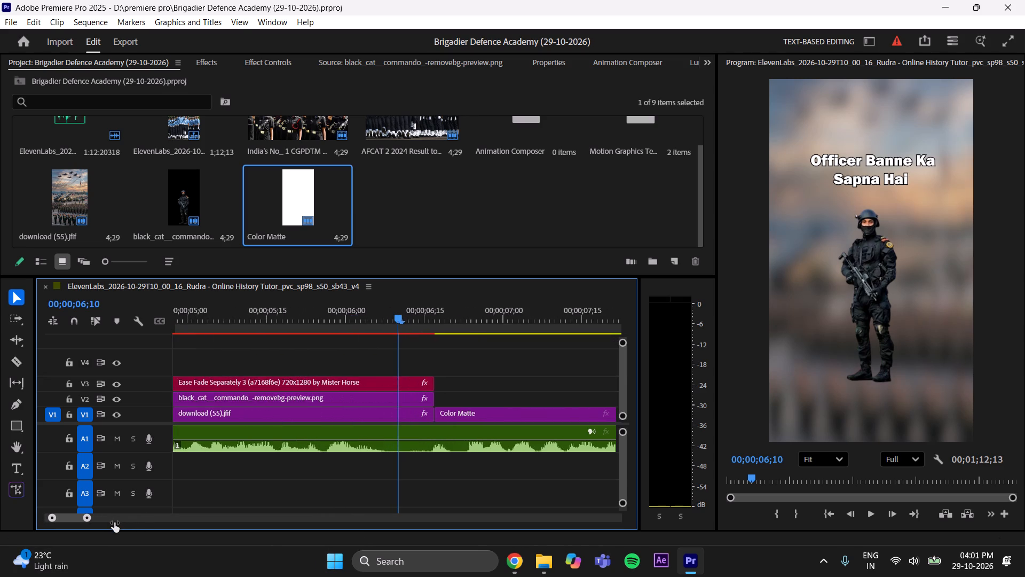
pyautogui.moveTo(114, 523); pyautogui.dragTo(119, 522)
pyautogui.moveTo(395, 310); pyautogui.dragTo(389, 318)
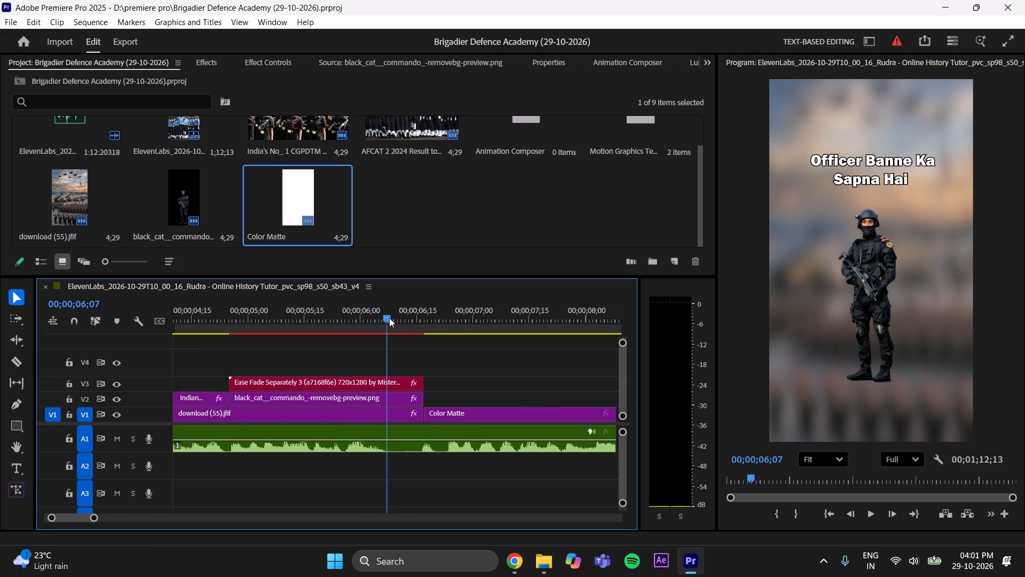
pyautogui.moveTo(389, 318); pyautogui.dragTo(389, 318)
pyautogui.click(14, 362)
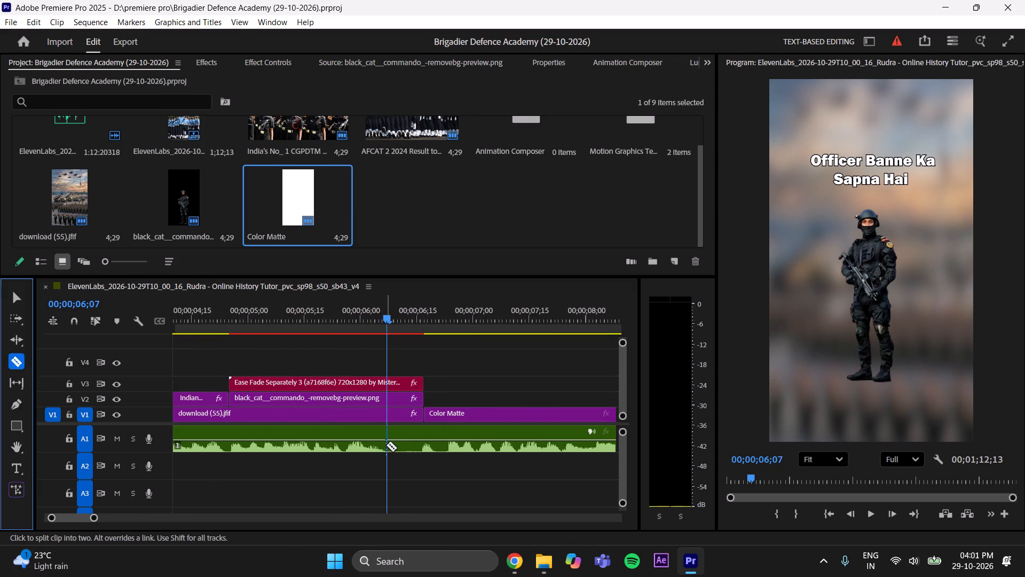
pyautogui.click(387, 442)
# Split the A1 voice-over again at 00;00;06;16, just before the speech resumes.
pyautogui.press('space')
pyautogui.press('space')
pyautogui.press('space')
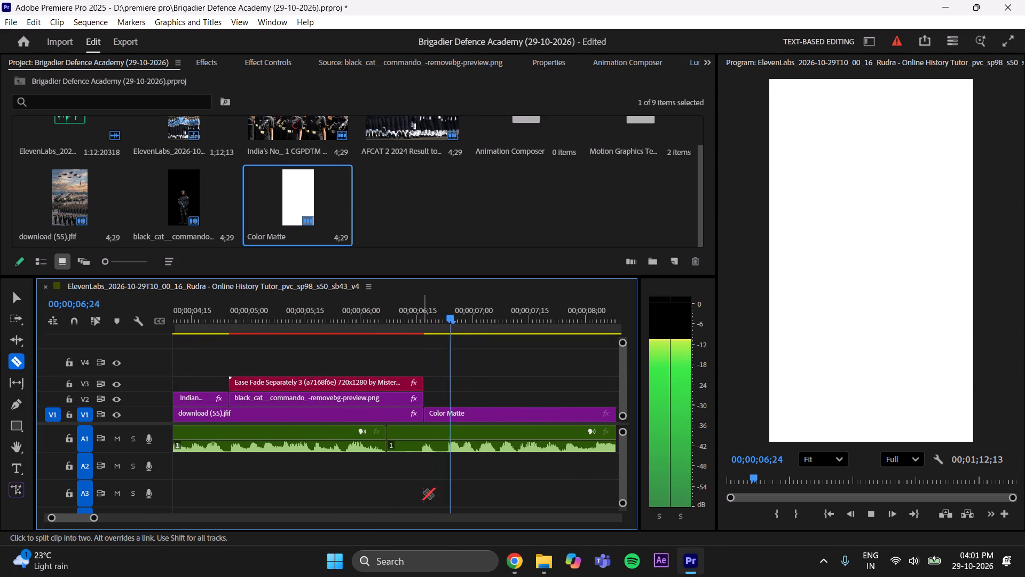
pyautogui.press('space')
pyautogui.click(419, 441)
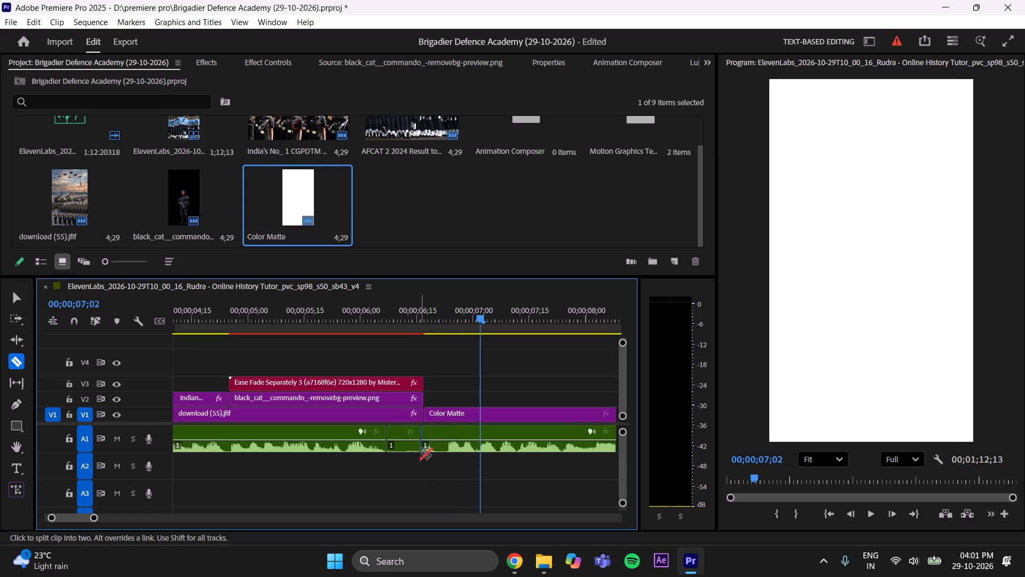
pyautogui.hotkey('ctrl', 'z')
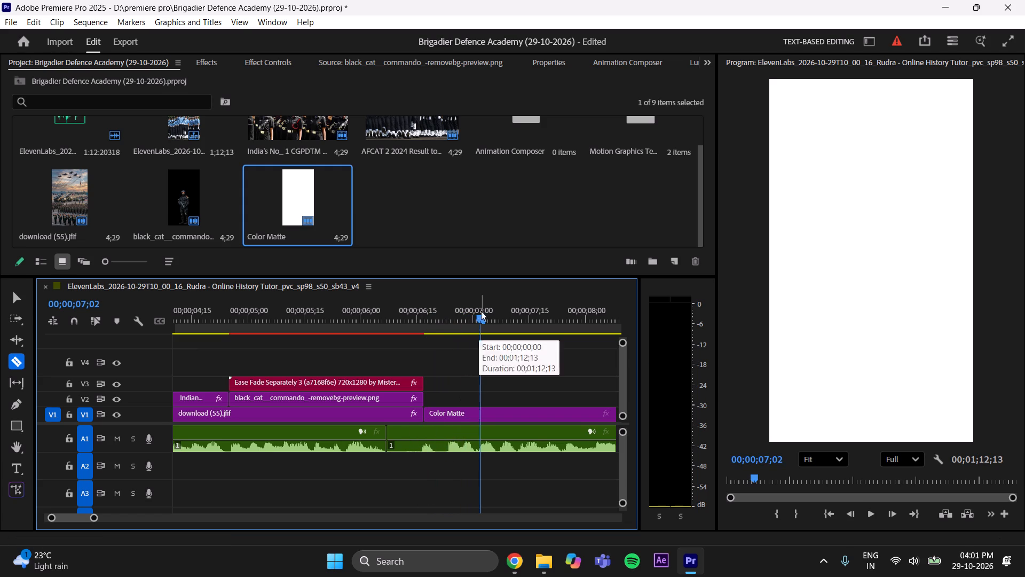
pyautogui.moveTo(481, 311); pyautogui.dragTo(420, 361)
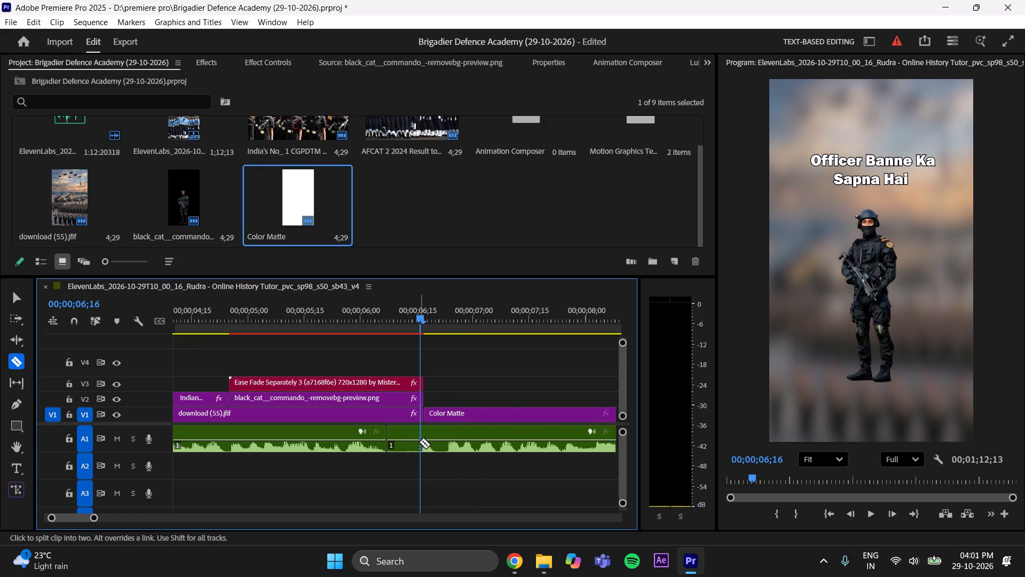
pyautogui.click(420, 440)
# Delete the short silent segment between the two voice-over cuts, move the following audio back to close the gap, and save the project.
pyautogui.moveTo(422, 313); pyautogui.dragTo(451, 322)
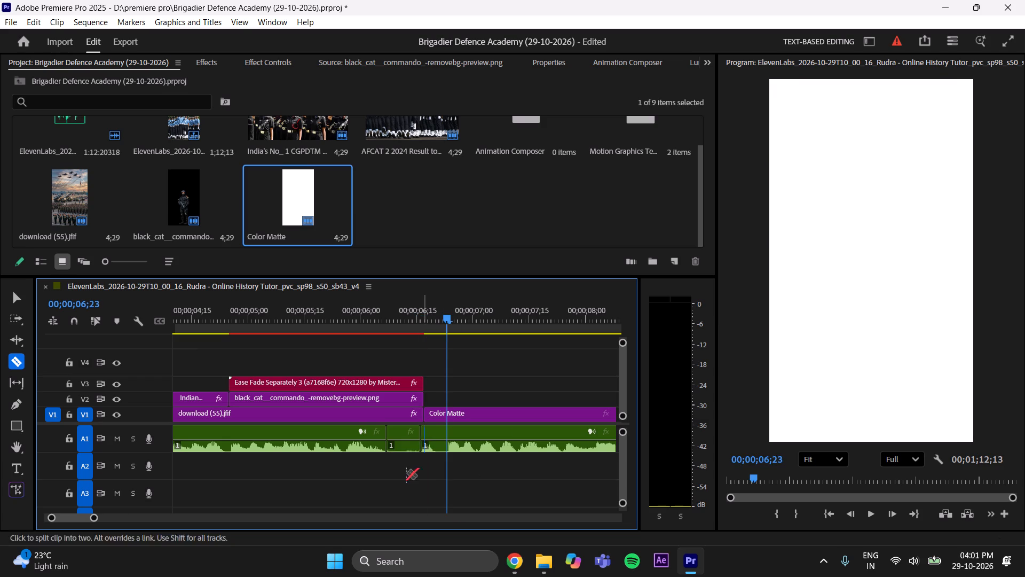
pyautogui.click(23, 299)
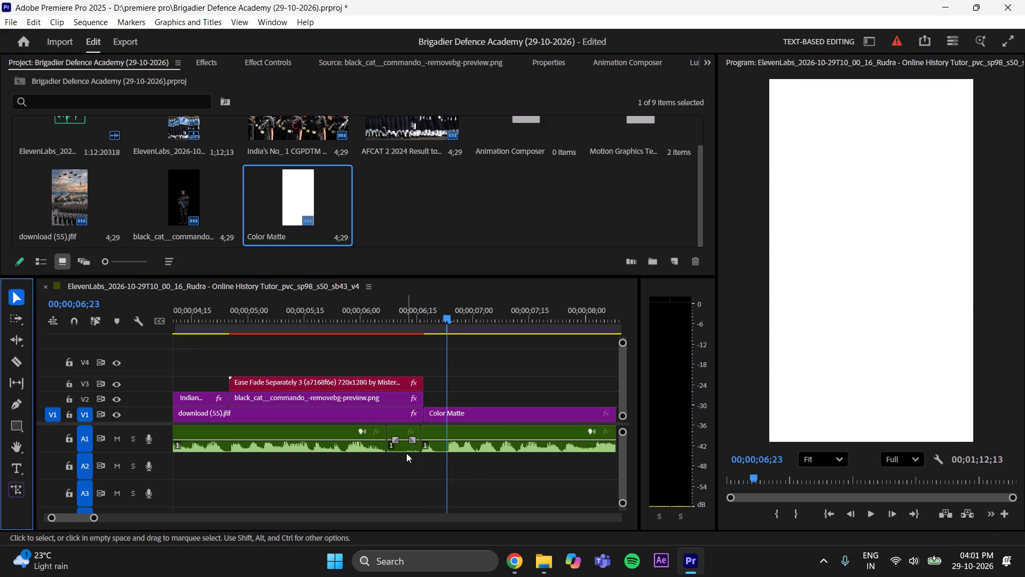
pyautogui.click(406, 454)
pyautogui.click(406, 450)
pyautogui.press('Delete')
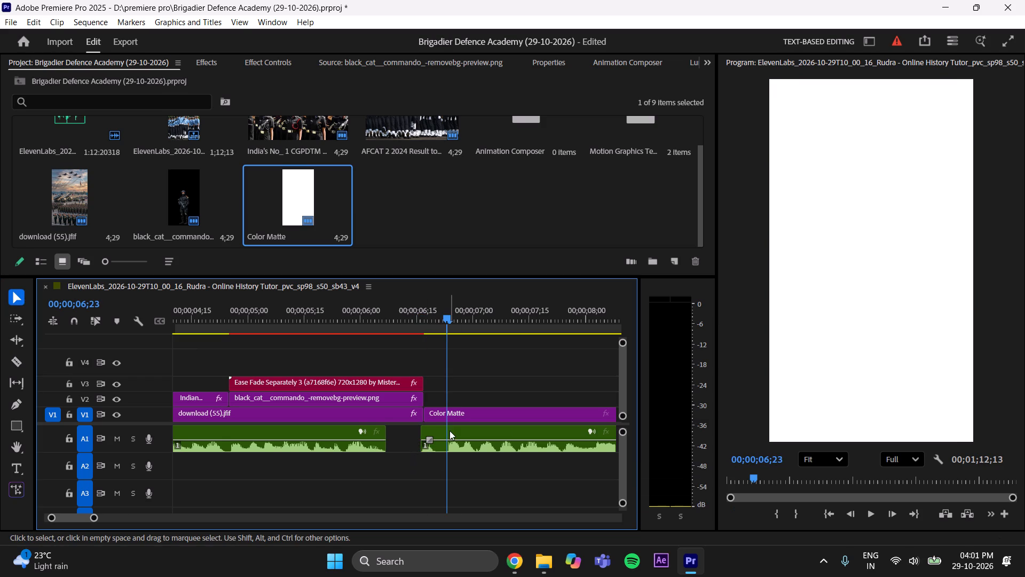
pyautogui.moveTo(451, 429); pyautogui.dragTo(417, 432)
pyautogui.click(483, 388)
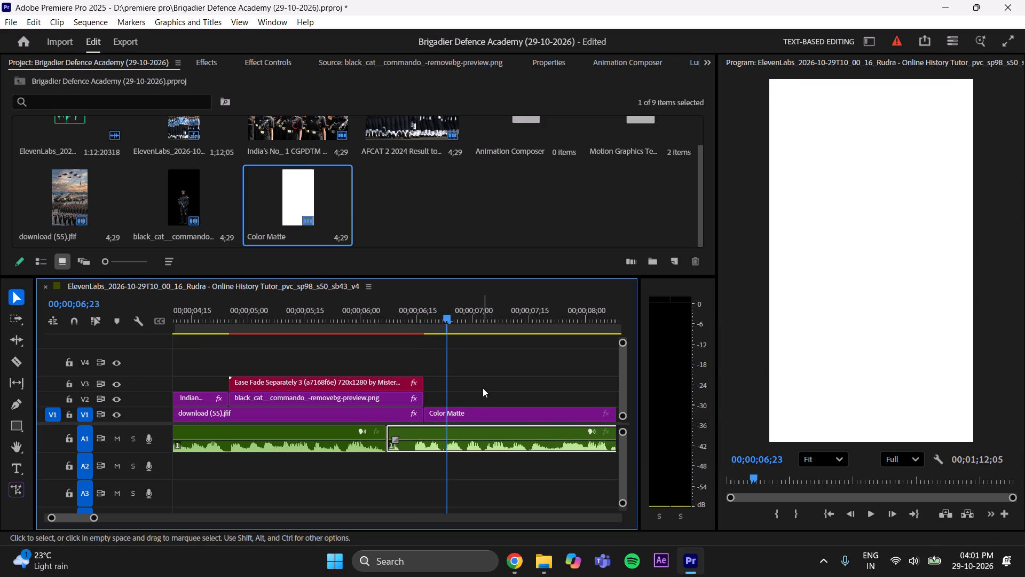
pyautogui.hotkey('ctrl', 's')
# Play back the tightened voice-over across the join to check its timing against the start of the white matte.
pyautogui.moveTo(450, 300); pyautogui.dragTo(334, 346)
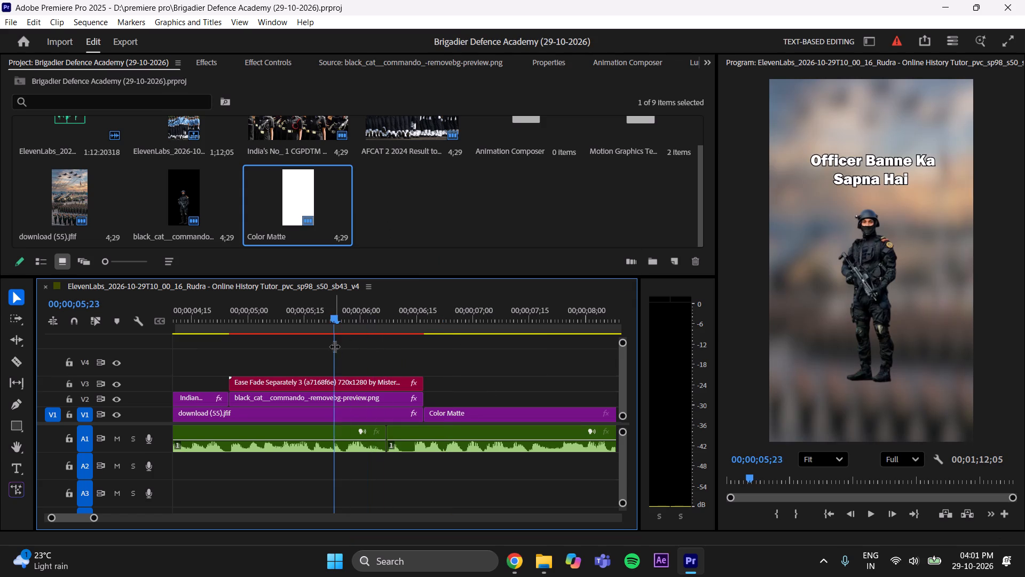
pyautogui.press('space')
pyautogui.press('space')
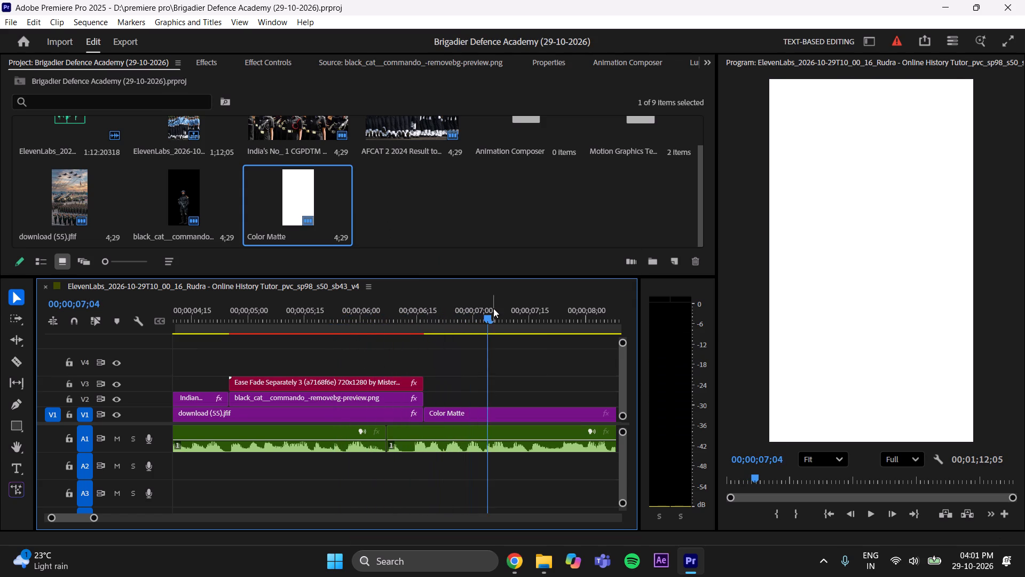
pyautogui.moveTo(493, 308); pyautogui.dragTo(393, 381)
pyautogui.press('space')
pyautogui.press('space')
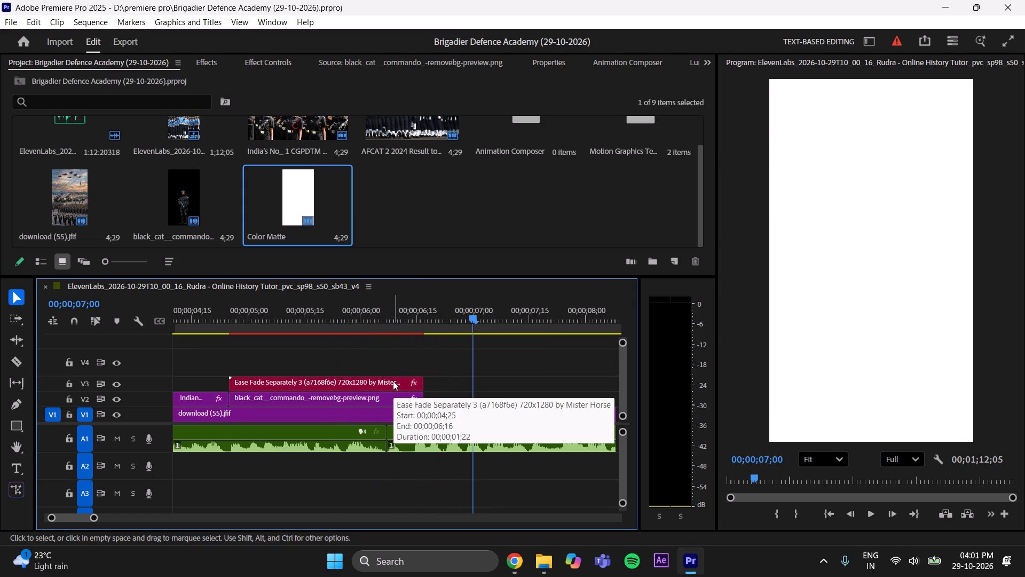
pyautogui.moveTo(471, 308); pyautogui.dragTo(437, 326)
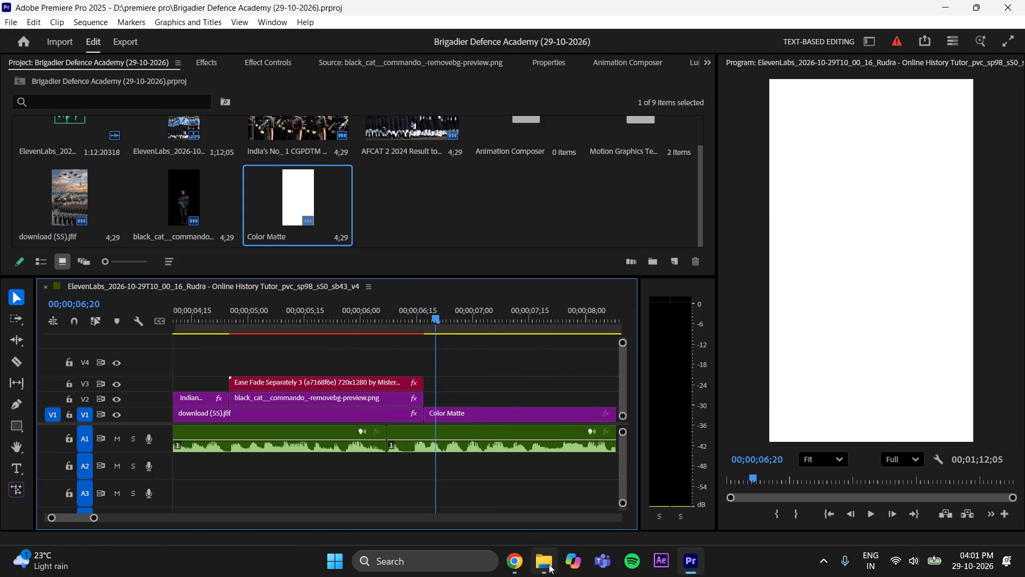
# Import download__56_-removebg-preview.png, the PREPARE stick-figure cutout, from the Downloads folder into the project.
pyautogui.click(542, 562)
pyautogui.click(155, 131)
pyautogui.click(140, 181)
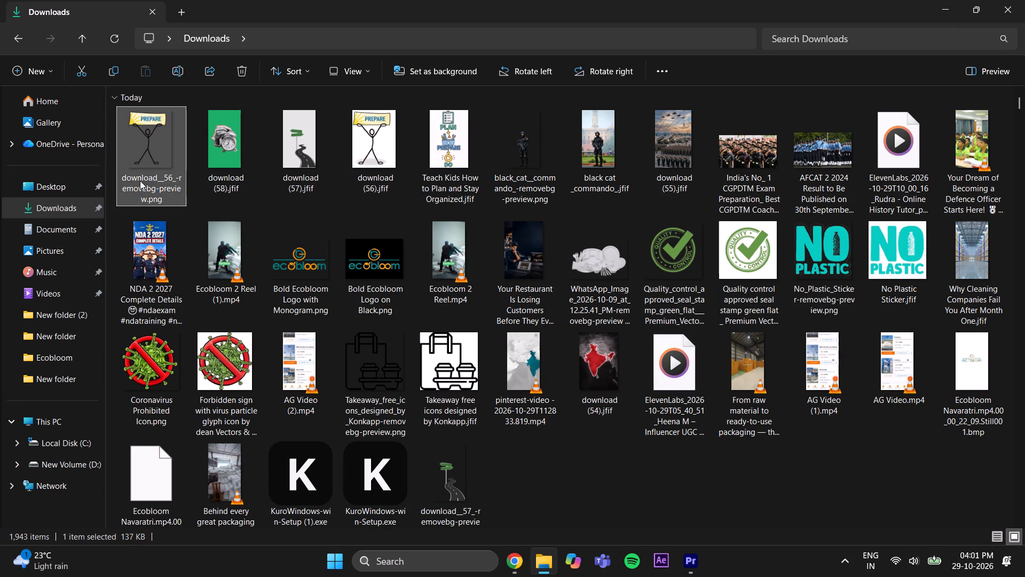
pyautogui.click(123, 35)
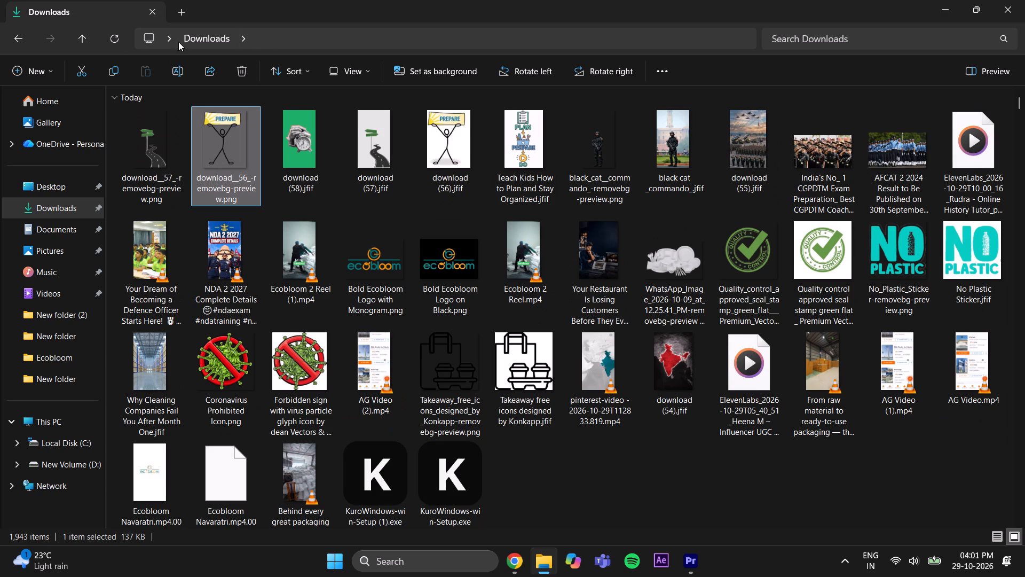
pyautogui.moveTo(216, 150); pyautogui.dragTo(684, 553)
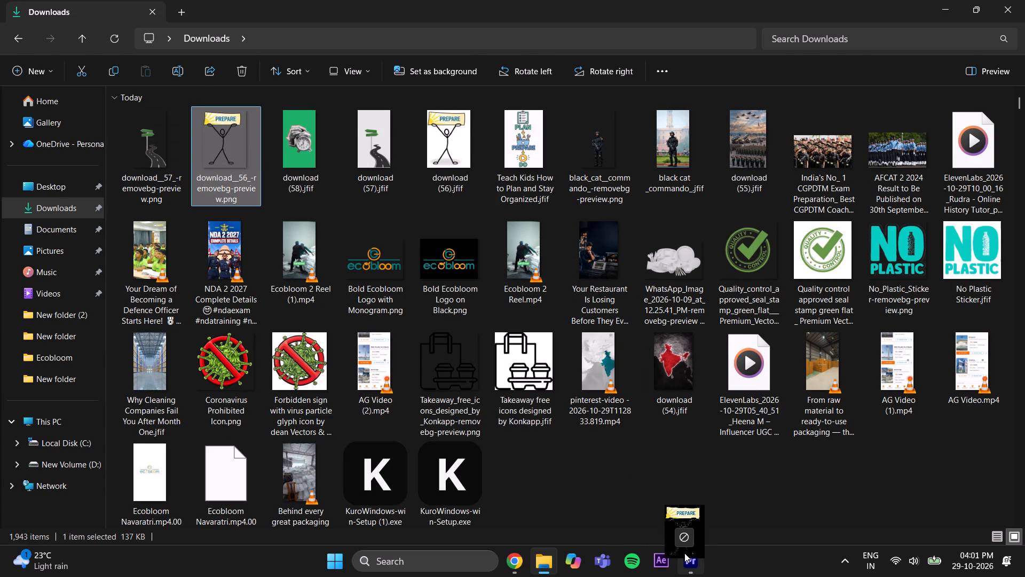
pyautogui.moveTo(684, 553); pyautogui.dragTo(438, 221)
# Place the PREPARE cutout on track V2 above the Color Matte, starting at 00;00;06;20.
pyautogui.doubleClick(419, 210)
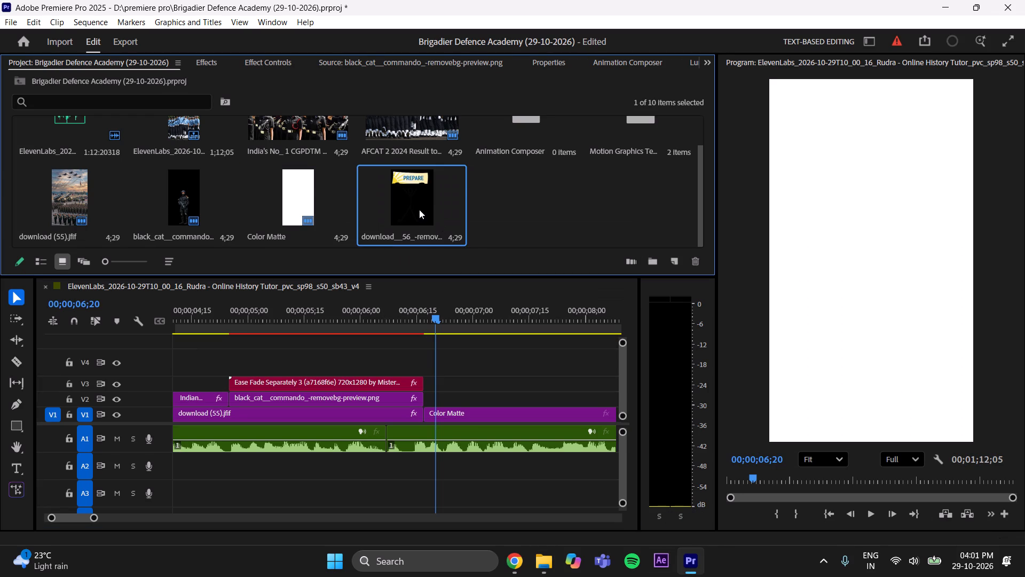
pyautogui.moveTo(342, 203); pyautogui.dragTo(470, 374)
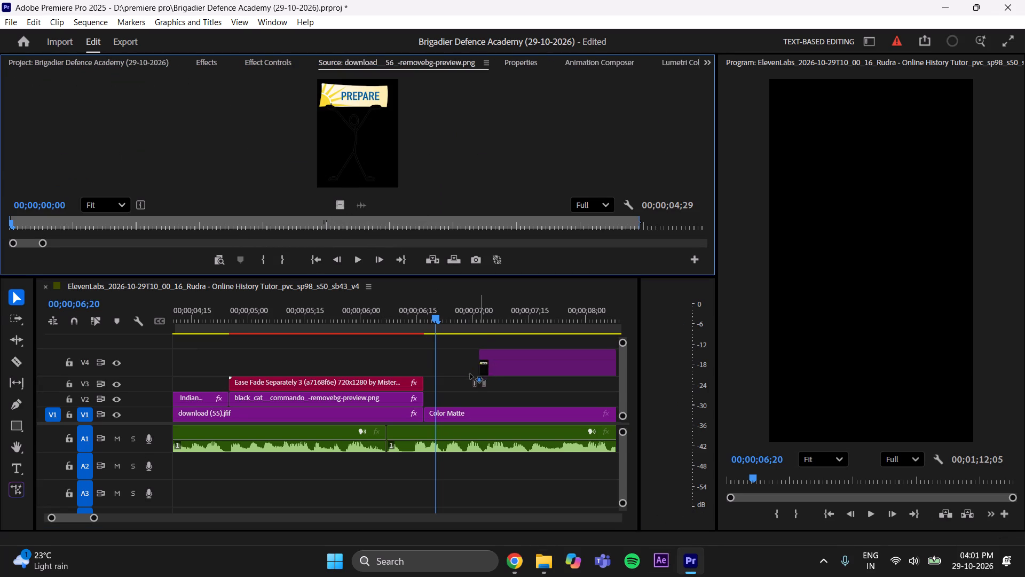
pyautogui.moveTo(470, 374); pyautogui.dragTo(438, 381)
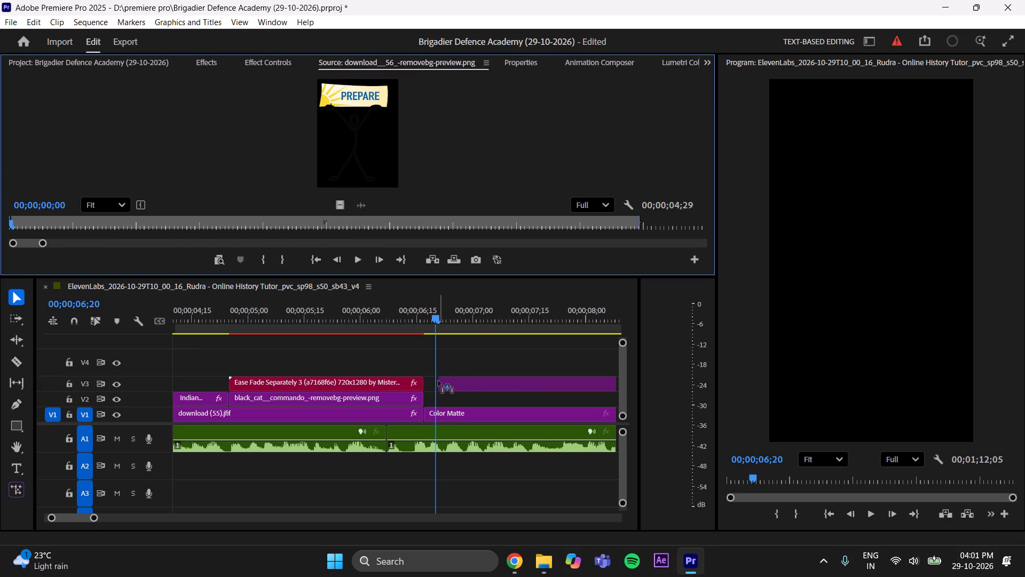
pyautogui.moveTo(438, 381); pyautogui.dragTo(437, 381)
pyautogui.moveTo(454, 387); pyautogui.dragTo(456, 394)
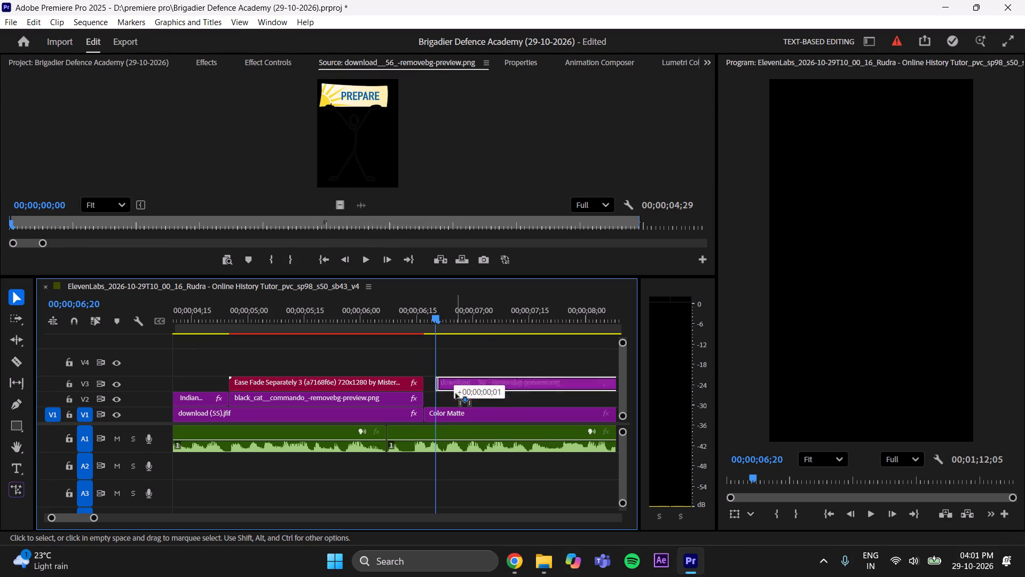
pyautogui.moveTo(456, 394); pyautogui.dragTo(456, 395)
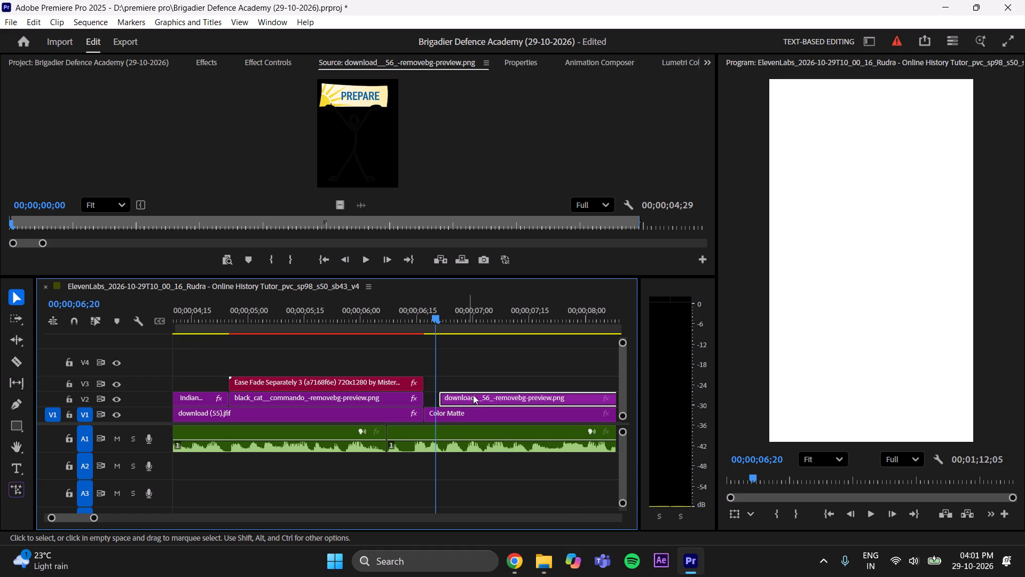
pyautogui.click(461, 395)
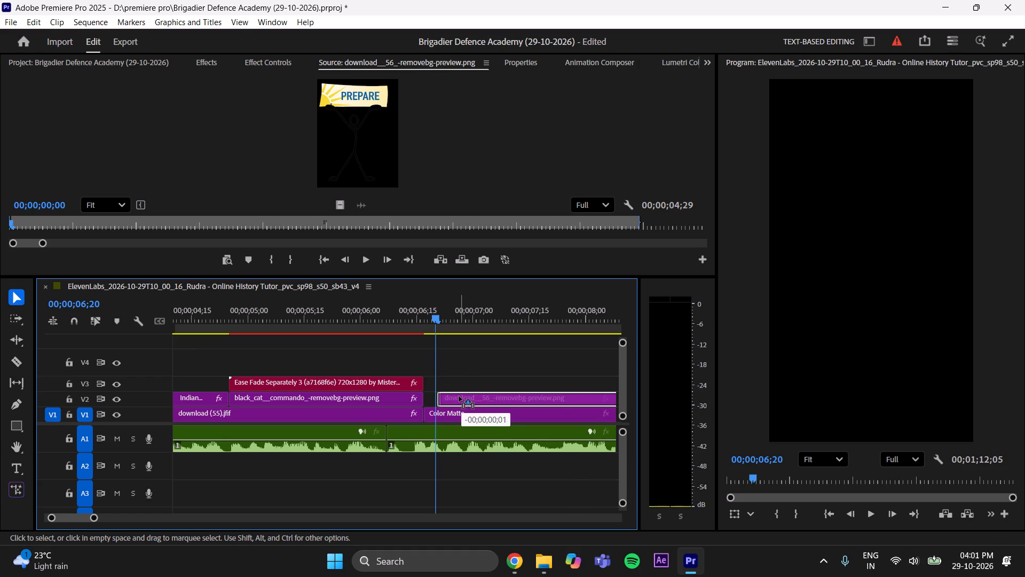
# Play back the PREPARE cutout's entry against the voice-over, and save the project.
pyautogui.moveTo(429, 316); pyautogui.dragTo(415, 329)
pyautogui.press('space')
pyautogui.press('space')
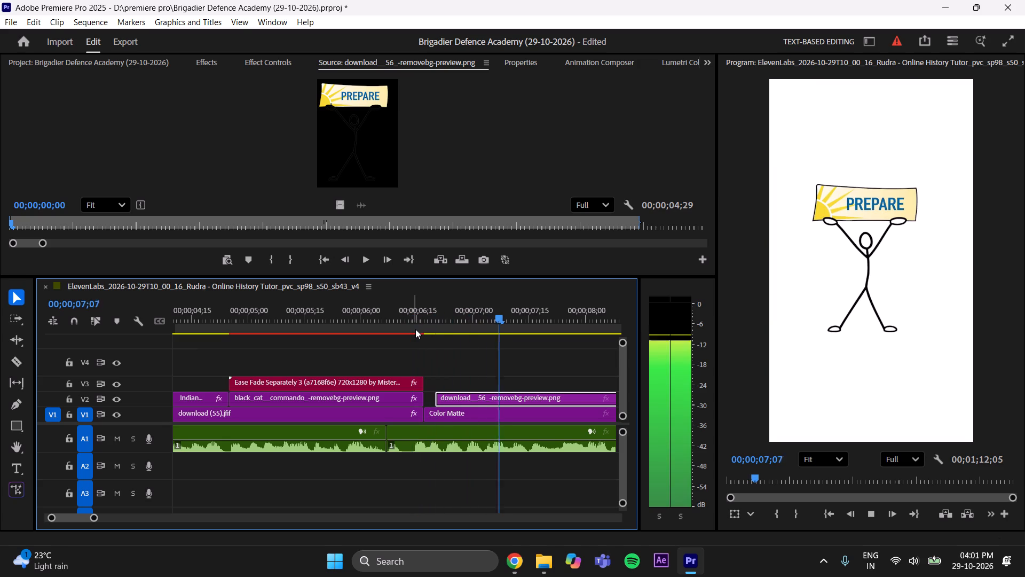
pyautogui.moveTo(94, 519); pyautogui.dragTo(106, 517)
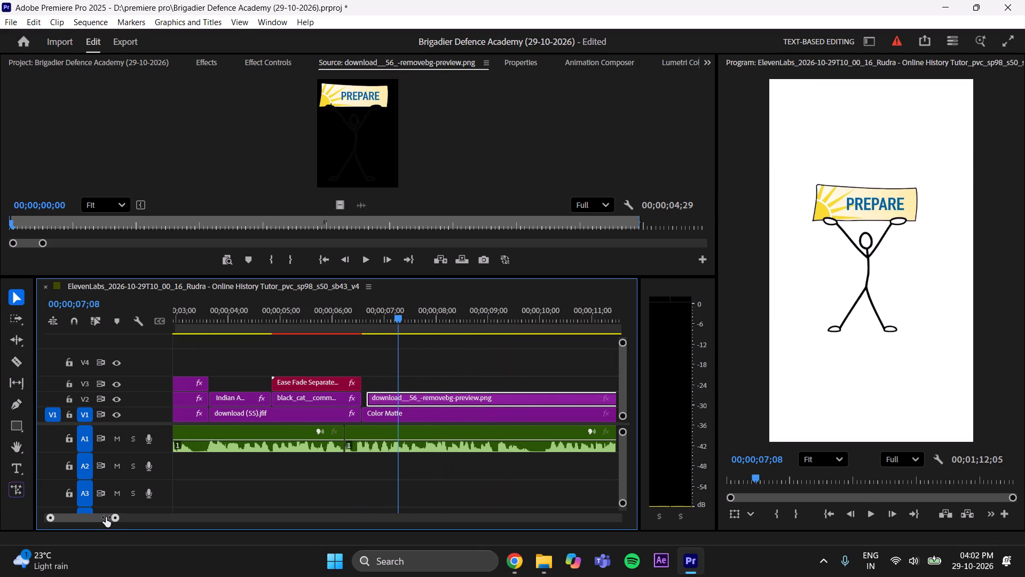
pyautogui.moveTo(106, 517); pyautogui.dragTo(111, 514)
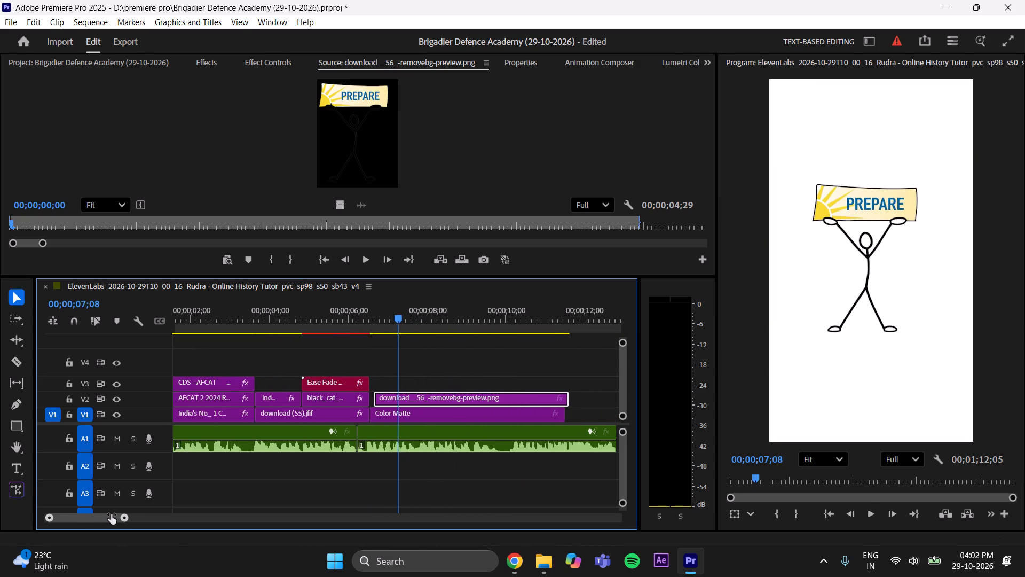
pyautogui.moveTo(111, 514); pyautogui.dragTo(109, 514)
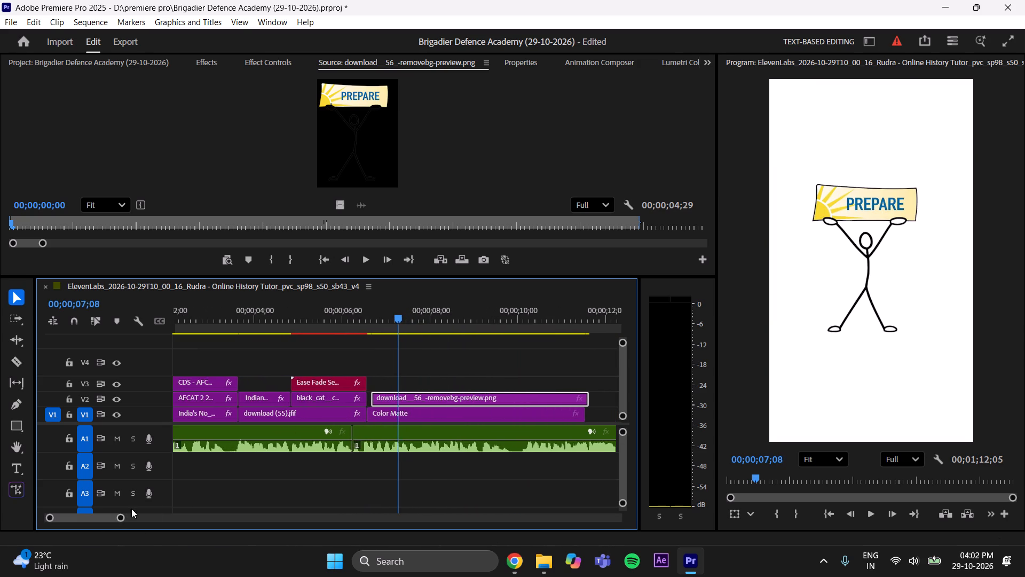
pyautogui.hotkey('ctrl', 's')
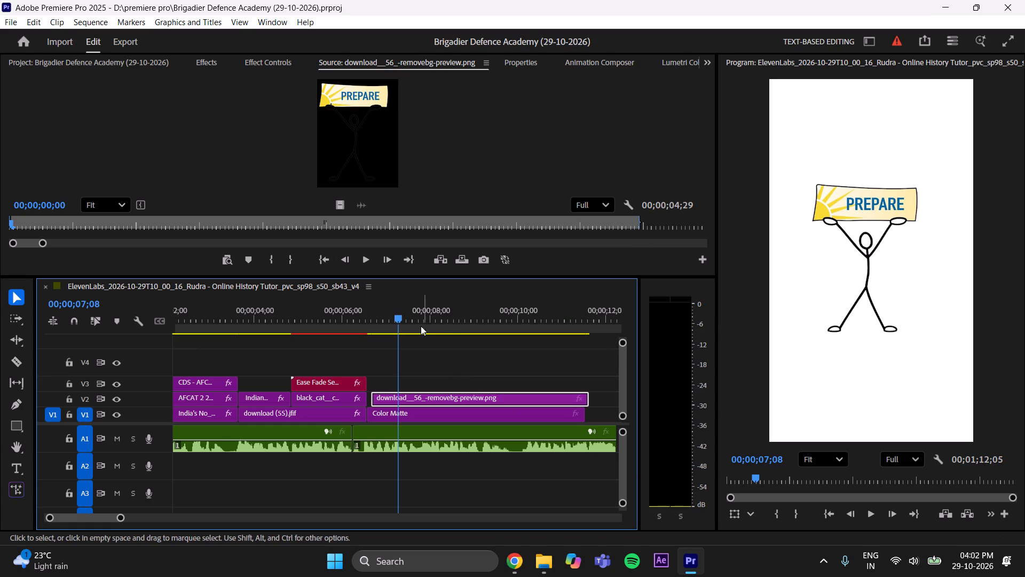
# Listen to the voice-over from before the white matte up to 00;00;07;27 to locate the next image's entry point.
pyautogui.moveTo(389, 309); pyautogui.dragTo(352, 332)
pyautogui.press('space')
pyautogui.press('space')
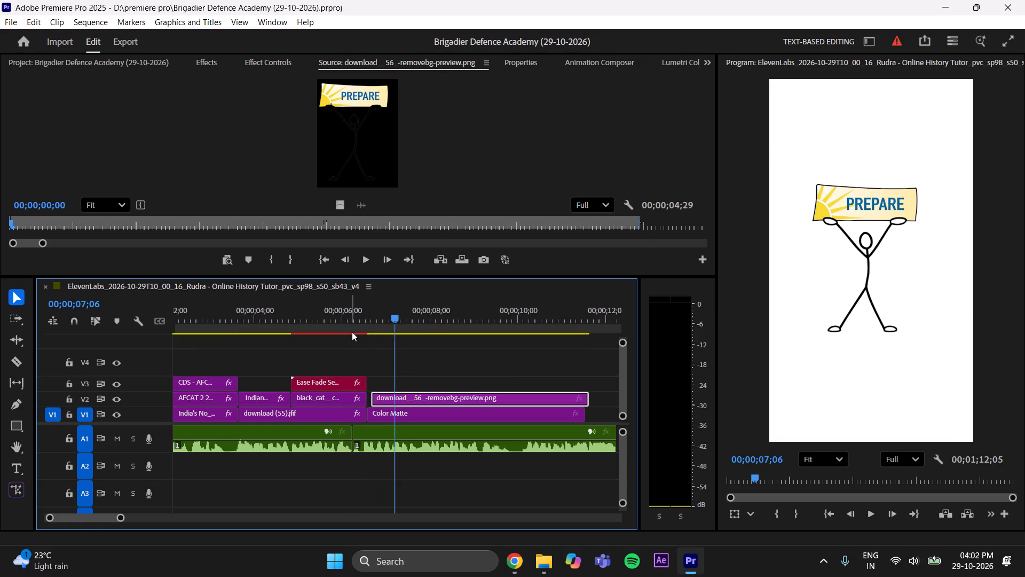
pyautogui.press('space')
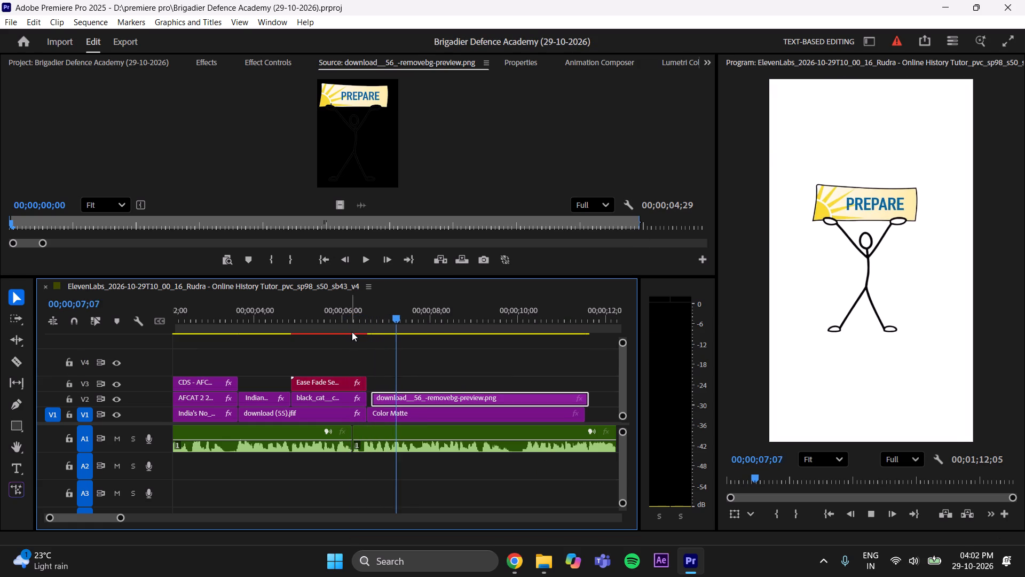
pyautogui.press('space')
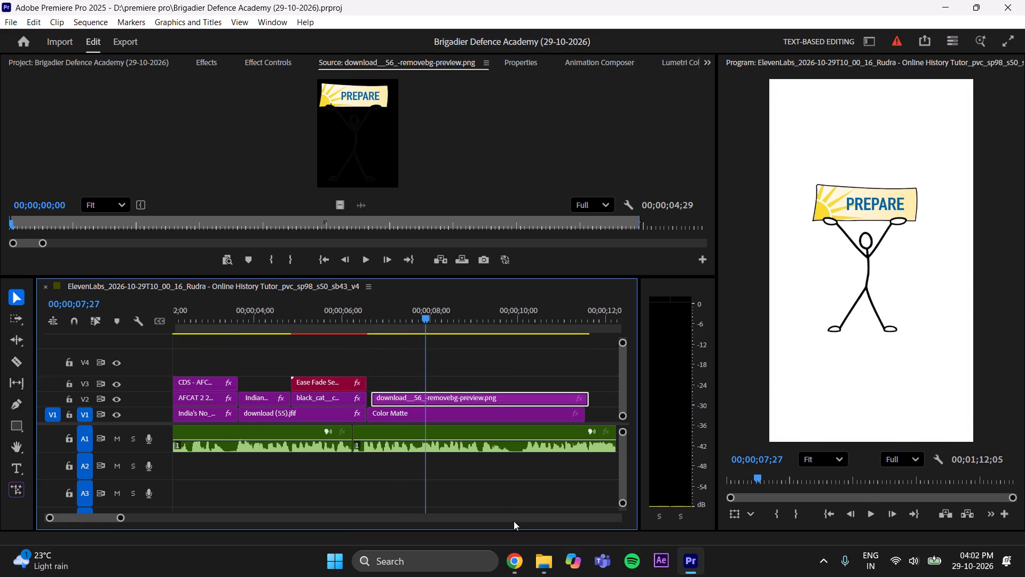
# Bring in download__57_-removebg-preview.png, the road signpost cutout, from Downloads and place it on track V3 starting at 00;00;07;27.
pyautogui.click(552, 565)
pyautogui.click(145, 158)
pyautogui.moveTo(143, 158); pyautogui.dragTo(149, 157)
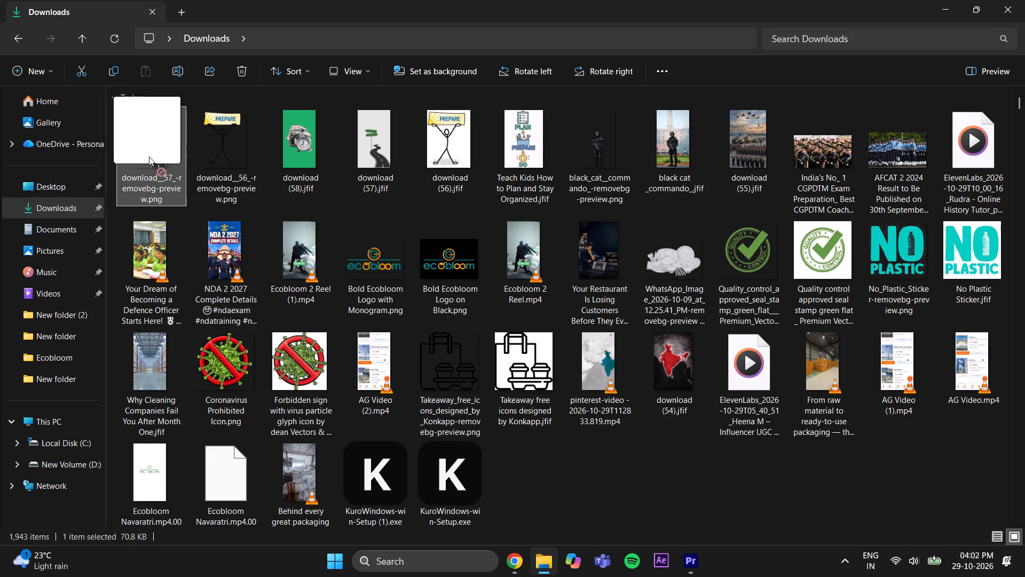
pyautogui.moveTo(149, 157); pyautogui.dragTo(342, 157)
pyautogui.moveTo(343, 204); pyautogui.dragTo(452, 375)
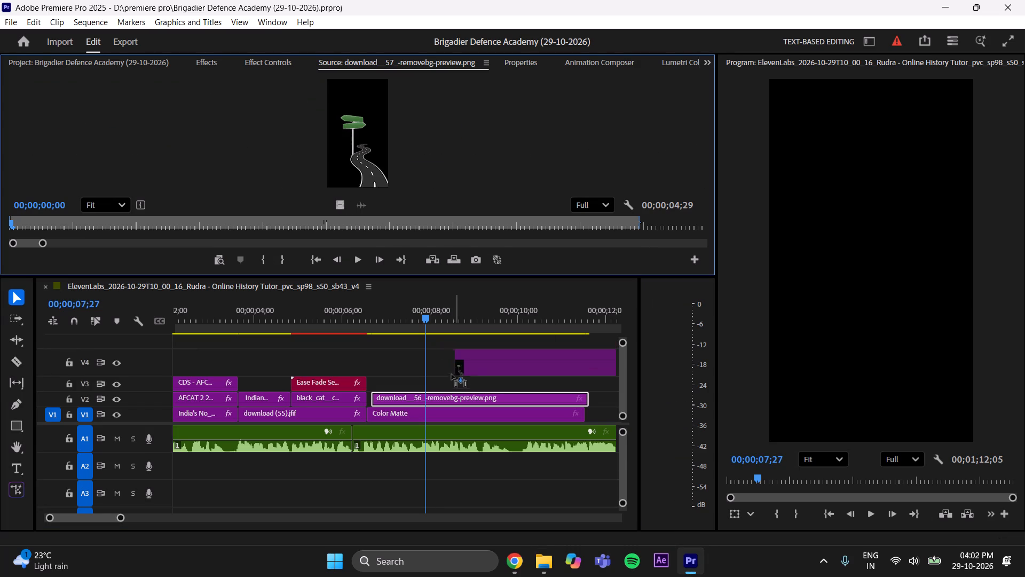
pyautogui.moveTo(452, 375); pyautogui.dragTo(424, 386)
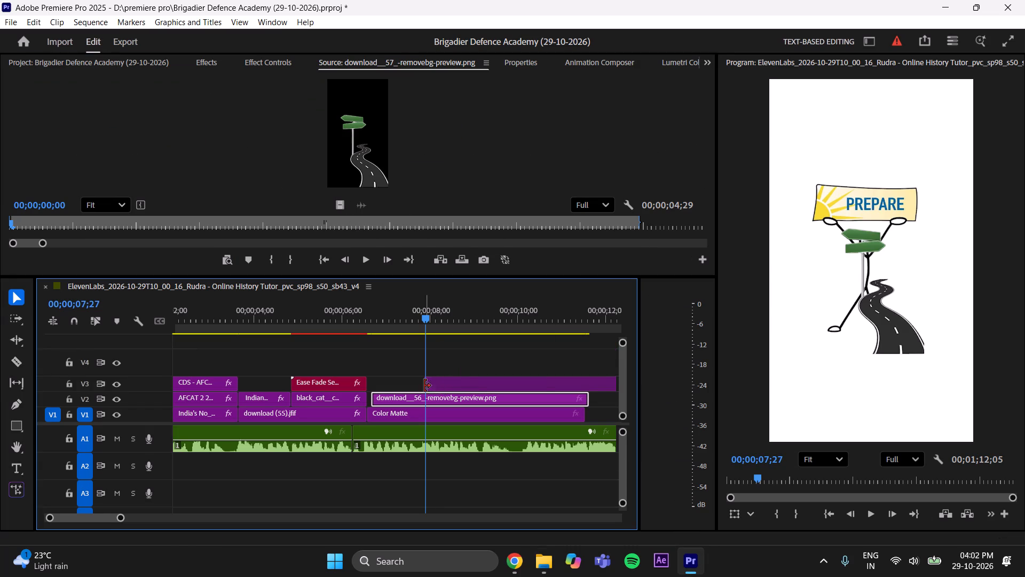
# Set the road signpost cutout's scale to 216 and its position to 325, 573.
pyautogui.click(461, 386)
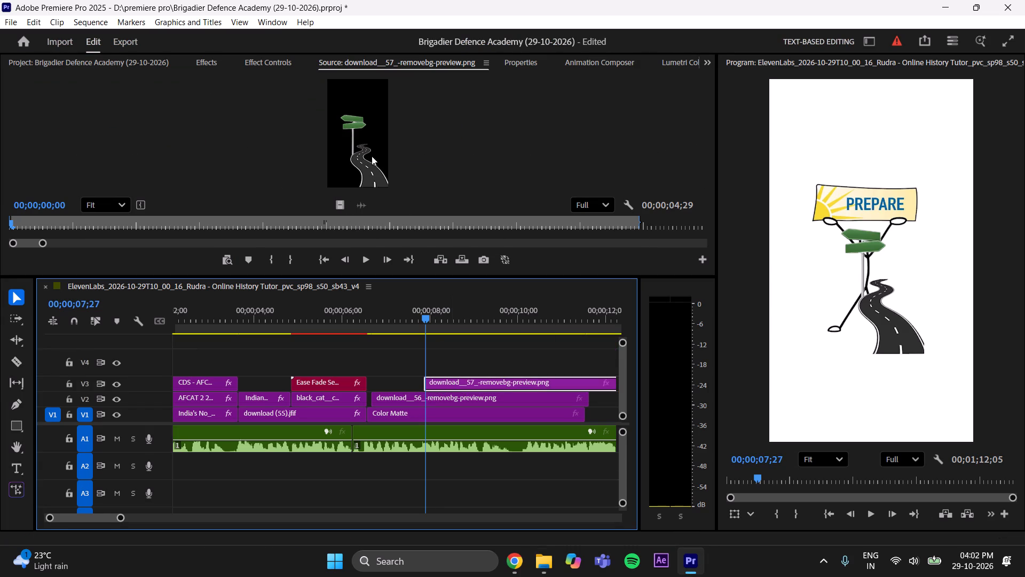
pyautogui.click(266, 56)
pyautogui.moveTo(265, 147); pyautogui.dragTo(282, 149)
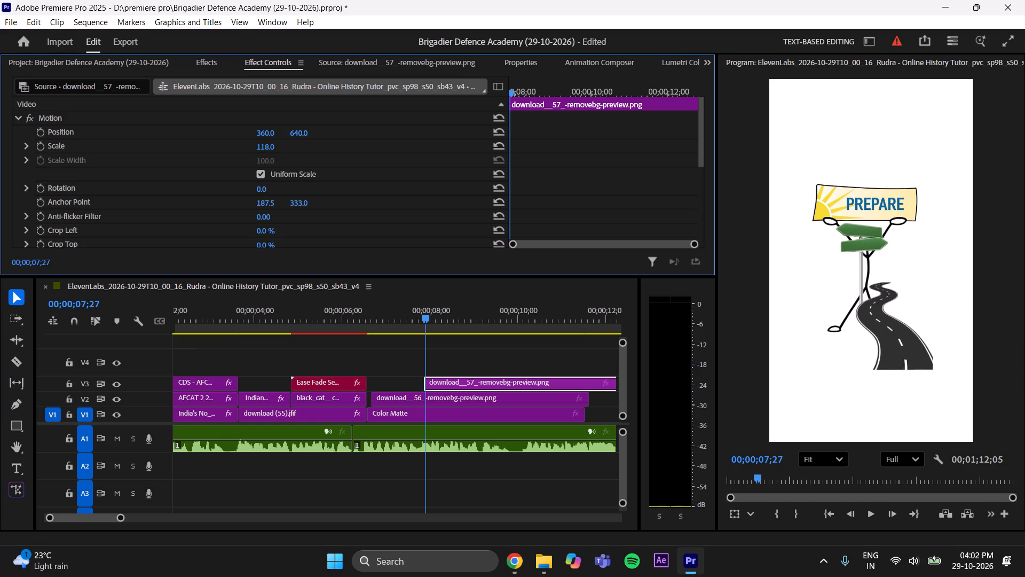
pyautogui.moveTo(282, 149); pyautogui.dragTo(332, 152)
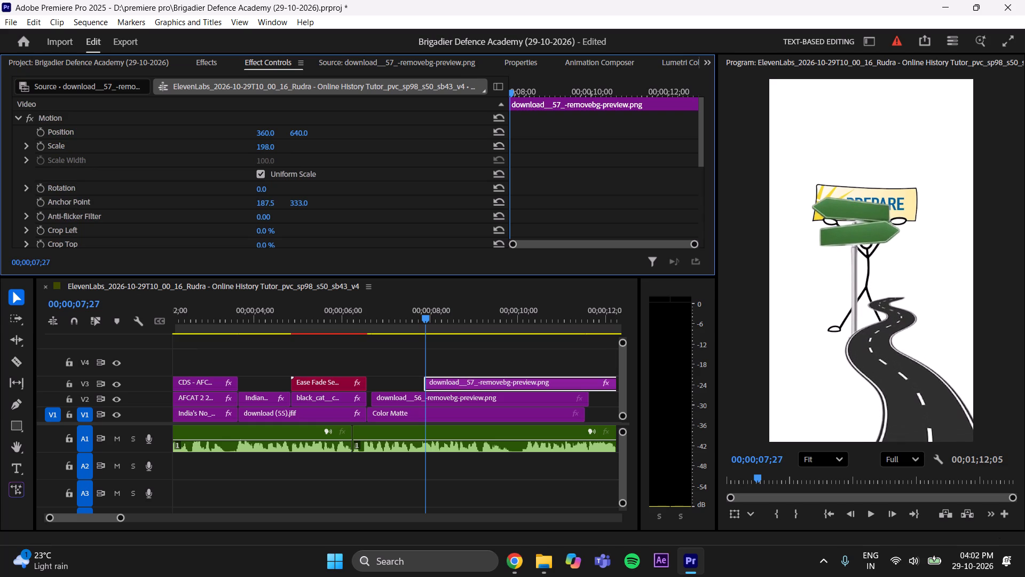
pyautogui.moveTo(332, 152); pyautogui.dragTo(340, 147)
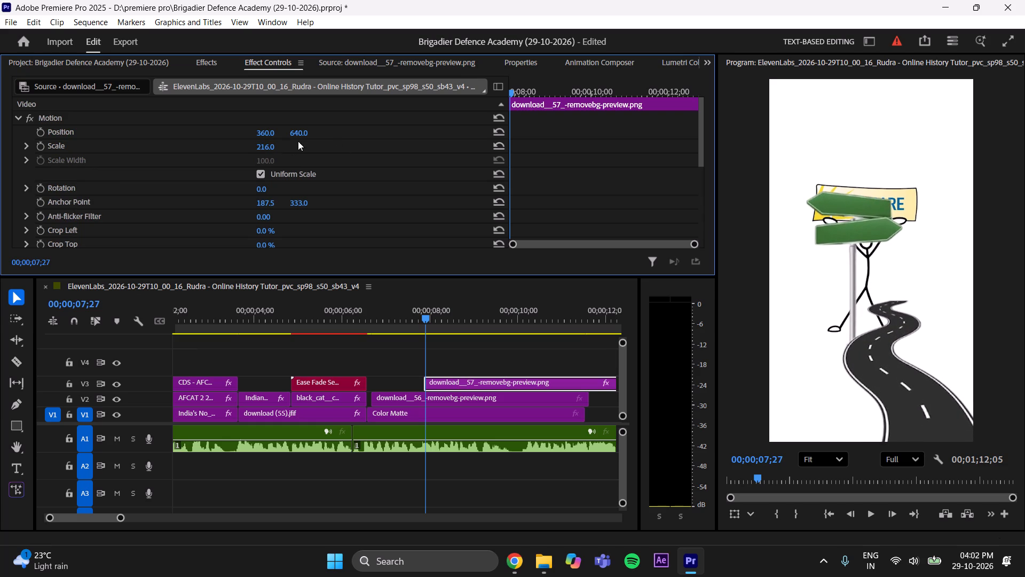
pyautogui.moveTo(302, 135); pyautogui.dragTo(254, 134)
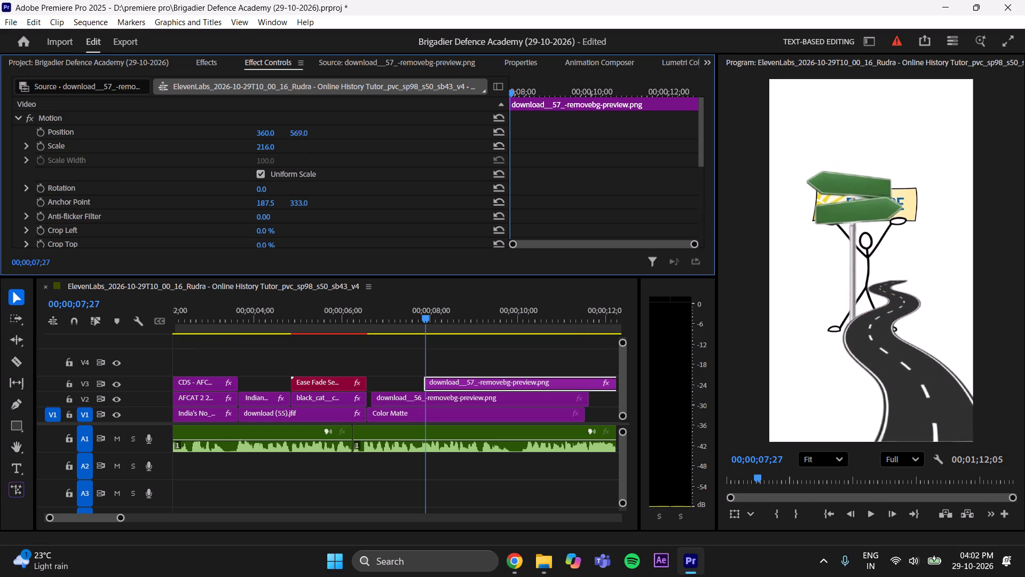
pyautogui.moveTo(254, 134); pyautogui.dragTo(256, 134)
pyautogui.moveTo(271, 131); pyautogui.dragTo(220, 143)
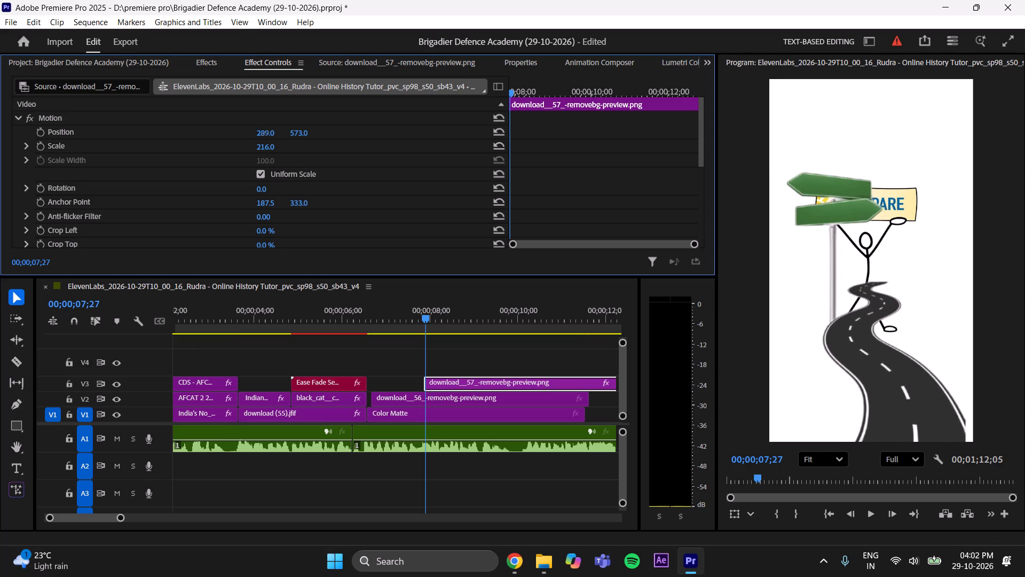
pyautogui.moveTo(220, 143); pyautogui.dragTo(251, 145)
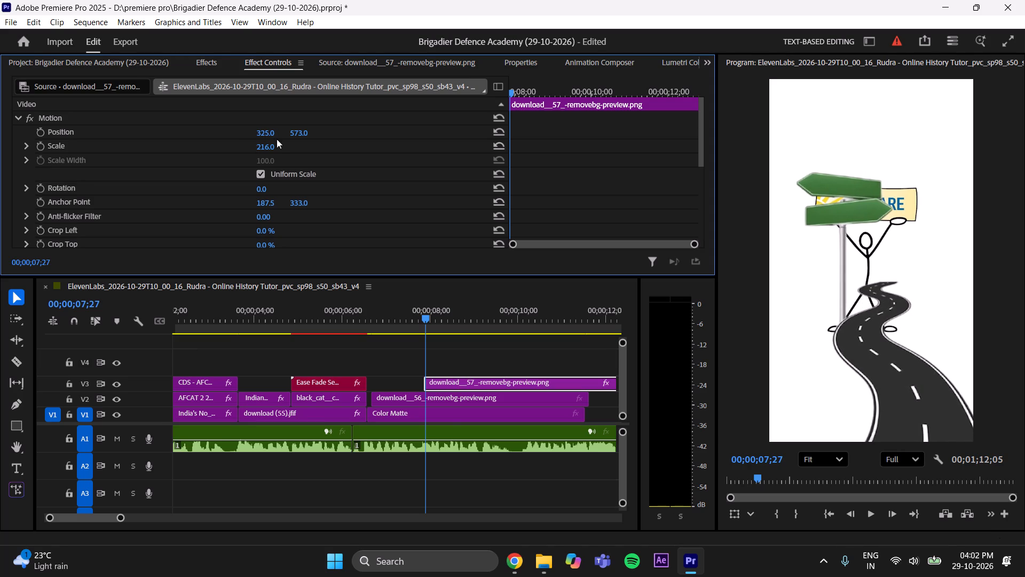
# Swap the two cutouts' tracks so the PREPARE figure is on V3 above the road signpost on V2.
pyautogui.moveTo(427, 397); pyautogui.dragTo(431, 376)
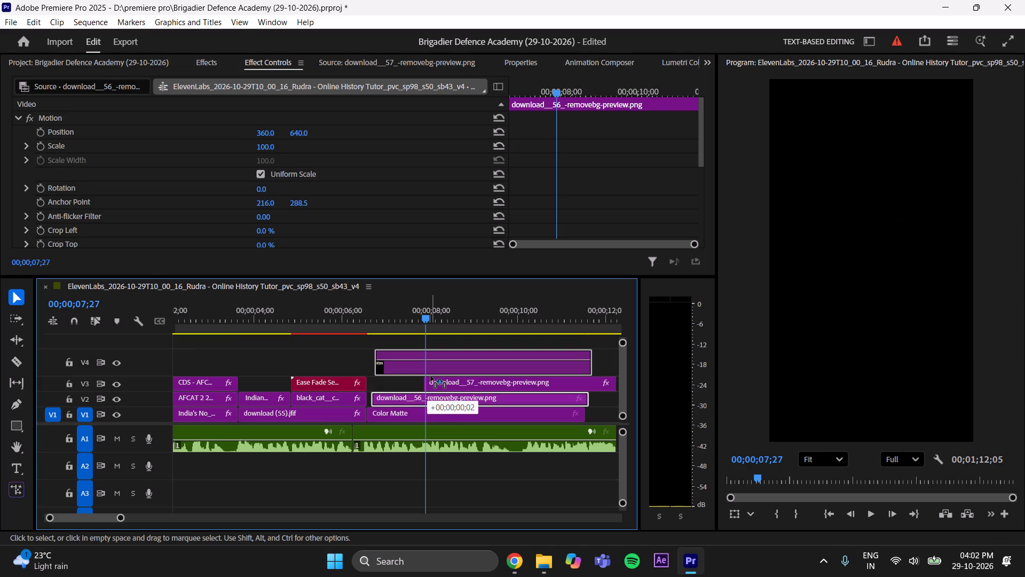
pyautogui.moveTo(431, 376); pyautogui.dragTo(429, 375)
pyautogui.moveTo(438, 385); pyautogui.dragTo(438, 390)
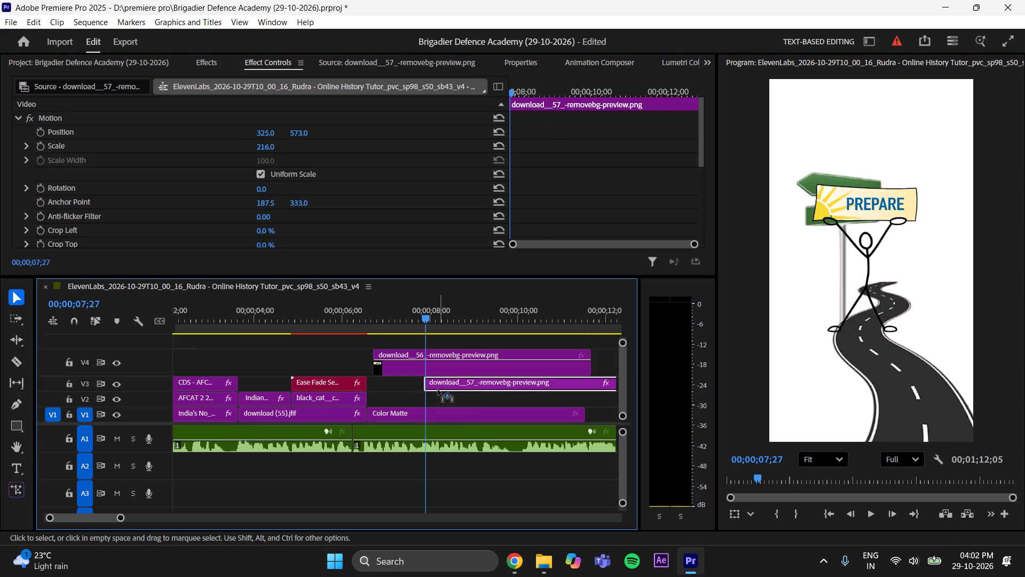
pyautogui.moveTo(438, 390); pyautogui.dragTo(438, 393)
pyautogui.moveTo(401, 365); pyautogui.dragTo(400, 379)
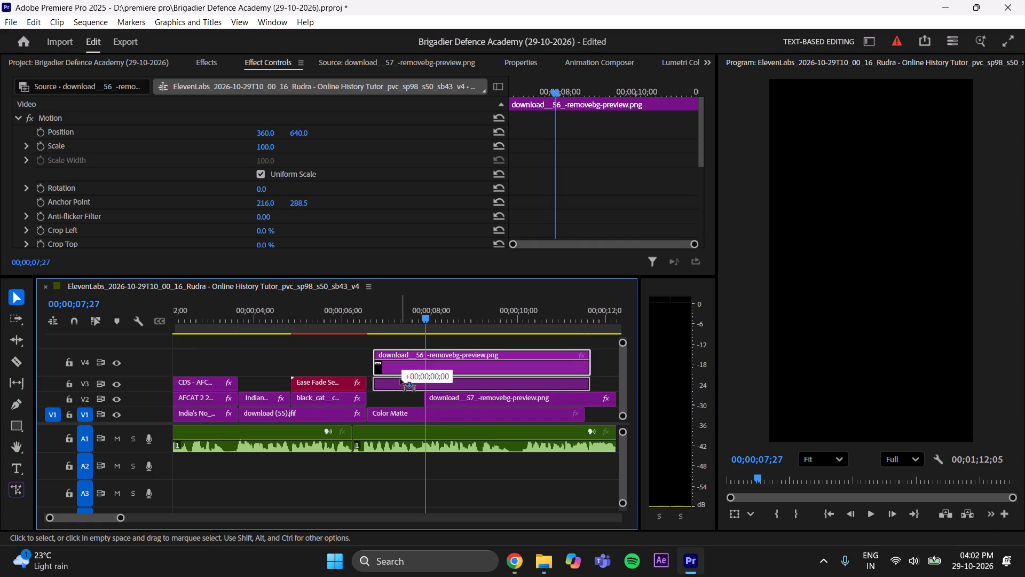
pyautogui.moveTo(400, 379); pyautogui.dragTo(402, 379)
pyautogui.click(397, 353)
# Check the PREPARE cutout's entry against the voice-over and trim about 4 frames off its start on V3.
pyautogui.moveTo(427, 311); pyautogui.dragTo(357, 336)
pyautogui.press('space')
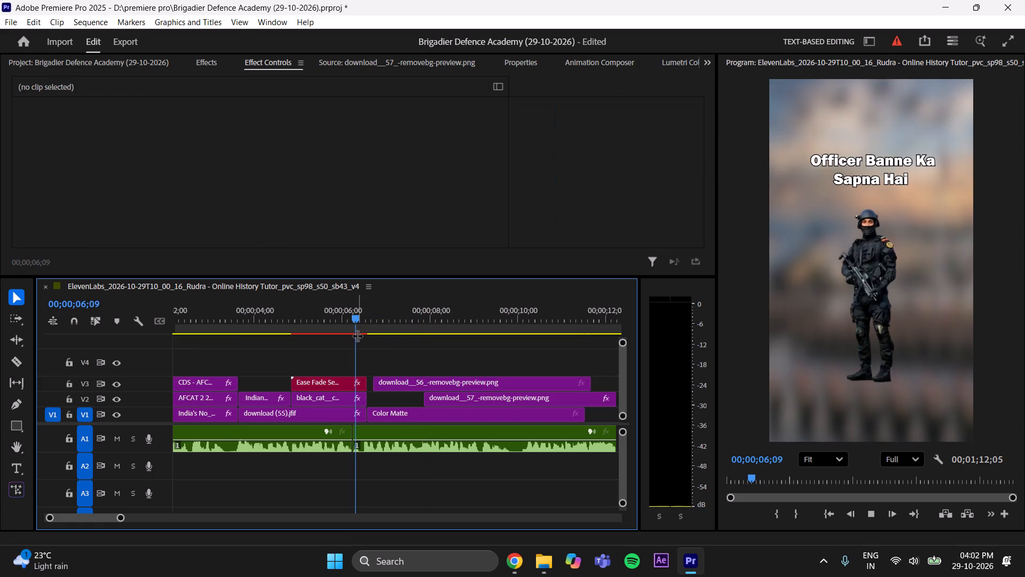
pyautogui.press('space')
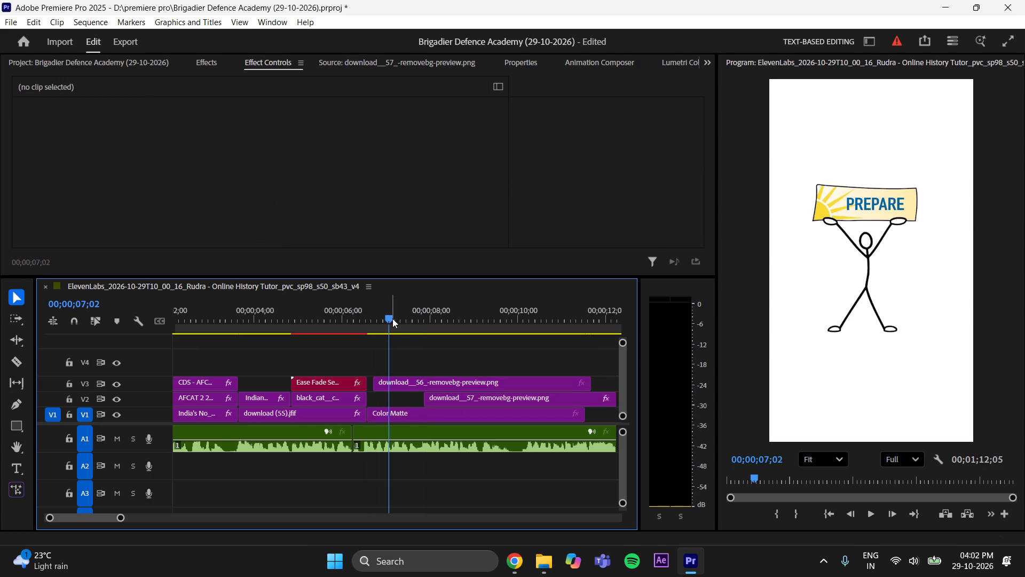
pyautogui.moveTo(387, 317); pyautogui.dragTo(348, 331)
pyautogui.press('space')
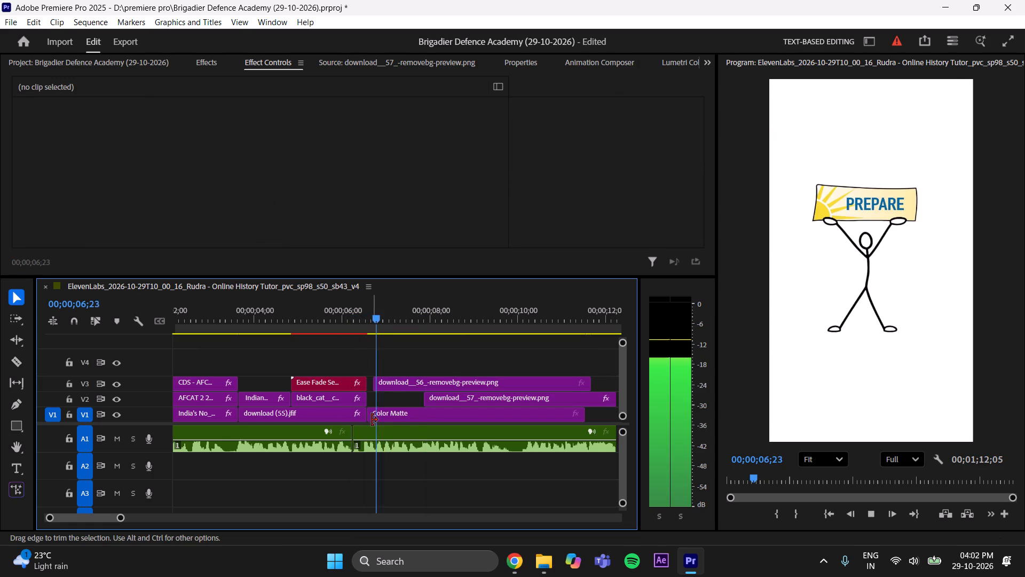
pyautogui.press('space')
pyautogui.moveTo(376, 385); pyautogui.dragTo(382, 385)
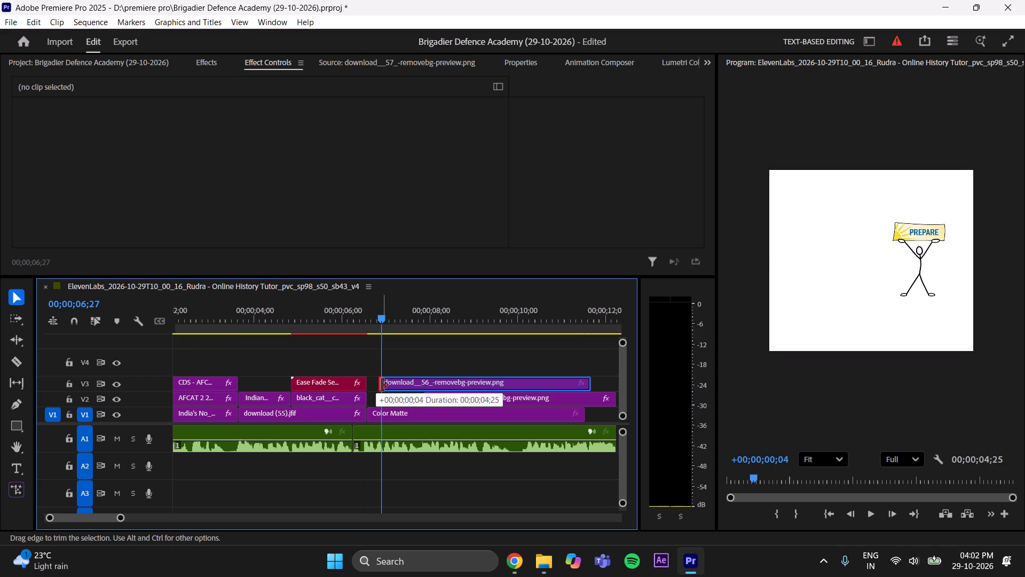
pyautogui.moveTo(382, 385); pyautogui.dragTo(384, 385)
# Set the PREPARE figure's scale to 78 and its horizontal position to 455, lowering it onto the road beside the signpost, and save.
pyautogui.press('space')
pyautogui.press('space')
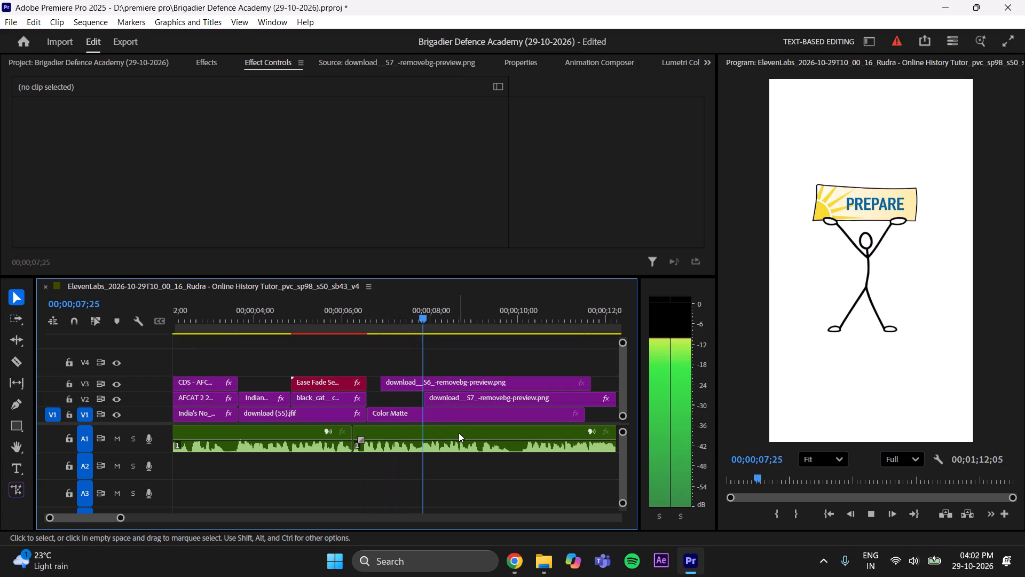
pyautogui.press('space')
pyautogui.press('space')
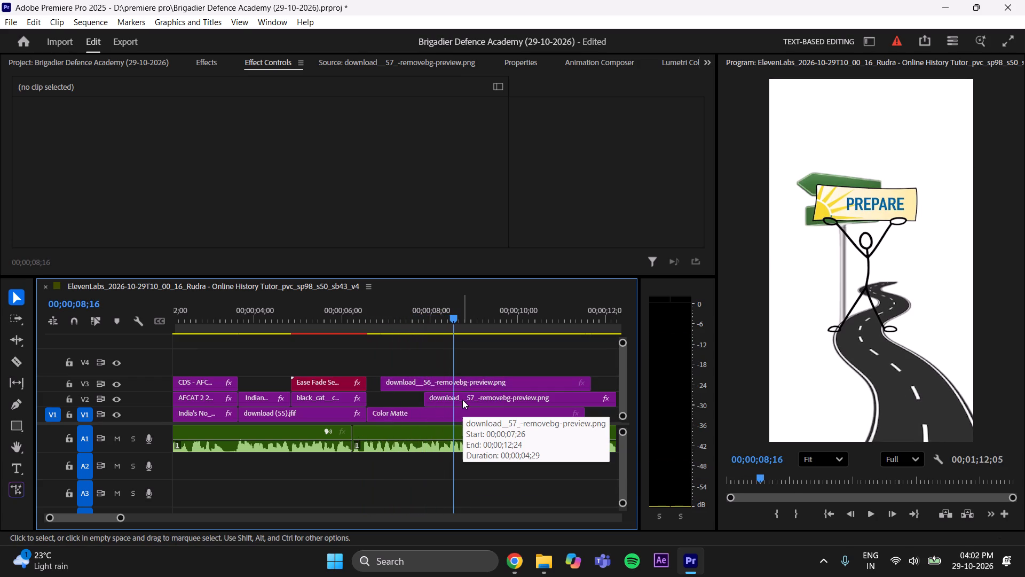
pyautogui.click(461, 381)
pyautogui.moveTo(269, 149); pyautogui.dragTo(269, 149)
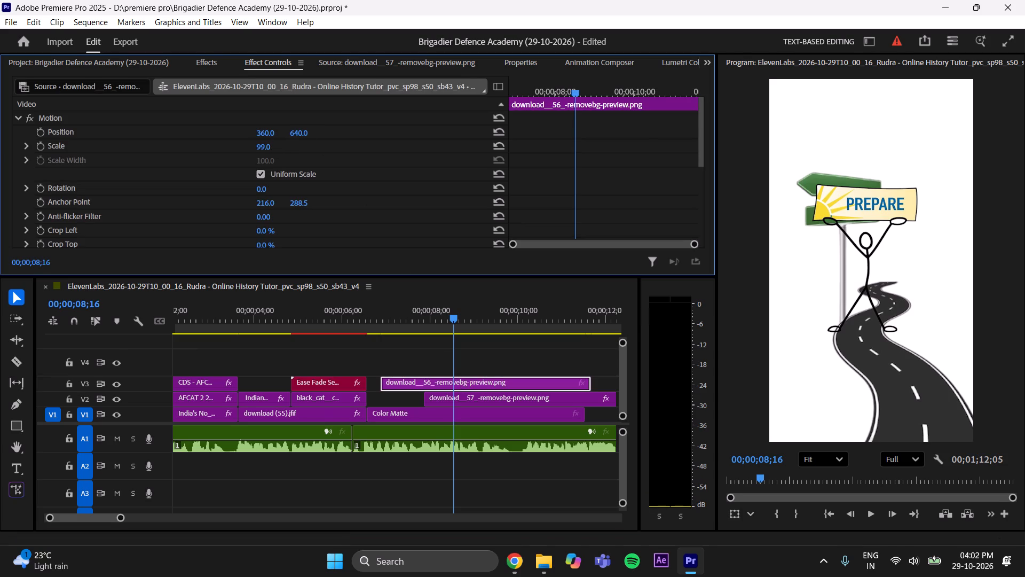
pyautogui.moveTo(269, 149); pyautogui.dragTo(246, 157)
pyautogui.moveTo(304, 127); pyautogui.dragTo(351, 131)
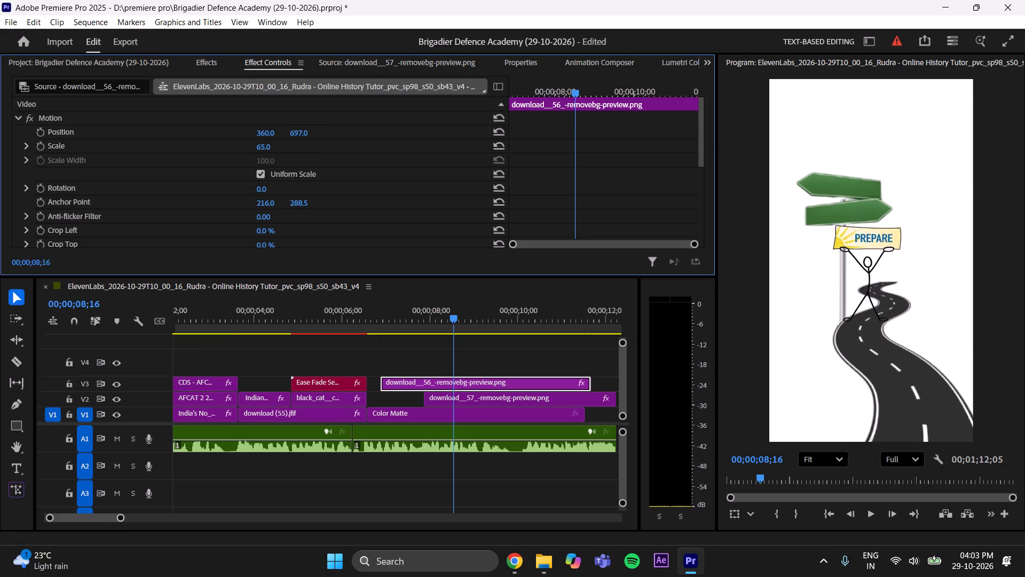
pyautogui.moveTo(351, 131); pyautogui.dragTo(417, 134)
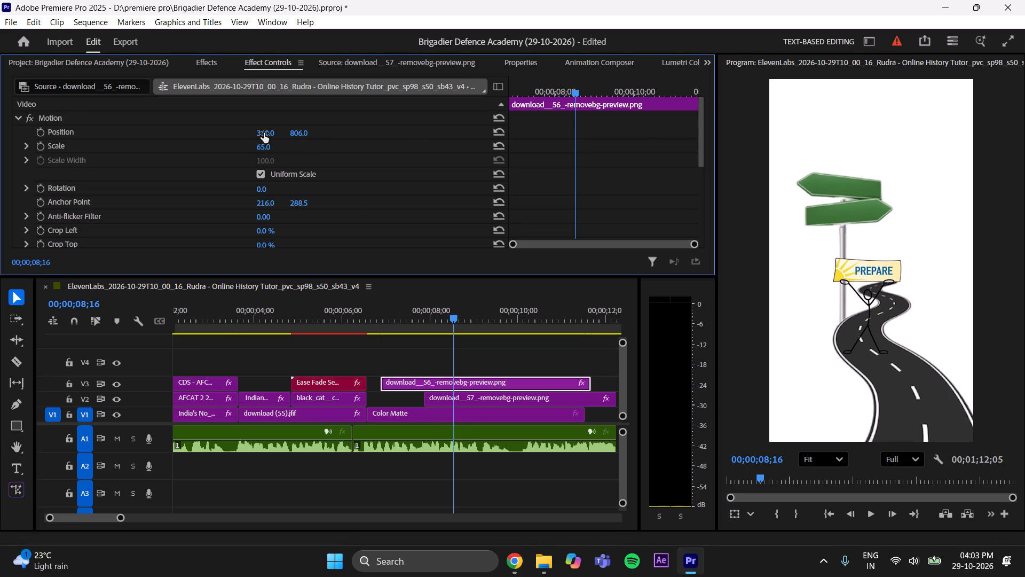
pyautogui.moveTo(264, 133); pyautogui.dragTo(304, 140)
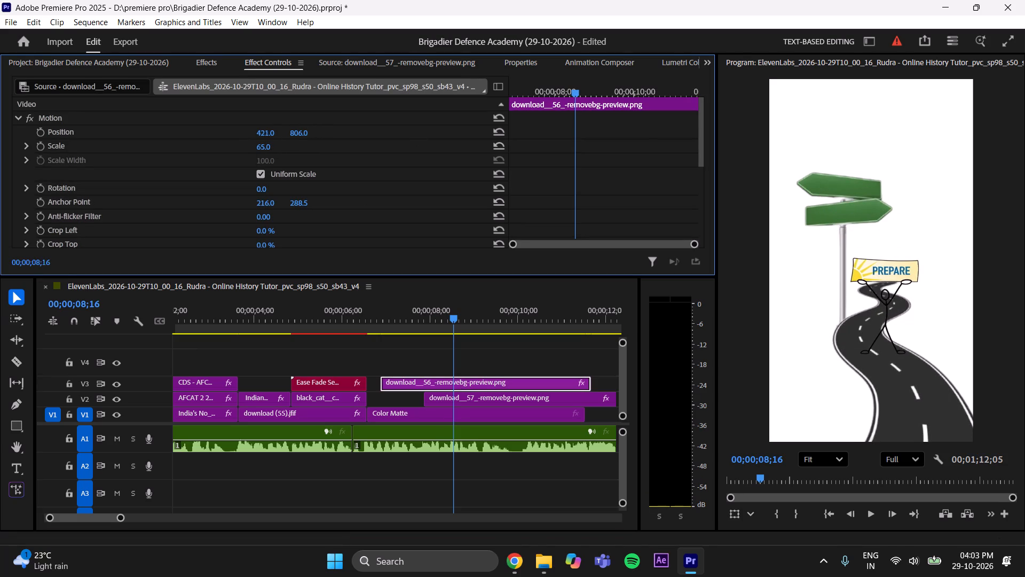
pyautogui.moveTo(304, 140); pyautogui.dragTo(303, 142)
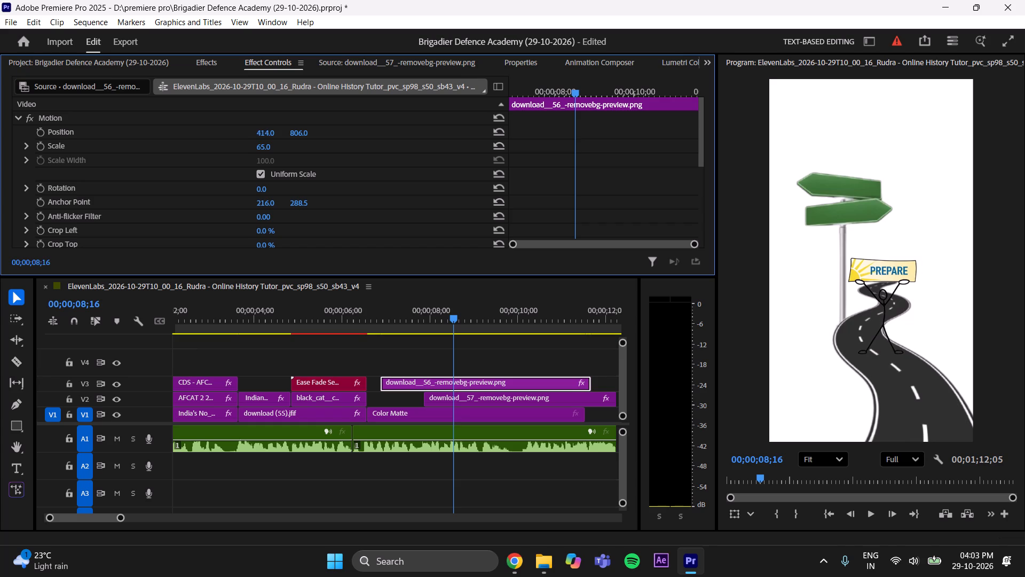
pyautogui.moveTo(303, 142); pyautogui.dragTo(324, 135)
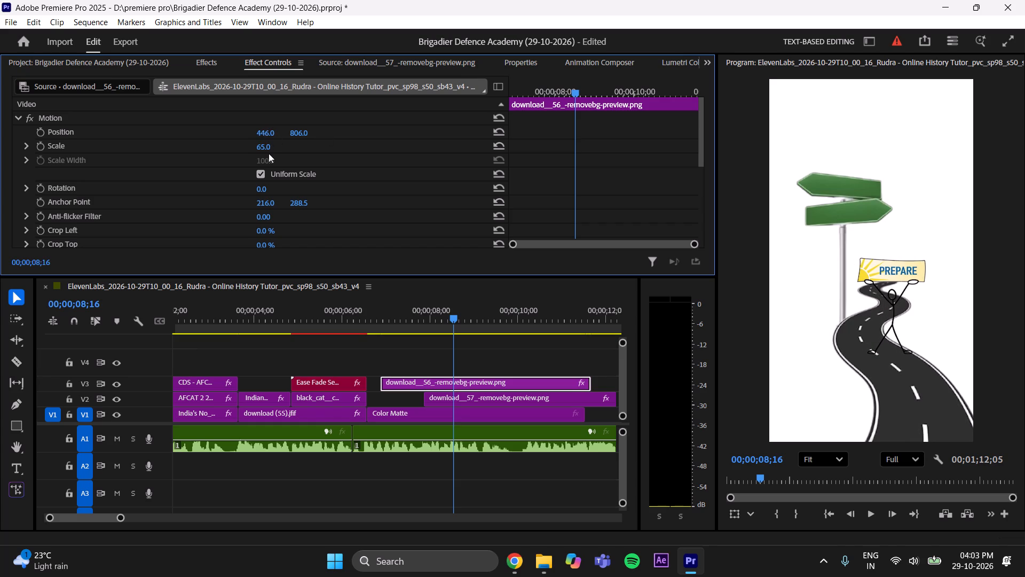
pyautogui.moveTo(266, 147); pyautogui.dragTo(286, 142)
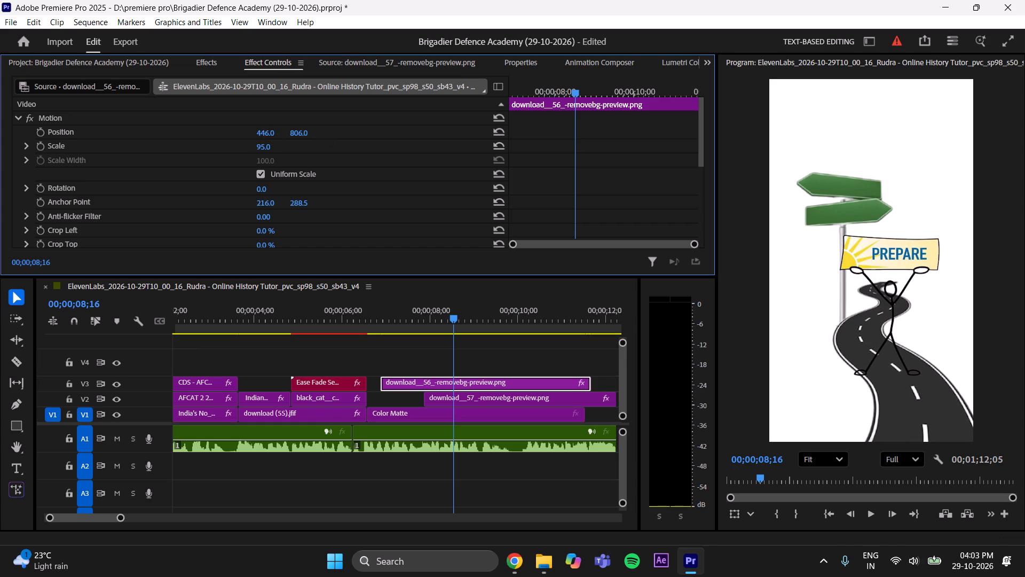
pyautogui.moveTo(286, 142); pyautogui.dragTo(277, 145)
pyautogui.moveTo(269, 132); pyautogui.dragTo(274, 132)
pyautogui.moveTo(299, 132); pyautogui.dragTo(310, 132)
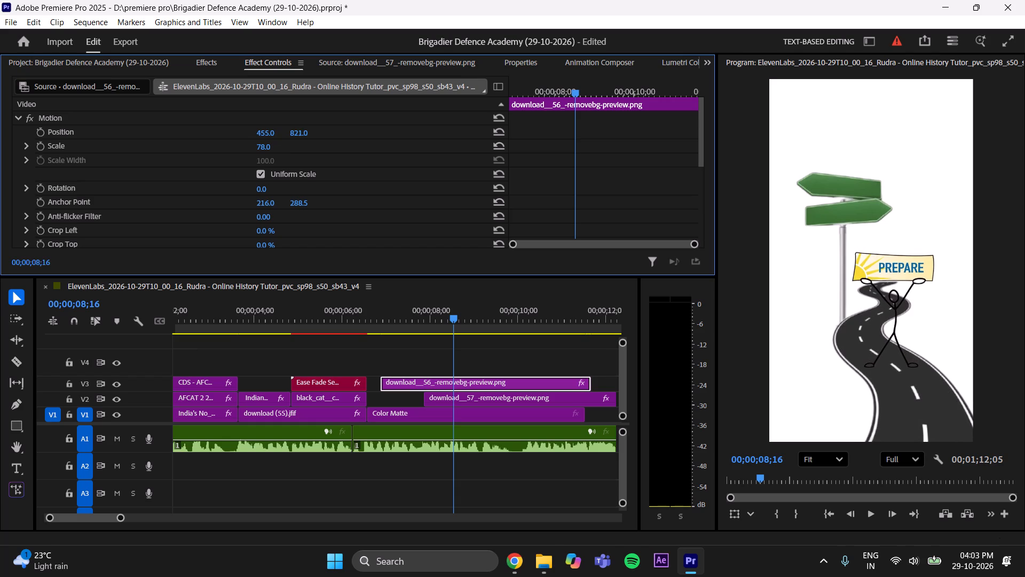
pyautogui.moveTo(310, 132); pyautogui.dragTo(313, 132)
pyautogui.click(495, 348)
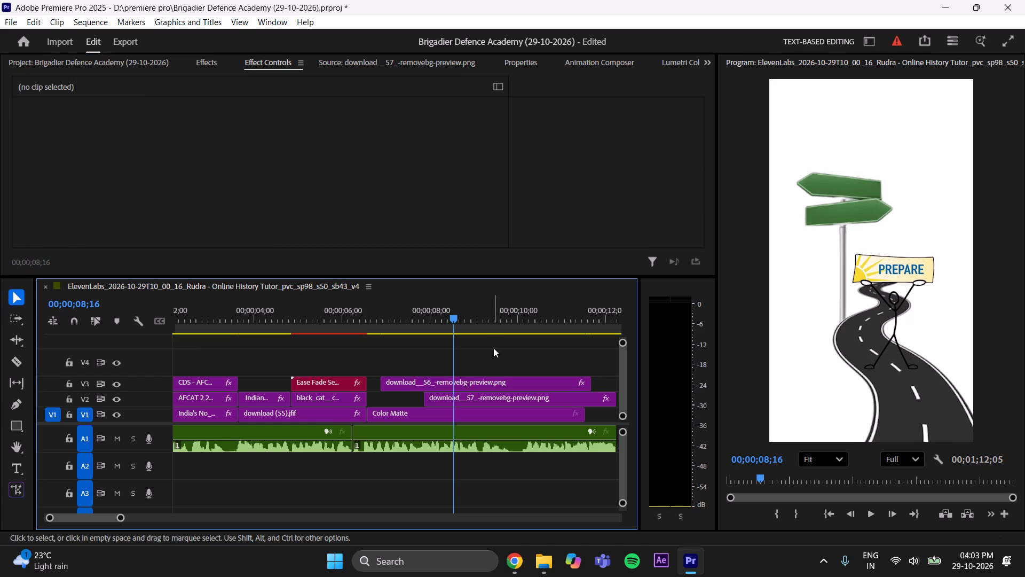
pyautogui.hotkey('ctrl', 's')
# Find the next voice-over cue and bring in download (58).jfif, the hand and alarm clock, from Downloads onto track V4 at 00;00;08;28.
pyautogui.moveTo(444, 311); pyautogui.dragTo(343, 339)
pyautogui.press('space')
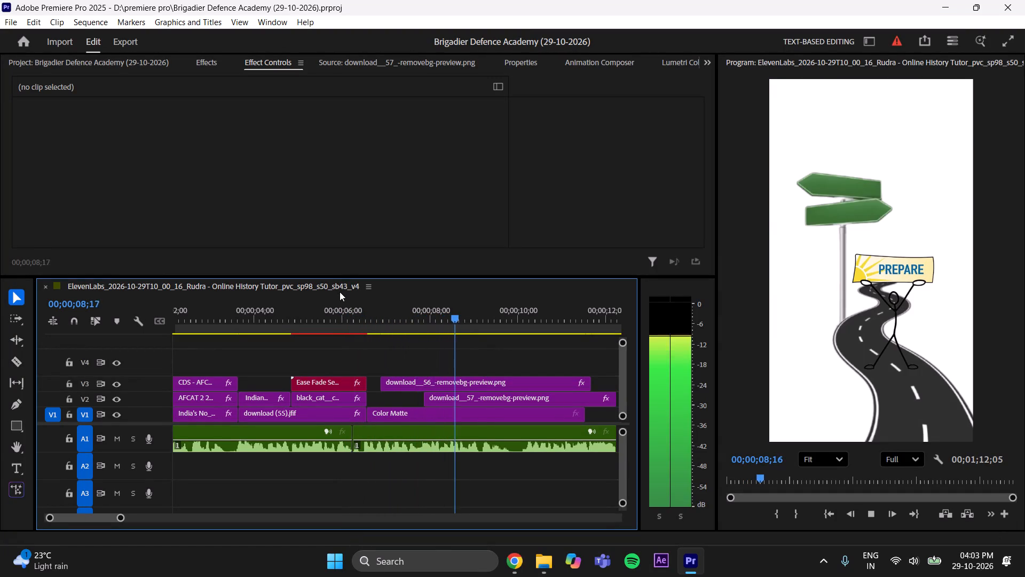
pyautogui.press('space')
pyautogui.moveTo(479, 324); pyautogui.dragTo(407, 358)
pyautogui.press('space')
pyautogui.press('space')
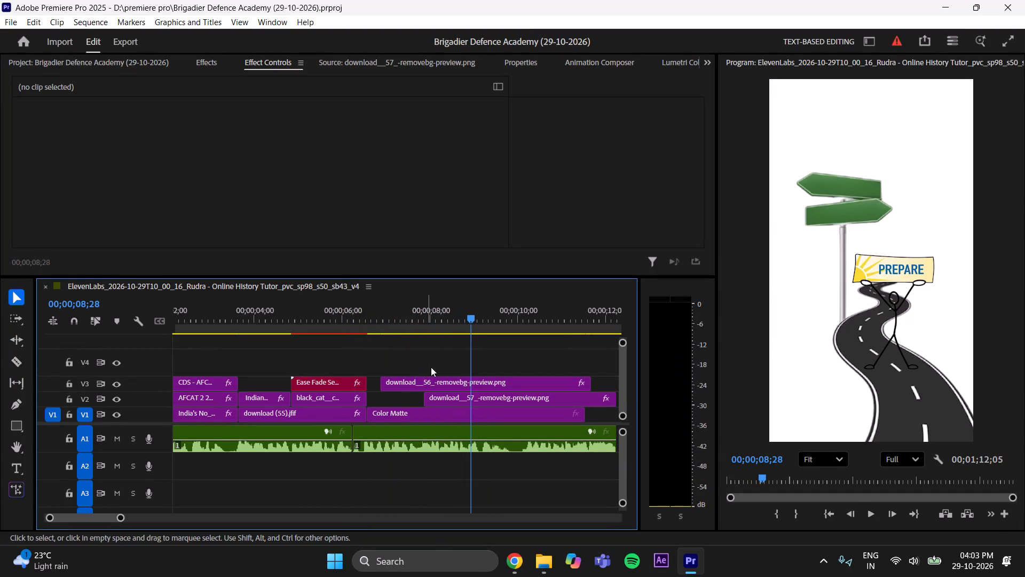
pyautogui.hotkey('ctrl', 's')
pyautogui.click(351, 59)
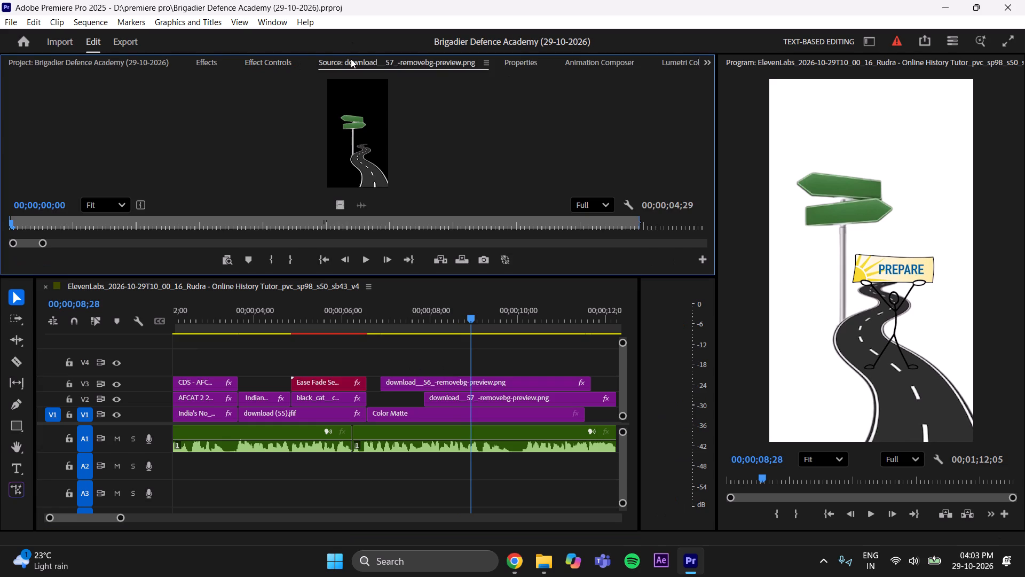
pyautogui.click(543, 567)
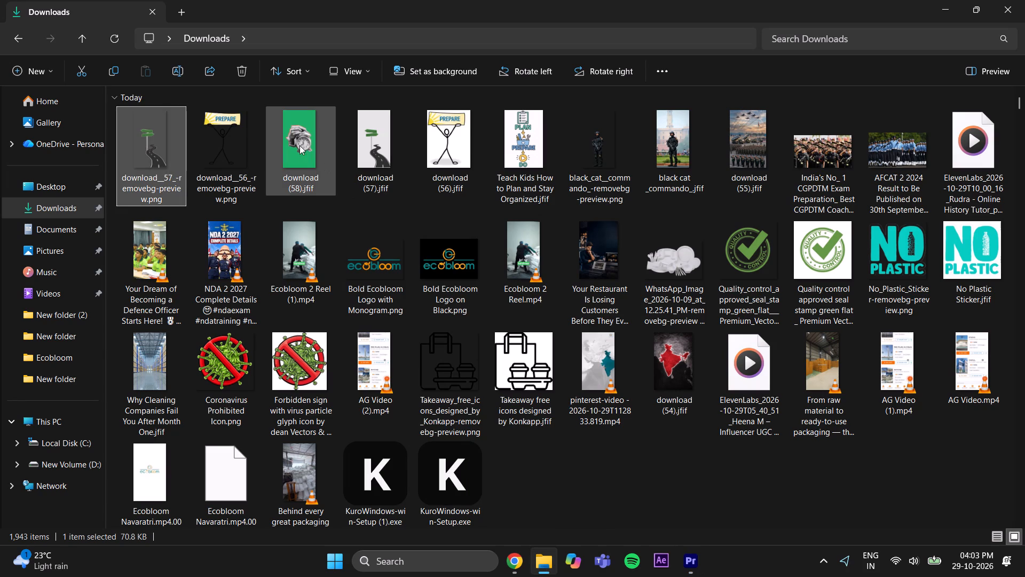
pyautogui.moveTo(299, 145); pyautogui.dragTo(348, 148)
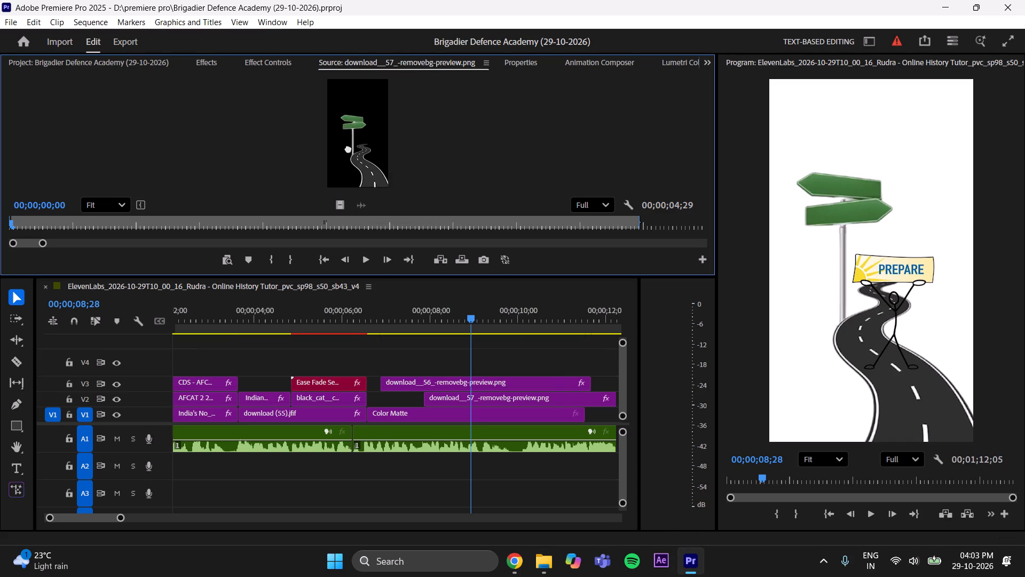
pyautogui.moveTo(343, 206); pyautogui.dragTo(478, 355)
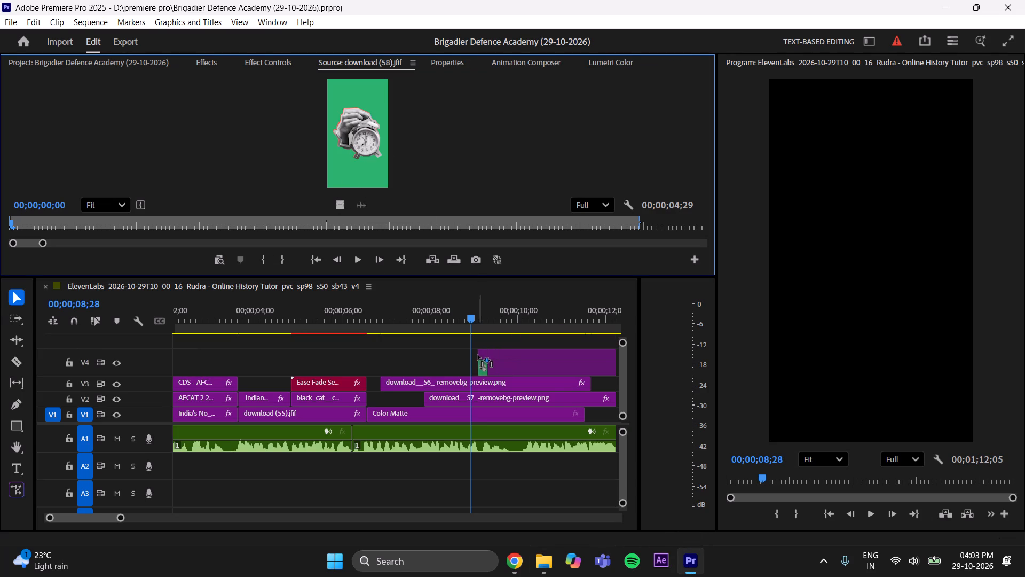
pyautogui.moveTo(478, 355); pyautogui.dragTo(470, 356)
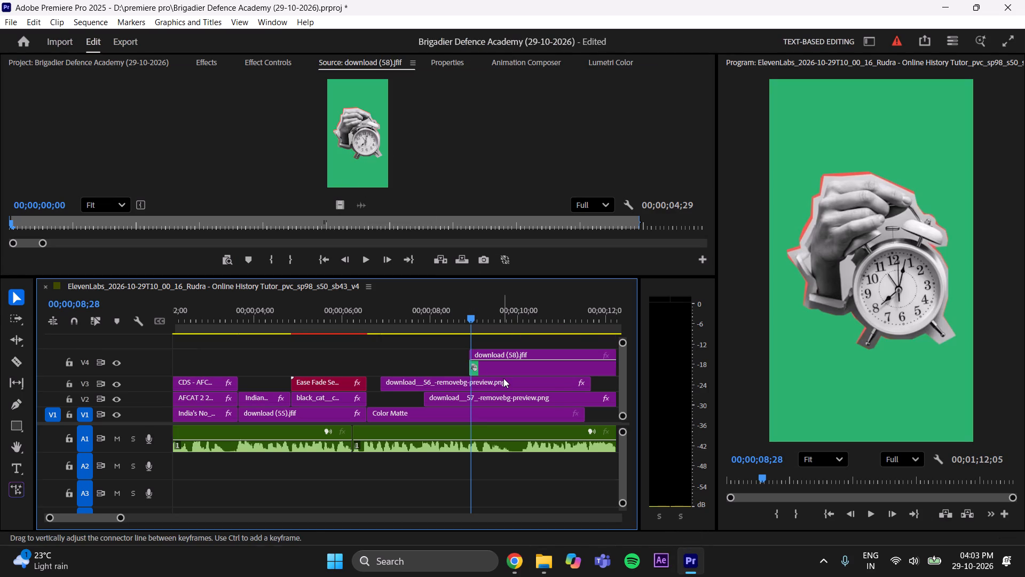
# Search the effects for ULTRA and apply Ultra Key to the alarm clock image on V4.
pyautogui.click(214, 60)
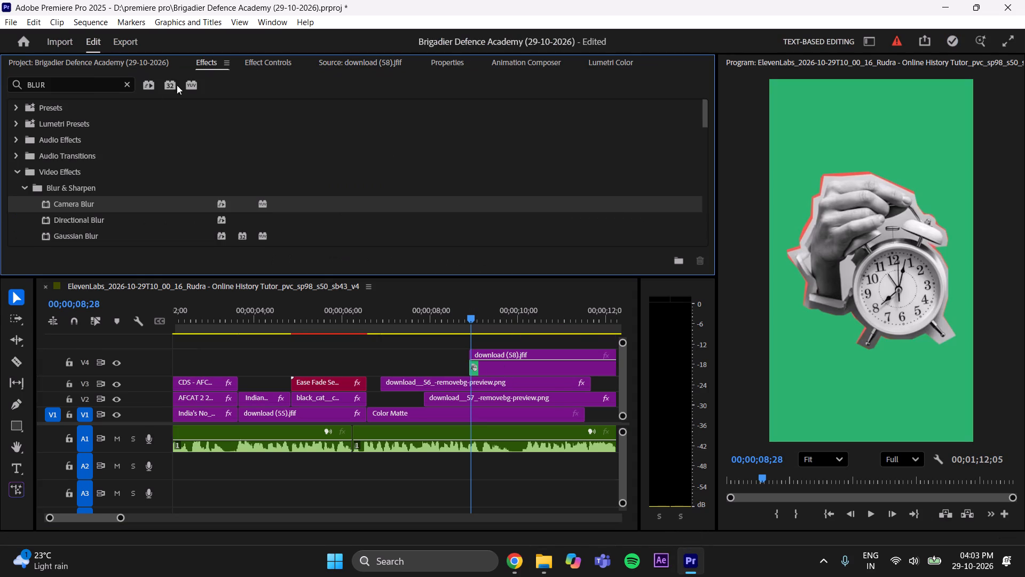
pyautogui.click(91, 86)
pyautogui.press('BackSpace')
pyautogui.press('BackSpace')
pyautogui.press('BackSpace')
pyautogui.press('BackSpace')
pyautogui.press('BackSpace')
pyautogui.press('BackSpace')
pyautogui.press('BackSpace')
pyautogui.press('BackSpace')
pyautogui.press('BackSpace')
pyautogui.press('BackSpace')
pyautogui.press('BackSpace')
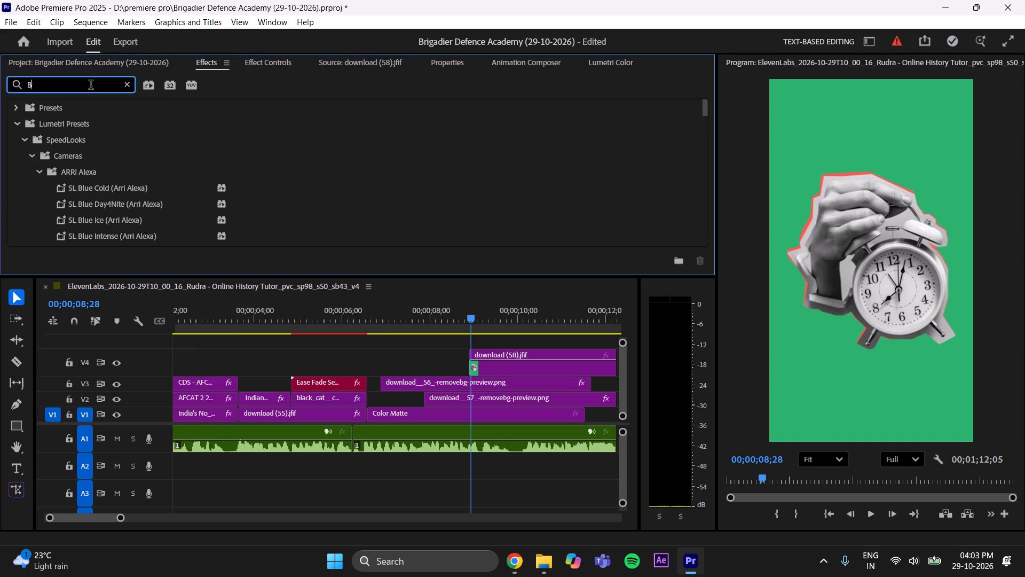
pyautogui.write('ULTRA')
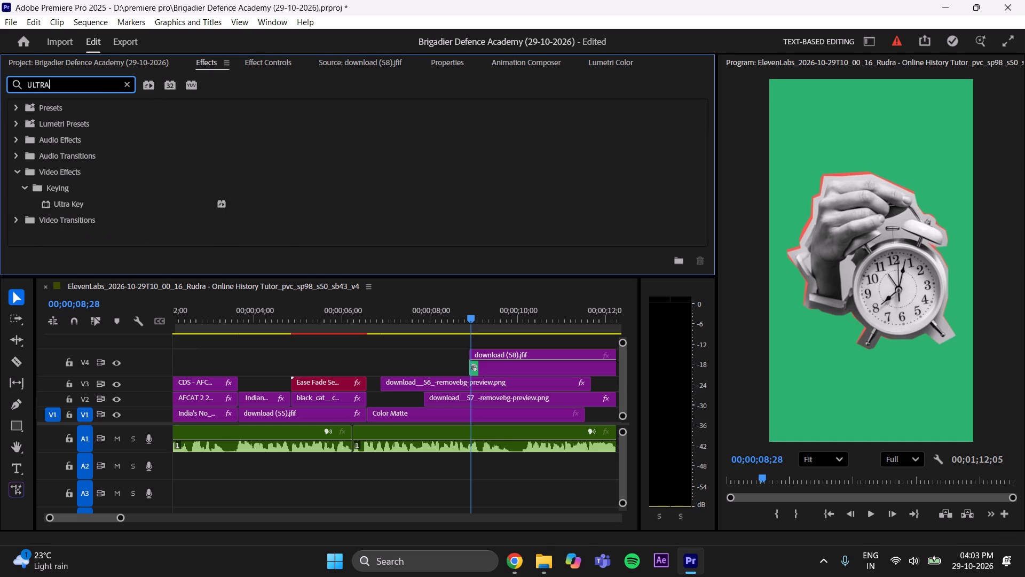
pyautogui.moveTo(65, 202); pyautogui.dragTo(506, 347)
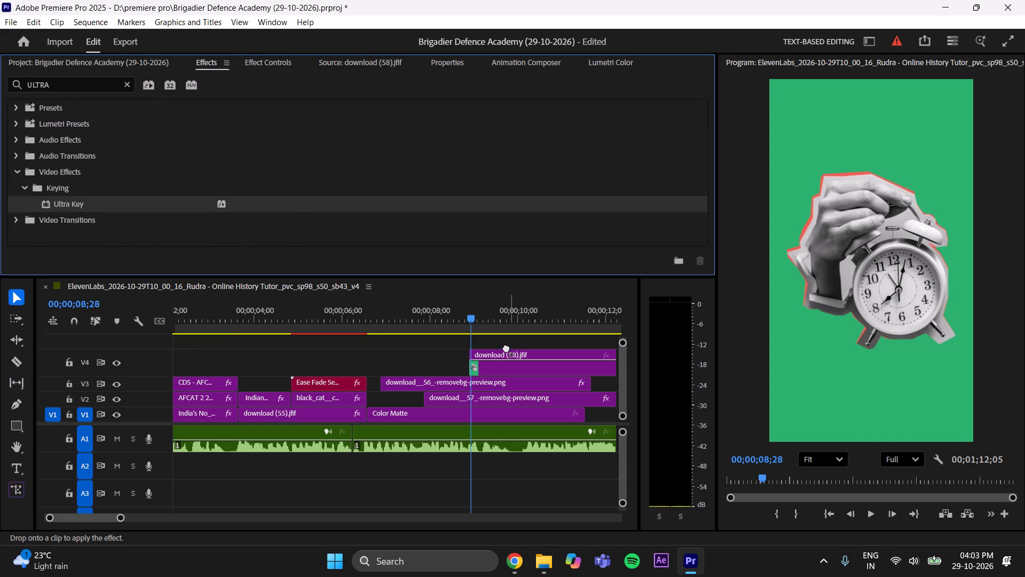
pyautogui.moveTo(506, 347); pyautogui.dragTo(492, 367)
# Key out the alarm clock image's background by sampling its green as the Ultra Key key colour.
pyautogui.click(276, 63)
pyautogui.scroll(-8, 327, 202)
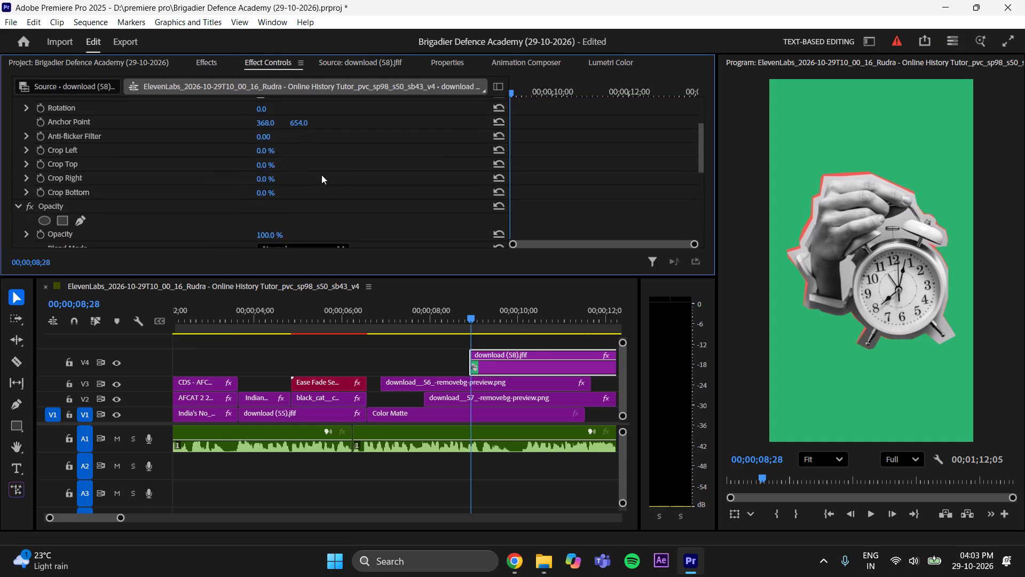
pyautogui.scroll(-9, 321, 175)
pyautogui.click(277, 201)
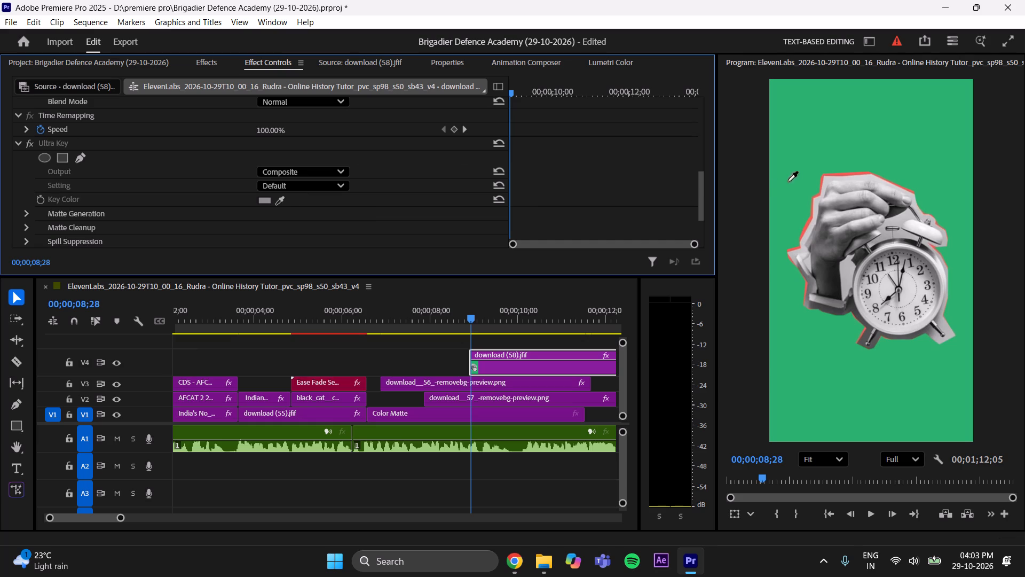
pyautogui.click(949, 138)
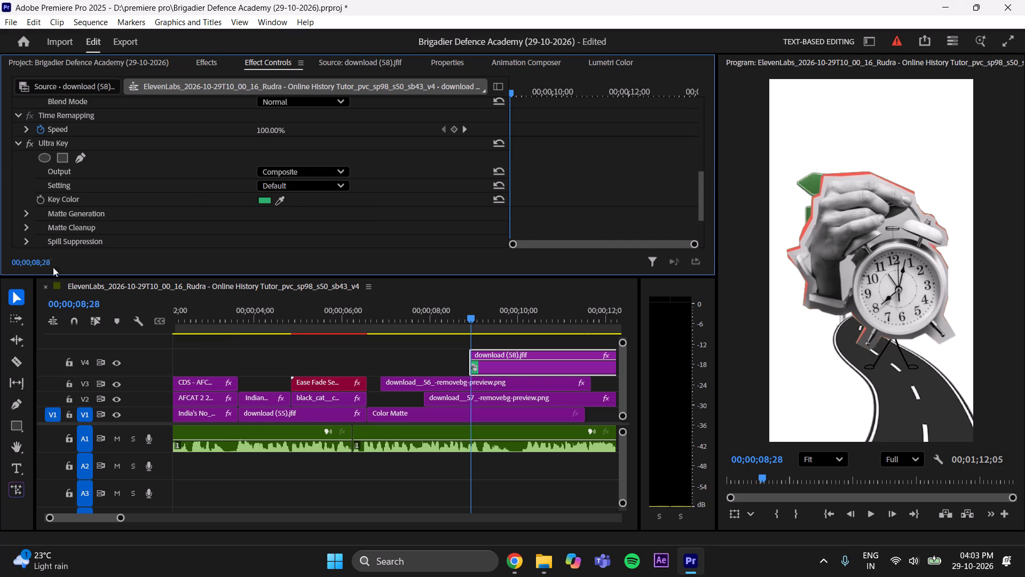
pyautogui.click(14, 299)
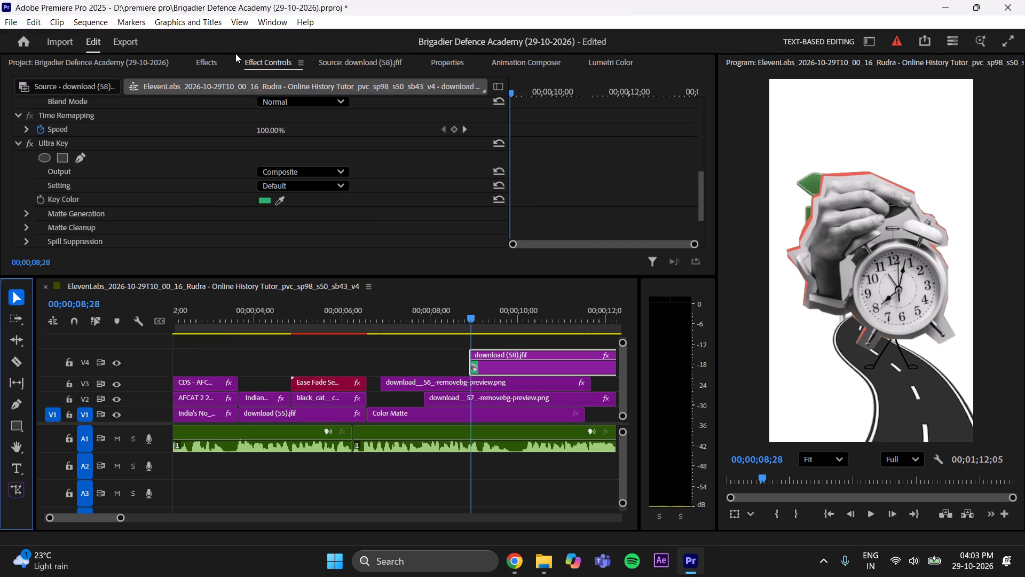
# Set the alarm clock cutout's scale to 41 and its position to 479, 258, then save the project.
pyautogui.scroll(12, 300, 175)
pyautogui.scroll(20, 431, 185)
pyautogui.scroll(4, 431, 185)
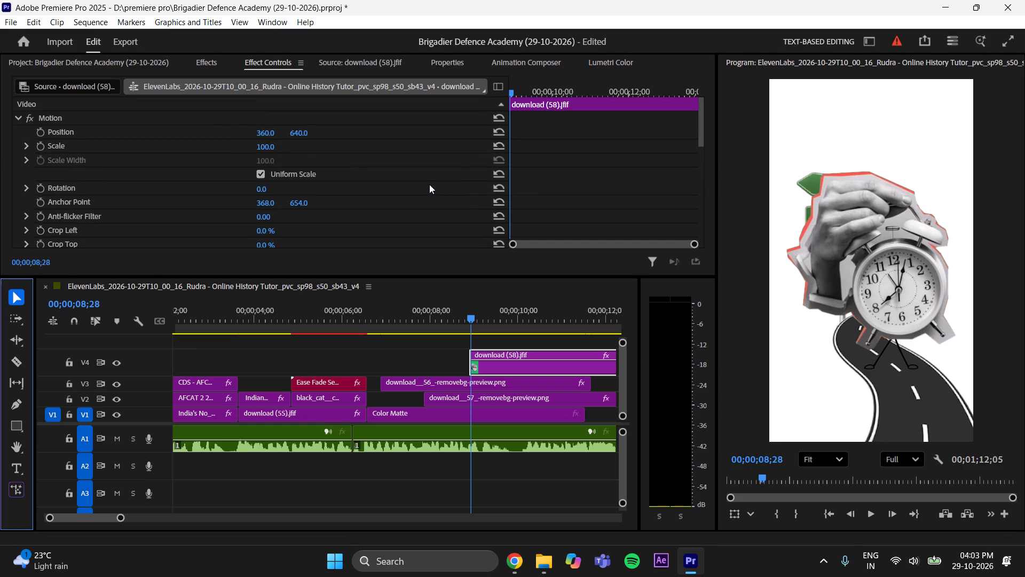
pyautogui.scroll(5, 429, 184)
pyautogui.hotkey('ctrl', 's')
pyautogui.moveTo(270, 148); pyautogui.dragTo(248, 151)
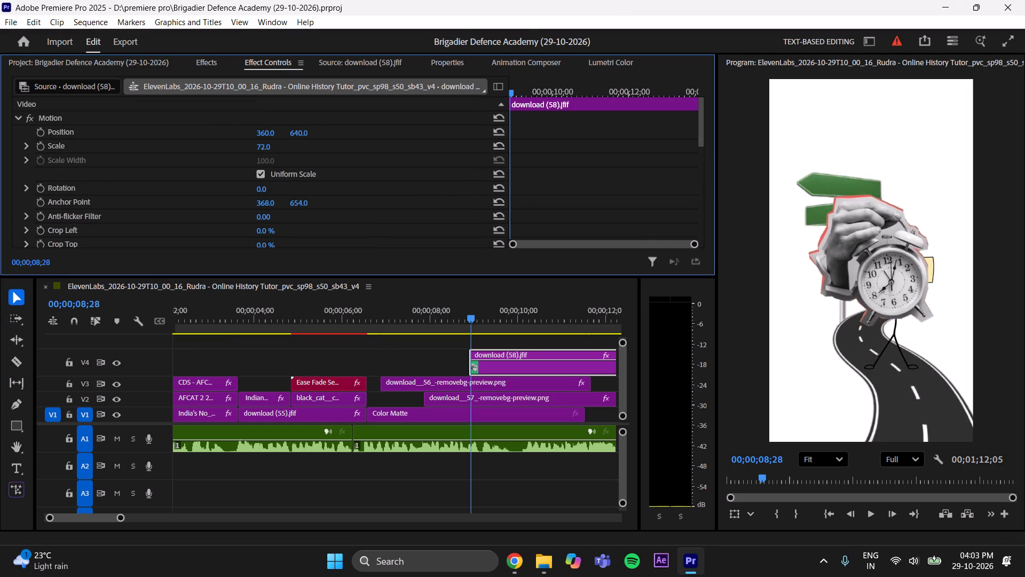
pyautogui.moveTo(248, 151); pyautogui.dragTo(231, 154)
pyautogui.moveTo(302, 133); pyautogui.dragTo(37, 122)
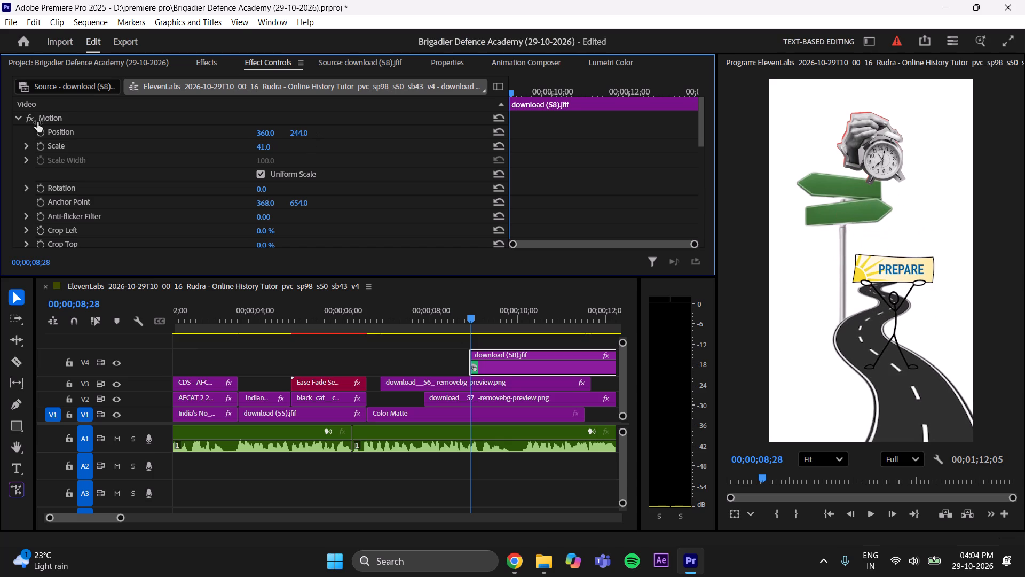
pyautogui.moveTo(258, 131); pyautogui.dragTo(332, 130)
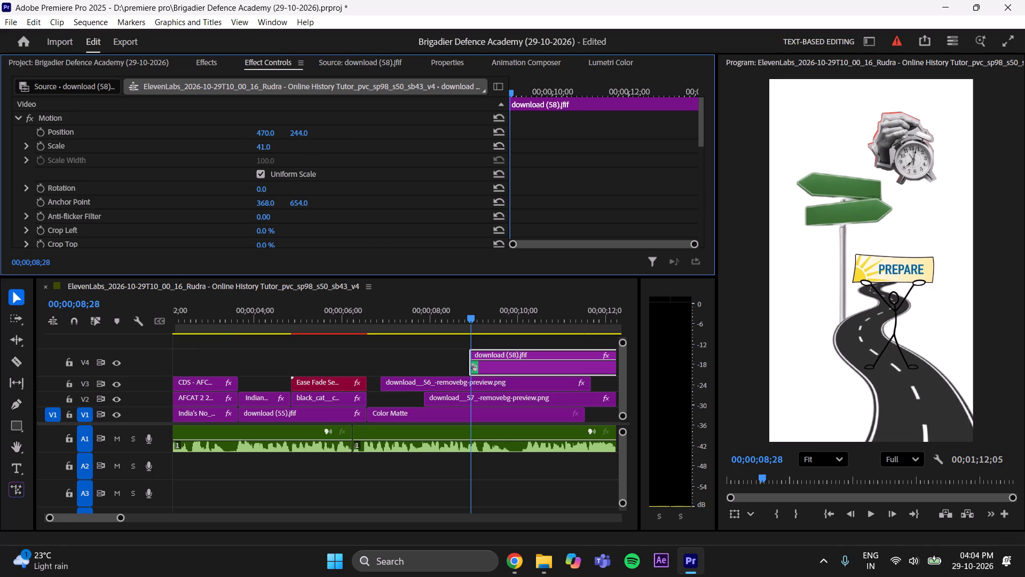
pyautogui.moveTo(332, 130); pyautogui.dragTo(325, 130)
pyautogui.moveTo(302, 132); pyautogui.dragTo(336, 133)
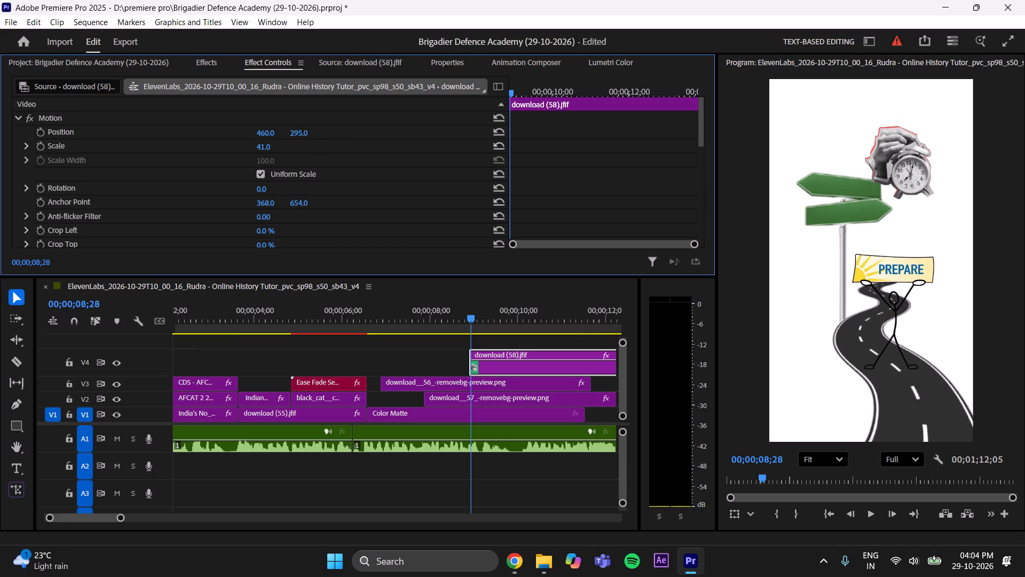
pyautogui.moveTo(336, 133); pyautogui.dragTo(311, 136)
pyautogui.hotkey('ctrl', 's')
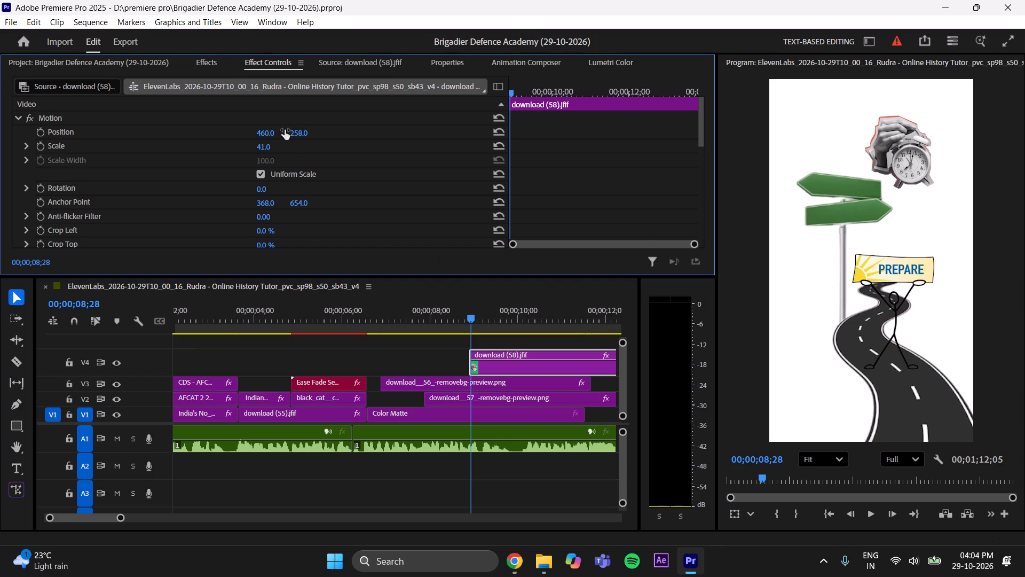
pyautogui.moveTo(273, 131); pyautogui.dragTo(284, 128)
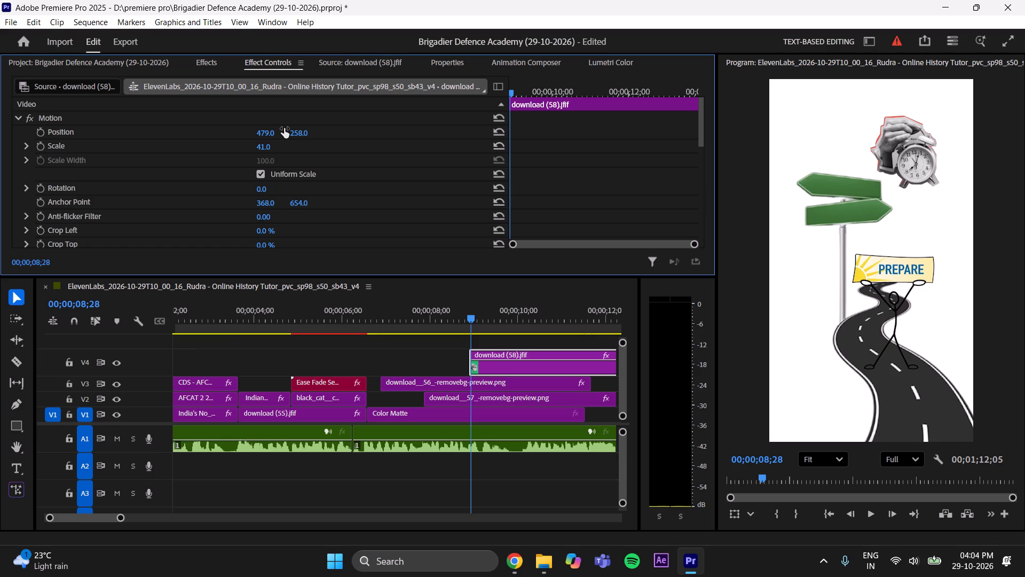
pyautogui.hotkey('ctrl', 's')
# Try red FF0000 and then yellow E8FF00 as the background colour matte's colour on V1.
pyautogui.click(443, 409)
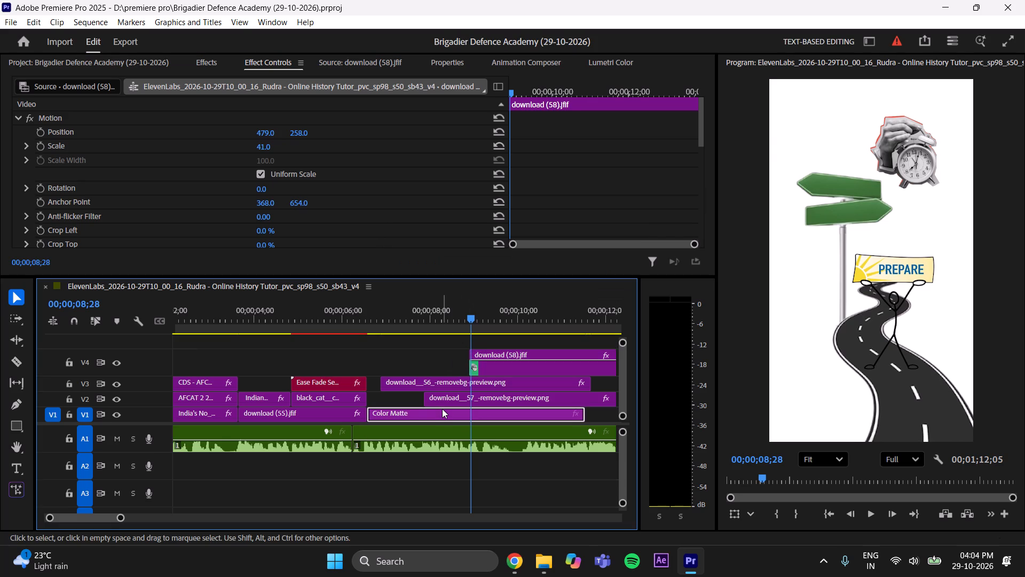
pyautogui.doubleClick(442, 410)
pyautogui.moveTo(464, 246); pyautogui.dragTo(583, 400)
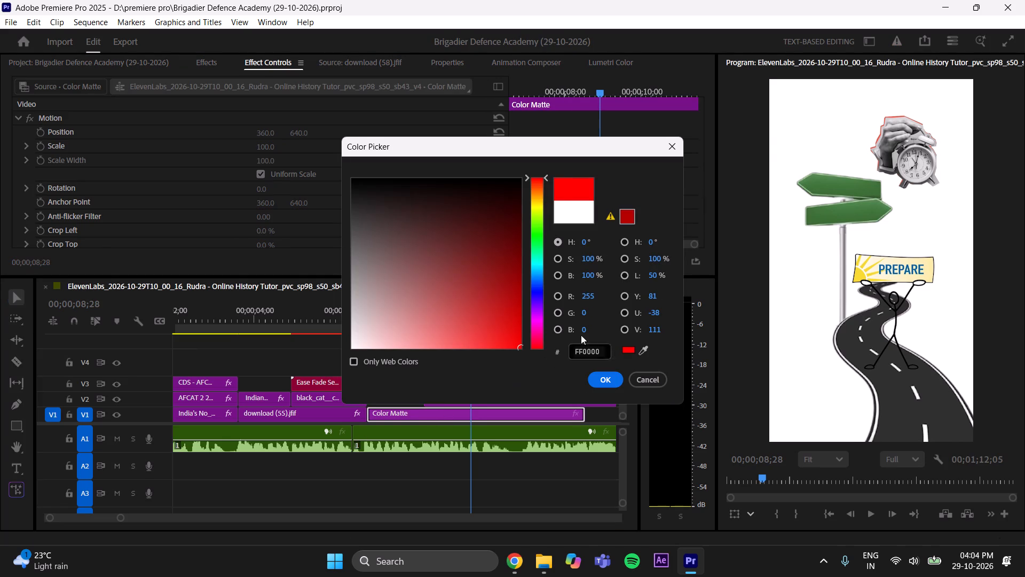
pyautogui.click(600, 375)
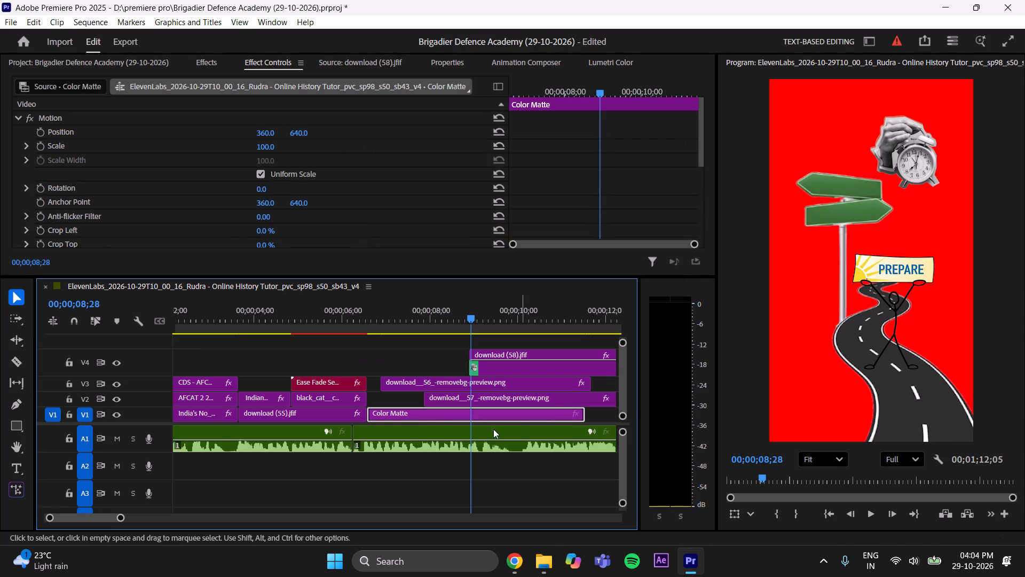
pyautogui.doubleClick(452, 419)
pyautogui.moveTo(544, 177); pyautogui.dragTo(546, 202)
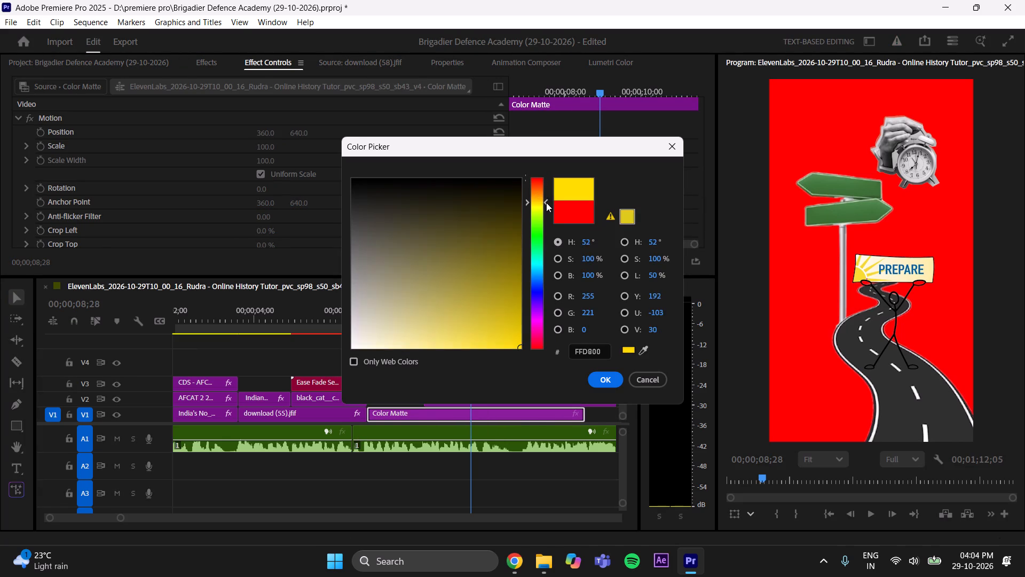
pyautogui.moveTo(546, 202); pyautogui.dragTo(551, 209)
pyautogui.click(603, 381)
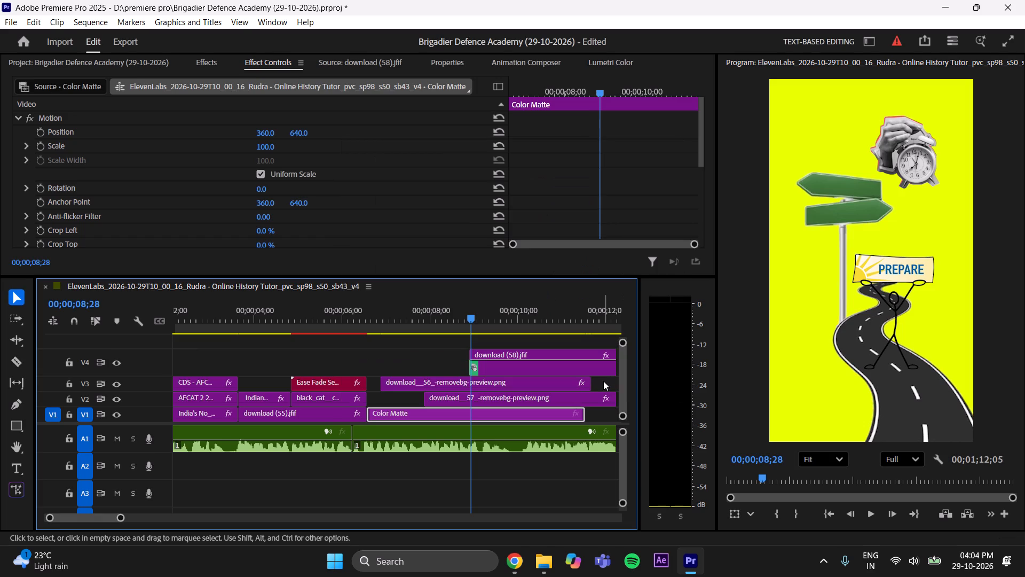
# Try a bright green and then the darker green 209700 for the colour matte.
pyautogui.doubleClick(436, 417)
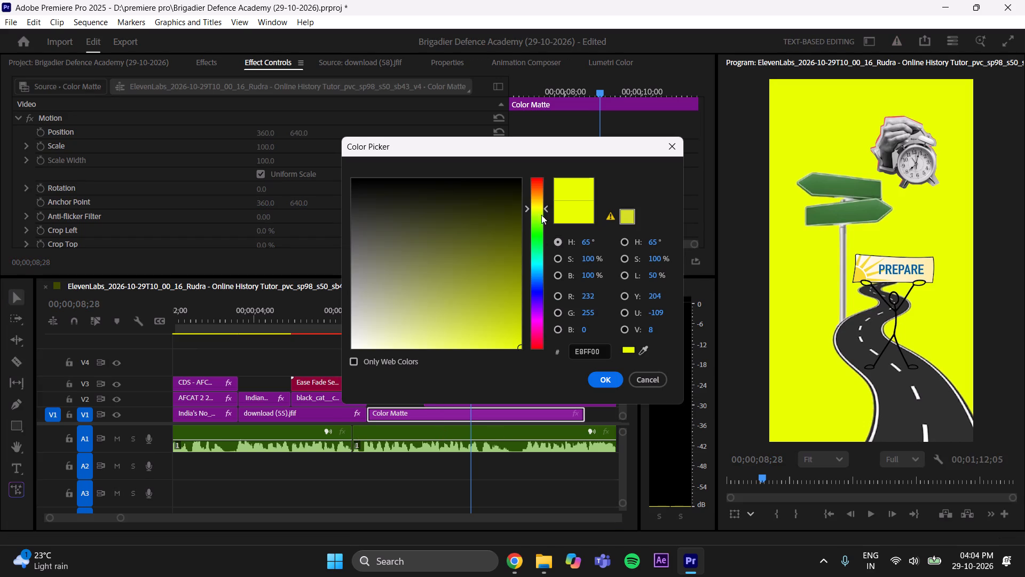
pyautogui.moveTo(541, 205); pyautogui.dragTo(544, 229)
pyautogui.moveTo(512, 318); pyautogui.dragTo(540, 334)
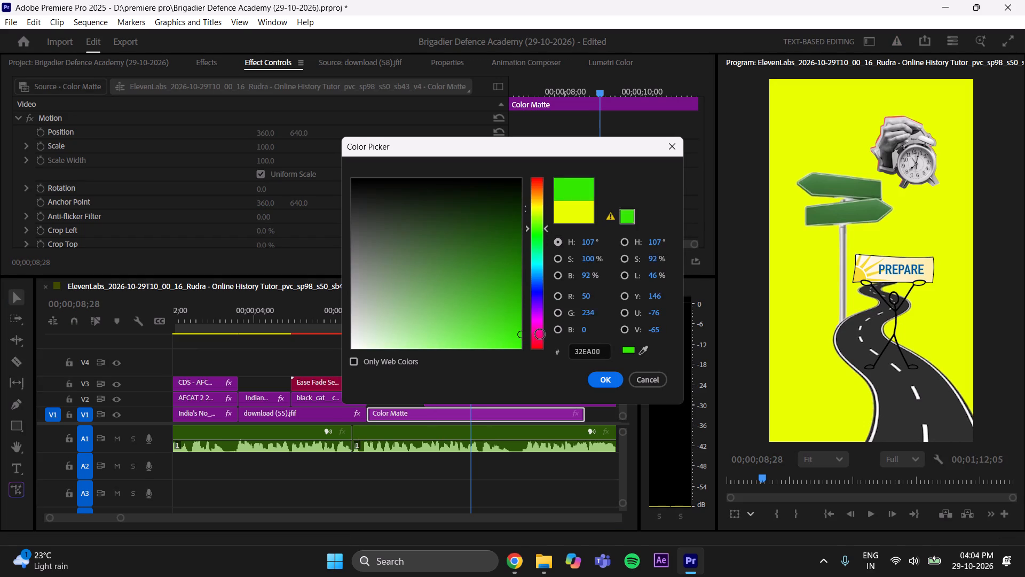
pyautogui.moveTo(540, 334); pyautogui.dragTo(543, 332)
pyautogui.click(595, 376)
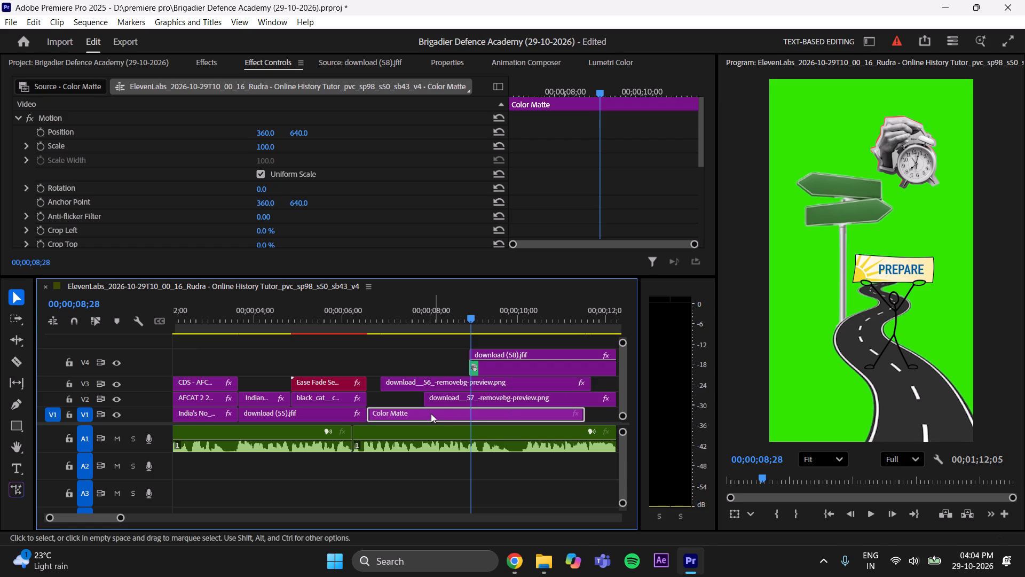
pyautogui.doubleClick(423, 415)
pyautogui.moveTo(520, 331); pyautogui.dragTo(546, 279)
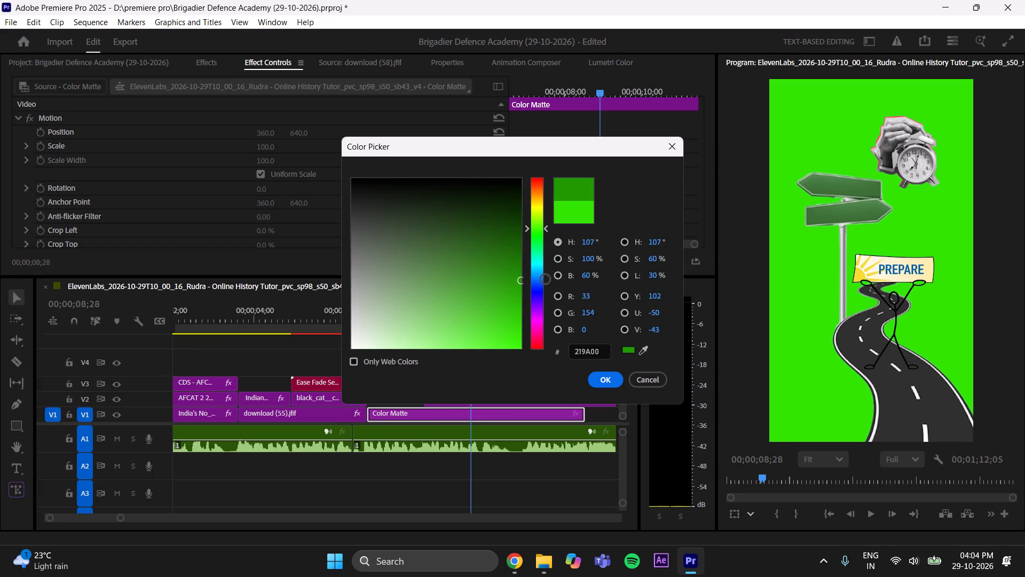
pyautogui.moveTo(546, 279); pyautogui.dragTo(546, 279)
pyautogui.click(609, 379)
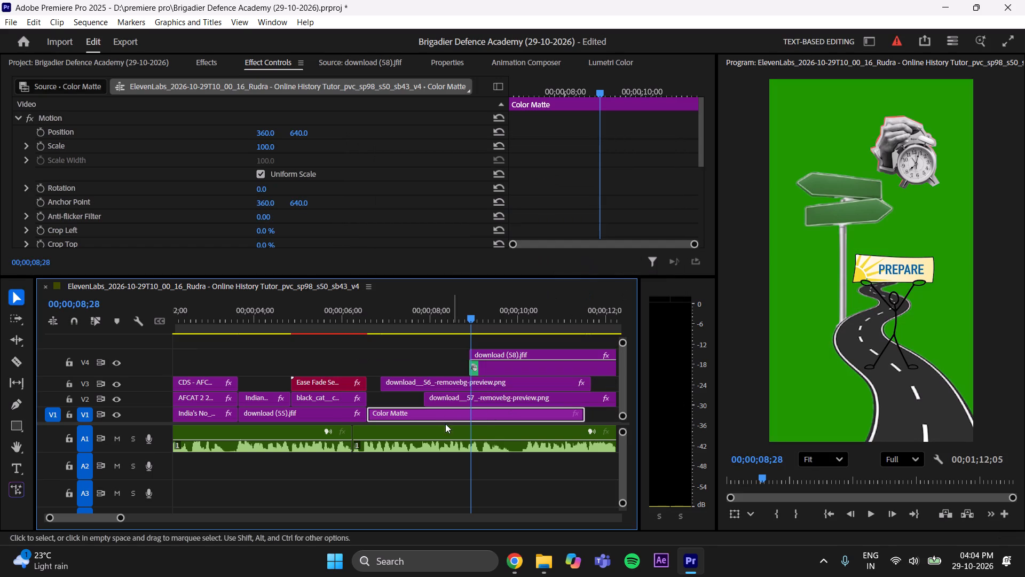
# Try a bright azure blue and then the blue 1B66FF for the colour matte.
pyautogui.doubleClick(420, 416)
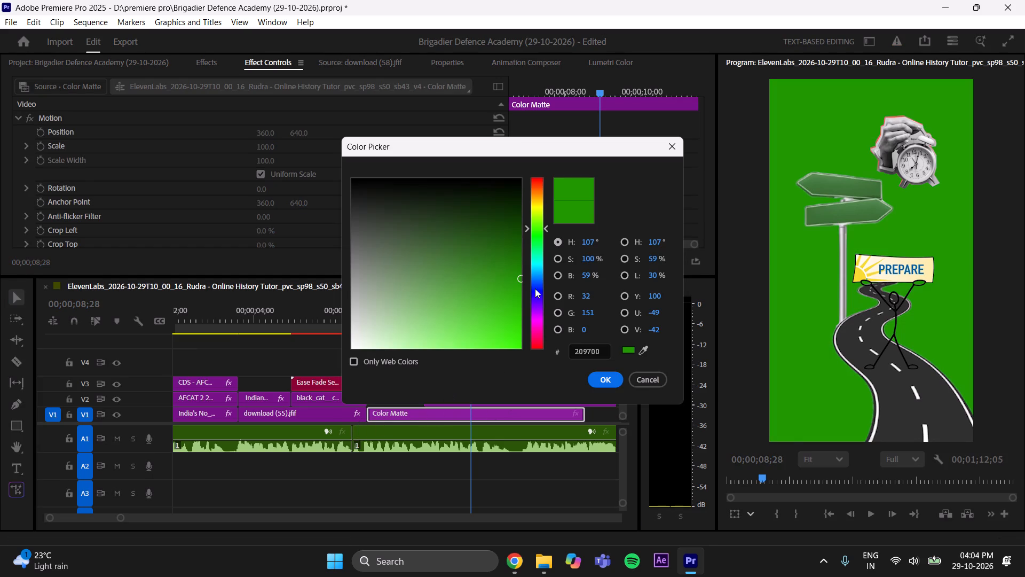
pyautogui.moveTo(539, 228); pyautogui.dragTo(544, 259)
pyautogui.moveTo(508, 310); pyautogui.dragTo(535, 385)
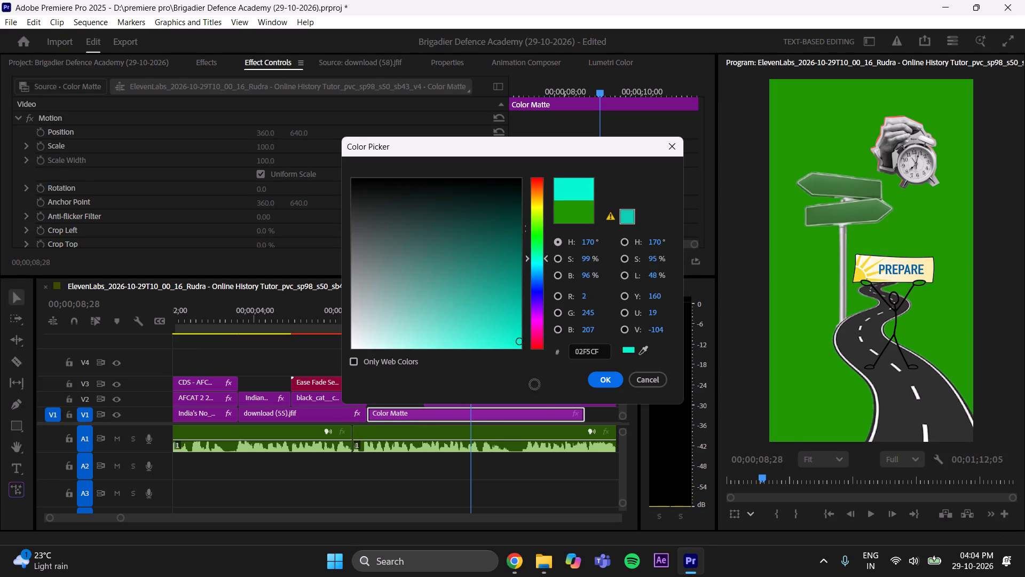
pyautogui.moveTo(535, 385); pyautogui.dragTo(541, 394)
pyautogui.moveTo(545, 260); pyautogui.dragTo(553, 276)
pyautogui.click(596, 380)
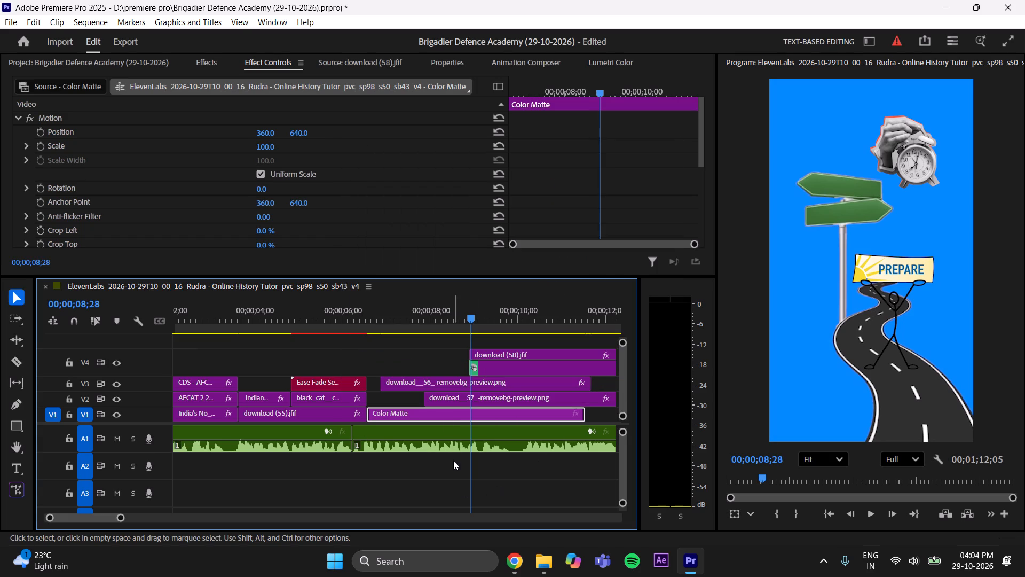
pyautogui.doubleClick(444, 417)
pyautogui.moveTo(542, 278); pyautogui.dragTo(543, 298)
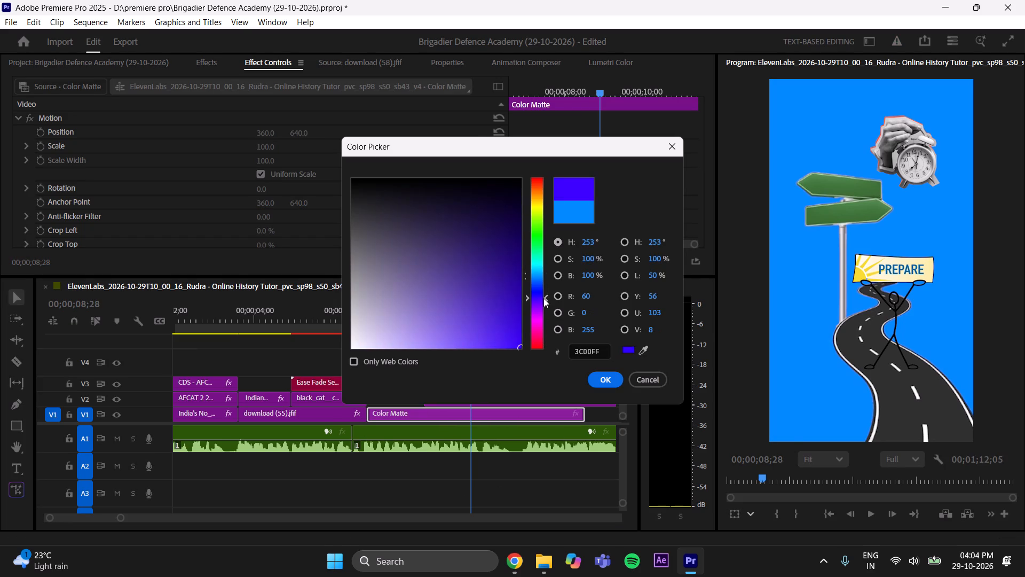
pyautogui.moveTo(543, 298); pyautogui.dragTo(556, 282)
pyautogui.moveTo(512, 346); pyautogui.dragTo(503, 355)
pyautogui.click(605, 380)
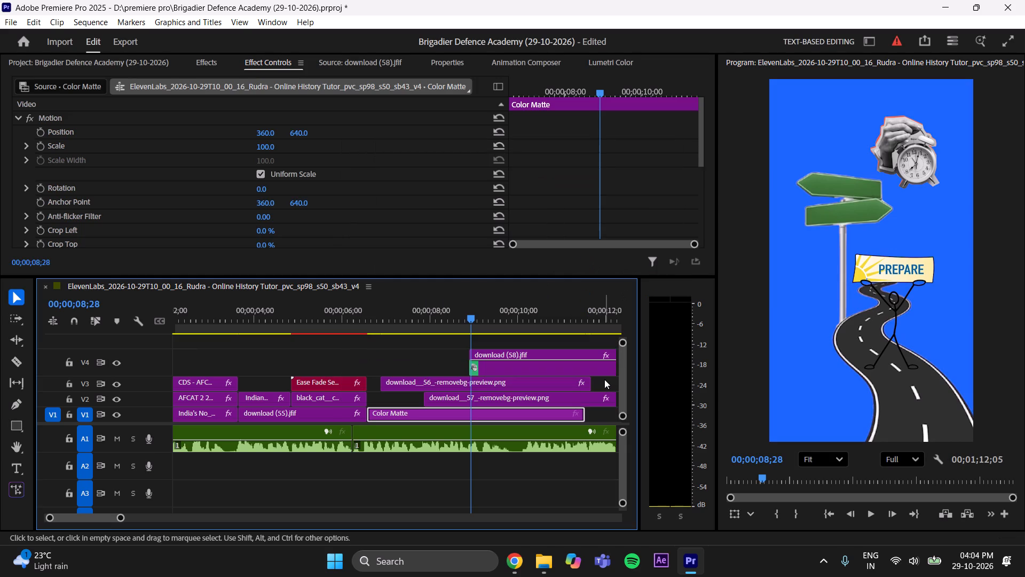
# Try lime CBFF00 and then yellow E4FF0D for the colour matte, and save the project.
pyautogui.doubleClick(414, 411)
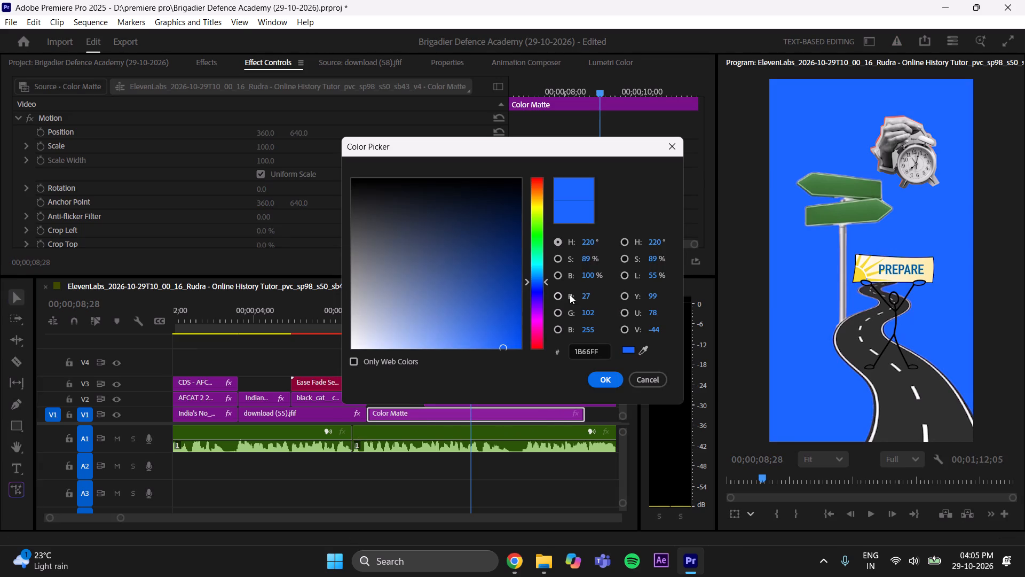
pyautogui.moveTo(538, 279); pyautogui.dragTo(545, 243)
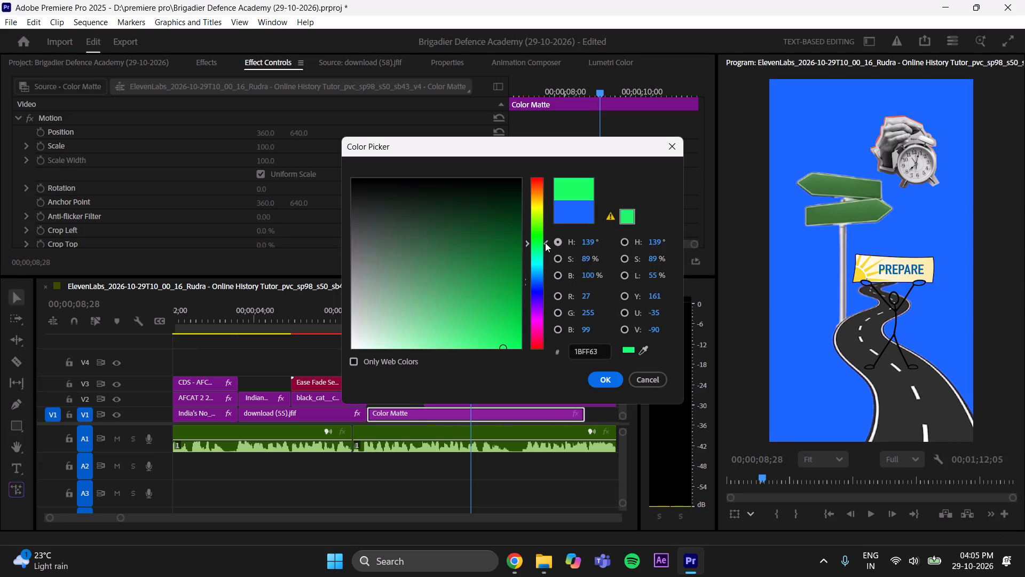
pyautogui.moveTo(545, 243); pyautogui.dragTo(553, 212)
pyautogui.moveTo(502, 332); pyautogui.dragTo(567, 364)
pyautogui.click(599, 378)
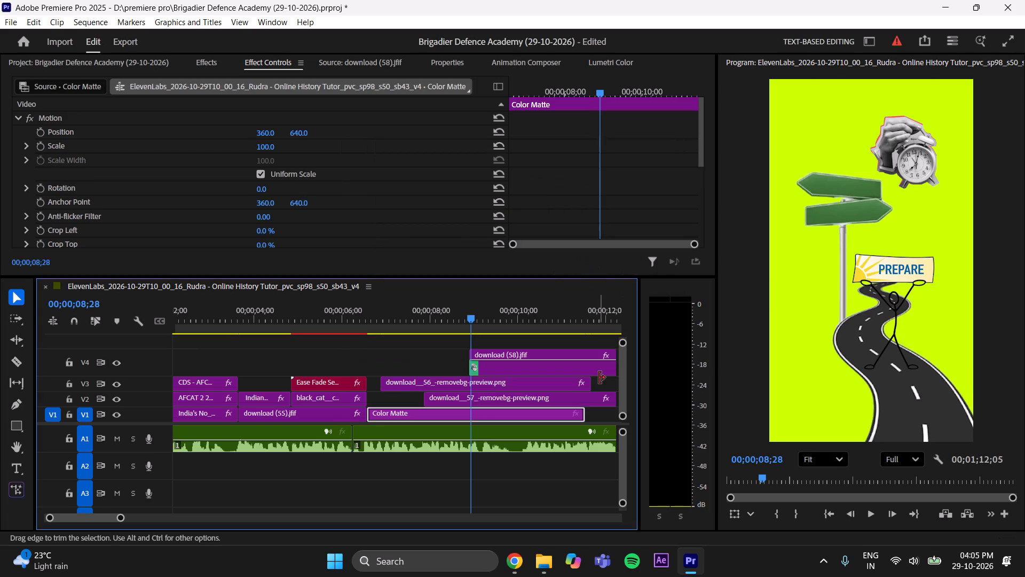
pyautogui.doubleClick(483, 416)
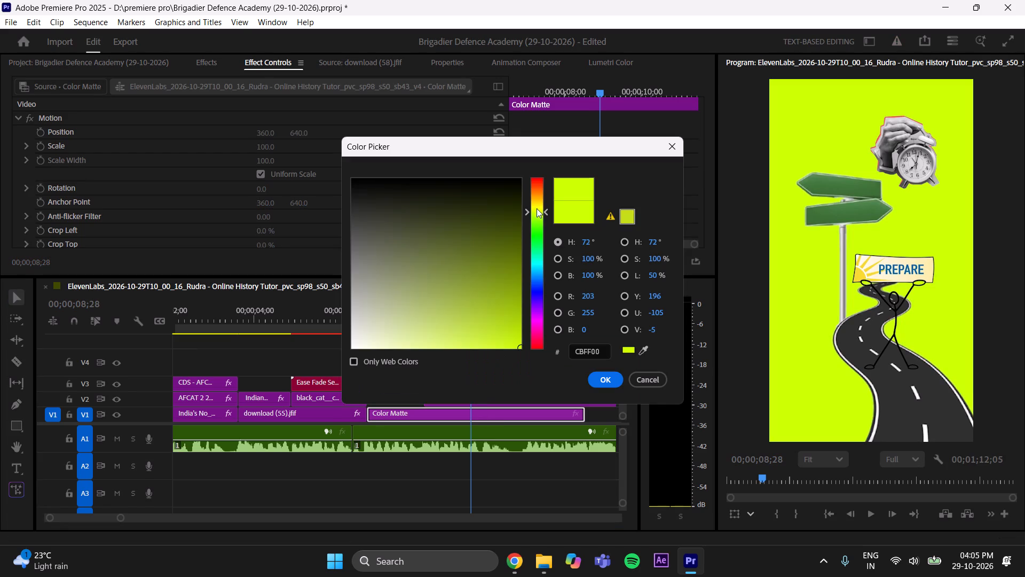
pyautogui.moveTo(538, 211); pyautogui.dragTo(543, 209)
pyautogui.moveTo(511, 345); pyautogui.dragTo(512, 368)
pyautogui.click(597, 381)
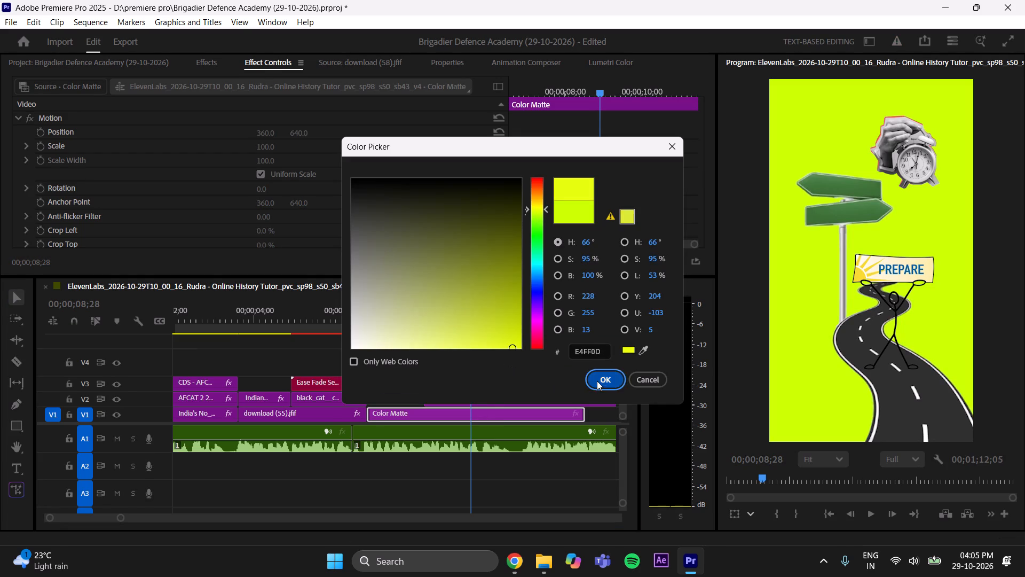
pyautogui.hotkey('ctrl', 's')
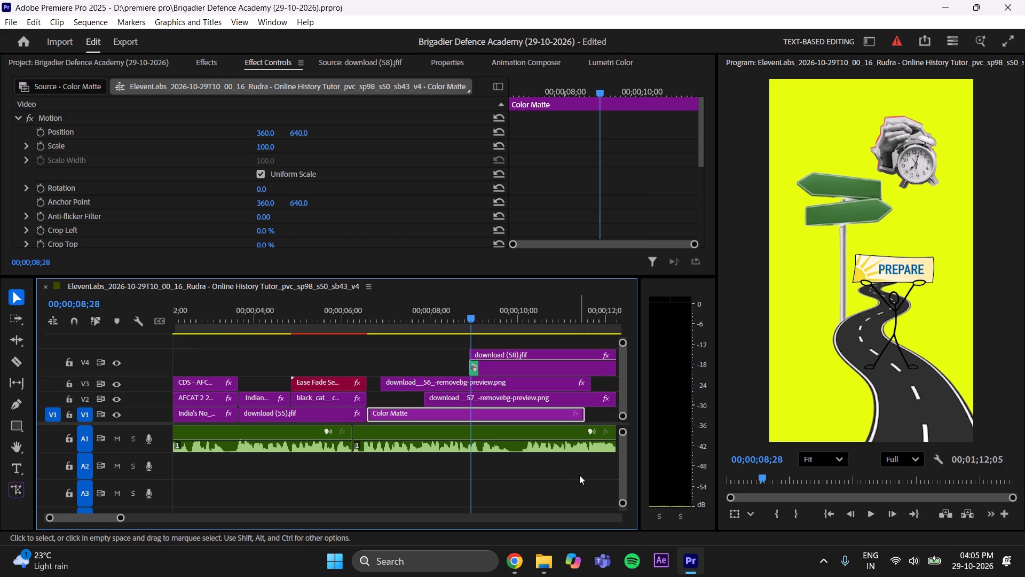
# Recolour the colour matte by sampling the pale cream of the PREPARE banner with the eyedropper, and save the project.
pyautogui.doubleClick(485, 418)
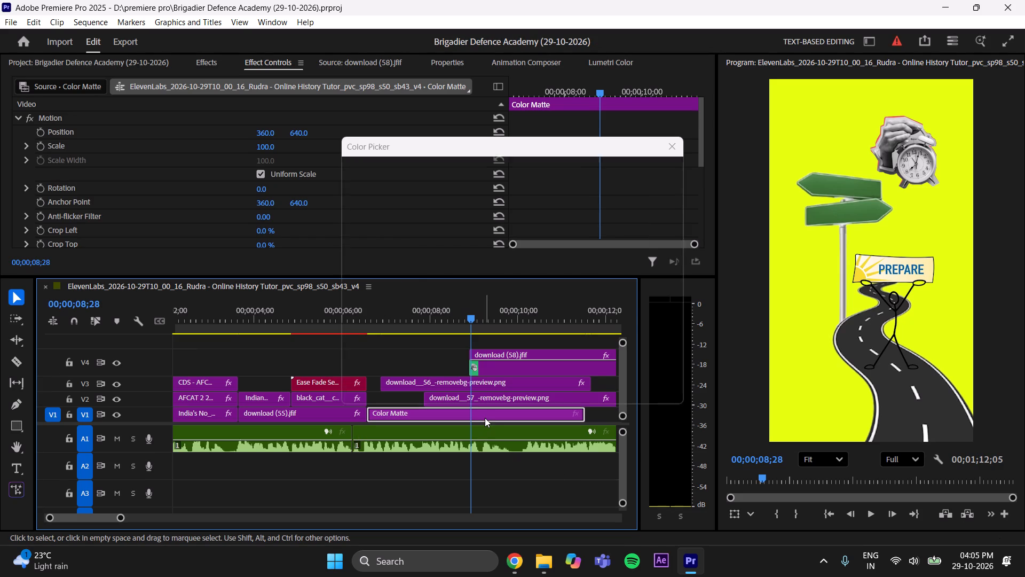
pyautogui.click(637, 352)
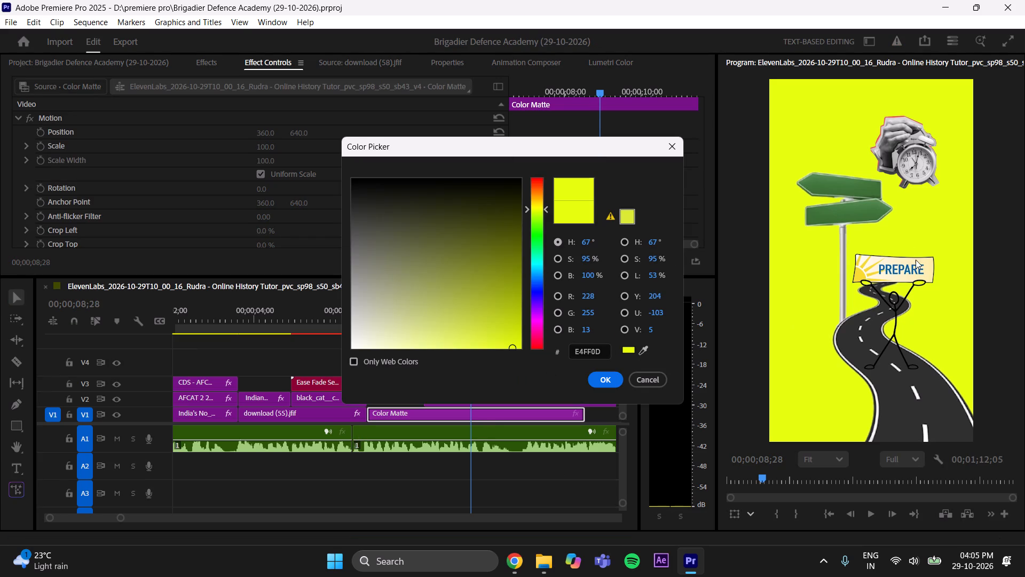
pyautogui.click(646, 349)
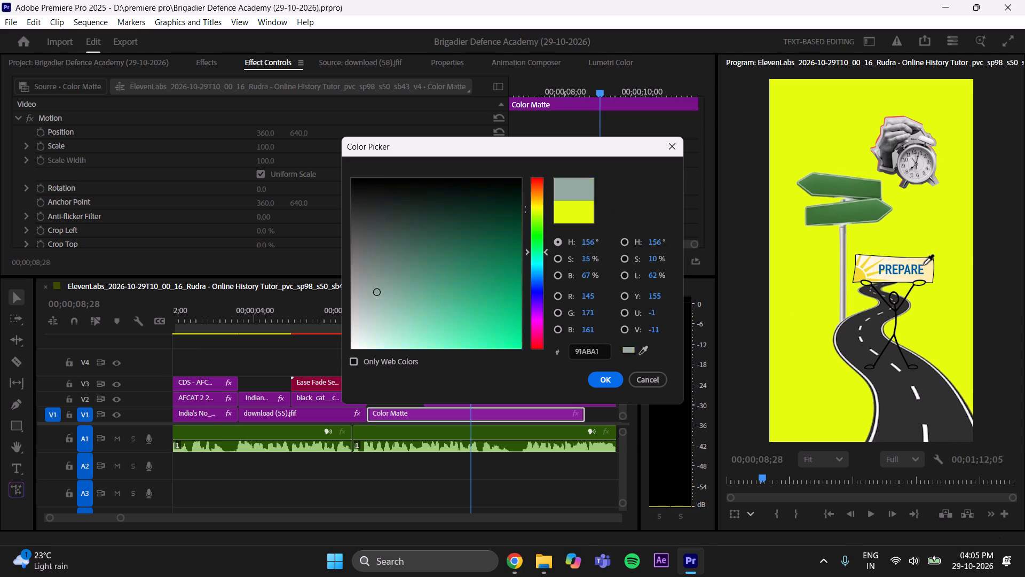
pyautogui.click(928, 264)
pyautogui.click(606, 375)
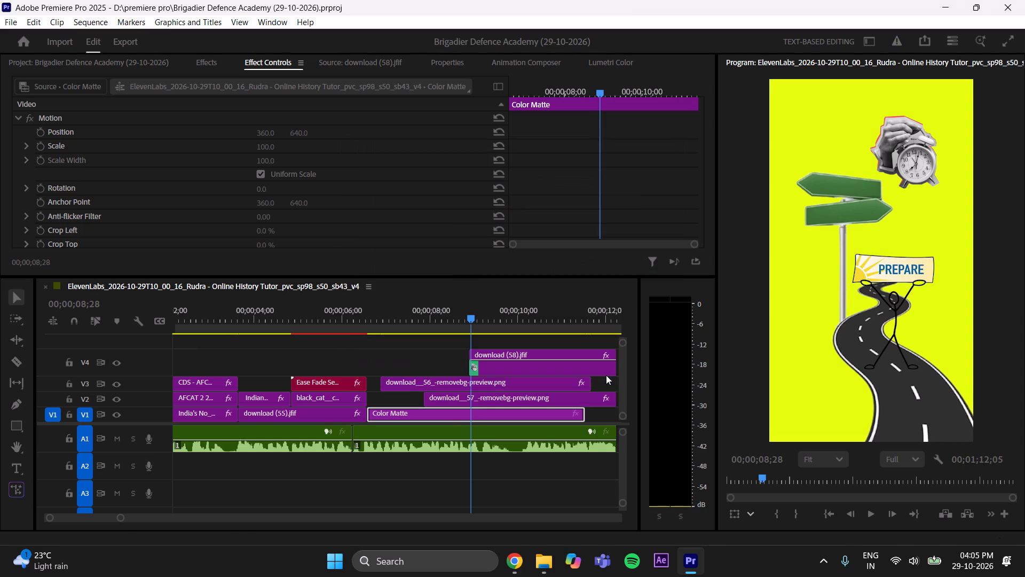
pyautogui.hotkey('ctrl', 's')
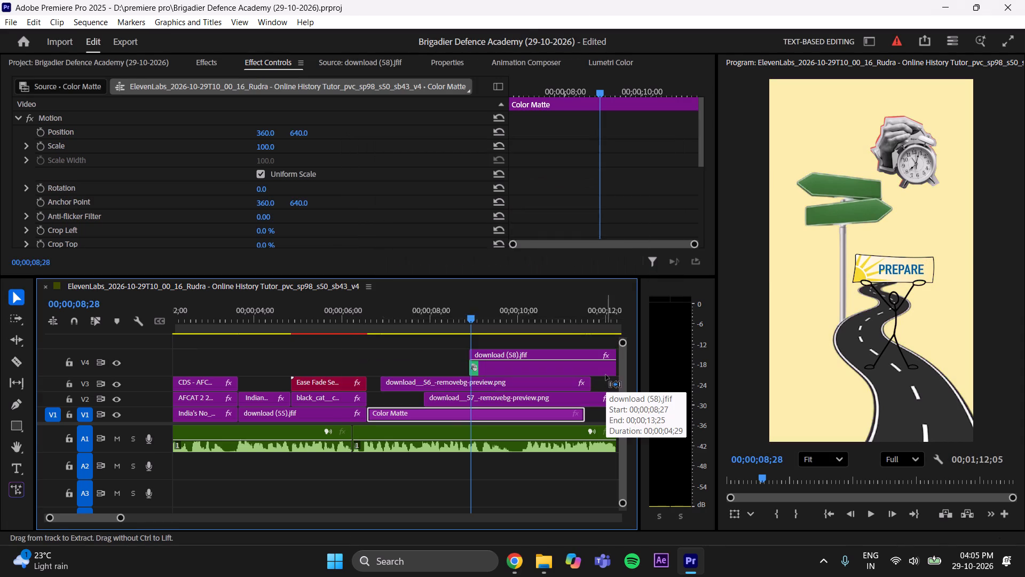
pyautogui.hotkey('ctrl', 's')
pyautogui.hotkey('ctrl', 's')
pyautogui.click(533, 472)
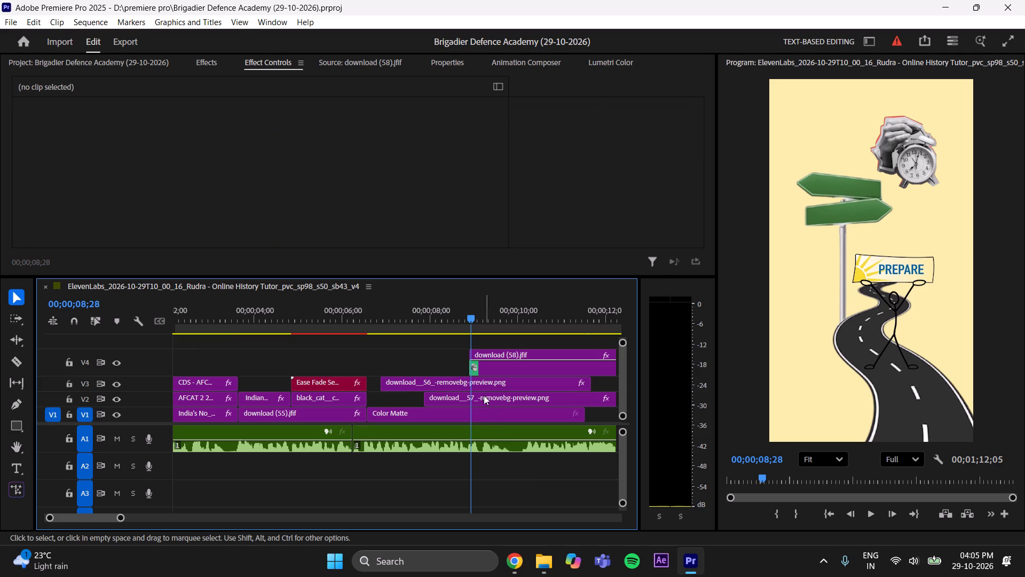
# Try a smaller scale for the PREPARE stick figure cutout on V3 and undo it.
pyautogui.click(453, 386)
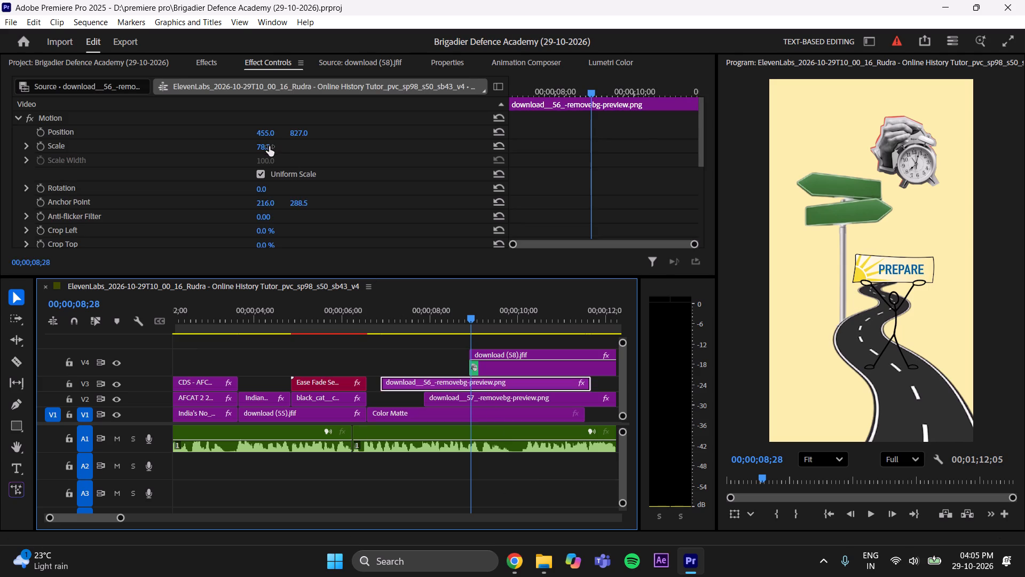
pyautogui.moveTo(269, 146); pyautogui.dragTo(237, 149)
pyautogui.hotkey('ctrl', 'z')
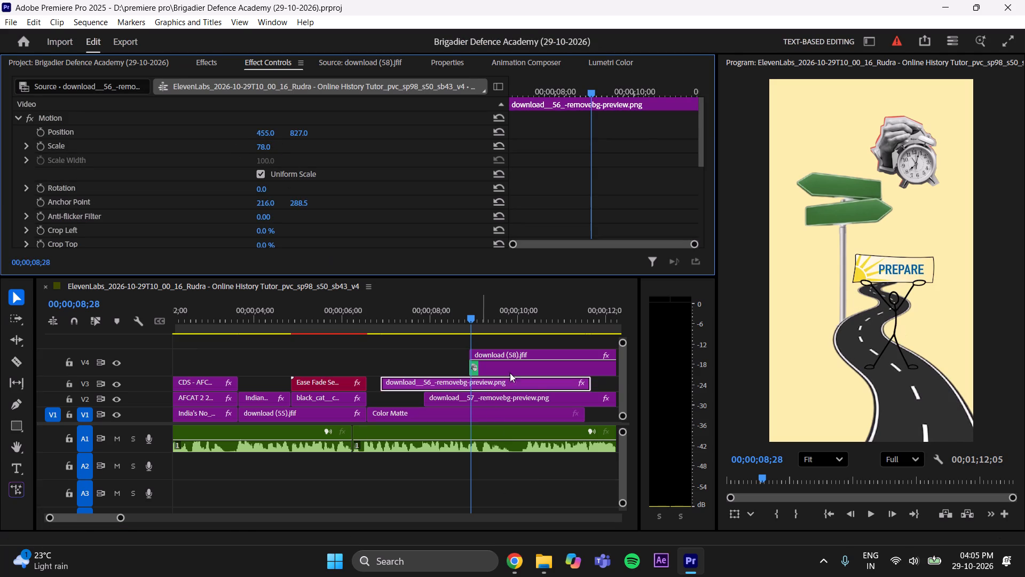
# Set the road and signpost cutout on V2 to scale 238 and position 278, 573.
pyautogui.click(512, 401)
pyautogui.moveTo(272, 134); pyautogui.dragTo(243, 134)
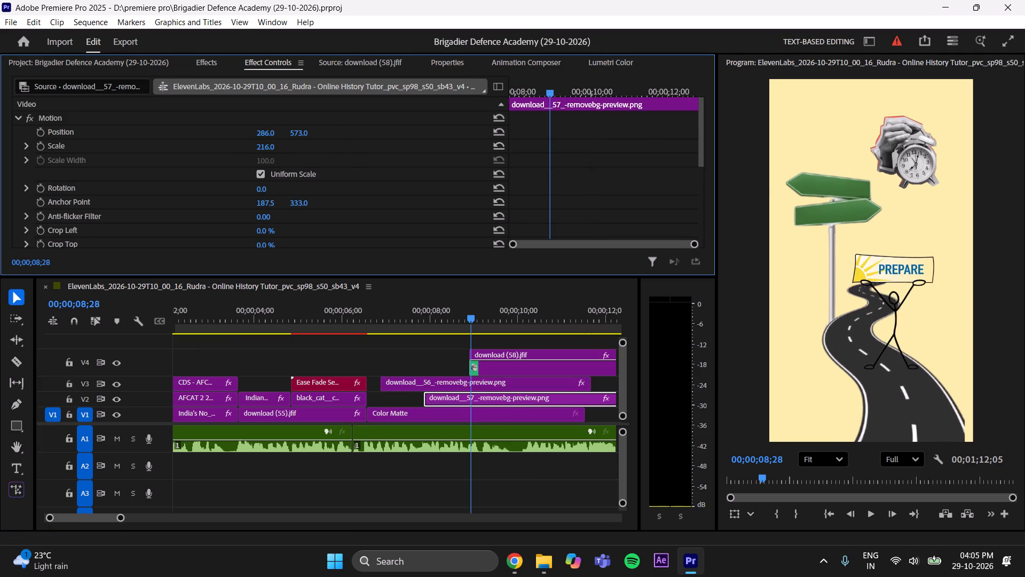
pyautogui.moveTo(243, 134); pyautogui.dragTo(256, 143)
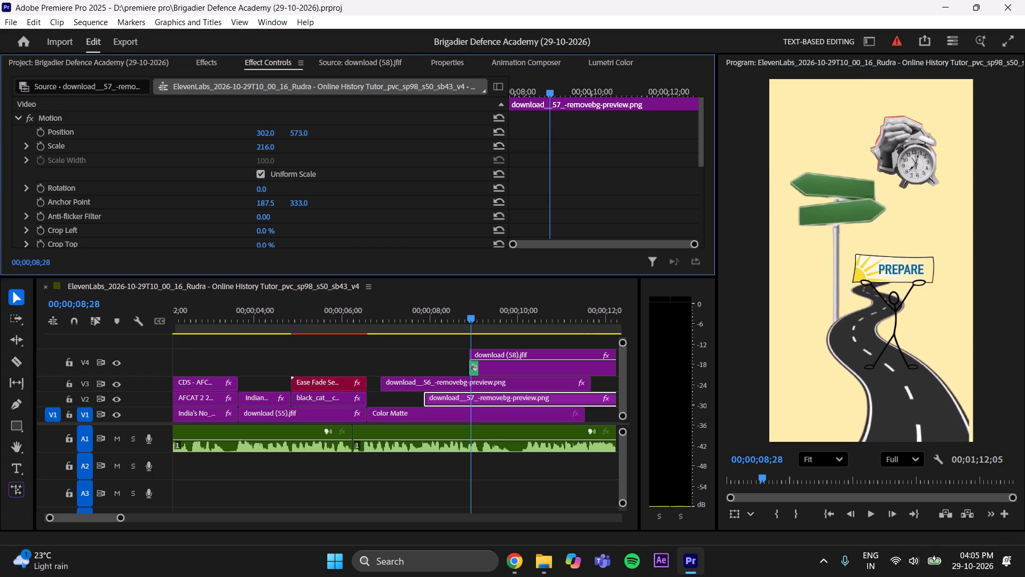
pyautogui.moveTo(256, 143); pyautogui.dragTo(250, 146)
pyautogui.moveTo(268, 149); pyautogui.dragTo(269, 149)
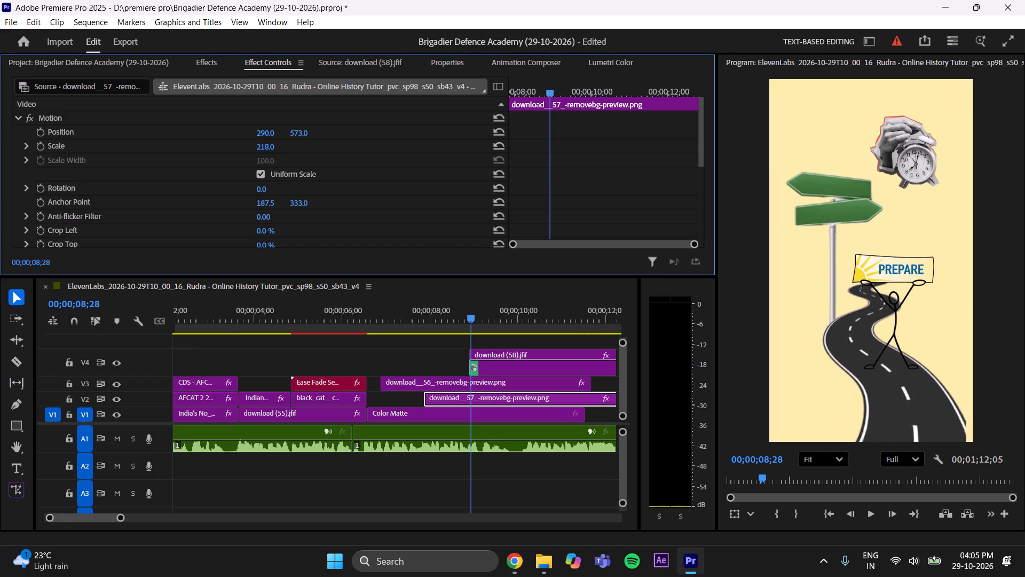
pyautogui.moveTo(269, 149); pyautogui.dragTo(280, 146)
pyautogui.moveTo(269, 132); pyautogui.dragTo(246, 135)
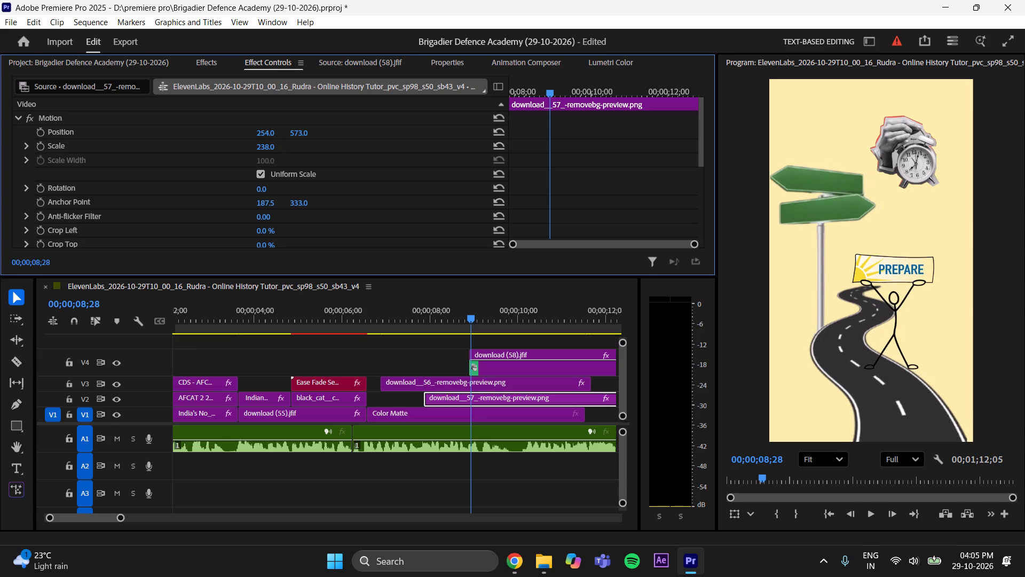
pyautogui.moveTo(246, 135); pyautogui.dragTo(266, 136)
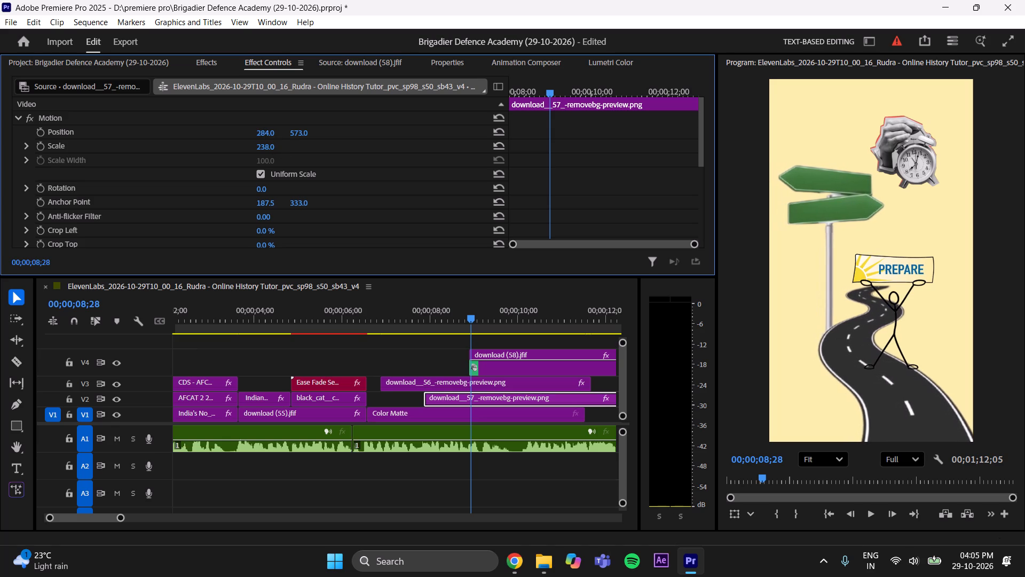
pyautogui.moveTo(266, 136); pyautogui.dragTo(264, 138)
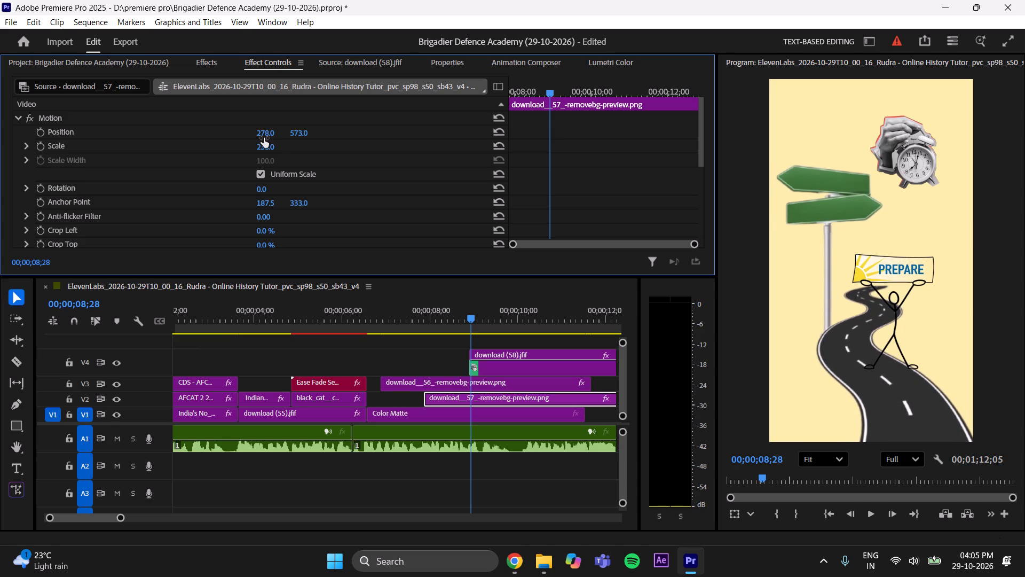
# Save the project and move the PREPARE stick figure cutout on V3 to position 406, 839.
pyautogui.hotkey('ctrl', 's')
pyautogui.click(475, 379)
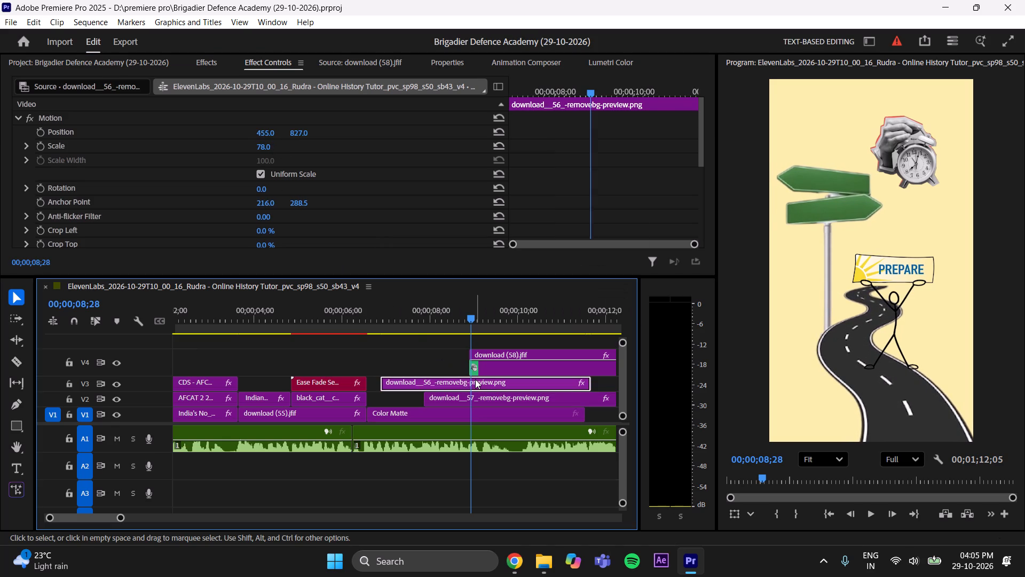
pyautogui.moveTo(298, 132); pyautogui.dragTo(341, 131)
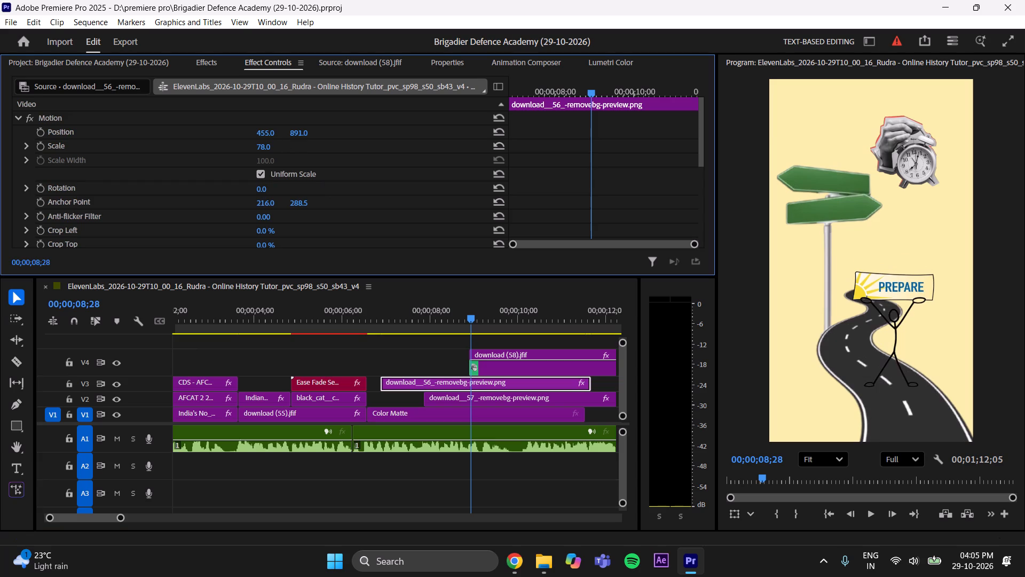
pyautogui.moveTo(341, 131); pyautogui.dragTo(309, 136)
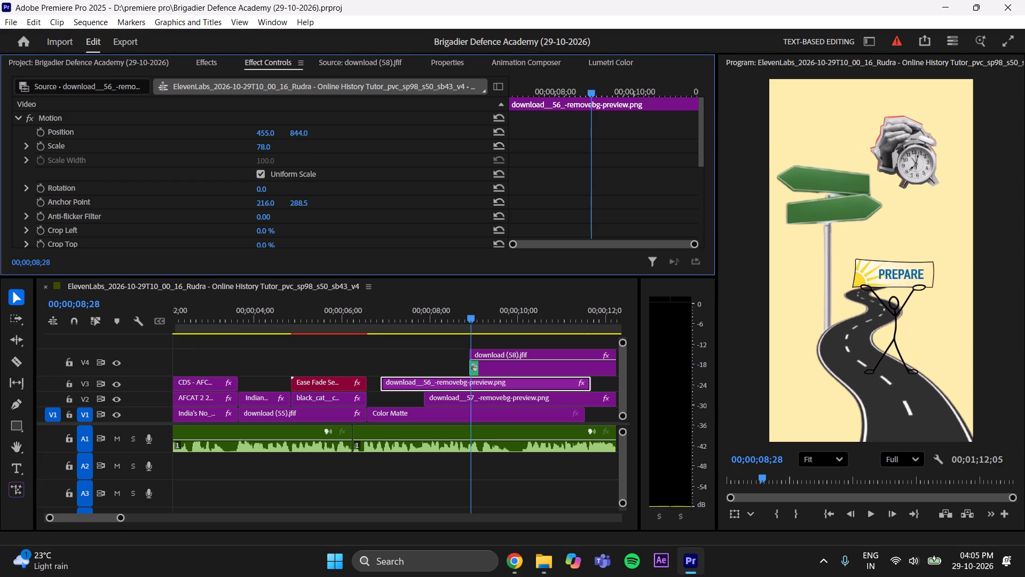
pyautogui.moveTo(309, 136); pyautogui.dragTo(306, 138)
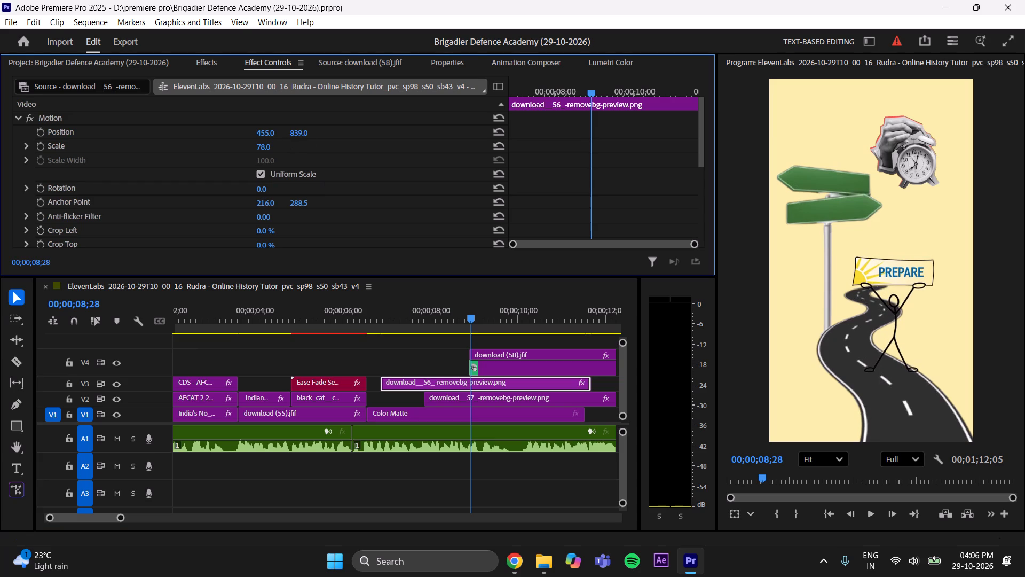
pyautogui.moveTo(306, 138); pyautogui.dragTo(307, 138)
pyautogui.moveTo(270, 130); pyautogui.dragTo(244, 131)
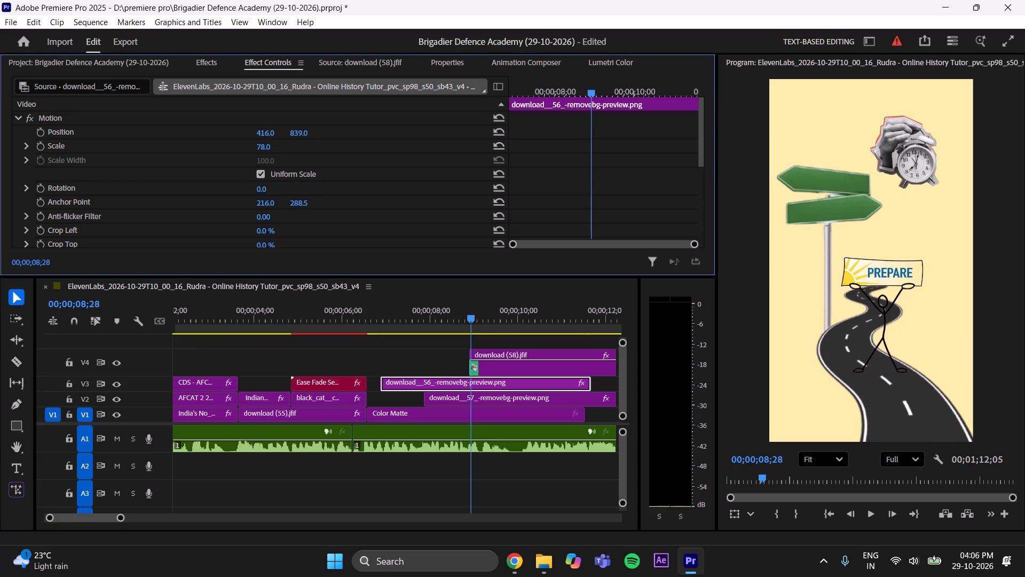
pyautogui.moveTo(244, 131); pyautogui.dragTo(235, 134)
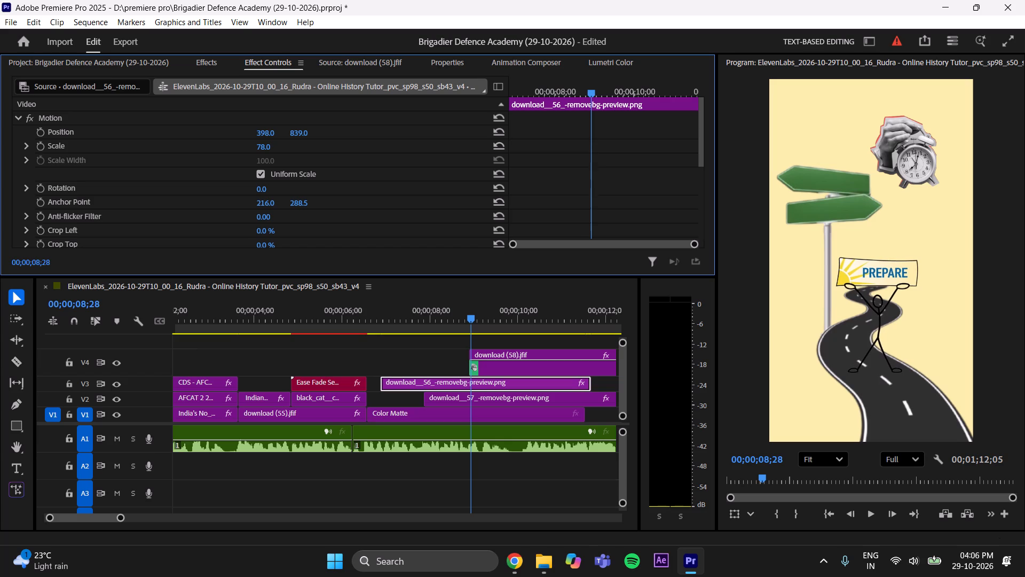
pyautogui.moveTo(235, 134); pyautogui.dragTo(240, 134)
# Set the hand-and-clock cutout on V4 to scale 38 and horizontal position 486, beside the signpost above the PREPARE banner, and save the project.
pyautogui.click(498, 365)
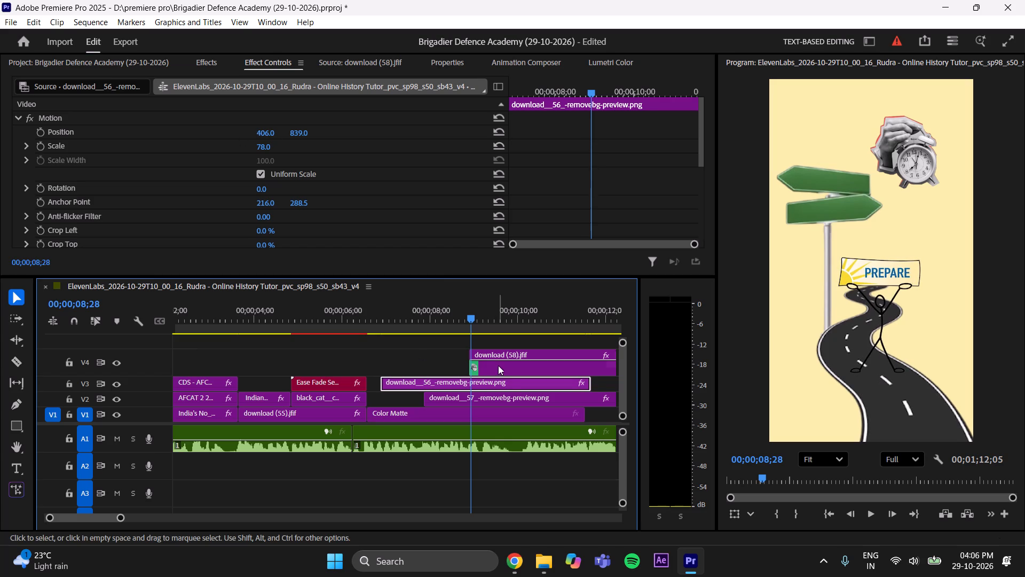
pyautogui.moveTo(300, 128); pyautogui.dragTo(459, 152)
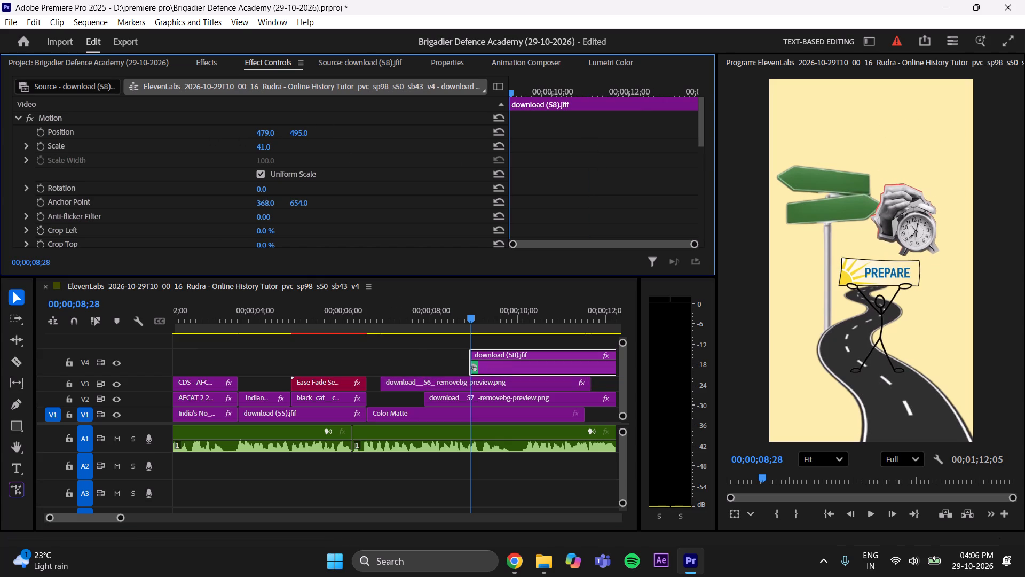
pyautogui.moveTo(459, 152); pyautogui.dragTo(450, 155)
pyautogui.moveTo(262, 145); pyautogui.dragTo(255, 146)
pyautogui.moveTo(272, 132); pyautogui.dragTo(273, 132)
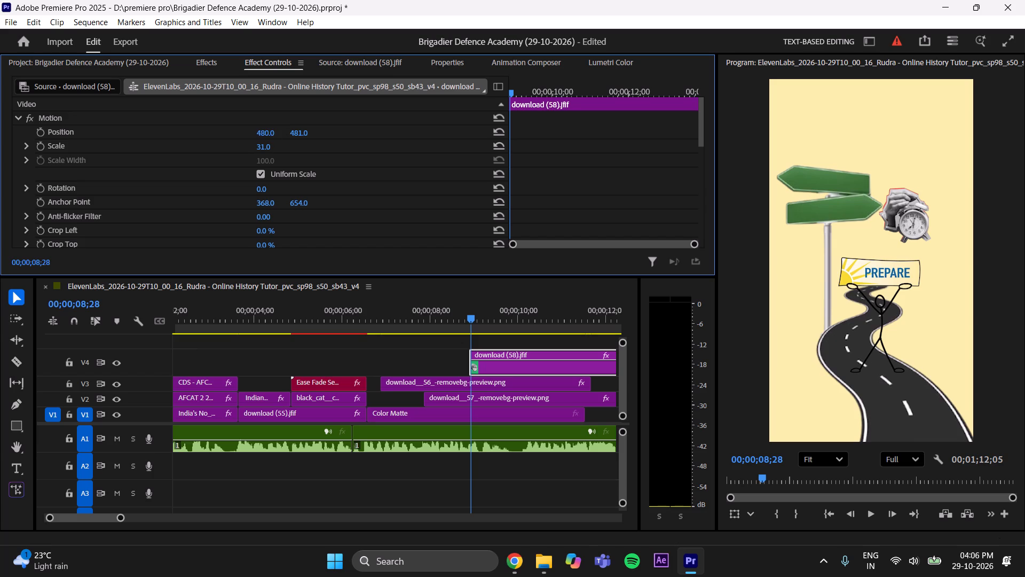
pyautogui.moveTo(273, 132); pyautogui.dragTo(288, 136)
pyautogui.moveTo(300, 130); pyautogui.dragTo(211, 127)
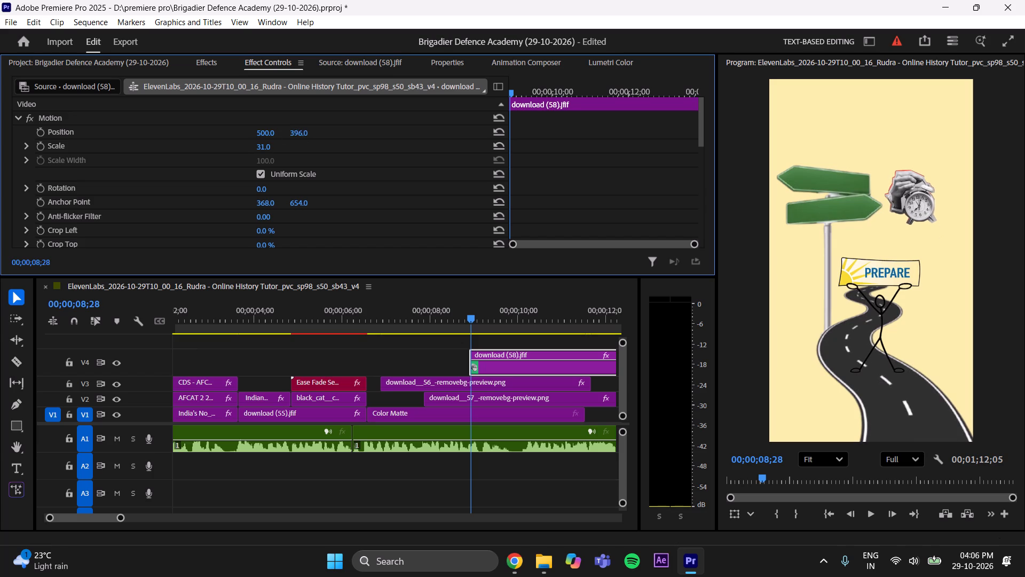
pyautogui.moveTo(211, 127); pyautogui.dragTo(214, 126)
pyautogui.click(267, 145)
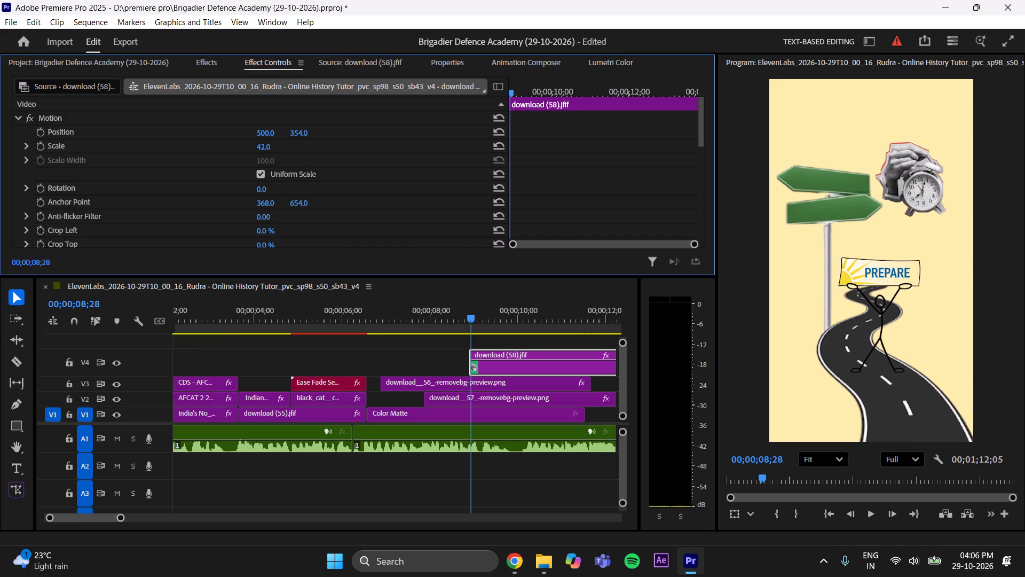
pyautogui.moveTo(307, 129); pyautogui.dragTo(278, 129)
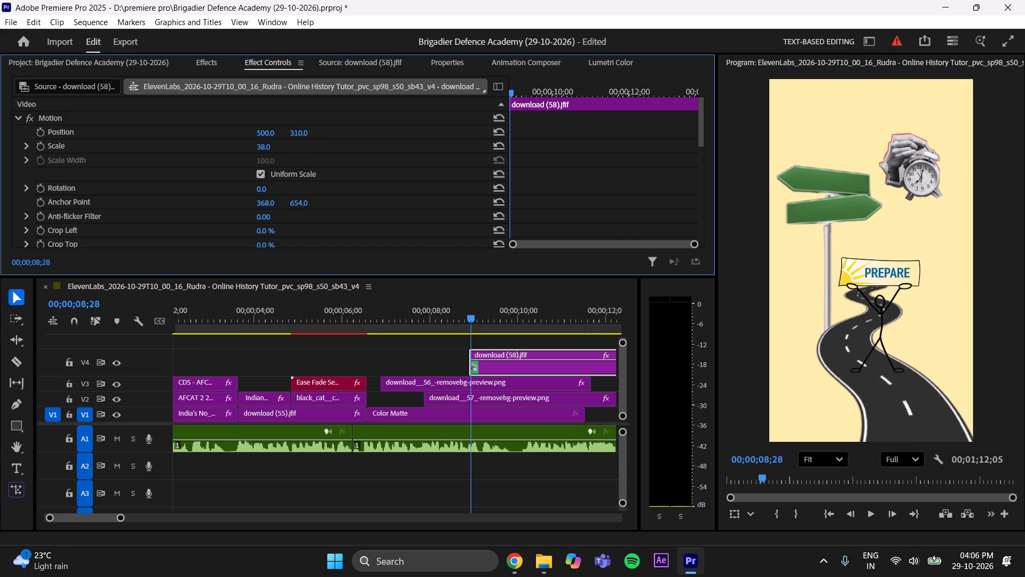
pyautogui.moveTo(278, 129); pyautogui.dragTo(285, 130)
pyautogui.moveTo(270, 132); pyautogui.dragTo(265, 131)
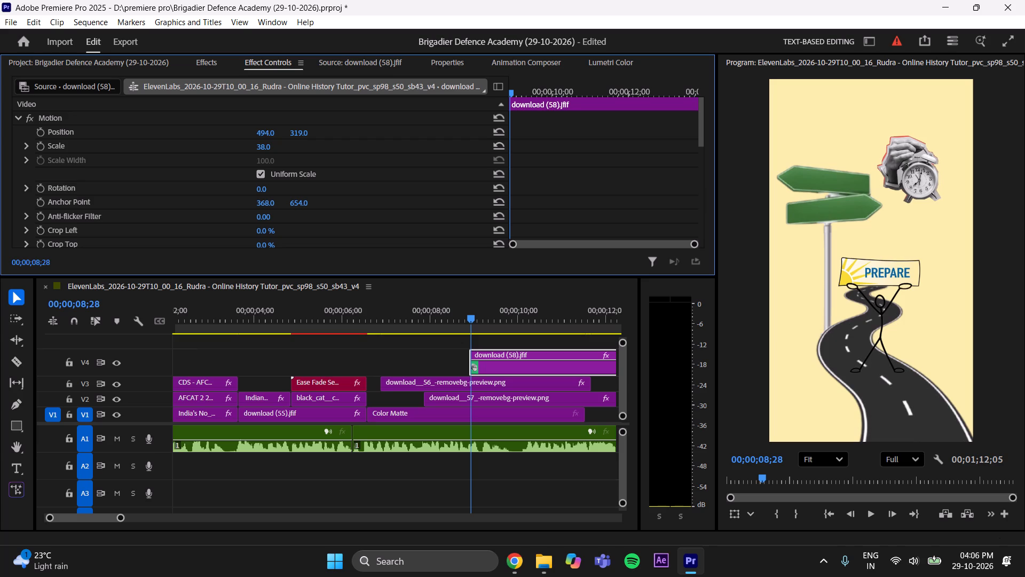
pyautogui.moveTo(265, 131); pyautogui.dragTo(260, 131)
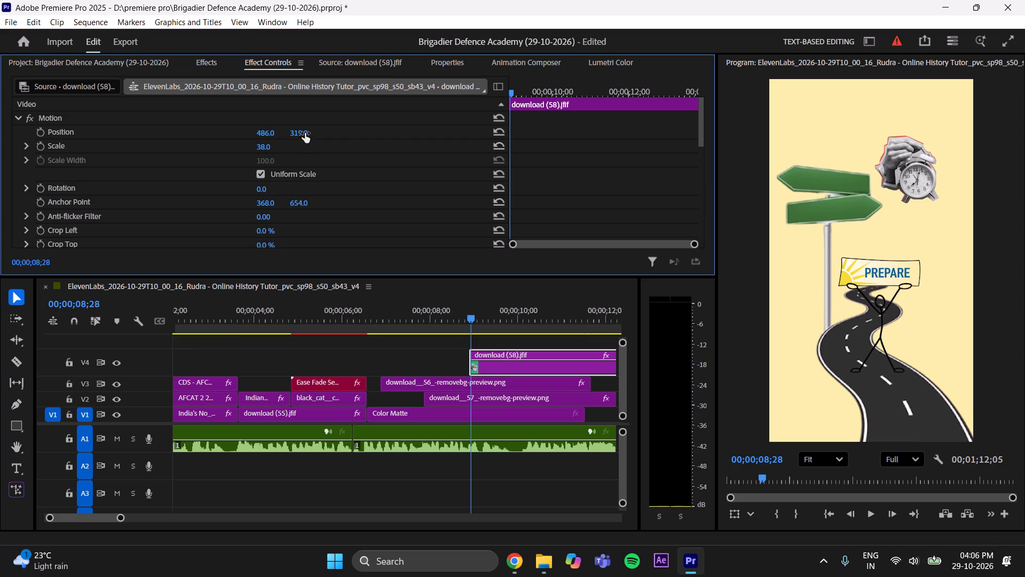
pyautogui.moveTo(304, 133); pyautogui.dragTo(298, 133)
pyautogui.click(440, 355)
pyautogui.hotkey('ctrl', 's')
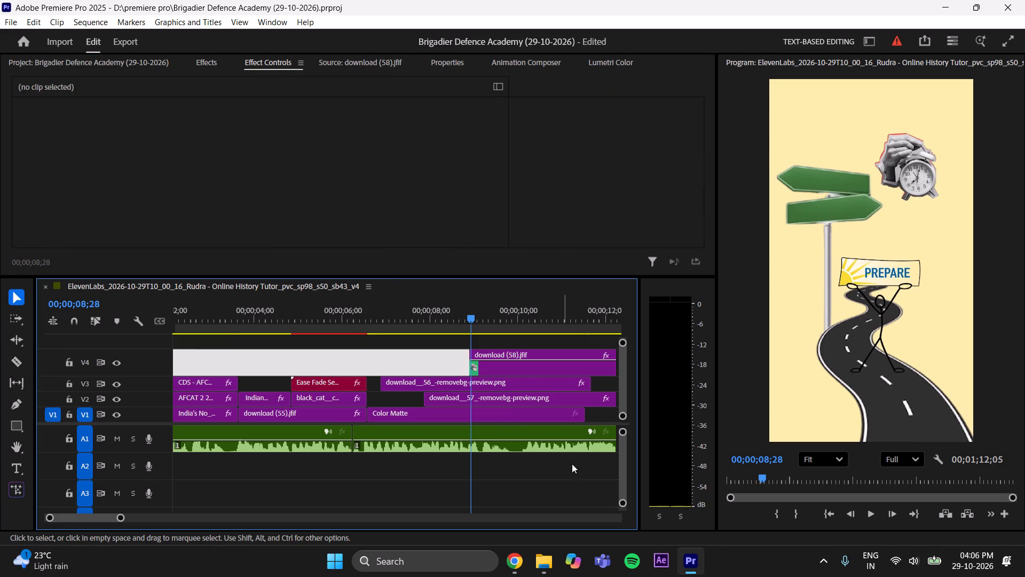
pyautogui.click(582, 485)
pyautogui.hotkey('ctrl', 's')
# Play back the cream matte scene to check when the cutouts appear against the voice-over.
pyautogui.moveTo(452, 307); pyautogui.dragTo(341, 337)
pyautogui.press('space')
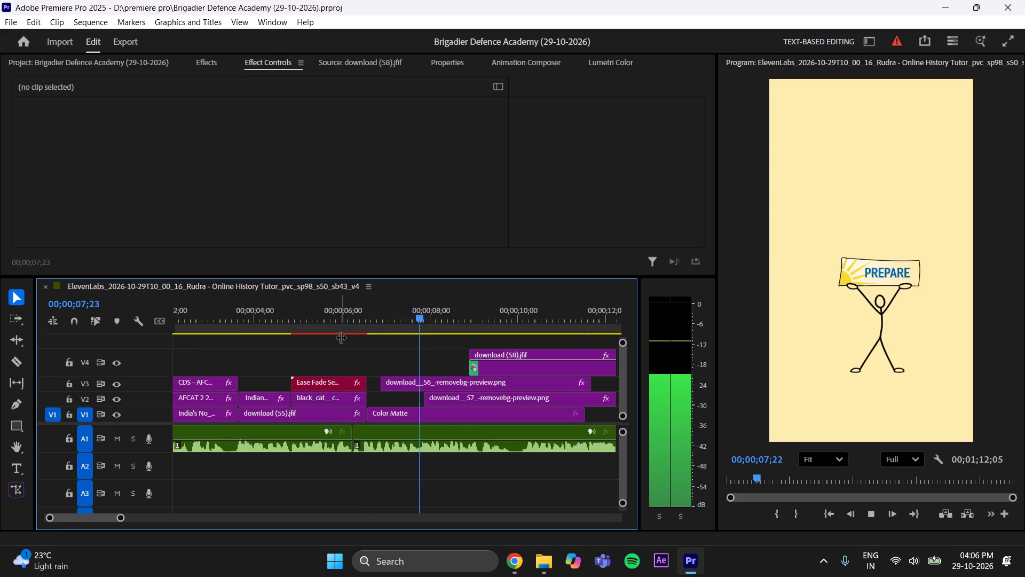
pyautogui.press('space')
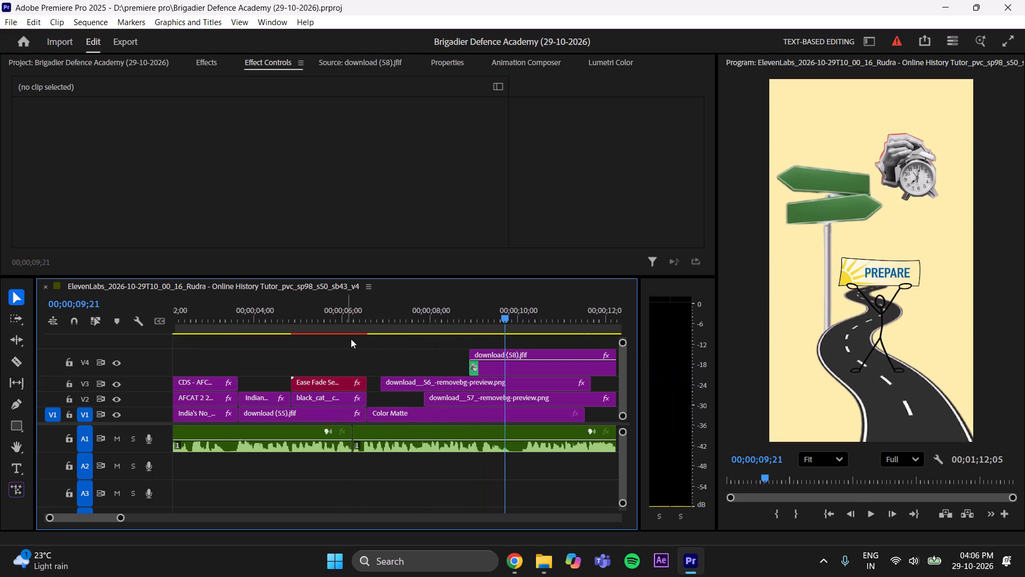
pyautogui.moveTo(506, 314); pyautogui.dragTo(350, 349)
pyautogui.press('space')
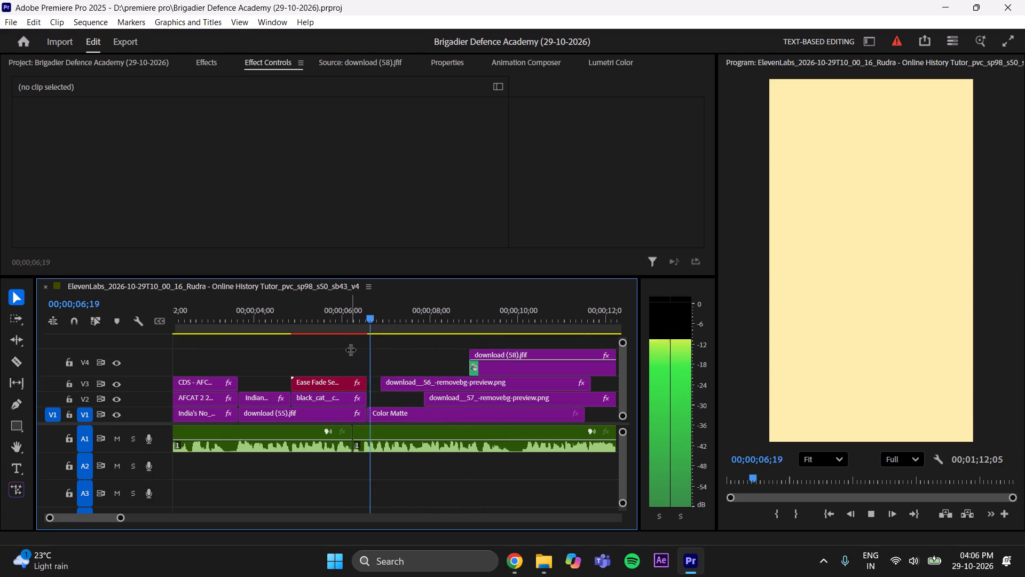
pyautogui.press('space')
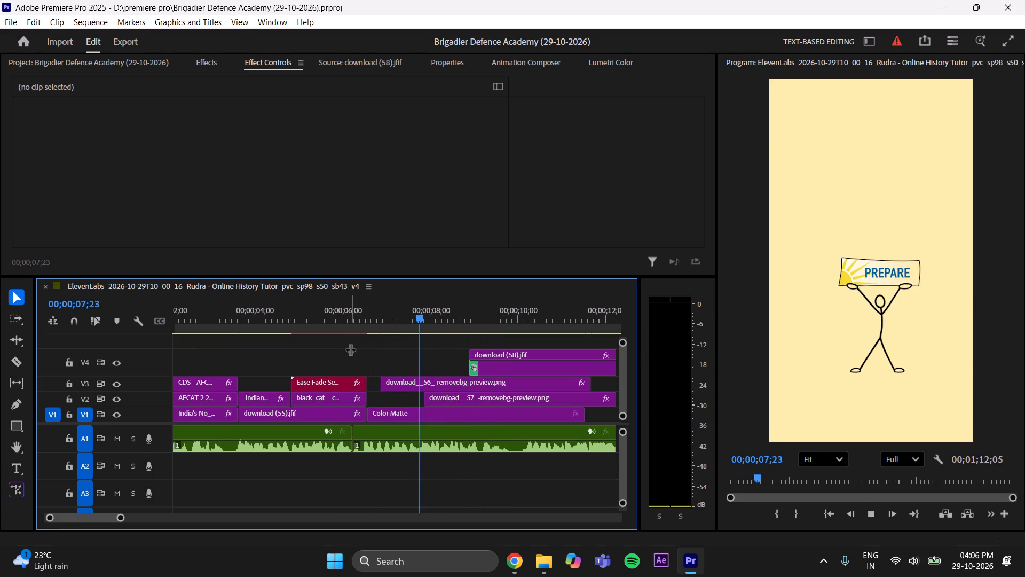
pyautogui.press('space')
pyautogui.press('space')
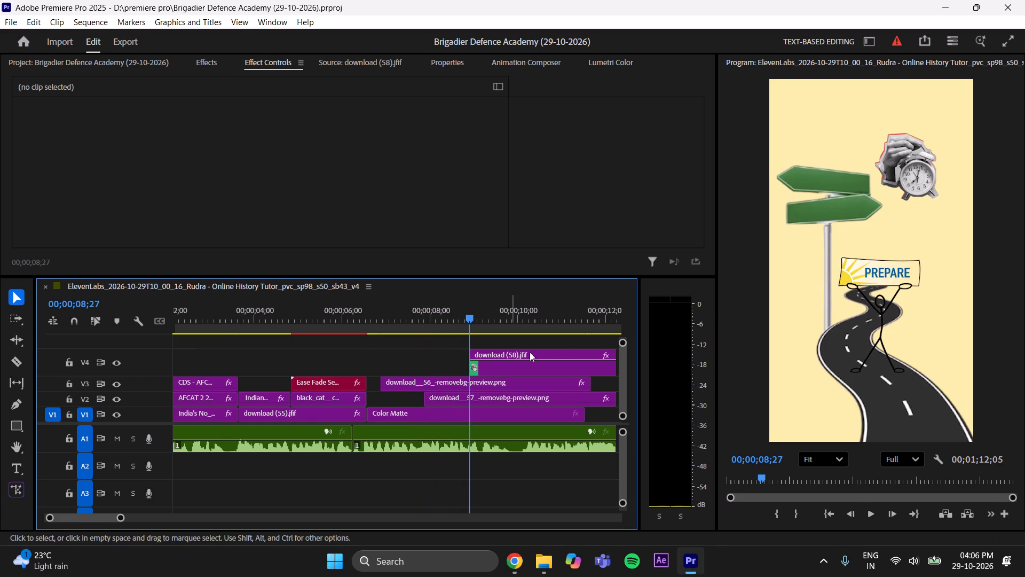
# Find the clock's voice-over cue and extend the start of the hand-and-clock clip on V4 back to 00;00;08;20.
pyautogui.moveTo(468, 322); pyautogui.dragTo(447, 332)
pyautogui.press('space')
pyautogui.press('space')
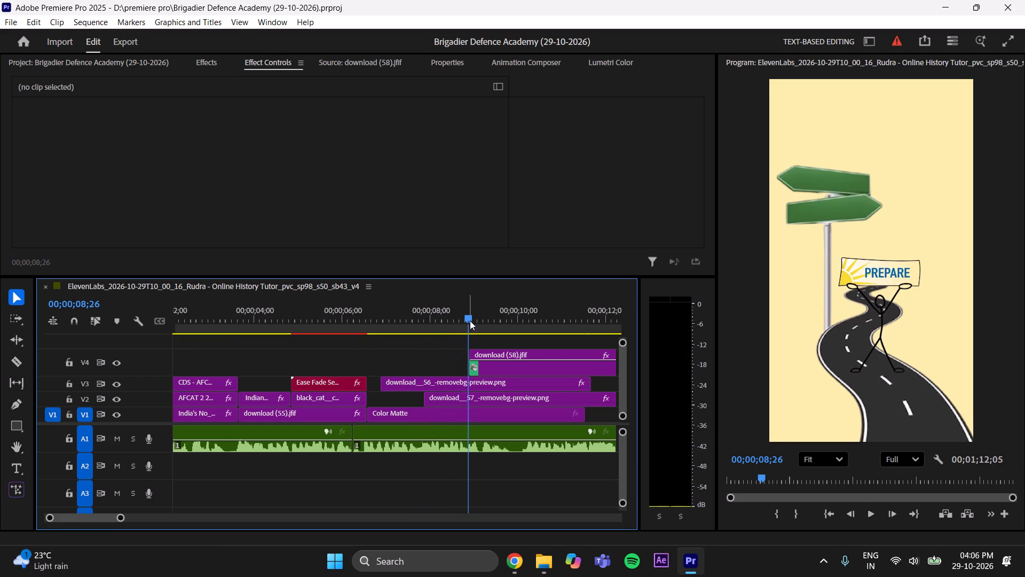
pyautogui.moveTo(470, 316); pyautogui.dragTo(440, 320)
pyautogui.press('space')
pyautogui.press('space')
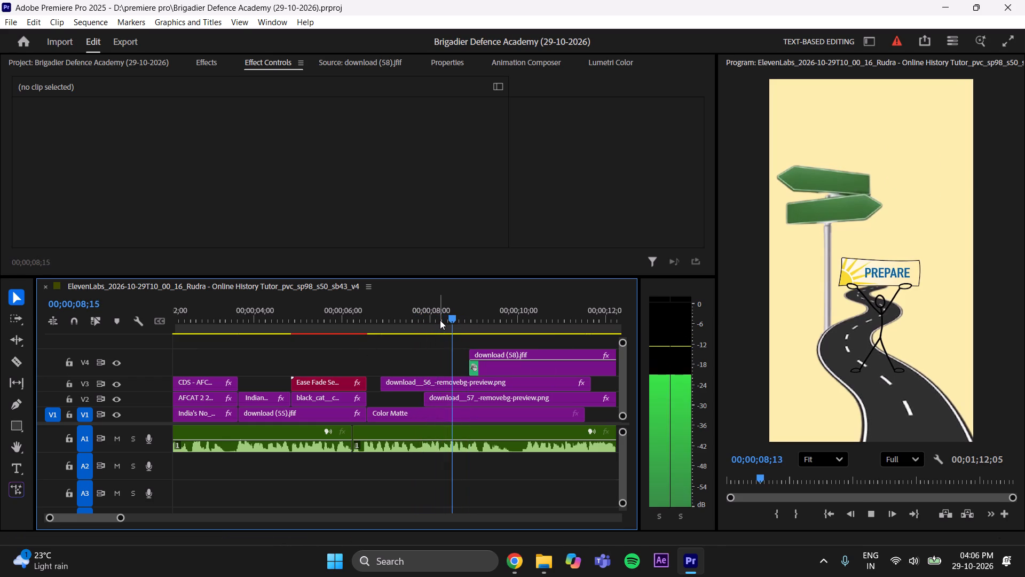
pyautogui.press('space')
pyautogui.press('space')
pyautogui.moveTo(465, 315); pyautogui.dragTo(460, 317)
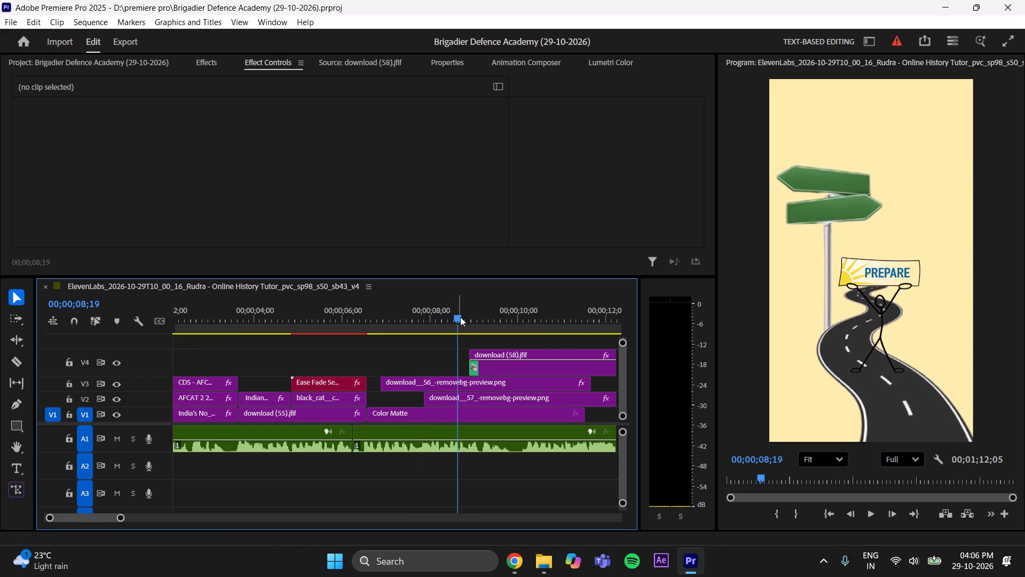
pyautogui.press('space')
pyautogui.press('space')
pyautogui.moveTo(467, 310); pyautogui.dragTo(462, 318)
pyautogui.moveTo(471, 354); pyautogui.dragTo(461, 357)
pyautogui.click(446, 360)
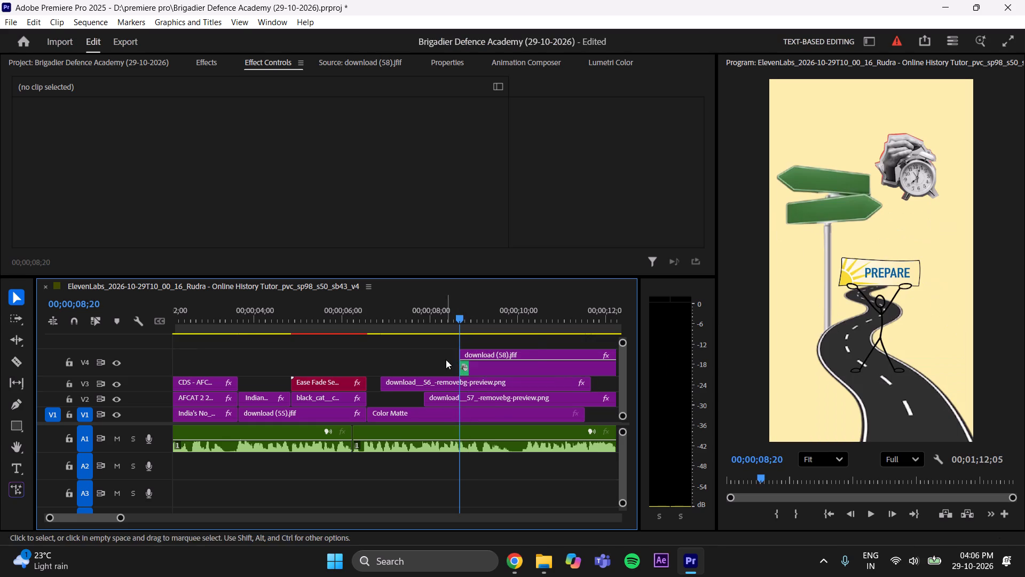
# Play back the hand-and-clock clip's entrance against the voice-over and save the project.
pyautogui.moveTo(460, 318); pyautogui.dragTo(435, 322)
pyautogui.press('space')
pyautogui.press('space')
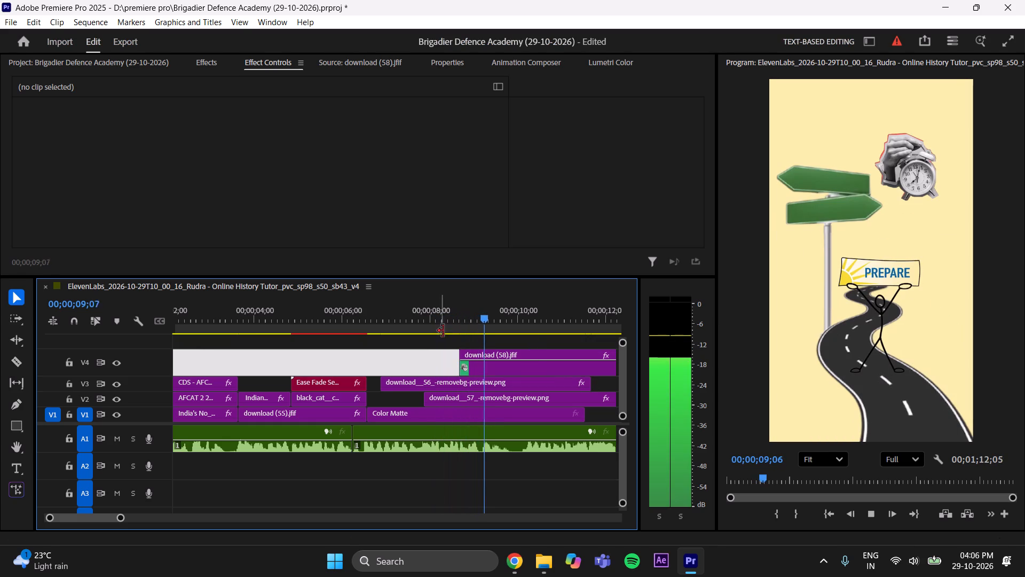
pyautogui.click(544, 488)
pyautogui.hotkey('ctrl', 's')
# Find the end of the scene's voice-over, trim the cutouts on V2, V3 and V4 and the colour matte to 00;00;10;03, and save.
pyautogui.press('space')
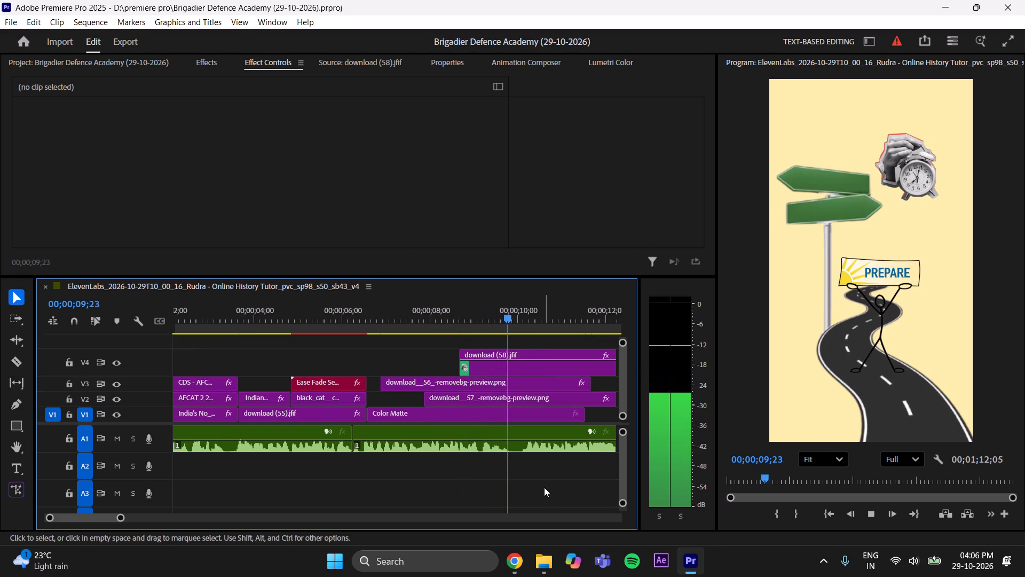
pyautogui.press('space')
pyautogui.press('space')
pyautogui.press('space')
pyautogui.moveTo(545, 303); pyautogui.dragTo(521, 341)
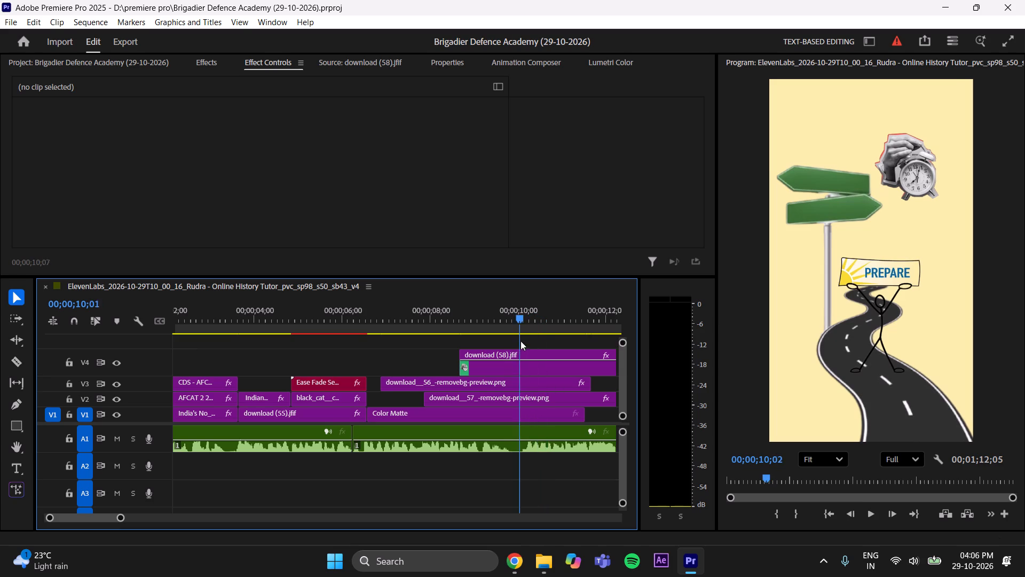
pyautogui.moveTo(521, 341); pyautogui.dragTo(524, 344)
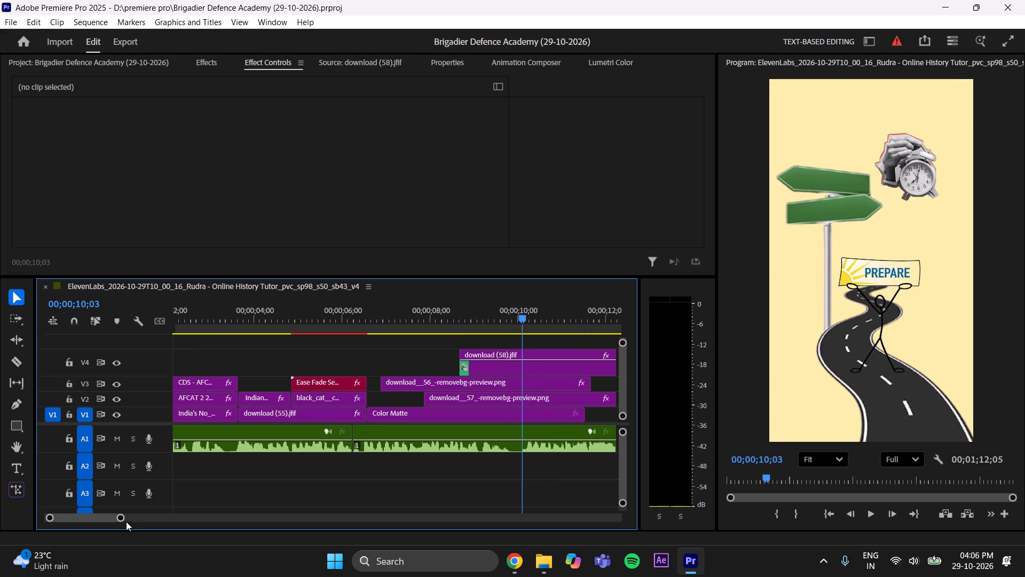
pyautogui.moveTo(120, 518); pyautogui.dragTo(133, 514)
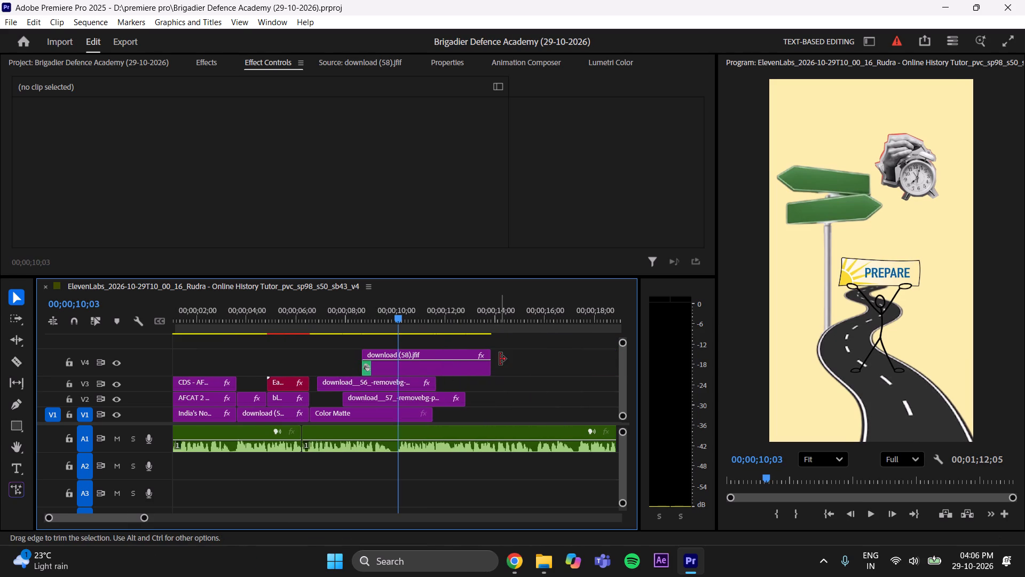
pyautogui.moveTo(500, 358); pyautogui.dragTo(407, 369)
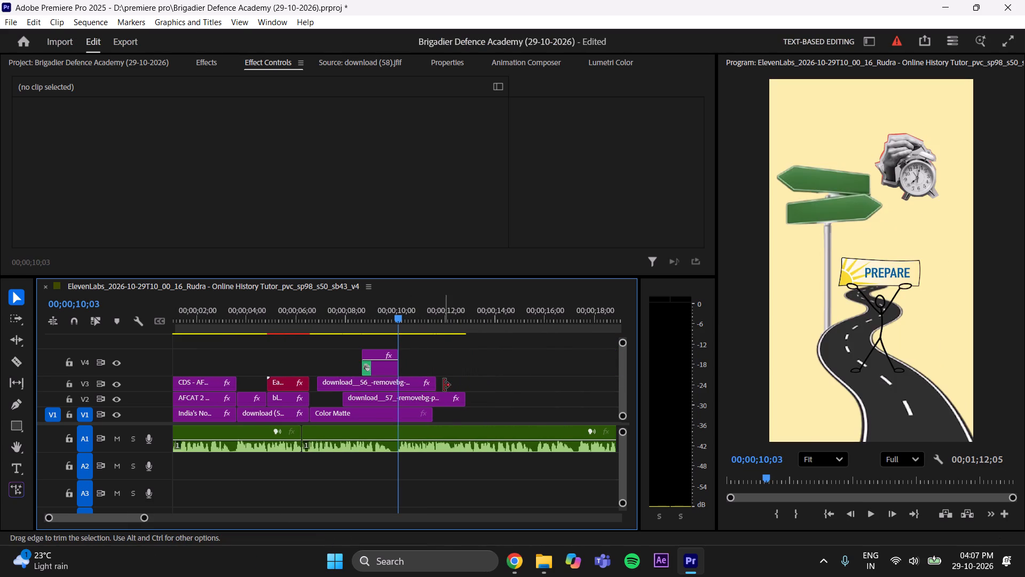
pyautogui.moveTo(444, 385); pyautogui.dragTo(407, 386)
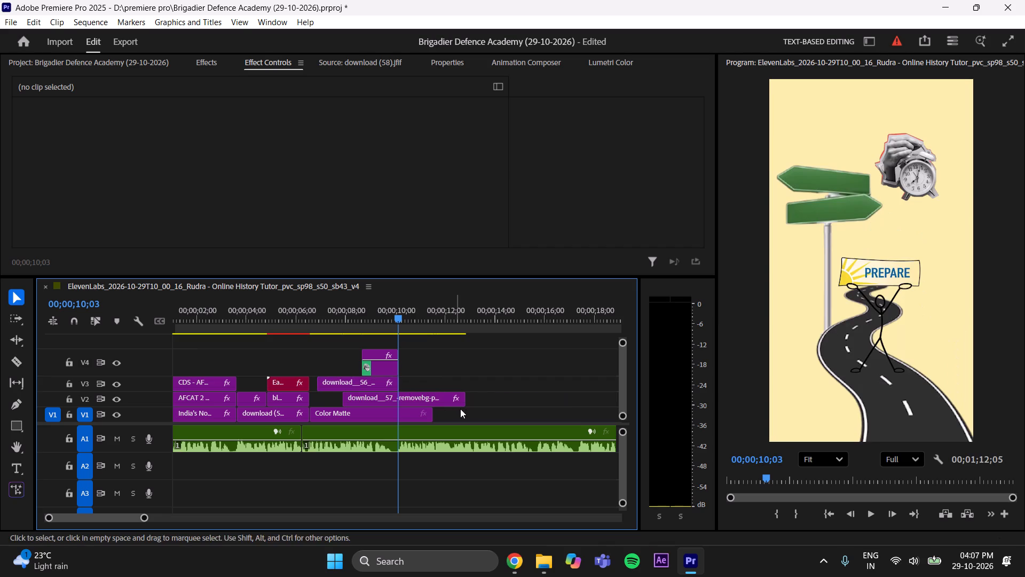
pyautogui.moveTo(472, 399); pyautogui.dragTo(406, 410)
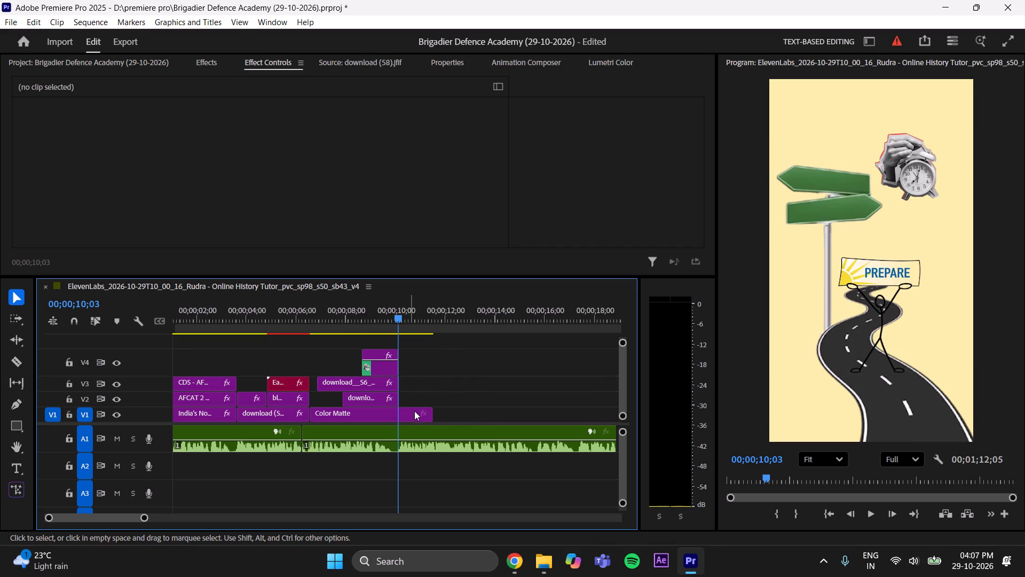
pyautogui.moveTo(443, 413); pyautogui.dragTo(408, 415)
pyautogui.click(438, 399)
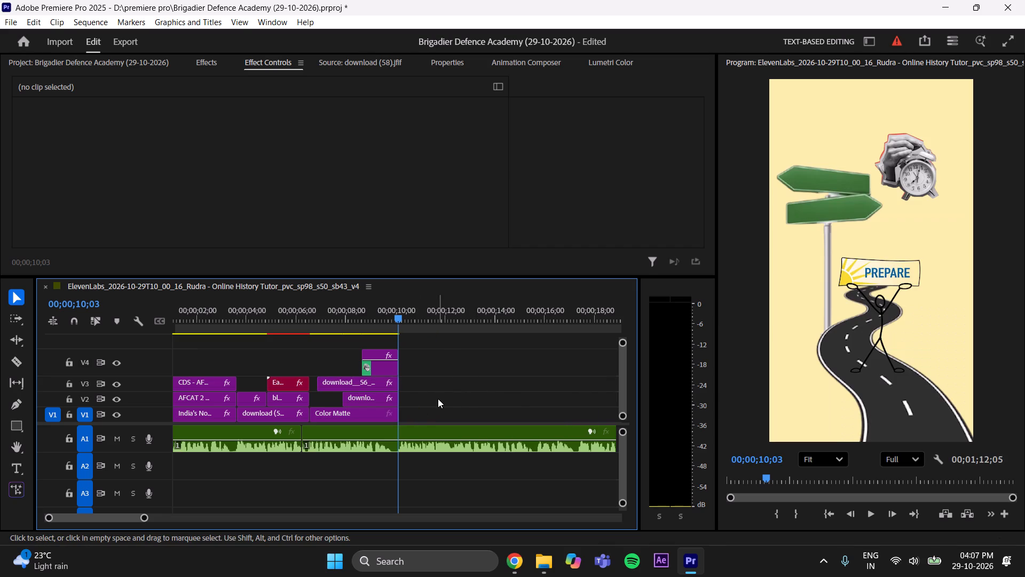
pyautogui.hotkey('ctrl', 's')
pyautogui.hotkey('ctrl', 's')
pyautogui.hotkey('ctrl', 's')
pyautogui.hotkey('ctrl', 's')
pyautogui.hotkey('ctrl', 's')
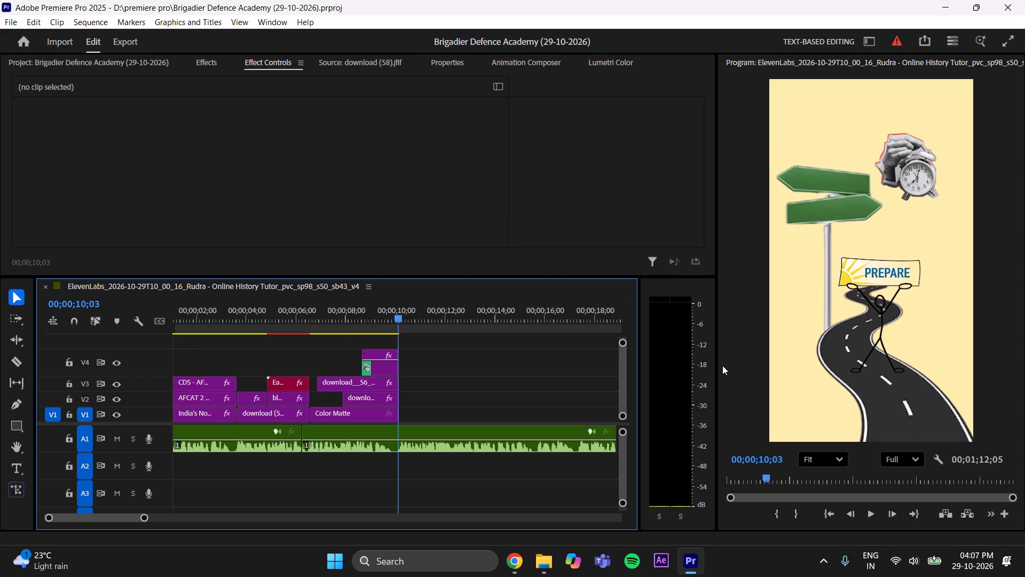
# Play back the edit from the sequence start past the end of the cream matte scene and save the project.
pyautogui.moveTo(401, 313); pyautogui.dragTo(105, 349)
pyautogui.hotkey('ctrl', 's')
pyautogui.press('space')
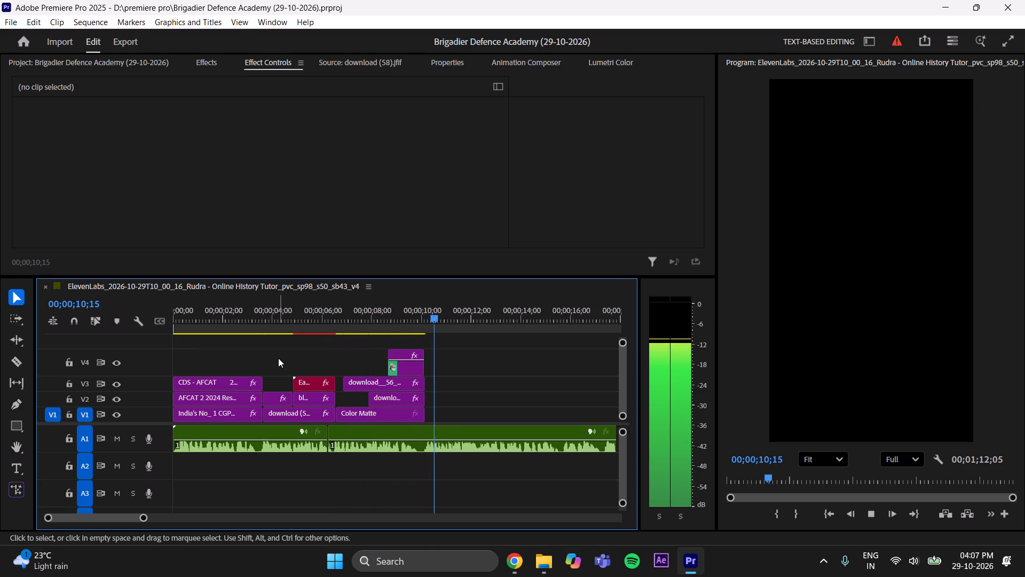
pyautogui.press('space')
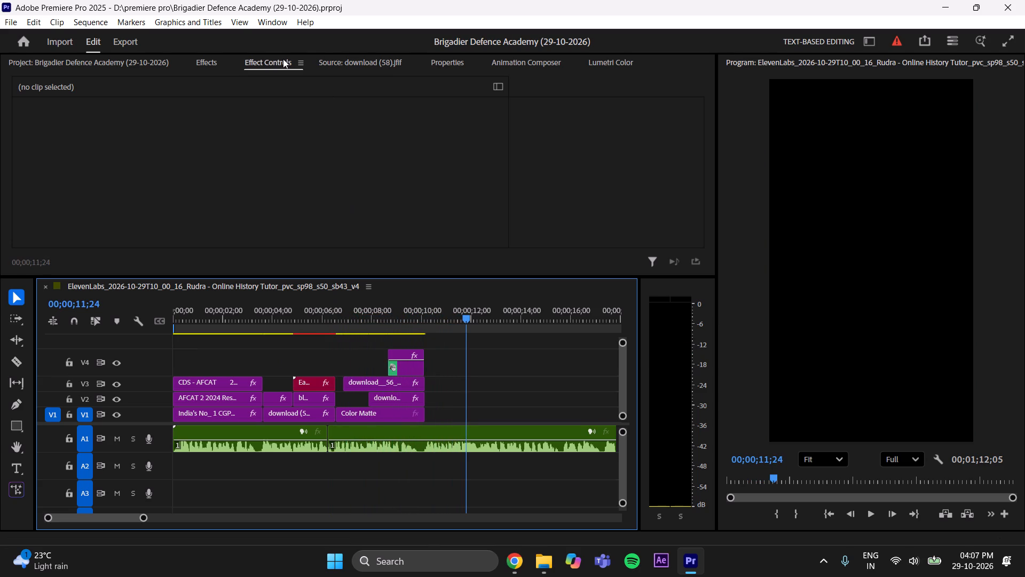
pyautogui.click(326, 61)
pyautogui.hotkey('ctrl', 's')
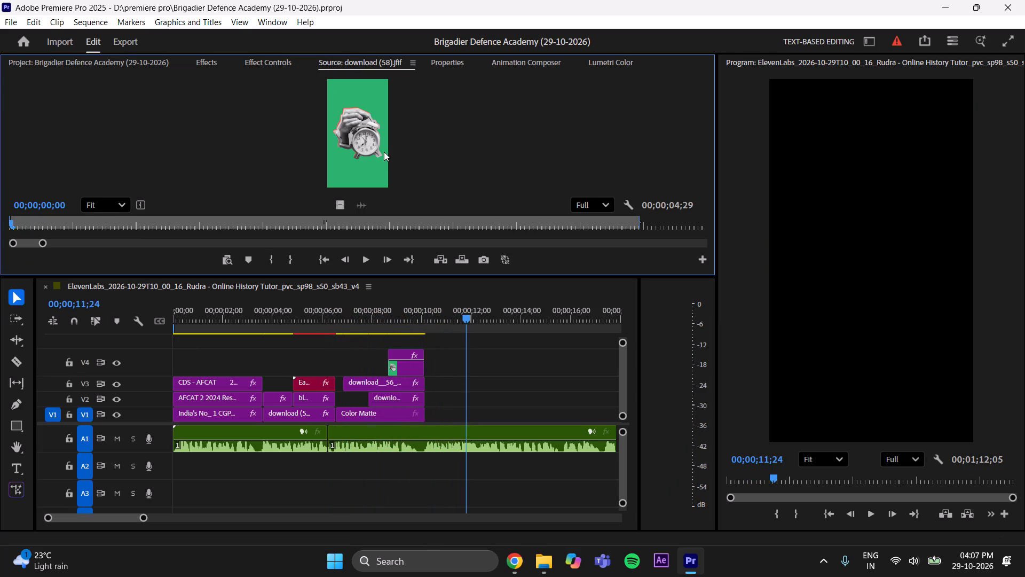
pyautogui.hotkey('ctrl', 's')
pyautogui.hotkey('ctrl', 's')
pyautogui.hotkey('ctrl', 's')
pyautogui.hotkey('ctrl', 's')
pyautogui.hotkey('ctrl', 's')
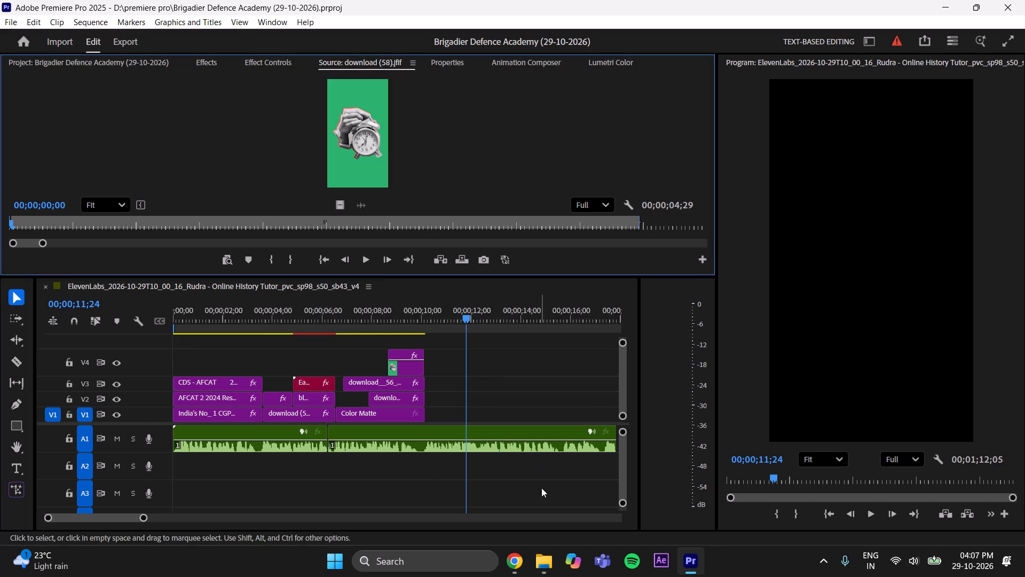
# Switch to Pinterest in Chrome and search for BACKGROUND.
pyautogui.click(551, 548)
pyautogui.click(519, 560)
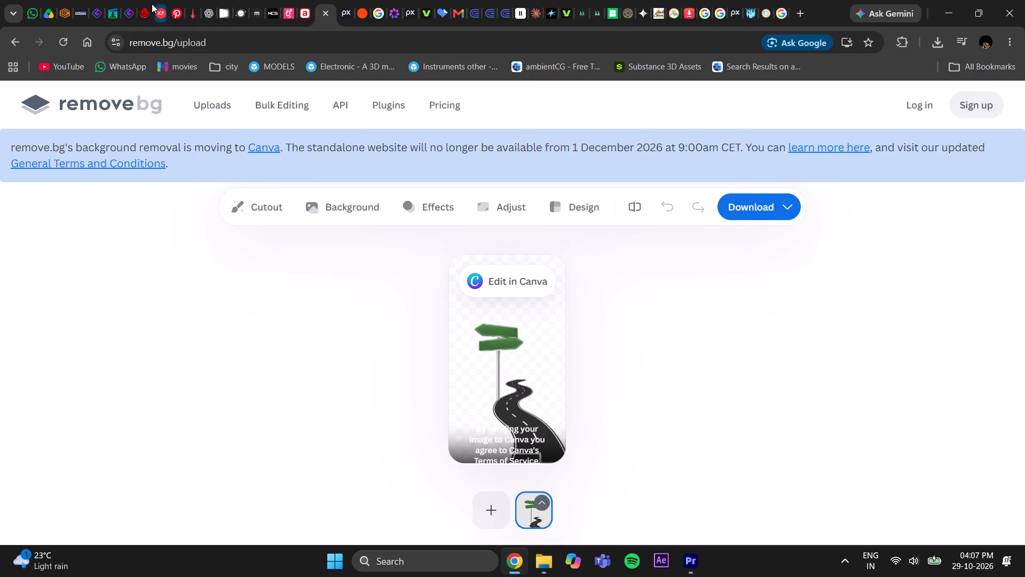
pyautogui.click(170, 8)
pyautogui.click(353, 107)
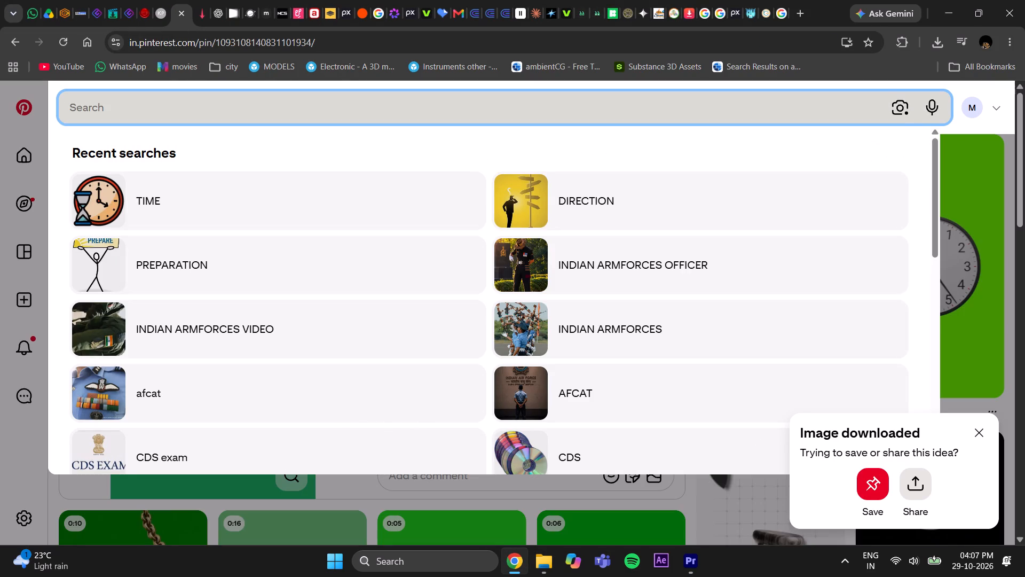
pyautogui.write('BACKGROUND')
pyautogui.press('Return')
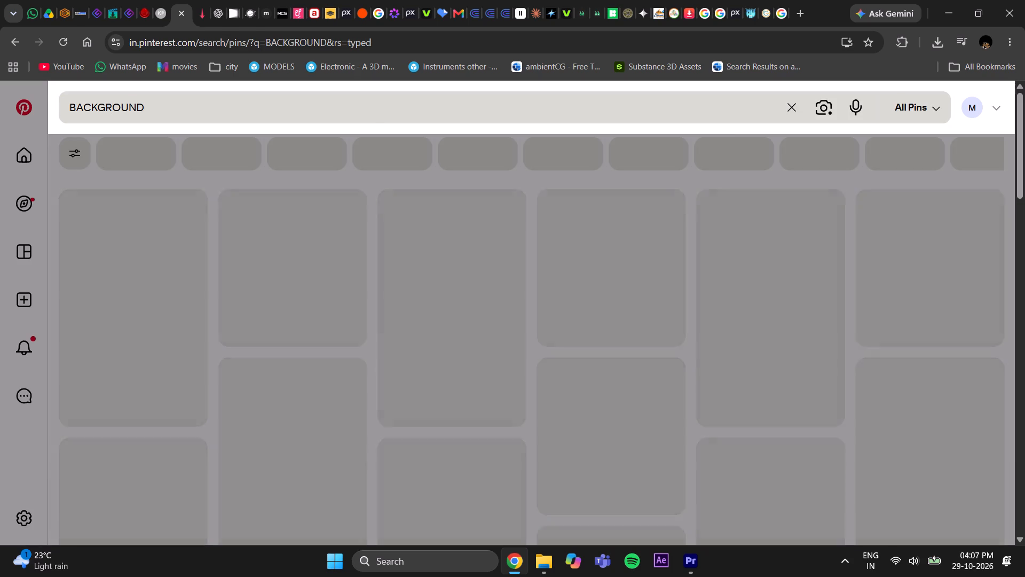
# Return to Premiere Pro and listen to the voice-over for the next scene from 00;00;11;24 onward.
pyautogui.click(694, 562)
pyautogui.press('space')
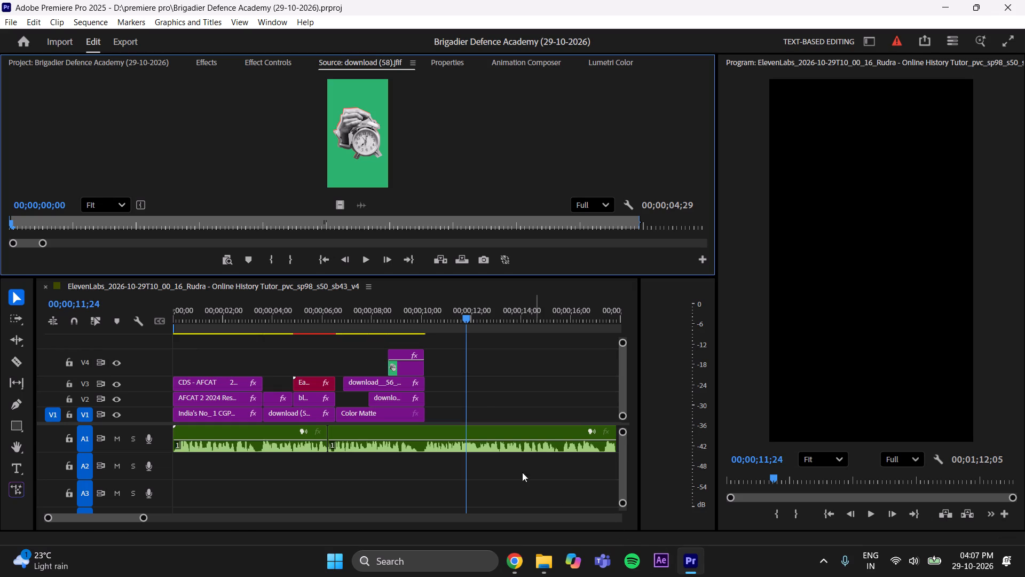
pyautogui.press('space')
pyautogui.click(476, 399)
pyautogui.press('space')
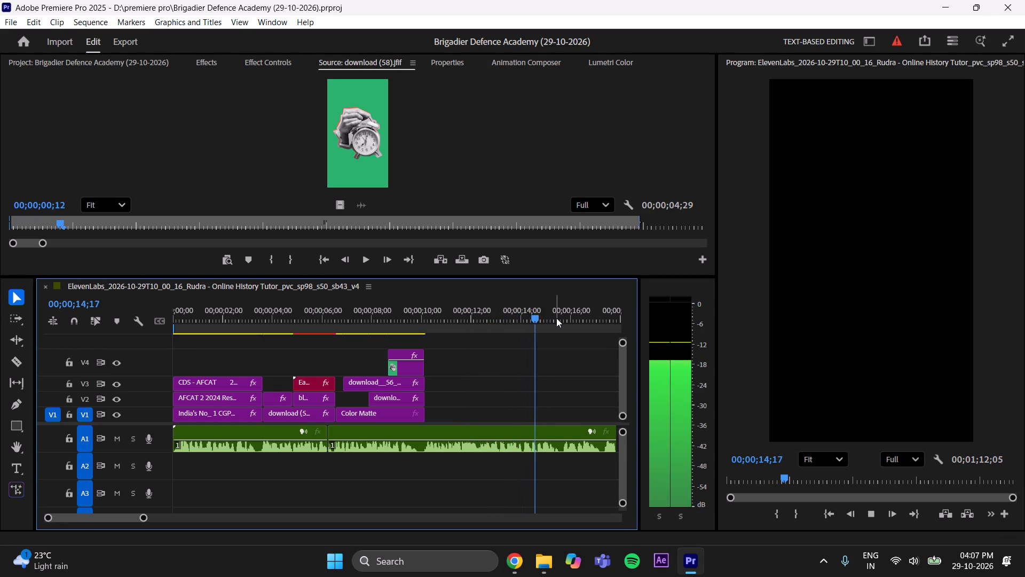
# Stop the voice-over playback and return the playhead to the end of the Color Matte clip.
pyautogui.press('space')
pyautogui.moveTo(562, 316); pyautogui.dragTo(429, 412)
# Switch to Pinterest in Chrome, browse the BACKGROUND results, and open the turquoise and yellow comic-style background with the megaphone and stars.
pyautogui.click(519, 562)
pyautogui.click(269, 118)
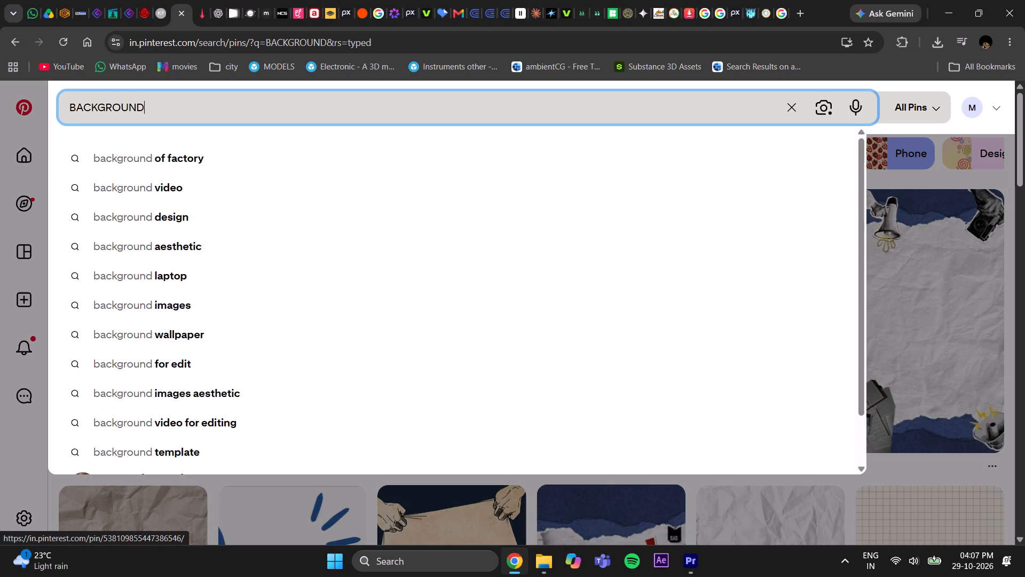
pyautogui.click(994, 137)
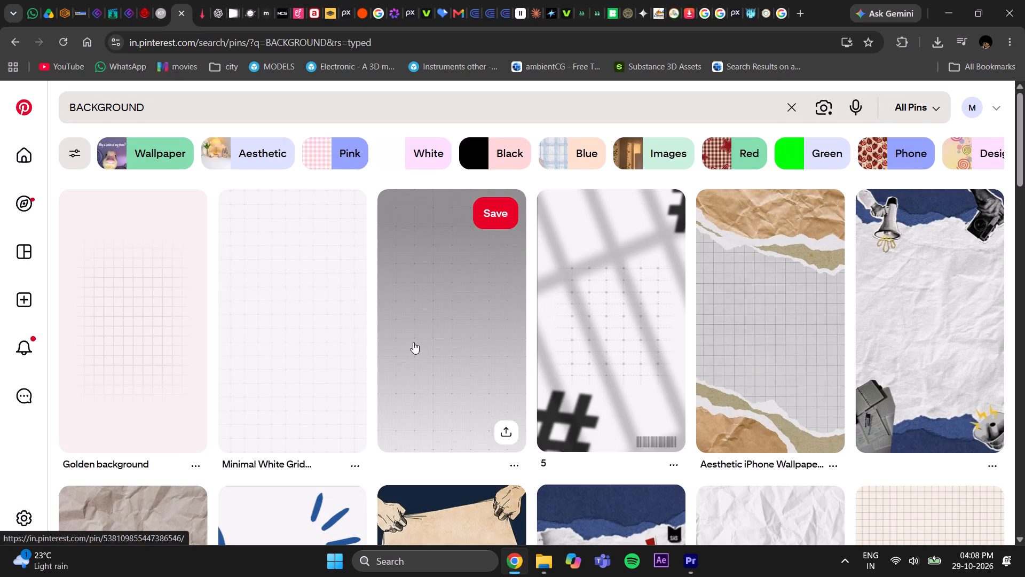
pyautogui.scroll(-4, 406, 361)
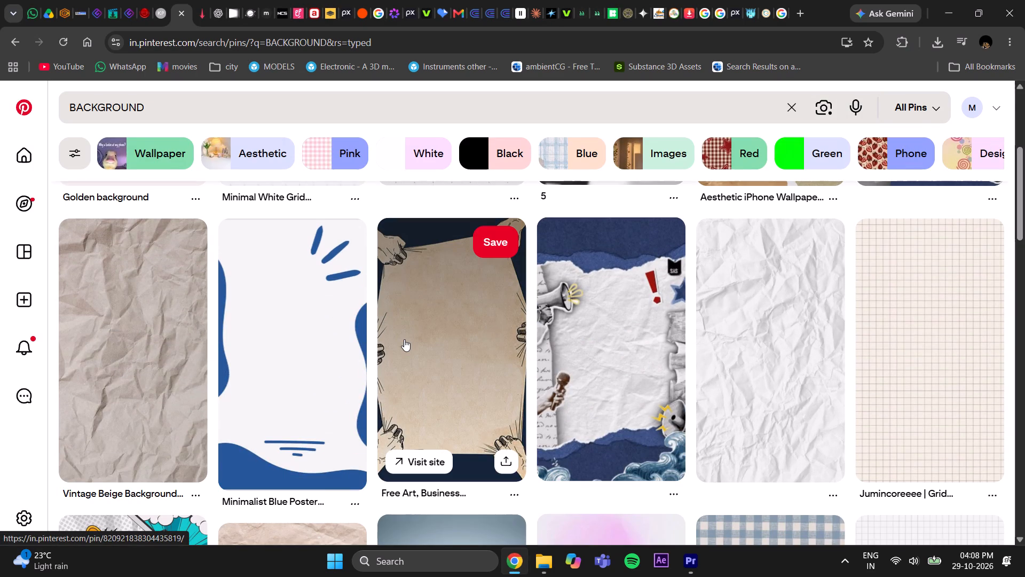
pyautogui.scroll(-7, 403, 342)
pyautogui.scroll(2, 404, 339)
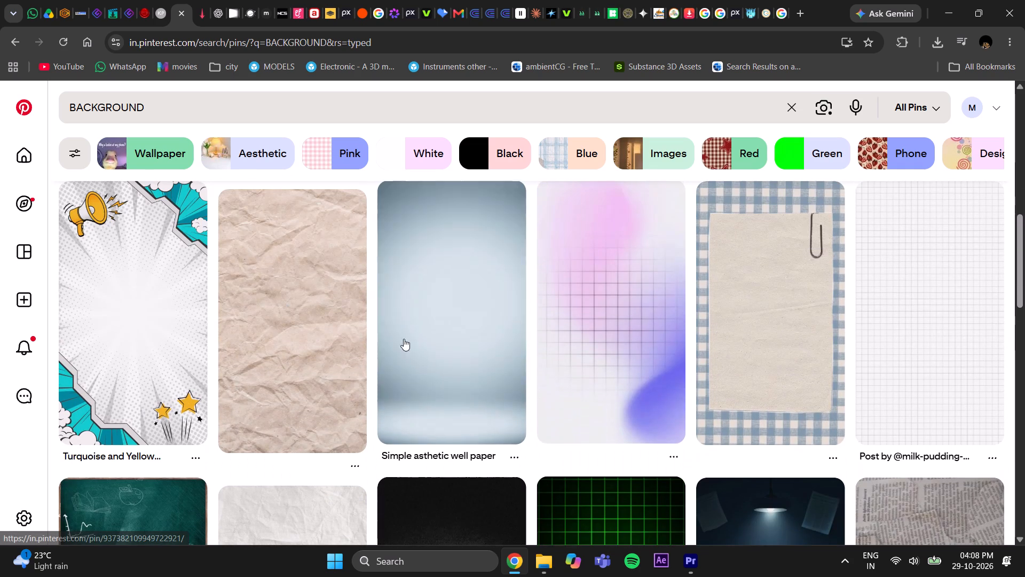
pyautogui.scroll(-4, 404, 339)
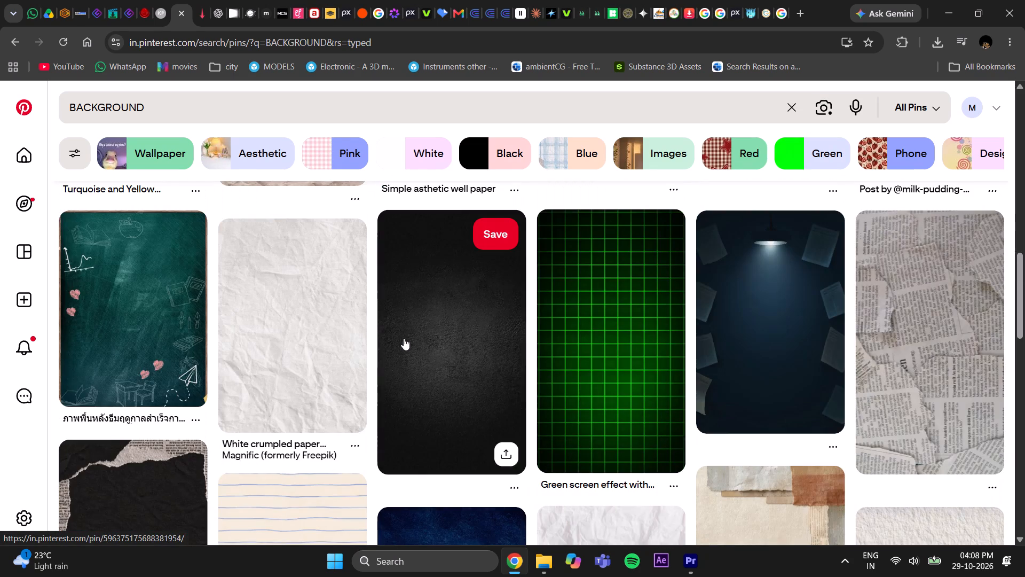
pyautogui.scroll(5, 404, 338)
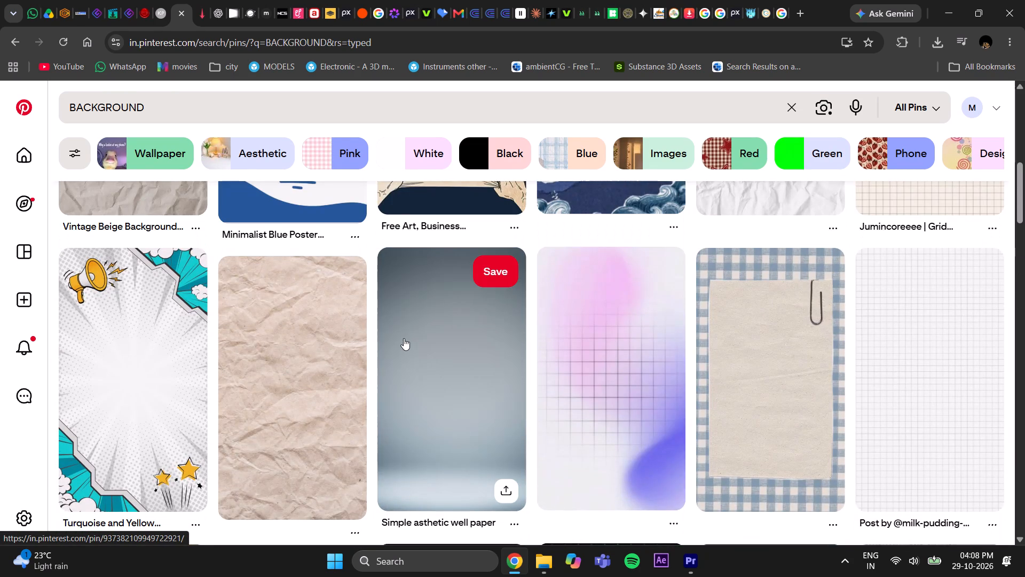
pyautogui.click(160, 385)
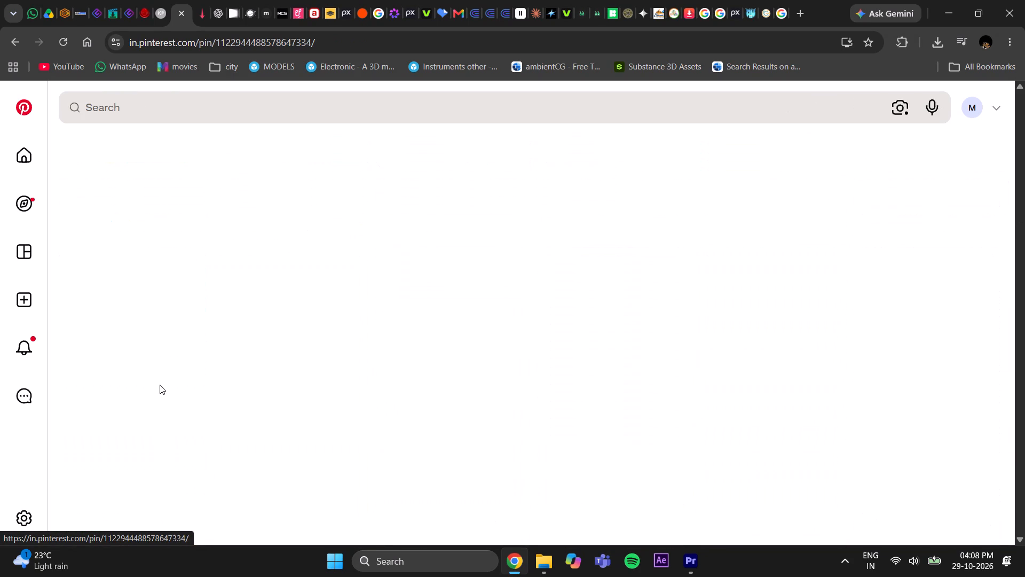
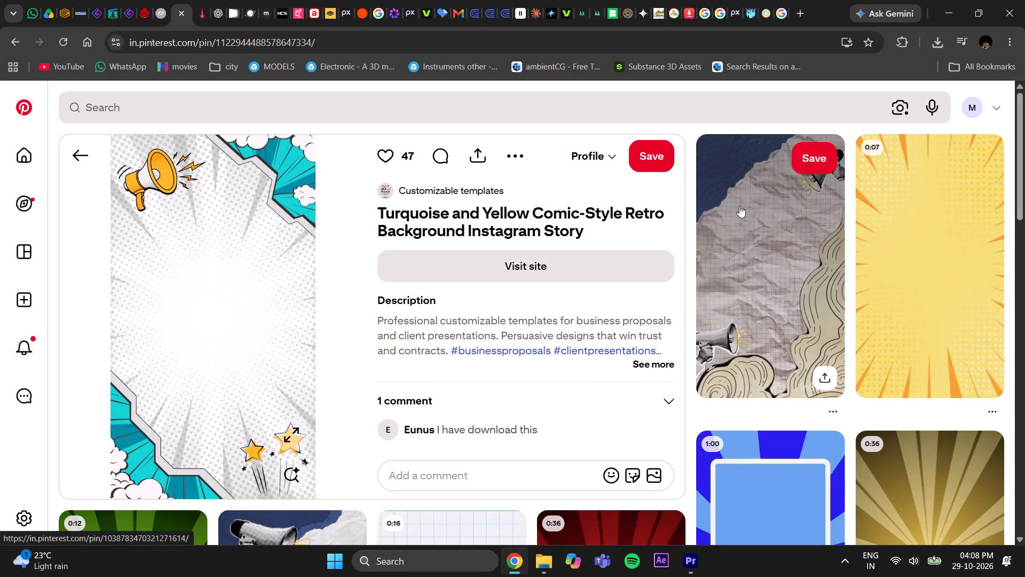
# Download the Turquoise and Yellow Comic-Style Retro Background Instagram Story image from its Pinterest pin.
pyautogui.click(509, 160)
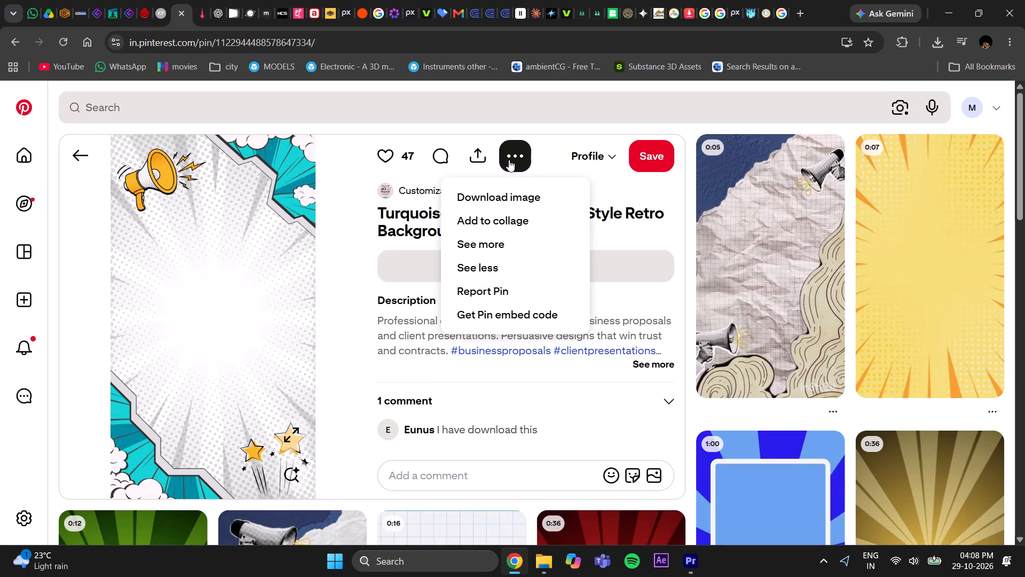
pyautogui.click(512, 196)
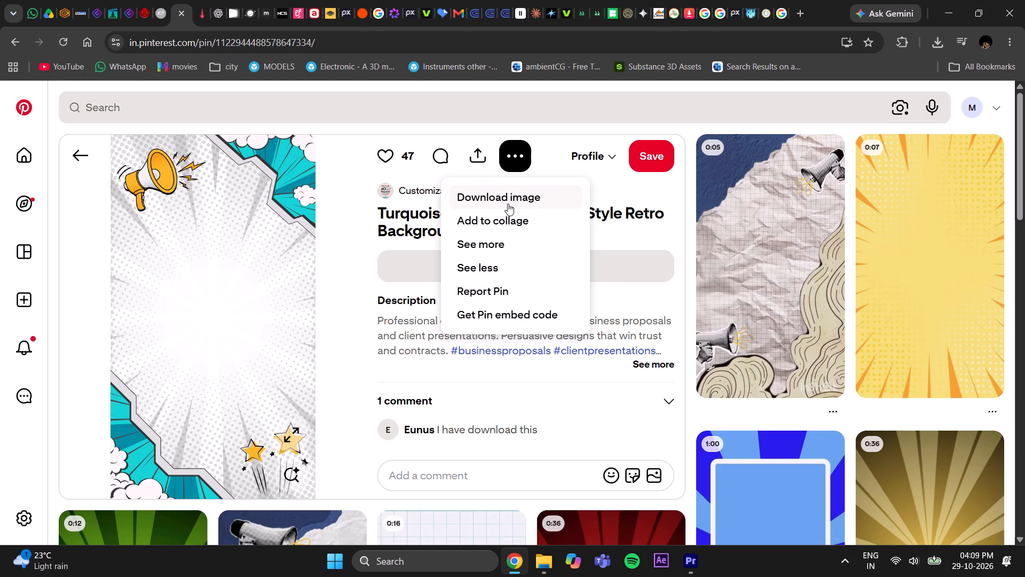
# Glance at the pins related to the comic-style background, return to the BACKGROUND results and browse them for another backdrop.
pyautogui.scroll(-4, 622, 414)
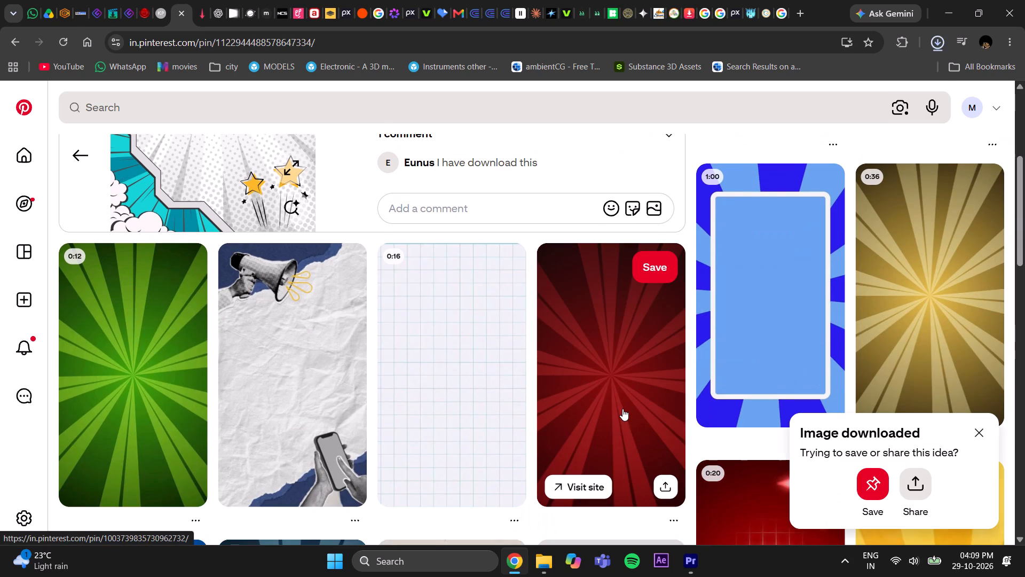
pyautogui.scroll(6, 622, 409)
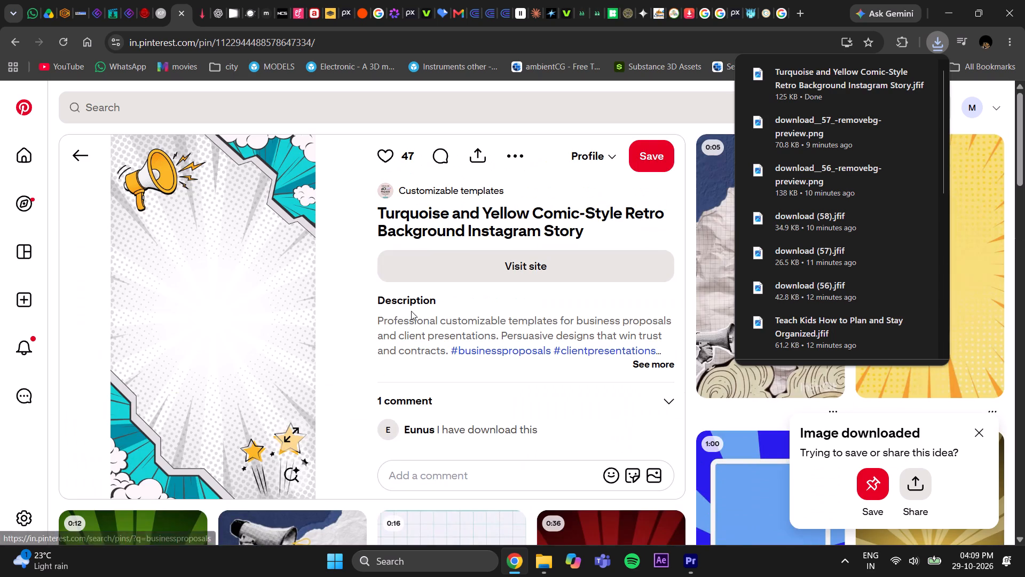
pyautogui.click(19, 45)
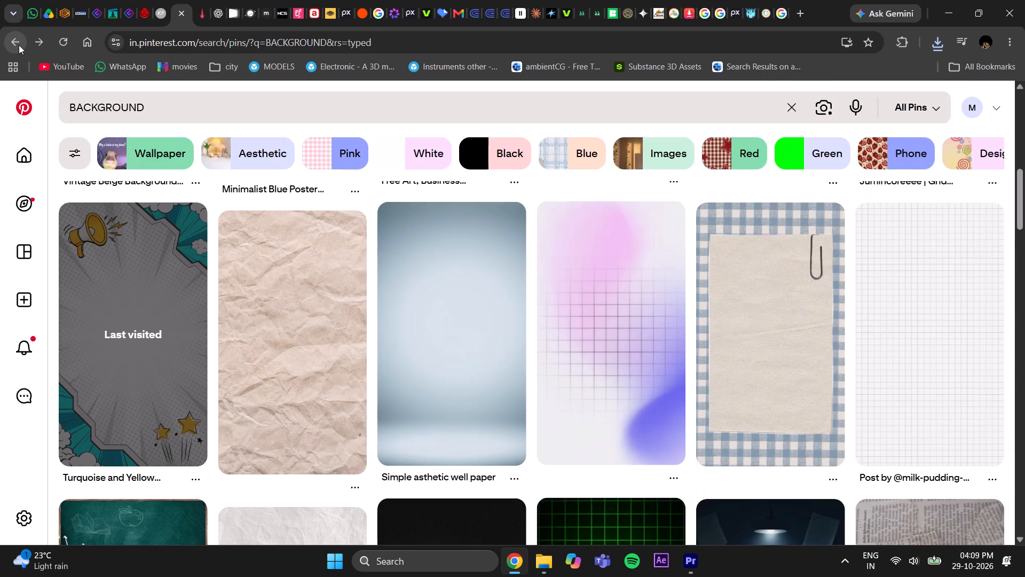
pyautogui.scroll(-5, 488, 369)
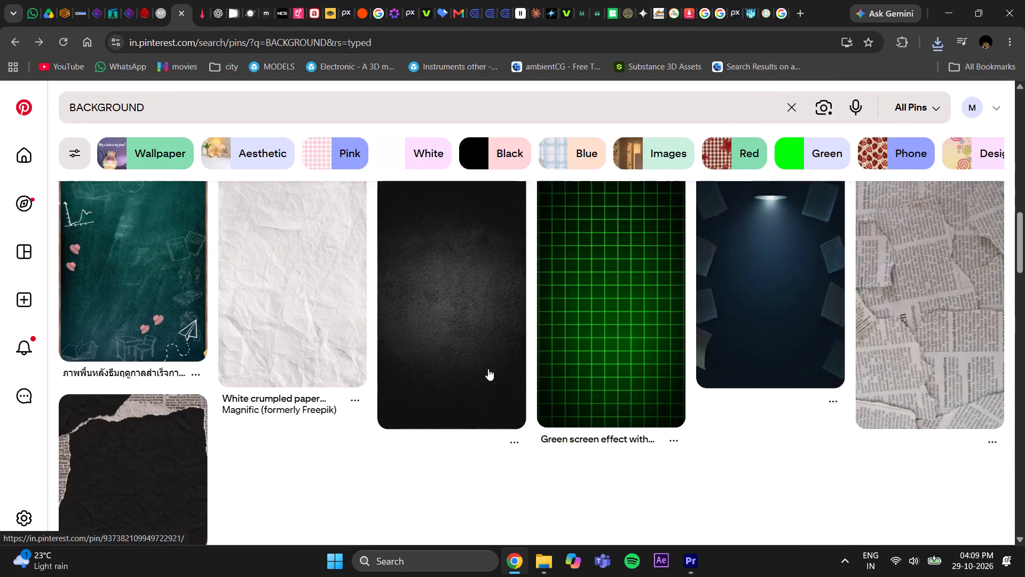
pyautogui.scroll(-5, 488, 369)
pyautogui.scroll(3, 488, 369)
pyautogui.scroll(-3, 488, 369)
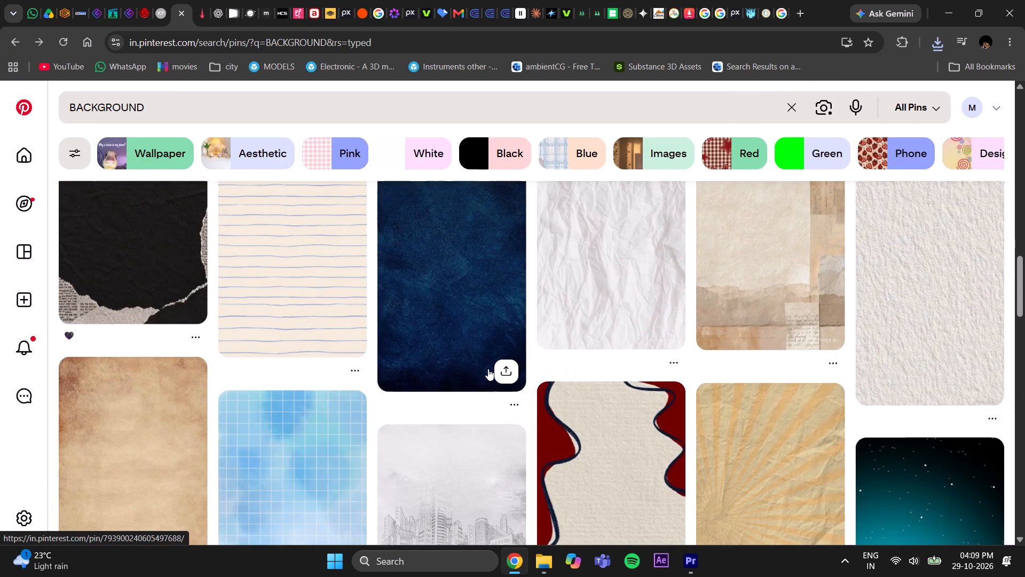
pyautogui.scroll(-4, 488, 369)
pyautogui.scroll(6, 488, 369)
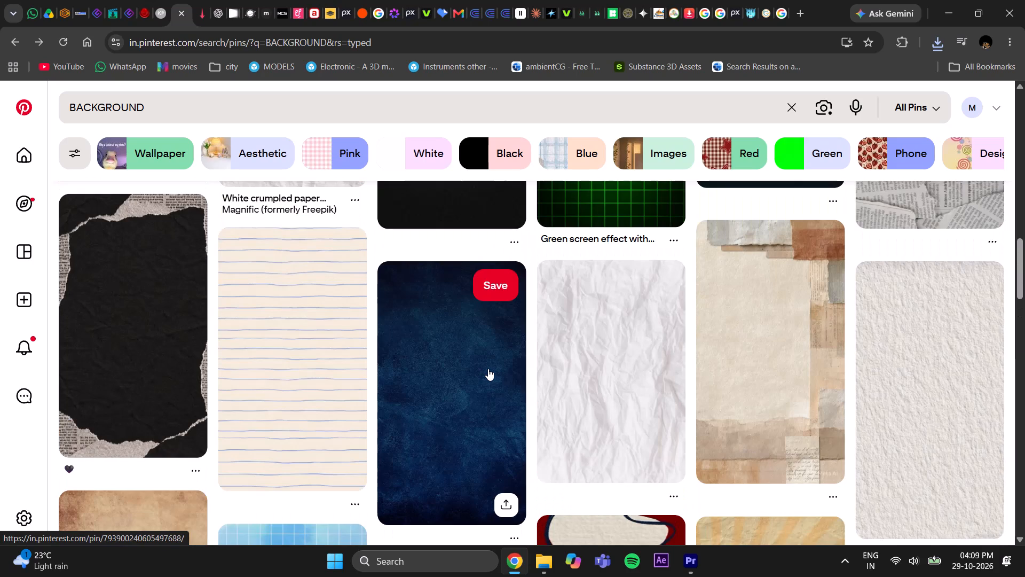
pyautogui.scroll(-7, 488, 369)
pyautogui.scroll(4, 488, 369)
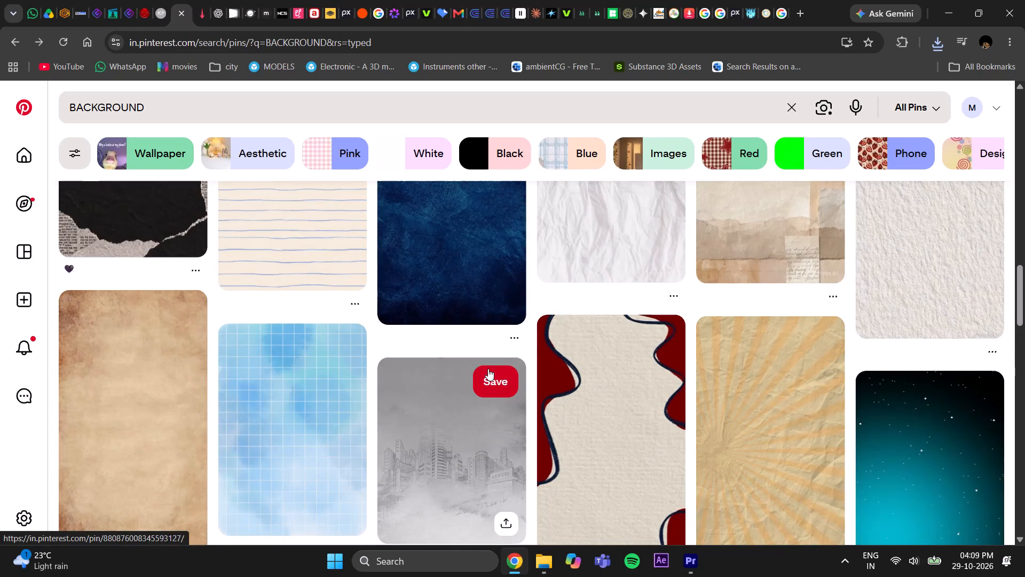
# Open the cream paper pin with wavy blue lines and look through its related paper and grid backgrounds.
pyautogui.click(274, 231)
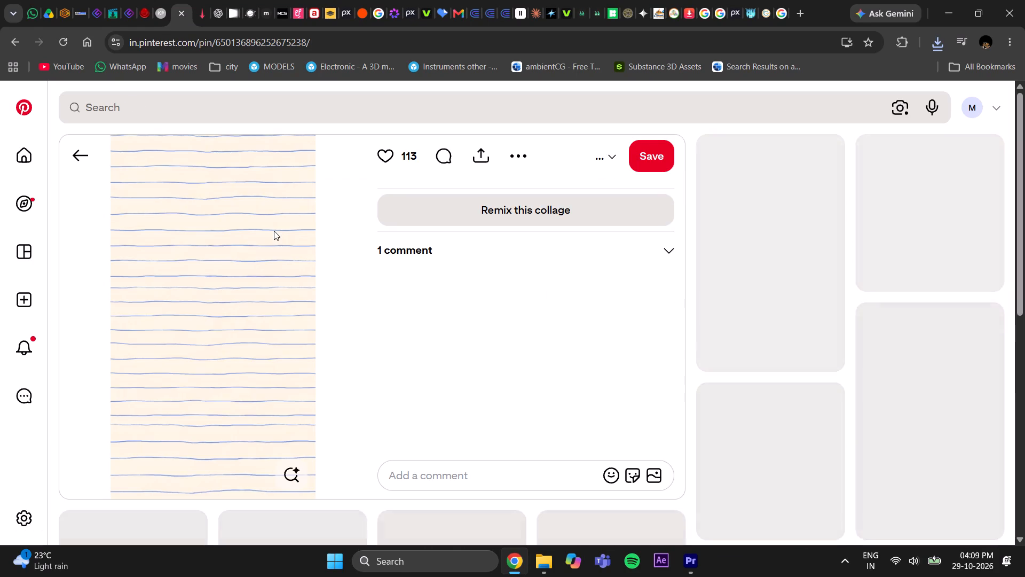
pyautogui.scroll(-1, 612, 367)
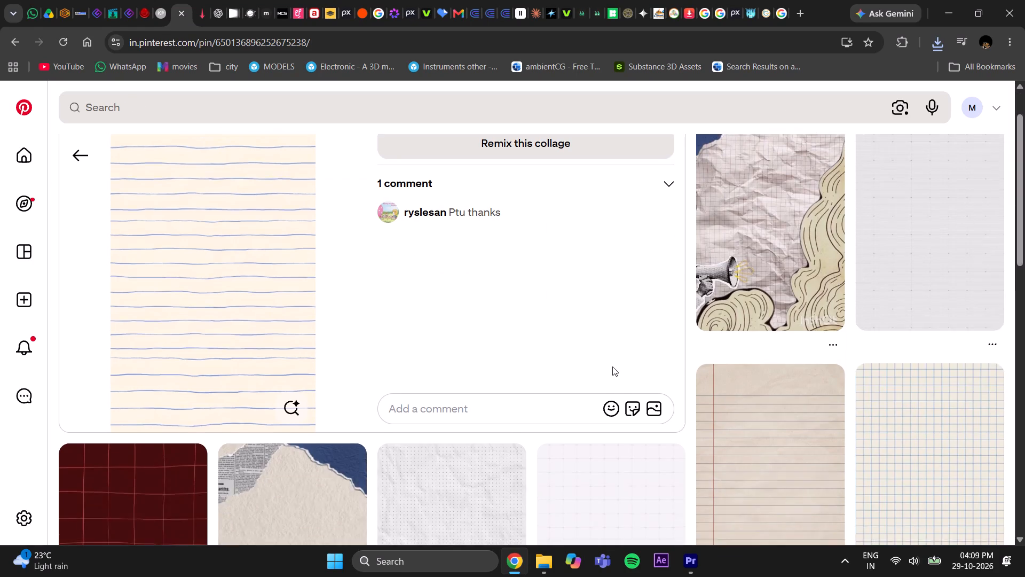
pyautogui.scroll(-8, 612, 367)
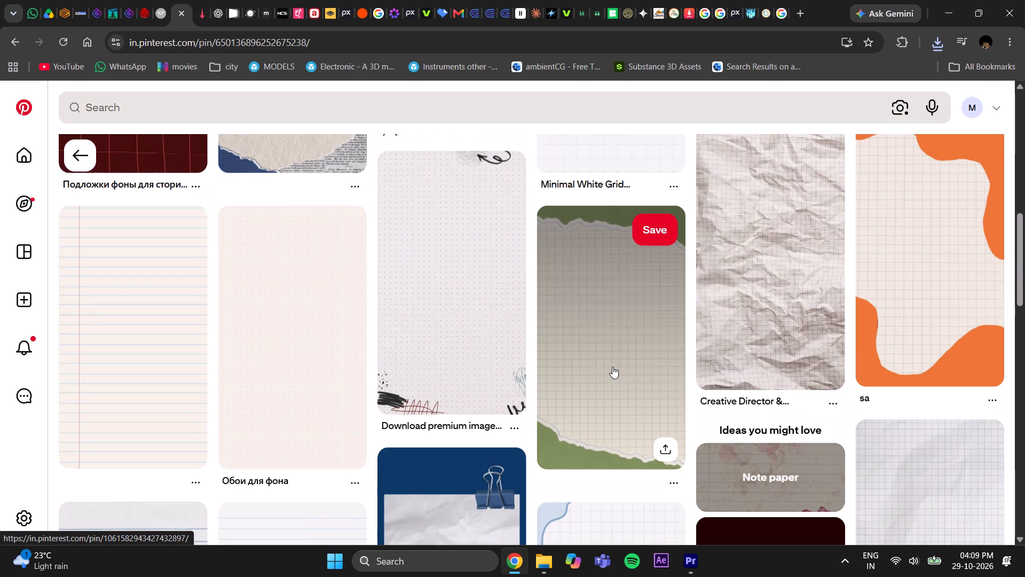
pyautogui.scroll(-4, 612, 367)
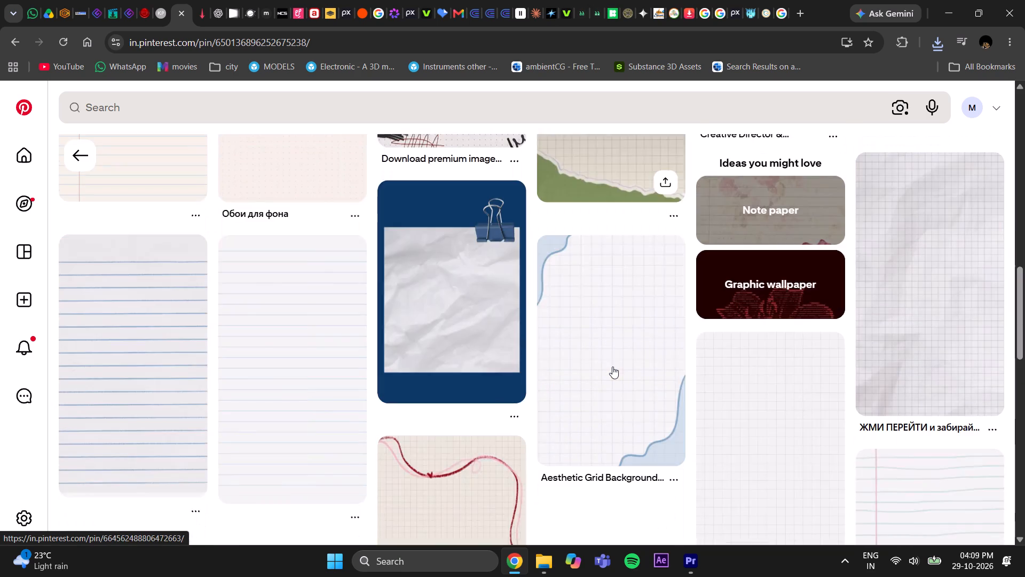
pyautogui.scroll(5, 612, 367)
pyautogui.scroll(-6, 612, 367)
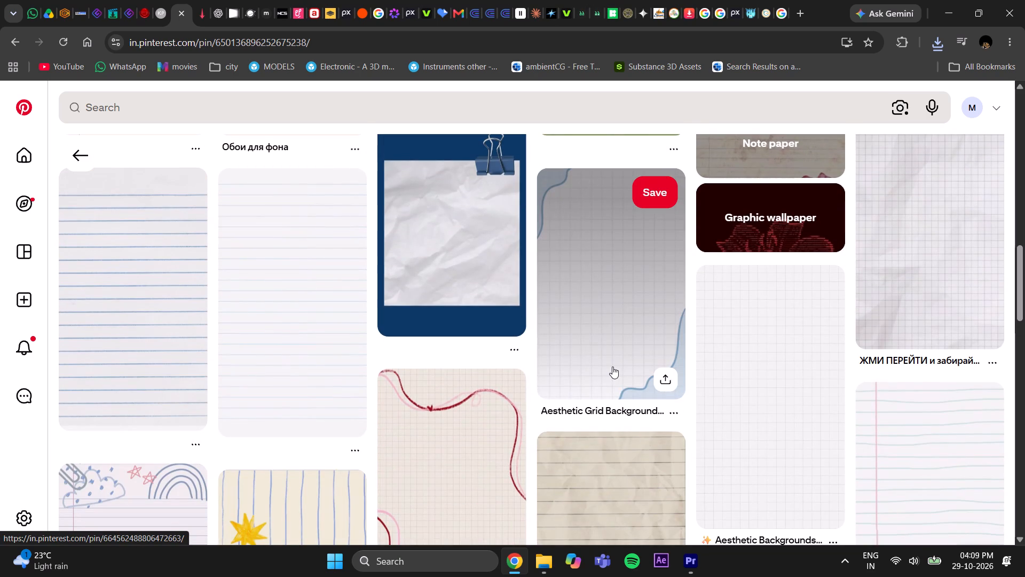
# Open the cream grid-paper pin with torn green edges from the related backgrounds and download its image.
pyautogui.scroll(2, 612, 367)
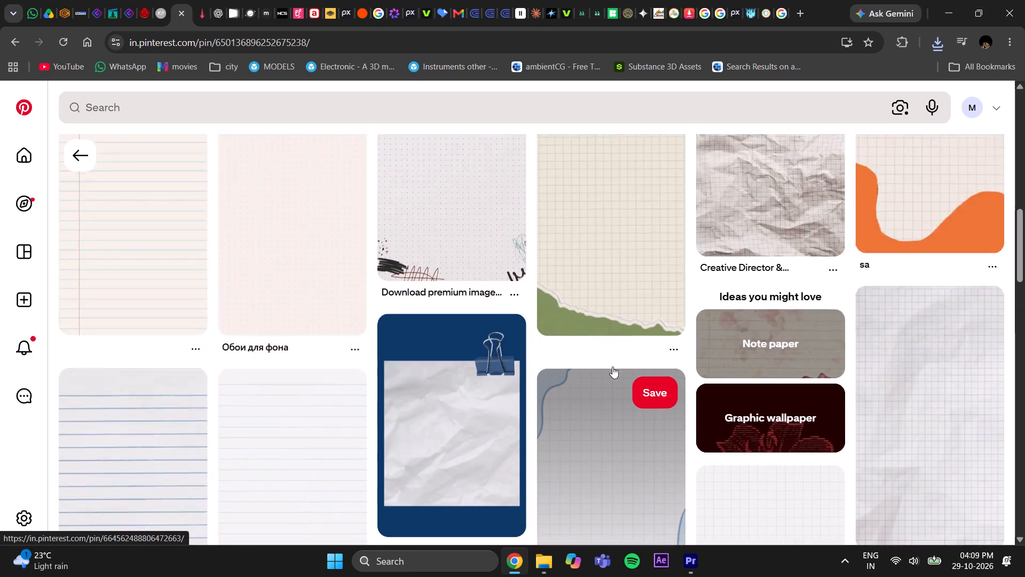
pyautogui.scroll(3, 612, 367)
pyautogui.scroll(-6, 612, 367)
pyautogui.scroll(3, 612, 367)
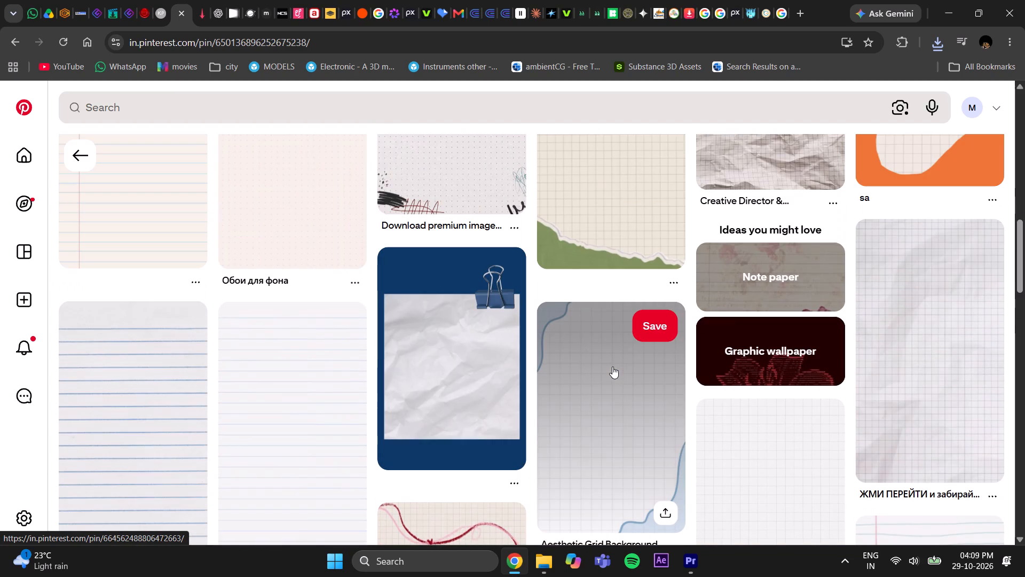
pyautogui.scroll(4, 612, 367)
pyautogui.click(612, 367)
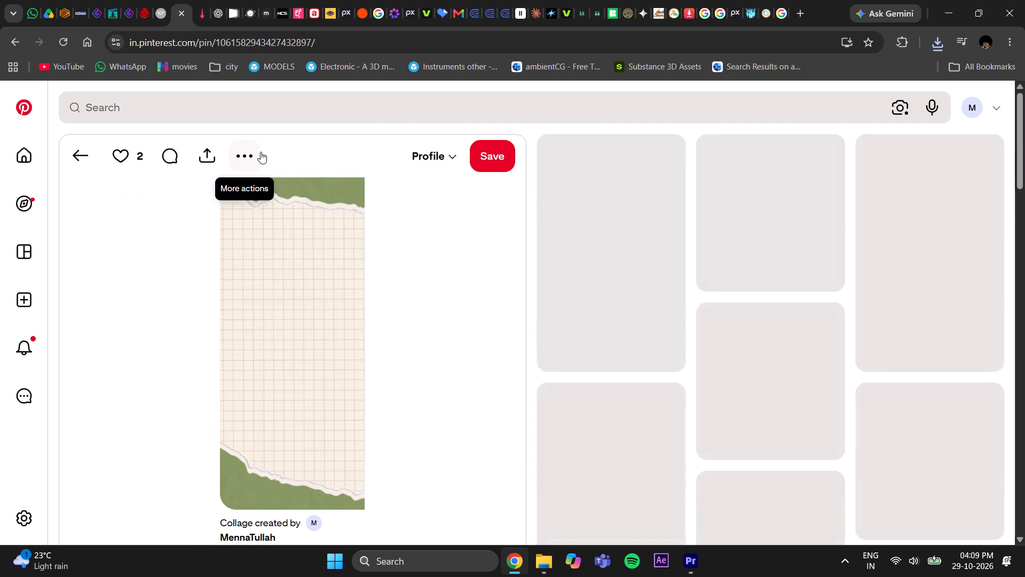
pyautogui.click(261, 152)
pyautogui.click(238, 218)
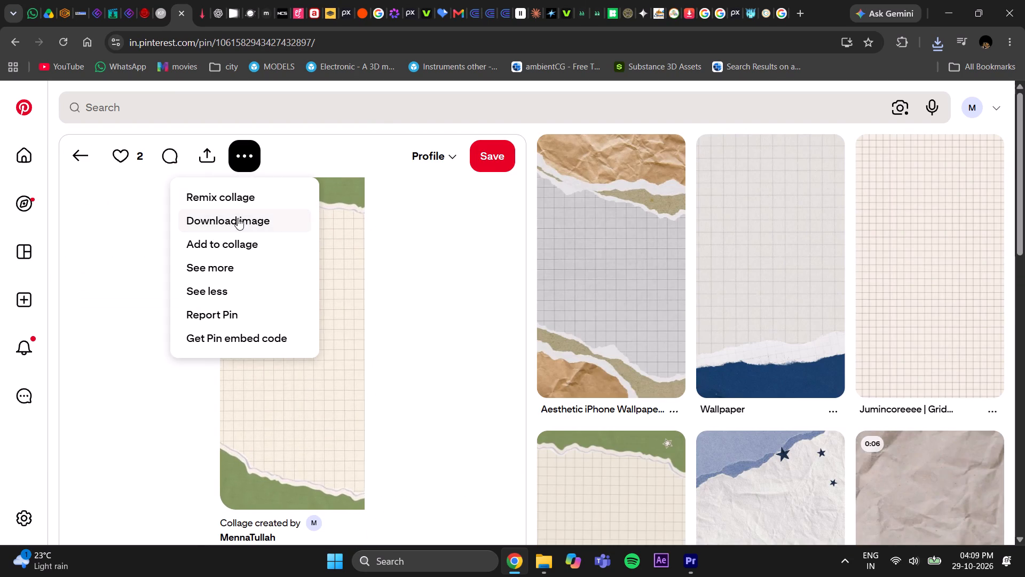
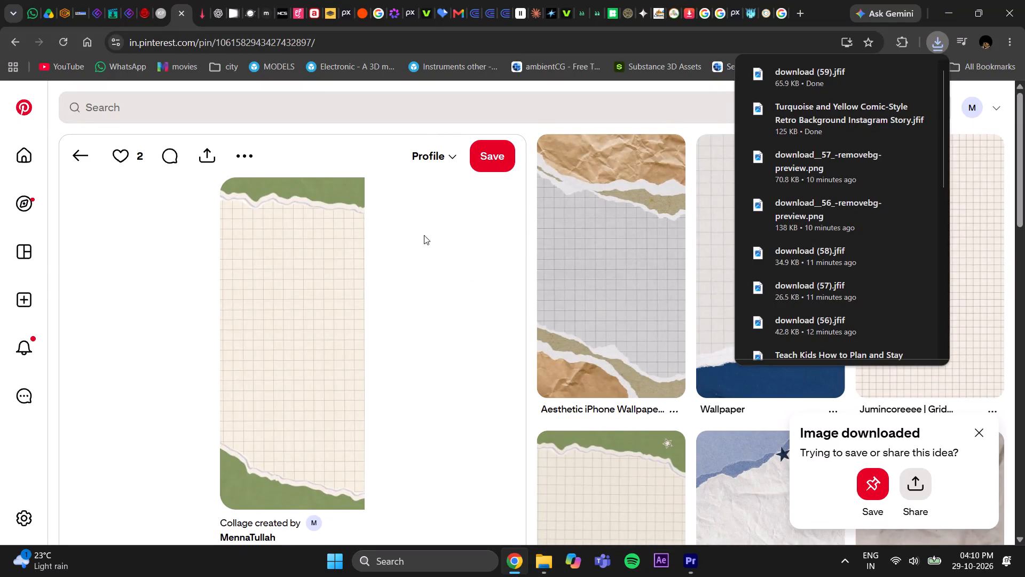
# Switch to the Downloads folder in File Explorer and refresh it to bring the newly saved images to the front.
pyautogui.click(502, 337)
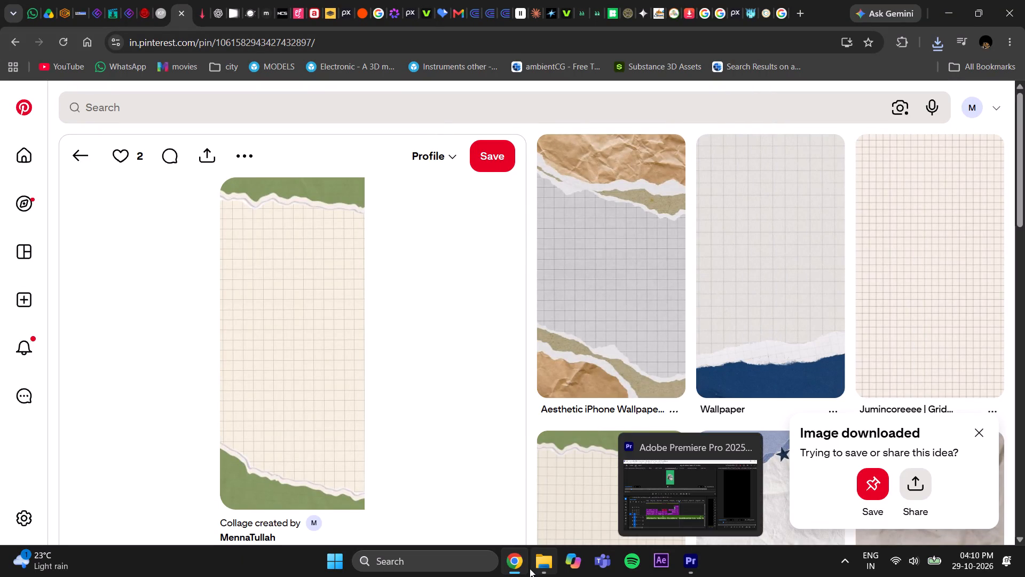
pyautogui.moveTo(537, 560); pyautogui.dragTo(536, 565)
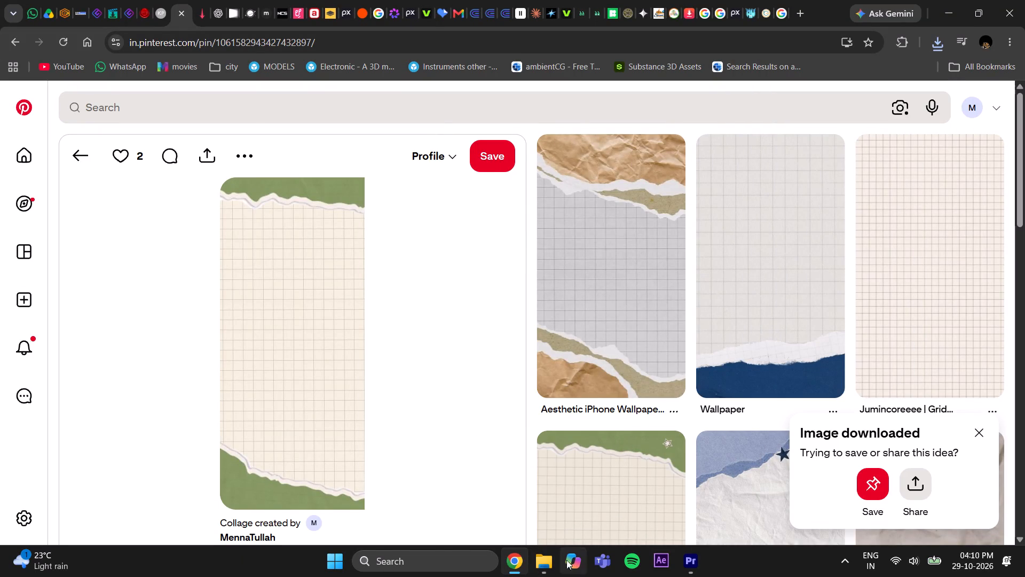
pyautogui.click(695, 568)
pyautogui.click(540, 563)
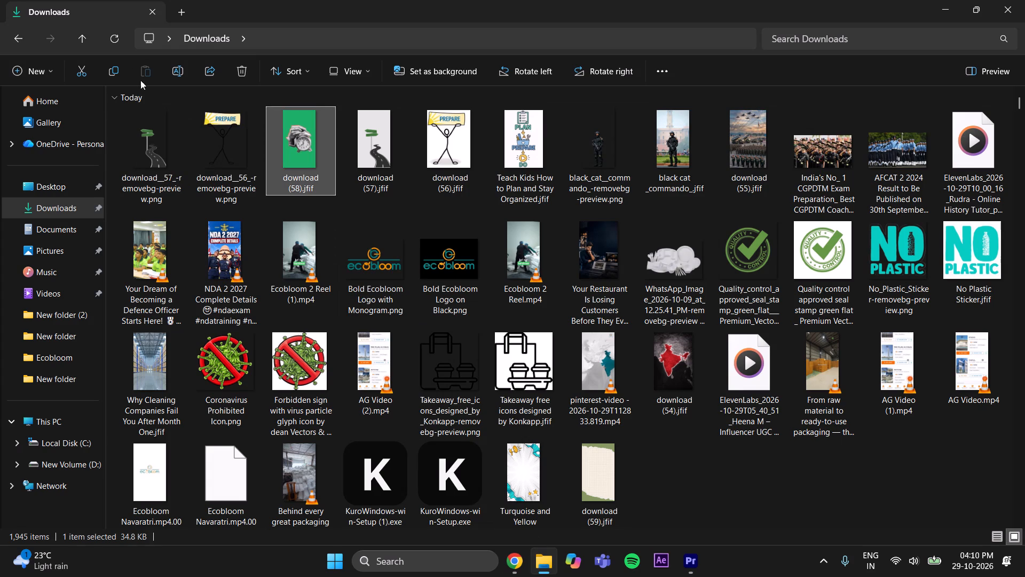
pyautogui.click(117, 32)
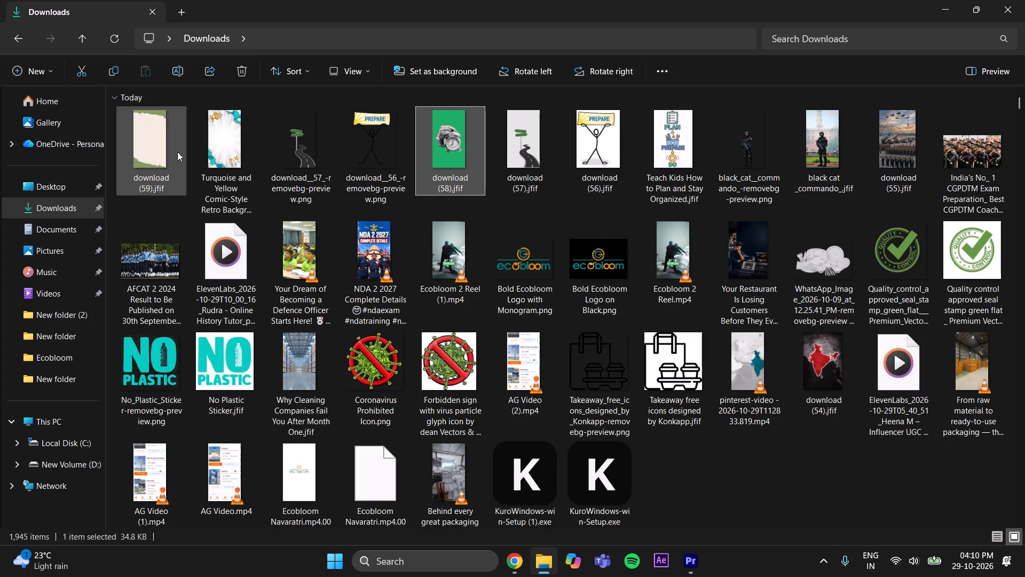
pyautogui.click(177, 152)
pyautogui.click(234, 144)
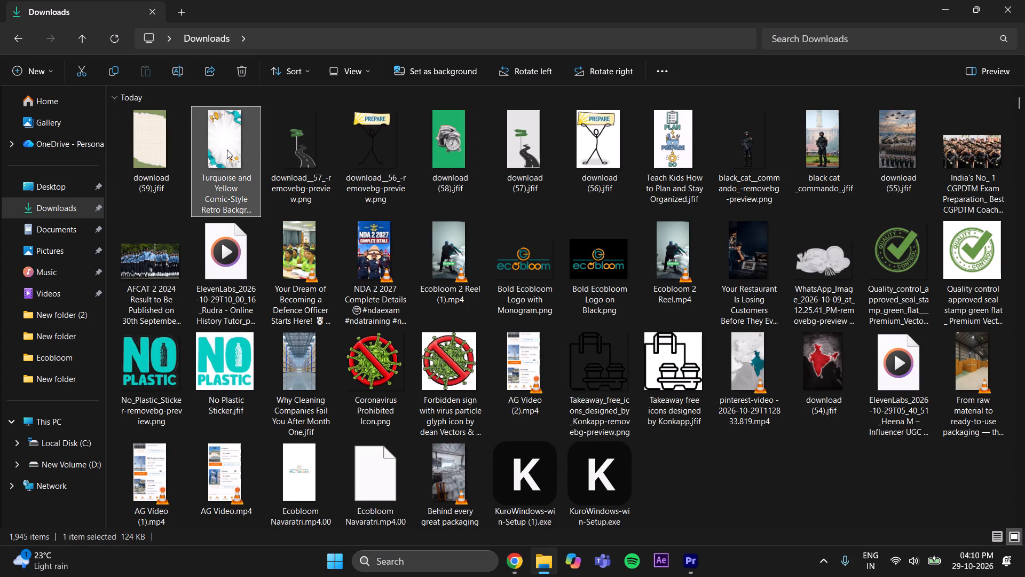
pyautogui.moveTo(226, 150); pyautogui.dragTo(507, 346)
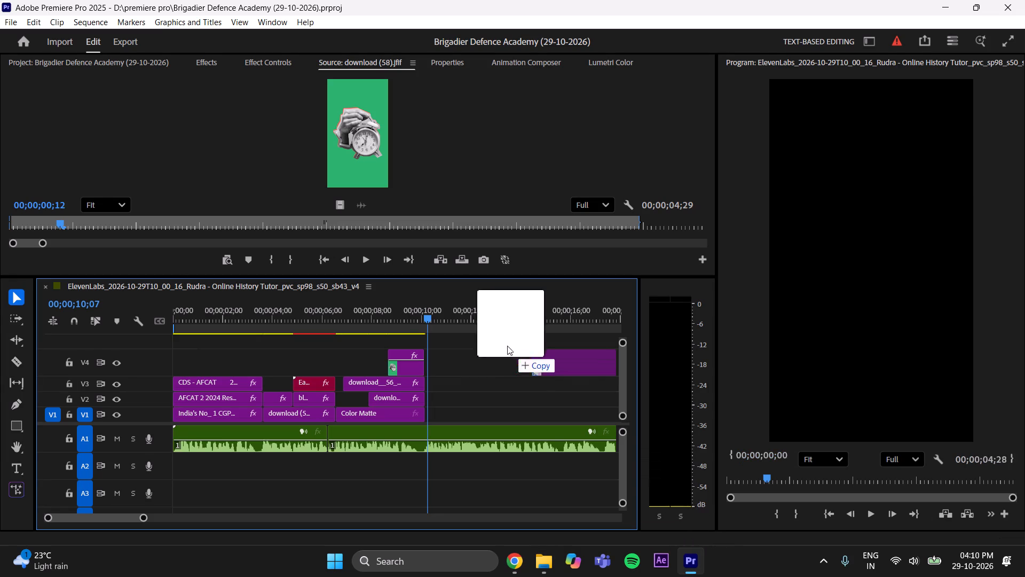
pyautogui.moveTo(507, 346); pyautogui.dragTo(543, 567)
# Load download (59).jfif from Downloads into Premiere Pro's source monitor and place it on V1 at 00;00;10;07.
pyautogui.click(543, 567)
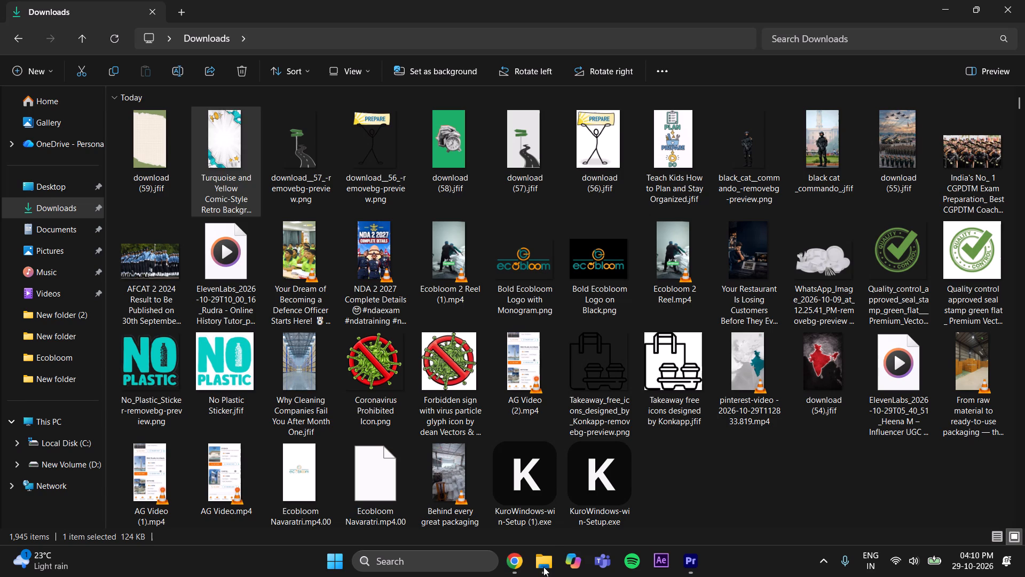
pyautogui.click(166, 163)
pyautogui.moveTo(141, 157); pyautogui.dragTo(687, 561)
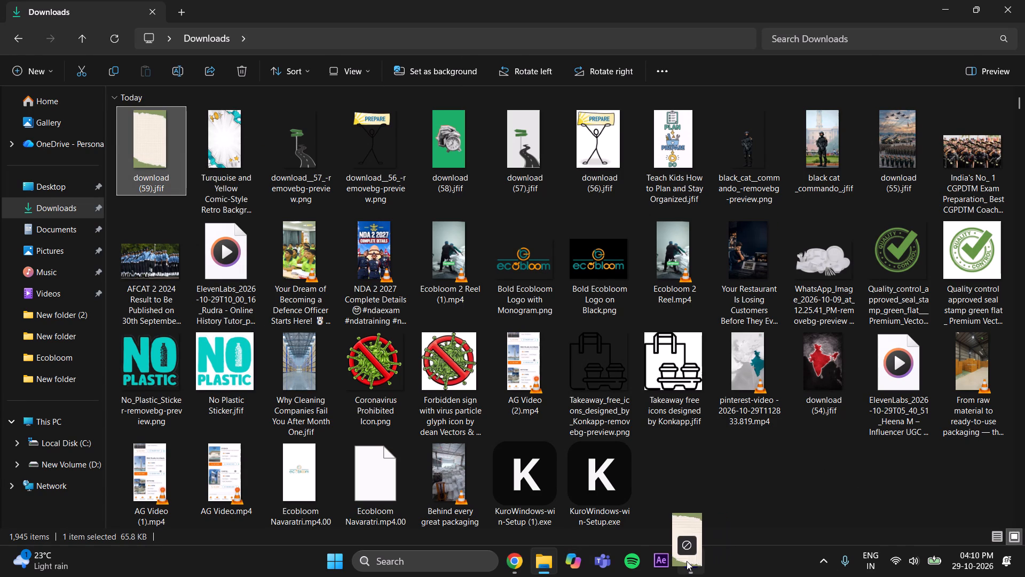
pyautogui.moveTo(687, 561); pyautogui.dragTo(365, 155)
pyautogui.moveTo(343, 204); pyautogui.dragTo(345, 211)
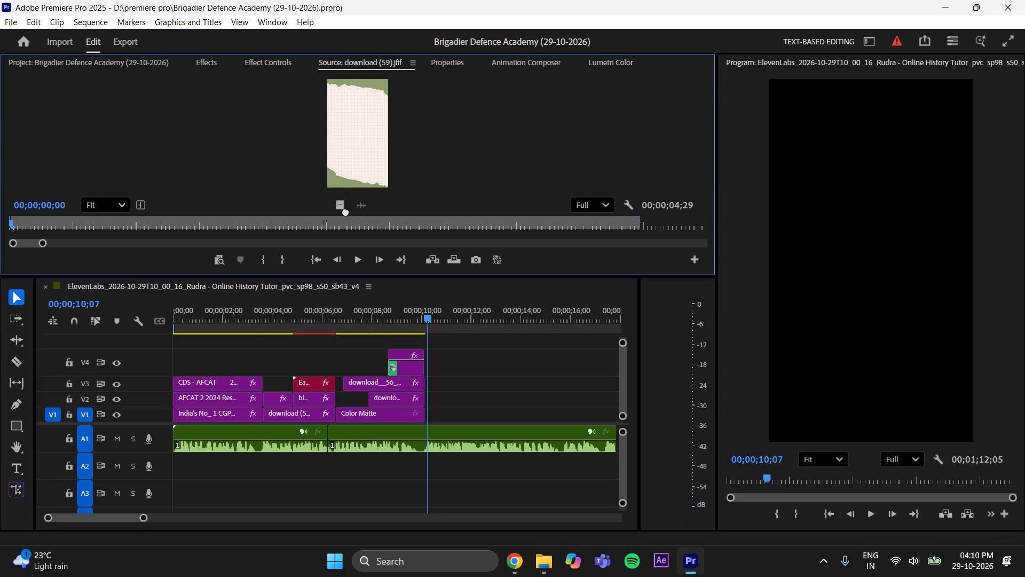
pyautogui.moveTo(345, 211); pyautogui.dragTo(427, 425)
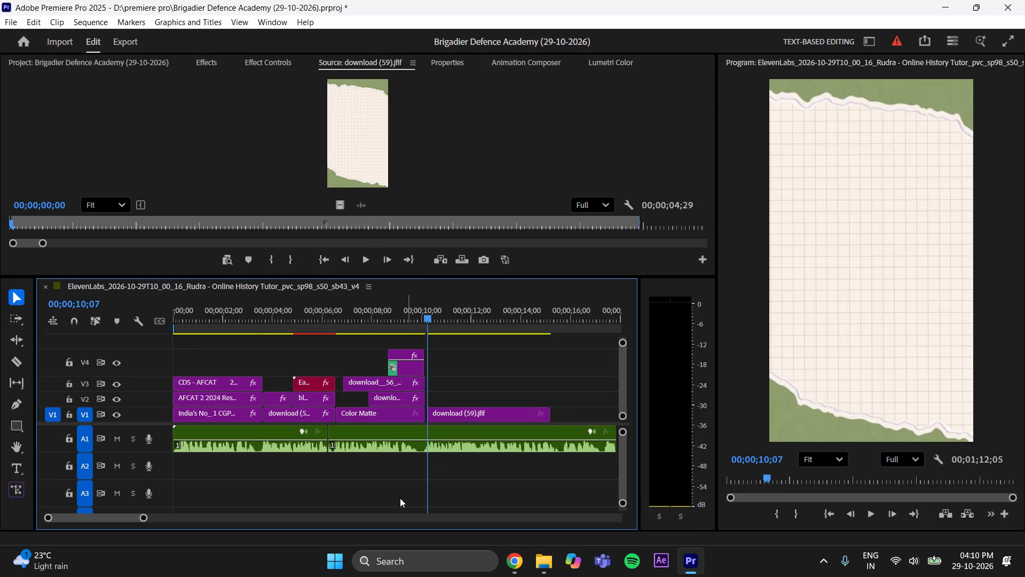
# Play the voice-over around the end of the road scene to find where the grid-paper scene should start.
pyautogui.moveTo(142, 516); pyautogui.dragTo(123, 518)
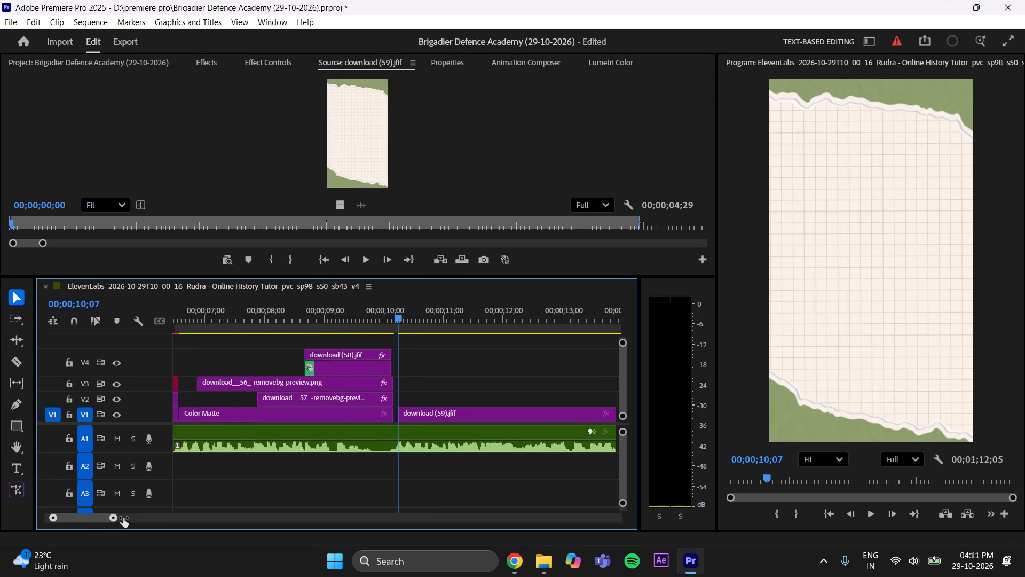
pyautogui.moveTo(123, 518); pyautogui.dragTo(111, 519)
pyautogui.moveTo(403, 318); pyautogui.dragTo(356, 329)
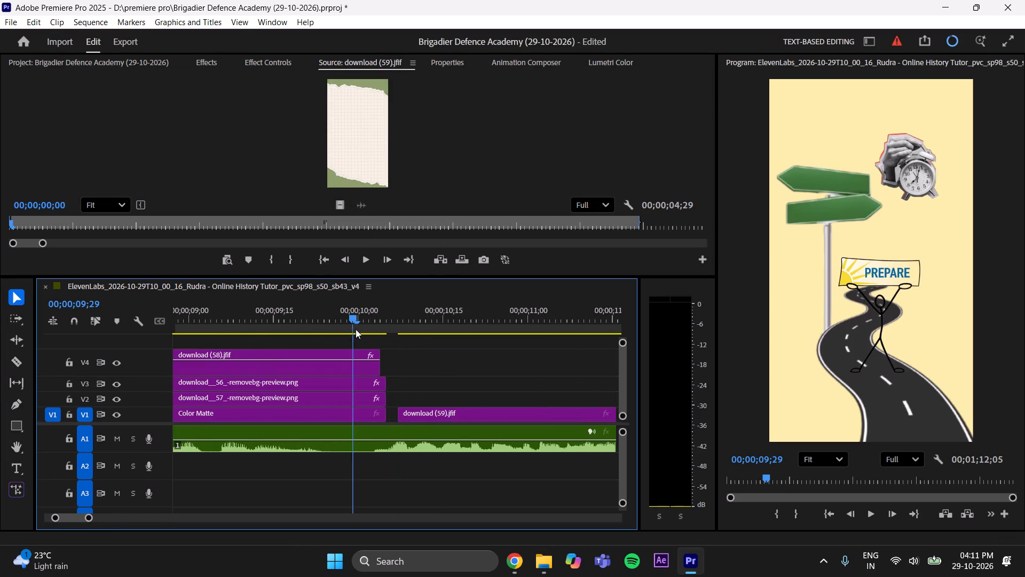
pyautogui.moveTo(356, 329); pyautogui.dragTo(358, 329)
pyautogui.press('space')
pyautogui.press('space')
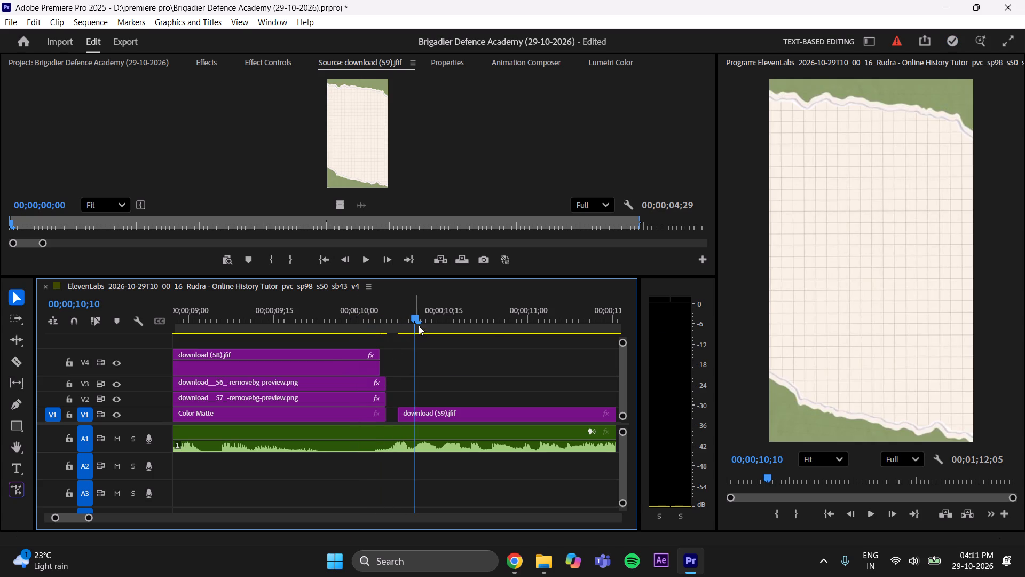
pyautogui.moveTo(413, 310); pyautogui.dragTo(374, 344)
pyautogui.press('space')
pyautogui.press('space')
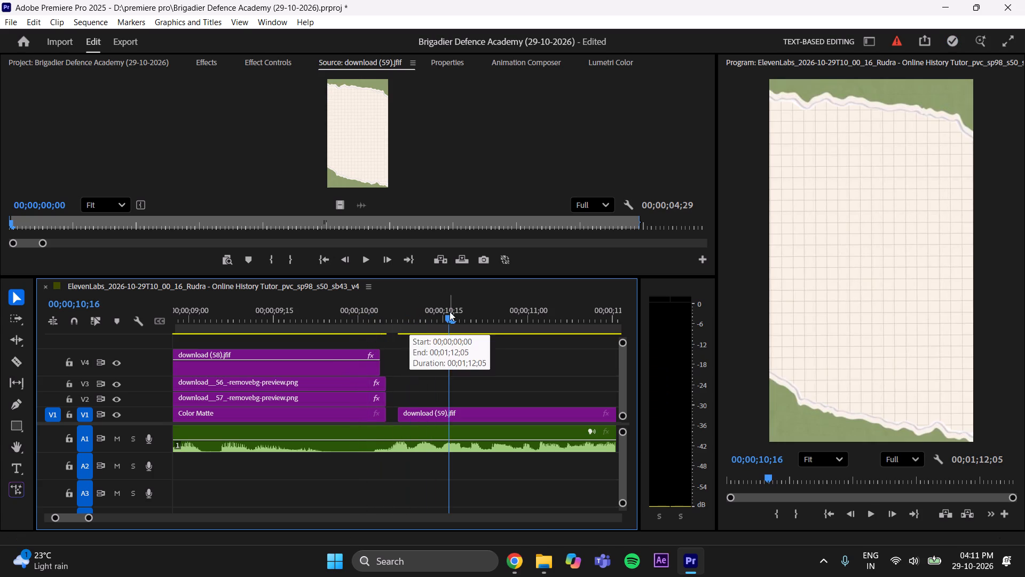
# Trim the road scene's four stacked clips on V1 to V4 to end at 00;00;10;03, extending the grid-paper clip's start earlier.
pyautogui.moveTo(450, 311); pyautogui.dragTo(375, 382)
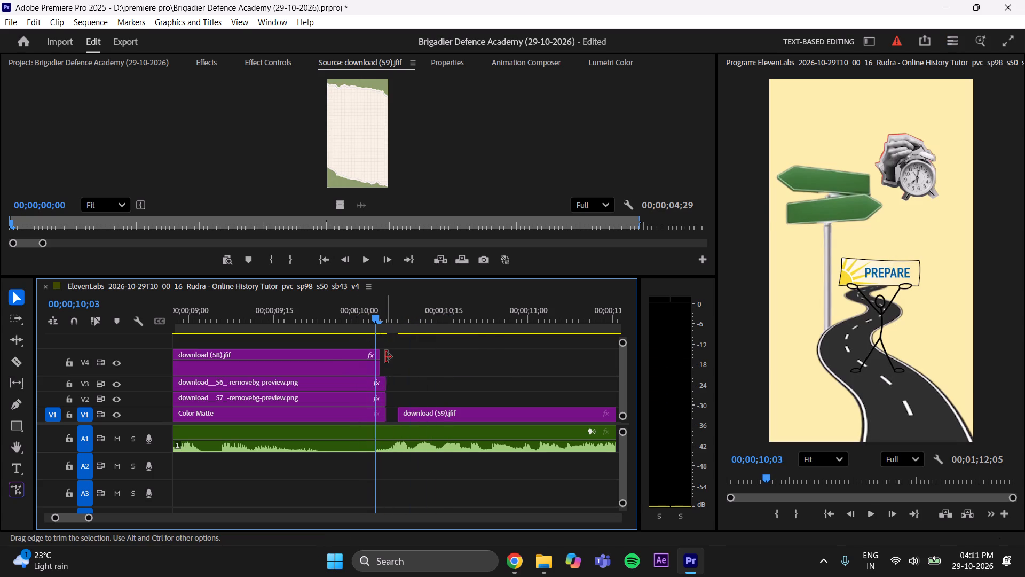
pyautogui.moveTo(385, 356); pyautogui.dragTo(380, 367)
pyautogui.moveTo(393, 378); pyautogui.dragTo(383, 392)
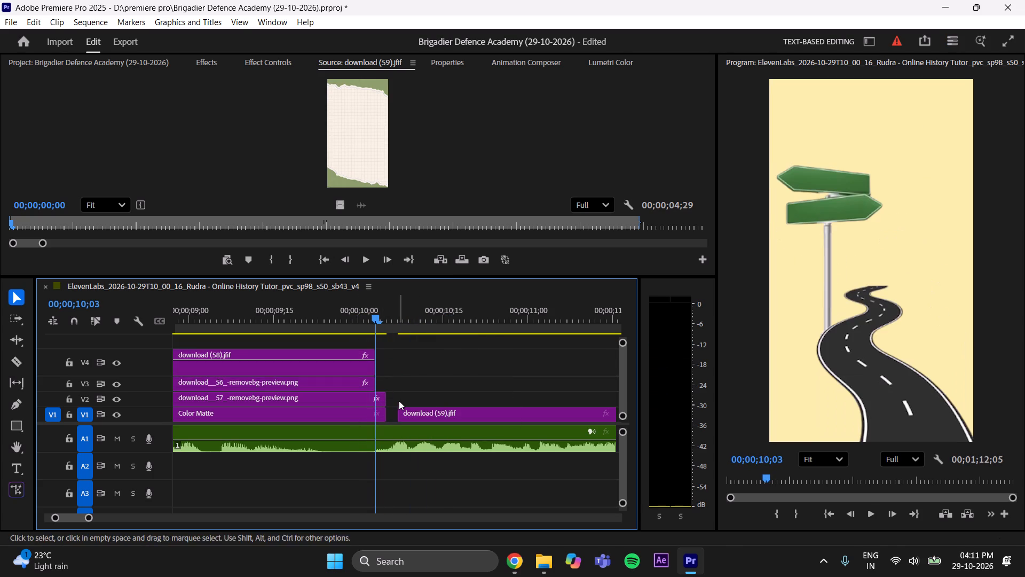
pyautogui.moveTo(389, 397); pyautogui.dragTo(383, 402)
pyautogui.moveTo(396, 411); pyautogui.dragTo(380, 420)
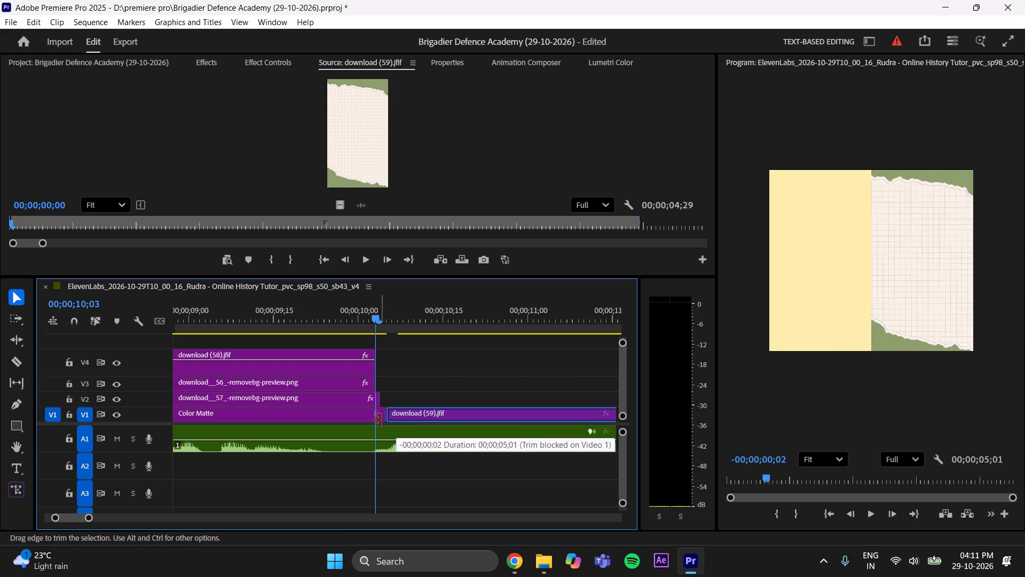
pyautogui.moveTo(380, 420); pyautogui.dragTo(382, 420)
pyautogui.moveTo(384, 416); pyautogui.dragTo(375, 420)
pyautogui.moveTo(381, 402); pyautogui.dragTo(375, 408)
# Move the grid-paper clip on V1 to start directly at the road scene's end, at 00;00;10;03.
pyautogui.click(394, 386)
pyautogui.moveTo(404, 412); pyautogui.dragTo(401, 412)
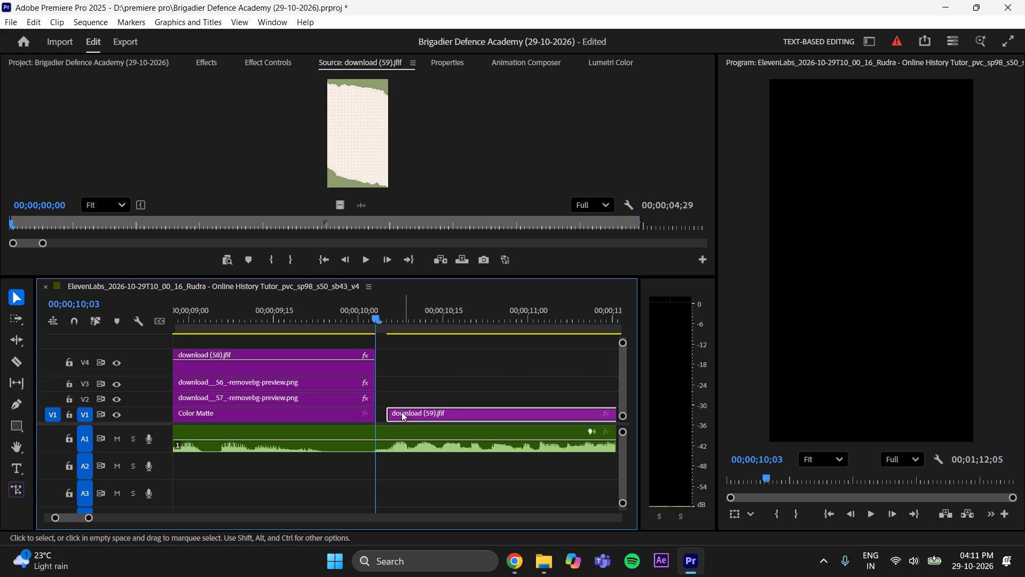
pyautogui.moveTo(401, 412); pyautogui.dragTo(394, 413)
# Play across the cut from the road scene into the grid-paper background and save the project.
pyautogui.moveTo(384, 319); pyautogui.dragTo(368, 325)
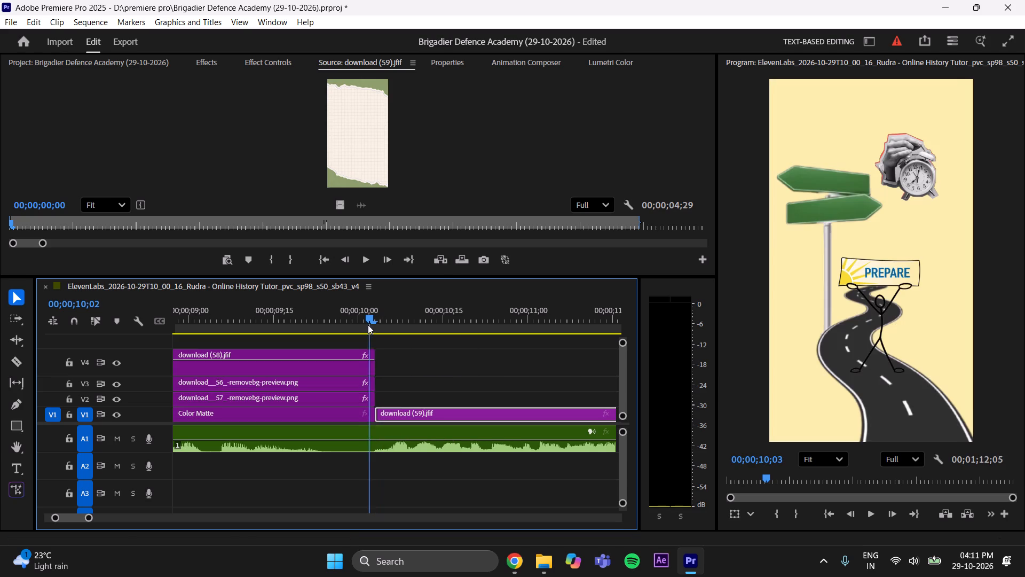
pyautogui.moveTo(368, 325); pyautogui.dragTo(360, 331)
pyautogui.click(420, 380)
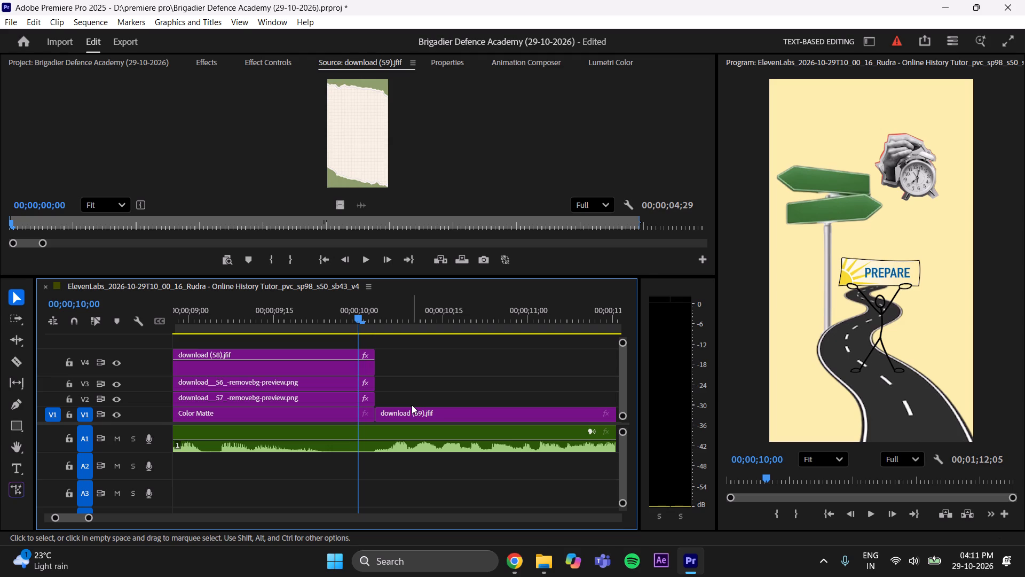
pyautogui.hotkey('ctrl', 's')
pyautogui.press('space')
pyautogui.press('space')
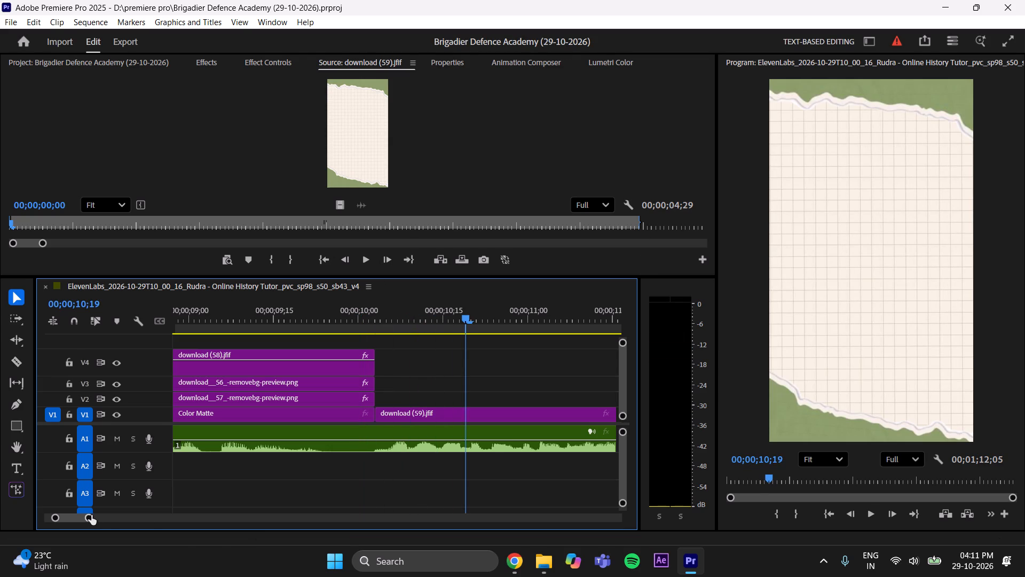
pyautogui.moveTo(91, 518); pyautogui.dragTo(120, 510)
pyautogui.hotkey('ctrl', 's')
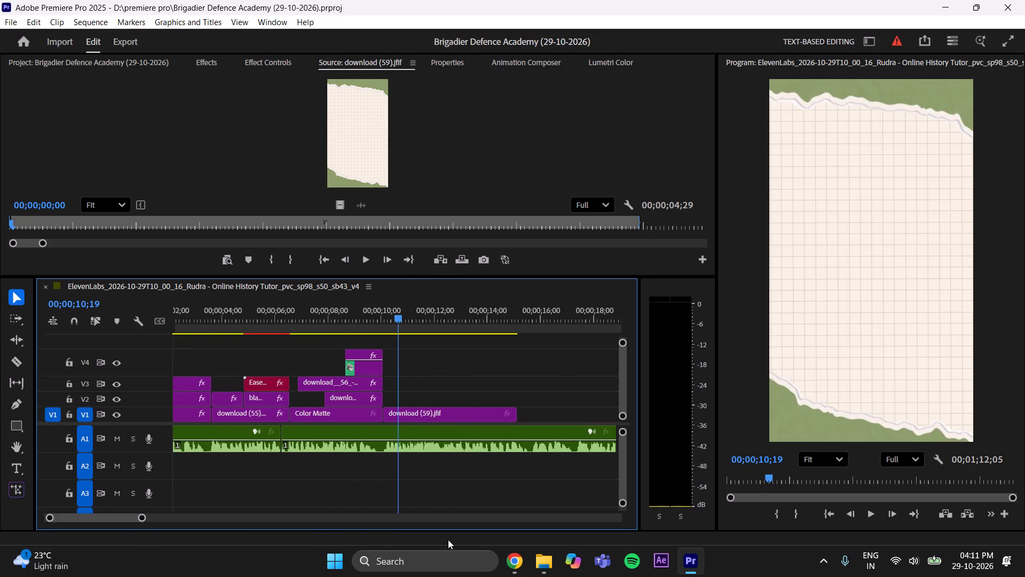
# Switch to File Explorer and look through the Downloads folder for the Brigadier's Defence Academy logo with a transparent background.
pyautogui.click(546, 557)
pyautogui.click(799, 488)
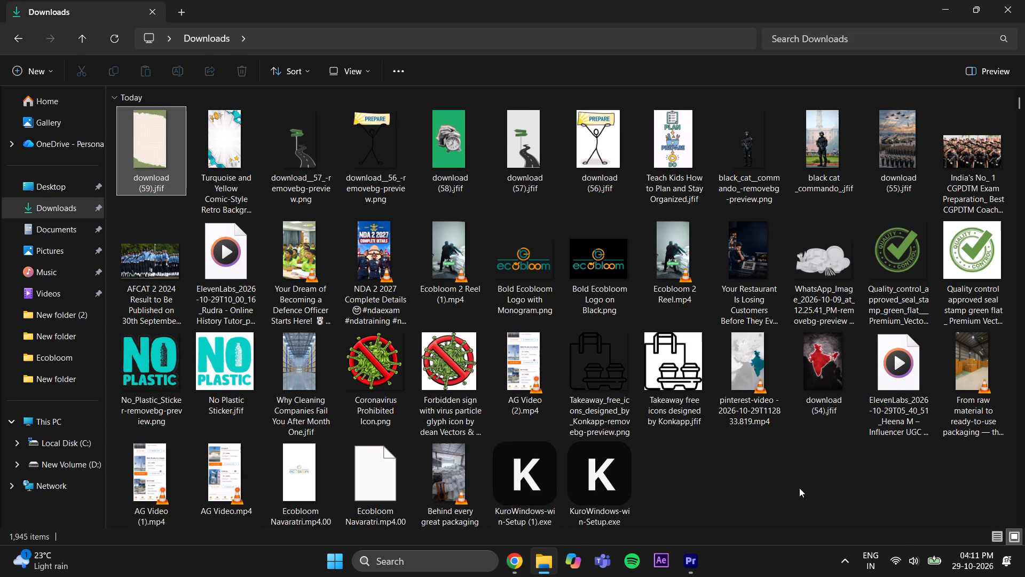
pyautogui.scroll(4, 797, 487)
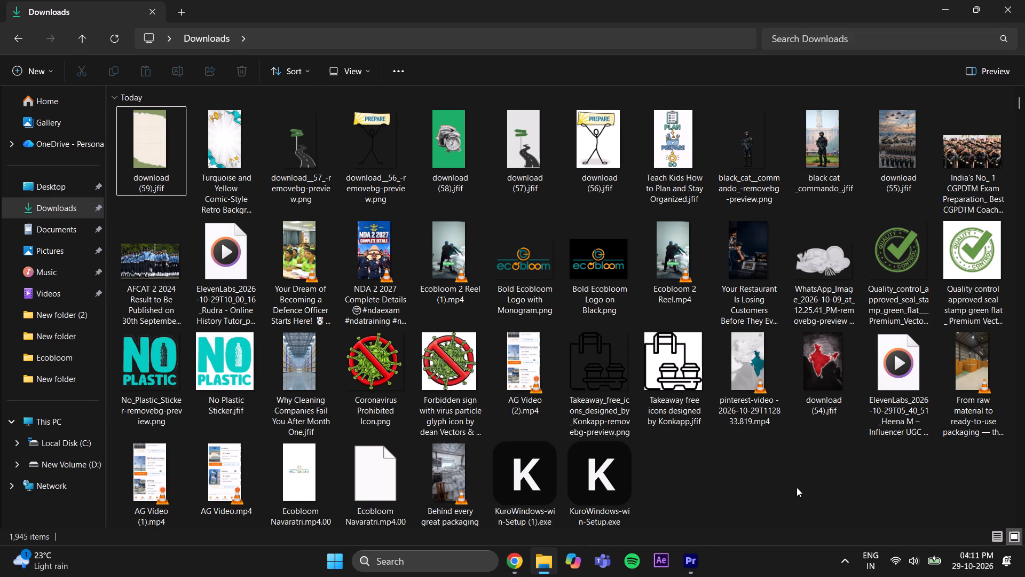
pyautogui.scroll(-16, 797, 487)
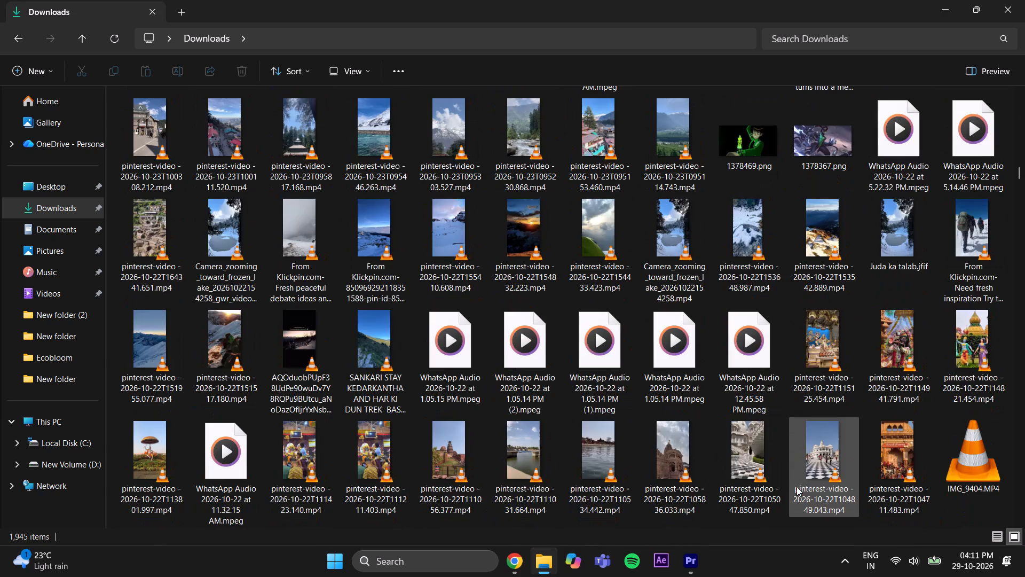
pyautogui.scroll(-6, 797, 487)
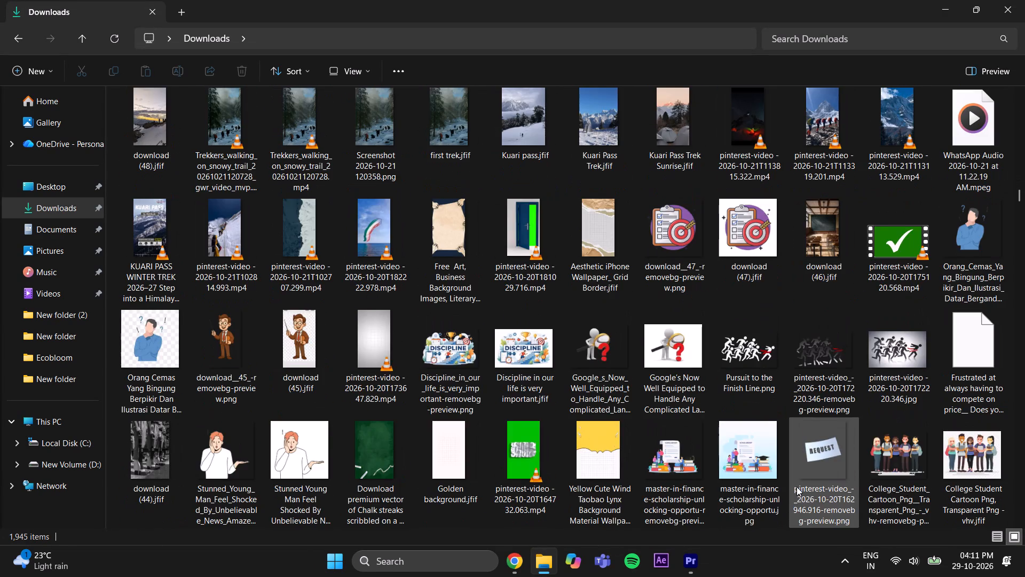
pyautogui.scroll(-16, 797, 487)
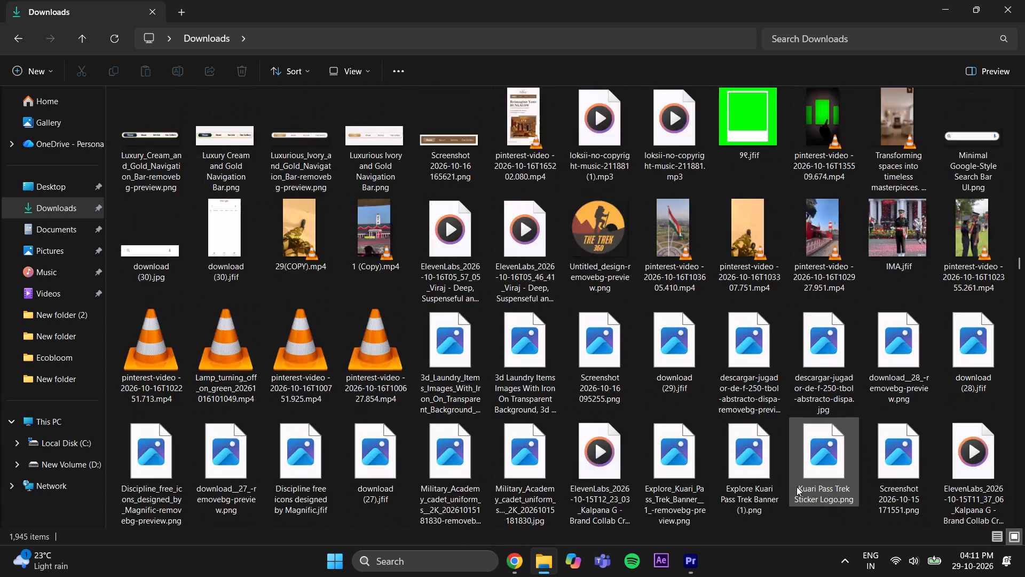
pyautogui.scroll(-2, 797, 487)
pyautogui.moveTo(1019, 283); pyautogui.dragTo(1019, 397)
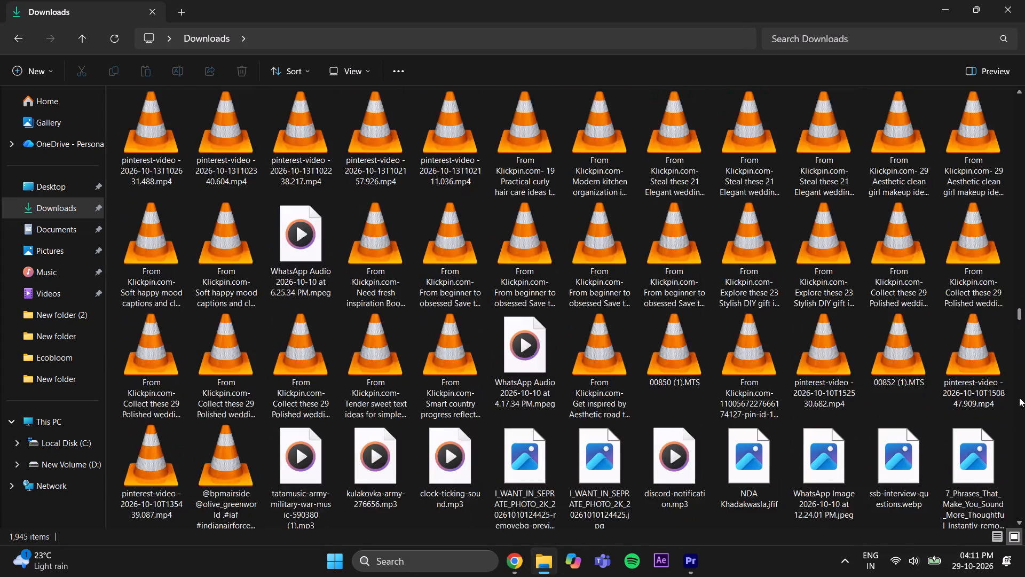
pyautogui.moveTo(1019, 397); pyautogui.dragTo(1021, 573)
pyautogui.scroll(-14, 831, 432)
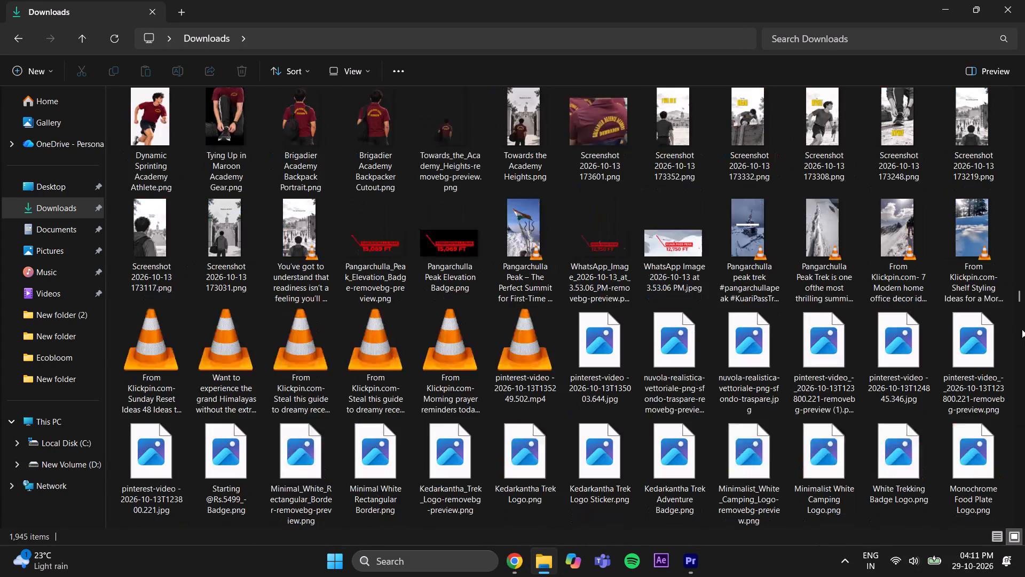
pyautogui.moveTo(1020, 302); pyautogui.dragTo(1023, 411)
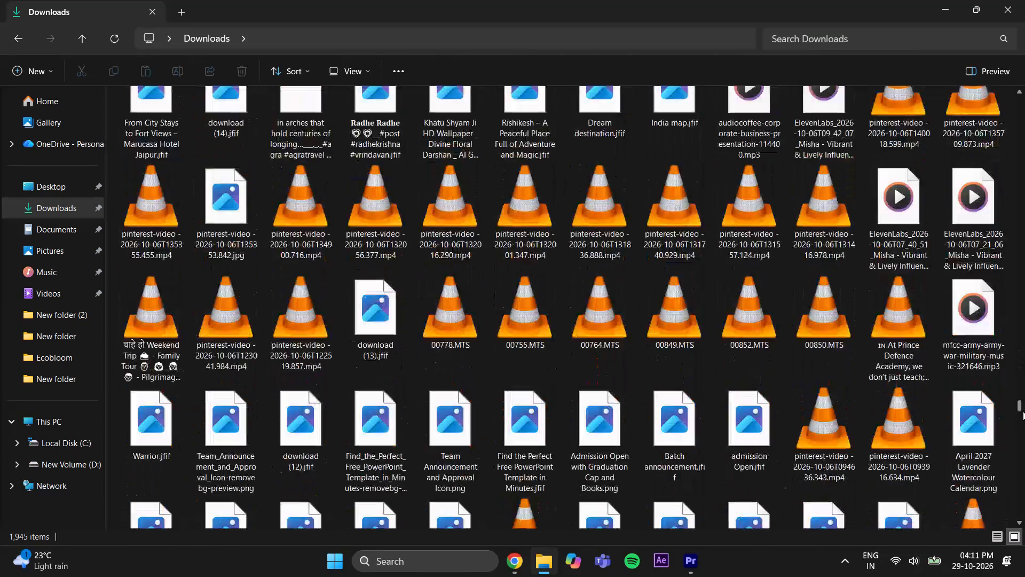
pyautogui.moveTo(1023, 411); pyautogui.dragTo(1024, 576)
pyautogui.moveTo(1020, 306); pyautogui.dragTo(1024, 570)
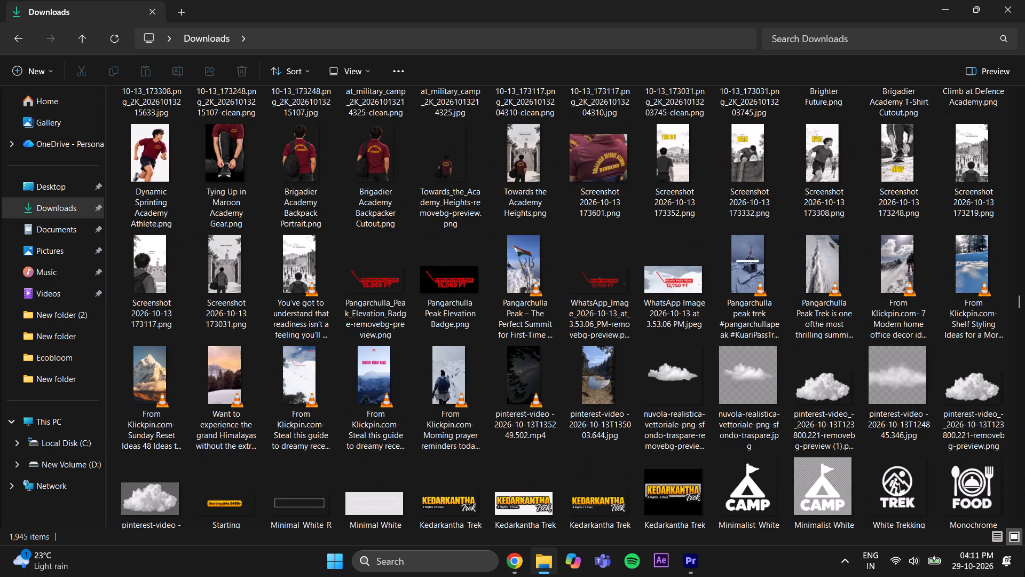
pyautogui.moveTo(1019, 300); pyautogui.dragTo(1024, 443)
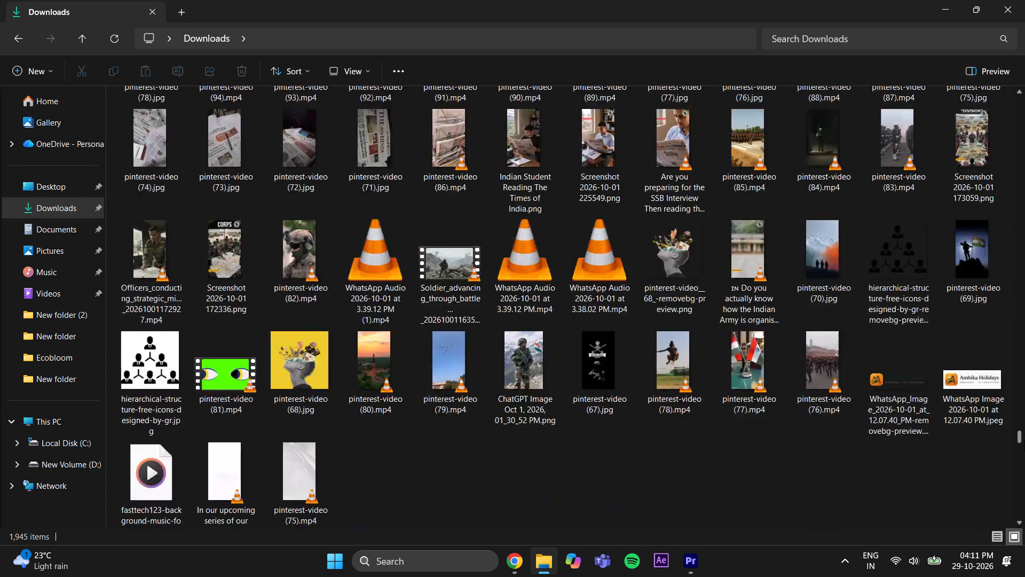
pyautogui.moveTo(1024, 443); pyautogui.dragTo(1024, 446)
pyautogui.scroll(-20, 417, 189)
pyautogui.scroll(-19, 417, 189)
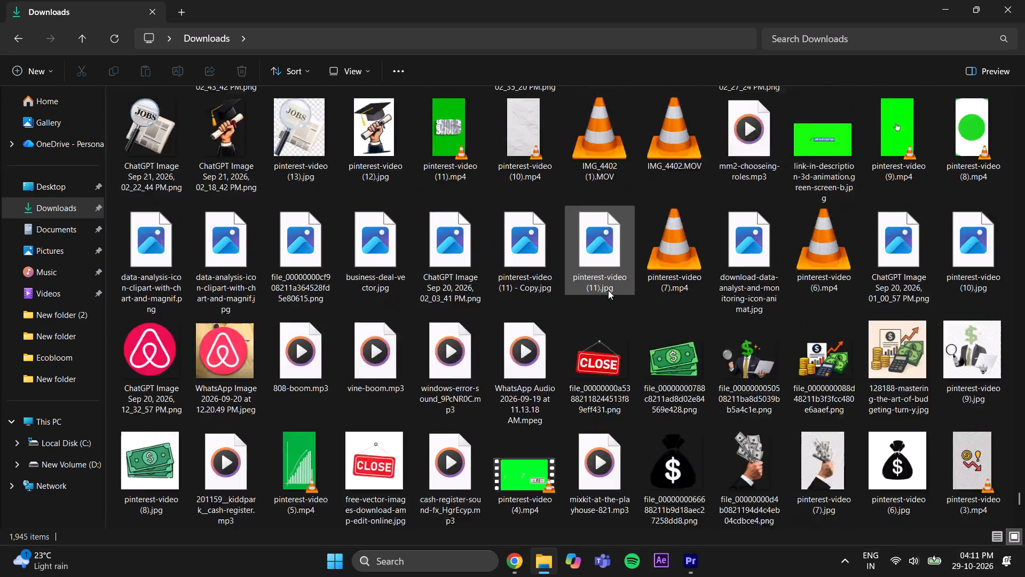
pyautogui.scroll(-11, 608, 290)
pyautogui.scroll(8, 613, 337)
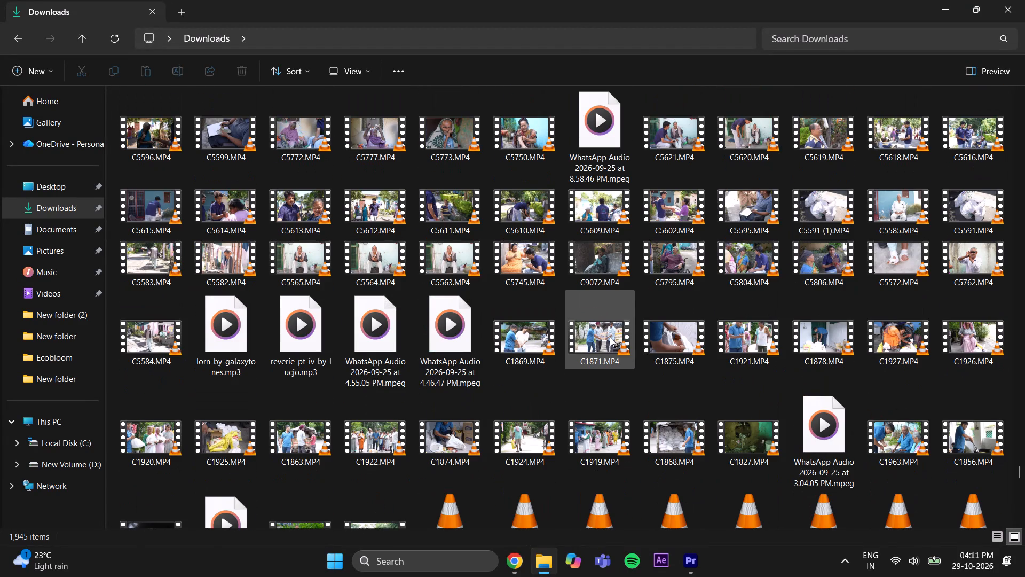
pyautogui.scroll(5, 610, 337)
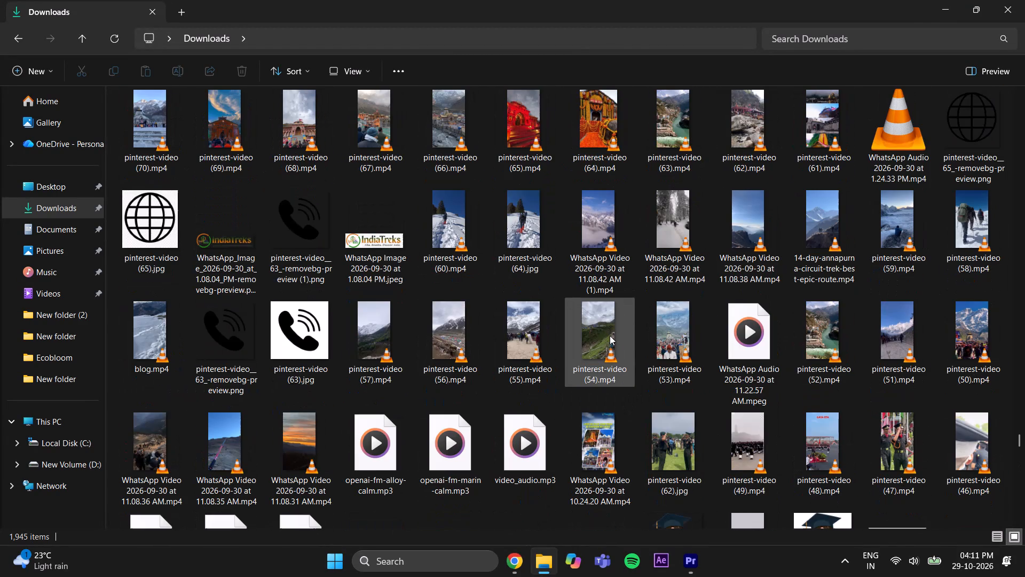
pyautogui.scroll(1, 608, 322)
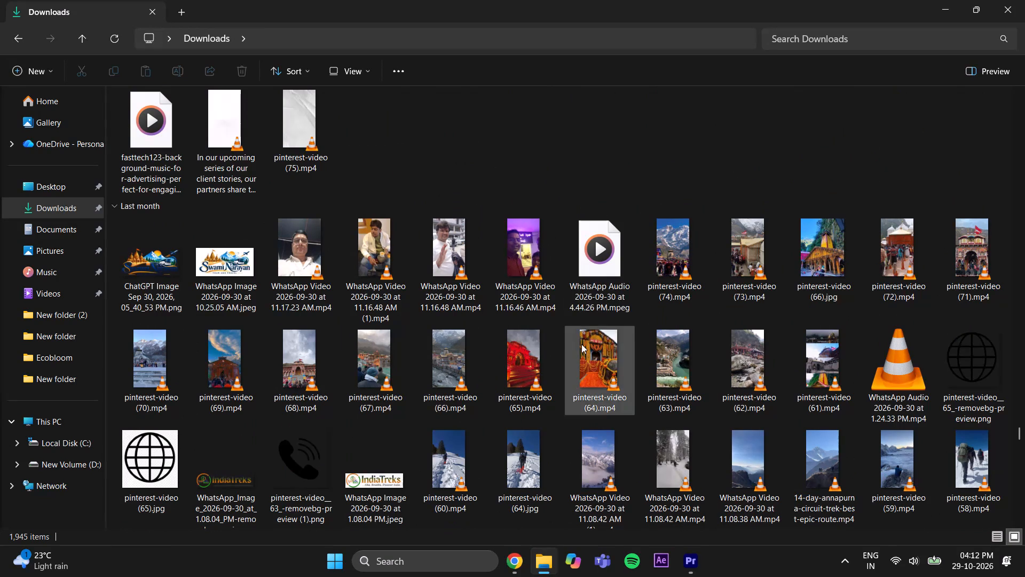
pyautogui.scroll(-2, 510, 367)
pyautogui.scroll(1, 510, 368)
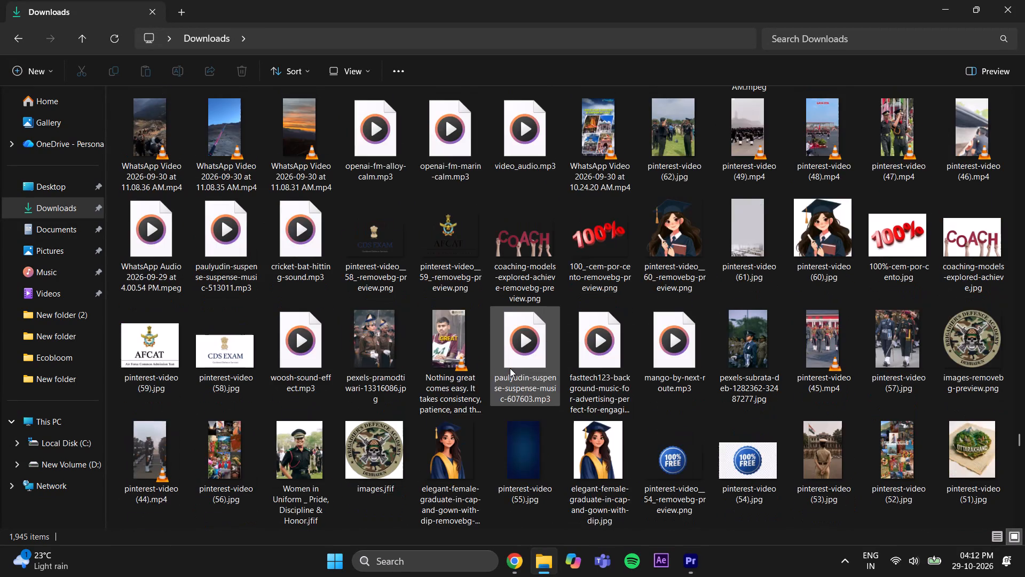
pyautogui.scroll(1, 510, 368)
pyautogui.scroll(-10, 510, 369)
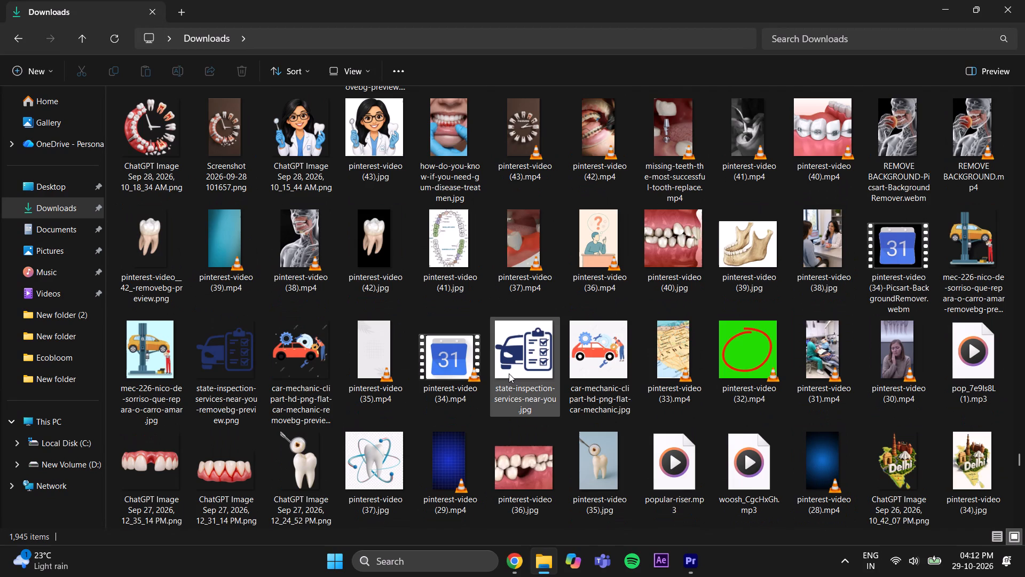
pyautogui.scroll(-6, 509, 373)
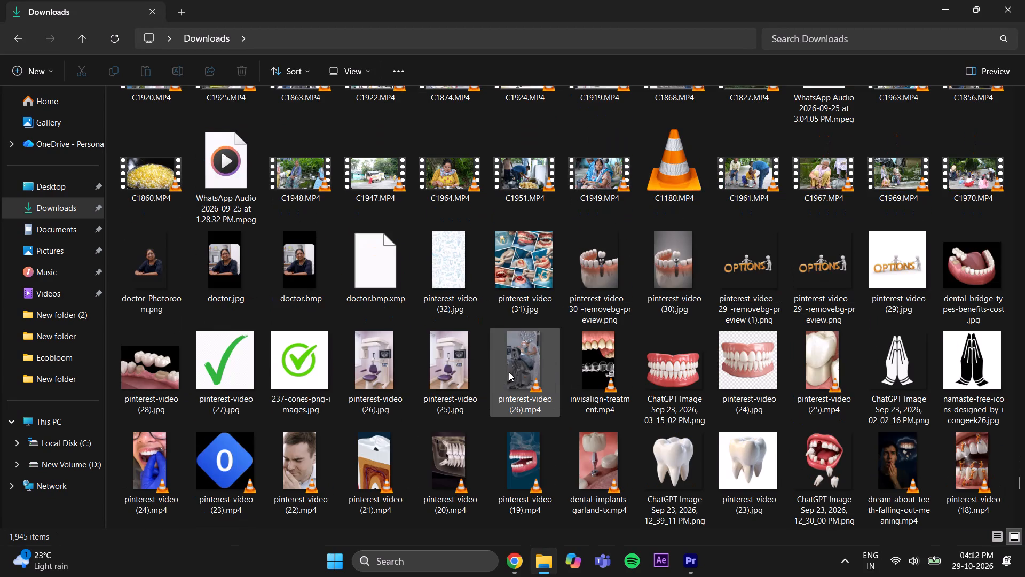
pyautogui.scroll(3, 509, 372)
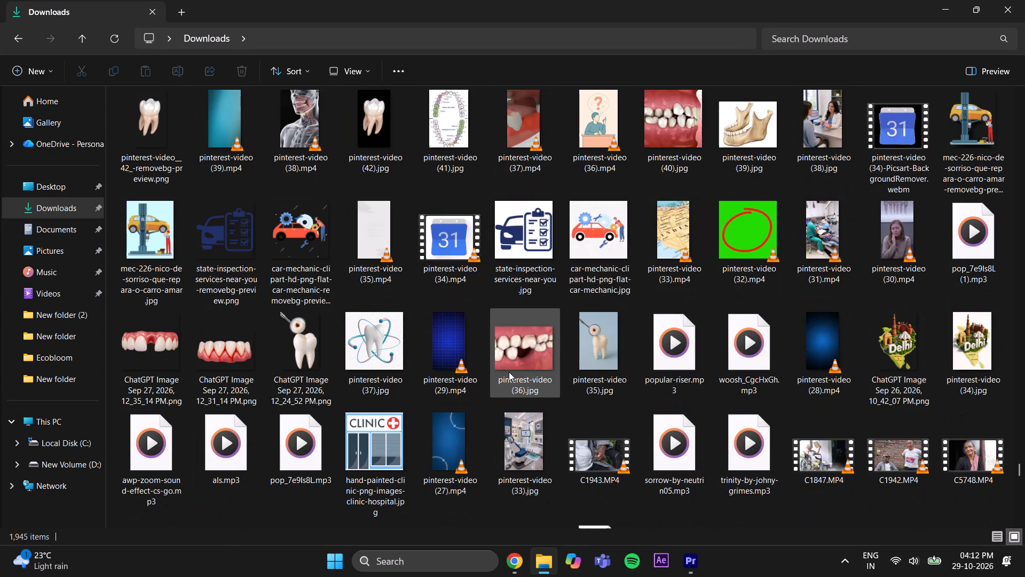
pyautogui.scroll(2, 509, 372)
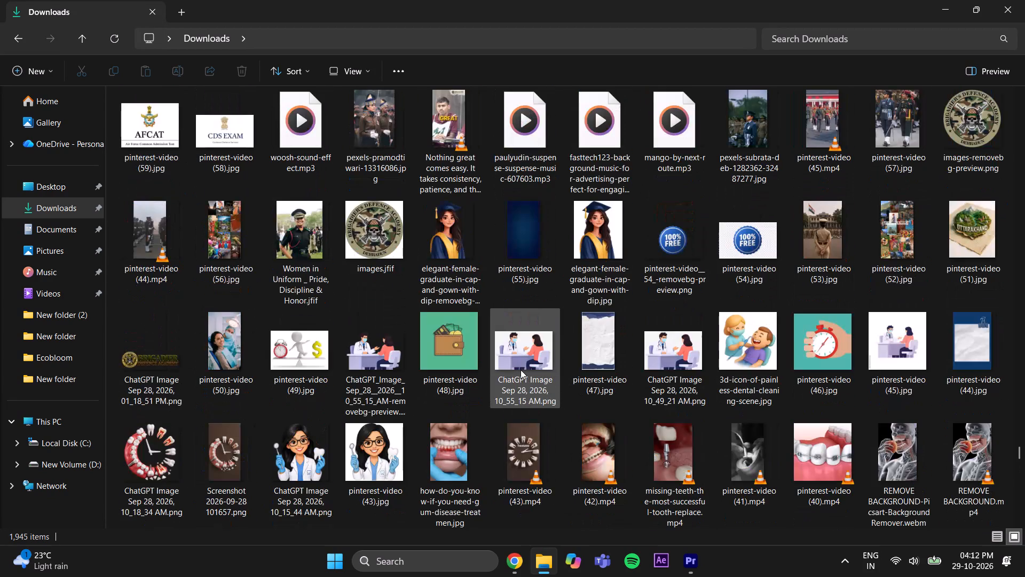
# Copy the logo file images-removebg-preview.png from Downloads into the Bregadiere Defence Academy folder on drive D.
pyautogui.click(960, 127)
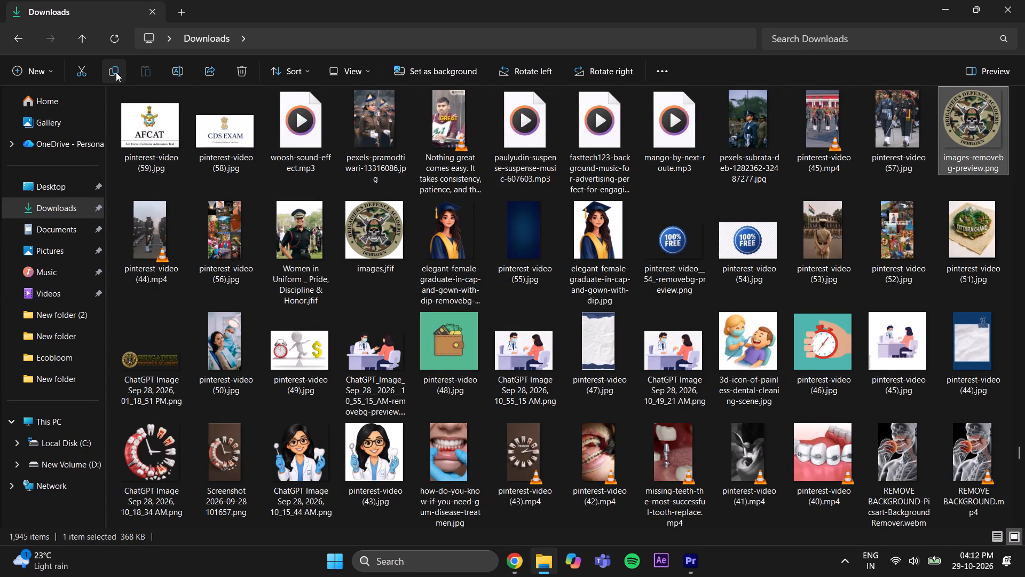
pyautogui.click(116, 72)
pyautogui.click(51, 415)
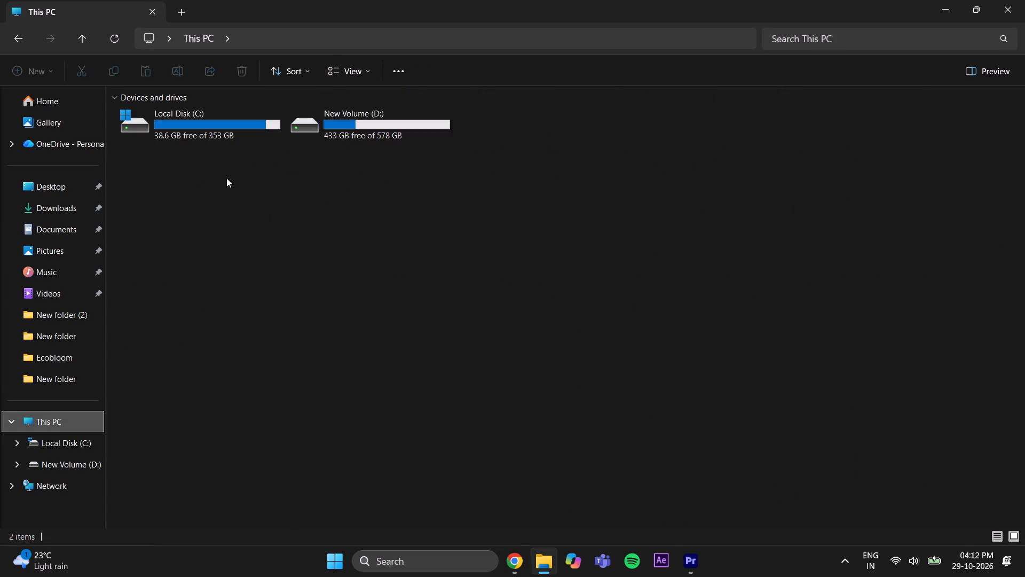
pyautogui.doubleClick(319, 115)
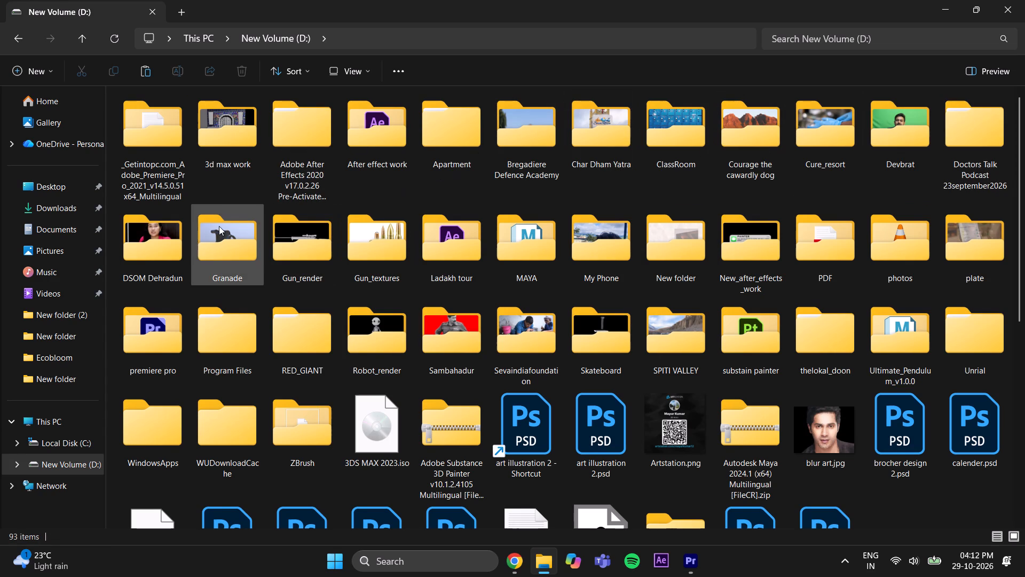
pyautogui.doubleClick(502, 143)
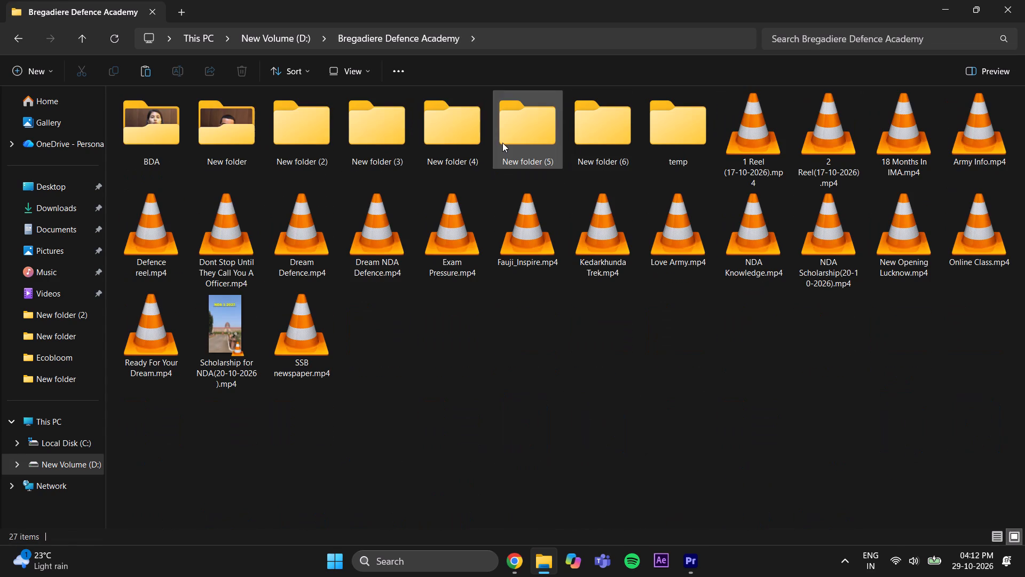
pyautogui.click(141, 71)
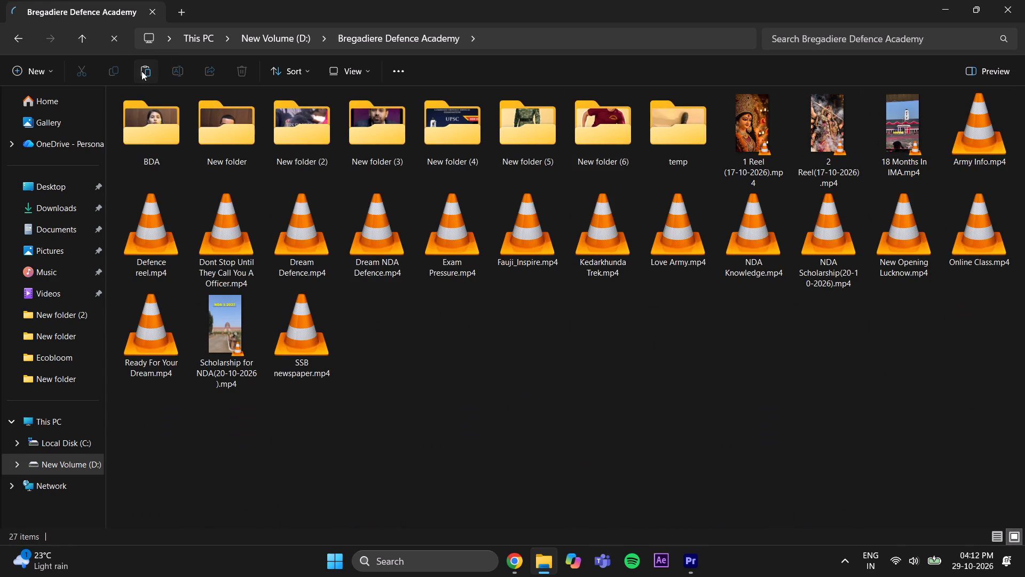
pyautogui.click(690, 389)
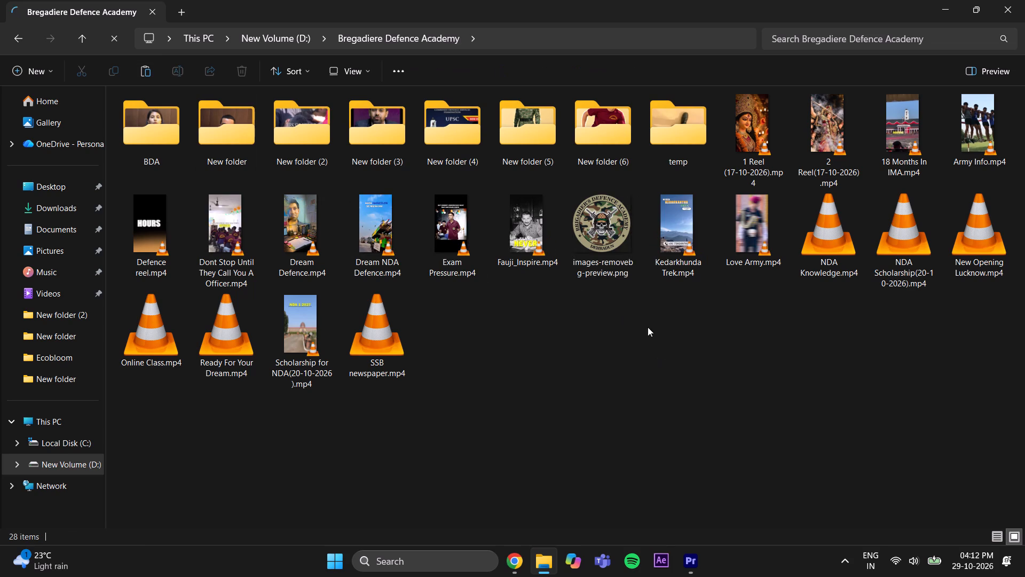
# Bring the copied logo into Premiere Pro and place it on V2 above the grid-paper clip, starting at 00;00;10;03.
pyautogui.moveTo(602, 232); pyautogui.dragTo(485, 282)
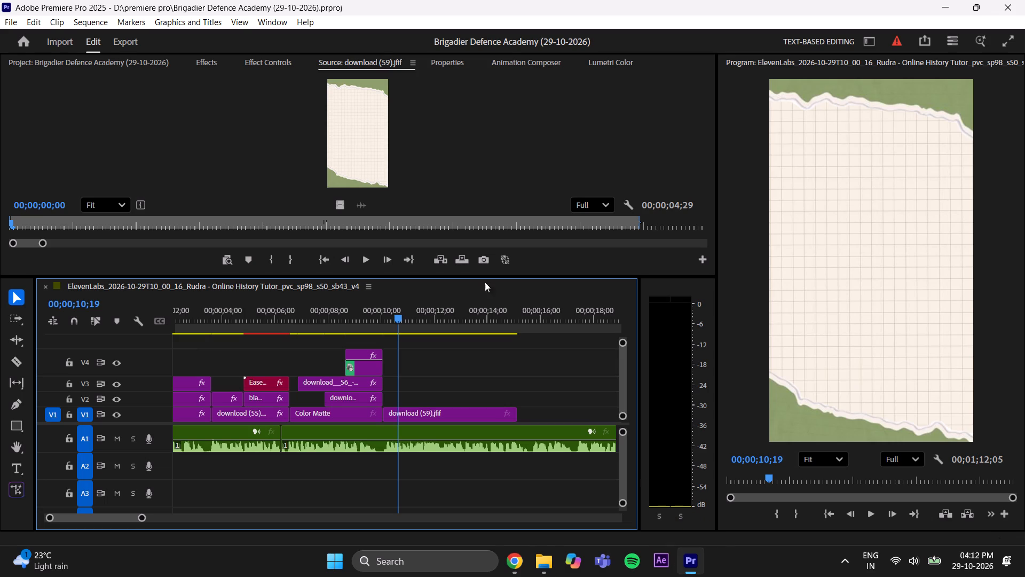
pyautogui.moveTo(485, 282); pyautogui.dragTo(338, 100)
pyautogui.moveTo(340, 203); pyautogui.dragTo(427, 350)
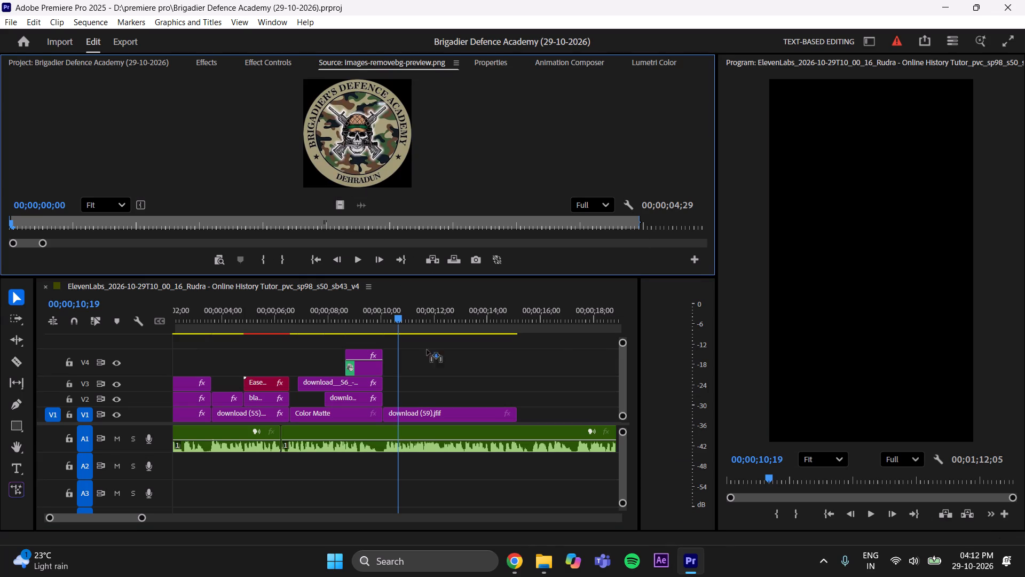
pyautogui.moveTo(427, 350); pyautogui.dragTo(389, 406)
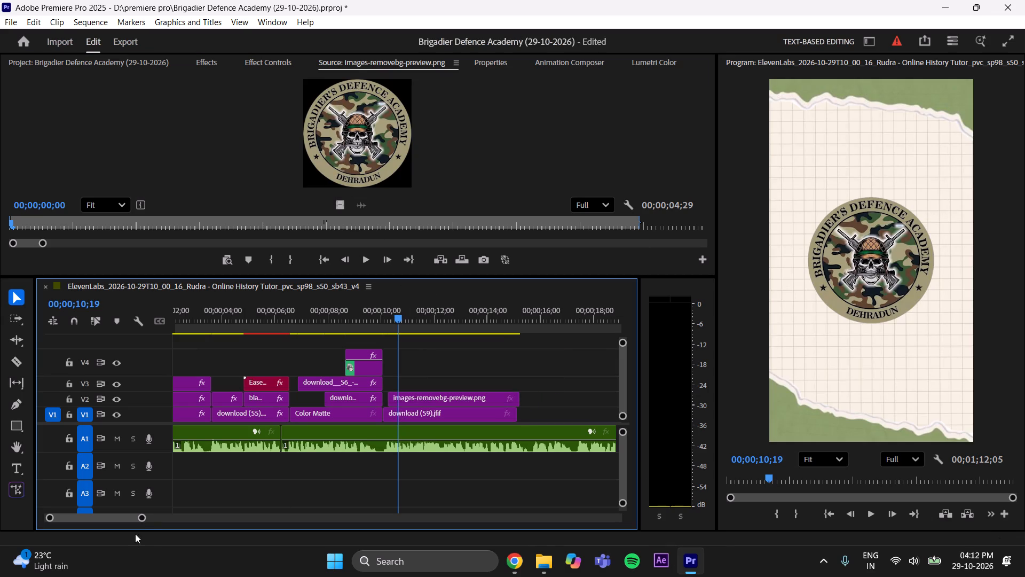
pyautogui.moveTo(143, 519); pyautogui.dragTo(115, 525)
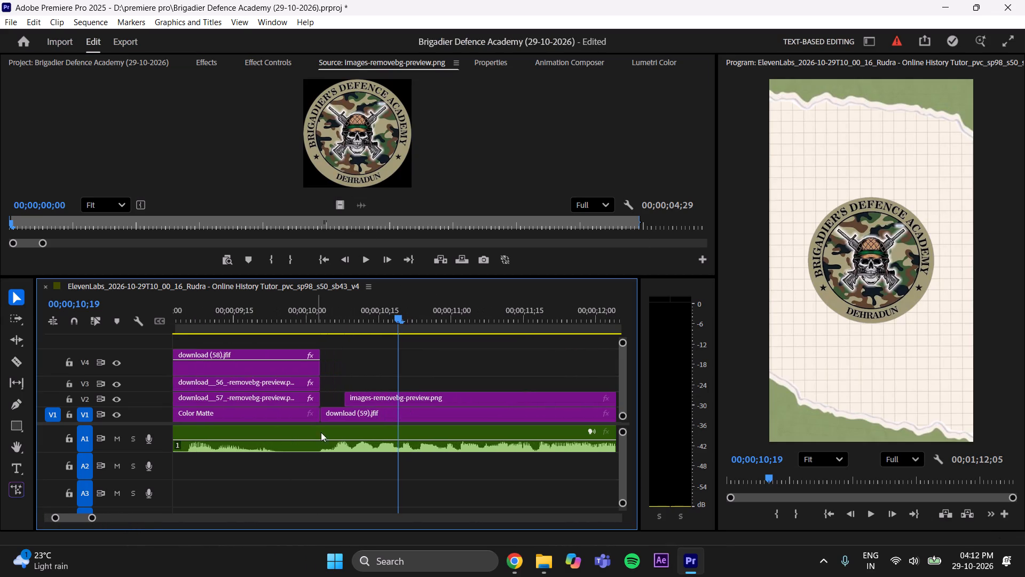
pyautogui.moveTo(344, 398); pyautogui.dragTo(320, 406)
pyautogui.click(363, 365)
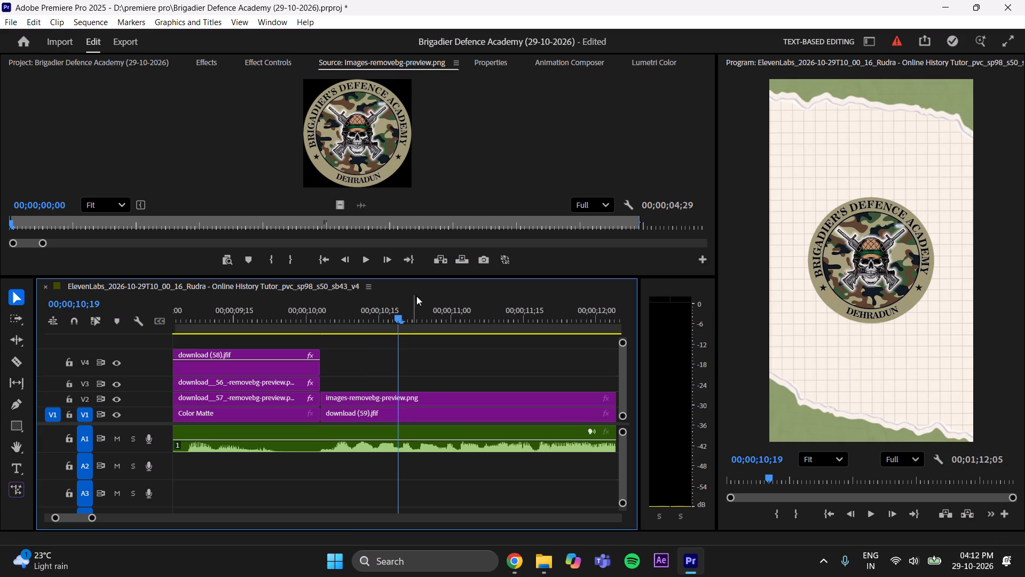
# Play from 00;00;09;28 across the cut into the grid-paper scene to check when the logo appears.
pyautogui.moveTo(407, 290); pyautogui.dragTo(326, 343)
pyautogui.moveTo(409, 315); pyautogui.dragTo(298, 341)
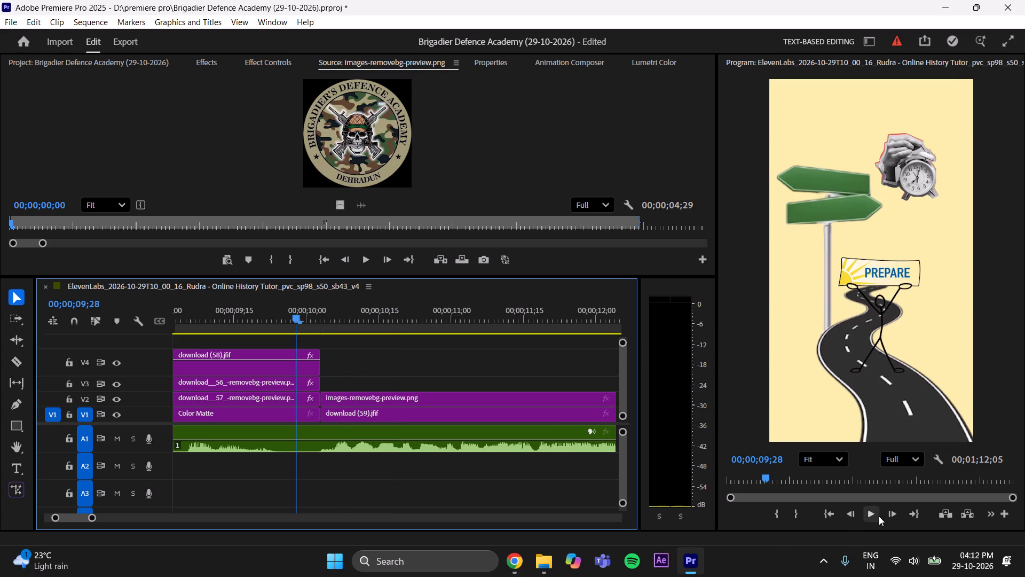
pyautogui.click(865, 512)
pyautogui.click(869, 512)
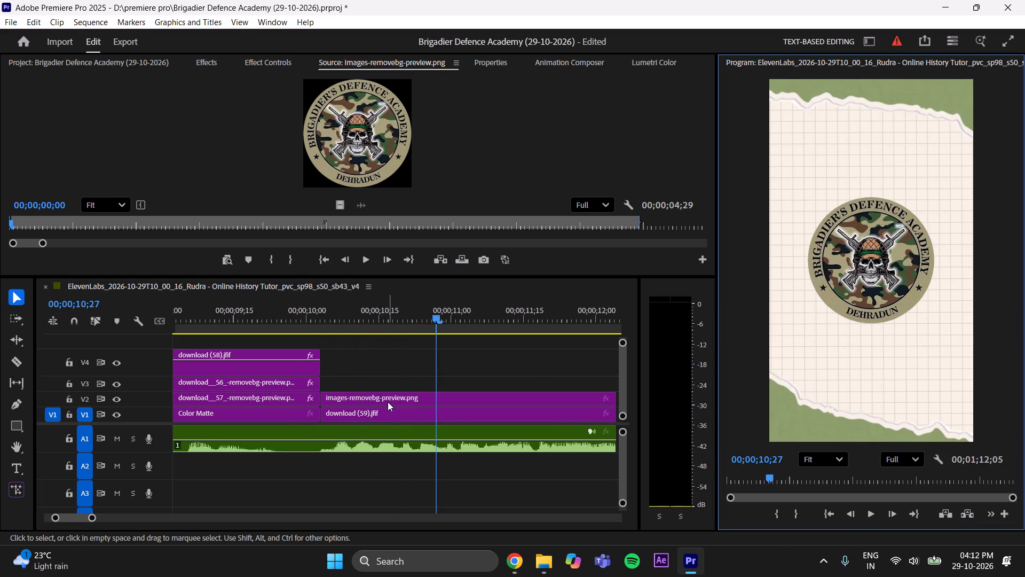
# Set the logo clip's scale to 69 and its position to 360, 328, near the top of the grid paper.
pyautogui.click(388, 401)
pyautogui.click(278, 61)
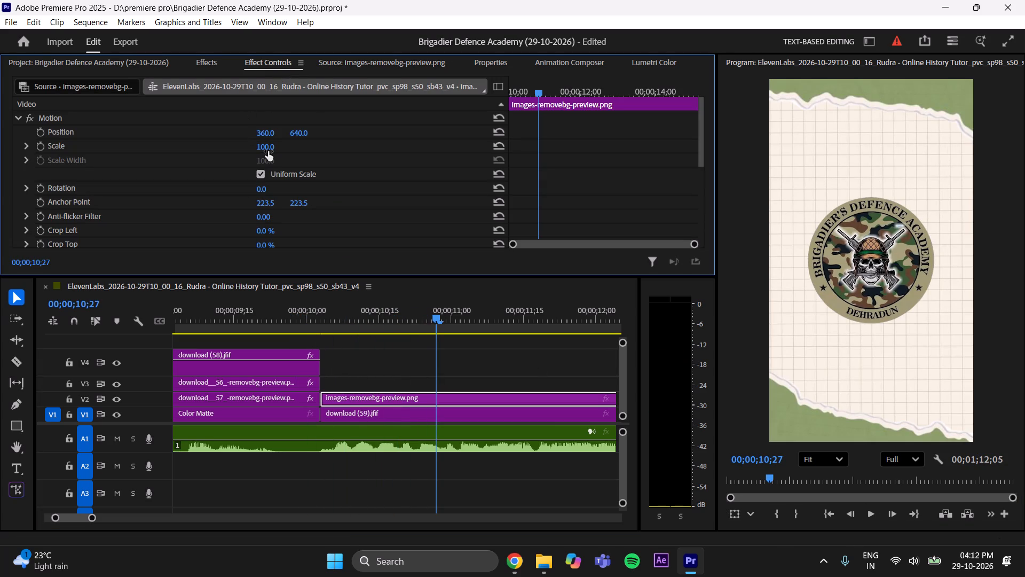
pyautogui.moveTo(268, 150); pyautogui.dragTo(248, 156)
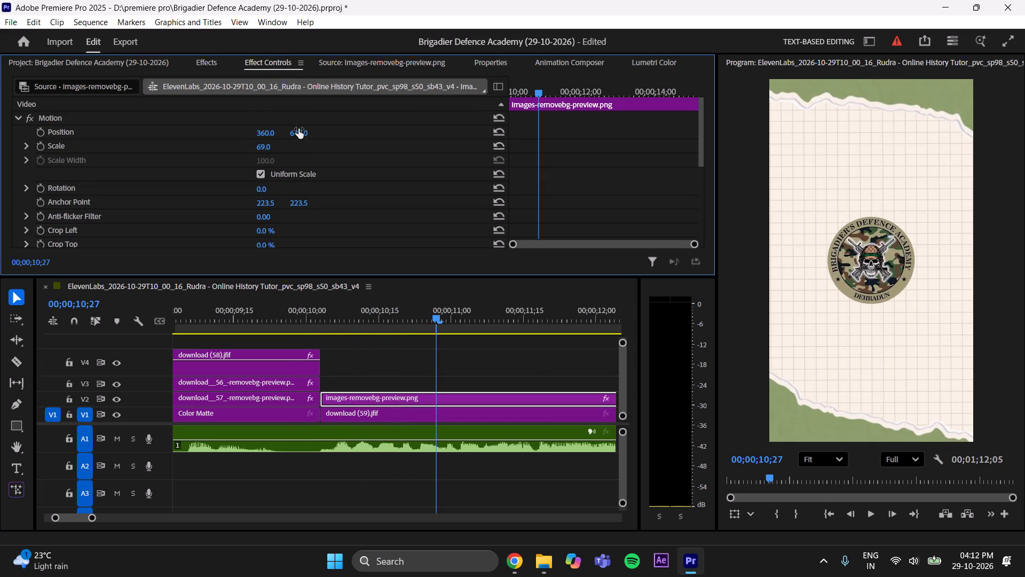
pyautogui.moveTo(298, 129); pyautogui.dragTo(90, 123)
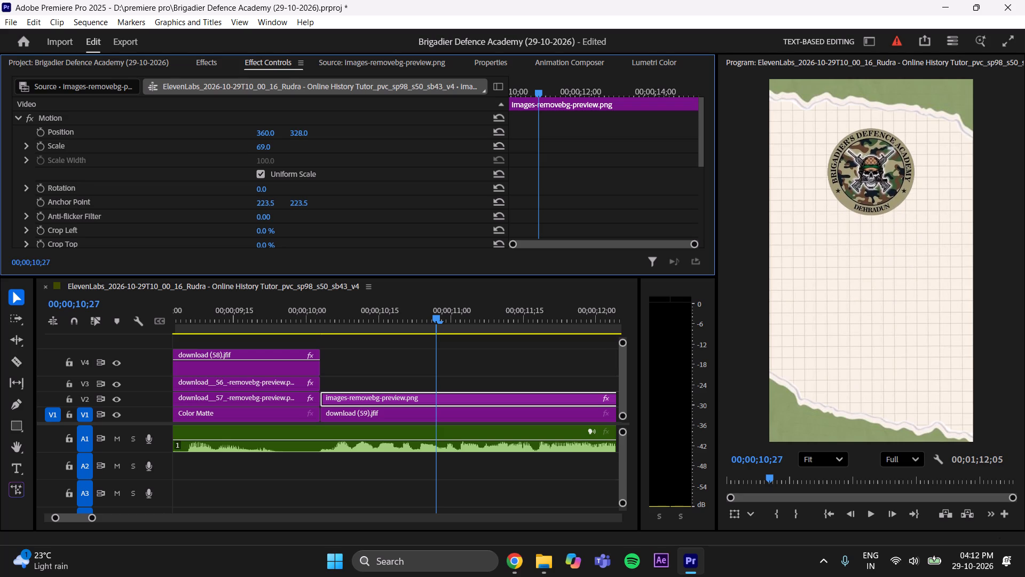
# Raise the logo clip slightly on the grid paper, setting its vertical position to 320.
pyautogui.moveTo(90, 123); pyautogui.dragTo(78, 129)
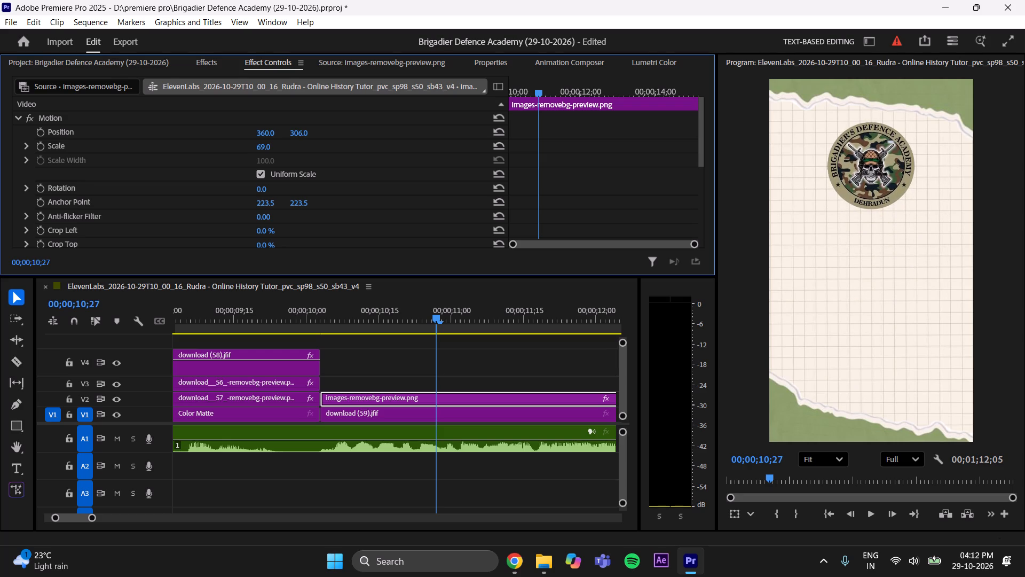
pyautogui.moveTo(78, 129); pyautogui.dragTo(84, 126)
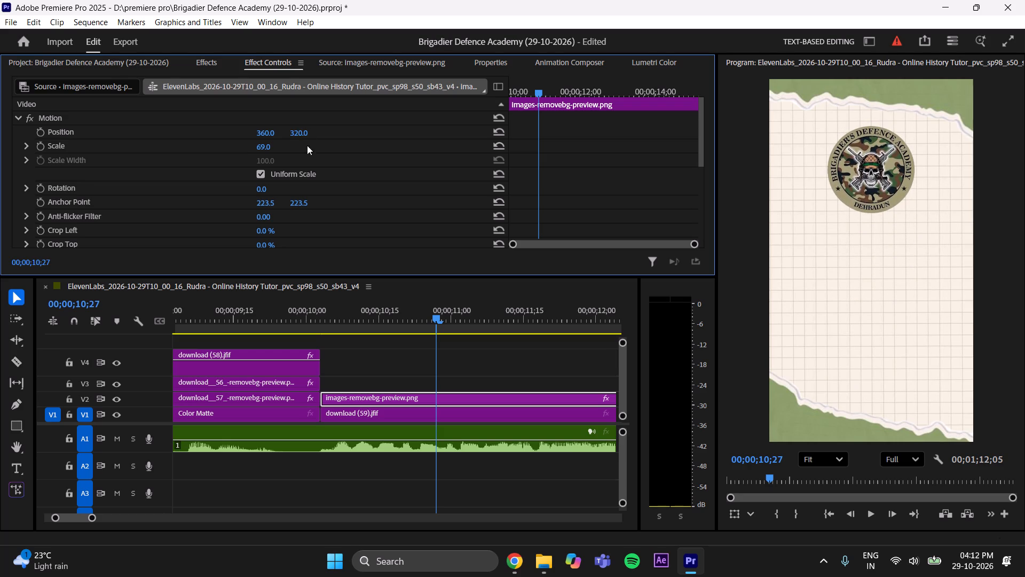
# Play from 00;00;09;29 across the cut and through the grid-paper scene to check the logo against the voiceover.
pyautogui.click(483, 373)
pyautogui.moveTo(435, 316); pyautogui.dragTo(302, 346)
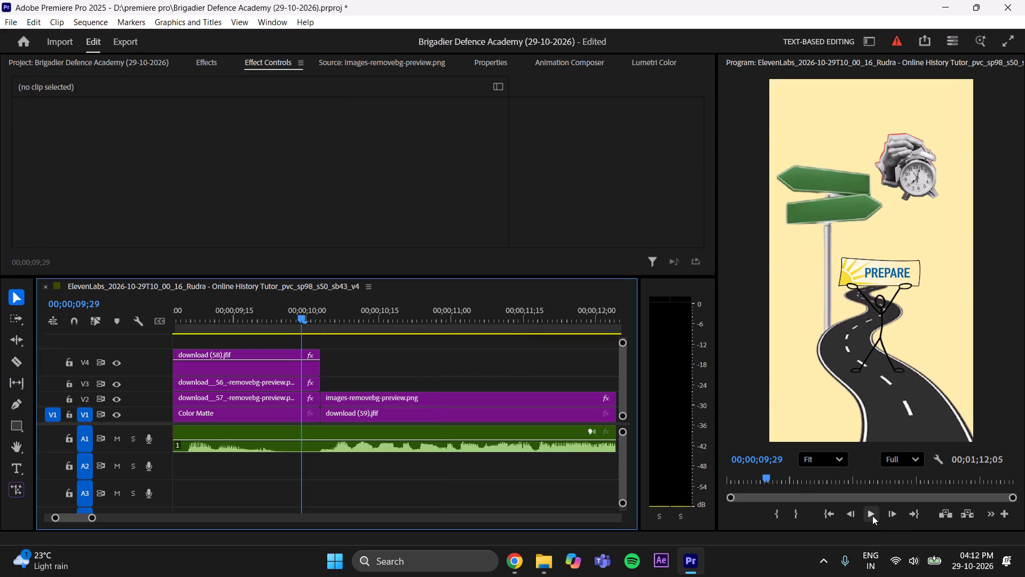
pyautogui.click(872, 516)
pyautogui.click(872, 516)
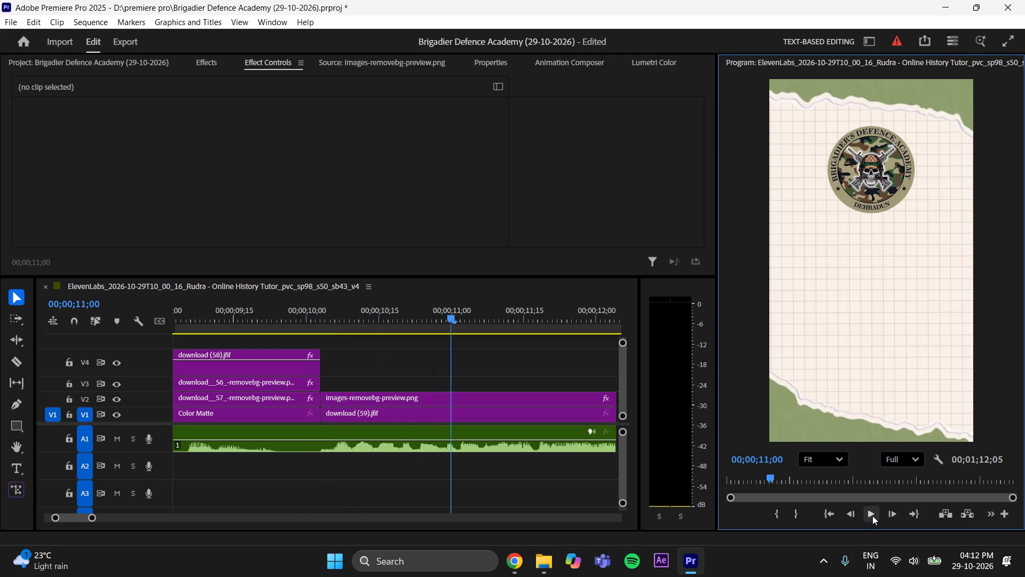
pyautogui.click(872, 516)
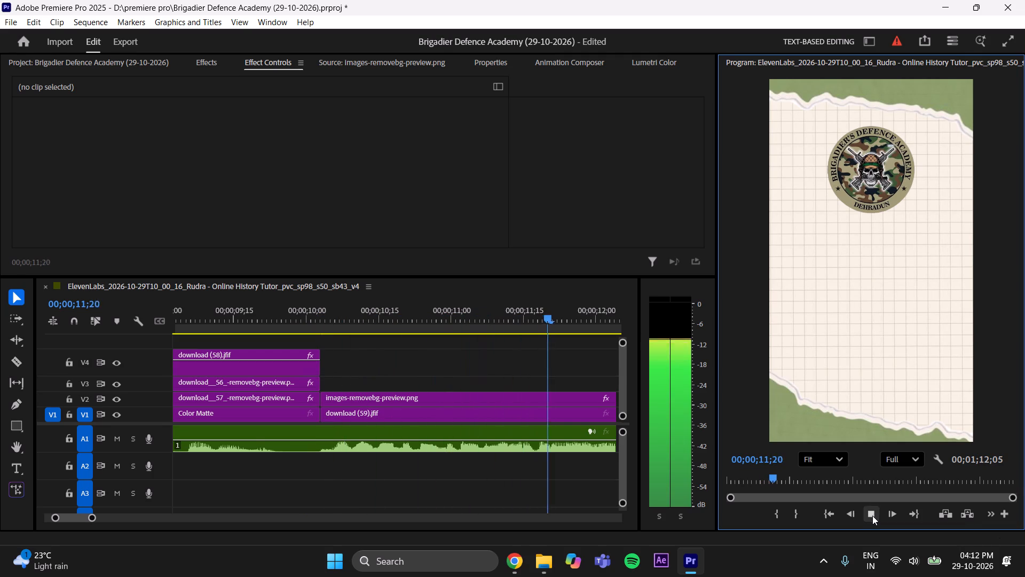
pyautogui.click(872, 516)
pyautogui.moveTo(95, 519); pyautogui.dragTo(97, 518)
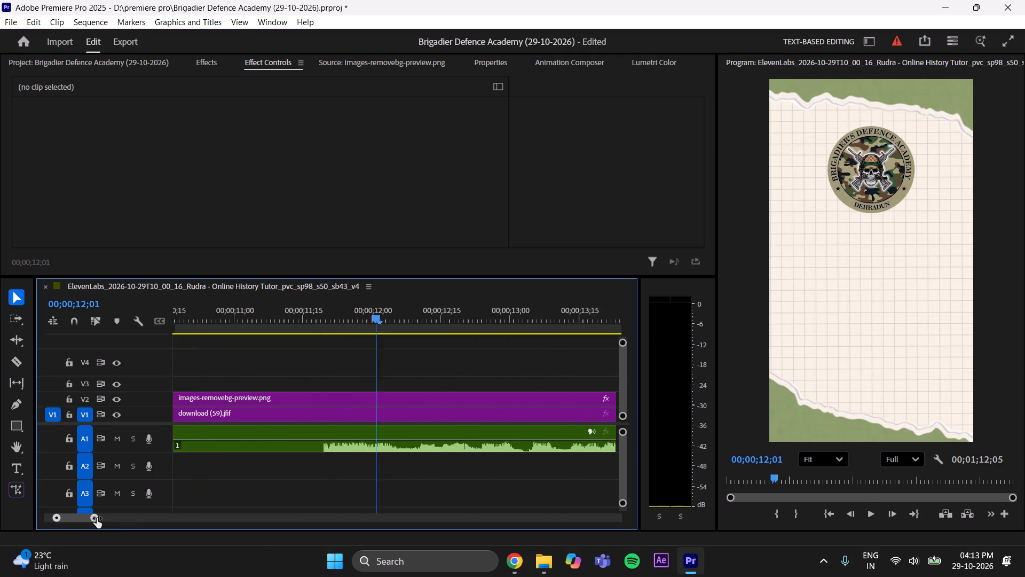
pyautogui.moveTo(97, 518); pyautogui.dragTo(124, 507)
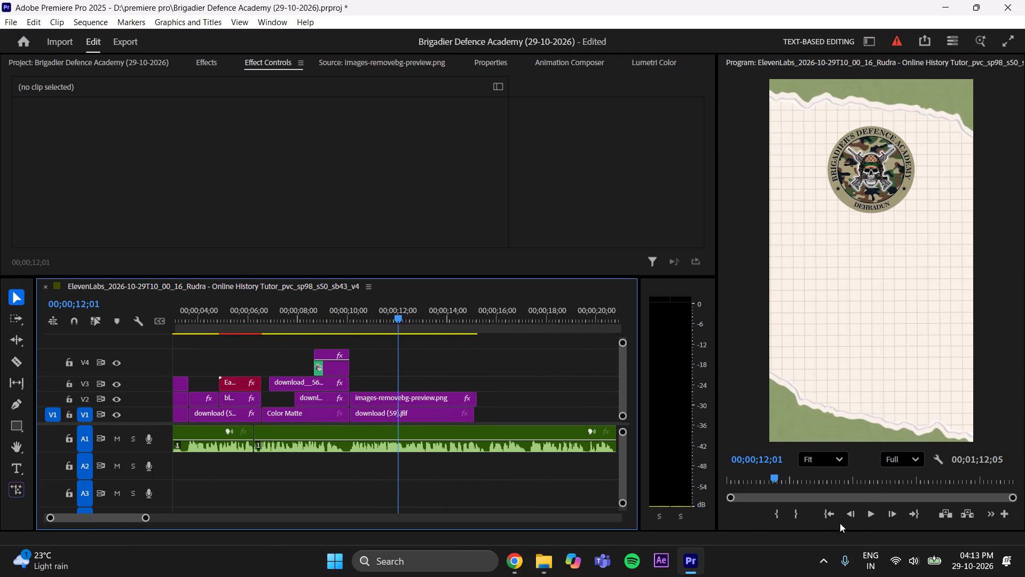
pyautogui.click(874, 516)
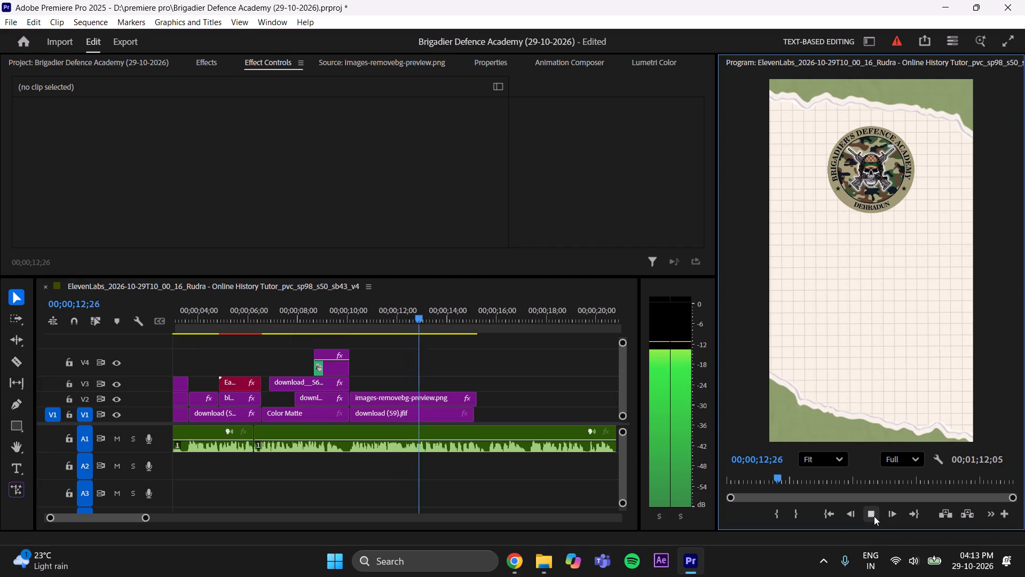
pyautogui.click(874, 516)
# Make the logo clip slightly smaller and move it higher on the grid paper.
pyautogui.moveTo(429, 308); pyautogui.dragTo(345, 377)
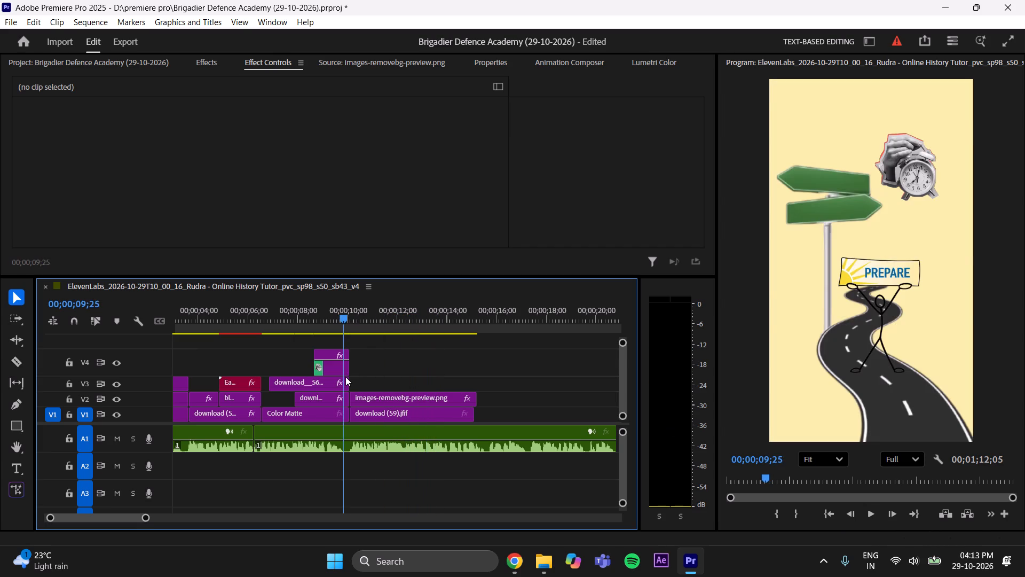
pyautogui.moveTo(345, 377); pyautogui.dragTo(360, 384)
pyautogui.click(371, 399)
pyautogui.moveTo(264, 150); pyautogui.dragTo(258, 151)
pyautogui.moveTo(302, 134); pyautogui.dragTo(277, 135)
# Play from just before the cut into the grid-paper scene to check the logo's size and placement.
pyautogui.click(426, 374)
pyautogui.moveTo(362, 315); pyautogui.dragTo(343, 323)
pyautogui.doubleClick(869, 516)
pyautogui.click(869, 516)
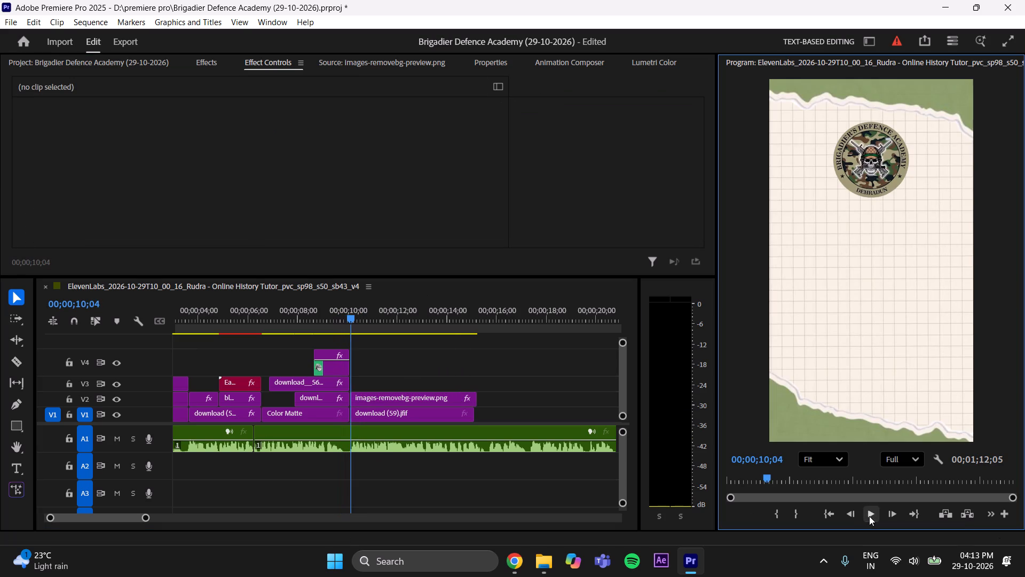
pyautogui.click(869, 516)
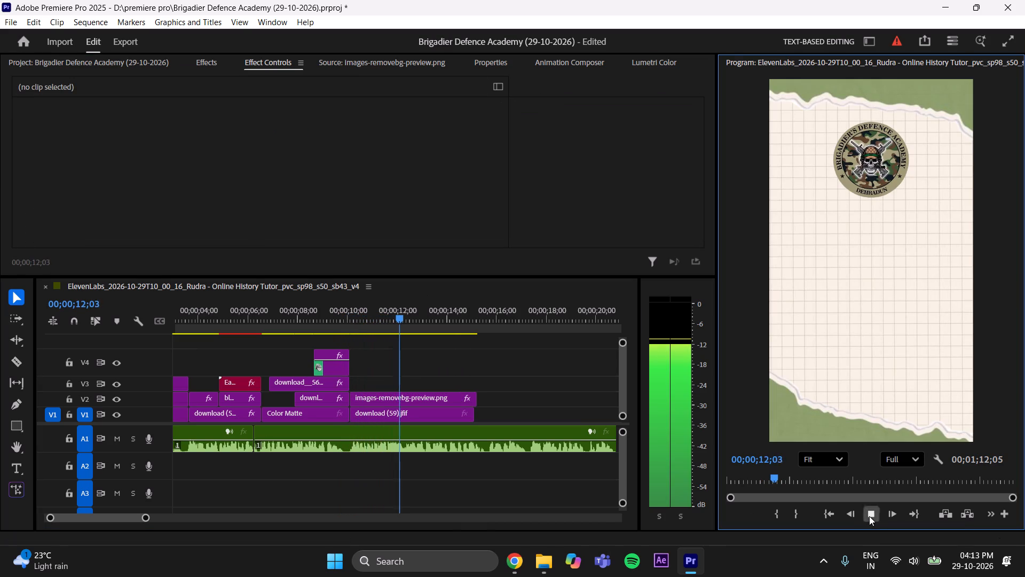
# Add the Animation Composer text preset Ease Position X - Left above the logo clip at 00;00;10;09.
pyautogui.moveTo(401, 314); pyautogui.dragTo(356, 333)
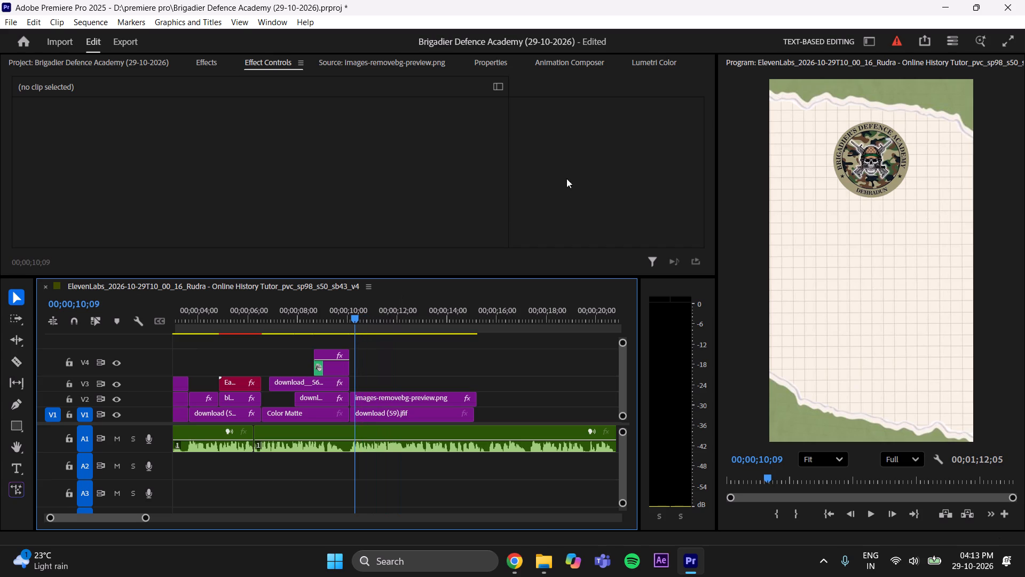
pyautogui.click(543, 61)
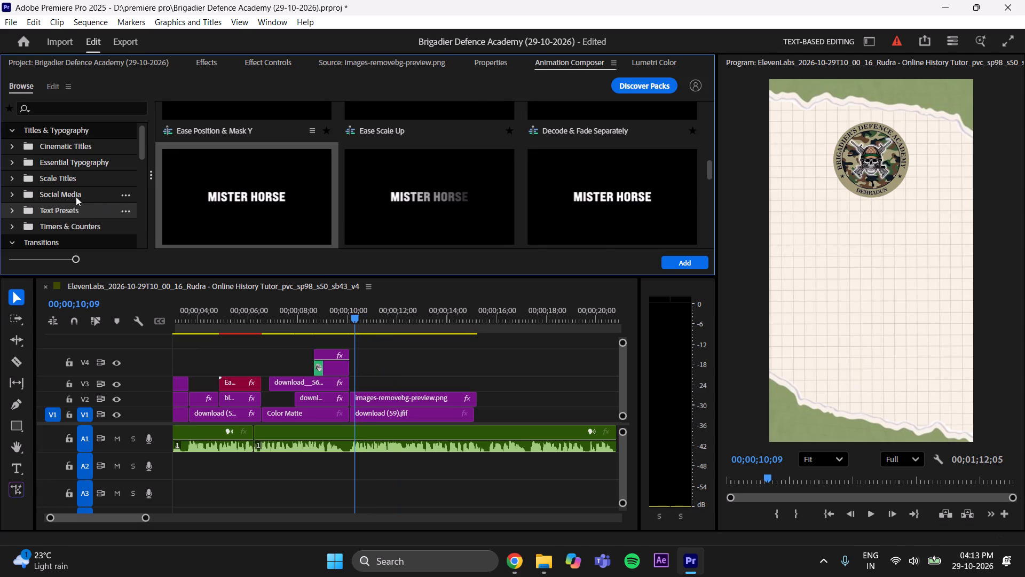
pyautogui.click(76, 197)
pyautogui.click(76, 205)
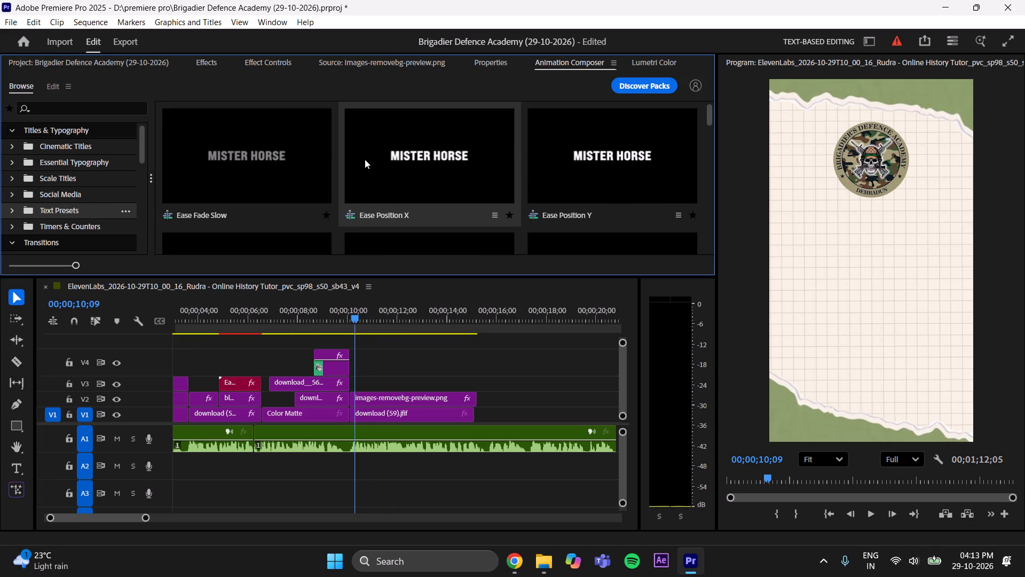
pyautogui.click(451, 161)
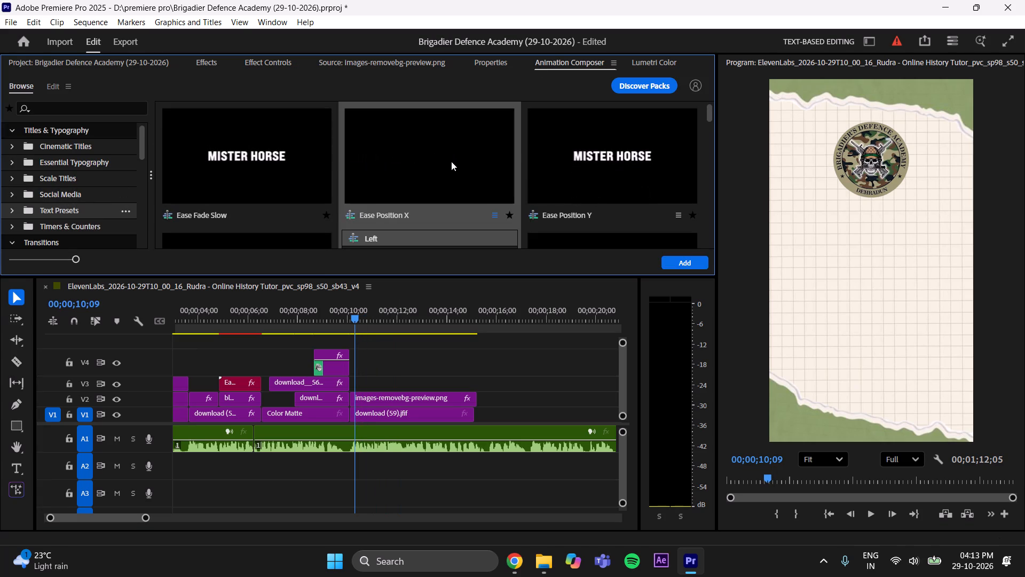
pyautogui.click(679, 257)
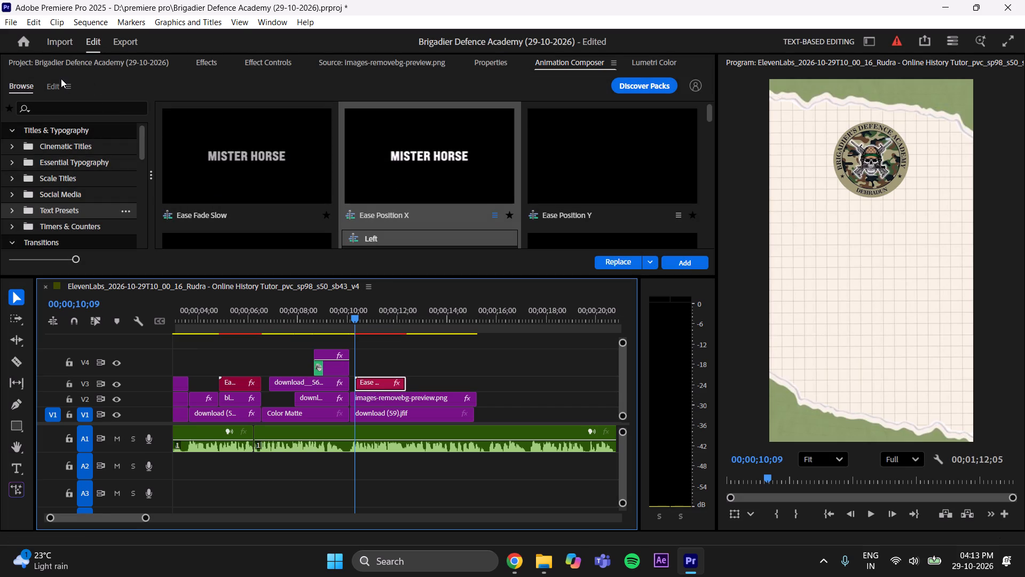
# Set the Ease Position X title's duration to 00:00:04;28.
pyautogui.click(60, 80)
pyautogui.click(54, 85)
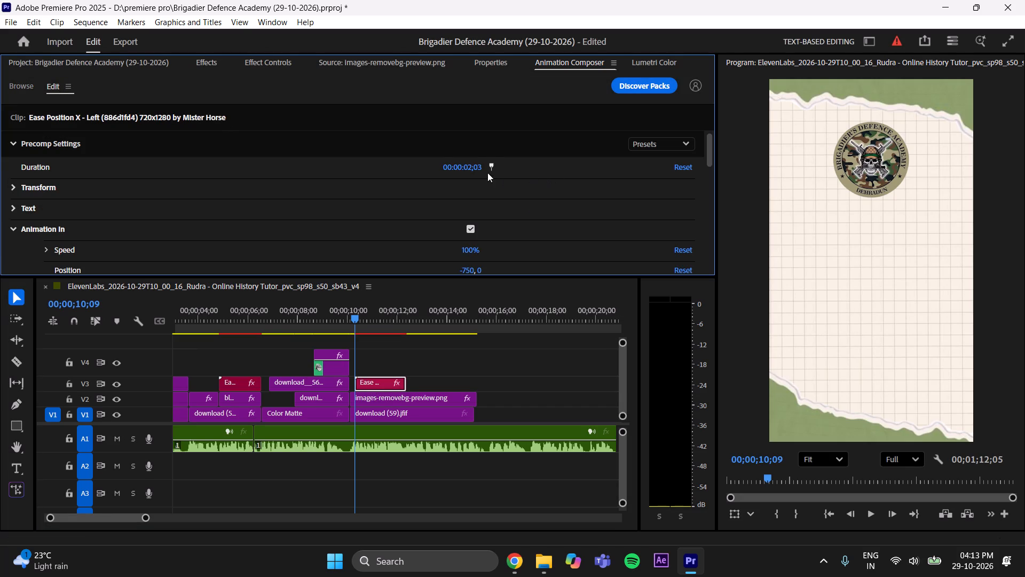
pyautogui.moveTo(472, 166); pyautogui.dragTo(534, 171)
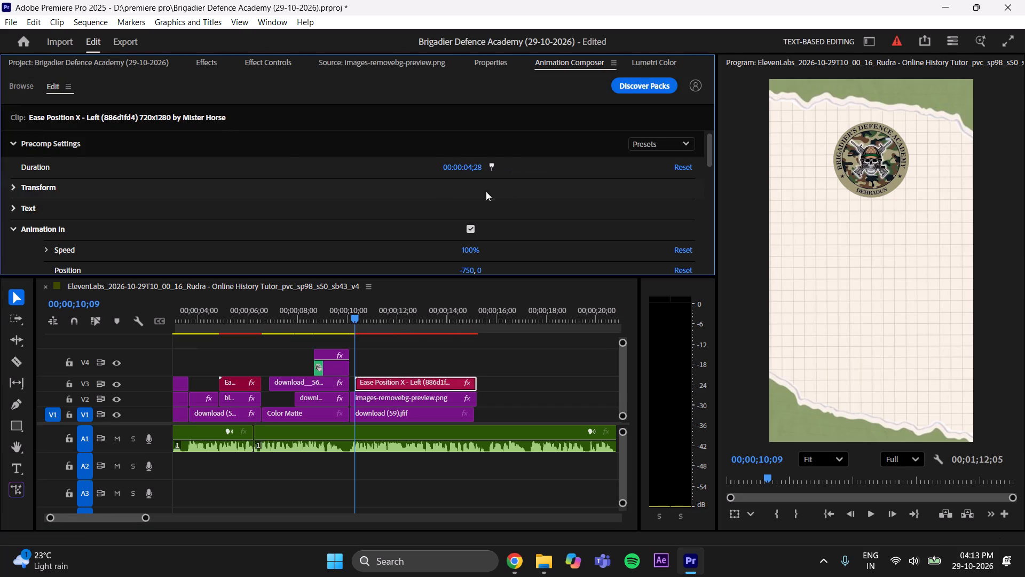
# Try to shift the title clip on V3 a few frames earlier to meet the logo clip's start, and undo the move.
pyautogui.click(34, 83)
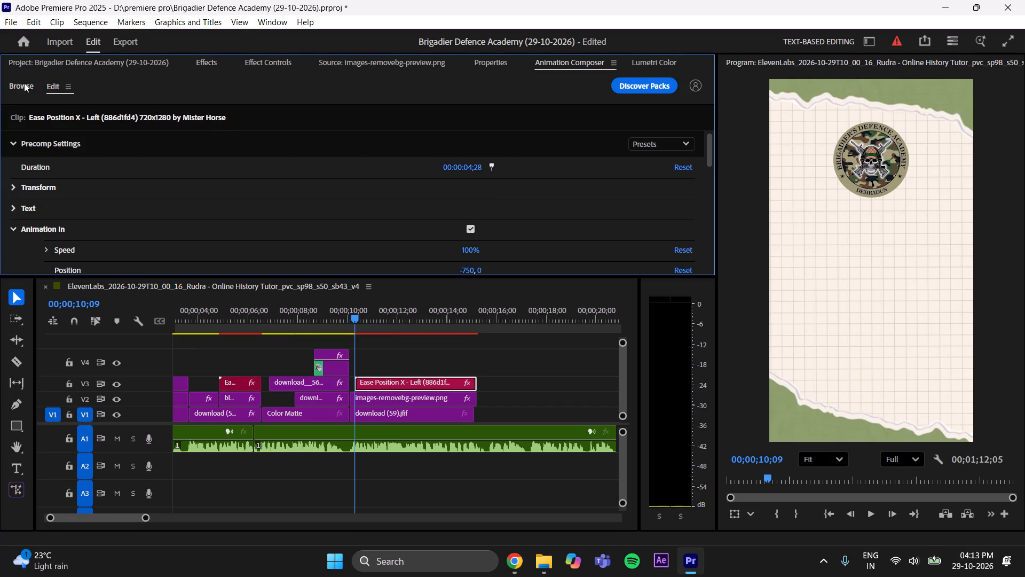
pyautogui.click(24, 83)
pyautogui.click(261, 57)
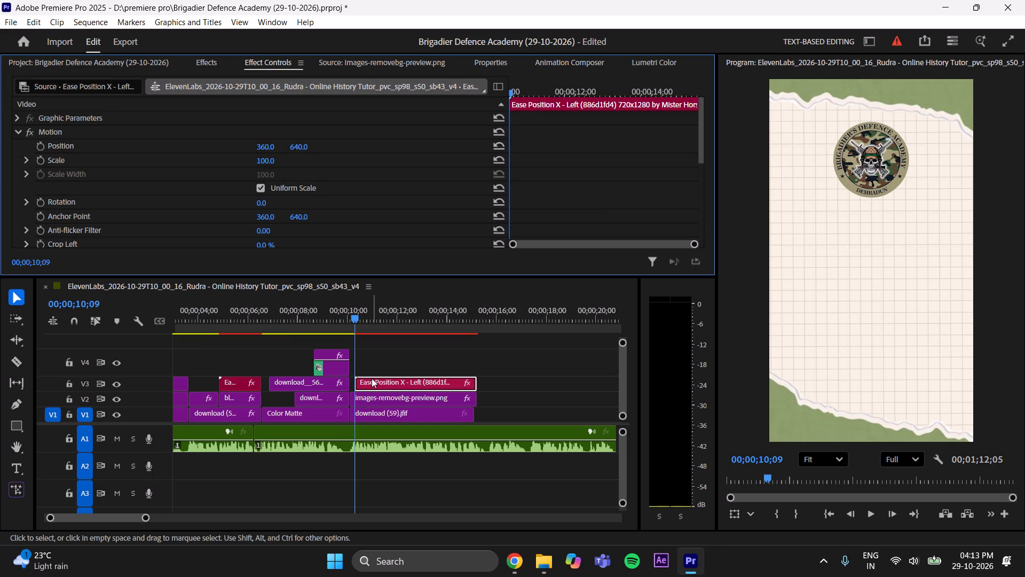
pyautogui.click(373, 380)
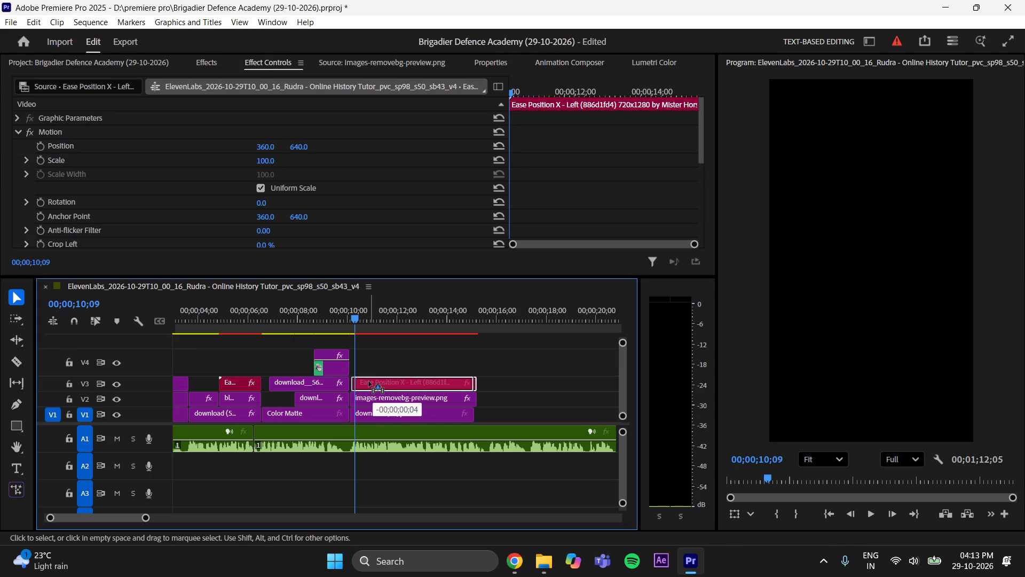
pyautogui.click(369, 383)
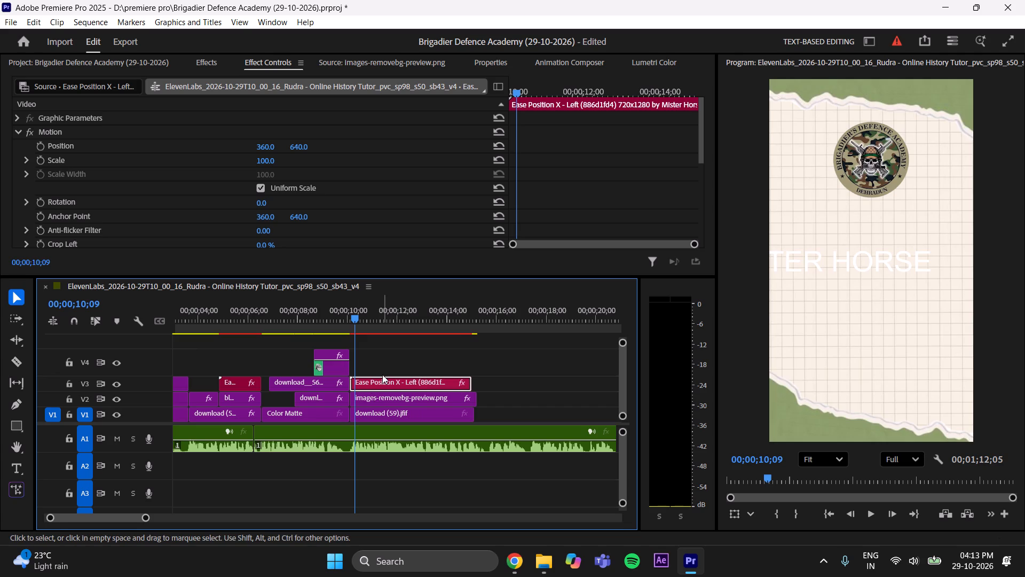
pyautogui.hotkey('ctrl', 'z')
# Move the title clip on V3 earlier so it starts flush with the logo and grid-paper clips.
pyautogui.moveTo(144, 516); pyautogui.dragTo(121, 524)
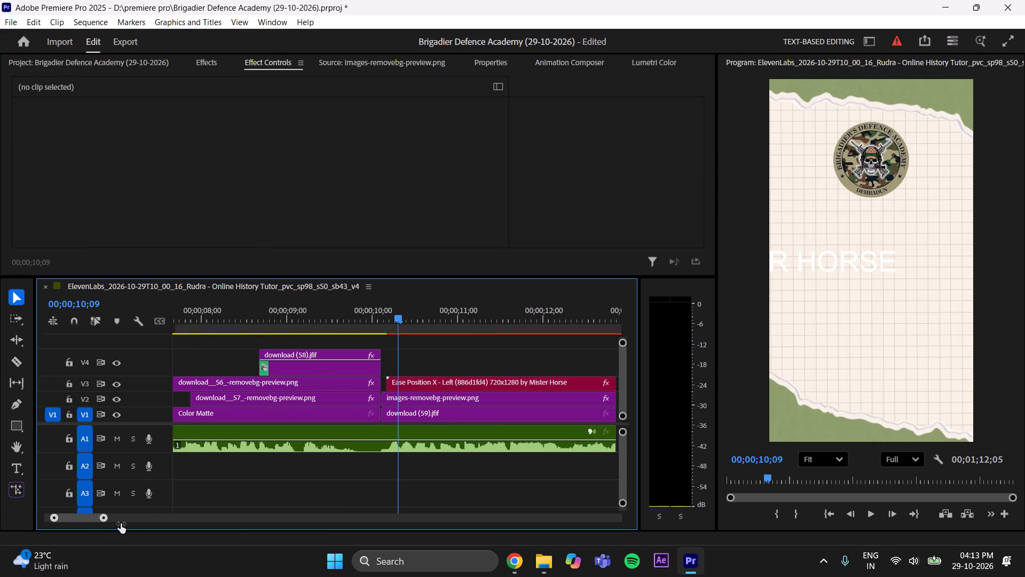
pyautogui.moveTo(121, 524); pyautogui.dragTo(121, 523)
pyautogui.moveTo(418, 388); pyautogui.dragTo(414, 389)
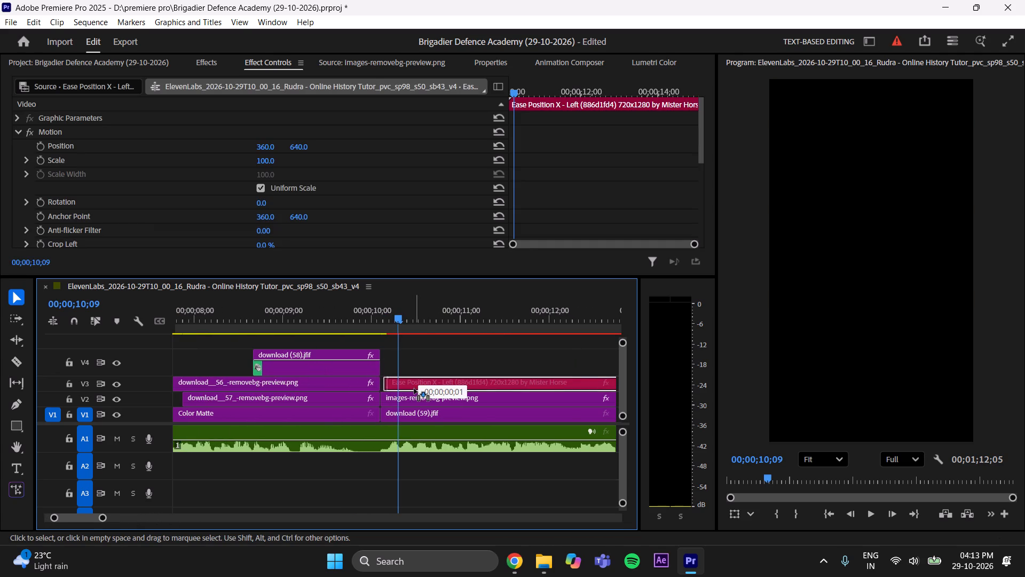
pyautogui.moveTo(414, 389); pyautogui.dragTo(413, 390)
pyautogui.click(439, 353)
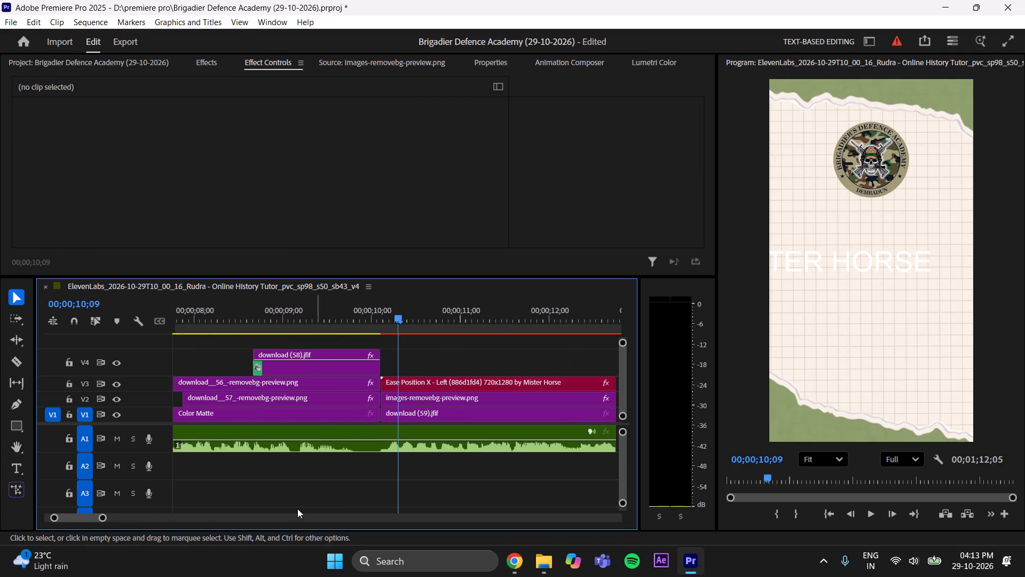
# Save the project.
pyautogui.moveTo(105, 518); pyautogui.dragTo(139, 502)
pyautogui.hotkey('ctrl', 's')
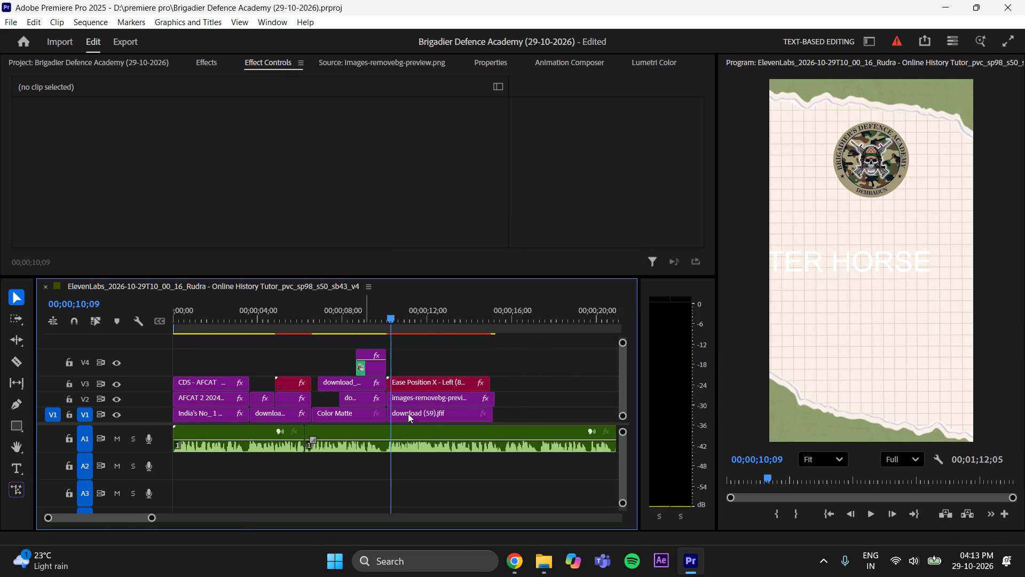
# Replace the placeholder text of the Ease Position X title on V3 with "BRIGADIER DEFENCE ACADEMY".
pyautogui.moveTo(393, 313); pyautogui.dragTo(414, 314)
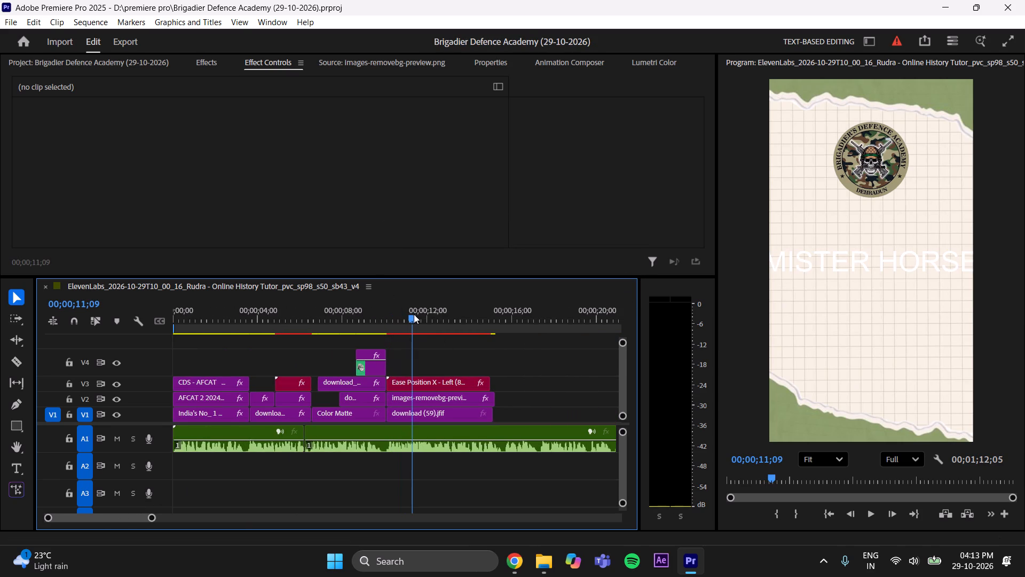
pyautogui.moveTo(414, 314); pyautogui.dragTo(416, 330)
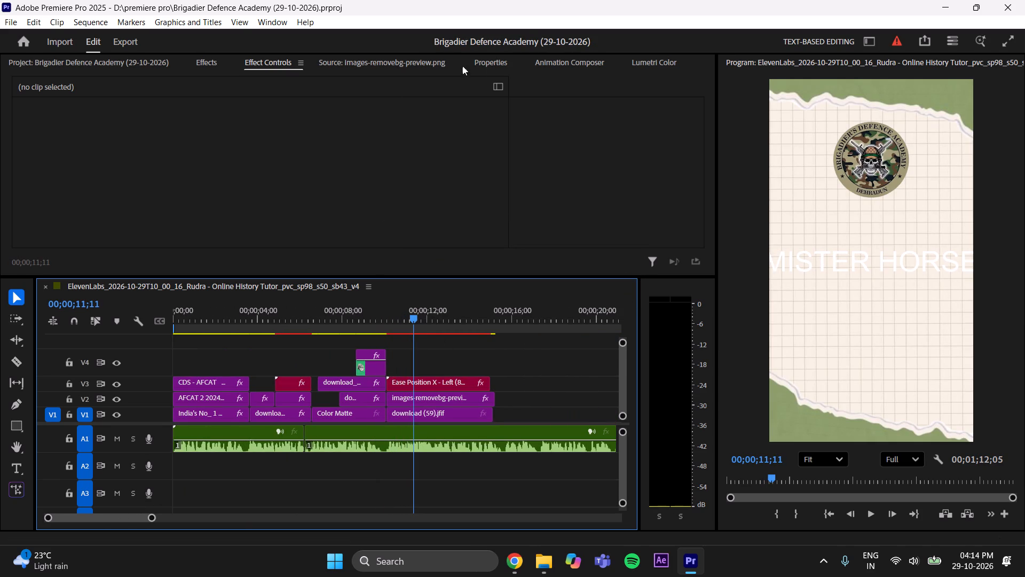
pyautogui.click(558, 53)
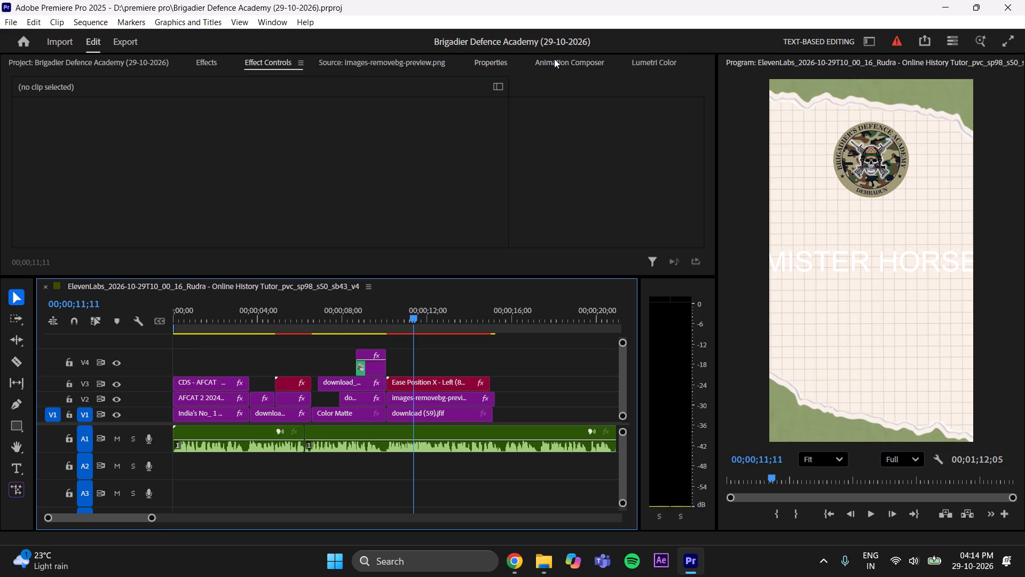
pyautogui.click(554, 61)
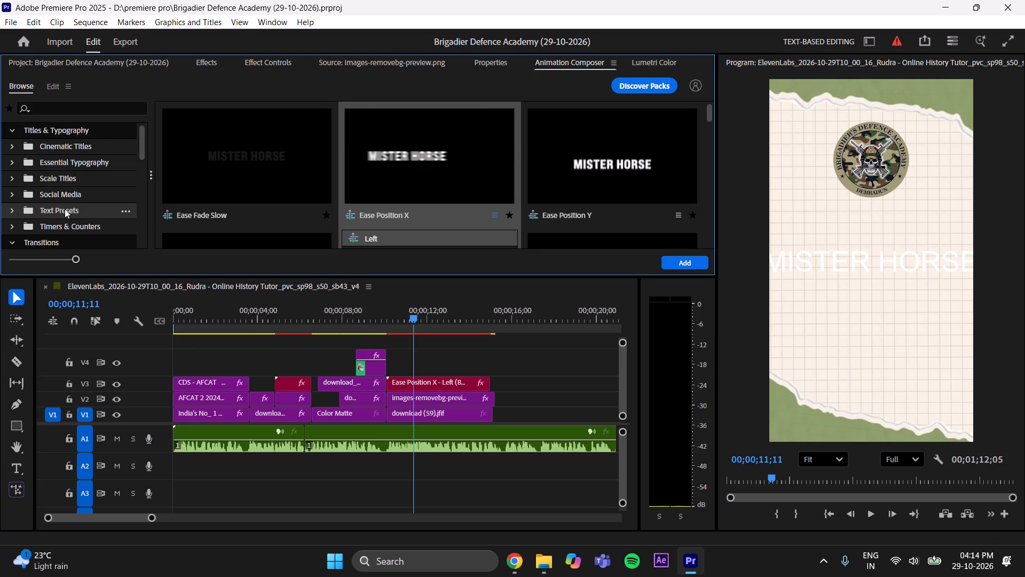
pyautogui.click(64, 193)
pyautogui.click(64, 205)
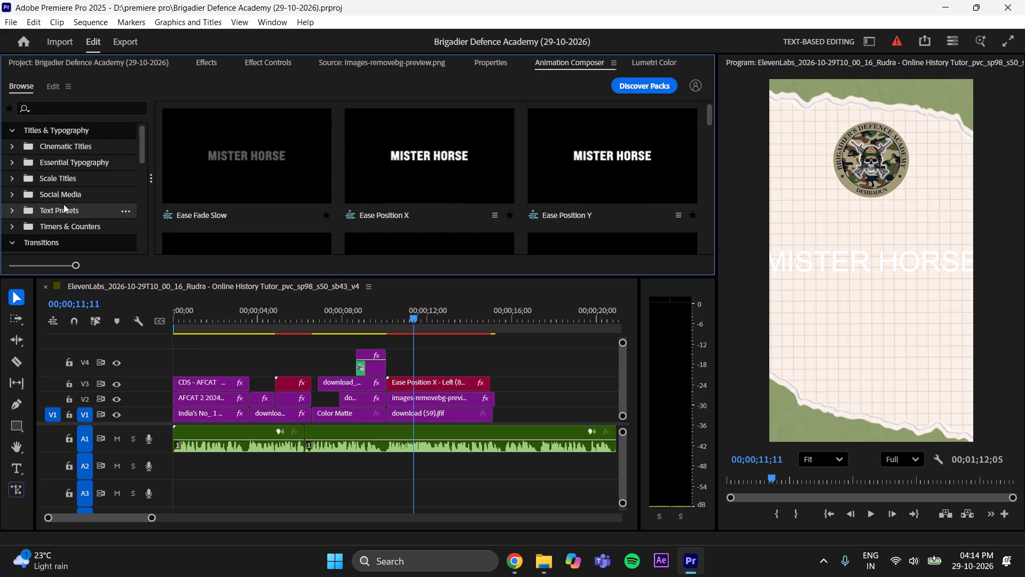
pyautogui.click(480, 62)
pyautogui.click(411, 378)
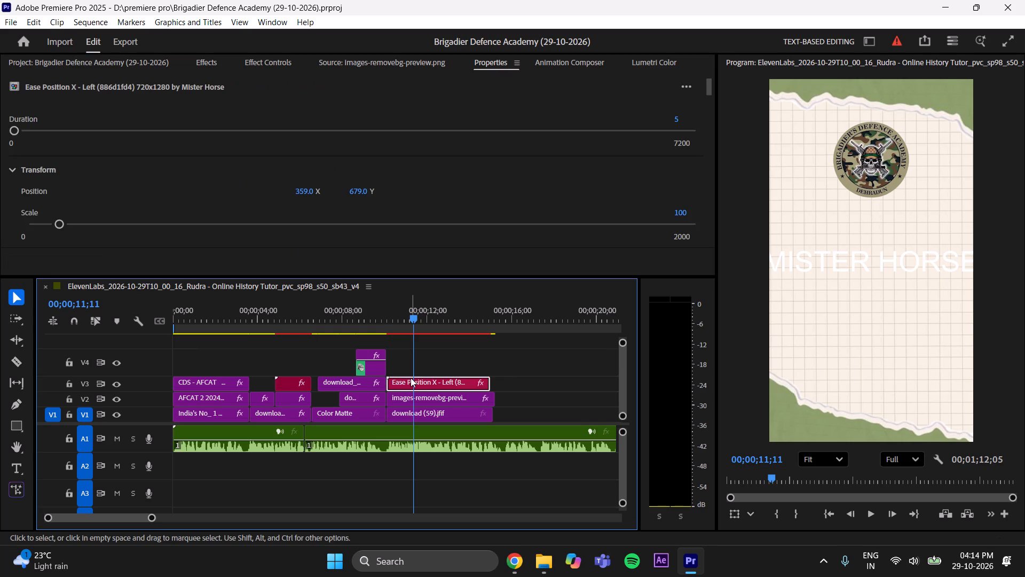
pyautogui.scroll(-20, 168, 170)
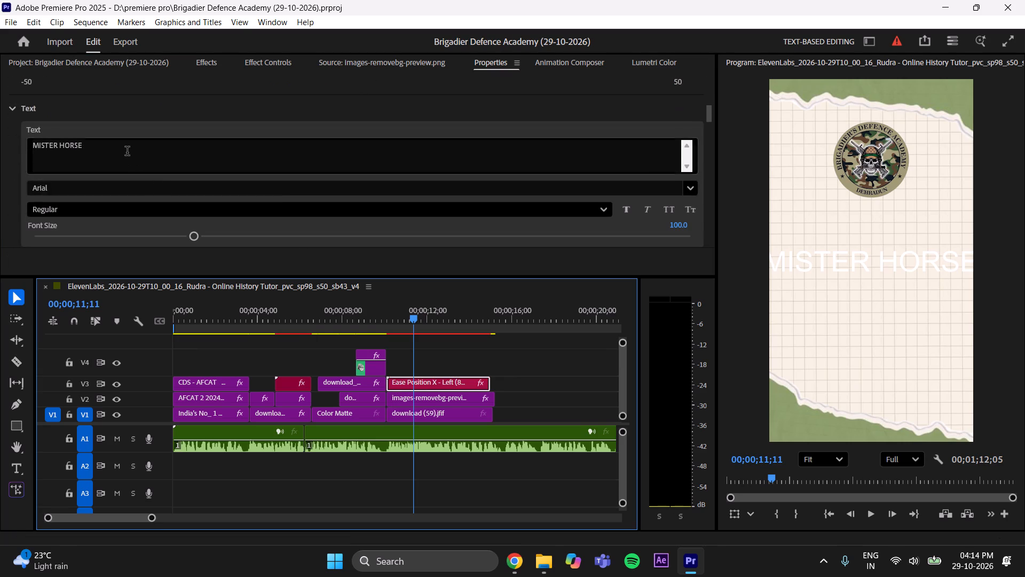
pyautogui.click(127, 149)
pyautogui.press('BackSpace')
pyautogui.press('BackSpace')
pyautogui.press('BackSpace')
pyautogui.press('BackSpace')
pyautogui.press('BackSpace')
pyautogui.press('BackSpace')
pyautogui.press('BackSpace')
pyautogui.press('BackSpace')
pyautogui.press('BackSpace')
pyautogui.press('BackSpace')
pyautogui.press('BackSpace')
pyautogui.press('BackSpace')
pyautogui.press('BackSpace')
pyautogui.press('BackSpace')
pyautogui.press('BackSpace')
pyautogui.press('BackSpace')
pyautogui.press('BackSpace')
pyautogui.press('BackSpace')
pyautogui.press('BackSpace')
pyautogui.press('BackSpace')
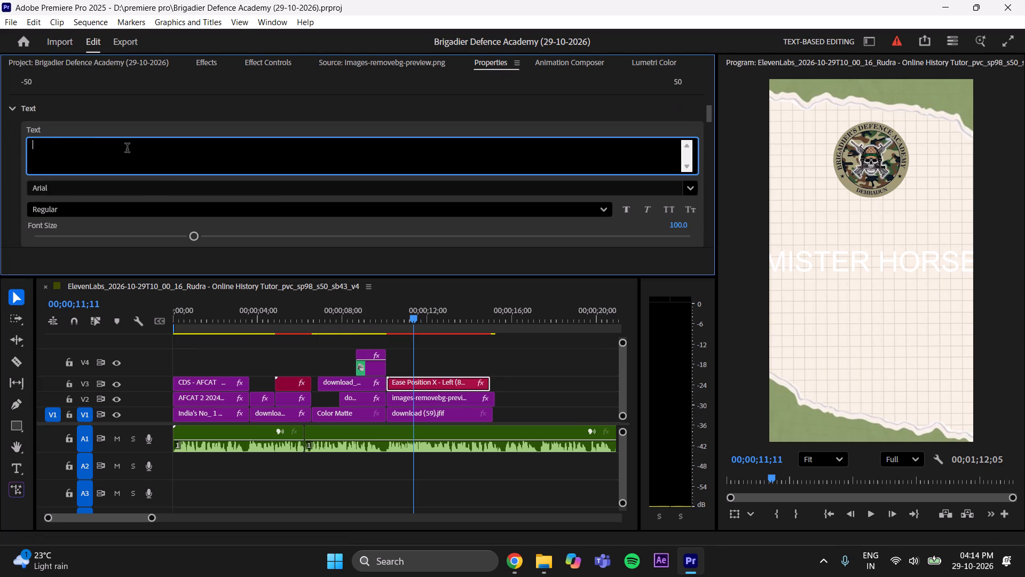
pyautogui.write('BRIGADIER')
pyautogui.press('space')
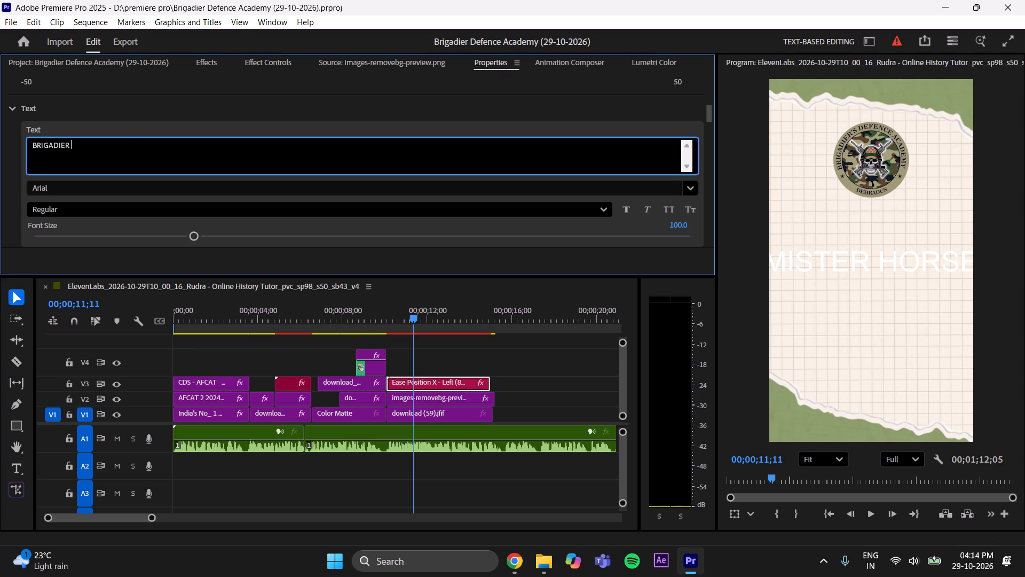
pyautogui.click(127, 149)
pyautogui.write('DEFENCE')
pyautogui.press('space')
pyautogui.write('ACADEMY')
pyautogui.press('space')
# Change the academy title's font to Franklin Gothic Heavy.
pyautogui.click(96, 186)
pyautogui.press('BackSpace')
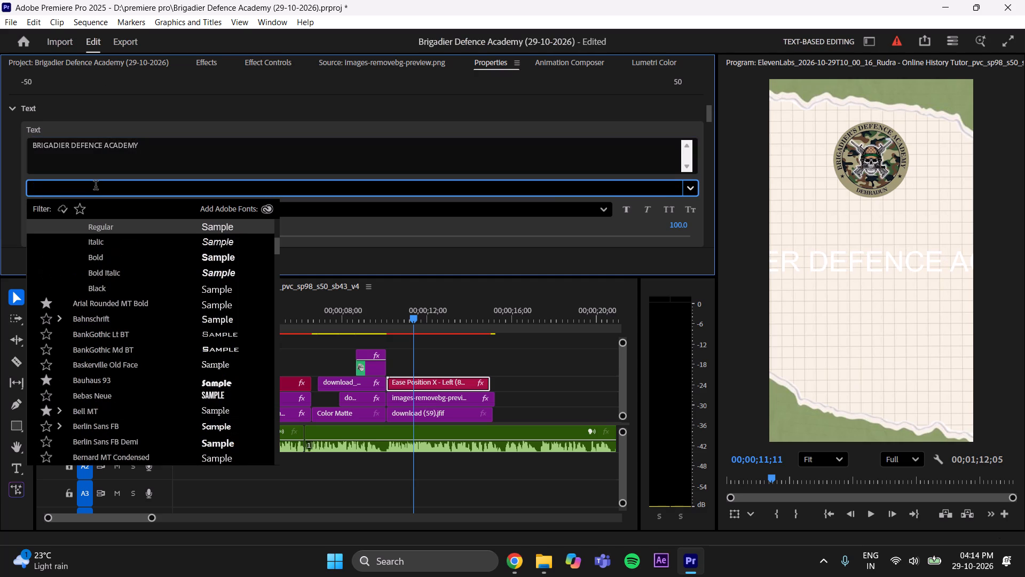
pyautogui.write('FRANKLI')
pyautogui.click(146, 304)
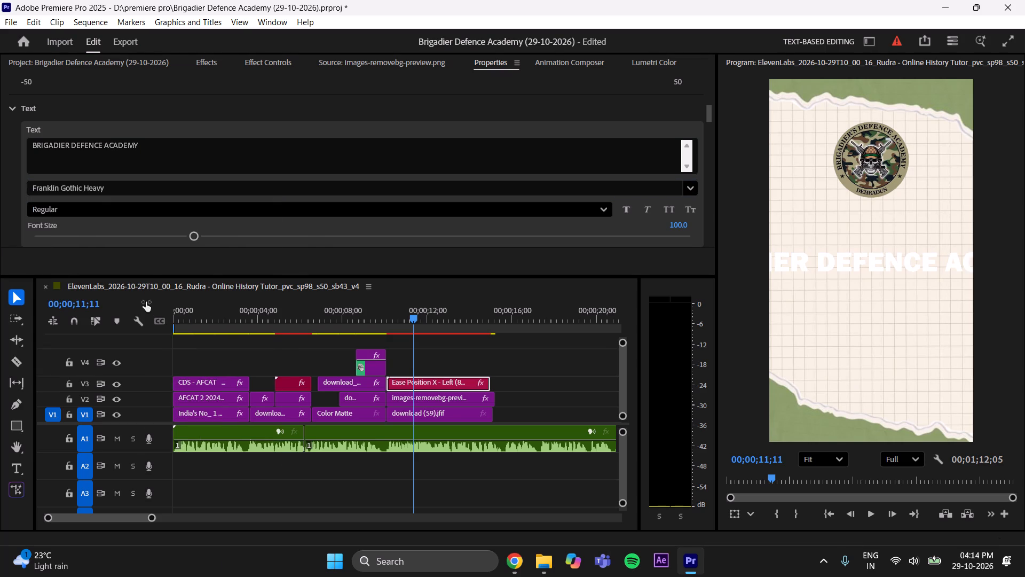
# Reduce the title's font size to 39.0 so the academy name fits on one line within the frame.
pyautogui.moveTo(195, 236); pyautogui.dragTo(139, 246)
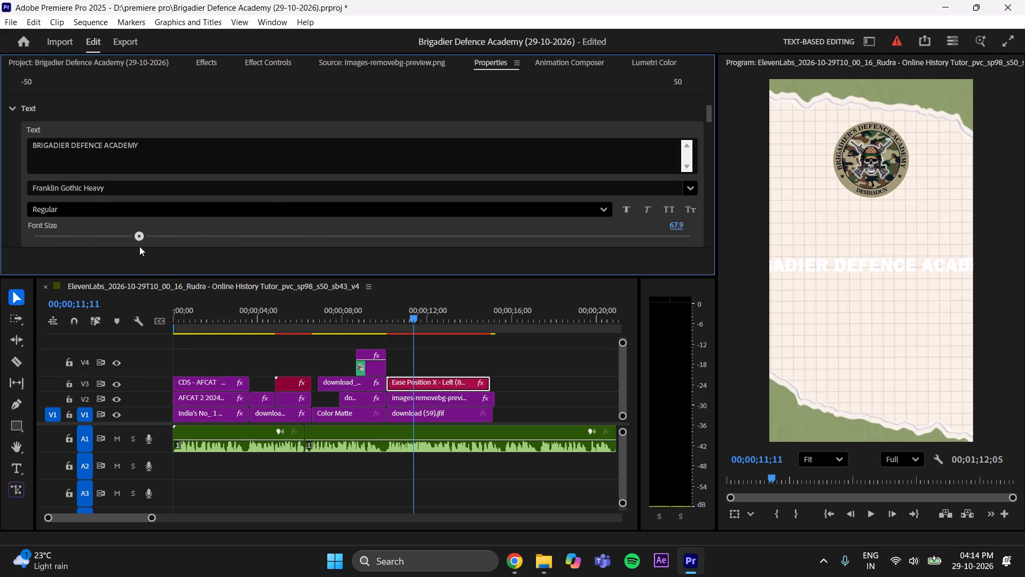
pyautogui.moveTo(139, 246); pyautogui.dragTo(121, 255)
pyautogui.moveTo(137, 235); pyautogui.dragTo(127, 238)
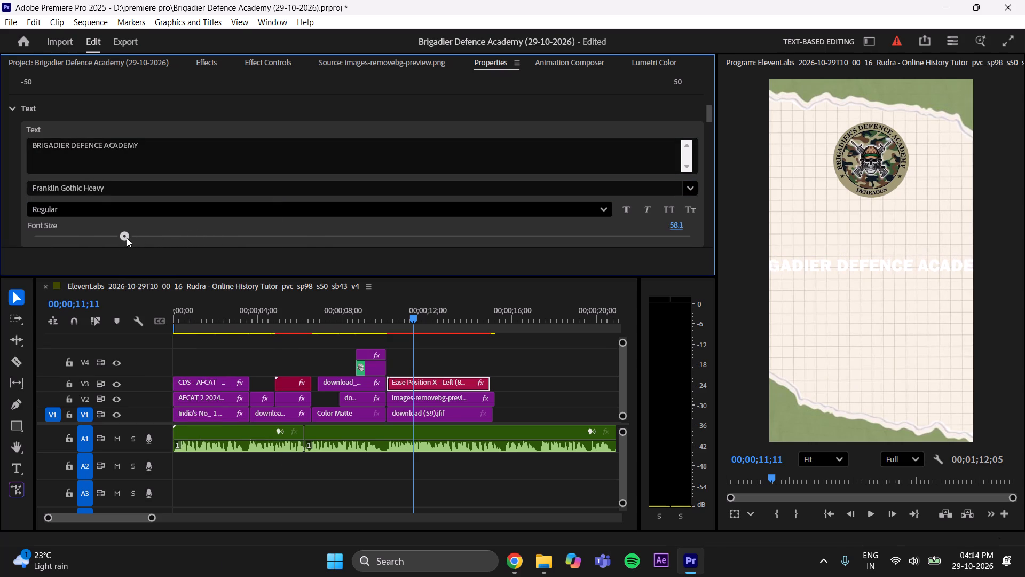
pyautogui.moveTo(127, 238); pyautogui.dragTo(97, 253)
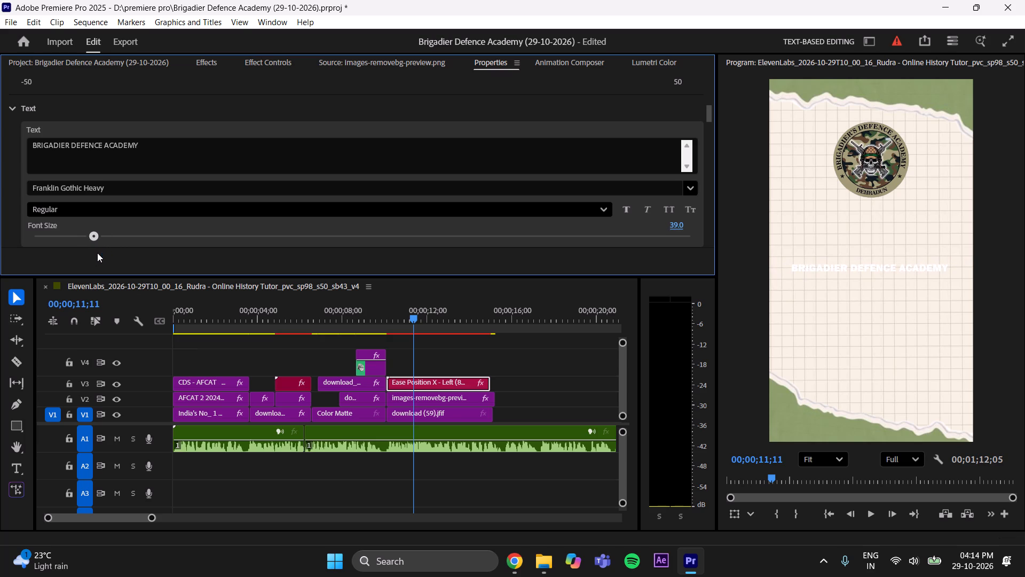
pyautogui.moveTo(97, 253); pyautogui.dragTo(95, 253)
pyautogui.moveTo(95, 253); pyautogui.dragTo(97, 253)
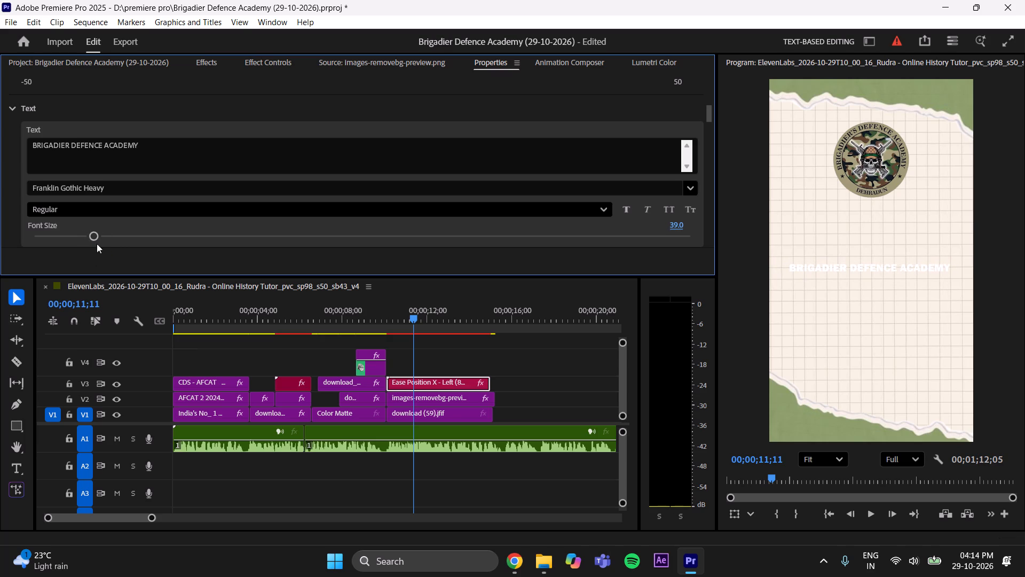
# Break the title into two lines, with "ACADEMY" below "BRIGADIER DEFENCE".
pyautogui.click(105, 150)
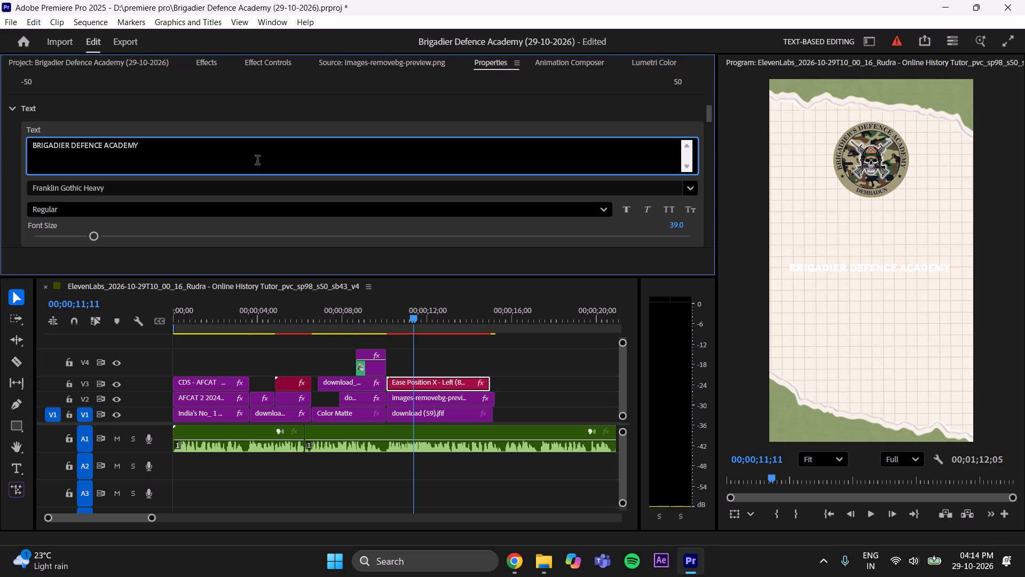
pyautogui.press('BackSpace')
pyautogui.press('Return')
pyautogui.click(18, 187)
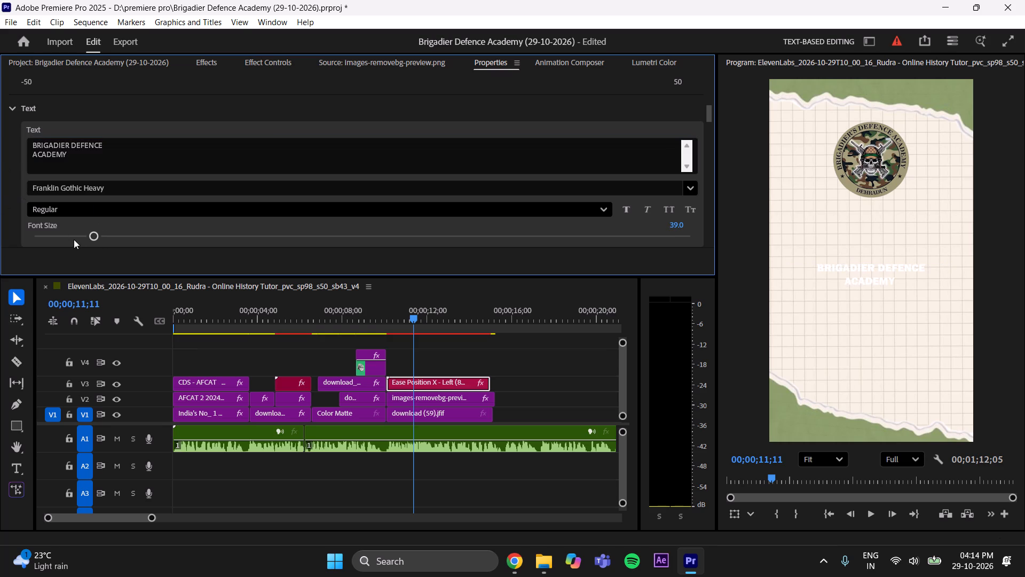
# Enlarge the two-line title's font size to 48.4.
pyautogui.moveTo(93, 236); pyautogui.dragTo(112, 227)
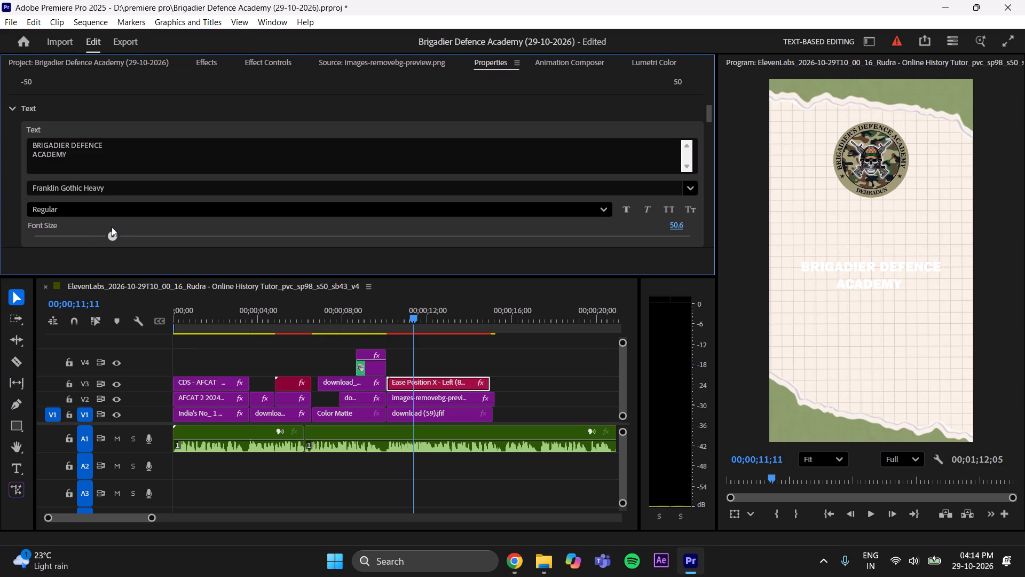
pyautogui.moveTo(112, 227); pyautogui.dragTo(105, 228)
pyautogui.moveTo(105, 228); pyautogui.dragTo(109, 228)
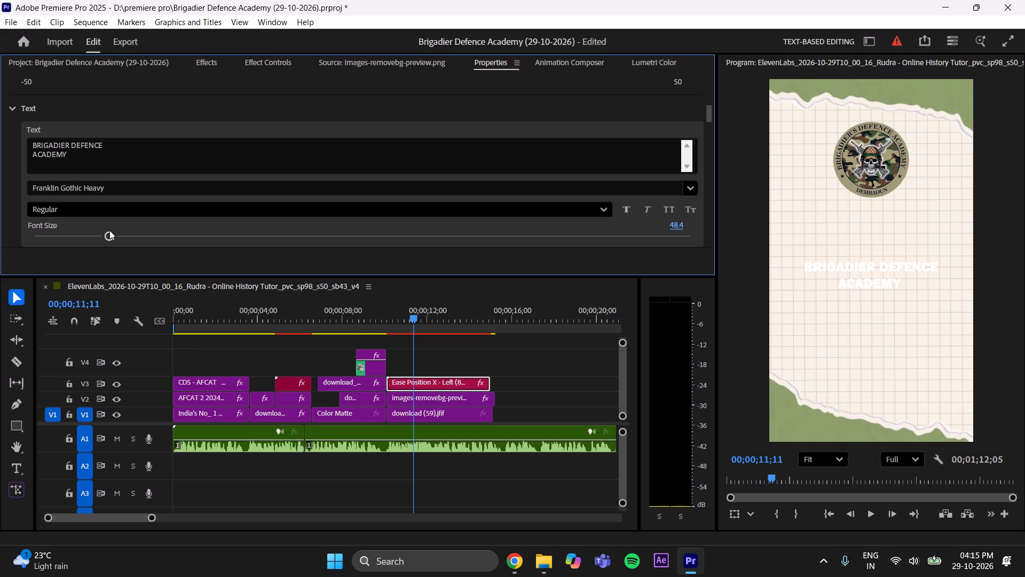
# Enable the title's black colour stroke and set the stroke width to 6.
pyautogui.scroll(-7, 0, 220)
pyautogui.scroll(-20, 8, 199)
pyautogui.scroll(-1, 8, 199)
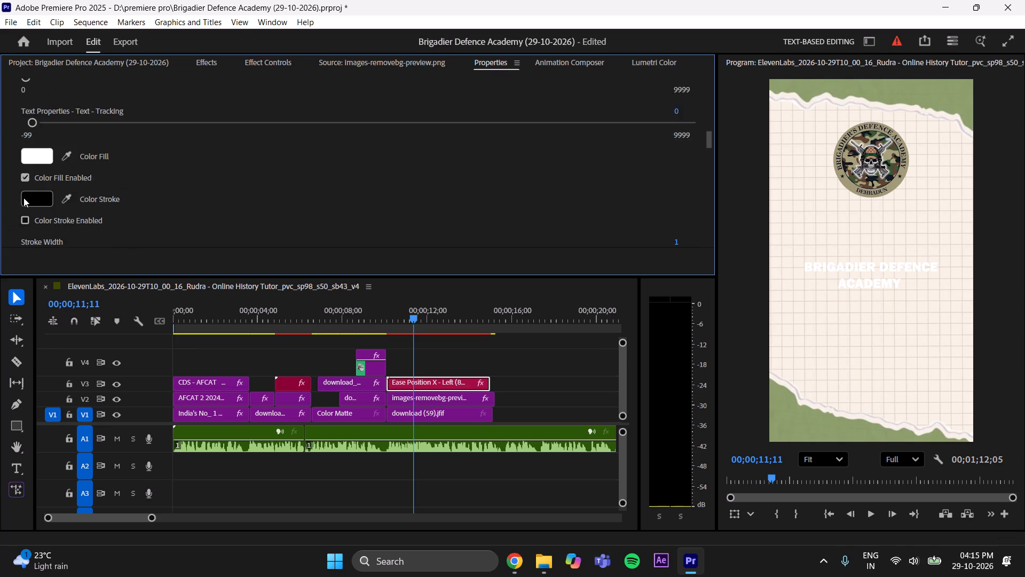
pyautogui.scroll(-3, 23, 198)
pyautogui.click(23, 152)
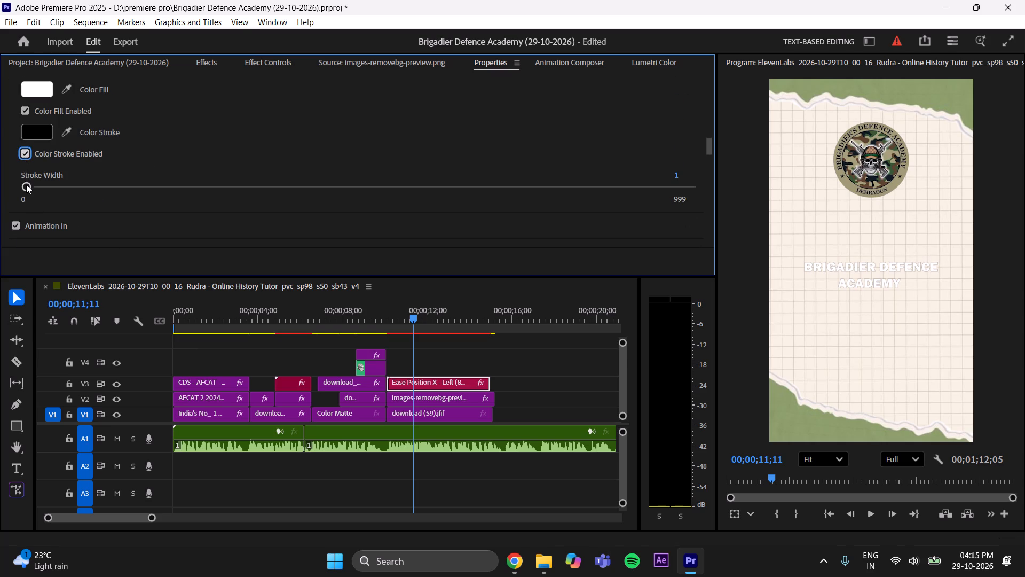
pyautogui.click(27, 184)
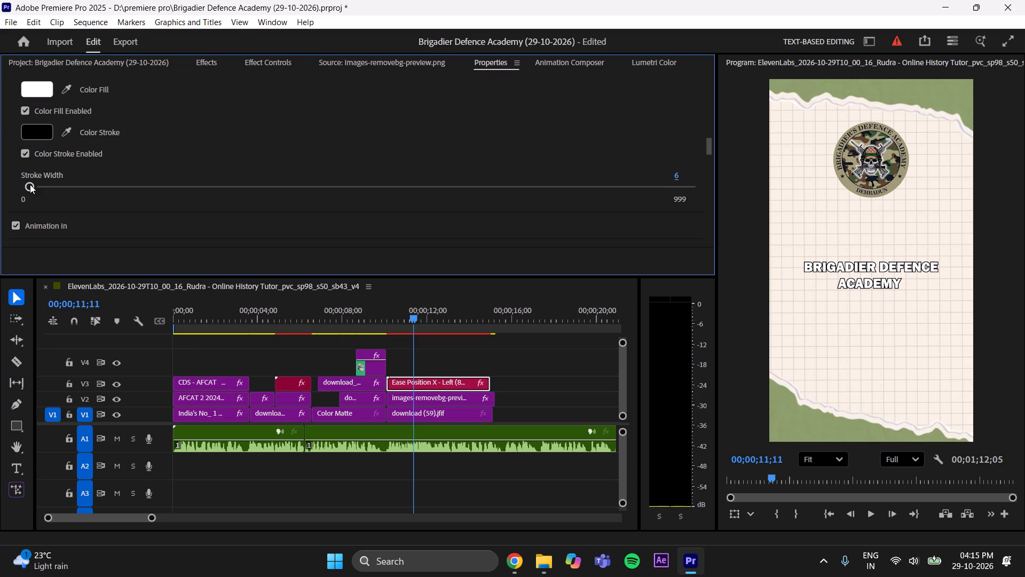
# Raise the title vertically so it sits just beneath the academy logo, keeping its horizontal position.
pyautogui.scroll(20, 277, 212)
pyautogui.scroll(5, 277, 212)
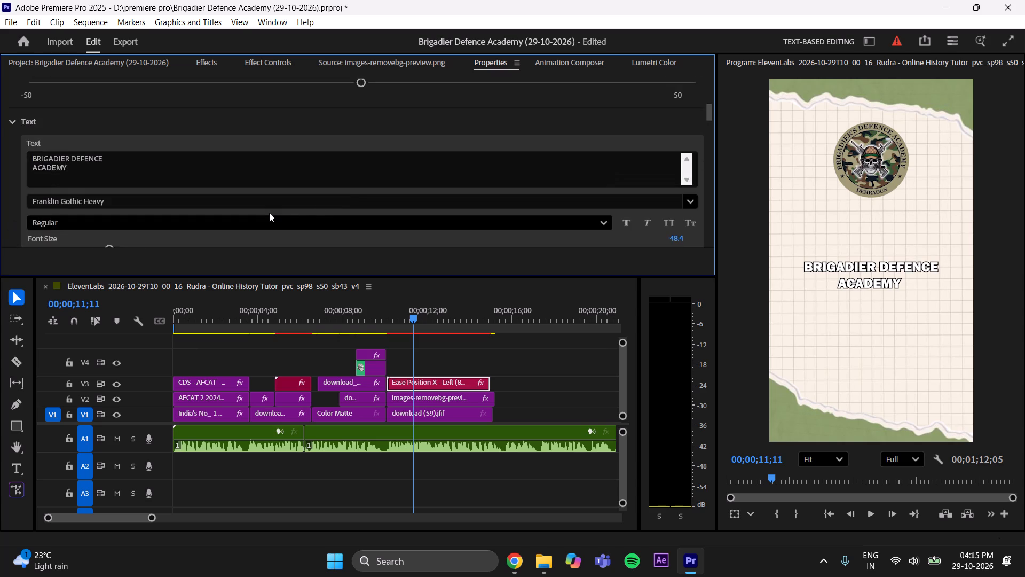
pyautogui.scroll(18, 351, 192)
pyautogui.moveTo(364, 178); pyautogui.dragTo(334, 181)
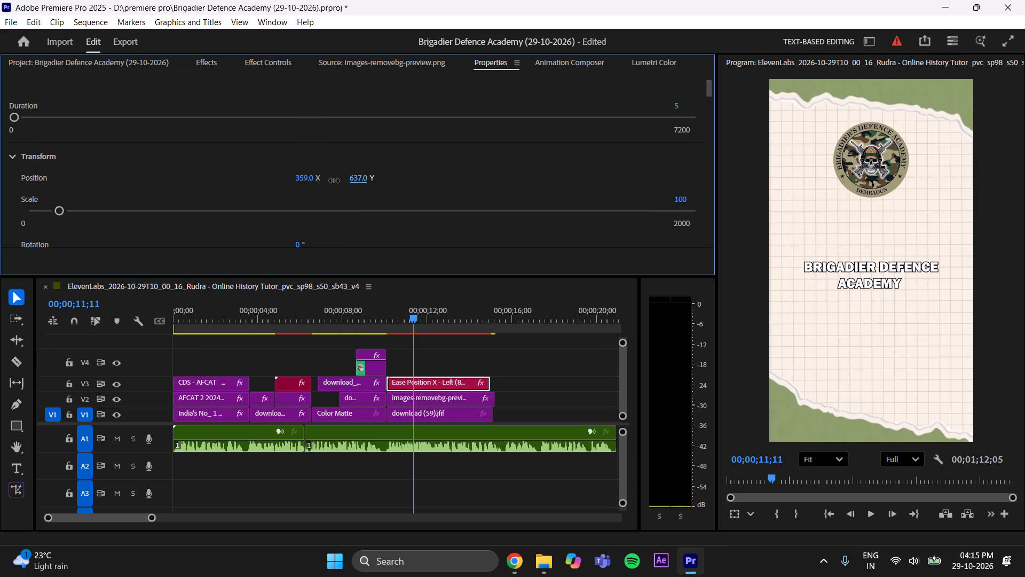
pyautogui.moveTo(334, 181); pyautogui.dragTo(224, 185)
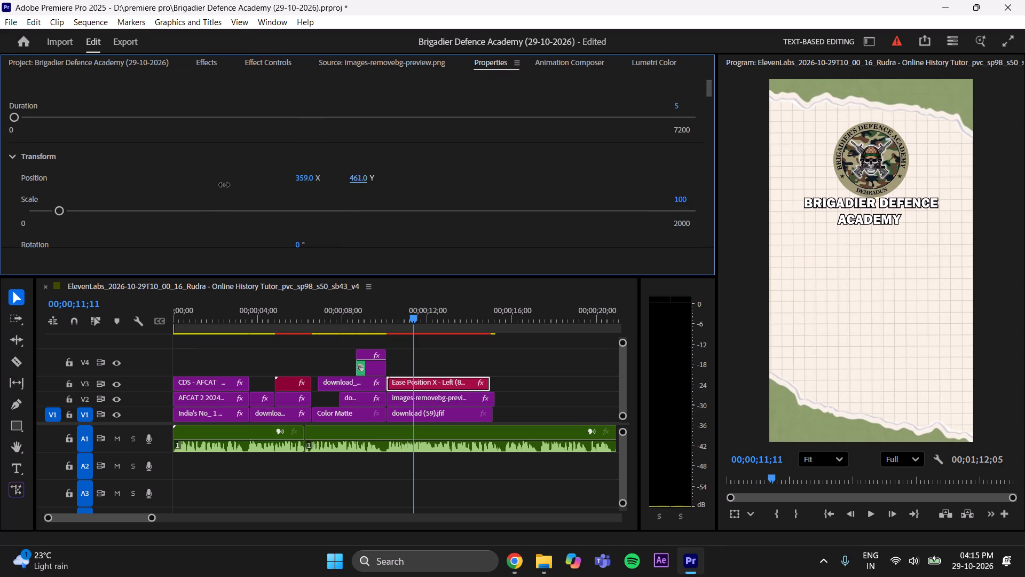
pyautogui.moveTo(224, 185); pyautogui.dragTo(223, 186)
# Nudge the academy logo clip on V2 slightly upward to leave a small gap above the title.
pyautogui.click(416, 403)
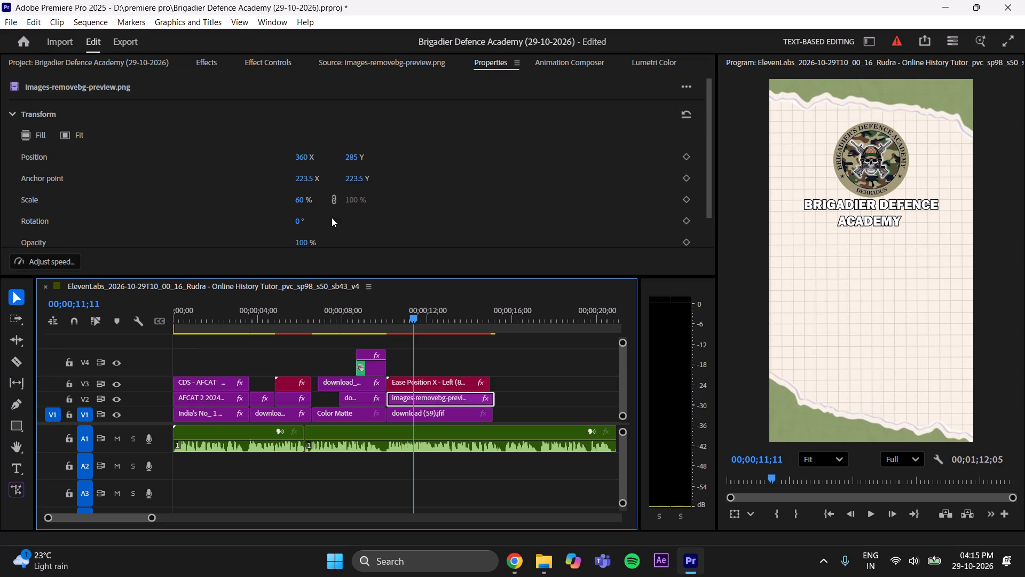
pyautogui.moveTo(355, 159); pyautogui.dragTo(350, 160)
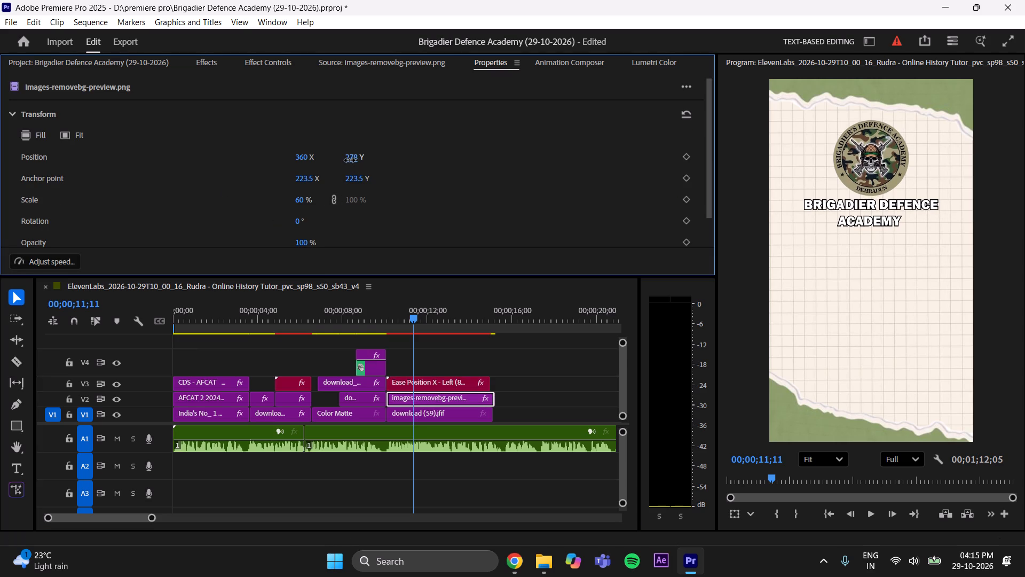
pyautogui.moveTo(350, 160); pyautogui.dragTo(347, 162)
# Save the project.
pyautogui.click(542, 378)
pyautogui.hotkey('ctrl', 's')
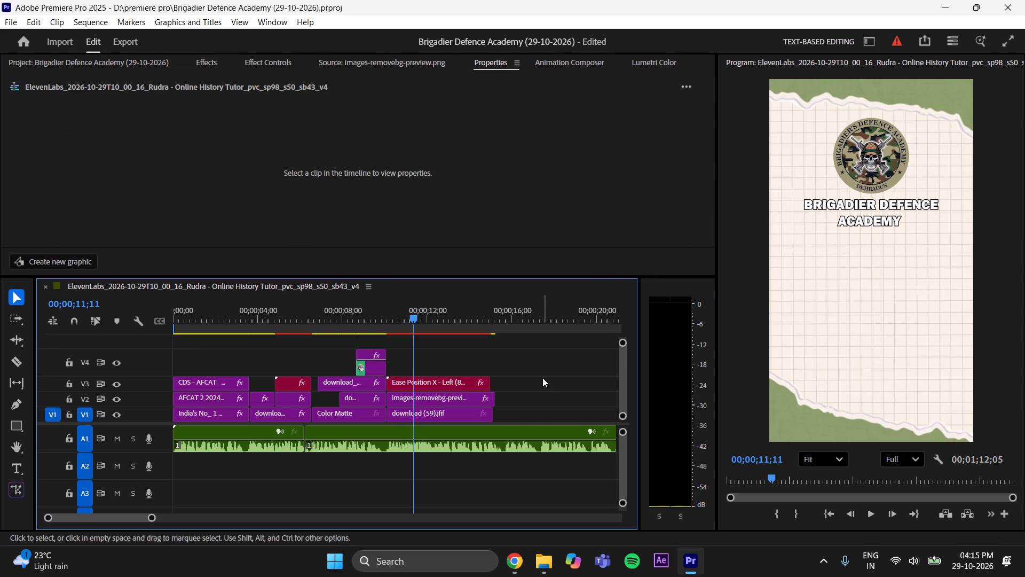
# Play back from about 00;00;09;14, through the end of the road scene, to review the academy title's slide-in animation.
pyautogui.moveTo(416, 309); pyautogui.dragTo(375, 346)
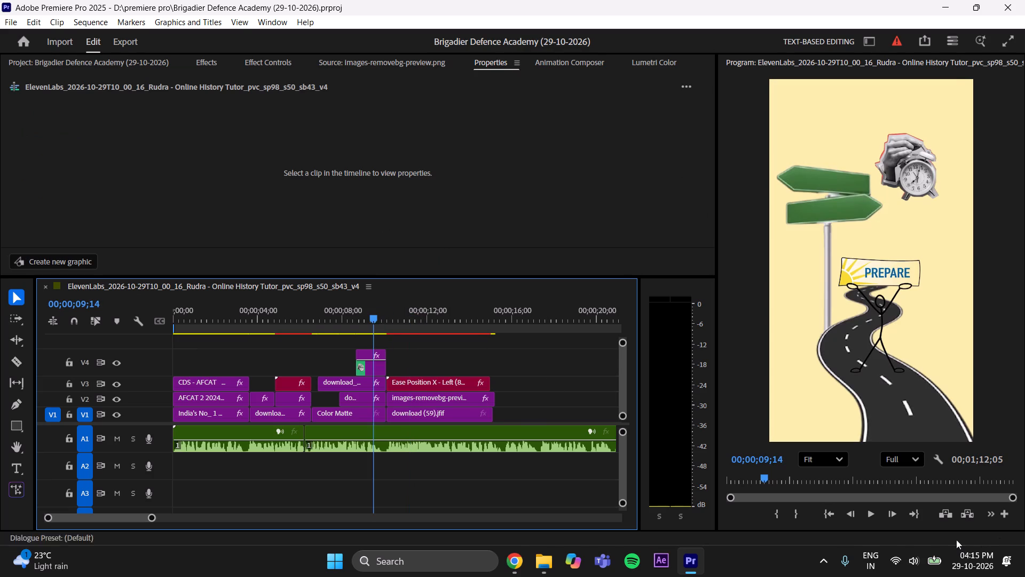
pyautogui.click(871, 514)
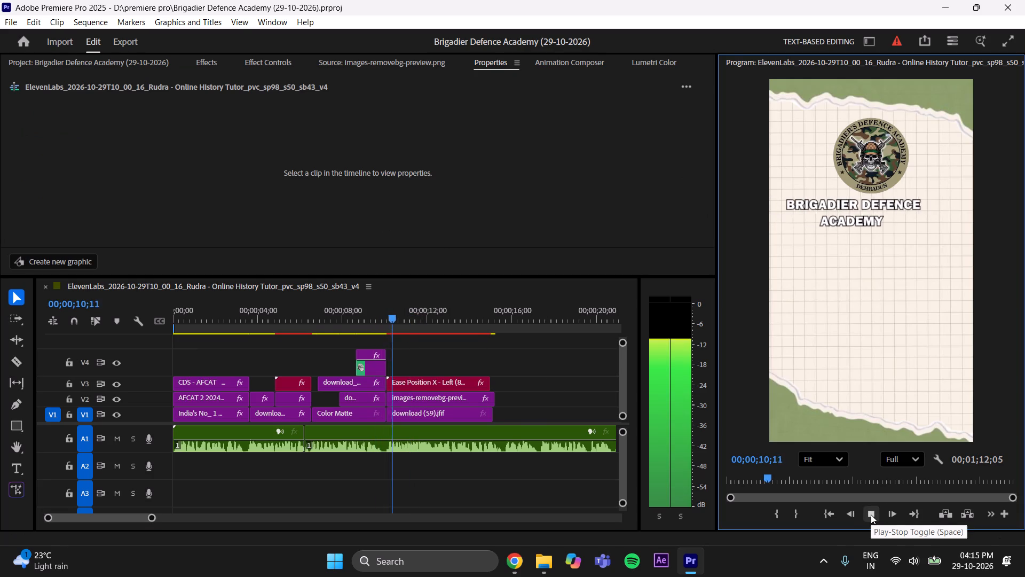
pyautogui.click(871, 514)
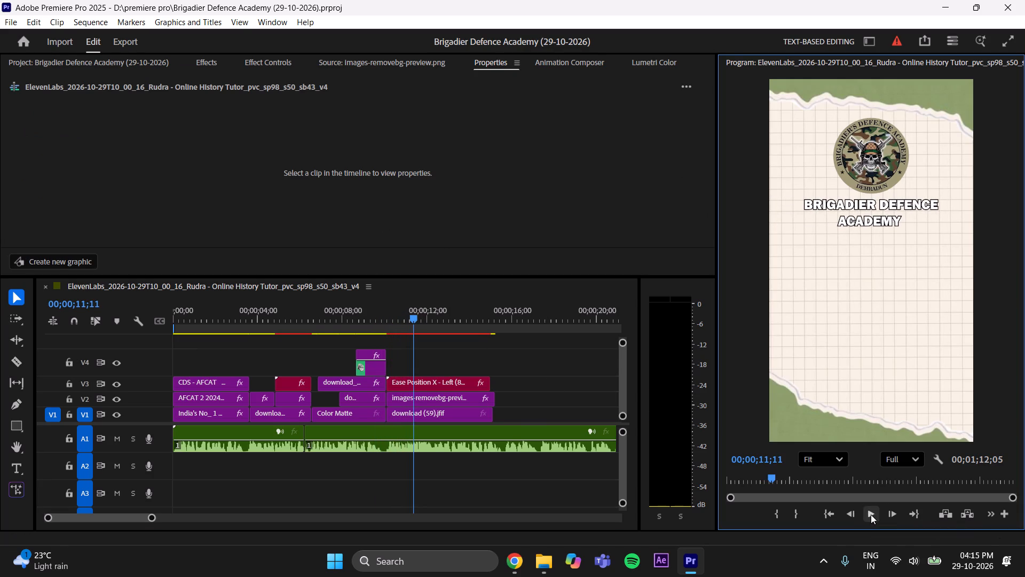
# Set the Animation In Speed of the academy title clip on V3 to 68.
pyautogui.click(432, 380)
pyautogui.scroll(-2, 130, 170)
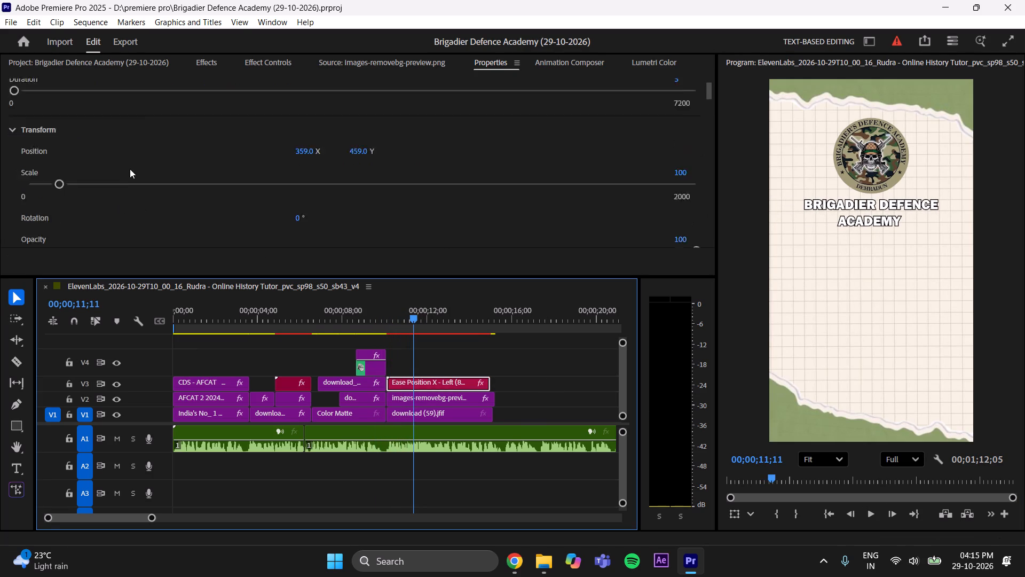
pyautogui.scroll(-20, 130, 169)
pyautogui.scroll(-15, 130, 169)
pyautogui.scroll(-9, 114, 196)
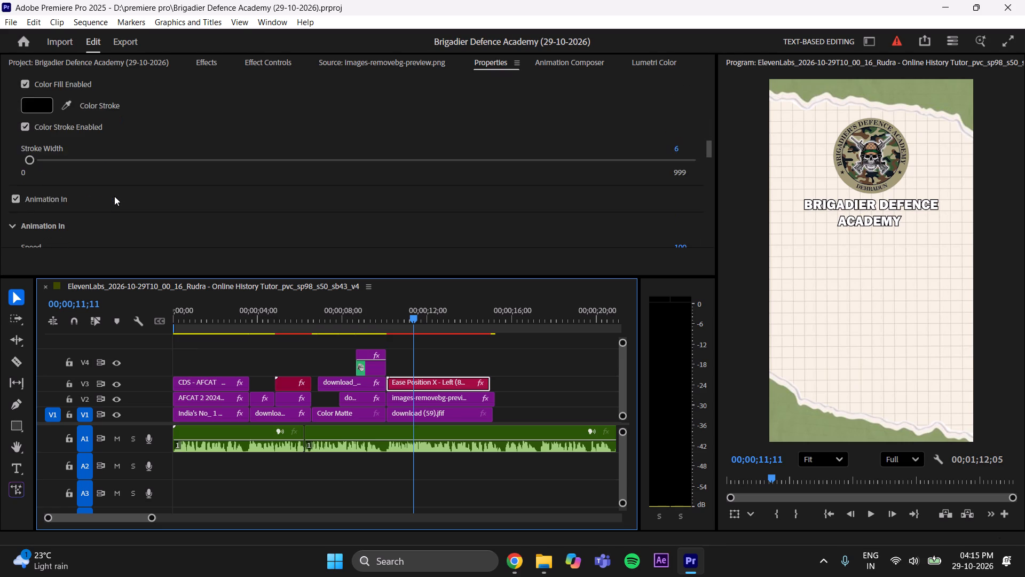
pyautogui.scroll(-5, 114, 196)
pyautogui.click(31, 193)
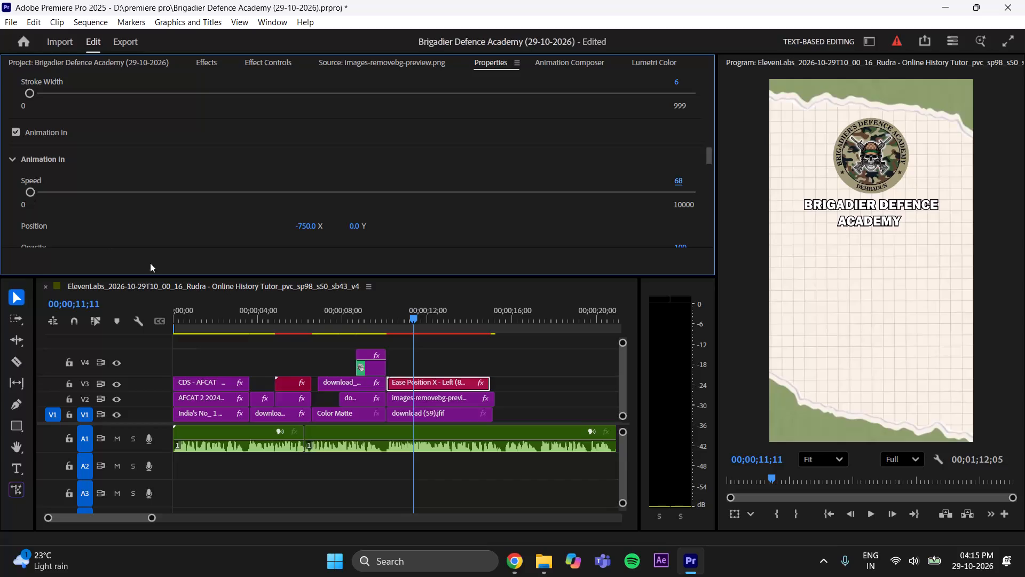
# Play back from about 00;00;09;08 into the academy scene to review the title's slide-in speed.
pyautogui.moveTo(419, 316); pyautogui.dragTo(371, 336)
pyautogui.click(866, 509)
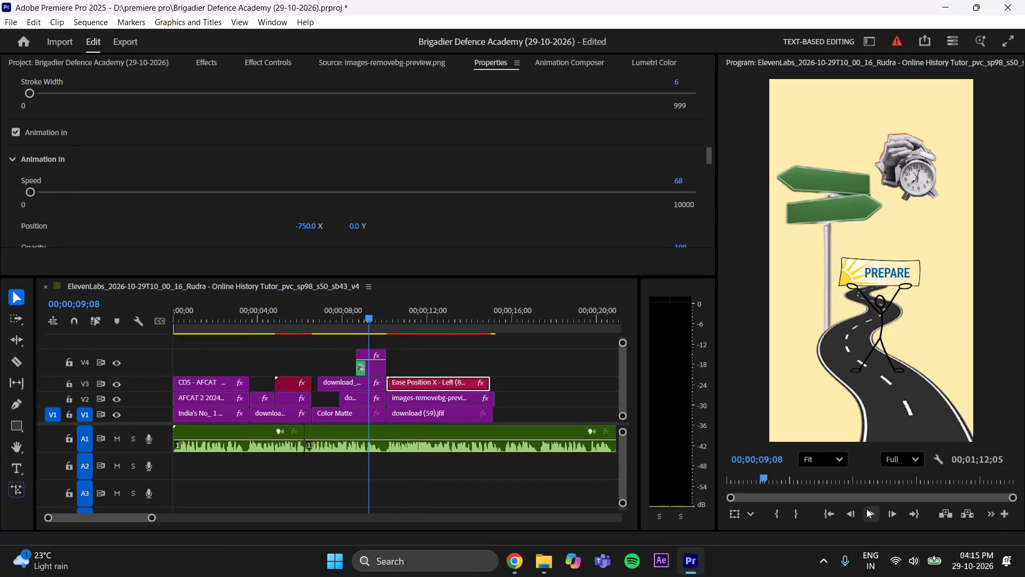
pyautogui.click(868, 514)
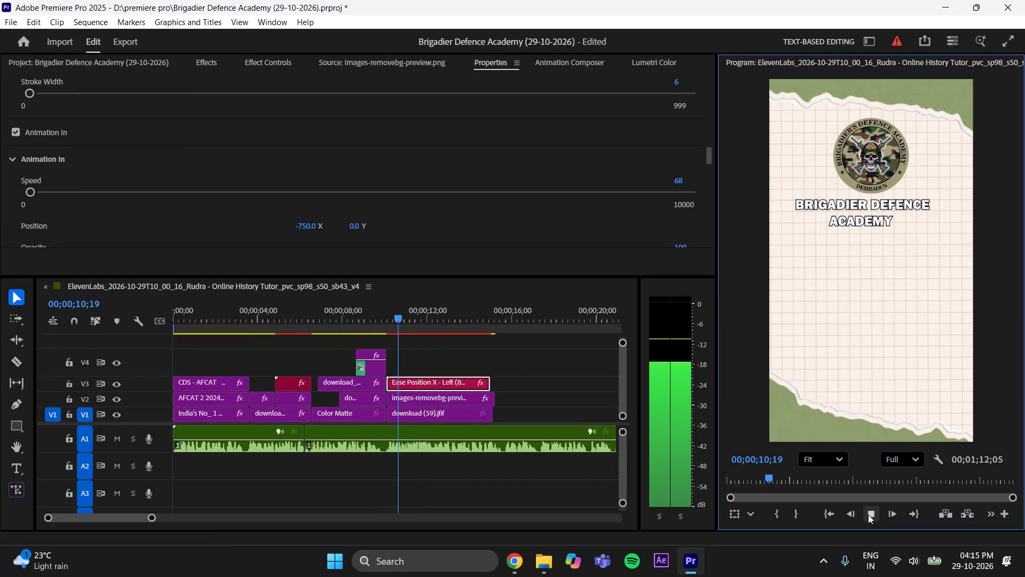
pyautogui.doubleClick(868, 514)
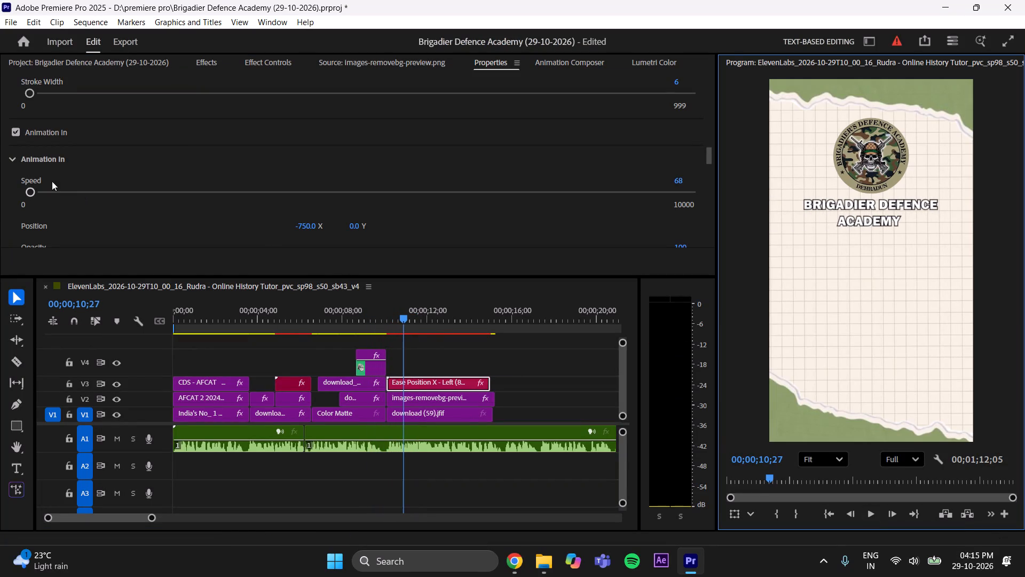
# Set the academy title's Animation In Speed to 36.
pyautogui.click(31, 195)
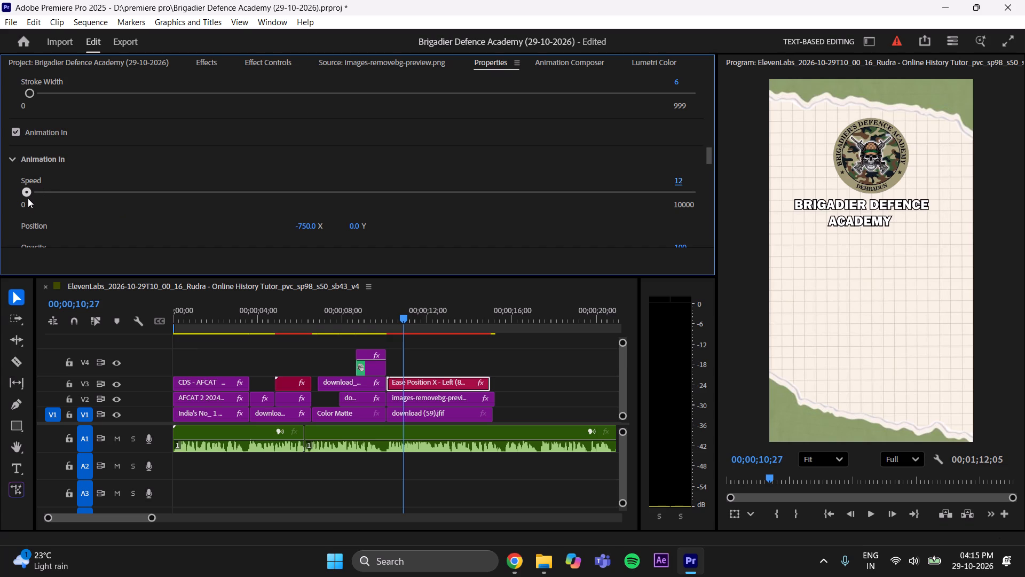
pyautogui.click(28, 194)
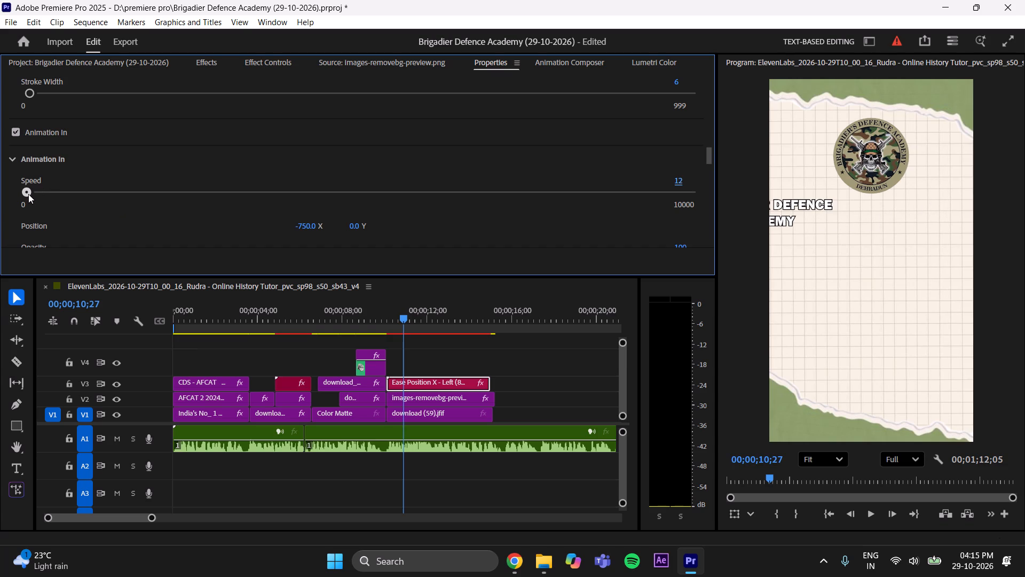
pyautogui.click(29, 193)
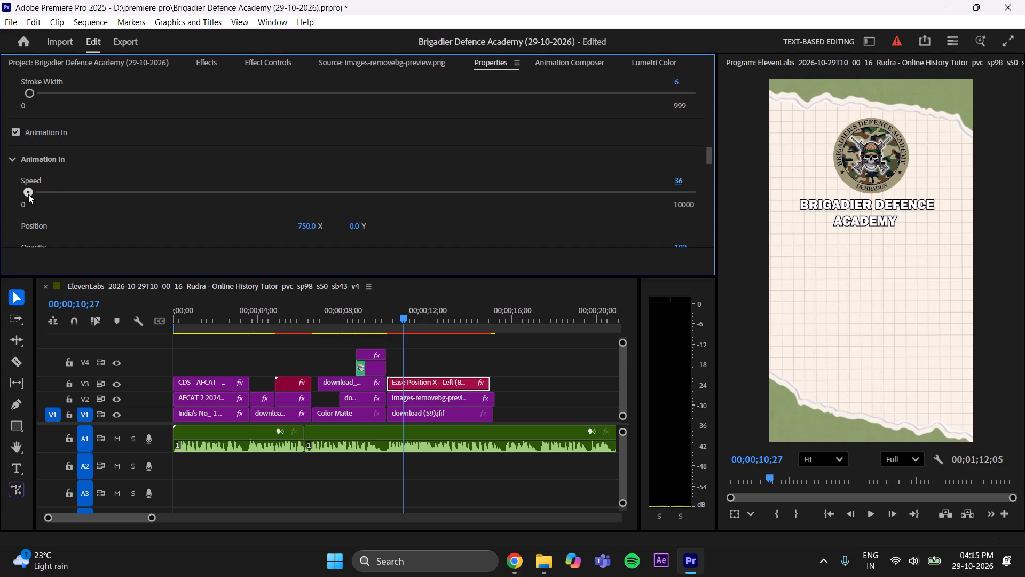
# Deselect the title clip, return the playhead to just before the academy scene, and save the project.
pyautogui.click(437, 353)
pyautogui.moveTo(405, 314); pyautogui.dragTo(375, 328)
pyautogui.hotkey('ctrl', 's')
# Play back the academy scene through its end, and replay its opening, to review the title's slide-in against the voiceover.
pyautogui.press('space')
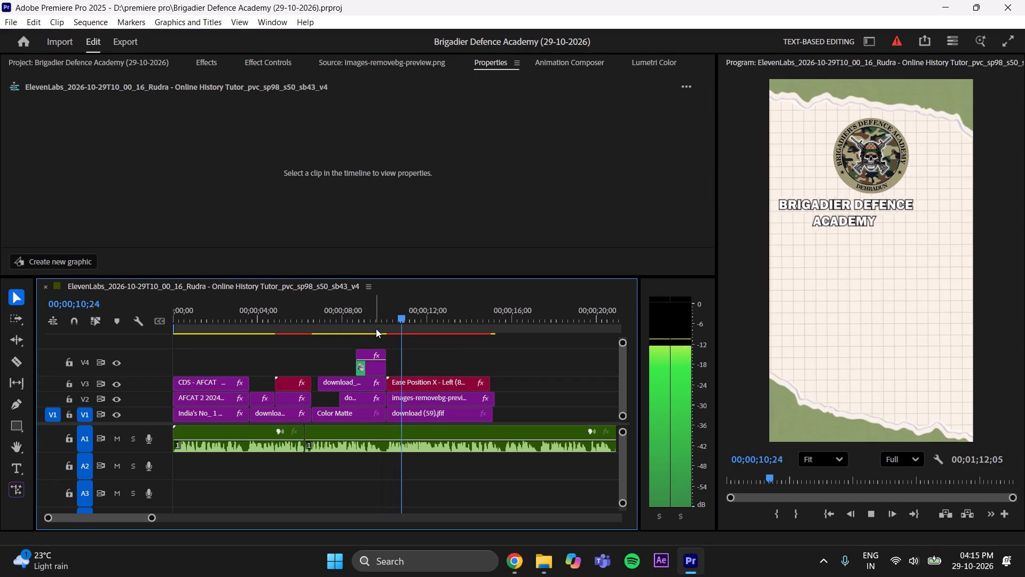
pyautogui.press('space')
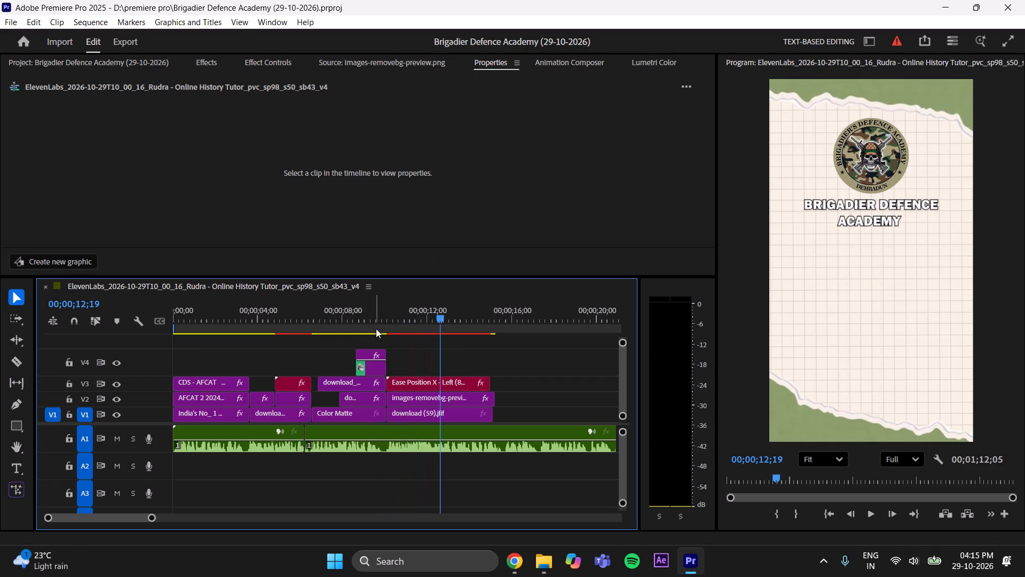
pyautogui.moveTo(438, 314); pyautogui.dragTo(432, 318)
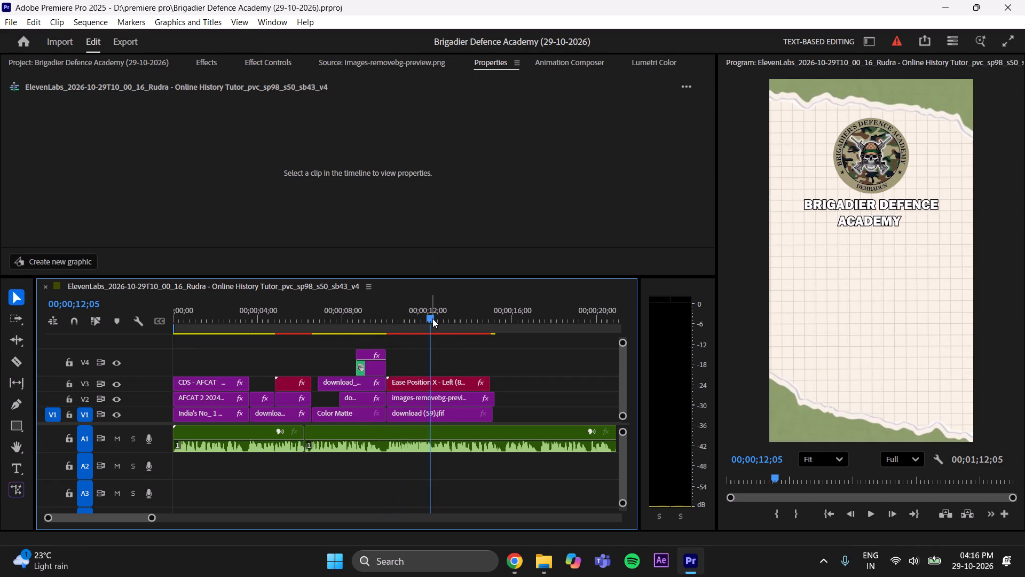
pyautogui.press('space')
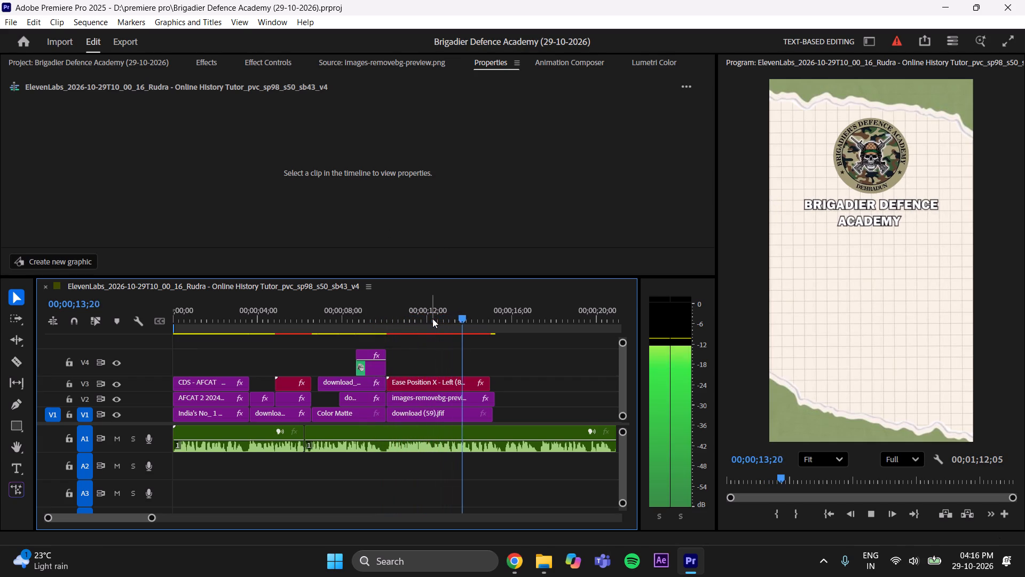
pyautogui.press('space')
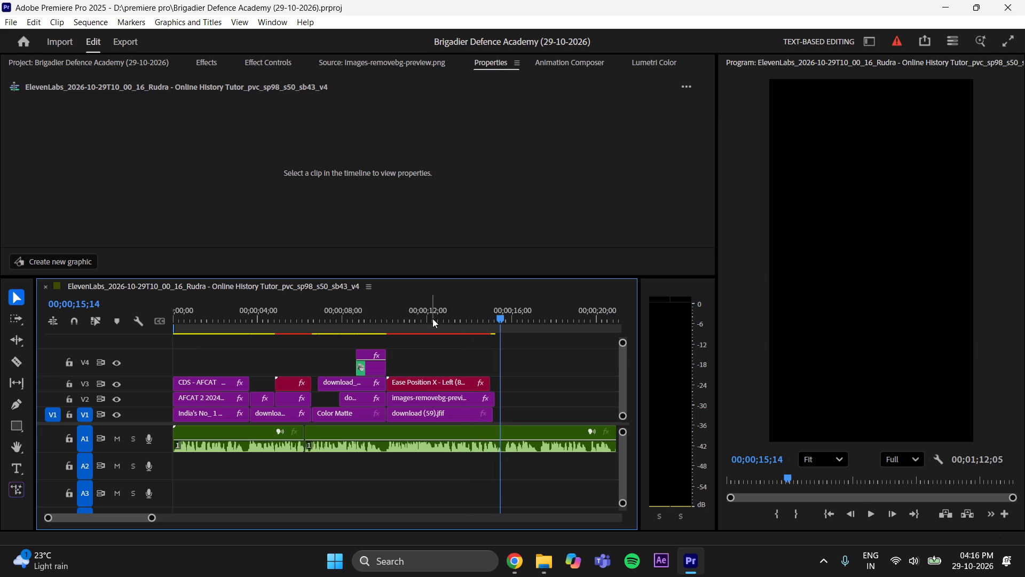
pyautogui.moveTo(477, 320); pyautogui.dragTo(366, 429)
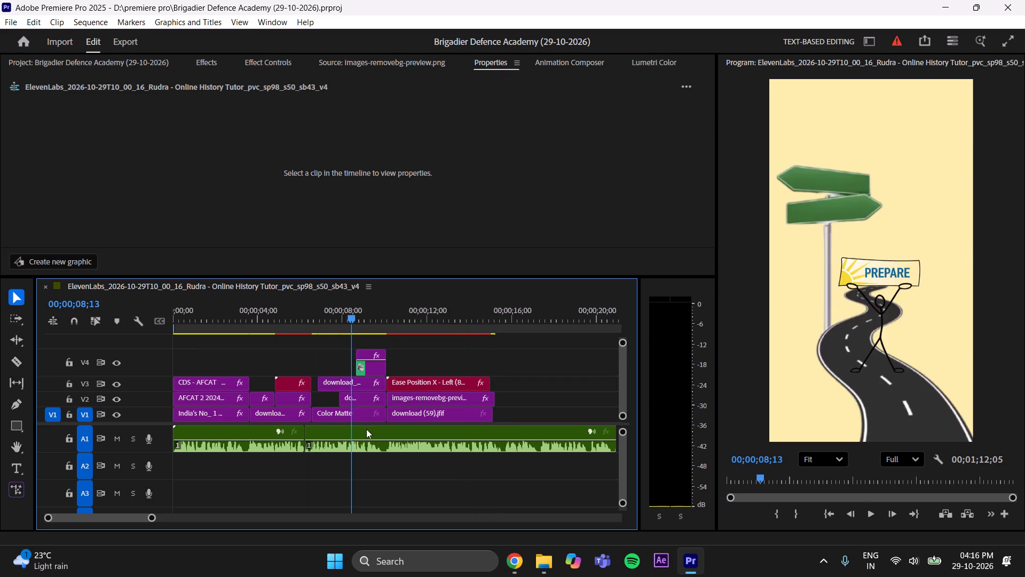
pyautogui.moveTo(366, 429); pyautogui.dragTo(404, 430)
pyautogui.click(865, 513)
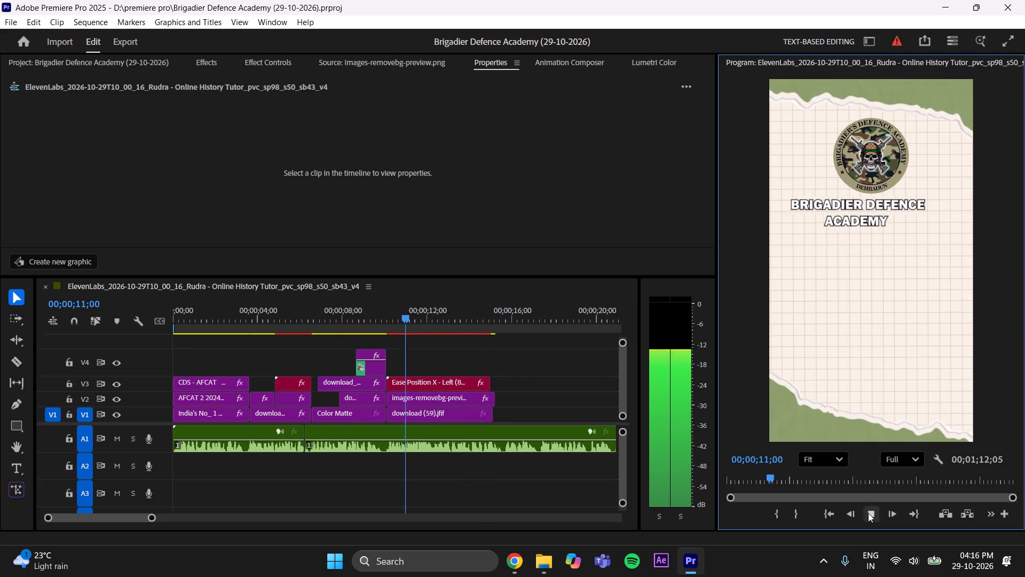
pyautogui.click(871, 514)
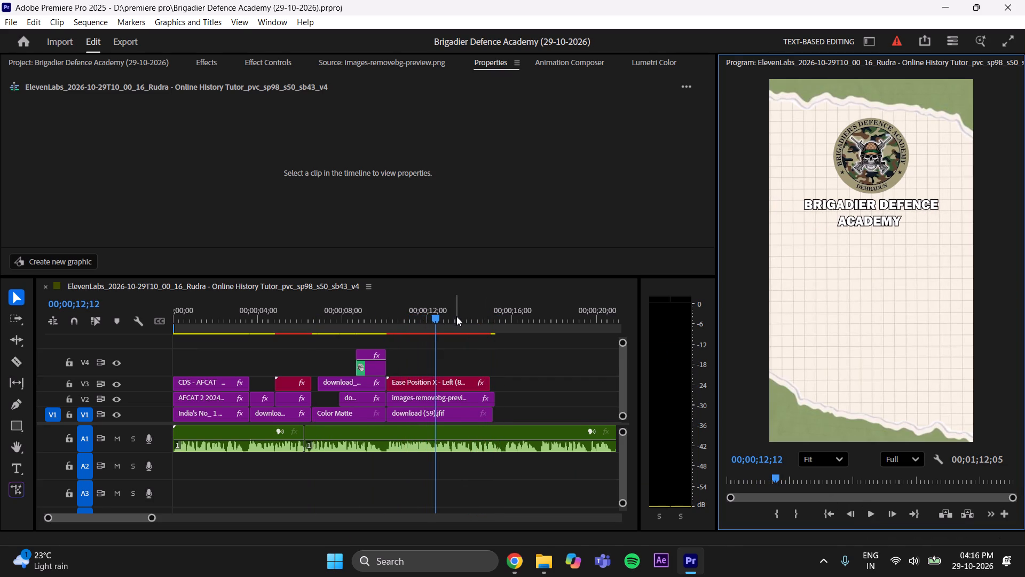
pyautogui.click(439, 315)
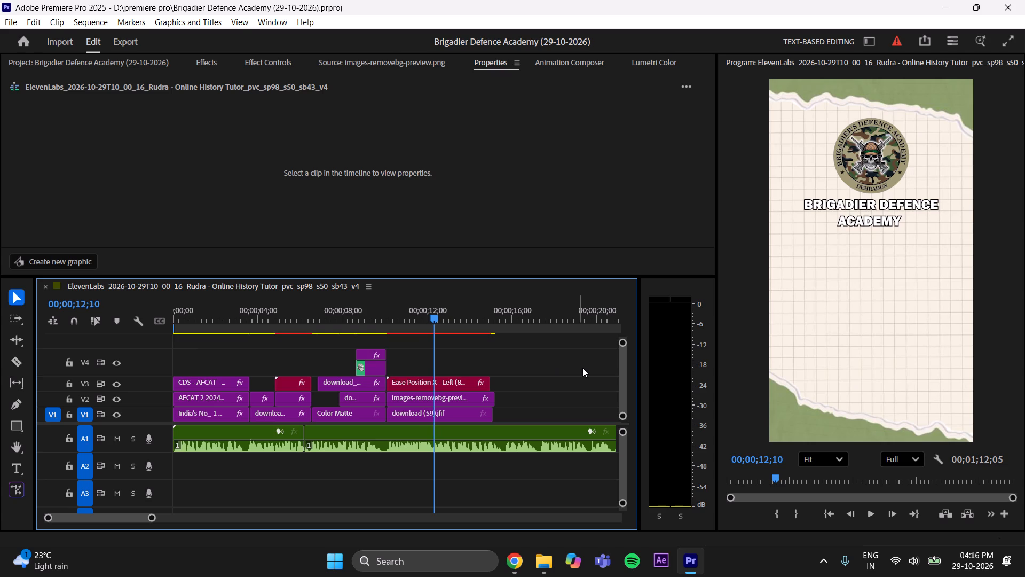
# Save the project.
pyautogui.hotkey('ctrl', 's')
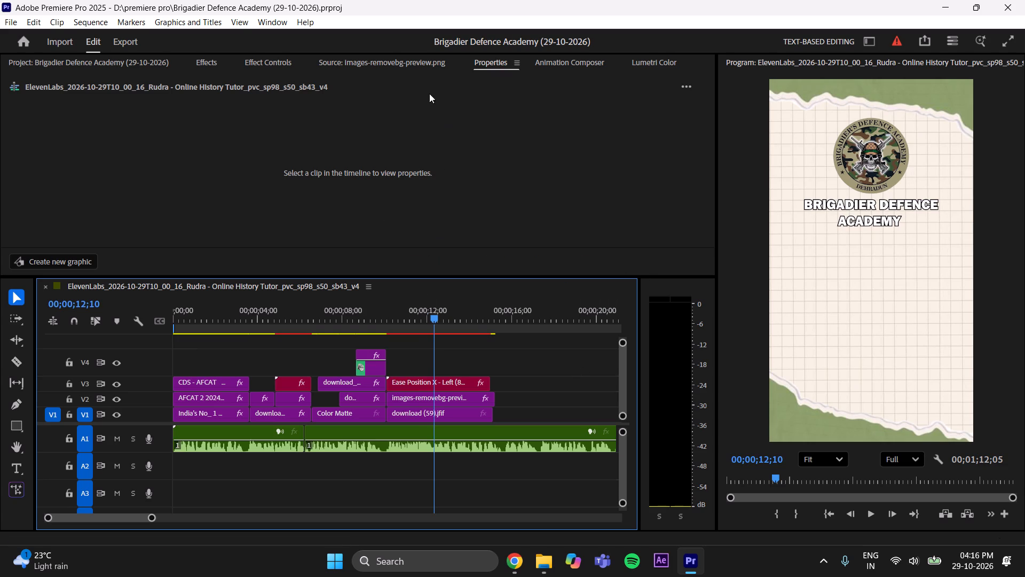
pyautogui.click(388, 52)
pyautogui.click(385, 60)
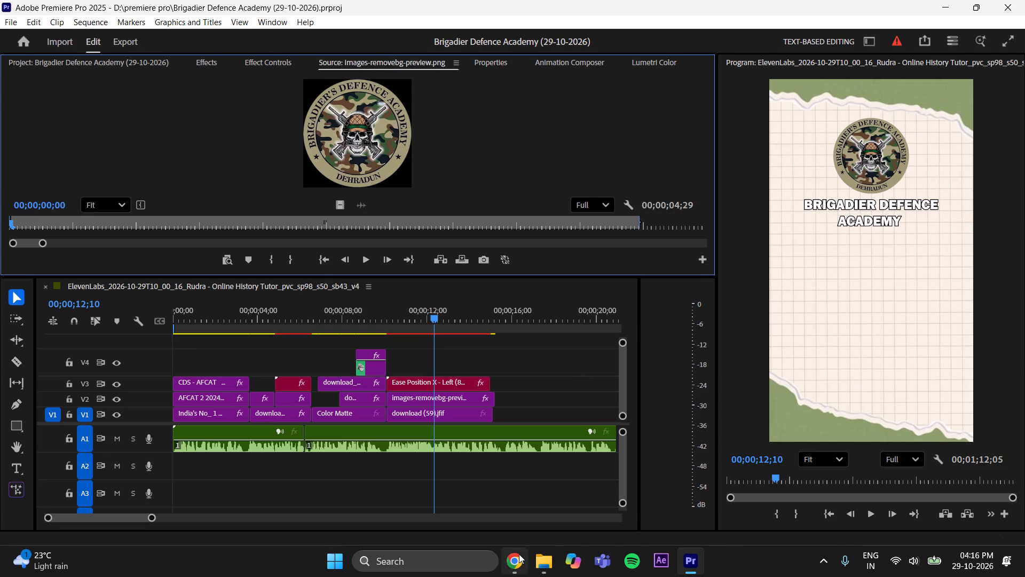
# Switch to Chrome, search Pinterest for CDS EXAM, and download the white CDS EXAM Combined Defence Services logo image.
pyautogui.click(518, 555)
pyautogui.click(201, 111)
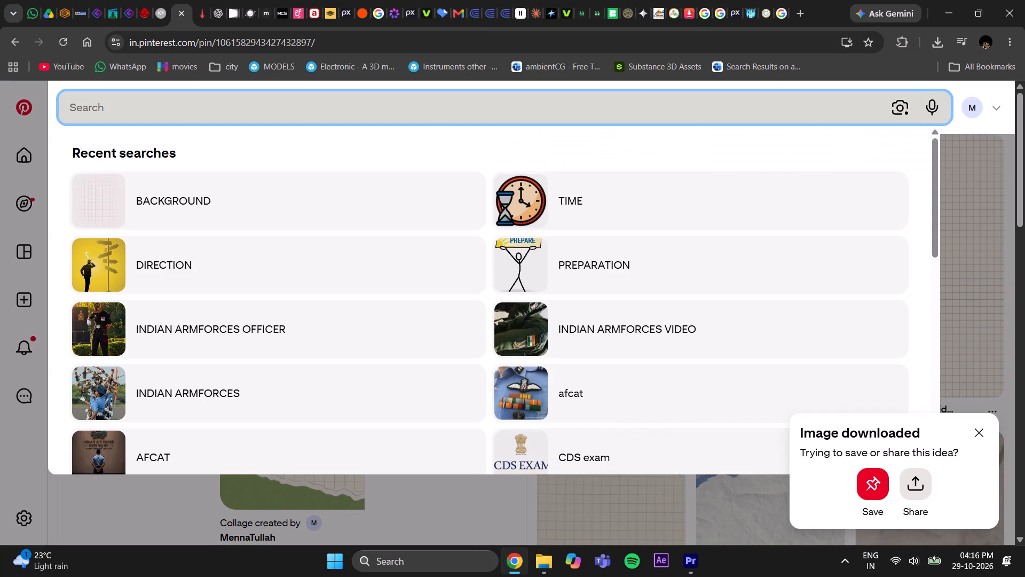
pyautogui.write('CDS')
pyautogui.press('Return')
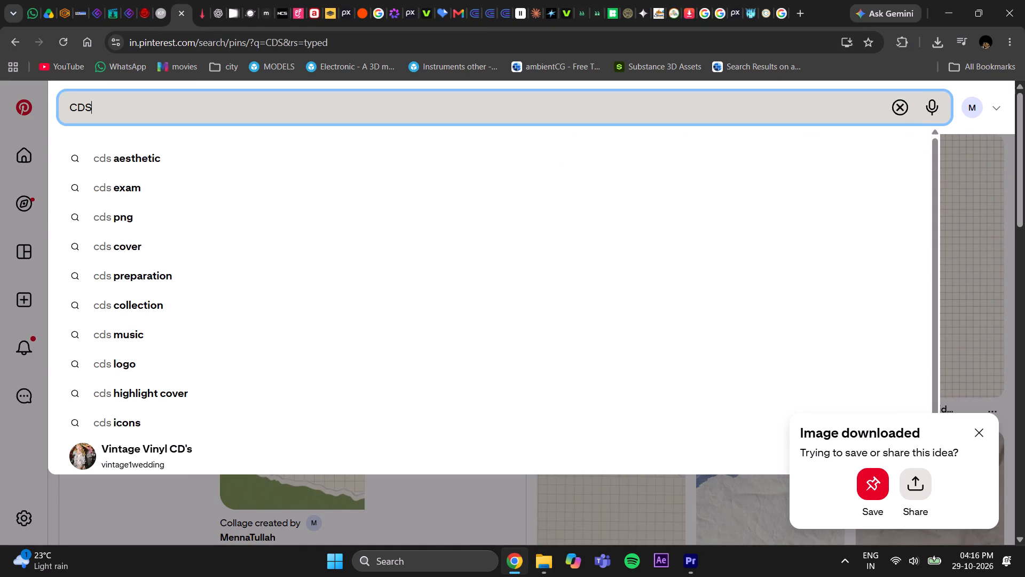
pyautogui.click(154, 102)
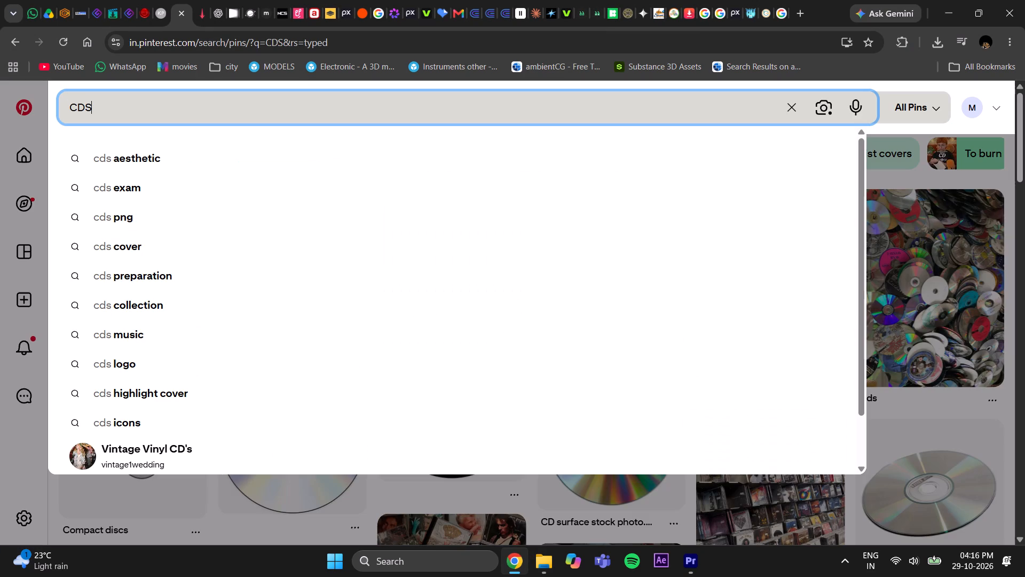
pyautogui.press('space')
pyautogui.write('EXAM')
pyautogui.press('Return')
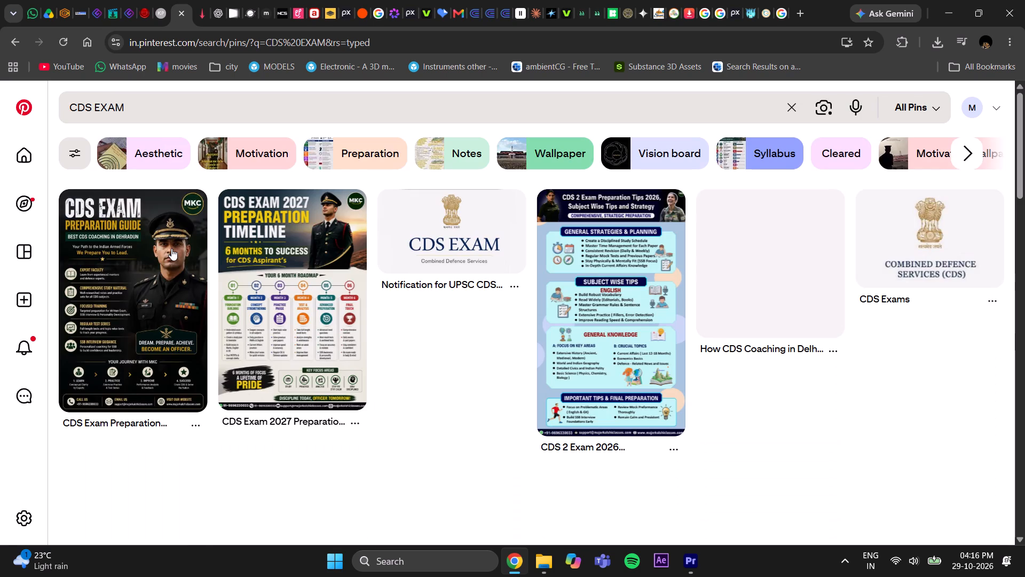
pyautogui.click(454, 235)
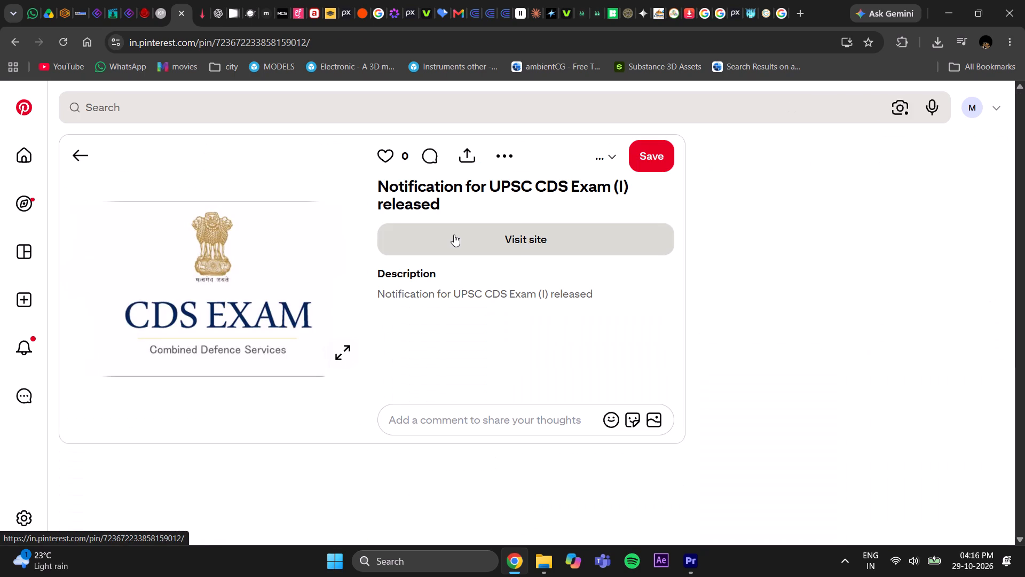
pyautogui.click(497, 154)
pyautogui.click(495, 195)
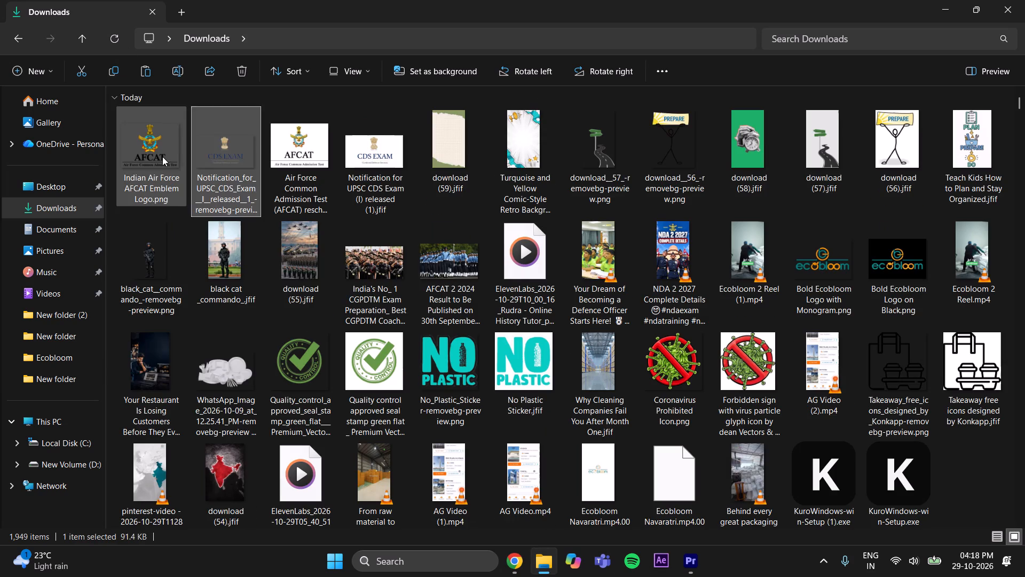
pyautogui.click(162, 157)
pyautogui.moveTo(152, 158); pyautogui.dragTo(477, 288)
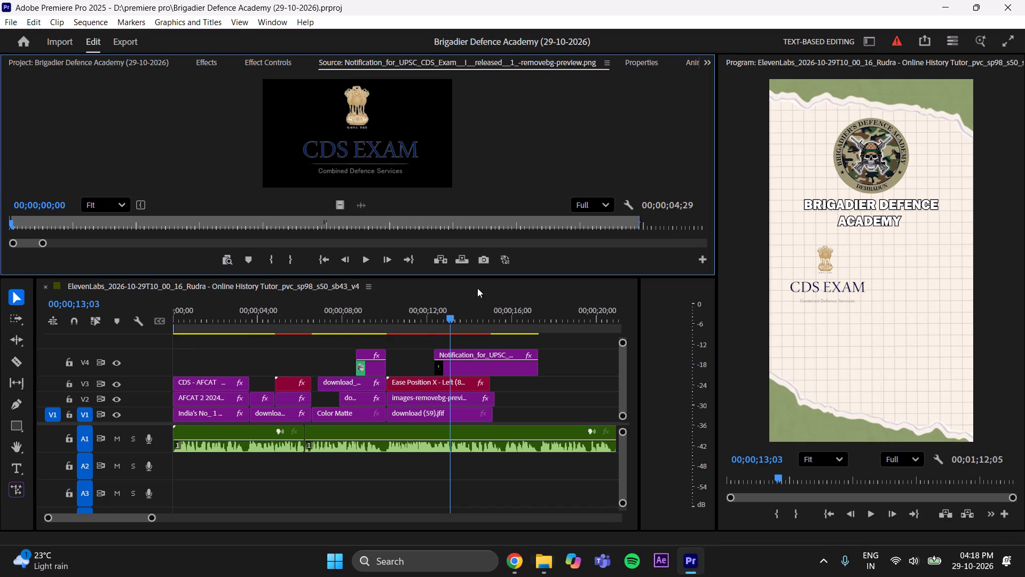
pyautogui.moveTo(477, 288); pyautogui.dragTo(336, 142)
pyautogui.moveTo(340, 207); pyautogui.dragTo(460, 336)
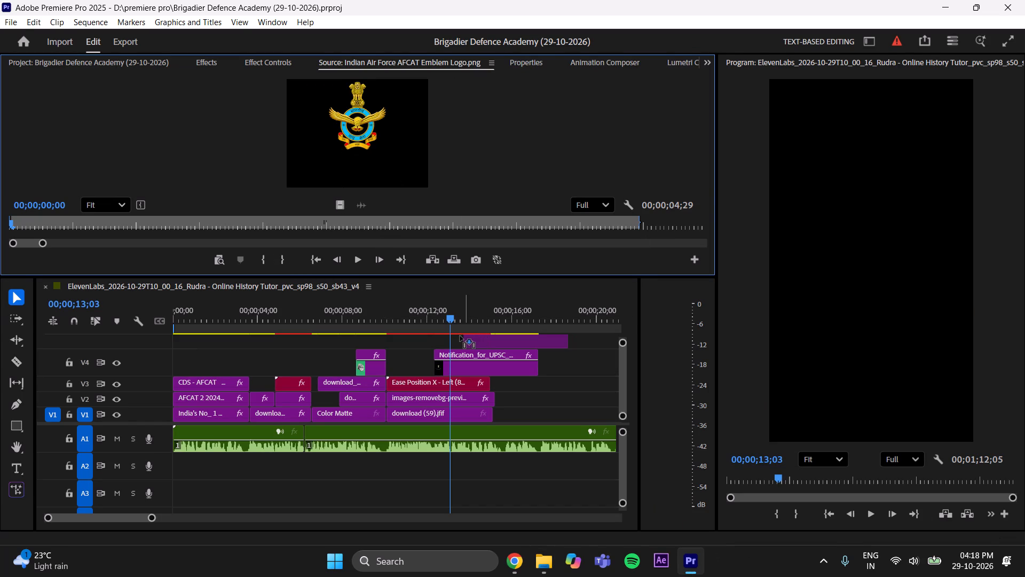
pyautogui.moveTo(460, 336); pyautogui.dragTo(449, 339)
# Scale the AFCAT logo clip to 19, set its position to 507, 684 beside the CDS EXAM logo, and save the project.
pyautogui.click(488, 338)
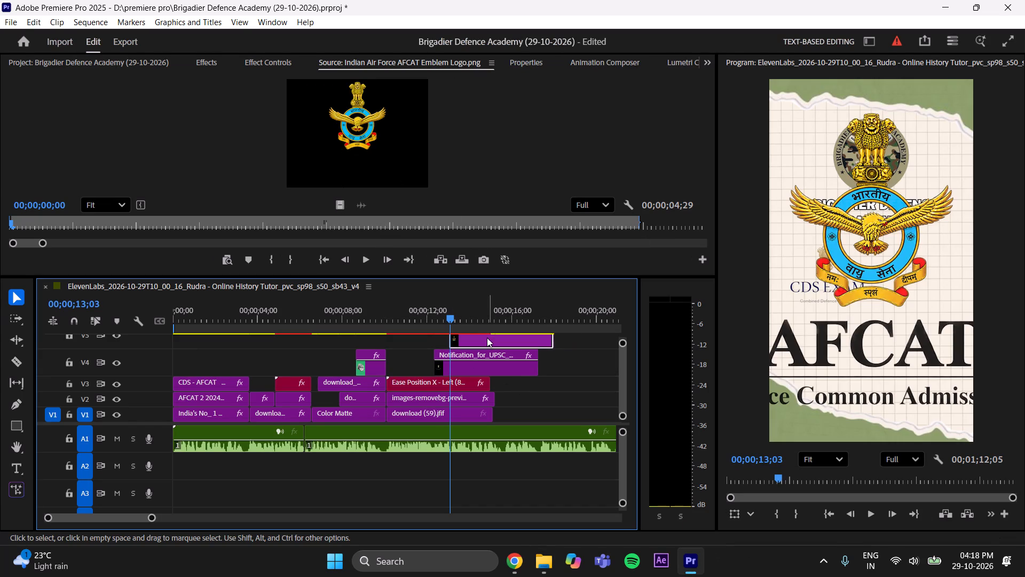
pyautogui.click(269, 68)
pyautogui.moveTo(269, 150); pyautogui.dragTo(251, 157)
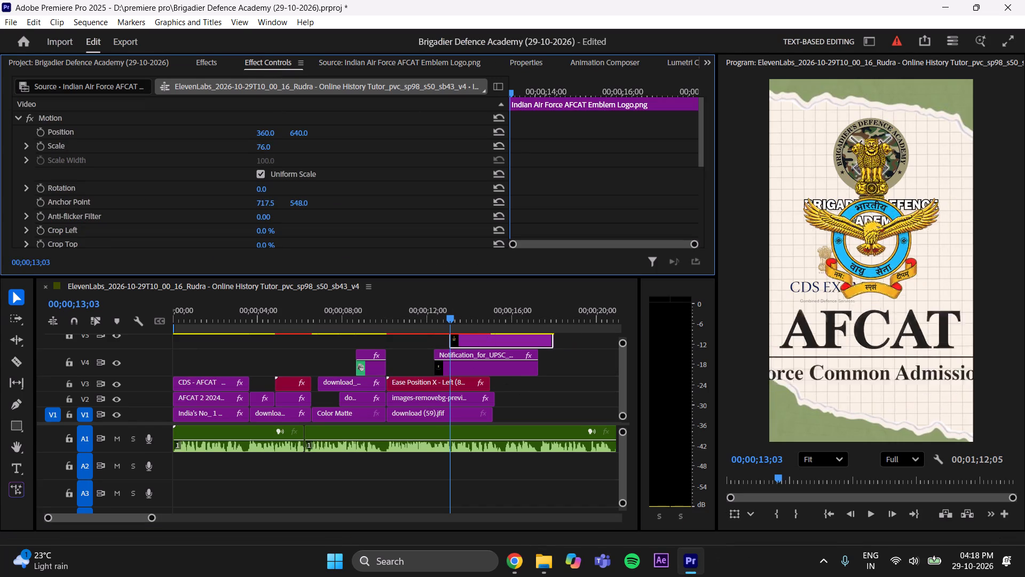
pyautogui.moveTo(251, 157); pyautogui.dragTo(217, 170)
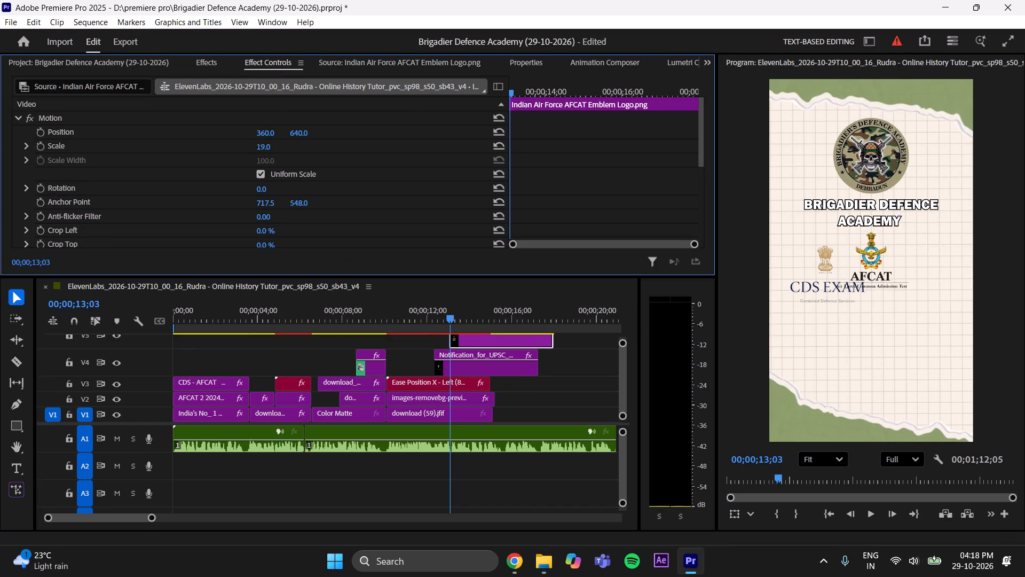
pyautogui.moveTo(217, 170); pyautogui.dragTo(220, 169)
pyautogui.moveTo(262, 131); pyautogui.dragTo(264, 131)
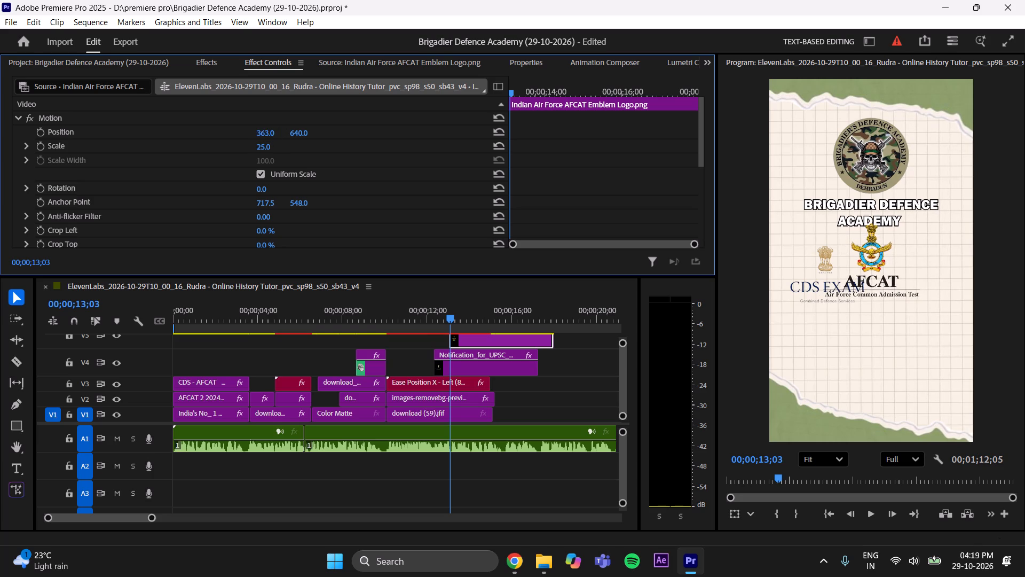
pyautogui.moveTo(264, 131); pyautogui.dragTo(338, 144)
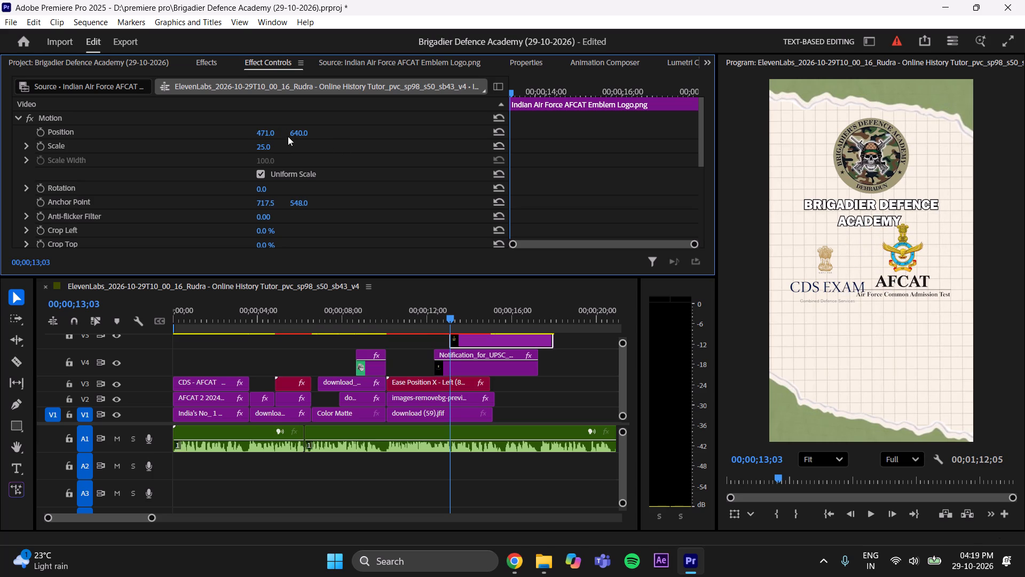
pyautogui.moveTo(299, 134); pyautogui.dragTo(331, 132)
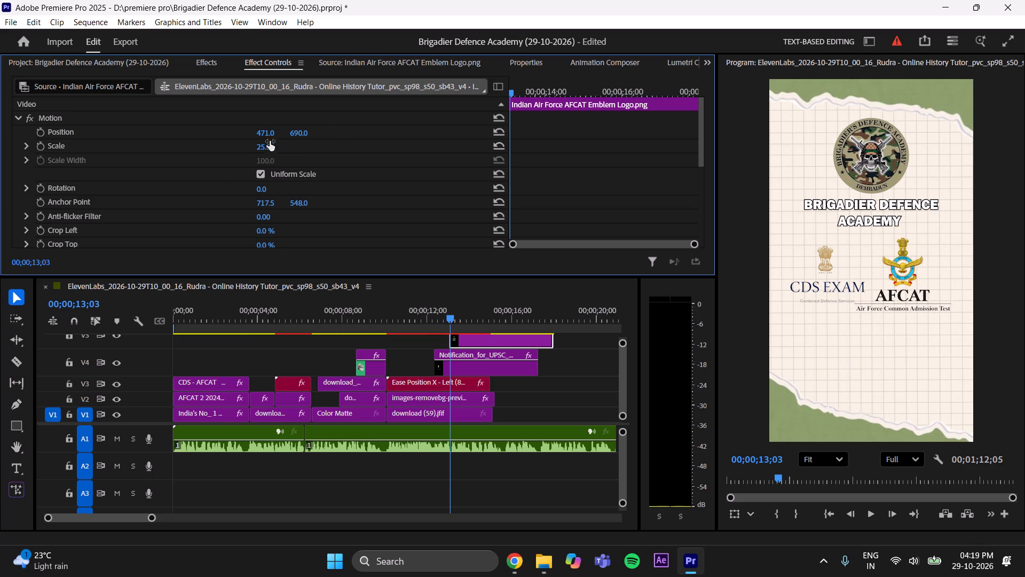
pyautogui.click(265, 146)
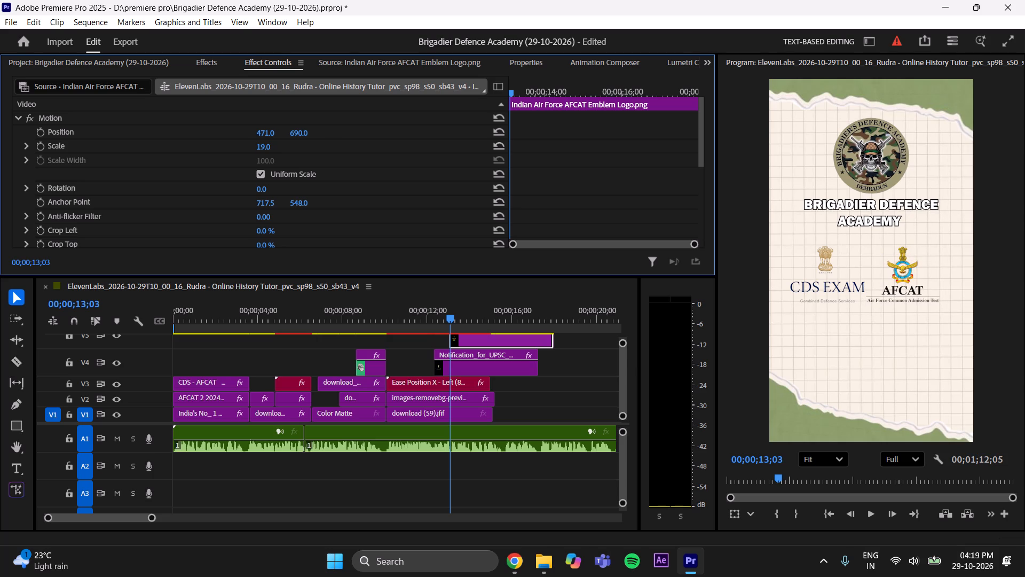
pyautogui.moveTo(269, 132); pyautogui.dragTo(287, 128)
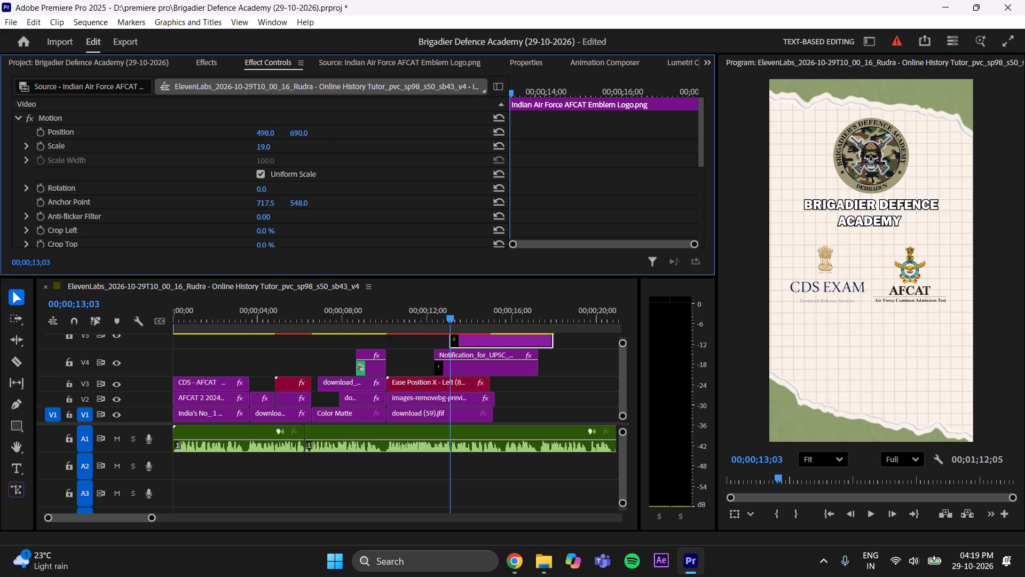
pyautogui.moveTo(287, 128); pyautogui.dragTo(296, 130)
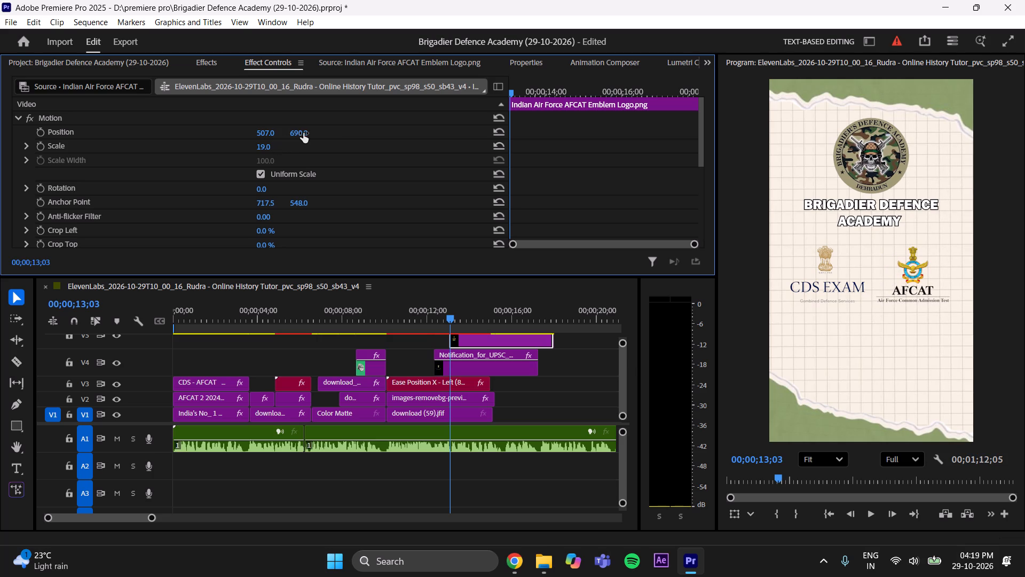
pyautogui.click(303, 133)
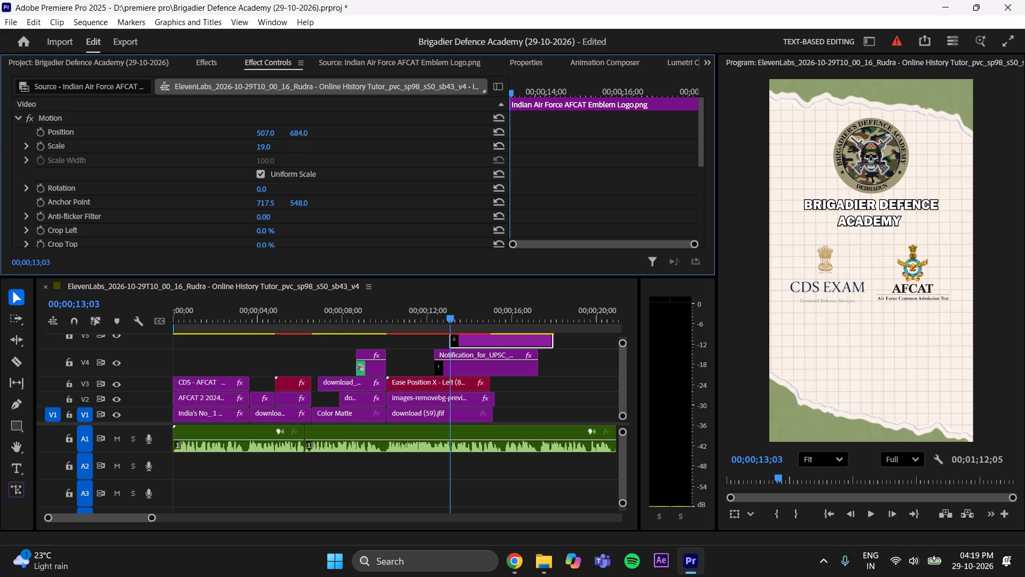
pyautogui.click(570, 392)
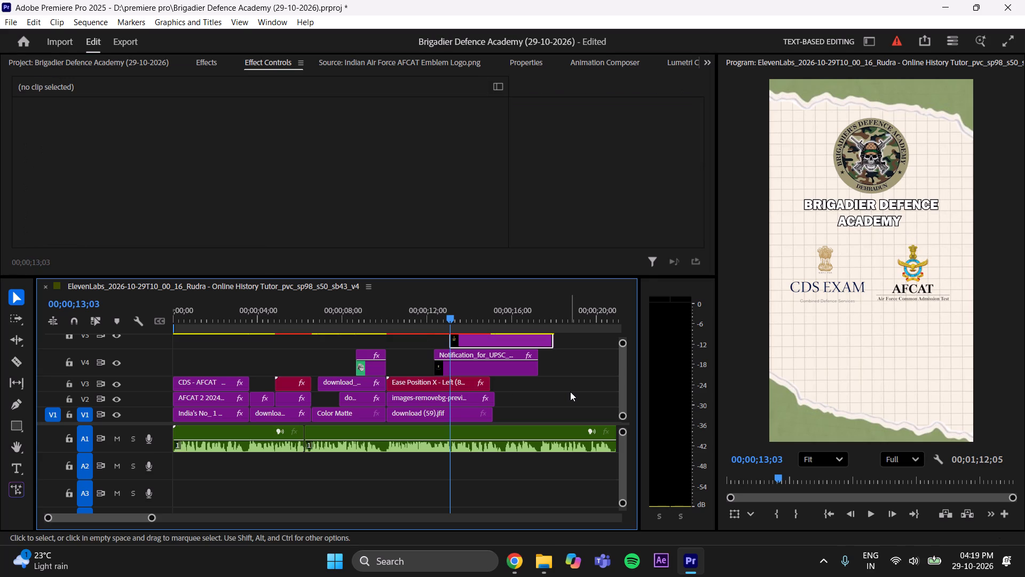
pyautogui.hotkey('ctrl', 's')
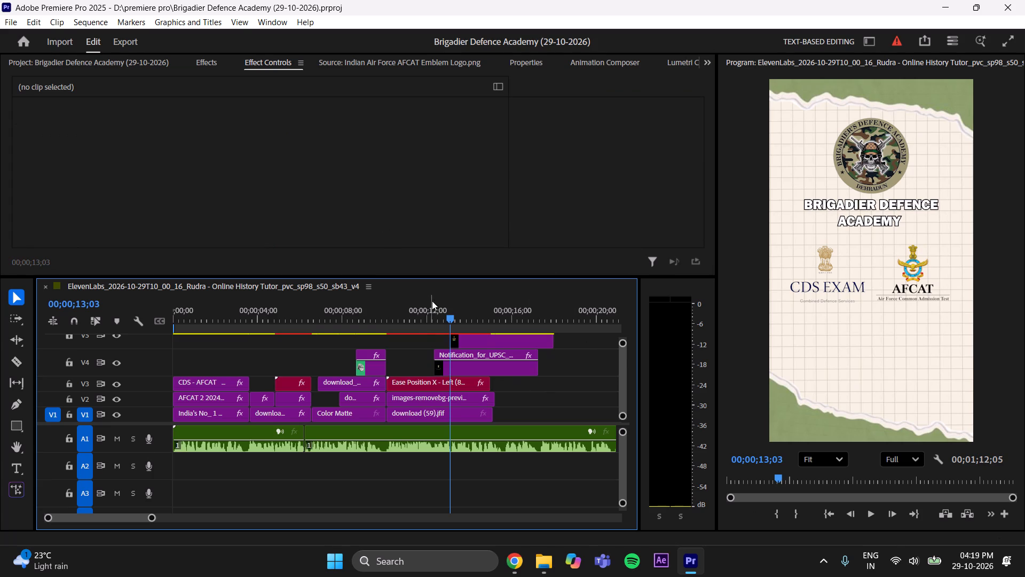
# Play the scene with both logos to find the next voiceover cue, and stop at 00;00;13;23.
pyautogui.click(866, 512)
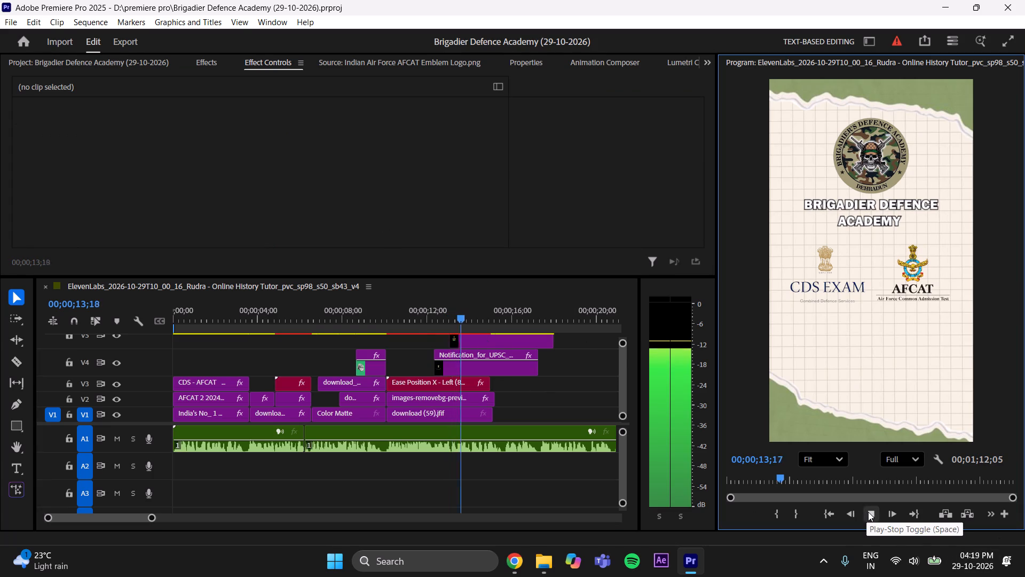
pyautogui.click(868, 512)
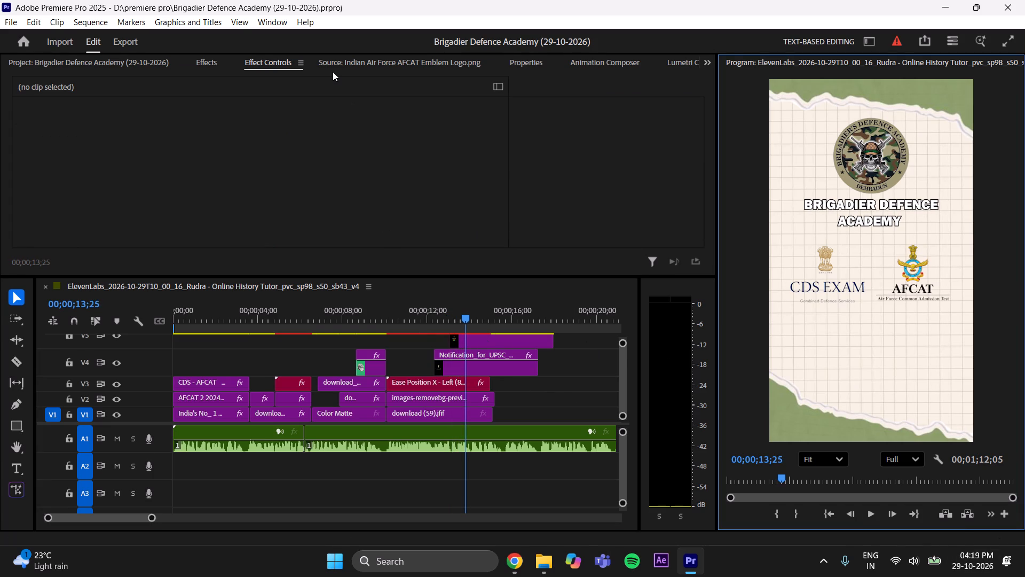
pyautogui.click(868, 514)
pyautogui.click(868, 514)
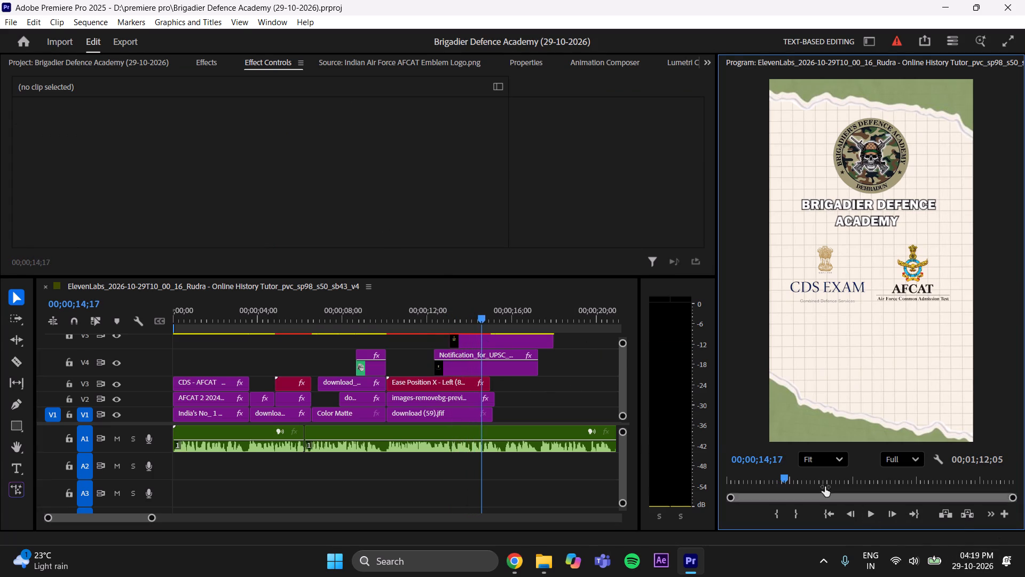
pyautogui.moveTo(479, 308); pyautogui.dragTo(445, 336)
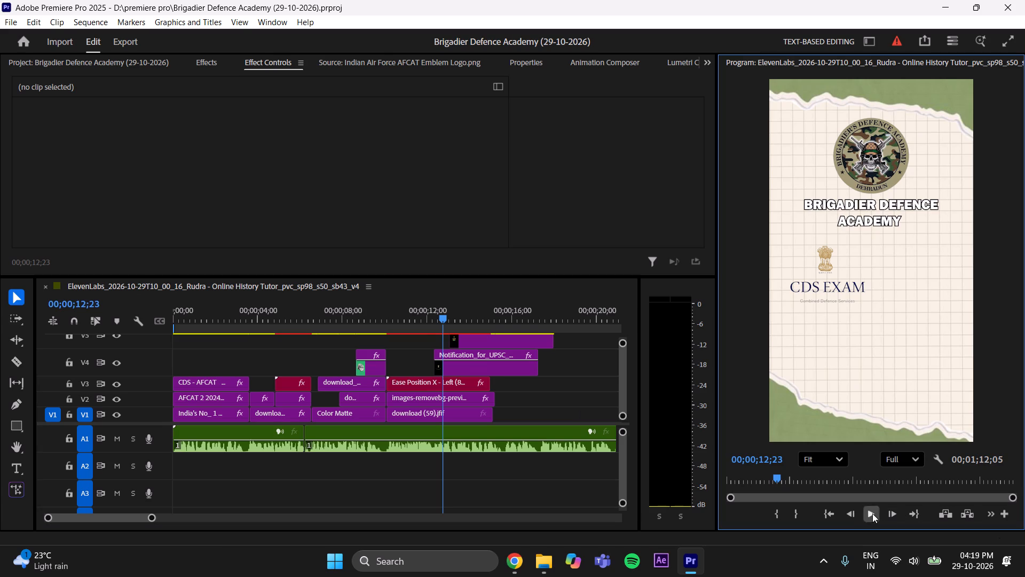
pyautogui.click(872, 513)
pyautogui.click(869, 516)
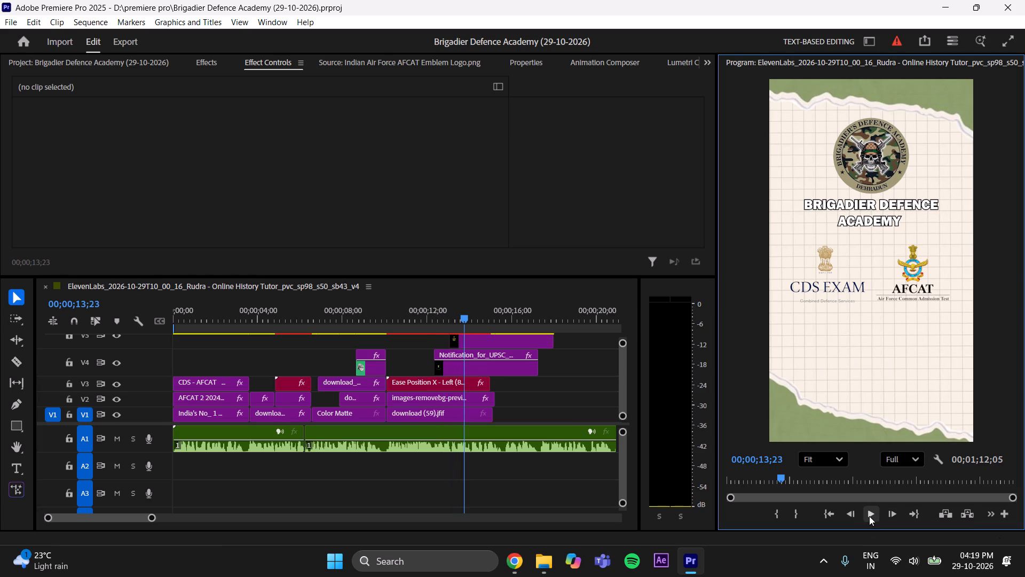
# Add the Ease Fade Separately 3 text preset from Animation Composer on V6 at 00;00;13;23.
pyautogui.click(595, 64)
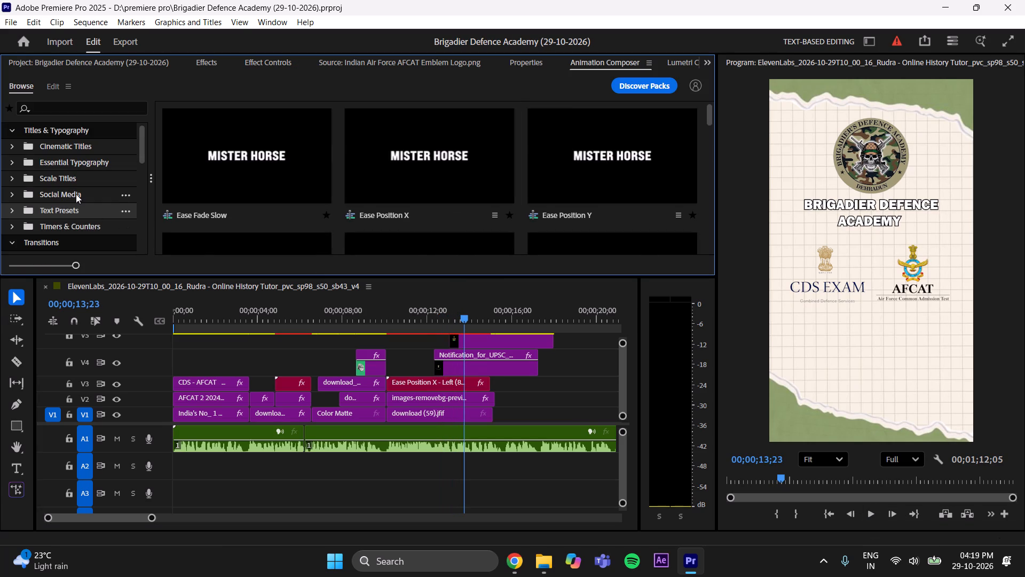
pyautogui.click(76, 192)
pyautogui.click(76, 204)
pyautogui.scroll(-3, 503, 202)
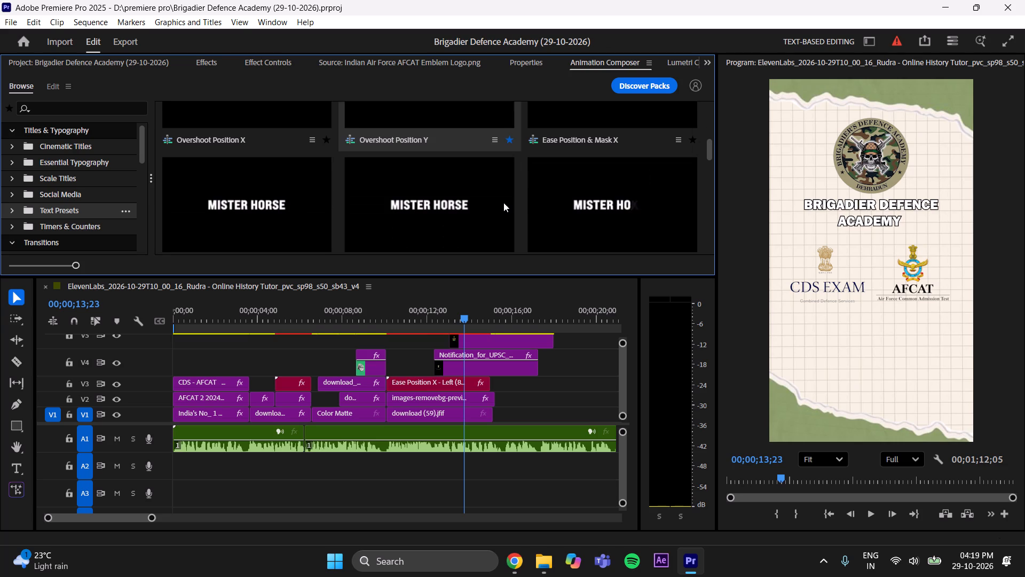
pyautogui.scroll(-1, 503, 202)
pyautogui.scroll(-2, 325, 220)
pyautogui.click(260, 146)
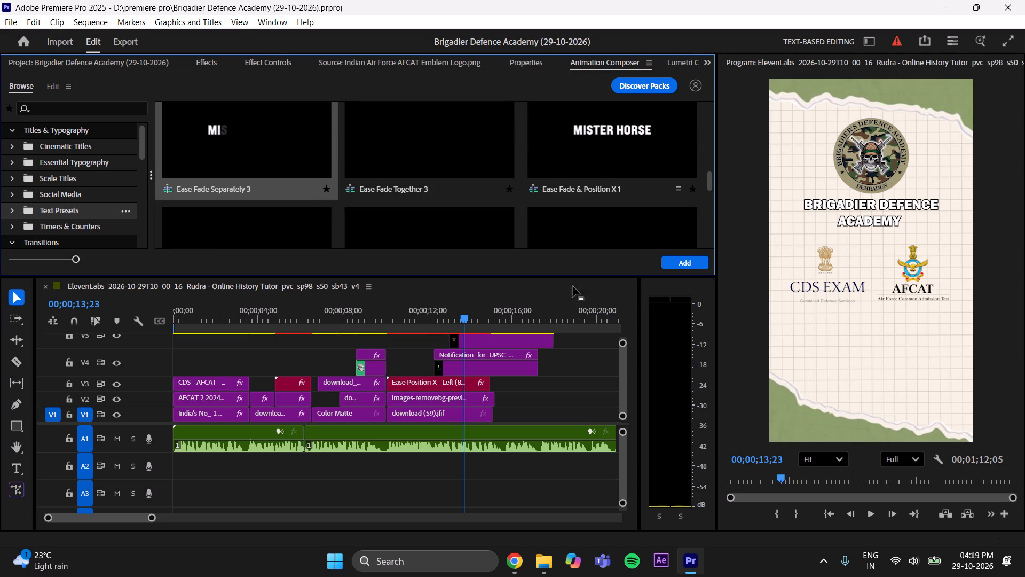
pyautogui.click(668, 263)
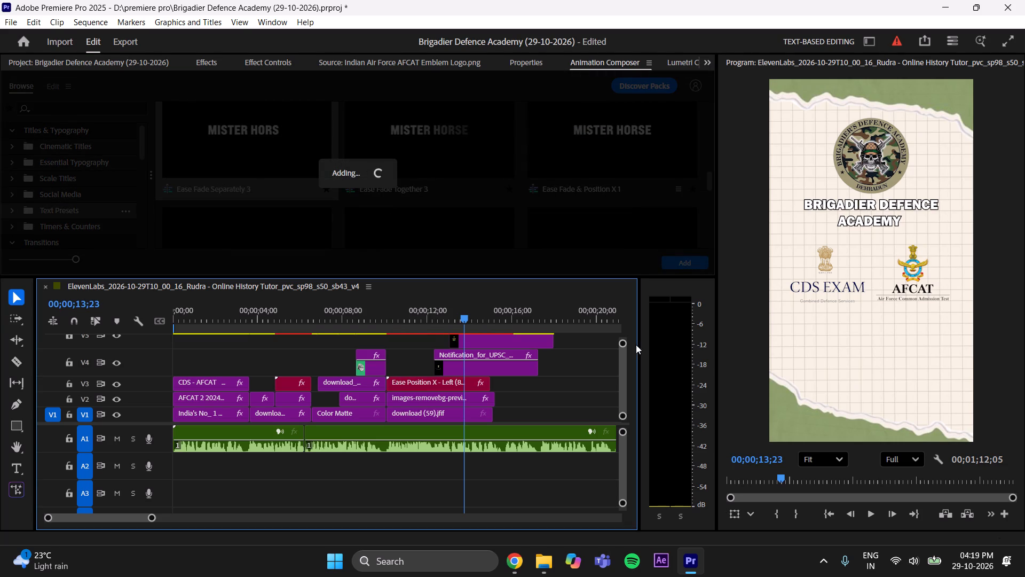
pyautogui.moveTo(625, 344); pyautogui.dragTo(625, 324)
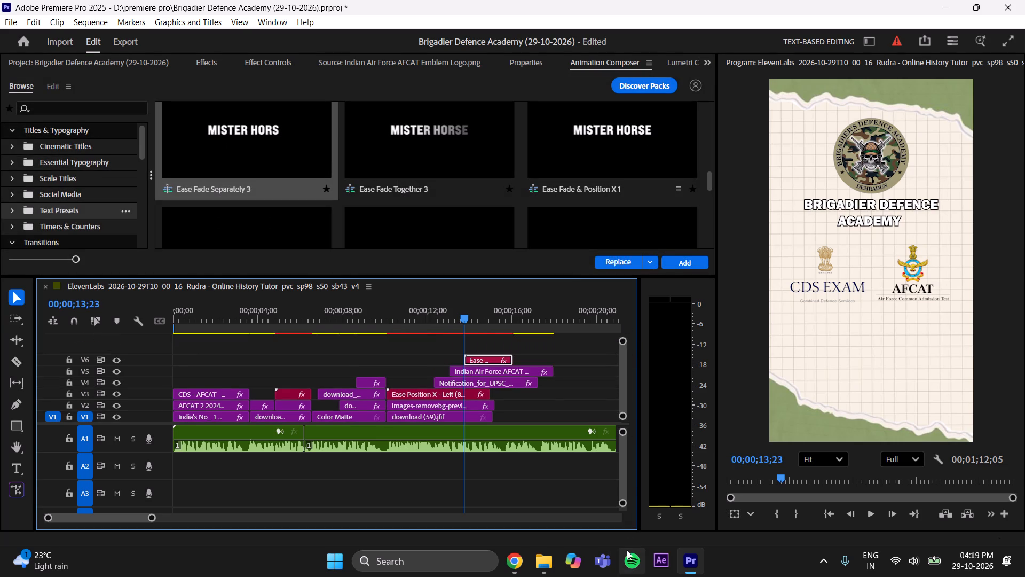
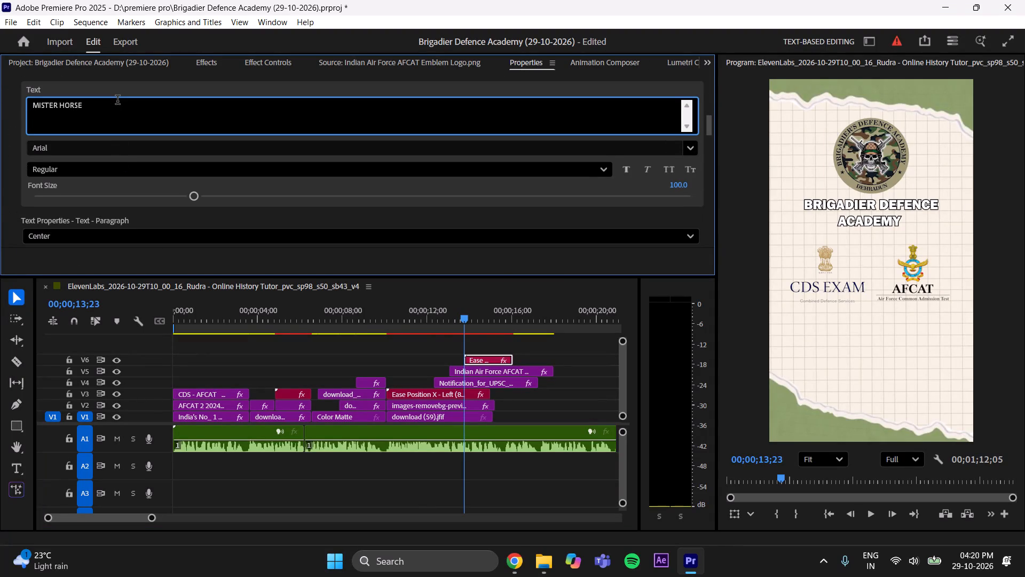
# Replace the MISTER HORSE placeholder in the V6 text clip with "2027 Ka Offline Batch".
pyautogui.press('BackSpace')
pyautogui.press('BackSpace')
pyautogui.press('BackSpace')
pyautogui.press('BackSpace')
pyautogui.press('BackSpace')
pyautogui.press('BackSpace')
pyautogui.press('BackSpace')
pyautogui.press('BackSpace')
pyautogui.press('BackSpace')
pyautogui.press('BackSpace')
pyautogui.press('BackSpace')
pyautogui.press('BackSpace')
pyautogui.press('BackSpace')
pyautogui.press('BackSpace')
pyautogui.press('BackSpace')
pyautogui.press('BackSpace')
pyautogui.press('BackSpace')
pyautogui.press('BackSpace')
pyautogui.press('BackSpace')
pyautogui.hotkey('ctrl', 'v')
pyautogui.click(53, 106)
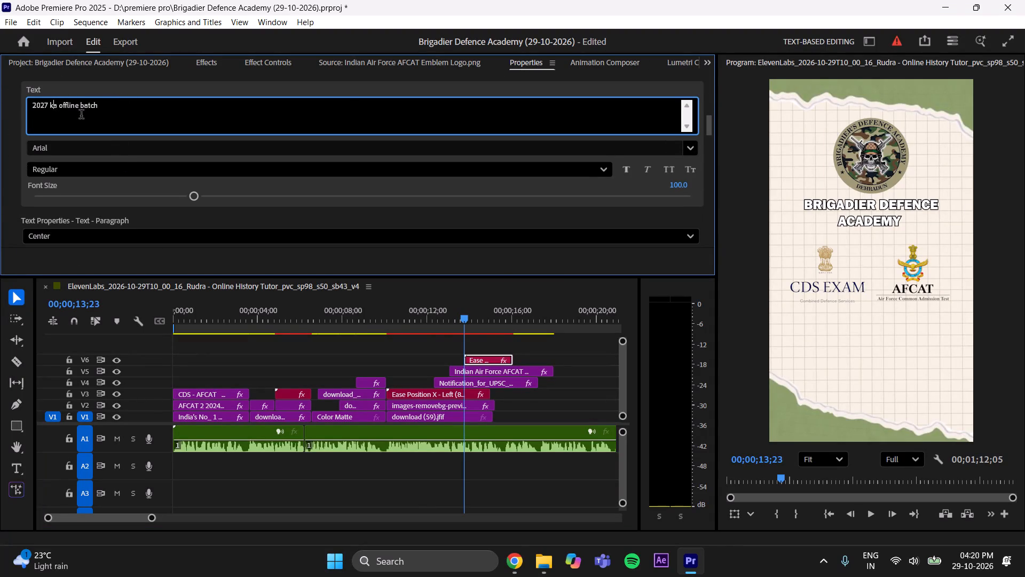
pyautogui.press('BackSpace')
pyautogui.press('k')
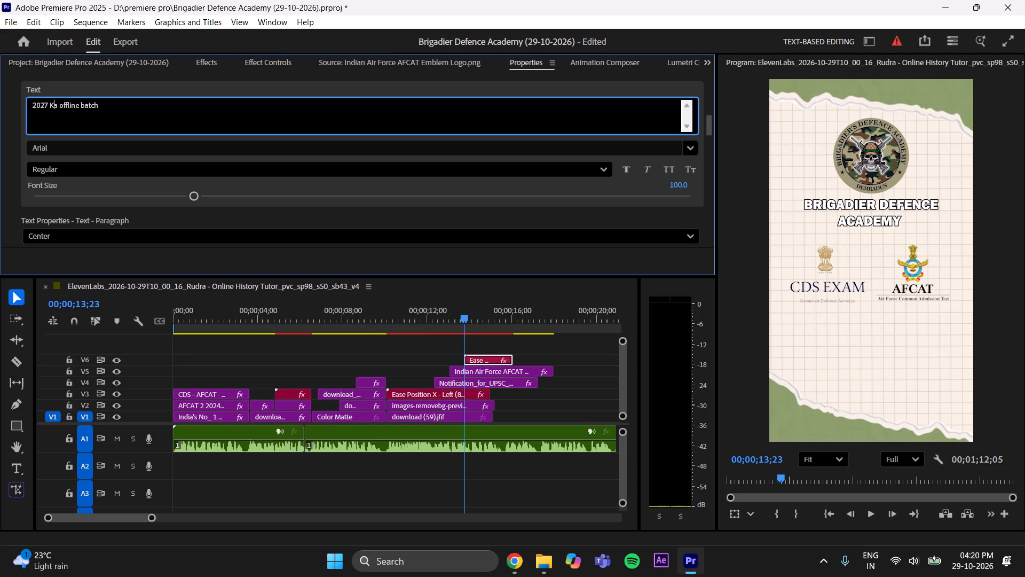
pyautogui.click(64, 108)
pyautogui.press('BackSpace')
pyautogui.press('o')
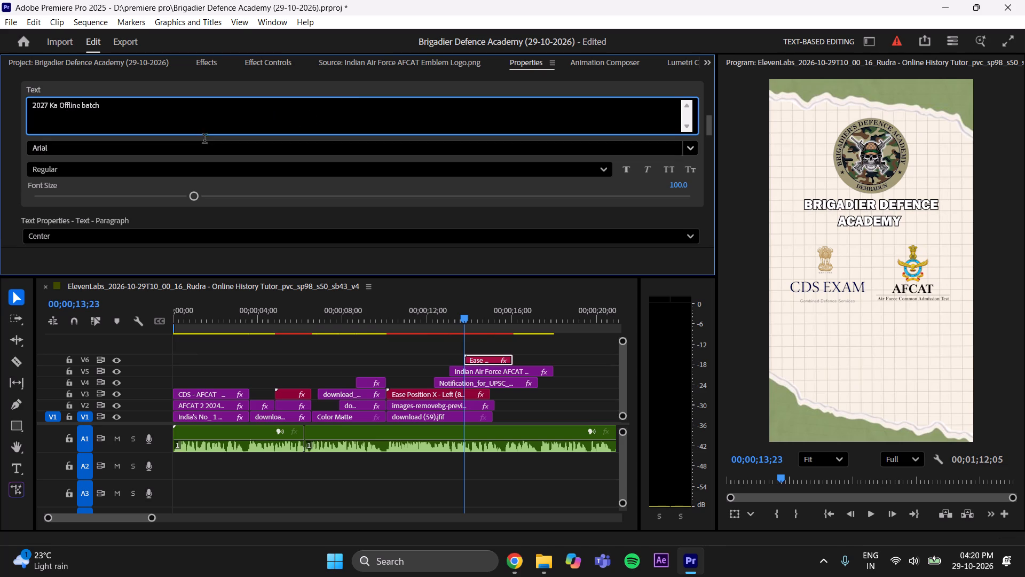
pyautogui.click(87, 109)
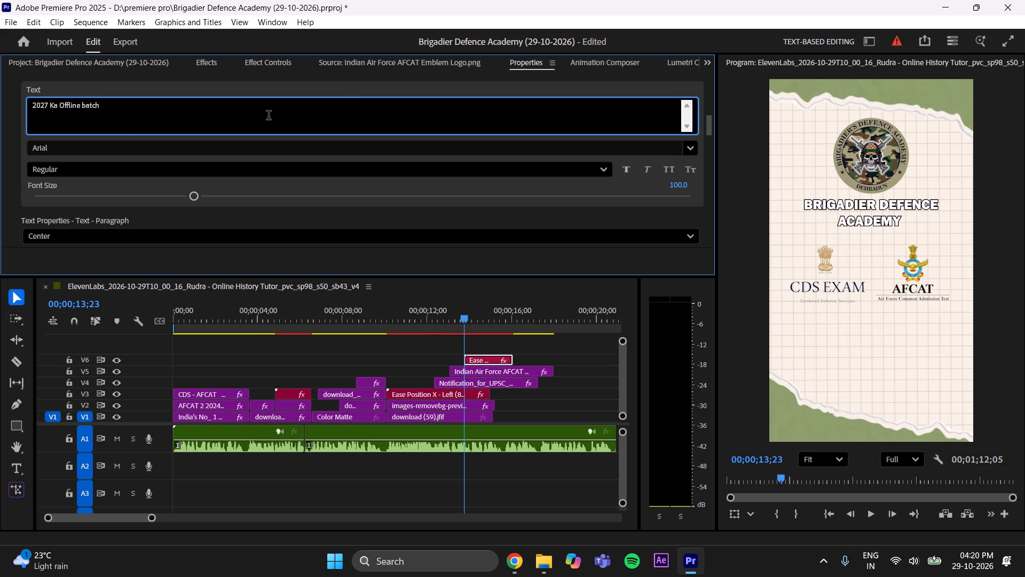
pyautogui.press('BackSpace')
pyautogui.press('b')
pyautogui.click(0, 135)
# Set the font of the "2027 Ka Offline Batch" text to Lucida Fax Demibold.
pyautogui.click(72, 153)
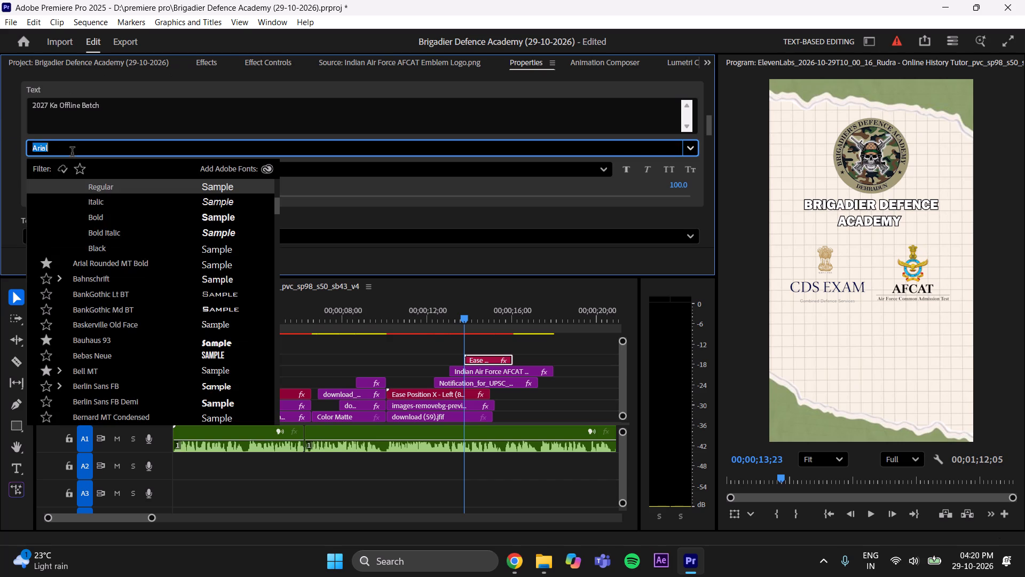
pyautogui.press('BackSpace')
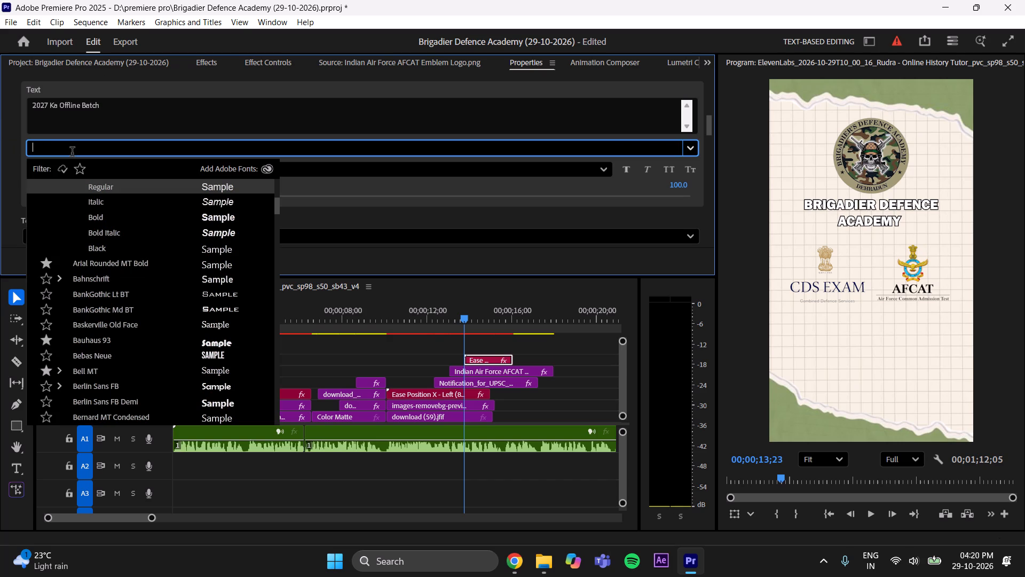
pyautogui.click(2, 191)
pyautogui.click(74, 141)
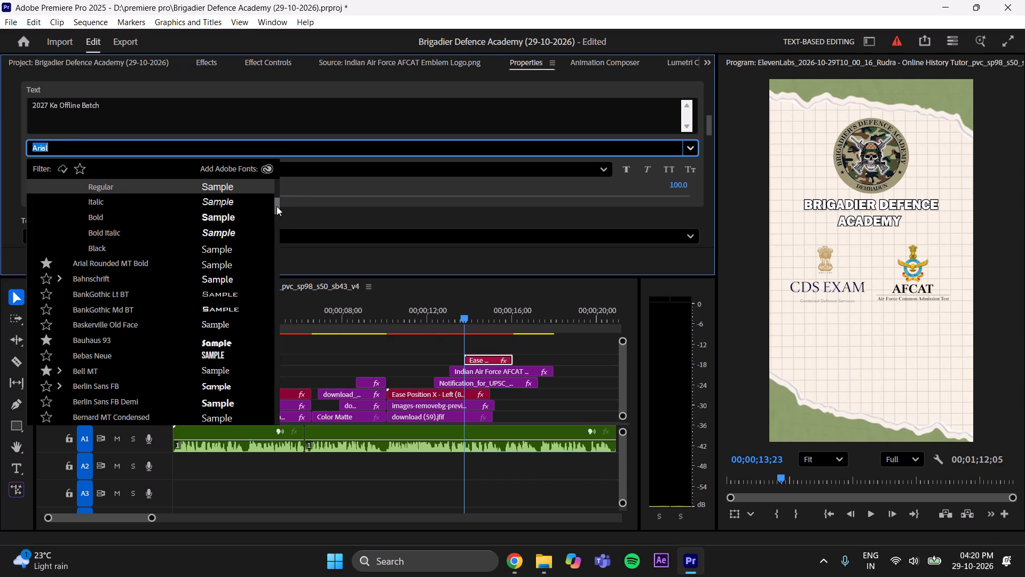
pyautogui.moveTo(277, 206); pyautogui.dragTo(277, 235)
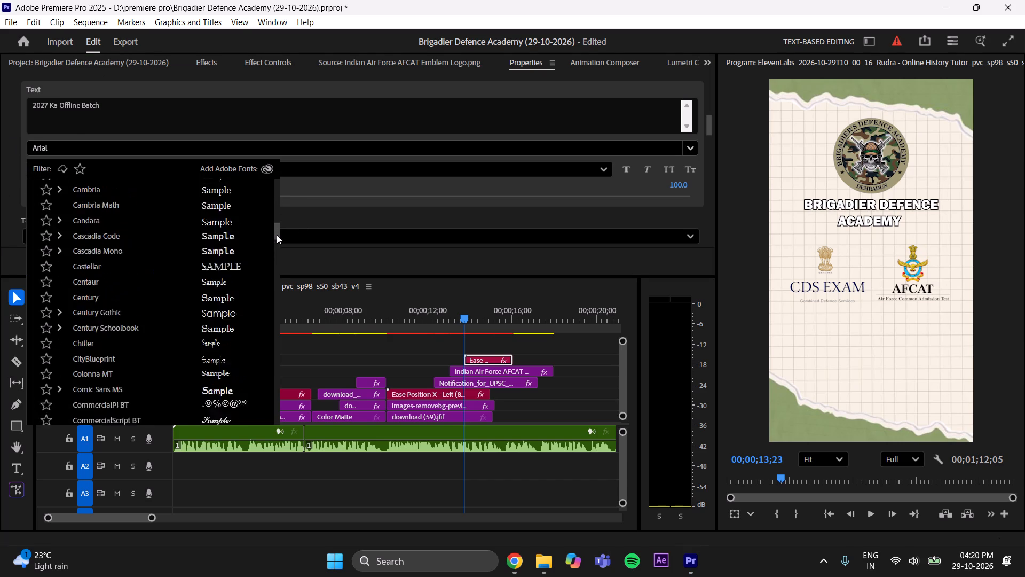
pyautogui.moveTo(277, 235); pyautogui.dragTo(277, 285)
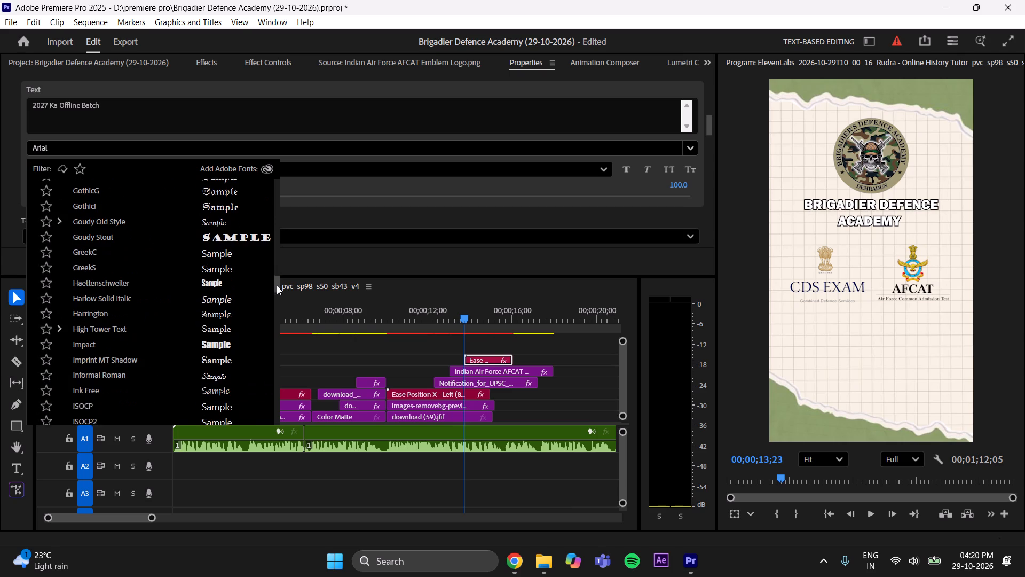
pyautogui.moveTo(277, 285); pyautogui.dragTo(279, 308)
pyautogui.click(61, 250)
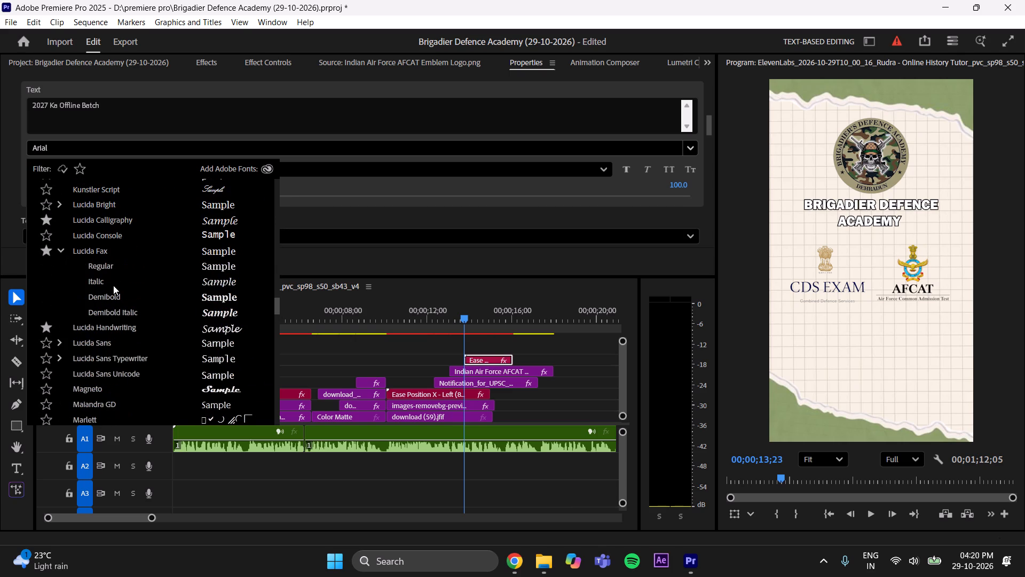
pyautogui.click(115, 292)
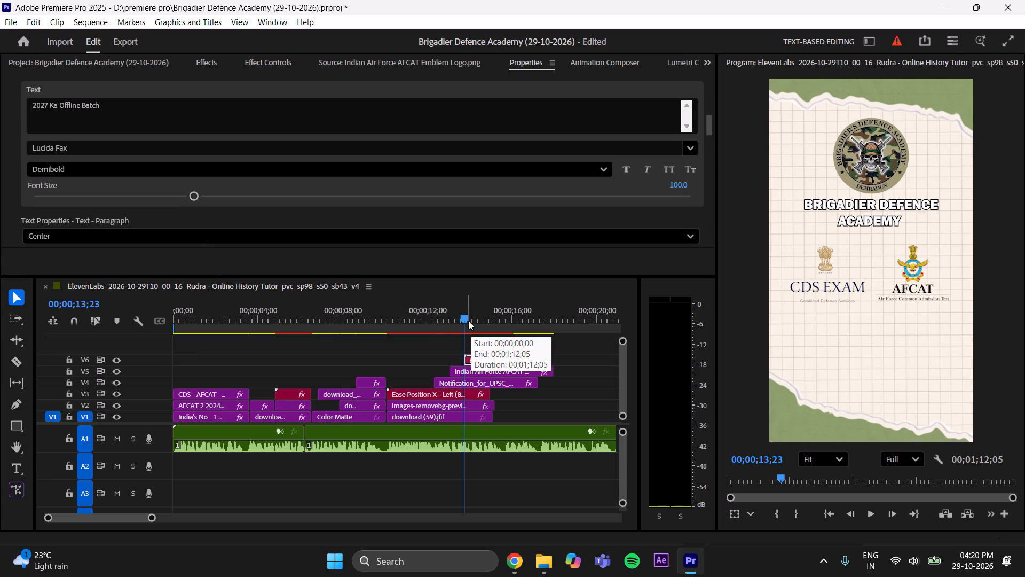
# Break the text into two lines after "2027" and reduce its font size to about 56.
pyautogui.moveTo(467, 319); pyautogui.dragTo(494, 314)
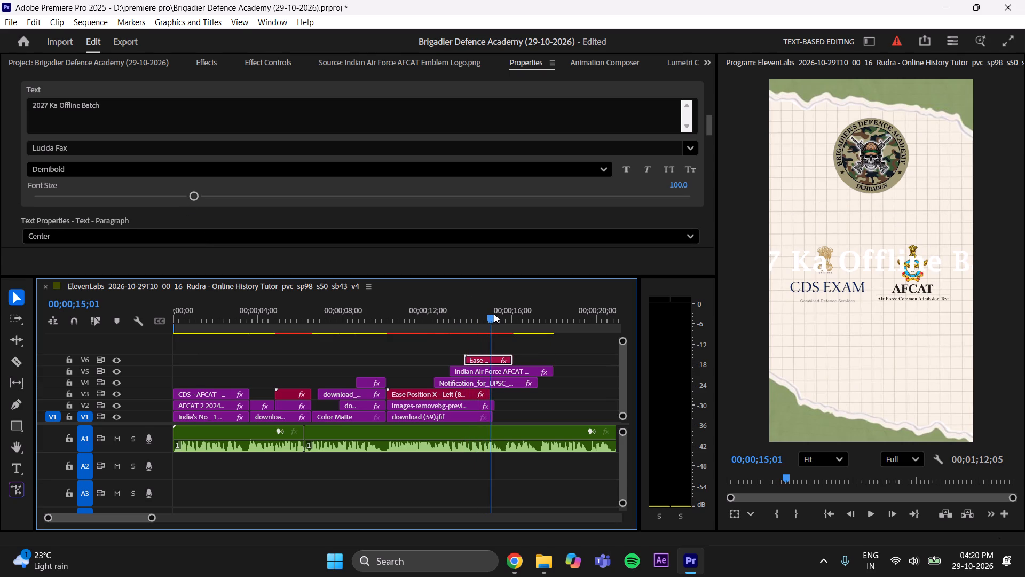
pyautogui.moveTo(494, 314); pyautogui.dragTo(489, 315)
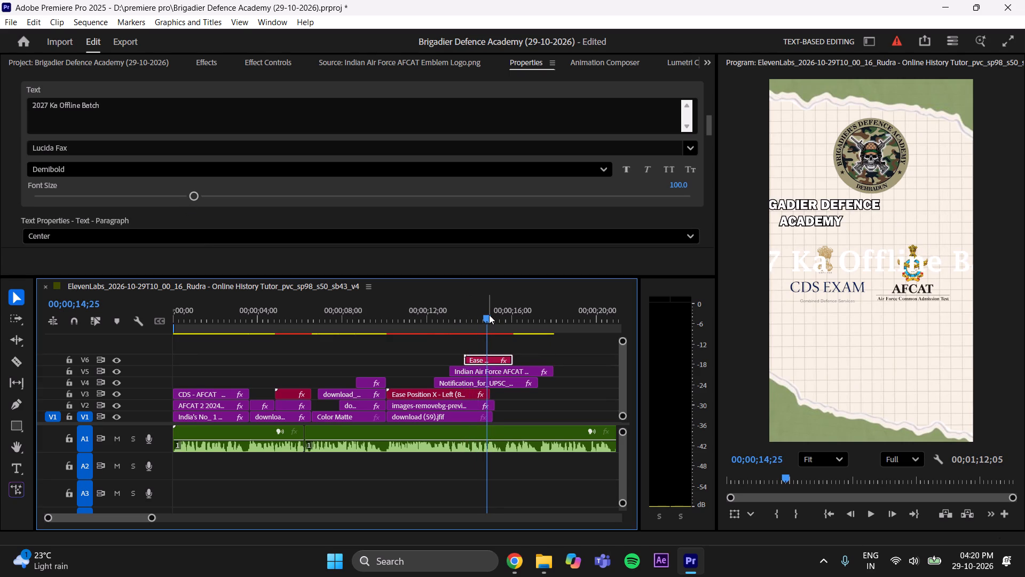
pyautogui.moveTo(195, 196); pyautogui.dragTo(107, 215)
pyautogui.click(60, 111)
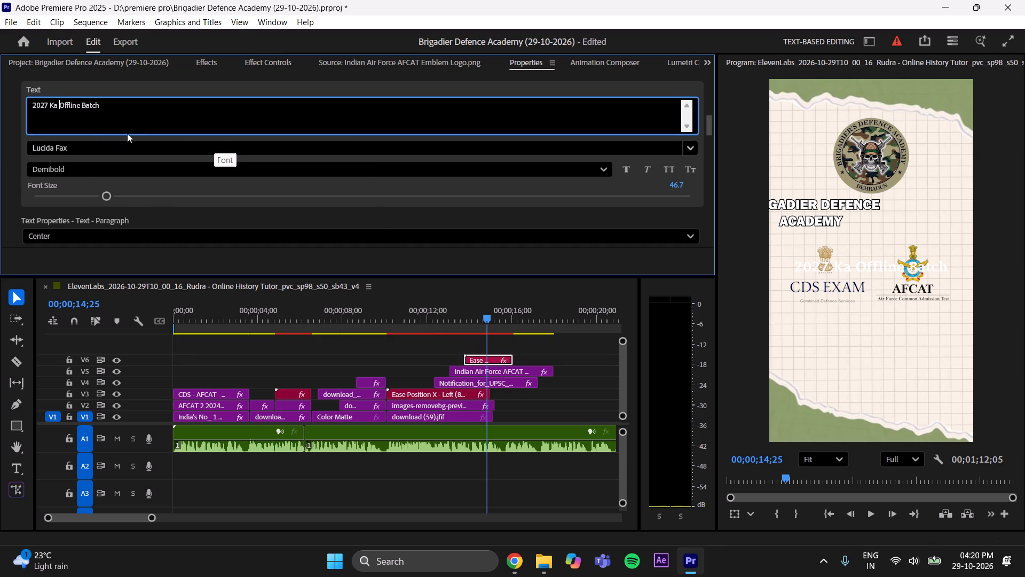
pyautogui.click(50, 108)
pyautogui.press('BackSpace')
pyautogui.press('Return')
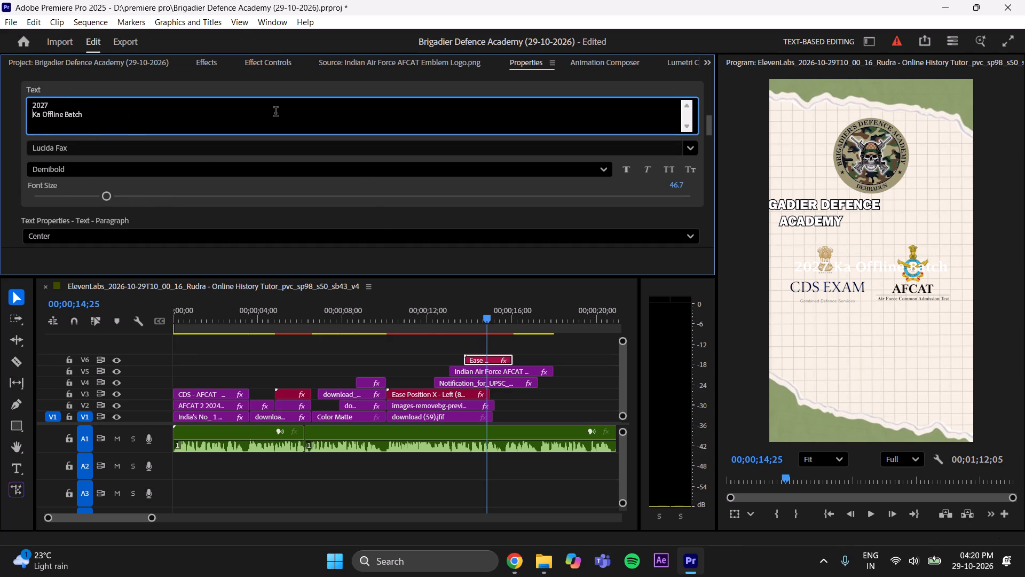
pyautogui.click(7, 167)
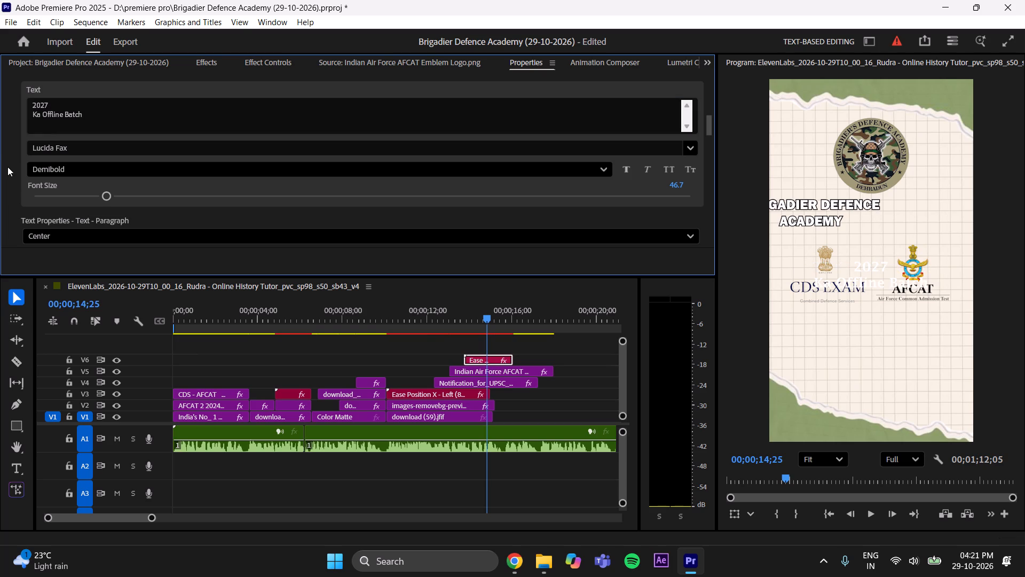
pyautogui.moveTo(108, 194); pyautogui.dragTo(114, 196)
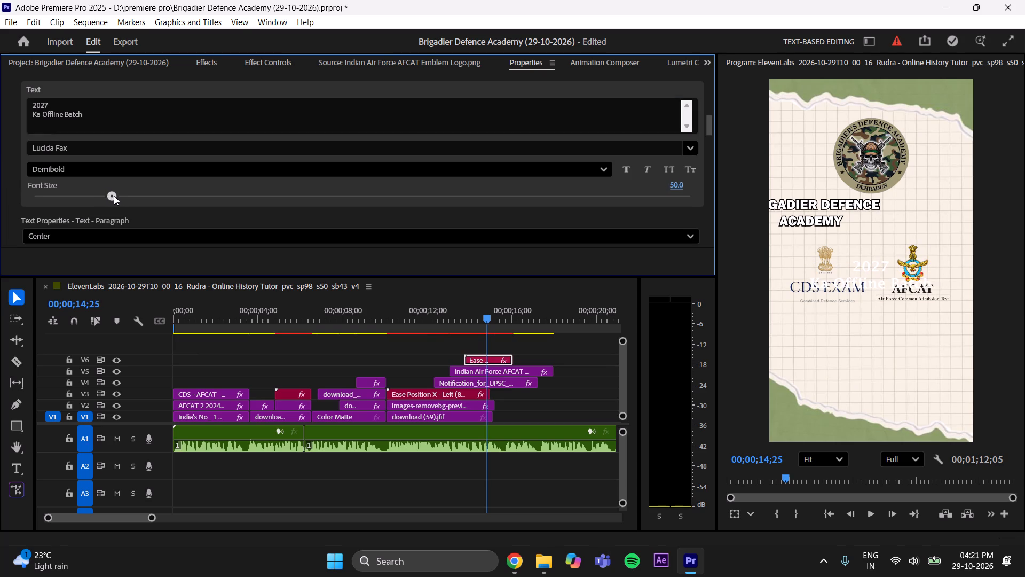
pyautogui.moveTo(114, 196); pyautogui.dragTo(124, 194)
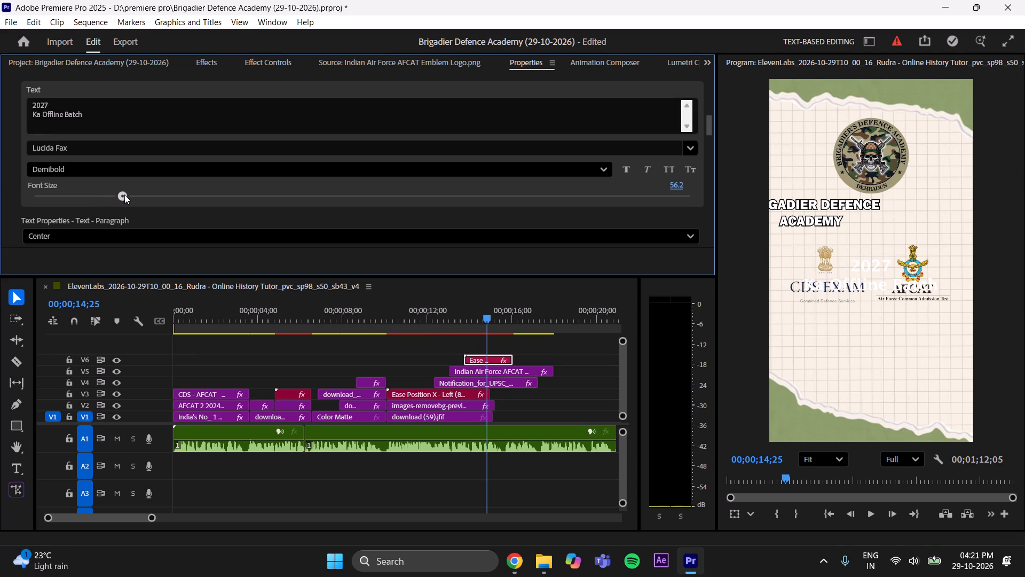
pyautogui.moveTo(124, 194); pyautogui.dragTo(123, 194)
# Move the "2027 Ka Offline Batch" text below the two logos by setting its Y position to 911.
pyautogui.scroll(14, 229, 217)
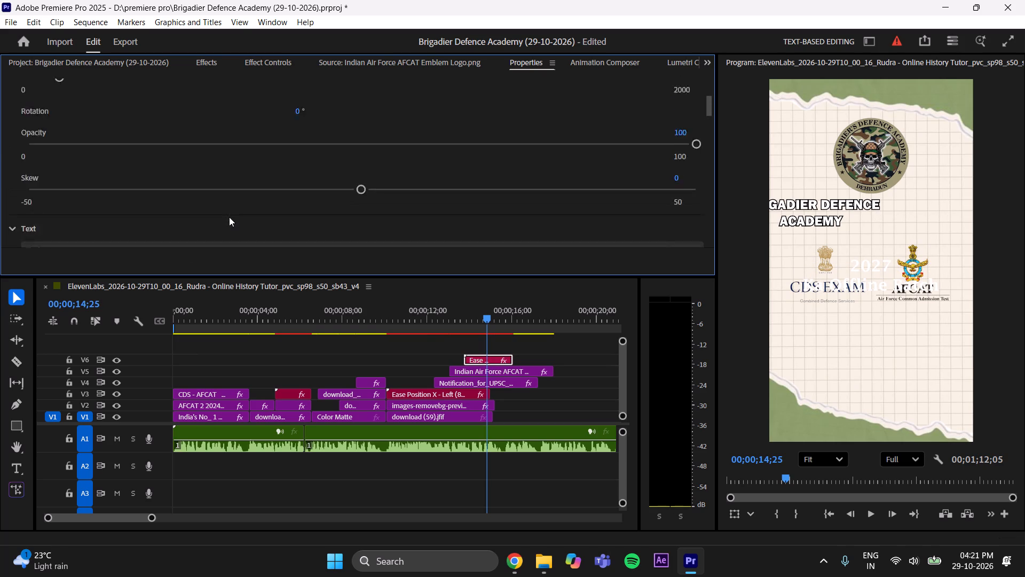
pyautogui.scroll(9, 229, 217)
pyautogui.moveTo(362, 193); pyautogui.dragTo(424, 171)
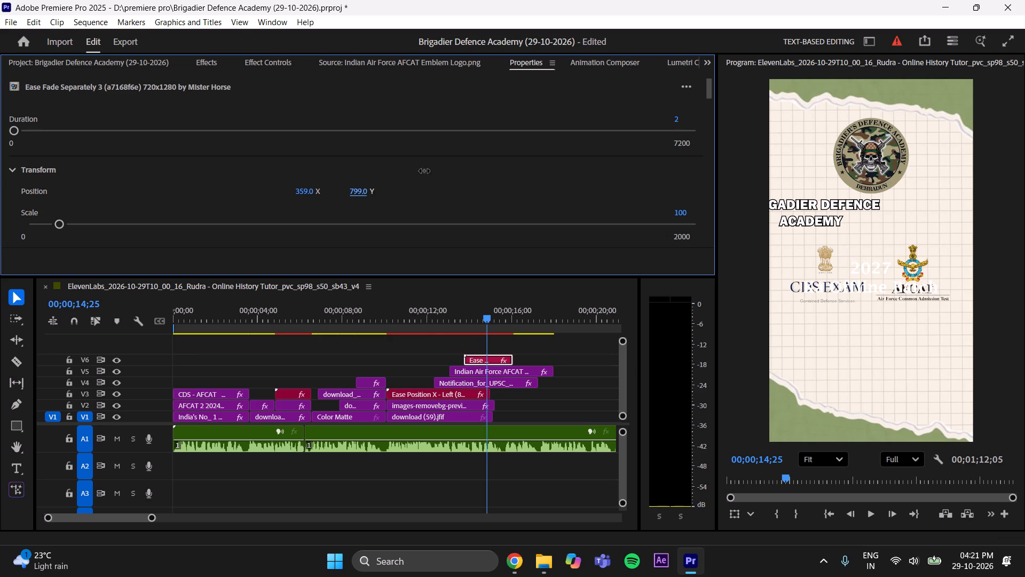
pyautogui.moveTo(424, 171); pyautogui.dragTo(466, 152)
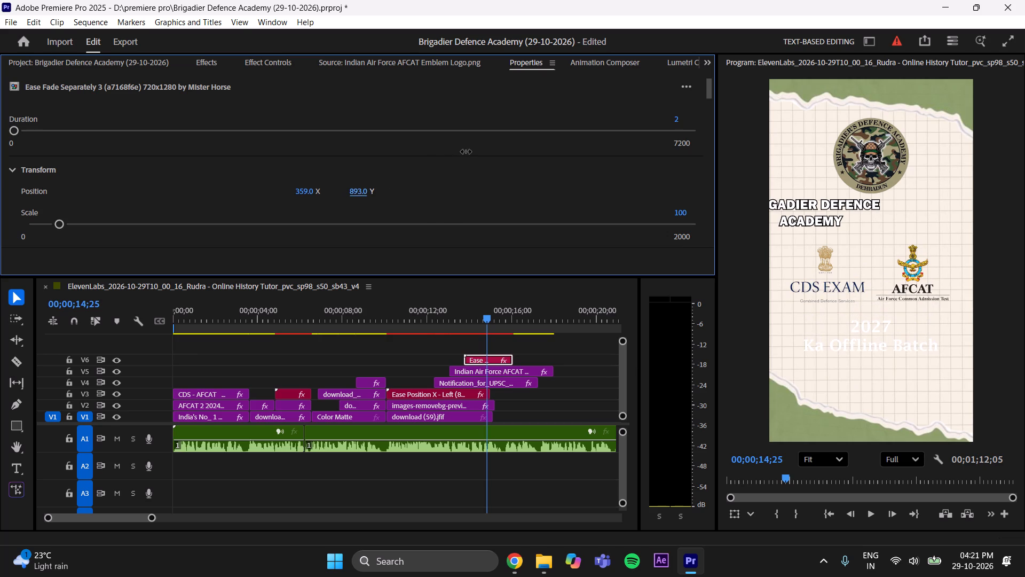
pyautogui.moveTo(466, 152); pyautogui.dragTo(467, 151)
pyautogui.moveTo(467, 151); pyautogui.dragTo(474, 148)
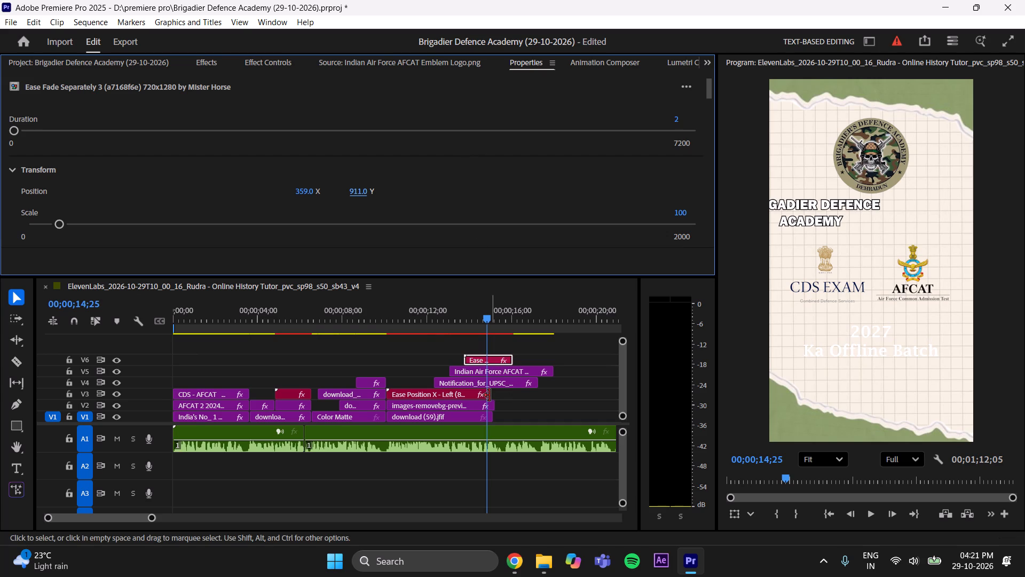
# Extend the BRIGADIER DEFENCE ACADEMY title clip on V3 to a duration of about 7 seconds.
pyautogui.moveTo(490, 395); pyautogui.dragTo(502, 389)
pyautogui.click(465, 394)
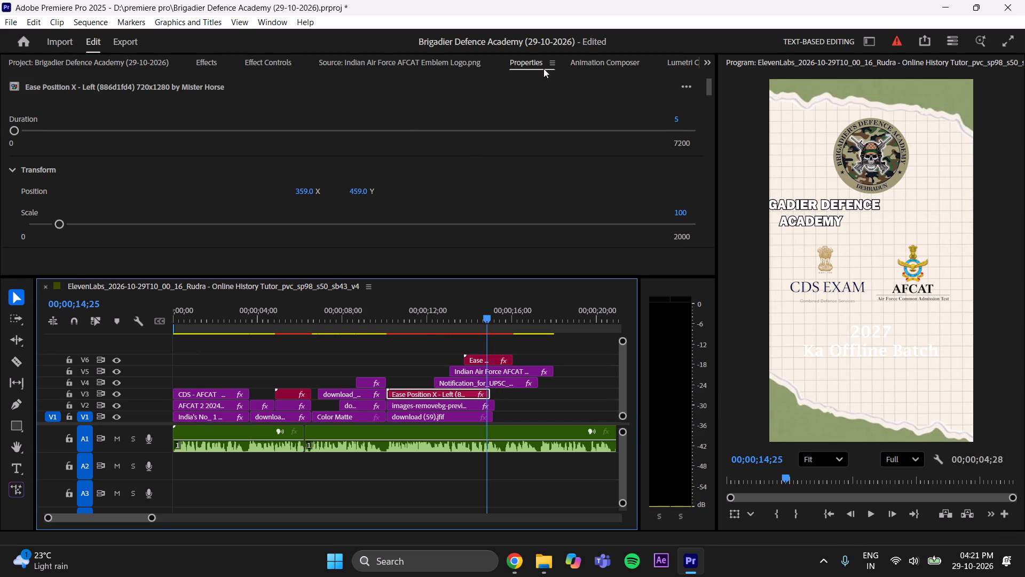
pyautogui.click(588, 67)
pyautogui.click(59, 89)
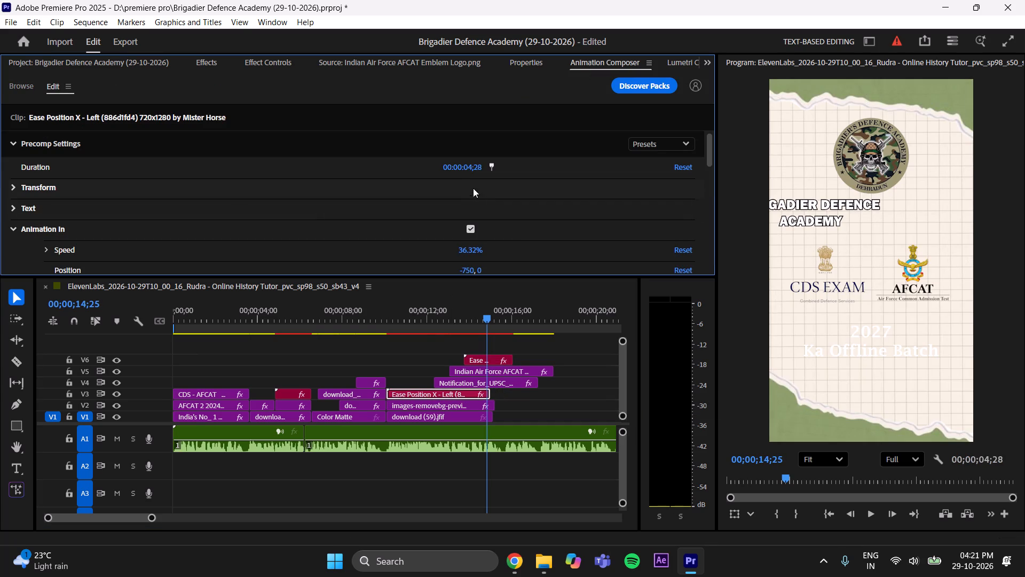
pyautogui.moveTo(470, 168); pyautogui.dragTo(504, 162)
# Extend the Ease Fade Separately 3 text clip on V6 to a duration of about 4 seconds.
pyautogui.click(489, 362)
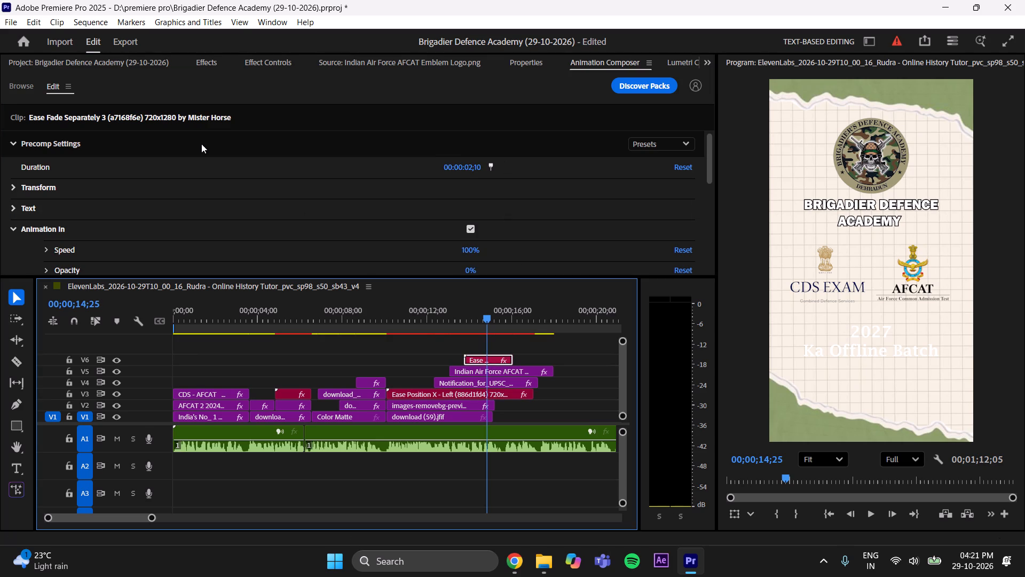
pyautogui.moveTo(471, 168); pyautogui.dragTo(502, 165)
# Turn off Animation Out for the BRIGADIER DEFENCE ACADEMY title clip on V3.
pyautogui.click(489, 392)
pyautogui.click(505, 60)
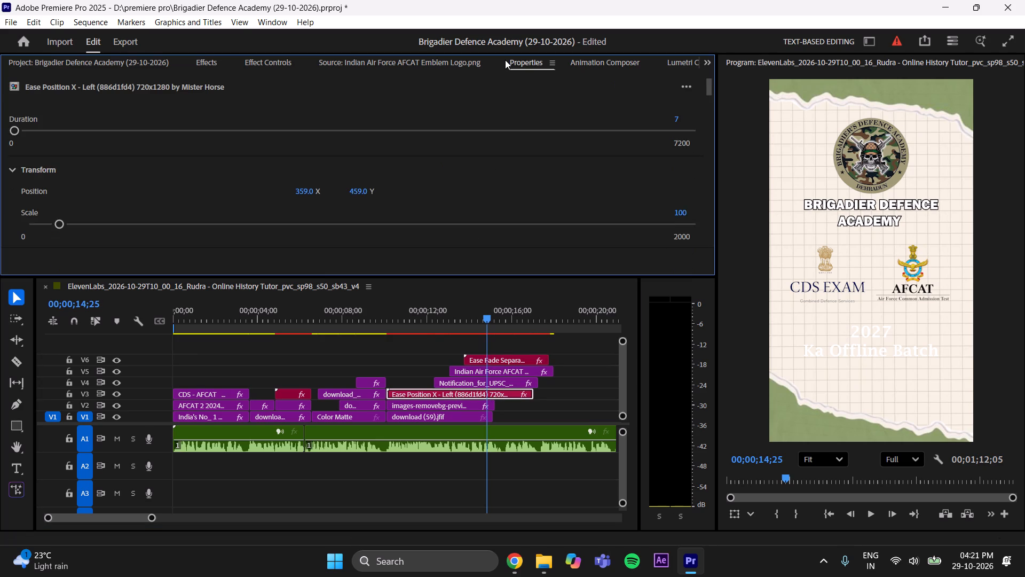
pyautogui.scroll(-20, 206, 151)
pyautogui.scroll(-20, 206, 151)
pyautogui.scroll(-2, 206, 151)
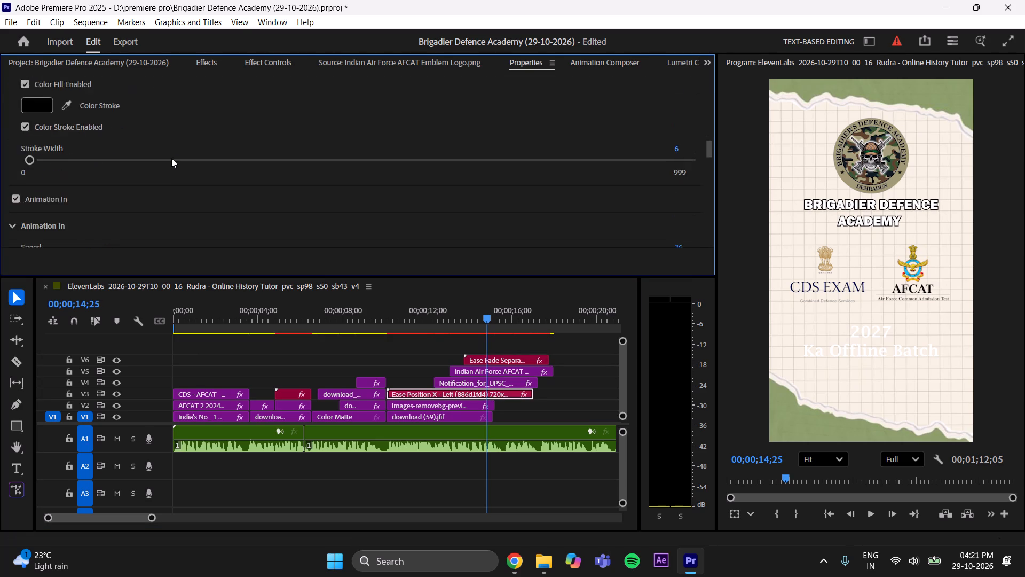
pyautogui.scroll(-8, 171, 158)
pyautogui.scroll(-20, 52, 169)
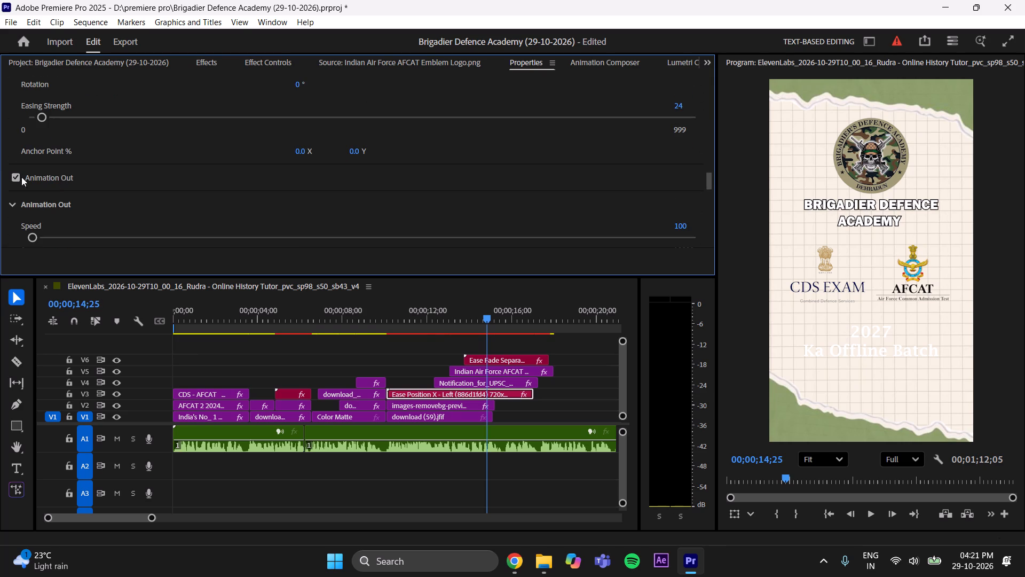
pyautogui.click(14, 175)
# Turn off Animation Out for the "2027 Ka Offline Batch" text clip on V6 and save the project.
pyautogui.click(491, 357)
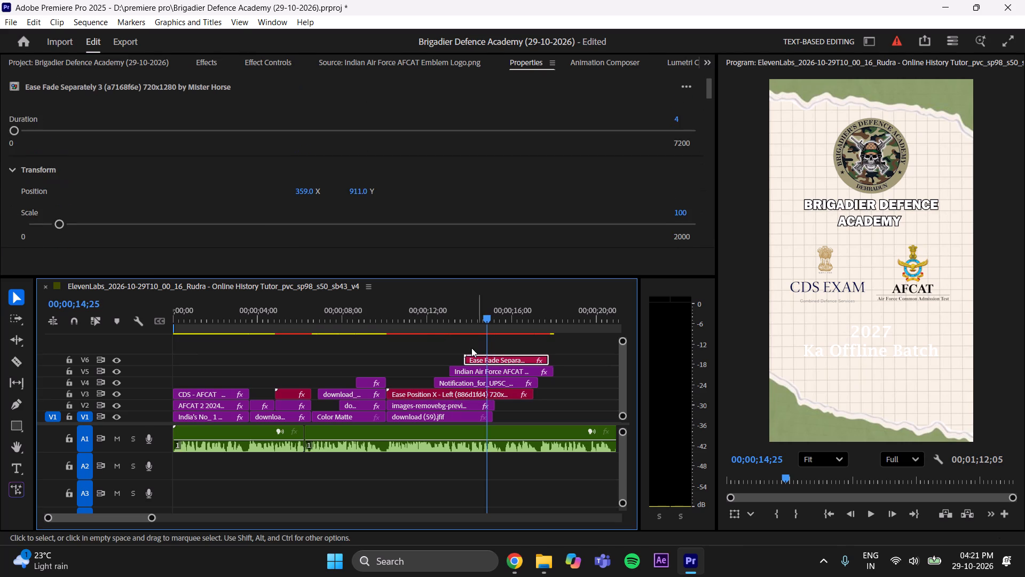
pyautogui.scroll(-20, 74, 110)
pyautogui.scroll(-20, 74, 110)
pyautogui.scroll(-10, 74, 110)
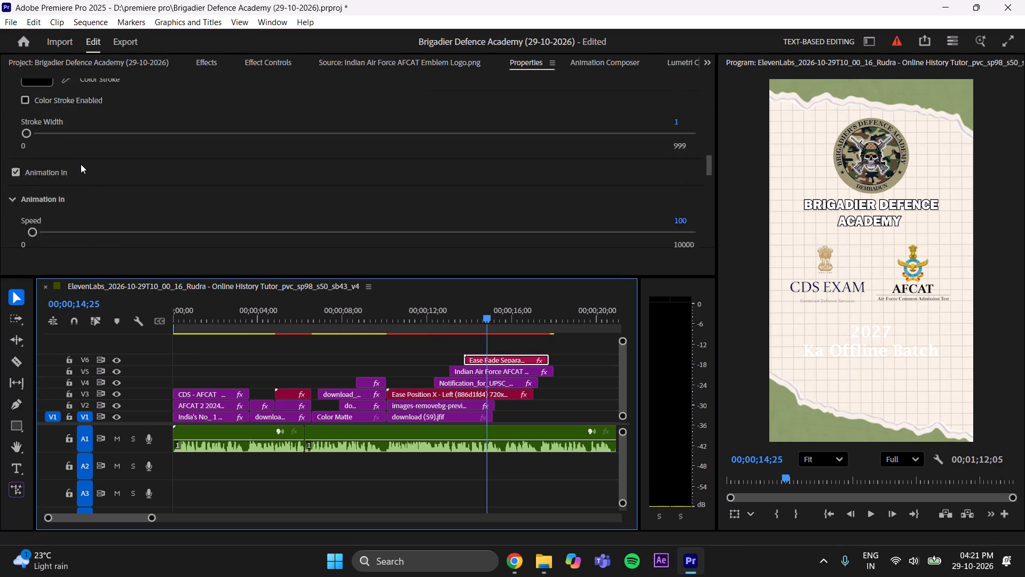
pyautogui.scroll(-1, 81, 164)
pyautogui.scroll(-12, 26, 160)
pyautogui.click(14, 136)
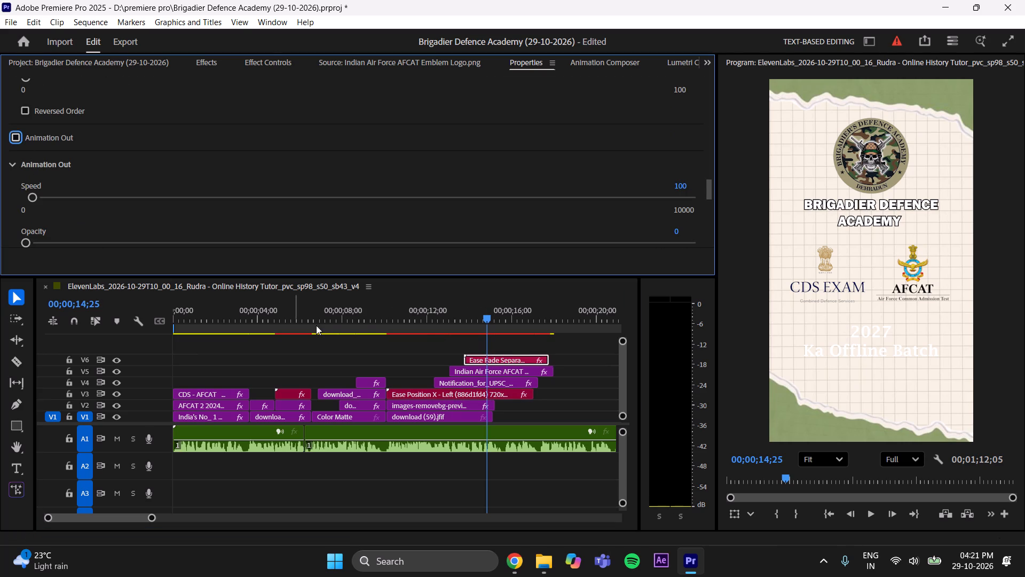
pyautogui.click(421, 363)
pyautogui.hotkey('ctrl', 's')
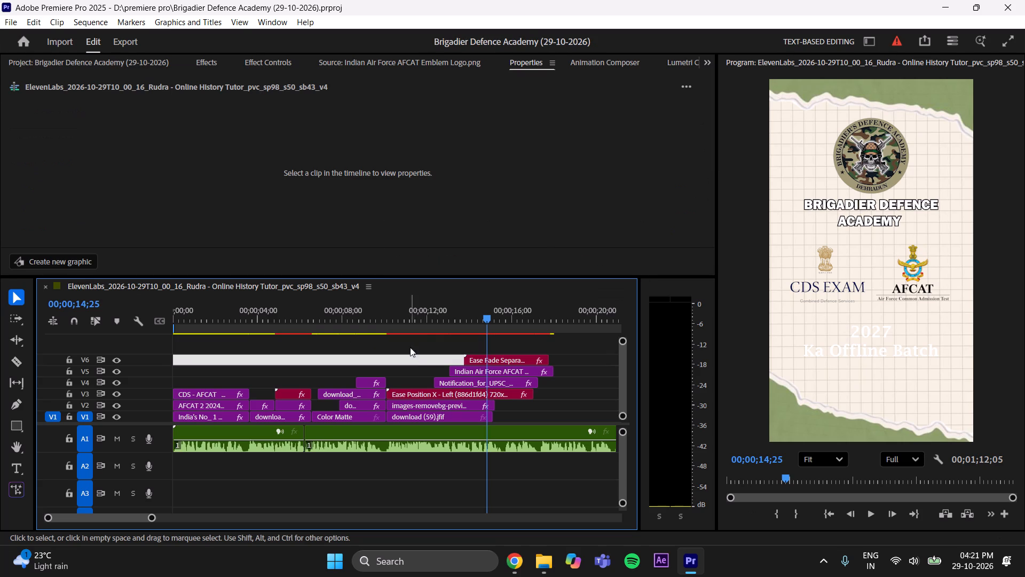
# Enable the black colour stroke on the "2027 Ka Offline Batch" text clip on V6 with a stroke width of 3.
pyautogui.click(509, 458)
pyautogui.click(511, 359)
pyautogui.scroll(-20, 46, 160)
pyautogui.scroll(-20, 46, 160)
pyautogui.scroll(-8, 46, 160)
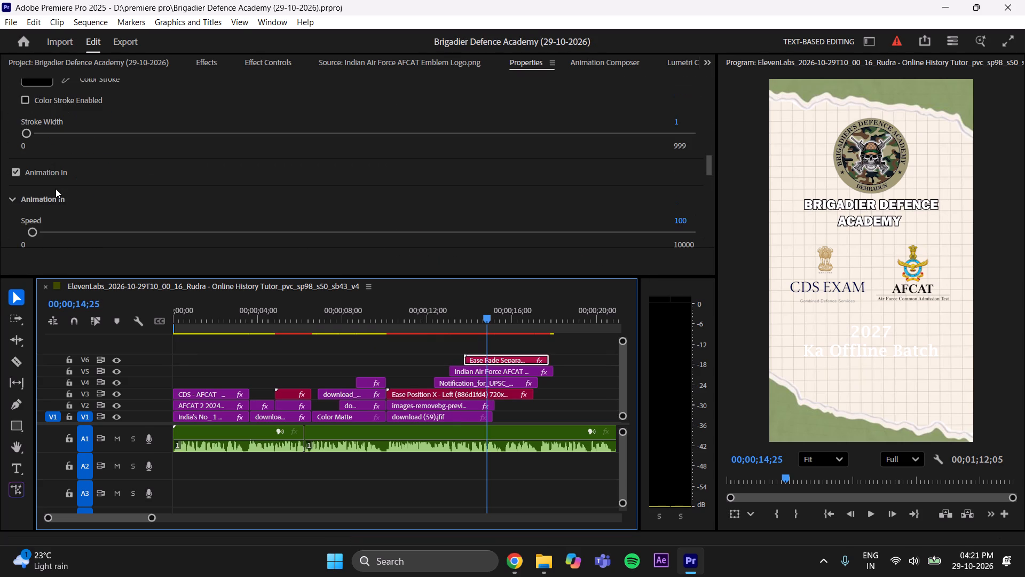
pyautogui.scroll(-12, 53, 189)
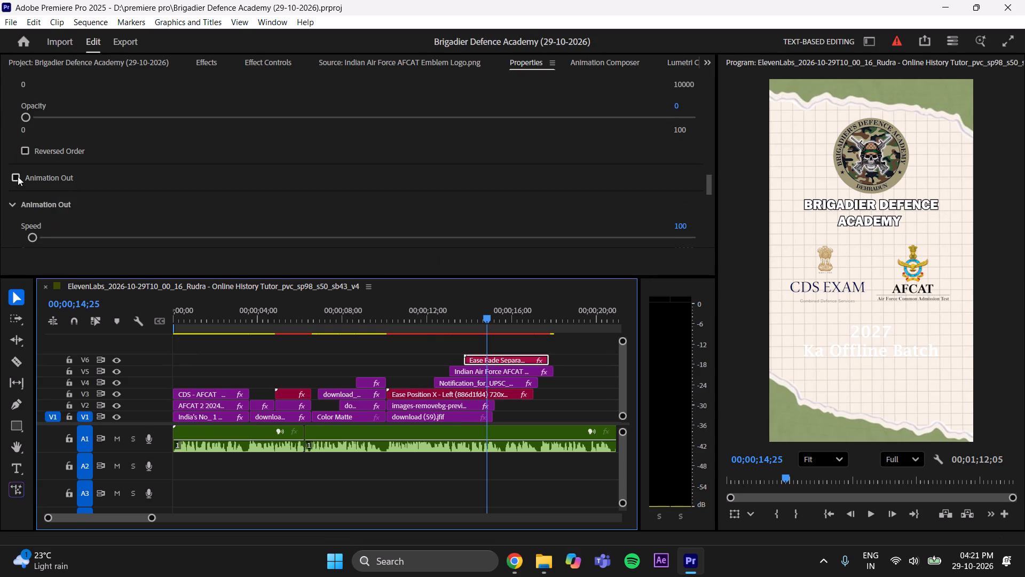
pyautogui.scroll(11, 62, 175)
pyautogui.scroll(13, 61, 185)
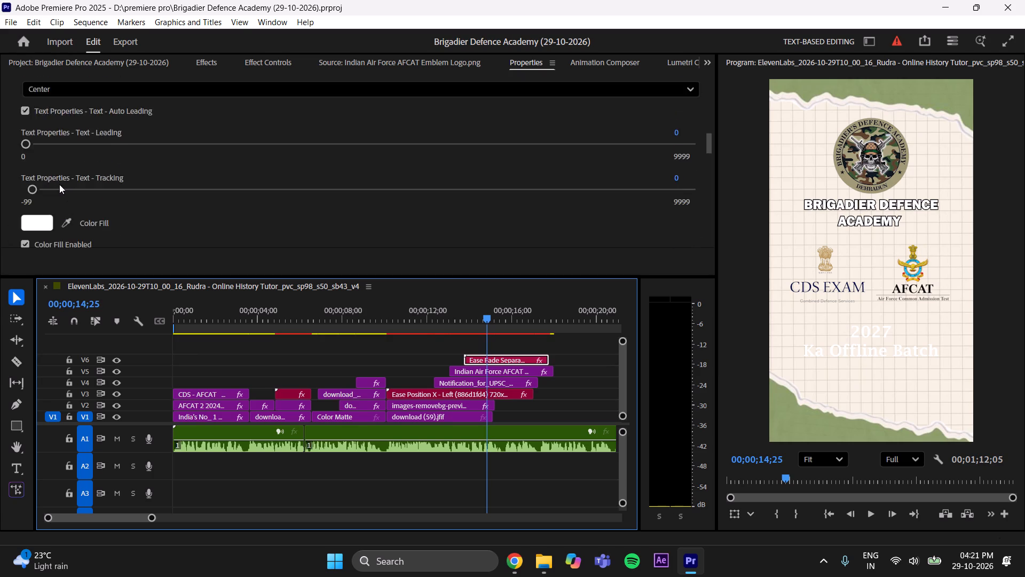
pyautogui.scroll(8, 59, 184)
pyautogui.scroll(14, 59, 184)
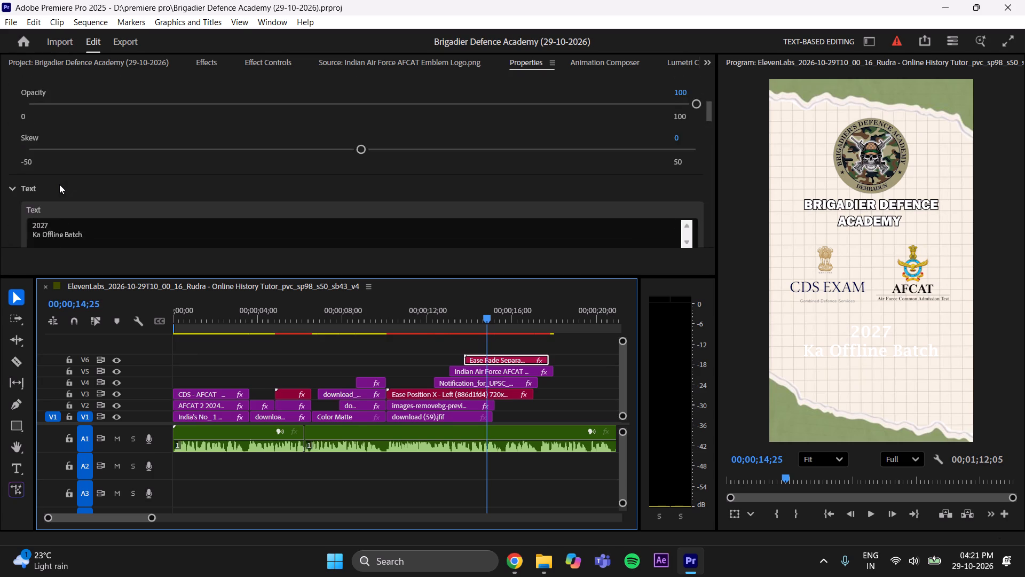
pyautogui.scroll(-20, 61, 184)
pyautogui.scroll(-5, 61, 184)
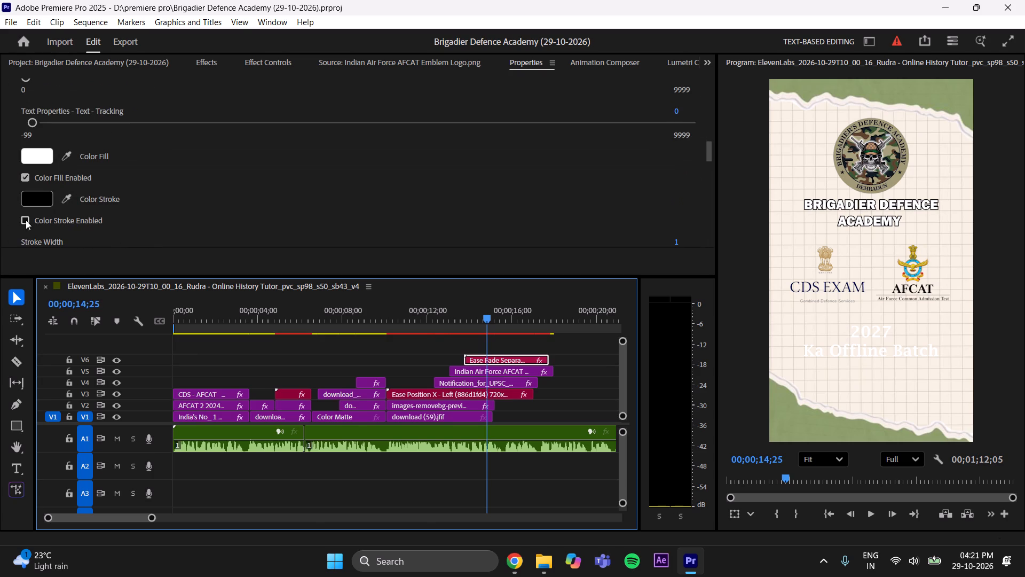
pyautogui.click(26, 220)
pyautogui.scroll(-4, 221, 189)
pyautogui.click(28, 198)
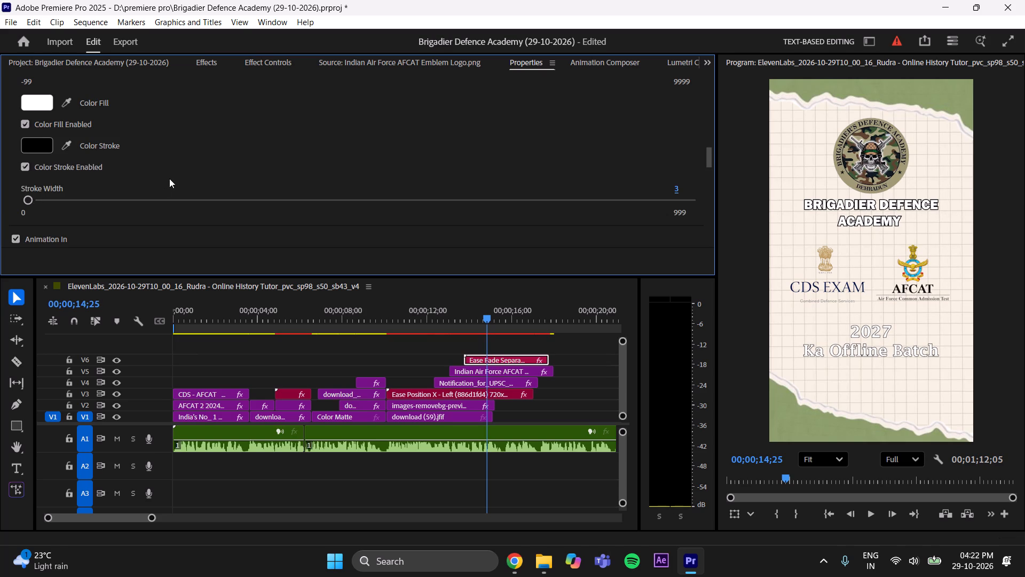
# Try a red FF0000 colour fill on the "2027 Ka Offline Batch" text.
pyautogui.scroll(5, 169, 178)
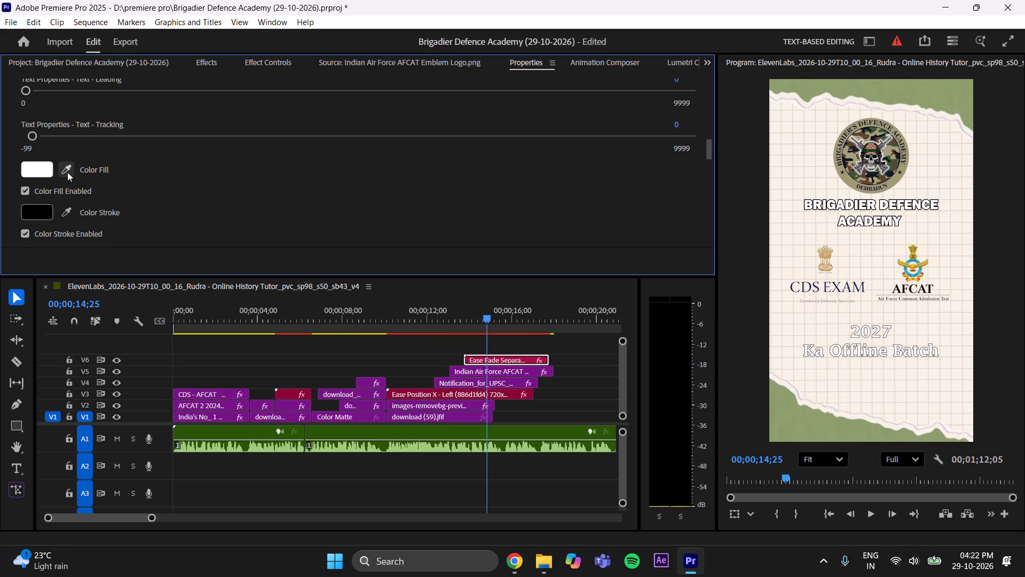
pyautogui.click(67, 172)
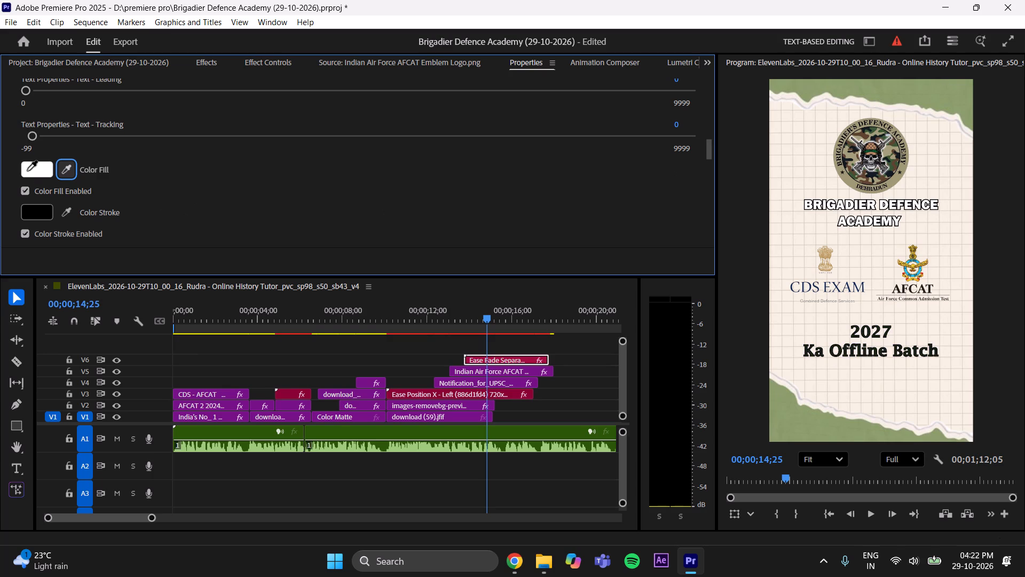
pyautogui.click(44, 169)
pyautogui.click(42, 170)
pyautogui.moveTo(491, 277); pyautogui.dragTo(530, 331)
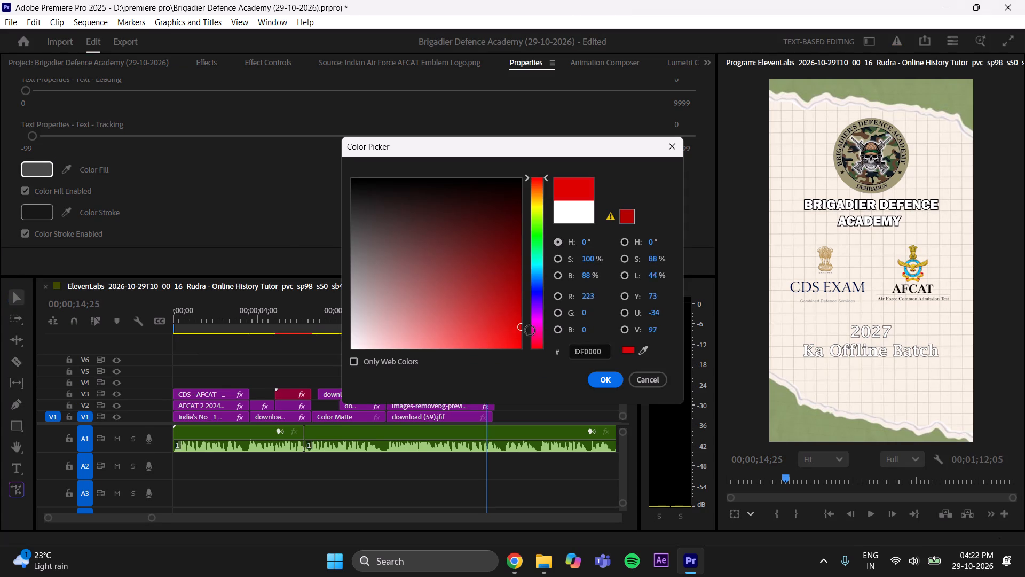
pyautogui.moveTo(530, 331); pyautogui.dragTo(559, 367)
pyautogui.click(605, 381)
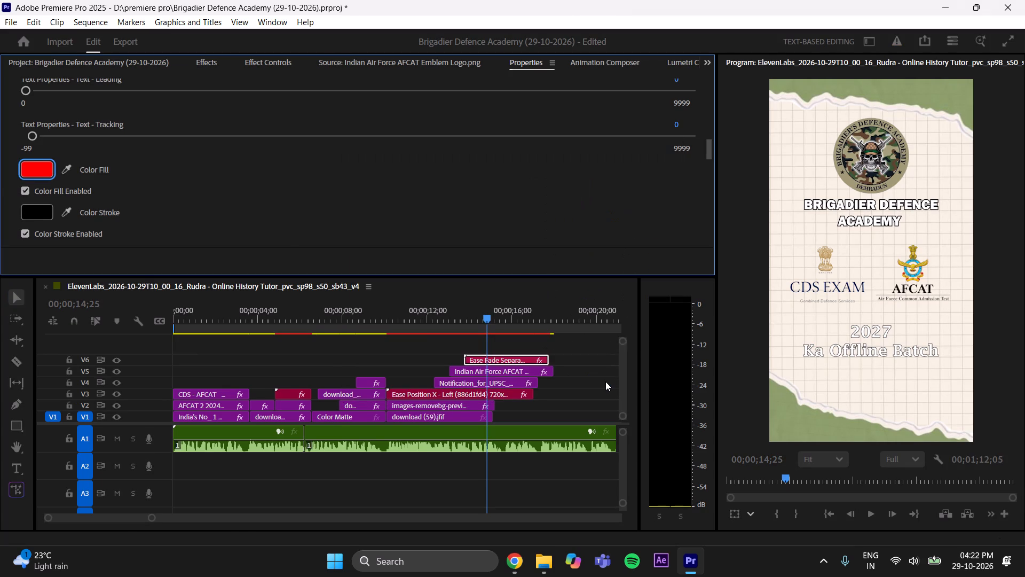
# Set the colour fill of the "2027 Ka Offline Batch" text to green 00C91D.
pyautogui.click(43, 171)
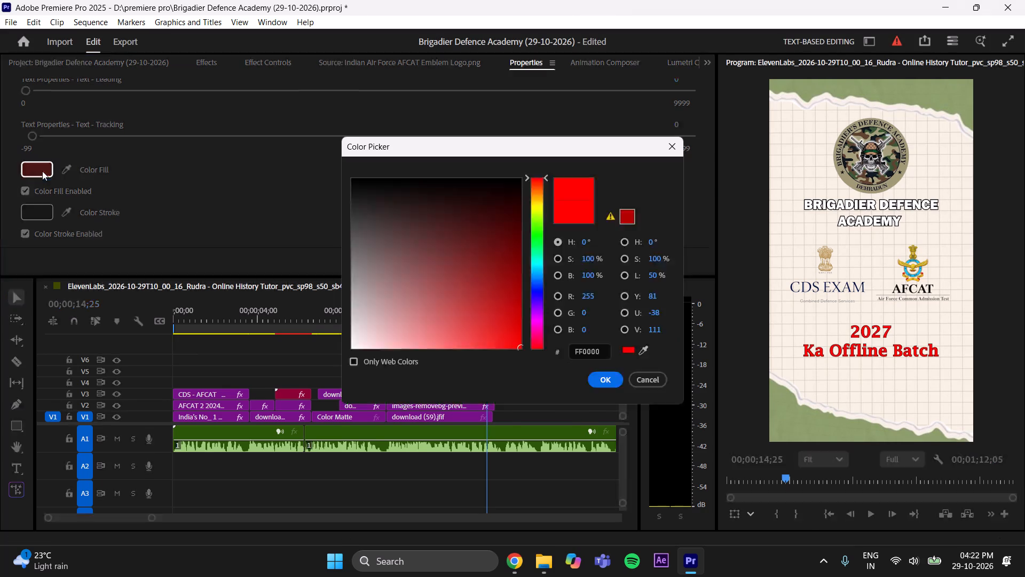
pyautogui.moveTo(538, 177); pyautogui.dragTo(551, 239)
pyautogui.moveTo(494, 307); pyautogui.dragTo(553, 312)
pyautogui.click(602, 384)
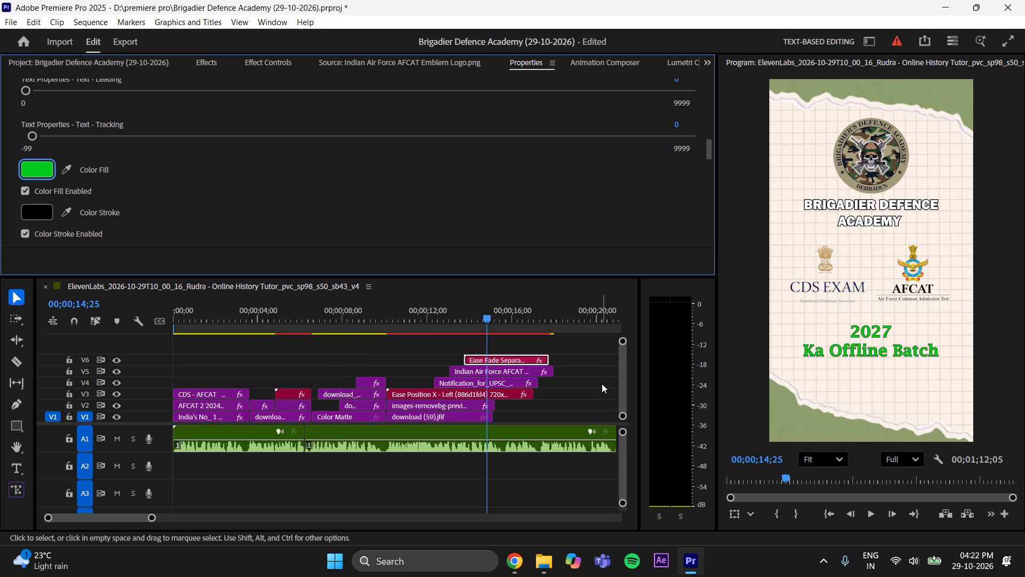
# Compare the batch text with and without its stroke, keep the stroke enabled at width 4, and save the project.
pyautogui.scroll(-6, 143, 189)
pyautogui.click(26, 150)
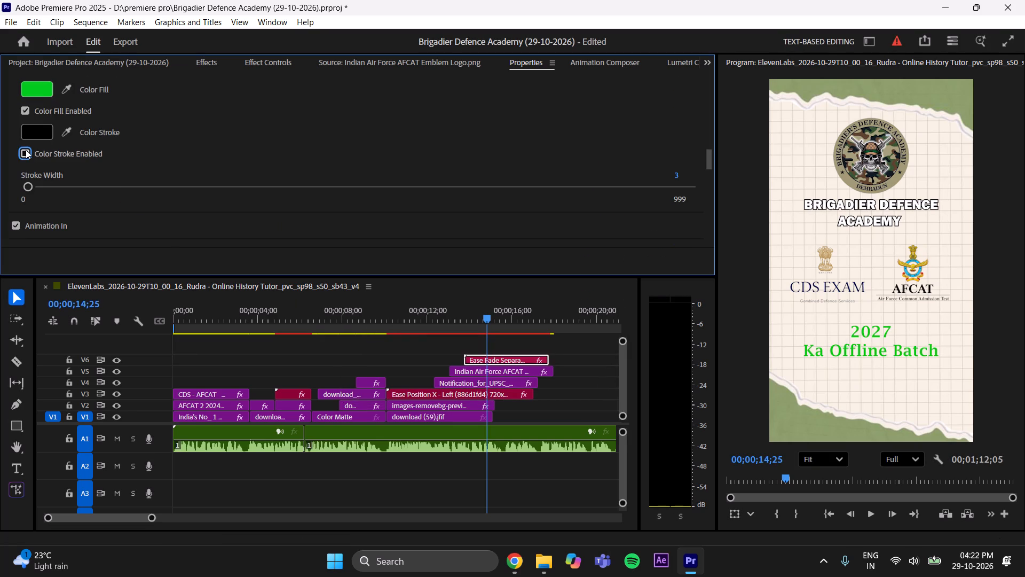
pyautogui.click(26, 151)
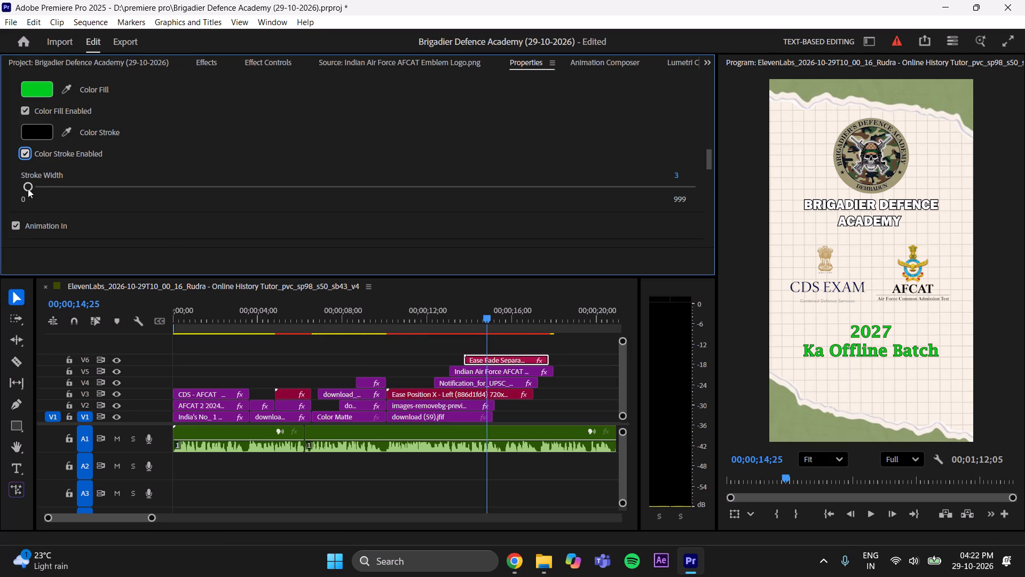
pyautogui.click(28, 188)
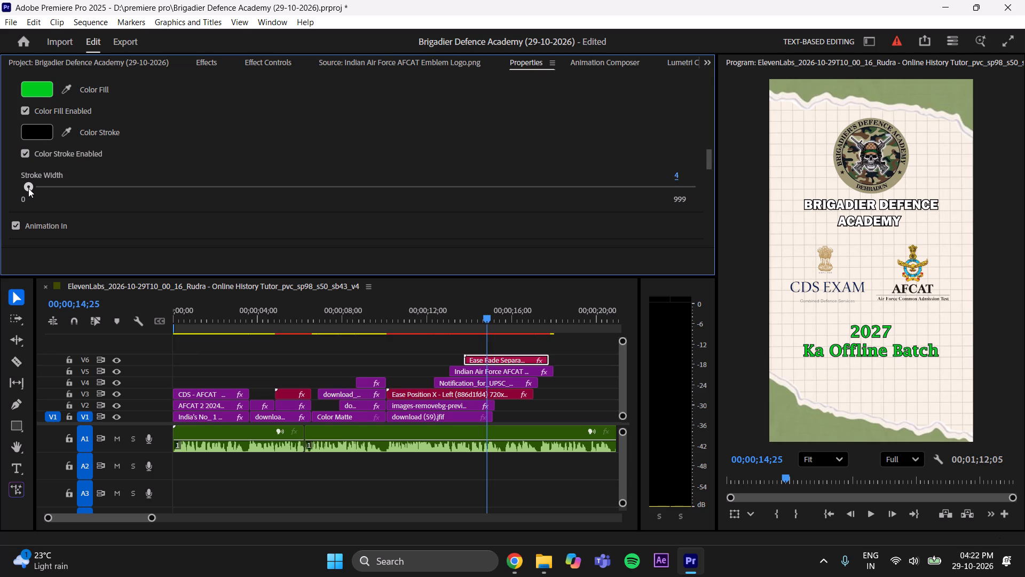
pyautogui.click(444, 350)
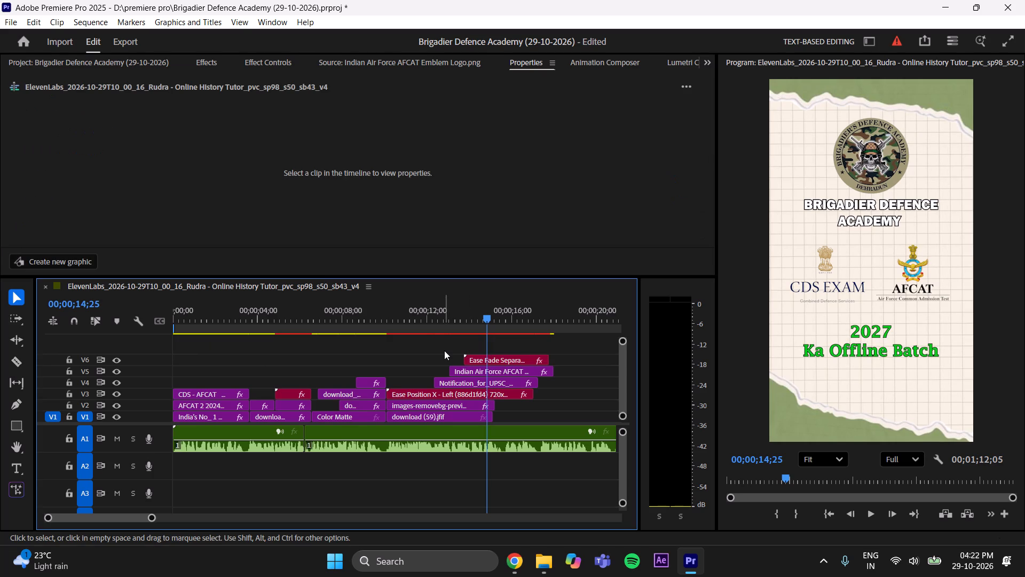
pyautogui.hotkey('ctrl', 's')
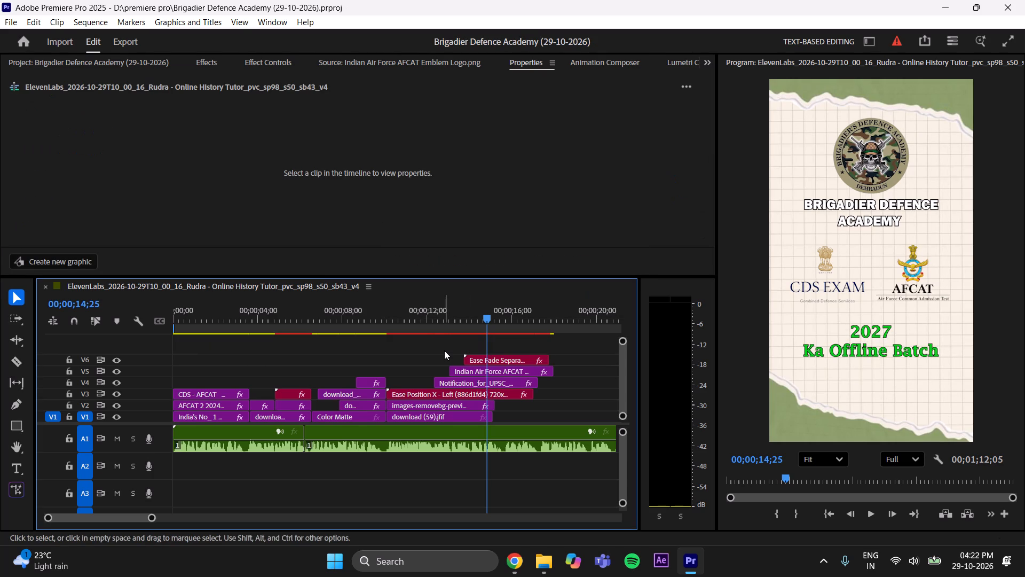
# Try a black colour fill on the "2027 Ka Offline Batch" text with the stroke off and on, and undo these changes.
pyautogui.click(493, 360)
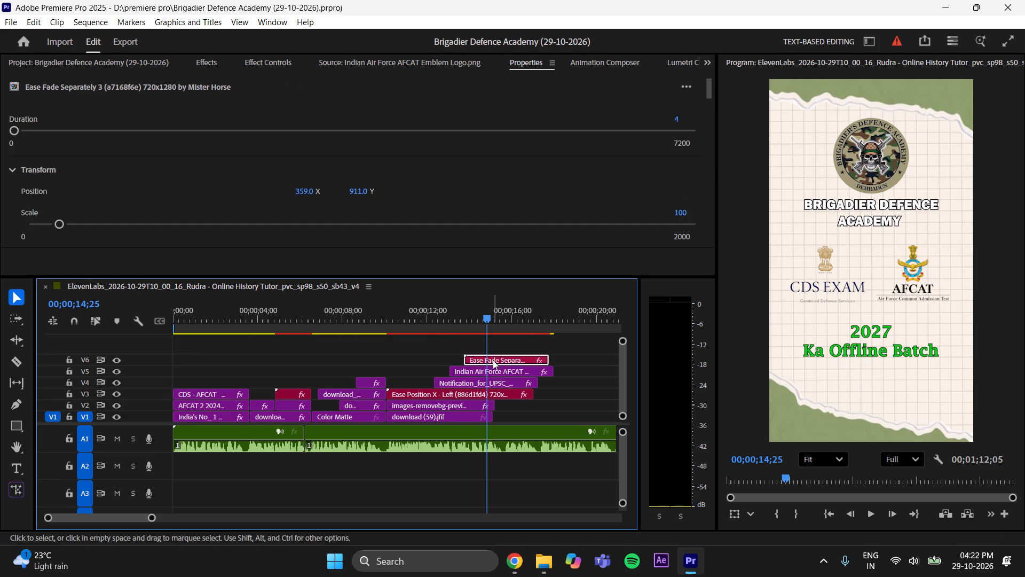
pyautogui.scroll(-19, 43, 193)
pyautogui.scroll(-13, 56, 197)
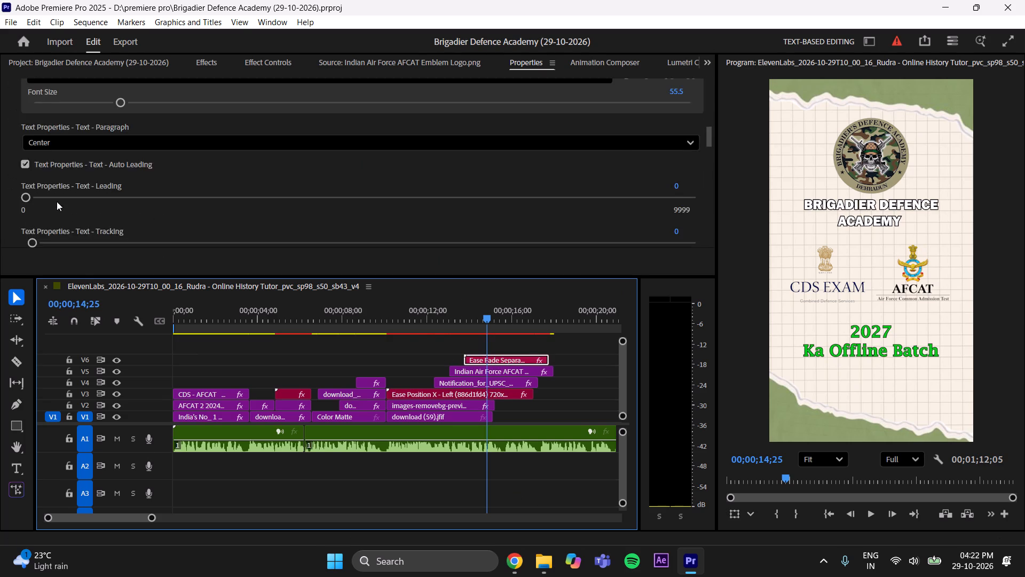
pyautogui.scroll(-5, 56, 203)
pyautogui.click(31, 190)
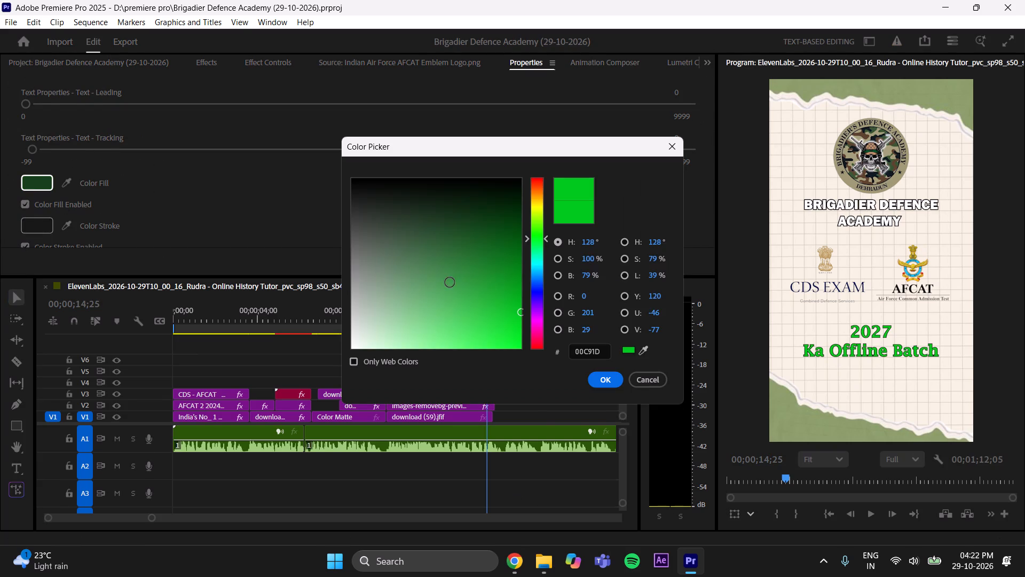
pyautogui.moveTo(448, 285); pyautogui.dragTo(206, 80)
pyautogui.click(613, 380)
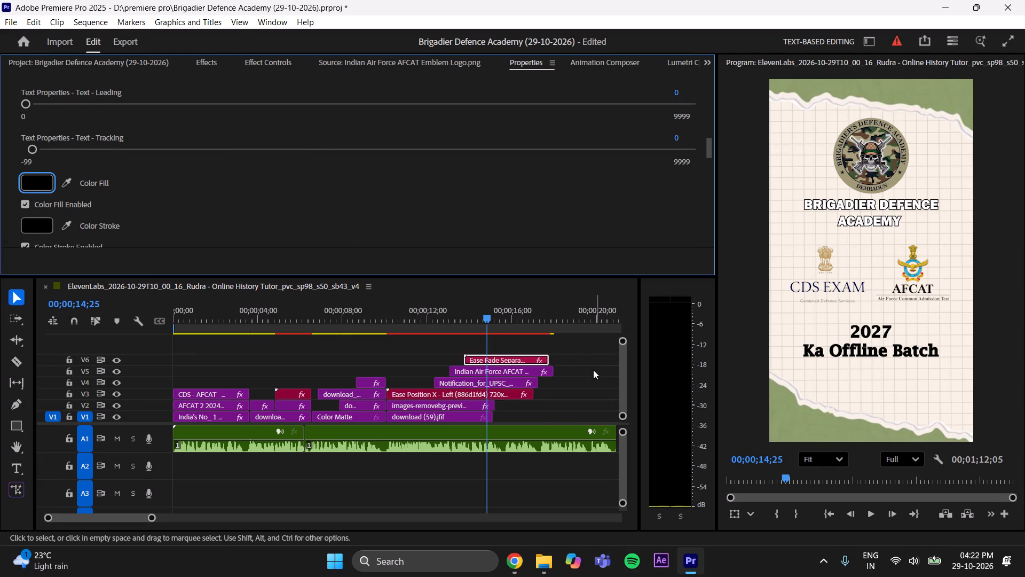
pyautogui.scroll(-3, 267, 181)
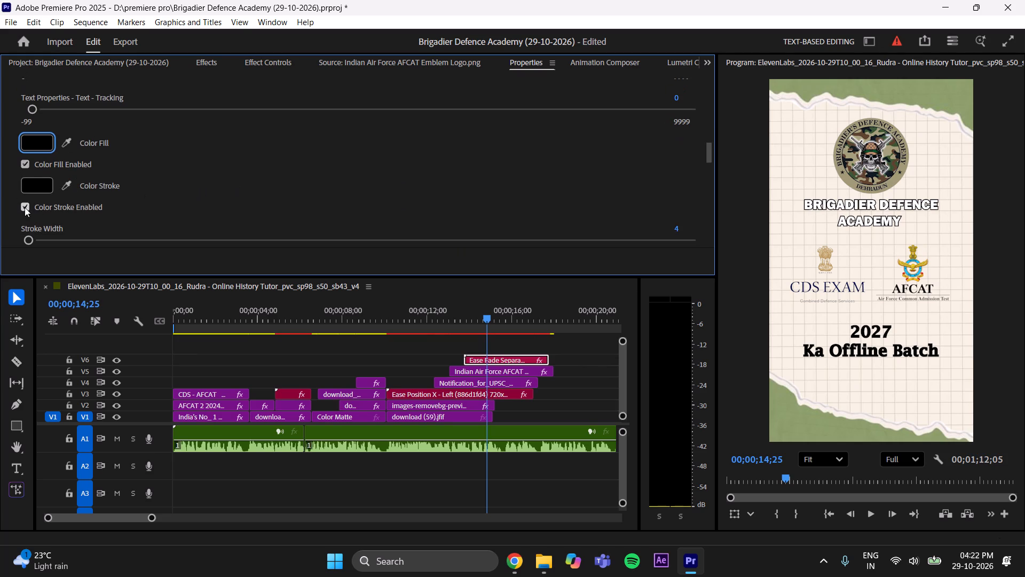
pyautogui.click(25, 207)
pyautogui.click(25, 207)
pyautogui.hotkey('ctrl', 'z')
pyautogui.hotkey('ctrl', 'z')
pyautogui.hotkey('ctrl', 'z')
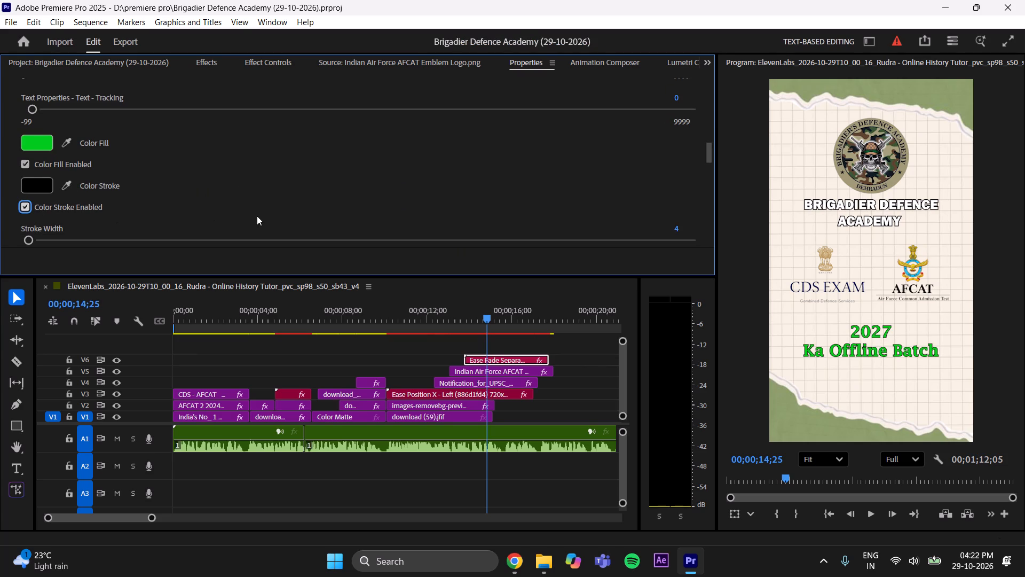
# Deselect the batch text clip and save the project.
pyautogui.click(438, 342)
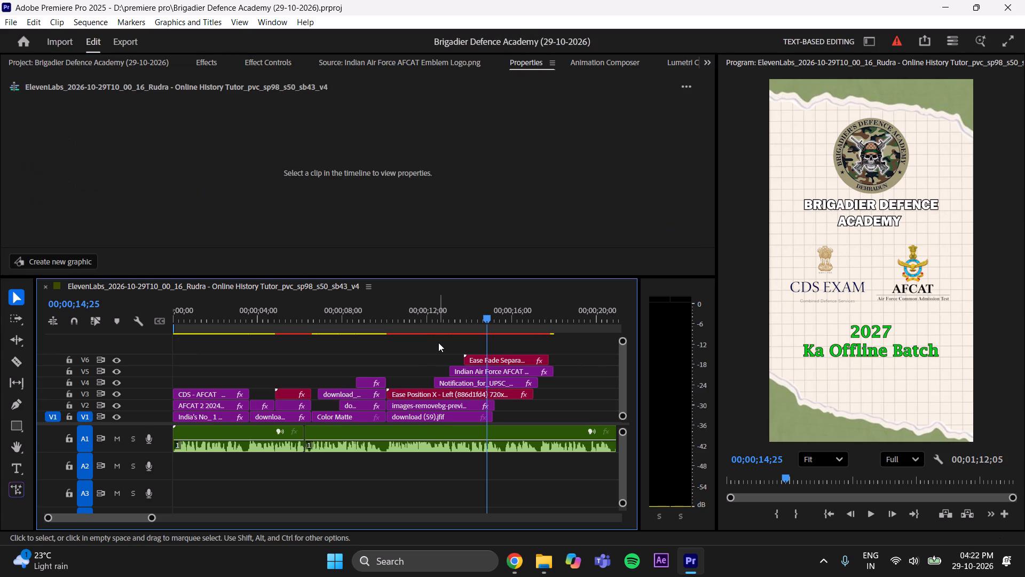
pyautogui.hotkey('ctrl', 's')
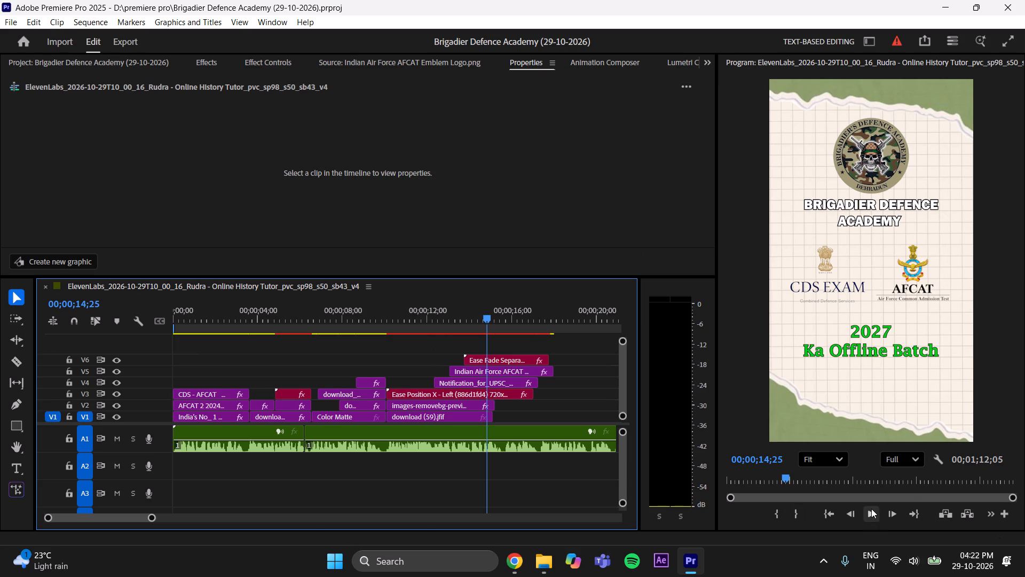
# Play the scene from 00;00;14;25 and extend the download (59).jfif background clip on V1 to end at 00;00;15;21.
pyautogui.click(871, 509)
pyautogui.click(871, 514)
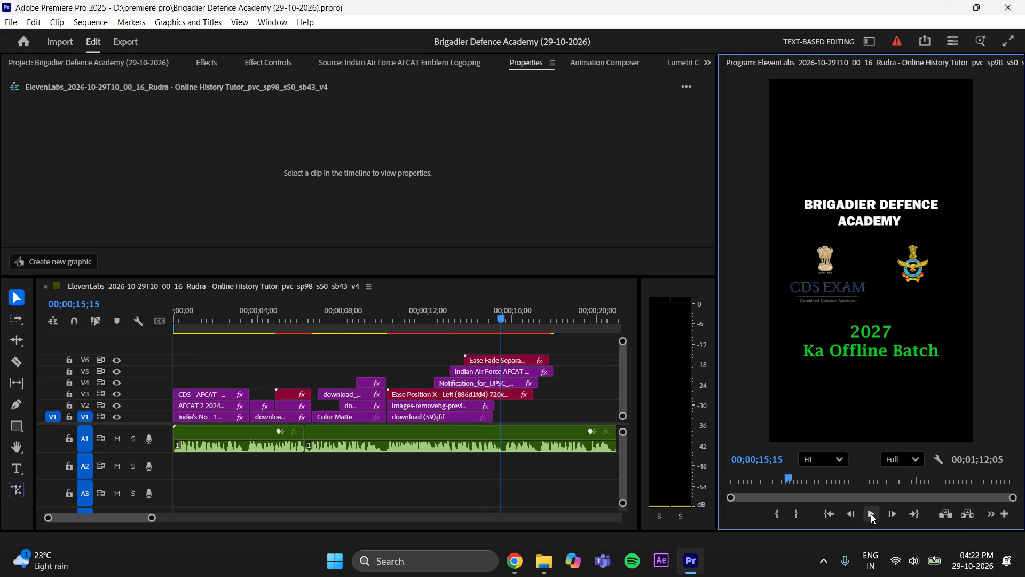
pyautogui.doubleClick(871, 514)
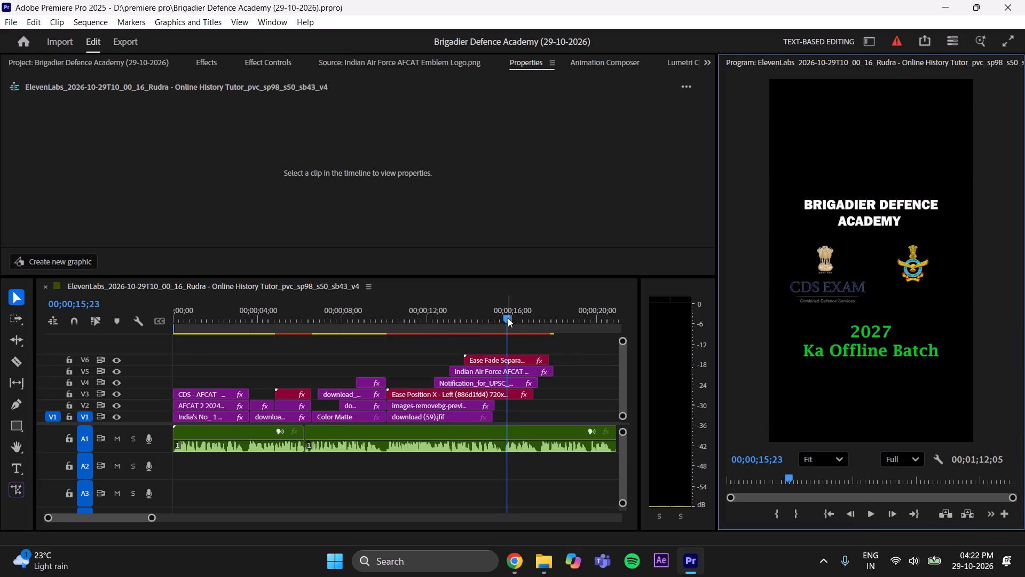
pyautogui.click(507, 317)
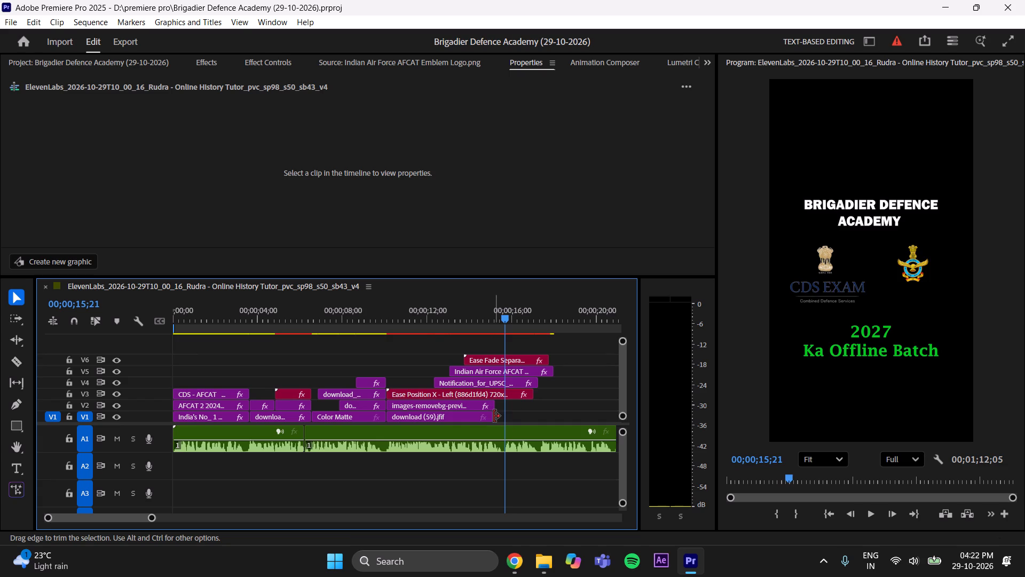
pyautogui.moveTo(494, 416); pyautogui.dragTo(506, 418)
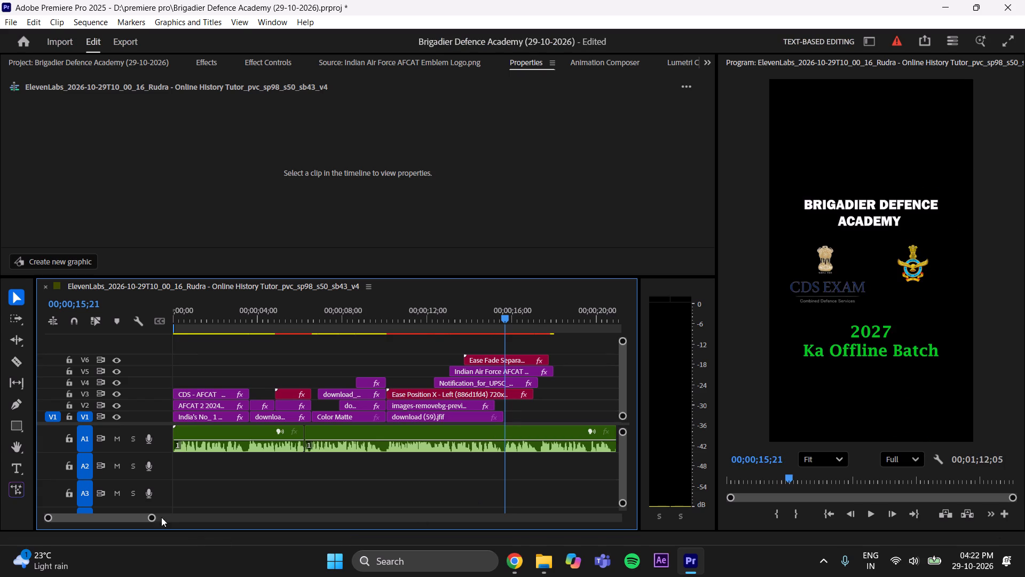
# Extend the academy logo clip images-removebg-preview.png on V2 to end at 00;00;15;21, level with the background clip.
pyautogui.moveTo(149, 518); pyautogui.dragTo(131, 519)
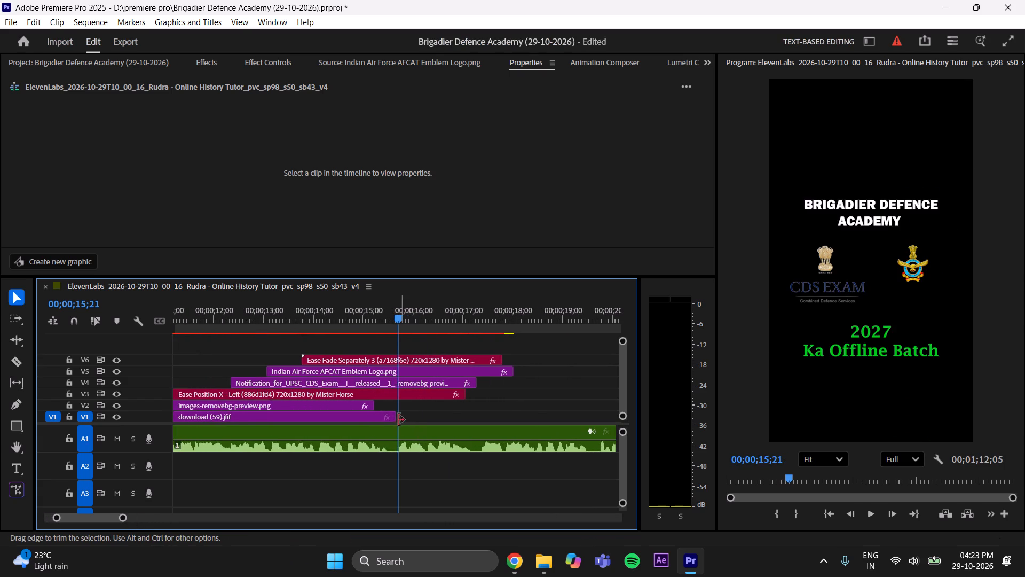
pyautogui.click(396, 418)
pyautogui.click(368, 402)
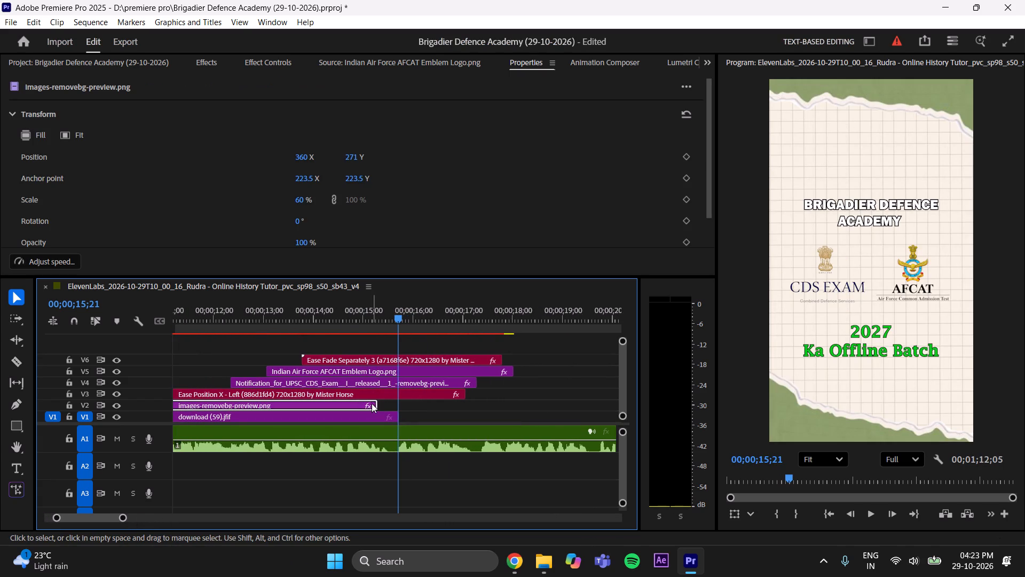
pyautogui.hotkey('ctrl', 'z')
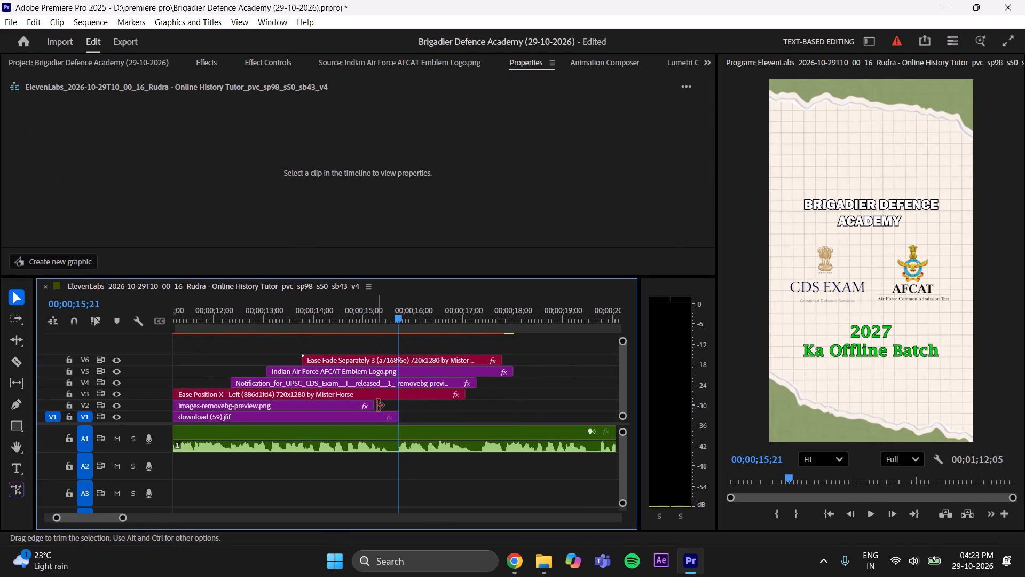
pyautogui.moveTo(379, 406); pyautogui.dragTo(401, 413)
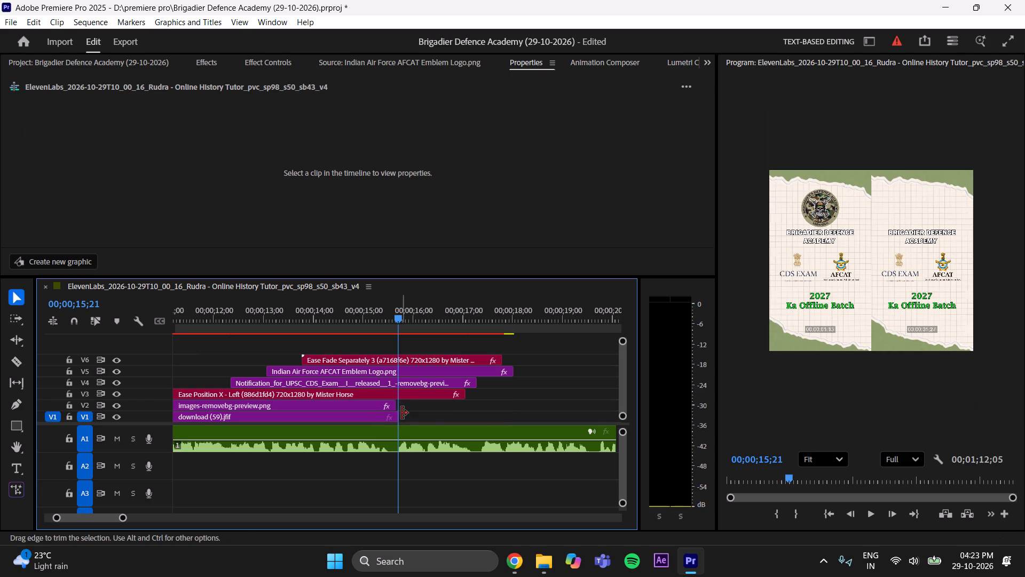
pyautogui.click(396, 404)
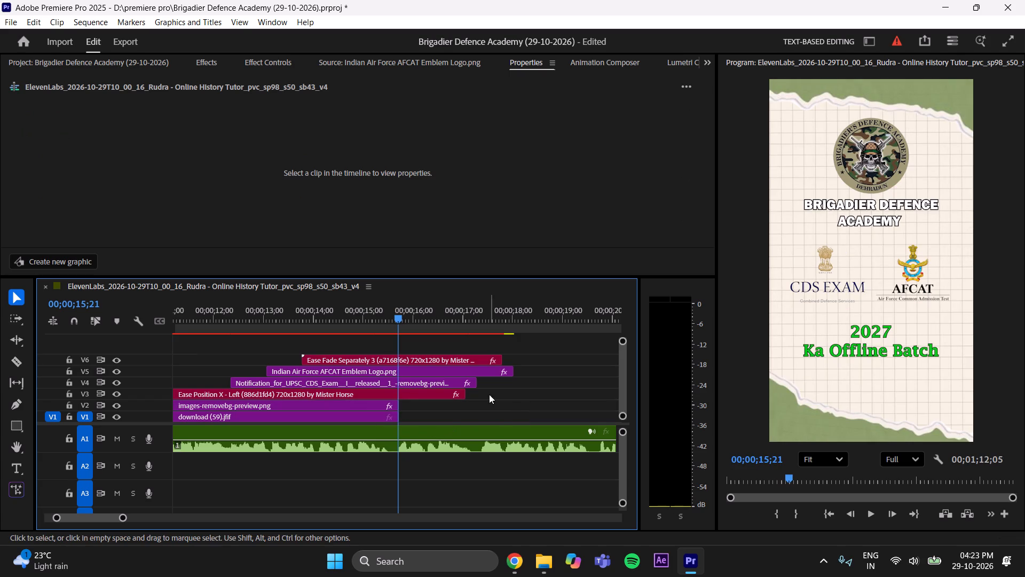
# Trim the ends of the title, CDS exam, AFCAT emblem and batch text clips on V3 to V6 back to 00;00;15;21.
pyautogui.moveTo(467, 394); pyautogui.dragTo(400, 410)
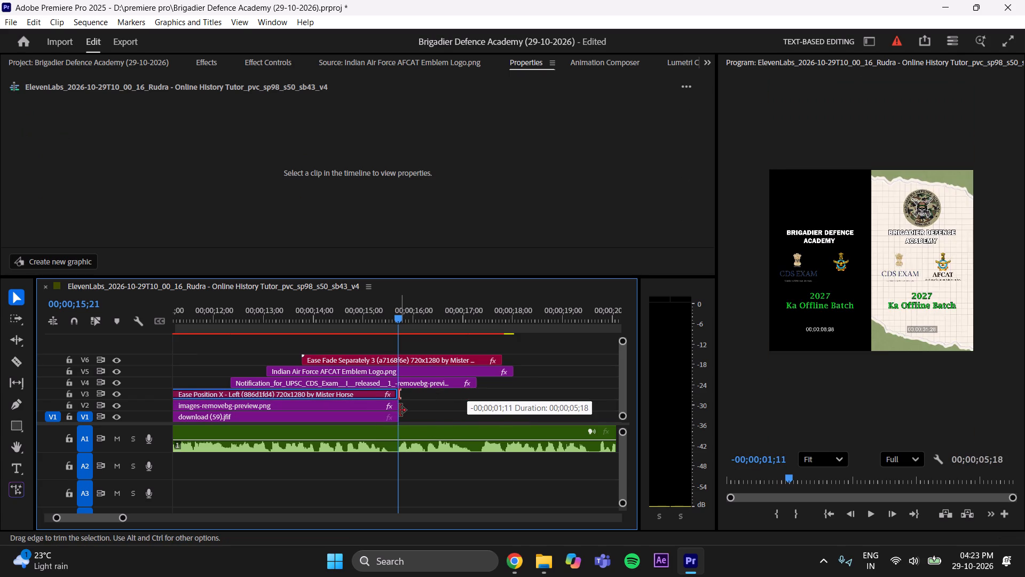
pyautogui.moveTo(400, 410); pyautogui.dragTo(400, 410)
pyautogui.click(447, 415)
pyautogui.moveTo(478, 381); pyautogui.dragTo(396, 409)
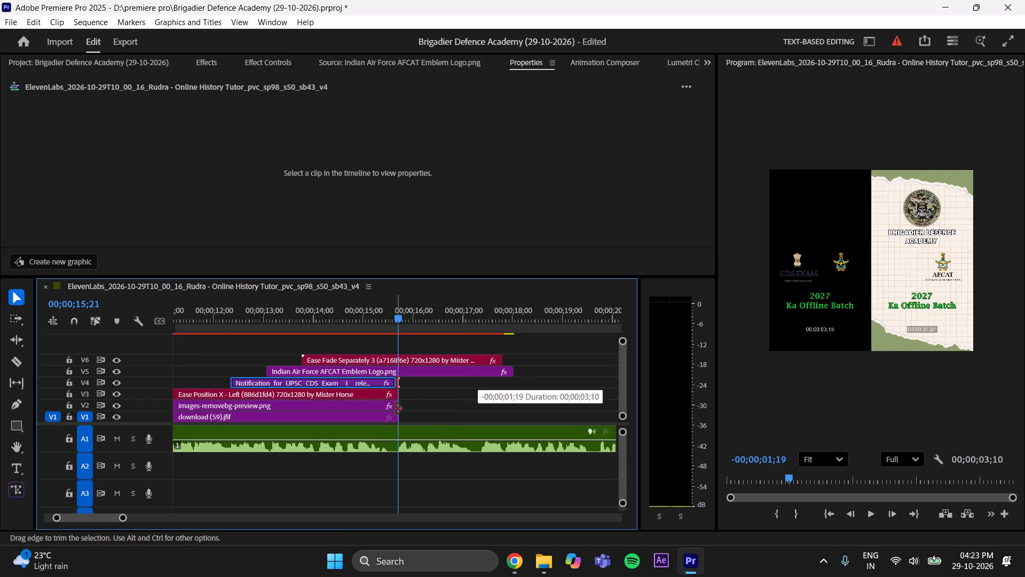
pyautogui.moveTo(396, 409); pyautogui.dragTo(399, 408)
pyautogui.click(447, 412)
pyautogui.moveTo(521, 369); pyautogui.dragTo(455, 388)
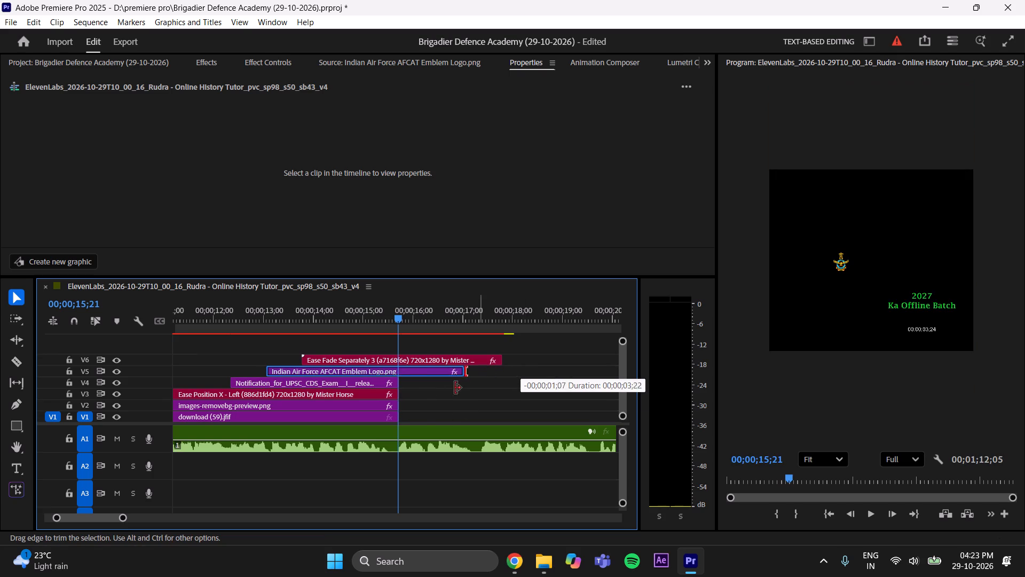
pyautogui.moveTo(455, 388); pyautogui.dragTo(403, 402)
pyautogui.click(398, 370)
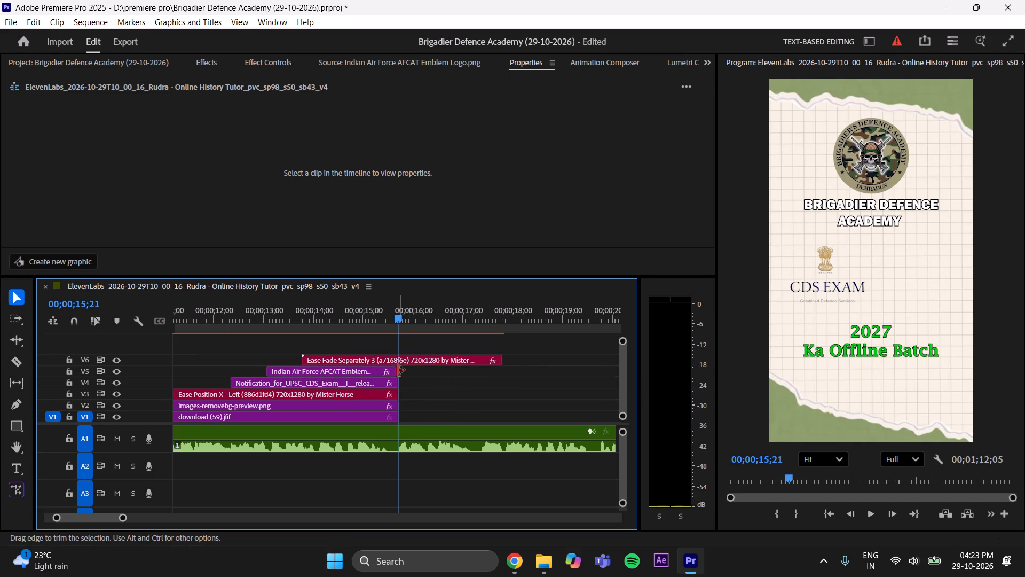
pyautogui.moveTo(505, 359); pyautogui.dragTo(416, 379)
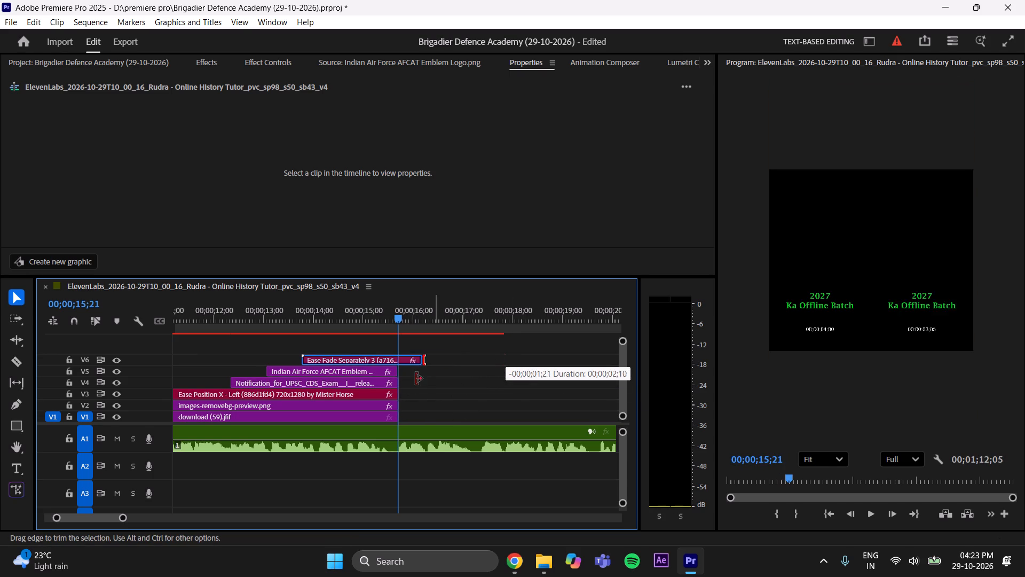
pyautogui.moveTo(416, 379); pyautogui.dragTo(401, 387)
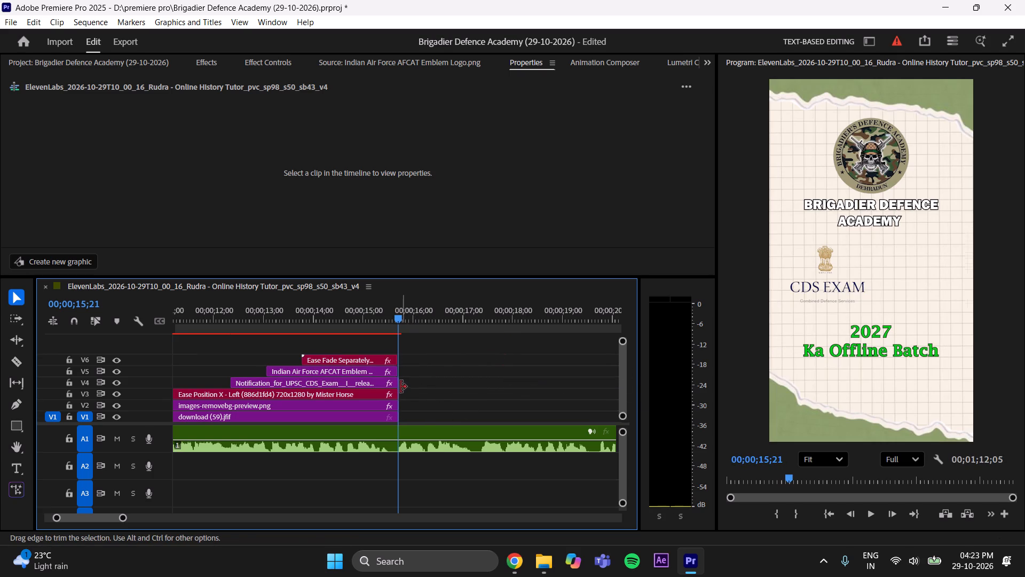
pyautogui.click(455, 401)
pyautogui.click(397, 371)
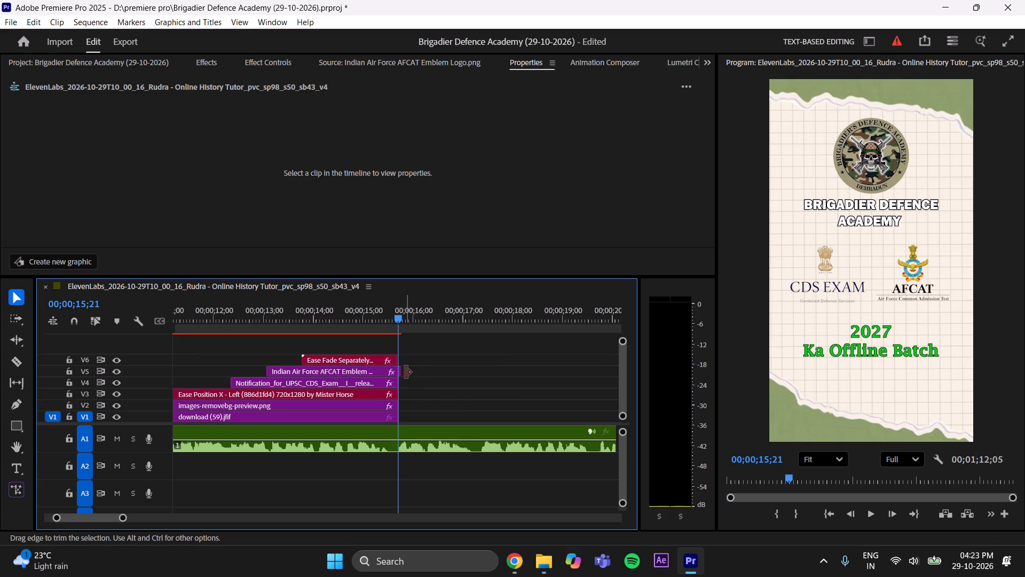
pyautogui.click(405, 372)
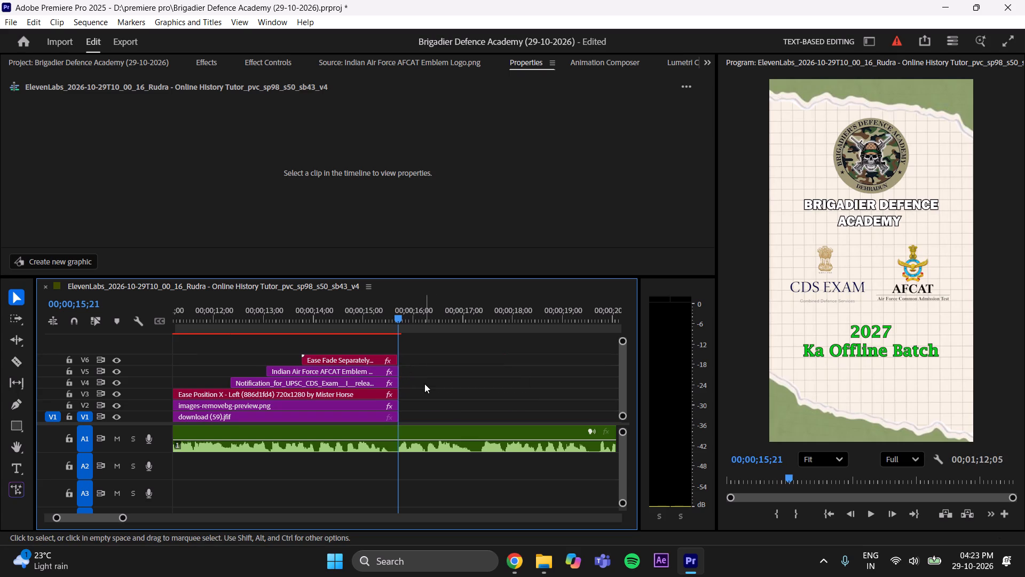
# Save the project.
pyautogui.hotkey('ctrl', 's')
pyautogui.hotkey('ctrl', 's')
pyautogui.hotkey('ctrl', 's')
pyautogui.hotkey('ctrl', 's')
pyautogui.hotkey('ctrl', 's')
pyautogui.hotkey('ctrl', 's')
pyautogui.hotkey('ctrl', 's')
pyautogui.hotkey('ctrl', 's')
pyautogui.hotkey('ctrl', 's')
pyautogui.hotkey('ctrl', 's')
pyautogui.hotkey('ctrl', 's')
pyautogui.hotkey('ctrl', 's')
pyautogui.hotkey('ctrl', 's')
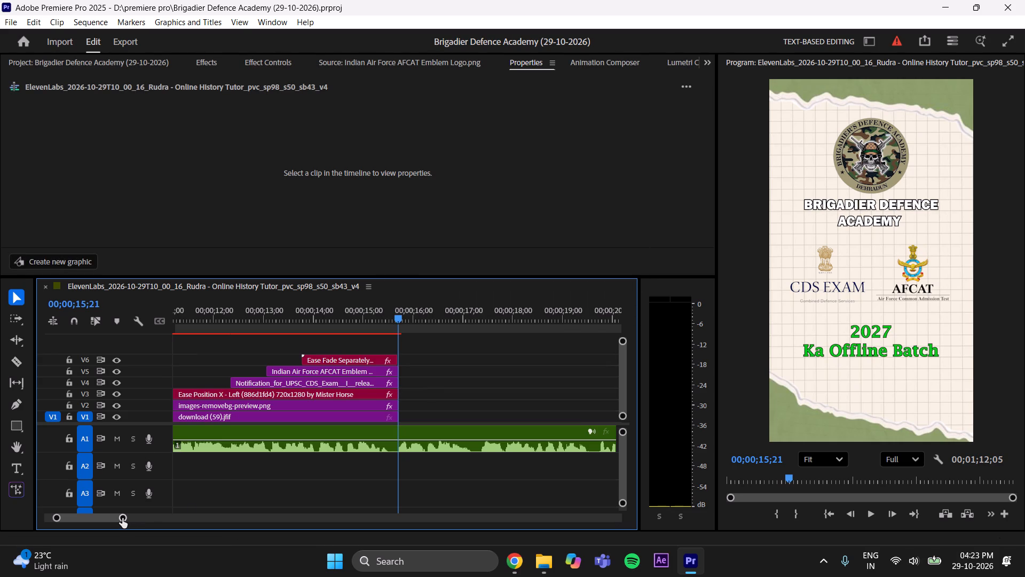
# Play the sequence from 00;00;00;00 through the academy scene and past its end, checking the visuals against the narration.
pyautogui.moveTo(122, 518); pyautogui.dragTo(131, 520)
pyautogui.moveTo(125, 520); pyautogui.dragTo(112, 521)
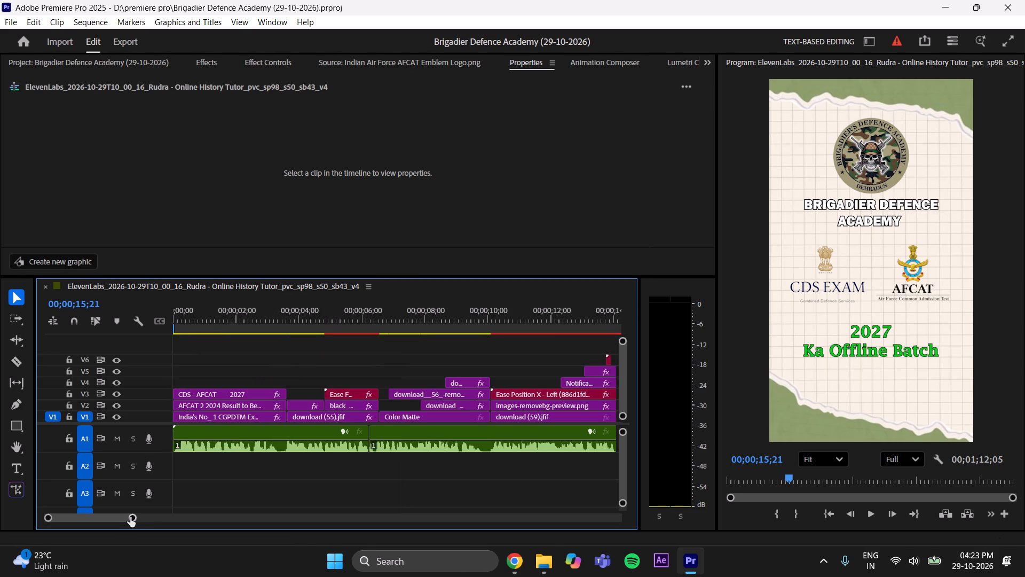
pyautogui.moveTo(135, 517); pyautogui.dragTo(243, 467)
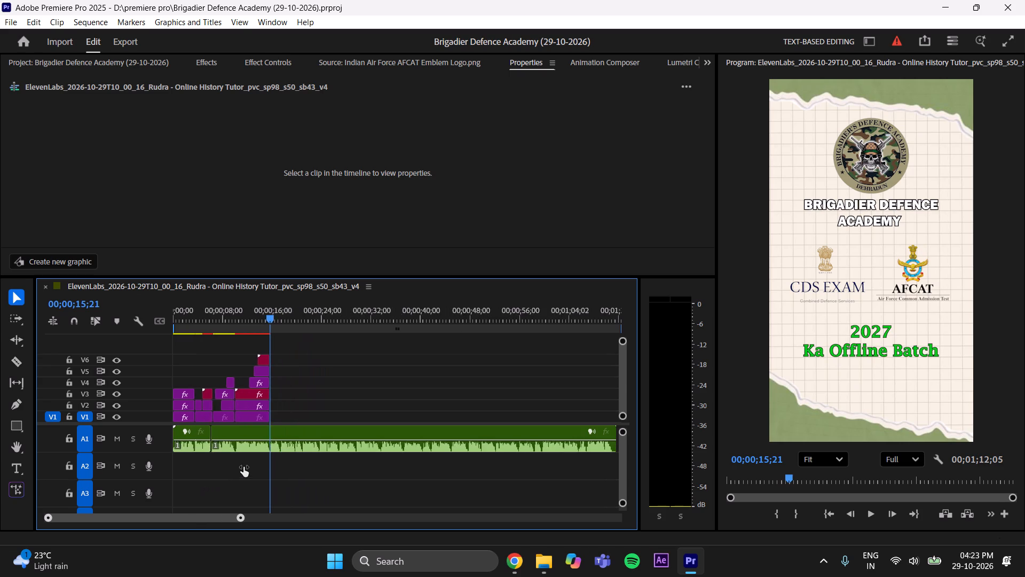
pyautogui.moveTo(243, 467); pyautogui.dragTo(226, 473)
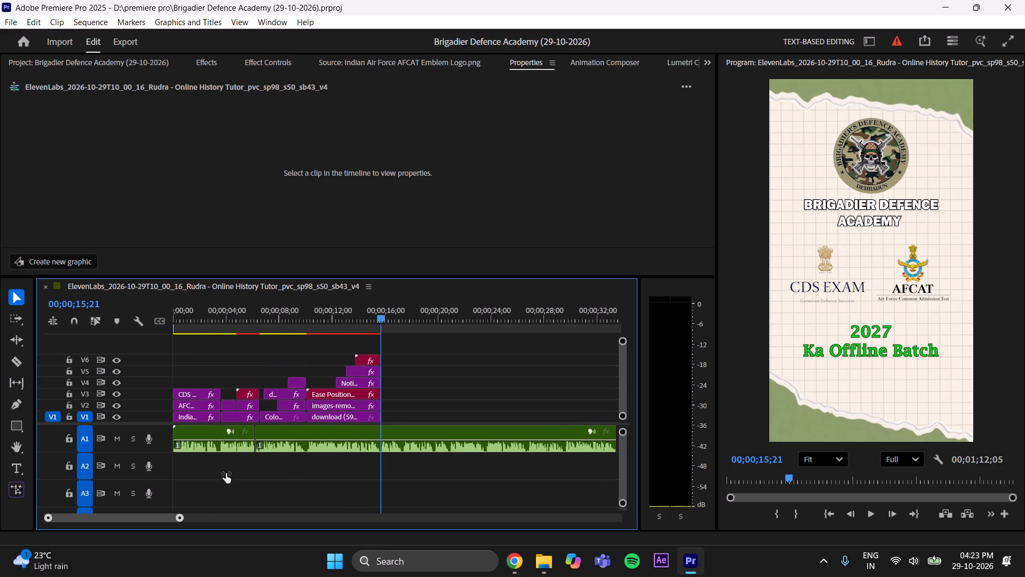
pyautogui.moveTo(226, 473); pyautogui.dragTo(225, 473)
pyautogui.moveTo(153, 517); pyautogui.dragTo(123, 528)
pyautogui.moveTo(389, 318); pyautogui.dragTo(99, 362)
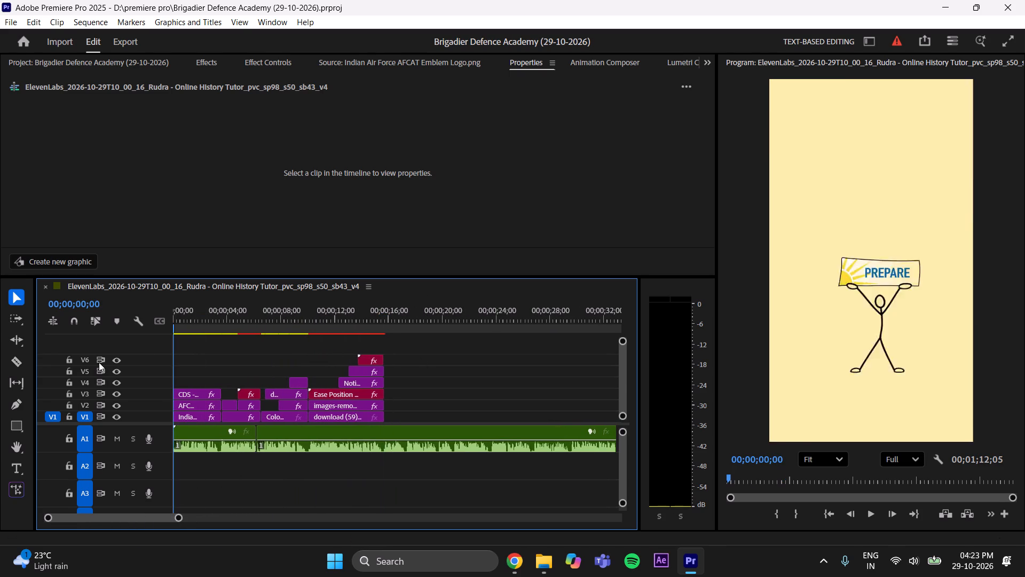
pyautogui.moveTo(99, 362); pyautogui.dragTo(92, 363)
pyautogui.hotkey('ctrl', 's')
pyautogui.press('space')
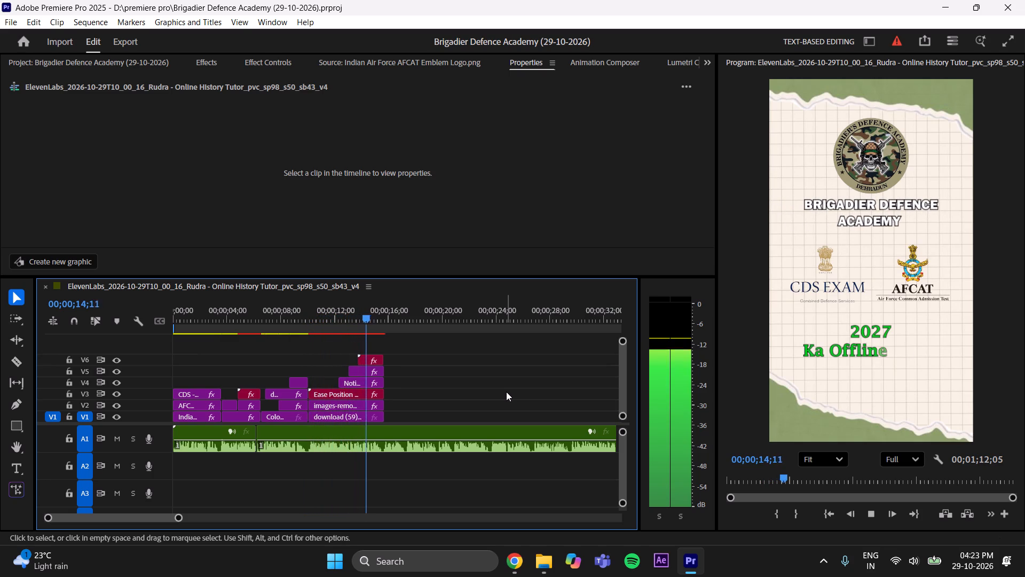
pyautogui.press('space')
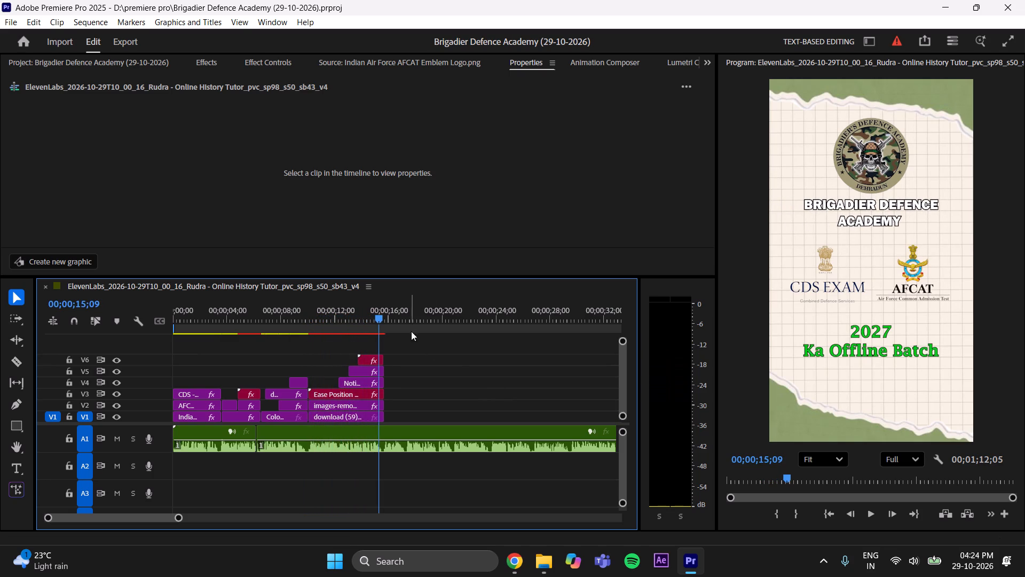
pyautogui.click(865, 511)
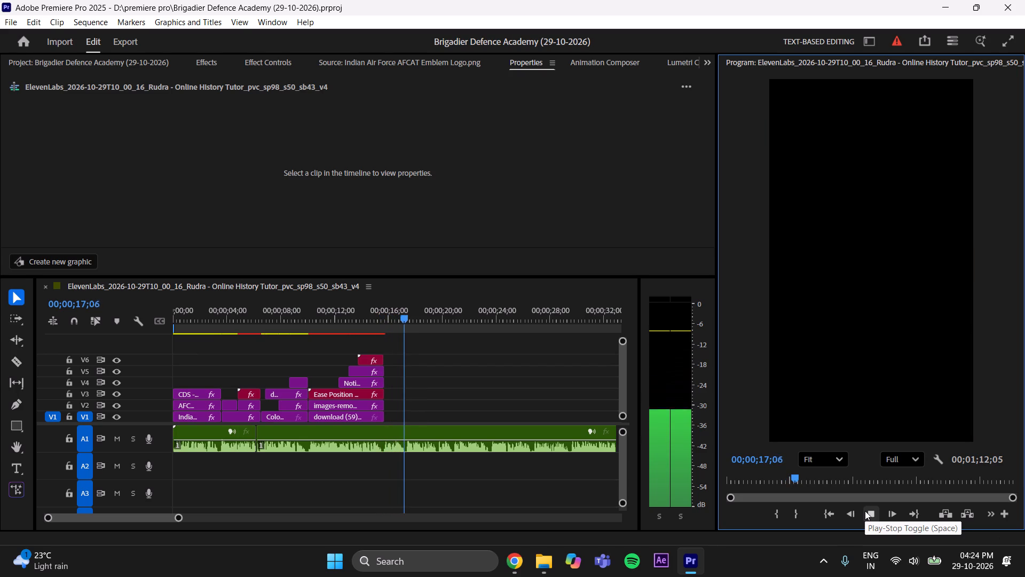
pyautogui.click(865, 511)
pyautogui.click(865, 511)
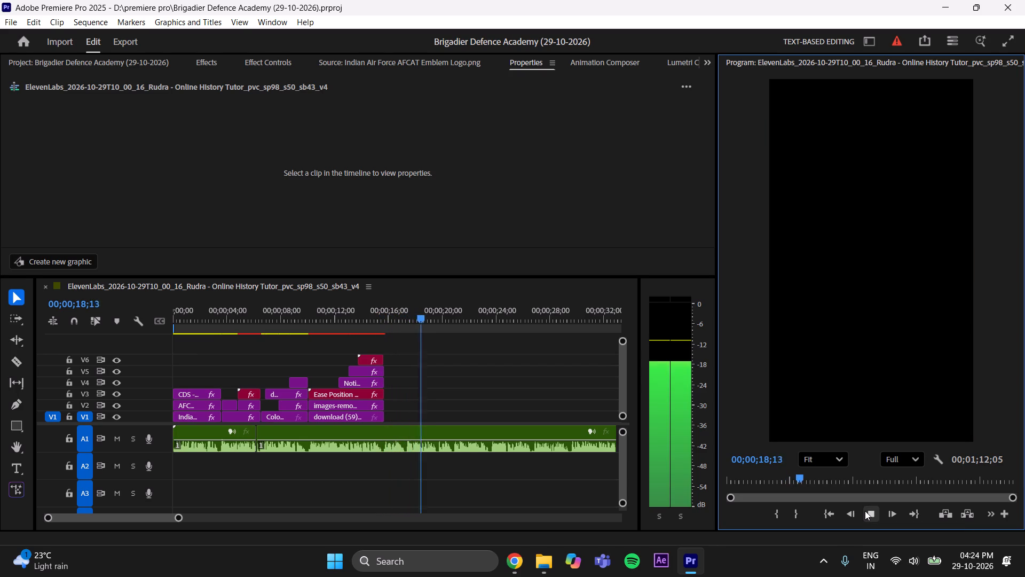
pyautogui.click(865, 511)
# Extend the download (59).jfif background clip on V1 to a duration of about 00;00;11;12 and play on from 00;00;15;17.
pyautogui.moveTo(442, 317); pyautogui.dragTo(406, 355)
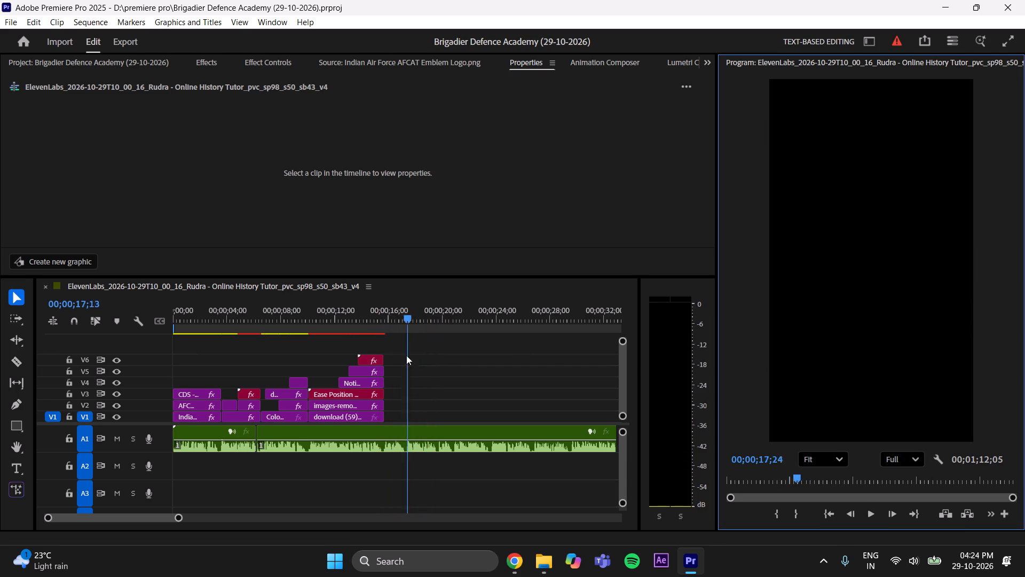
pyautogui.moveTo(406, 355); pyautogui.dragTo(384, 386)
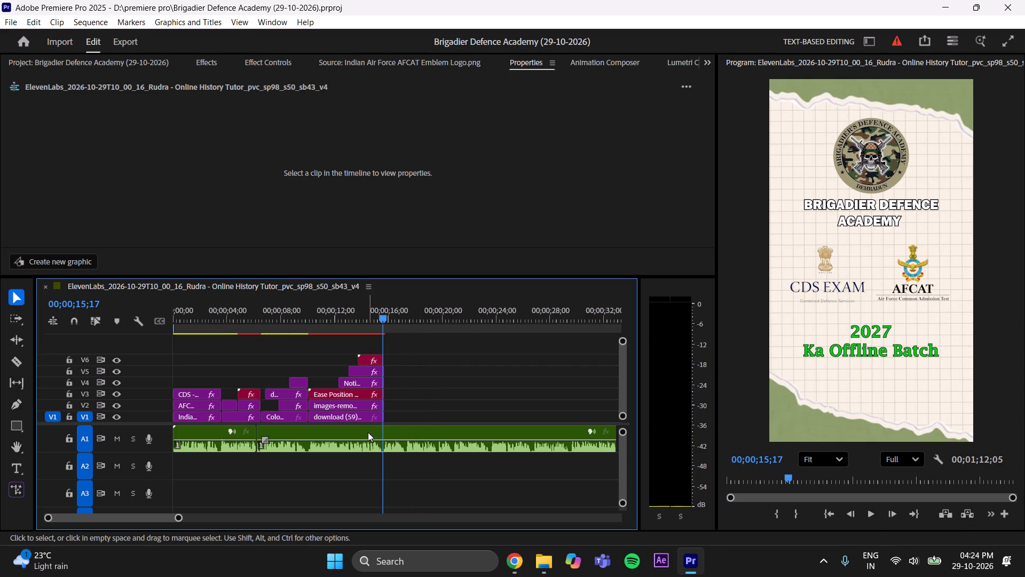
pyautogui.moveTo(385, 416); pyautogui.dragTo(463, 424)
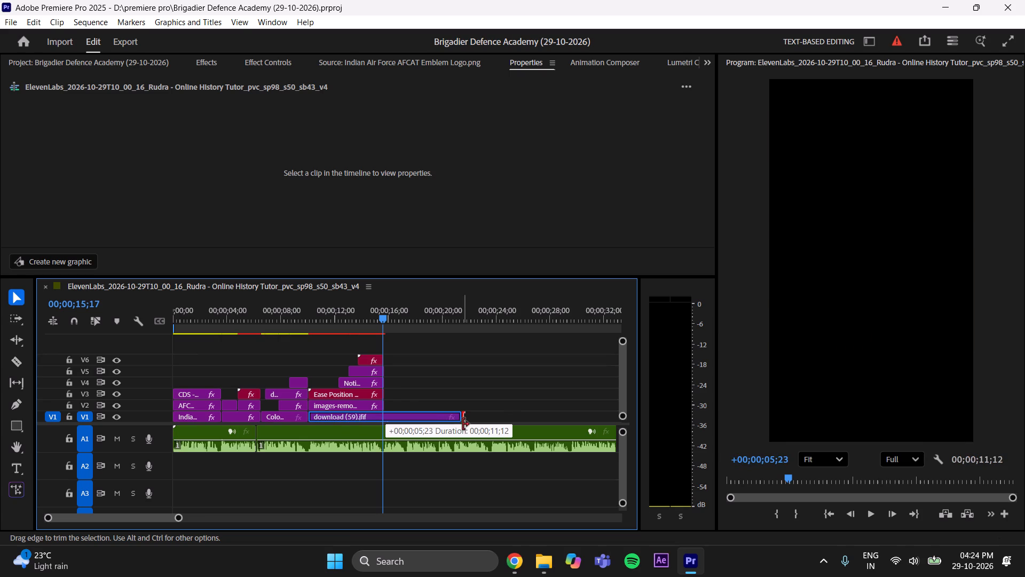
pyautogui.moveTo(463, 424); pyautogui.dragTo(463, 425)
pyautogui.click(474, 364)
pyautogui.click(866, 510)
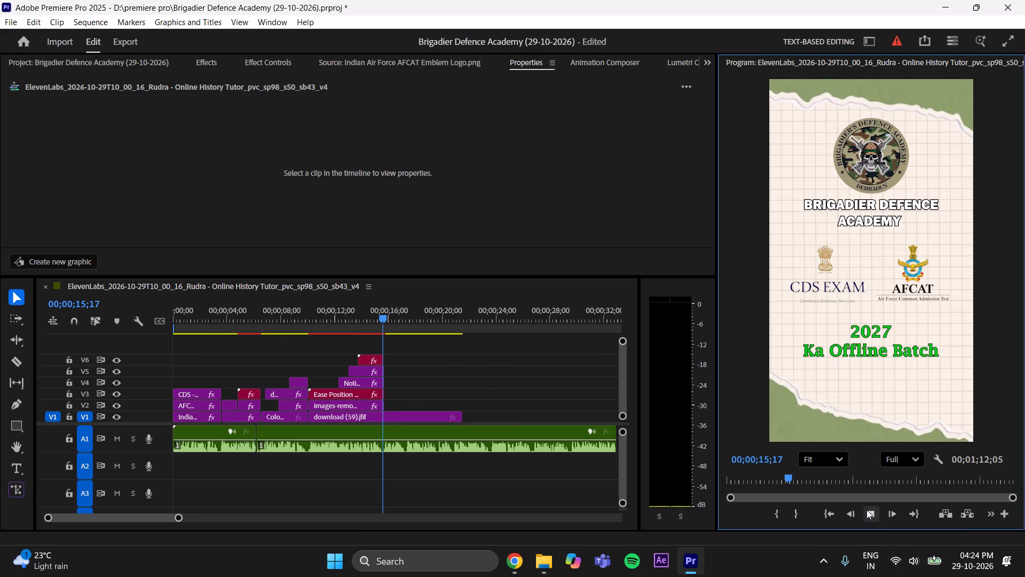
pyautogui.click(868, 512)
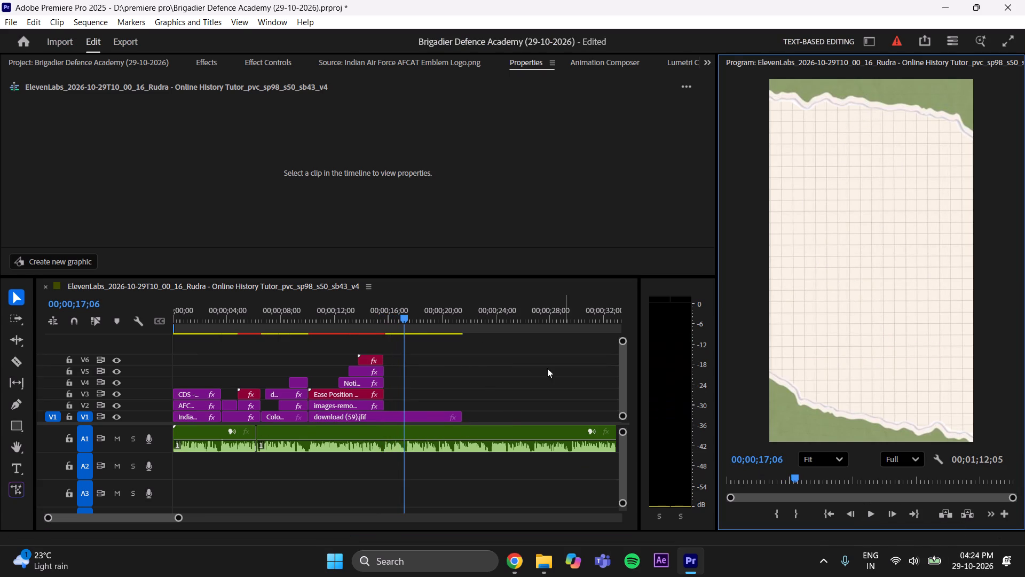
# Extend the academy logo clip images-removebg-preview.png on V2 to end level with the extended background clip.
pyautogui.moveTo(409, 317); pyautogui.dragTo(370, 336)
pyautogui.moveTo(384, 406); pyautogui.dragTo(463, 416)
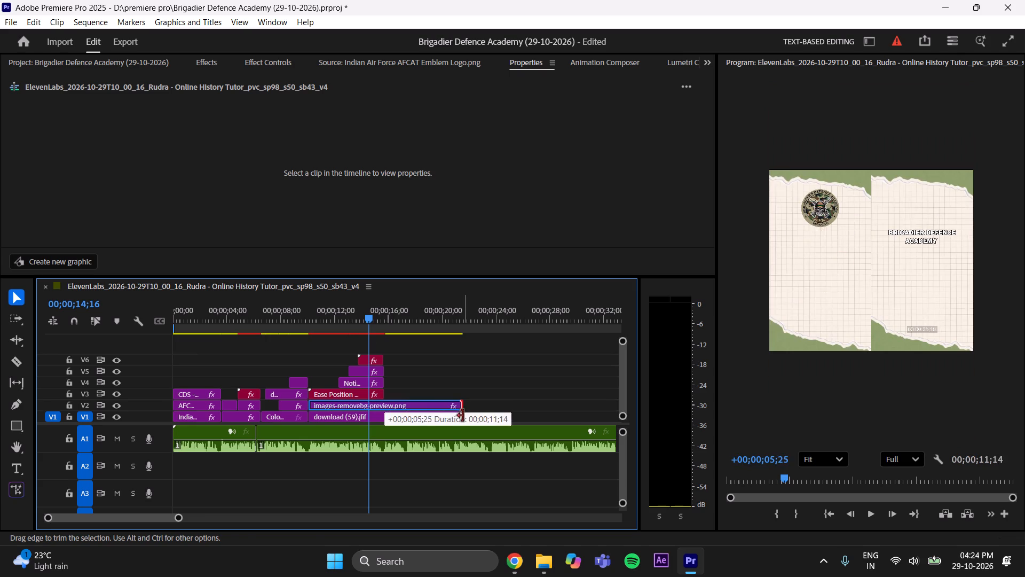
pyautogui.moveTo(463, 416); pyautogui.dragTo(463, 417)
pyautogui.click(529, 411)
# Play the scene from 00;00;14;16 to 00;00;16;23 and save the project.
pyautogui.click(869, 517)
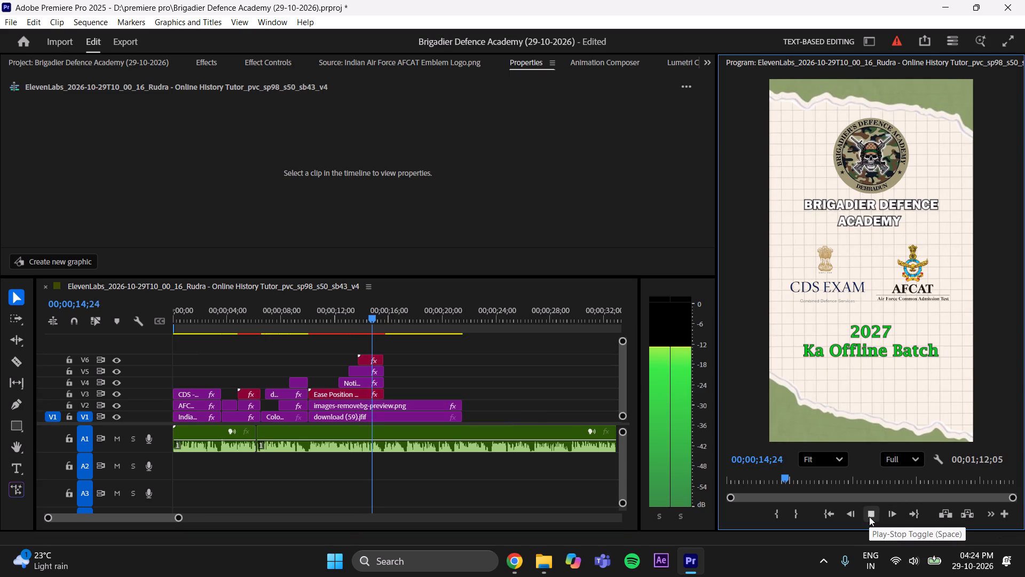
pyautogui.click(869, 517)
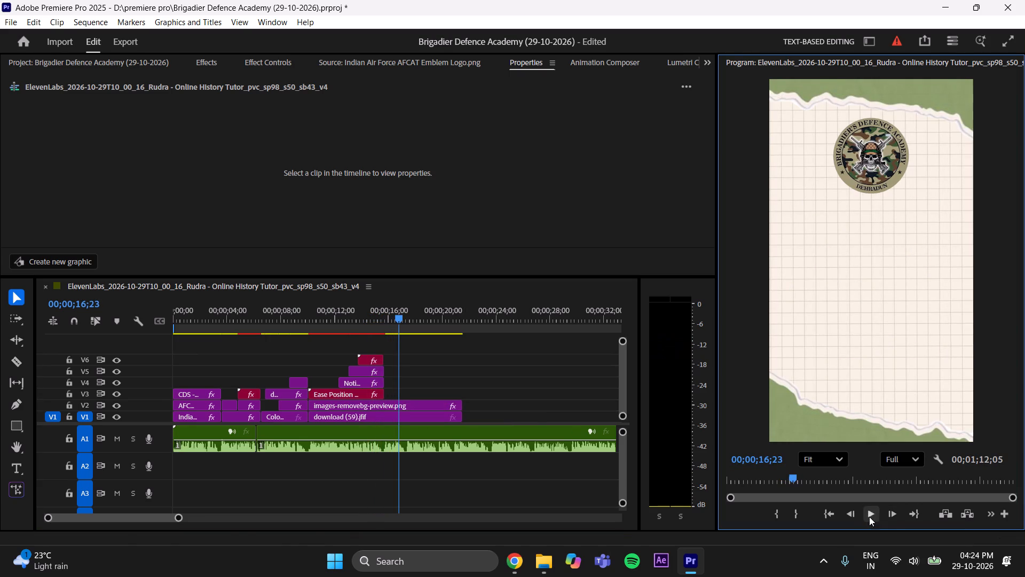
pyautogui.hotkey('ctrl', 's')
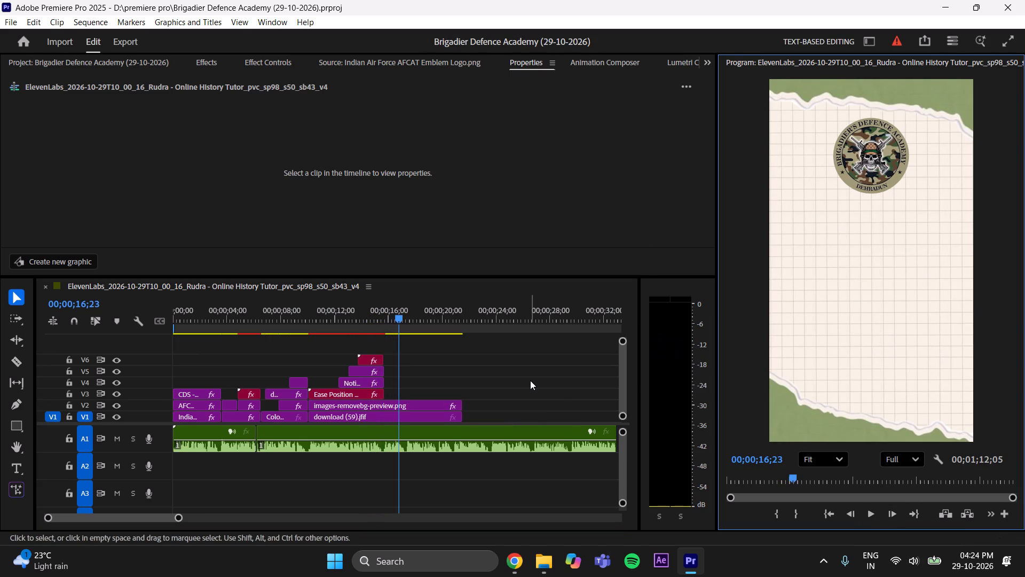
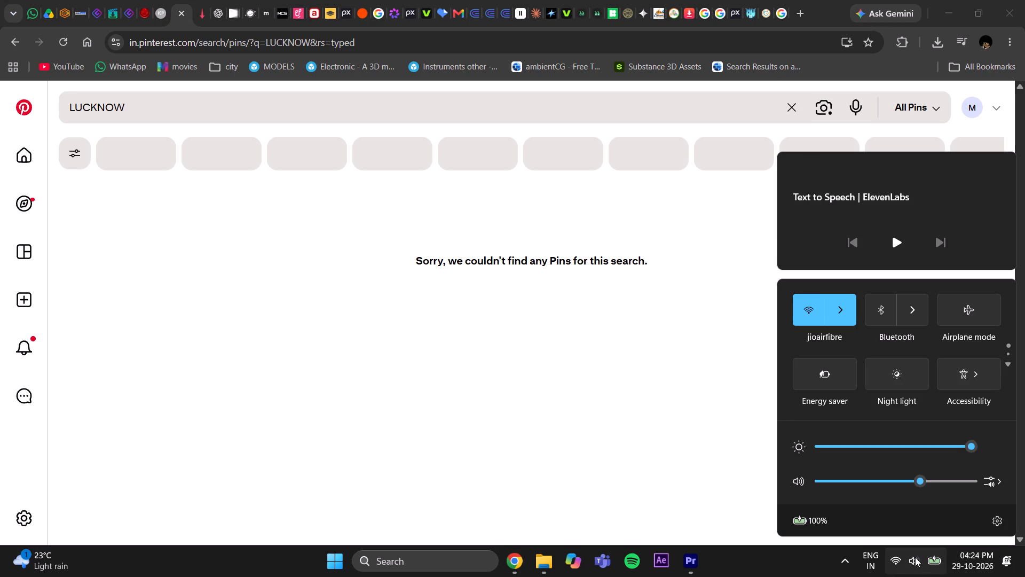
# Check which Wi-Fi network the computer is connected to.
pyautogui.click(841, 321)
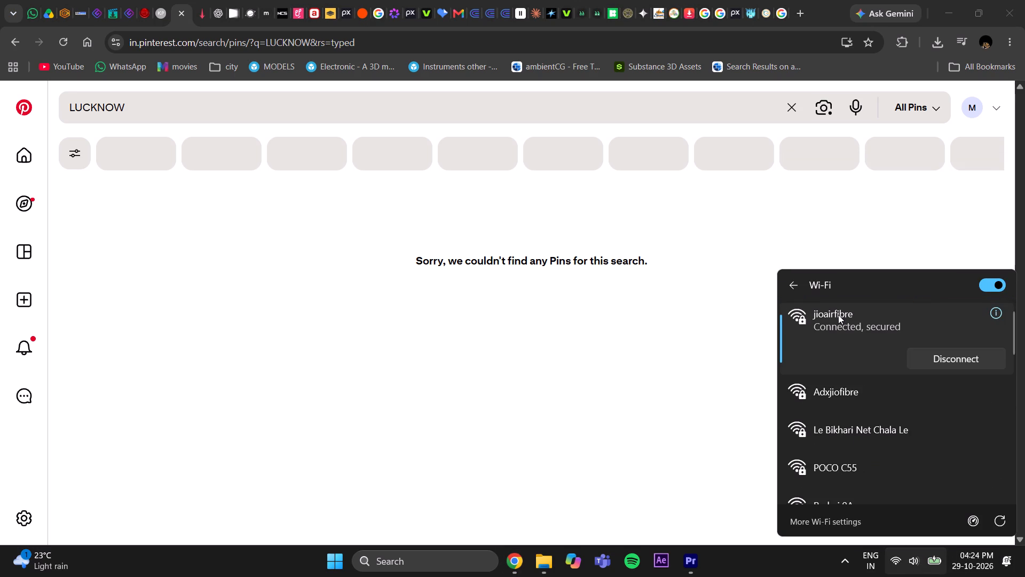
pyautogui.click(764, 361)
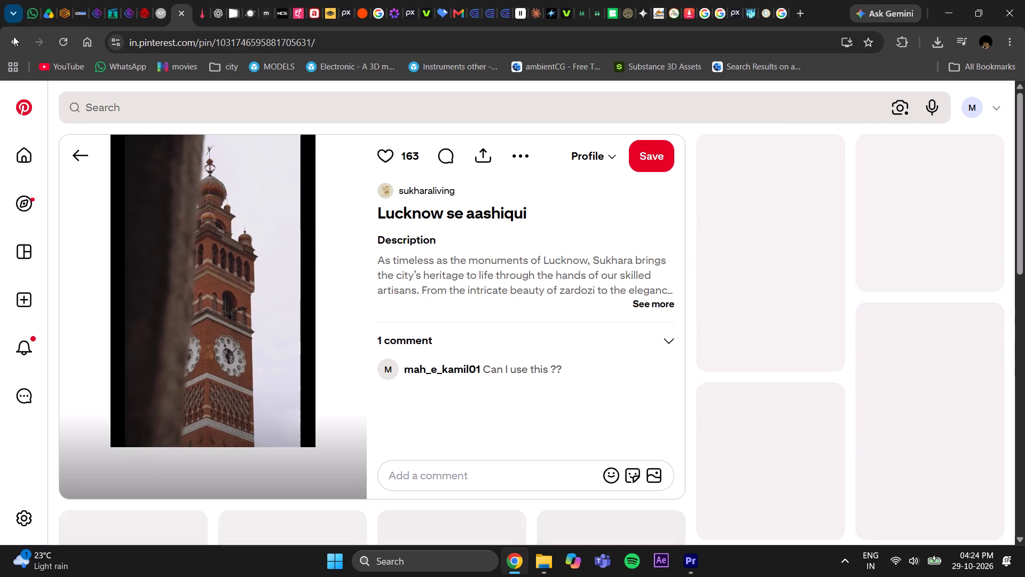
# Return to the Pinterest results for LUCKNOW and look through the city landmark images for a suitable picture.
pyautogui.click(17, 48)
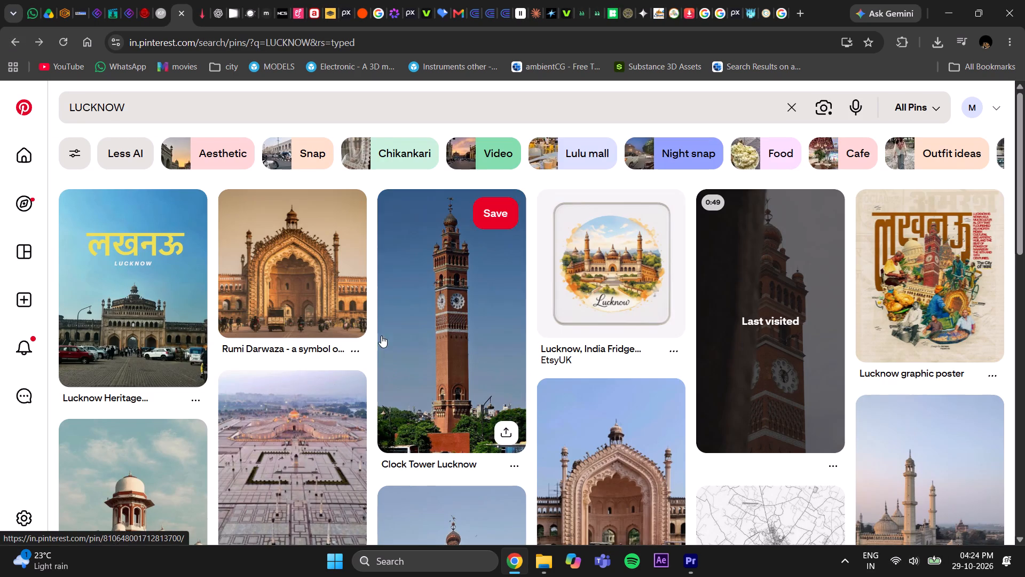
pyautogui.scroll(-4, 570, 328)
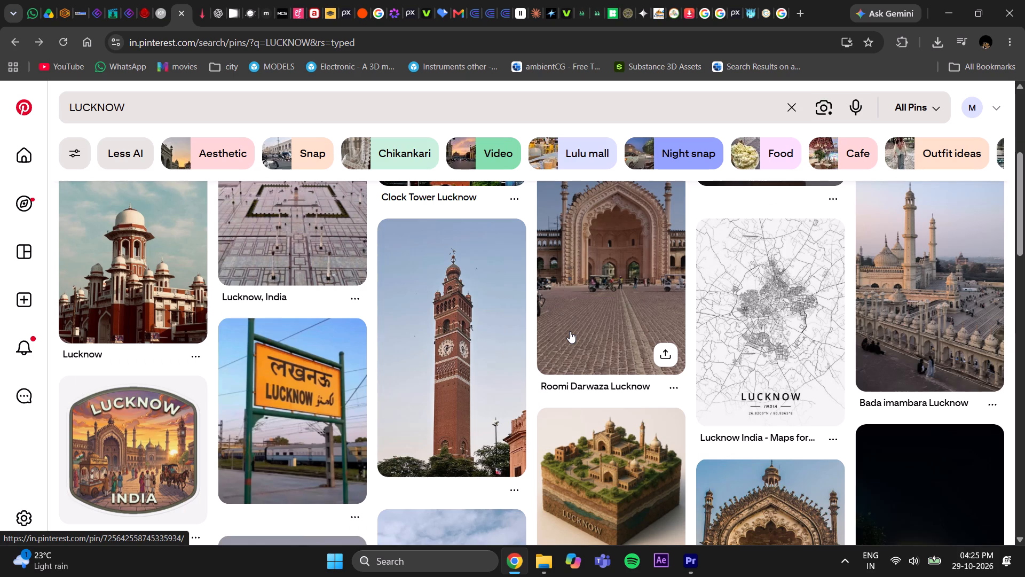
# Look through the LUCKNOW image results on Pinterest for a city picture suited to the scene.
pyautogui.scroll(-1, 570, 331)
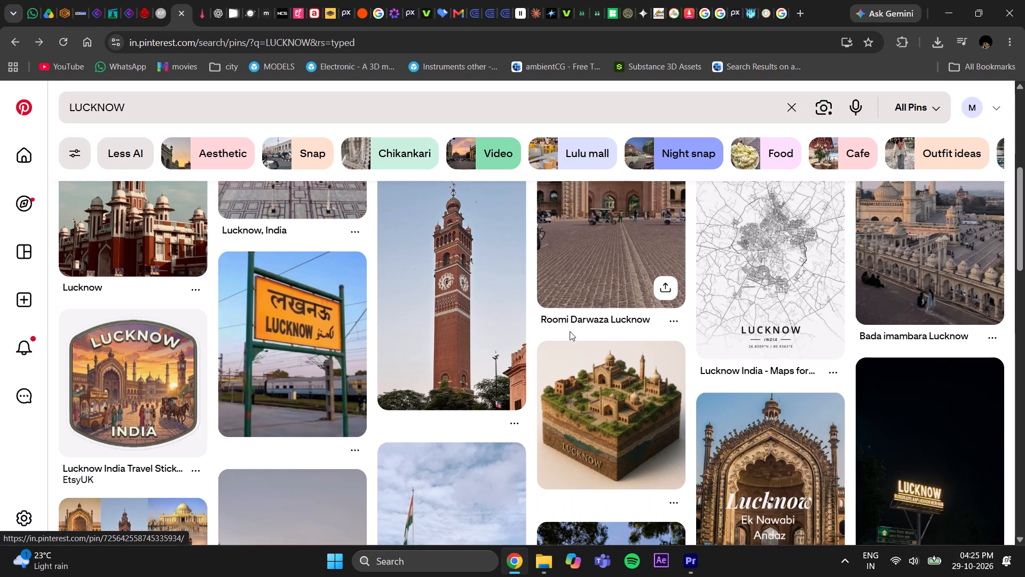
pyautogui.scroll(-3, 570, 331)
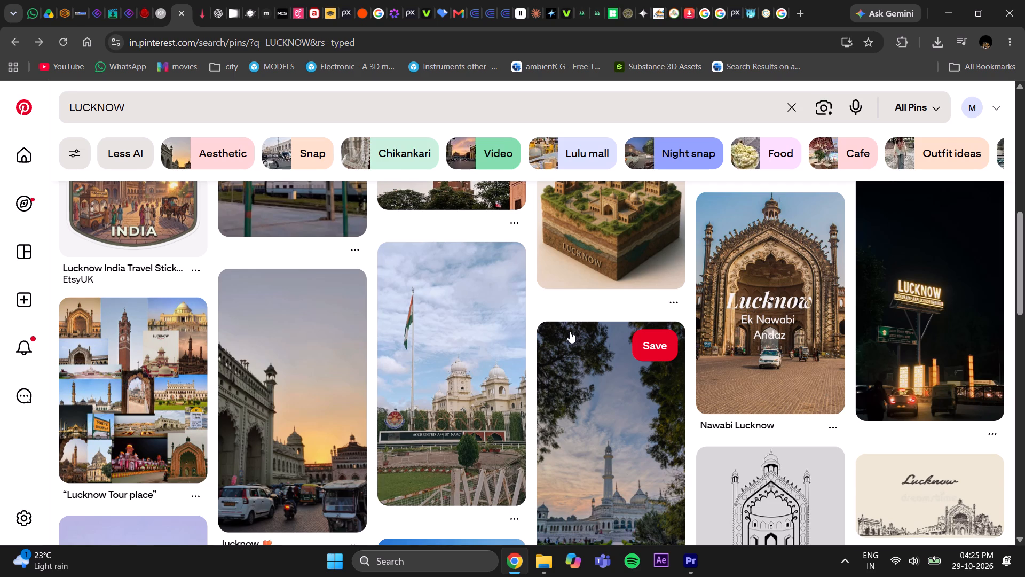
pyautogui.scroll(-5, 570, 331)
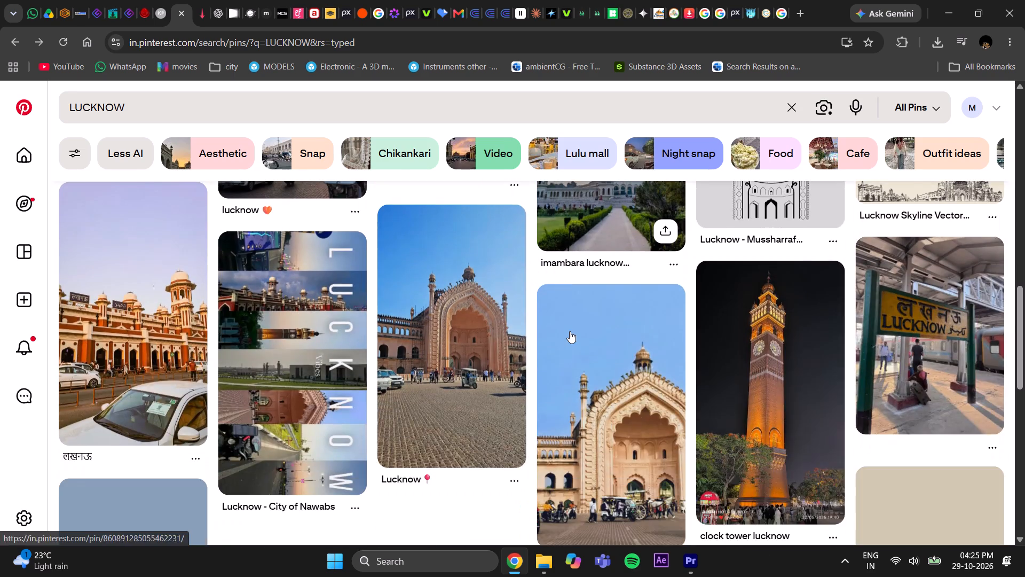
pyautogui.scroll(2, 570, 331)
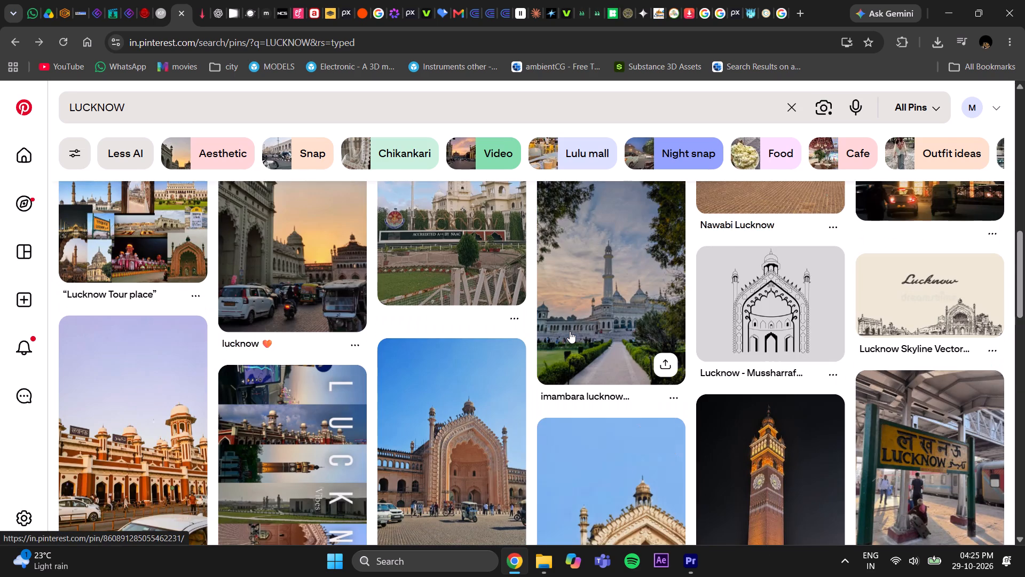
pyautogui.scroll(-2, 570, 331)
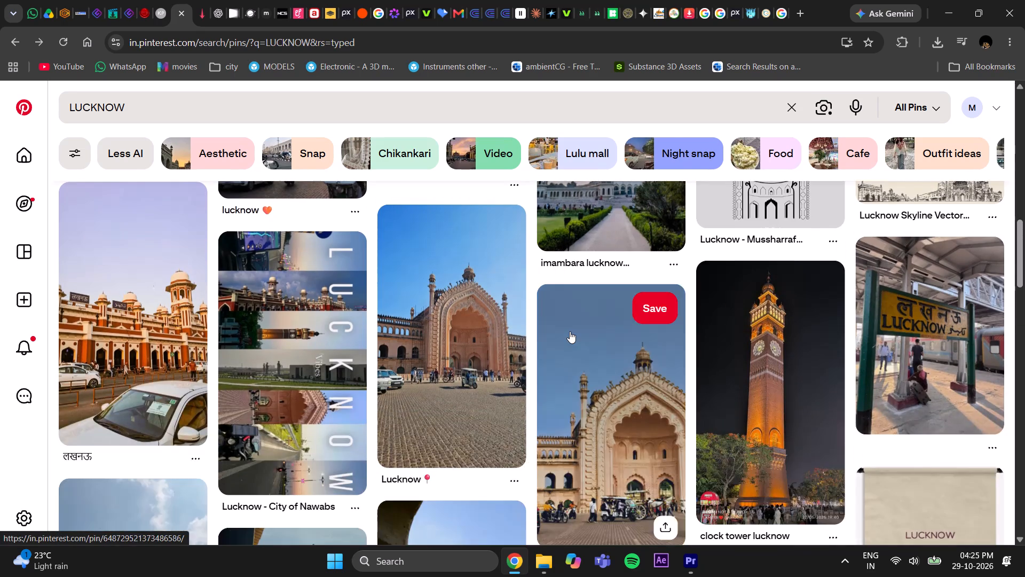
pyautogui.scroll(2, 570, 331)
pyautogui.scroll(-2, 570, 331)
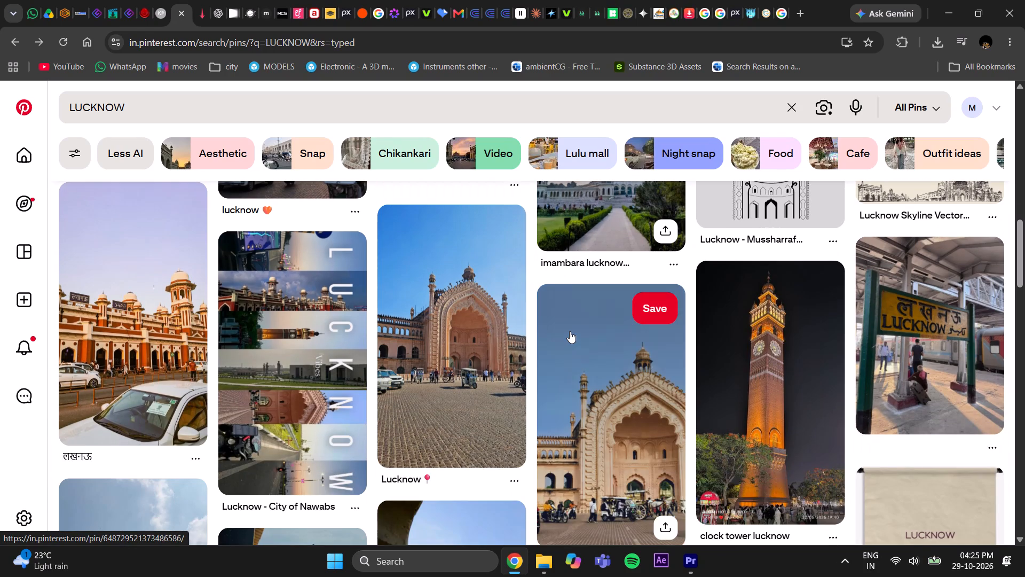
pyautogui.scroll(-3, 570, 331)
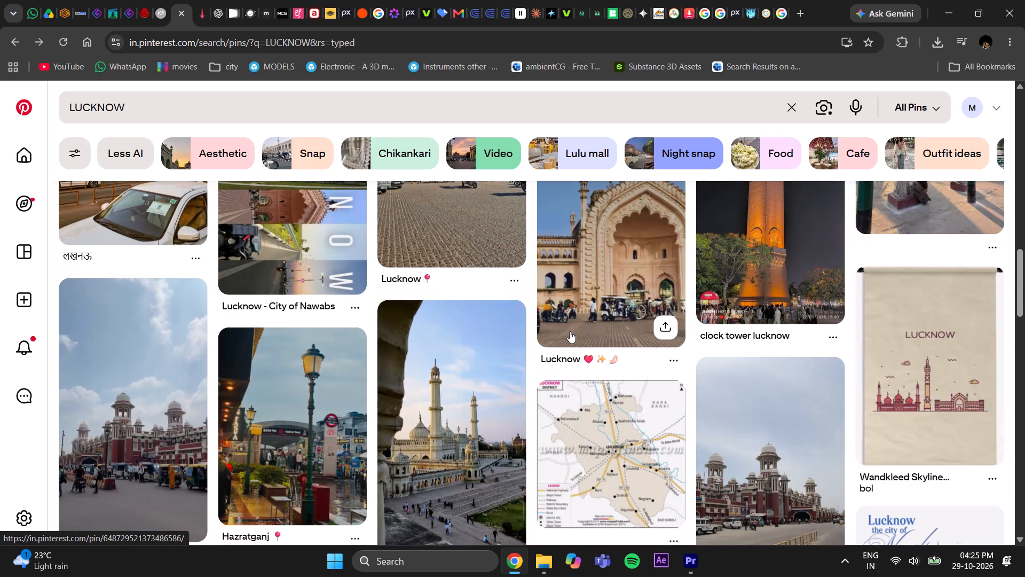
pyautogui.scroll(-3, 570, 331)
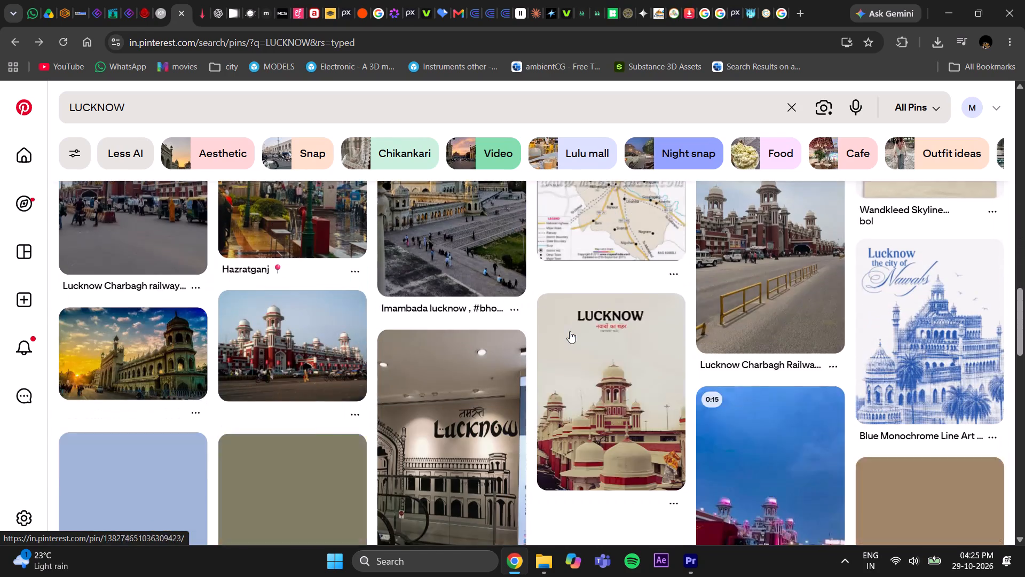
pyautogui.scroll(-3, 570, 331)
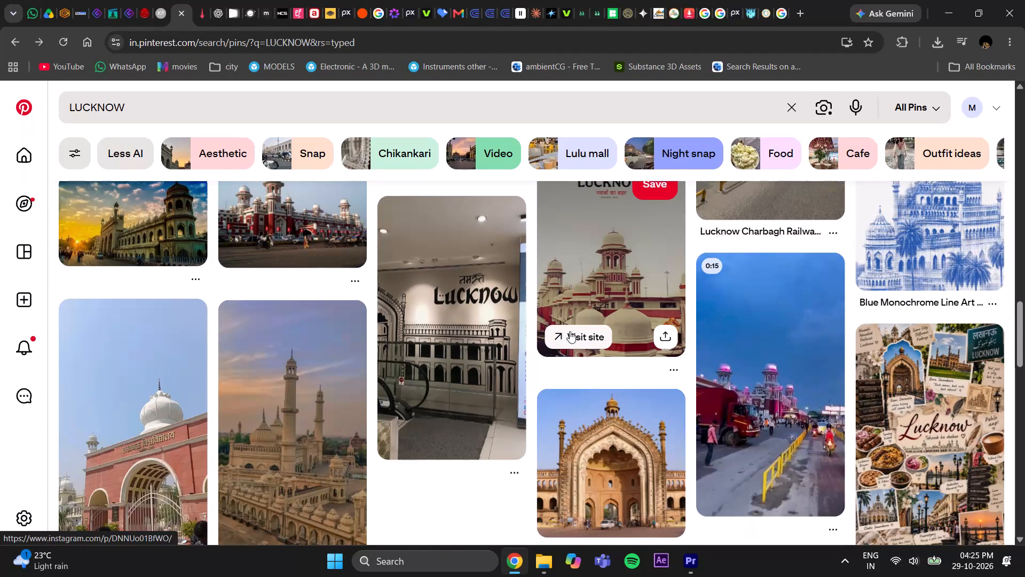
pyautogui.scroll(-13, 570, 331)
pyautogui.scroll(20, 568, 335)
pyautogui.scroll(11, 568, 335)
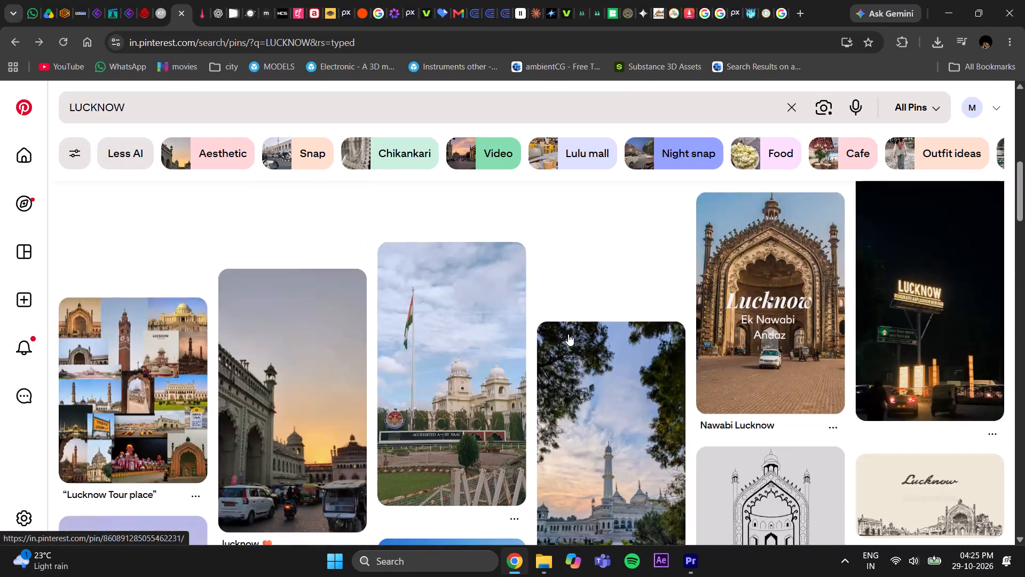
pyautogui.scroll(17, 568, 334)
# Search Pinterest for LUCKNOW PNG and look over the first results.
pyautogui.click(215, 104)
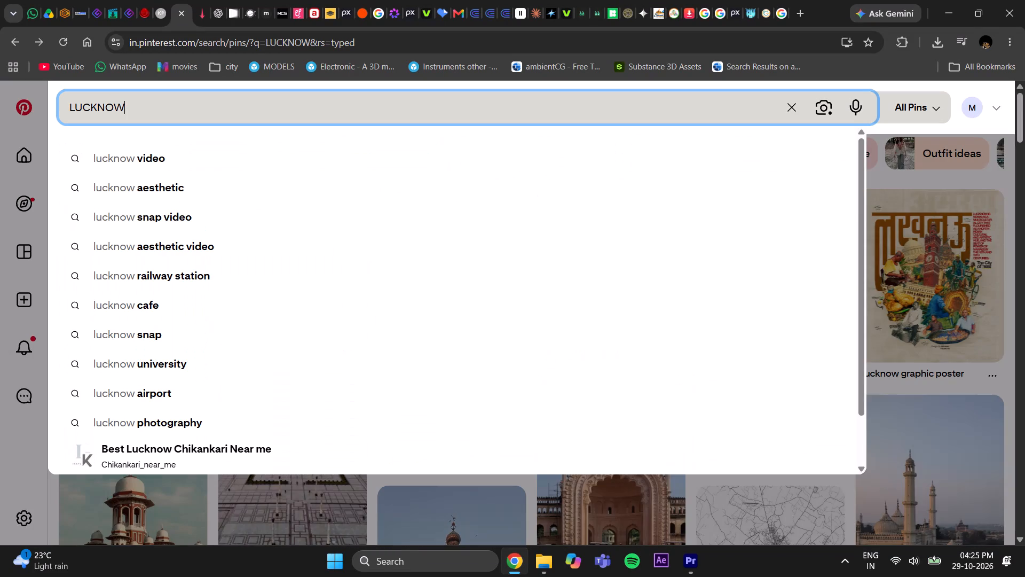
pyautogui.press('space')
pyautogui.write('PNG')
pyautogui.press('Return')
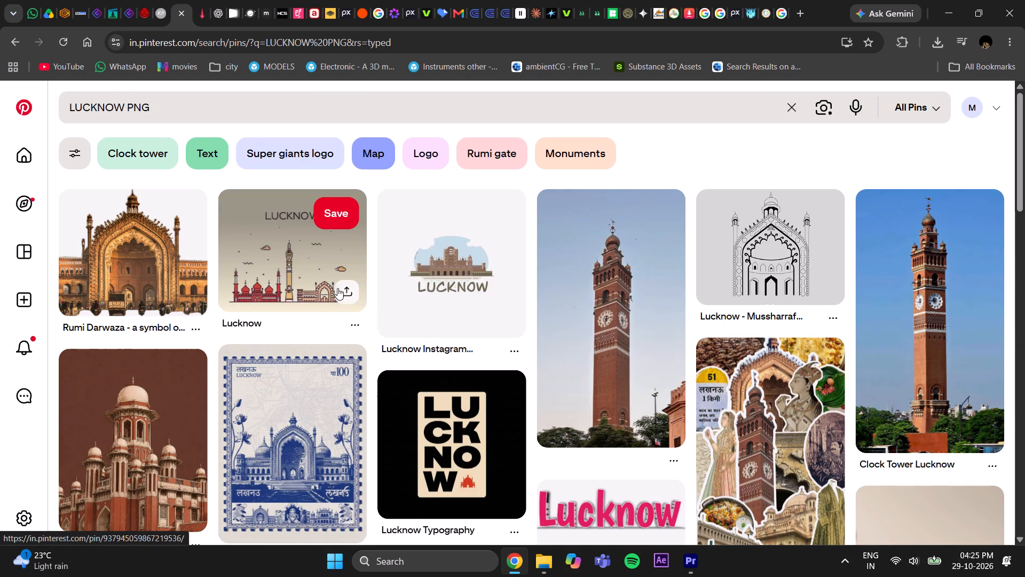
pyautogui.scroll(-4, 392, 263)
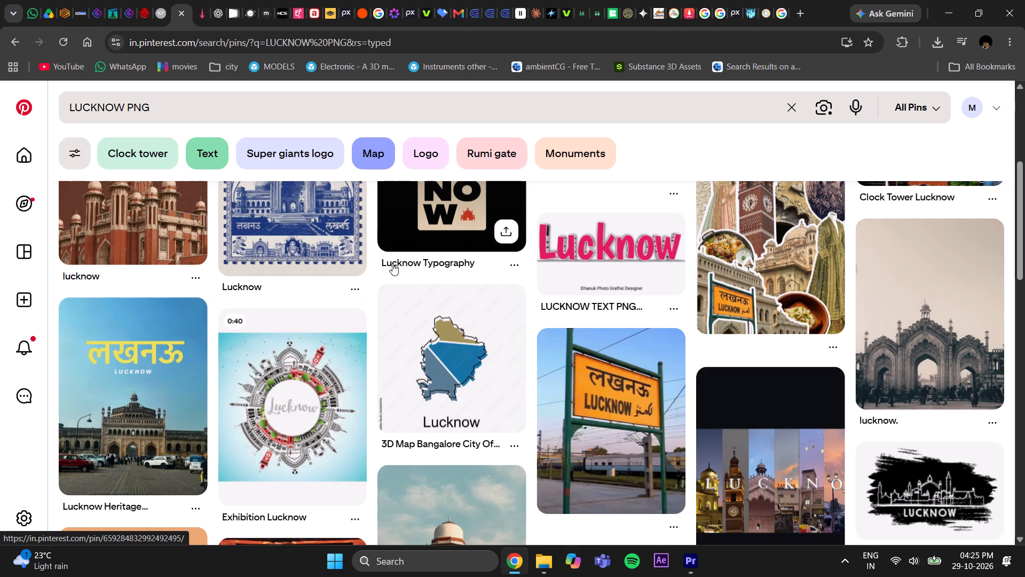
pyautogui.scroll(7, 392, 263)
# Search Pinterest for DEHRADUN PNG.
pyautogui.click(125, 105)
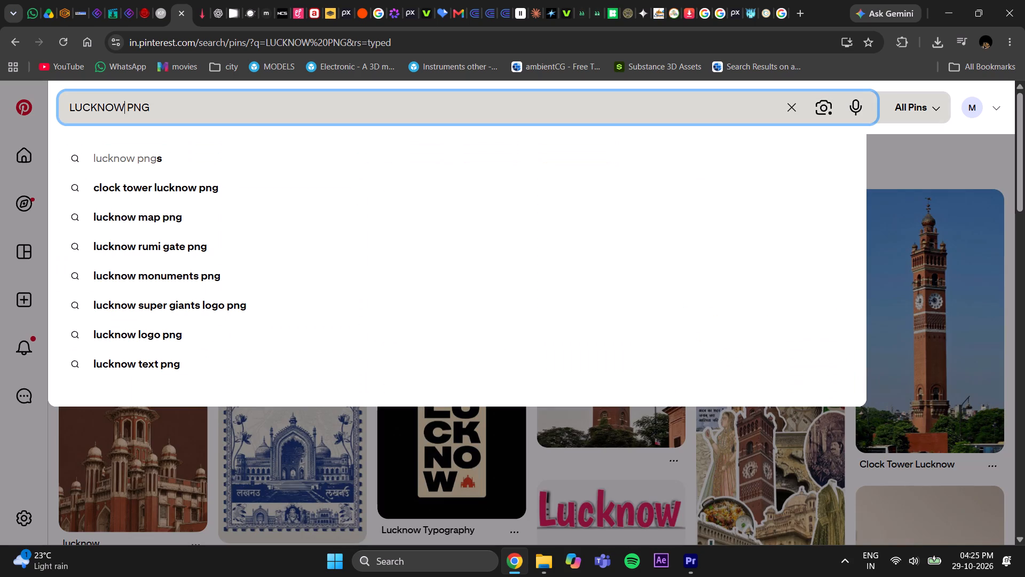
pyautogui.press('BackSpace')
pyautogui.press('BackSpace')
pyautogui.press('BackSpace')
pyautogui.press('BackSpace')
pyautogui.press('BackSpace')
pyautogui.press('BackSpace')
pyautogui.press('BackSpace')
pyautogui.press('BackSpace')
pyautogui.press('BackSpace')
pyautogui.press('BackSpace')
pyautogui.press('BackSpace')
pyautogui.press('BackSpace')
pyautogui.press('BackSpace')
pyautogui.write('DEHRADFU')
pyautogui.press('space')
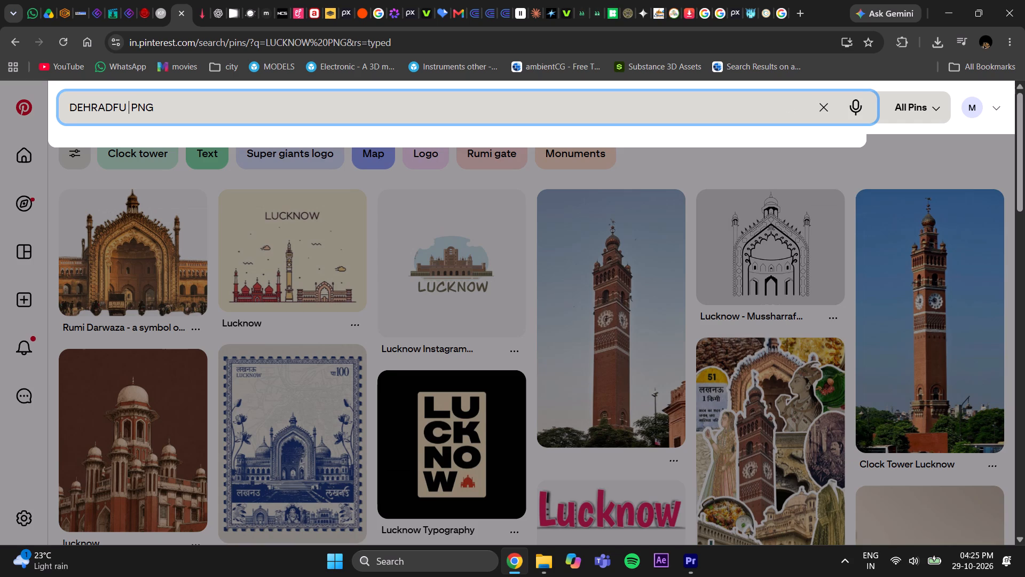
pyautogui.press('BackSpace')
pyautogui.press('BackSpace')
pyautogui.press('BackSpace')
pyautogui.press('i')
pyautogui.press('BackSpace')
pyautogui.write('UN')
pyautogui.press('Return')
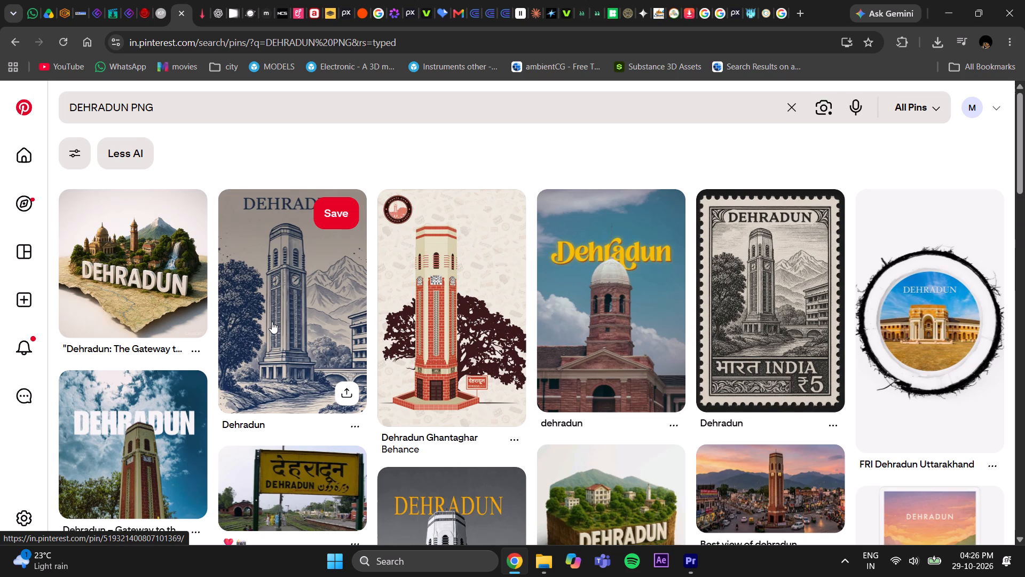
# Examine the Dehradun image results, including the FRI Dehradun Uttarakhand pin and its related pins, and return to the results.
pyautogui.scroll(-5, 599, 347)
pyautogui.scroll(2, 599, 347)
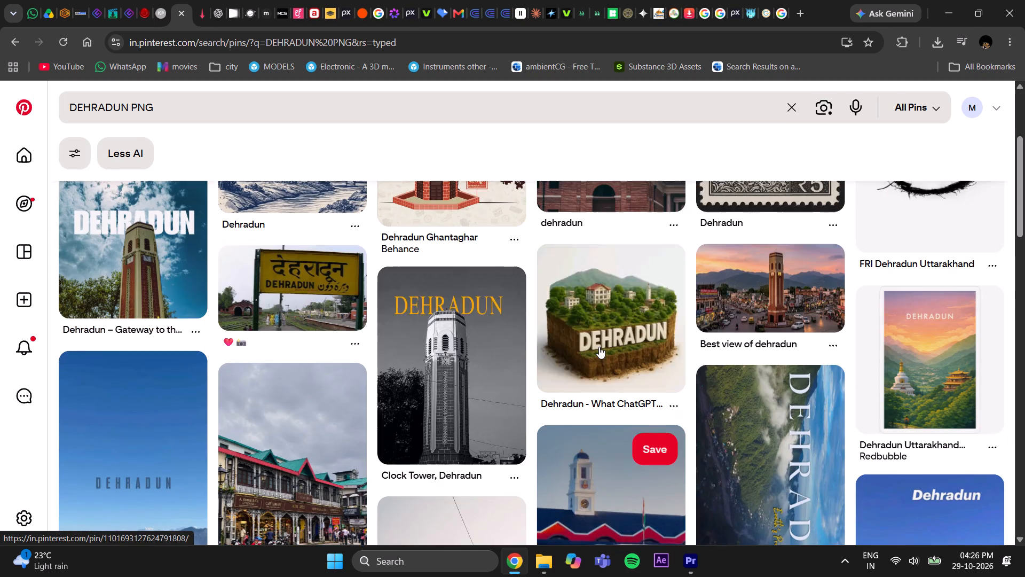
pyautogui.scroll(-6, 599, 347)
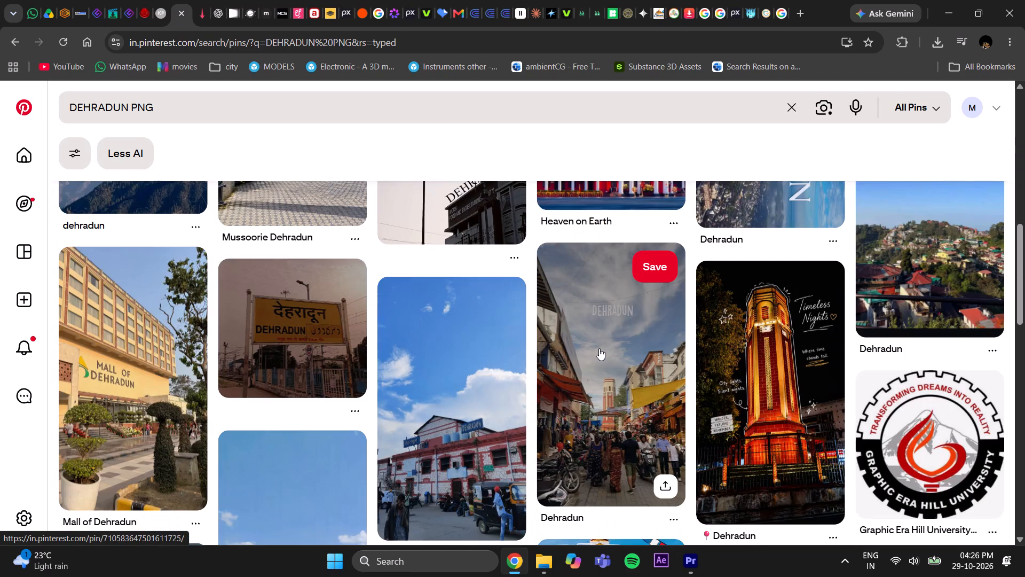
pyautogui.scroll(-10, 599, 348)
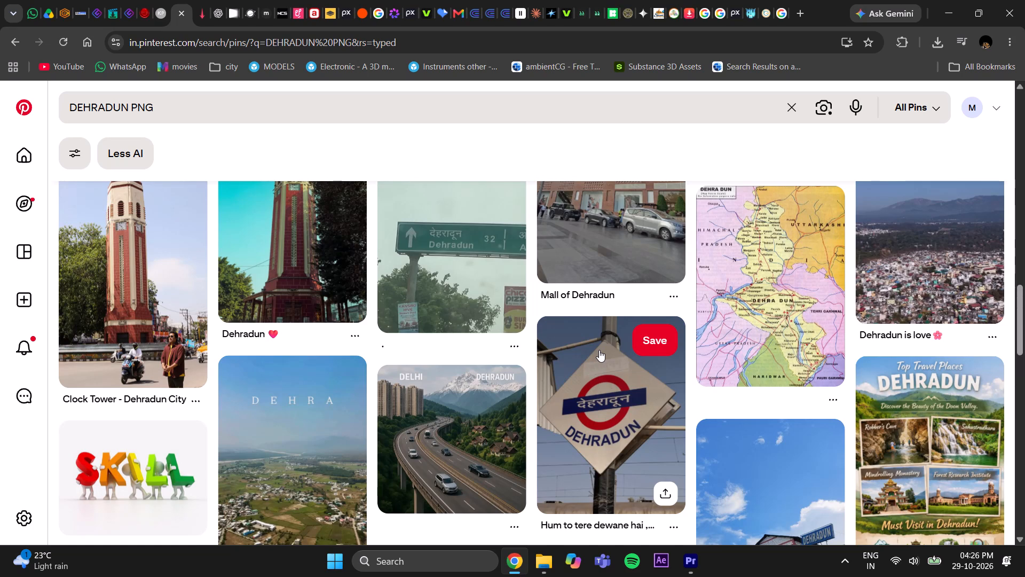
pyautogui.scroll(-6, 599, 350)
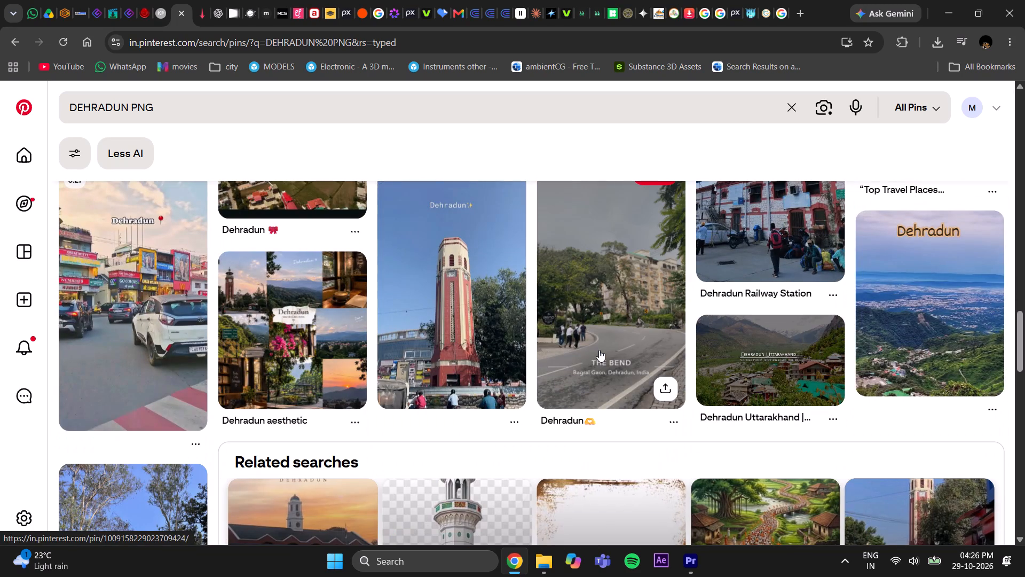
pyautogui.scroll(-4, 599, 350)
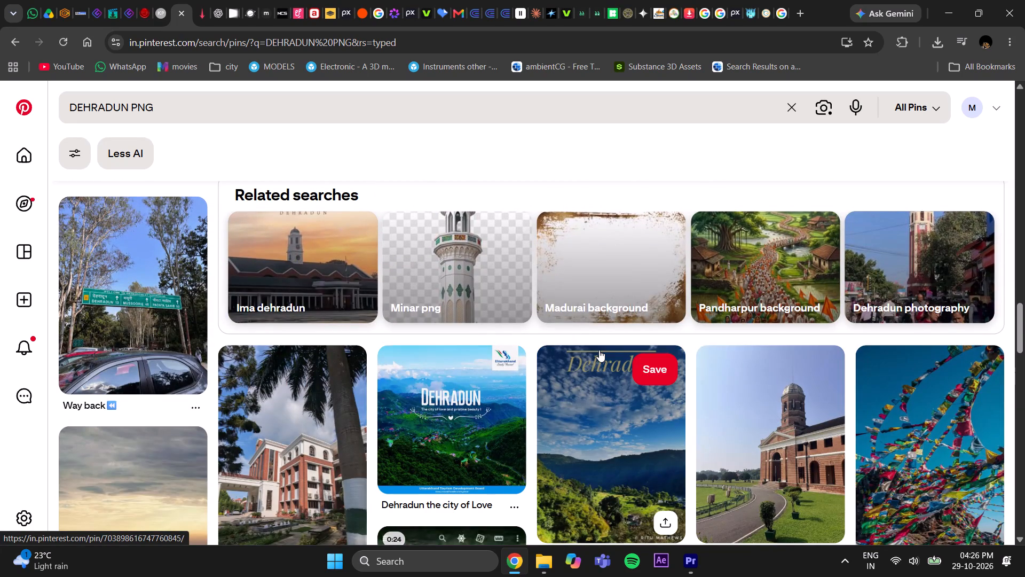
pyautogui.scroll(-4, 599, 350)
pyautogui.scroll(20, 599, 350)
pyautogui.scroll(6, 599, 350)
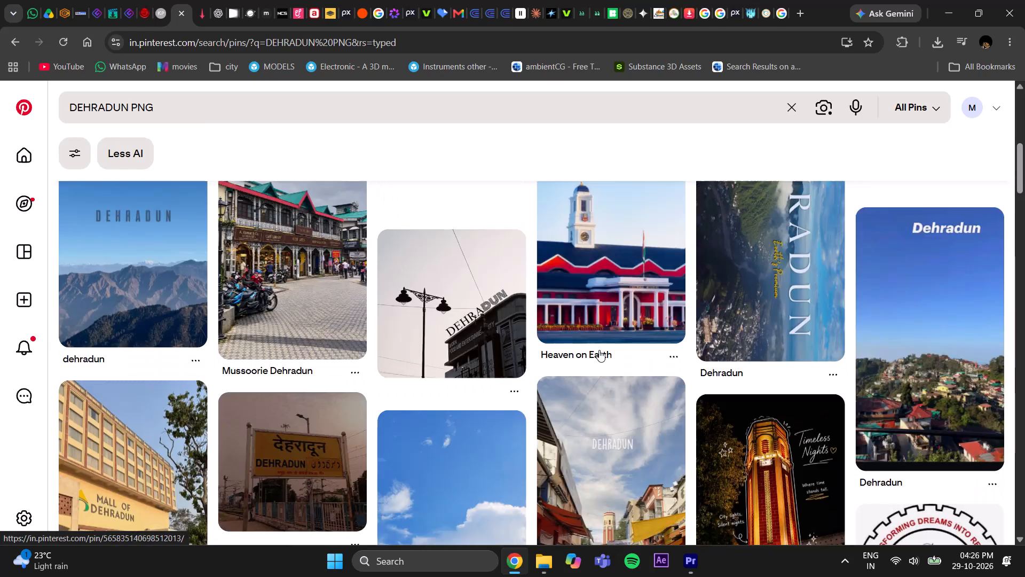
pyautogui.scroll(13, 599, 350)
pyautogui.click(957, 338)
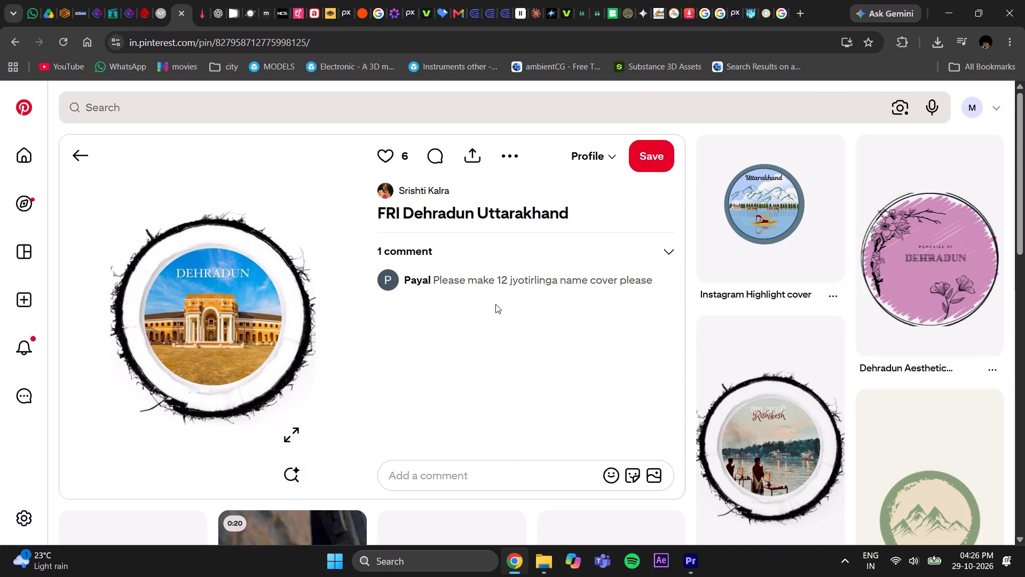
pyautogui.scroll(-2, 495, 304)
pyautogui.scroll(-6, 320, 247)
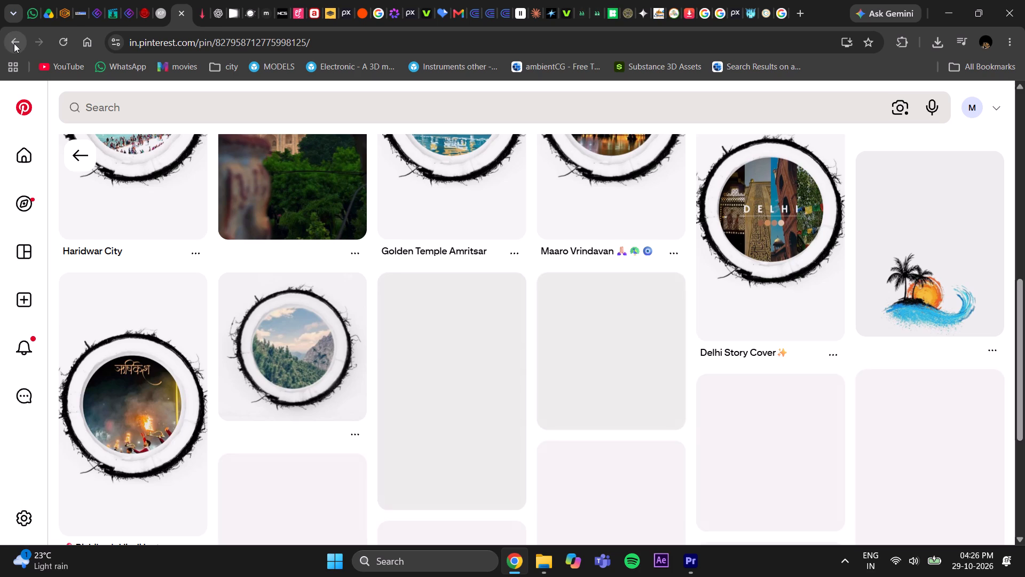
pyautogui.click(14, 43)
pyautogui.scroll(5, 449, 380)
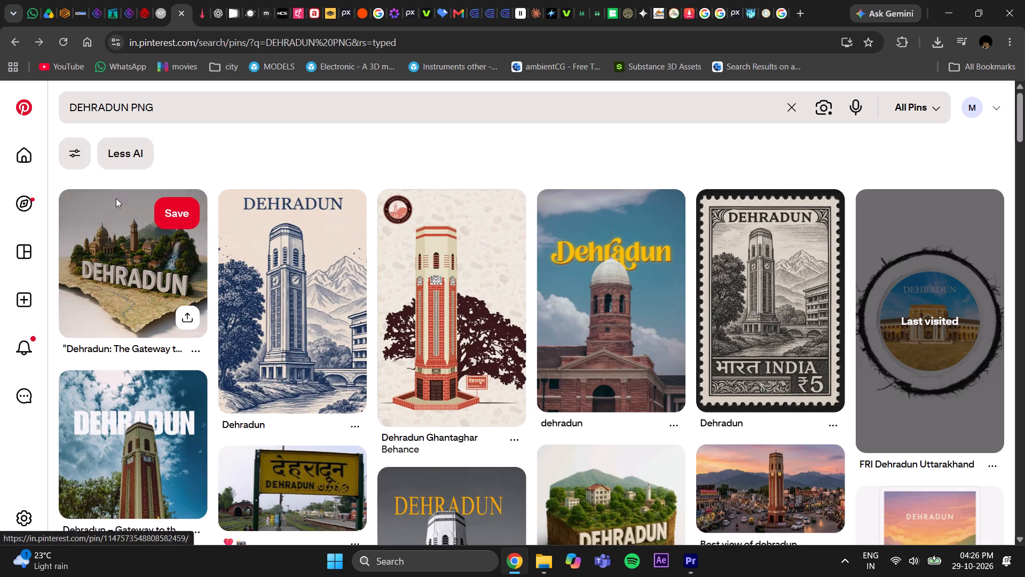
# Go back to the LUCKNOW PNG results and look further through them for a usable city graphic.
pyautogui.click(9, 43)
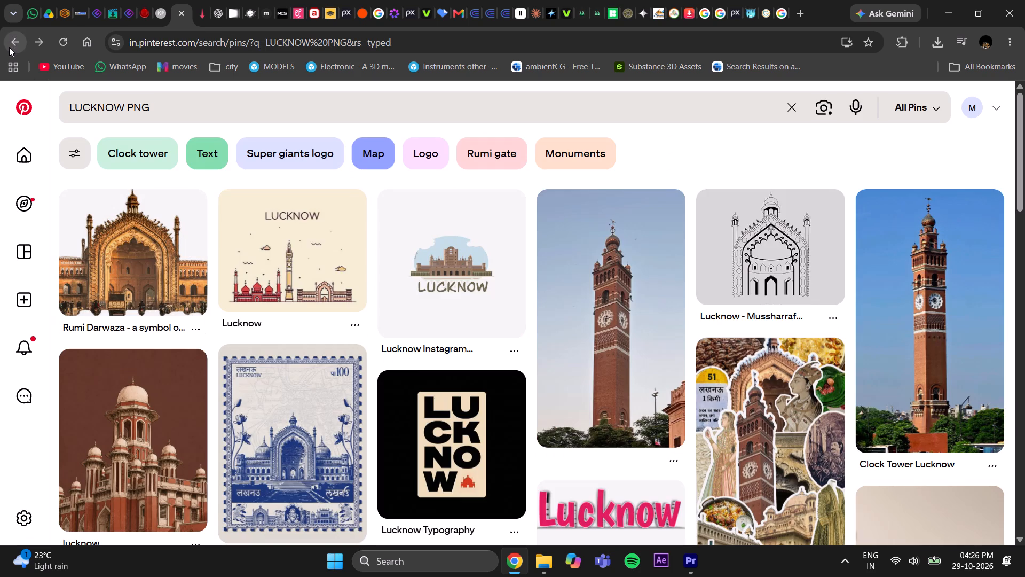
pyautogui.scroll(-7, 469, 397)
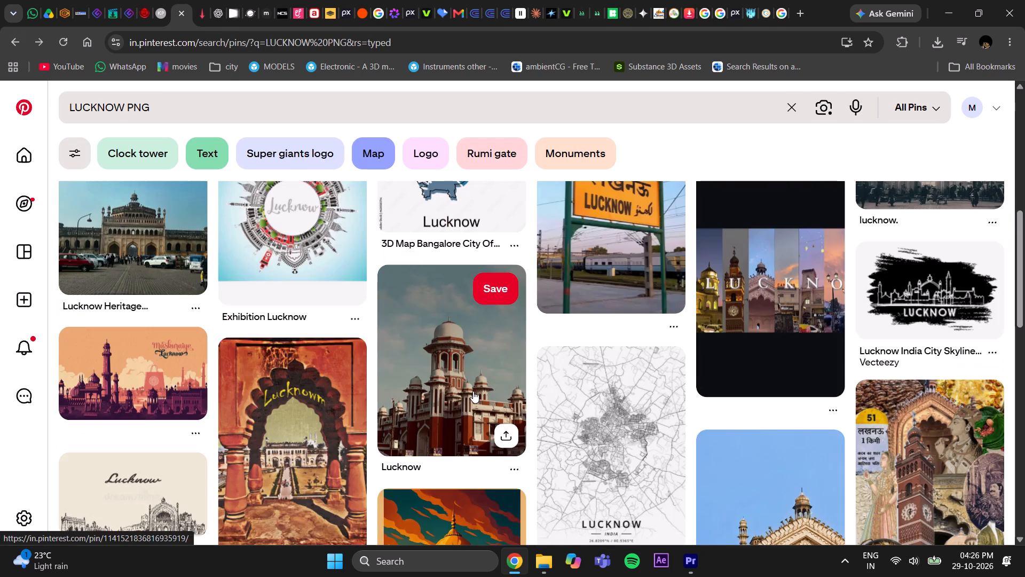
pyautogui.scroll(-3, 473, 391)
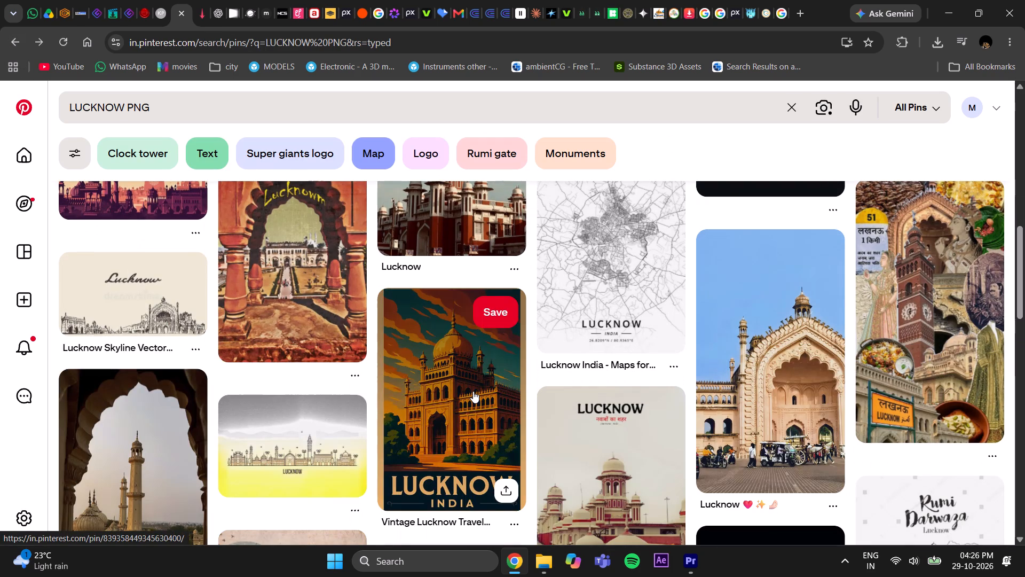
pyautogui.scroll(12, 473, 391)
# Switch to Premiere Pro and play the sequence from 00;00;15;14 to about 00;00;18;12 to hear the narration.
pyautogui.click(691, 560)
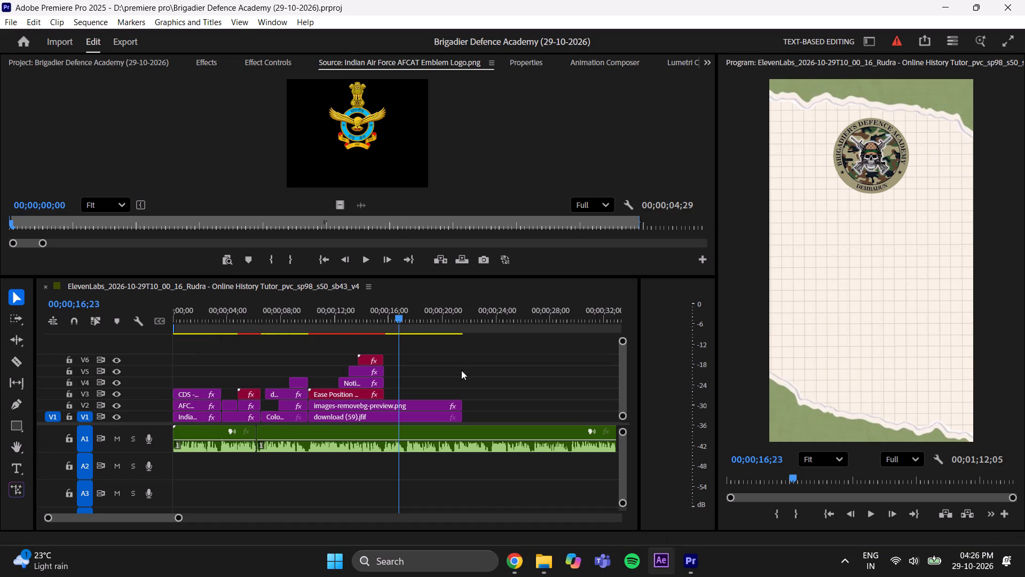
pyautogui.moveTo(401, 309); pyautogui.dragTo(382, 318)
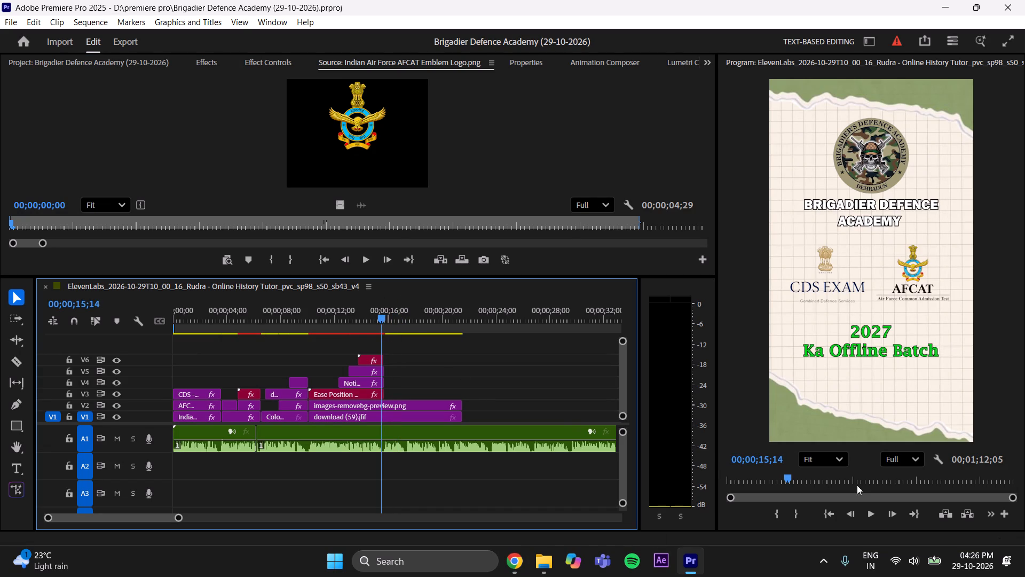
pyautogui.click(871, 516)
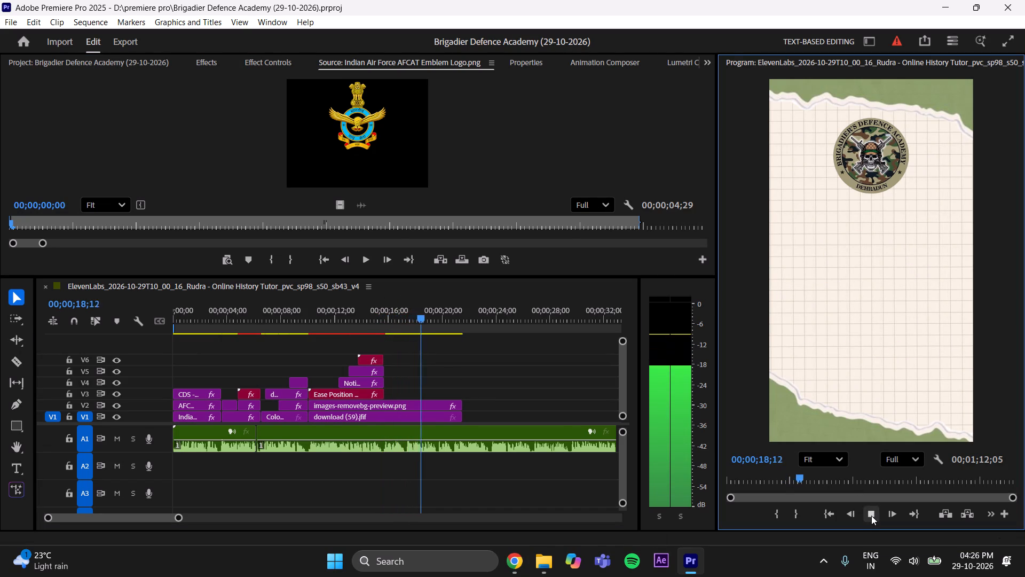
pyautogui.click(871, 516)
# Add the text LUCKNOW below the academy logo at 00;00;15;24, as a new graphic clip on V3.
pyautogui.moveTo(423, 316); pyautogui.dragTo(384, 335)
pyautogui.click(20, 470)
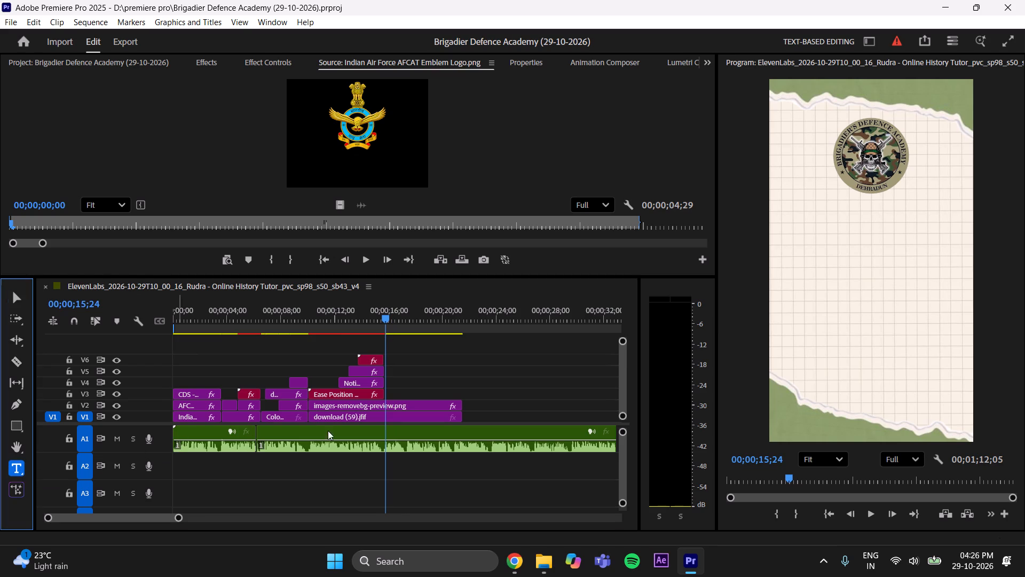
pyautogui.click(801, 249)
pyautogui.write('LUCKNOW')
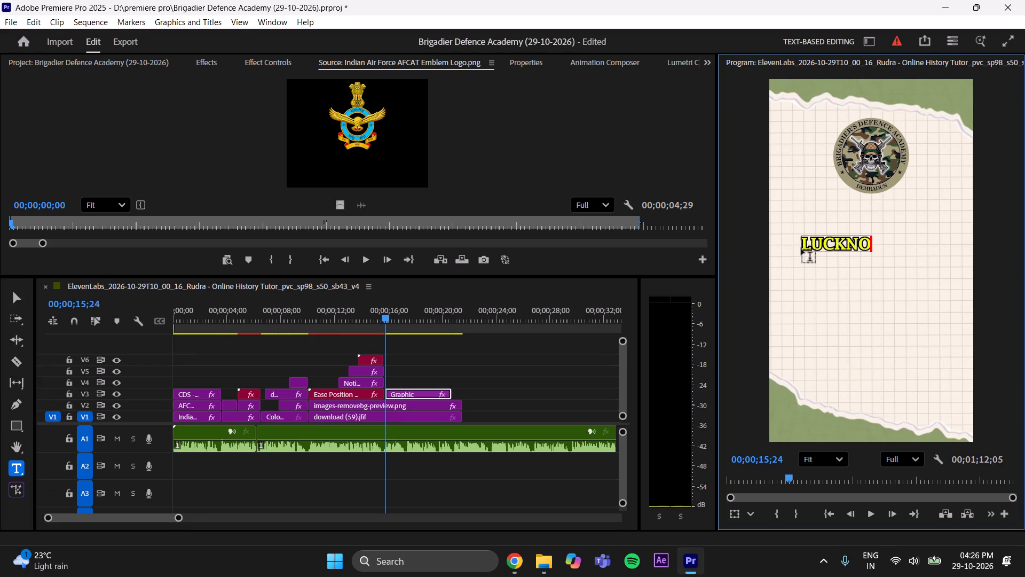
pyautogui.click(21, 297)
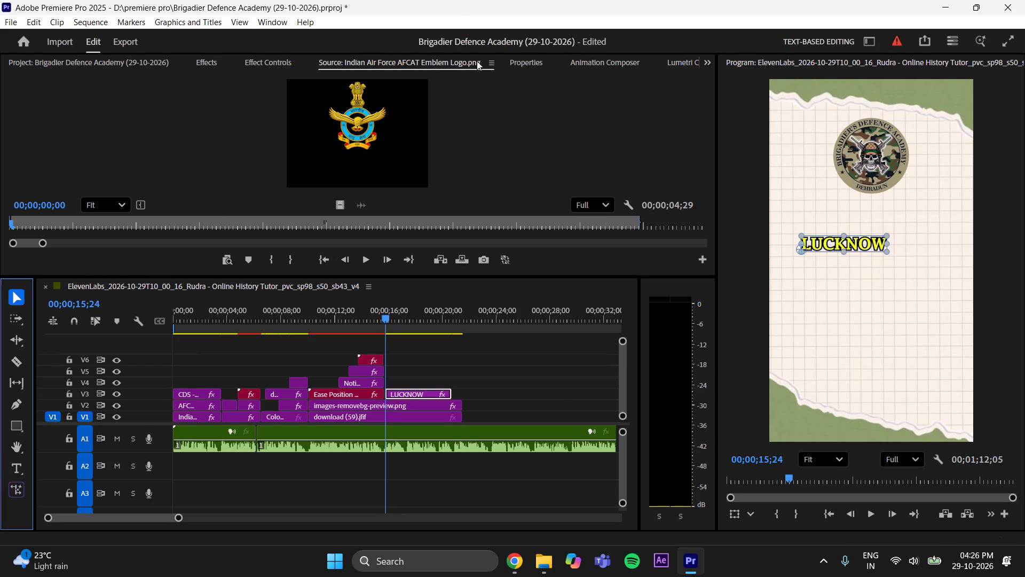
# Set the LUCKNOW text's black outer stroke width to 3 px.
pyautogui.click(539, 63)
pyautogui.scroll(-20, 224, 132)
pyautogui.scroll(-1, 224, 132)
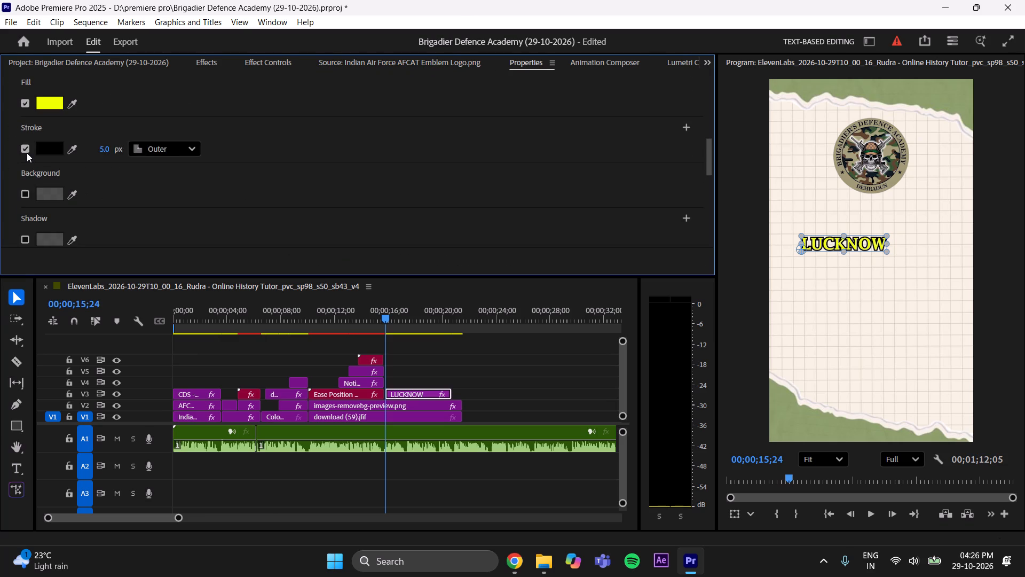
pyautogui.click(26, 150)
pyautogui.click(26, 150)
pyautogui.moveTo(104, 147); pyautogui.dragTo(98, 149)
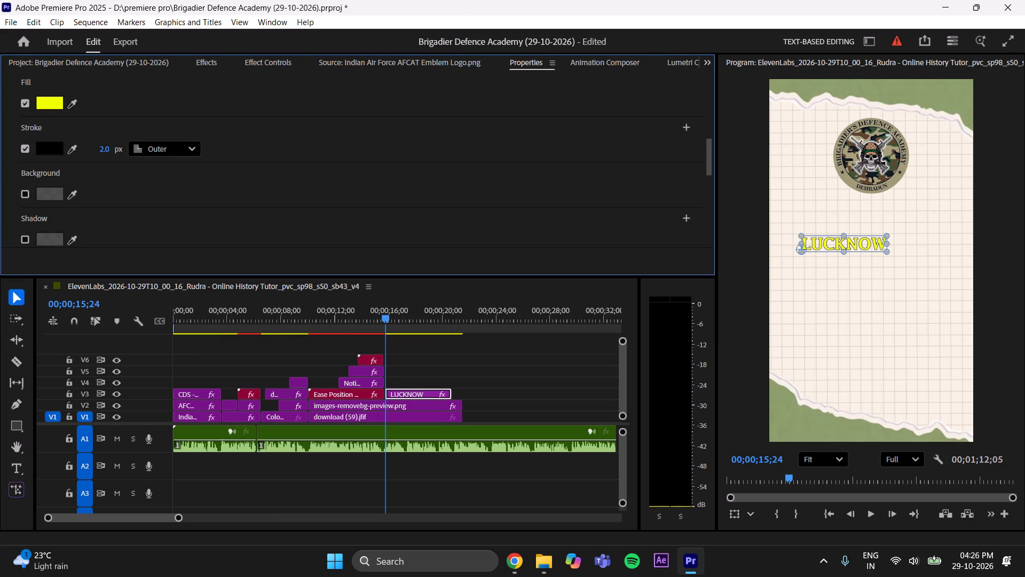
pyautogui.moveTo(98, 149); pyautogui.dragTo(98, 149)
pyautogui.scroll(6, 252, 174)
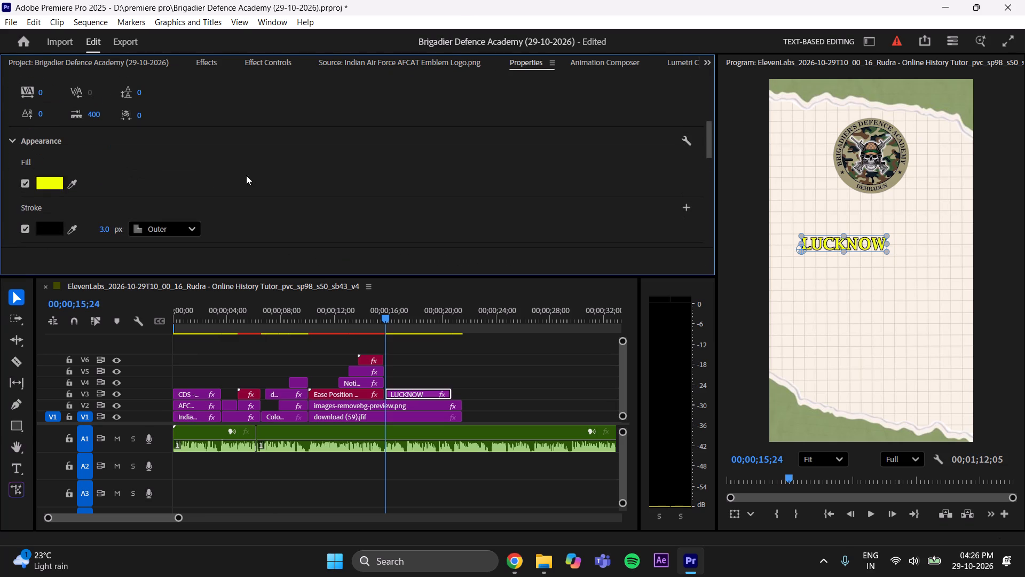
# Change the LUCKNOW text's fill colour to green 39D600.
pyautogui.click(57, 187)
pyautogui.moveTo(534, 213); pyautogui.dragTo(536, 223)
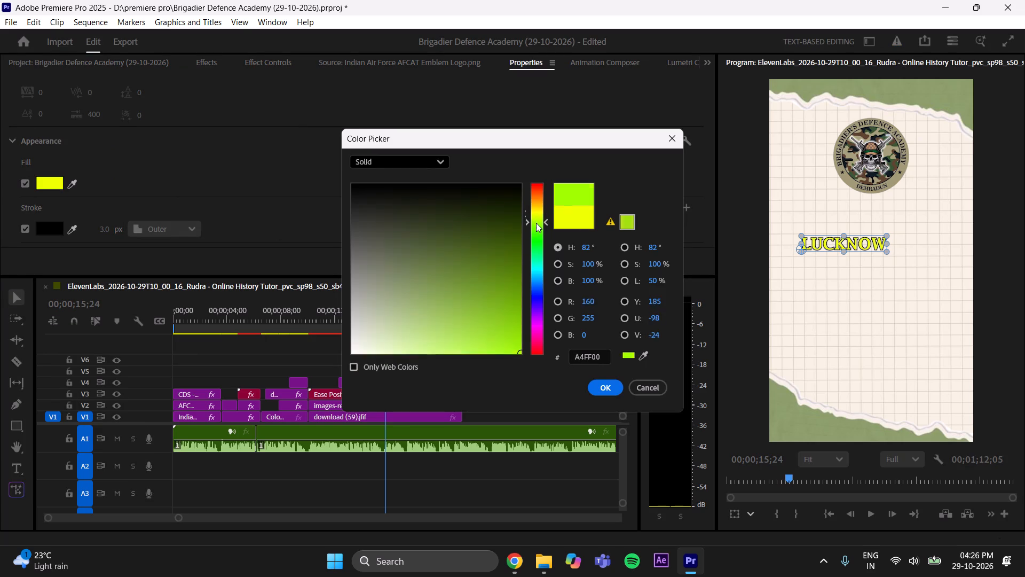
pyautogui.moveTo(536, 223); pyautogui.dragTo(536, 232)
pyautogui.moveTo(502, 326); pyautogui.dragTo(539, 326)
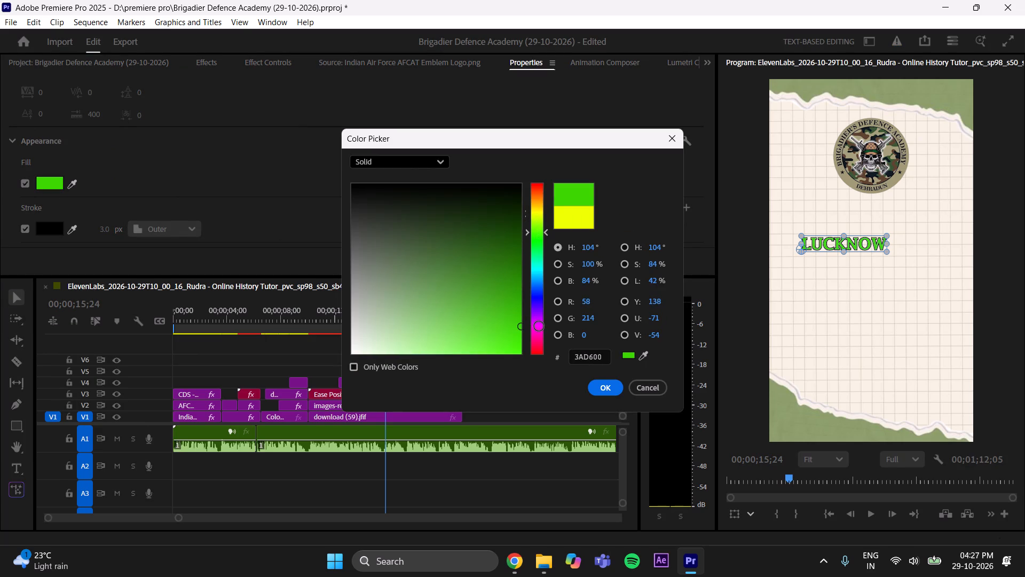
pyautogui.moveTo(539, 326); pyautogui.dragTo(540, 326)
pyautogui.click(602, 390)
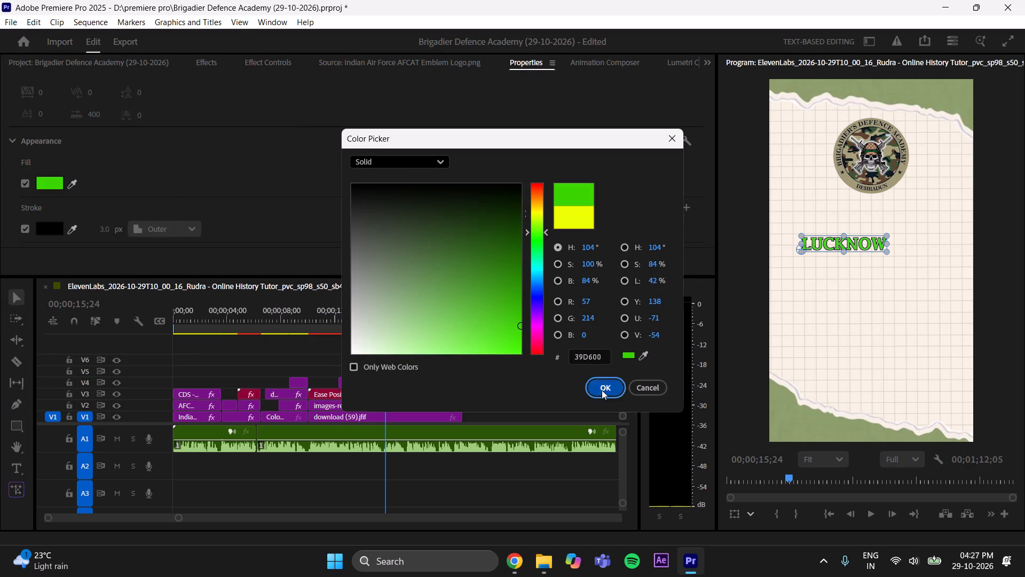
# Set the LUCKNOW text's font size to 63 and centre it horizontally in the frame.
pyautogui.scroll(11, 259, 208)
pyautogui.moveTo(122, 198); pyautogui.dragTo(129, 198)
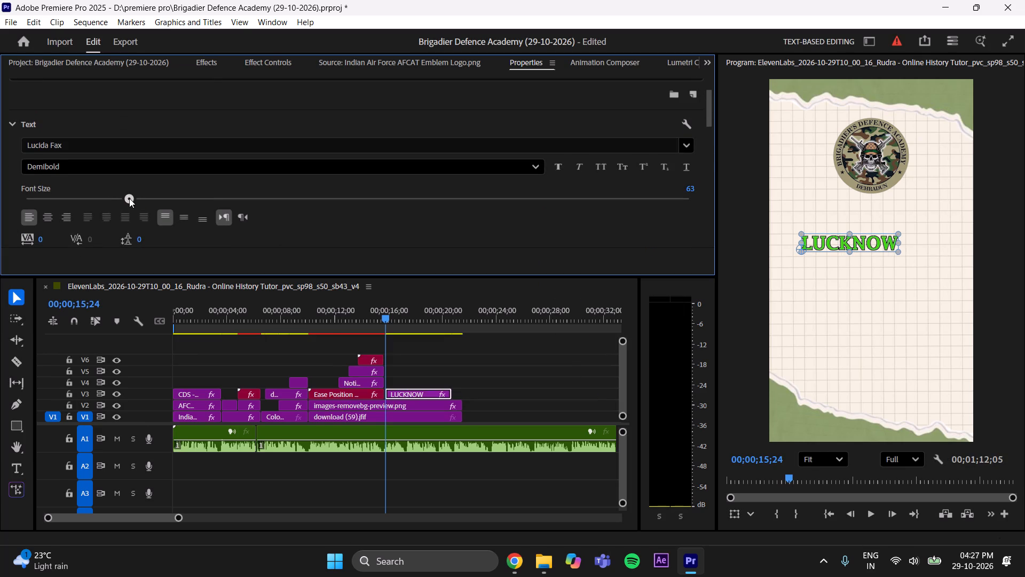
pyautogui.moveTo(129, 198); pyautogui.dragTo(129, 198)
pyautogui.scroll(13, 353, 238)
pyautogui.scroll(-5, 349, 167)
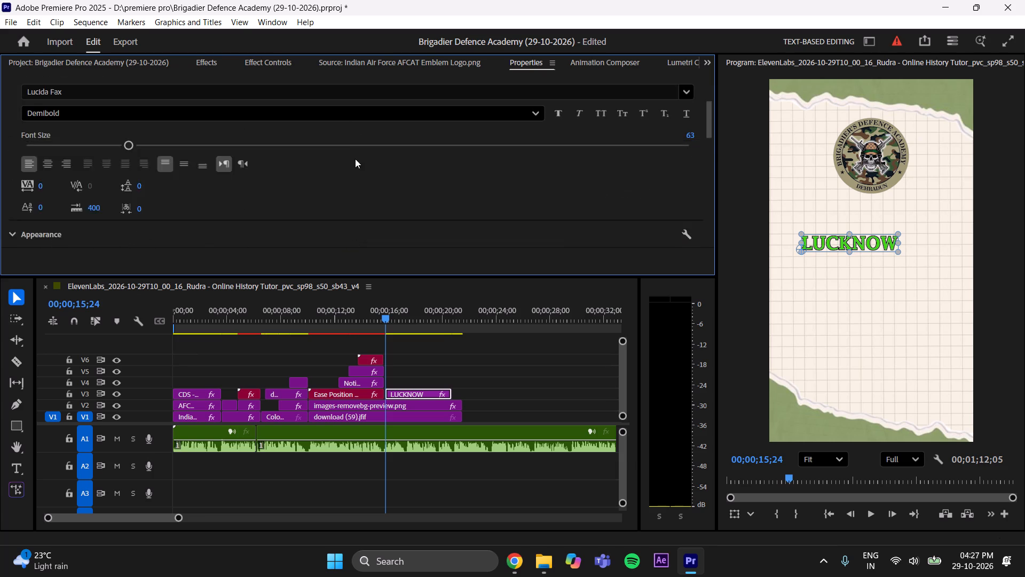
pyautogui.scroll(-20, 355, 159)
pyautogui.scroll(-6, 355, 159)
pyautogui.tripleClick(325, 177)
pyautogui.doubleClick(325, 177)
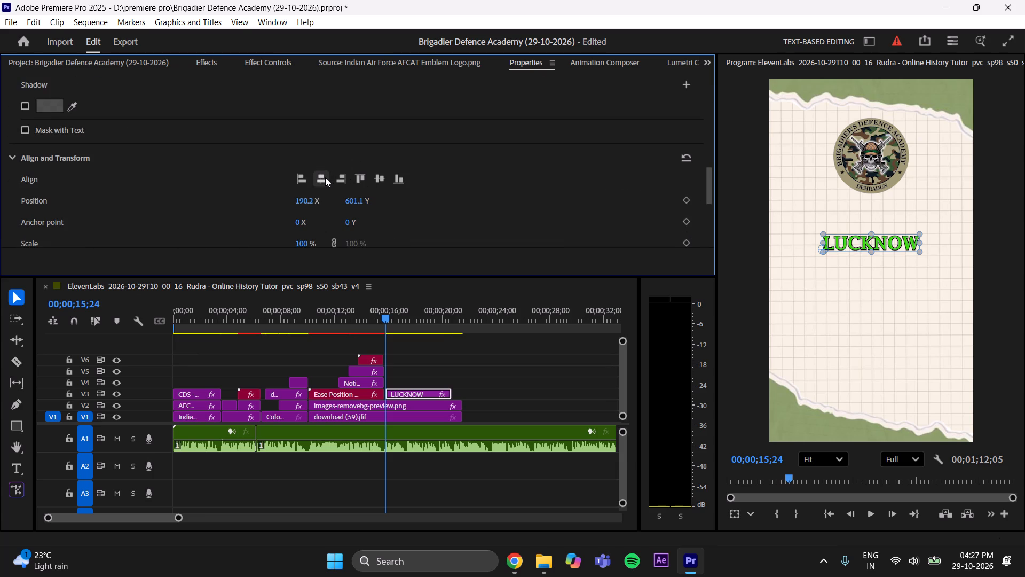
pyautogui.click(470, 372)
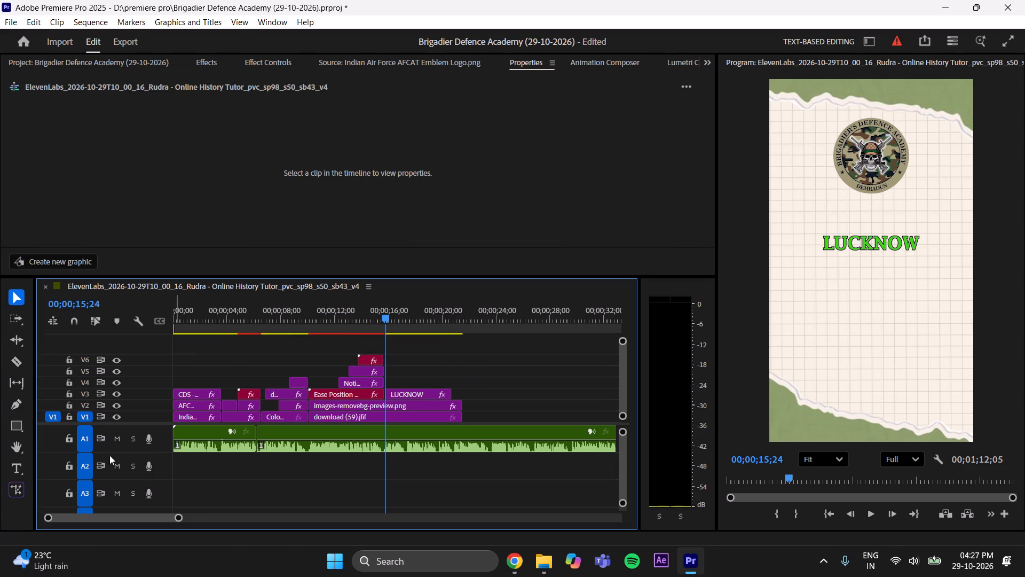
# Add the text DEHRADUN below LUCKNOW as a new graphic clip on V4 and centre it horizontally.
pyautogui.click(17, 466)
pyautogui.click(799, 311)
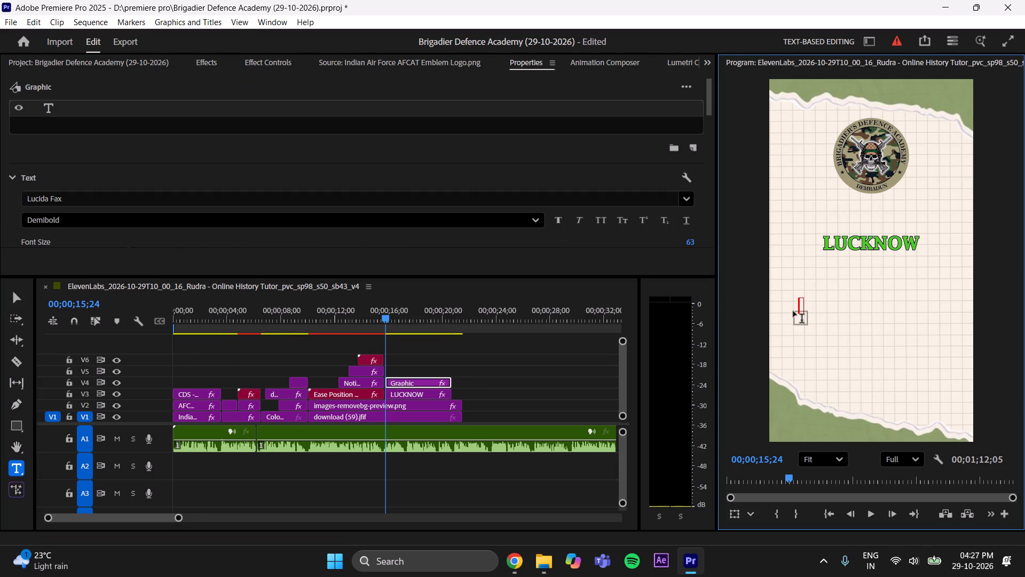
pyautogui.write('DEHRADUN')
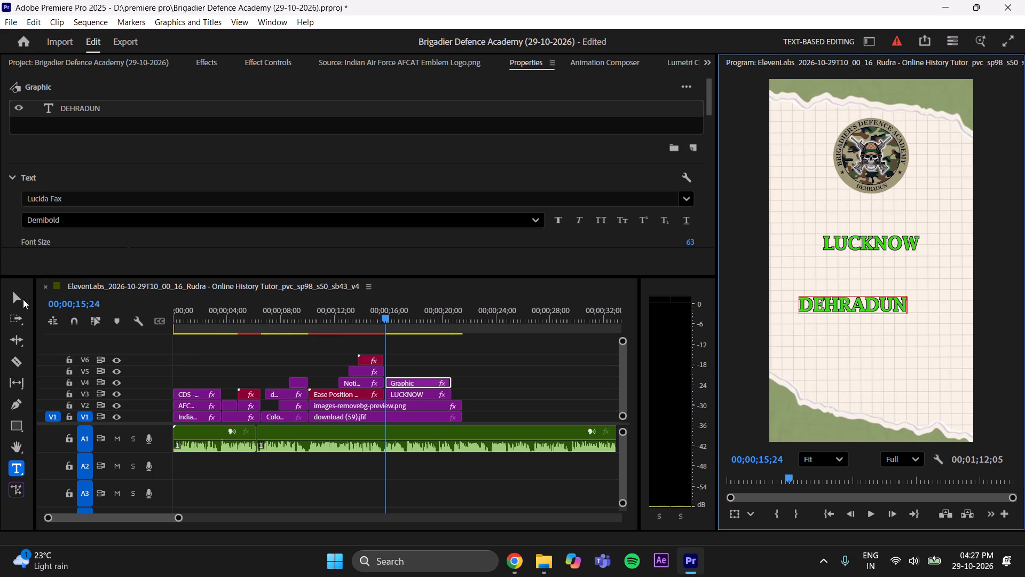
pyautogui.click(19, 298)
pyautogui.scroll(-18, 228, 167)
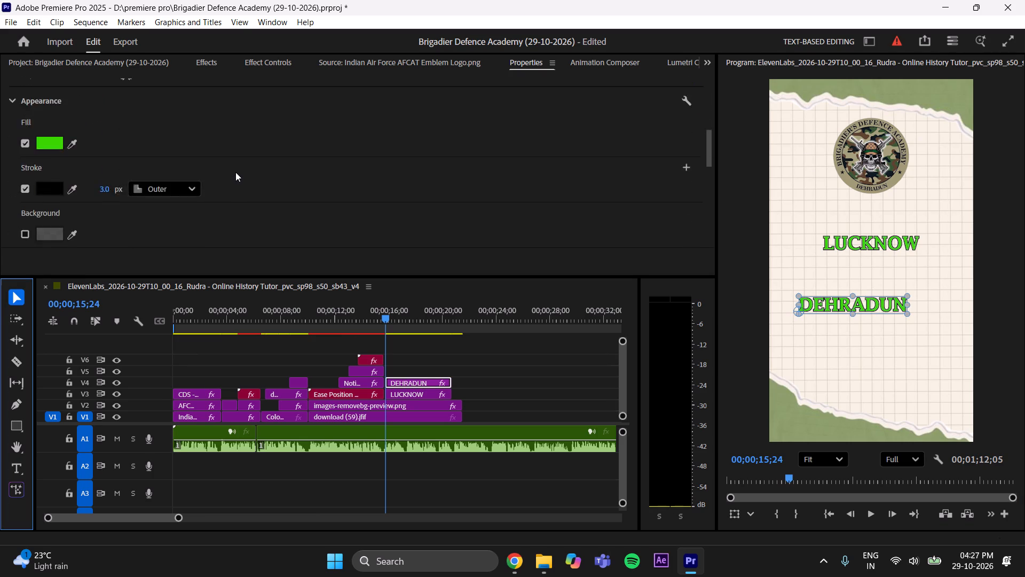
pyautogui.scroll(-14, 235, 172)
pyautogui.tripleClick(316, 167)
pyautogui.click(317, 167)
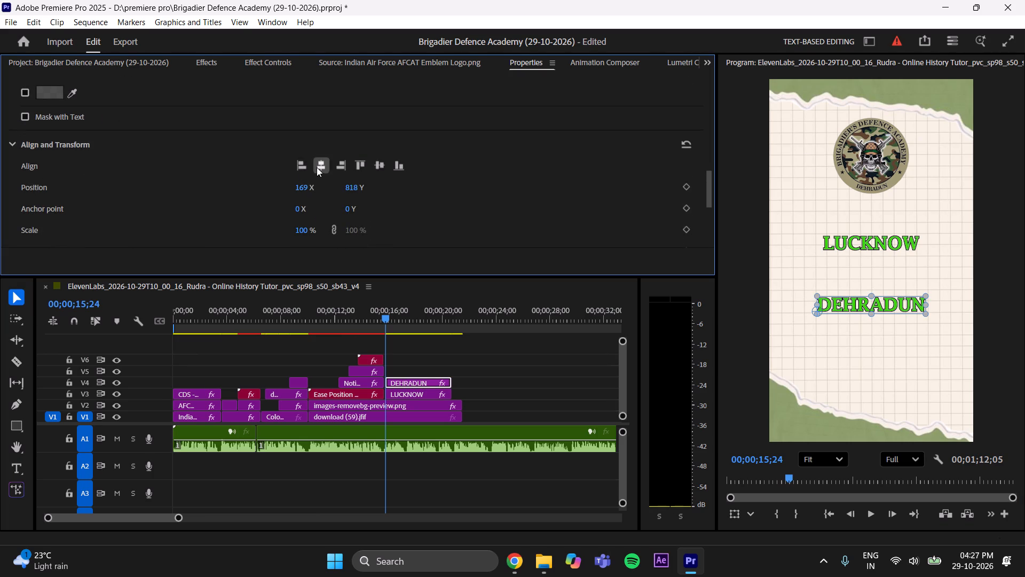
# Lower the DEHRADUN text to a vertical position of about 861.
pyautogui.moveTo(356, 189); pyautogui.dragTo(375, 181)
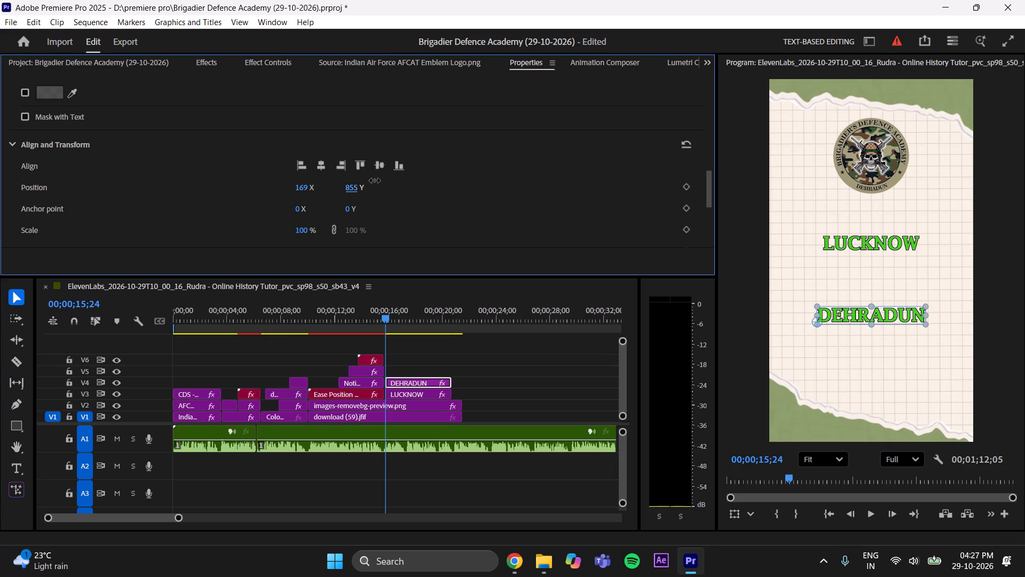
pyautogui.moveTo(375, 181); pyautogui.dragTo(380, 182)
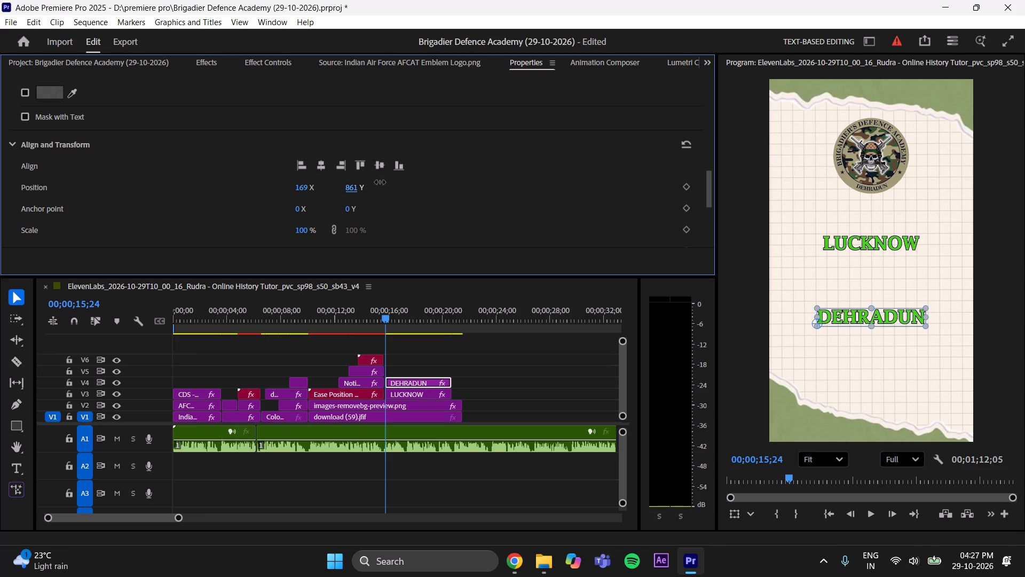
pyautogui.moveTo(380, 182); pyautogui.dragTo(384, 183)
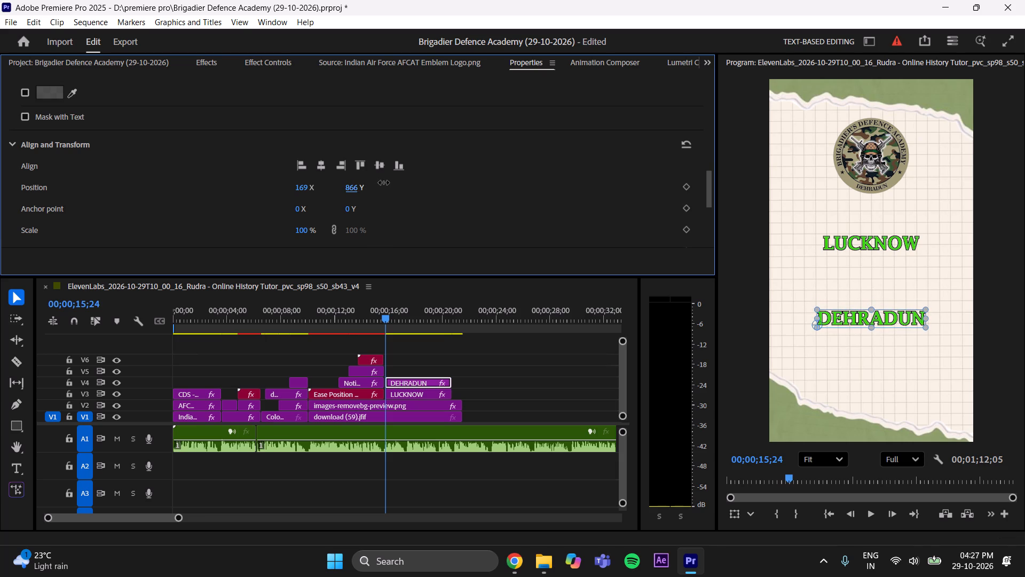
pyautogui.moveTo(384, 183); pyautogui.dragTo(381, 184)
# Set the LUCKNOW clip's vertical position to 637 and move the DEHRADUN clip up closer beneath it.
pyautogui.click(420, 395)
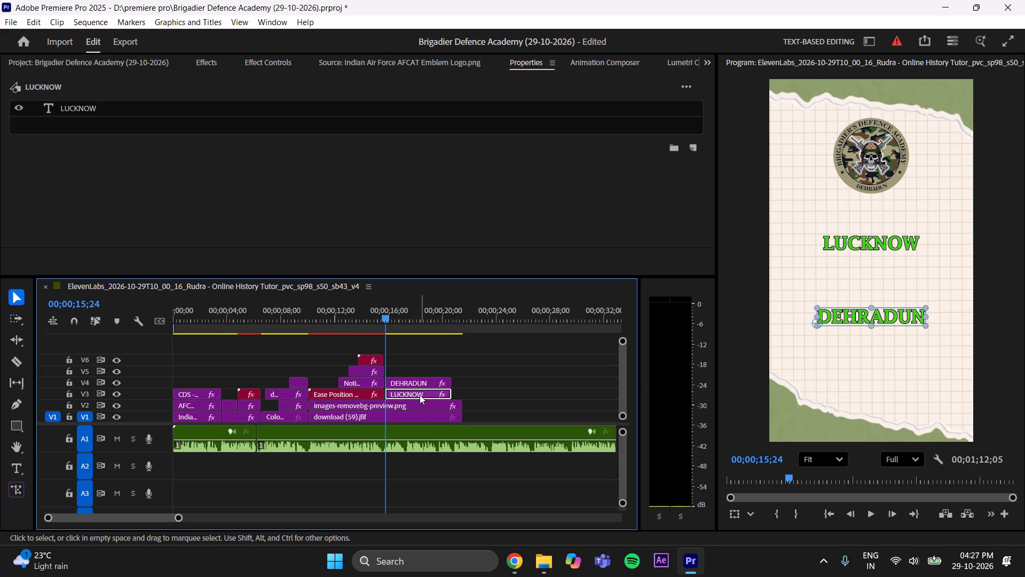
pyautogui.click(361, 217)
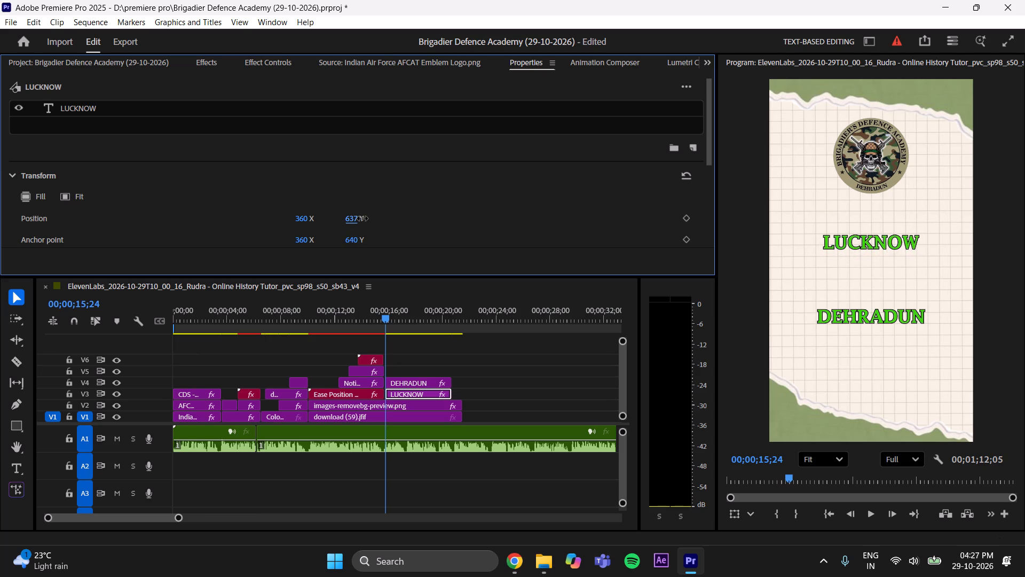
pyautogui.click(416, 385)
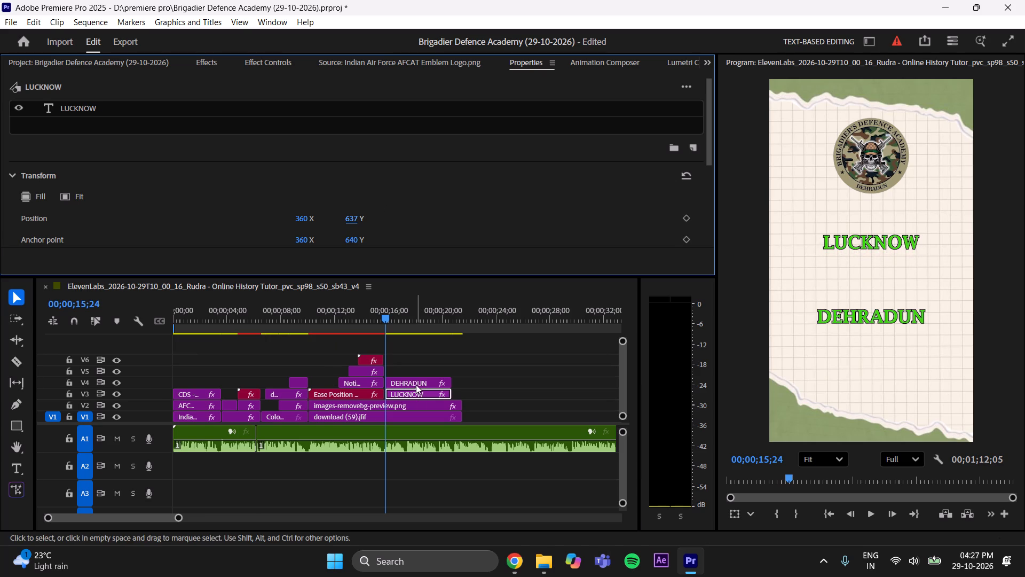
pyautogui.moveTo(357, 219); pyautogui.dragTo(280, 235)
# Centre the LUCKNOW text layer horizontally and vertically in the frame.
pyautogui.click(394, 394)
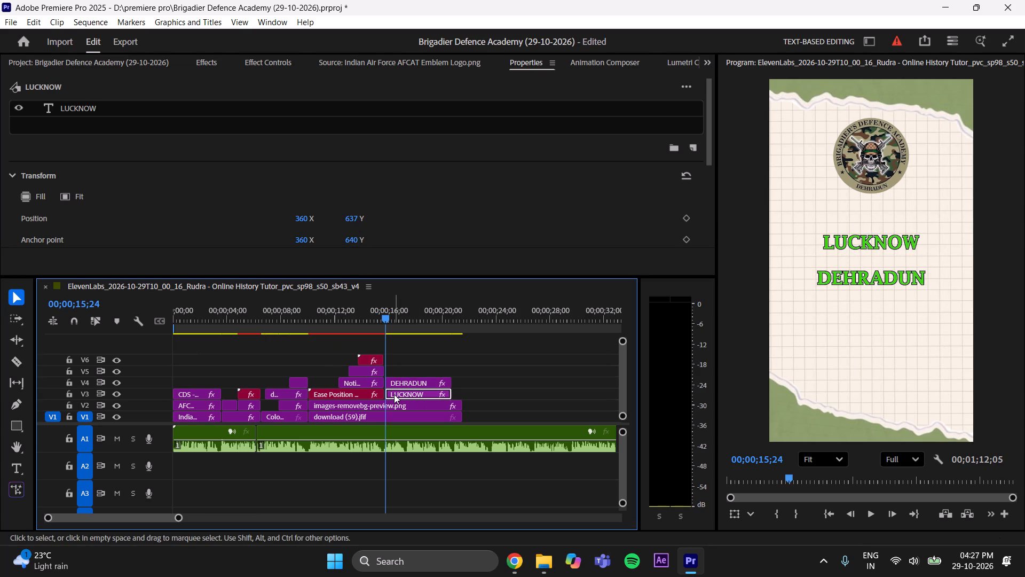
pyautogui.click(848, 247)
pyautogui.scroll(-5, 356, 158)
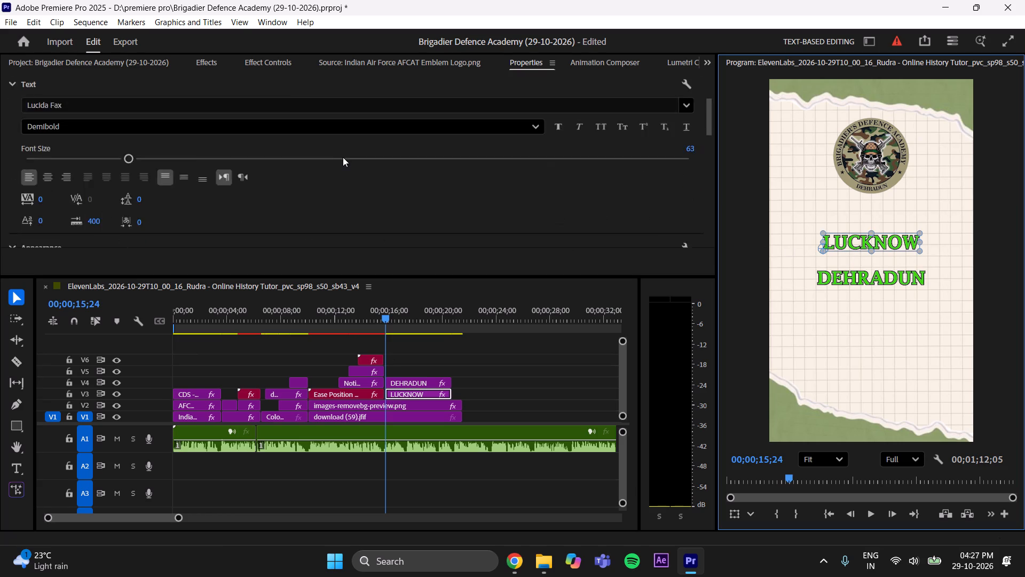
pyautogui.scroll(-20, 343, 157)
pyautogui.scroll(-6, 343, 157)
pyautogui.click(321, 184)
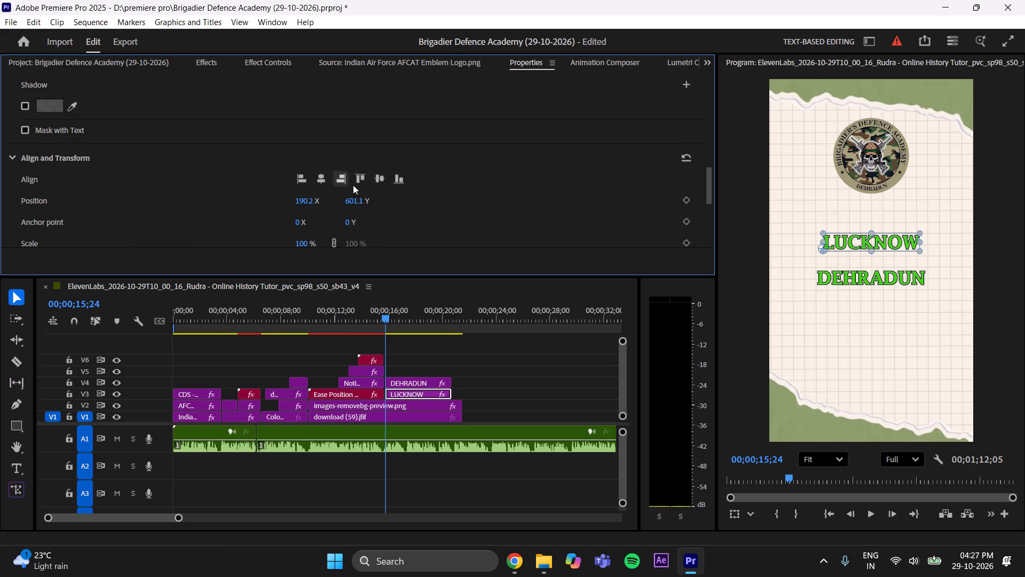
pyautogui.tripleClick(374, 184)
pyautogui.doubleClick(374, 184)
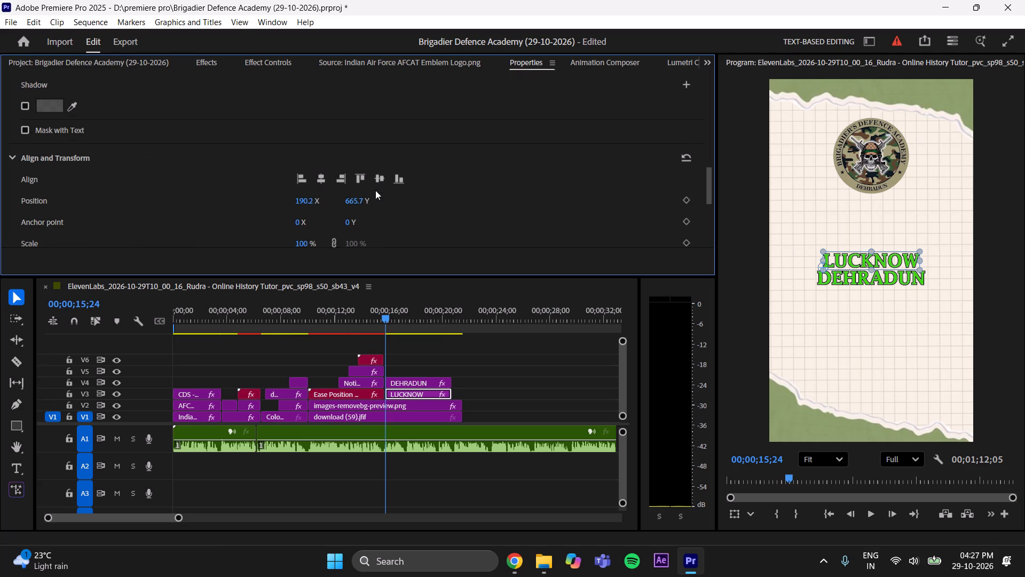
# Set the DEHRADUN clip's vertical position to 530, so it sits just beneath LUCKNOW without overlapping.
pyautogui.click(412, 383)
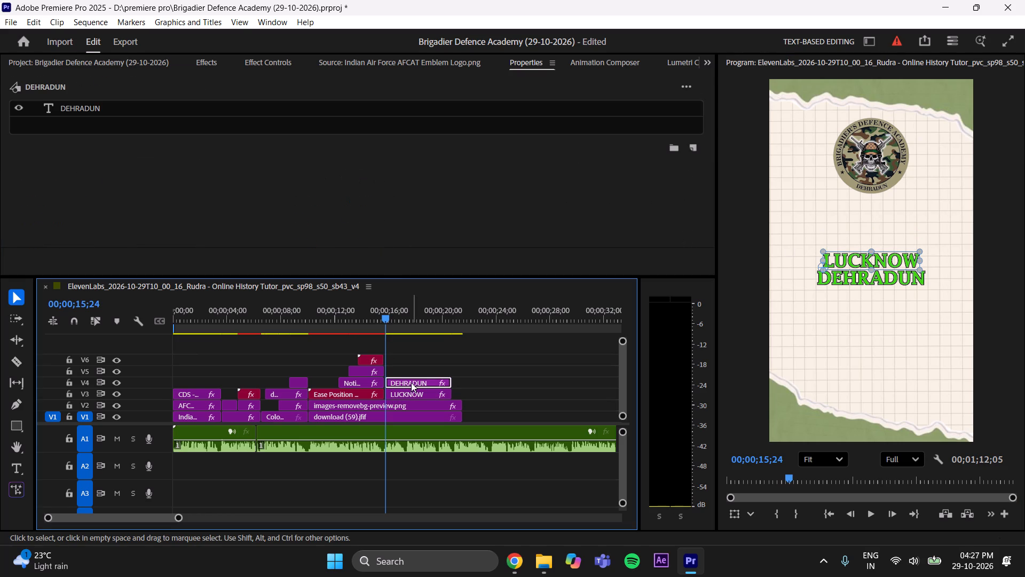
pyautogui.moveTo(353, 217); pyautogui.dragTo(368, 212)
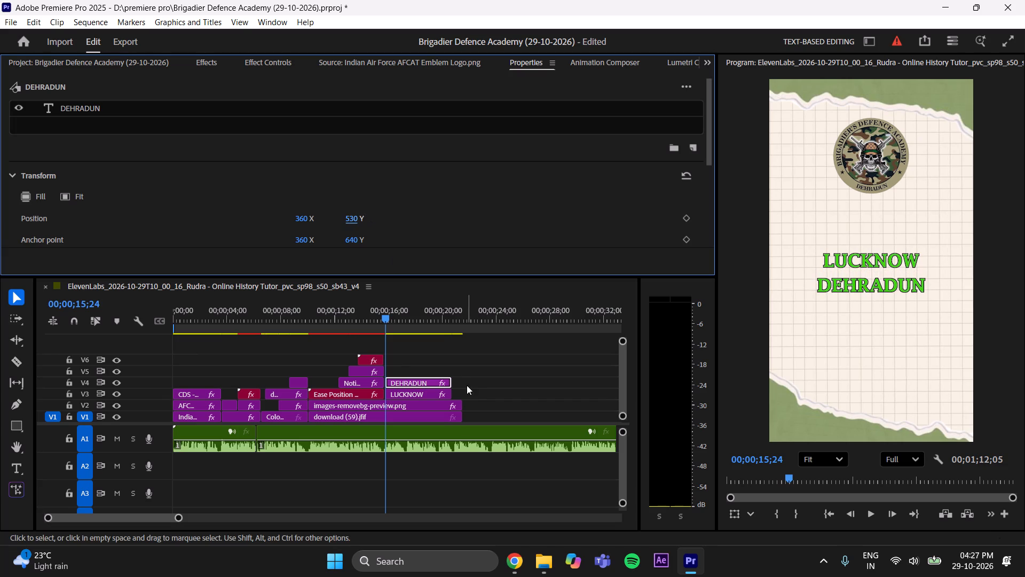
# Deselect the text clips and save the project.
pyautogui.click(469, 383)
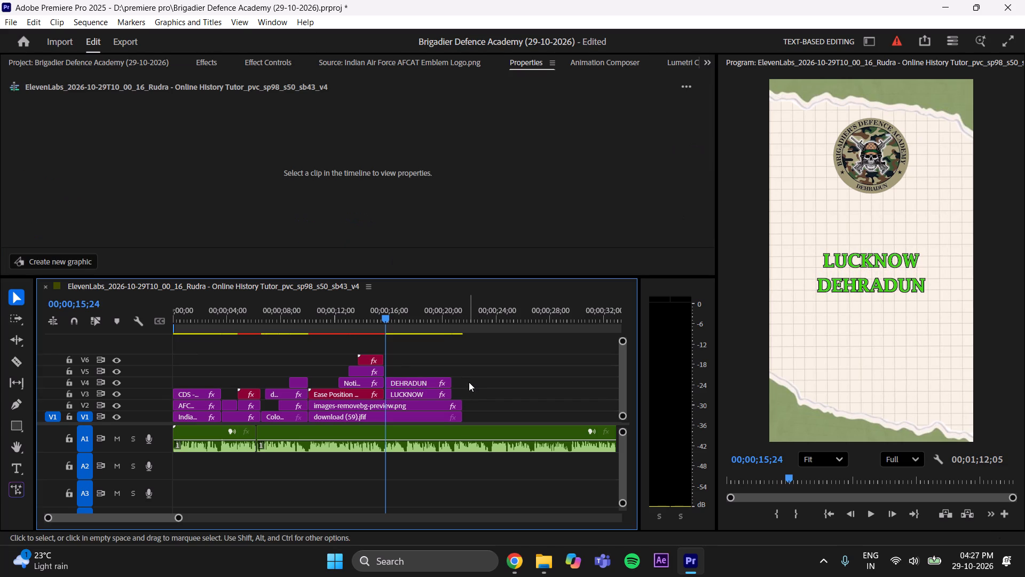
pyautogui.hotkey('ctrl', 's')
pyautogui.click(400, 68)
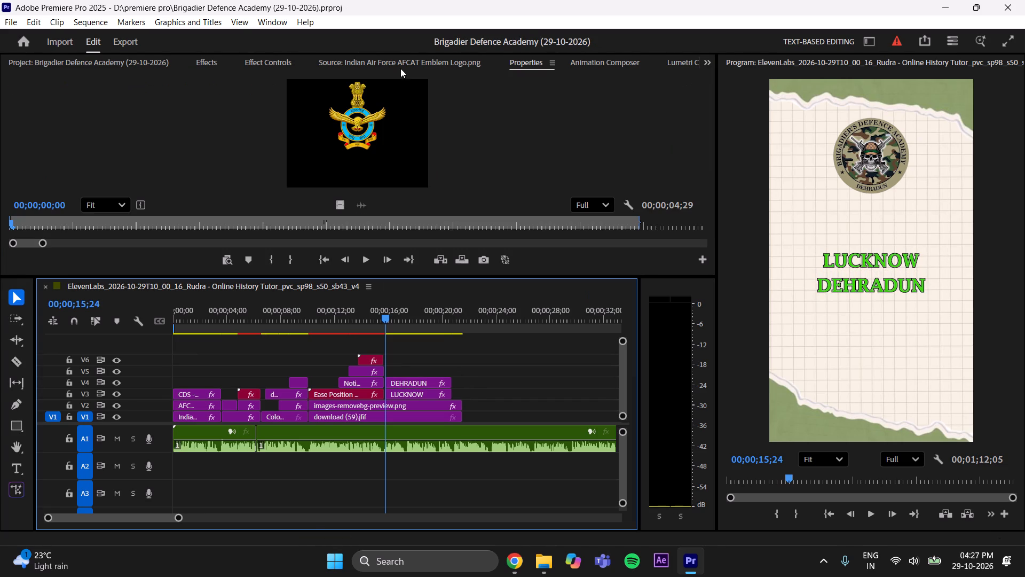
# Switch to Chrome and search Pinterest for DEHRADUN PNG.
pyautogui.click(519, 568)
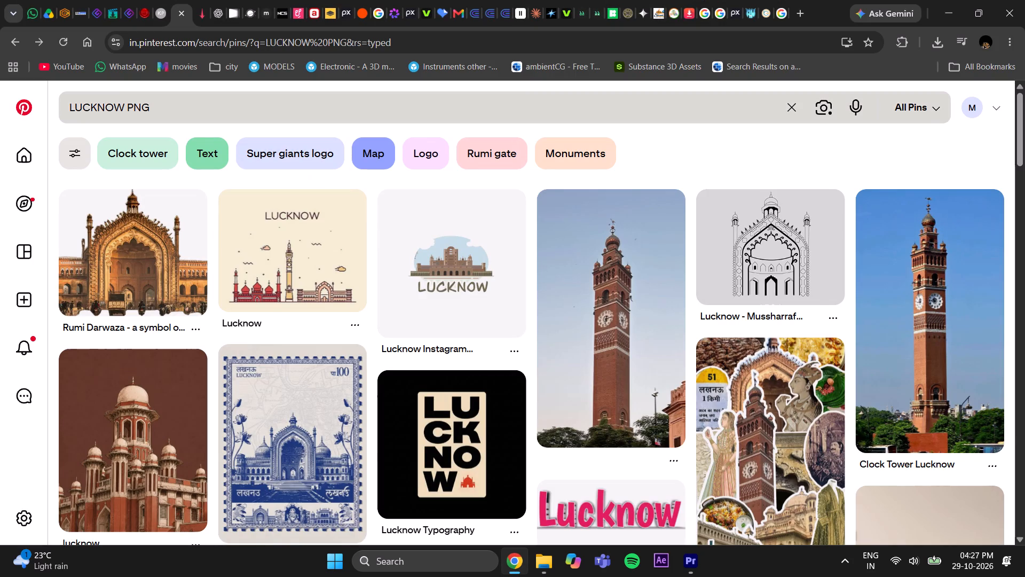
pyautogui.click(125, 109)
pyautogui.press('BackSpace')
pyautogui.press('BackSpace')
pyautogui.press('BackSpace')
pyautogui.press('BackSpace')
pyautogui.press('BackSpace')
pyautogui.press('BackSpace')
pyautogui.press('BackSpace')
pyautogui.press('BackSpace')
pyautogui.press('BackSpace')
pyautogui.press('BackSpace')
pyautogui.press('BackSpace')
pyautogui.press('BackSpace')
pyautogui.press('BackSpace')
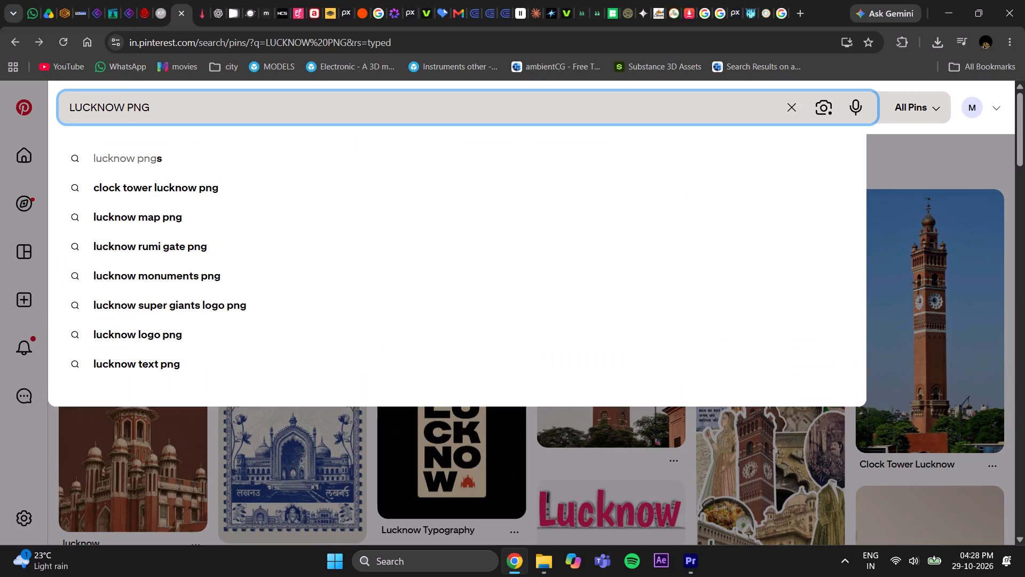
pyautogui.write('DEHRADUN')
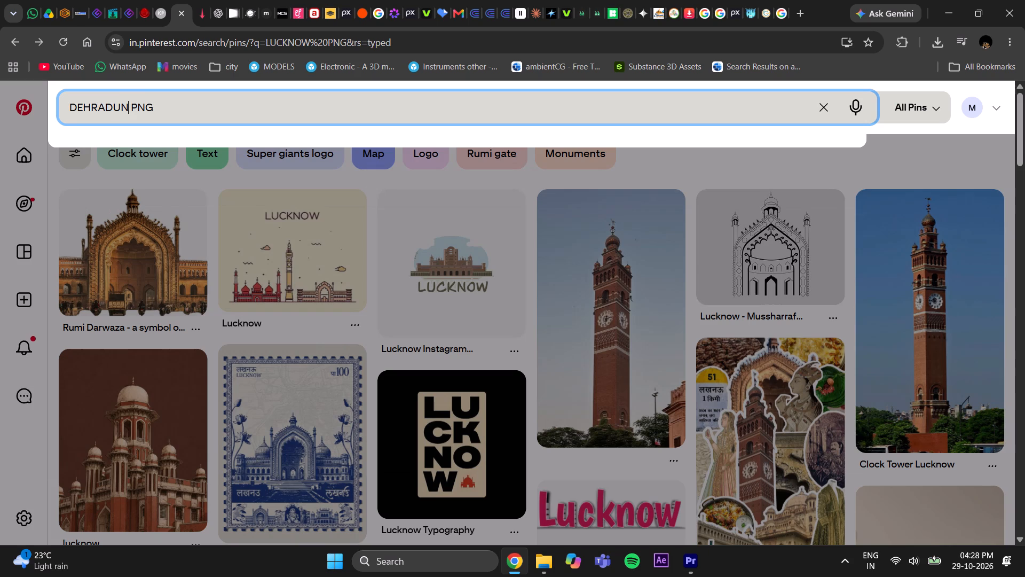
pyautogui.press('Return')
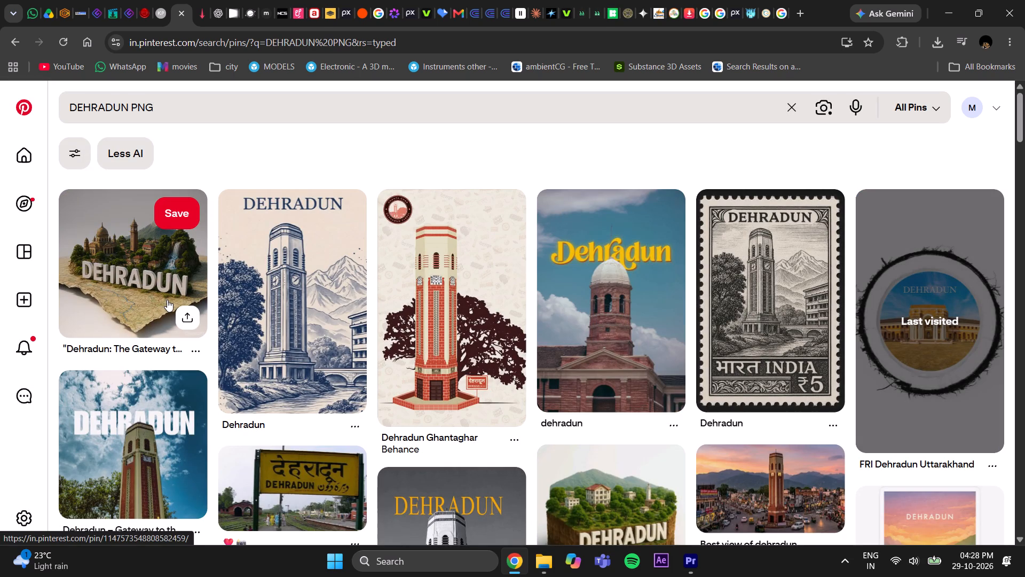
# Browse the DEHRADUN PNG results, opening the Ghantaghar clock tower and Railway Station pins and their related images for a usable city graphic.
pyautogui.click(498, 345)
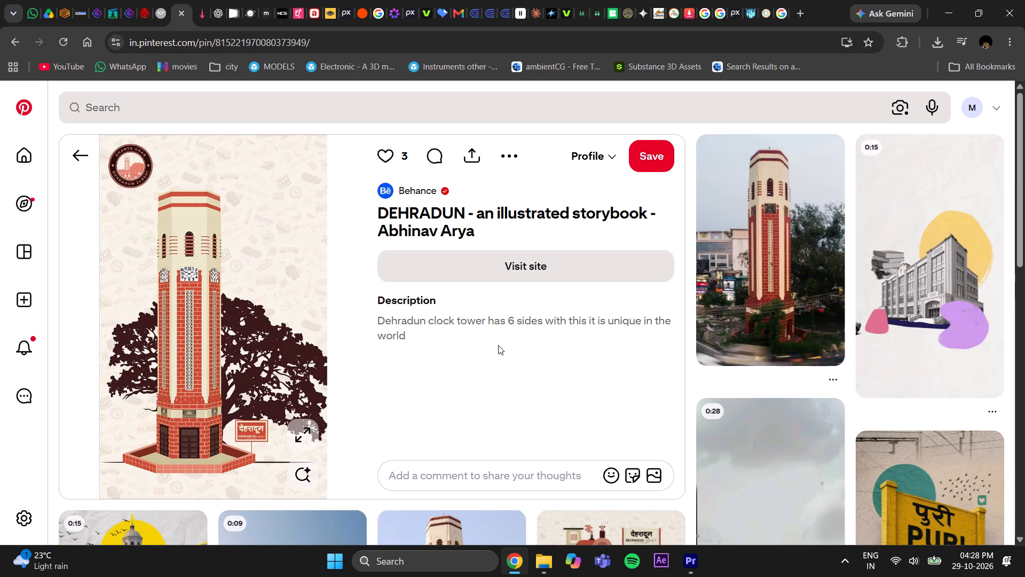
pyautogui.scroll(-1, 526, 345)
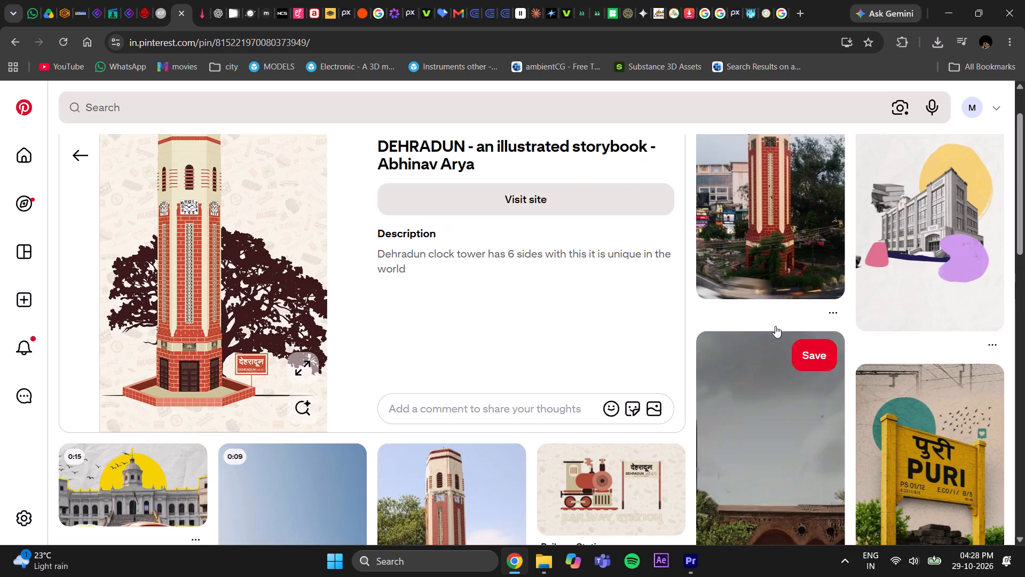
pyautogui.scroll(2, 931, 253)
pyautogui.scroll(-4, 929, 256)
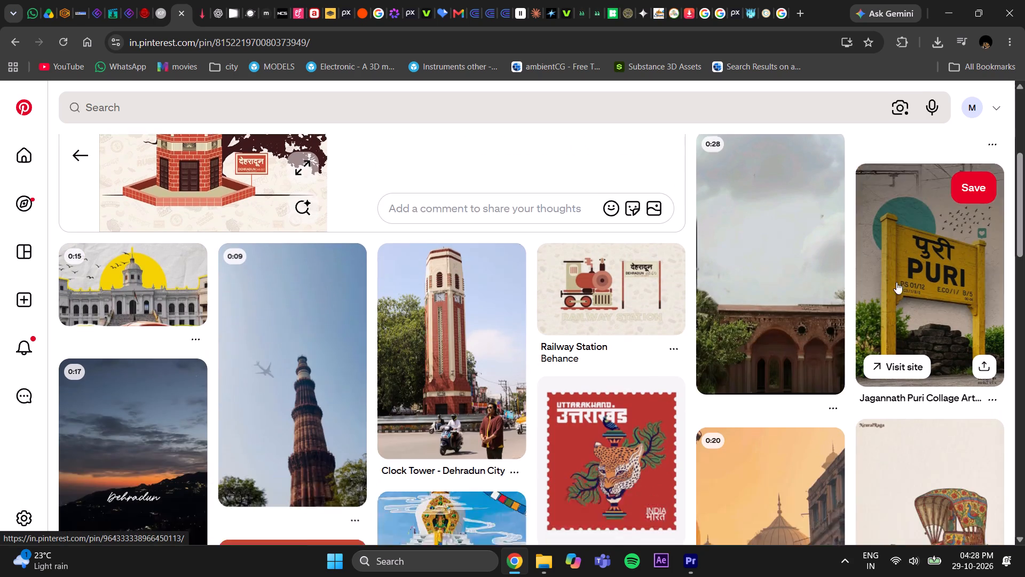
pyautogui.scroll(-1, 896, 282)
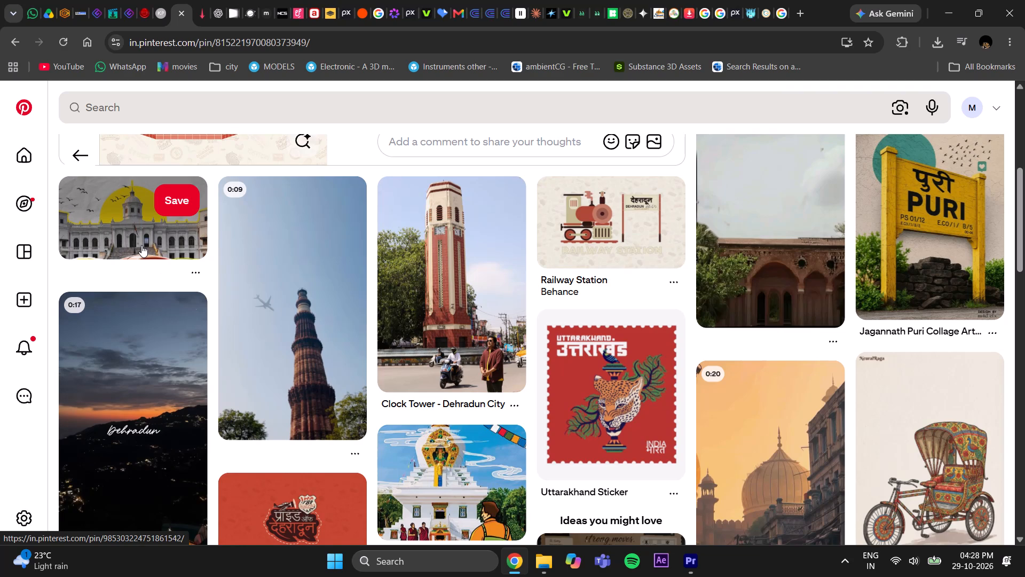
pyautogui.click(641, 245)
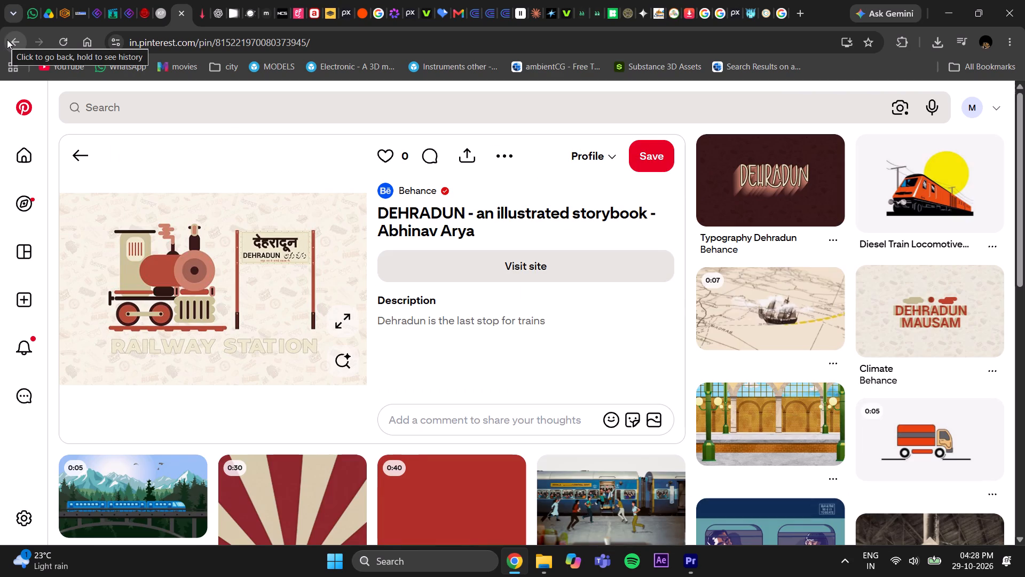
pyautogui.click(7, 40)
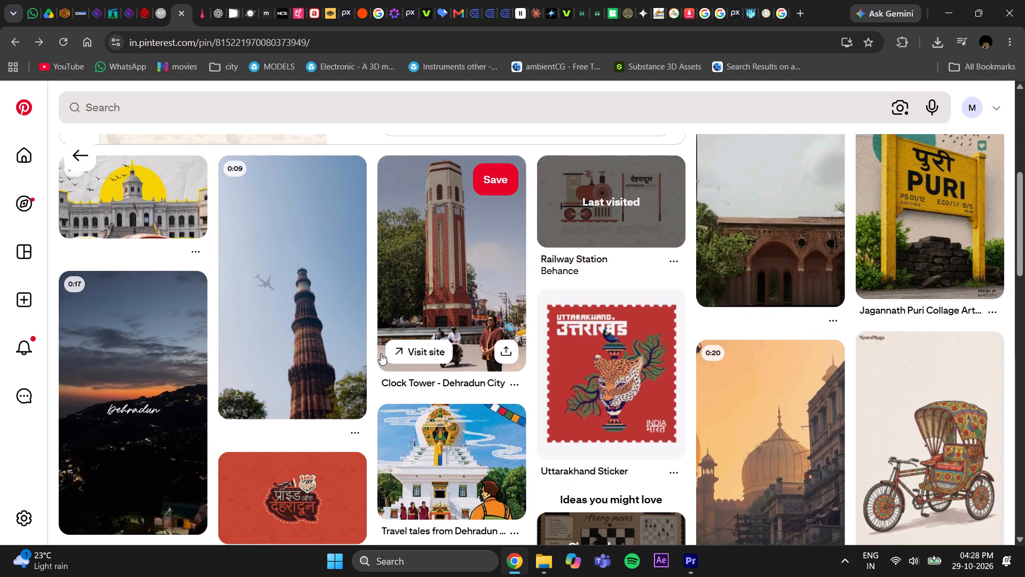
pyautogui.scroll(-6, 381, 353)
pyautogui.scroll(3, 381, 353)
pyautogui.scroll(-3, 381, 353)
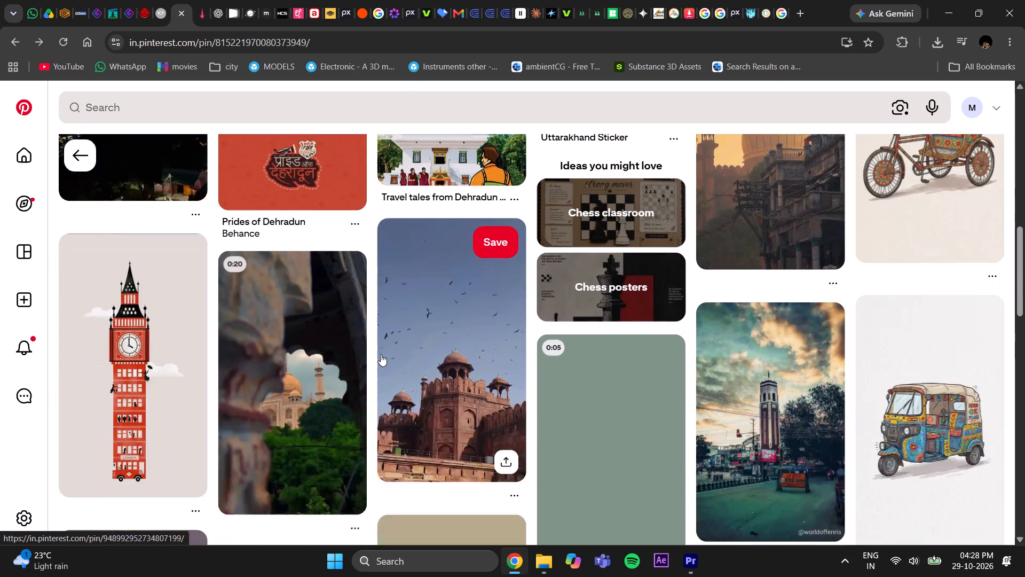
pyautogui.scroll(-3, 381, 354)
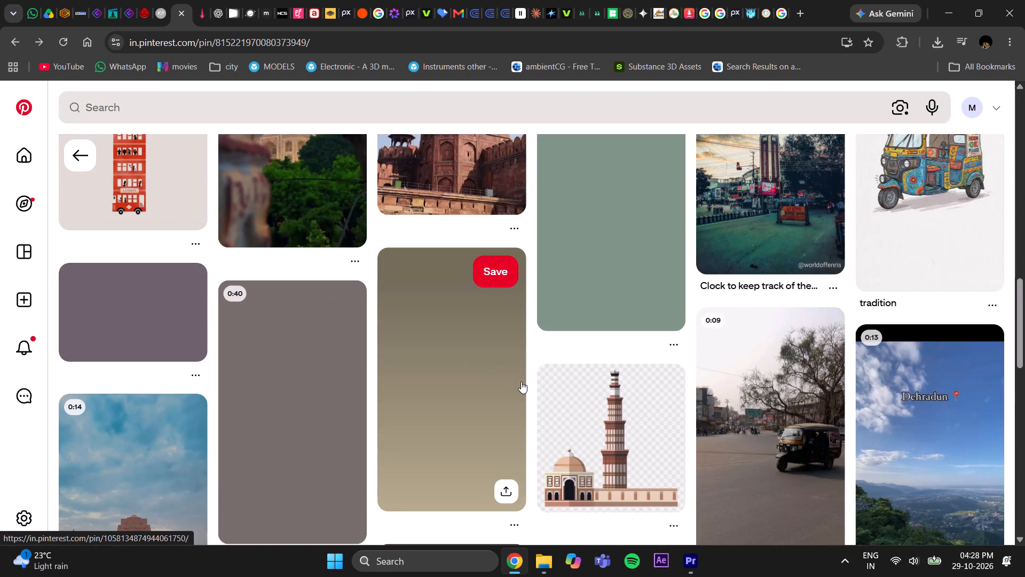
pyautogui.scroll(-2, 521, 381)
pyautogui.scroll(3, 521, 381)
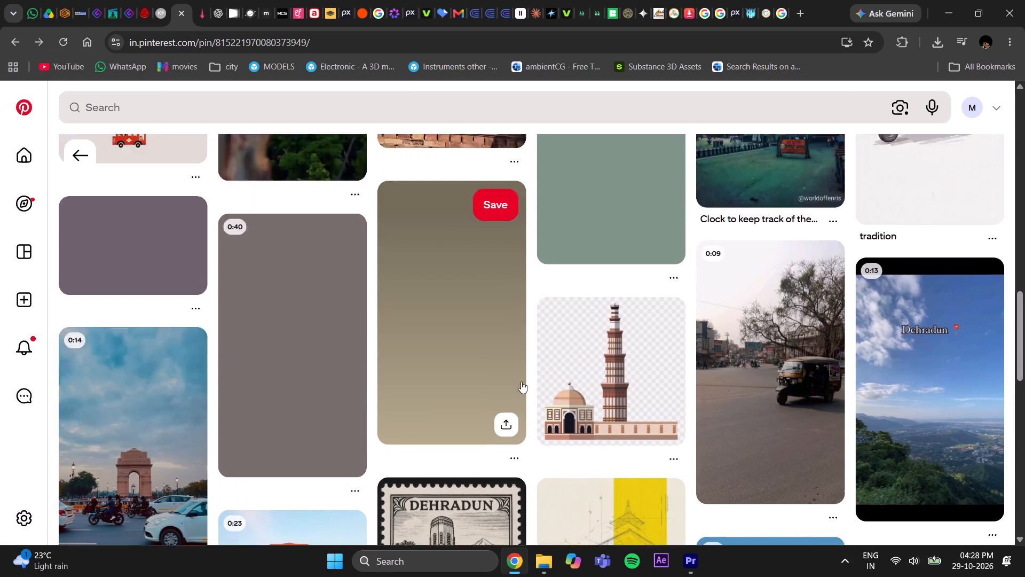
pyautogui.scroll(4, 521, 381)
pyautogui.click(4, 38)
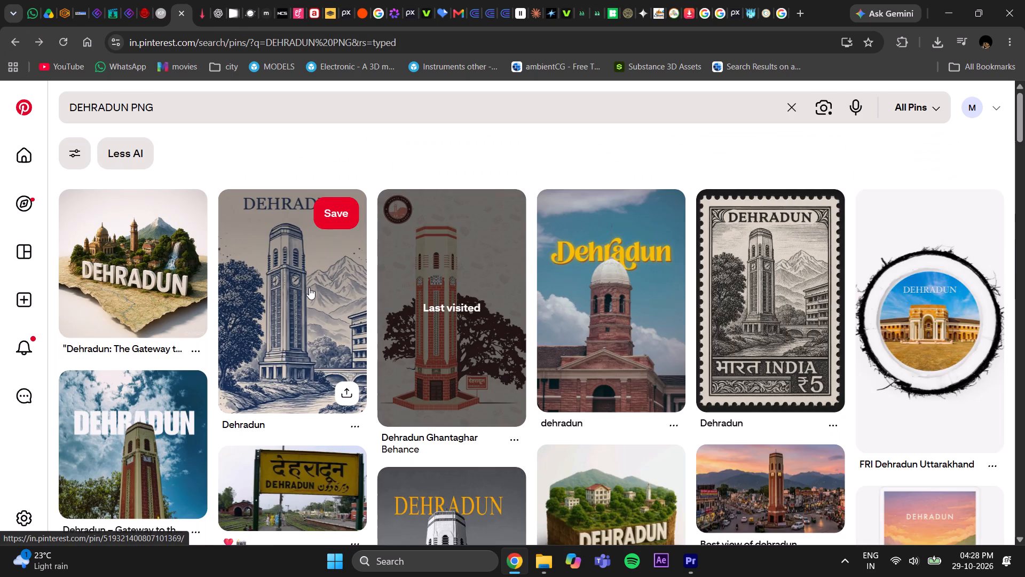
pyautogui.scroll(-15, 309, 287)
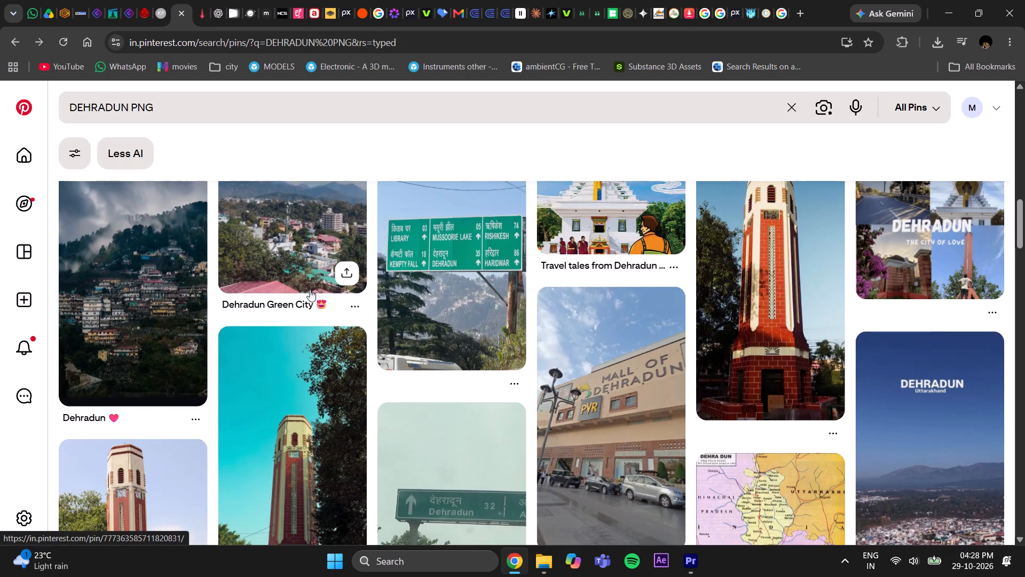
pyautogui.scroll(18, 310, 290)
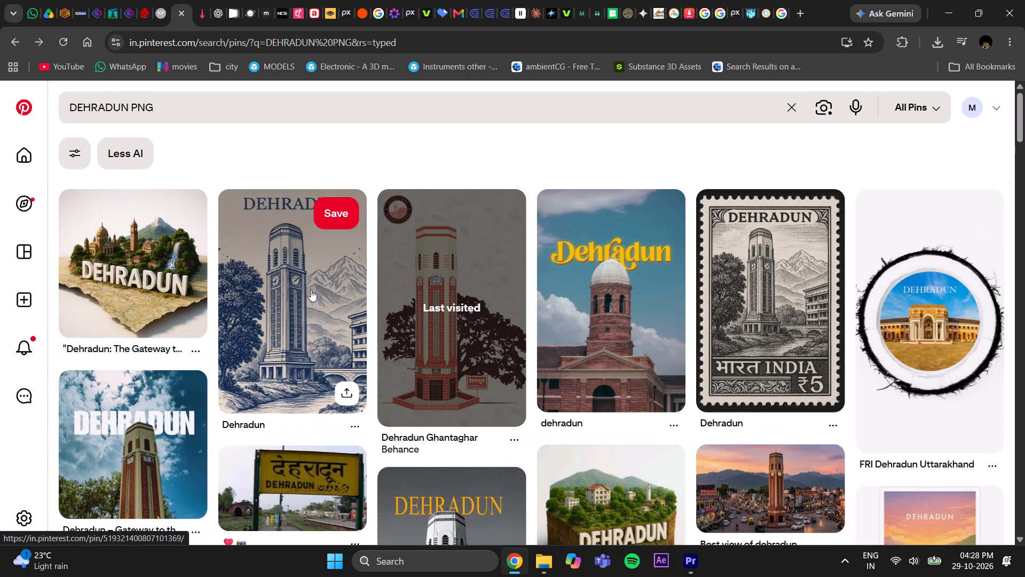
# Switch to Premiere Pro, play the narration around the city titles, and trim the DEHRADUN clip's start to about 00;00;16;12.
pyautogui.click(692, 565)
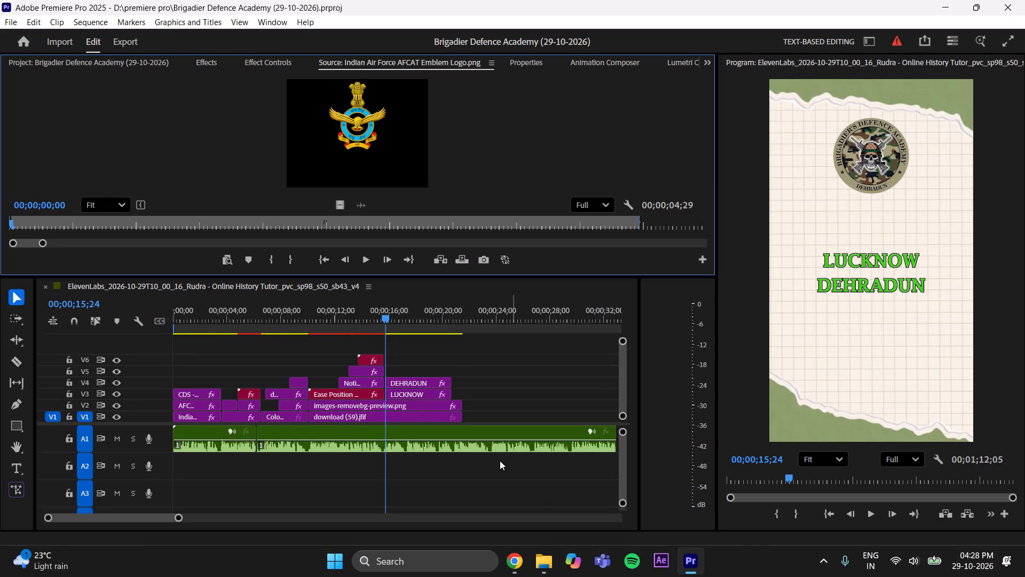
pyautogui.moveTo(382, 319); pyautogui.dragTo(372, 324)
pyautogui.click(865, 513)
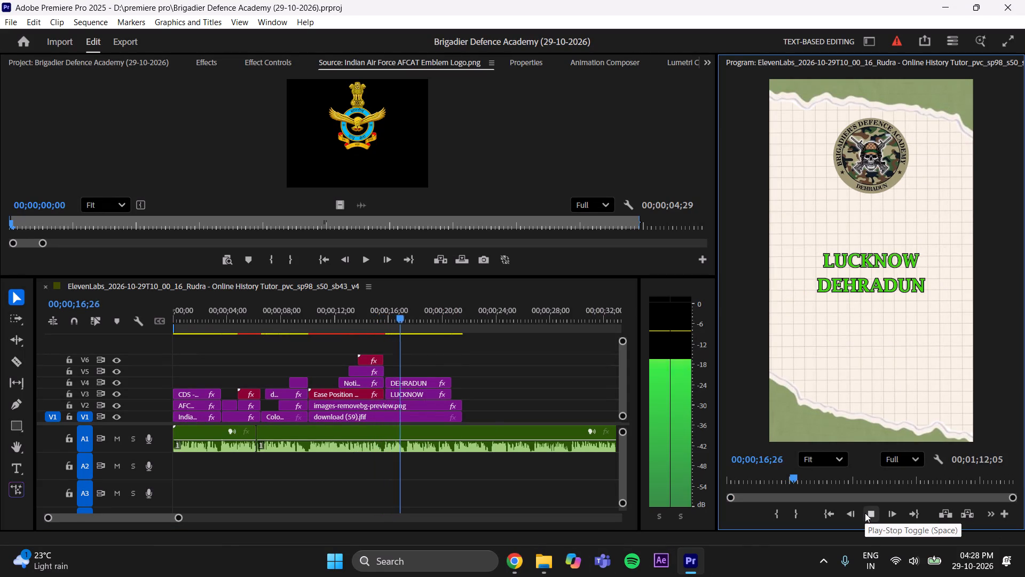
pyautogui.click(865, 513)
pyautogui.moveTo(405, 311); pyautogui.dragTo(374, 336)
pyautogui.click(866, 514)
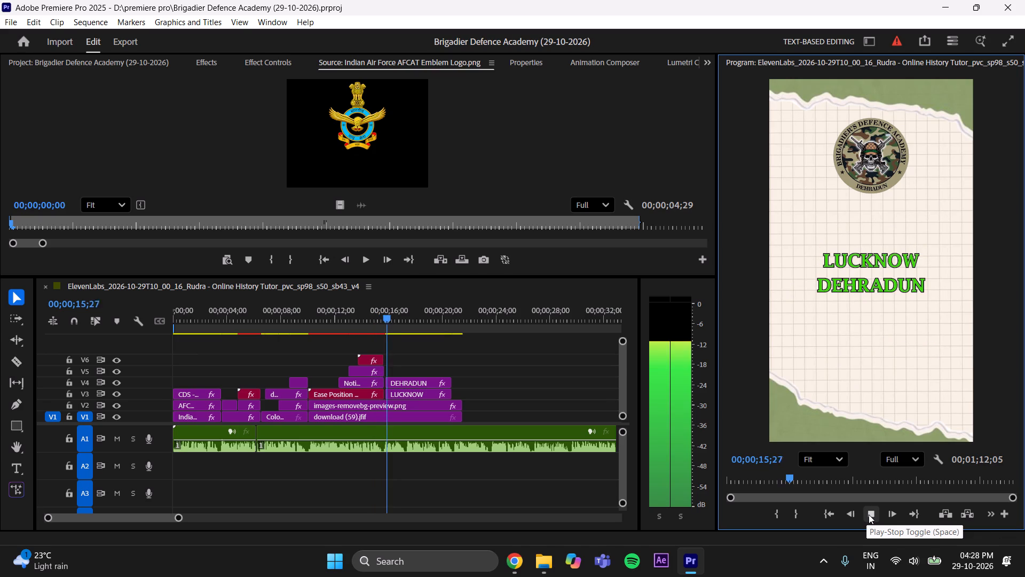
pyautogui.click(869, 514)
pyautogui.moveTo(391, 379); pyautogui.dragTo(396, 380)
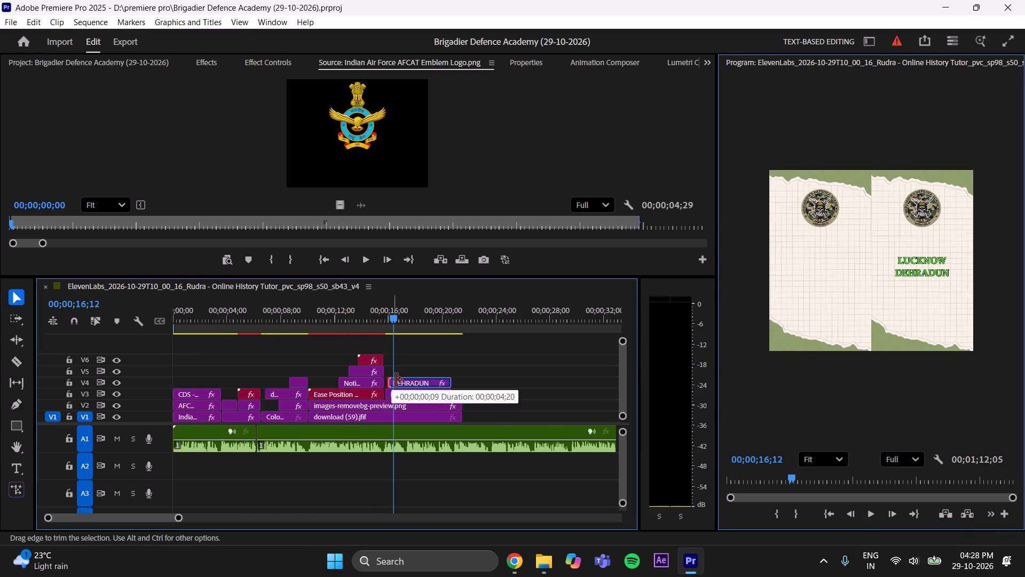
pyautogui.moveTo(396, 380); pyautogui.dragTo(400, 381)
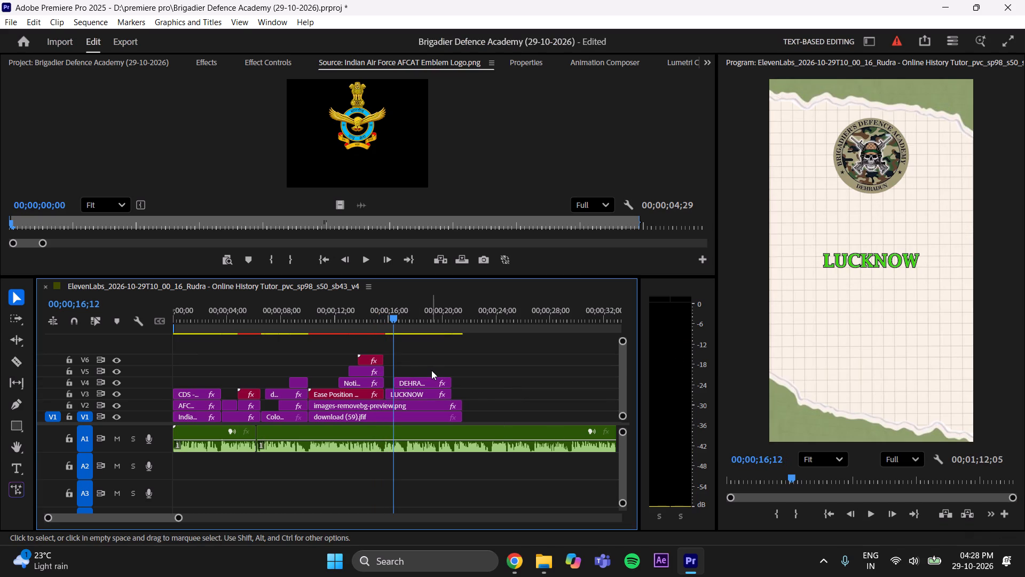
# Play on to find the end of the city narration, trim the LUCKNOW and DEHRADUN clips' ends to 00;00;18;15, and save the project.
pyautogui.click(875, 512)
pyautogui.click(874, 512)
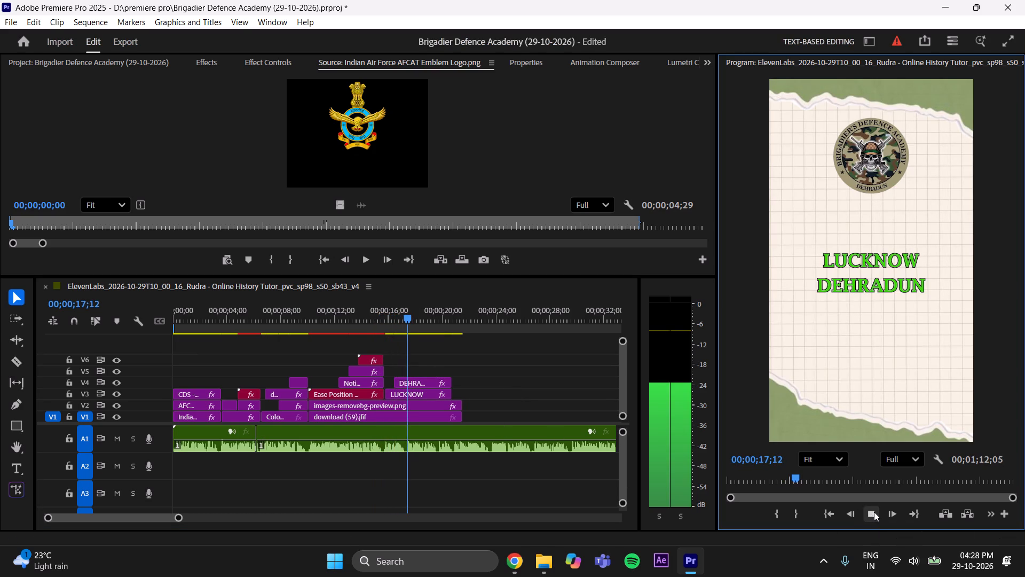
pyautogui.click(874, 512)
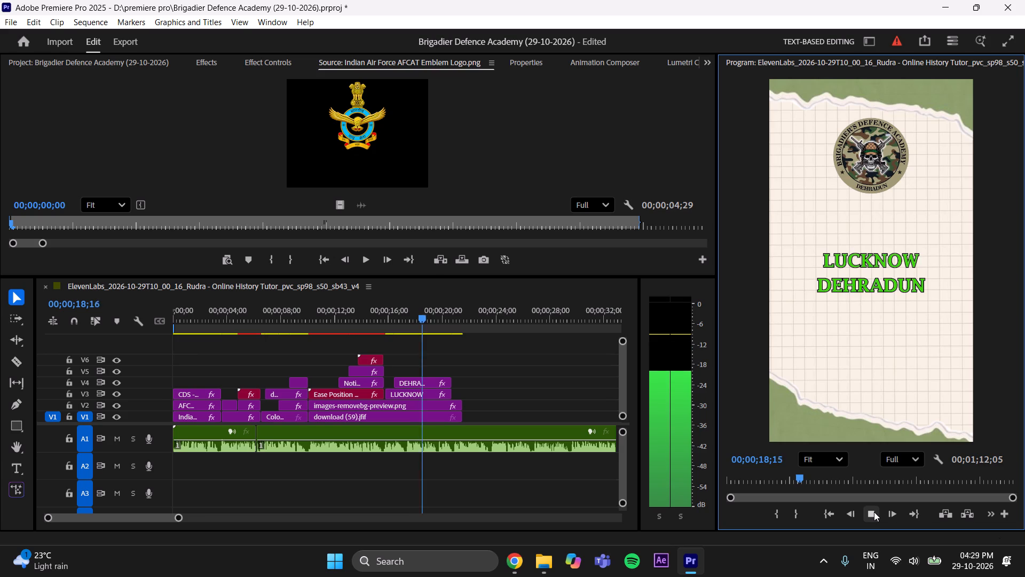
pyautogui.click(874, 512)
pyautogui.moveTo(440, 314); pyautogui.dragTo(405, 375)
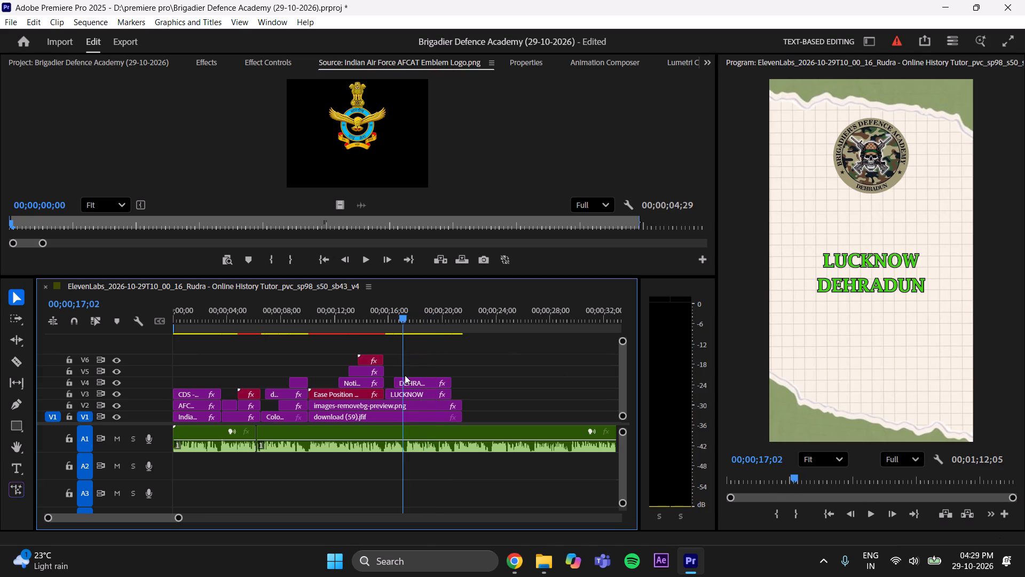
pyautogui.moveTo(405, 375); pyautogui.dragTo(408, 375)
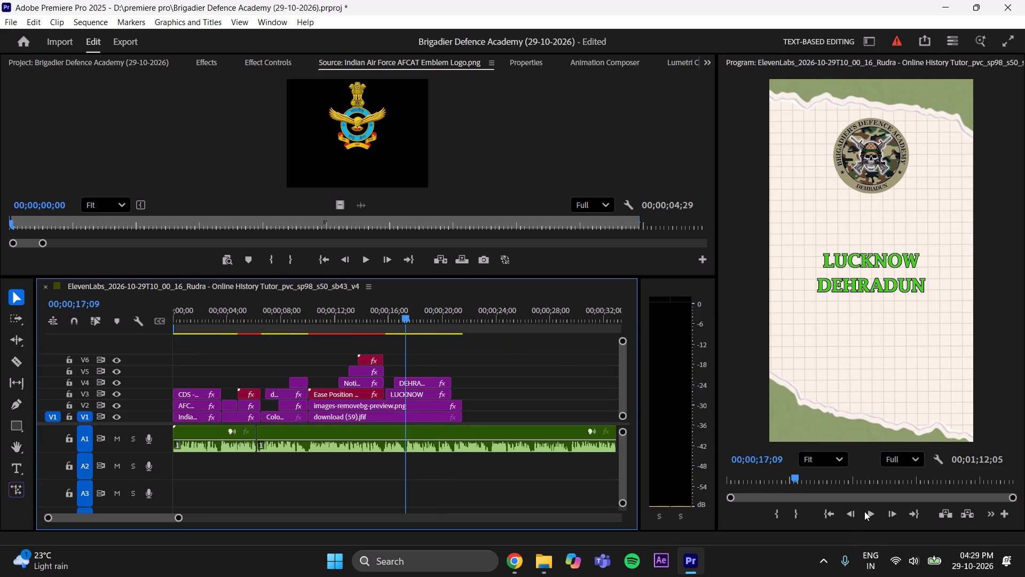
pyautogui.click(871, 511)
pyautogui.click(871, 511)
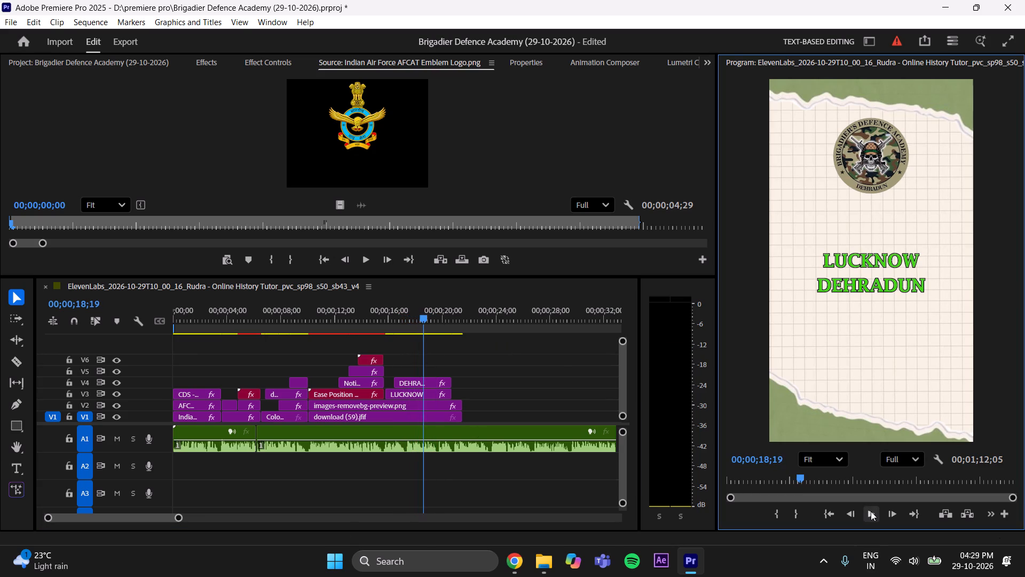
pyautogui.moveTo(430, 314); pyautogui.dragTo(421, 319)
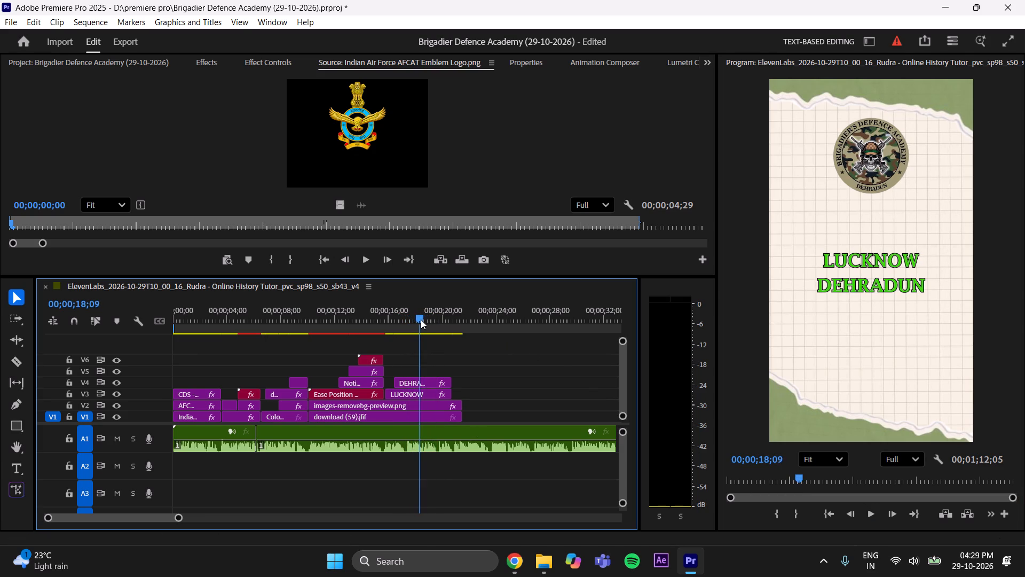
pyautogui.moveTo(421, 319); pyautogui.dragTo(423, 319)
pyautogui.moveTo(466, 363); pyautogui.dragTo(461, 376)
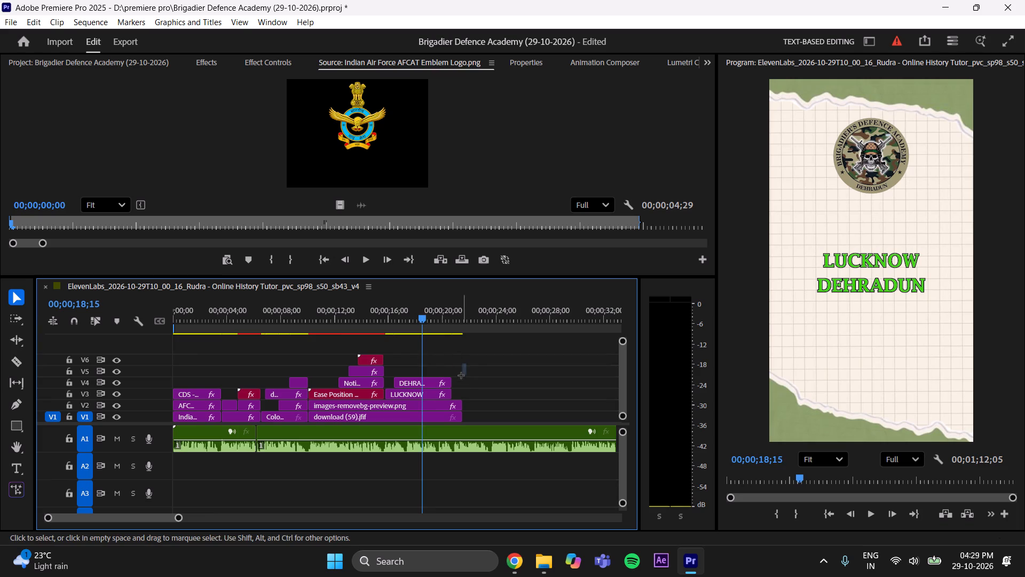
pyautogui.moveTo(461, 376); pyautogui.dragTo(450, 396)
pyautogui.moveTo(451, 378); pyautogui.dragTo(421, 401)
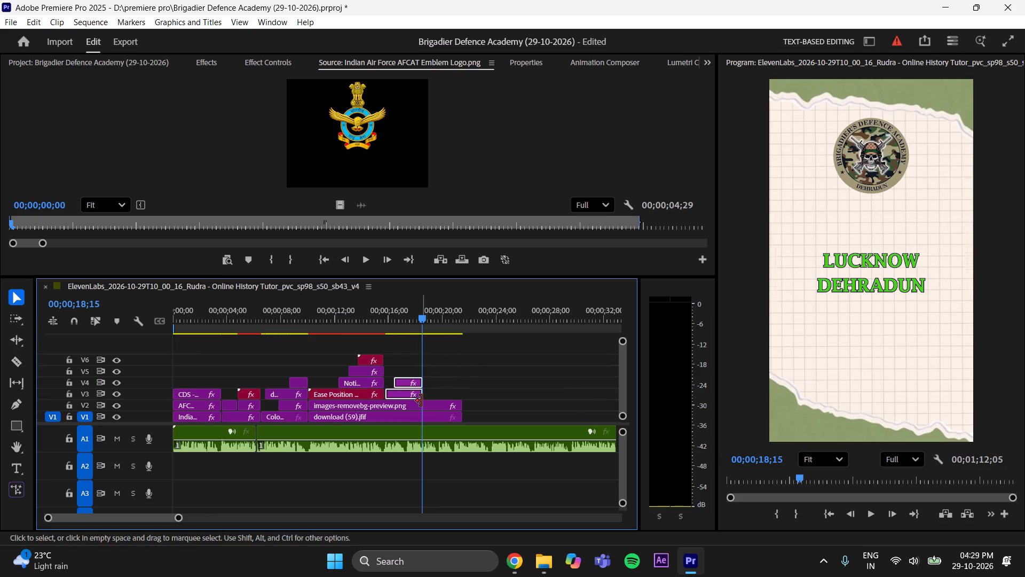
pyautogui.click(462, 369)
pyautogui.hotkey('ctrl', 's')
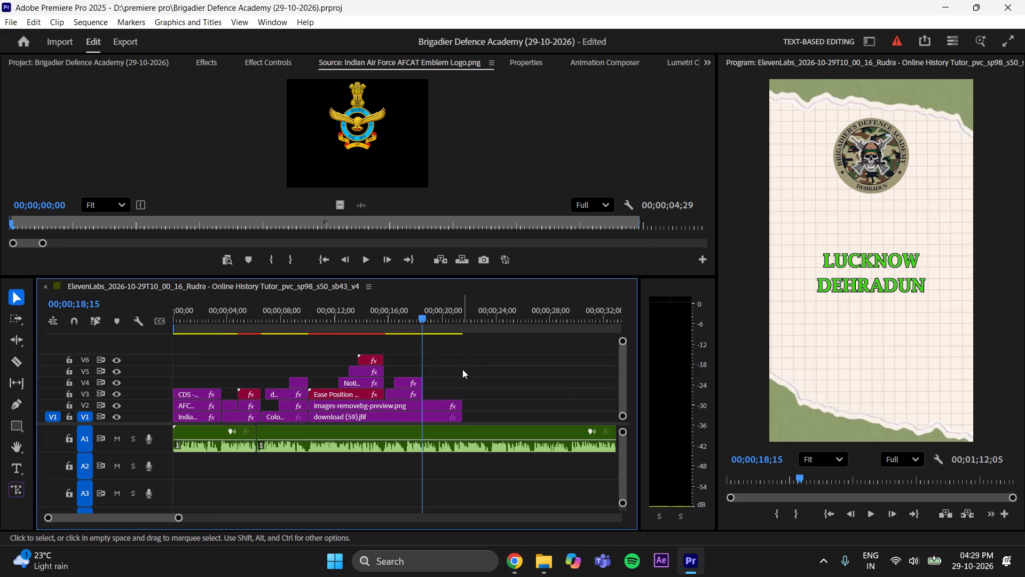
# Play the sequence from 00;00;17;08 past the end of the city titles and return the playhead to 00;00;18;16.
pyautogui.moveTo(425, 318); pyautogui.dragTo(408, 335)
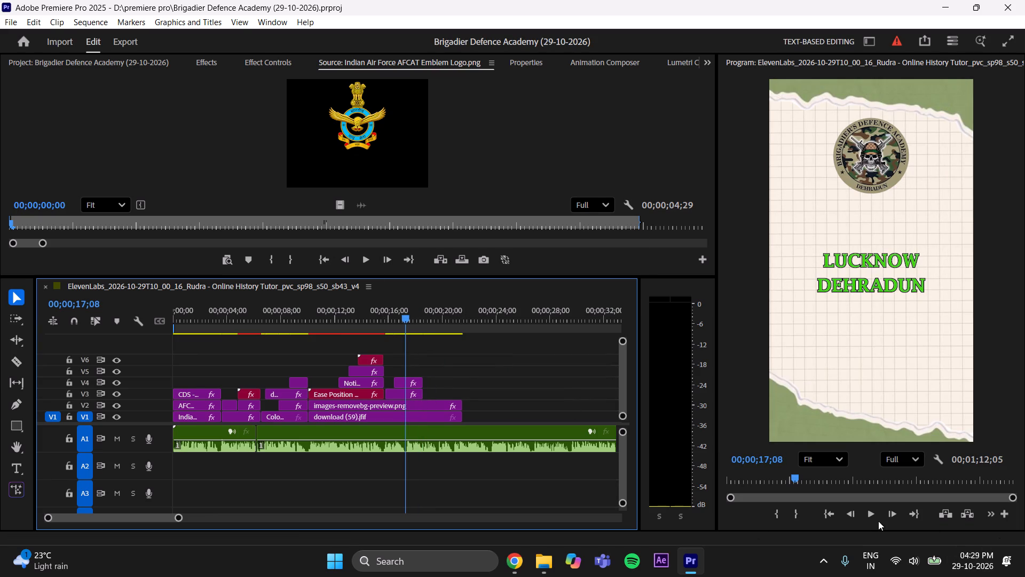
pyautogui.click(876, 518)
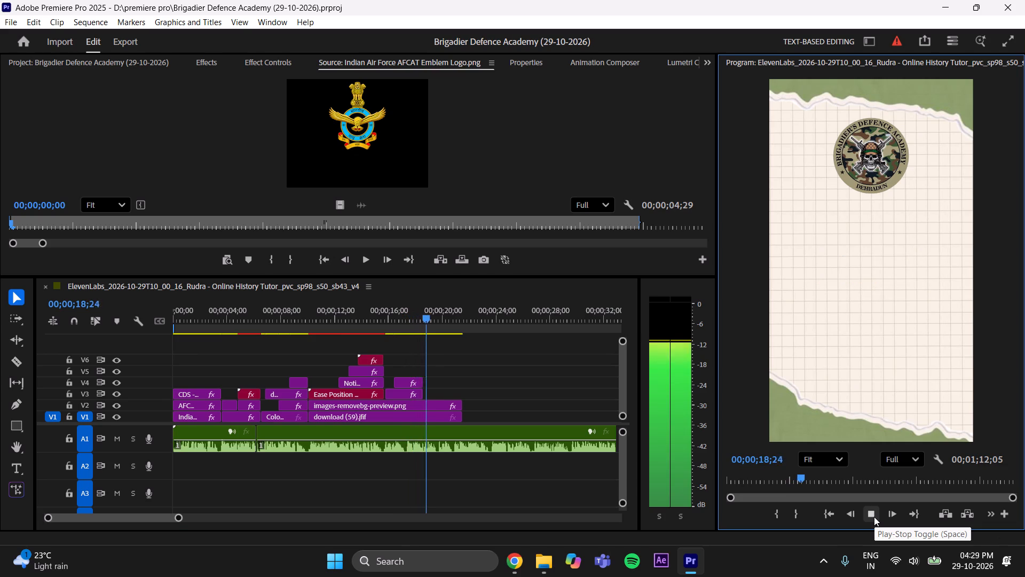
pyautogui.click(874, 517)
pyautogui.click(874, 517)
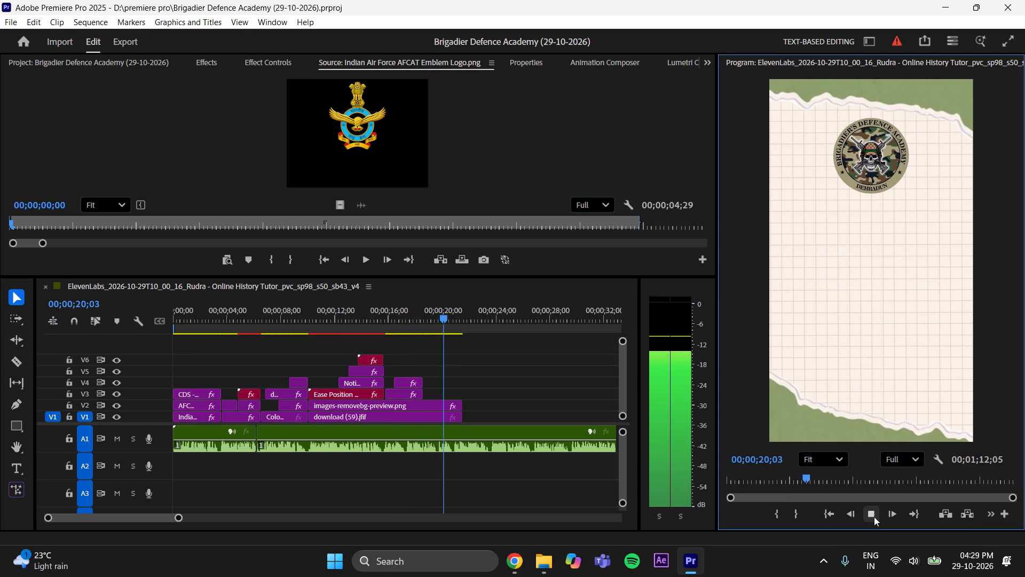
pyautogui.click(874, 517)
pyautogui.moveTo(453, 318); pyautogui.dragTo(425, 362)
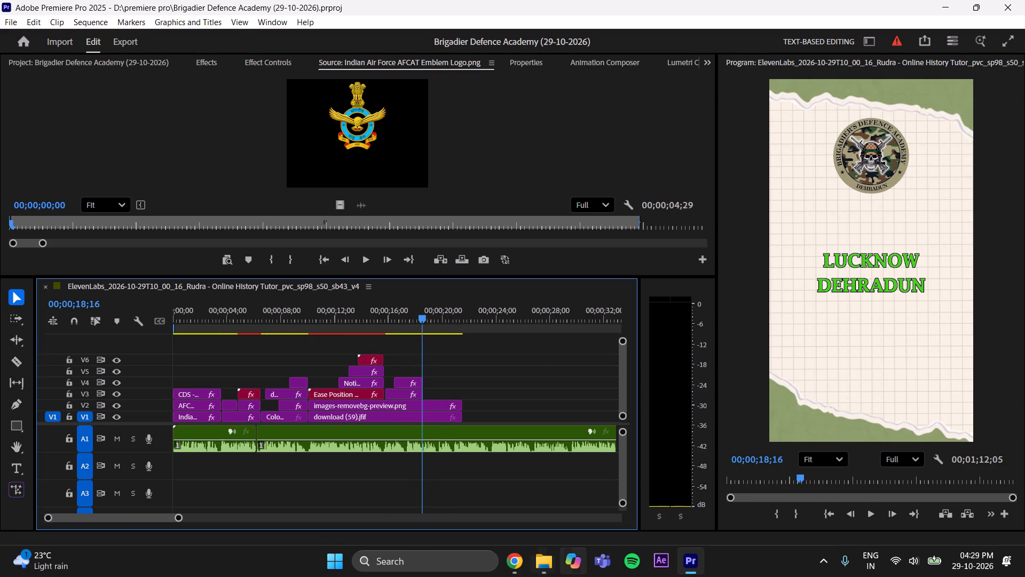
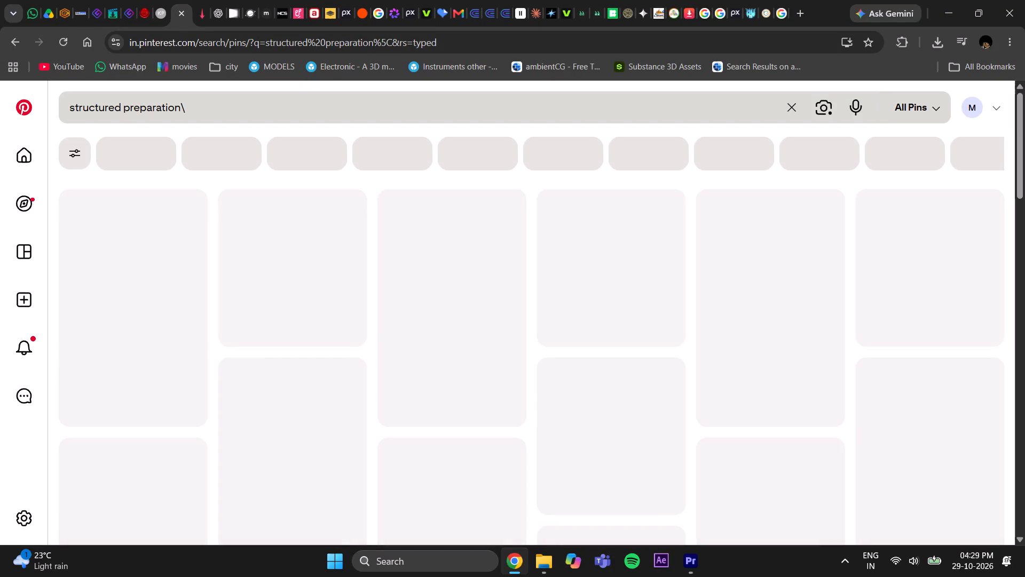
# Correct the Pinterest search to "structured preparation" and download the "Set work priority" illustration of a man on a ladder.
pyautogui.click(301, 114)
pyautogui.press('BackSpace')
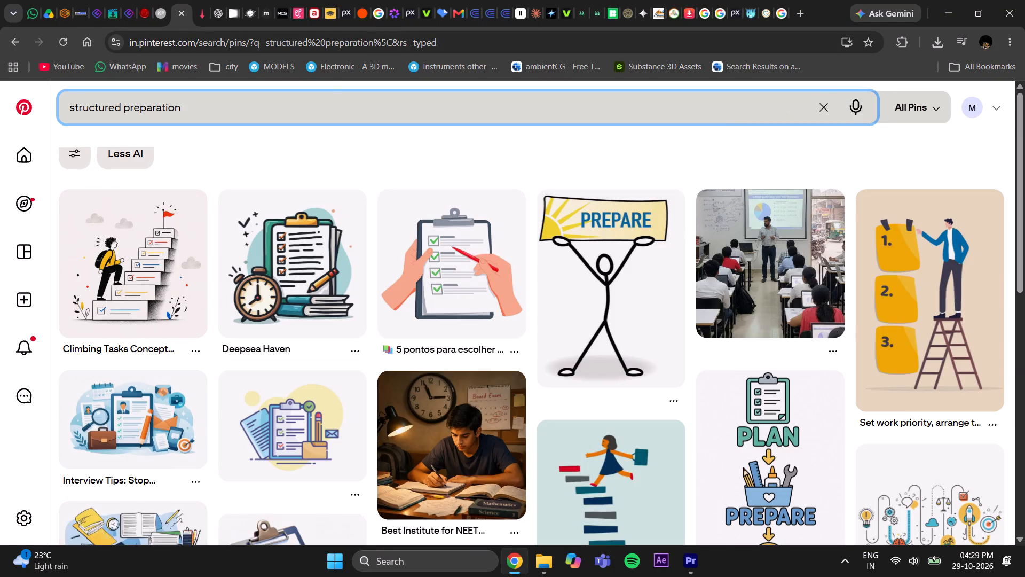
pyautogui.press('Return')
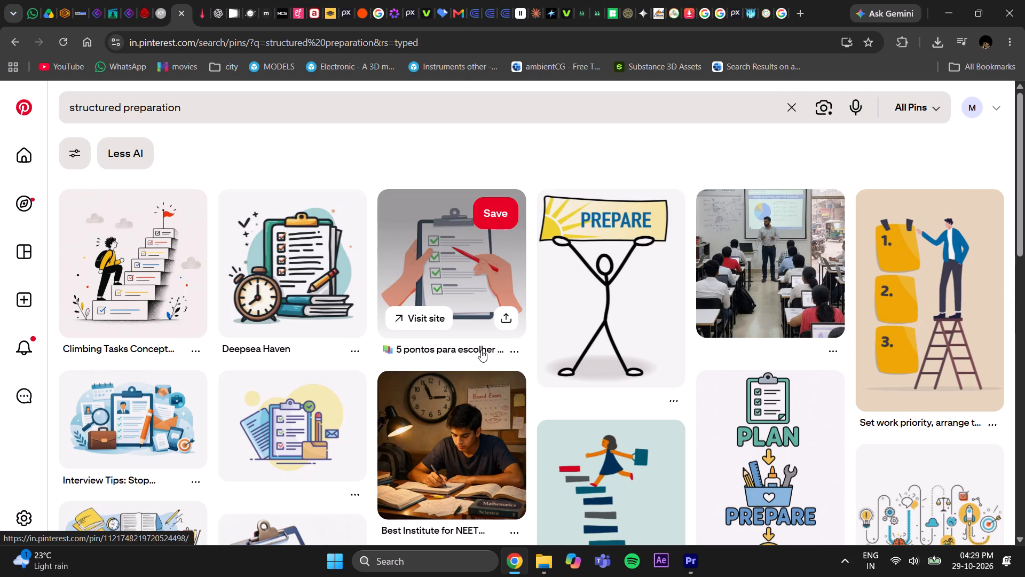
pyautogui.click(936, 293)
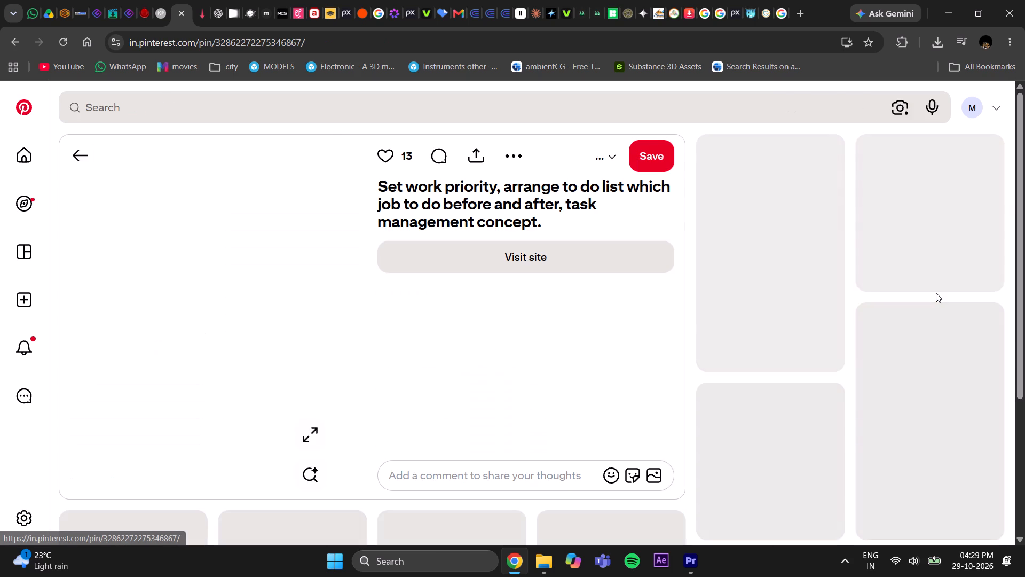
pyautogui.click(507, 150)
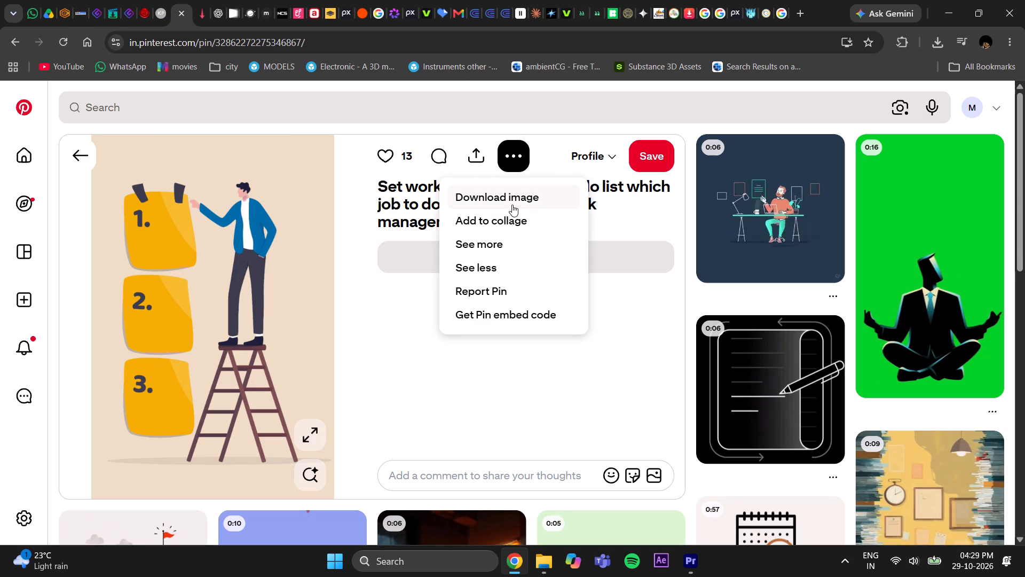
pyautogui.click(512, 205)
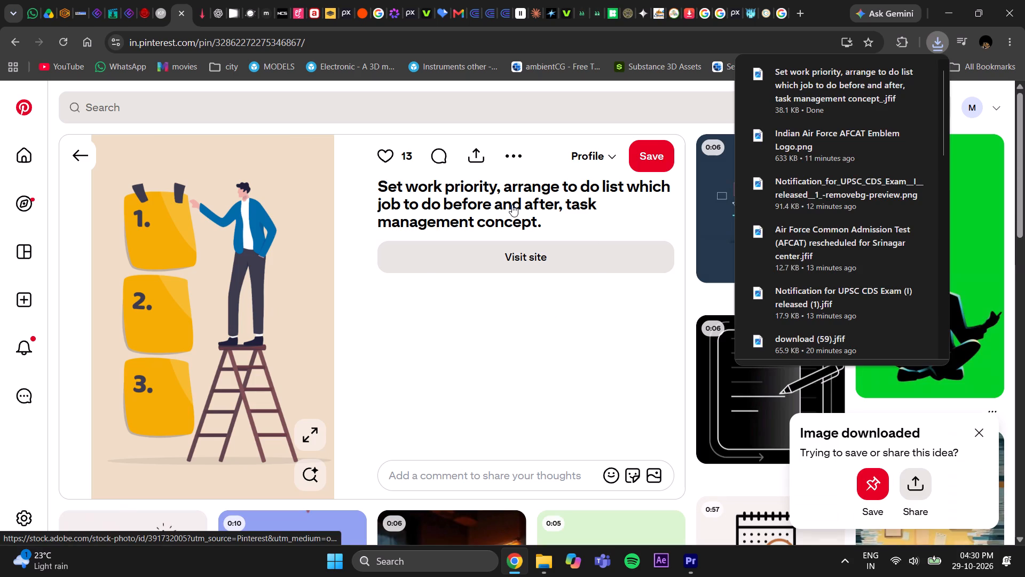
# In remove.bg, clear the CDS Exam image, upload the downloaded work-priority illustration for background removal, and download the free Preview version.
pyautogui.click(330, 14)
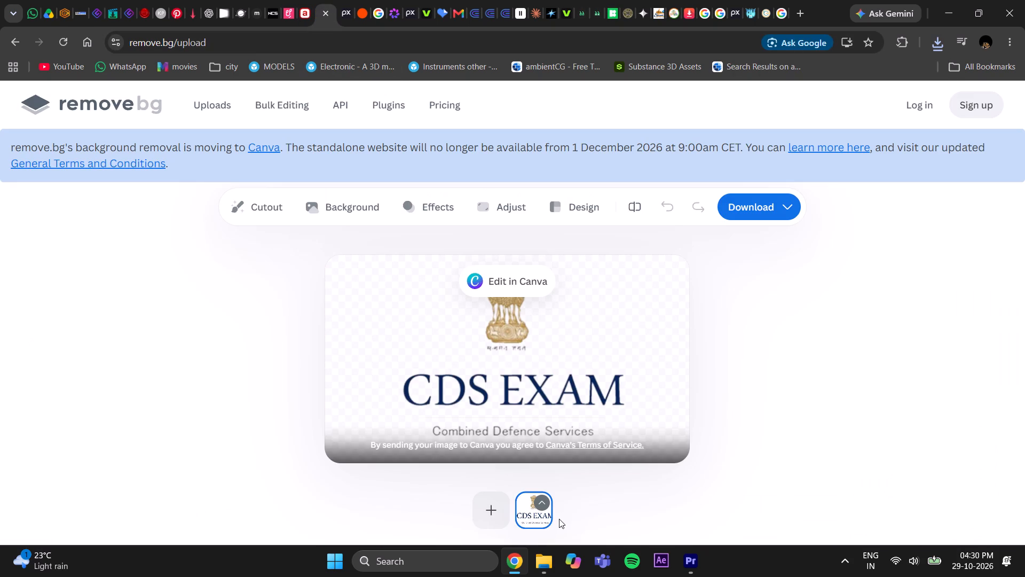
pyautogui.click(548, 502)
pyautogui.click(536, 478)
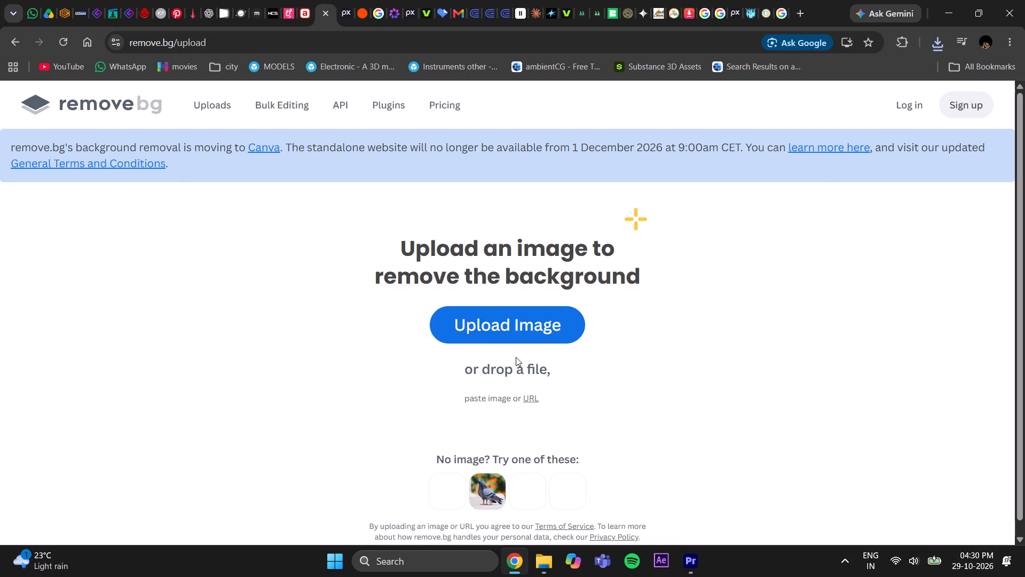
pyautogui.click(508, 337)
pyautogui.click(163, 181)
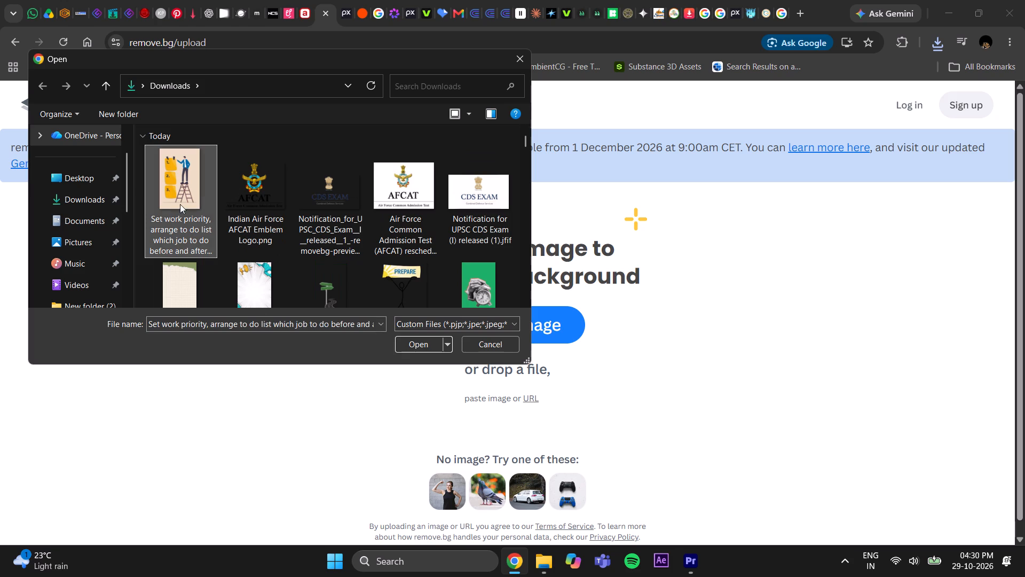
pyautogui.click(414, 340)
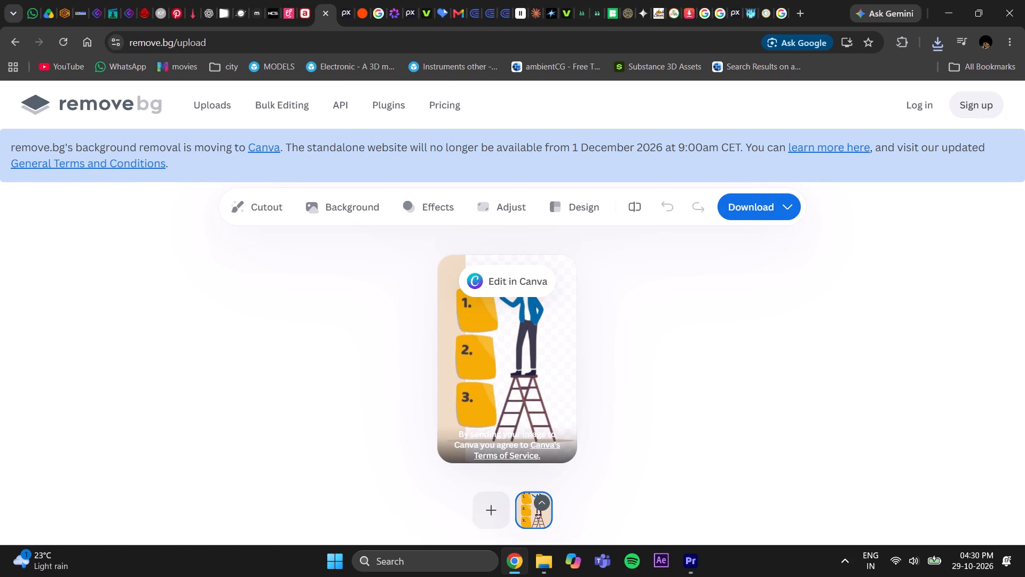
pyautogui.click(742, 212)
pyautogui.click(738, 243)
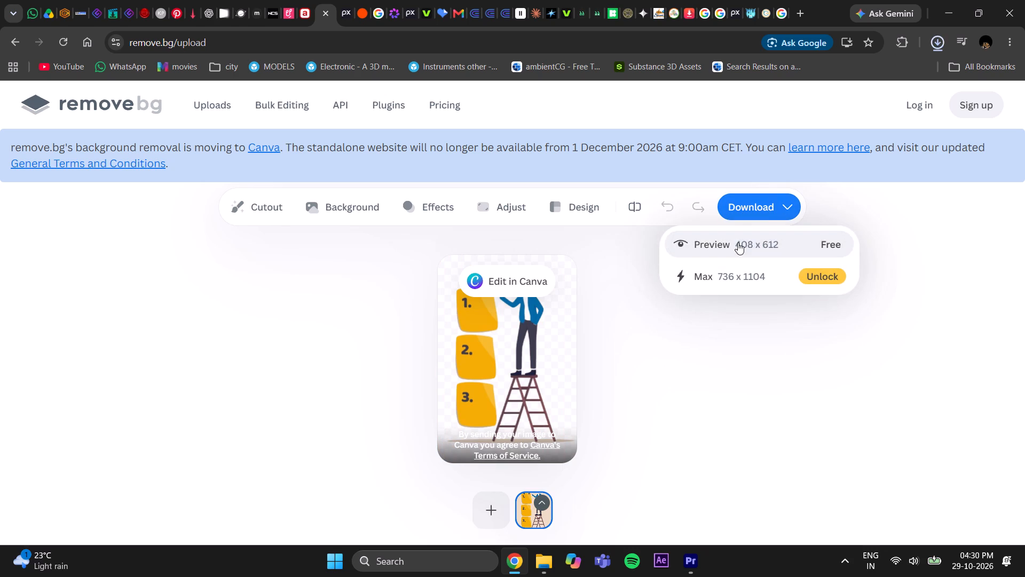
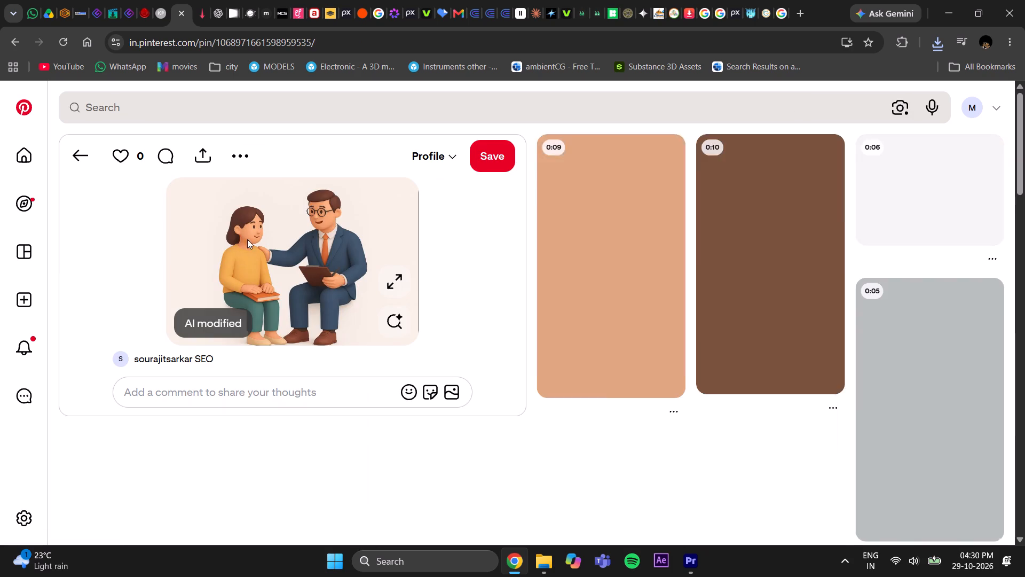
# Download the Pinterest illustration of a suited man with a clipboard counselling a seated girl in a yellow sweater.
pyautogui.click(233, 159)
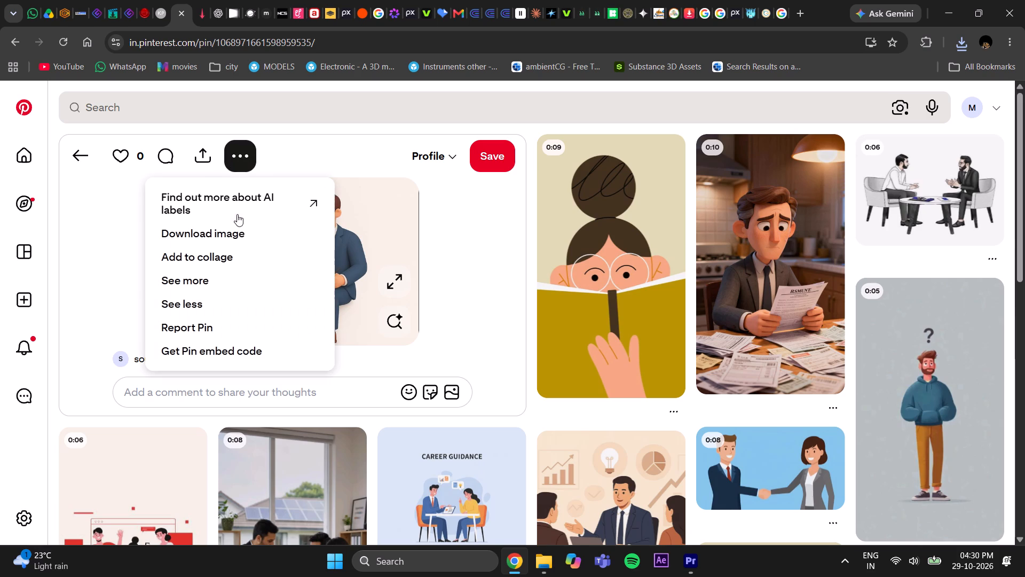
pyautogui.click(237, 225)
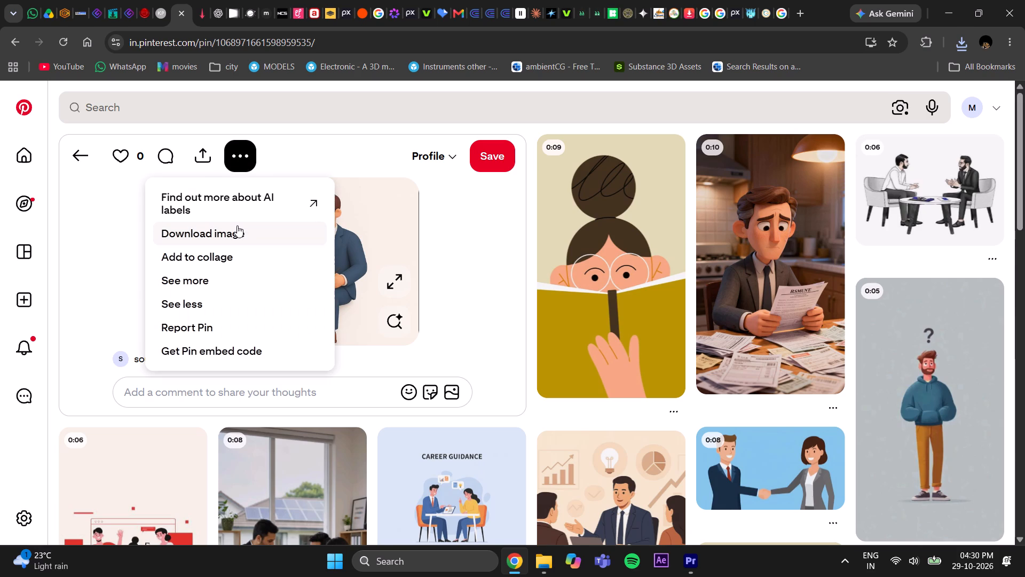
# In remove.bg, delete the work-priority image and upload the counselling illustration download (60).jfif for background removal.
pyautogui.click(333, 19)
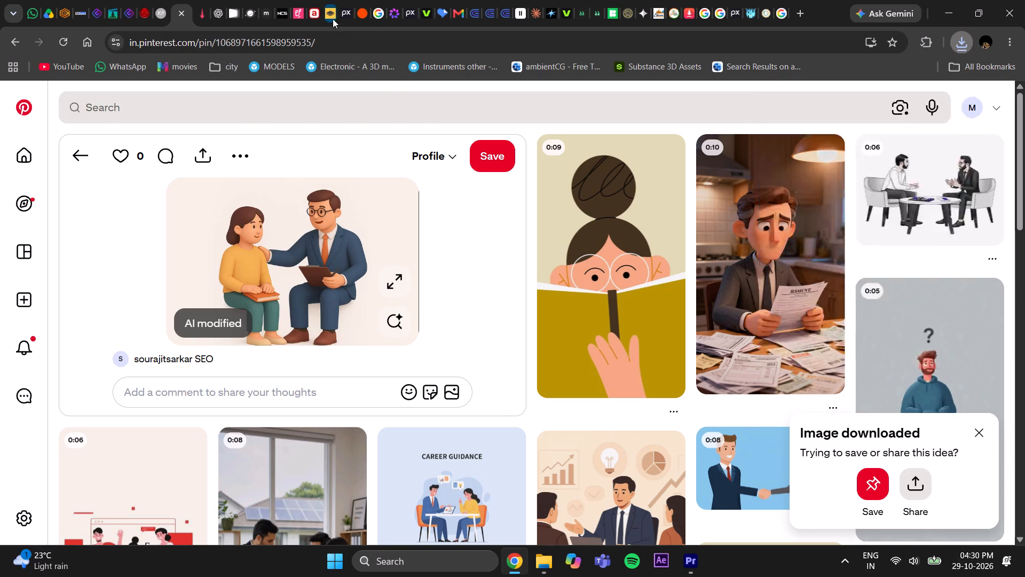
pyautogui.click(543, 492)
pyautogui.click(541, 470)
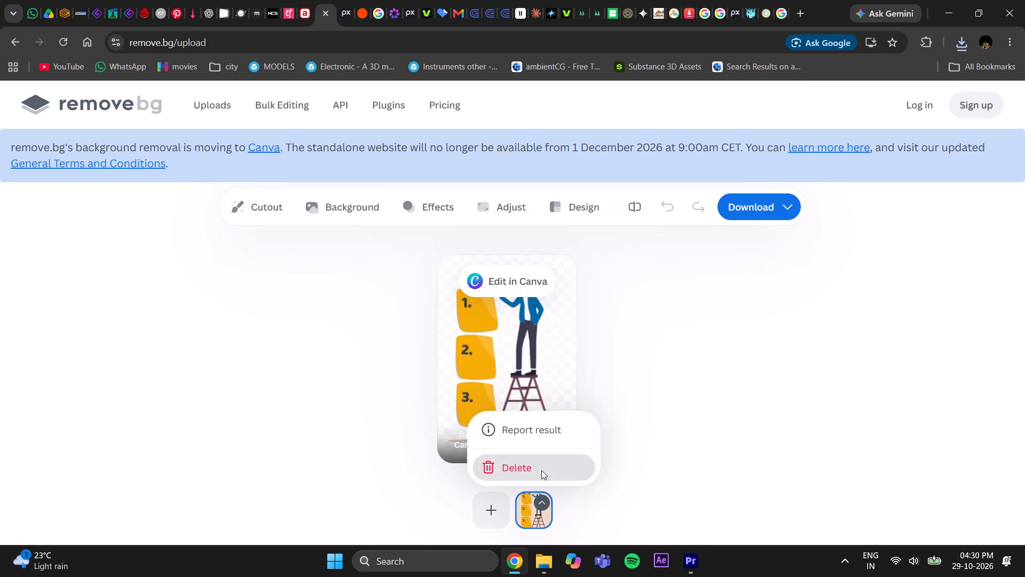
pyautogui.click(503, 316)
pyautogui.click(168, 186)
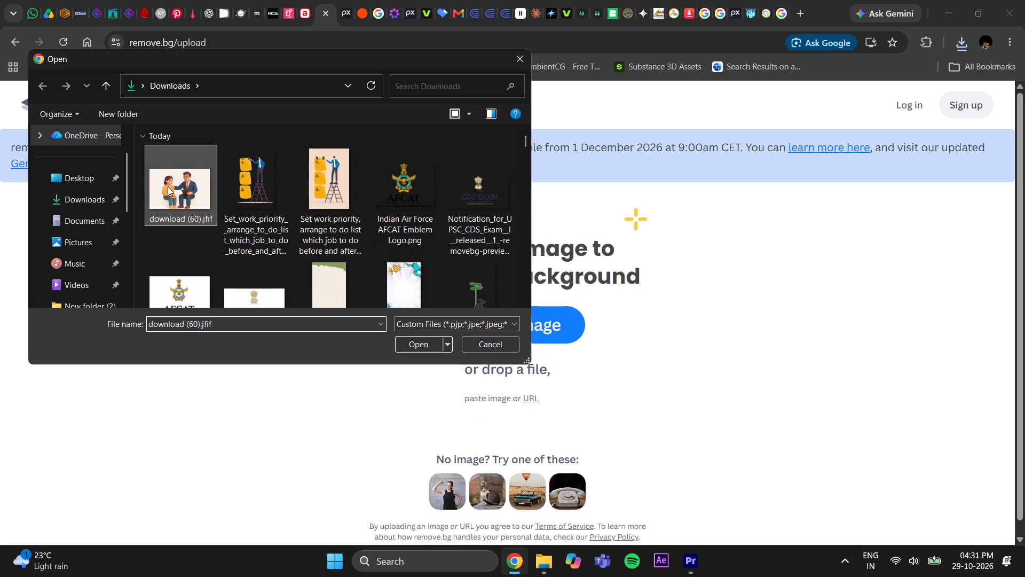
pyautogui.click(420, 344)
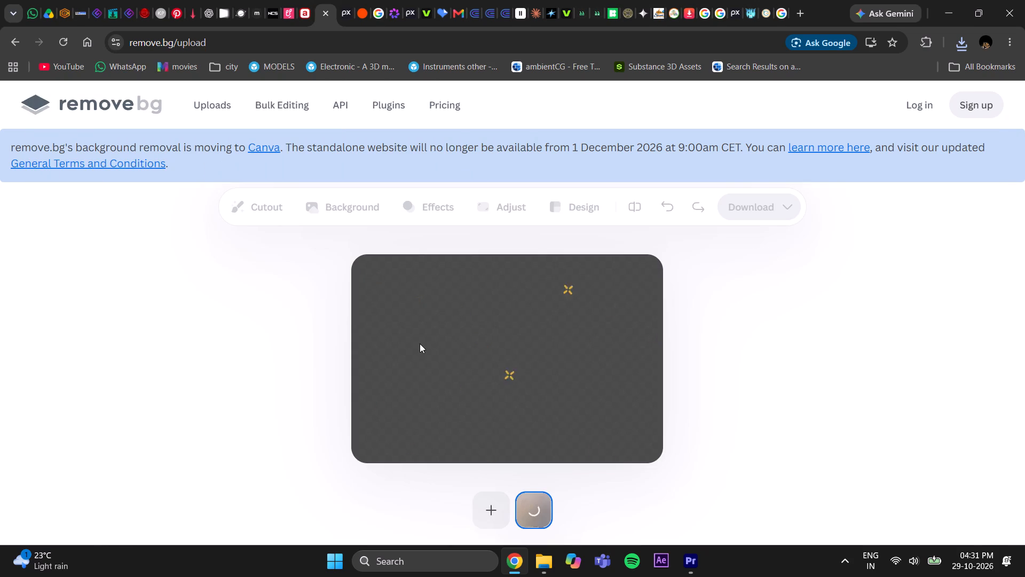
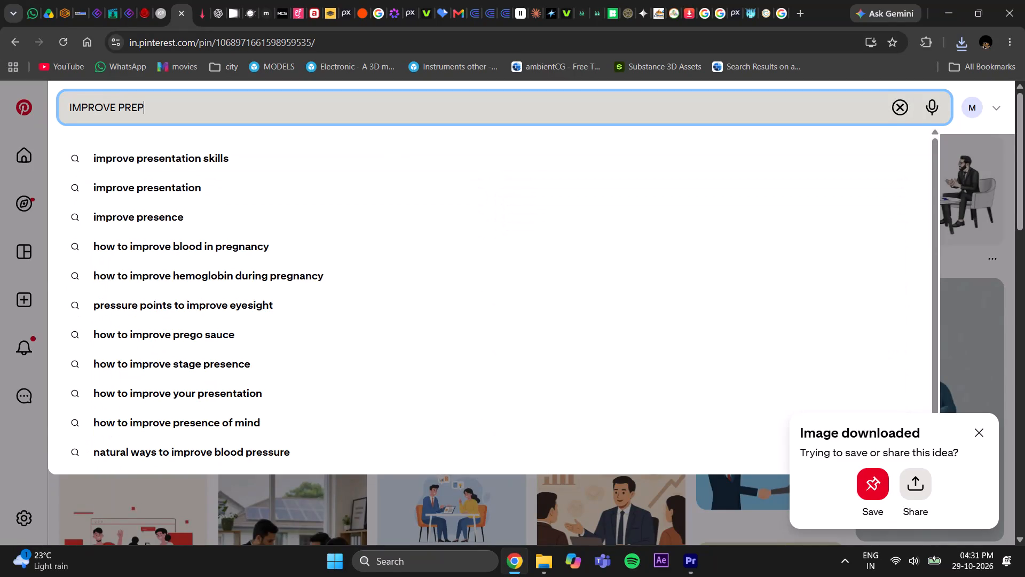
# Complete the Pinterest search query as "IMPROVE PREPARATION" and run the search for a matching illustration.
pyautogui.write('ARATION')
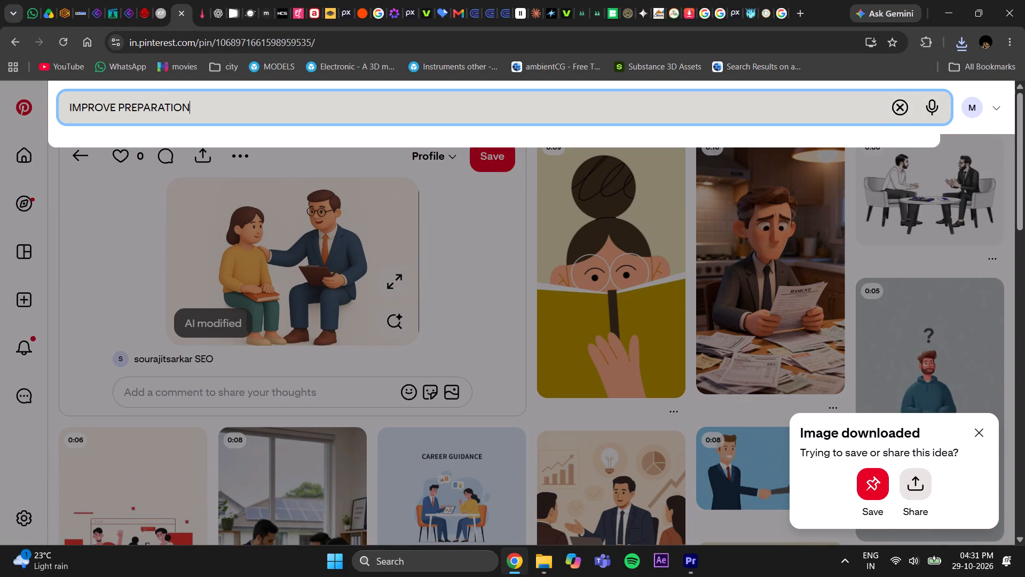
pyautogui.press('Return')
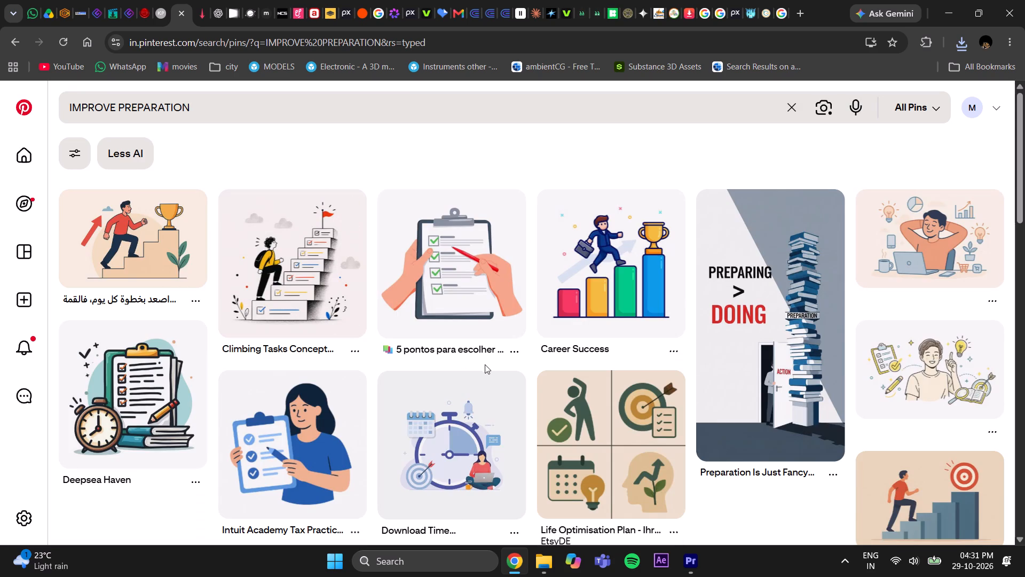
# Find the illustration with light bulb, bar chart, checklist and target in the "IMPROVE PREPARATION" results and download it.
pyautogui.scroll(-3, 676, 420)
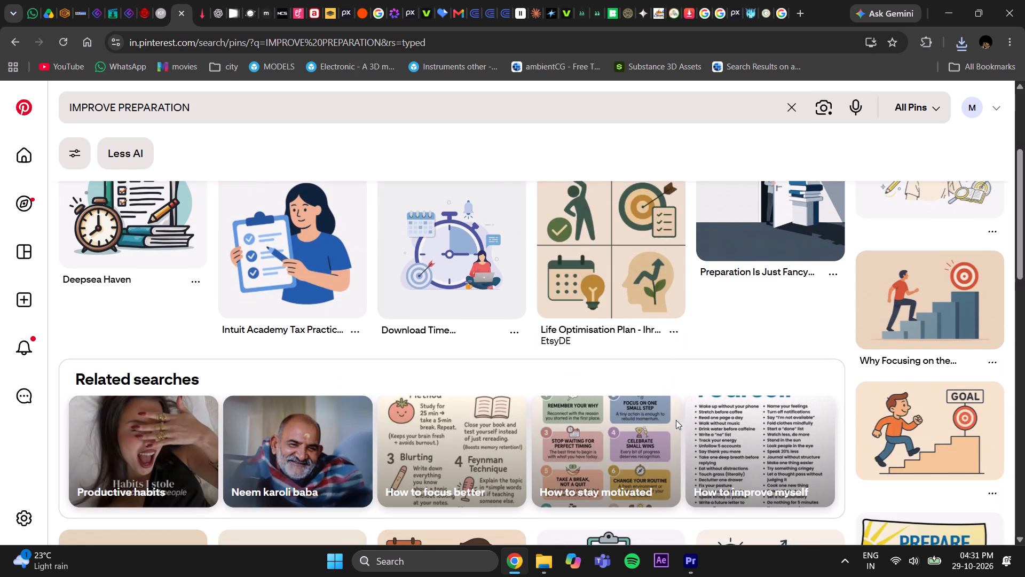
pyautogui.scroll(-3, 676, 420)
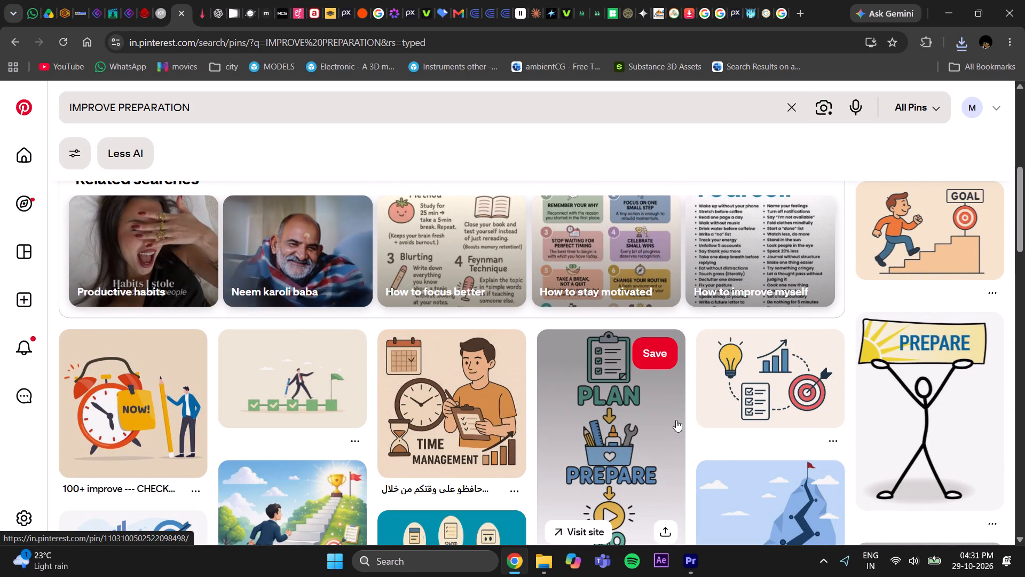
pyautogui.scroll(-1, 673, 420)
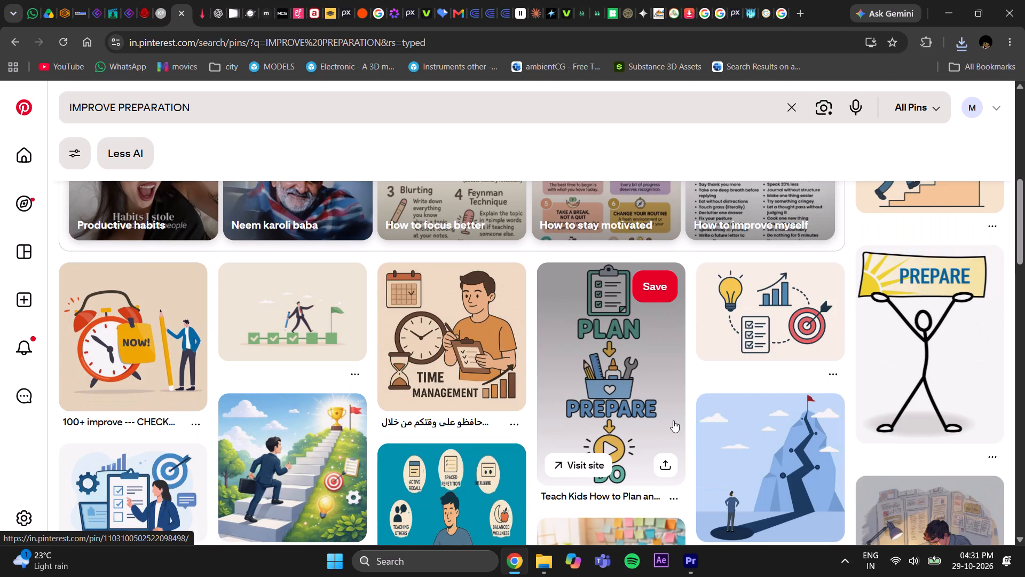
pyautogui.click(785, 322)
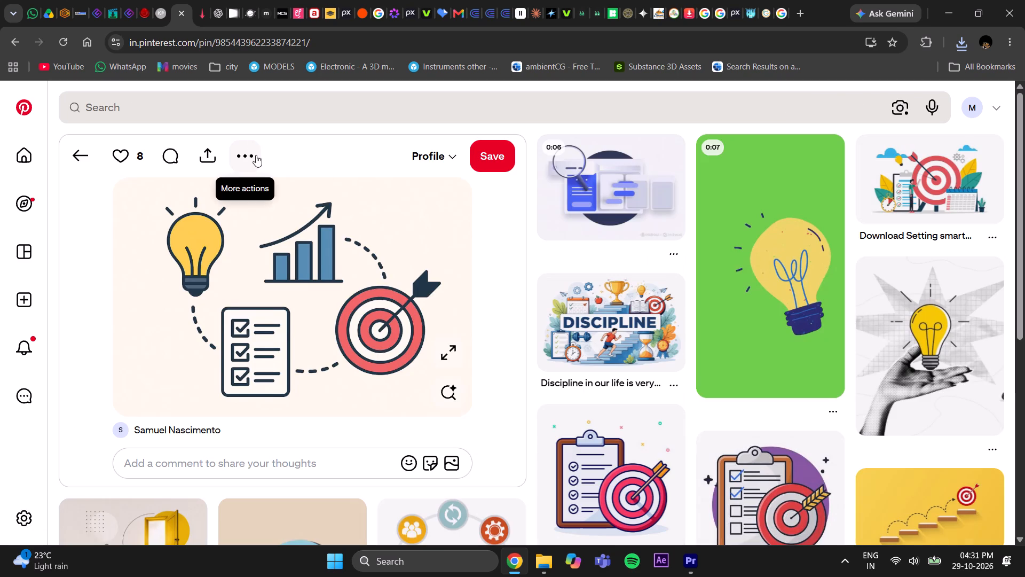
pyautogui.click(256, 155)
pyautogui.click(258, 196)
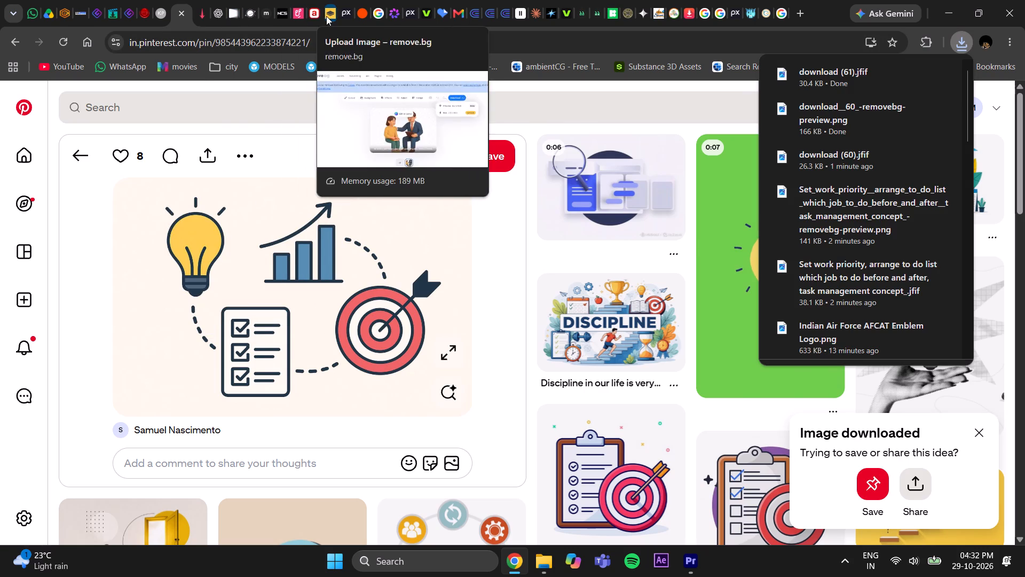
# In remove.bg, delete the seated counselling image, upload the new light bulb and target illustration, and download its free Preview cutout.
pyautogui.click(326, 16)
pyautogui.click(543, 496)
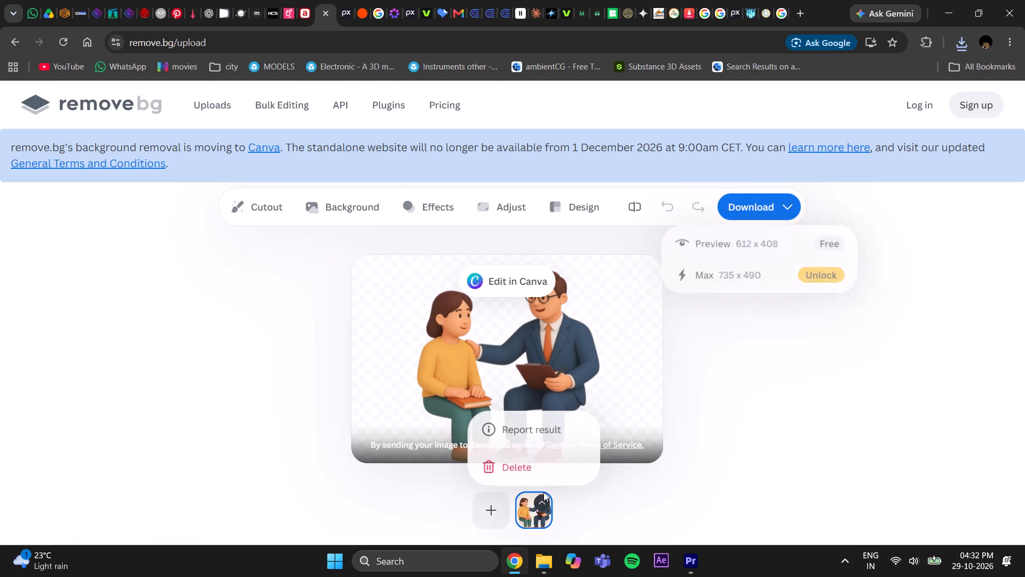
pyautogui.click(542, 467)
pyautogui.click(514, 339)
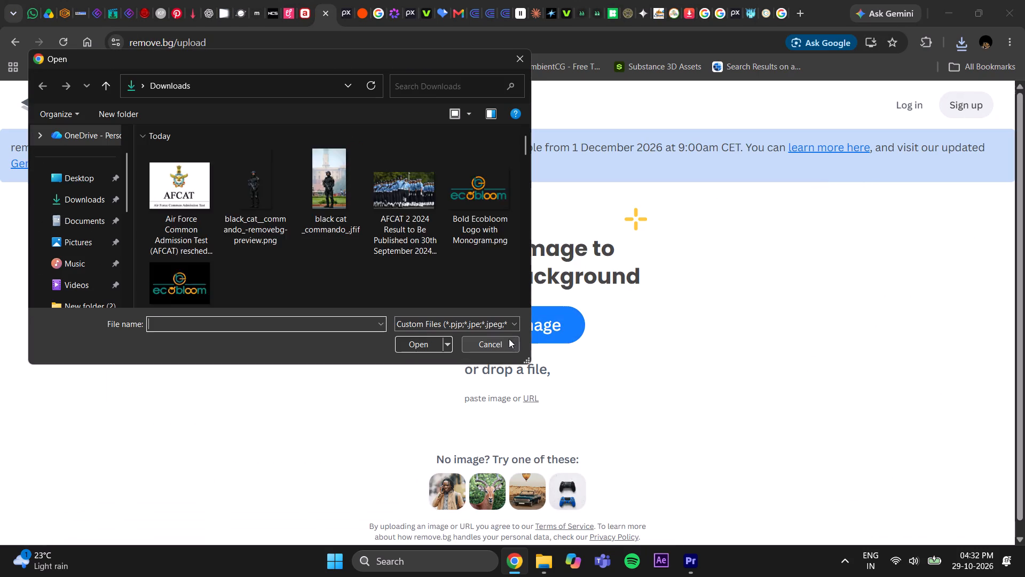
pyautogui.click(201, 196)
pyautogui.click(423, 337)
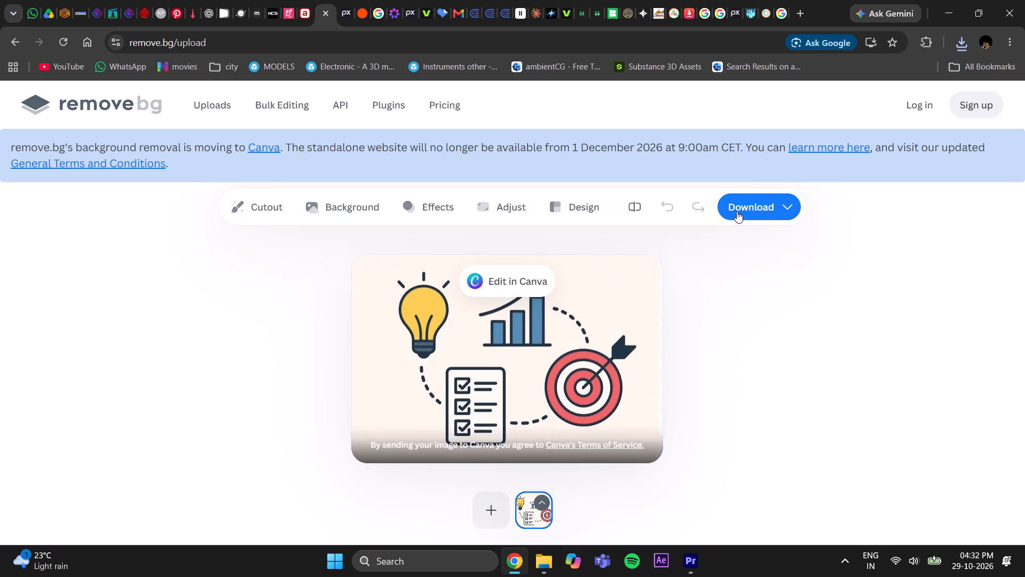
pyautogui.click(737, 211)
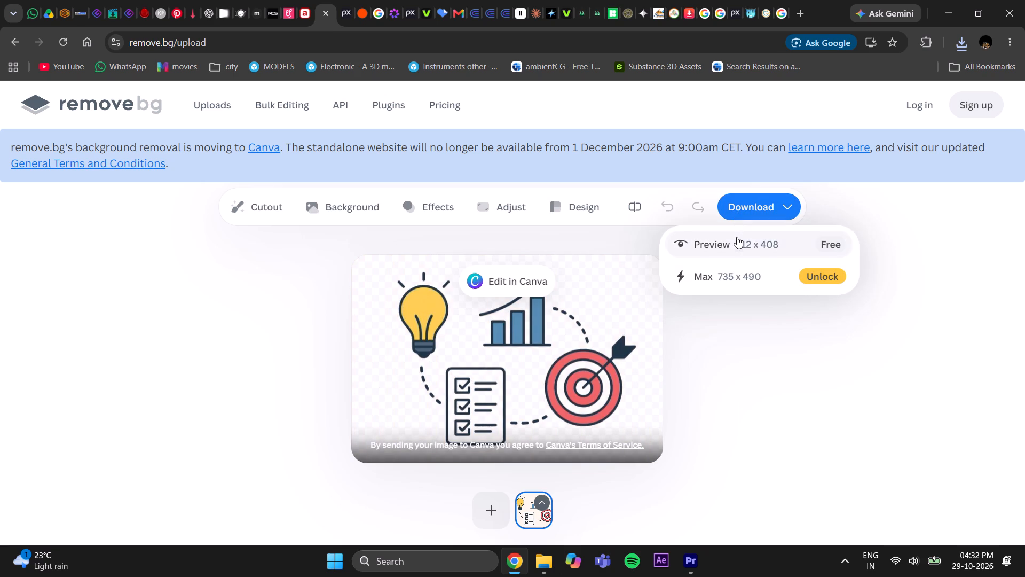
pyautogui.click(737, 237)
pyautogui.click(780, 397)
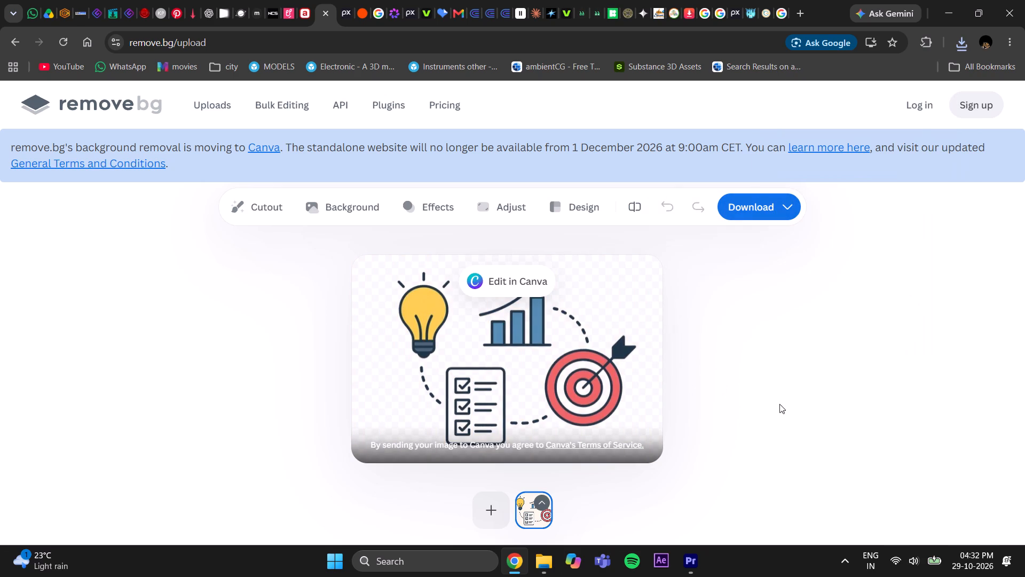
# Bring the background-free "Set work priority" PNG from the Downloads folder into Premiere Pro's Source Monitor.
pyautogui.click(687, 559)
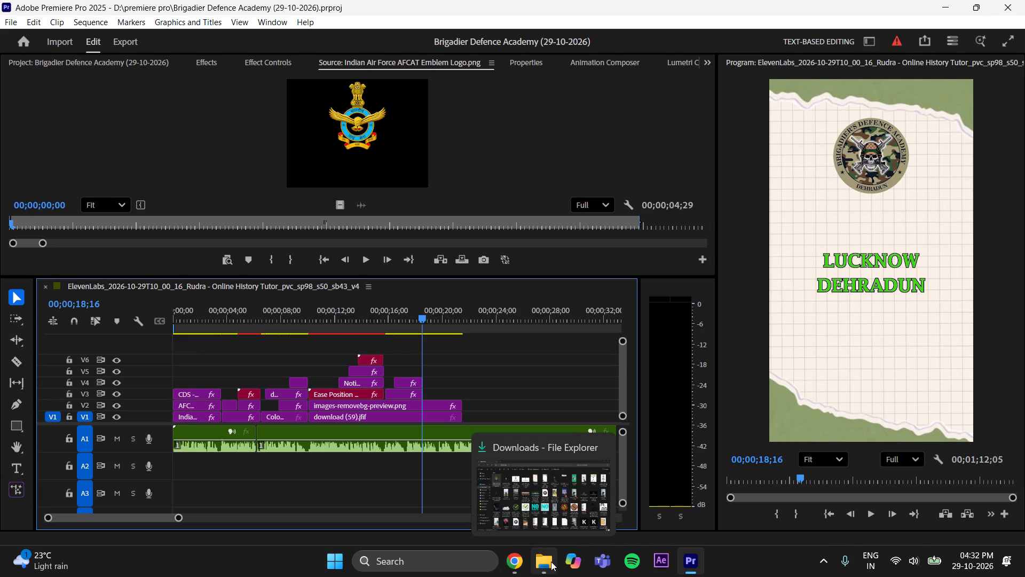
pyautogui.click(551, 562)
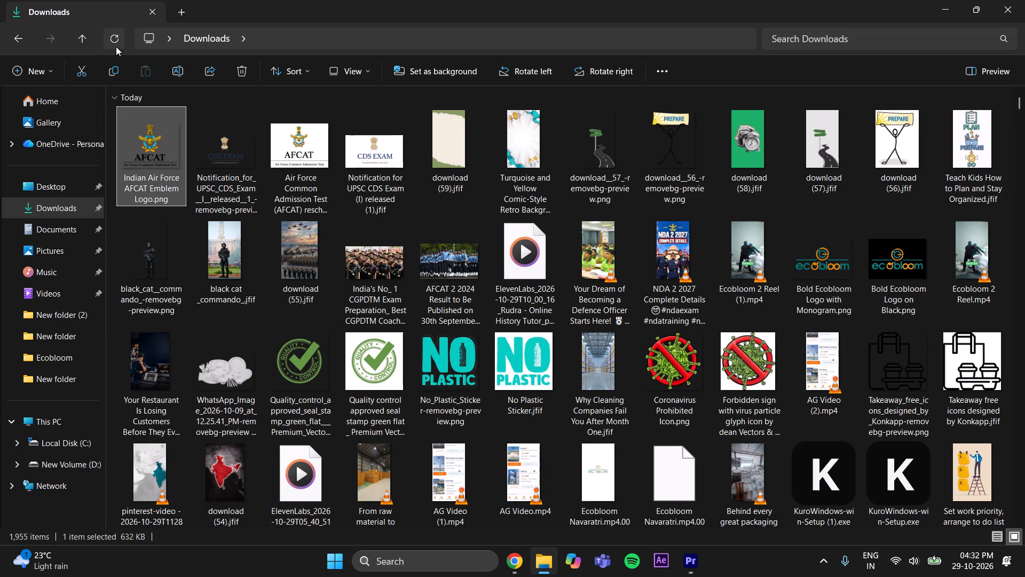
pyautogui.click(116, 46)
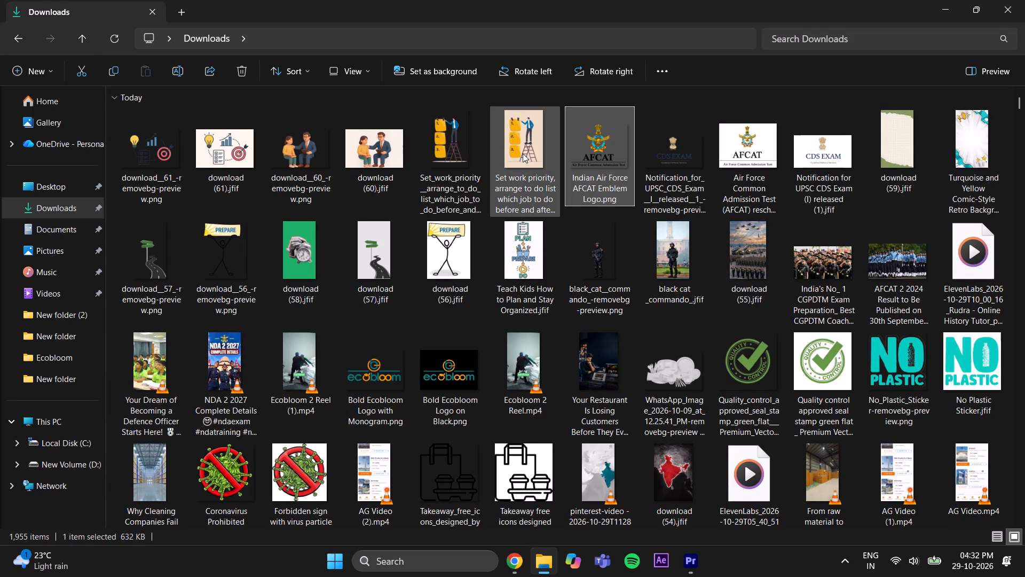
pyautogui.click(453, 143)
pyautogui.moveTo(446, 158); pyautogui.dragTo(693, 566)
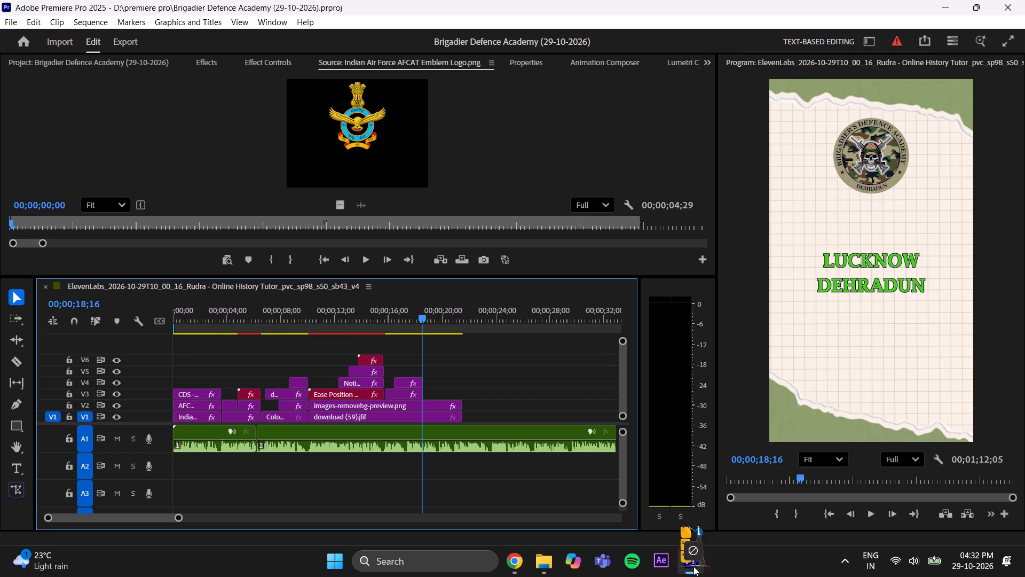
pyautogui.moveTo(693, 566); pyautogui.dragTo(365, 152)
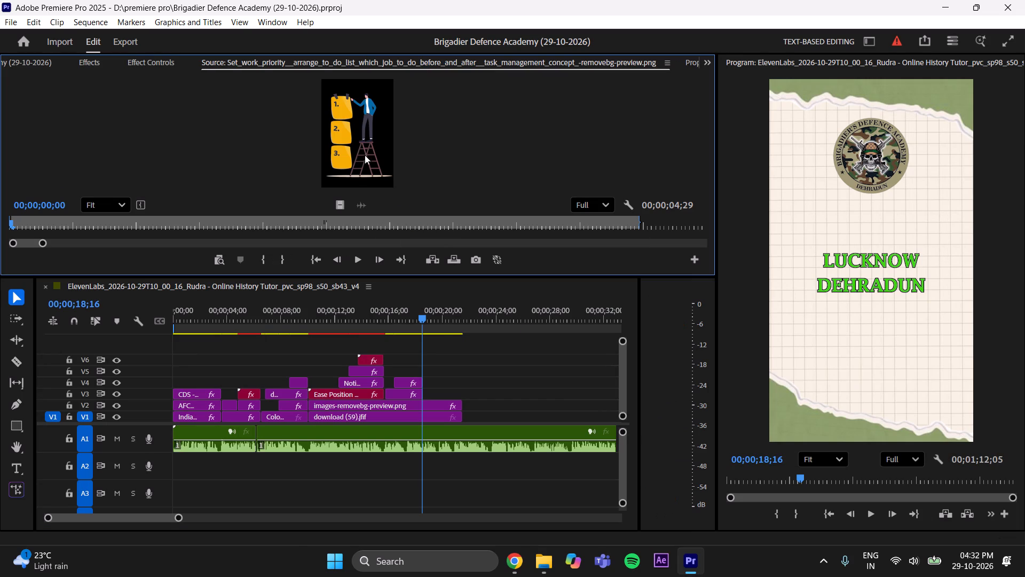
pyautogui.press('space')
pyautogui.press('space')
# Place the work-priority cutout on track V3 starting at 00;00;18;16, right after the LUCKNOW DEHRADUN text clip.
pyautogui.click(458, 356)
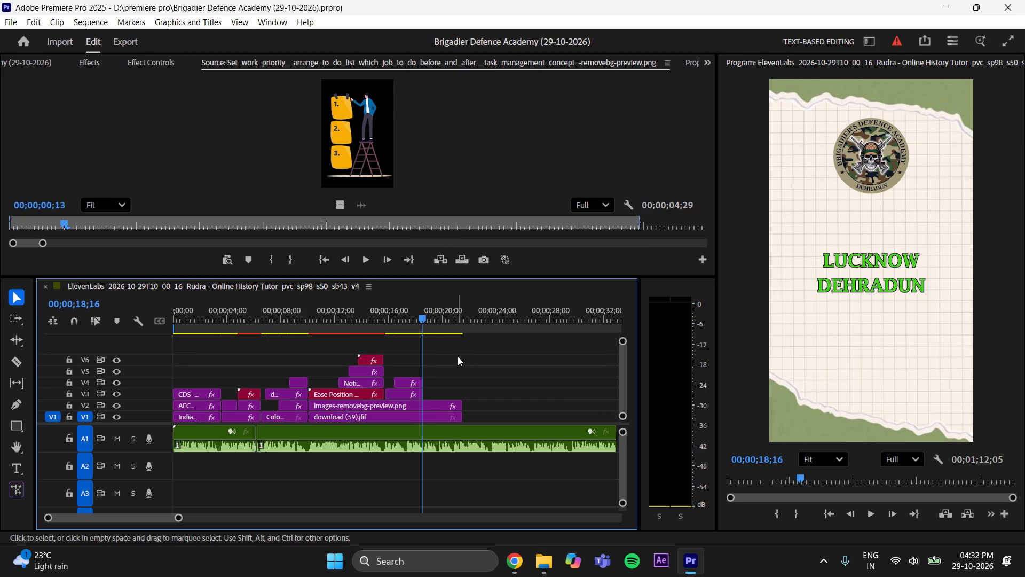
pyautogui.press('space')
pyautogui.press('space')
pyautogui.moveTo(427, 315); pyautogui.dragTo(423, 322)
pyautogui.press('space')
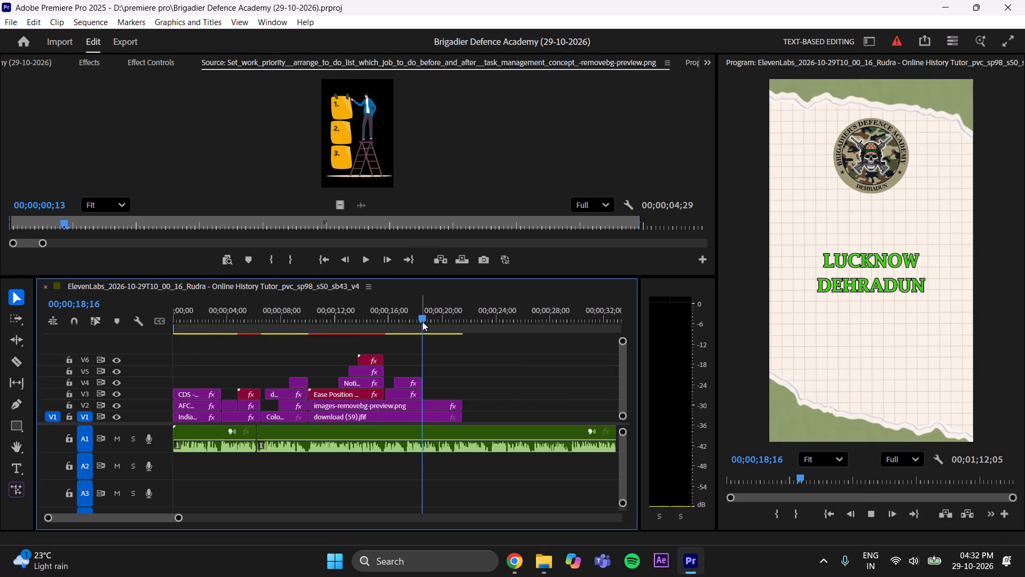
pyautogui.press('space')
pyautogui.moveTo(343, 205); pyautogui.dragTo(423, 396)
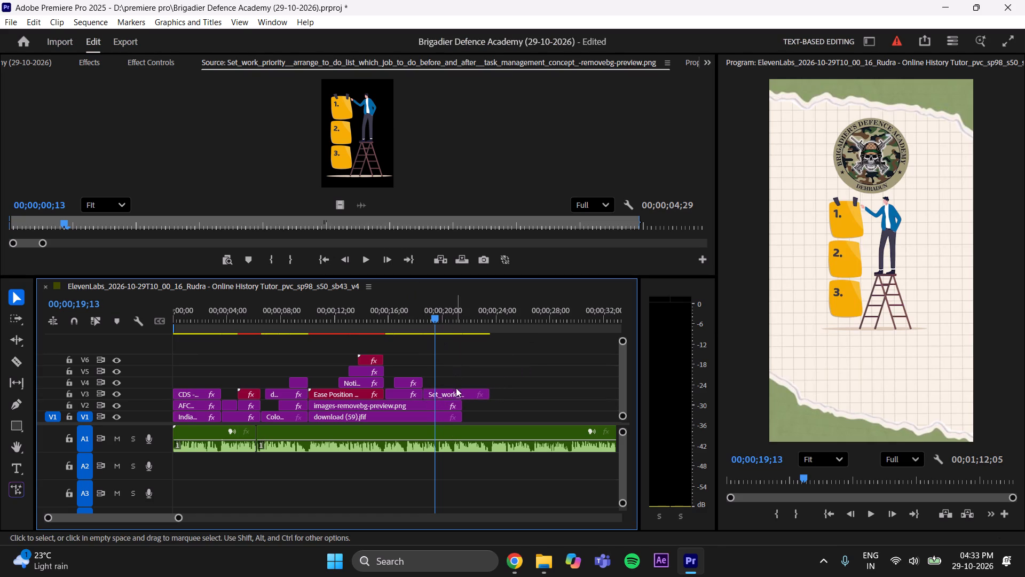
# Scale the work-priority clip to 61, set its horizontal position to 176, raise it to the frame's left below the logo, and save.
pyautogui.click(455, 395)
pyautogui.click(169, 68)
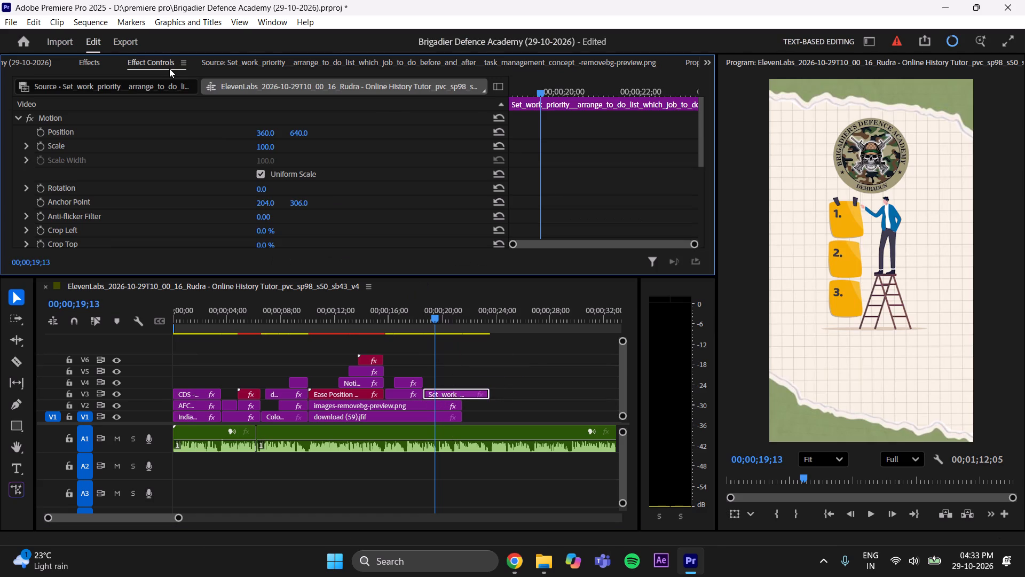
pyautogui.moveTo(270, 148); pyautogui.dragTo(258, 155)
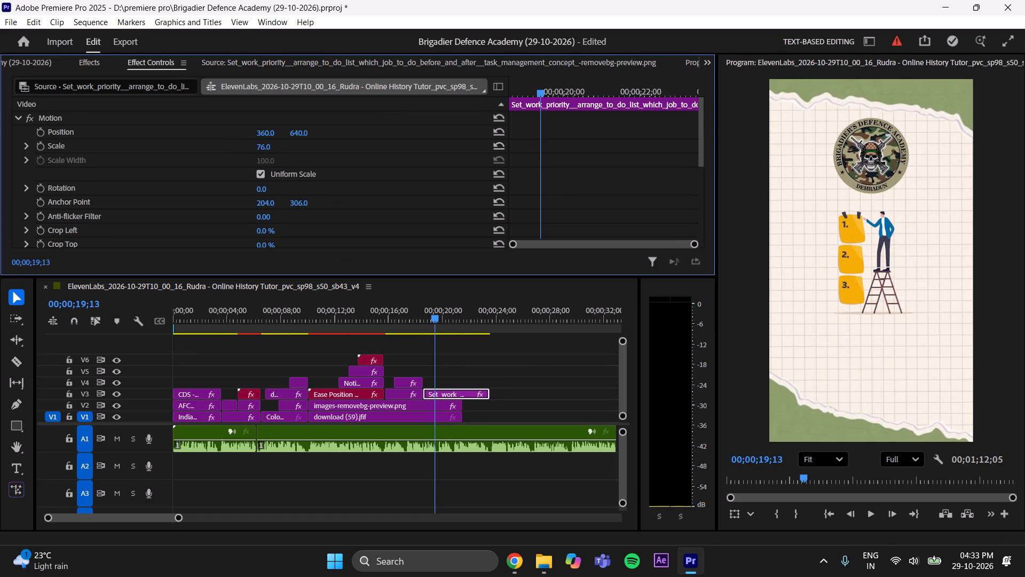
pyautogui.moveTo(258, 155); pyautogui.dragTo(253, 161)
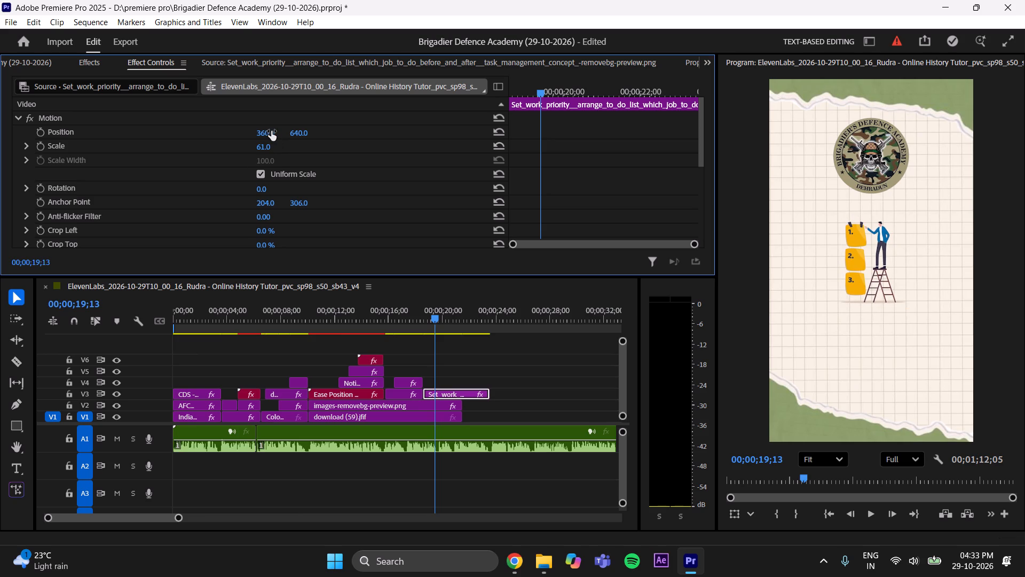
pyautogui.moveTo(271, 131); pyautogui.dragTo(160, 158)
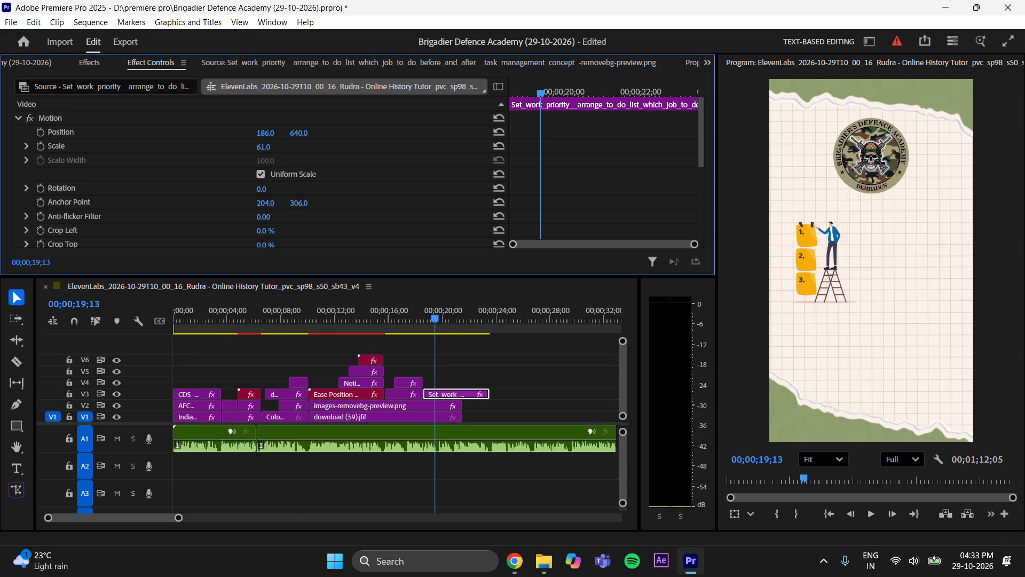
pyautogui.moveTo(160, 158); pyautogui.dragTo(157, 162)
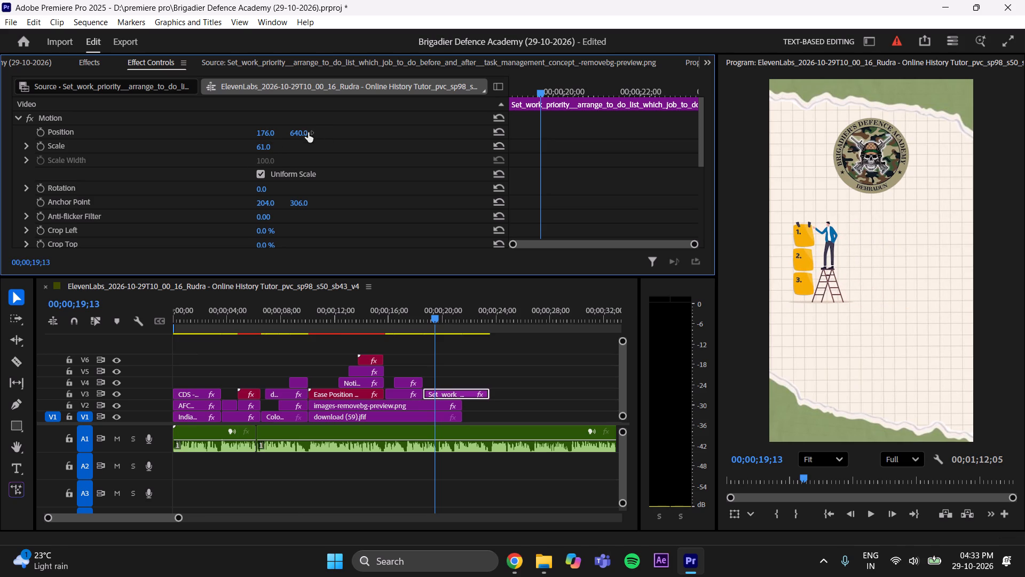
pyautogui.moveTo(308, 132); pyautogui.dragTo(244, 148)
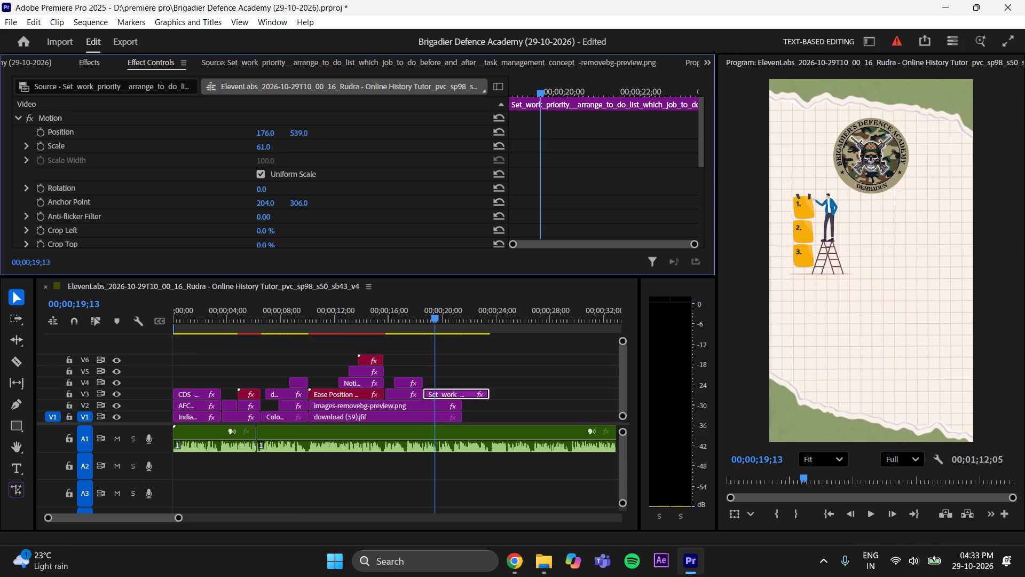
pyautogui.moveTo(244, 148); pyautogui.dragTo(261, 143)
pyautogui.hotkey('ctrl', 's')
# Play back the transition from the LUCKNOW DEHRADUN text into the work-priority graphic to check the voiceover timing.
pyautogui.click(515, 353)
pyautogui.moveTo(440, 322); pyautogui.dragTo(418, 340)
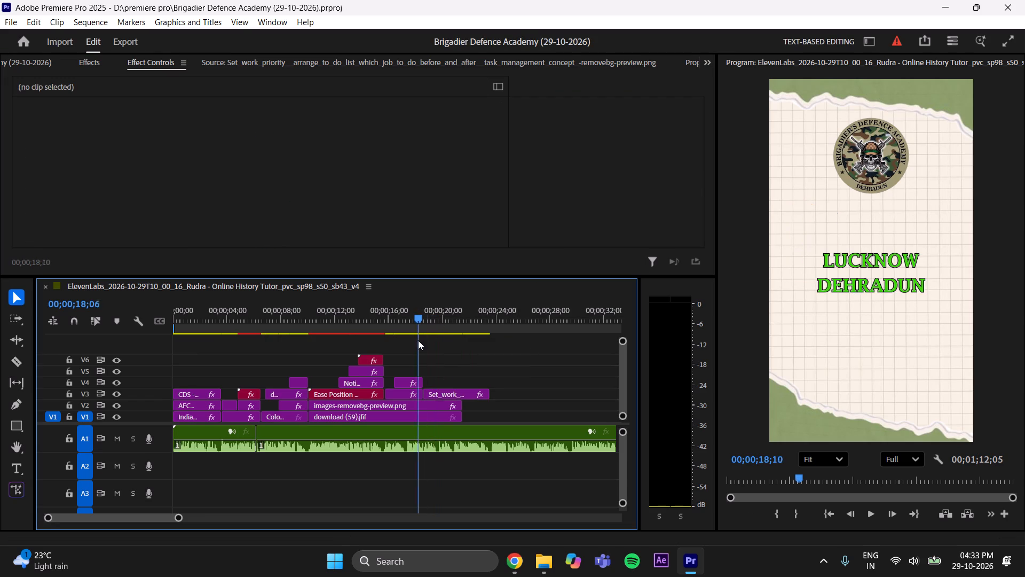
pyautogui.moveTo(418, 340); pyautogui.dragTo(417, 341)
pyautogui.press('space')
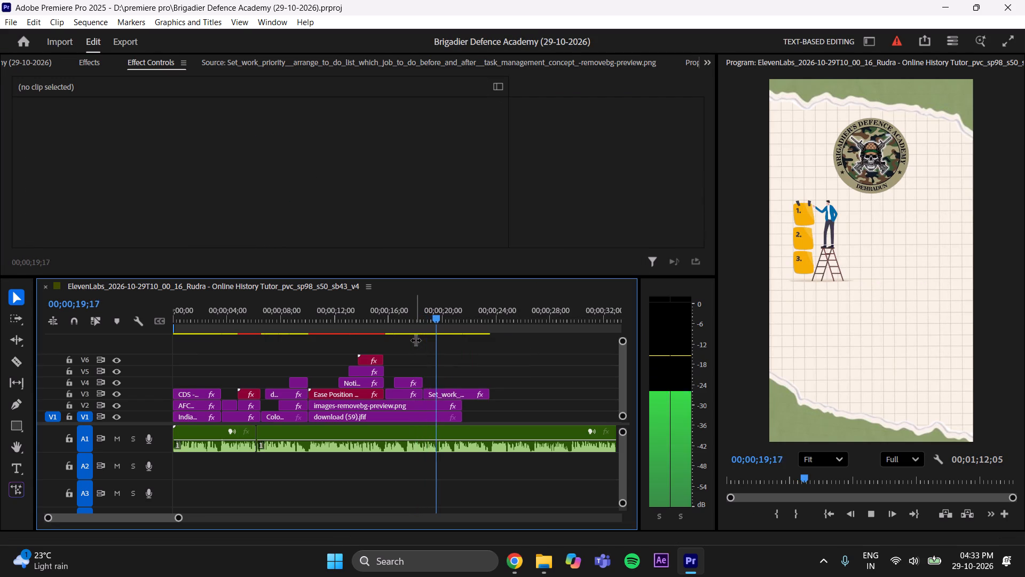
pyautogui.press('space')
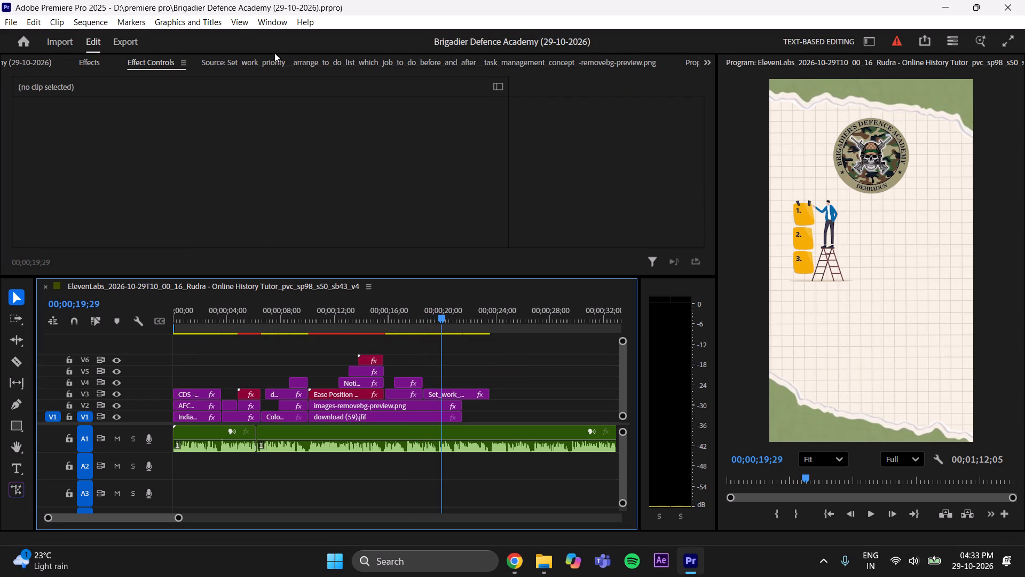
# Bring download__60_-removebg-preview.png from Downloads into Premiere Pro and place it on track V4 starting at 00;00;19;29.
pyautogui.click(276, 57)
pyautogui.click(540, 555)
pyautogui.click(296, 159)
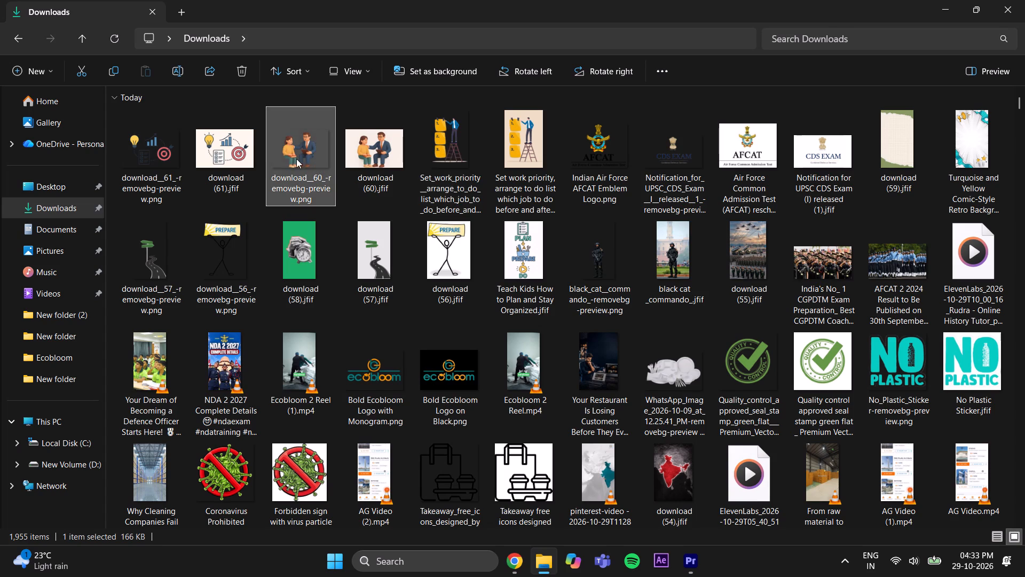
pyautogui.moveTo(290, 157); pyautogui.dragTo(377, 157)
pyautogui.moveTo(345, 201); pyautogui.dragTo(446, 383)
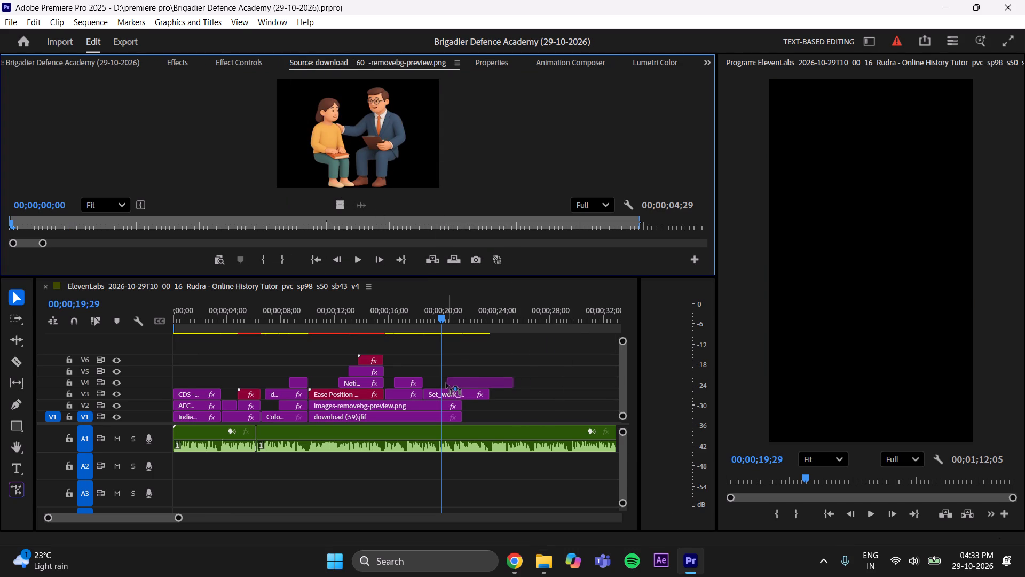
pyautogui.moveTo(446, 383); pyautogui.dragTo(441, 385)
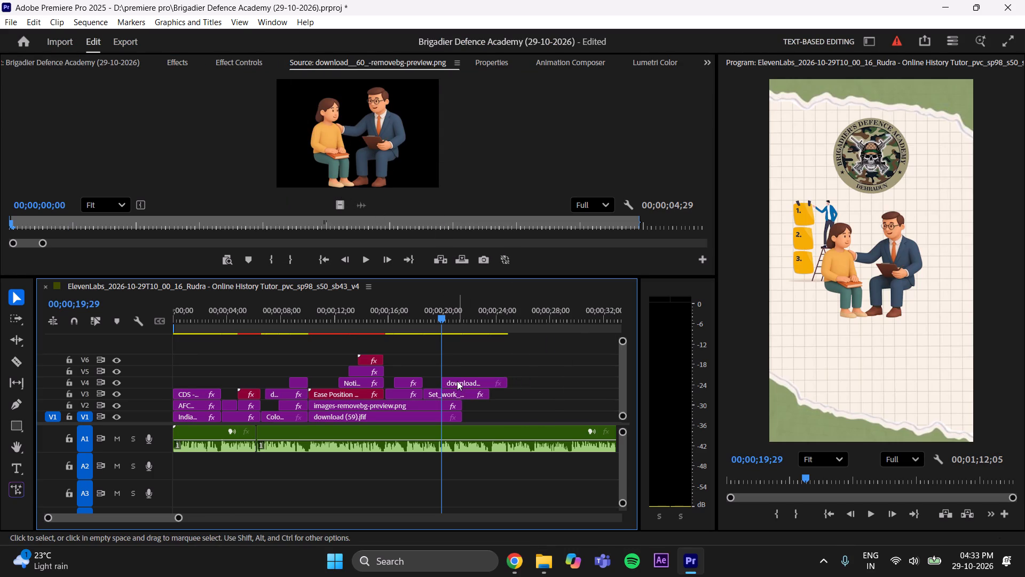
# Scale the seated counselling clip on V4 to 66 and set its position to 511, 601, beside the ladder graphic.
pyautogui.click(457, 380)
pyautogui.click(242, 58)
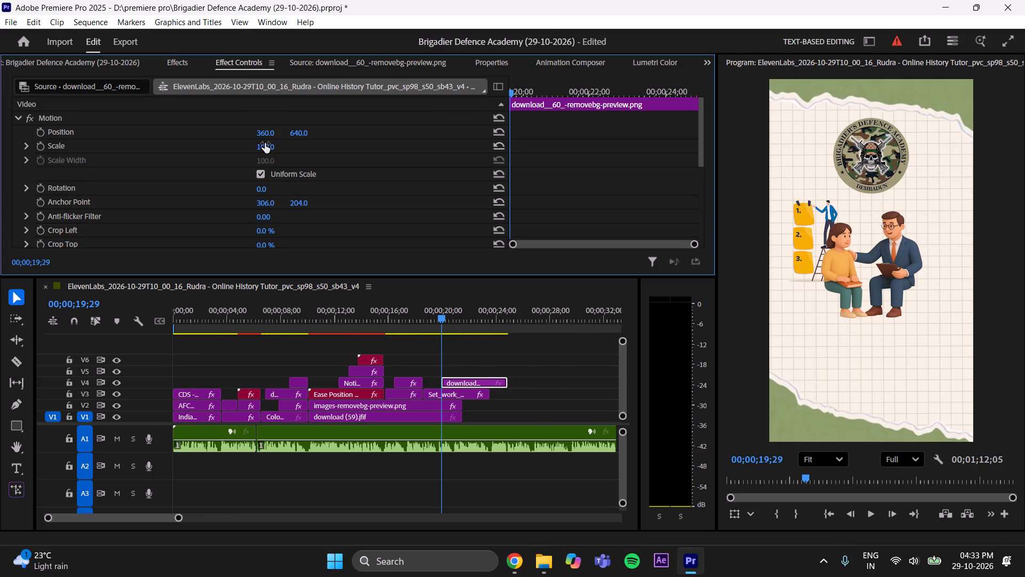
pyautogui.moveTo(265, 143); pyautogui.dragTo(246, 153)
pyautogui.moveTo(303, 134); pyautogui.dragTo(406, 146)
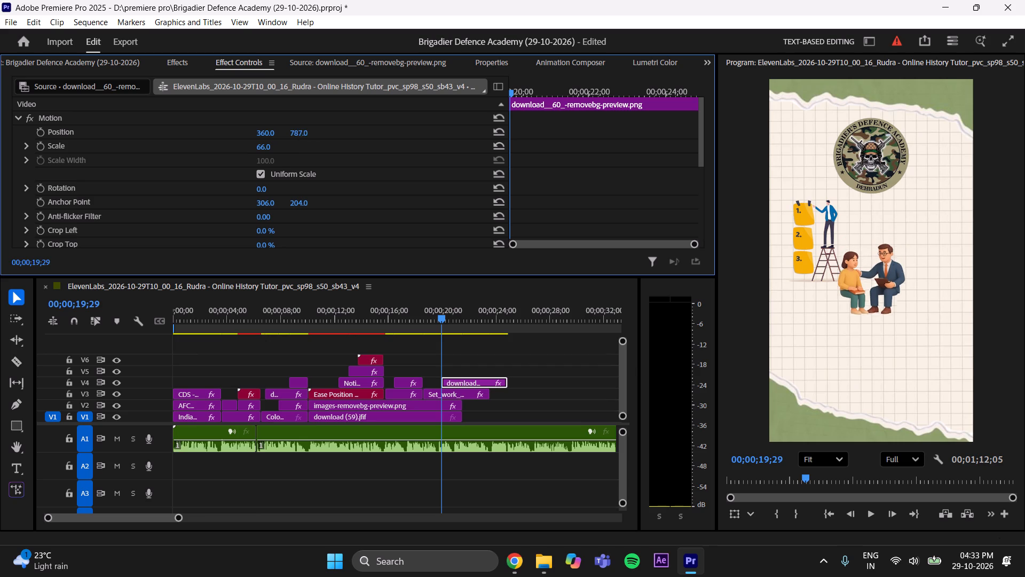
pyautogui.moveTo(406, 146); pyautogui.dragTo(277, 154)
pyautogui.moveTo(271, 134); pyautogui.dragTo(339, 141)
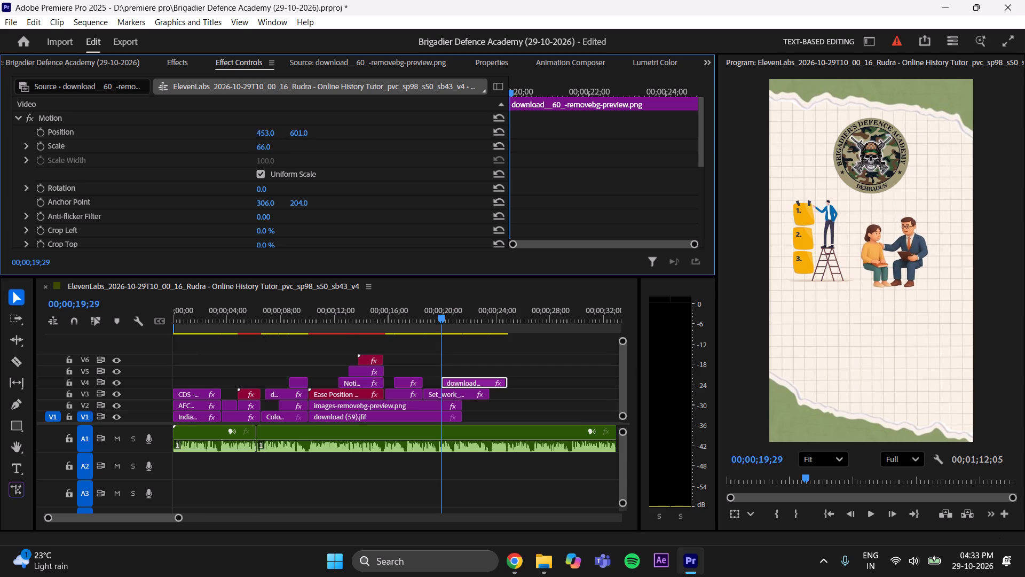
pyautogui.moveTo(339, 141); pyautogui.dragTo(364, 141)
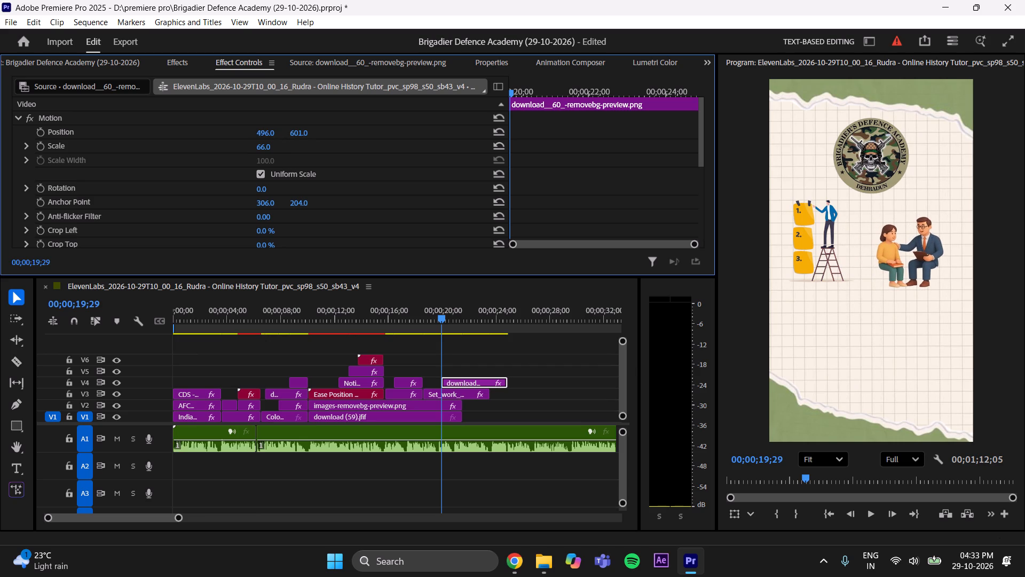
pyautogui.moveTo(364, 141); pyautogui.dragTo(375, 143)
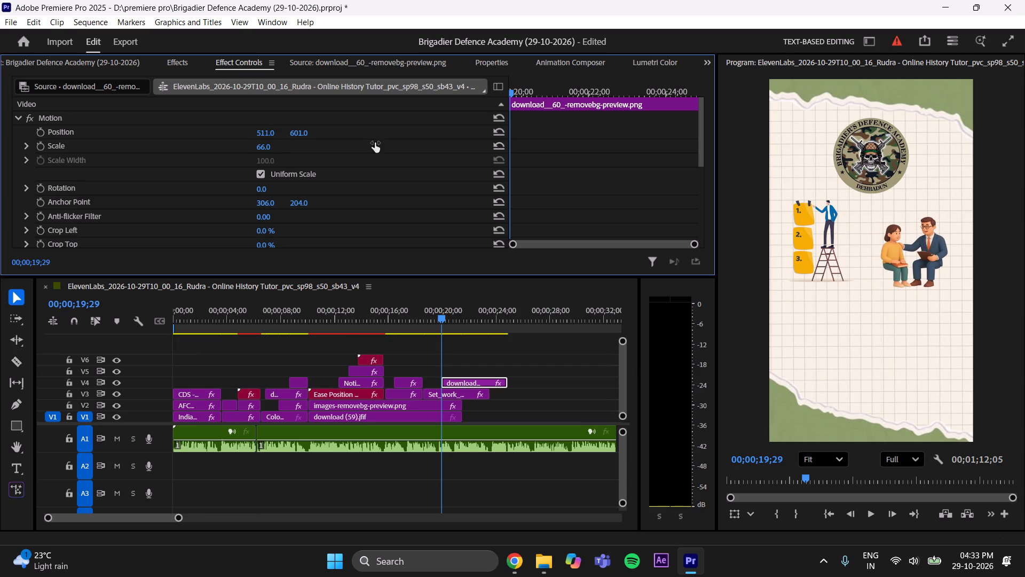
# Lower the seated counselling clip on V4 to a vertical position of 649 and save the project.
pyautogui.moveTo(299, 131); pyautogui.dragTo(328, 126)
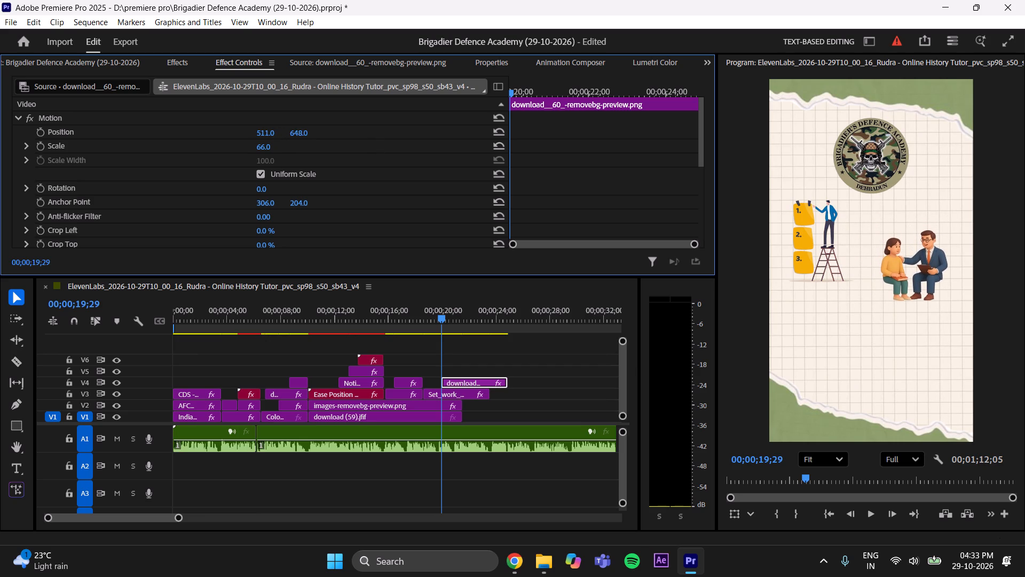
pyautogui.moveTo(328, 126); pyautogui.dragTo(329, 126)
pyautogui.hotkey('ctrl', 's')
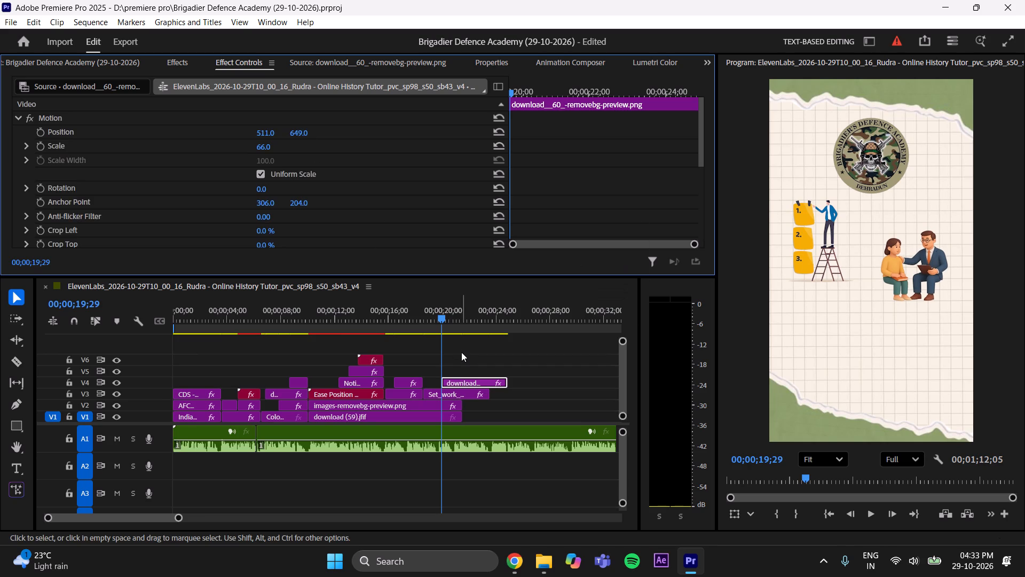
# Play on to 00;00;21;13, extend the background, logo, work-priority and counselling clips on V1–V4 to about 00;00;26, and save.
pyautogui.click(461, 352)
pyautogui.press('space')
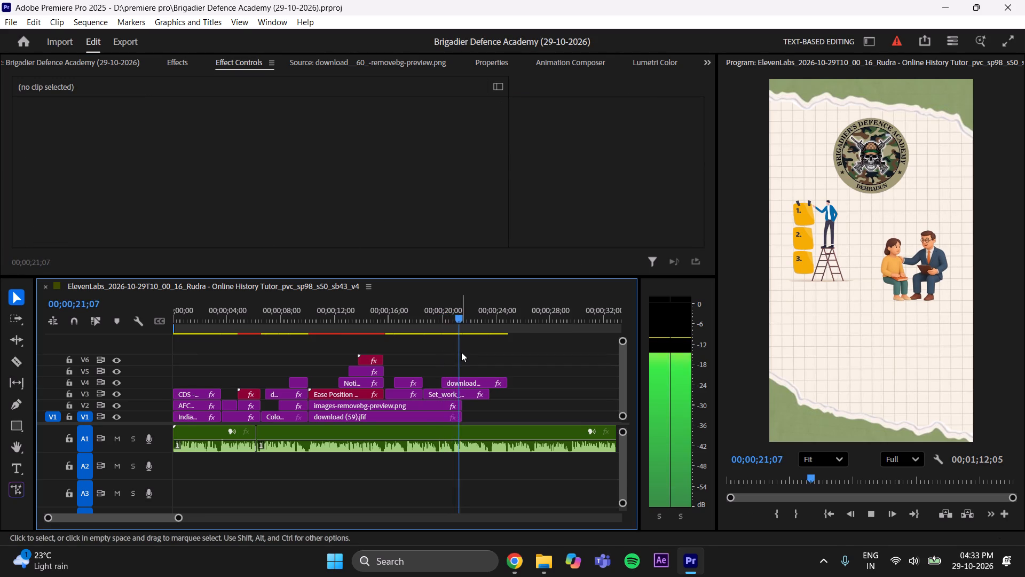
pyautogui.press('space')
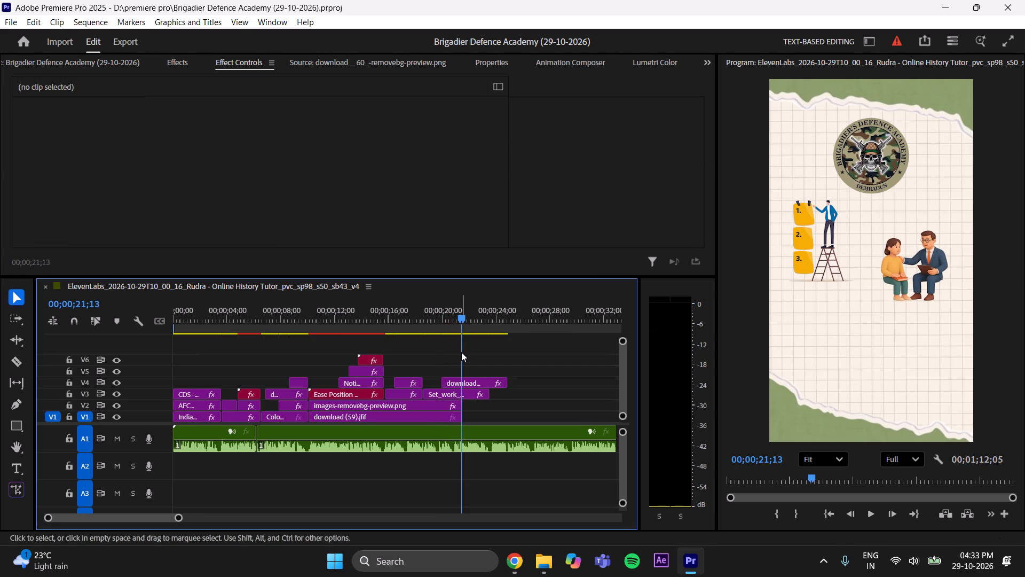
pyautogui.moveTo(461, 403); pyautogui.dragTo(504, 405)
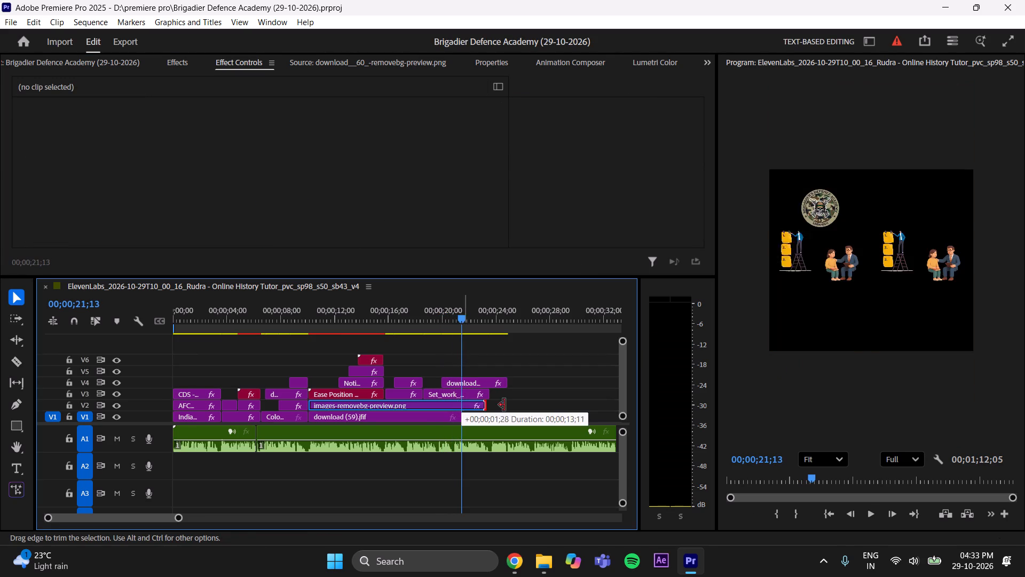
pyautogui.moveTo(504, 405); pyautogui.dragTo(505, 406)
pyautogui.moveTo(462, 419); pyautogui.dragTo(519, 419)
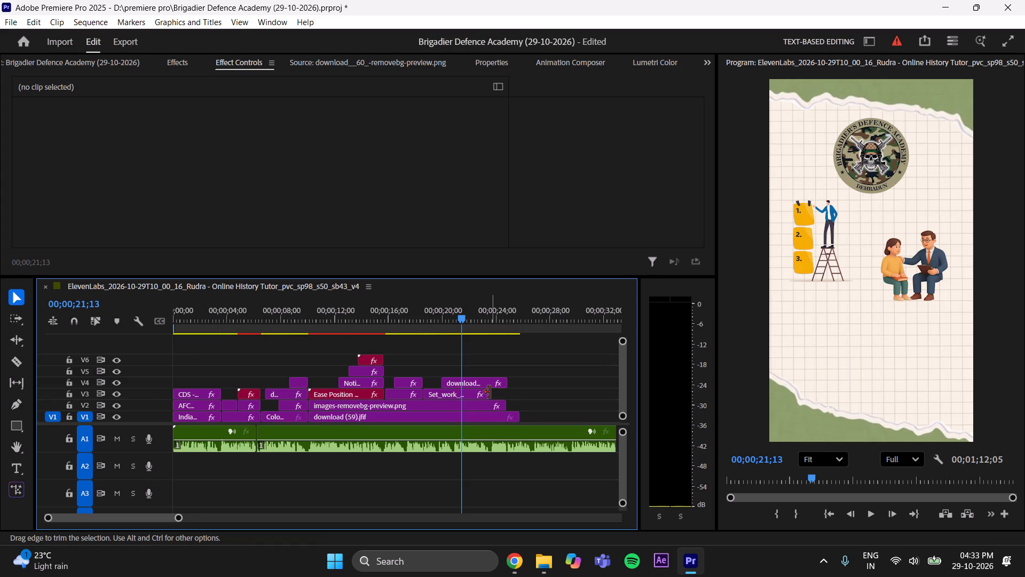
pyautogui.moveTo(489, 393); pyautogui.dragTo(525, 397)
pyautogui.moveTo(505, 384); pyautogui.dragTo(527, 384)
pyautogui.moveTo(503, 404); pyautogui.dragTo(507, 404)
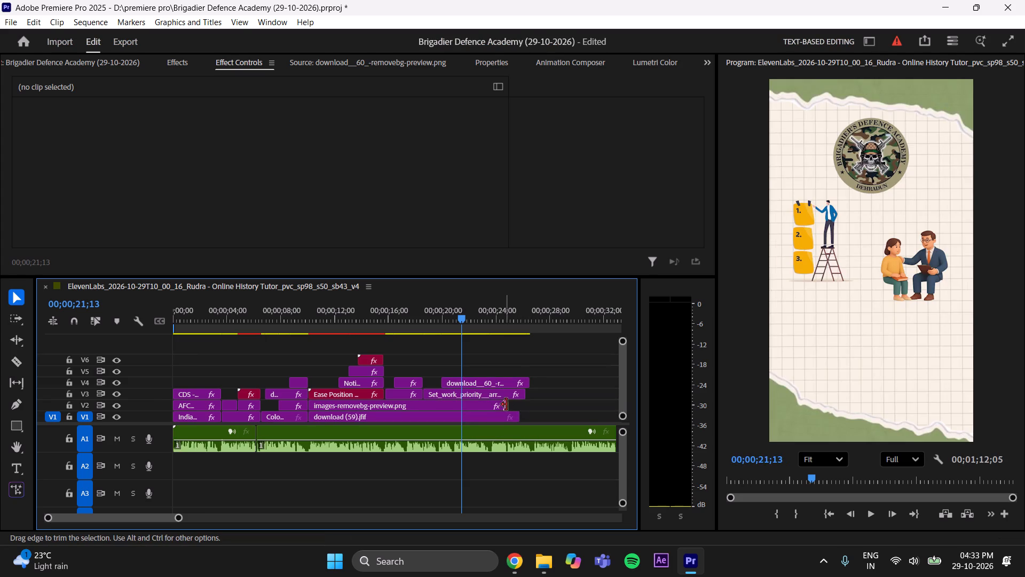
pyautogui.moveTo(507, 404); pyautogui.dragTo(525, 408)
pyautogui.moveTo(522, 417); pyautogui.dragTo(529, 418)
pyautogui.hotkey('ctrl', 's')
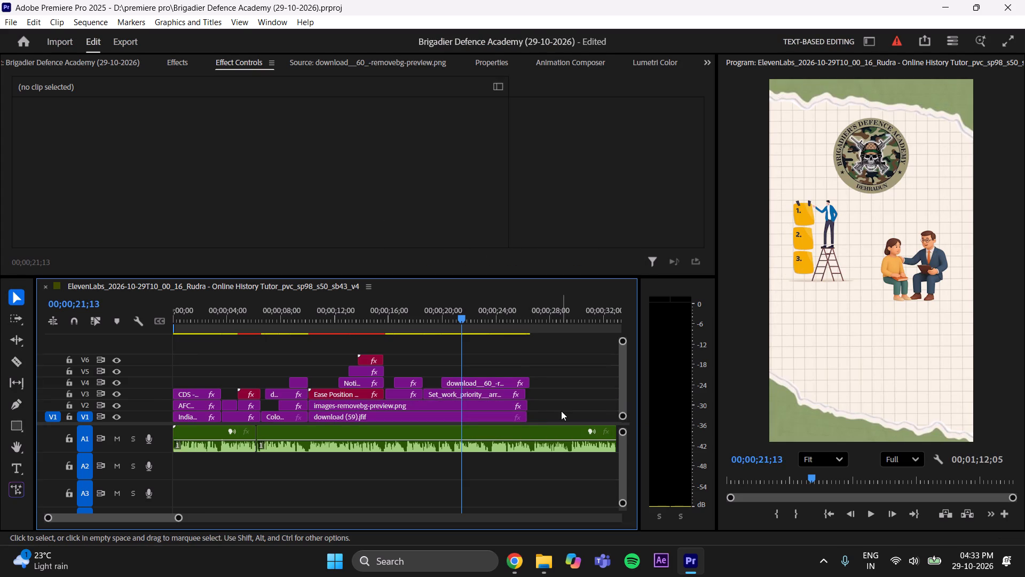
# Bring download__61_-removebg-preview.png from Downloads into Premiere Pro and place it on track V5 starting at 00;00;21;13.
pyautogui.click(320, 63)
pyautogui.click(535, 557)
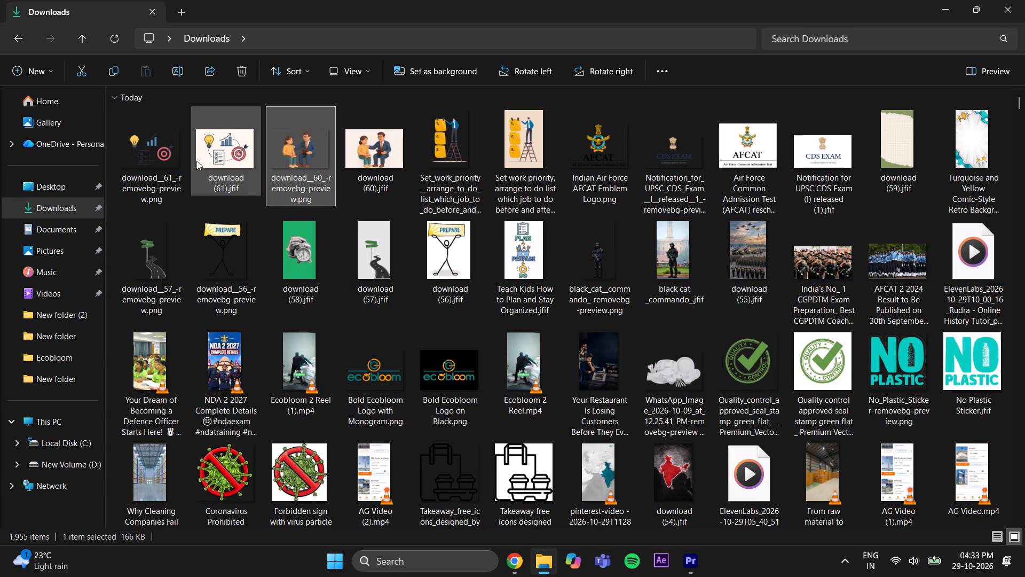
pyautogui.click(176, 163)
pyautogui.moveTo(155, 163); pyautogui.dragTo(506, 357)
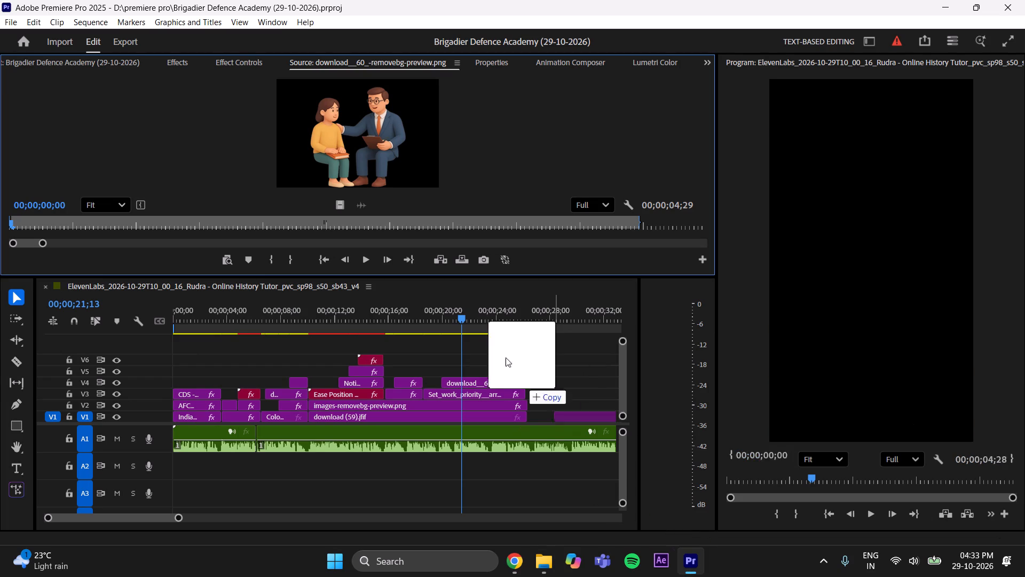
pyautogui.moveTo(506, 357); pyautogui.dragTo(360, 160)
pyautogui.moveTo(342, 202); pyautogui.dragTo(471, 366)
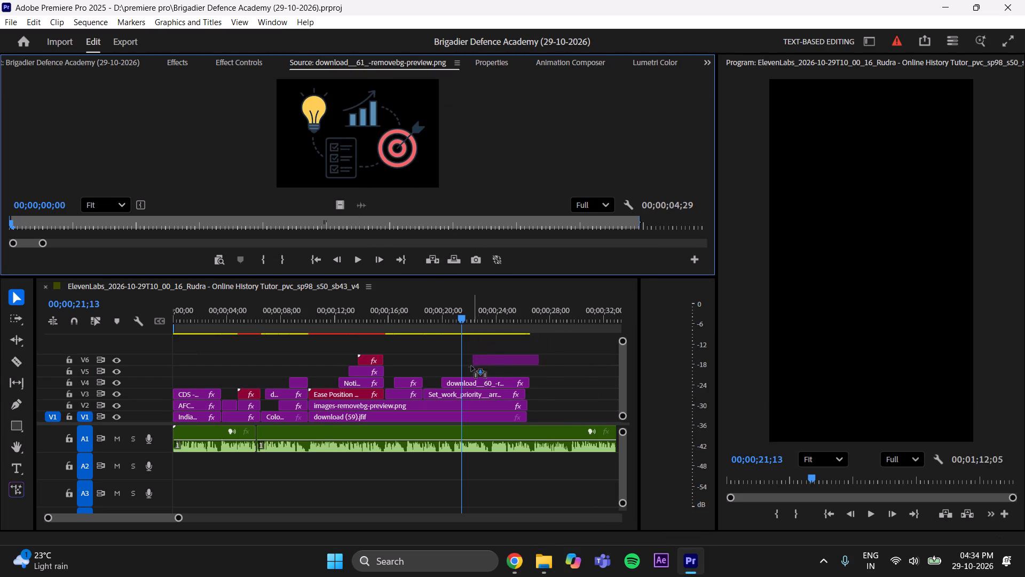
pyautogui.moveTo(471, 366); pyautogui.dragTo(461, 372)
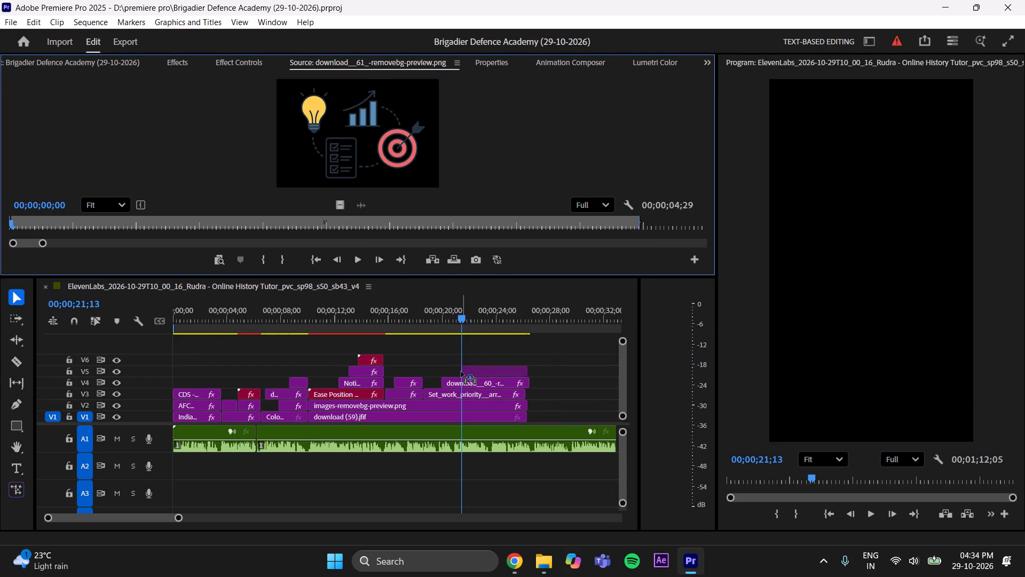
pyautogui.moveTo(461, 372); pyautogui.dragTo(462, 372)
pyautogui.click(486, 374)
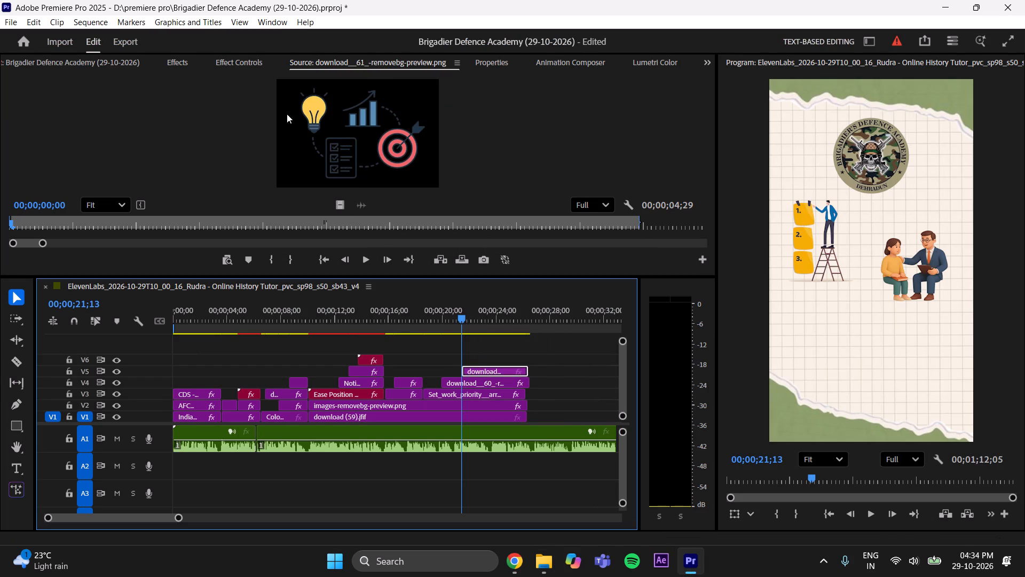
# Scale the lightbulb-and-target clip on V5 to 56, set its horizontal position to 315, lower it beneath the other two graphics, and save.
pyautogui.click(243, 64)
pyautogui.moveTo(460, 310); pyautogui.dragTo(466, 313)
pyautogui.moveTo(272, 144); pyautogui.dragTo(259, 151)
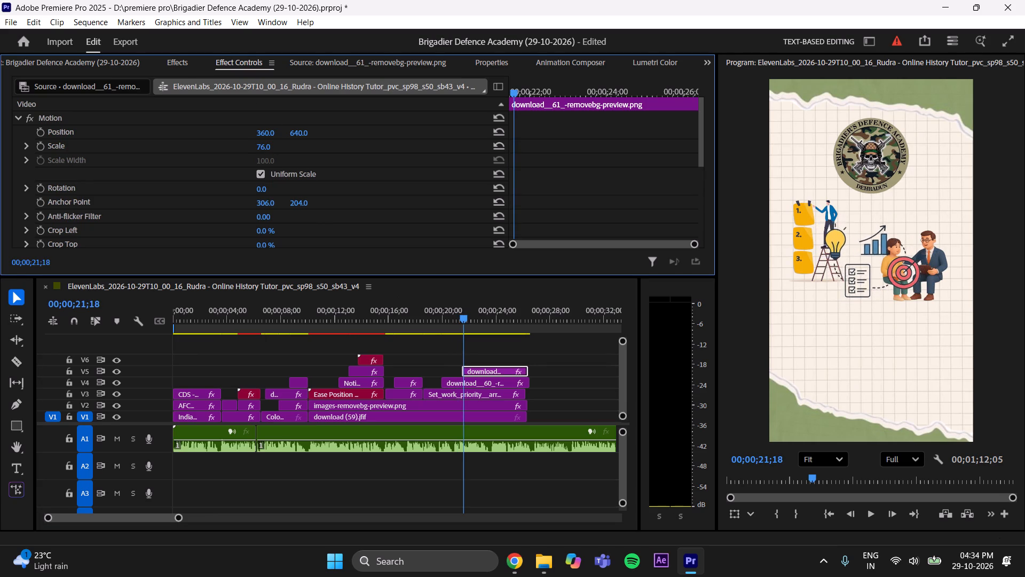
pyautogui.moveTo(259, 151); pyautogui.dragTo(256, 152)
pyautogui.moveTo(305, 135); pyautogui.dragTo(496, 162)
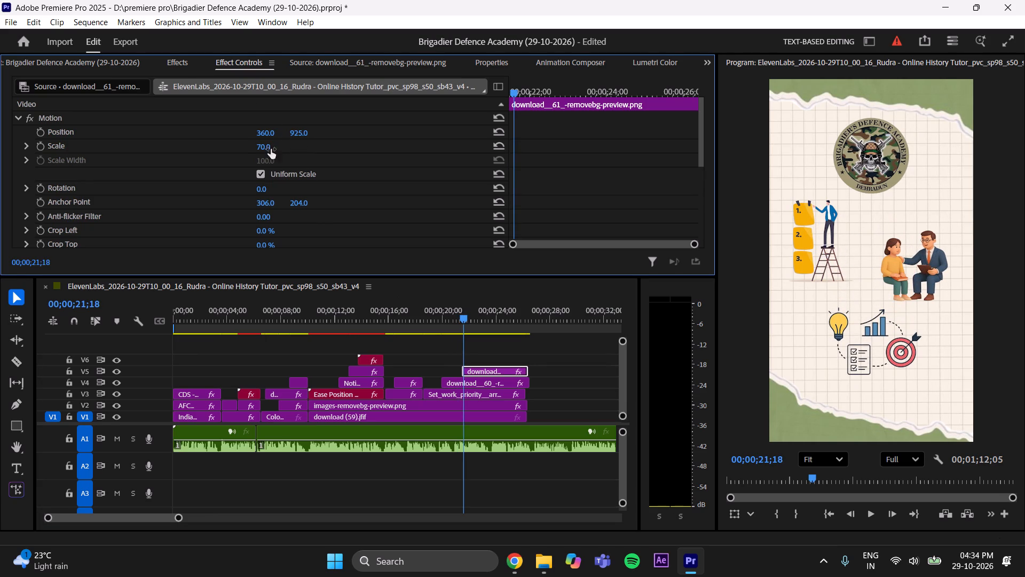
pyautogui.moveTo(265, 147); pyautogui.dragTo(257, 155)
pyautogui.moveTo(270, 132); pyautogui.dragTo(193, 136)
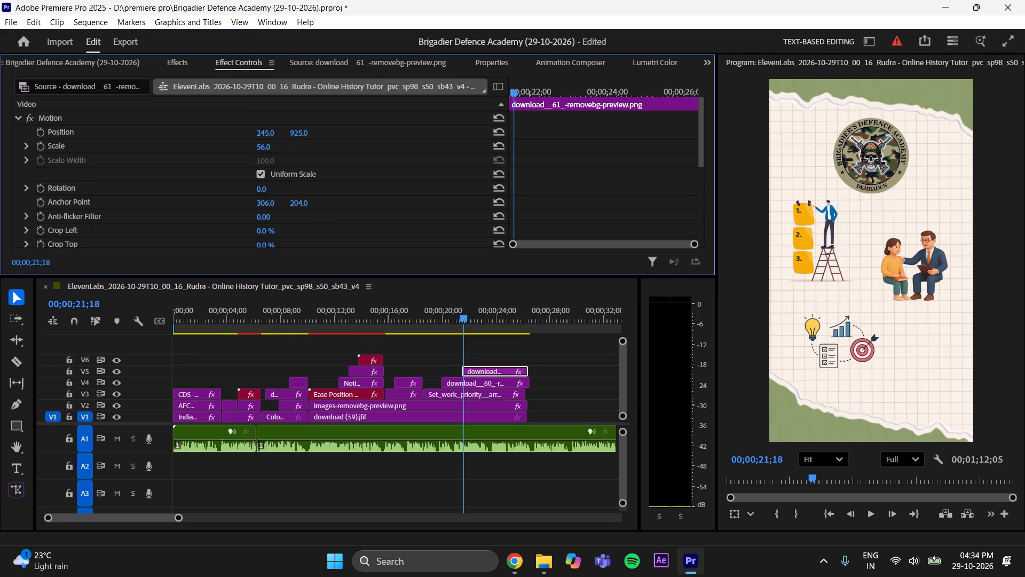
pyautogui.moveTo(193, 136); pyautogui.dragTo(241, 142)
pyautogui.moveTo(301, 130); pyautogui.dragTo(309, 130)
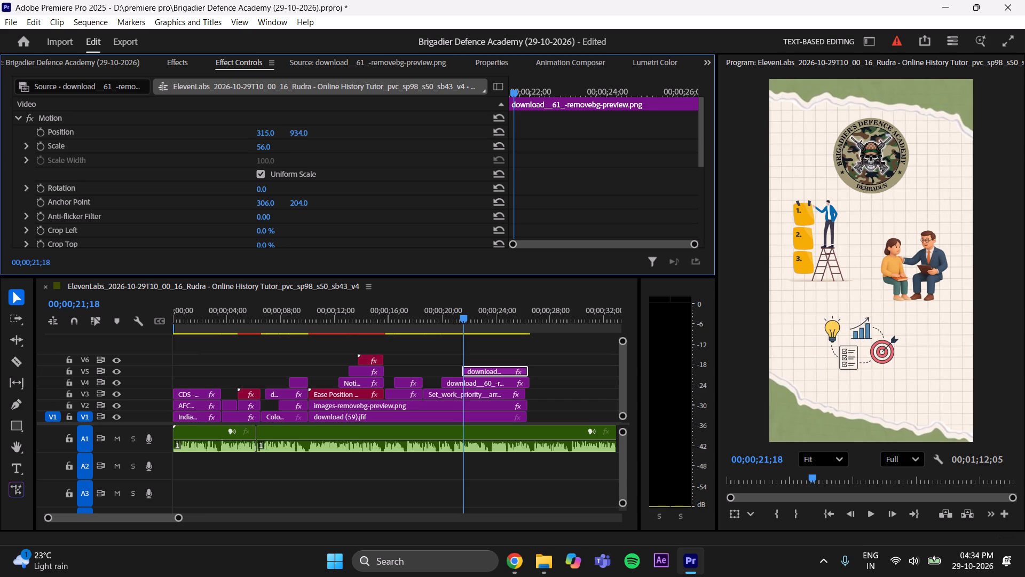
pyautogui.moveTo(309, 130); pyautogui.dragTo(320, 130)
pyautogui.click(517, 346)
pyautogui.hotkey('ctrl', 's')
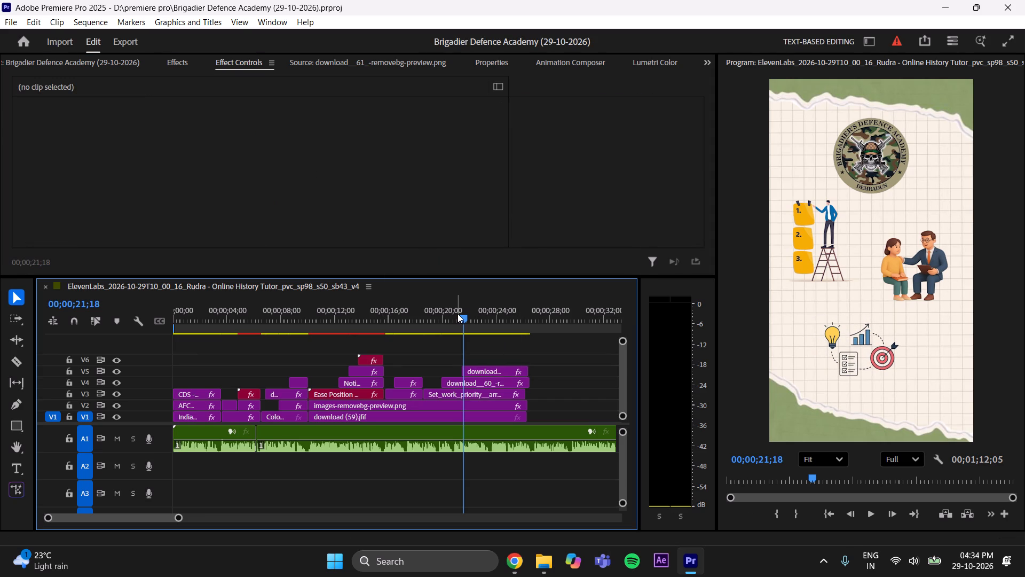
# Play back from the LUCKNOW DEHRADUN text into the work-priority graphic to check the timing against the voiceover.
pyautogui.moveTo(453, 316); pyautogui.dragTo(412, 329)
pyautogui.press('space')
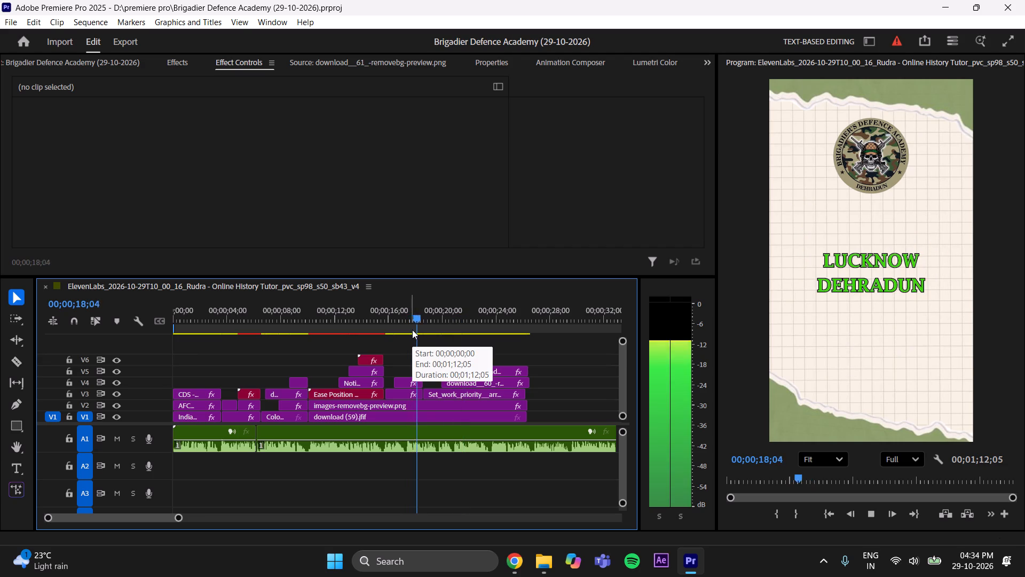
pyautogui.press('space')
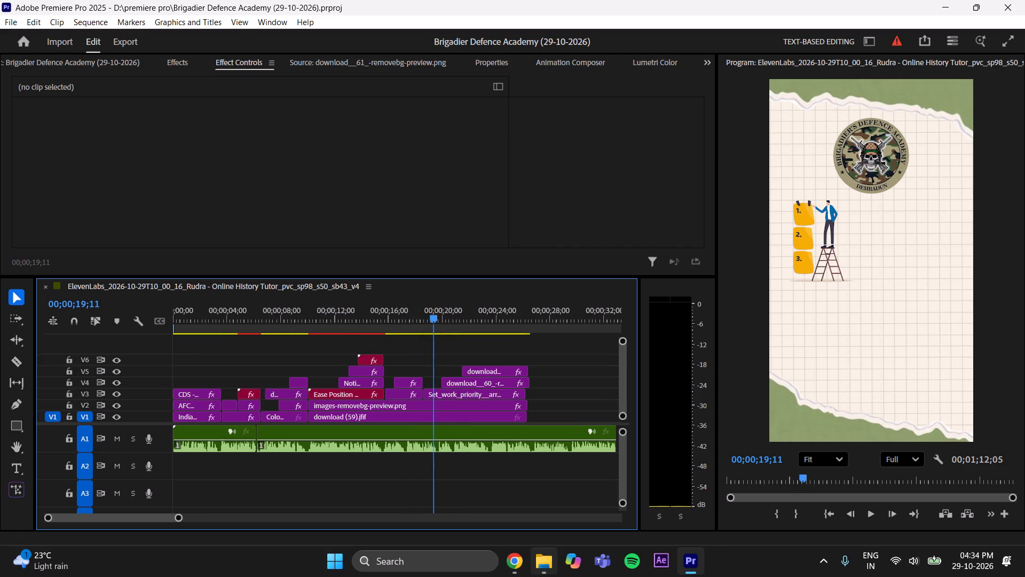
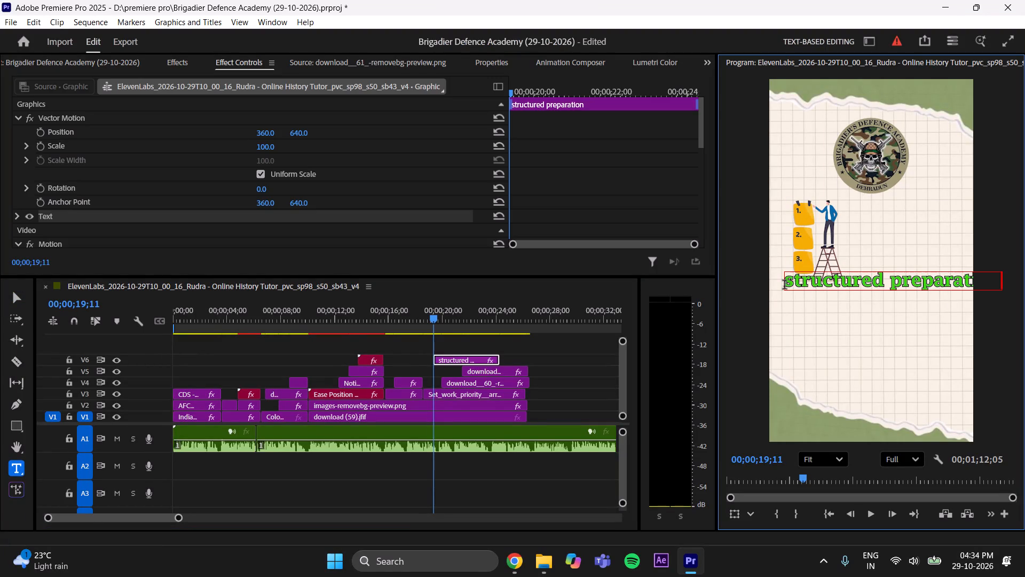
# Capitalise both words of the green caption on V6 so it reads Structured Preparation.
pyautogui.click(11, 298)
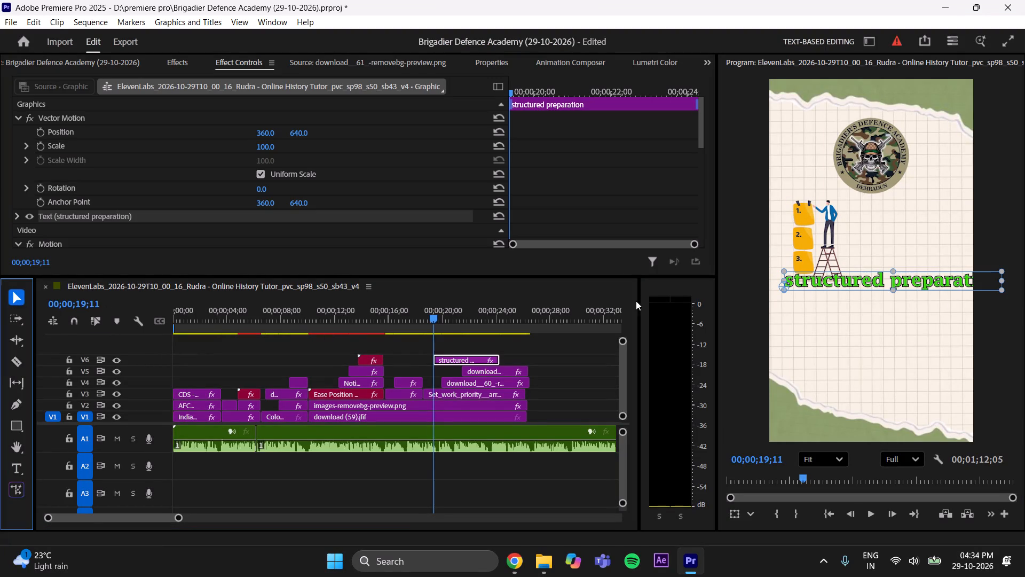
pyautogui.doubleClick(798, 286)
pyautogui.click(795, 282)
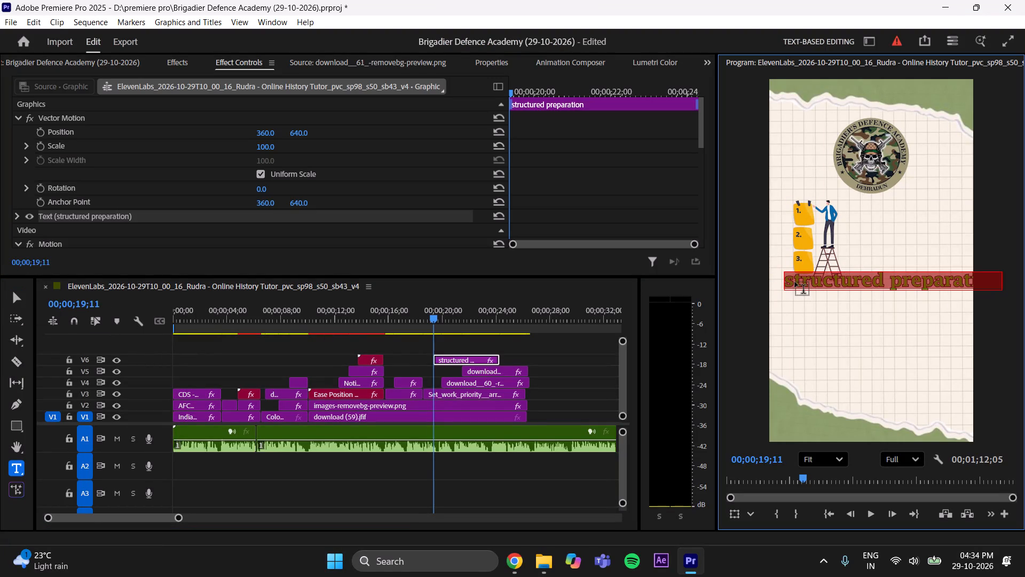
pyautogui.click(795, 282)
pyautogui.press('BackSpace')
pyautogui.hotkey('shift', 's')
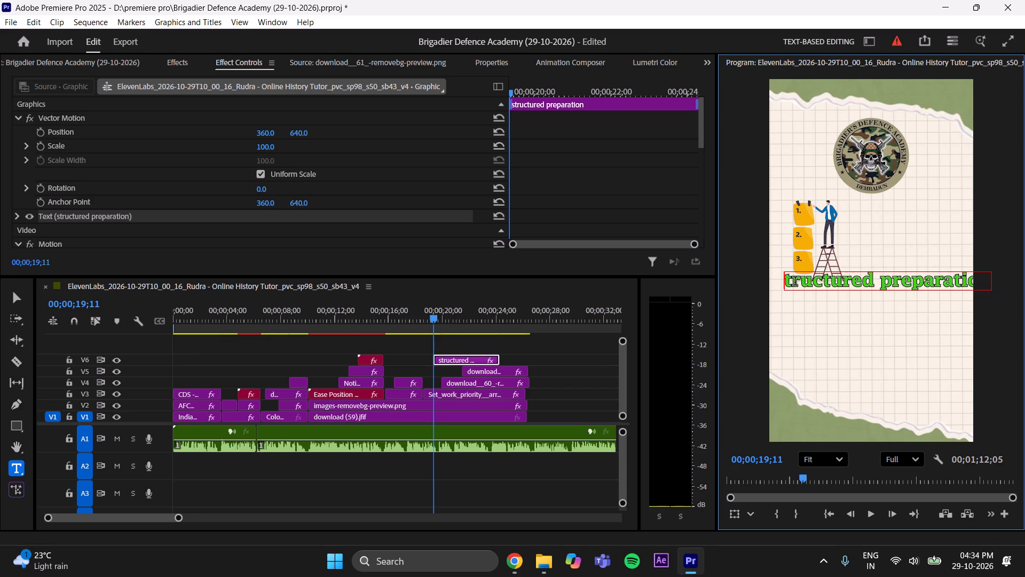
pyautogui.press('BackSpace')
pyautogui.press('s')
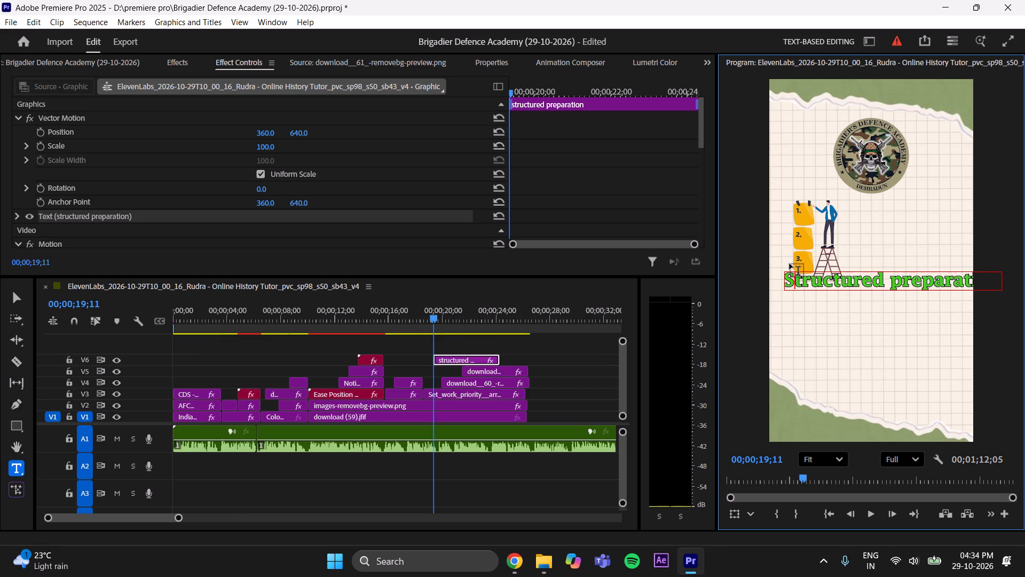
pyautogui.click(901, 283)
pyautogui.press('BackSpace')
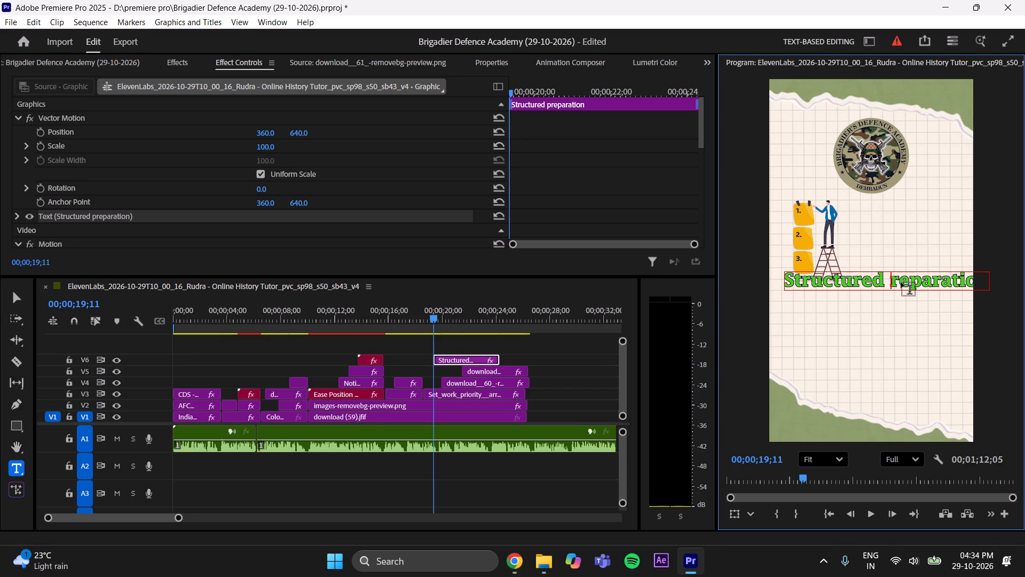
pyautogui.press('p')
pyautogui.click(20, 295)
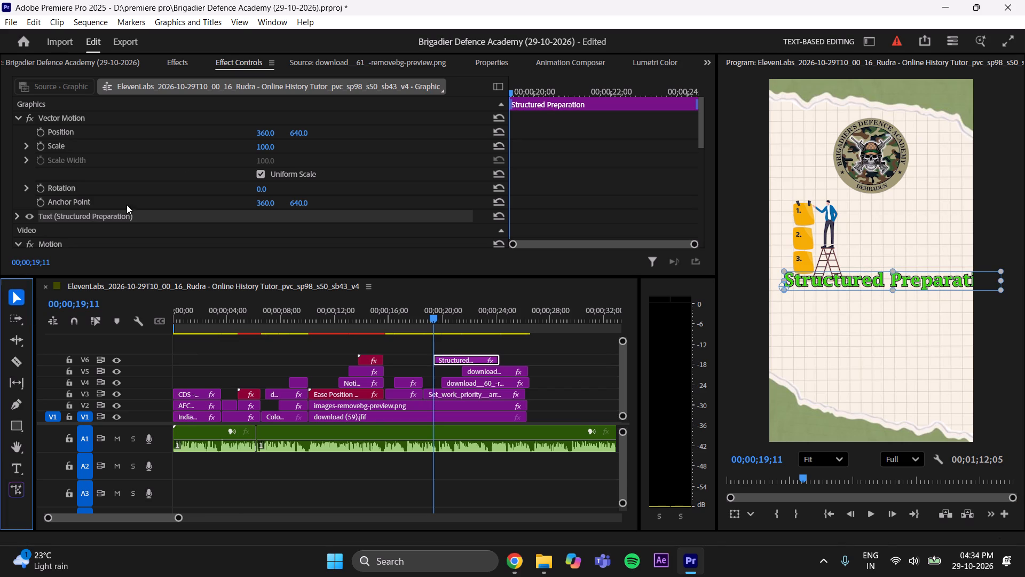
# Reduce the Structured Preparation caption's font size to 31 and change its font to Franklin Gothic Heavy Regular.
pyautogui.click(473, 64)
pyautogui.scroll(-4, 184, 149)
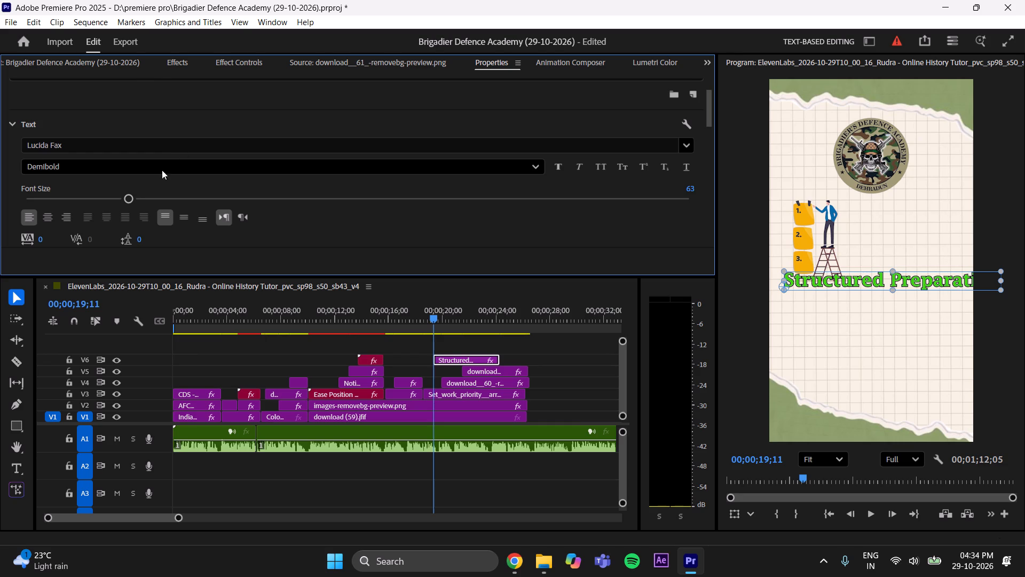
pyautogui.moveTo(132, 198); pyautogui.dragTo(78, 223)
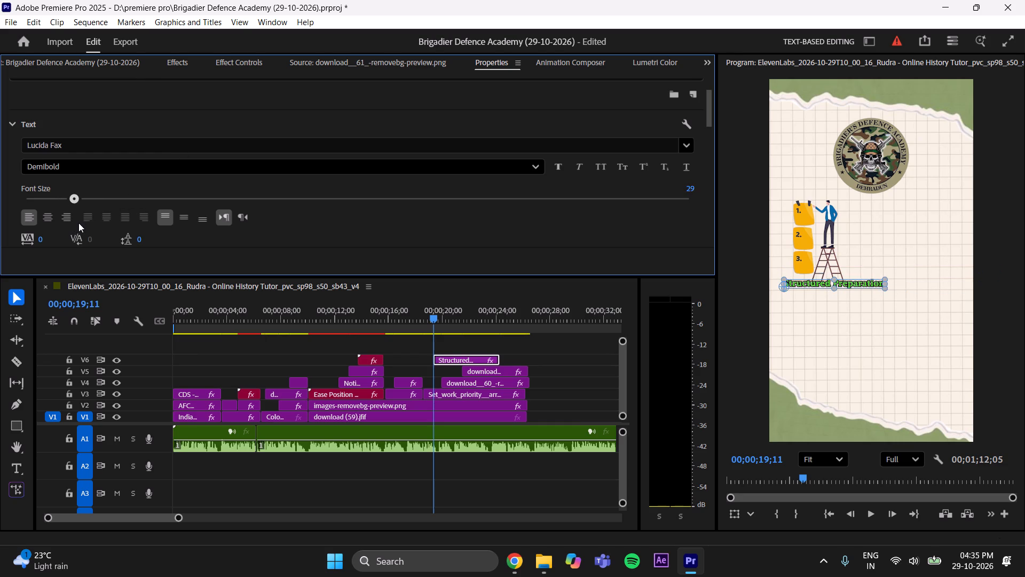
pyautogui.moveTo(78, 223); pyautogui.dragTo(79, 223)
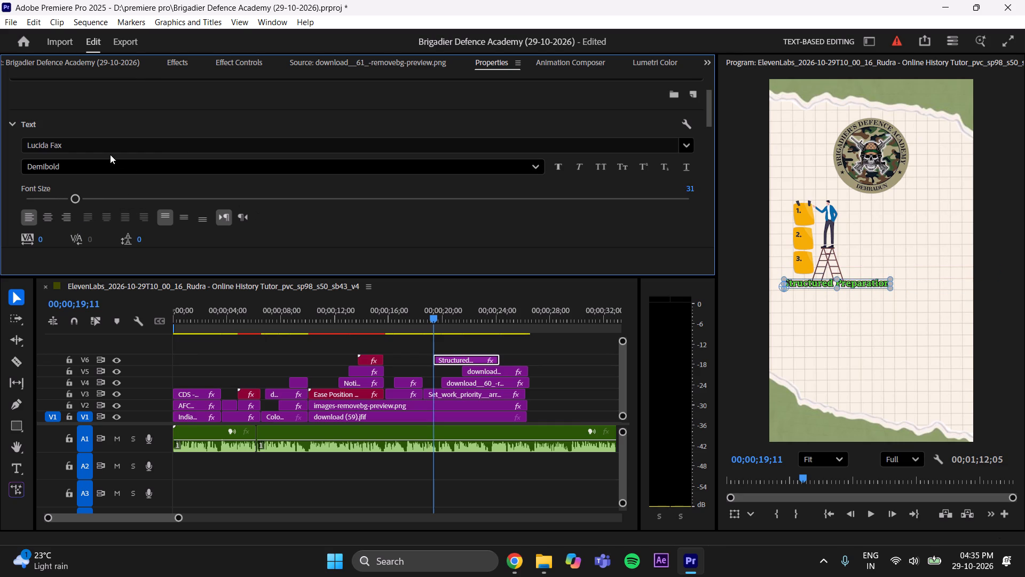
pyautogui.click(114, 141)
pyautogui.press('BackSpace')
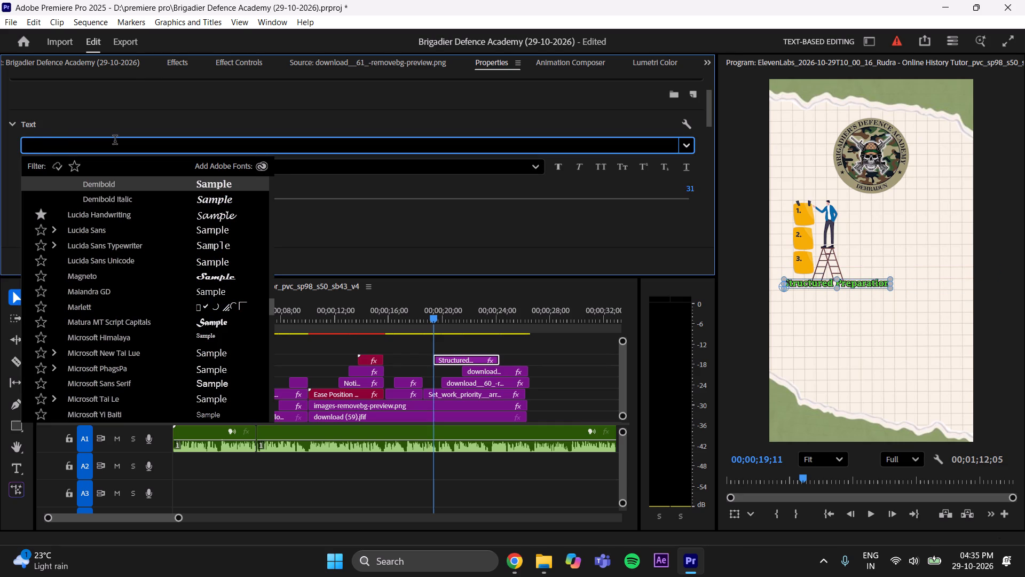
pyautogui.write('FRANK')
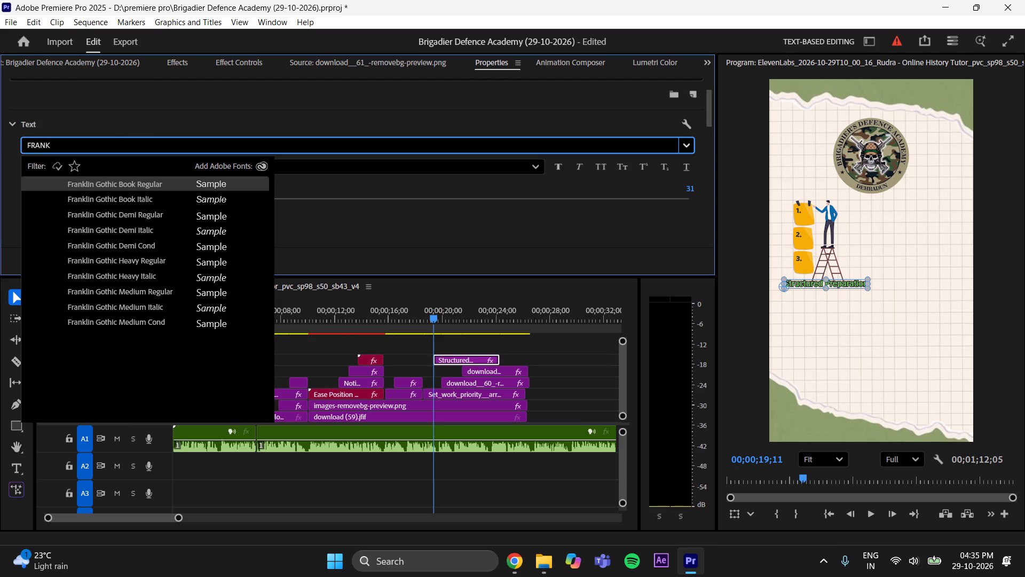
pyautogui.click(128, 257)
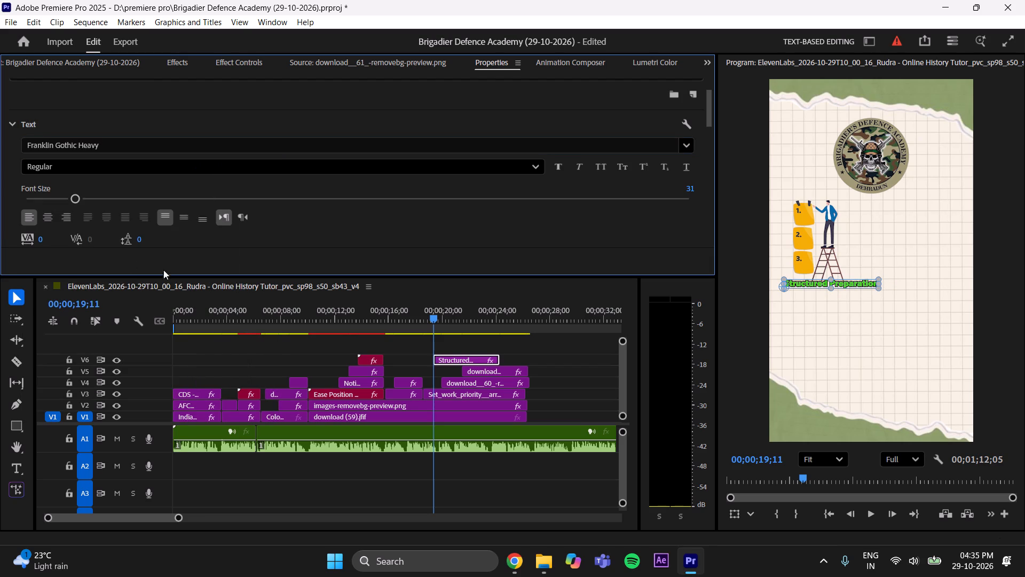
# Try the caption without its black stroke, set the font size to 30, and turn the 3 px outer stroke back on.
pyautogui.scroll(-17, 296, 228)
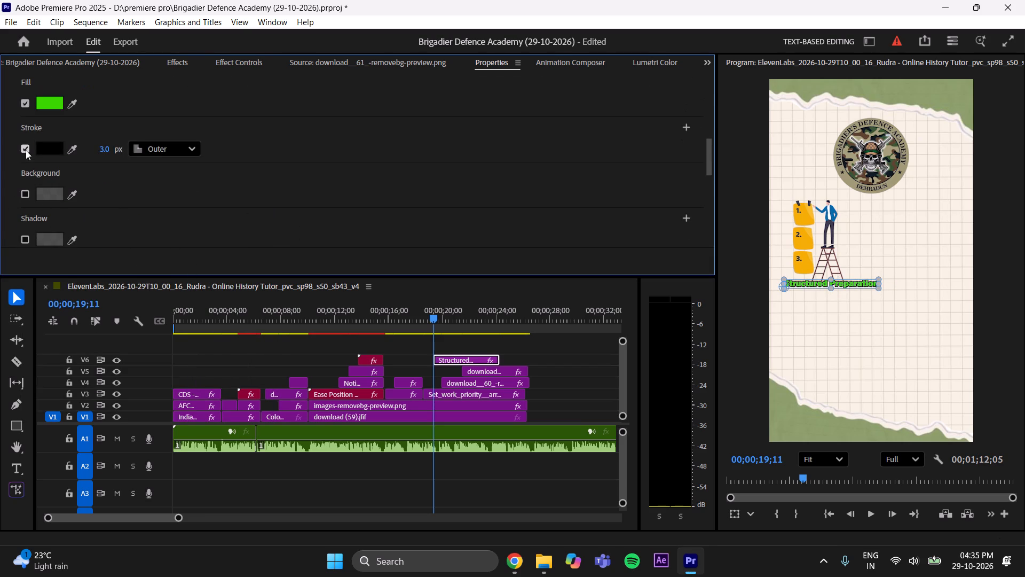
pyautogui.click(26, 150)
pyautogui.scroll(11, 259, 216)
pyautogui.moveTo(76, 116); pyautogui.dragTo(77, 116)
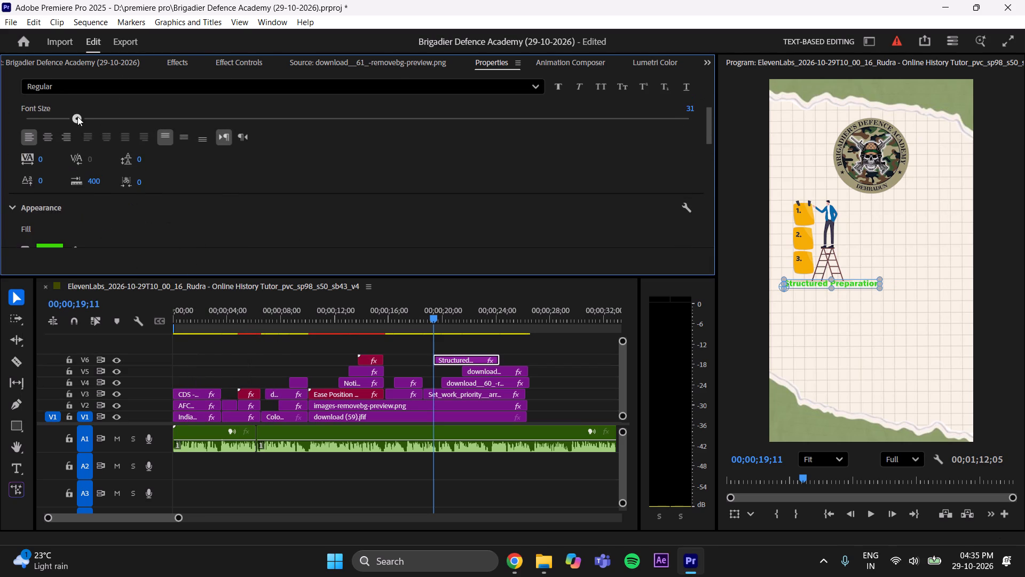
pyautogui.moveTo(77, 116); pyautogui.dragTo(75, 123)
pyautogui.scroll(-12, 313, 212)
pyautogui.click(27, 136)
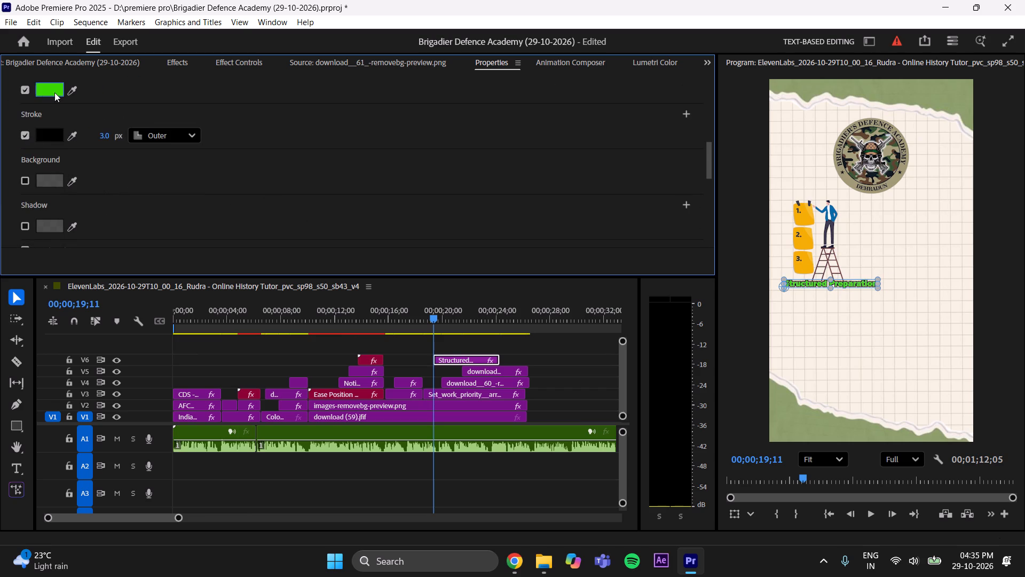
# Change the Structured Preparation caption's fill colour to white.
pyautogui.click(54, 92)
pyautogui.moveTo(404, 245); pyautogui.dragTo(309, 434)
pyautogui.click(618, 388)
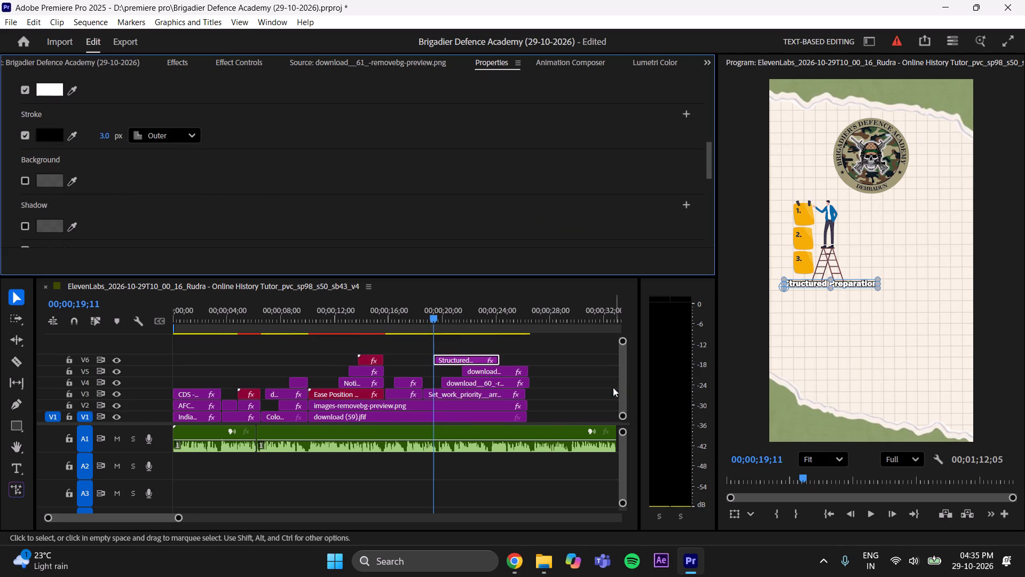
pyautogui.click(572, 371)
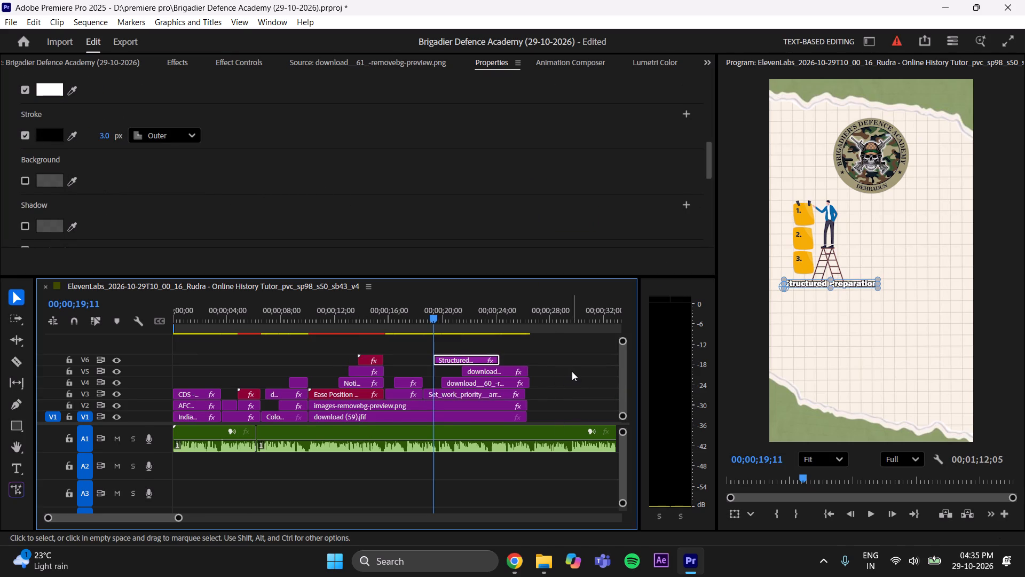
# Enlarge the Structured Preparation caption to font size 48.
pyautogui.scroll(7, 811, 243)
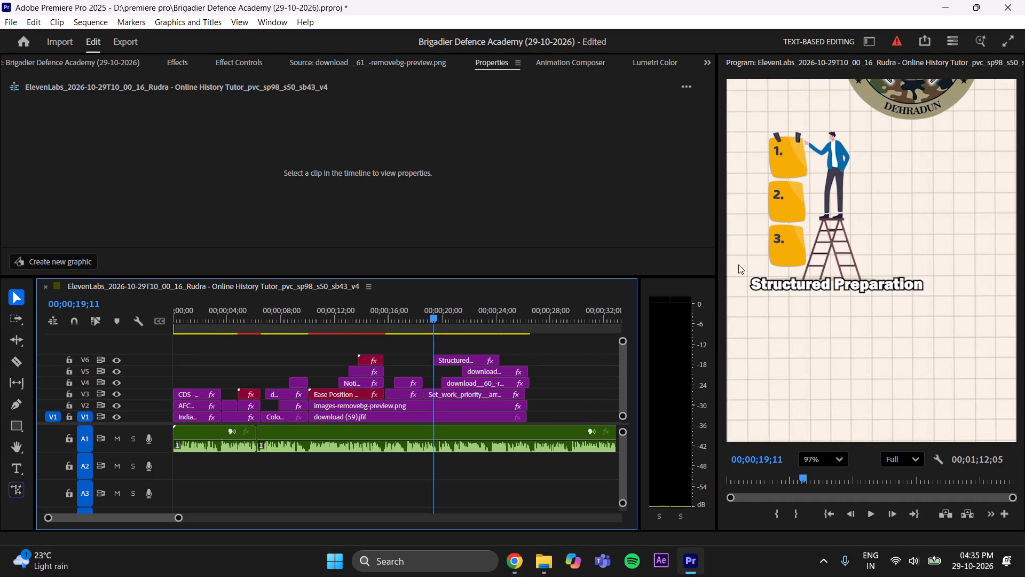
pyautogui.click(465, 361)
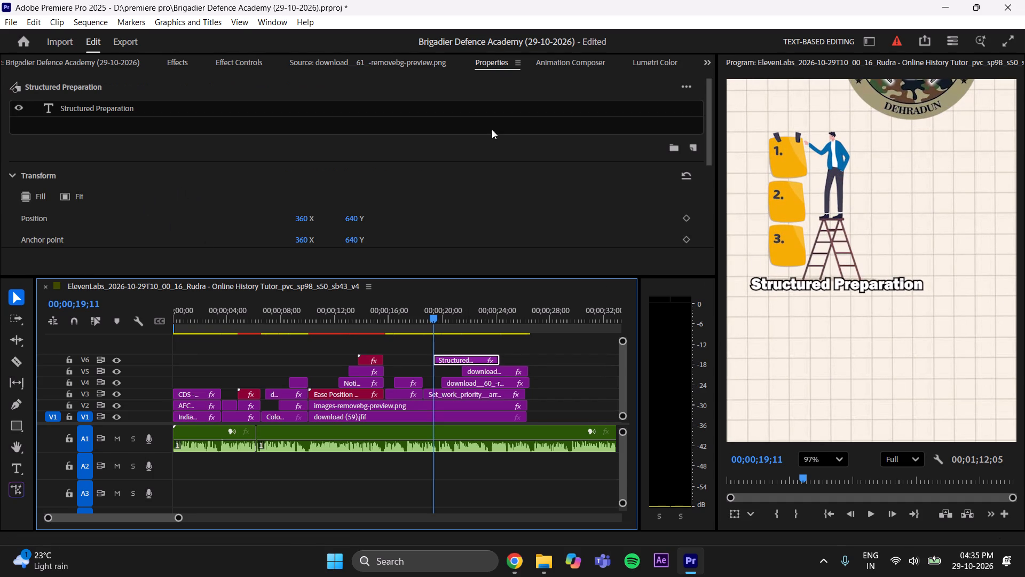
pyautogui.click(799, 288)
pyautogui.scroll(-10, 163, 152)
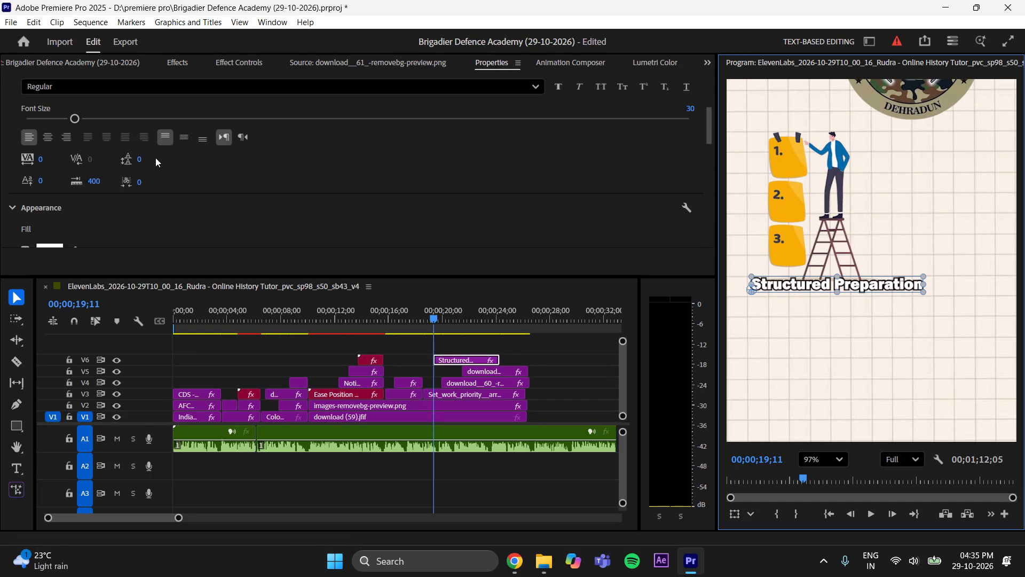
pyautogui.moveTo(77, 121); pyautogui.dragTo(87, 122)
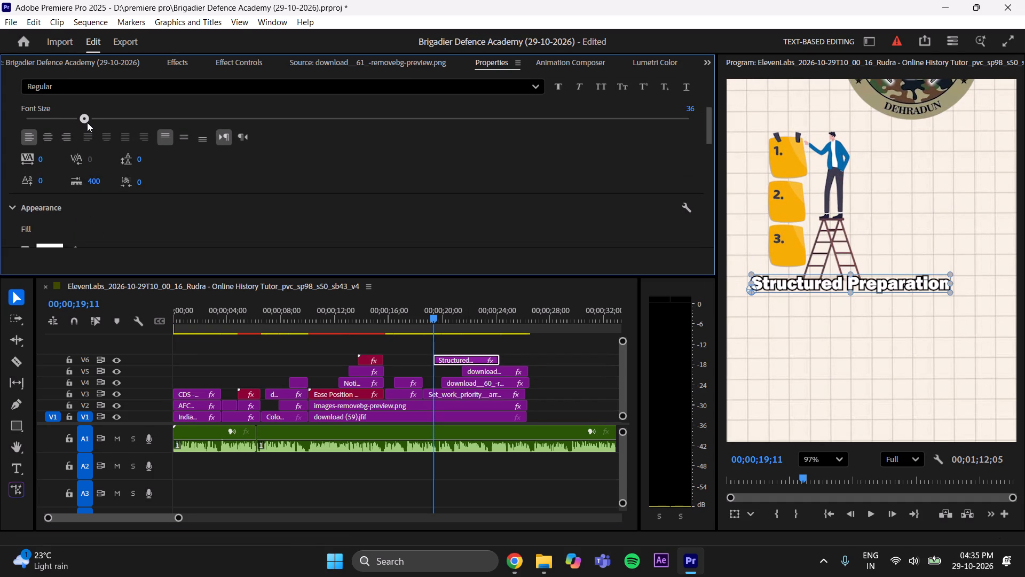
pyautogui.moveTo(87, 122); pyautogui.dragTo(96, 121)
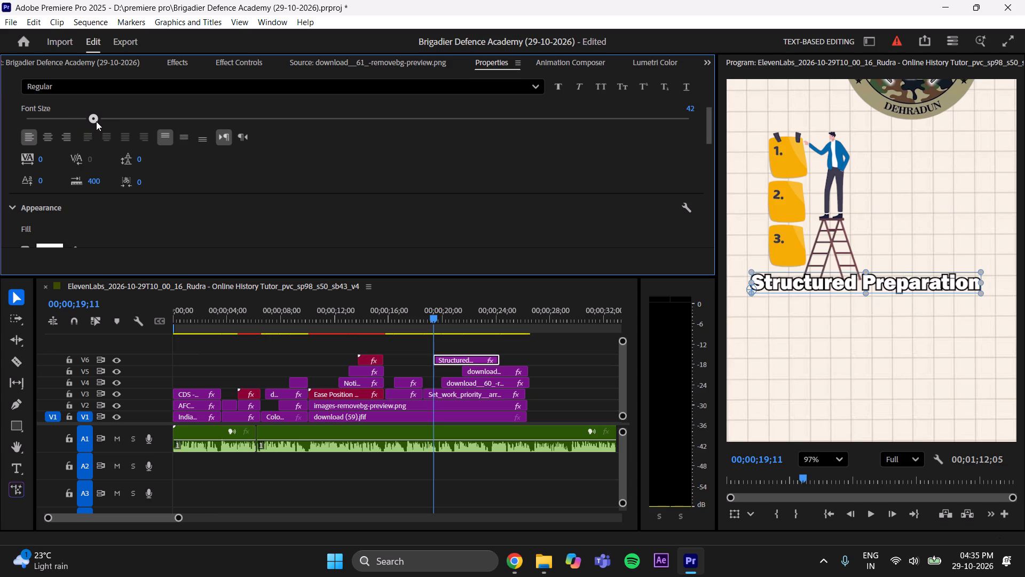
pyautogui.moveTo(96, 121); pyautogui.dragTo(107, 121)
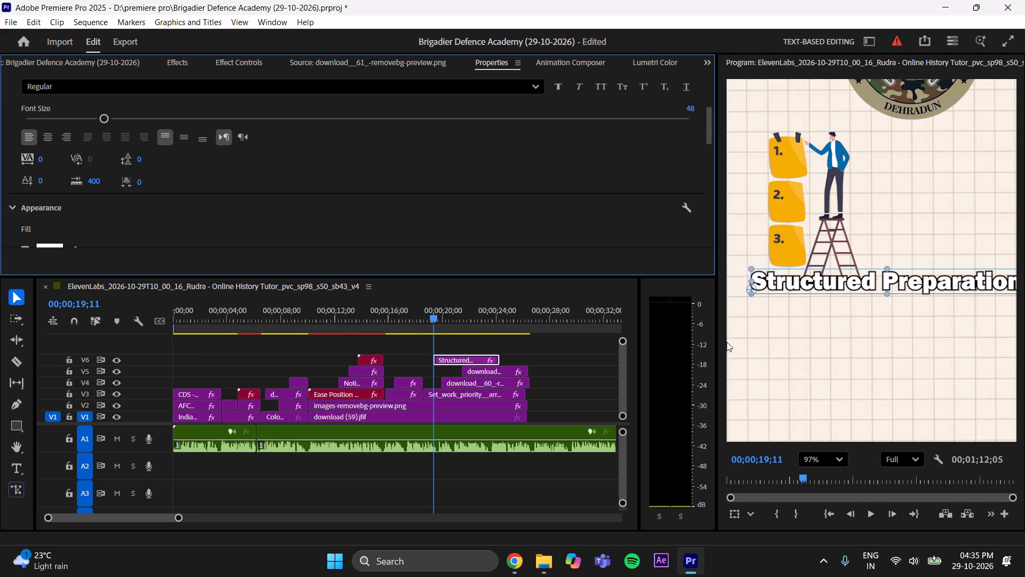
# Split the caption onto two lines, with Structured above Preparation, and save the project.
pyautogui.scroll(-6, 799, 310)
pyautogui.click(858, 321)
pyautogui.doubleClick(856, 321)
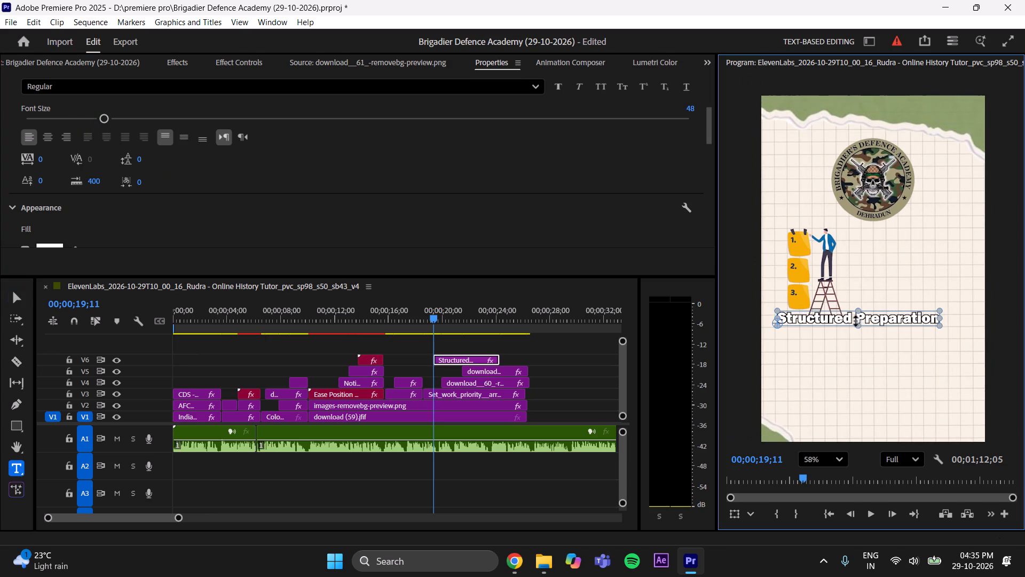
pyautogui.click(857, 321)
pyautogui.click(856, 320)
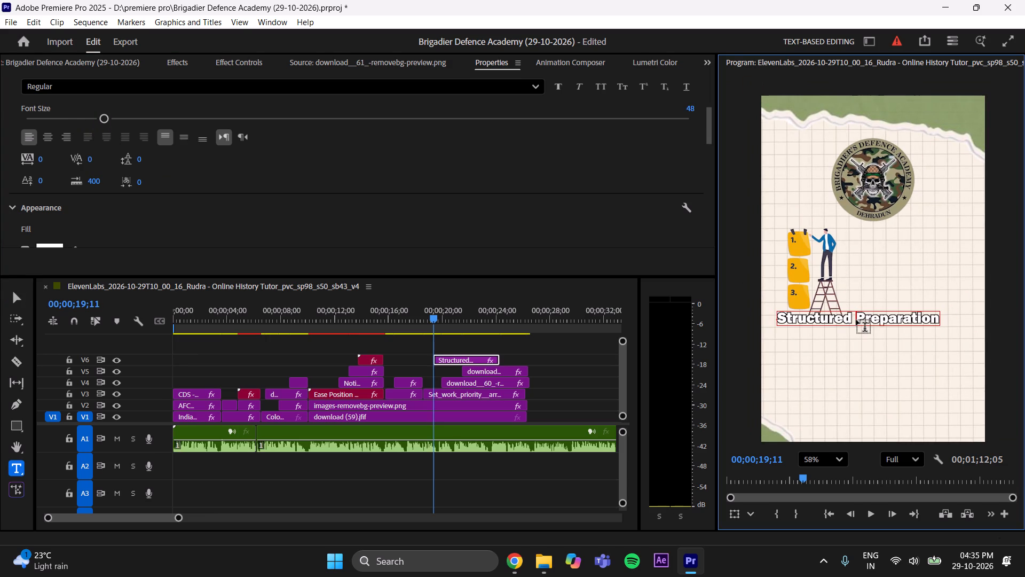
pyautogui.press('BackSpace')
pyautogui.press('Return')
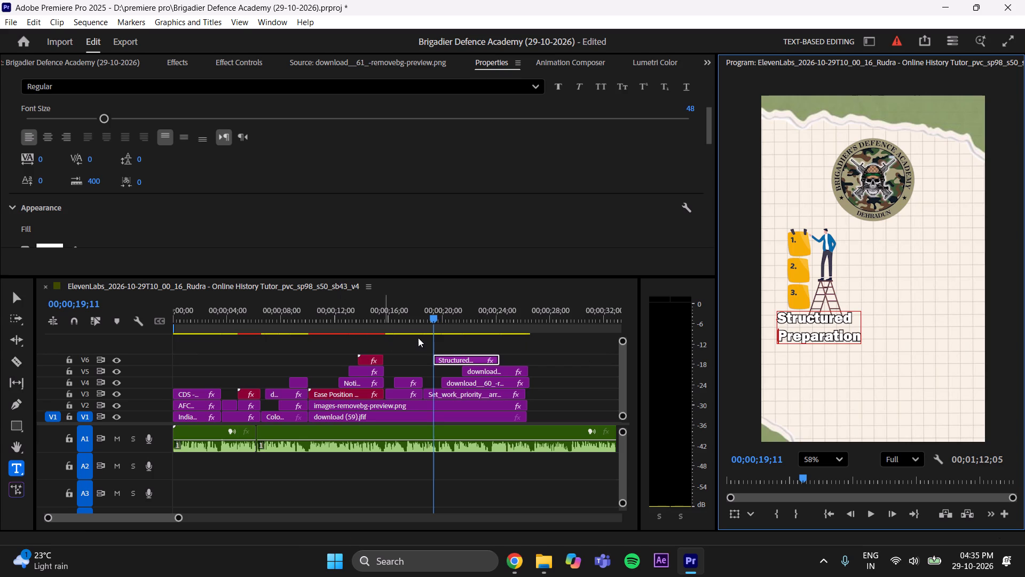
pyautogui.click(417, 340)
pyautogui.hotkey('ctrl', 's')
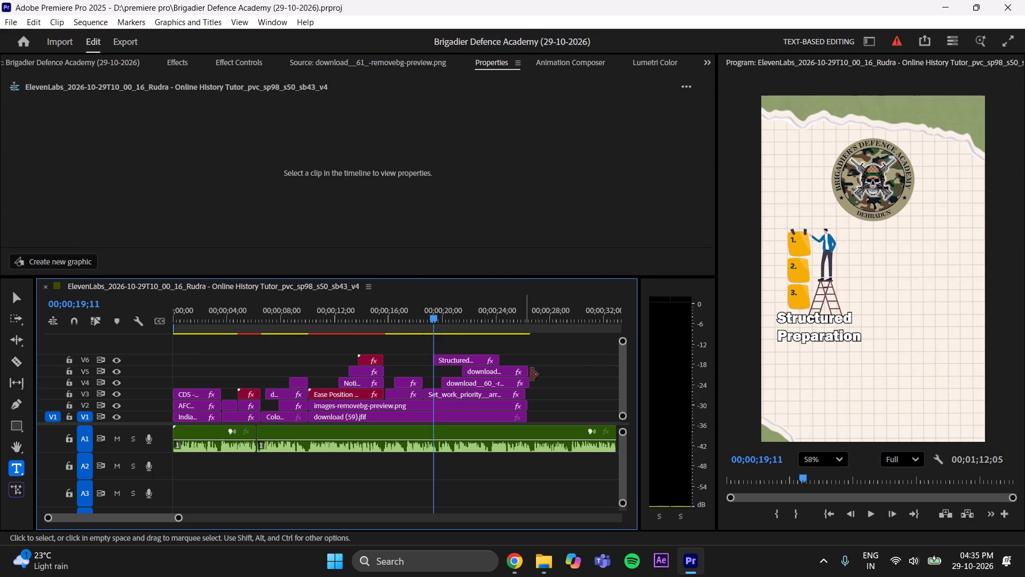
# Reduce the two-line Structured Preparation caption to font size 41.
pyautogui.click(452, 356)
pyautogui.click(797, 316)
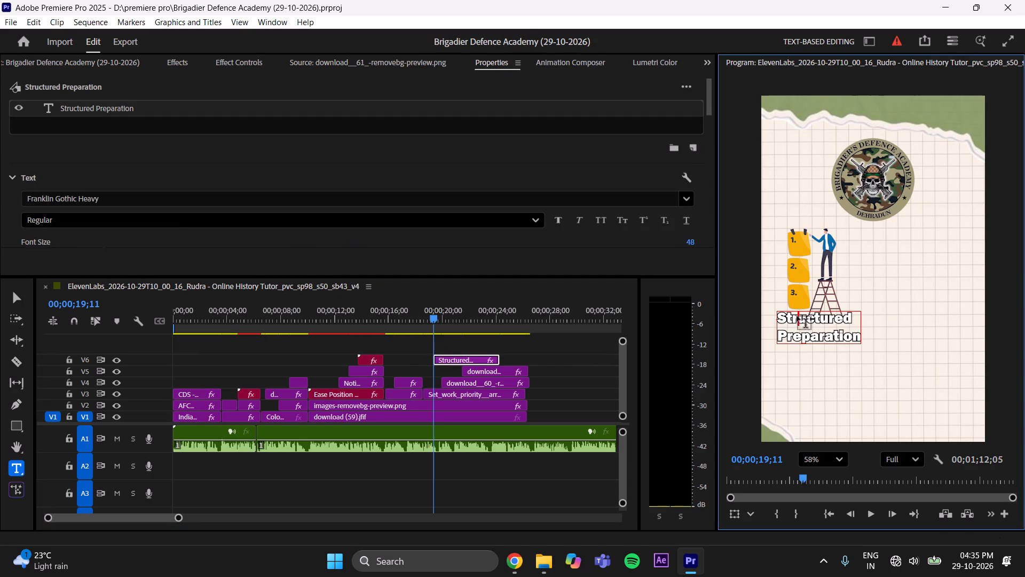
pyautogui.click(12, 287)
pyautogui.click(13, 294)
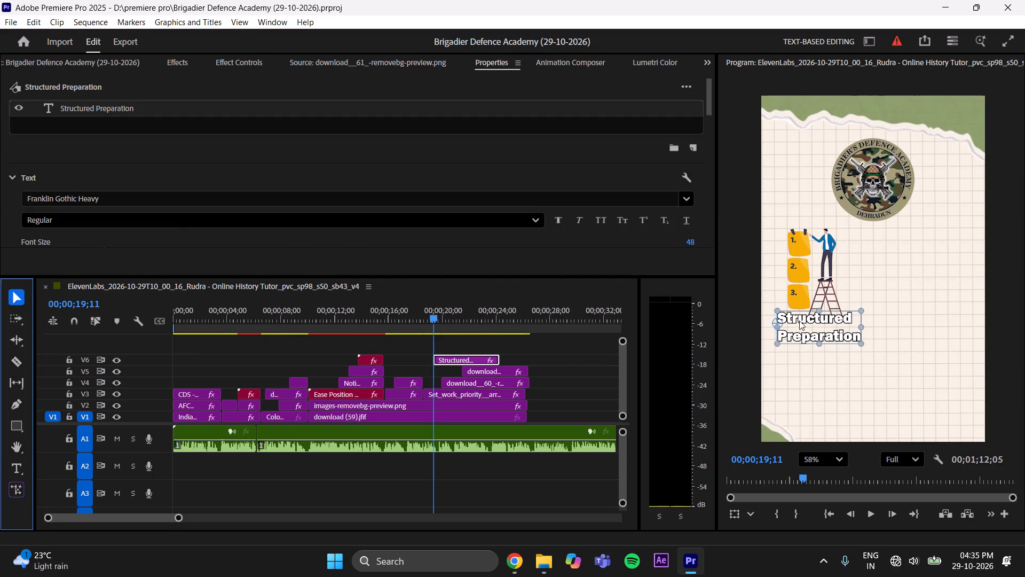
pyautogui.scroll(-5, 183, 157)
pyautogui.moveTo(99, 184); pyautogui.dragTo(92, 188)
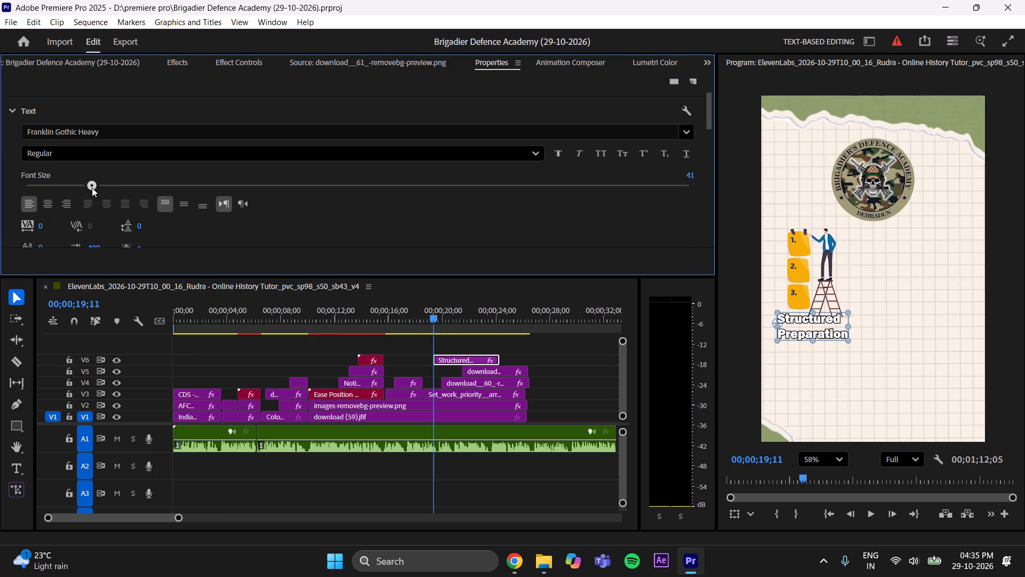
pyautogui.moveTo(92, 188); pyautogui.dragTo(92, 188)
# Move the two-line caption to position X 75, Y 753, just beneath the ladder graphic, and deselect it.
pyautogui.scroll(5, 353, 207)
pyautogui.scroll(-9, 353, 208)
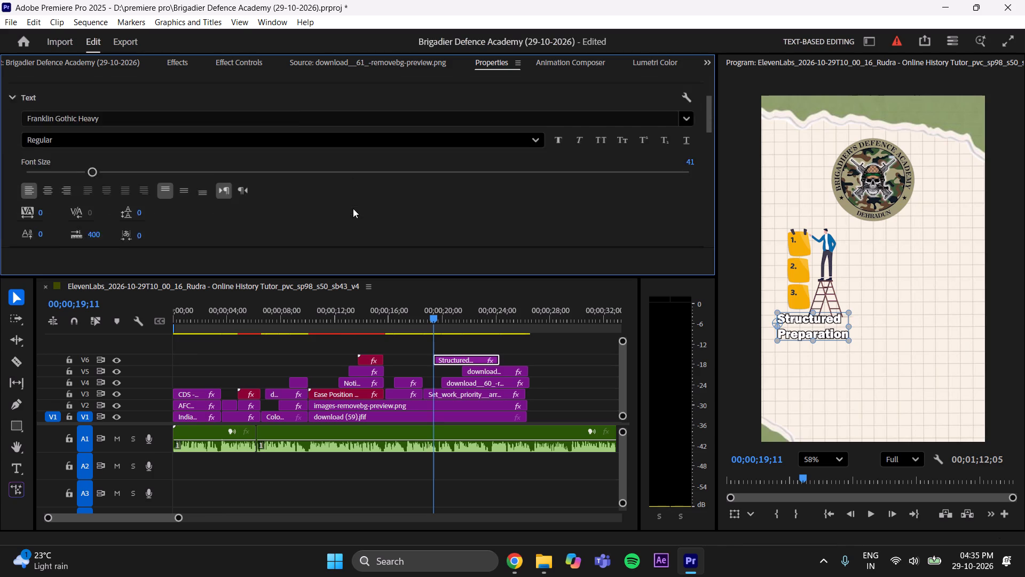
pyautogui.scroll(-19, 353, 208)
pyautogui.moveTo(362, 239); pyautogui.dragTo(367, 238)
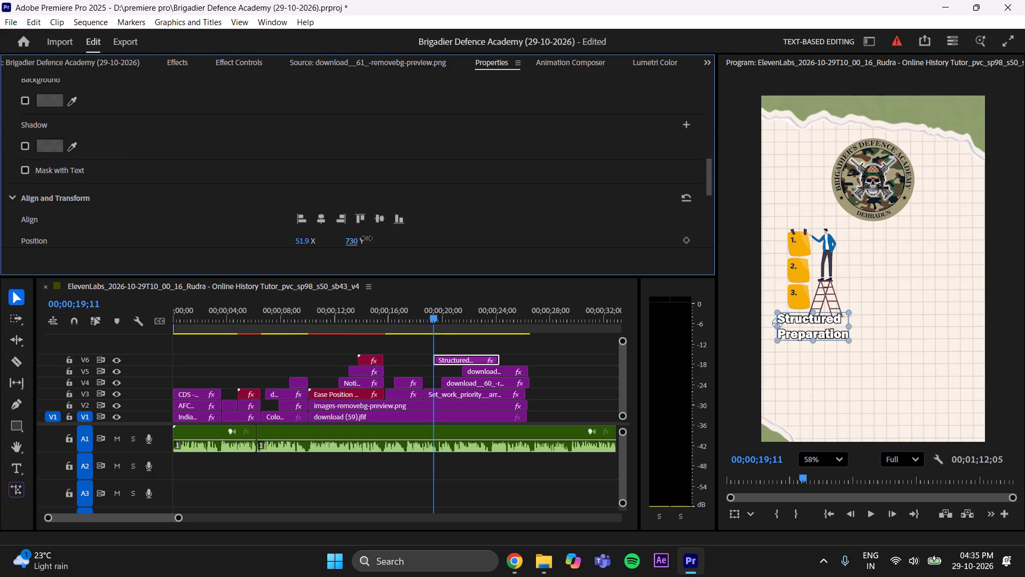
pyautogui.moveTo(367, 238); pyautogui.dragTo(376, 235)
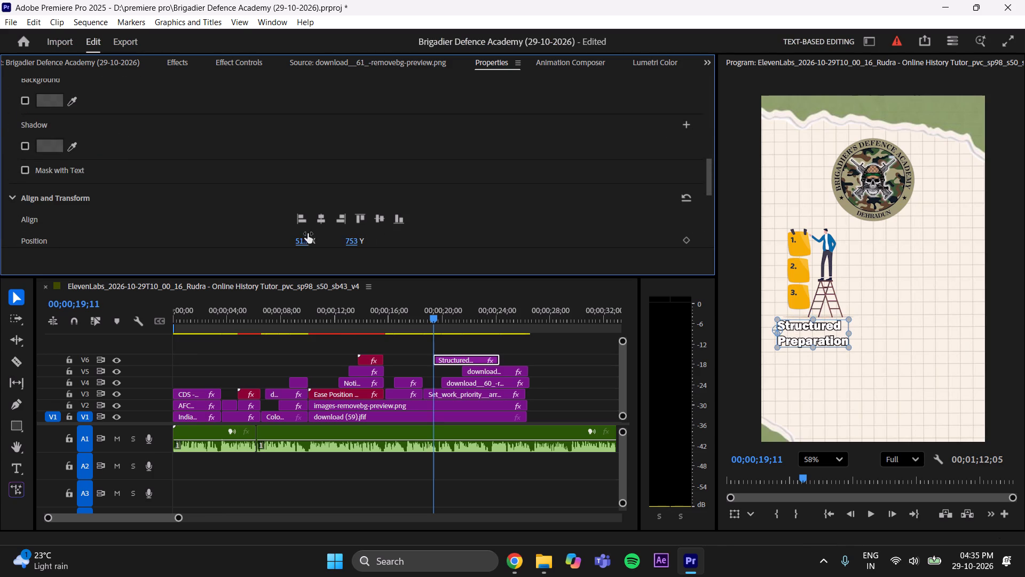
pyautogui.moveTo(306, 238); pyautogui.dragTo(321, 234)
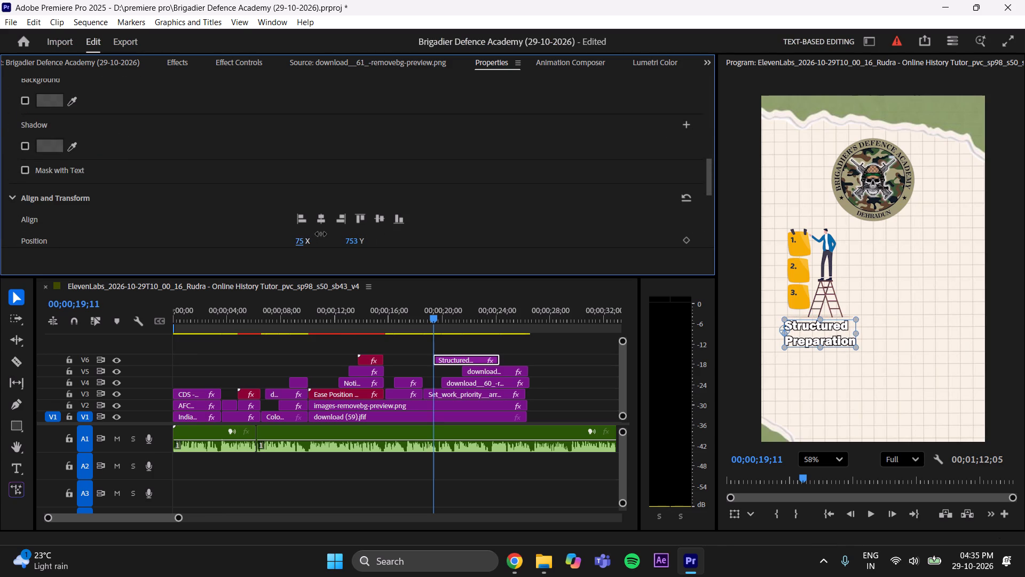
pyautogui.moveTo(321, 234); pyautogui.dragTo(320, 234)
pyautogui.click(525, 346)
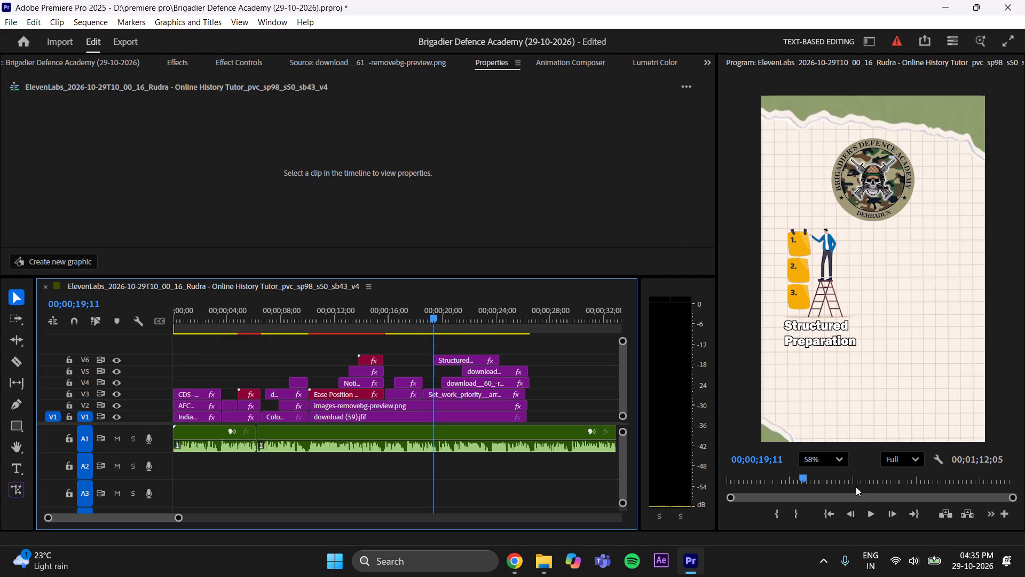
# Set the program preview zoom to Fit and save the project.
pyautogui.click(829, 462)
pyautogui.click(807, 273)
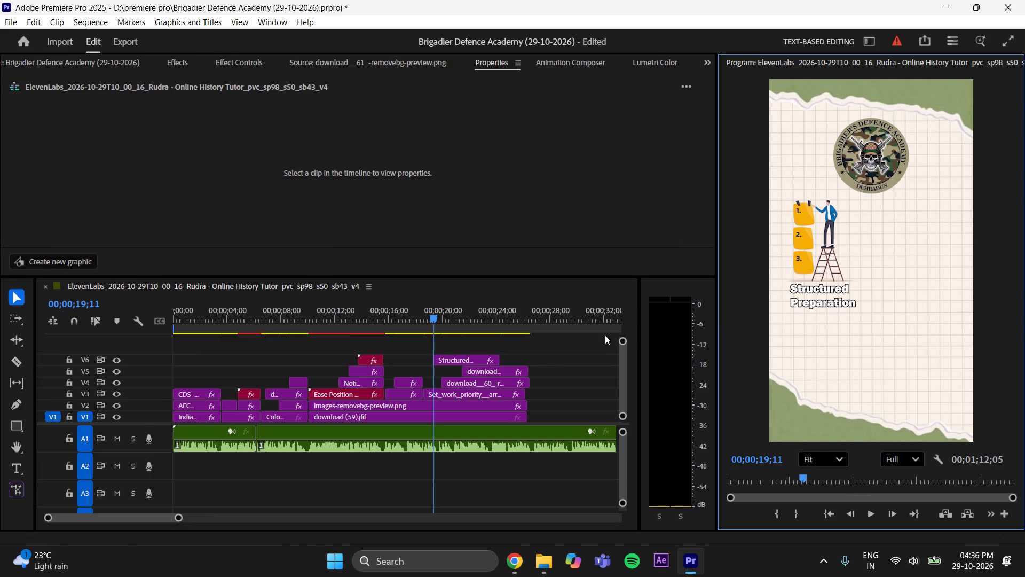
pyautogui.hotkey('ctrl', 's')
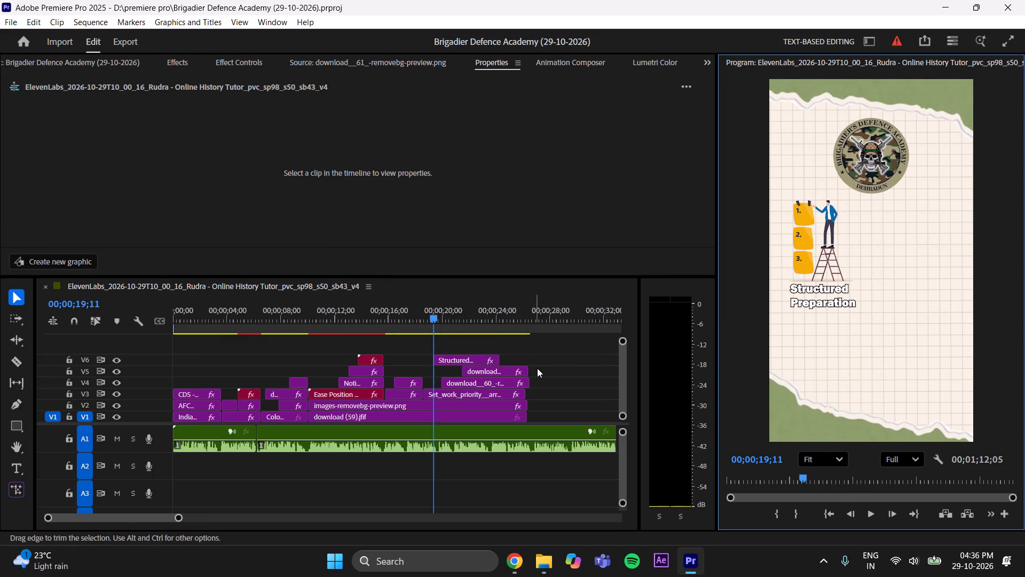
# Move the two download image clips up to tracks V7 and V8, and place the Structured Preparation caption on track V4.
pyautogui.click(506, 370)
pyautogui.keyDown('shift'); pyautogui.click(503, 382); pyautogui.keyUp('shift')
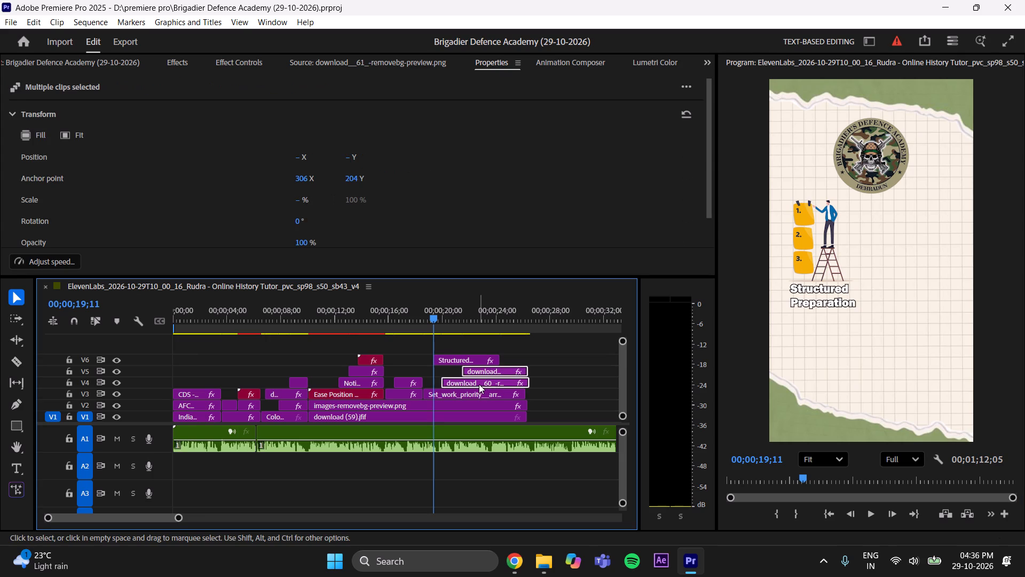
pyautogui.moveTo(477, 382); pyautogui.dragTo(477, 381)
pyautogui.moveTo(477, 381); pyautogui.dragTo(478, 354)
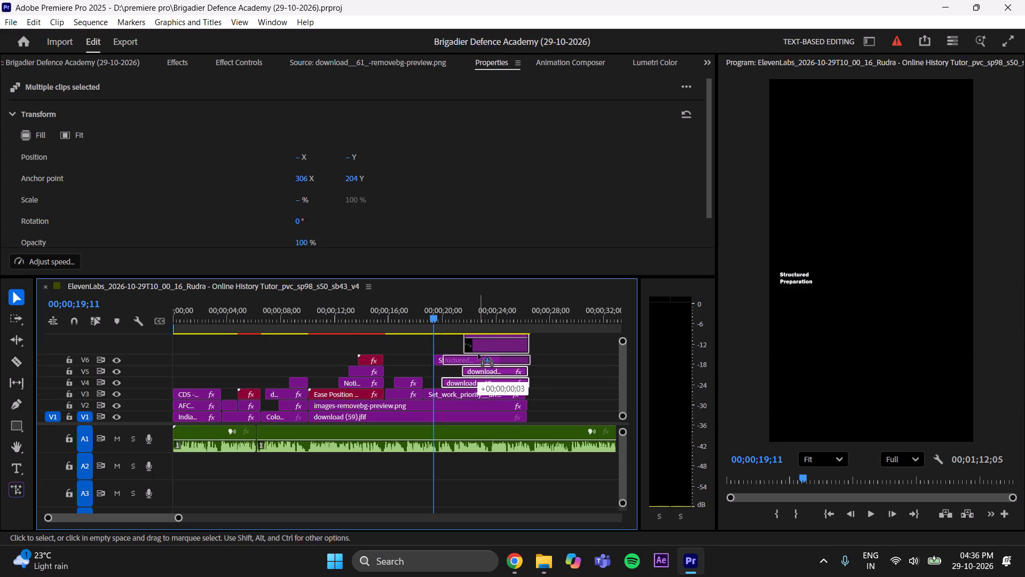
pyautogui.moveTo(478, 354); pyautogui.dragTo(478, 353)
pyautogui.moveTo(453, 360); pyautogui.dragTo(454, 381)
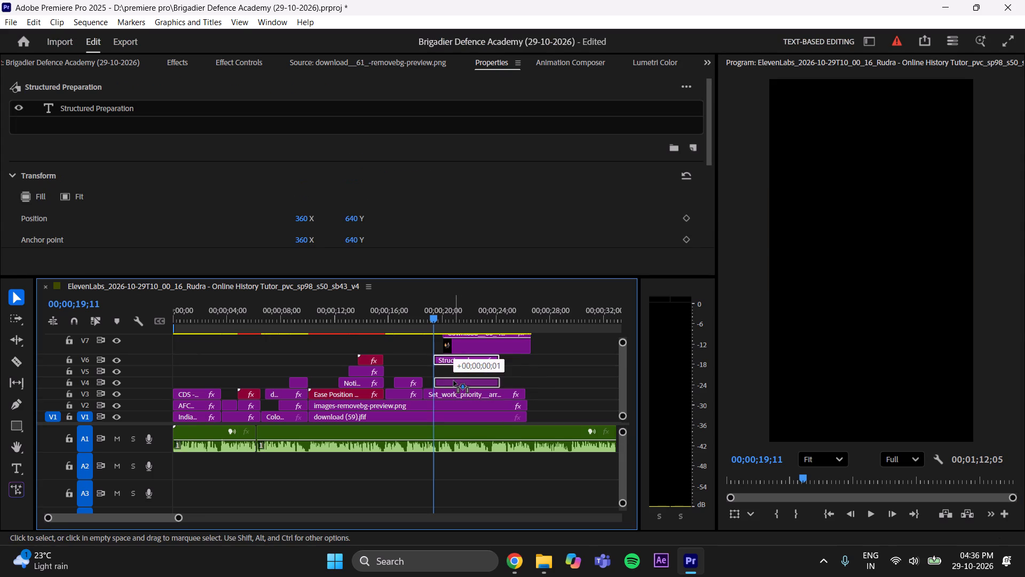
pyautogui.moveTo(454, 381); pyautogui.dragTo(454, 384)
# Extend the caption clip on V4 from the start of the Set_work_priority clip to the scene's end, and save the project.
pyautogui.moveTo(439, 321); pyautogui.dragTo(421, 348)
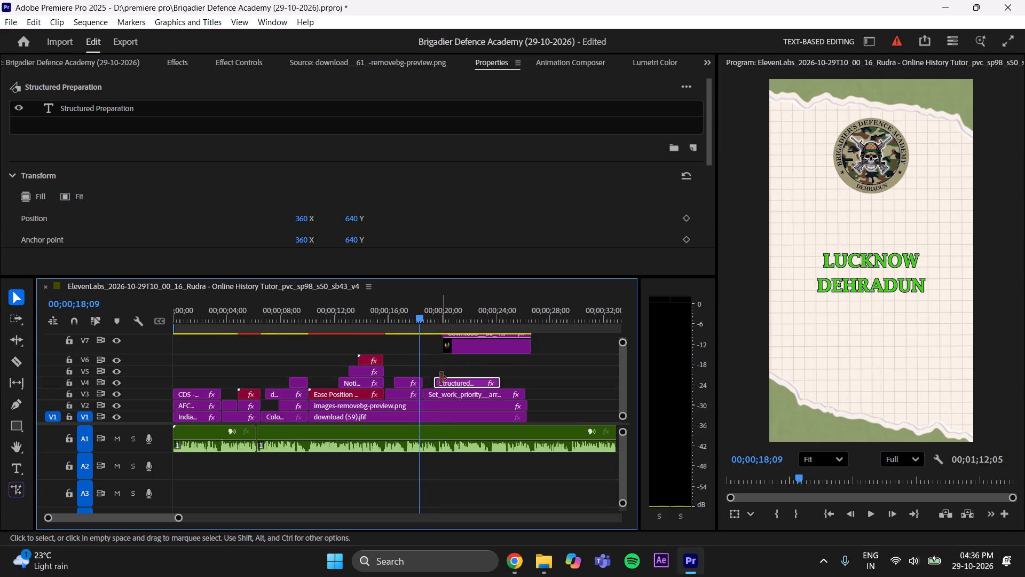
pyautogui.moveTo(433, 379); pyautogui.dragTo(422, 397)
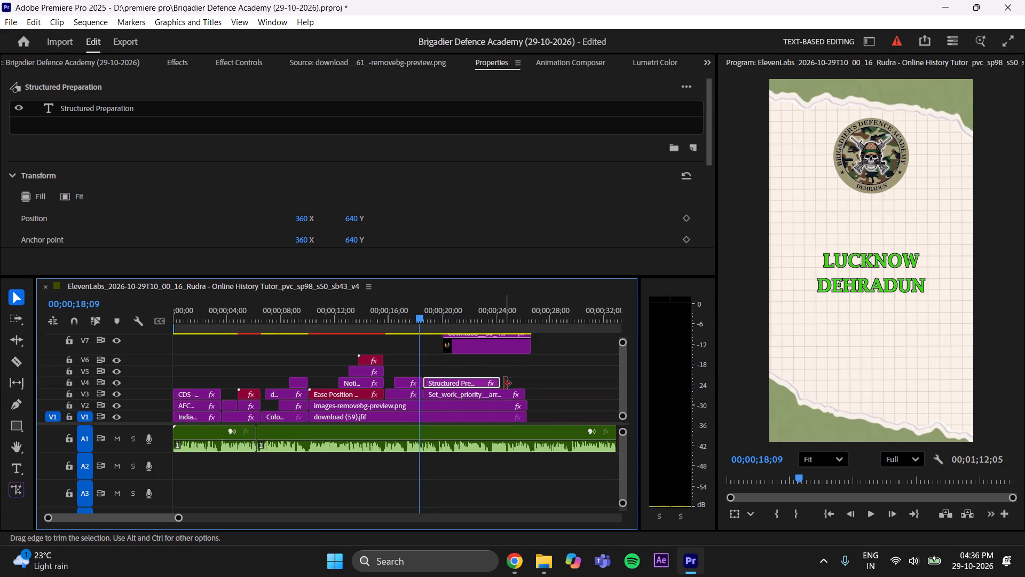
pyautogui.moveTo(501, 382); pyautogui.dragTo(530, 384)
pyautogui.click(587, 393)
pyautogui.hotkey('ctrl', 's')
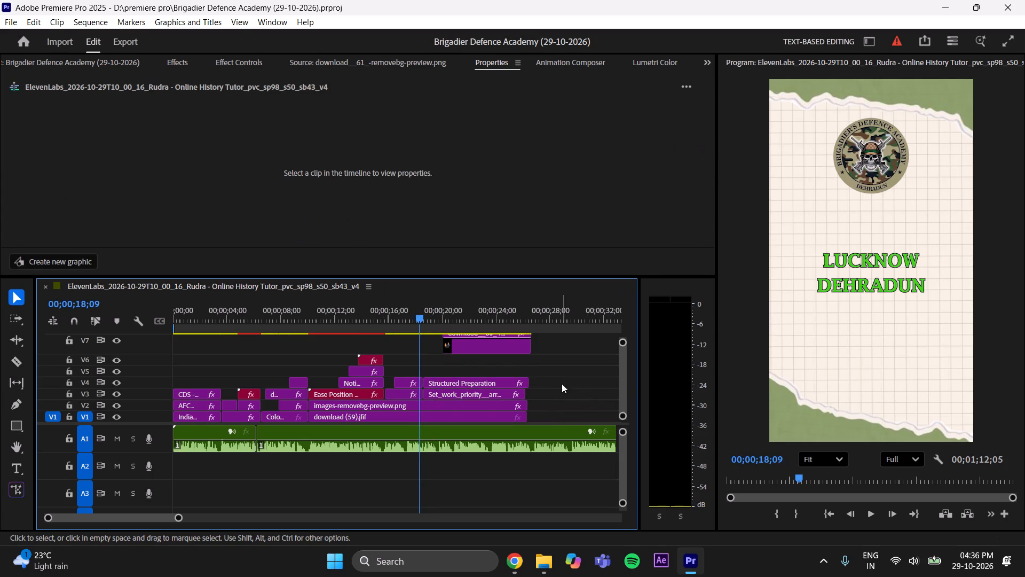
# Bring the two download image clips down to tracks V5 and V6, directly above the caption clip.
pyautogui.moveTo(622, 343); pyautogui.dragTo(627, 321)
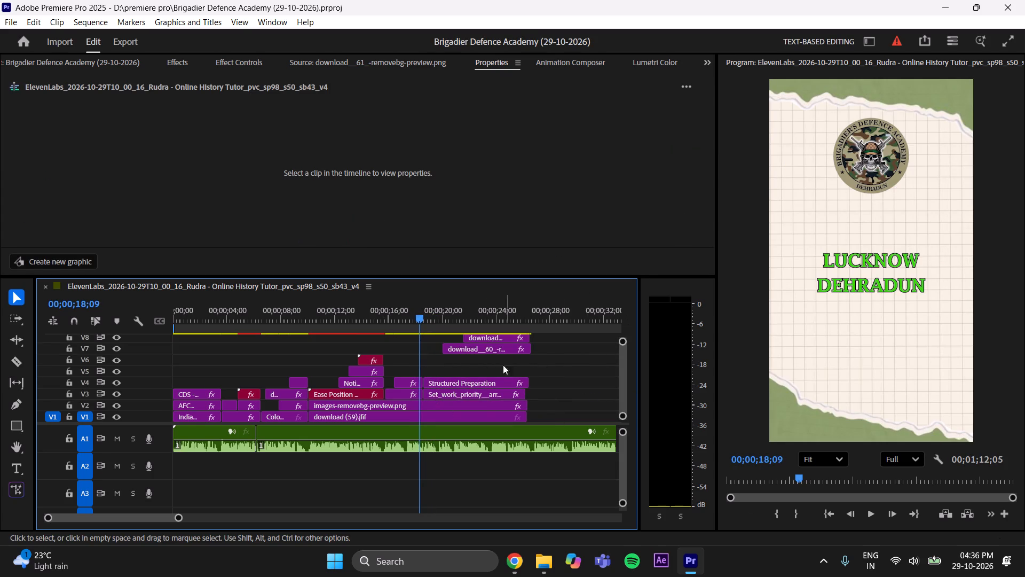
pyautogui.moveTo(479, 364); pyautogui.dragTo(496, 334)
pyautogui.moveTo(482, 349); pyautogui.dragTo(482, 369)
pyautogui.click(610, 378)
# Play back the scene to find the voiceover cue and extend the start of the download__60_ clip on V5 back to 00;00;19;25.
pyautogui.press('space')
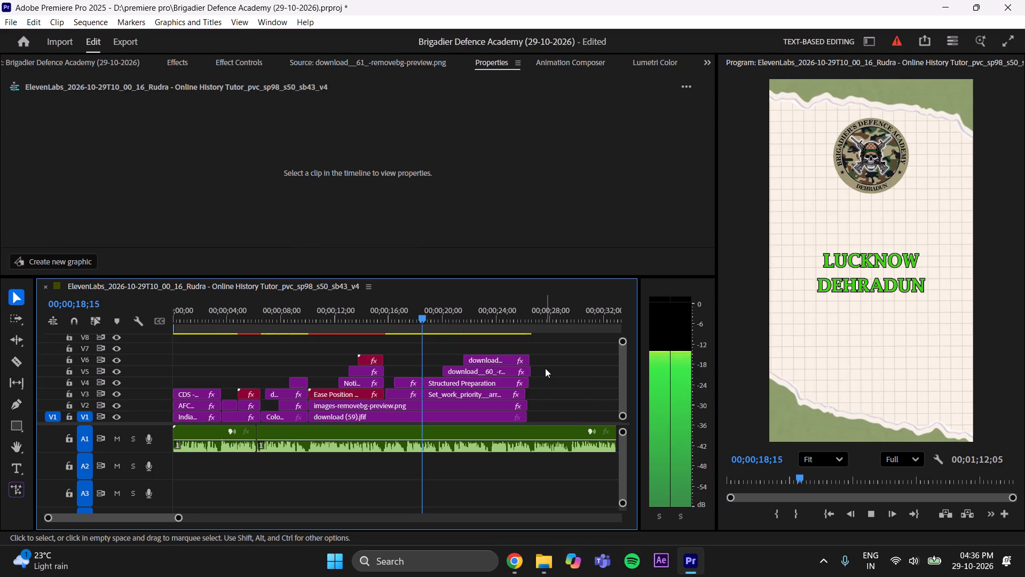
pyautogui.press('space')
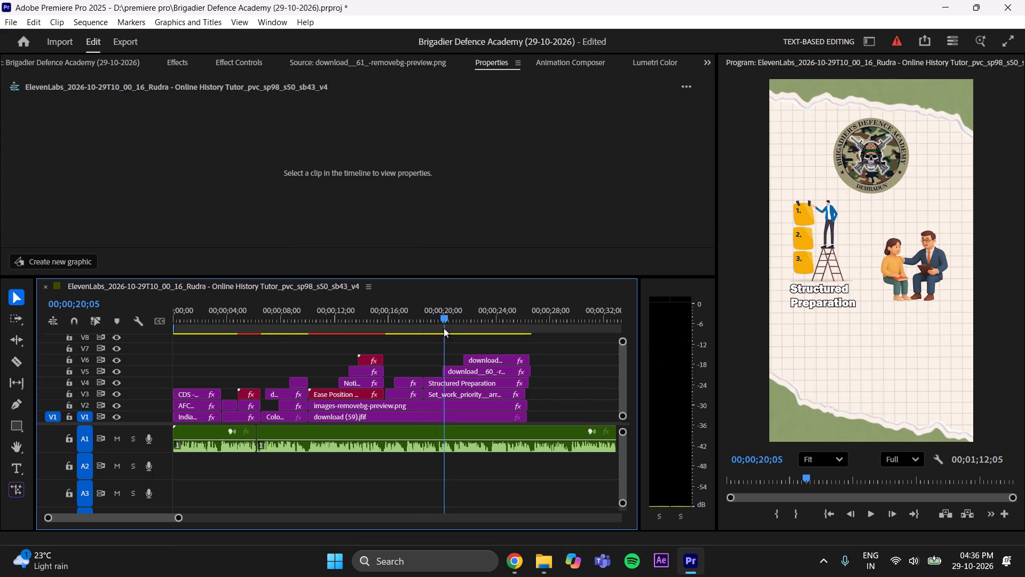
pyautogui.moveTo(441, 315); pyautogui.dragTo(414, 346)
pyautogui.press('space')
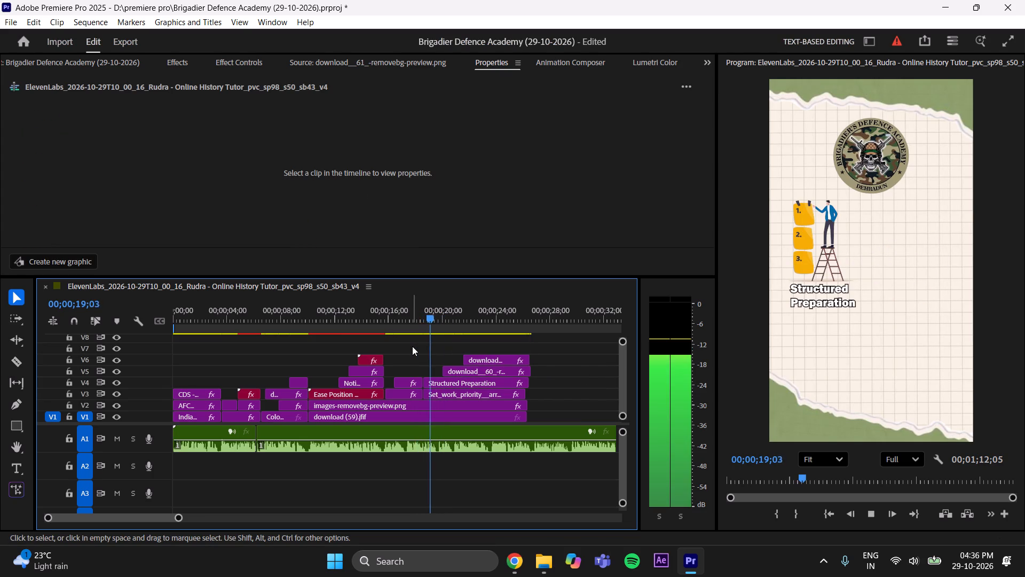
pyautogui.press('space')
pyautogui.press('space')
pyautogui.press('space')
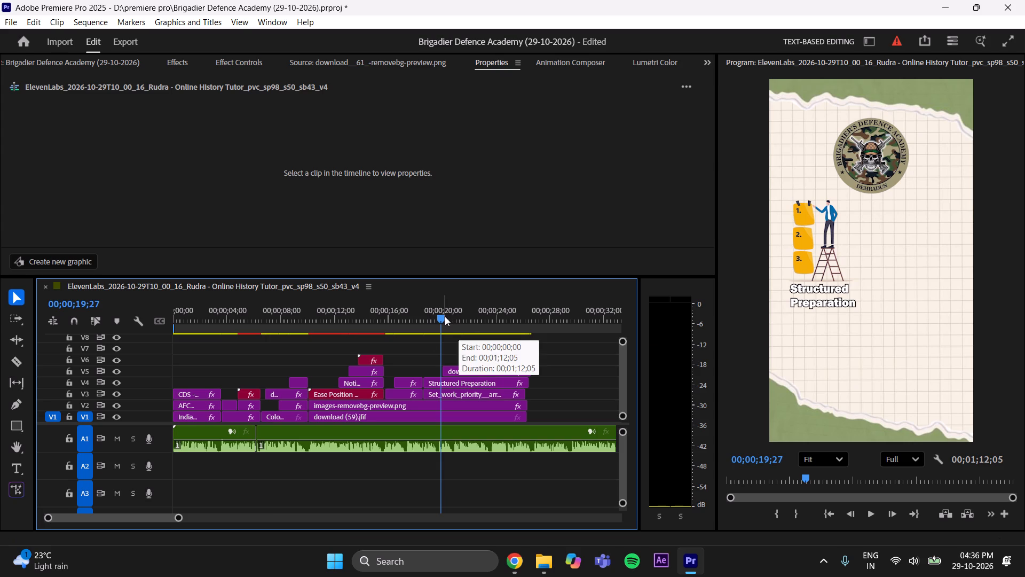
pyautogui.moveTo(445, 316); pyautogui.dragTo(441, 323)
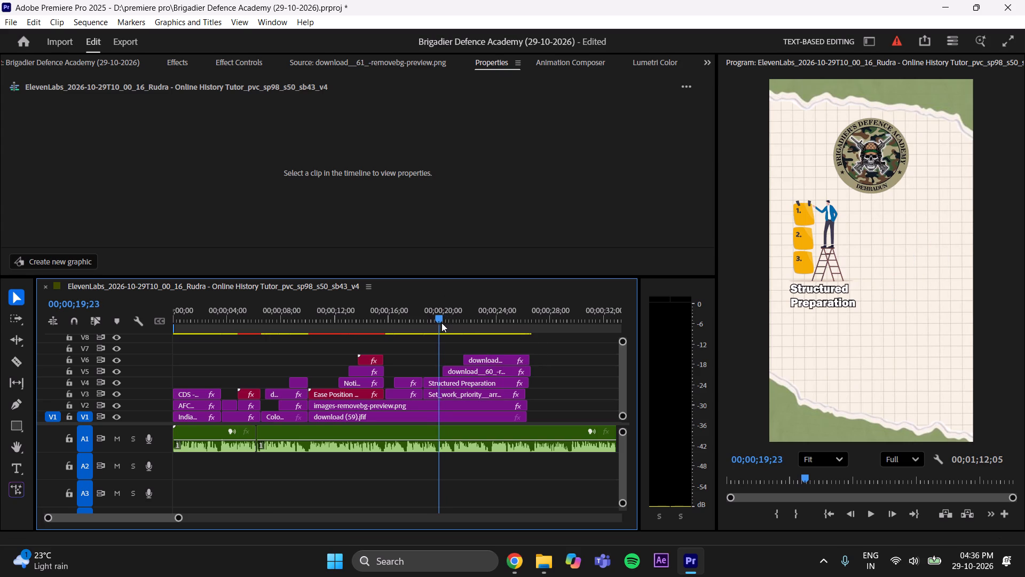
pyautogui.moveTo(441, 323); pyautogui.dragTo(442, 323)
pyautogui.click(448, 369)
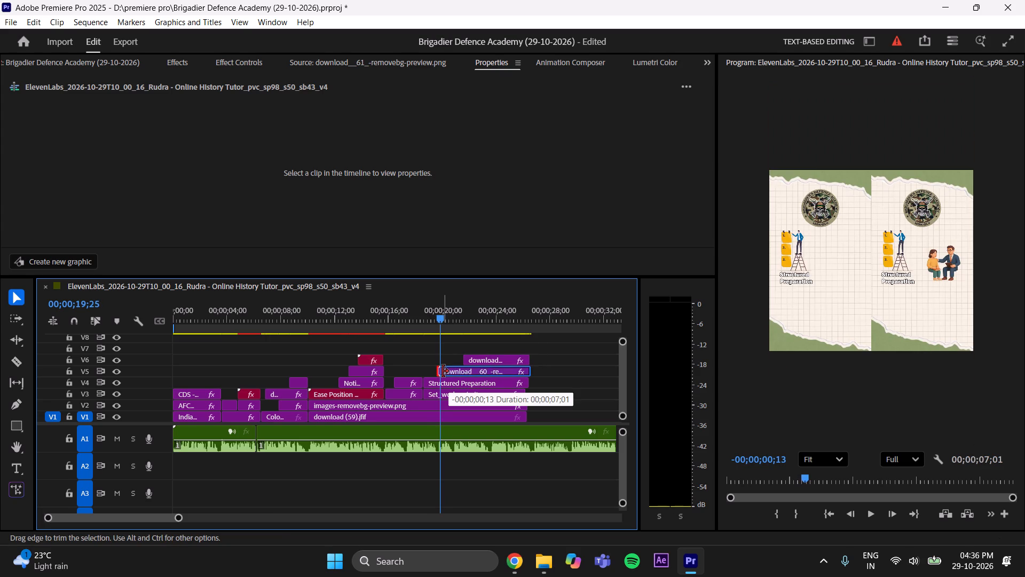
pyautogui.click(448, 355)
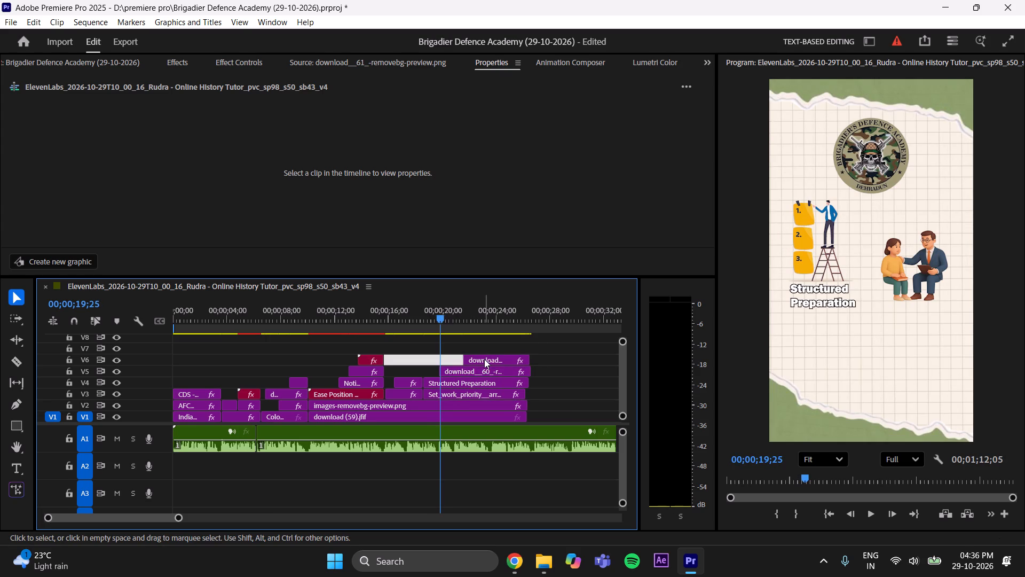
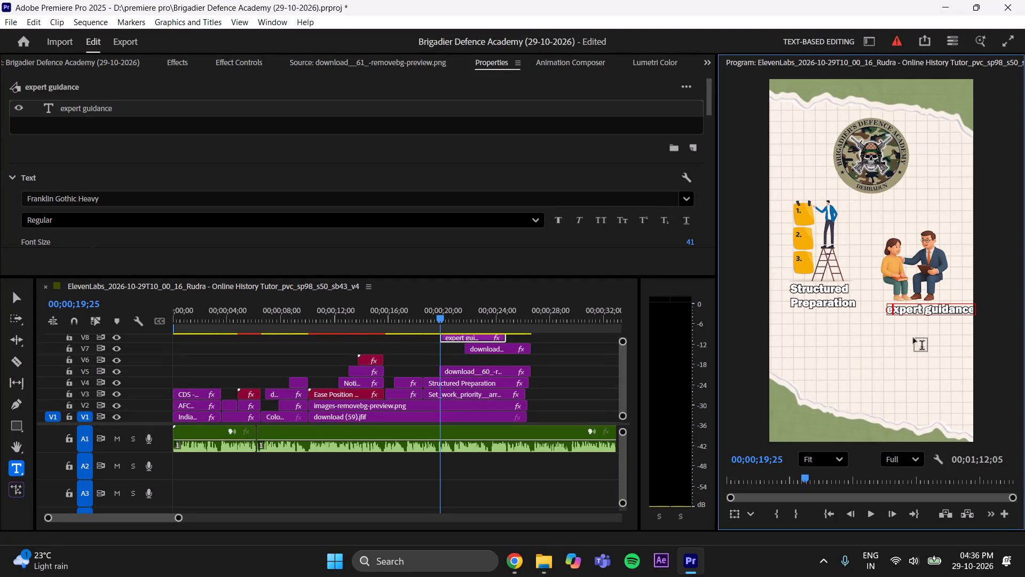
# Capitalise both words of the second caption so it reads "Expert Guidance".
pyautogui.press('BackSpace')
pyautogui.press('e')
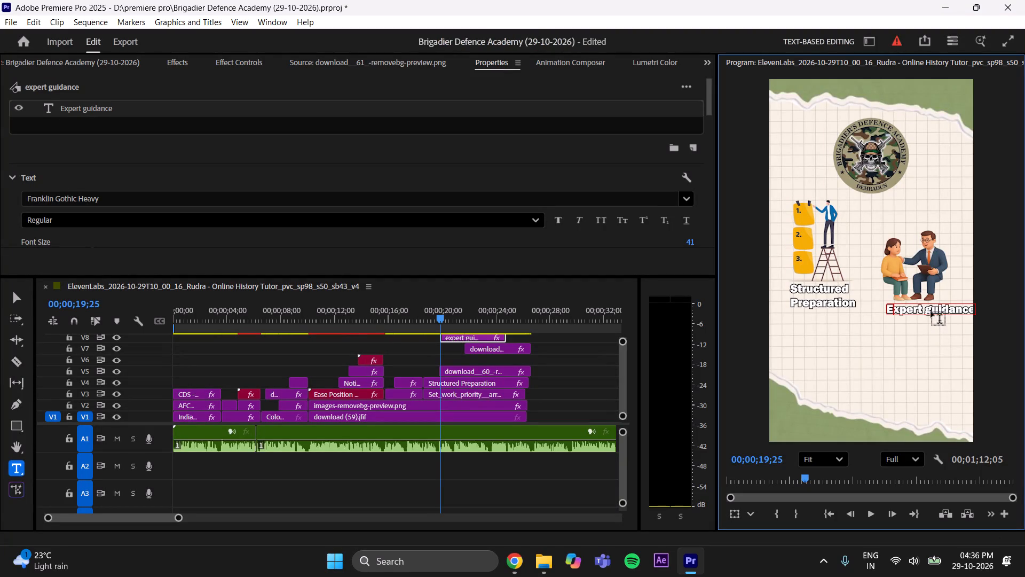
pyautogui.click(931, 312)
pyautogui.press('BackSpace')
pyautogui.press('g')
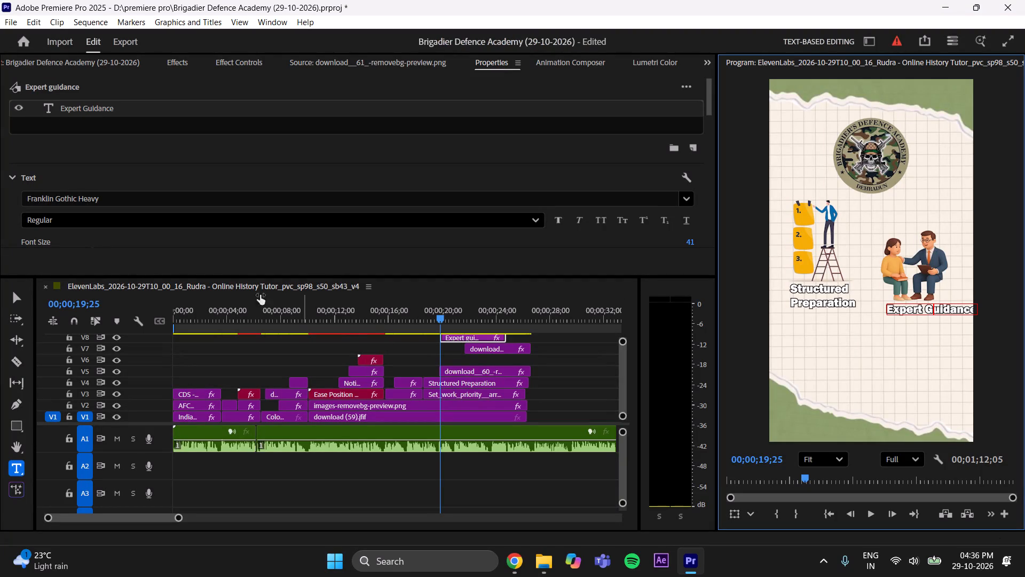
# Set the Expert Guidance caption's font size to 35.
pyautogui.click(20, 296)
pyautogui.scroll(-7, 154, 165)
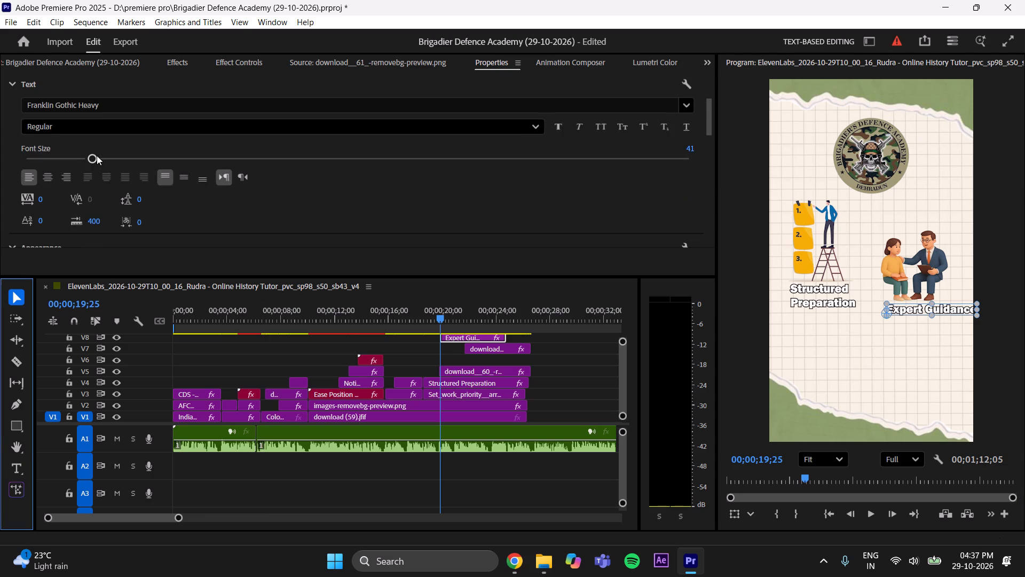
pyautogui.moveTo(97, 155); pyautogui.dragTo(86, 160)
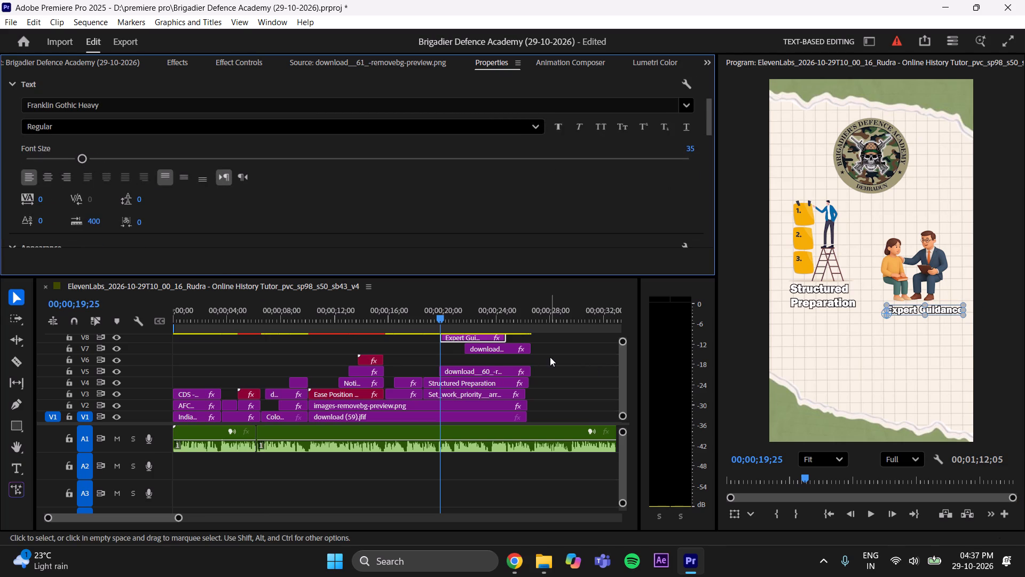
pyautogui.click(550, 355)
# Place the Expert Guidance caption clip on track V6, extend its end to match the download image clips, and save the project.
pyautogui.click(441, 310)
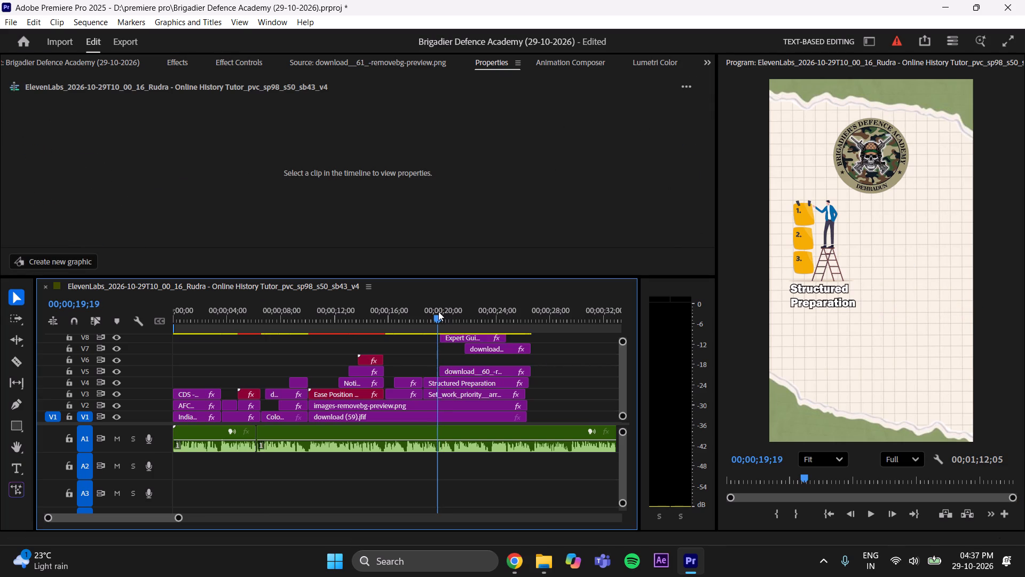
pyautogui.moveTo(452, 338); pyautogui.dragTo(451, 348)
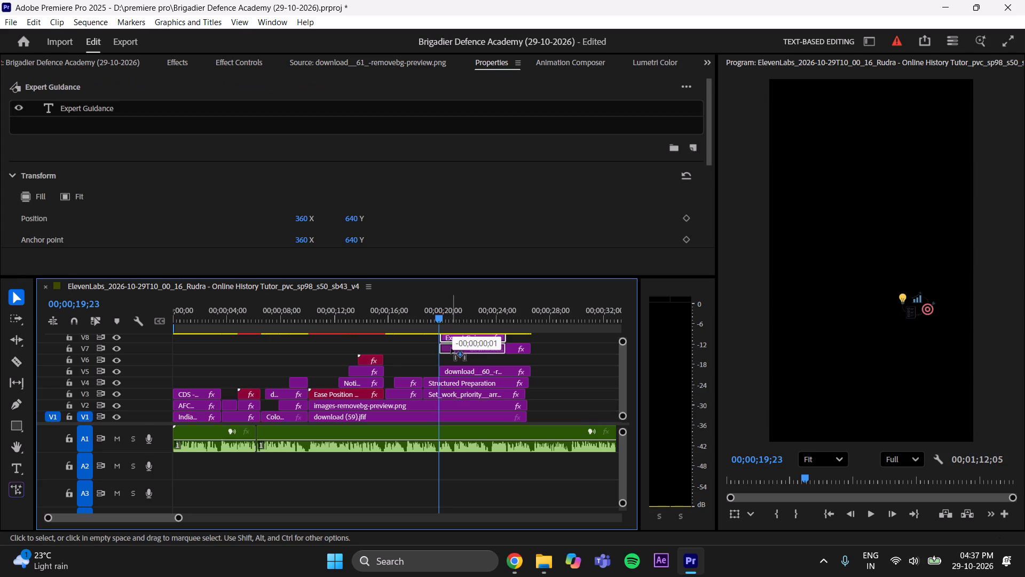
pyautogui.moveTo(451, 348); pyautogui.dragTo(451, 356)
pyautogui.moveTo(504, 358); pyautogui.dragTo(523, 357)
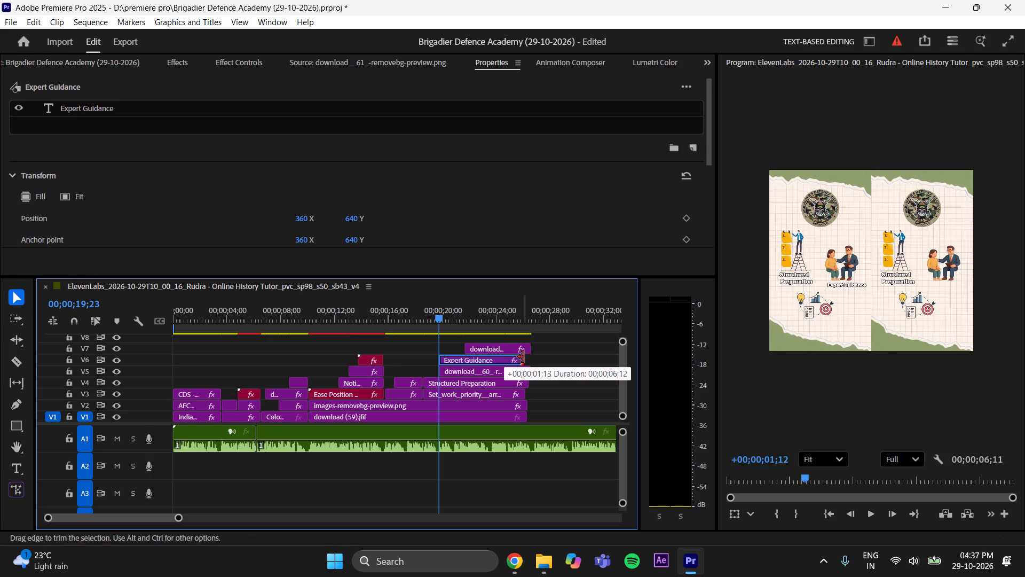
pyautogui.moveTo(523, 357); pyautogui.dragTo(530, 354)
pyautogui.click(566, 367)
pyautogui.hotkey('ctrl', 's')
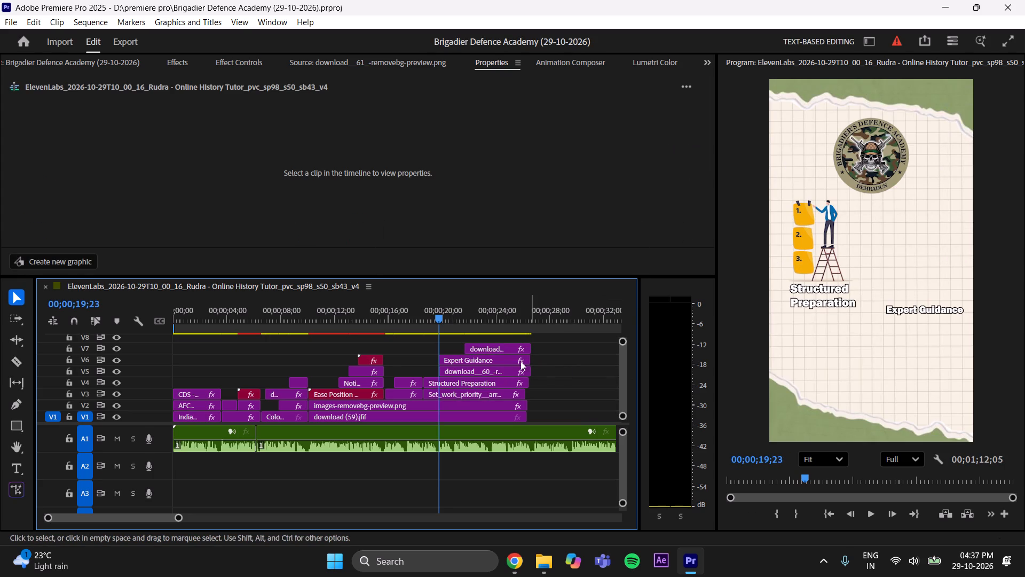
# Trim the start of the Expert Guidance clip to line up with the download__60_ clip on V5, and play back the entrance.
pyautogui.click(441, 317)
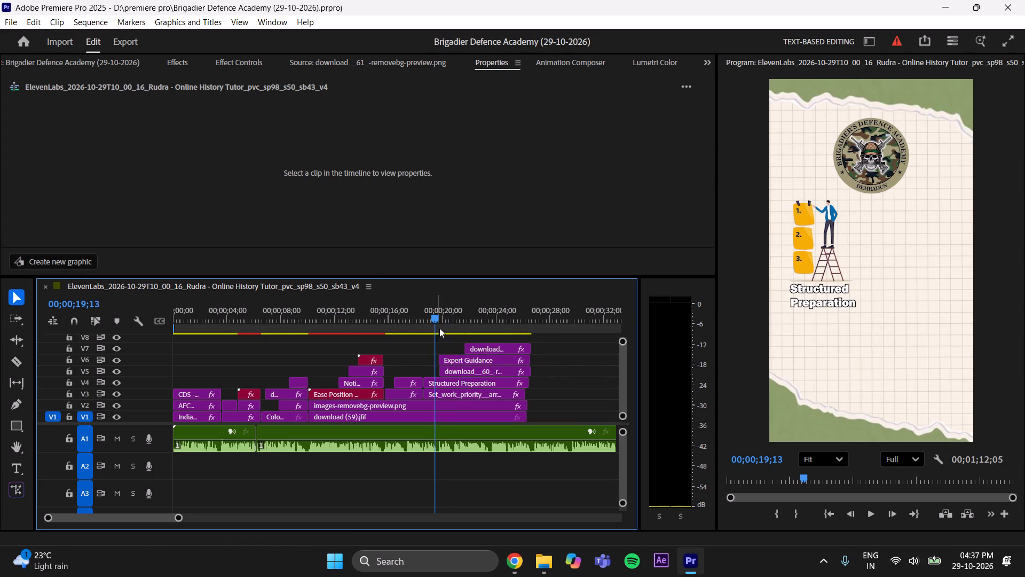
pyautogui.click(443, 357)
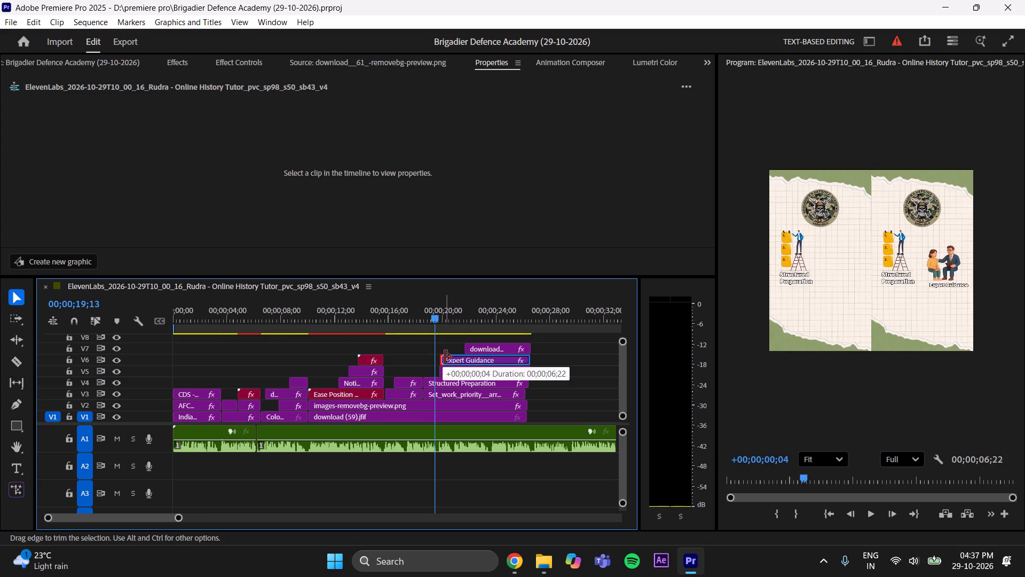
pyautogui.press('space')
pyautogui.press('space')
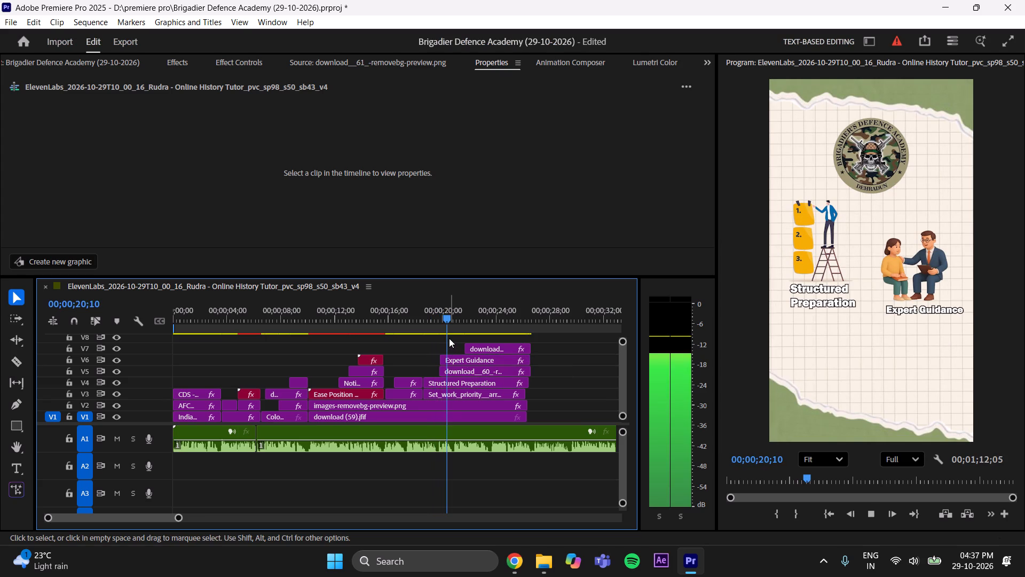
# Shift the Expert Guidance caption left to about 327 on X, centring it under the counselling illustration, and save the project.
pyautogui.click(456, 358)
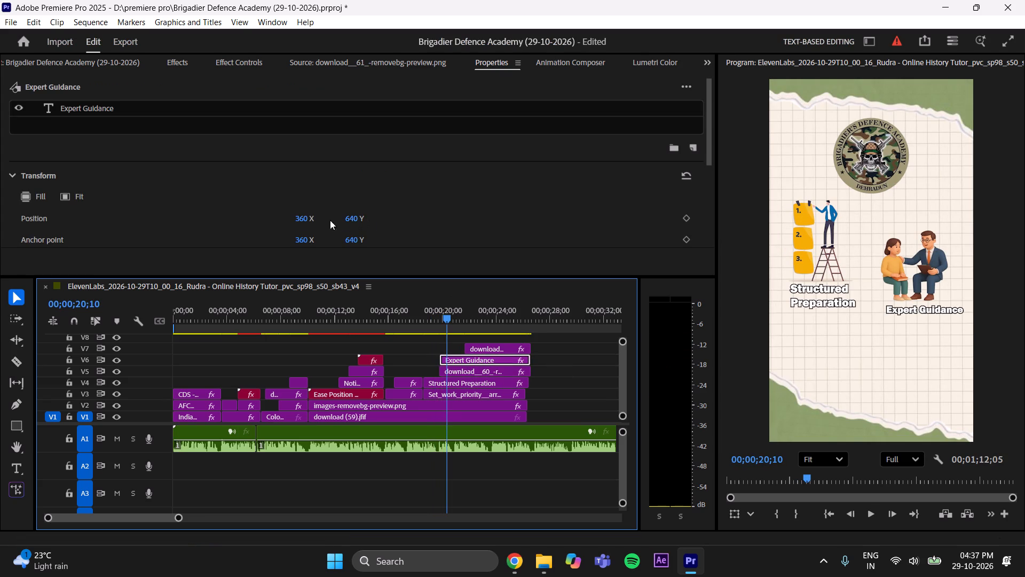
pyautogui.moveTo(302, 219); pyautogui.dragTo(285, 227)
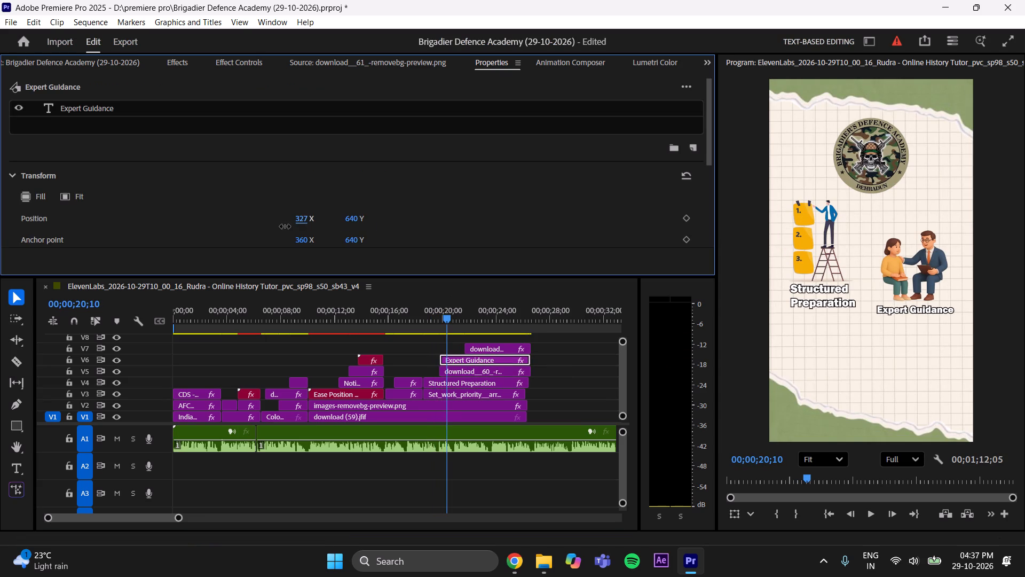
pyautogui.moveTo(285, 227); pyautogui.dragTo(284, 228)
pyautogui.click(559, 380)
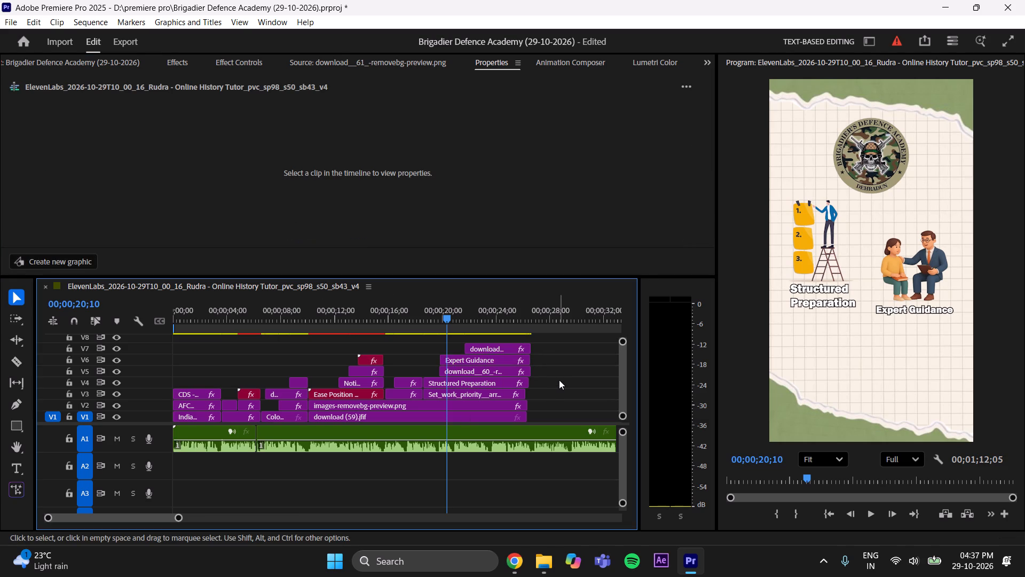
pyautogui.hotkey('ctrl', 's')
# Play to the next voiceover cue, extend the start of the V7 download image clip back to 00;00;21;07, and check the timing.
pyautogui.press('space')
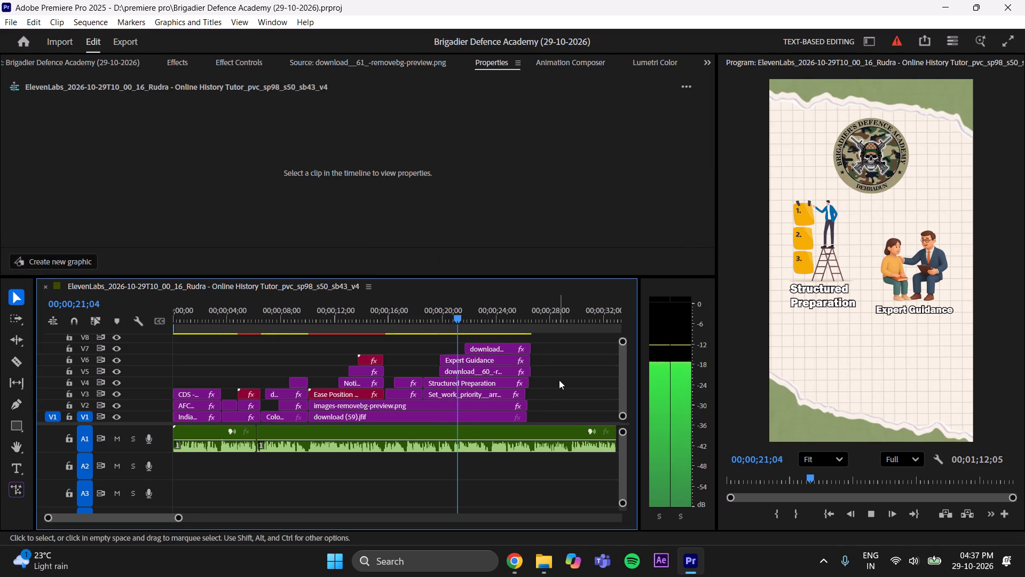
pyautogui.press('space')
pyautogui.moveTo(466, 346); pyautogui.dragTo(467, 352)
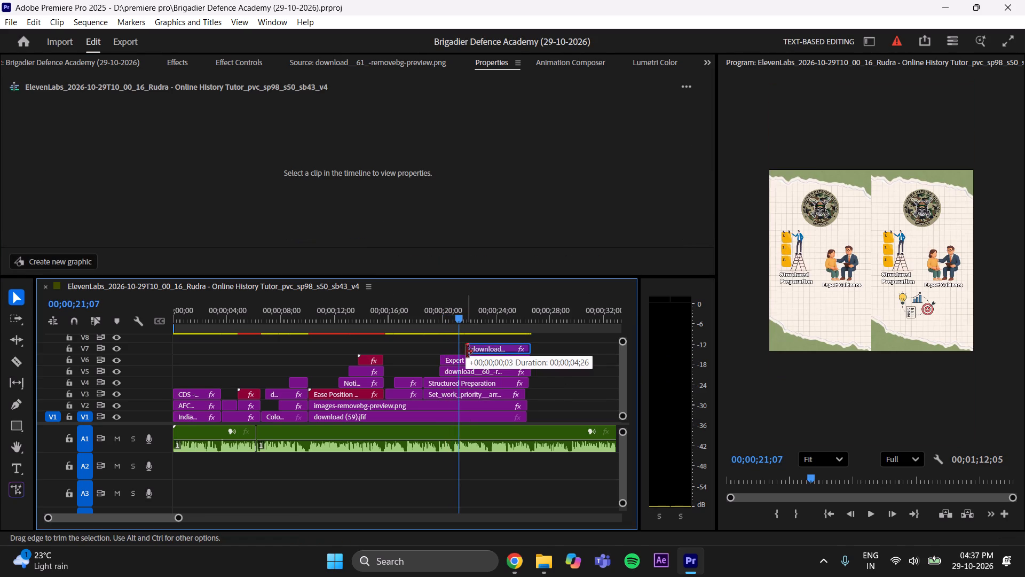
pyautogui.moveTo(467, 352); pyautogui.dragTo(459, 365)
pyautogui.press('space')
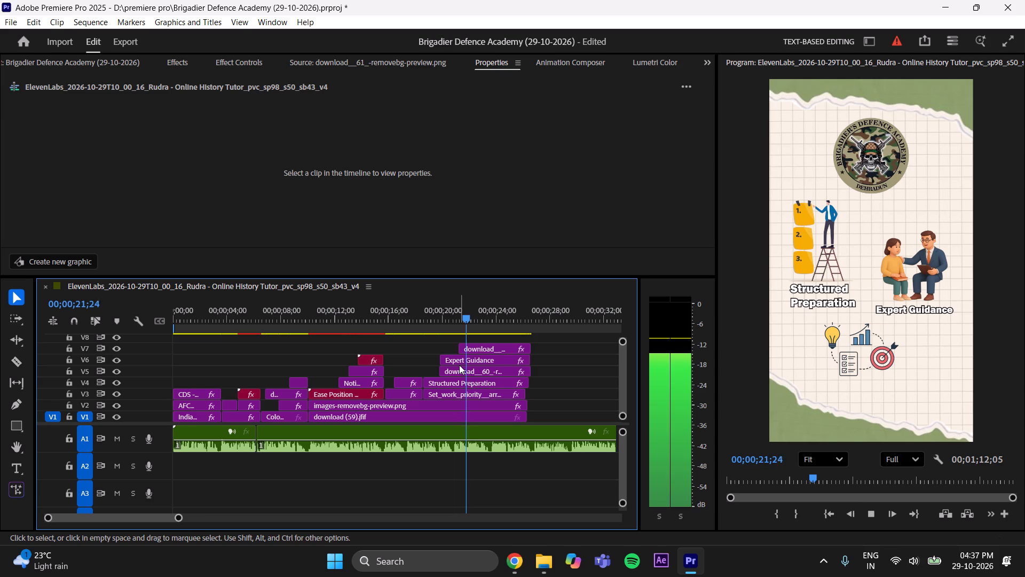
pyautogui.press('space')
pyautogui.moveTo(624, 339); pyautogui.dragTo(628, 324)
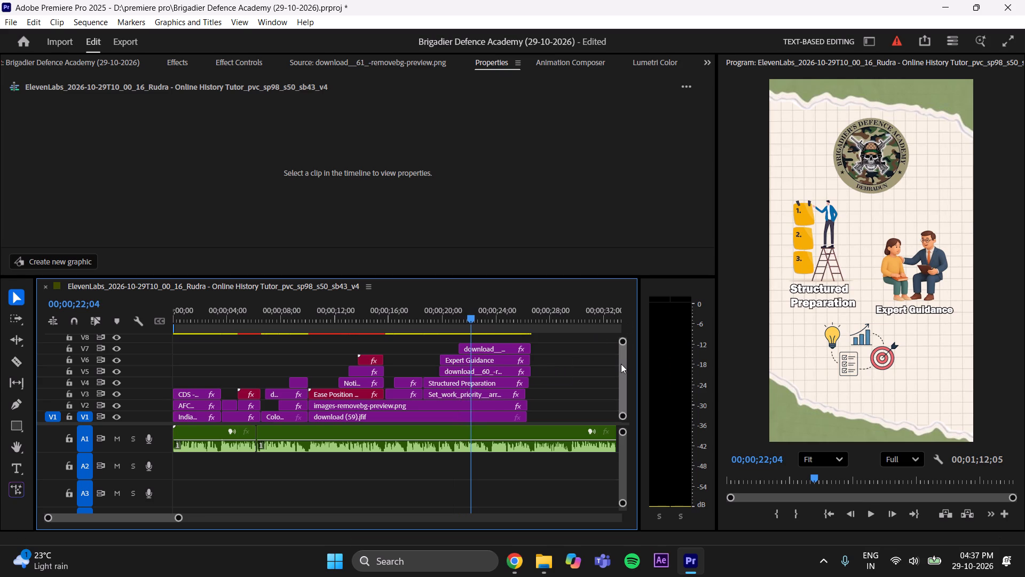
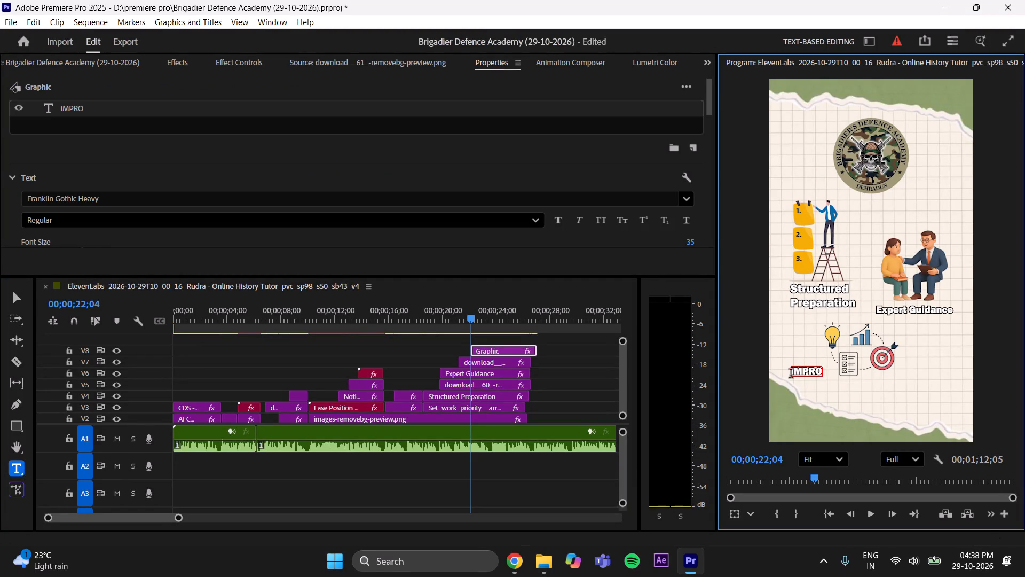
# Complete the V8 caption text to read IMPROVE PREPARATION and adjust its font size.
pyautogui.write('VE')
pyautogui.press('space')
pyautogui.write('PREPARATION')
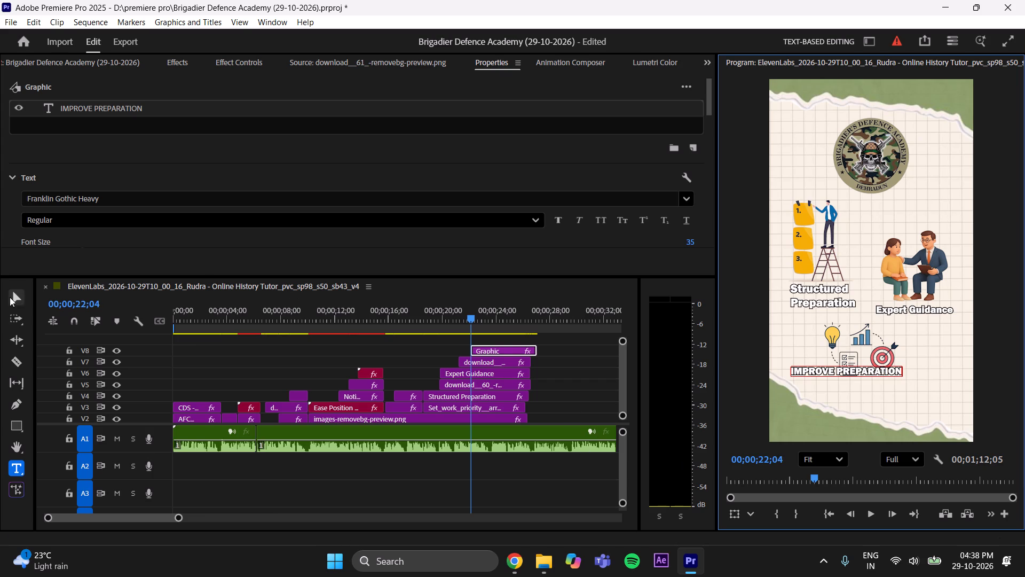
pyautogui.click(12, 297)
pyautogui.scroll(-6, 207, 148)
pyautogui.moveTo(90, 173); pyautogui.dragTo(92, 173)
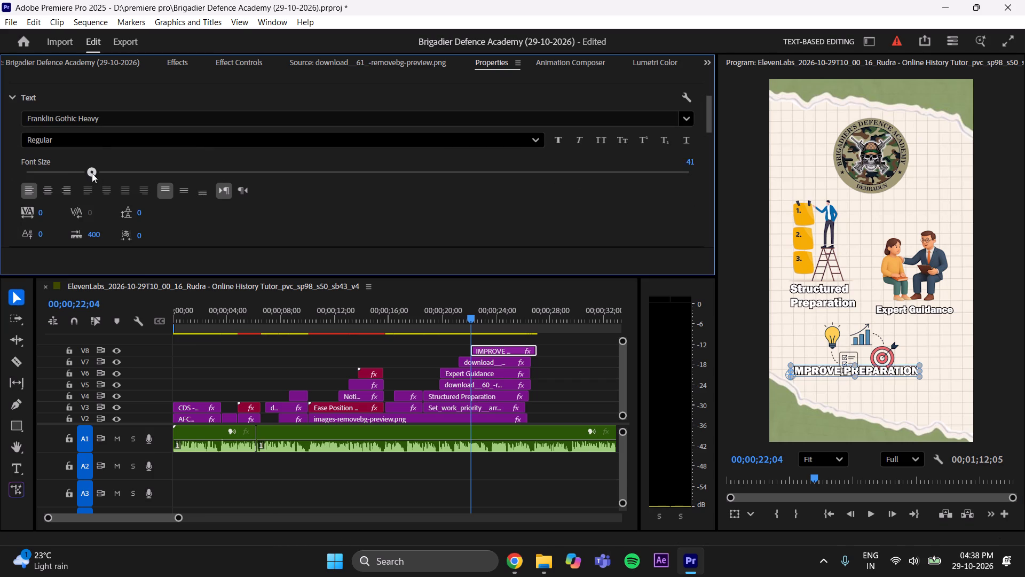
pyautogui.moveTo(92, 173); pyautogui.dragTo(81, 178)
# Move the IMPROVE PREPARATION caption to about 1089 on Y, centre it beneath the target and checklist illustration, and save the project.
pyautogui.scroll(-20, 362, 207)
pyautogui.scroll(-4, 362, 207)
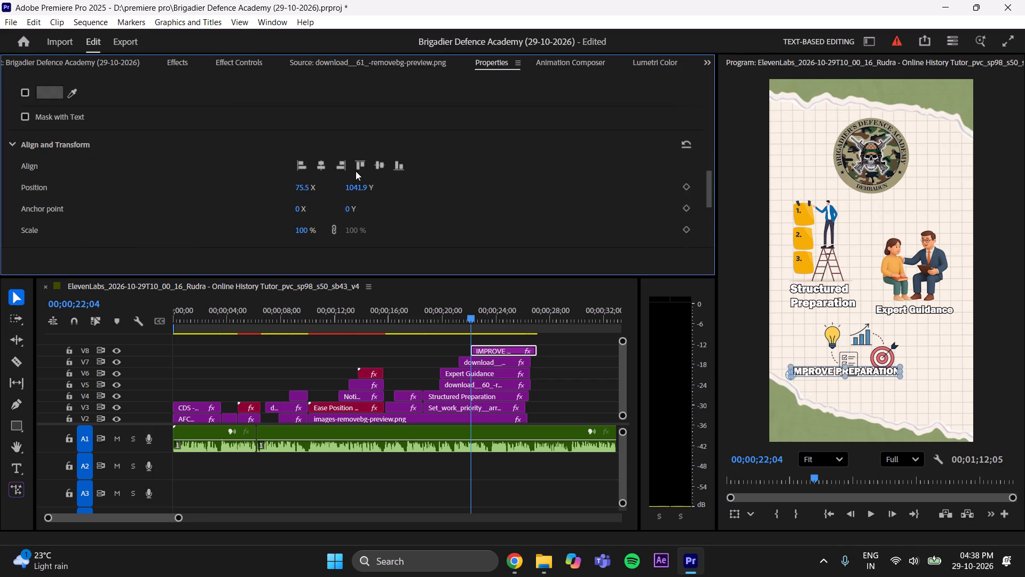
pyautogui.scroll(-8, 356, 171)
pyautogui.moveTo(360, 107); pyautogui.dragTo(390, 97)
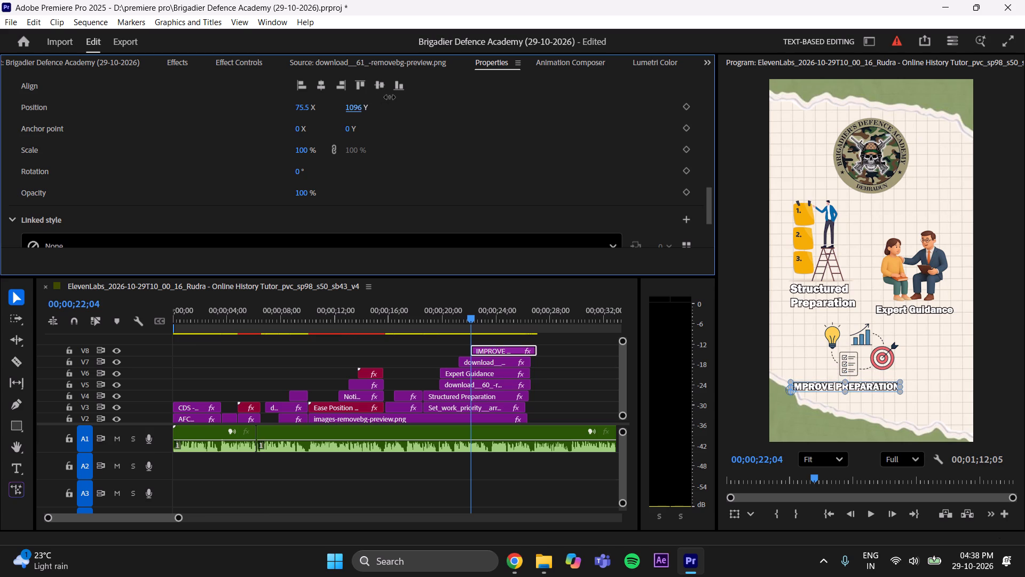
pyautogui.moveTo(390, 97); pyautogui.dragTo(387, 99)
pyautogui.moveTo(312, 108); pyautogui.dragTo(341, 105)
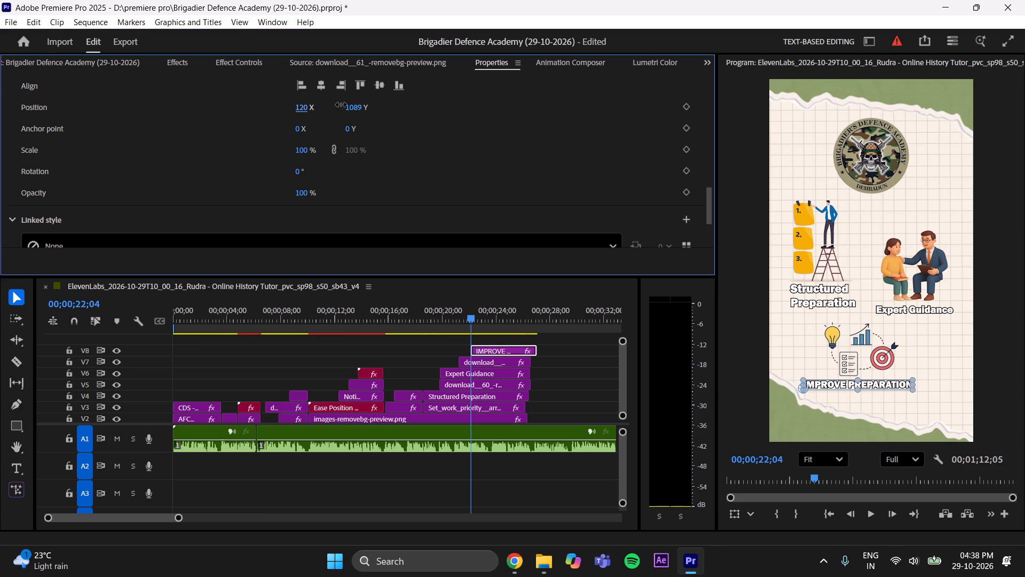
pyautogui.moveTo(341, 105); pyautogui.dragTo(337, 106)
pyautogui.click(553, 353)
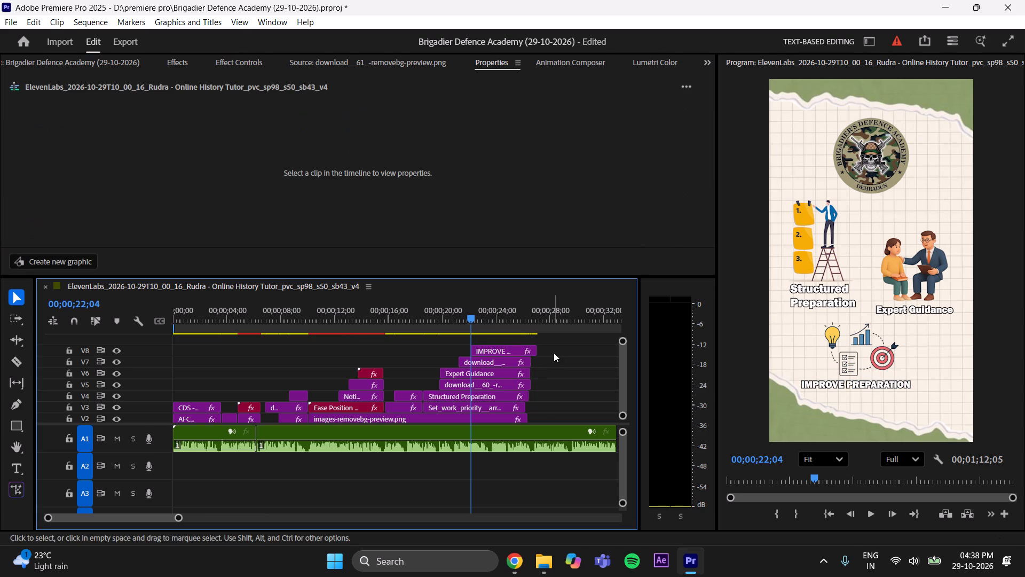
pyautogui.hotkey('ctrl', 's')
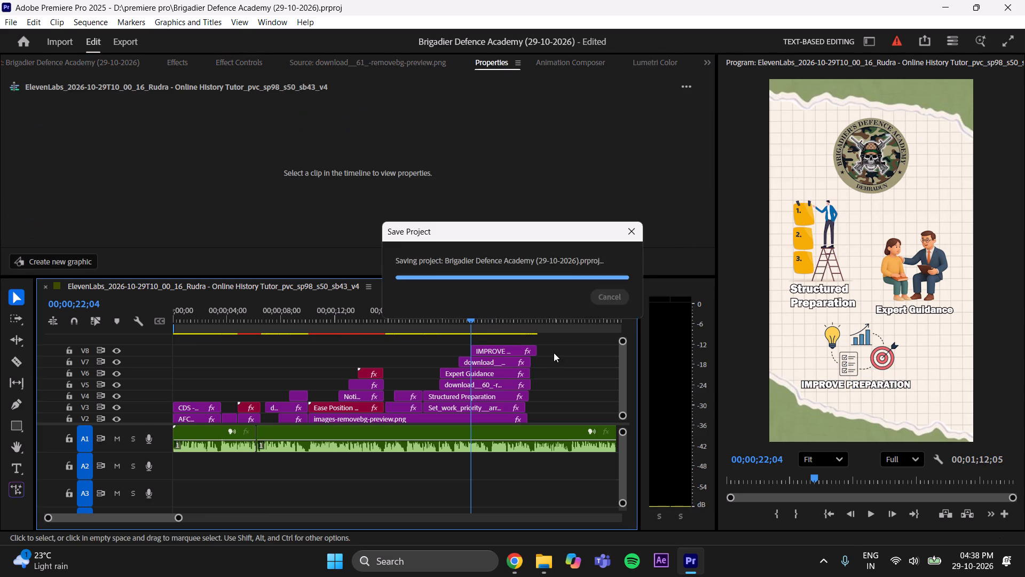
pyautogui.hotkey('ctrl', 's')
pyautogui.hotkey('ctrl', 's')
pyautogui.hotkey('ctrl', 's')
# Play back the caption's entrance and extend the start of the V8 IMPROVE PREPARATION clip back to match the V7 download image clip.
pyautogui.moveTo(476, 309); pyautogui.dragTo(402, 342)
pyautogui.press('space')
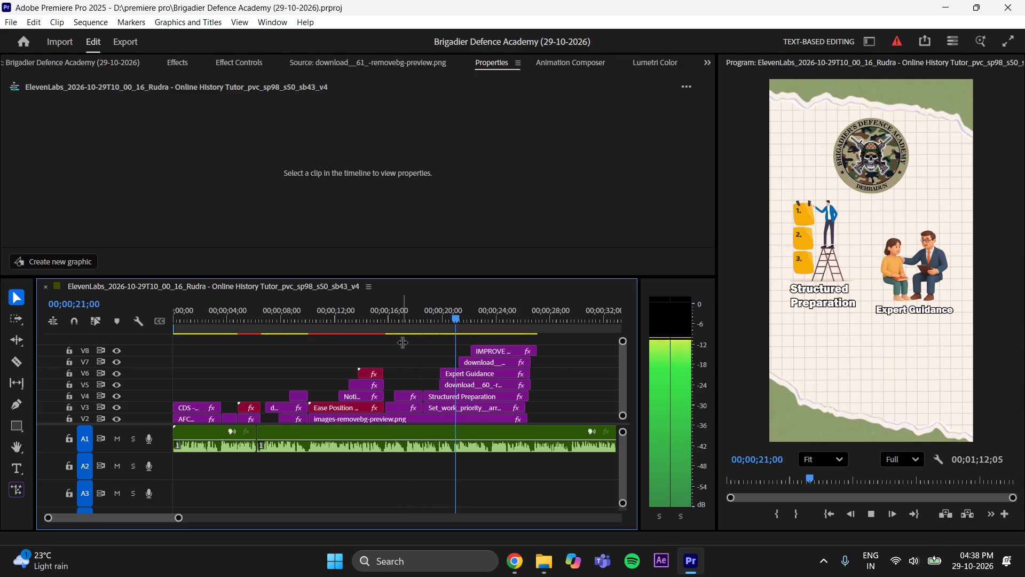
pyautogui.press('space')
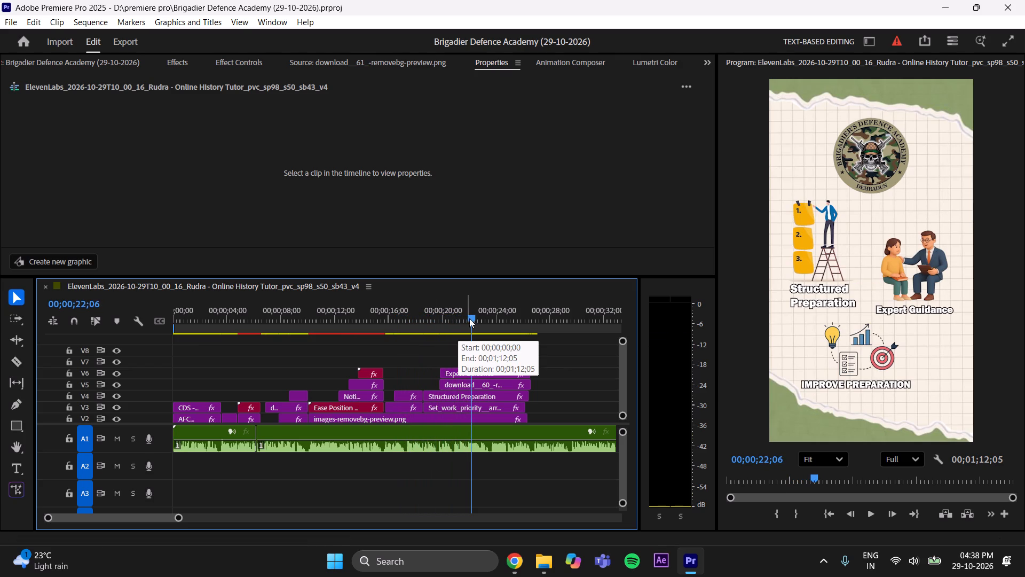
pyautogui.moveTo(472, 313); pyautogui.dragTo(461, 331)
pyautogui.moveTo(477, 350); pyautogui.dragTo(468, 356)
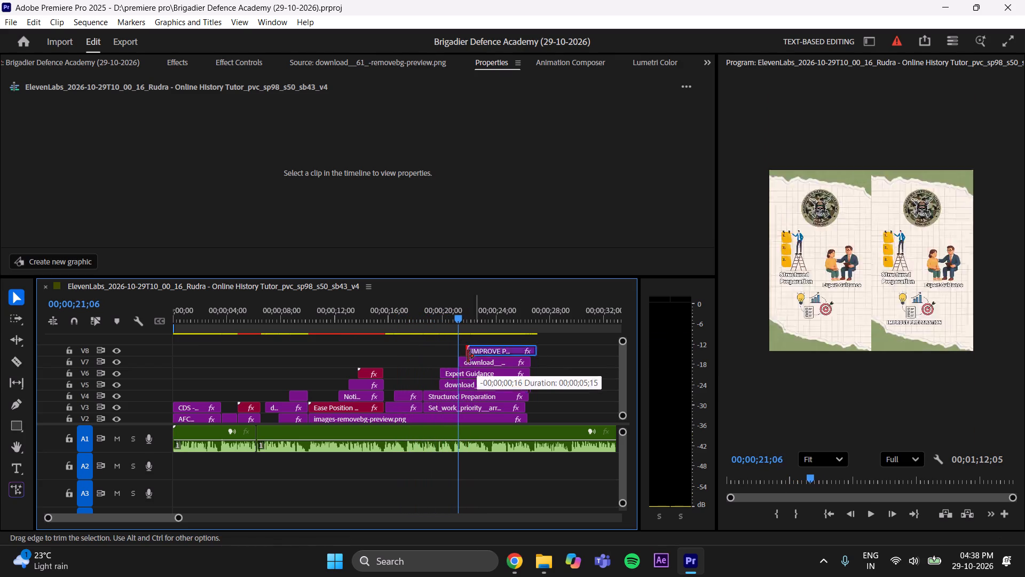
pyautogui.moveTo(468, 356); pyautogui.dragTo(464, 361)
pyautogui.click(586, 386)
pyautogui.moveTo(465, 304); pyautogui.dragTo(447, 315)
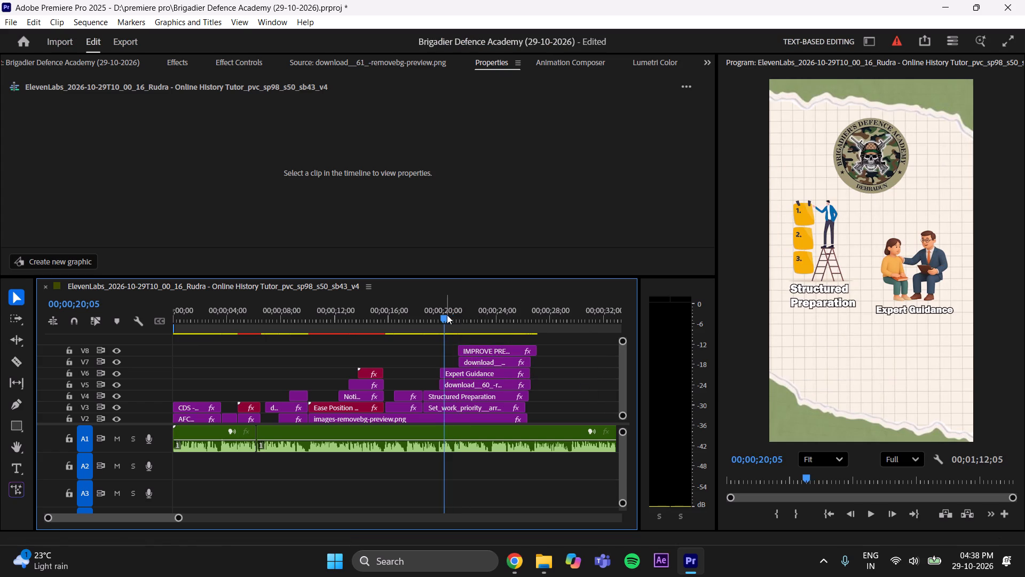
pyautogui.click(456, 348)
pyautogui.click(591, 389)
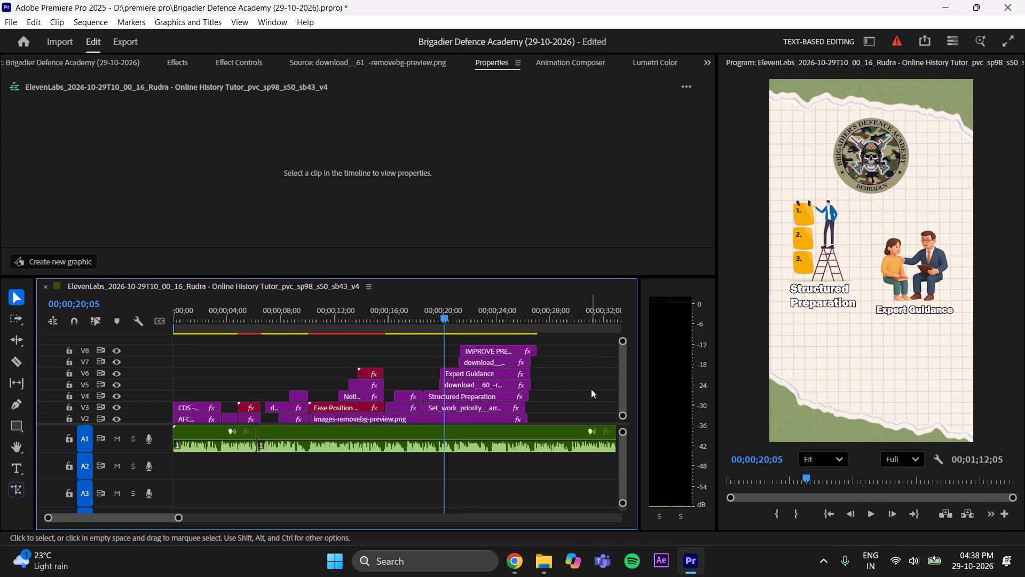
pyautogui.click(463, 348)
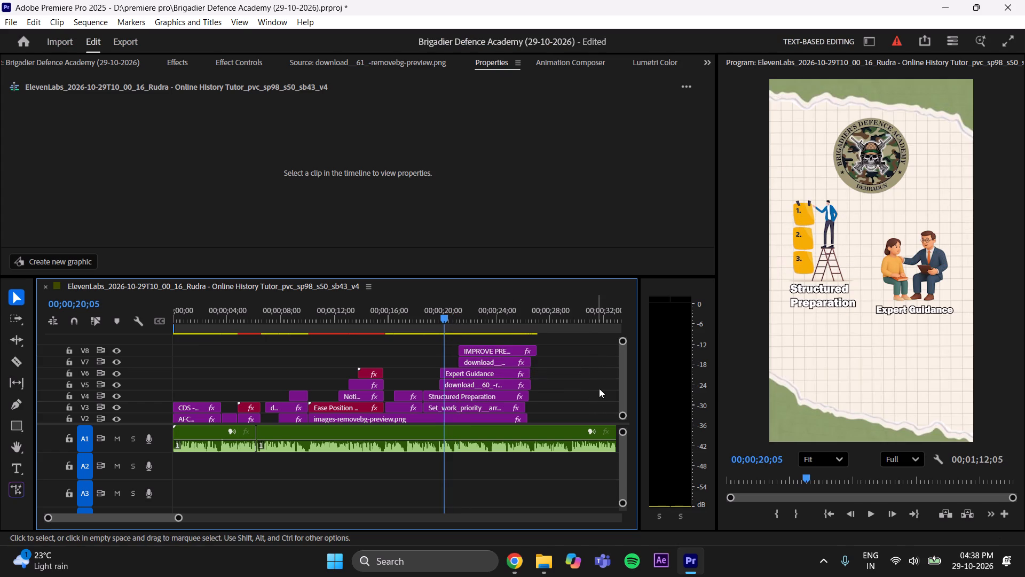
pyautogui.click(603, 387)
# Play to the next voiceover cue and trim the ends of the V8 caption and V7 image clips to 00;00;23;21.
pyautogui.press('space')
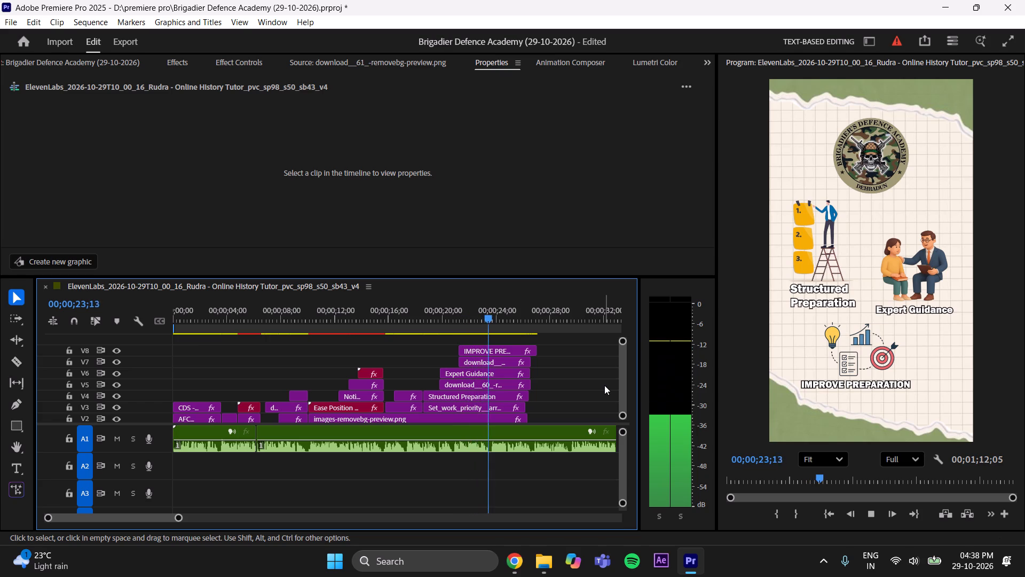
pyautogui.press('space')
pyautogui.press('space')
pyautogui.press('space')
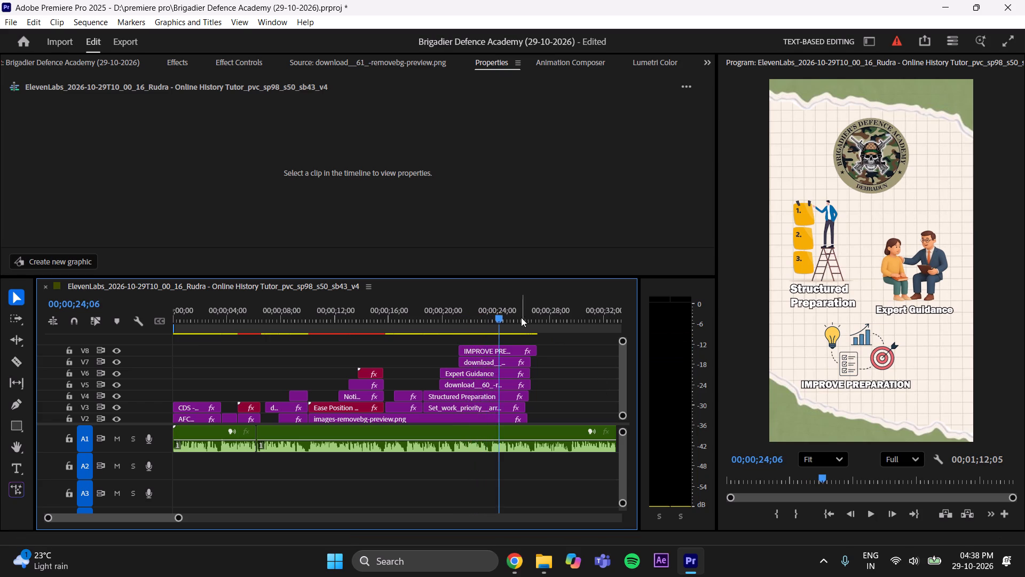
pyautogui.moveTo(499, 314); pyautogui.dragTo(494, 330)
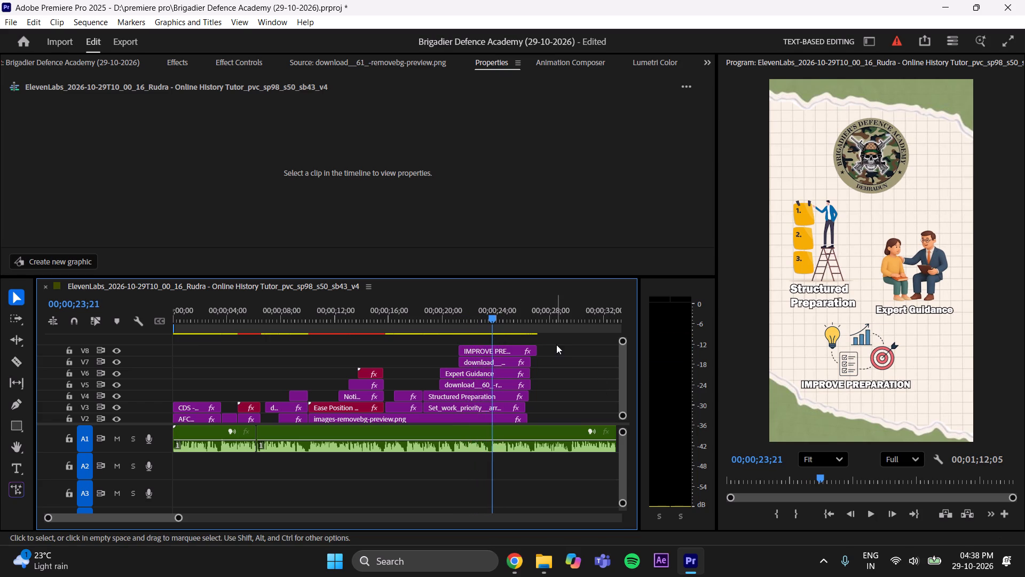
pyautogui.click(539, 343)
pyautogui.moveTo(541, 349); pyautogui.dragTo(500, 377)
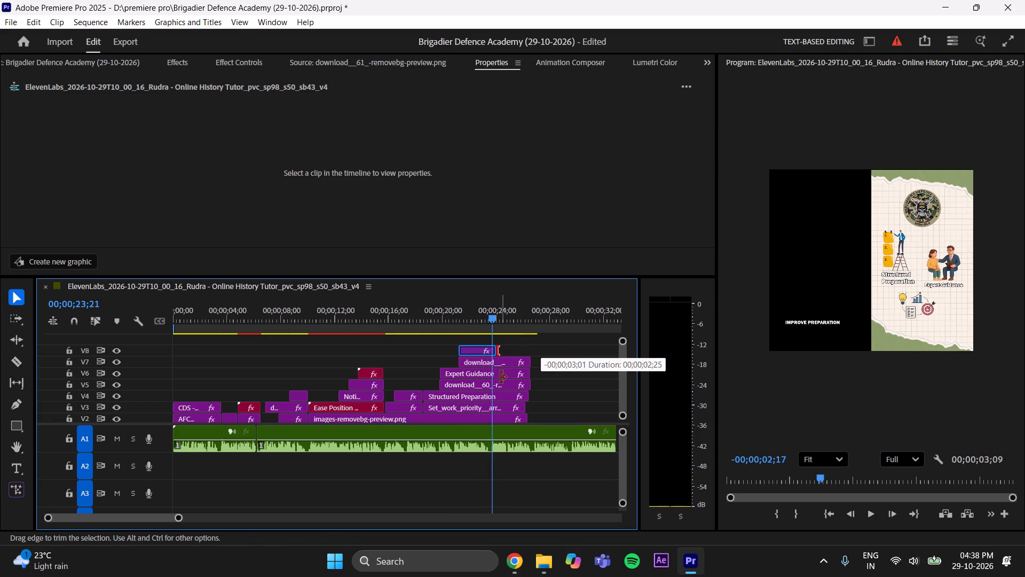
pyautogui.moveTo(500, 377); pyautogui.dragTo(497, 385)
pyautogui.moveTo(533, 362); pyautogui.dragTo(498, 390)
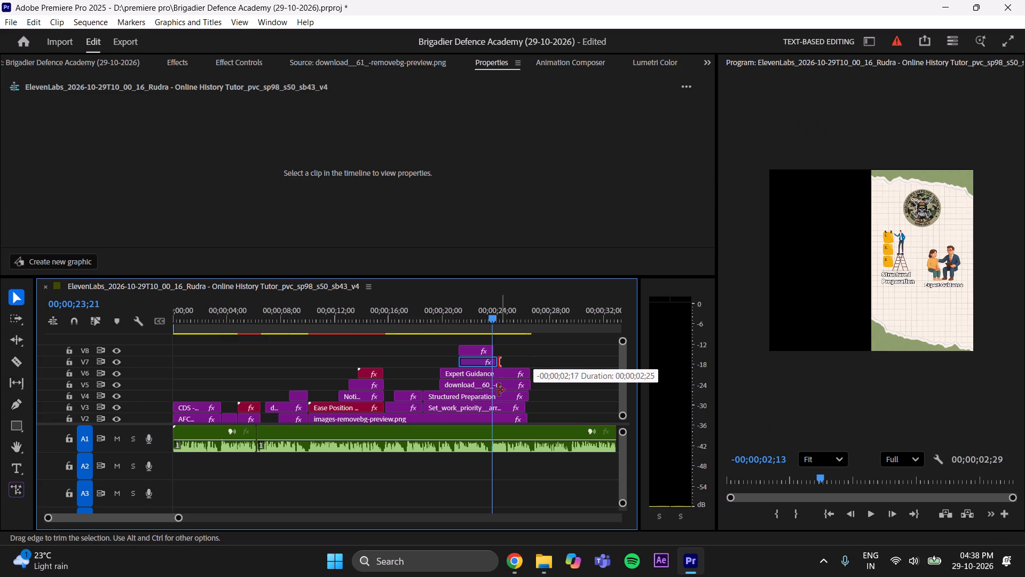
pyautogui.moveTo(498, 390); pyautogui.dragTo(496, 392)
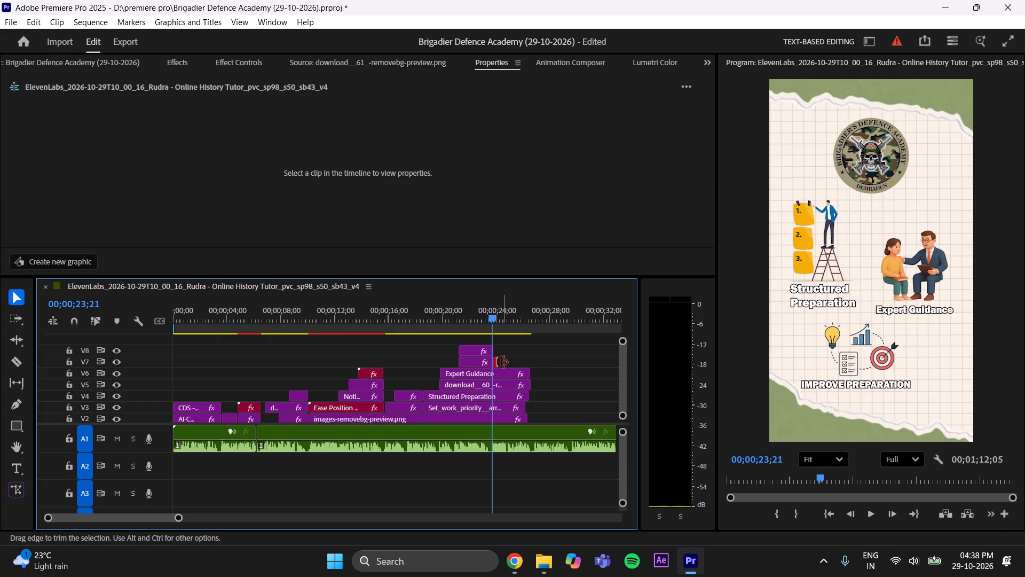
pyautogui.click(502, 362)
# Trim the ends of the Expert Guidance, download__60_ and Structured Preparation clips on V6, V5 and V4 to 00;00;23;21.
pyautogui.moveTo(537, 374); pyautogui.dragTo(535, 375)
pyautogui.moveTo(535, 375); pyautogui.dragTo(500, 395)
pyautogui.moveTo(538, 383); pyautogui.dragTo(501, 408)
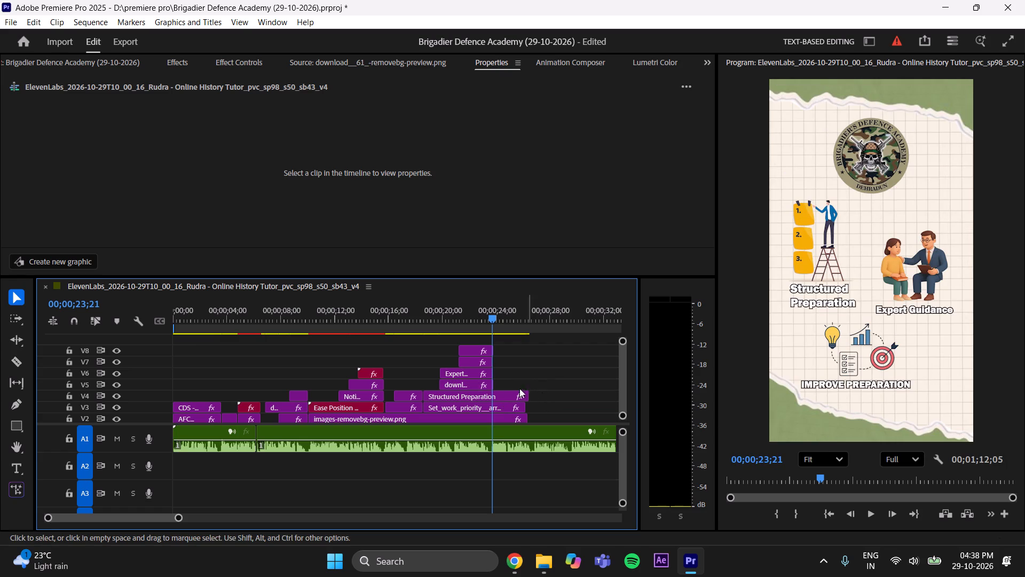
pyautogui.click(498, 384)
pyautogui.moveTo(534, 391); pyautogui.dragTo(516, 408)
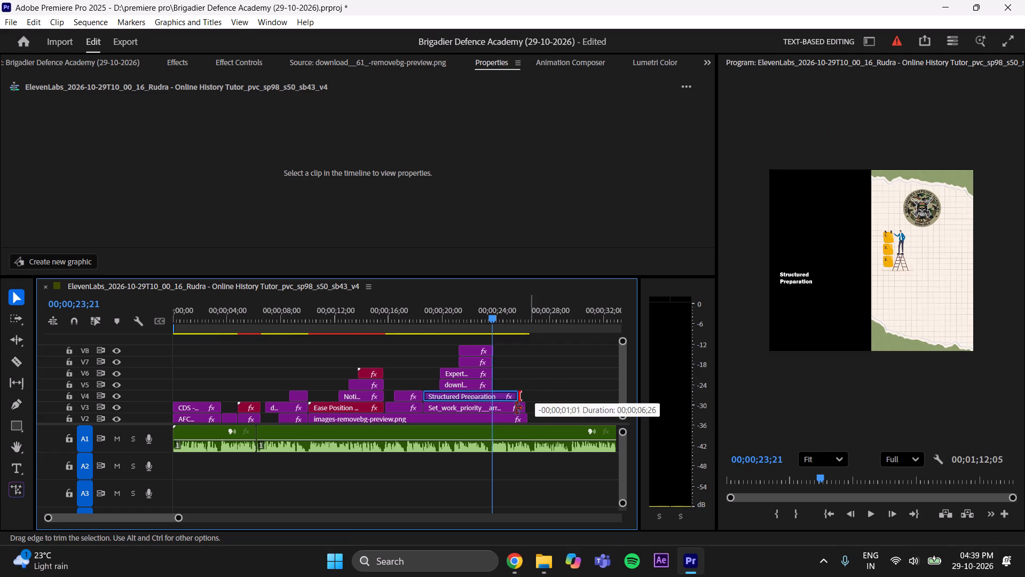
pyautogui.moveTo(516, 408); pyautogui.dragTo(499, 427)
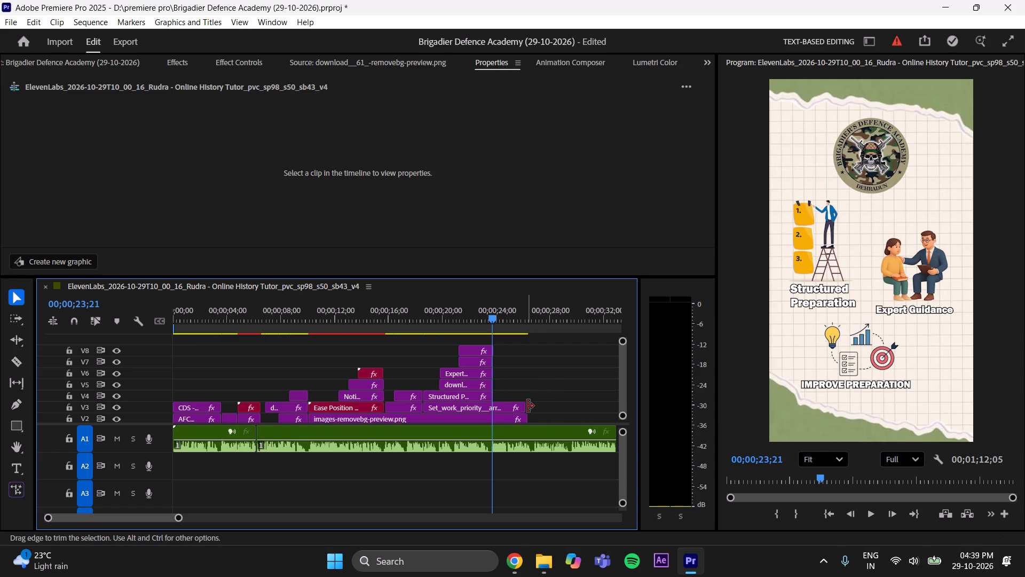
# Trim the ends of the V3 Set_work_priority clip and the V2 academy logo clip to 00;00;23;21, and save the project.
pyautogui.moveTo(529, 405); pyautogui.dragTo(495, 431)
pyautogui.moveTo(530, 419); pyautogui.dragTo(503, 430)
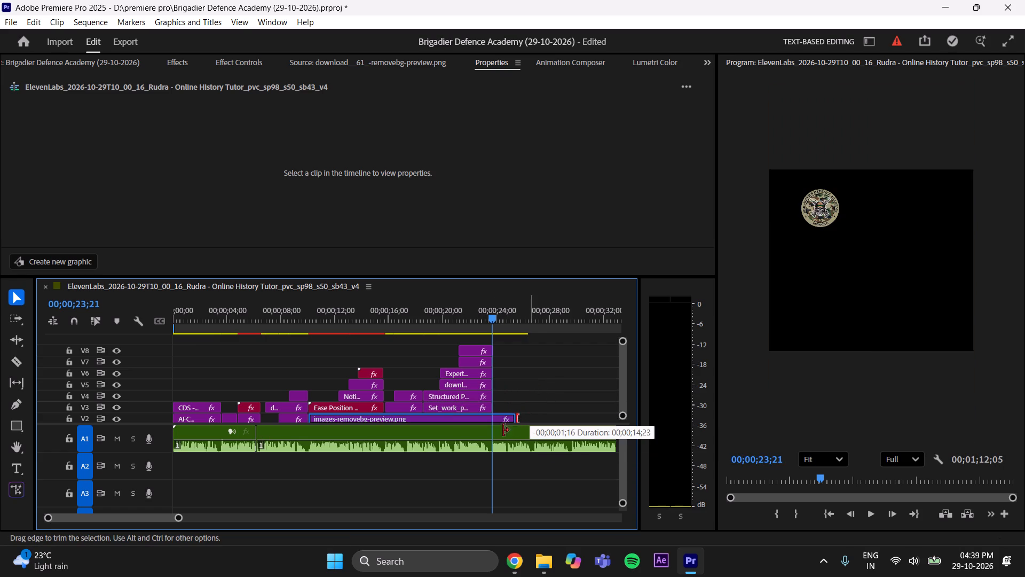
pyautogui.moveTo(503, 430); pyautogui.dragTo(495, 435)
pyautogui.click(521, 417)
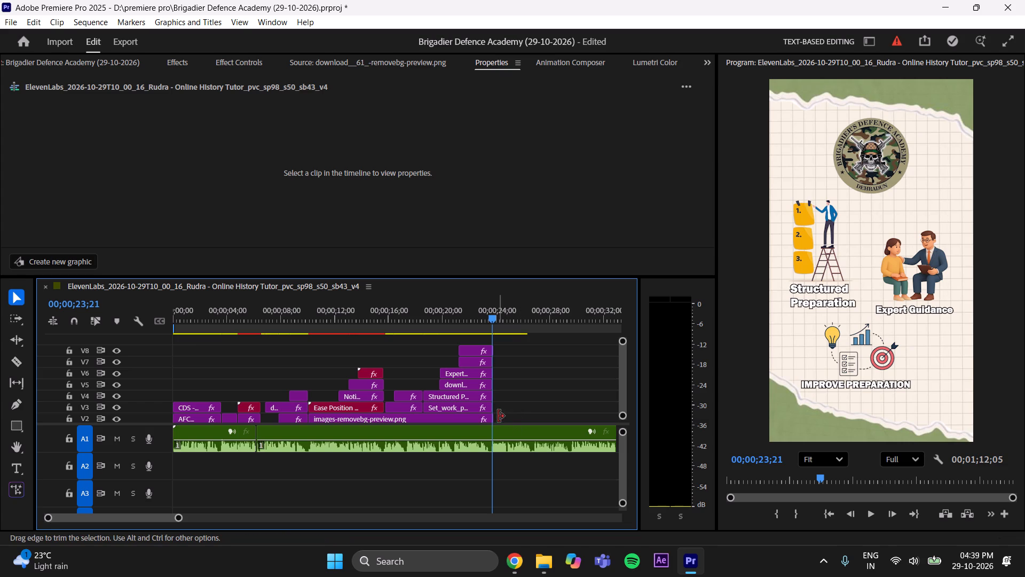
pyautogui.moveTo(498, 416); pyautogui.dragTo(498, 422)
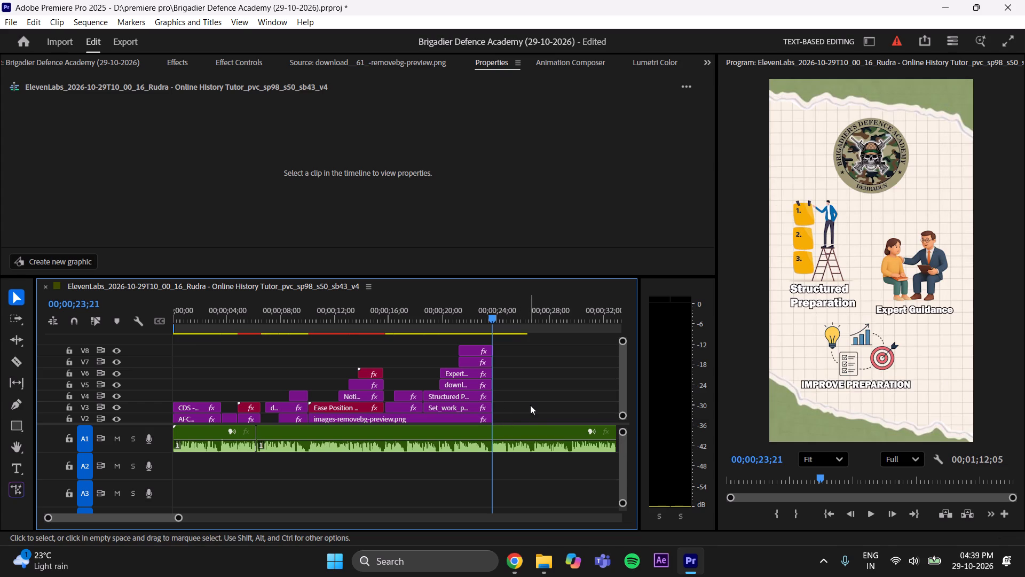
pyautogui.click(530, 404)
pyautogui.hotkey('ctrl', 's')
pyautogui.hotkey('ctrl', 's')
pyautogui.hotkey('ctrl', 's')
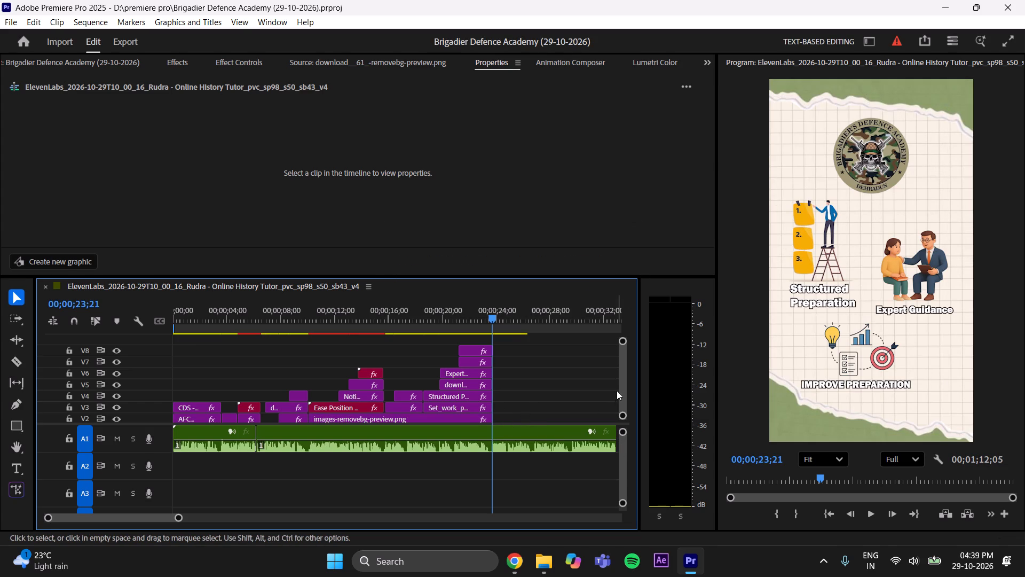
# Play the video from the start through the preparation scene, and replay its end to check timing against the voiceover.
pyautogui.moveTo(620, 386); pyautogui.dragTo(620, 401)
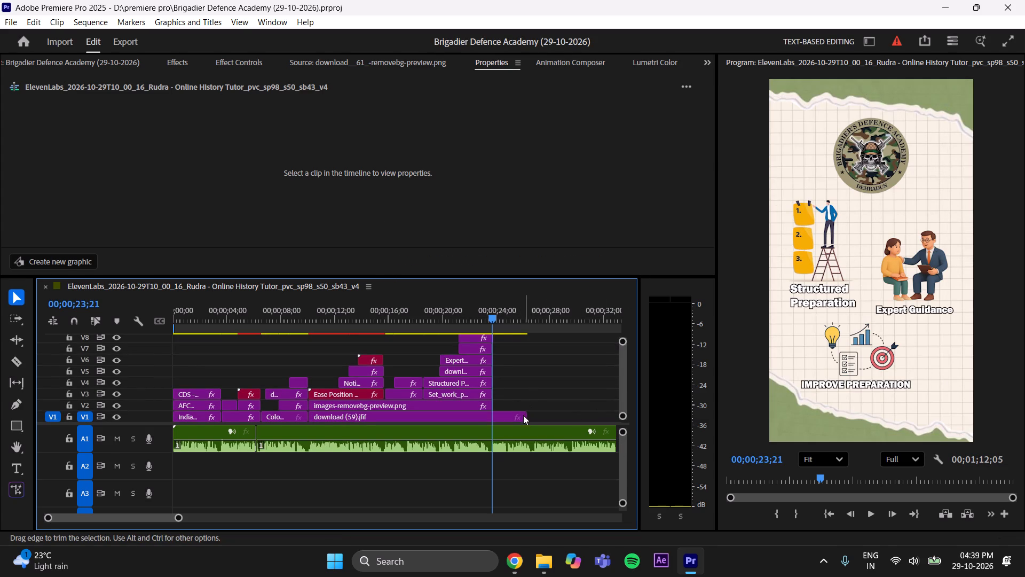
pyautogui.moveTo(494, 317); pyautogui.dragTo(83, 380)
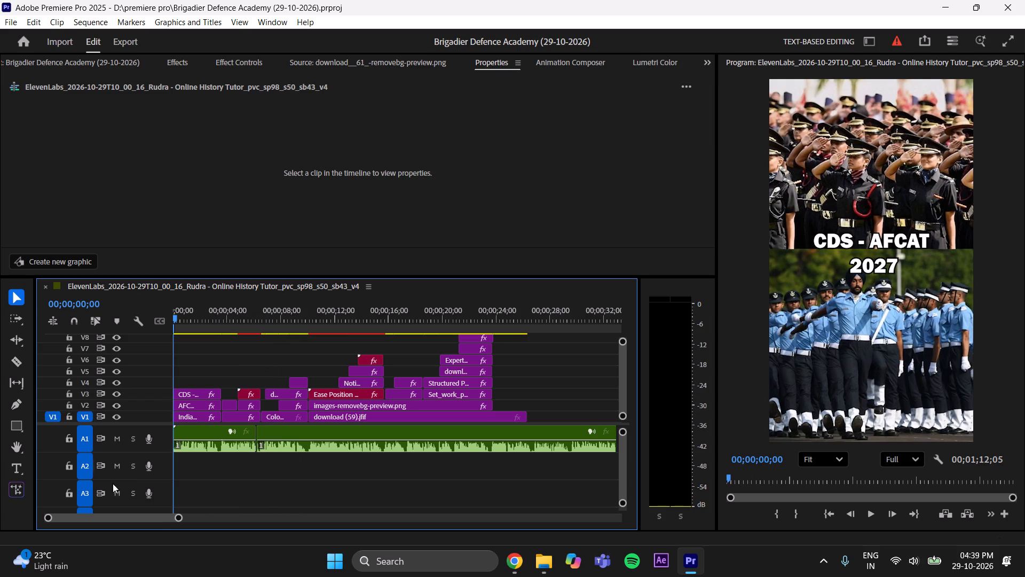
pyautogui.press('space')
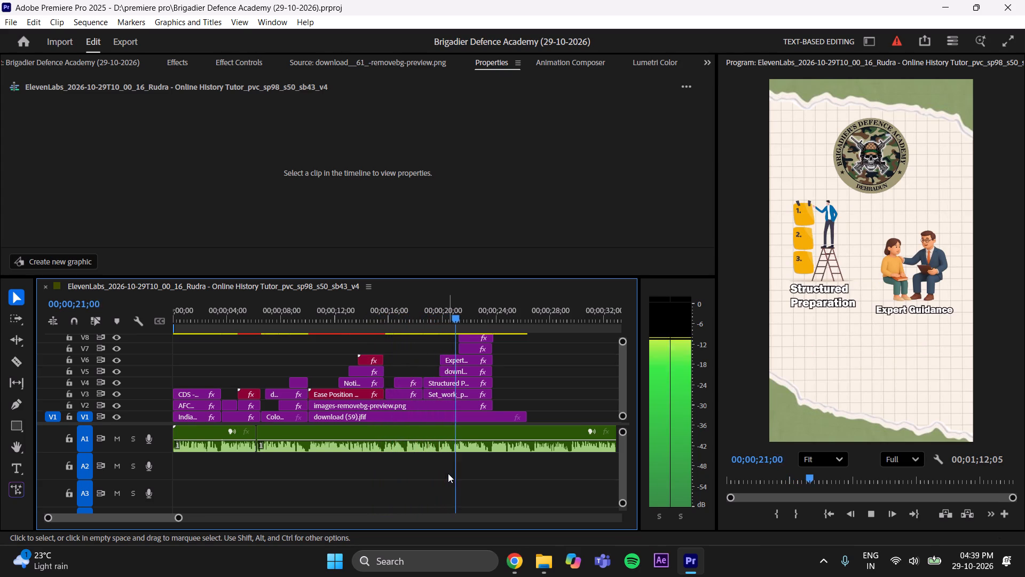
pyautogui.press('space')
pyautogui.moveTo(476, 311); pyautogui.dragTo(439, 344)
pyautogui.press('space')
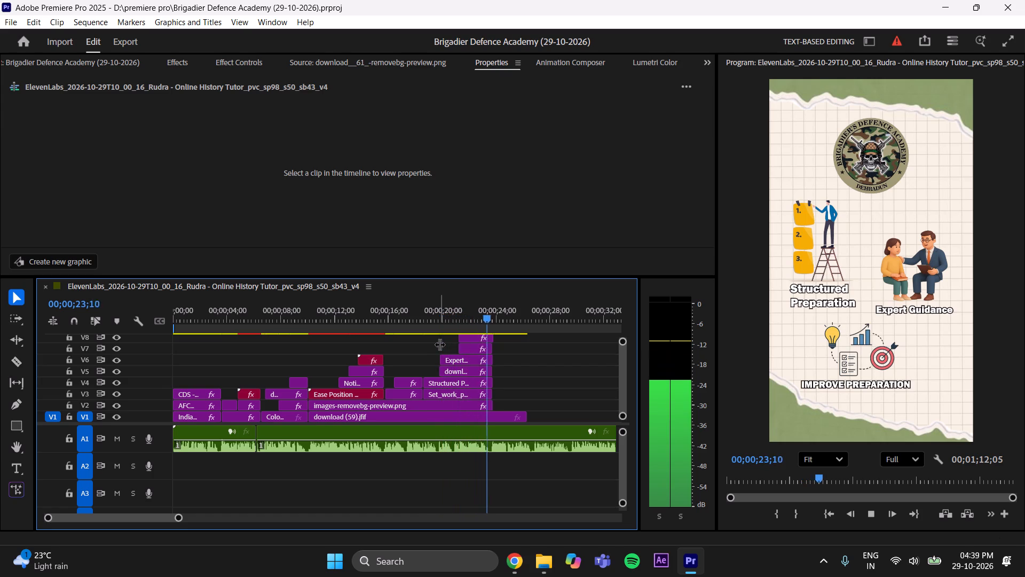
pyautogui.press('space')
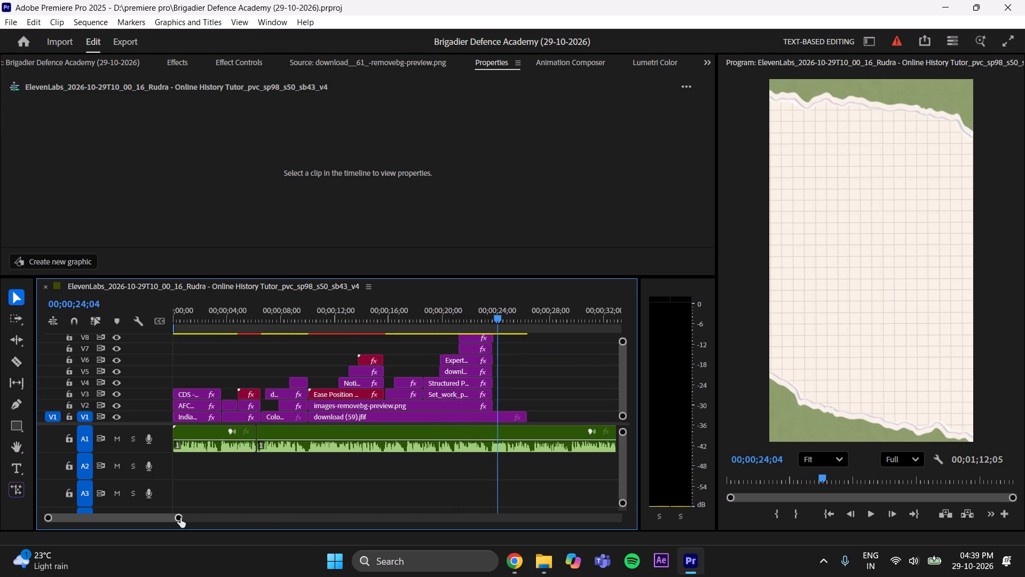
# Replay the end of the preparation scene and trim the V2 logo, V3 Set_work_priority and V4 Structured Preparation clip ends to 00;00;23;20.
pyautogui.moveTo(179, 517); pyautogui.dragTo(130, 523)
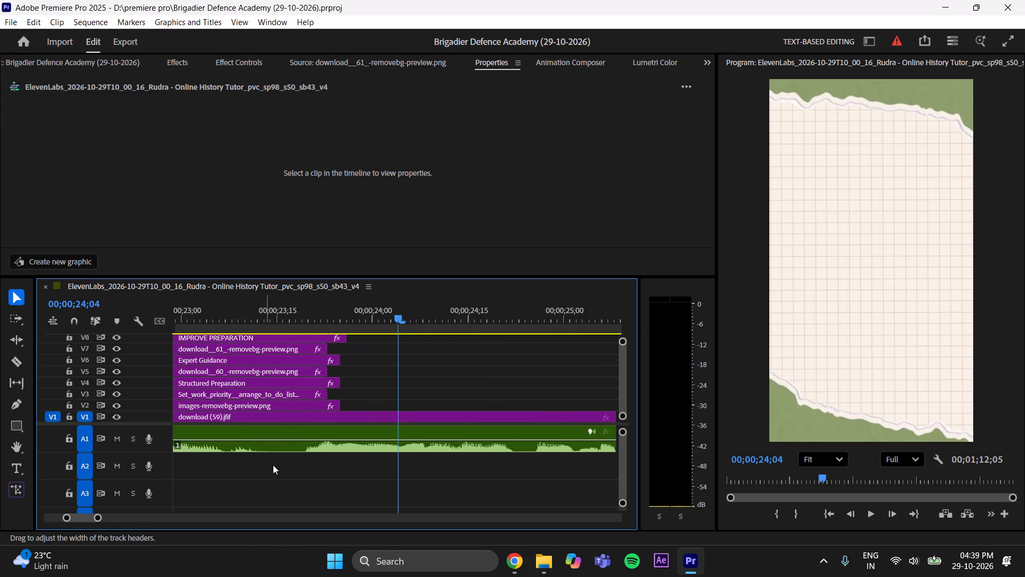
pyautogui.moveTo(393, 310); pyautogui.dragTo(250, 364)
pyautogui.press('space')
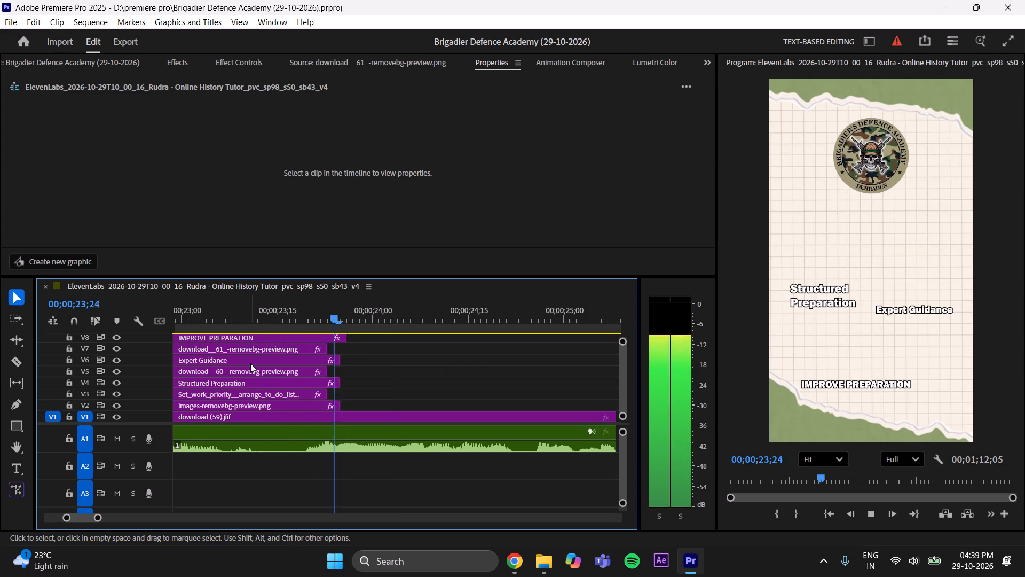
pyautogui.press('space')
pyautogui.moveTo(355, 317); pyautogui.dragTo(302, 379)
pyautogui.moveTo(342, 404); pyautogui.dragTo(313, 414)
pyautogui.moveTo(328, 395); pyautogui.dragTo(311, 403)
pyautogui.moveTo(343, 383); pyautogui.dragTo(319, 390)
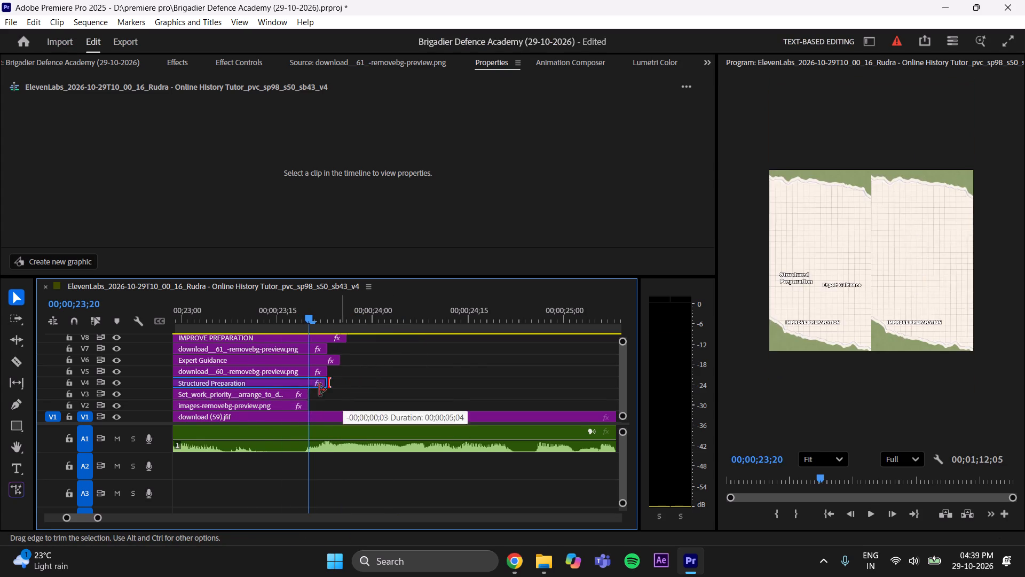
pyautogui.moveTo(319, 390); pyautogui.dragTo(313, 392)
# Trim the ends of the V5, V6 and V7 clips and the V8 IMPROVE PREPARATION caption to 00;00;23;20, and save the project.
pyautogui.moveTo(332, 371); pyautogui.dragTo(315, 377)
pyautogui.moveTo(342, 358); pyautogui.dragTo(314, 369)
pyautogui.moveTo(331, 348); pyautogui.dragTo(314, 355)
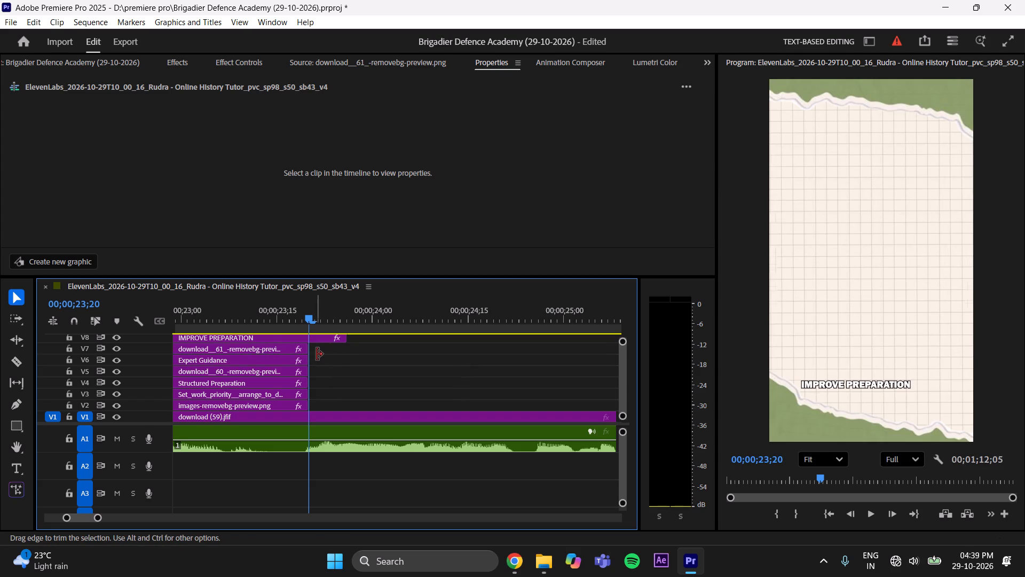
pyautogui.click(621, 389)
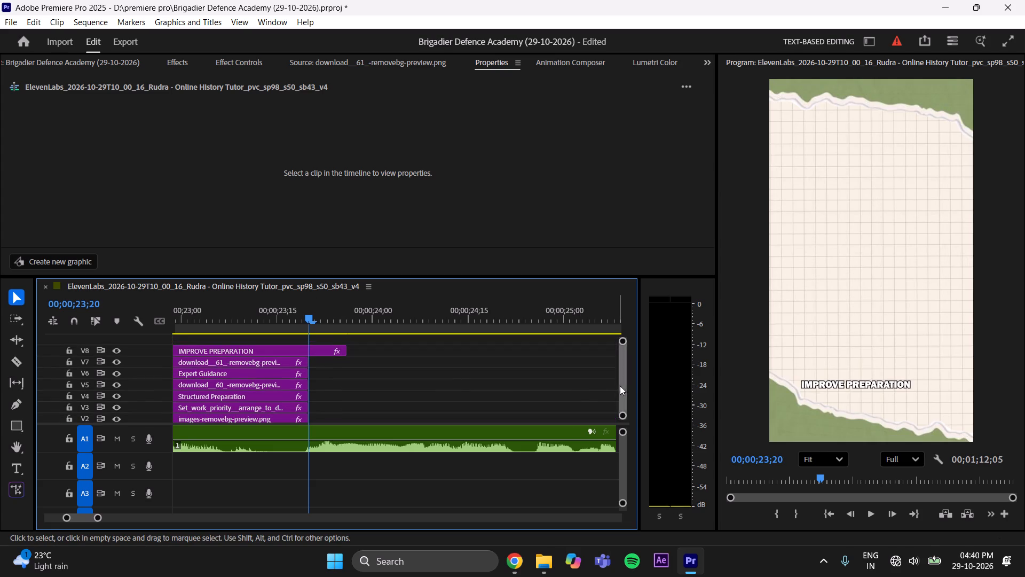
pyautogui.moveTo(350, 349); pyautogui.dragTo(316, 360)
pyautogui.moveTo(317, 350); pyautogui.dragTo(313, 353)
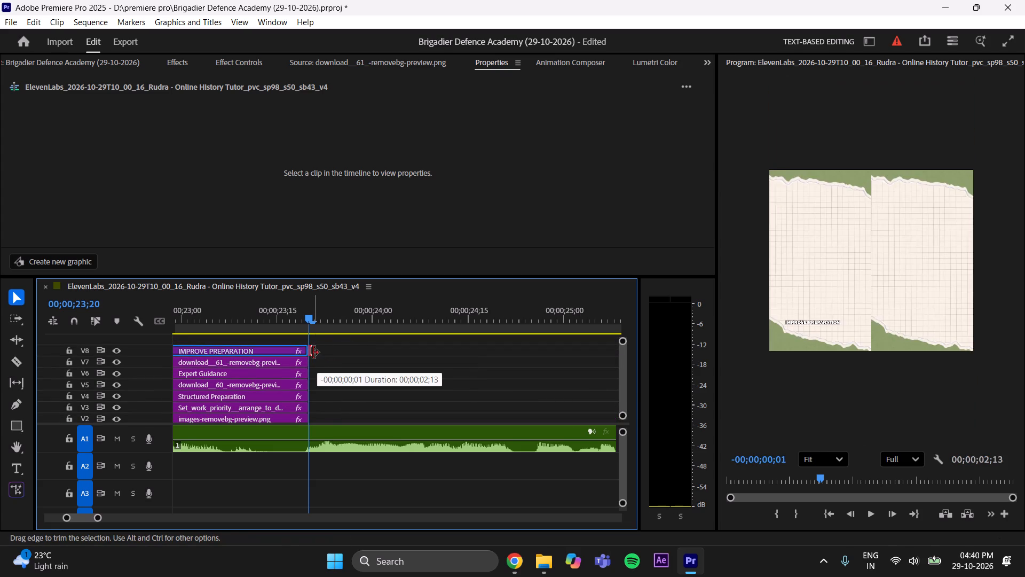
pyautogui.moveTo(313, 353); pyautogui.dragTo(312, 354)
pyautogui.moveTo(98, 517); pyautogui.dragTo(149, 521)
pyautogui.click(446, 391)
pyautogui.hotkey('ctrl', 's')
# Play past the preparation scene, extend the V1 download (59).jfif background clip to about 00;00;37;00, and save the project.
pyautogui.press('space')
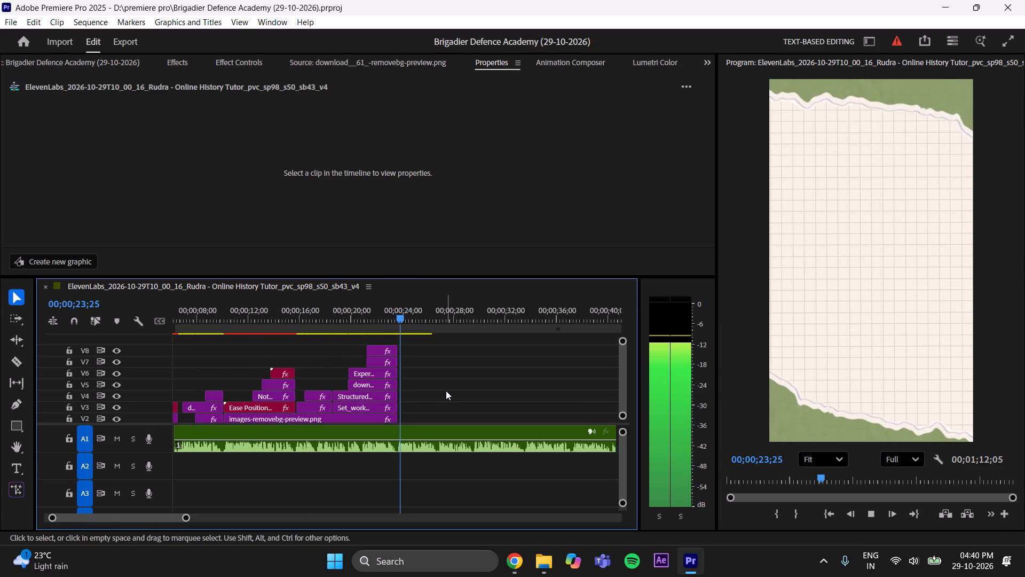
pyautogui.press('space')
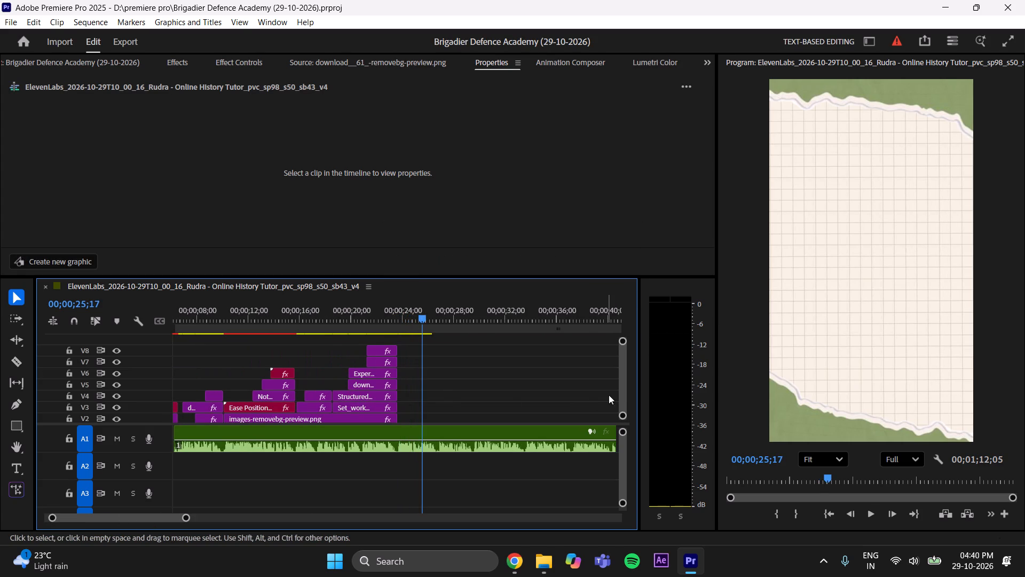
pyautogui.moveTo(624, 383); pyautogui.dragTo(624, 395)
pyautogui.moveTo(433, 418); pyautogui.dragTo(465, 418)
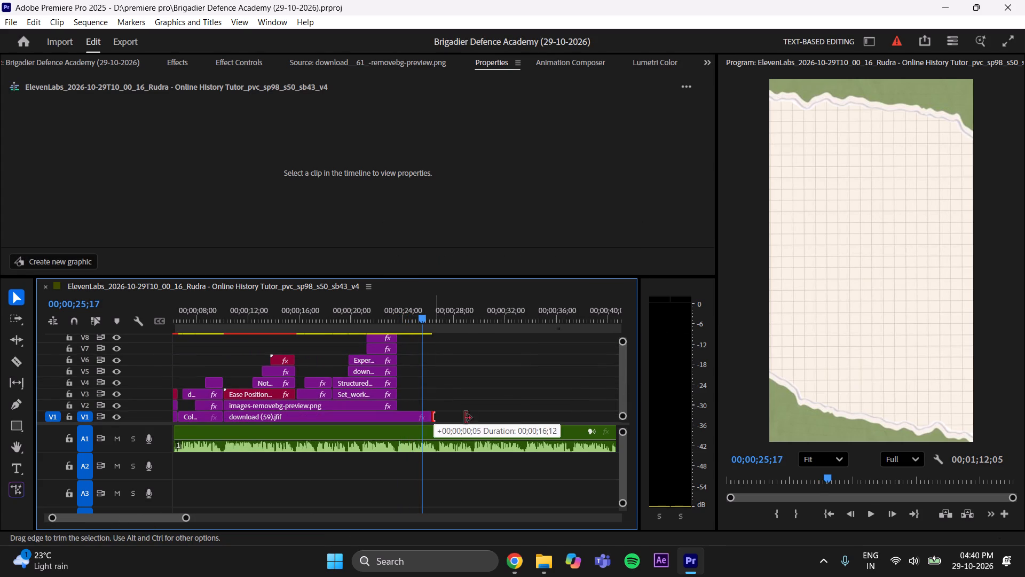
pyautogui.moveTo(465, 418); pyautogui.dragTo(569, 421)
pyautogui.click(542, 377)
pyautogui.hotkey('ctrl', 's')
# Replay from about 00;00;21;15 past the end of the preparation scene to hear the next voiceover lines.
pyautogui.moveTo(420, 318); pyautogui.dragTo(369, 346)
pyautogui.press('space')
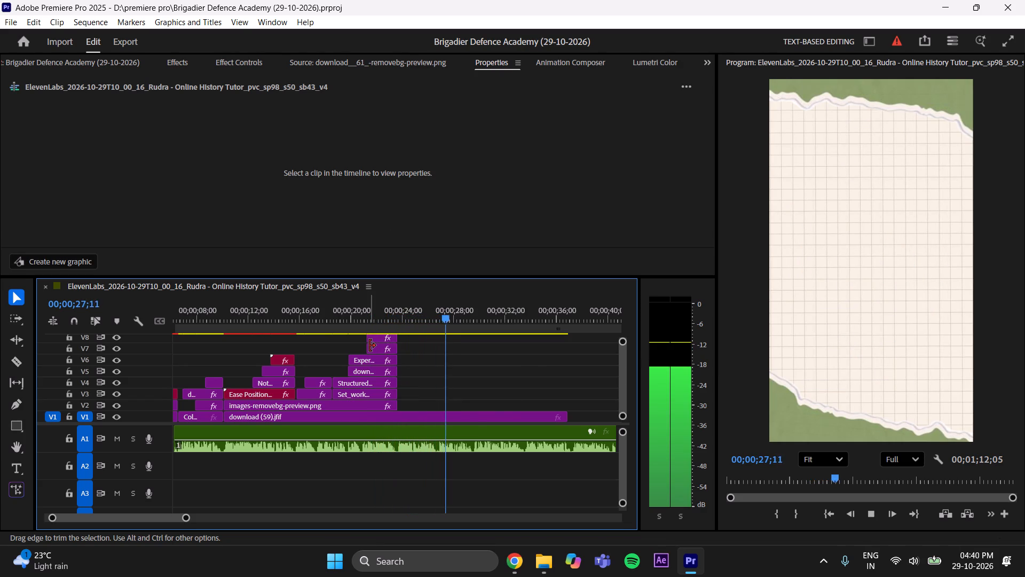
pyautogui.press('space')
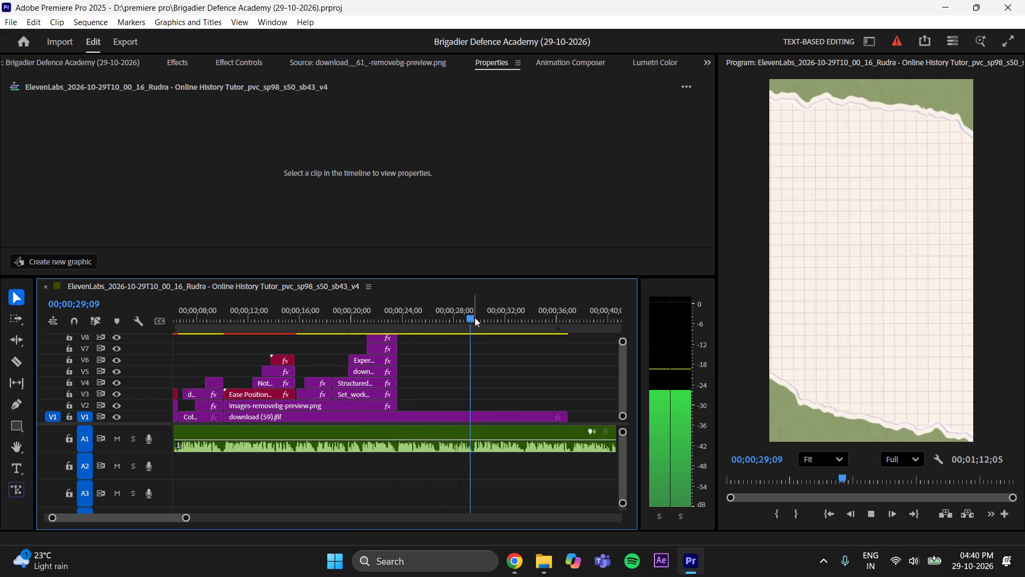
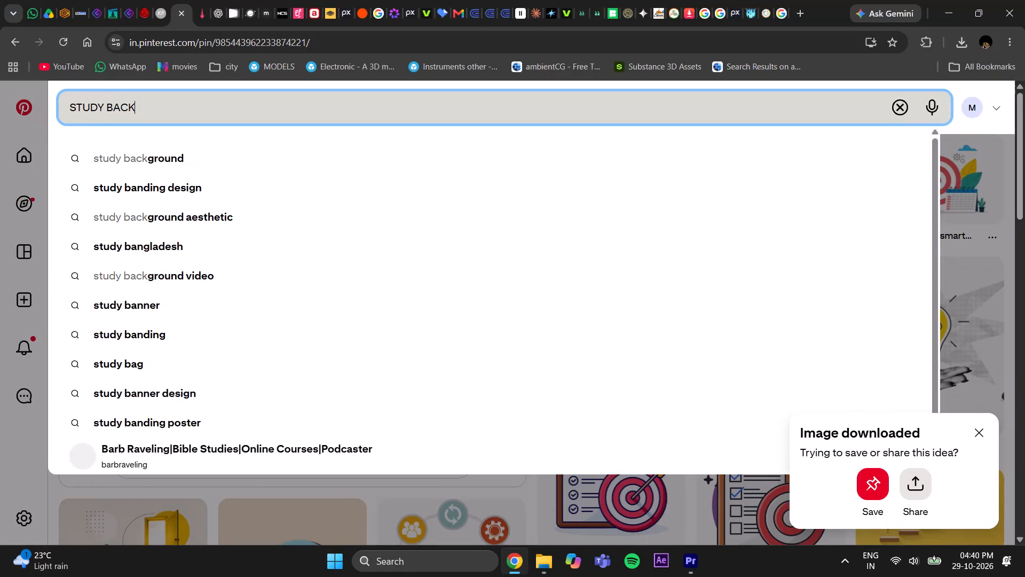
# Search Pinterest for STUDY BACKGROUND.
pyautogui.write('GROUND')
pyautogui.press('Return')
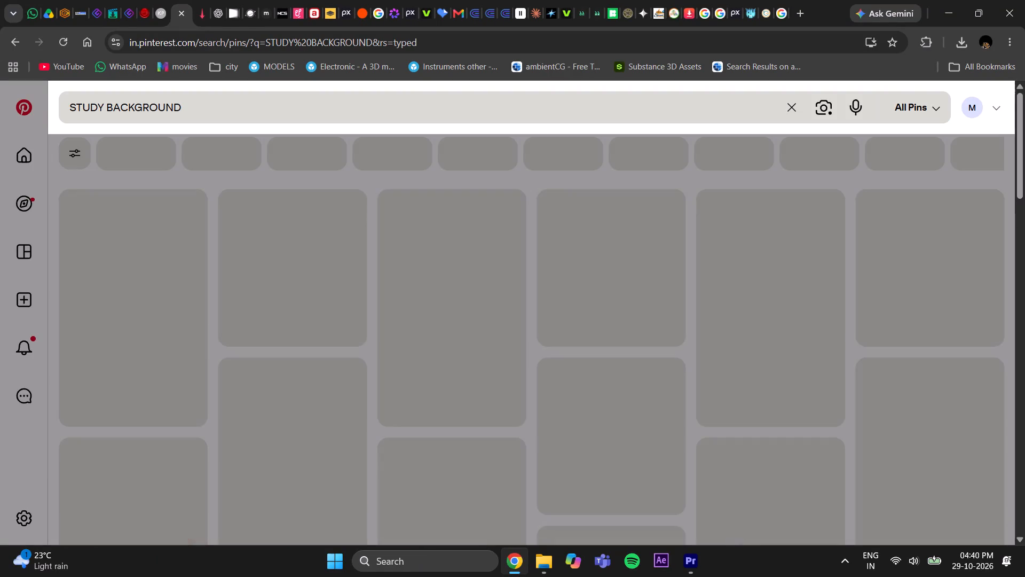
# In Premiere Pro, move the playhead to 00;00;23;18, where the stacked preparation graphics end, and save the project.
pyautogui.click(688, 561)
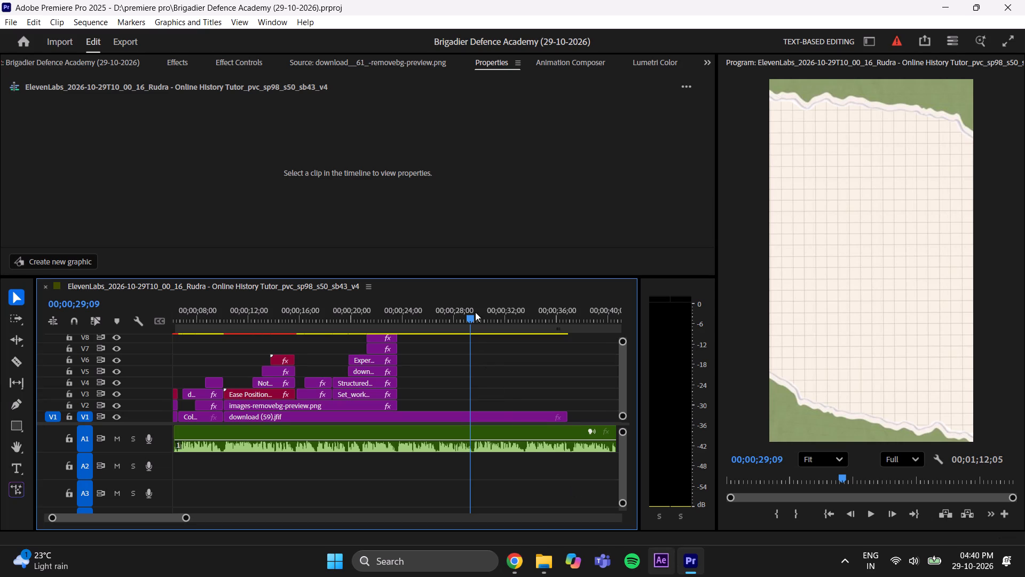
pyautogui.moveTo(474, 310); pyautogui.dragTo(399, 361)
pyautogui.hotkey('ctrl', 's')
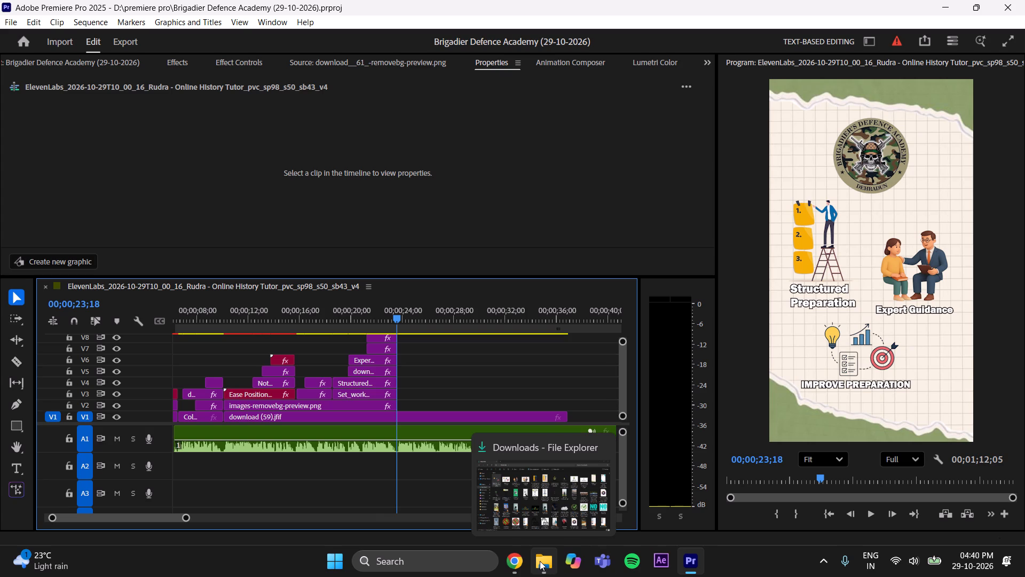
# Back in Chrome, open the blue torn-paper collage pin with two book stacks and download its image.
pyautogui.click(512, 564)
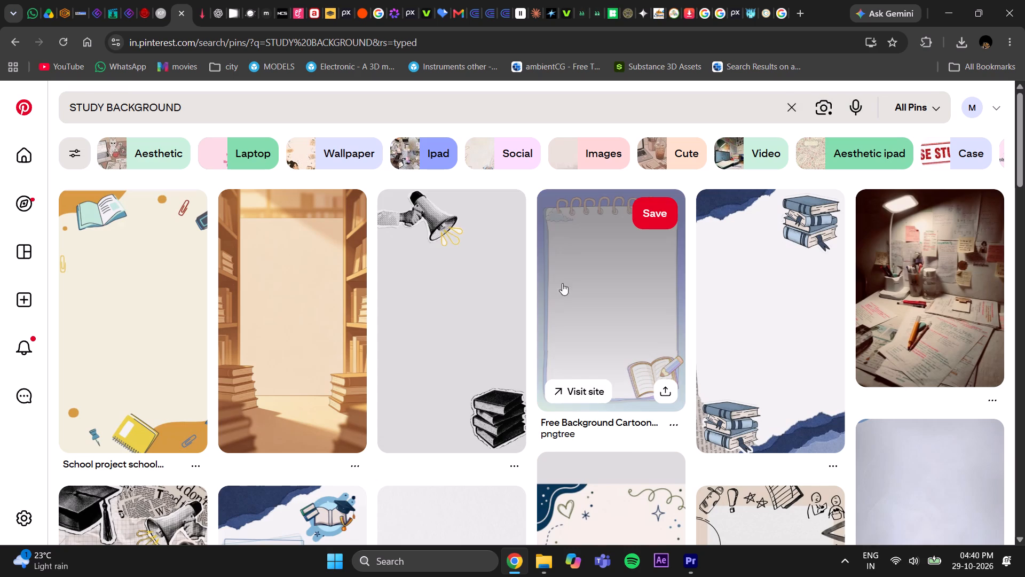
pyautogui.click(895, 558)
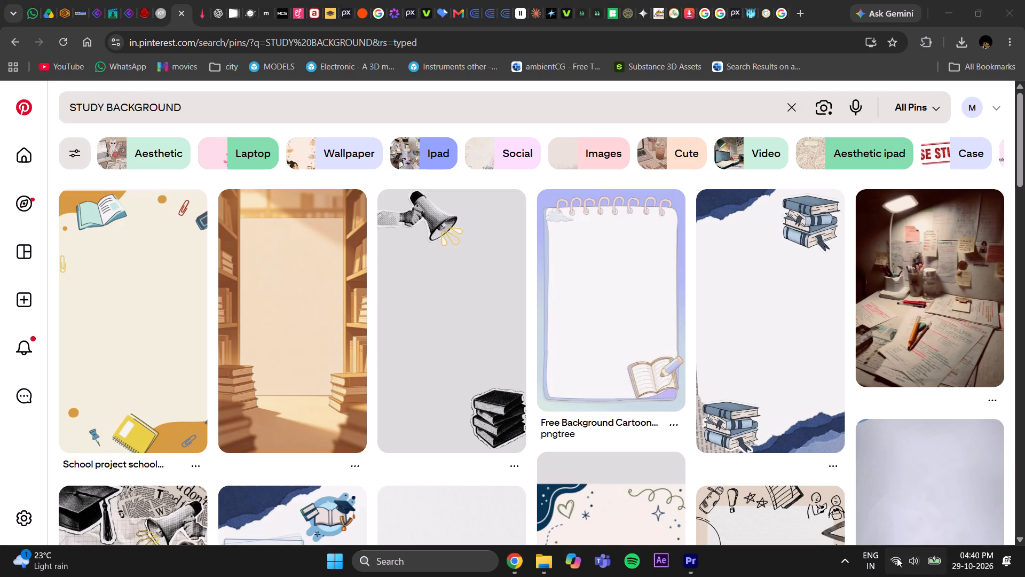
pyautogui.click(897, 558)
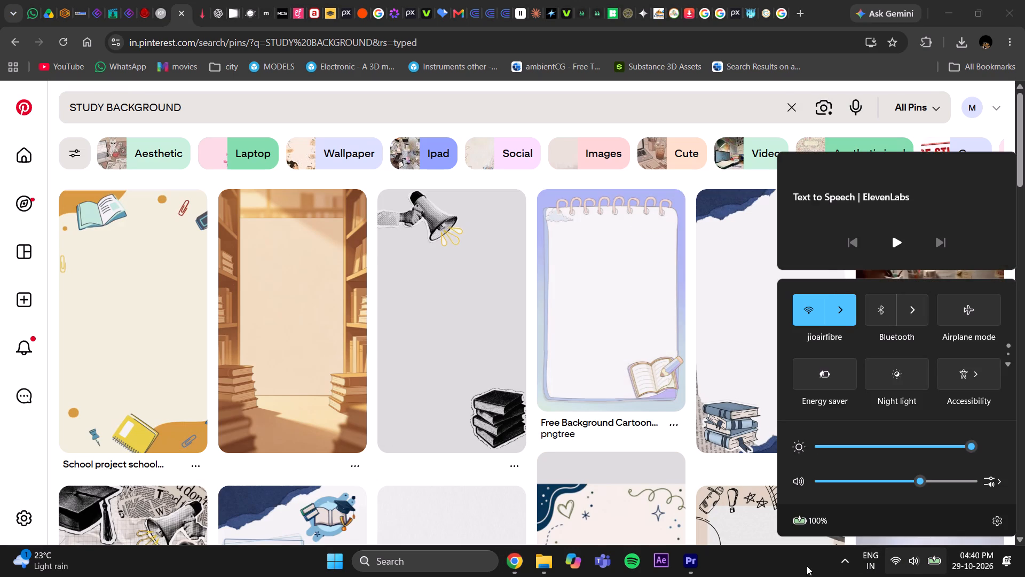
pyautogui.click(791, 568)
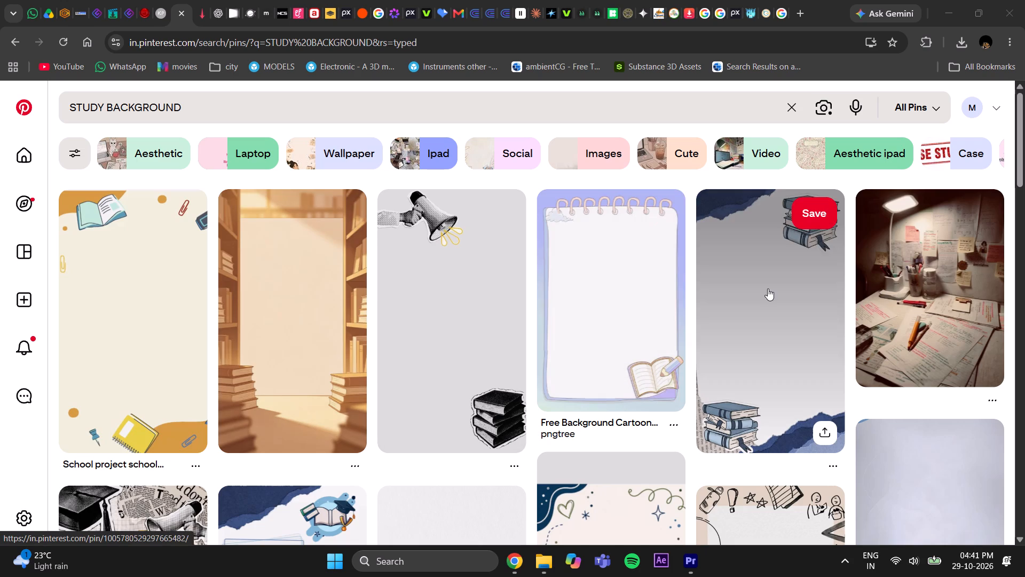
pyautogui.click(741, 291)
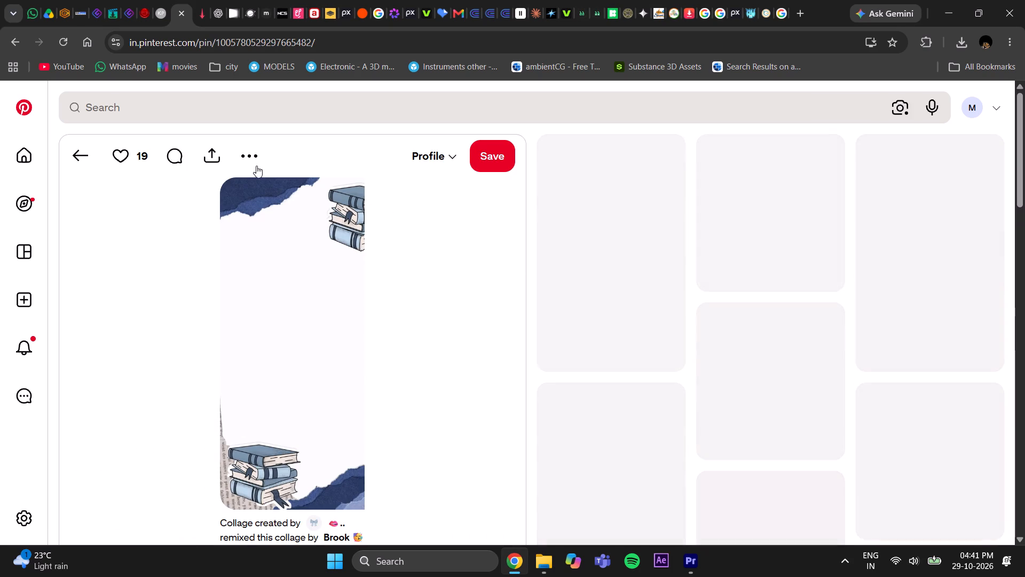
pyautogui.click(251, 159)
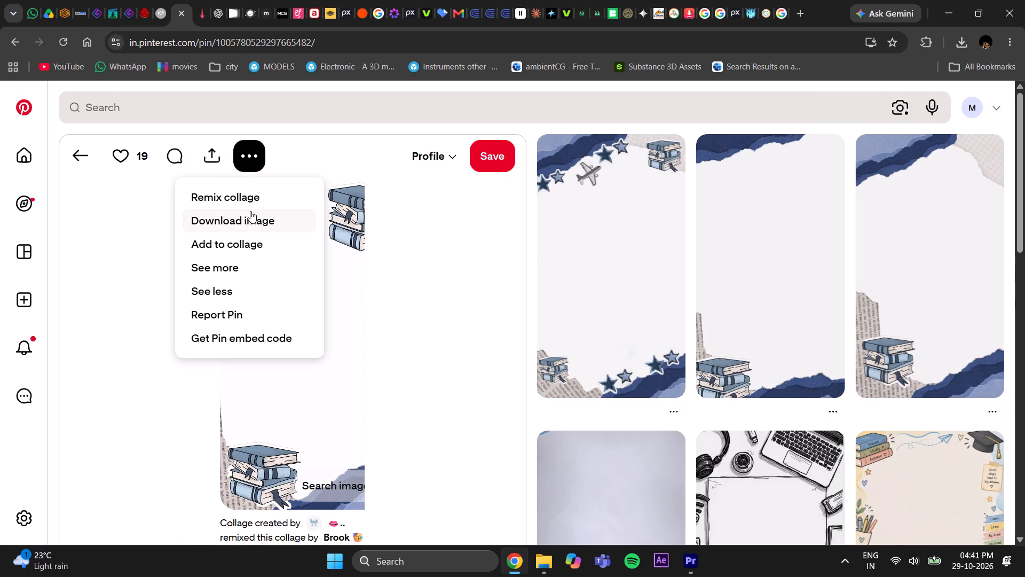
pyautogui.click(248, 223)
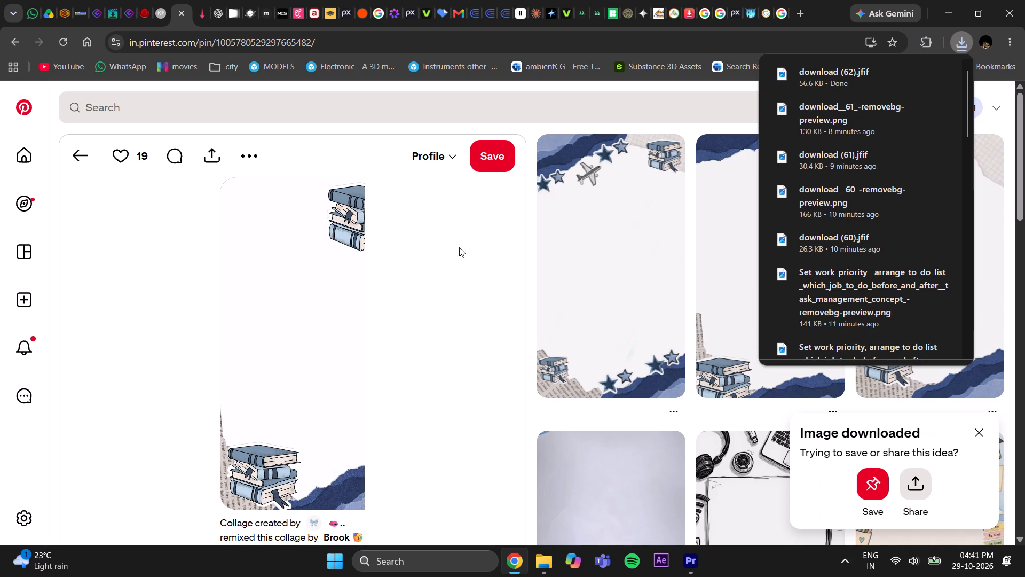
pyautogui.click(475, 277)
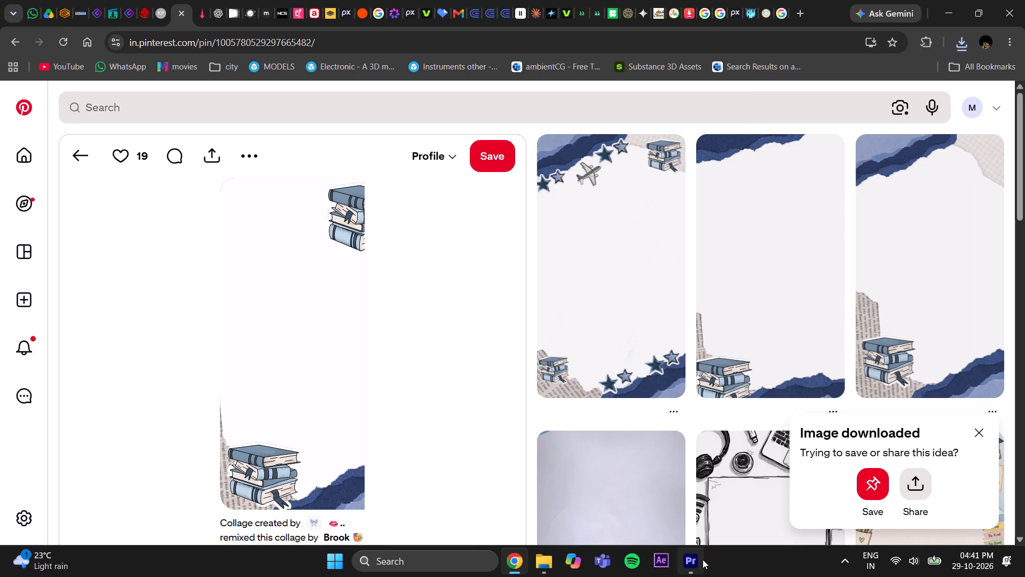
# Bring download (62).jfif from the Downloads folder into Premiere Pro's Source monitor.
pyautogui.click(703, 559)
pyautogui.click(360, 61)
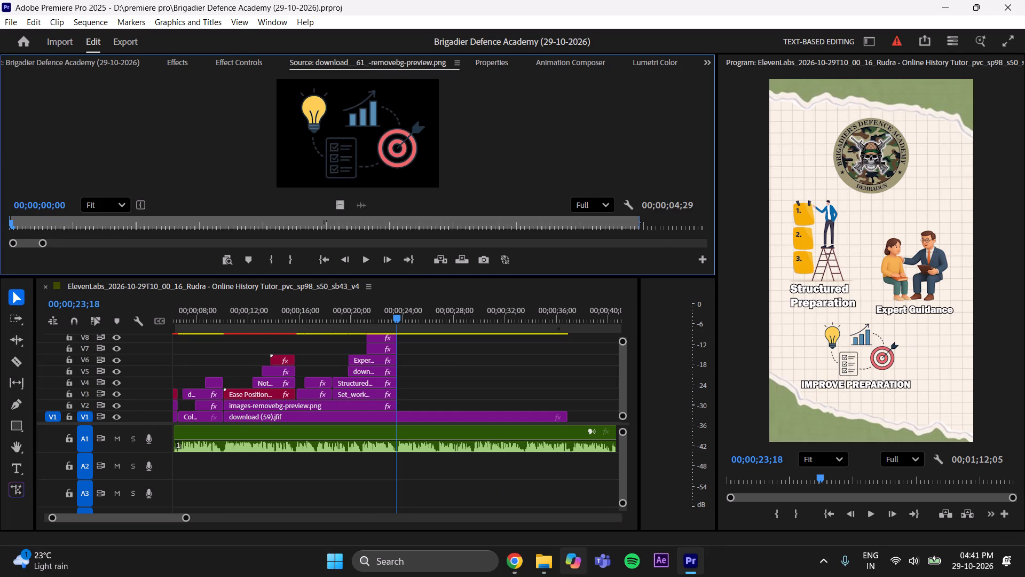
pyautogui.click(537, 567)
pyautogui.click(113, 36)
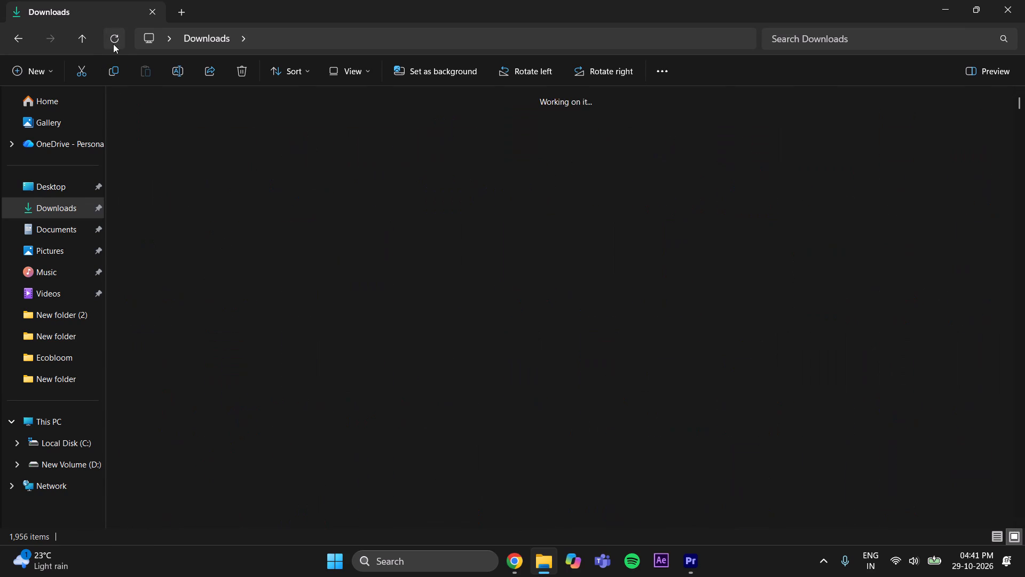
pyautogui.click(159, 141)
pyautogui.moveTo(146, 167); pyautogui.dragTo(693, 560)
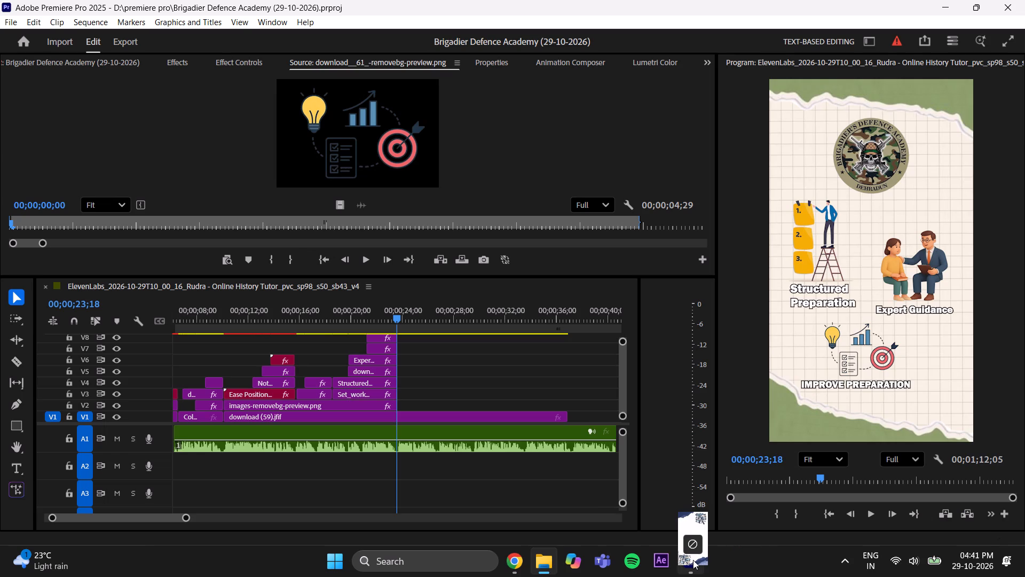
pyautogui.moveTo(693, 560); pyautogui.dragTo(349, 148)
# Place download (62).jfif on track V2 just after the stacked preparation graphics.
pyautogui.moveTo(344, 201); pyautogui.dragTo(347, 204)
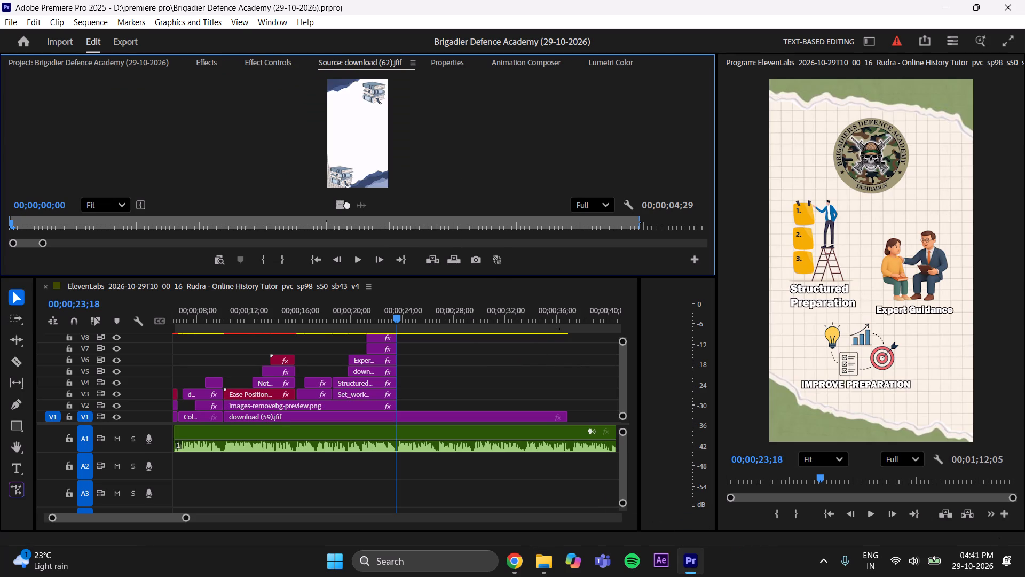
pyautogui.moveTo(347, 204); pyautogui.dragTo(399, 405)
# Trim the end of download (59).jfif on V1 back to the end of the clips stacked above it.
pyautogui.moveTo(572, 414); pyautogui.dragTo(404, 427)
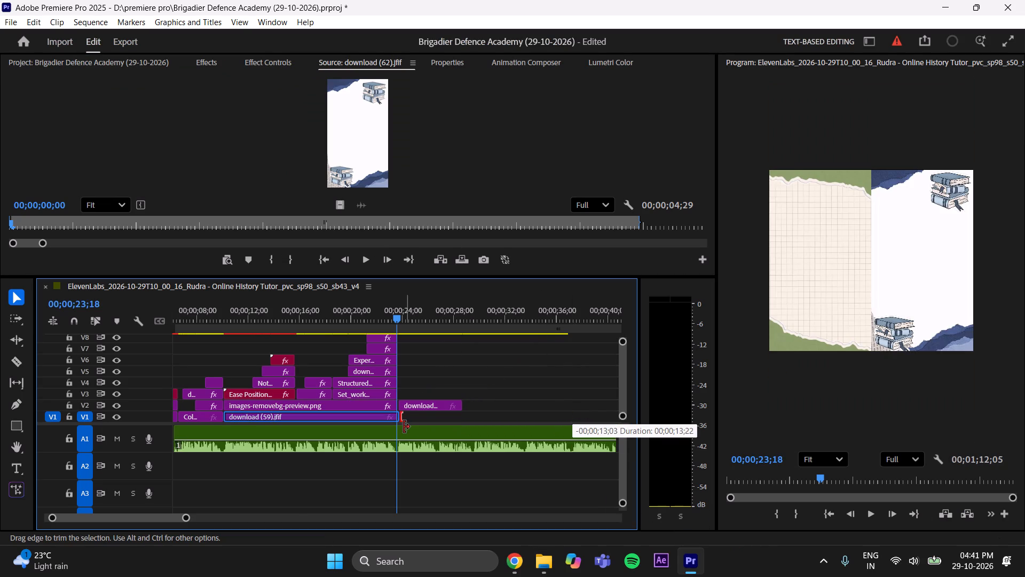
pyautogui.moveTo(404, 427); pyautogui.dragTo(403, 427)
pyautogui.moveTo(182, 520); pyautogui.dragTo(146, 524)
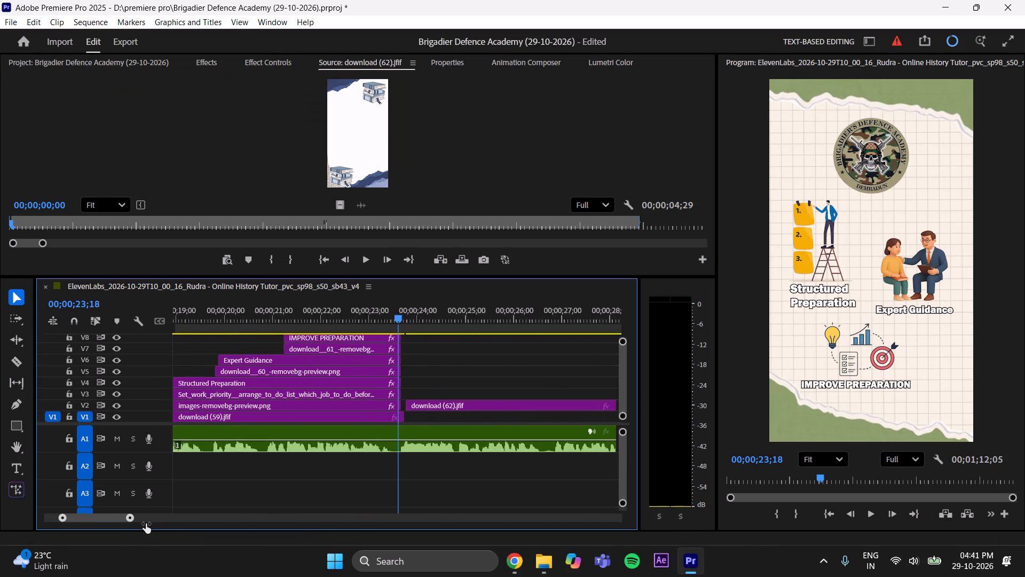
pyautogui.moveTo(146, 524); pyautogui.dragTo(133, 524)
pyautogui.moveTo(422, 419); pyautogui.dragTo(417, 420)
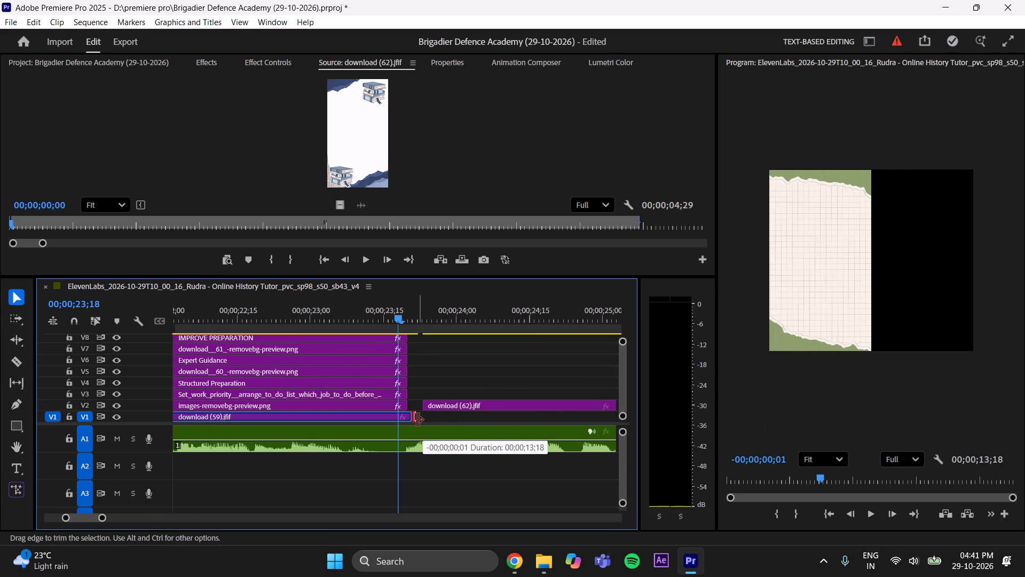
pyautogui.moveTo(417, 420); pyautogui.dragTo(414, 422)
# Move download (62).jfif down to V1 and extend its start to meet the end of download (59).jfif.
pyautogui.moveTo(451, 404); pyautogui.dragTo(452, 416)
pyautogui.moveTo(427, 417); pyautogui.dragTo(421, 420)
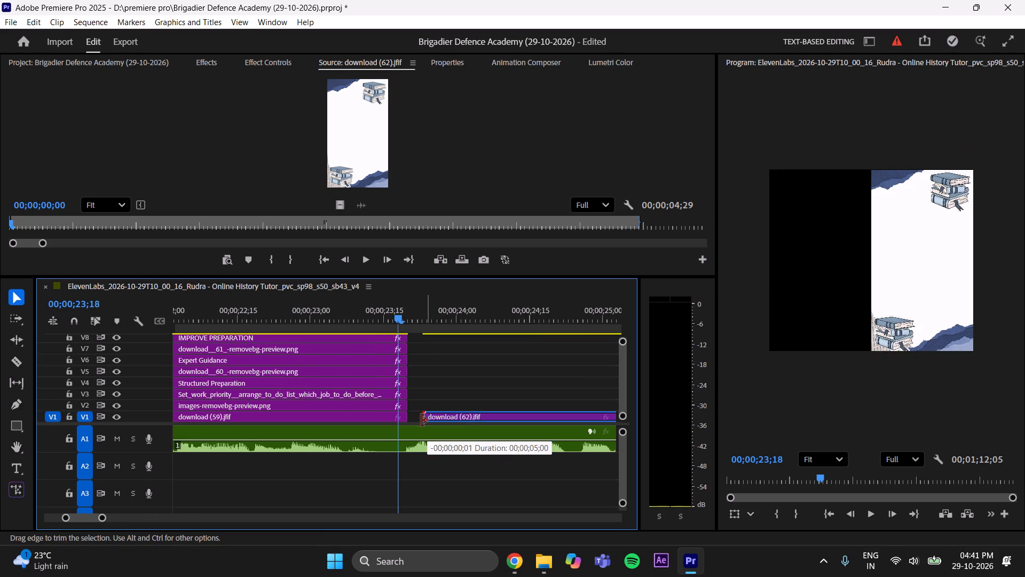
pyautogui.moveTo(421, 420); pyautogui.dragTo(413, 426)
pyautogui.click(444, 381)
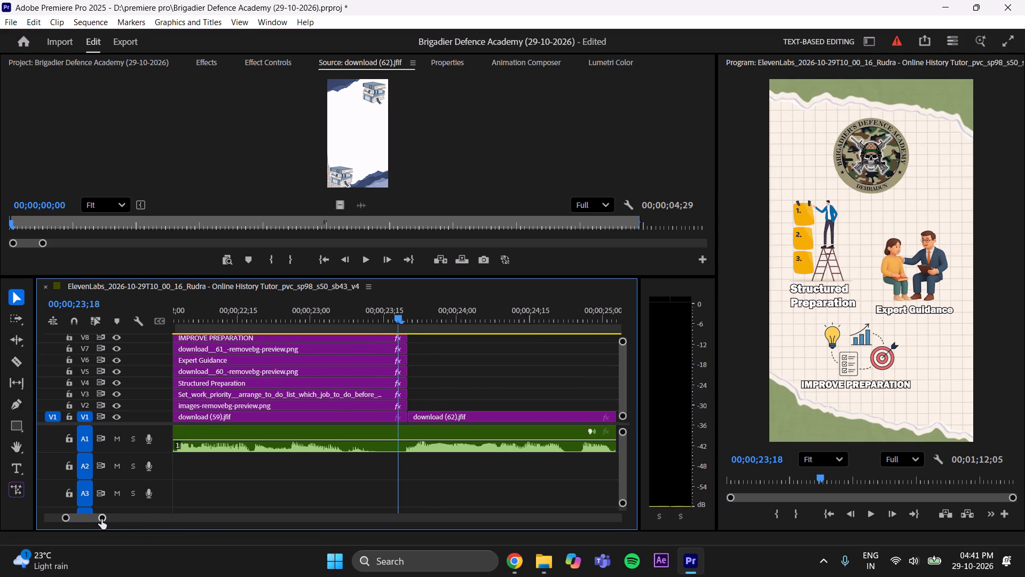
# Extend the end of download (62).jfif to about 31 seconds on the timeline and save the project.
pyautogui.moveTo(101, 519); pyautogui.dragTo(146, 519)
pyautogui.moveTo(484, 415); pyautogui.dragTo(484, 415)
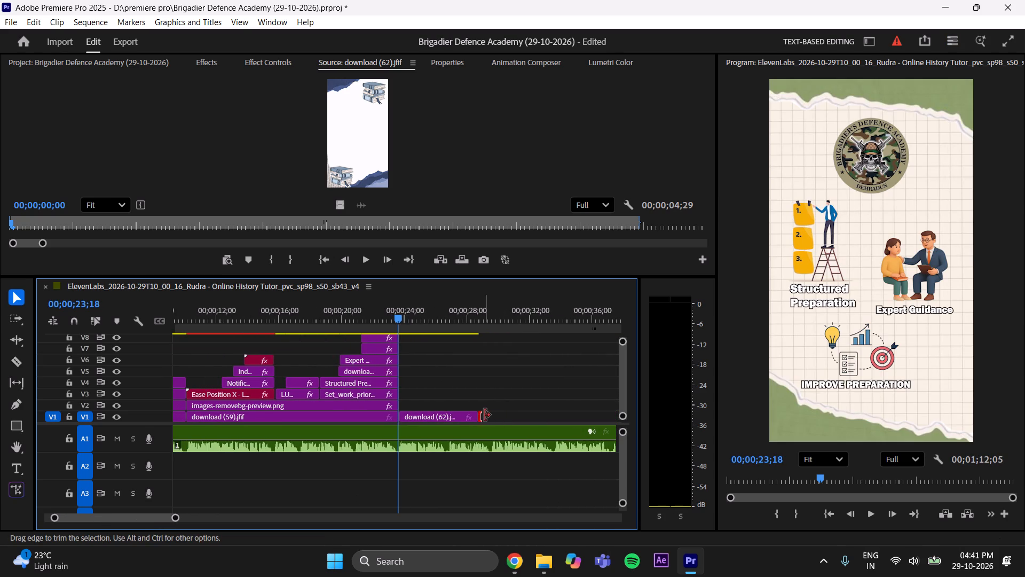
pyautogui.moveTo(484, 415); pyautogui.dragTo(525, 418)
pyautogui.click(540, 385)
pyautogui.hotkey('ctrl', 's')
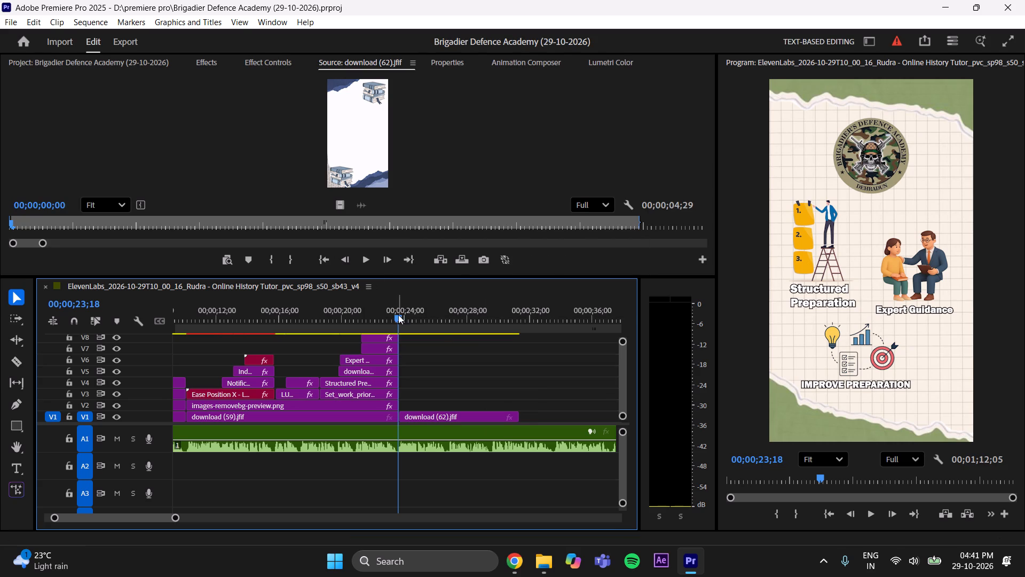
# Play back the cut between download (59).jfif and download (62).jfif several times, starting from about 23 seconds.
pyautogui.moveTo(398, 314); pyautogui.dragTo(389, 324)
pyautogui.press('space')
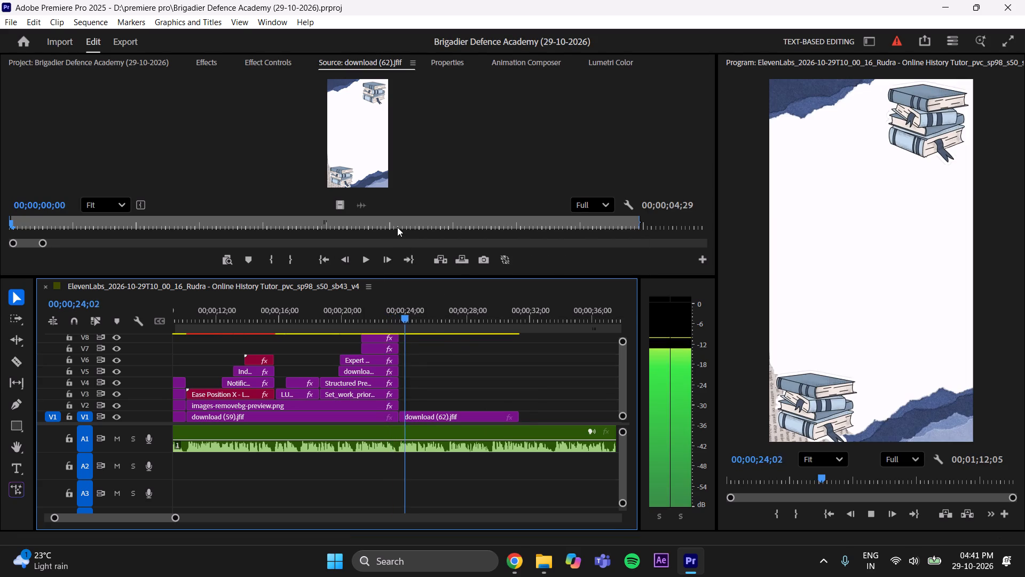
pyautogui.press('space')
pyautogui.moveTo(409, 320); pyautogui.dragTo(391, 336)
pyautogui.press('space')
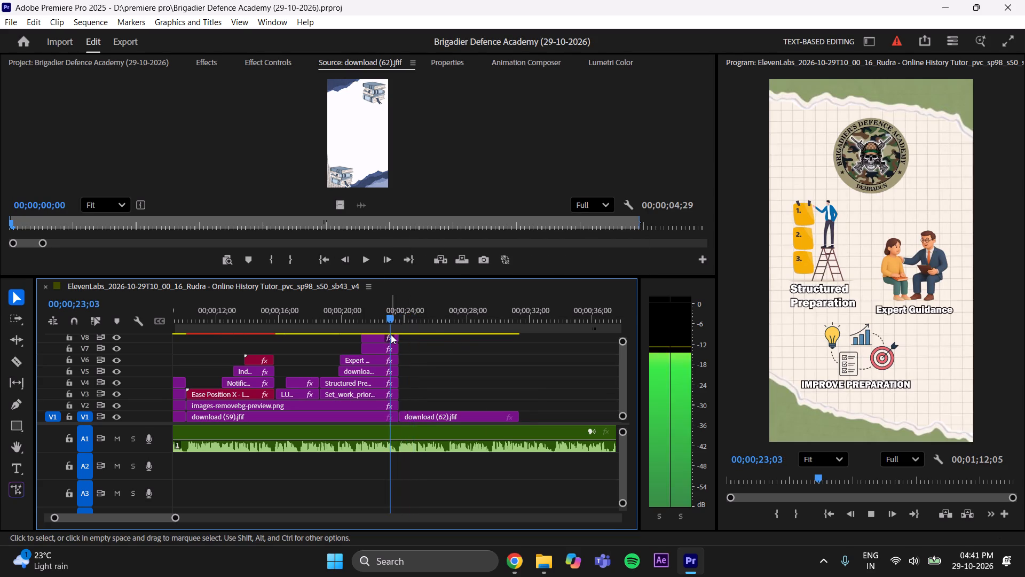
pyautogui.press('space')
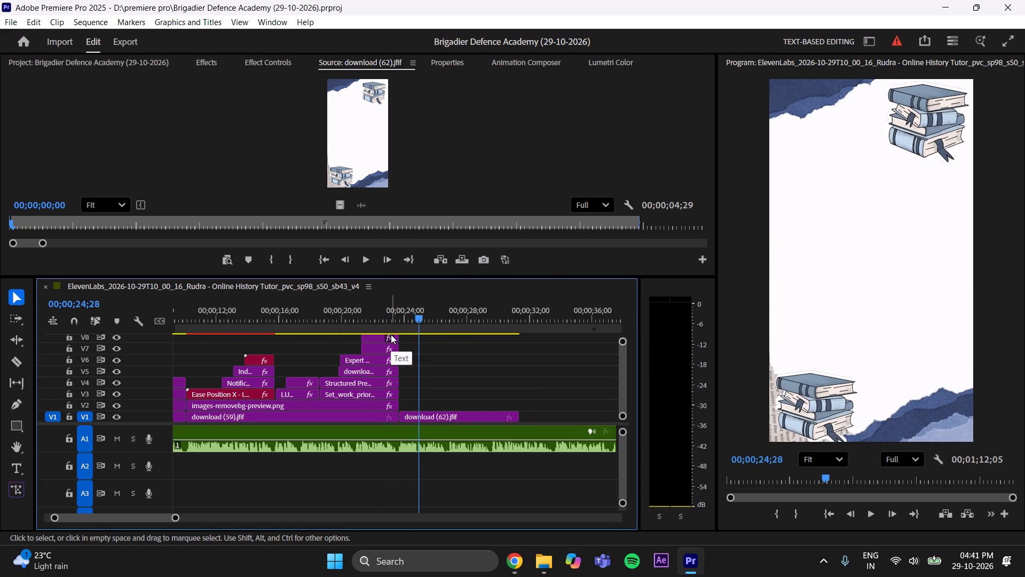
pyautogui.moveTo(420, 315); pyautogui.dragTo(387, 330)
pyautogui.press('space')
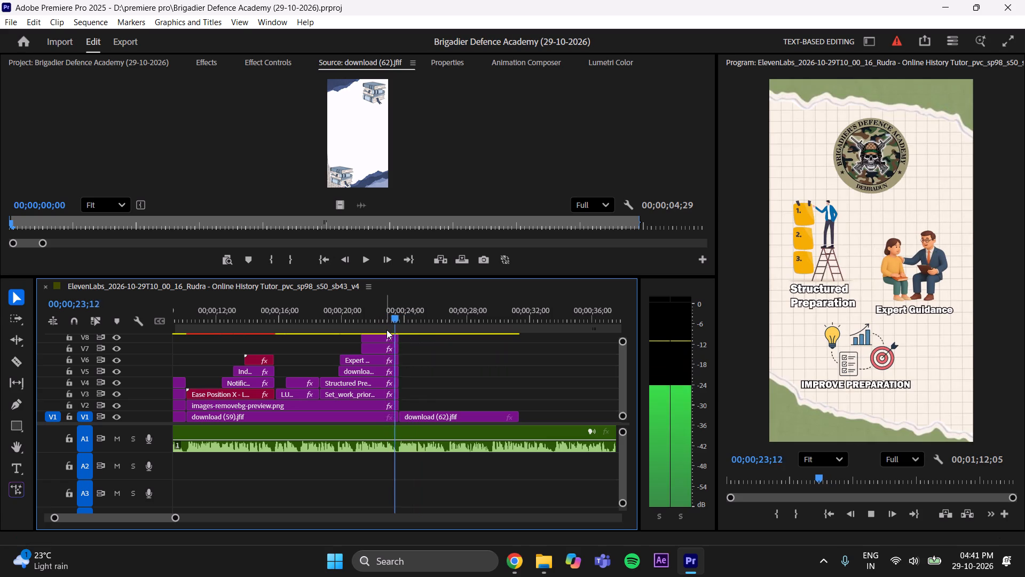
pyautogui.press('space')
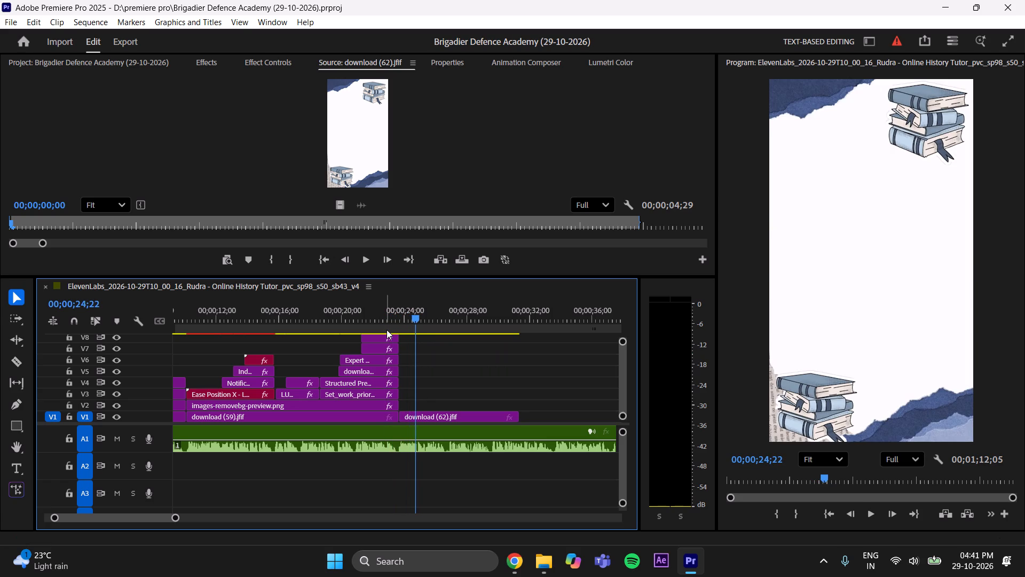
pyautogui.press('space')
pyautogui.press('space')
pyautogui.moveTo(429, 316); pyautogui.dragTo(390, 350)
pyautogui.press('space')
pyautogui.press('space')
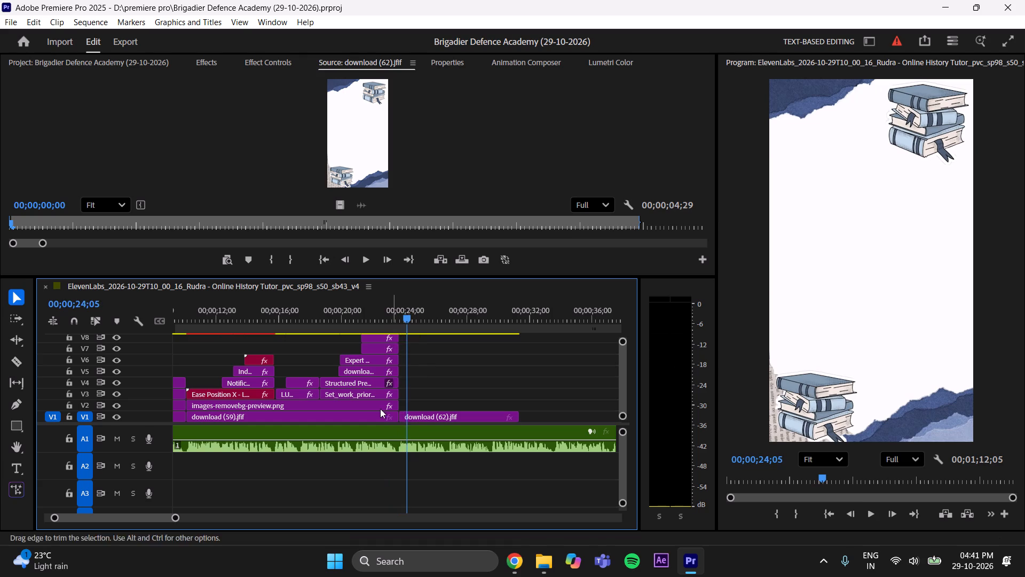
# Play the voiceover across the download (62).jfif section and past its end, then replay the section's opening.
pyautogui.click(180, 520)
pyautogui.moveTo(172, 517); pyautogui.dragTo(153, 518)
pyautogui.press('space')
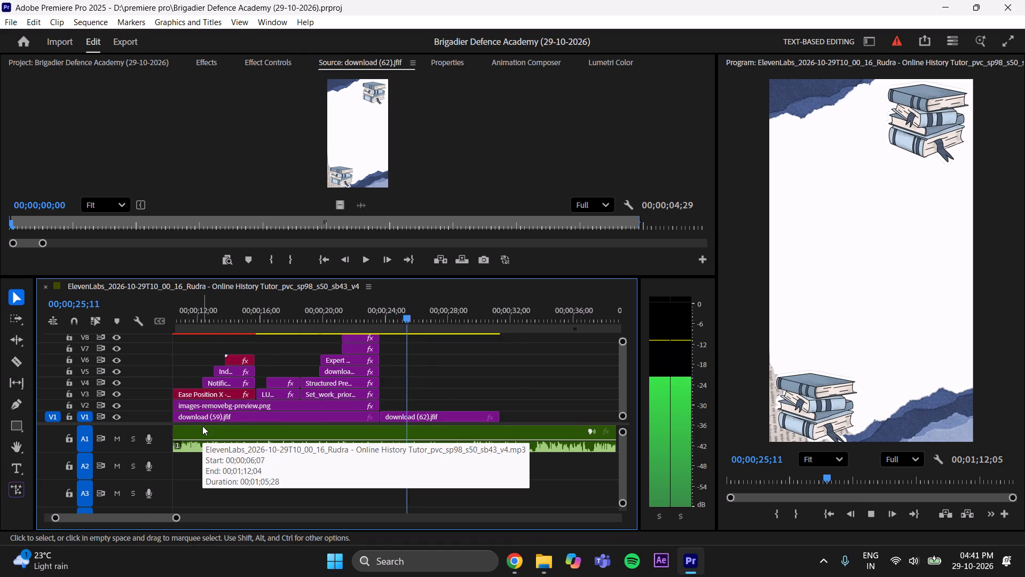
pyautogui.press('space')
pyautogui.hotkey('ctrl', 's')
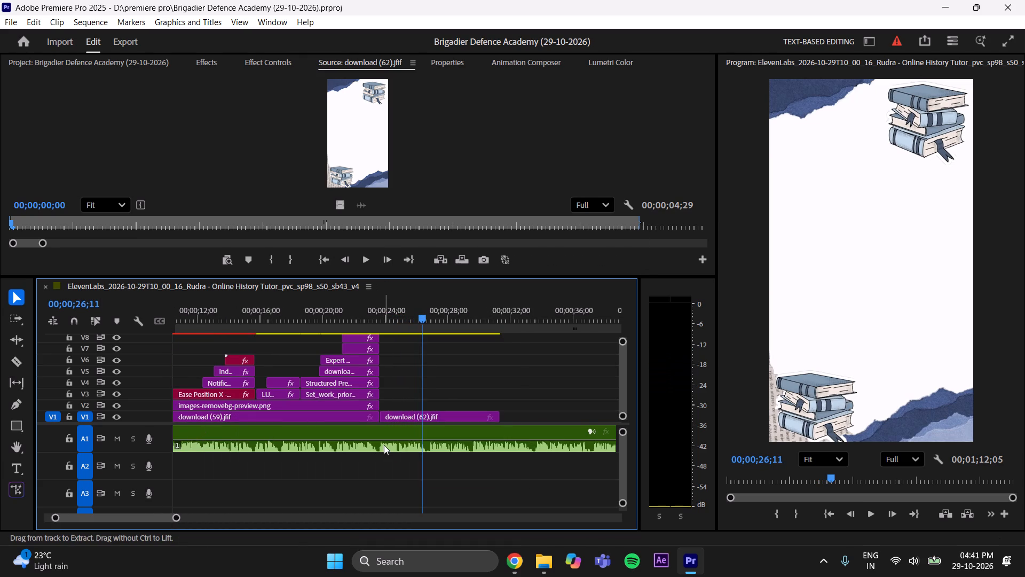
pyautogui.hotkey('ctrl', 's')
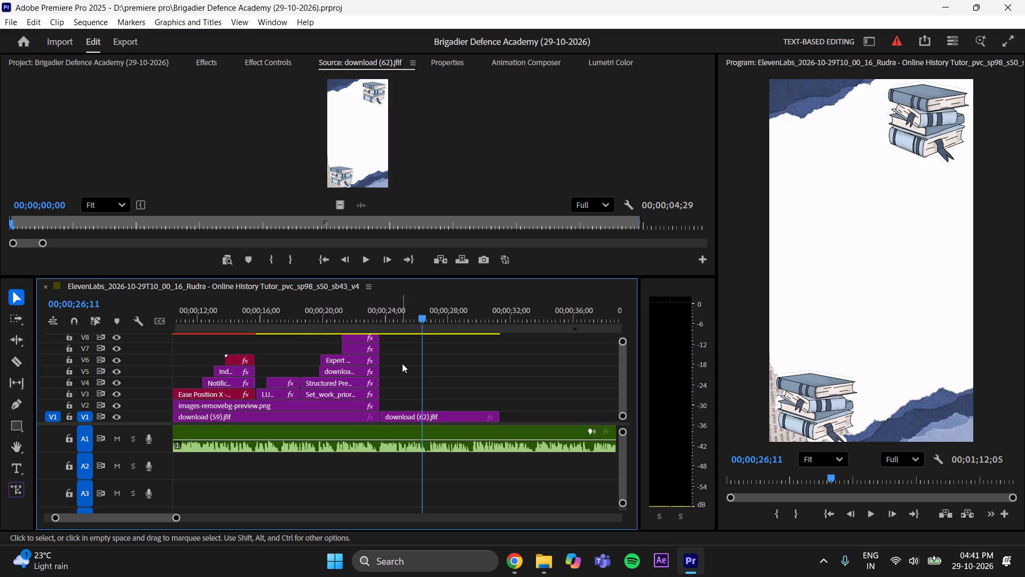
pyautogui.press('space')
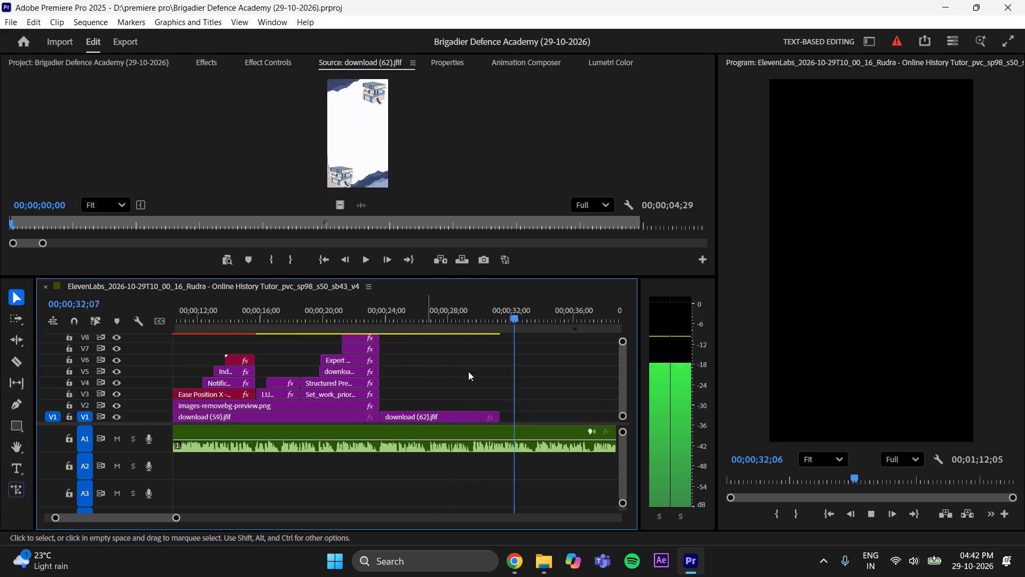
pyautogui.press('space')
pyautogui.moveTo(525, 316); pyautogui.dragTo(370, 371)
pyautogui.press('space')
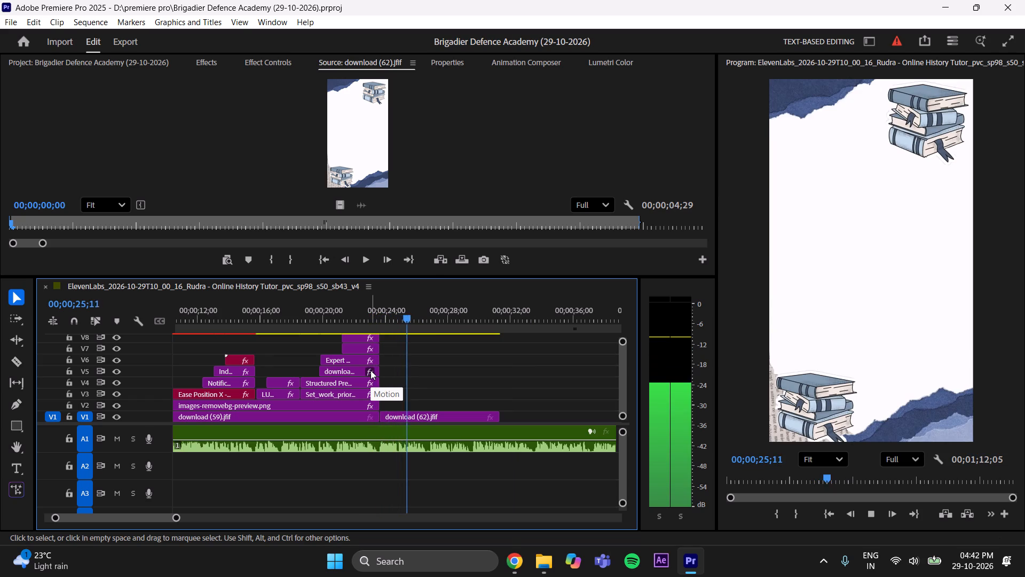
pyautogui.press('space')
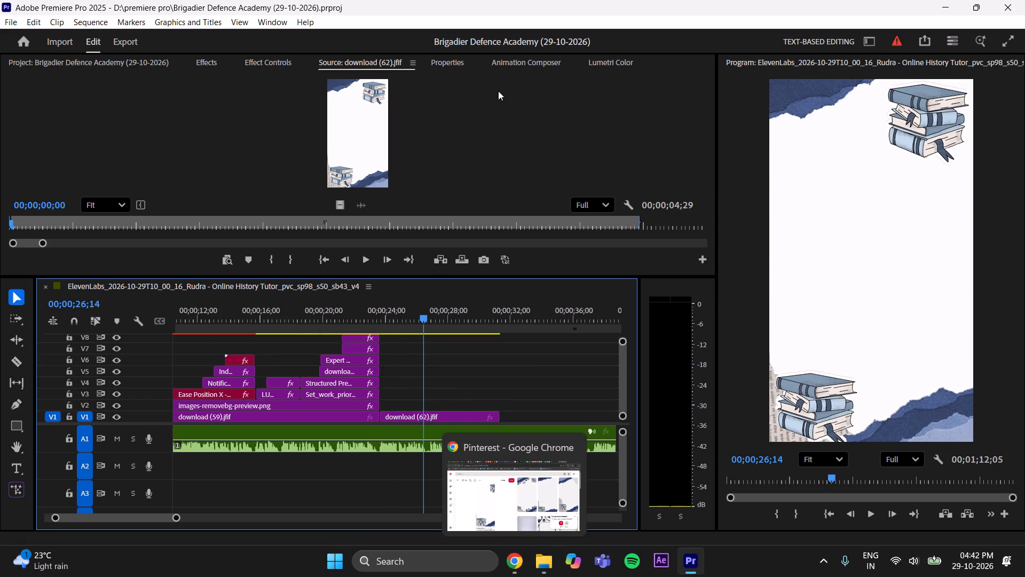
# Add the Ease Position Y - Bottom text preset from Animation Composer above download (62).jfif at 00;00;26;14.
pyautogui.click(511, 59)
pyautogui.click(14, 84)
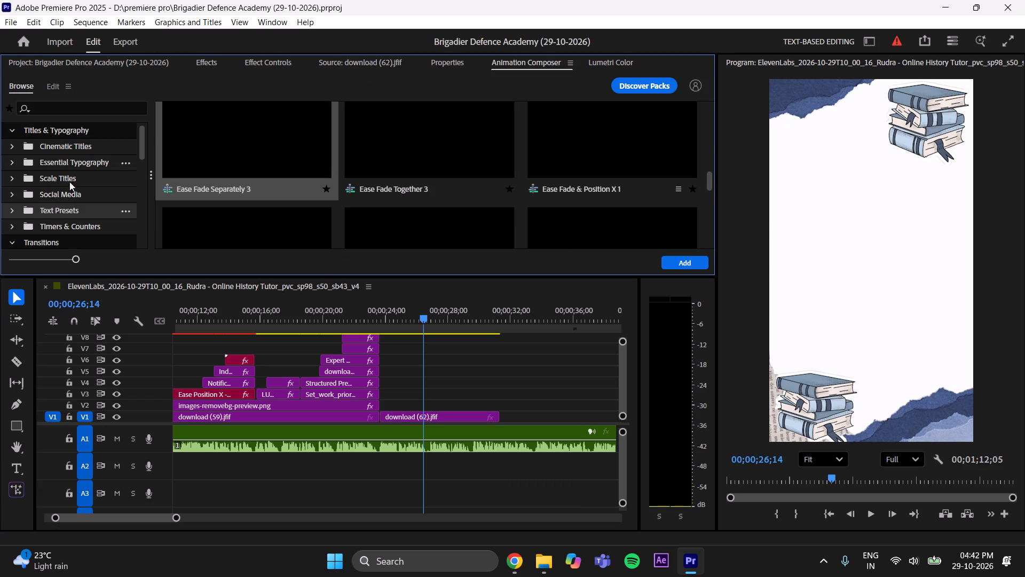
pyautogui.scroll(4, 480, 239)
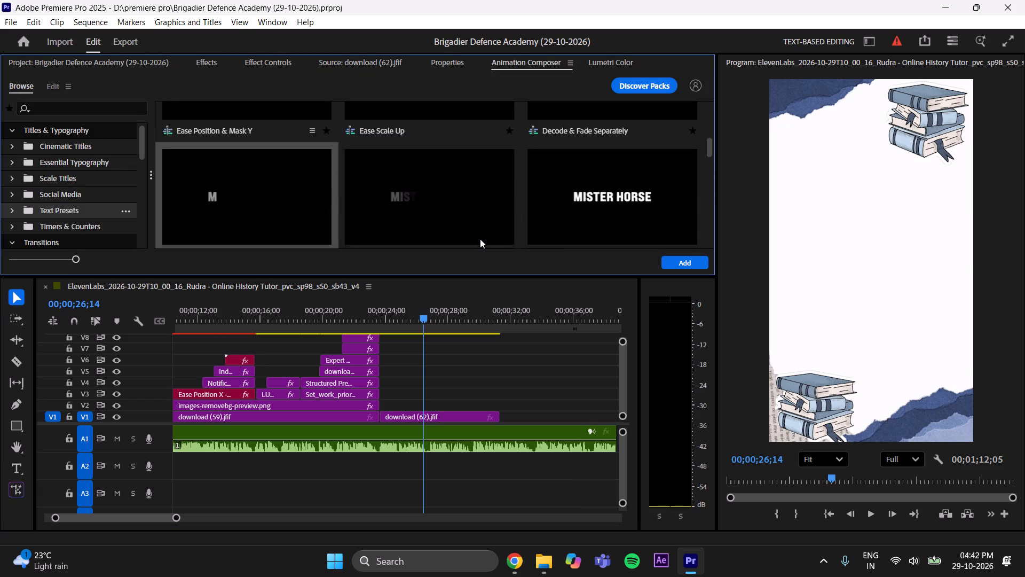
pyautogui.scroll(12, 480, 239)
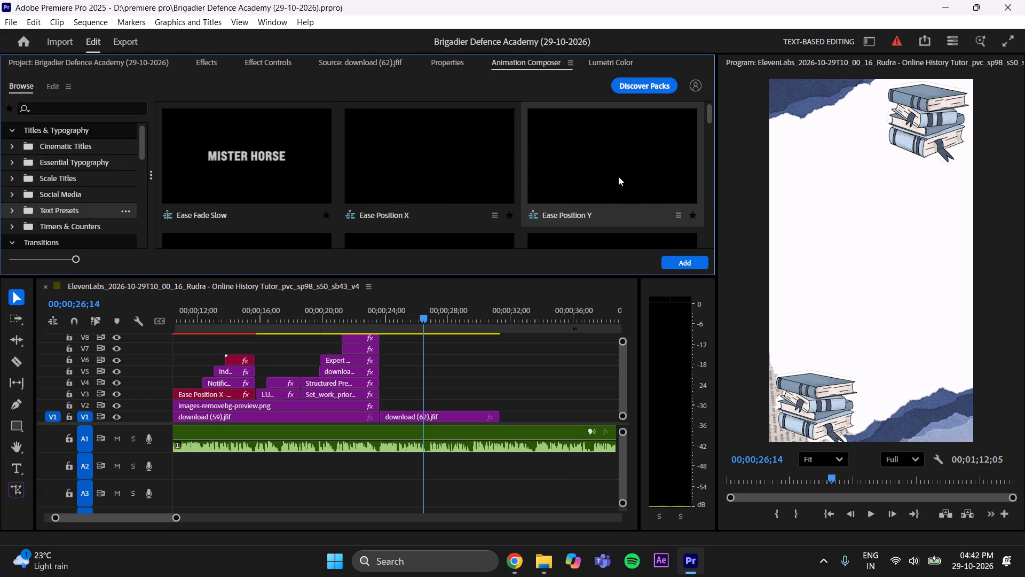
pyautogui.click(618, 176)
pyautogui.click(693, 264)
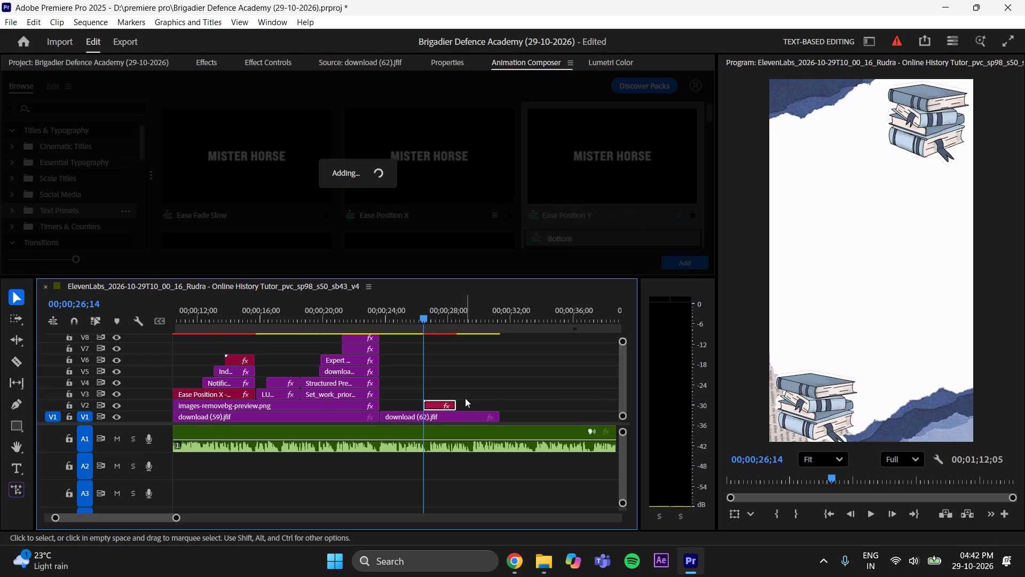
# Move the new title clip on V2 earlier to start at about 00;00;24;26, matching the voiceover, and save the project.
pyautogui.moveTo(435, 406); pyautogui.dragTo(424, 407)
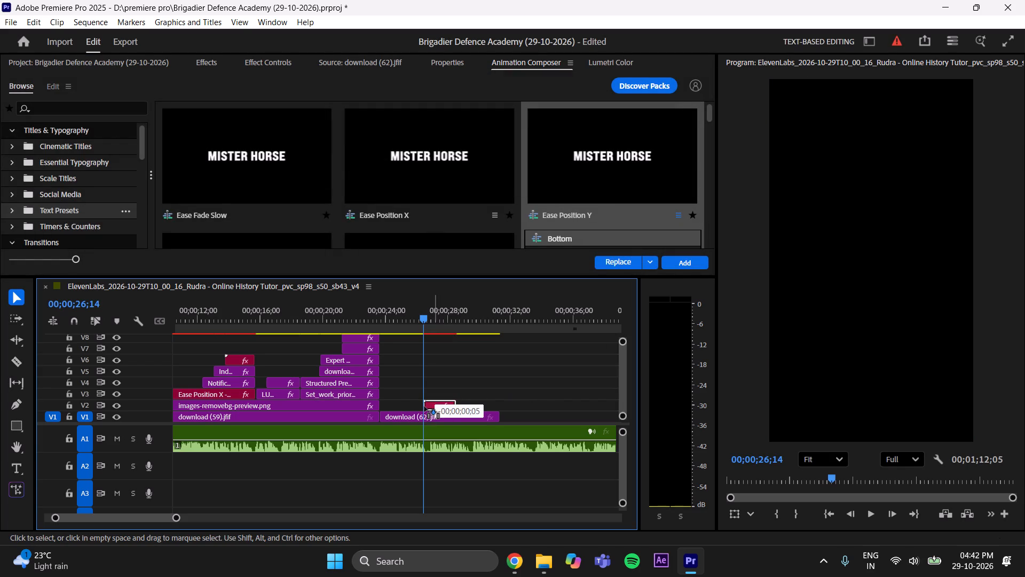
pyautogui.moveTo(424, 407); pyautogui.dragTo(405, 409)
pyautogui.moveTo(425, 296); pyautogui.dragTo(376, 345)
pyautogui.press('space')
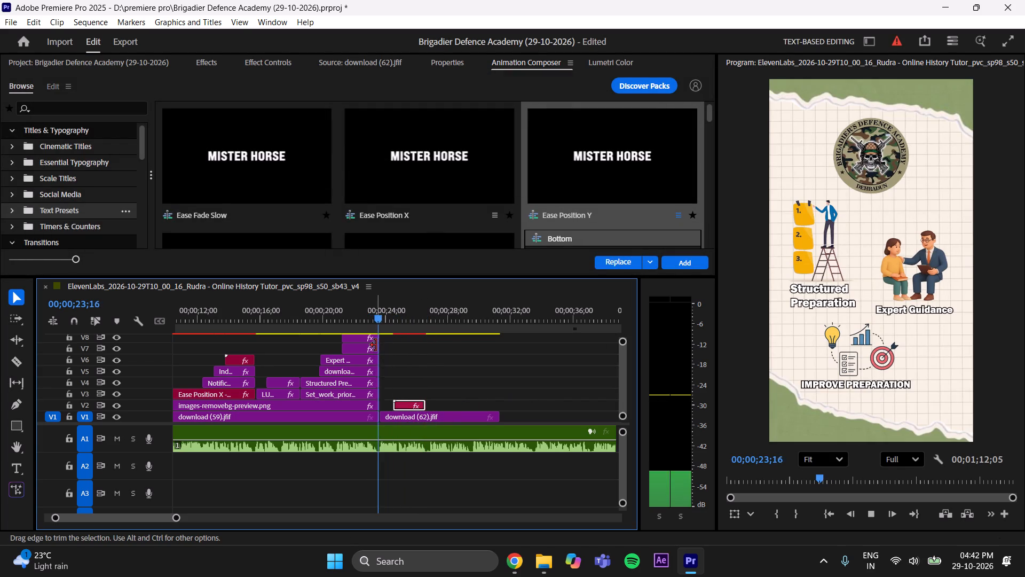
pyautogui.press('space')
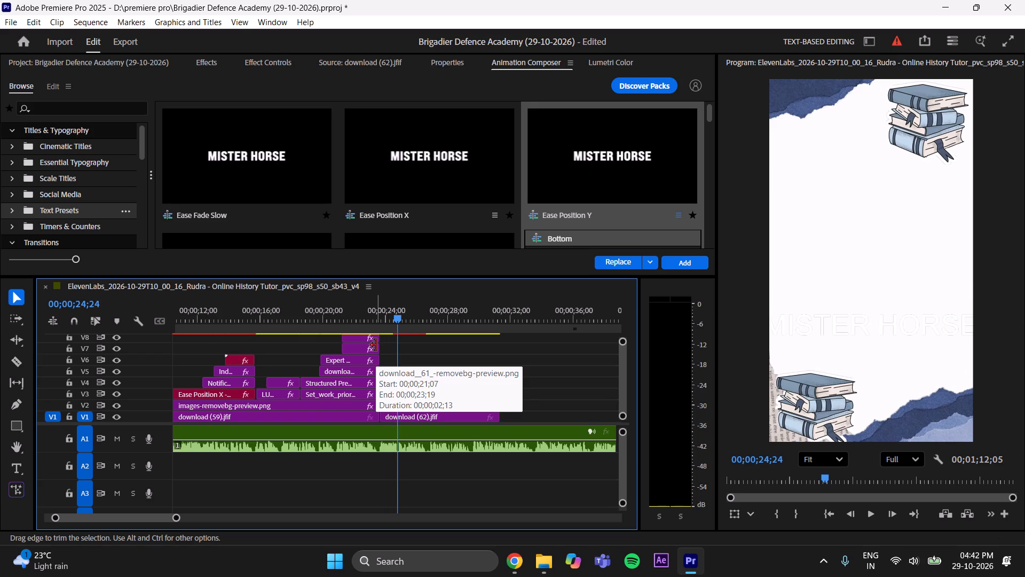
pyautogui.press('space')
pyautogui.press('space')
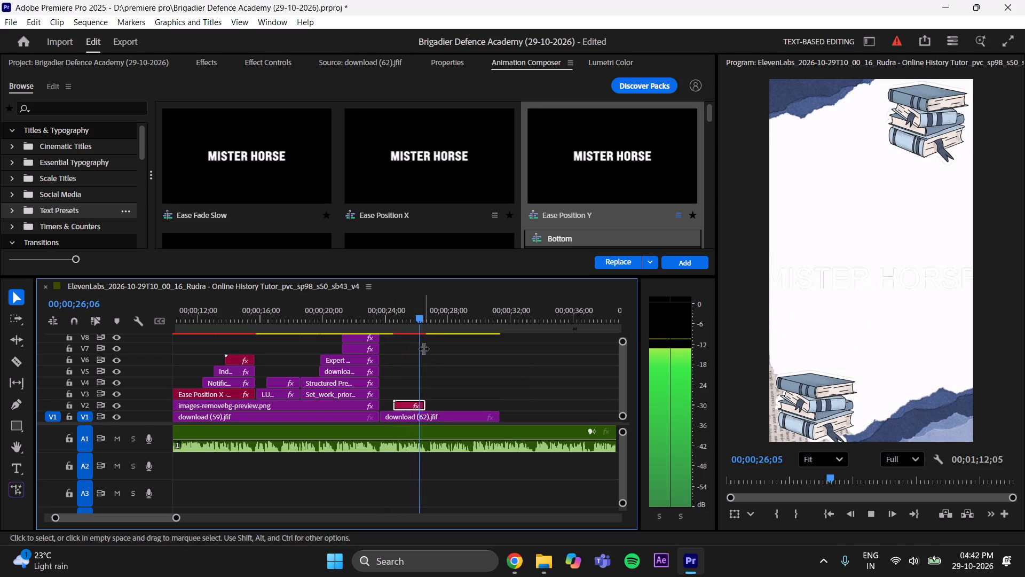
pyautogui.moveTo(420, 316); pyautogui.dragTo(395, 339)
pyautogui.moveTo(175, 518); pyautogui.dragTo(151, 521)
pyautogui.moveTo(404, 312); pyautogui.dragTo(408, 313)
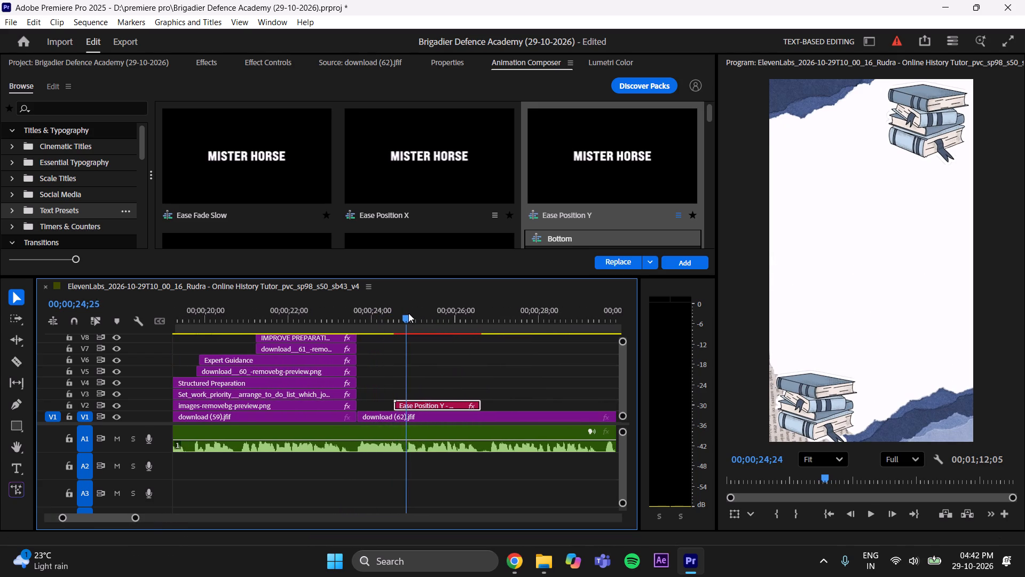
pyautogui.moveTo(408, 313); pyautogui.dragTo(410, 313)
pyautogui.moveTo(421, 403); pyautogui.dragTo(433, 405)
pyautogui.hotkey('ctrl', 's')
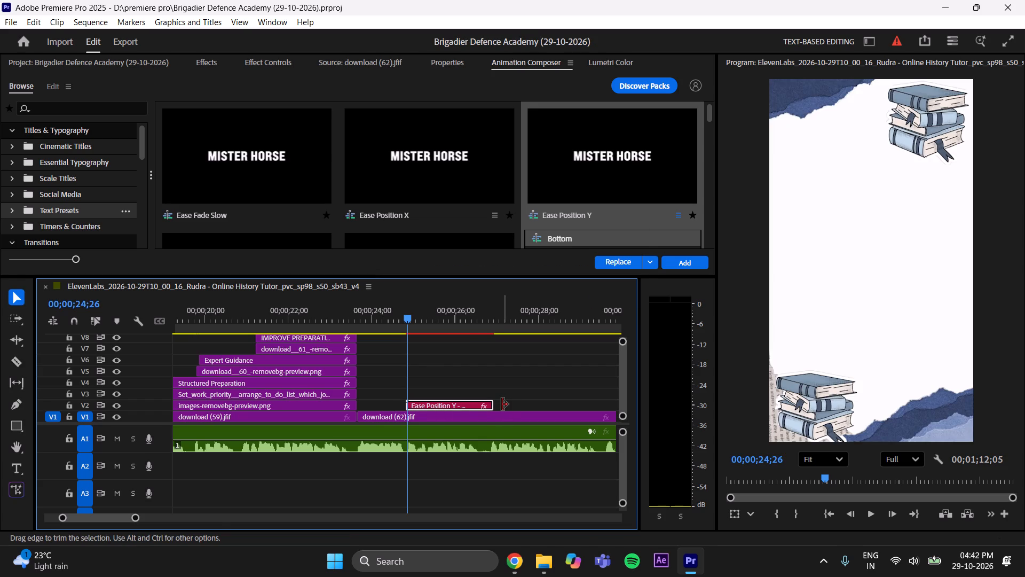
# Set the Ease Position Y title's duration to 00:00:02;28.
pyautogui.click(57, 88)
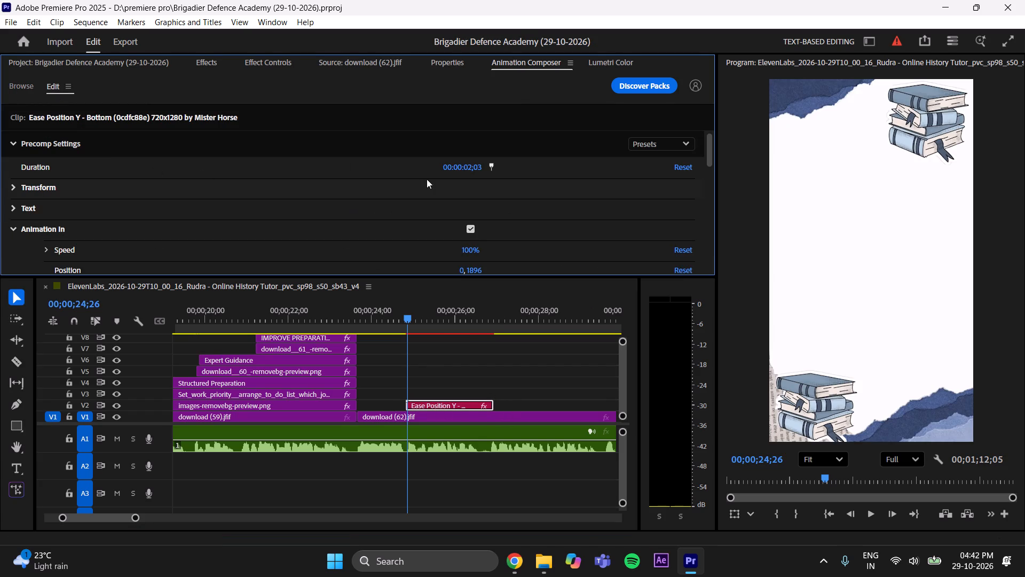
pyautogui.moveTo(464, 167); pyautogui.dragTo(477, 163)
pyautogui.click(511, 385)
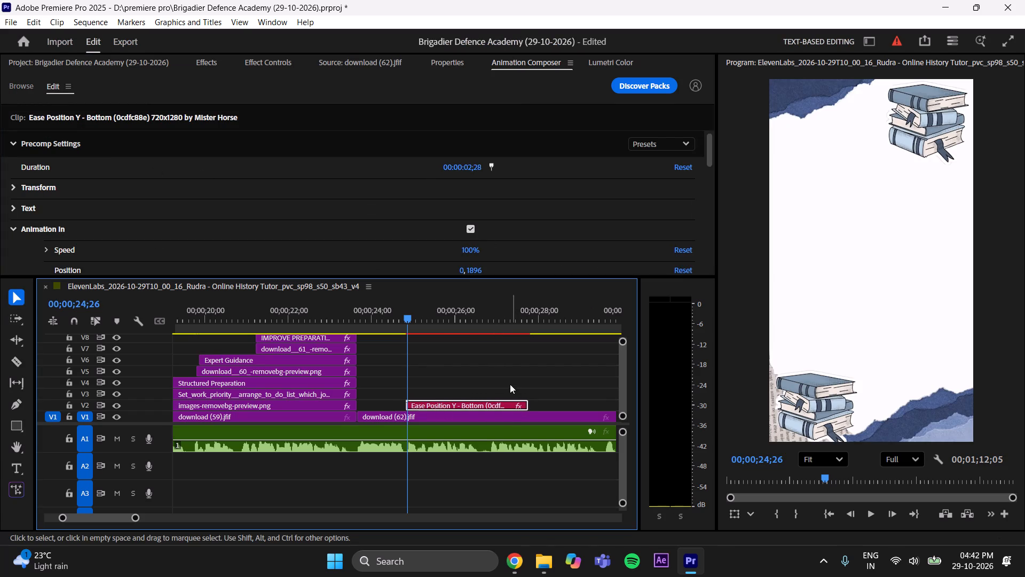
# Turn off Animation Out for the Ease Position Y title clip on V2.
pyautogui.click(439, 58)
pyautogui.moveTo(443, 399); pyautogui.dragTo(443, 419)
pyautogui.scroll(-6, 172, 215)
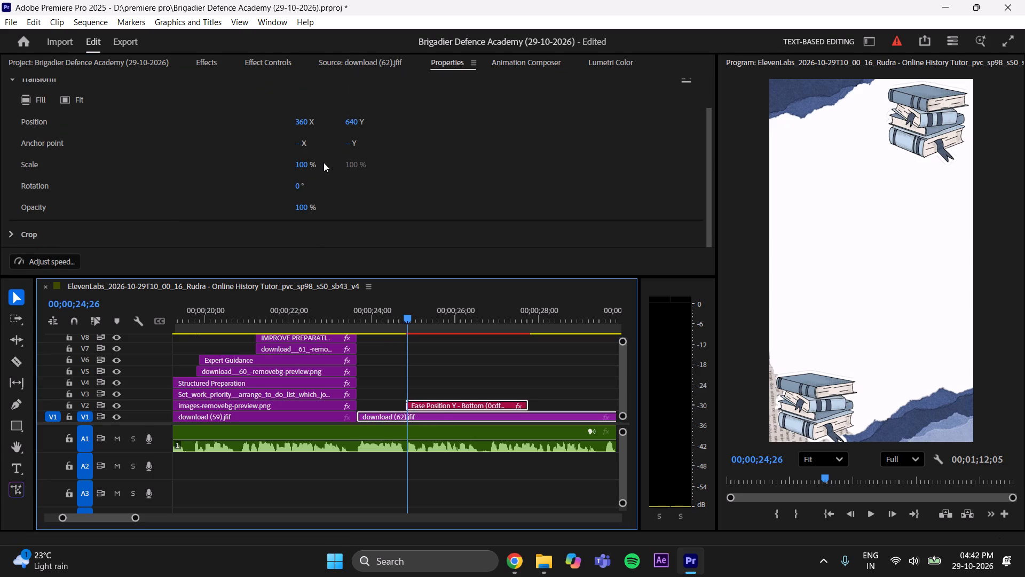
pyautogui.scroll(8, 324, 162)
pyautogui.click(442, 377)
pyautogui.click(438, 405)
pyautogui.scroll(-8, 123, 154)
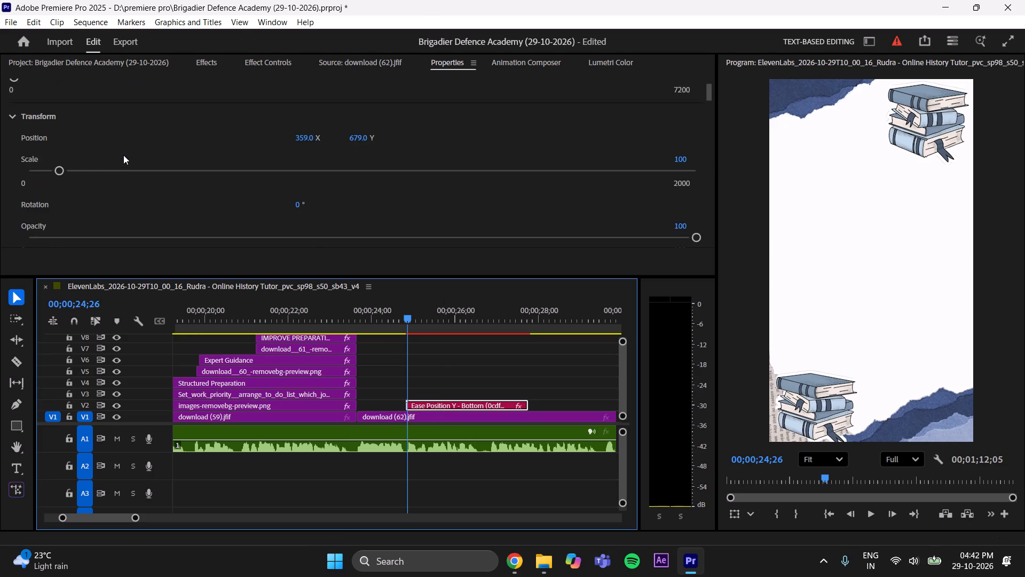
pyautogui.scroll(-20, 123, 155)
pyautogui.scroll(-16, 123, 155)
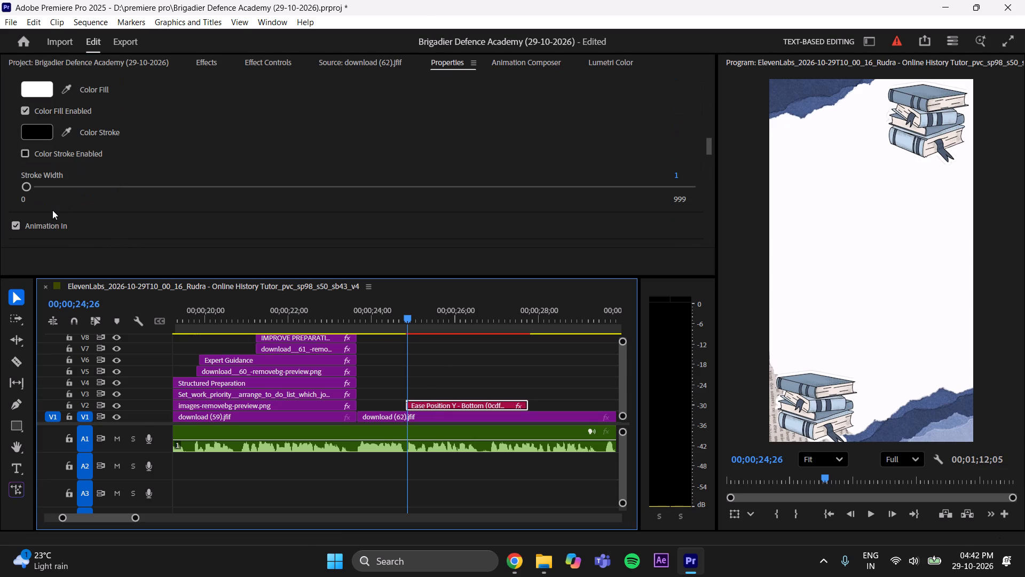
pyautogui.scroll(-3, 65, 197)
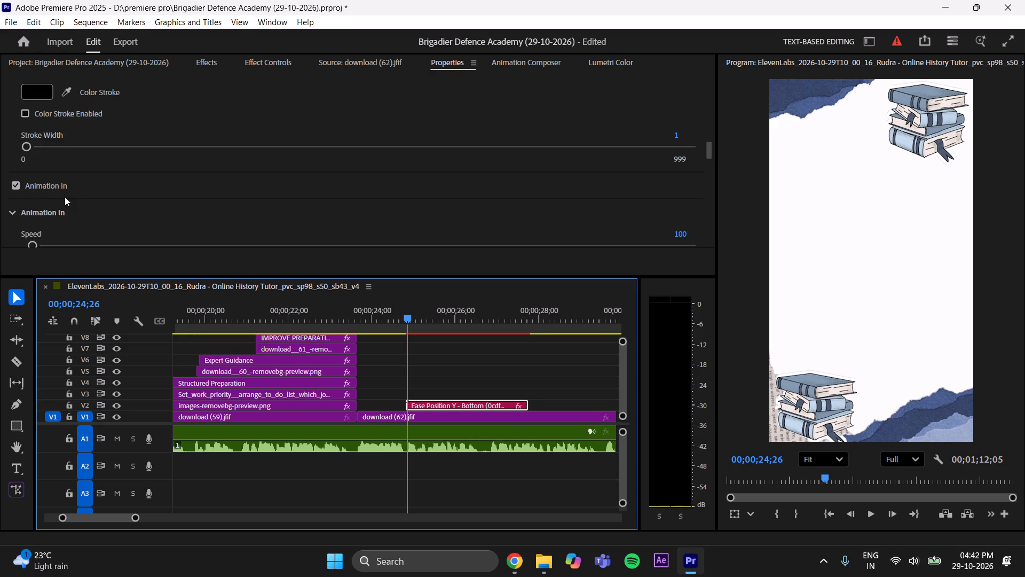
pyautogui.scroll(-20, 65, 199)
pyautogui.scroll(-6, 65, 199)
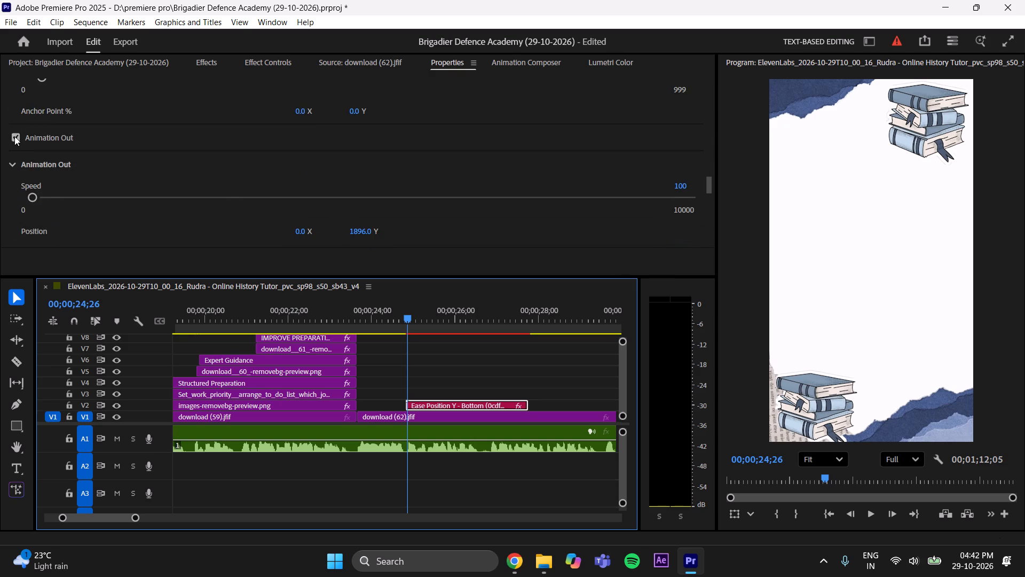
pyautogui.click(14, 136)
# Bring up the Ease Position Y title's text settings containing the placeholder MISTER HORSE.
pyautogui.scroll(20, 230, 186)
pyautogui.scroll(16, 230, 186)
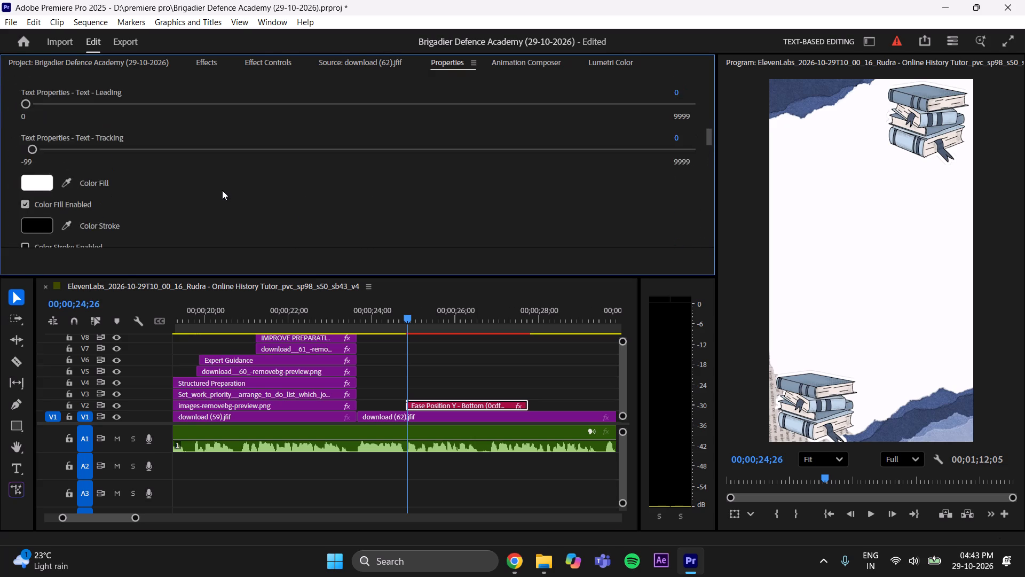
pyautogui.scroll(13, 222, 190)
pyautogui.scroll(5, 177, 166)
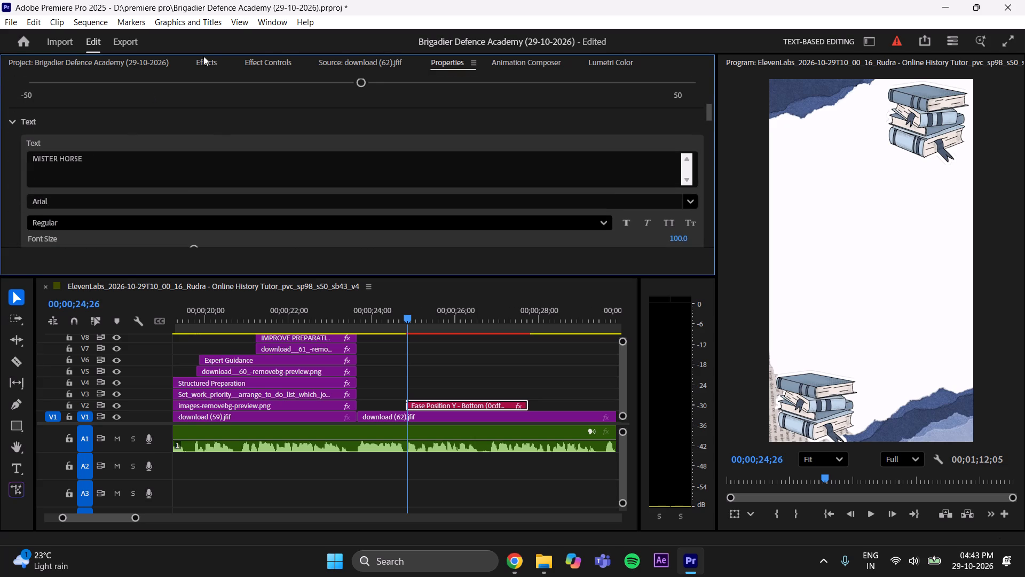
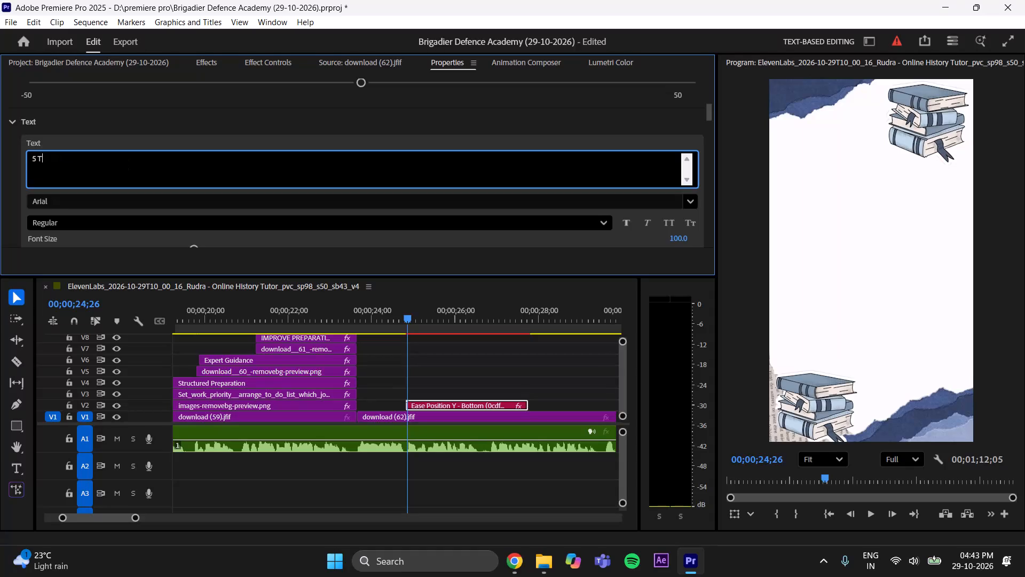
# Finish the title text so it reads "5 TO 6 HOURS" with "CLASSES" on a second line.
pyautogui.write('O')
pyautogui.press('space')
pyautogui.write('6')
pyautogui.press('space')
pyautogui.write('HOURS')
pyautogui.press('Return')
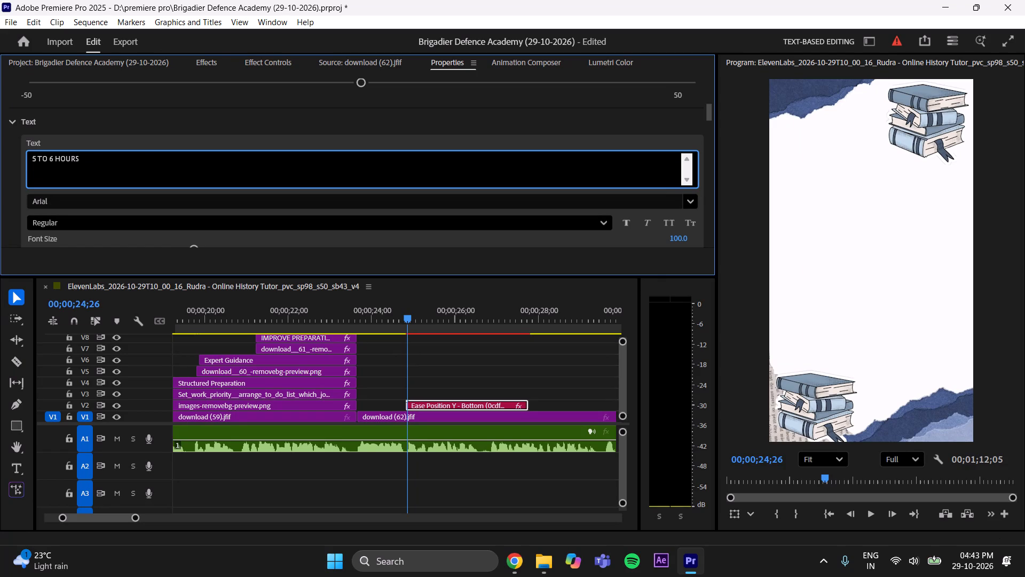
pyautogui.write('CLASSES')
pyautogui.click(18, 170)
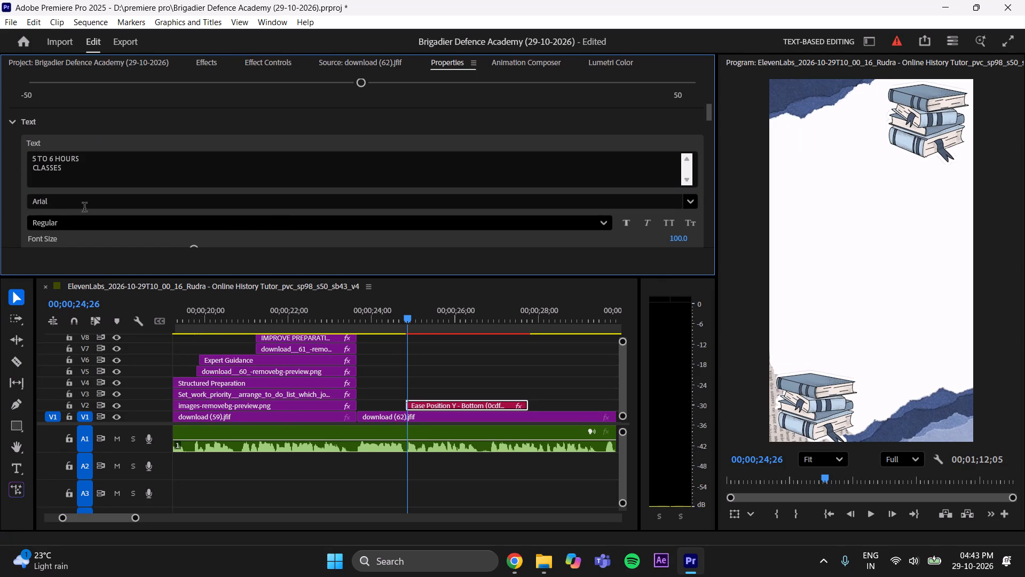
# Set the title's font to Franklin Gothic Heavy Regular at size 59.4 and save the project.
pyautogui.click(84, 207)
pyautogui.press('BackSpace')
pyautogui.write('FRANKLI')
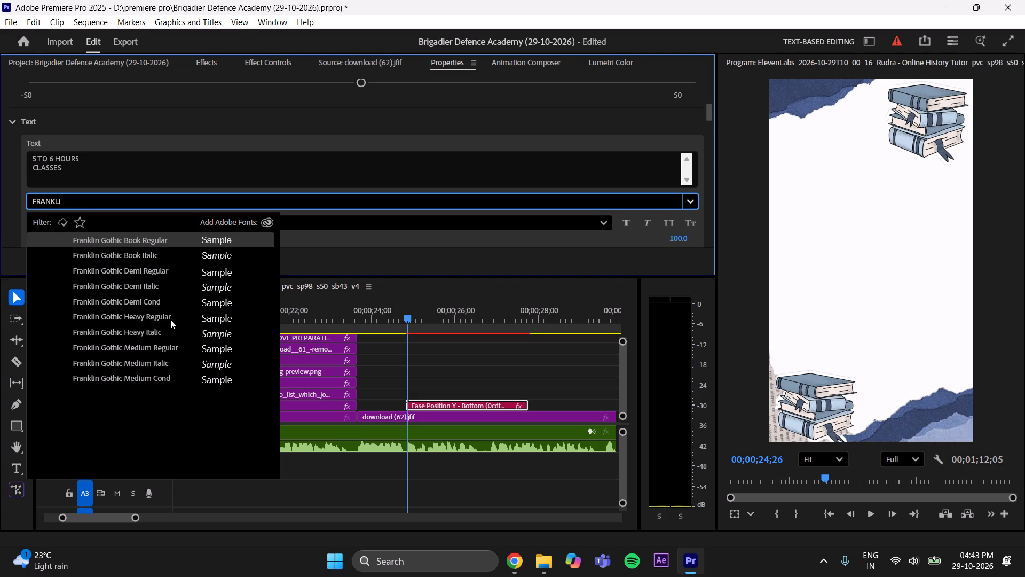
pyautogui.click(170, 319)
pyautogui.scroll(-5, 6, 173)
pyautogui.moveTo(193, 184); pyautogui.dragTo(192, 184)
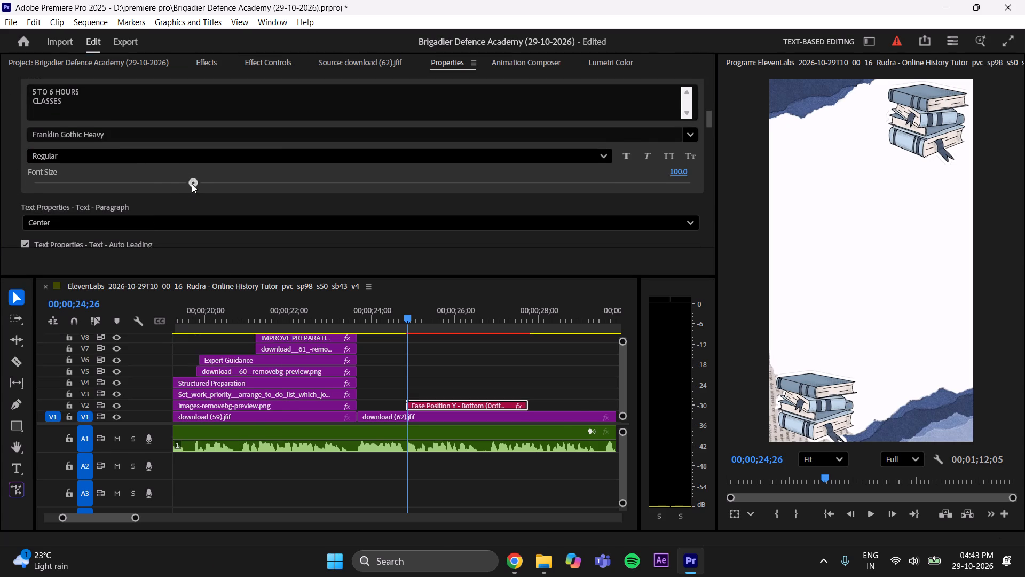
pyautogui.moveTo(192, 184); pyautogui.dragTo(126, 209)
pyautogui.hotkey('ctrl', 's')
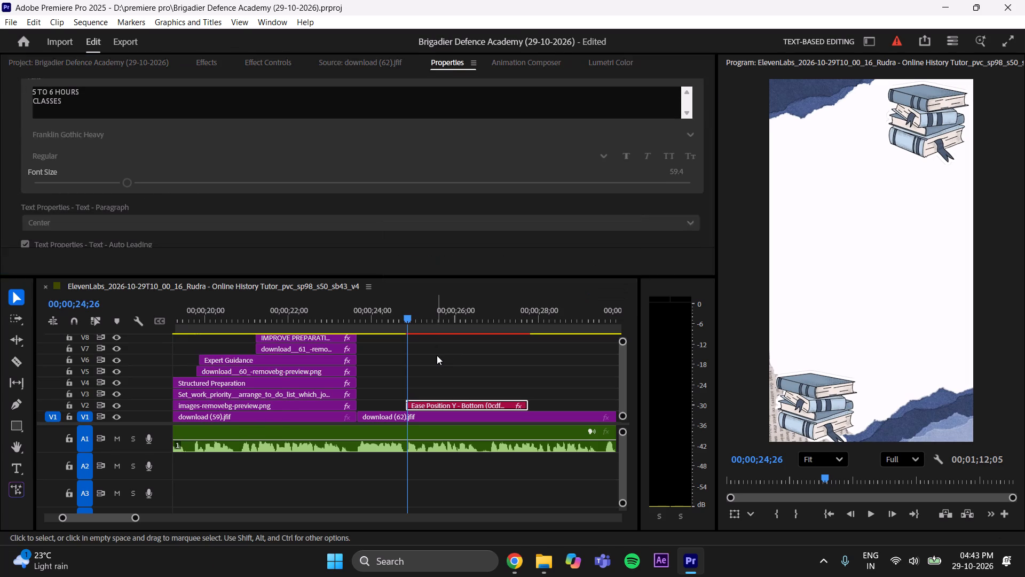
# Play back the section around the V2 title to check its animation against the voiceover.
pyautogui.press('space')
pyautogui.press('space')
pyautogui.press('space')
pyautogui.press('space')
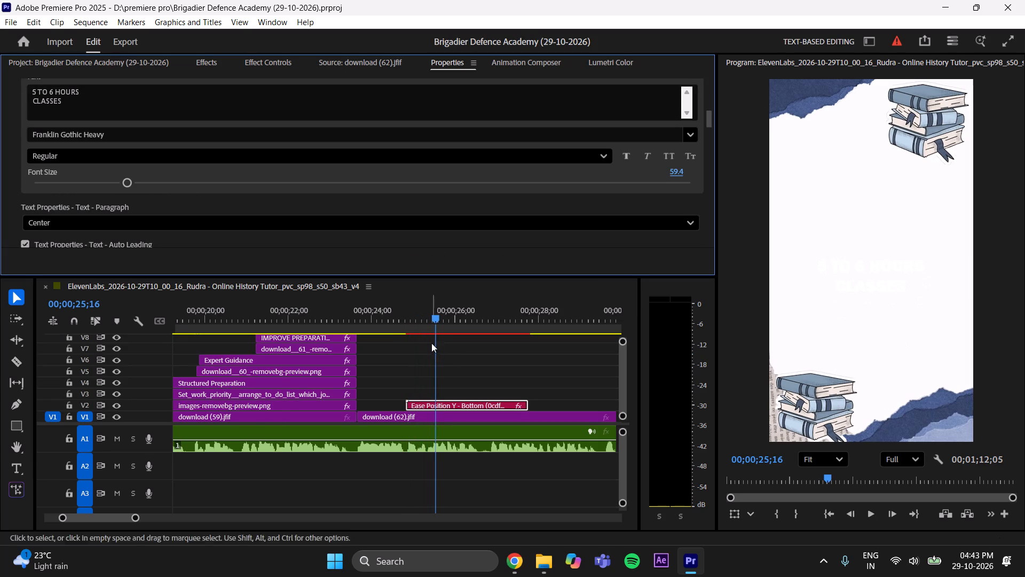
pyautogui.moveTo(438, 318); pyautogui.dragTo(398, 341)
pyautogui.press('space')
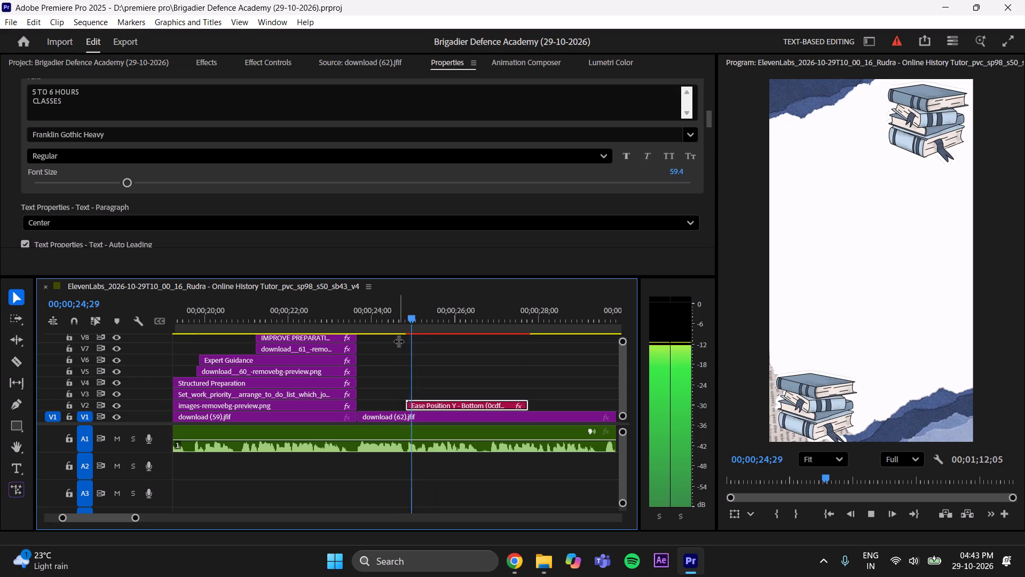
pyautogui.press('space')
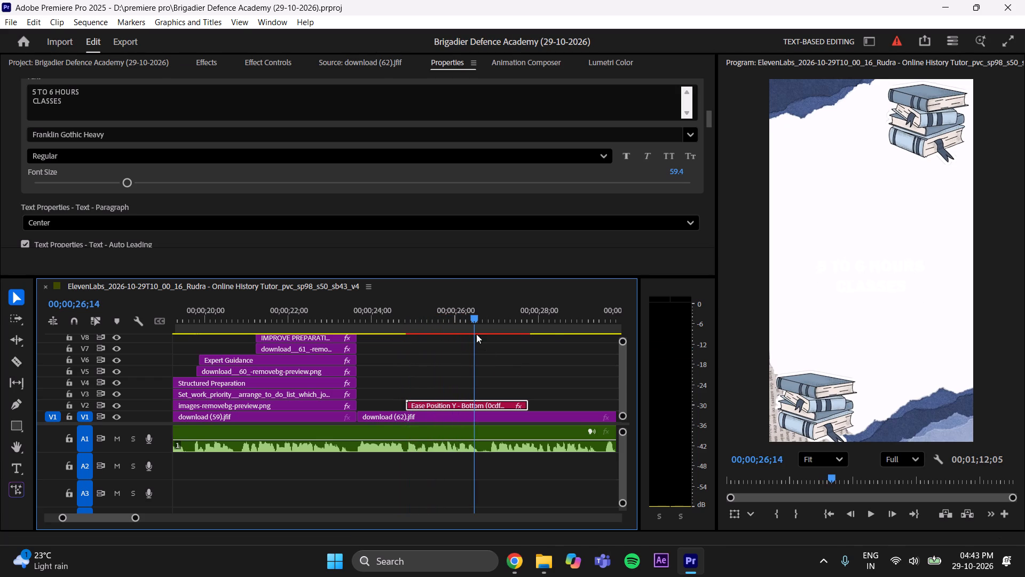
# With the playhead at 00;00;26;08, set the title's fill to the navy 39486B sampled from the background's torn paper.
pyautogui.moveTo(469, 315); pyautogui.dragTo(469, 322)
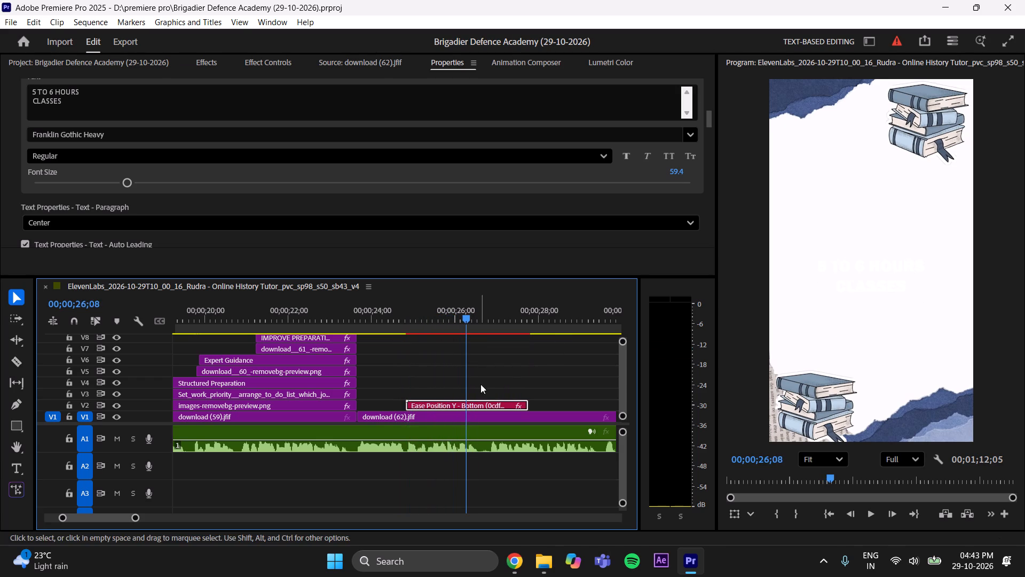
pyautogui.scroll(-15, 11, 189)
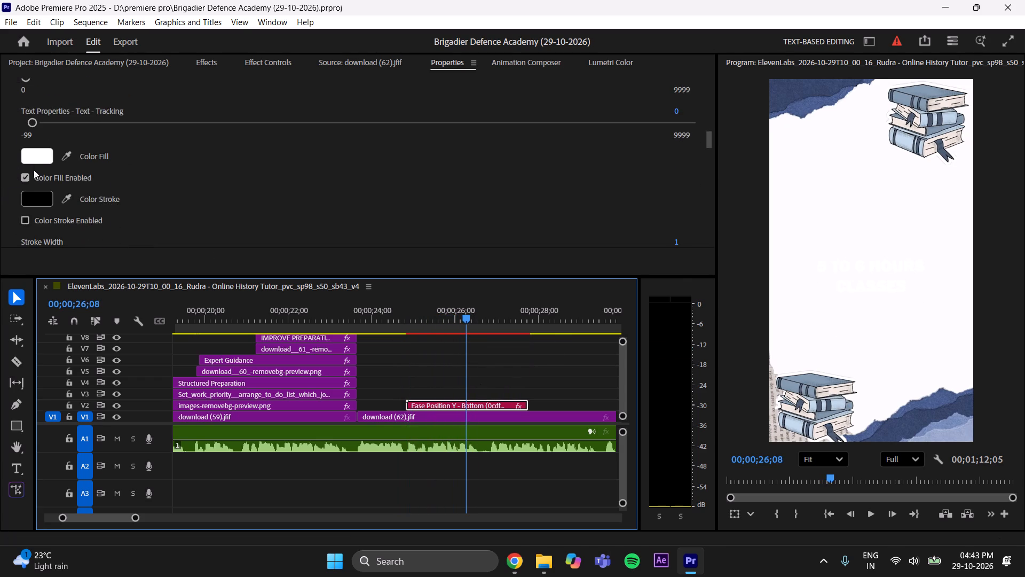
pyautogui.click(36, 160)
pyautogui.click(643, 350)
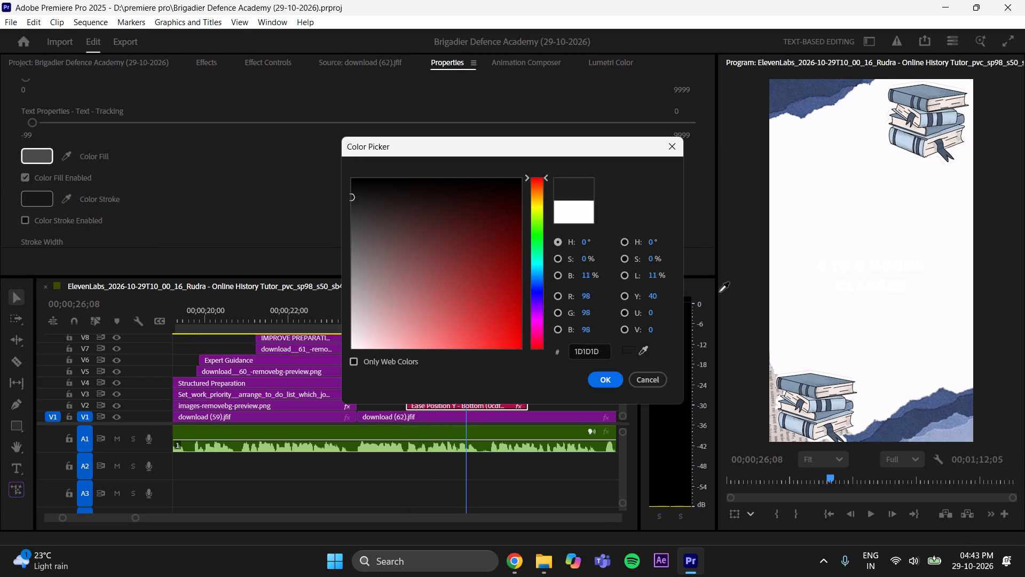
pyautogui.click(794, 86)
pyautogui.click(608, 374)
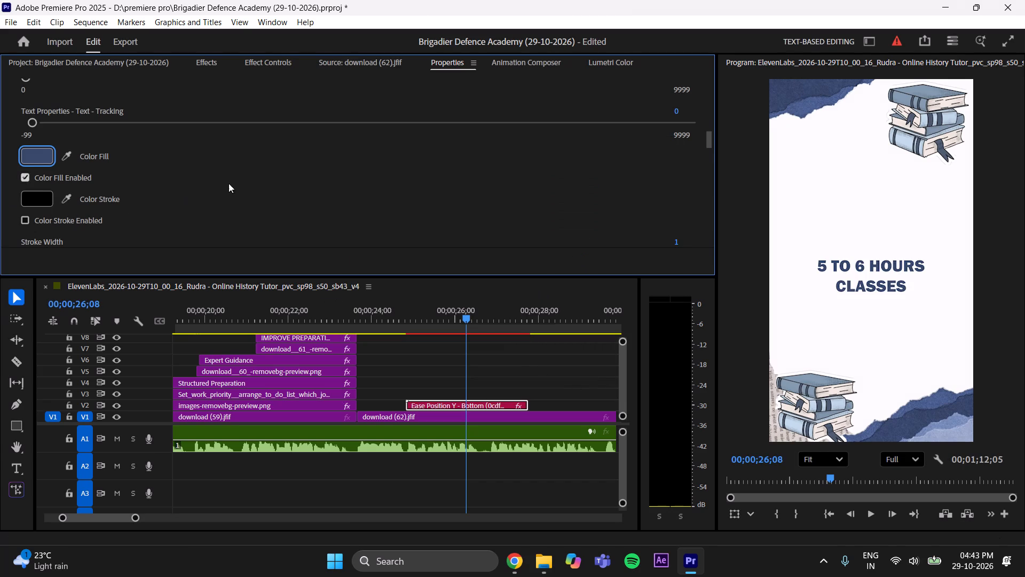
# Increase the title's font size to 64.9.
pyautogui.scroll(-7, 228, 183)
pyautogui.scroll(14, 132, 163)
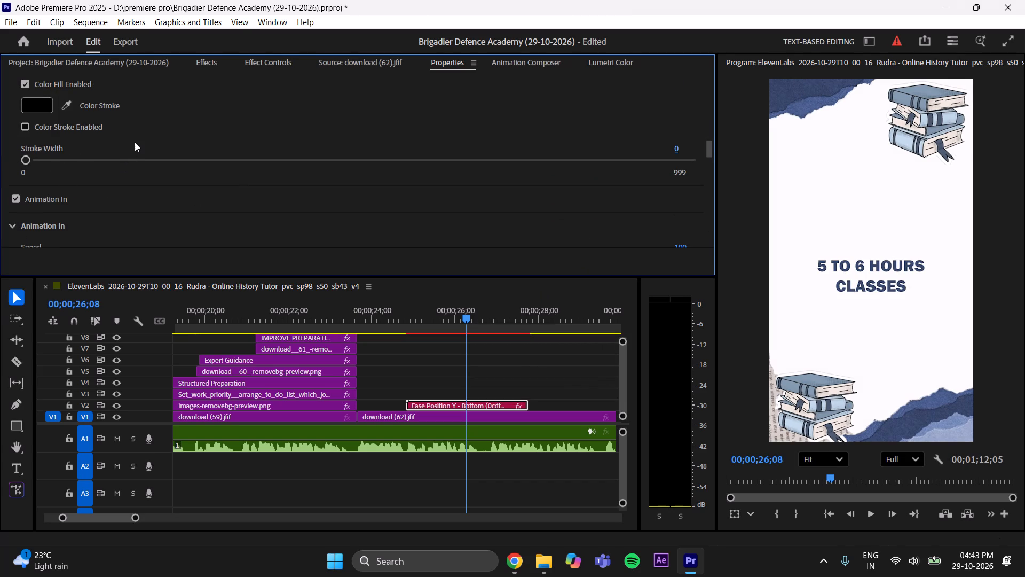
pyautogui.scroll(8, 141, 137)
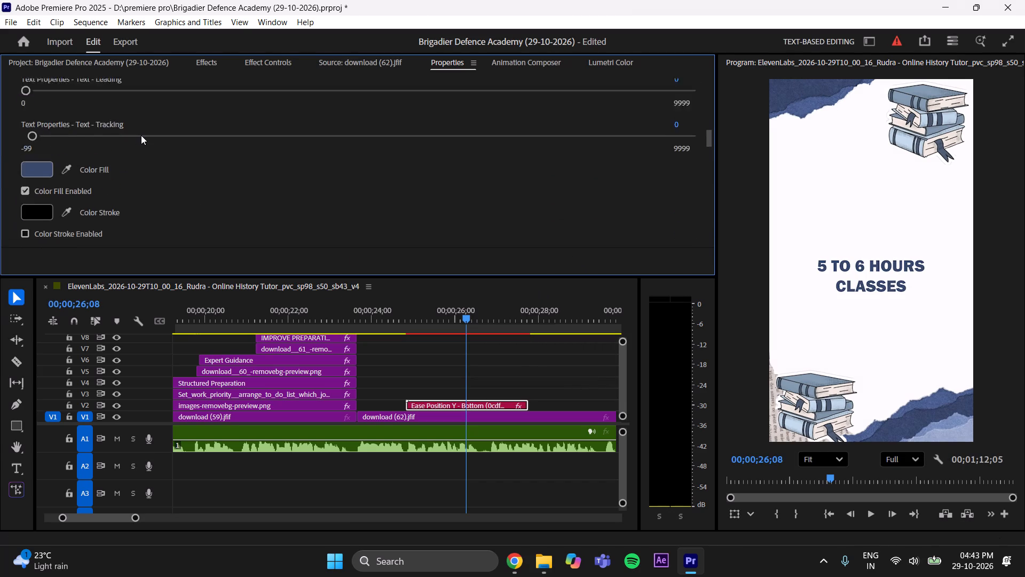
pyautogui.scroll(8, 141, 135)
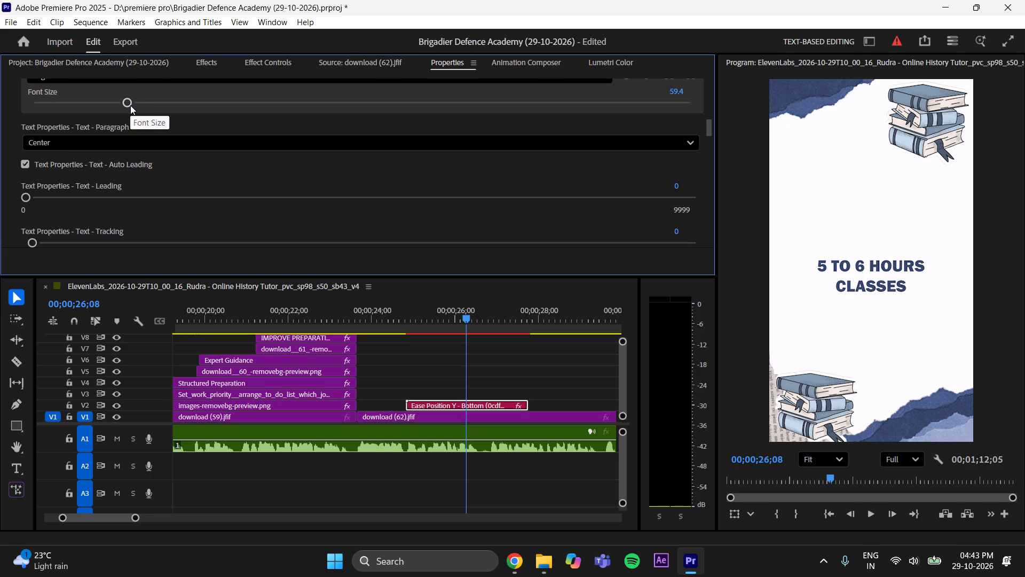
pyautogui.moveTo(131, 105); pyautogui.dragTo(140, 104)
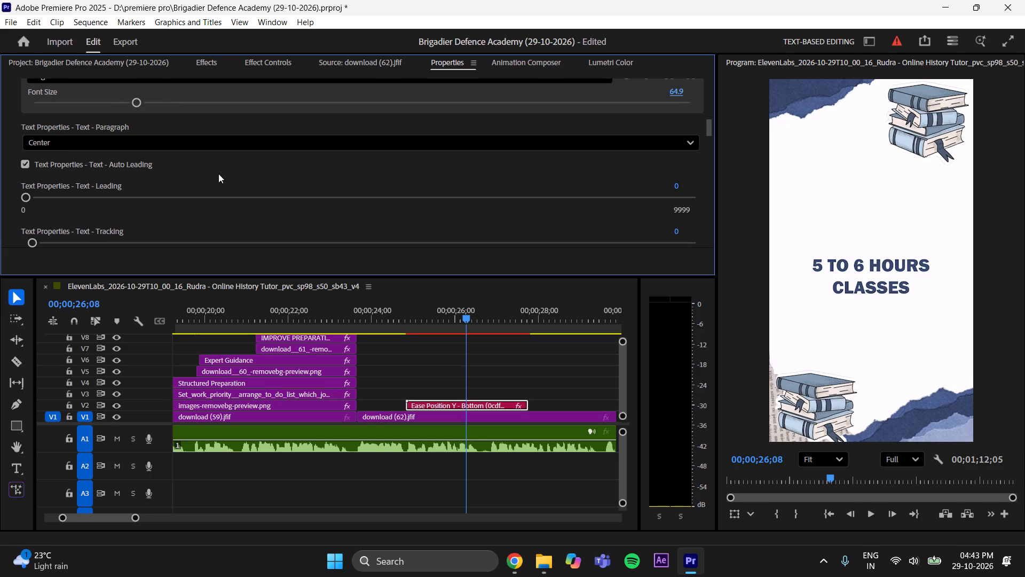
# Brighten the title's fill colour in stages to the blue 4571DA and save the project.
pyautogui.scroll(12, 218, 174)
pyautogui.scroll(-19, 212, 173)
pyautogui.click(36, 182)
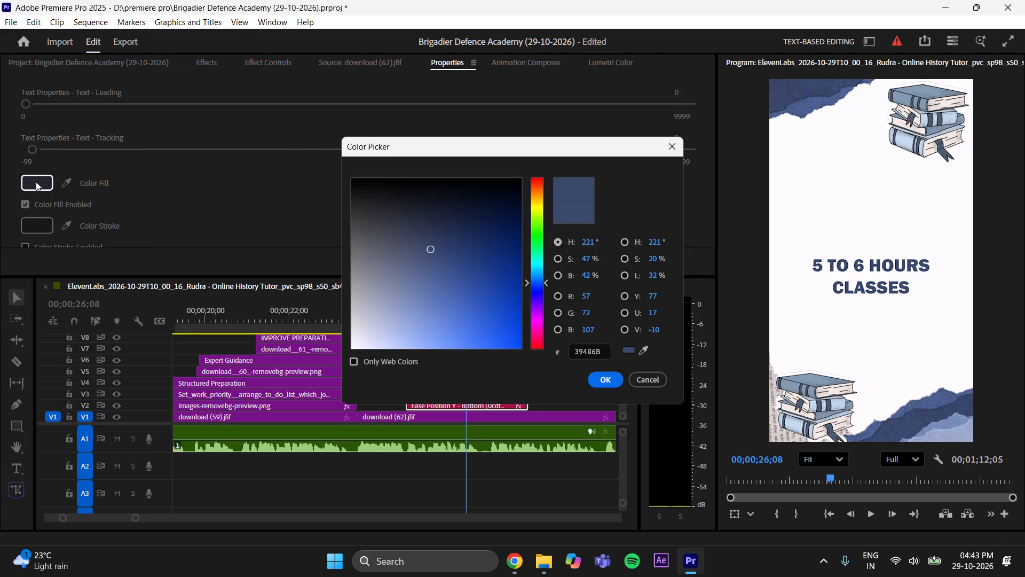
pyautogui.moveTo(431, 252); pyautogui.dragTo(441, 269)
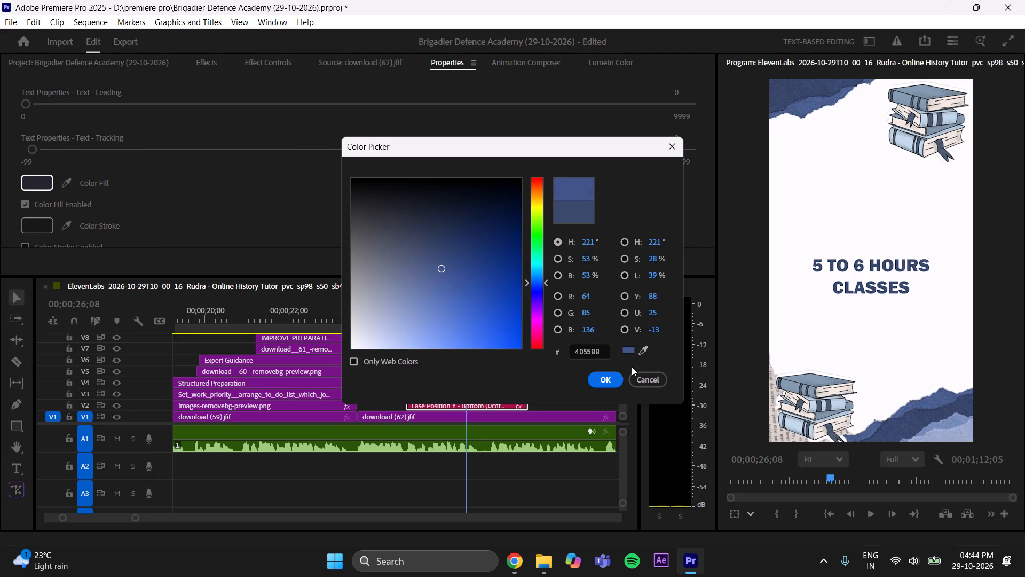
pyautogui.click(611, 374)
pyautogui.click(37, 181)
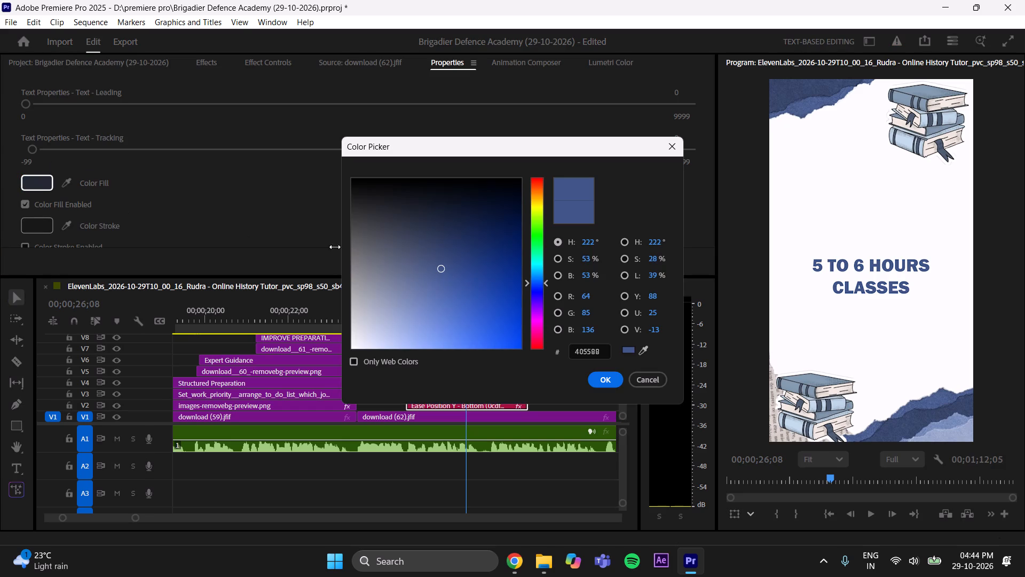
pyautogui.moveTo(441, 275); pyautogui.dragTo(458, 300)
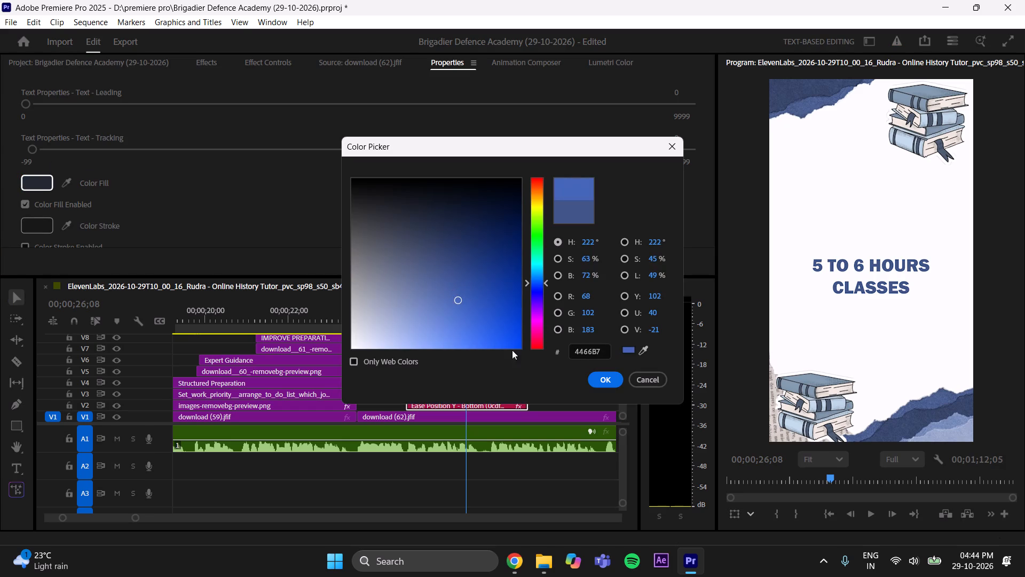
pyautogui.click(606, 383)
pyautogui.click(31, 186)
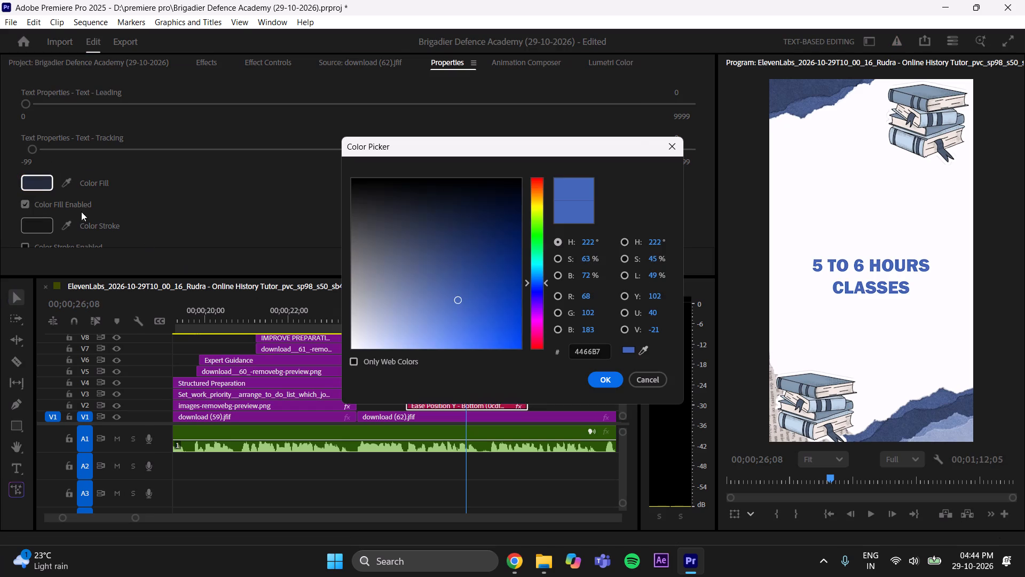
pyautogui.moveTo(465, 307); pyautogui.dragTo(467, 324)
pyautogui.click(605, 381)
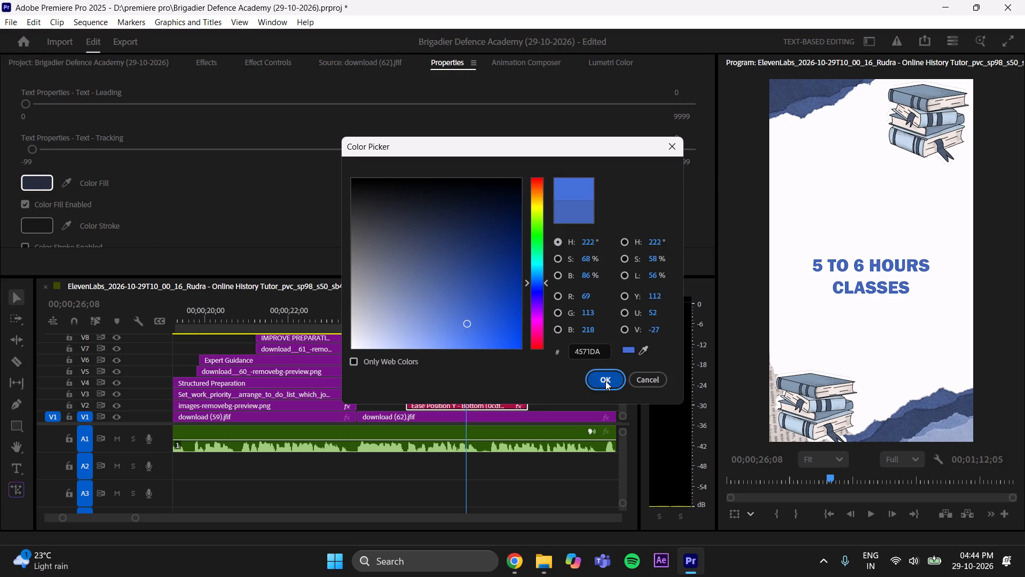
pyautogui.hotkey('ctrl', 's')
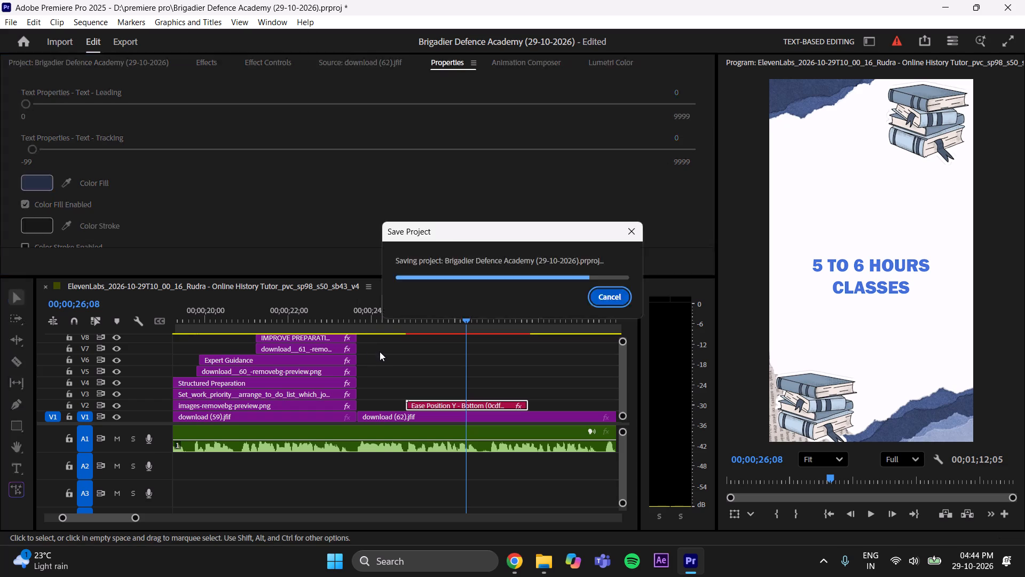
# Raise the title to a Y position of 400 in the upper part of the frame, deselect it and save the project.
pyautogui.scroll(20, 300, 190)
pyautogui.scroll(11, 300, 190)
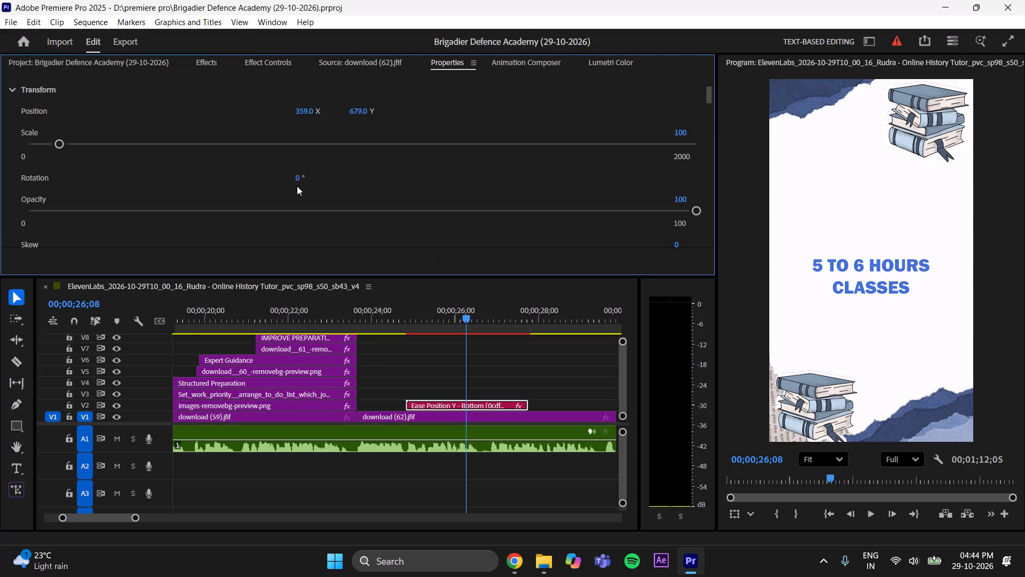
pyautogui.moveTo(367, 113); pyautogui.dragTo(169, 118)
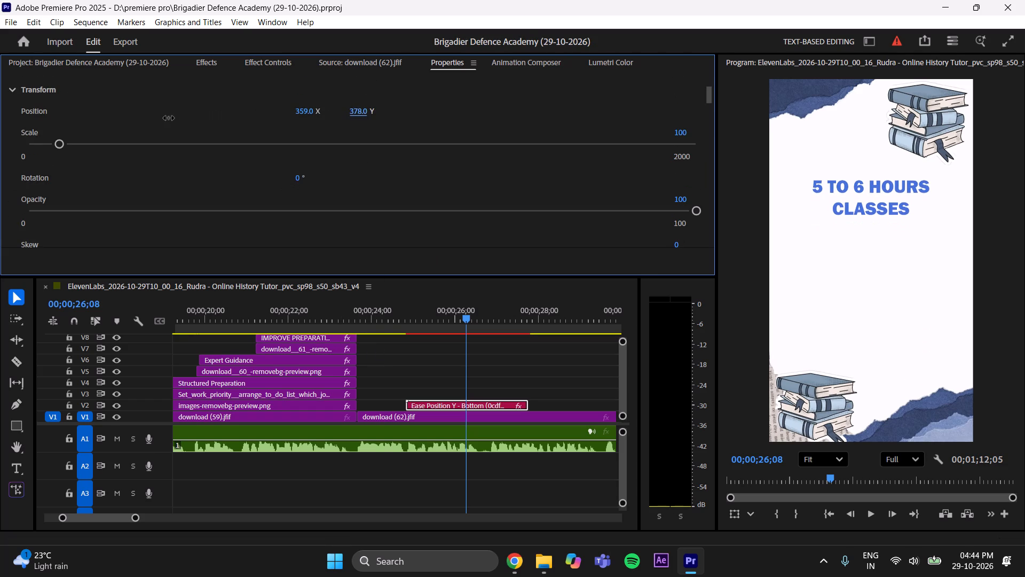
pyautogui.moveTo(169, 118); pyautogui.dragTo(179, 113)
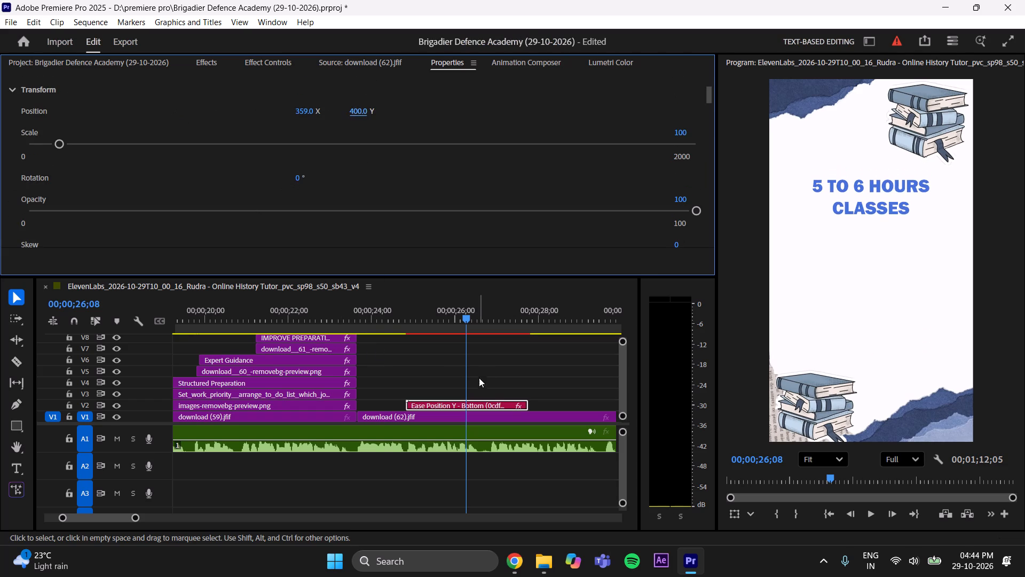
pyautogui.click(483, 370)
pyautogui.hotkey('ctrl', 's')
pyautogui.click(351, 51)
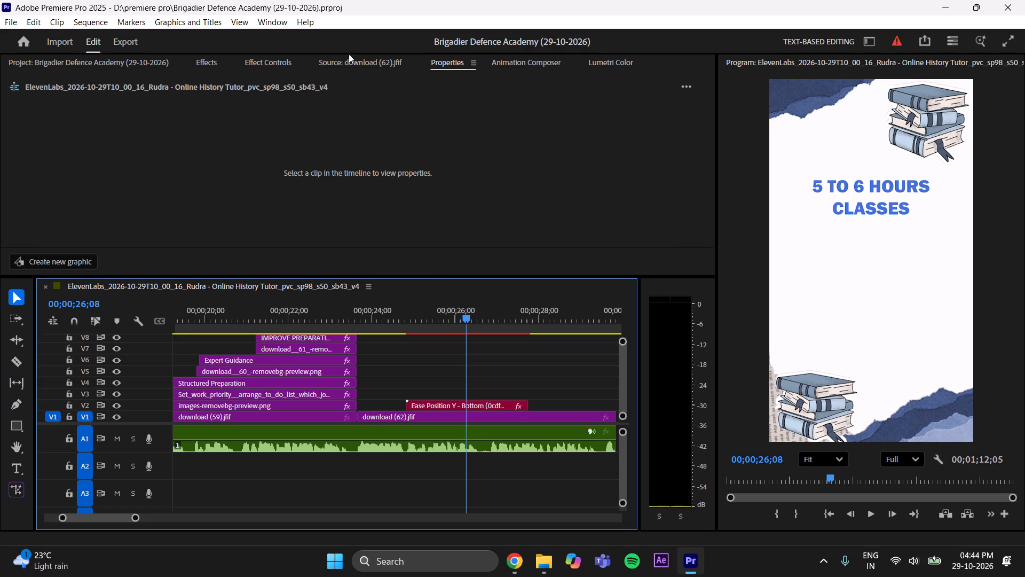
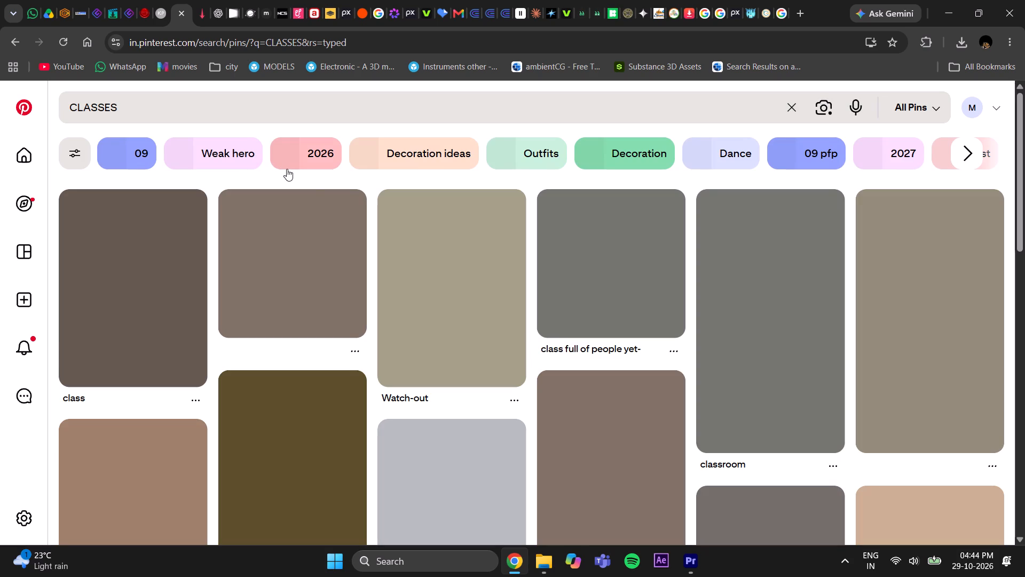
# Switch to Premiere Pro and play back and scrub the stretch from 00;00;23;10 into the "5 TO 6 HOURS CLASSES" title to review its animation.
pyautogui.click(683, 559)
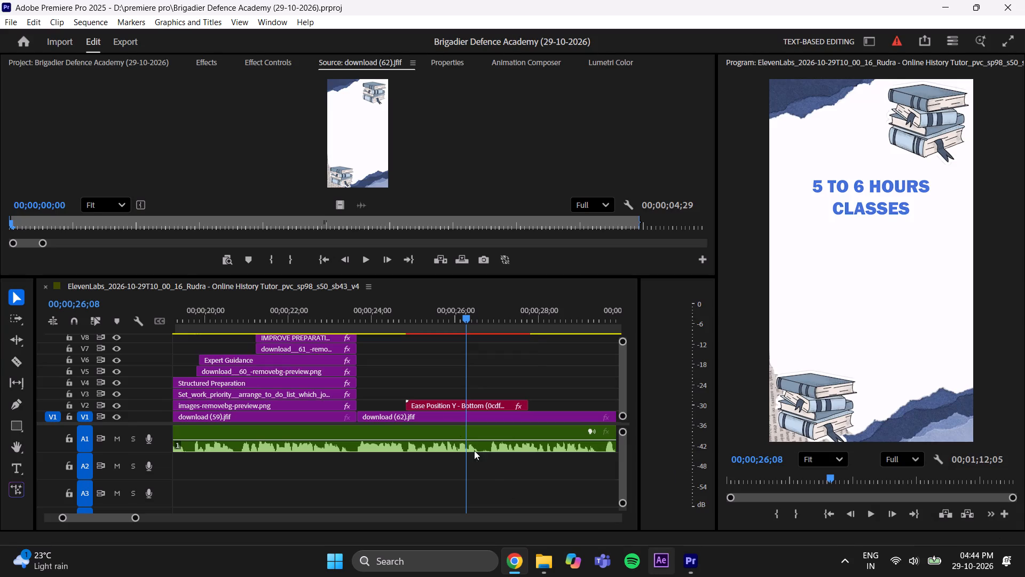
pyautogui.moveTo(463, 320); pyautogui.dragTo(340, 408)
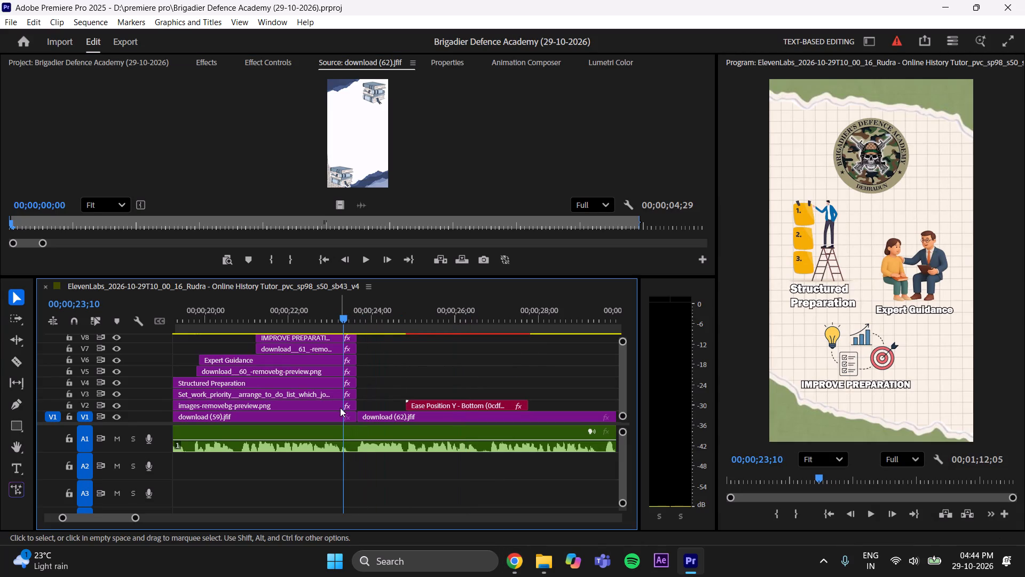
pyautogui.press('space')
pyautogui.press('space')
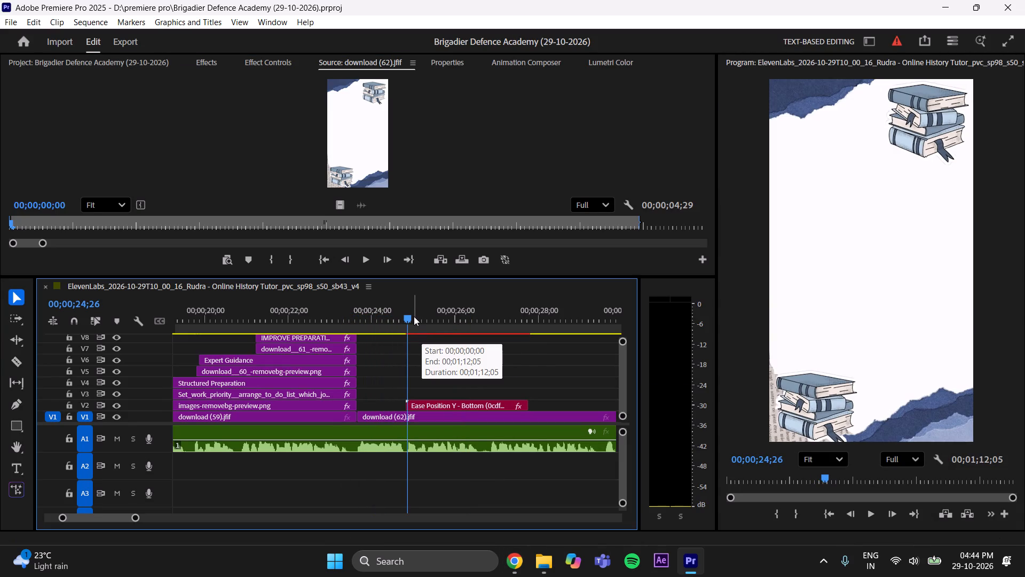
pyautogui.press('space')
pyautogui.press('space')
pyautogui.moveTo(423, 315); pyautogui.dragTo(421, 316)
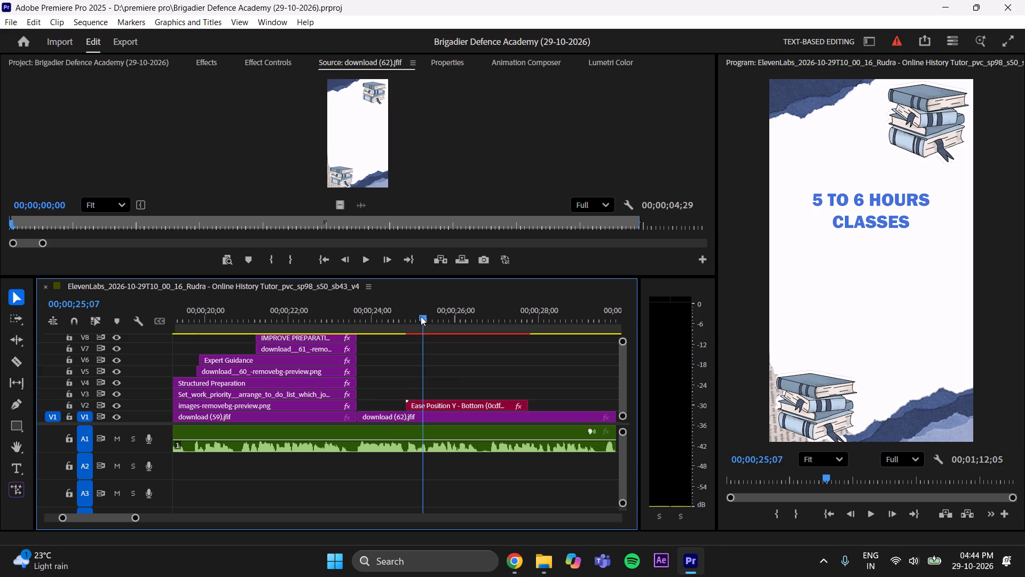
pyautogui.moveTo(421, 316); pyautogui.dragTo(399, 336)
# Return to Pinterest in Chrome, reload the "CLASSES" search page and look through the pins for a usable visual.
pyautogui.click(544, 576)
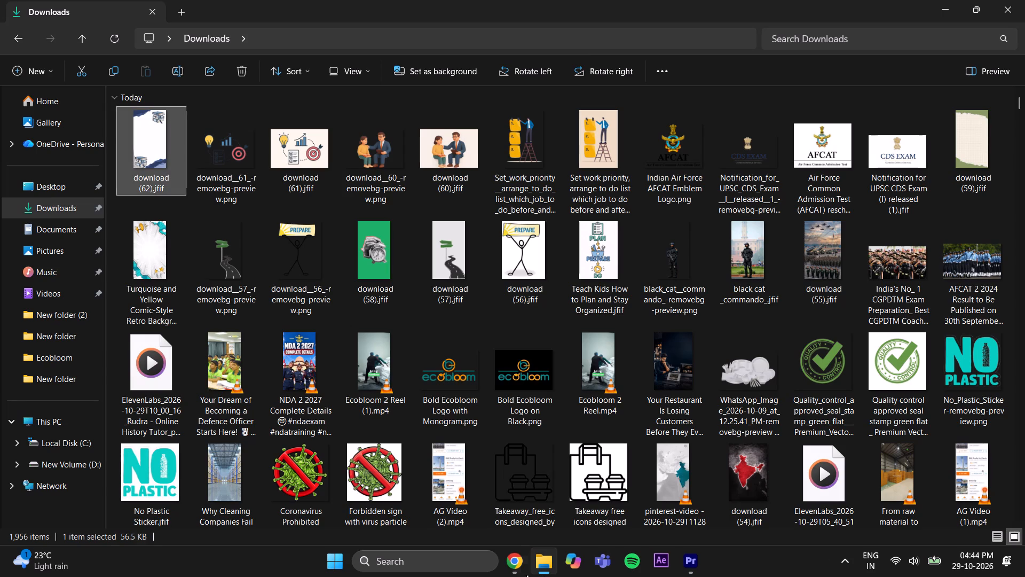
pyautogui.click(516, 573)
pyautogui.scroll(-5, 334, 380)
pyautogui.scroll(18, 328, 374)
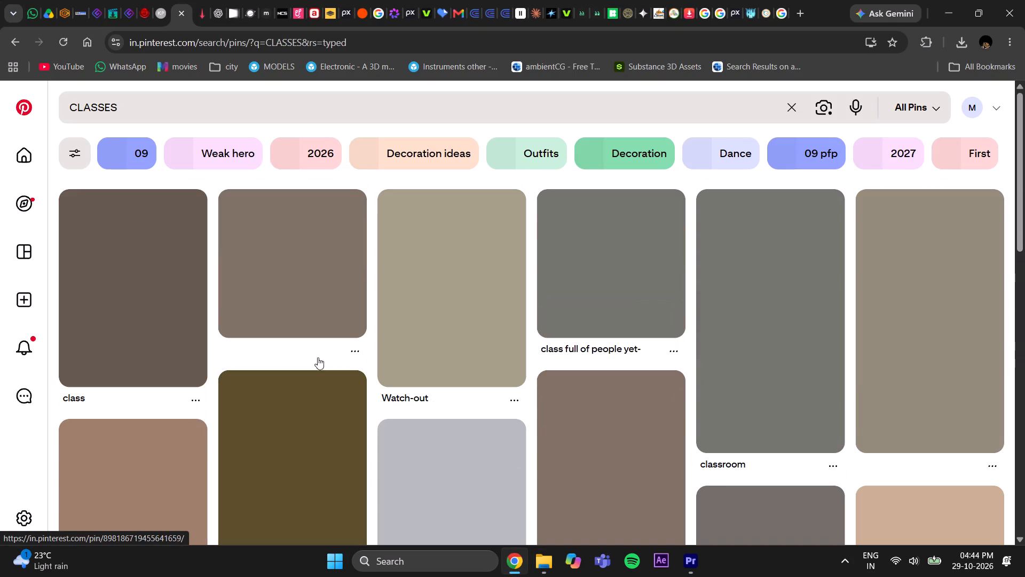
pyautogui.click(65, 43)
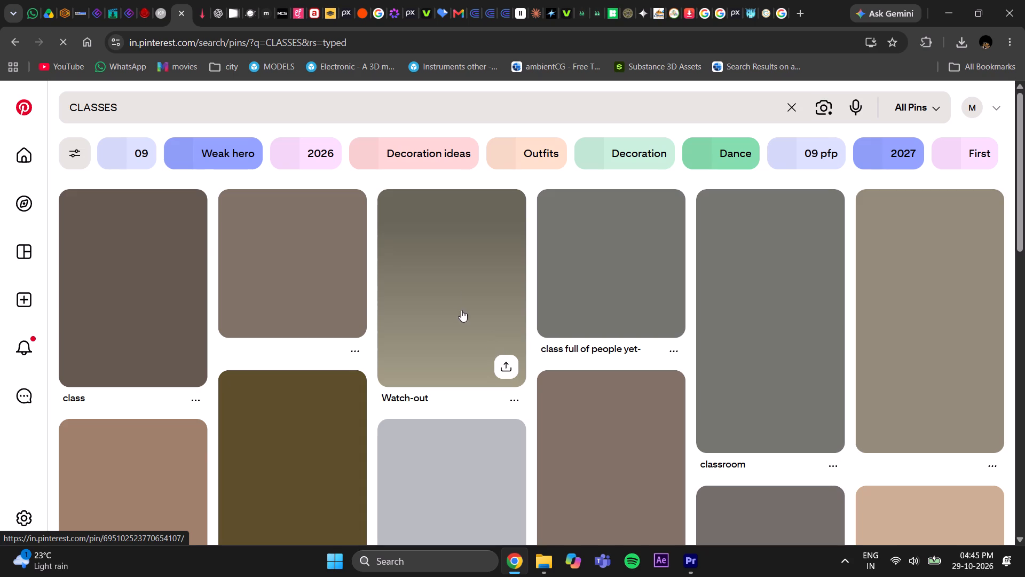
pyautogui.scroll(-13, 429, 476)
pyautogui.scroll(10, 427, 457)
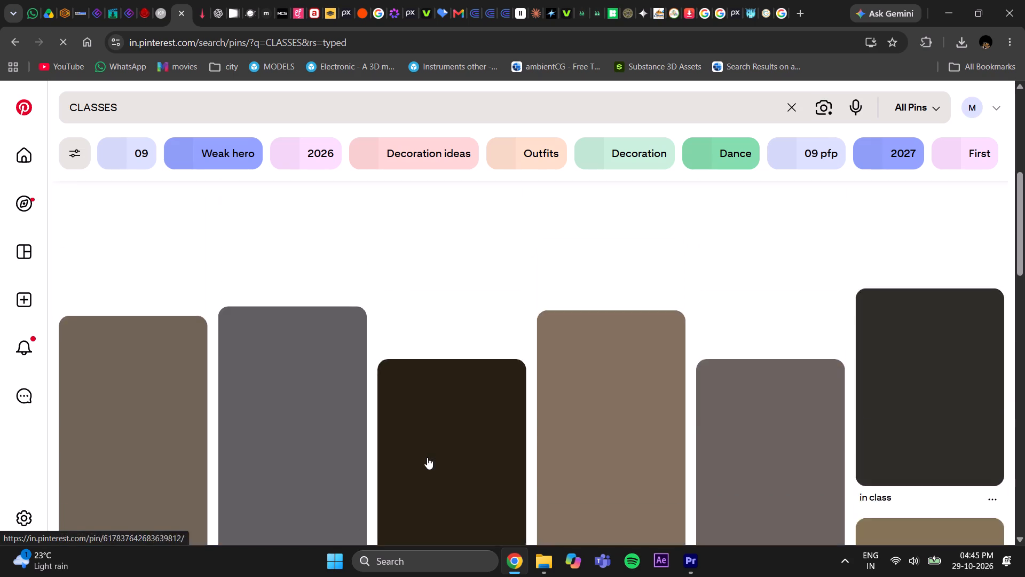
pyautogui.scroll(9, 427, 457)
# Refine the Pinterest search using the "classes video" suggestion, extending it to "classes video GREEN SCREEN".
pyautogui.click(198, 109)
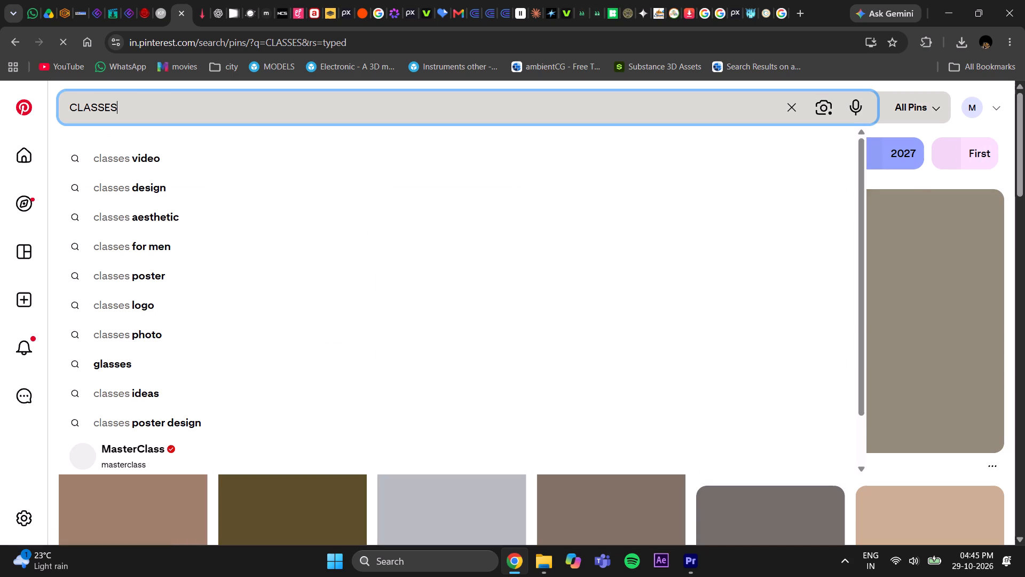
pyautogui.press('space')
pyautogui.write('P')
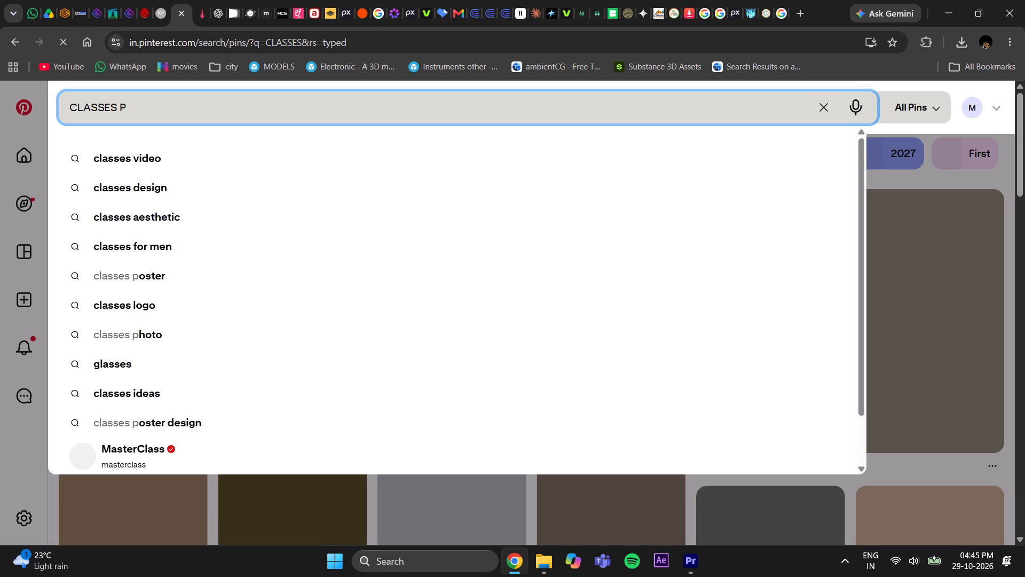
pyautogui.press('BackSpace')
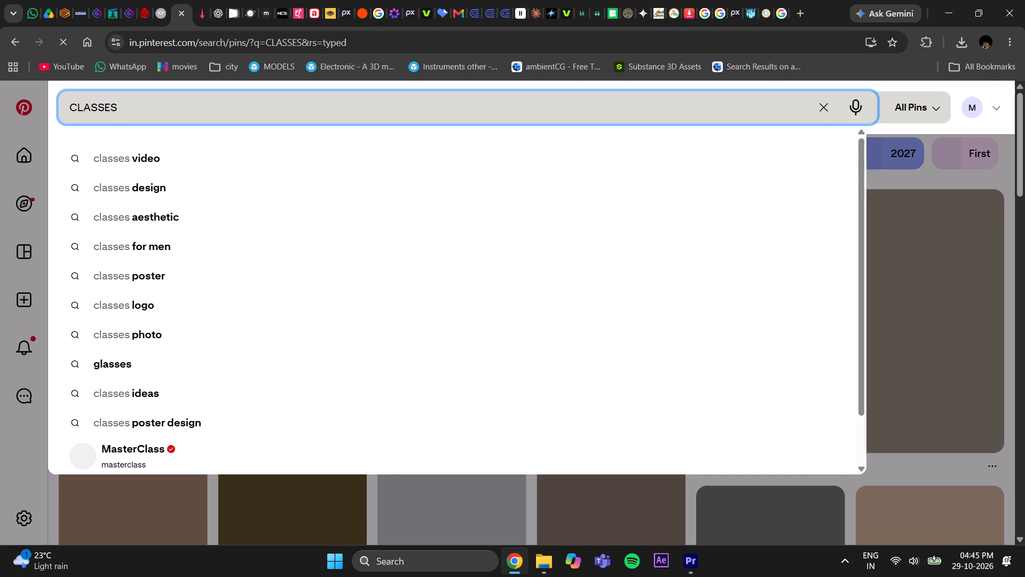
pyautogui.press('Down')
pyautogui.press('Return')
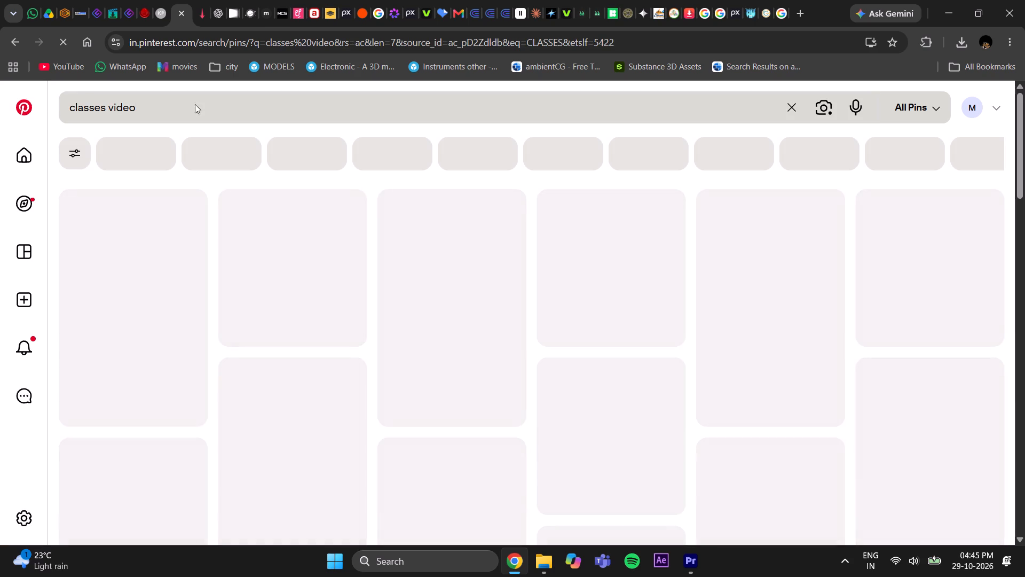
pyautogui.click(201, 95)
pyautogui.press('space')
pyautogui.write('GREEN')
pyautogui.press('space')
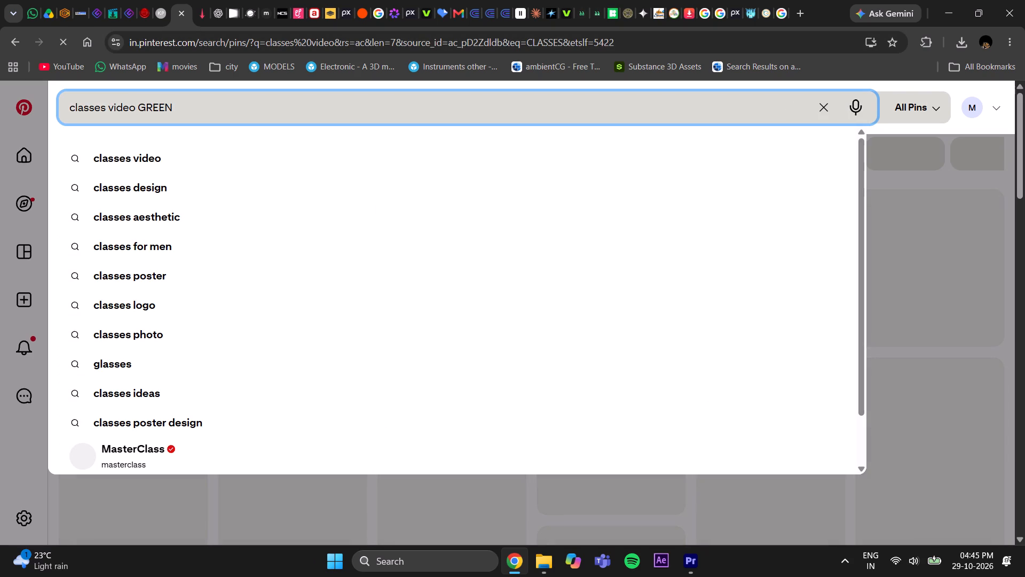
pyautogui.write('SCREEN')
pyautogui.press('Return')
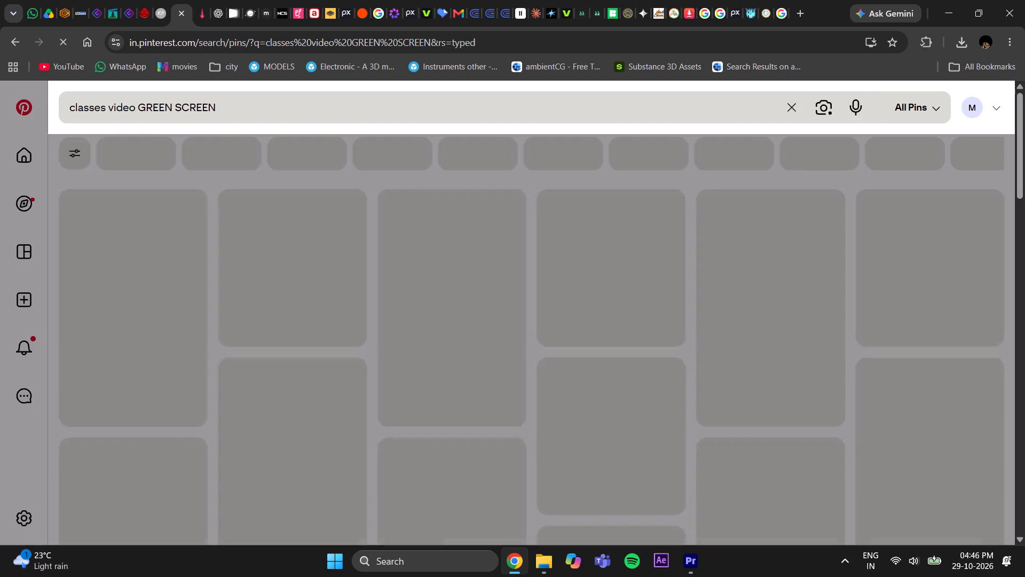
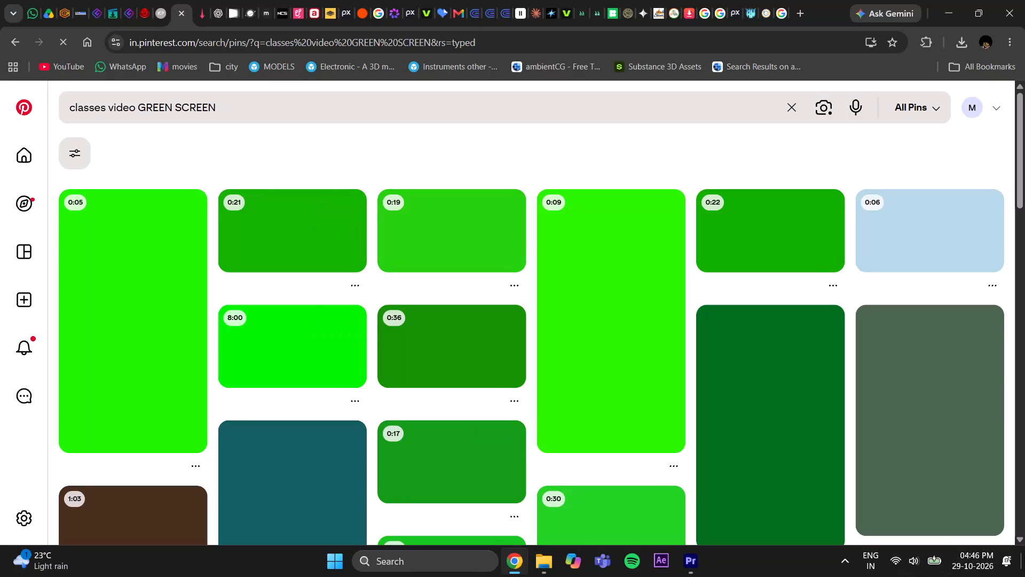
# Check the Wi-Fi connection in the system settings and go back to the earlier "classes video" results on Pinterest.
pyautogui.click(900, 576)
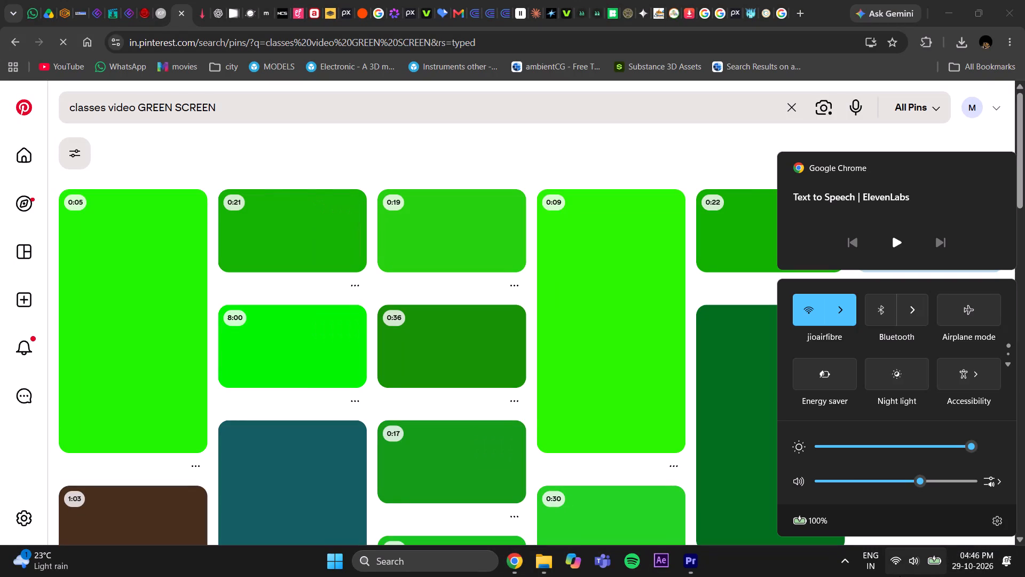
pyautogui.click(834, 313)
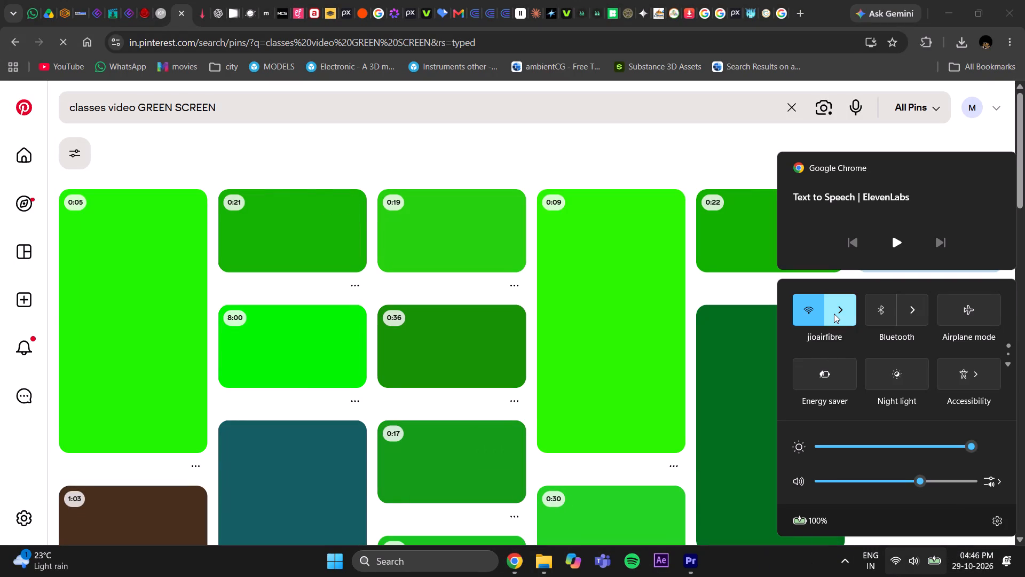
pyautogui.click(778, 576)
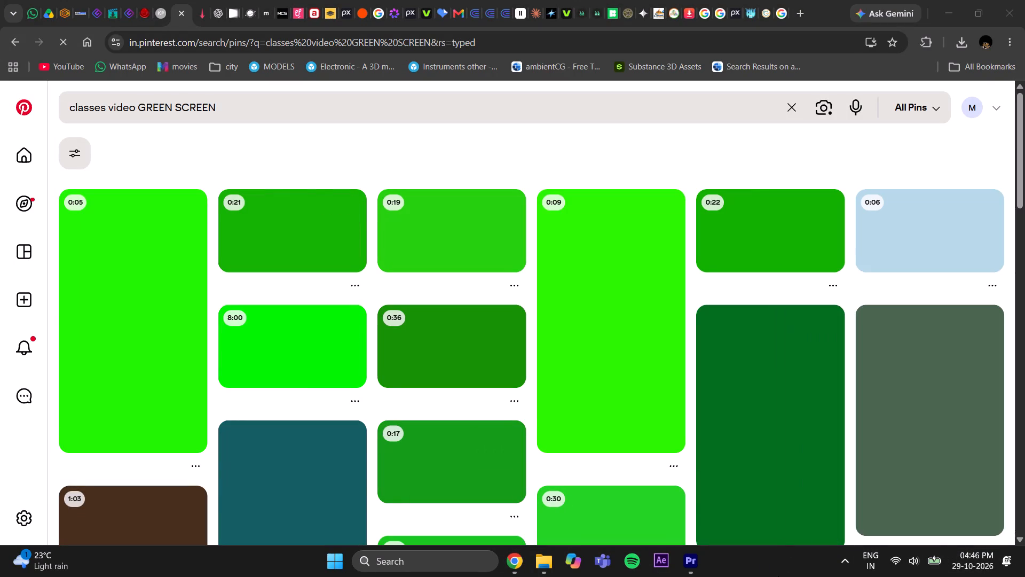
pyautogui.click(903, 575)
pyautogui.click(13, 40)
# Restart the computer's Wi-Fi by switching it off and on again, and check the network connection in the Wi-Fi list.
pyautogui.click(908, 571)
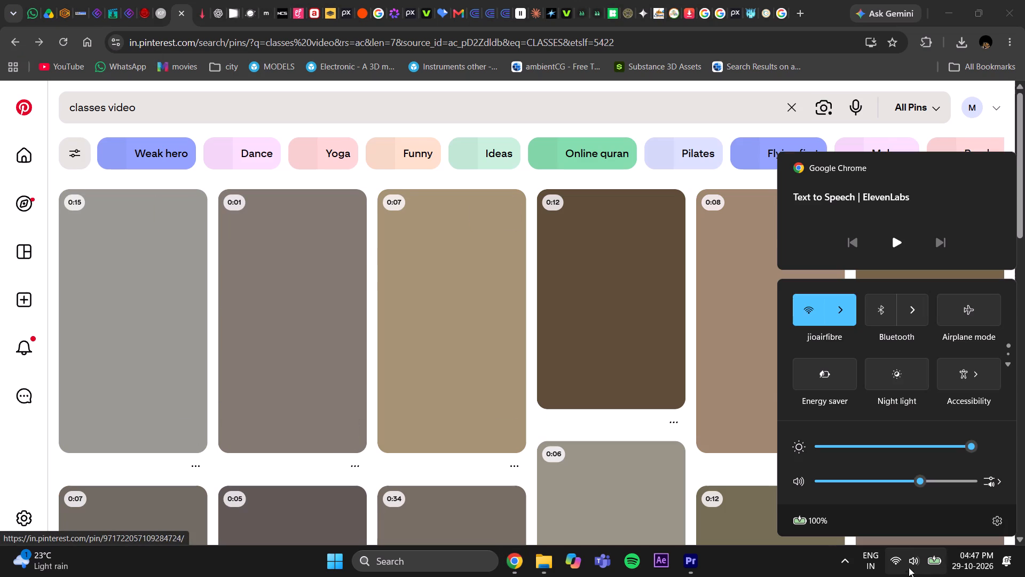
pyautogui.click(796, 305)
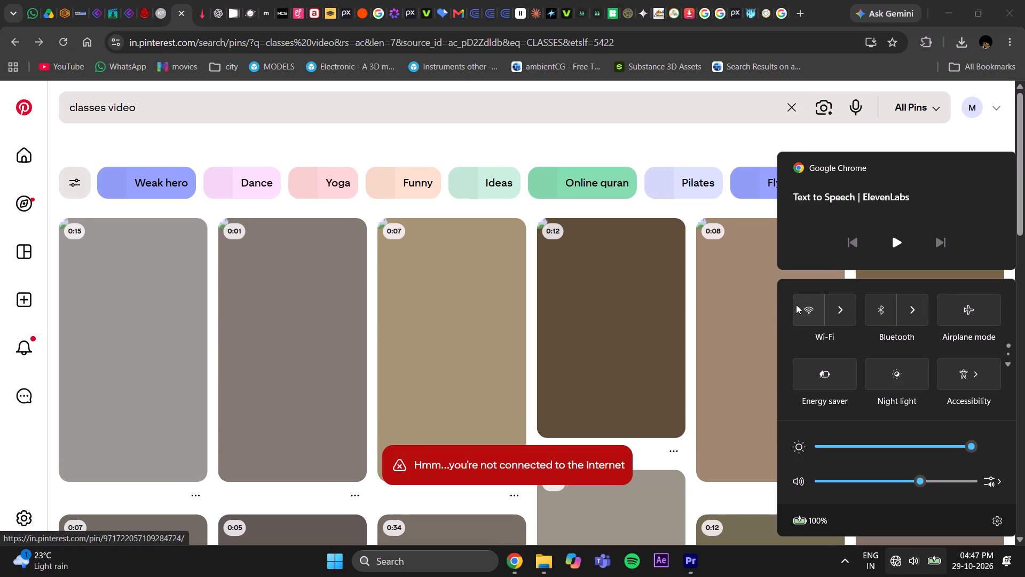
pyautogui.click(804, 311)
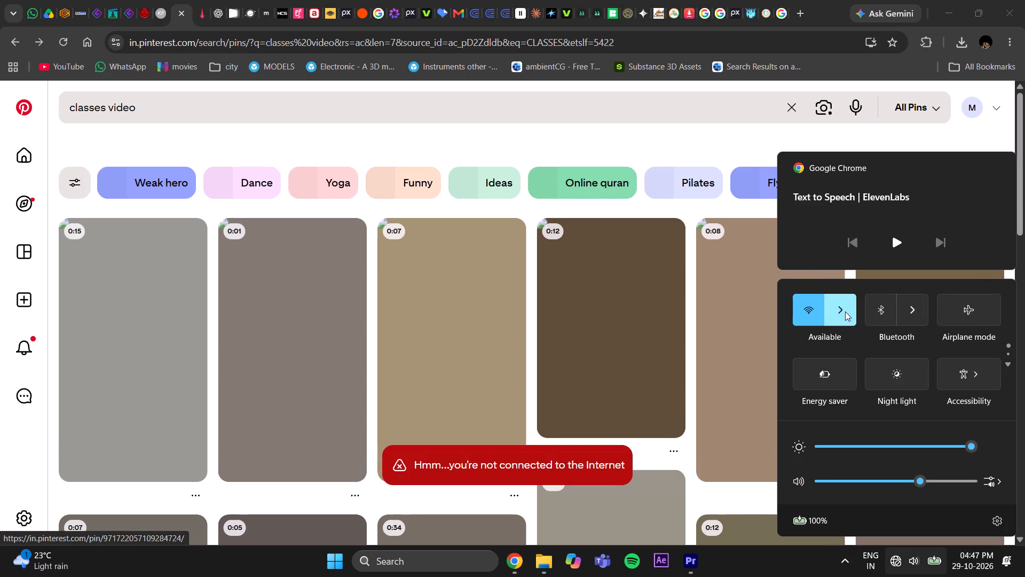
pyautogui.click(845, 311)
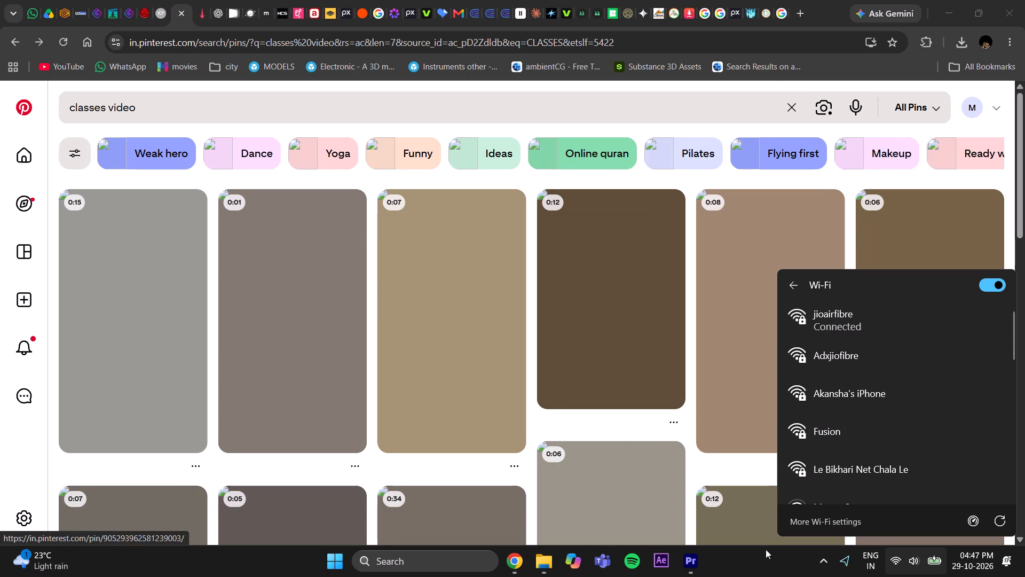
pyautogui.click(767, 568)
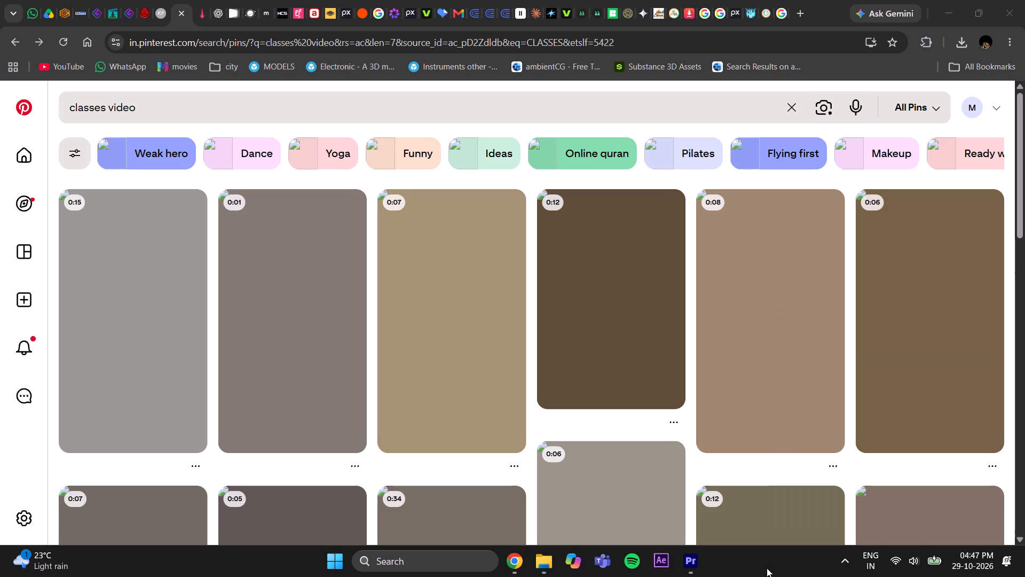
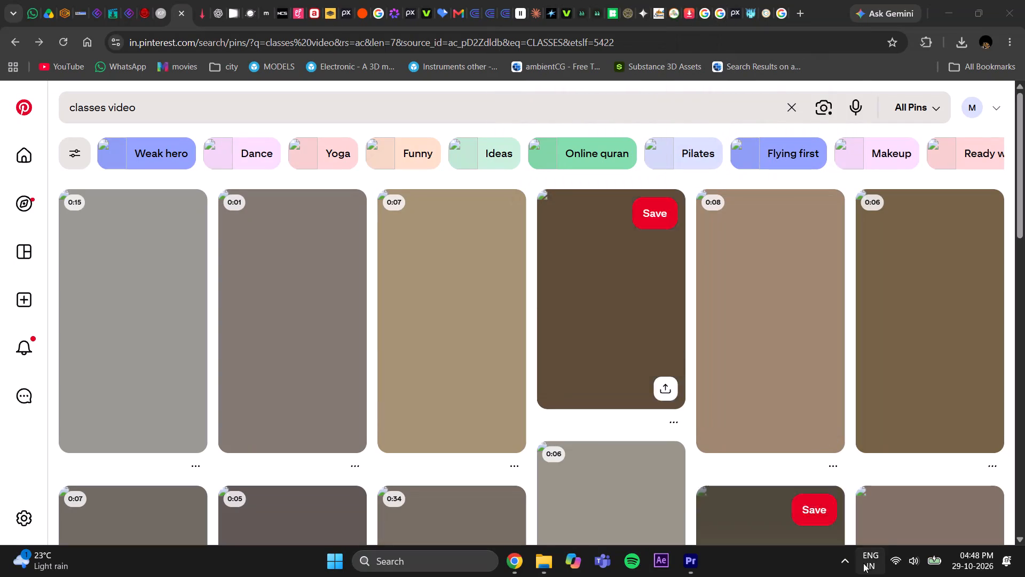
# Check the computer's Wi-Fi connection in the list of available networks and close the list.
pyautogui.click(905, 554)
pyautogui.click(905, 557)
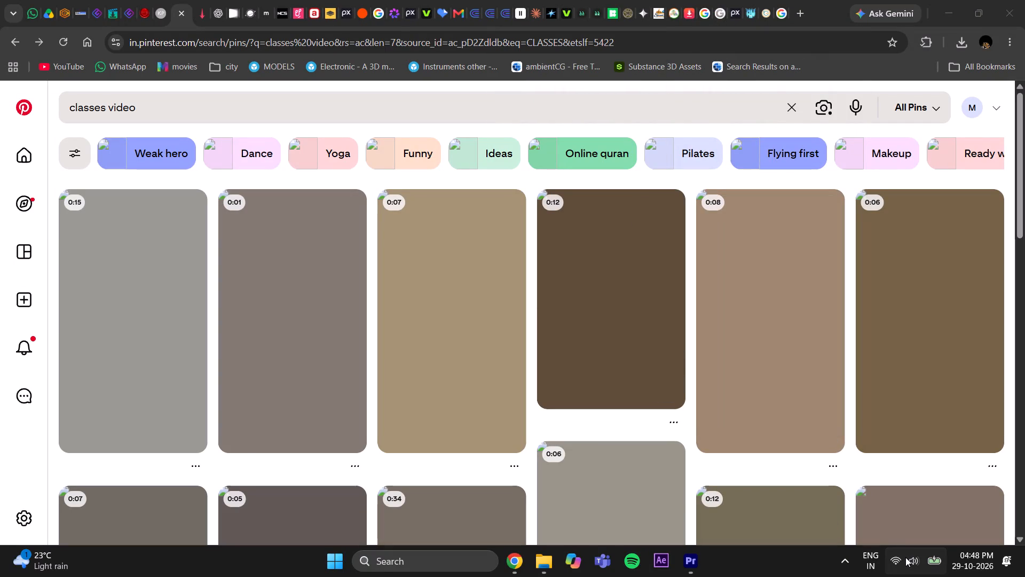
pyautogui.click(925, 553)
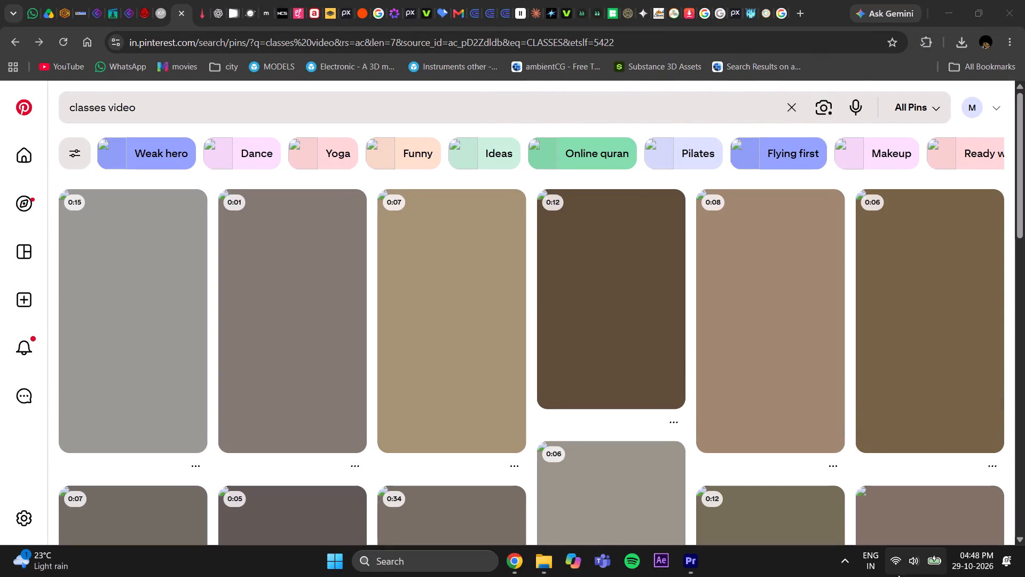
pyautogui.click(909, 576)
pyautogui.click(840, 321)
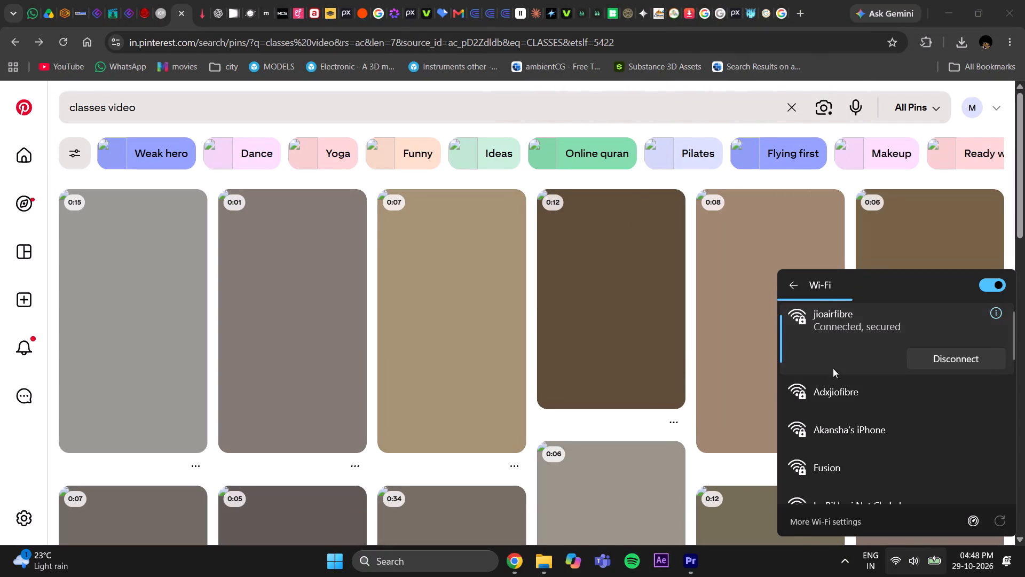
pyautogui.click(790, 562)
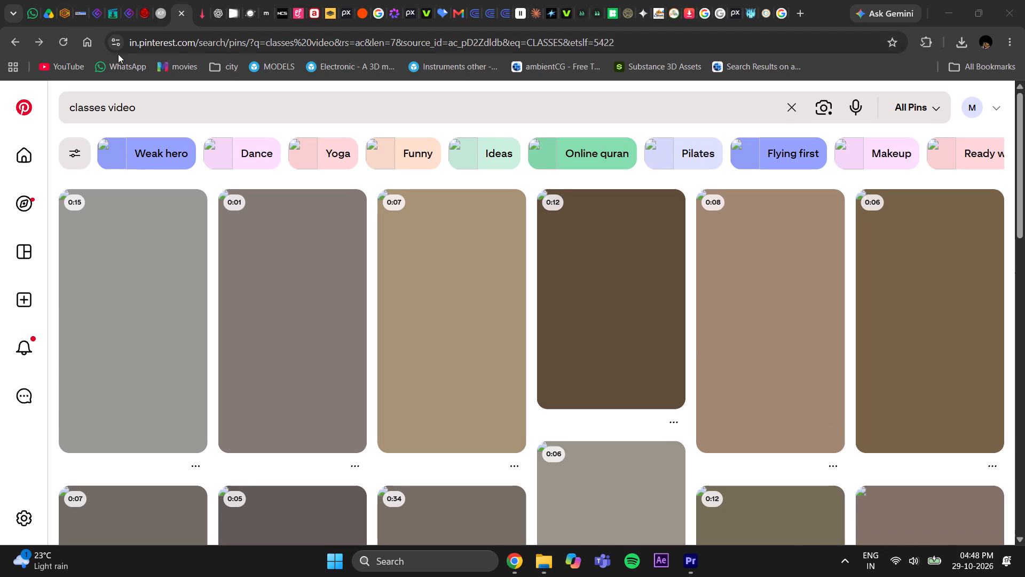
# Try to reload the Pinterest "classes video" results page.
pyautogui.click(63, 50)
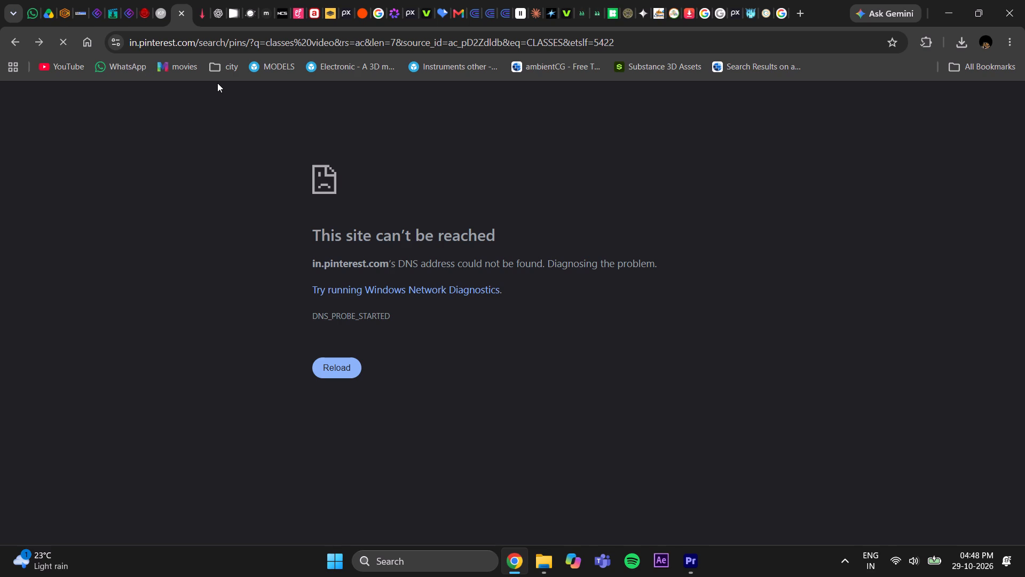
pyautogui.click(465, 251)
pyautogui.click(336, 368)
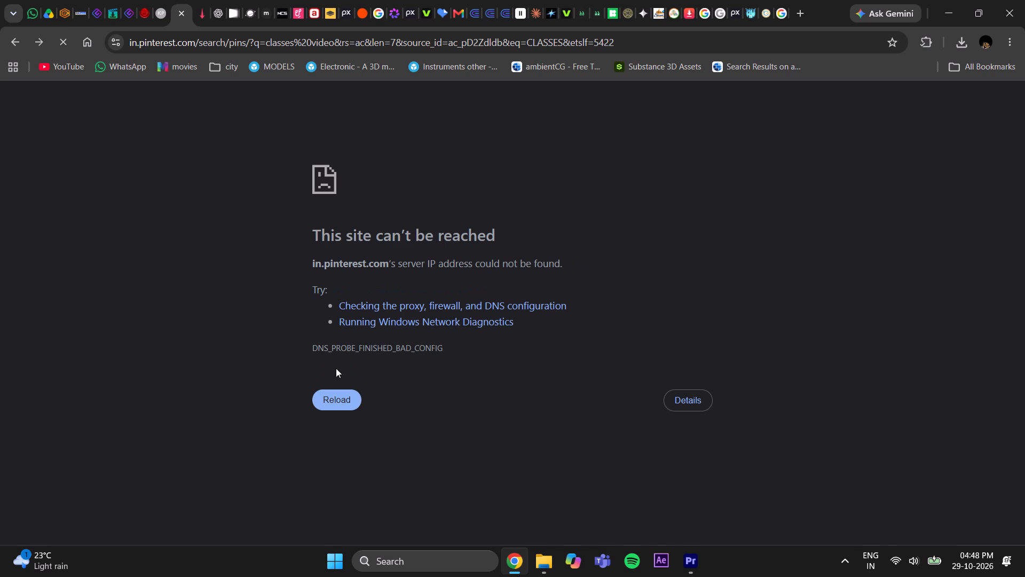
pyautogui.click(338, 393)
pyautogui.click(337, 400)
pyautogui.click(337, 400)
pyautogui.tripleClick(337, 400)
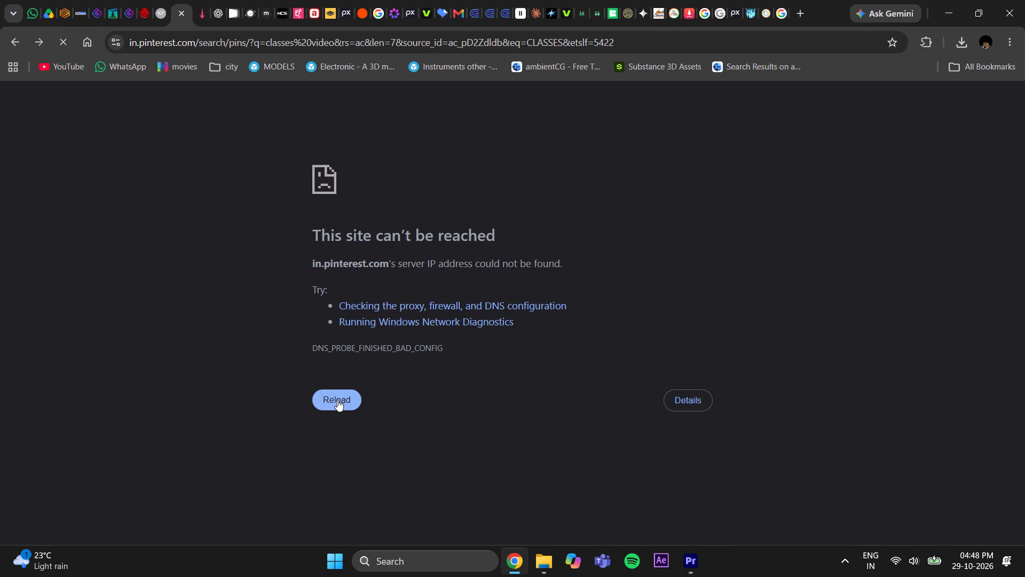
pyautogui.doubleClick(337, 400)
# Switch the computer's Wi-Fi connection to the "Mayur" network and return to the browser.
pyautogui.click(919, 569)
pyautogui.click(847, 311)
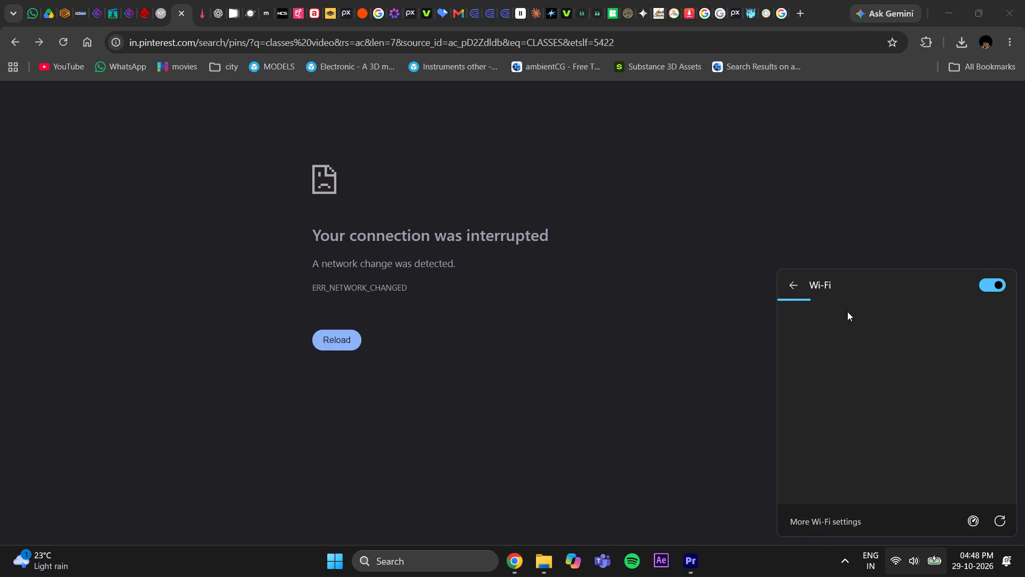
pyautogui.click(847, 314)
pyautogui.click(917, 372)
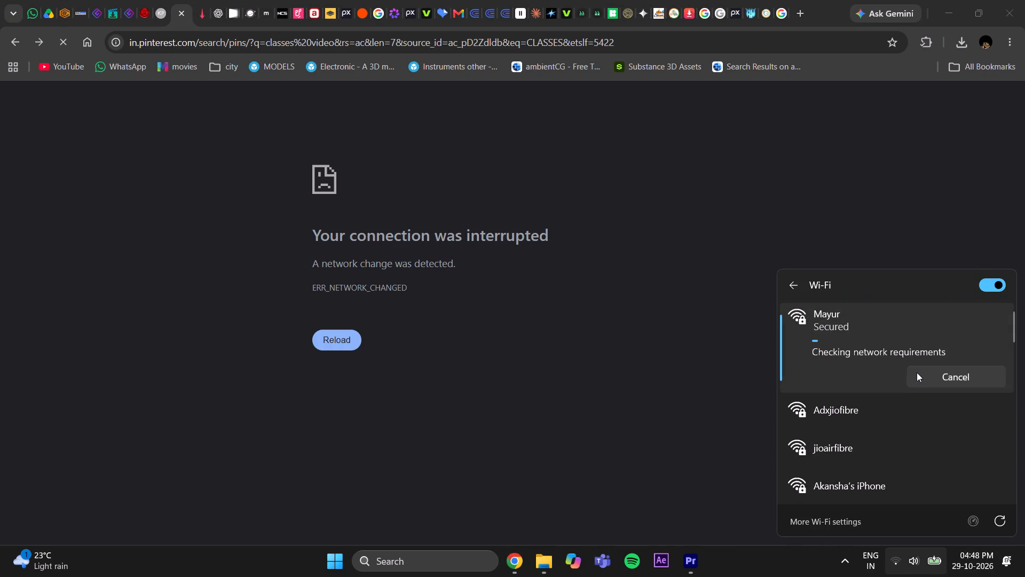
pyautogui.click(637, 246)
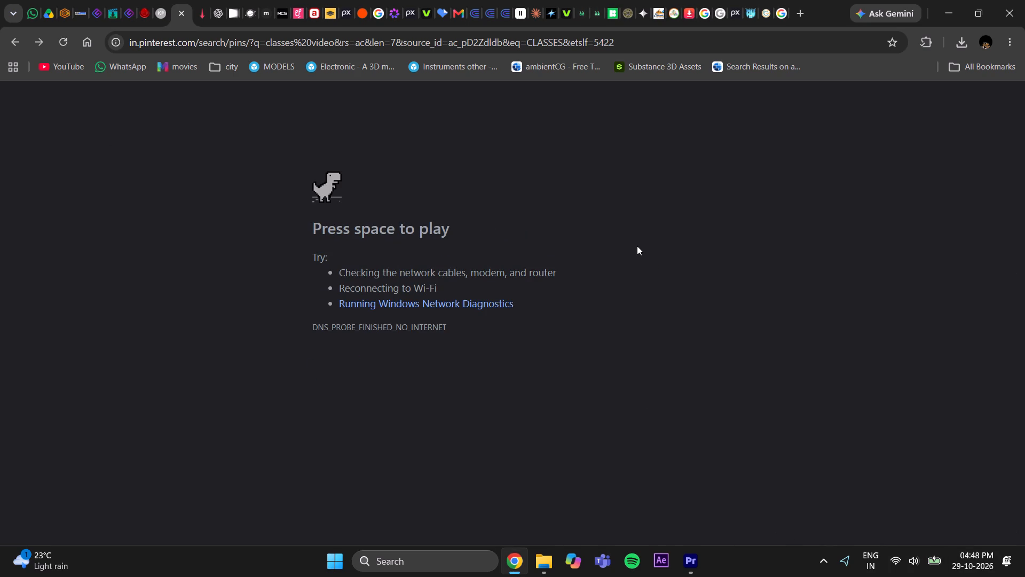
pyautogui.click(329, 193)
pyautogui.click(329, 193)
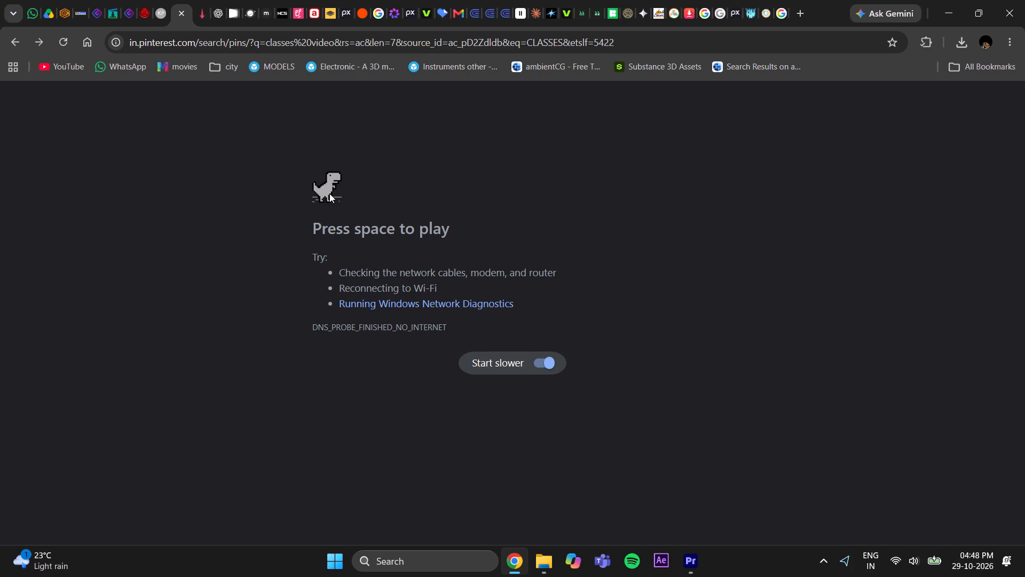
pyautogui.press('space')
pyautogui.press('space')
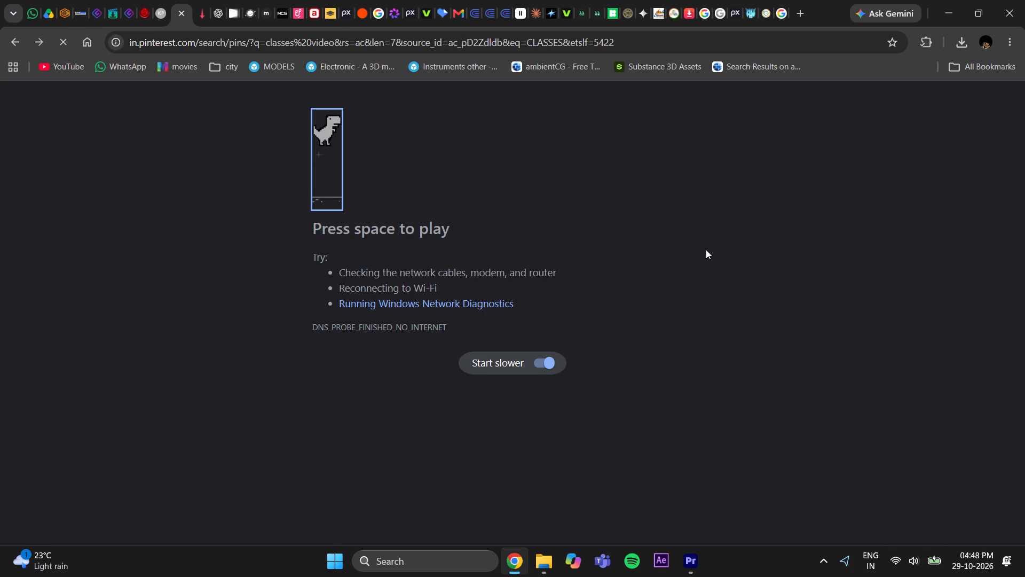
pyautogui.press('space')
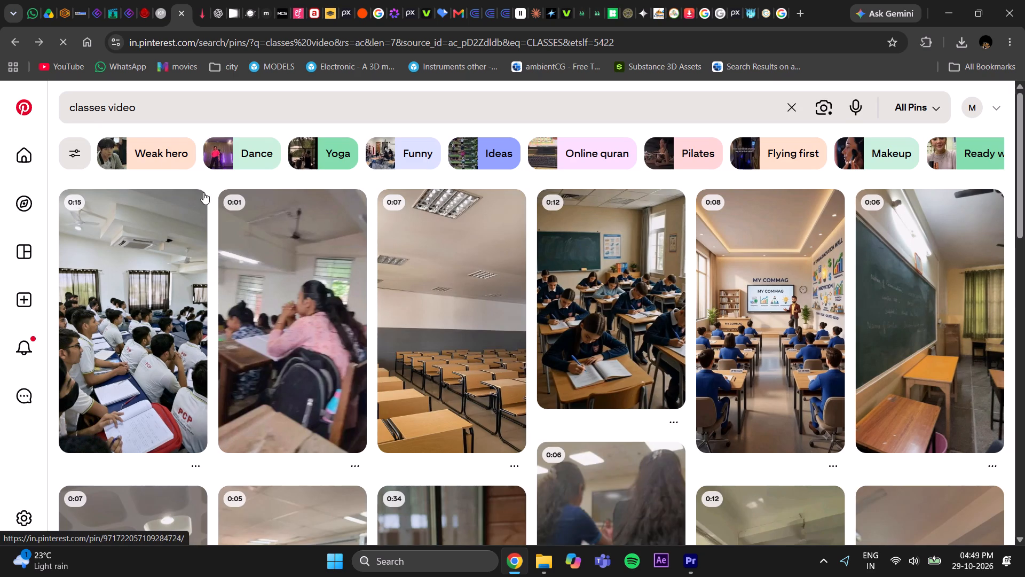
# Go forward to the Pinterest results for "classes video GREEN SCREEN".
pyautogui.click(42, 37)
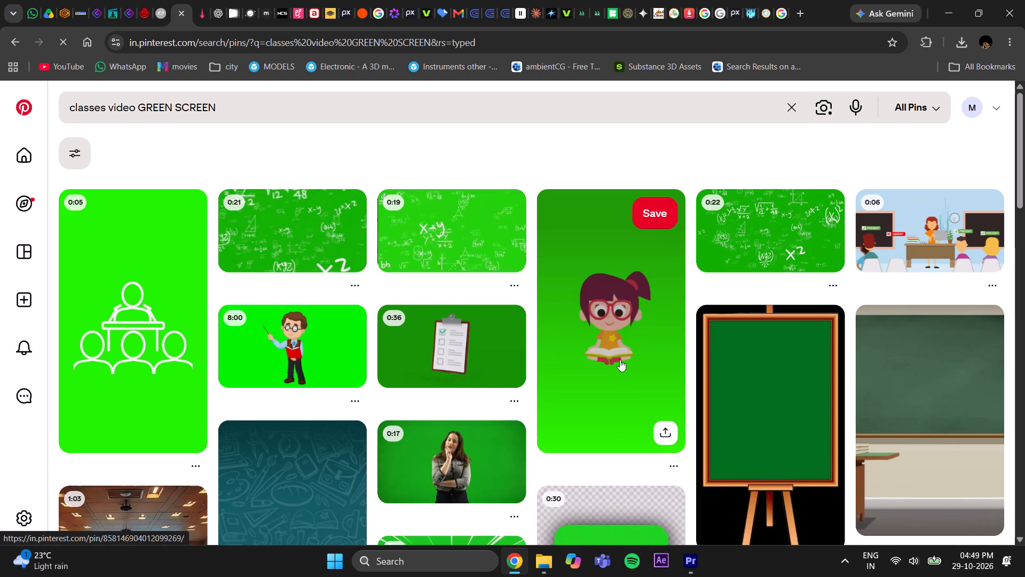
# Look through the "classes video GREEN SCREEN" pins for a usable teacher or classroom animation.
pyautogui.scroll(-4, 620, 360)
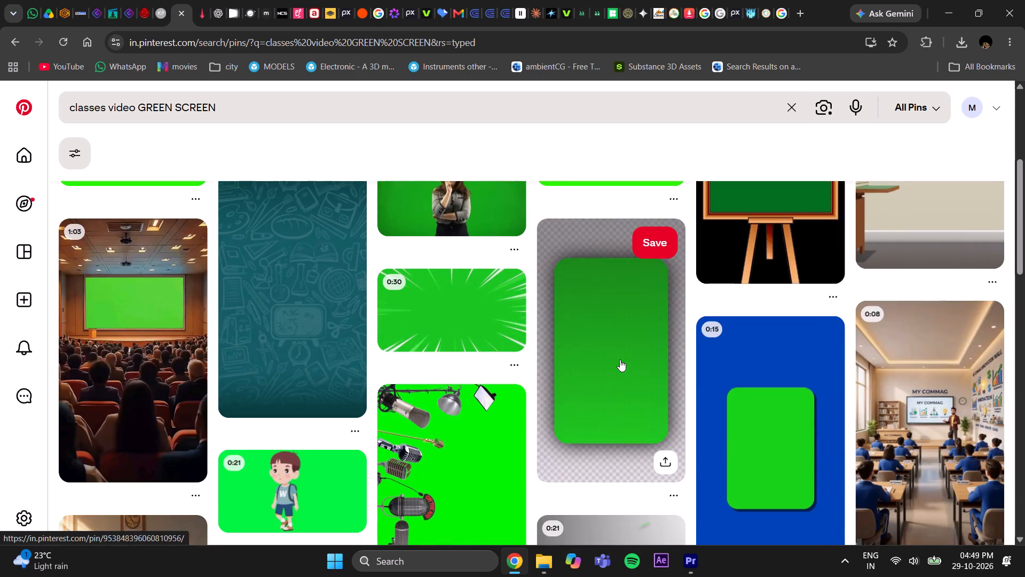
pyautogui.scroll(3, 620, 360)
pyautogui.scroll(-5, 578, 356)
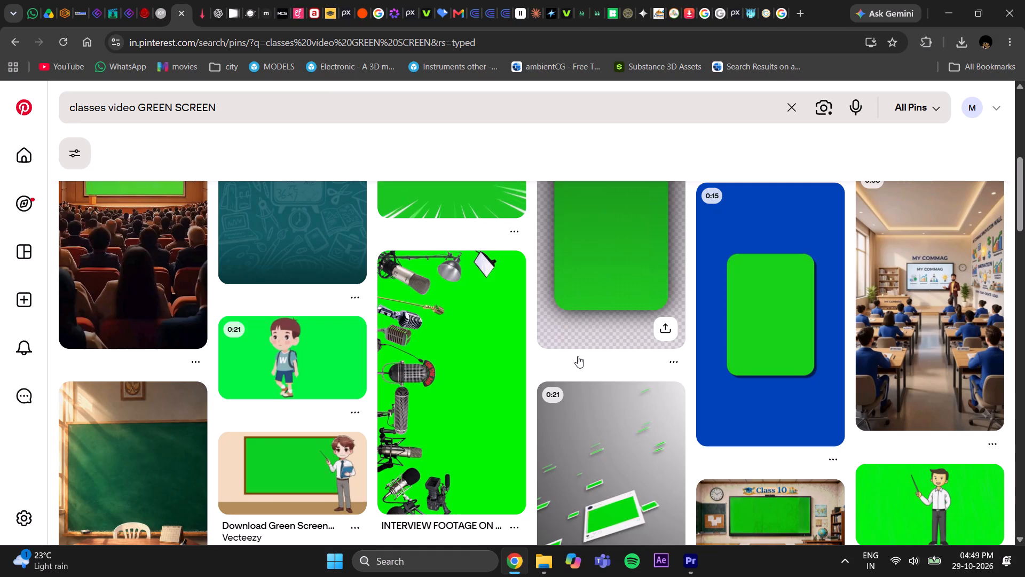
pyautogui.scroll(-3, 578, 356)
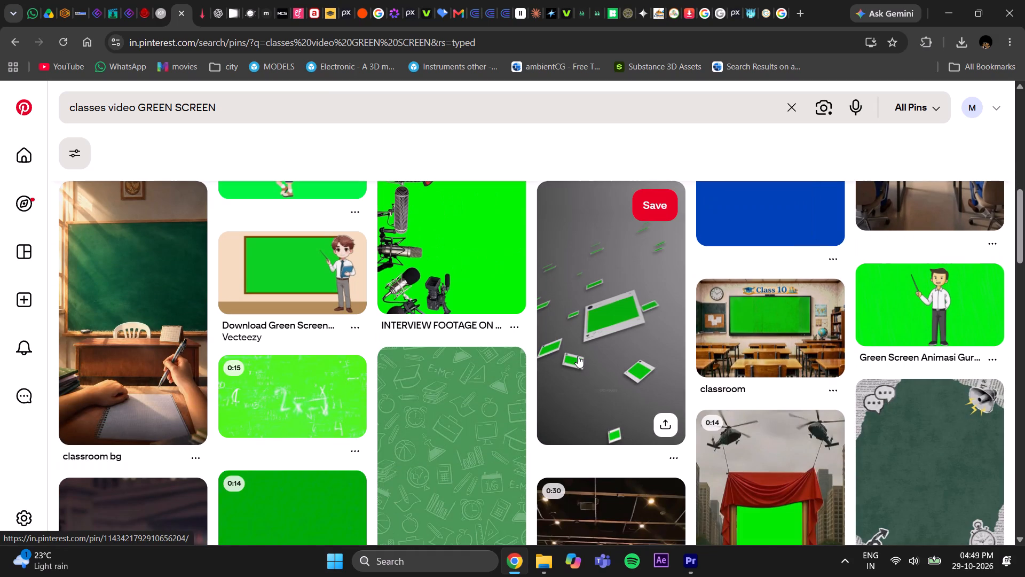
pyautogui.scroll(-2, 578, 356)
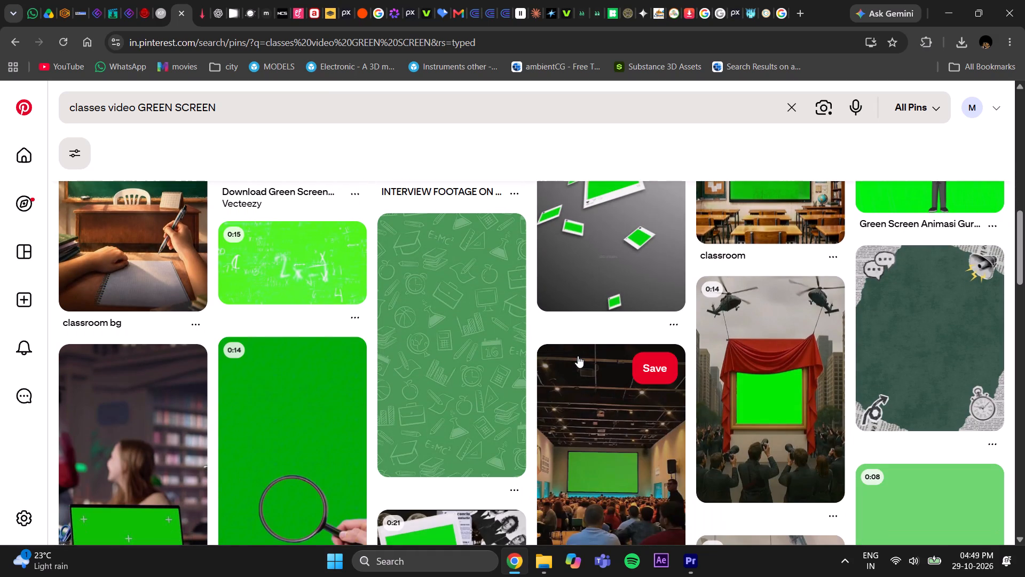
pyautogui.scroll(-3, 577, 358)
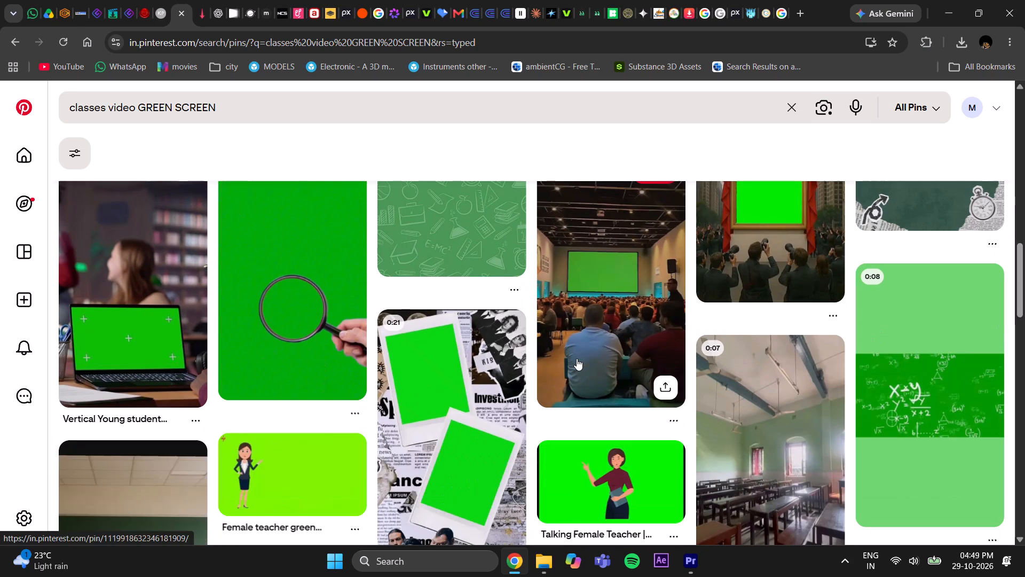
pyautogui.scroll(20, 577, 358)
pyautogui.scroll(2, 577, 358)
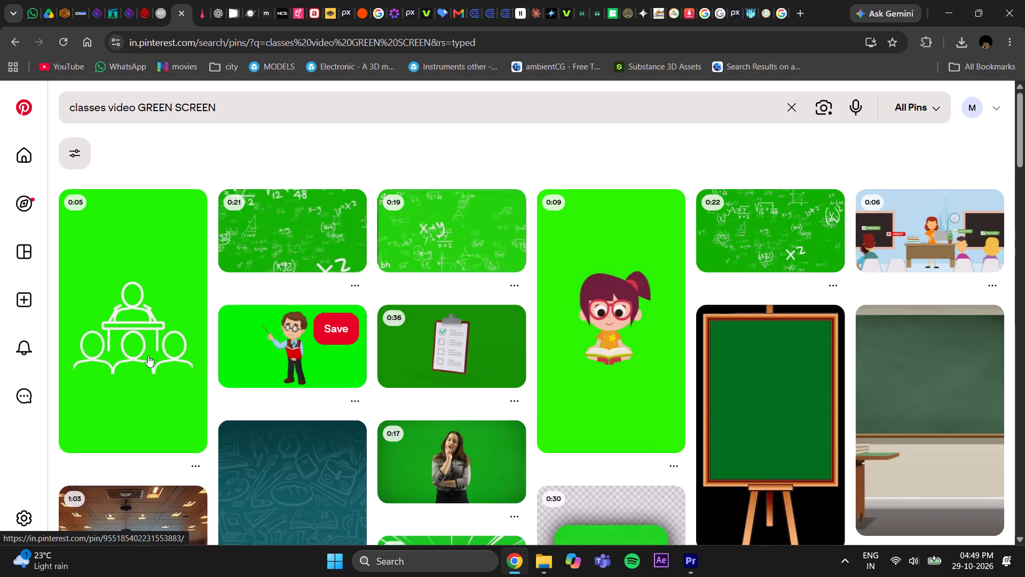
# Open the green-screen cartoon teacher pin with glasses and red book, preview its video and copy the pin's link.
pyautogui.click(273, 377)
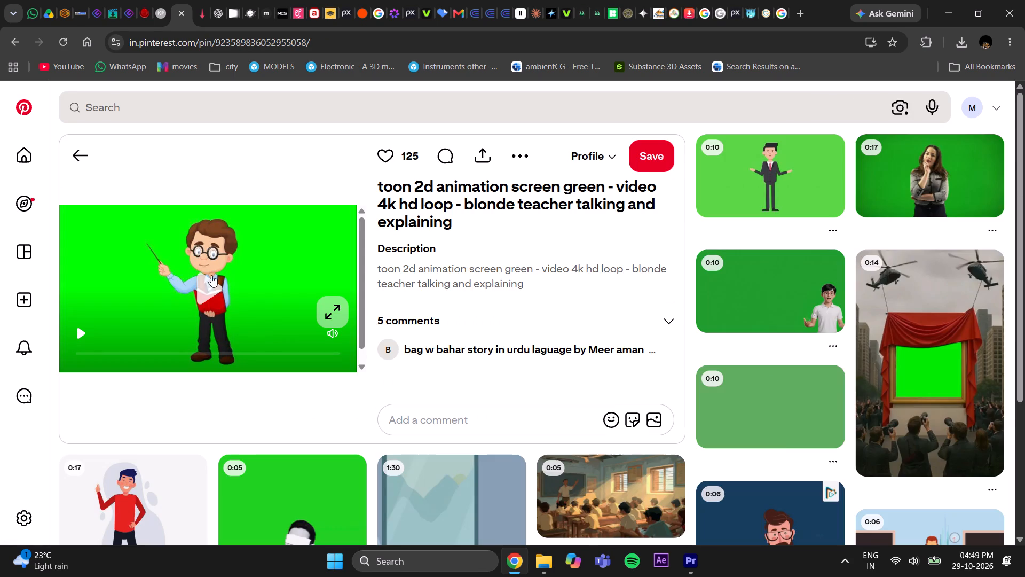
pyautogui.click(201, 293)
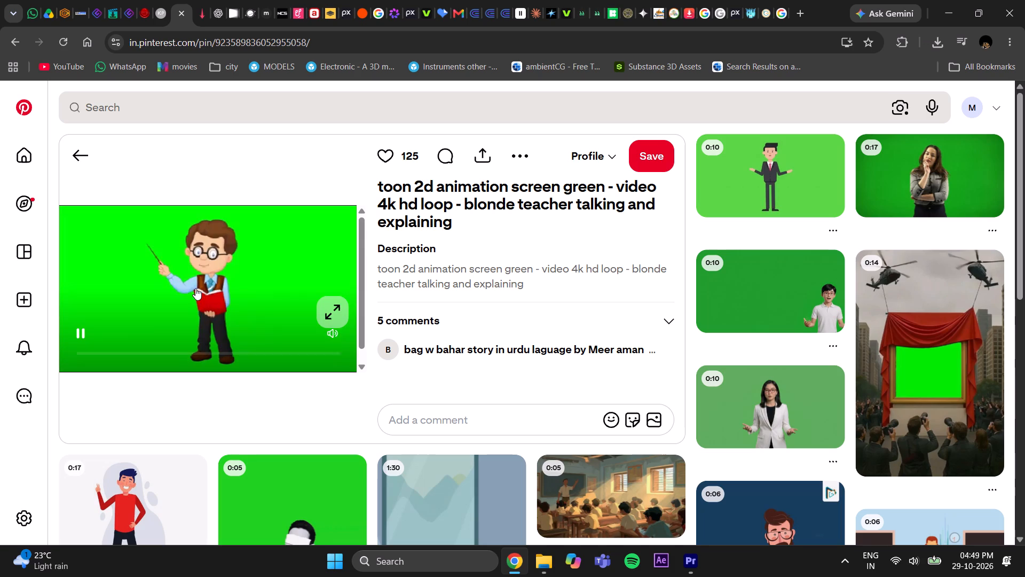
pyautogui.click(77, 332)
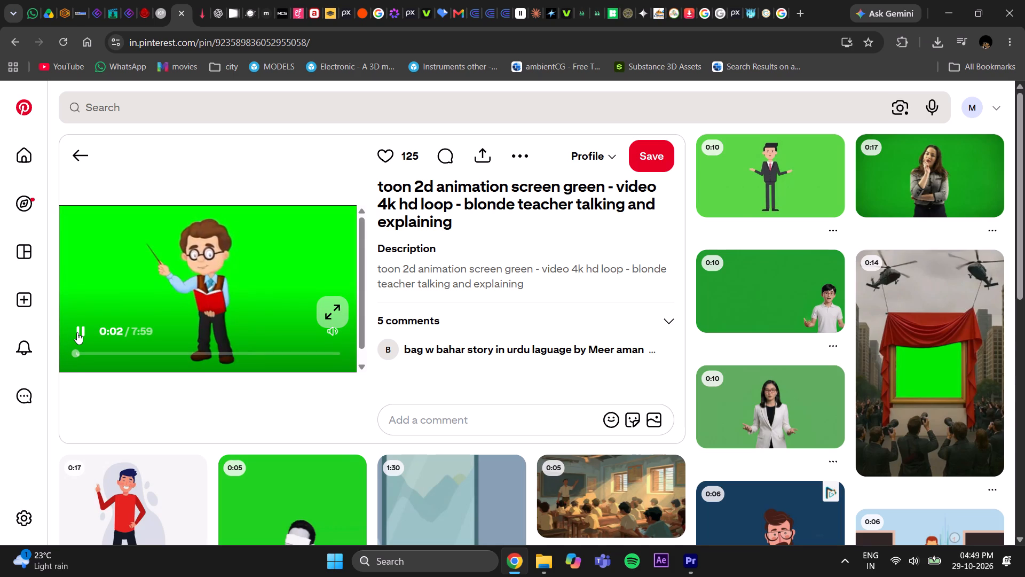
pyautogui.click(490, 157)
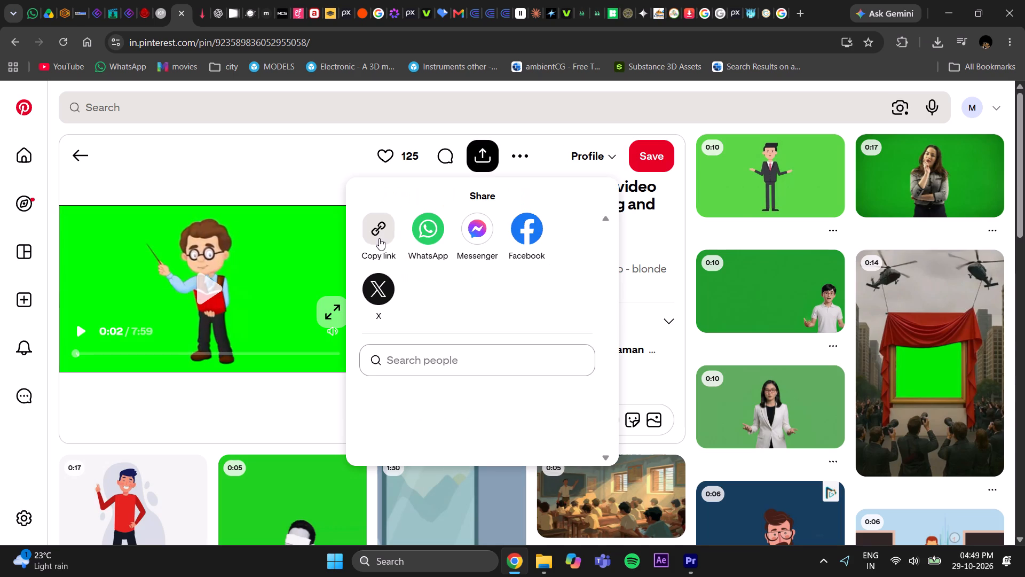
pyautogui.click(379, 238)
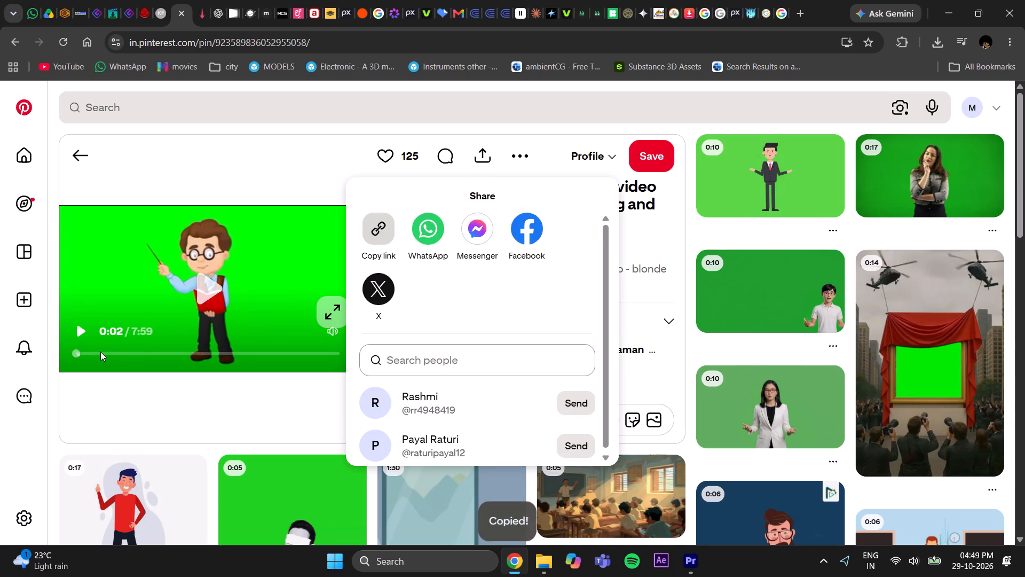
# Scrub through the pin's video to examine its different teacher animations.
pyautogui.moveTo(97, 348); pyautogui.dragTo(110, 350)
pyautogui.moveTo(117, 352); pyautogui.dragTo(144, 352)
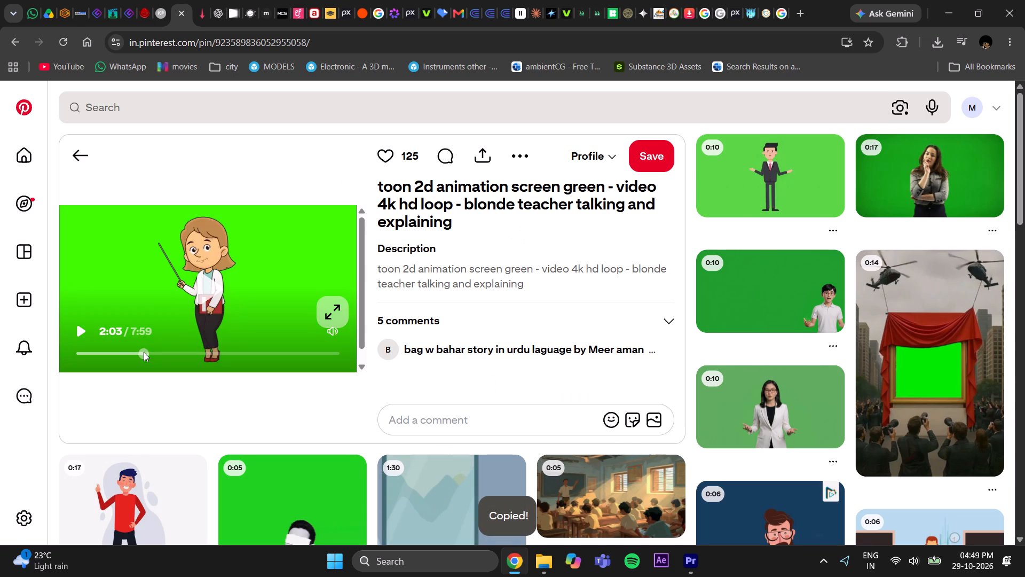
pyautogui.moveTo(144, 352); pyautogui.dragTo(303, 358)
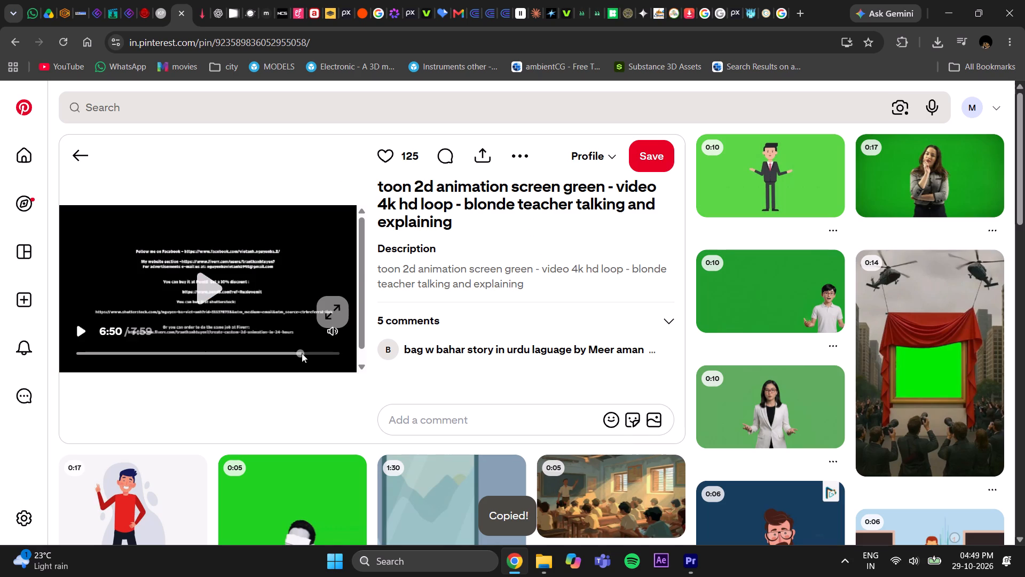
# Fetch the copied pin link on pinterestdownloader.io and download the video as the 480p mp4.
pyautogui.click(201, 5)
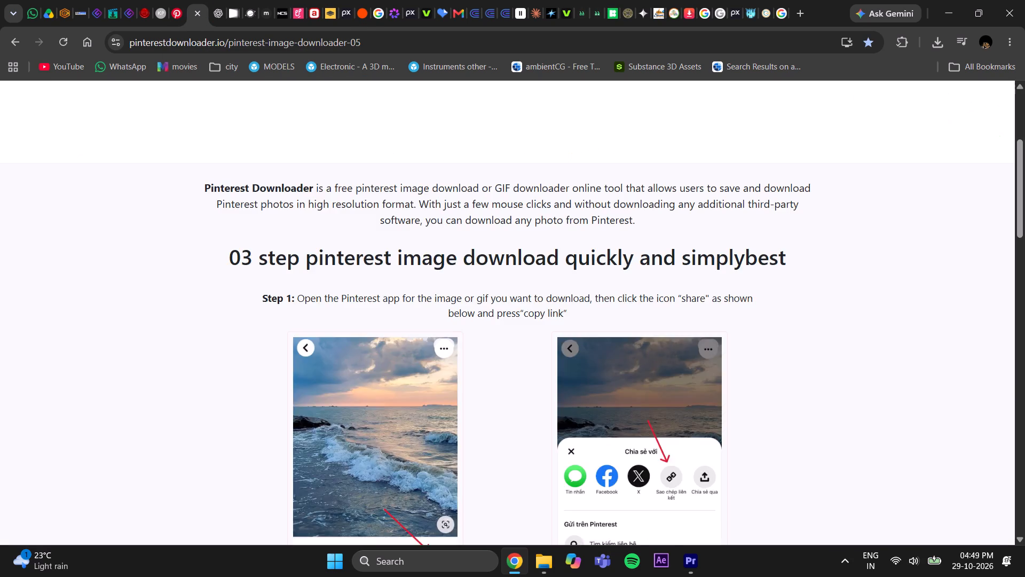
pyautogui.scroll(7, 320, 267)
pyautogui.click(343, 290)
pyautogui.hotkey('ctrl', 'v')
pyautogui.press('Return')
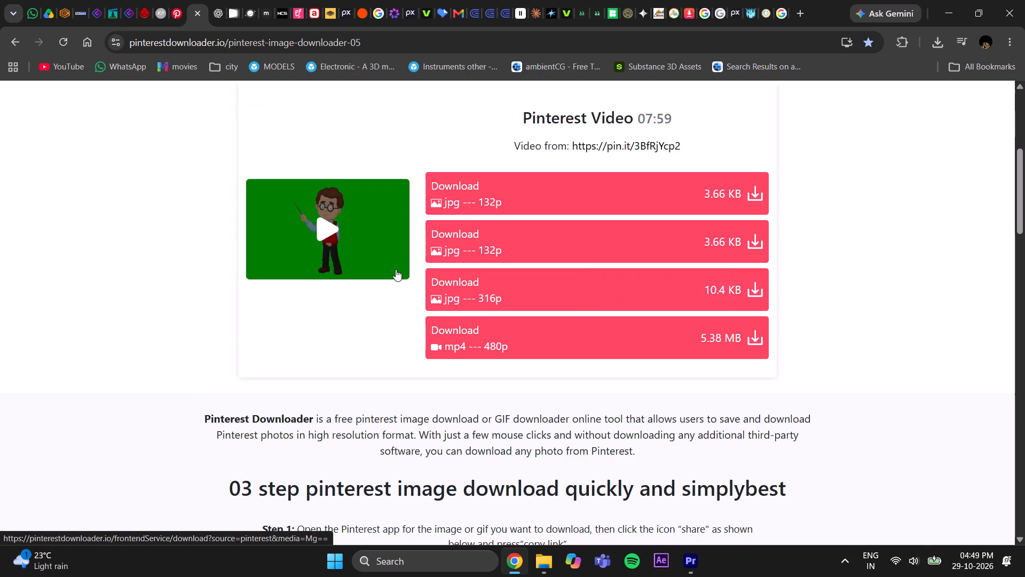
pyautogui.click(584, 331)
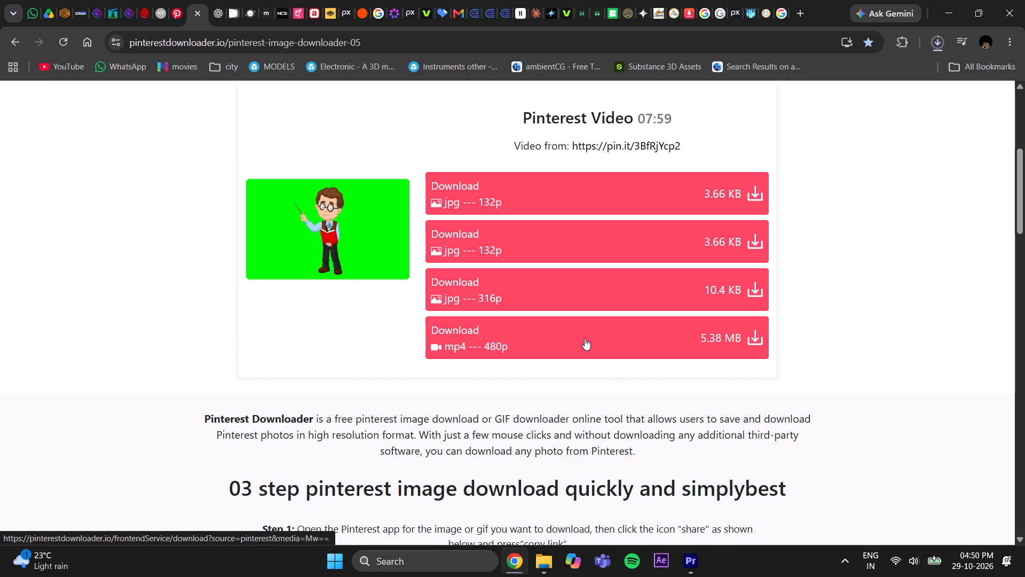
# Check the teacher video's download in Chrome after a brief switch to Premiere Pro.
pyautogui.click(695, 564)
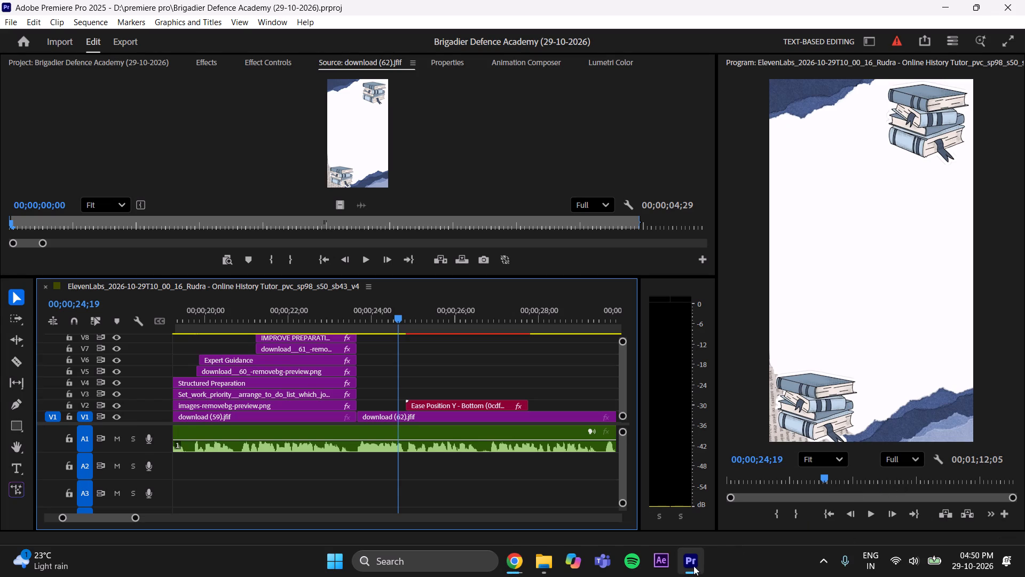
pyautogui.click(517, 562)
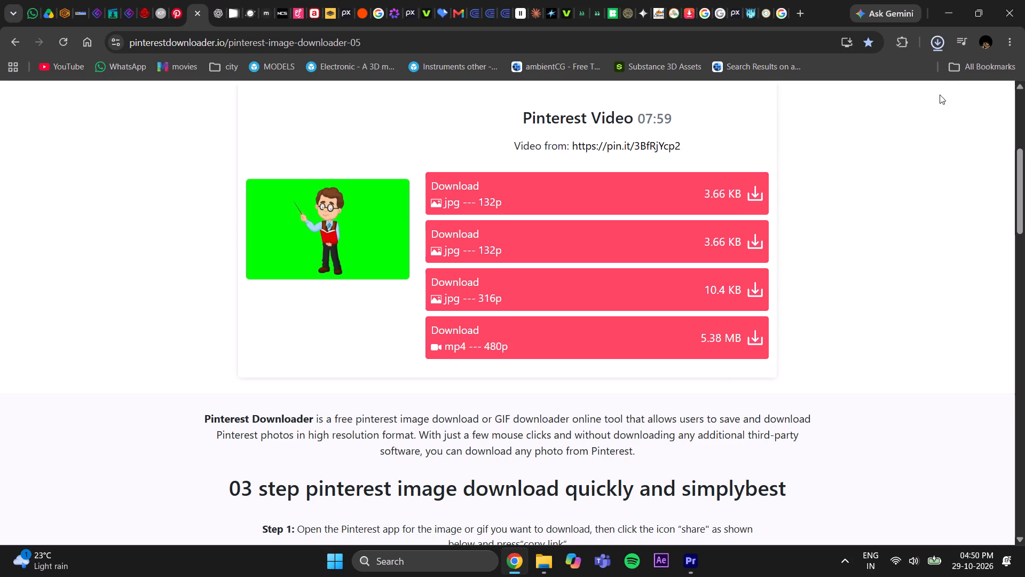
pyautogui.click(937, 39)
pyautogui.click(937, 42)
pyautogui.click(963, 229)
# Refresh the Downloads folder in File Explorer and scrub through the newly downloaded teacher video in VLC, closing the player after.
pyautogui.click(692, 562)
pyautogui.click(545, 566)
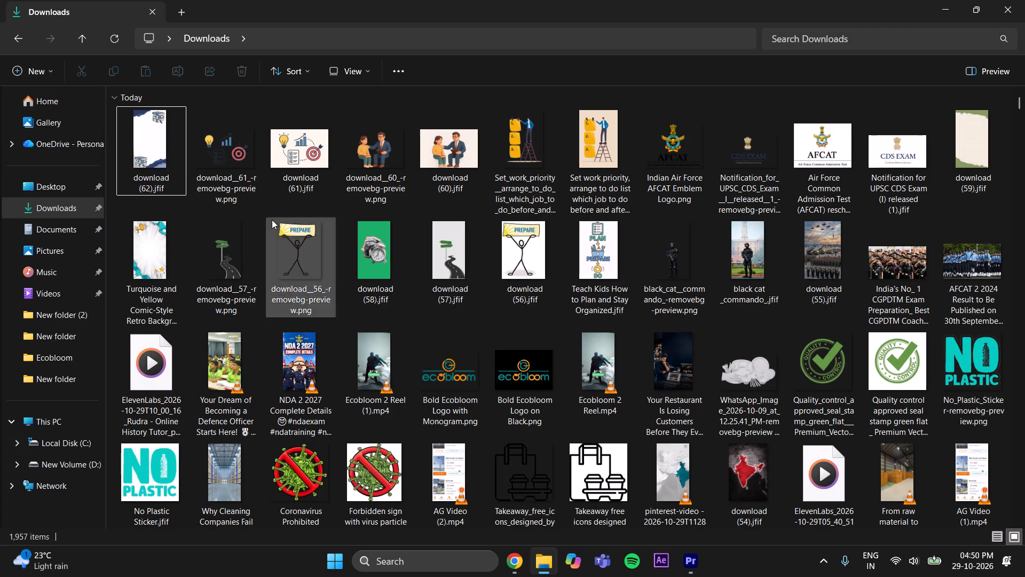
pyautogui.click(115, 38)
pyautogui.doubleClick(176, 174)
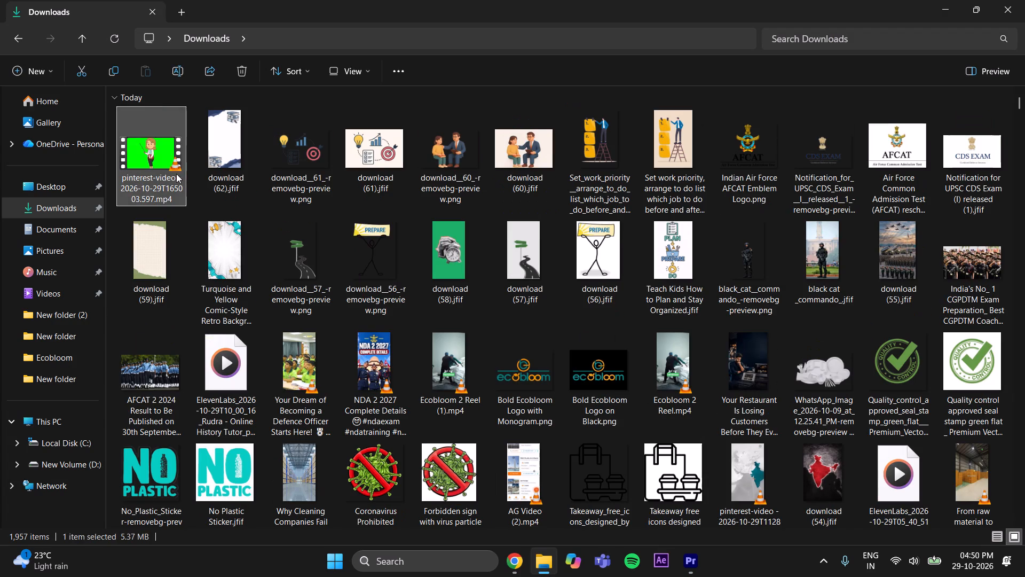
pyautogui.moveTo(37, 525); pyautogui.dragTo(117, 527)
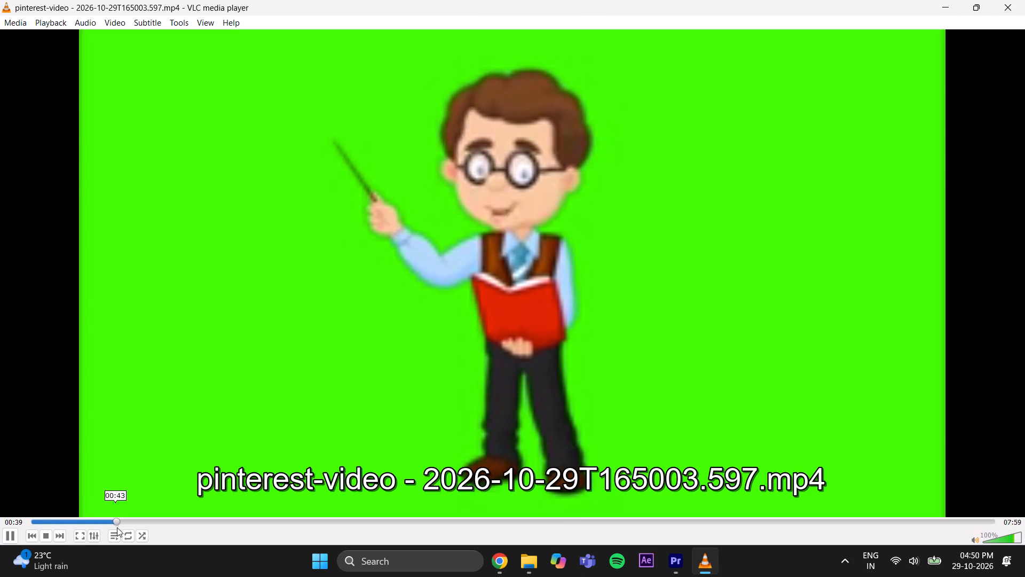
pyautogui.moveTo(117, 527); pyautogui.dragTo(524, 536)
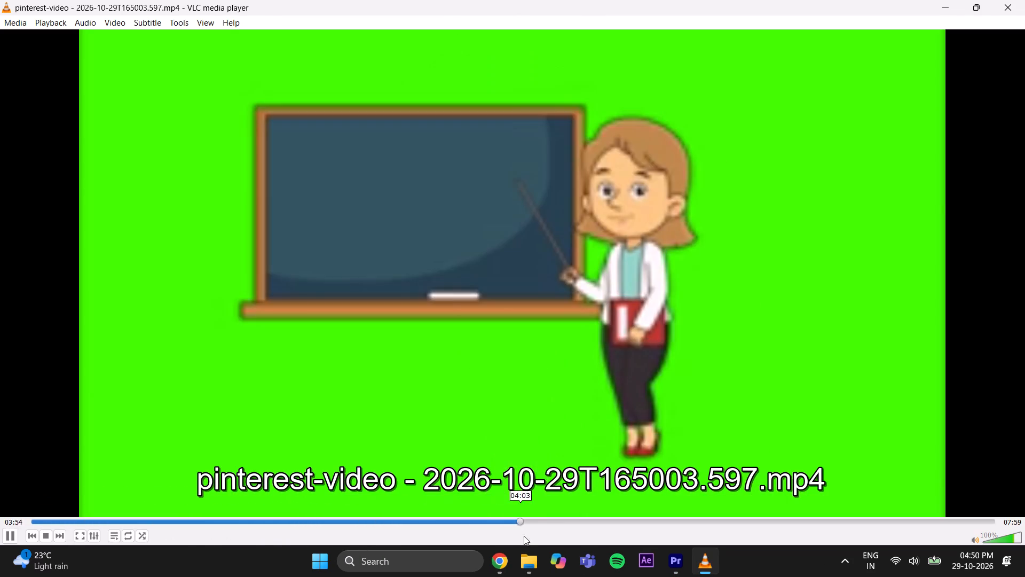
pyautogui.moveTo(524, 536); pyautogui.dragTo(925, 347)
pyautogui.click(1006, 0)
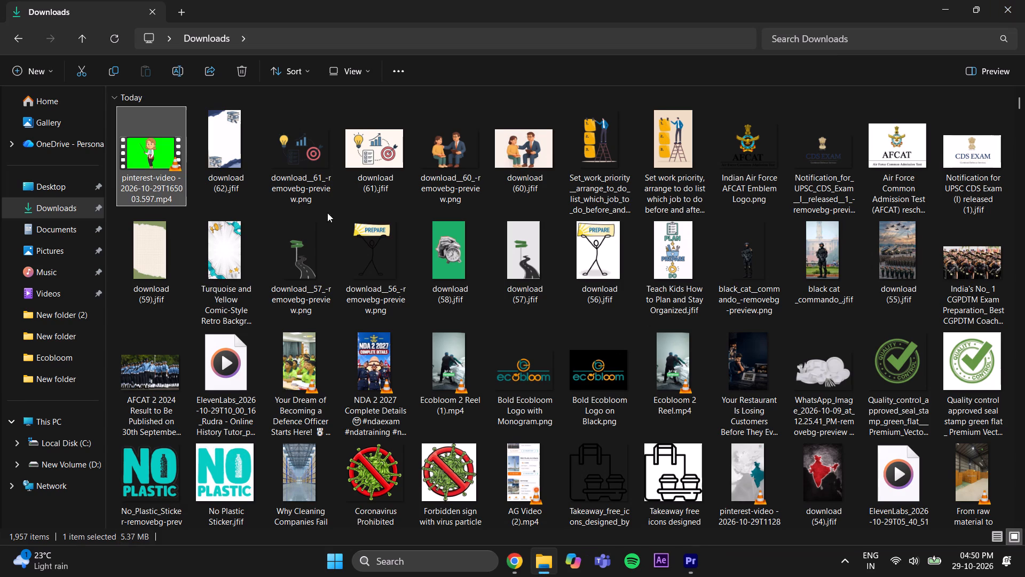
# Bring the downloaded pinterest-video mp4 from the Downloads folder into Premiere Pro's Source monitor.
pyautogui.moveTo(142, 136); pyautogui.dragTo(333, 154)
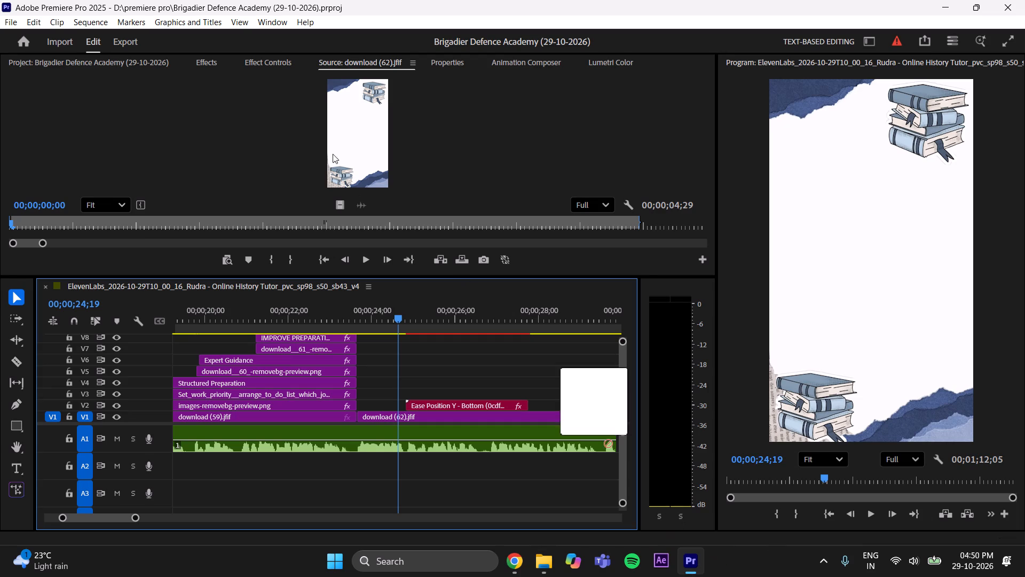
pyautogui.moveTo(333, 154); pyautogui.dragTo(310, 120)
# Find the male teacher with chalkboard section in the source video and mark its In point at 00:01:01:51.
pyautogui.moveTo(17, 227); pyautogui.dragTo(39, 227)
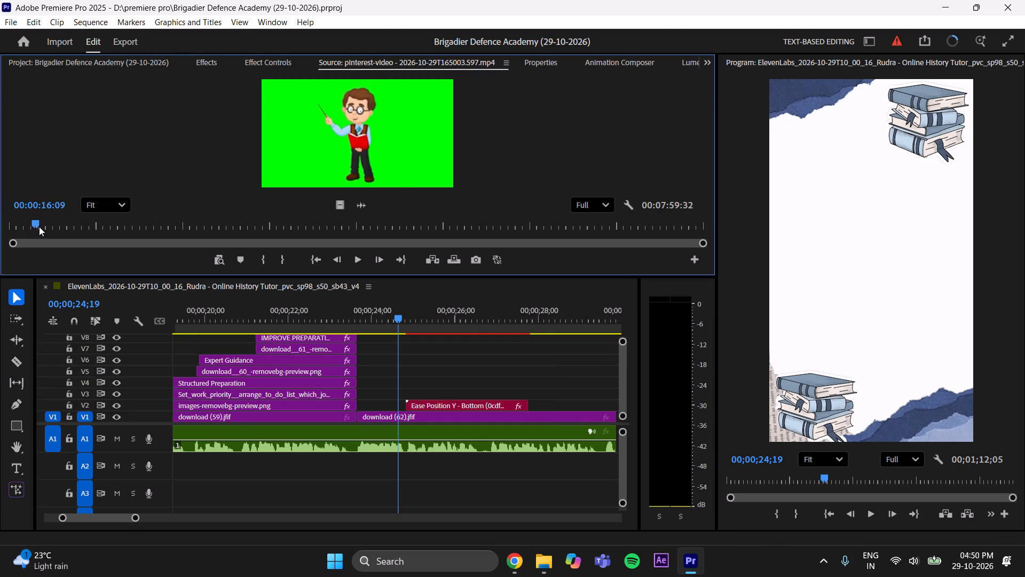
pyautogui.moveTo(39, 227); pyautogui.dragTo(146, 249)
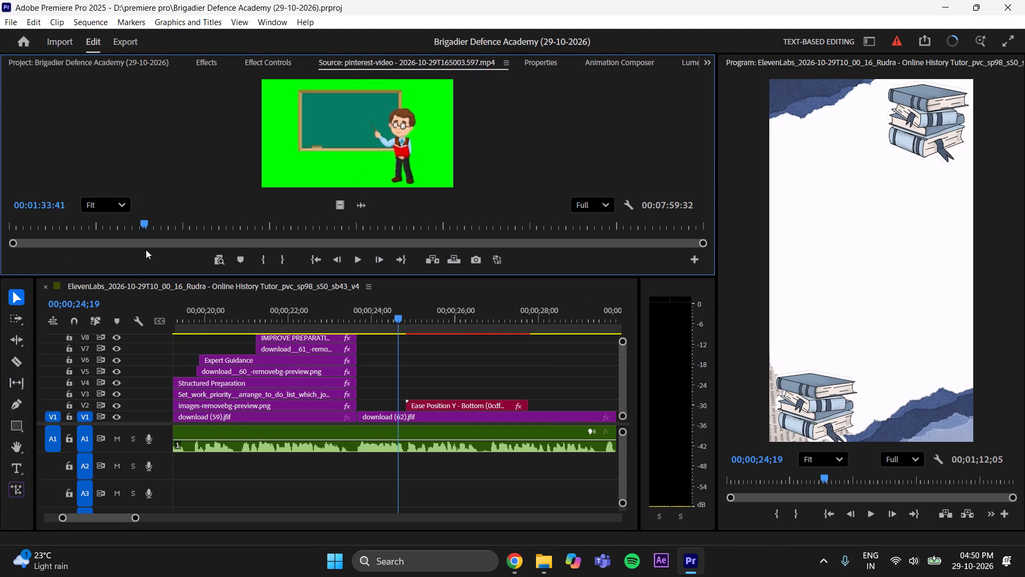
pyautogui.moveTo(146, 249); pyautogui.dragTo(94, 254)
pyautogui.moveTo(94, 254); pyautogui.dragTo(100, 253)
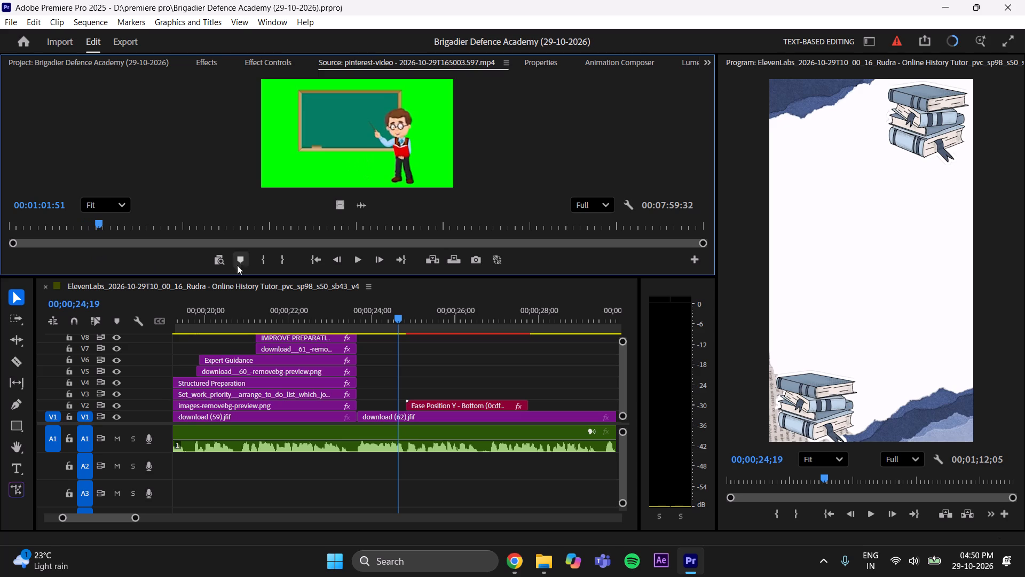
pyautogui.click(257, 258)
# Mark the source clip's Out point at 00:01:53:32, before the female teacher section begins.
pyautogui.moveTo(101, 224); pyautogui.dragTo(142, 228)
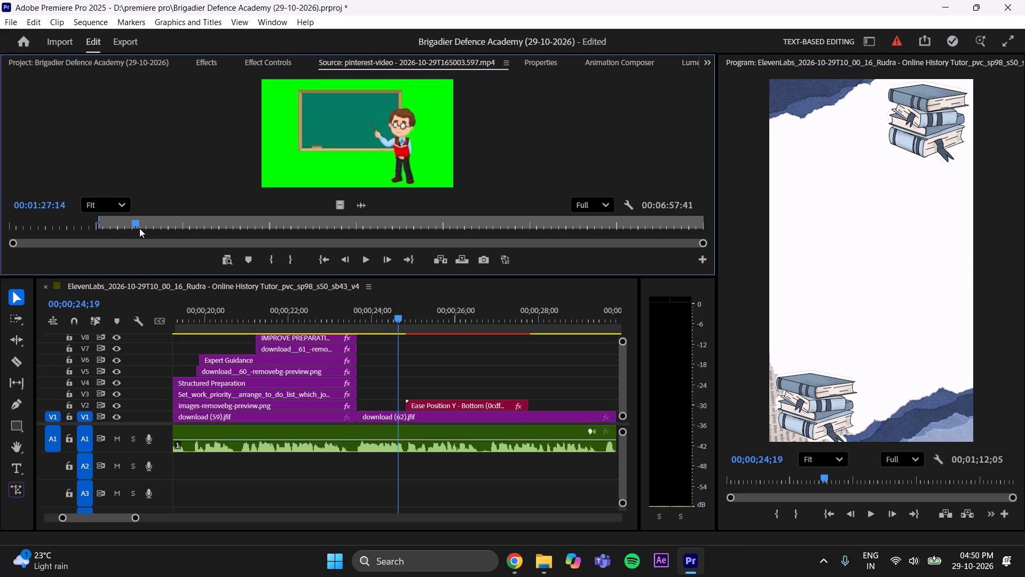
pyautogui.moveTo(142, 228); pyautogui.dragTo(167, 227)
pyautogui.moveTo(167, 227); pyautogui.dragTo(185, 230)
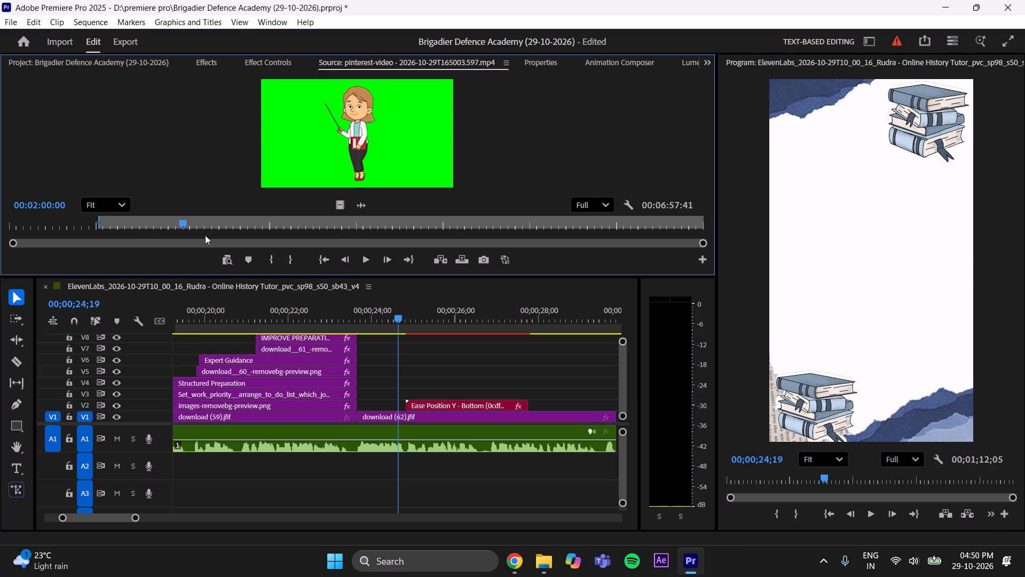
pyautogui.moveTo(186, 223); pyautogui.dragTo(177, 230)
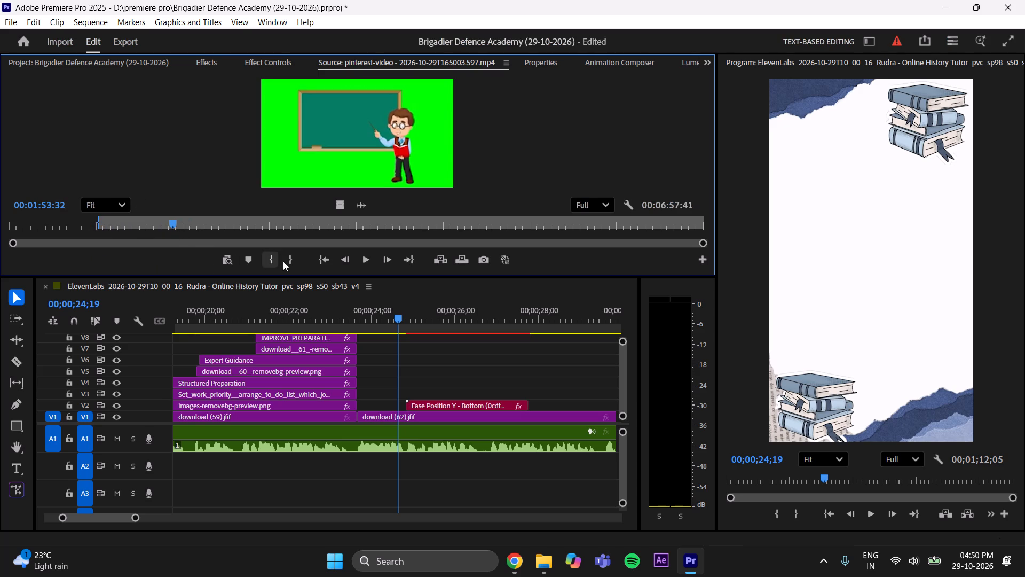
pyautogui.click(296, 262)
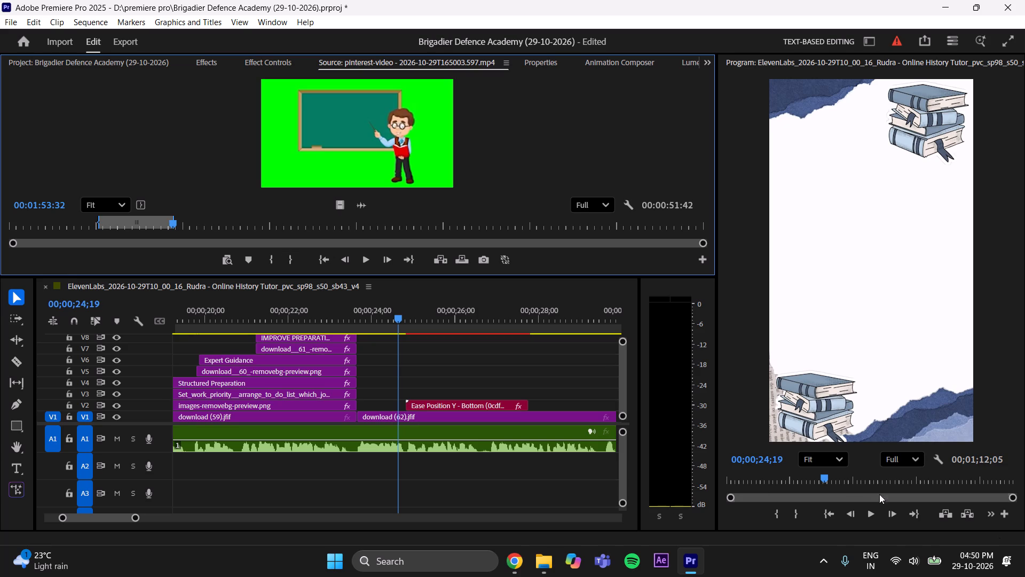
# Play the sequence from 00;00;24;19 until the "5 TO 6 HOURS CLASSES" title is in place, stopping at 00;00;25;08.
pyautogui.click(870, 512)
pyautogui.click(870, 512)
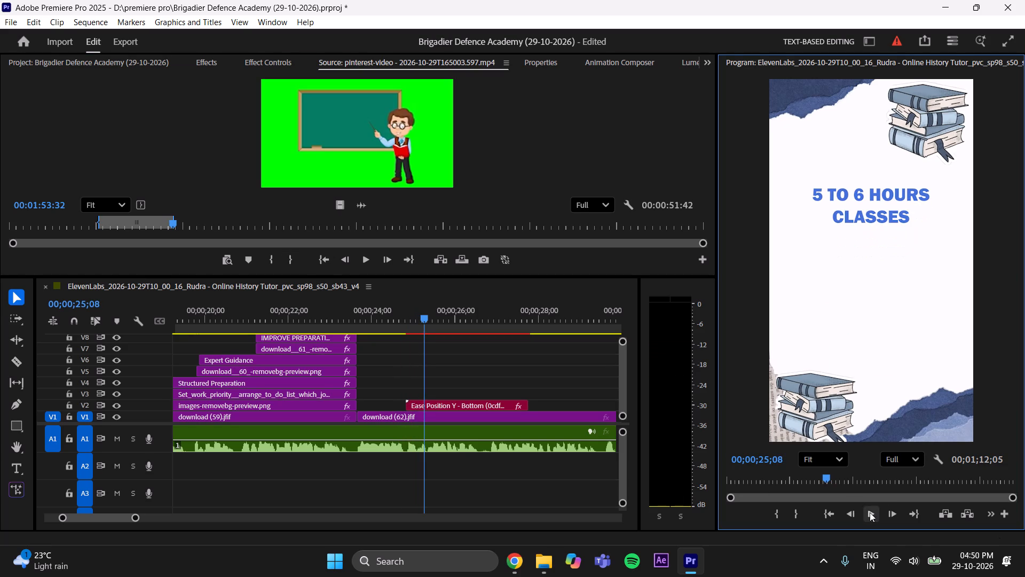
# Place only the video of the marked teacher clip on track V3, starting at 00;00;26;00 under the "5 TO 6 HOURS CLASSES" title.
pyautogui.click(870, 512)
pyautogui.click(870, 512)
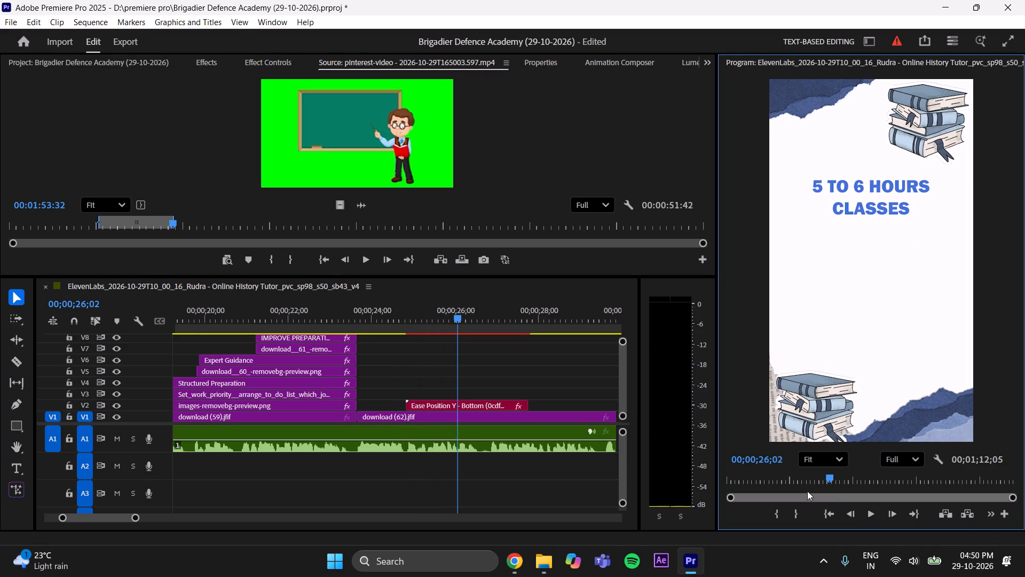
pyautogui.click(460, 313)
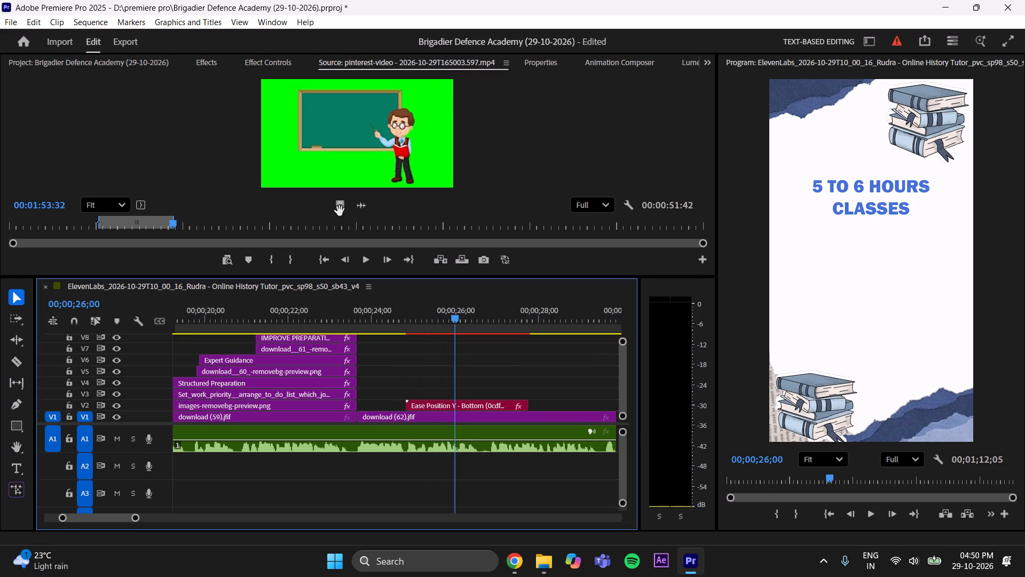
pyautogui.moveTo(342, 207); pyautogui.dragTo(454, 395)
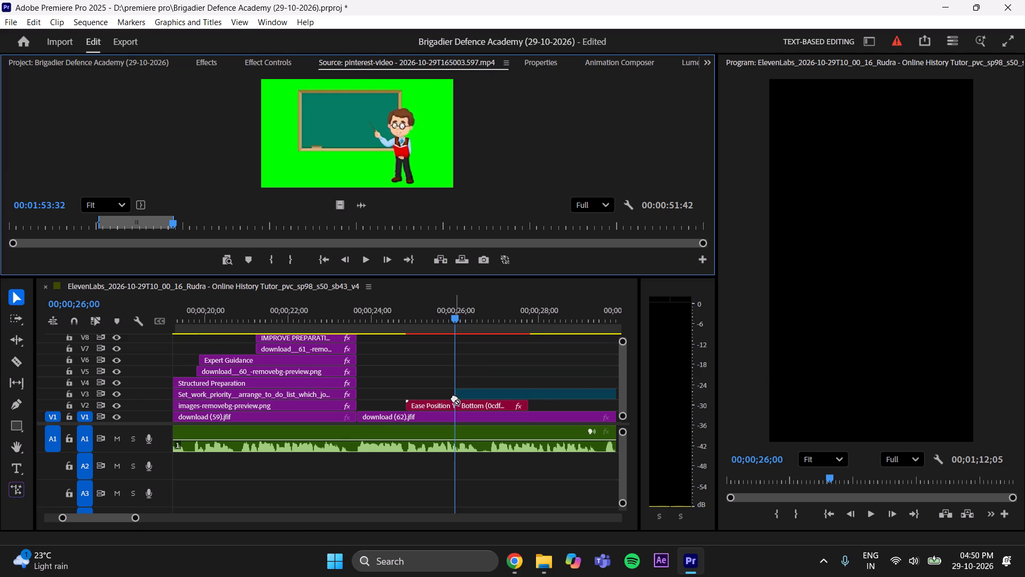
# Trim the end of the teacher clip on V3 to about 00;00;26;26, matching the narration, and play the section back.
pyautogui.moveTo(453, 316); pyautogui.dragTo(437, 338)
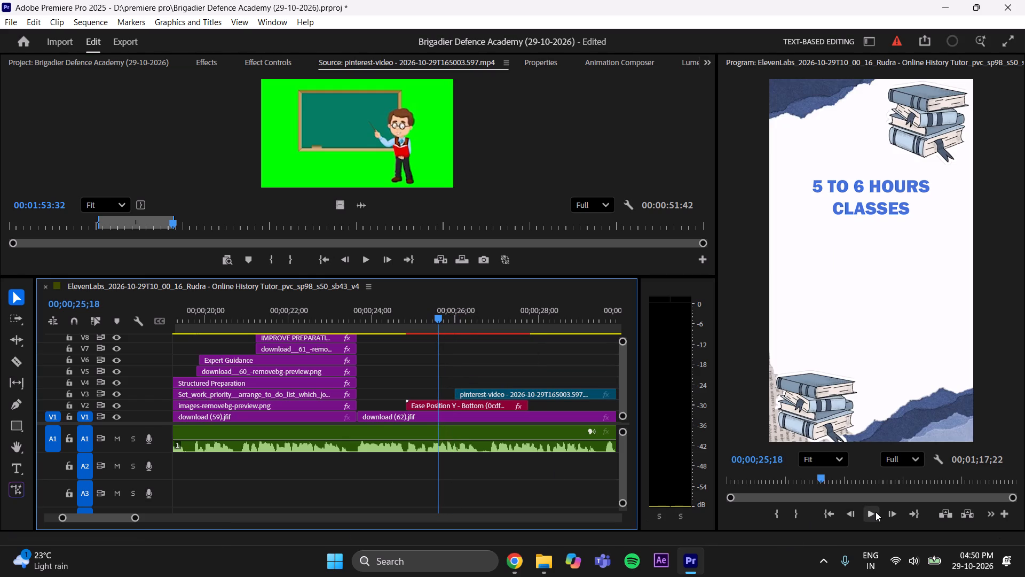
pyautogui.click(876, 512)
pyautogui.click(873, 512)
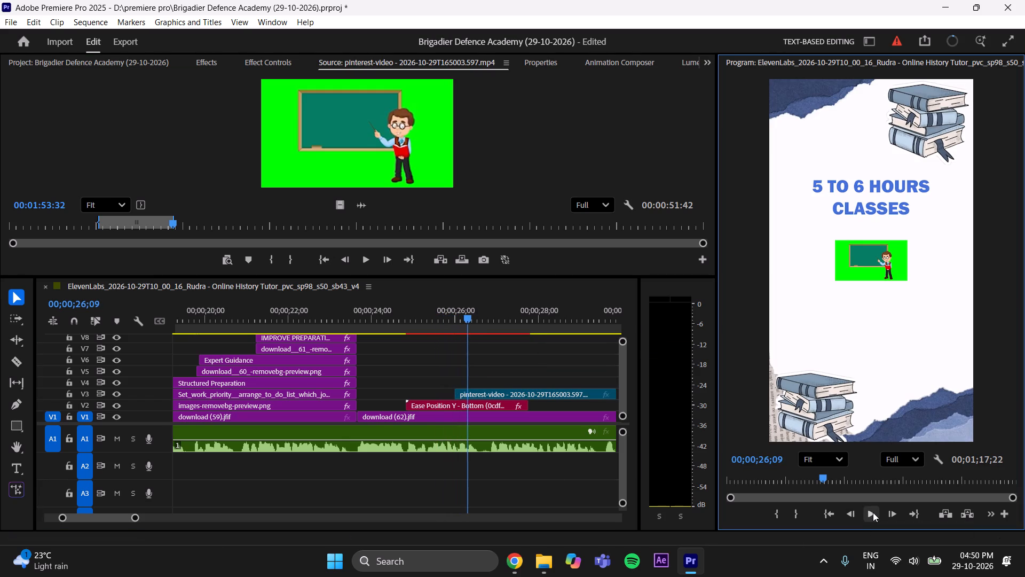
pyautogui.click(873, 512)
pyautogui.click(873, 512)
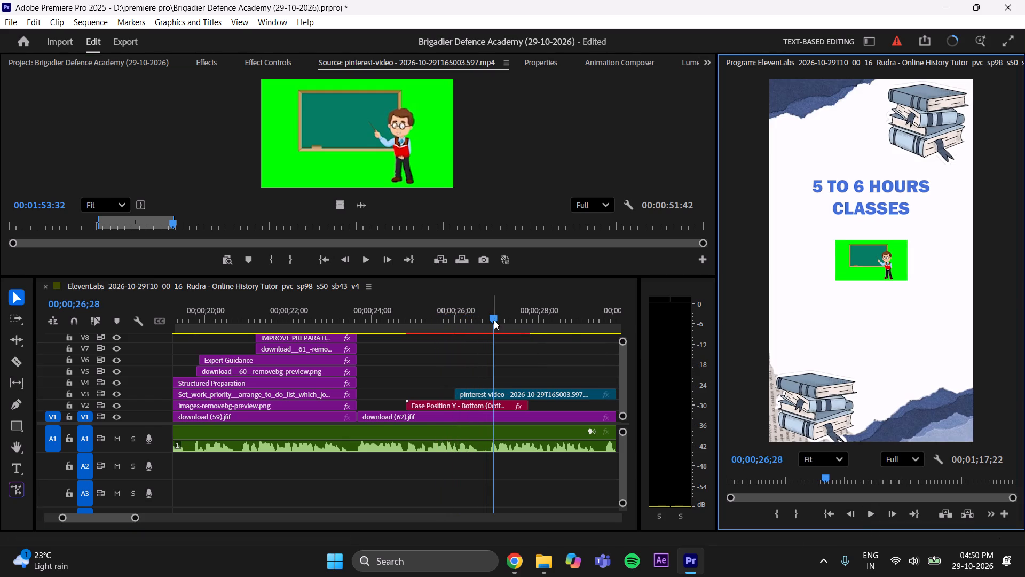
pyautogui.moveTo(492, 318); pyautogui.dragTo(488, 323)
pyautogui.moveTo(134, 519); pyautogui.dragTo(159, 513)
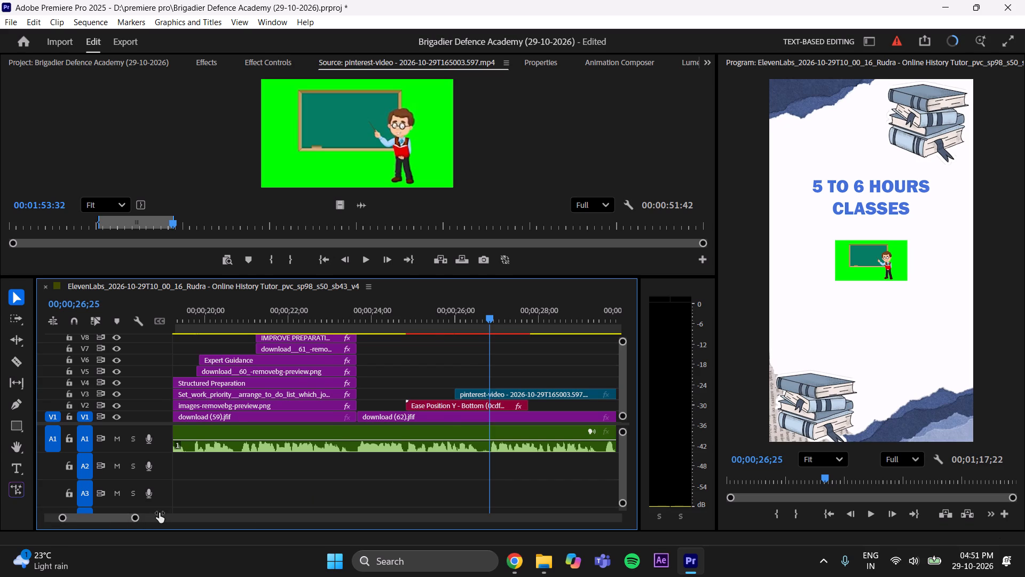
pyautogui.moveTo(159, 513); pyautogui.dragTo(234, 490)
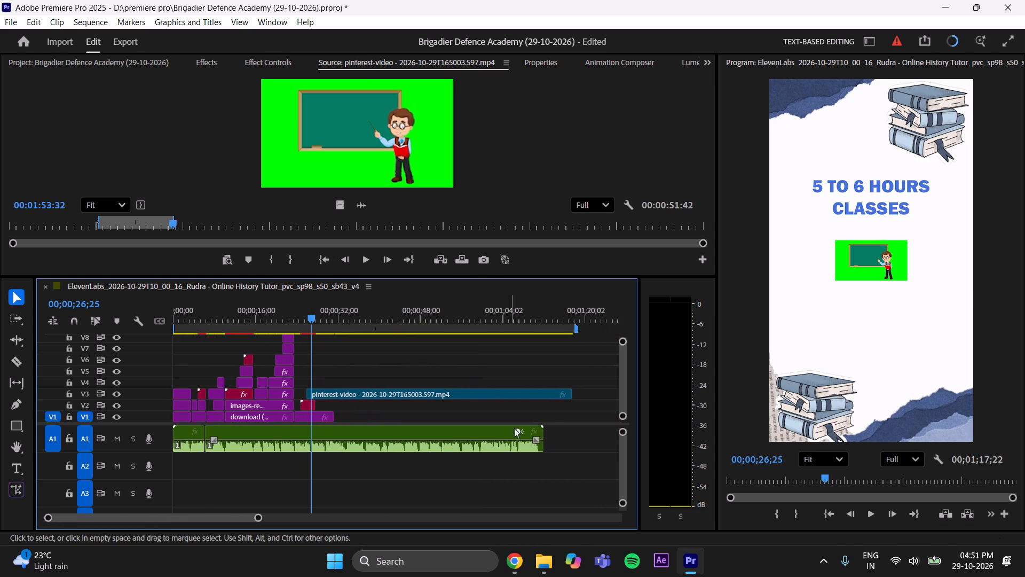
pyautogui.moveTo(574, 393); pyautogui.dragTo(321, 420)
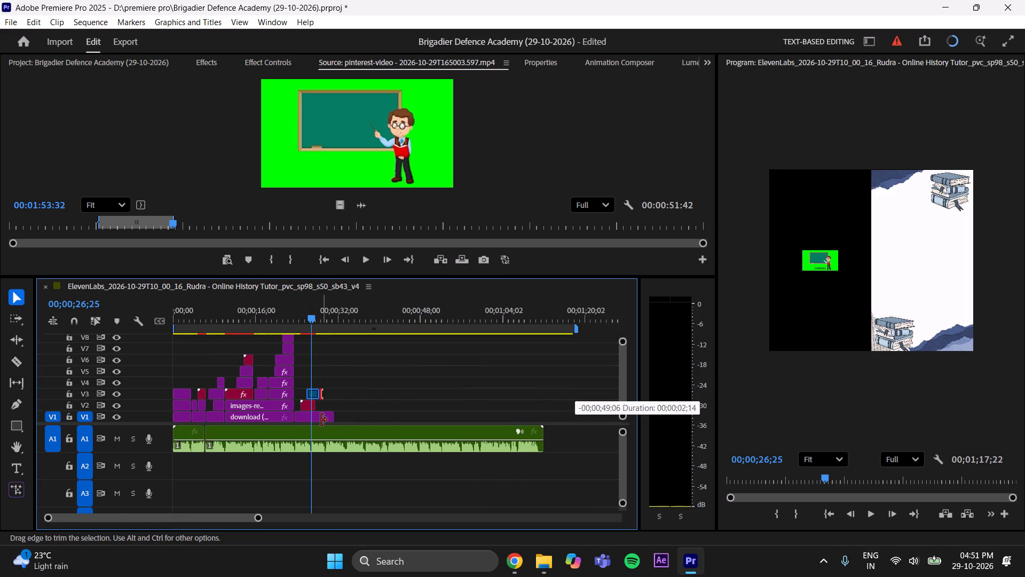
pyautogui.moveTo(321, 420); pyautogui.dragTo(316, 423)
pyautogui.moveTo(259, 517); pyautogui.dragTo(211, 536)
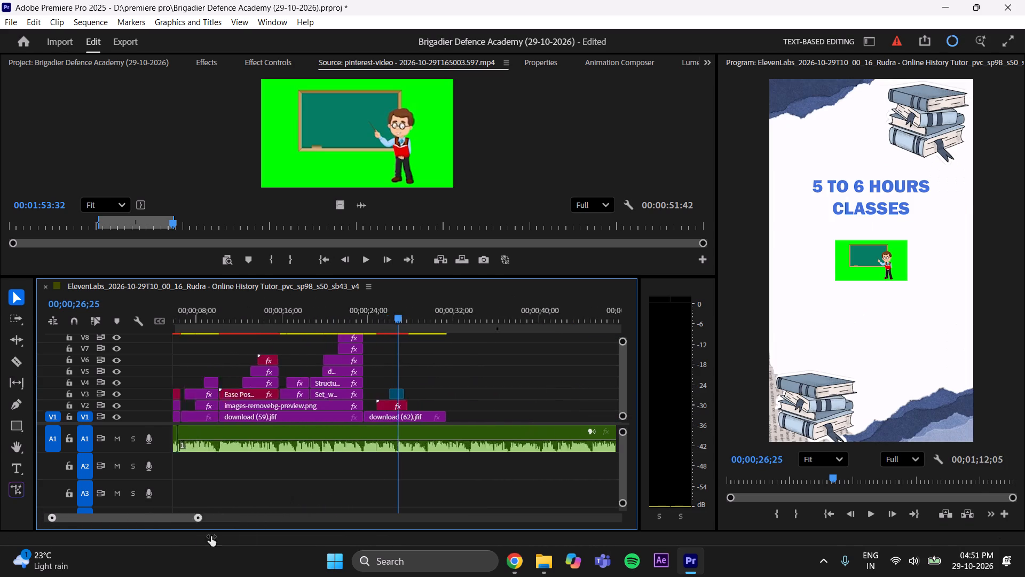
pyautogui.moveTo(211, 536); pyautogui.dragTo(190, 540)
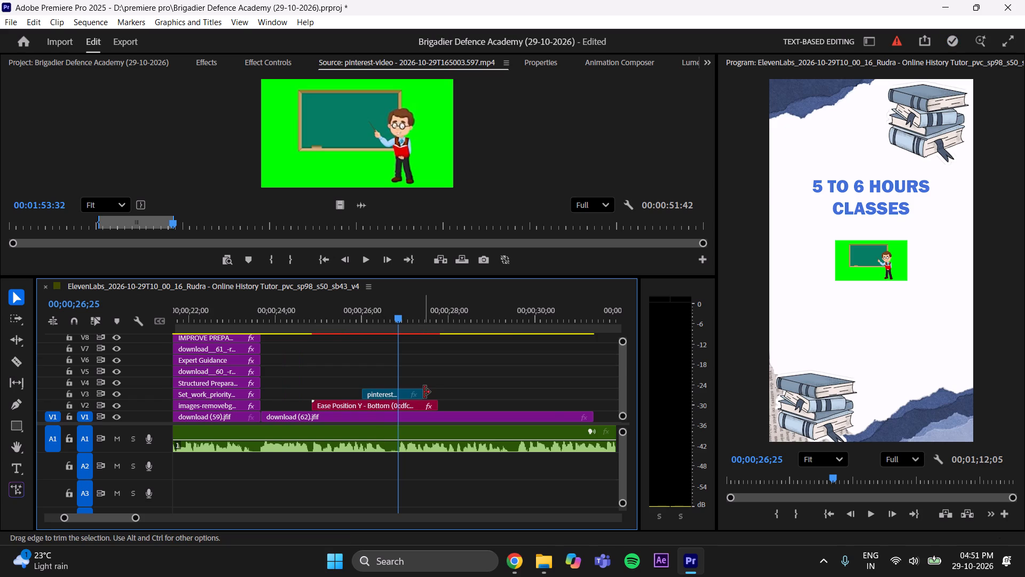
pyautogui.moveTo(424, 392); pyautogui.dragTo(400, 413)
pyautogui.moveTo(401, 319); pyautogui.dragTo(349, 350)
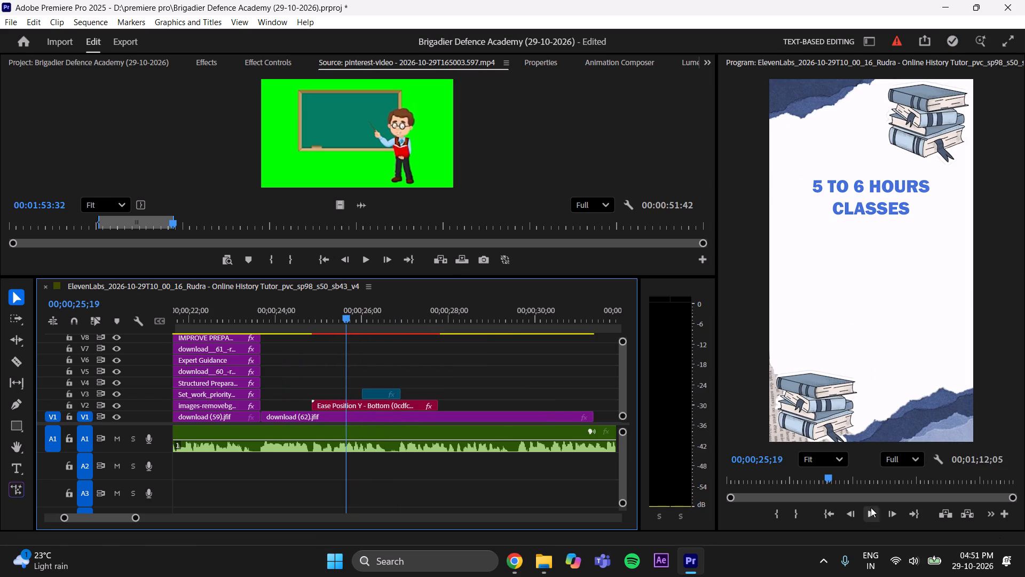
pyautogui.click(867, 518)
pyautogui.click(867, 517)
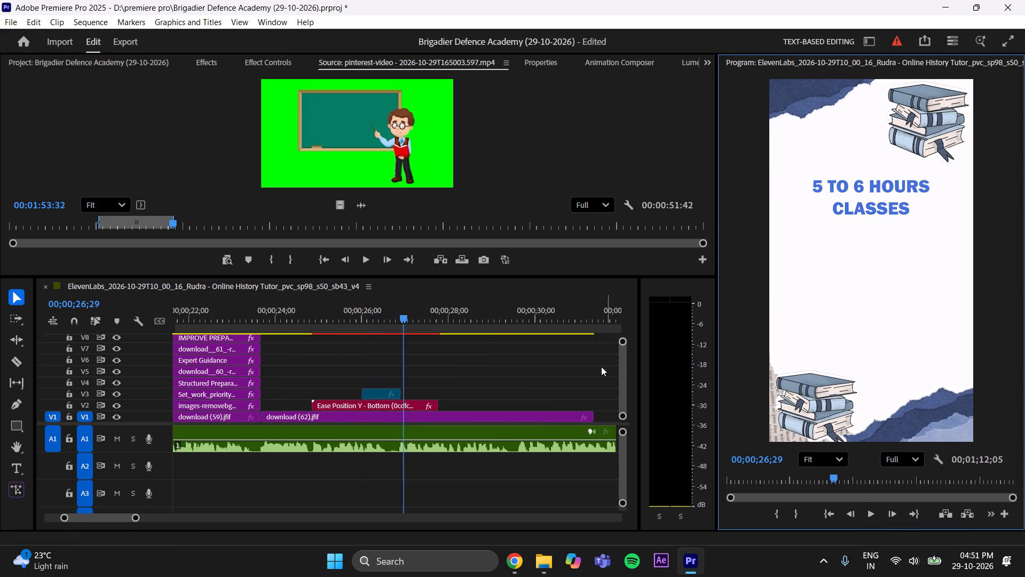
# Set the teacher clip's Scale to 318 and its vertical Position to 740 so it sits below the title.
pyautogui.moveTo(396, 319); pyautogui.dragTo(382, 334)
pyautogui.click(375, 393)
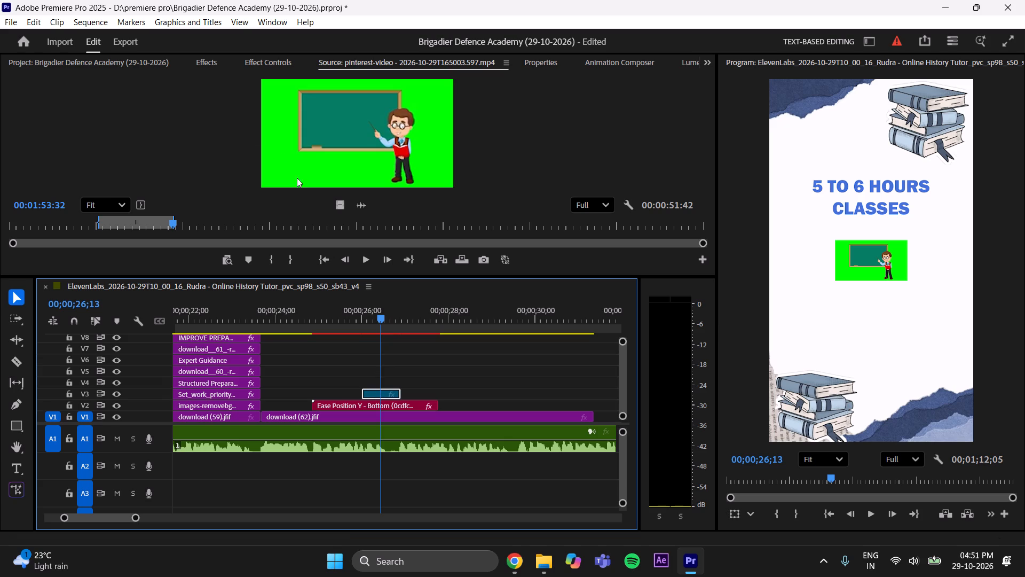
pyautogui.click(269, 59)
pyautogui.moveTo(274, 147); pyautogui.dragTo(444, 123)
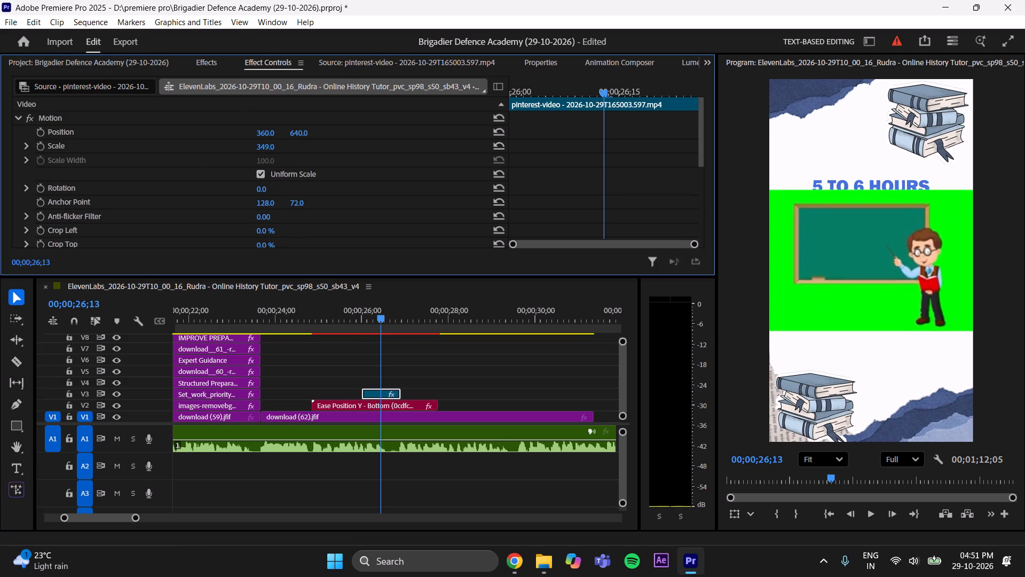
pyautogui.moveTo(444, 123); pyautogui.dragTo(423, 136)
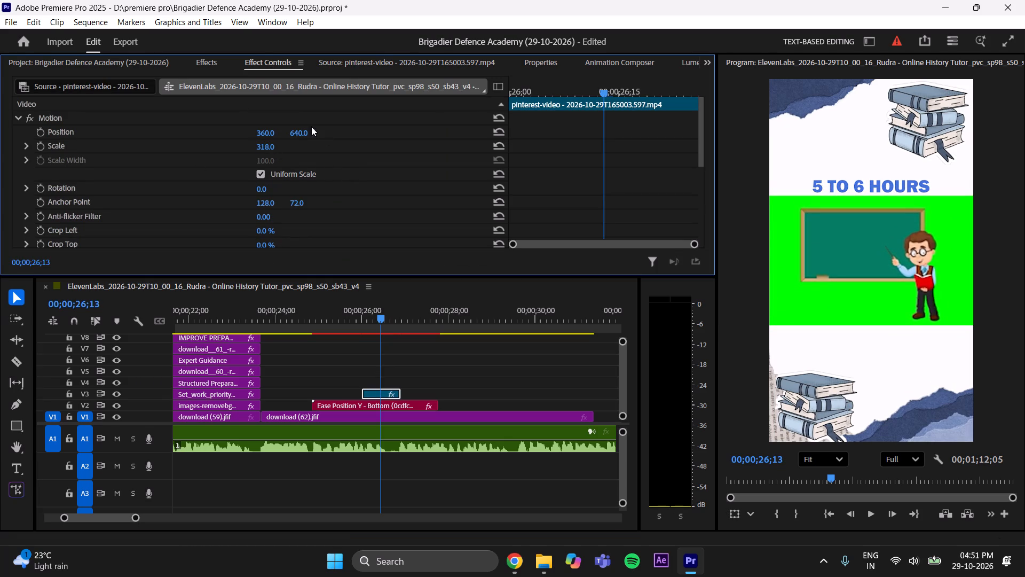
pyautogui.moveTo(305, 132); pyautogui.dragTo(373, 136)
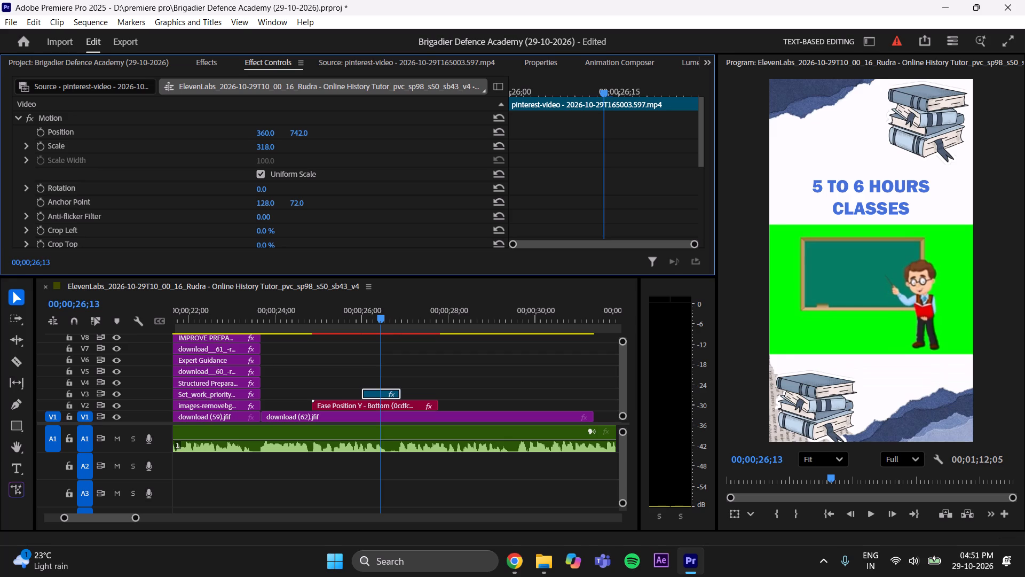
pyautogui.moveTo(373, 136); pyautogui.dragTo(372, 136)
# Apply the Ultra Key effect to the teacher clip and sample its green background as the Key Color.
pyautogui.click(210, 65)
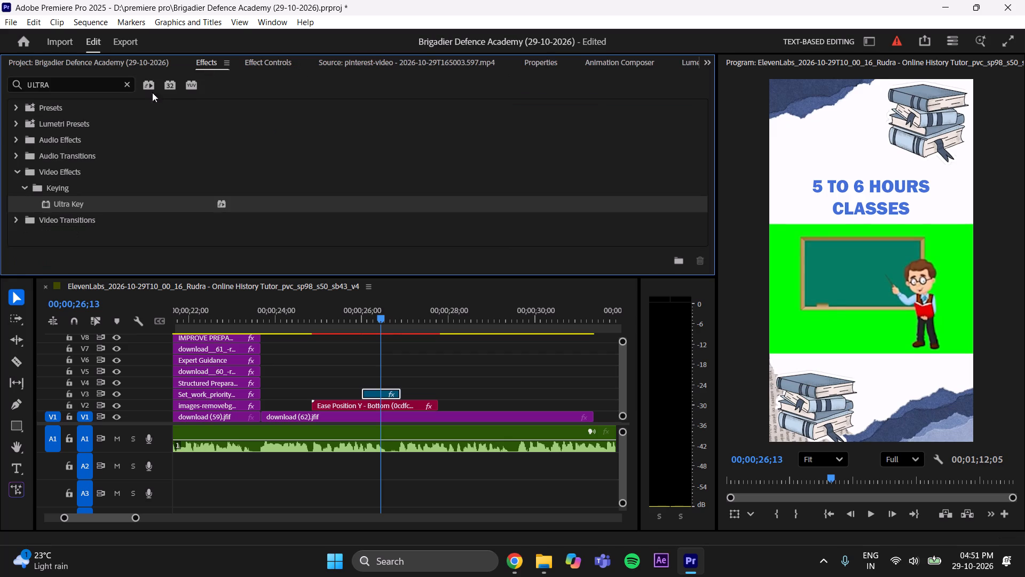
pyautogui.moveTo(75, 203); pyautogui.dragTo(375, 394)
pyautogui.click(257, 59)
pyautogui.scroll(-13, 195, 152)
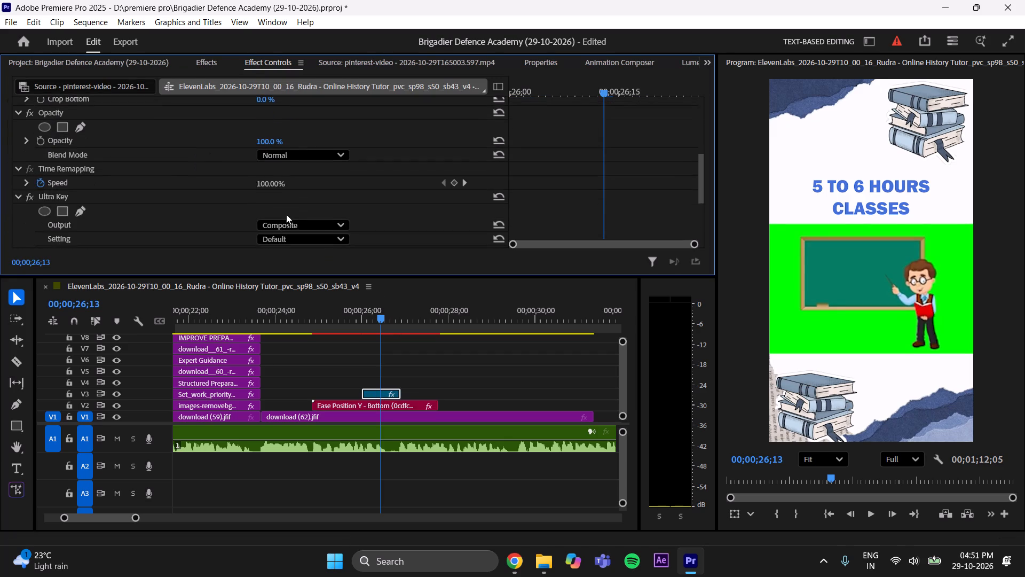
pyautogui.scroll(-7, 290, 201)
pyautogui.click(280, 162)
pyautogui.click(790, 261)
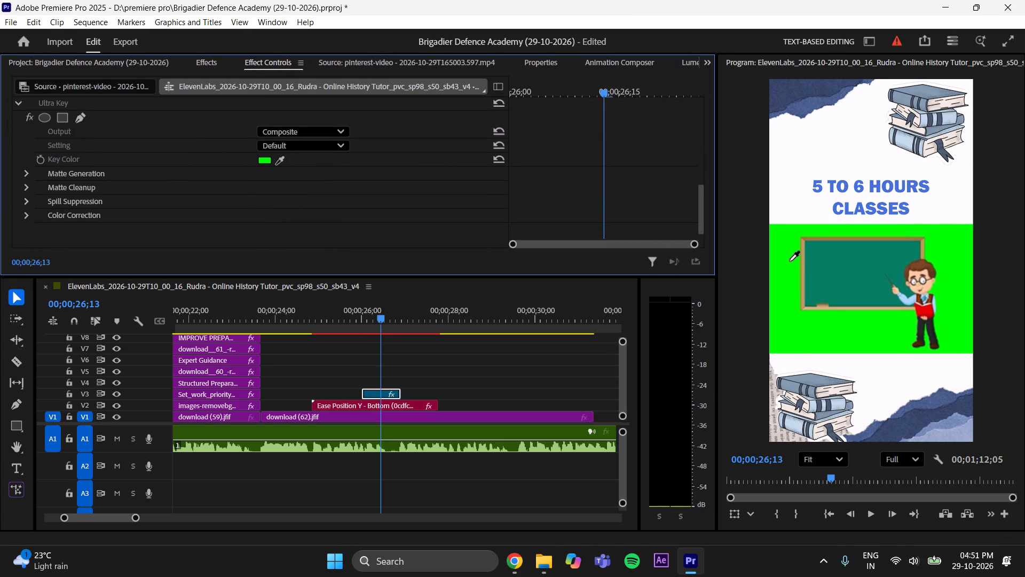
pyautogui.click(13, 300)
pyautogui.click(428, 381)
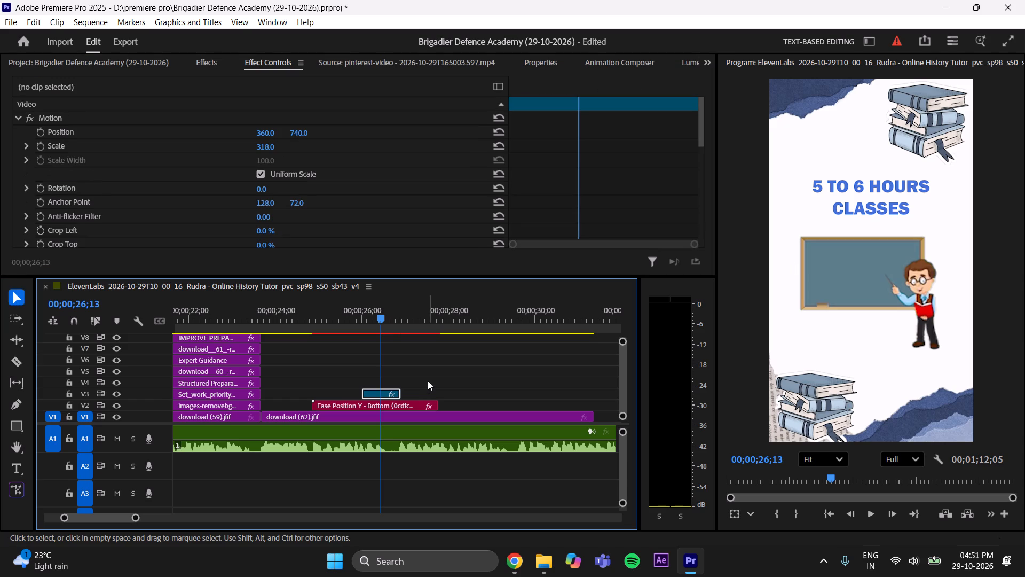
# Save the project.
pyautogui.hotkey('ctrl', 's')
# Play back the keyed teacher clip and the lead-in from about 00;00;23;11, and examine the keyed teacher at close zoom.
pyautogui.press('space')
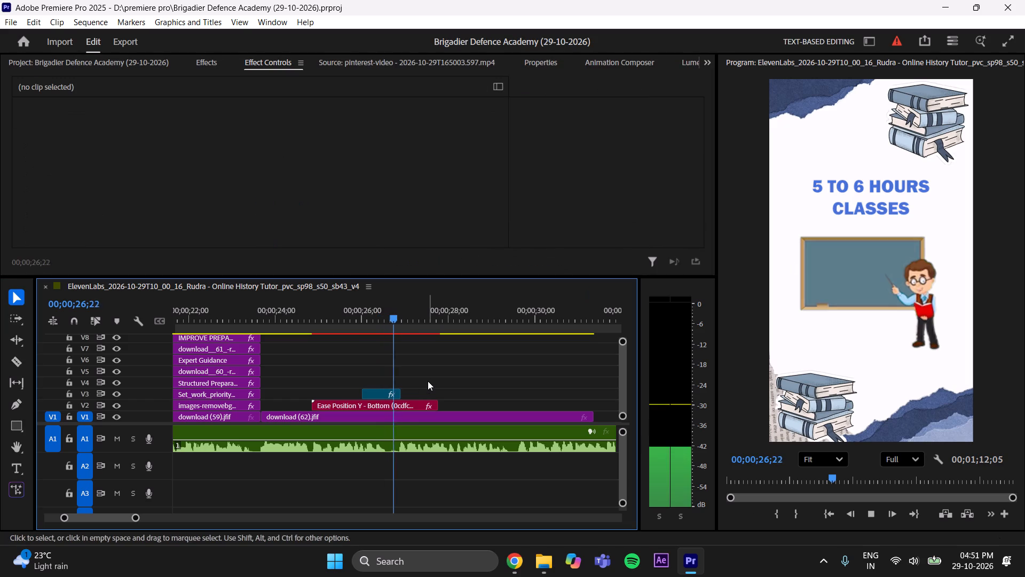
pyautogui.press('space')
pyautogui.moveTo(423, 315); pyautogui.dragTo(396, 329)
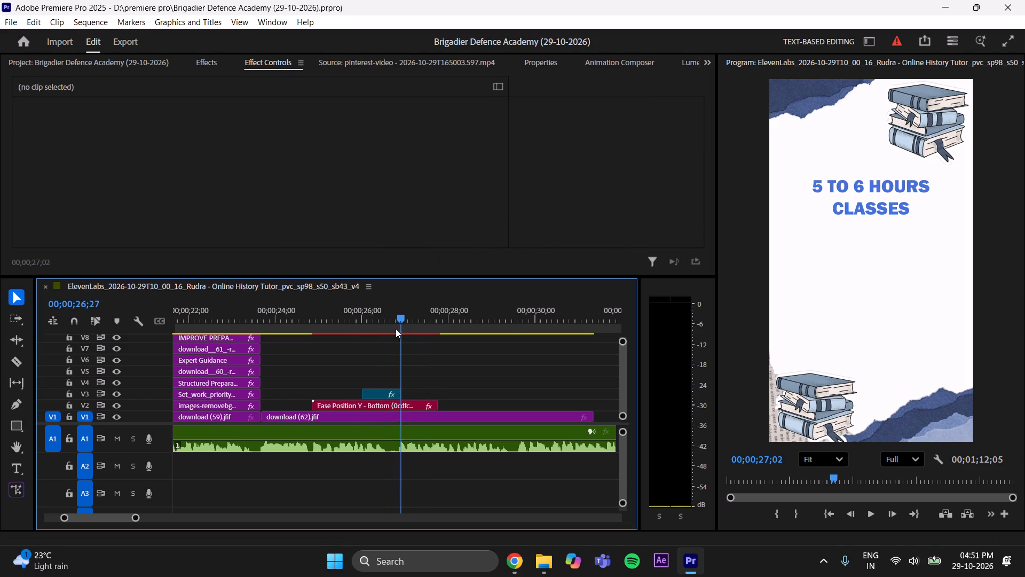
pyautogui.moveTo(396, 329); pyautogui.dragTo(348, 381)
pyautogui.click(871, 516)
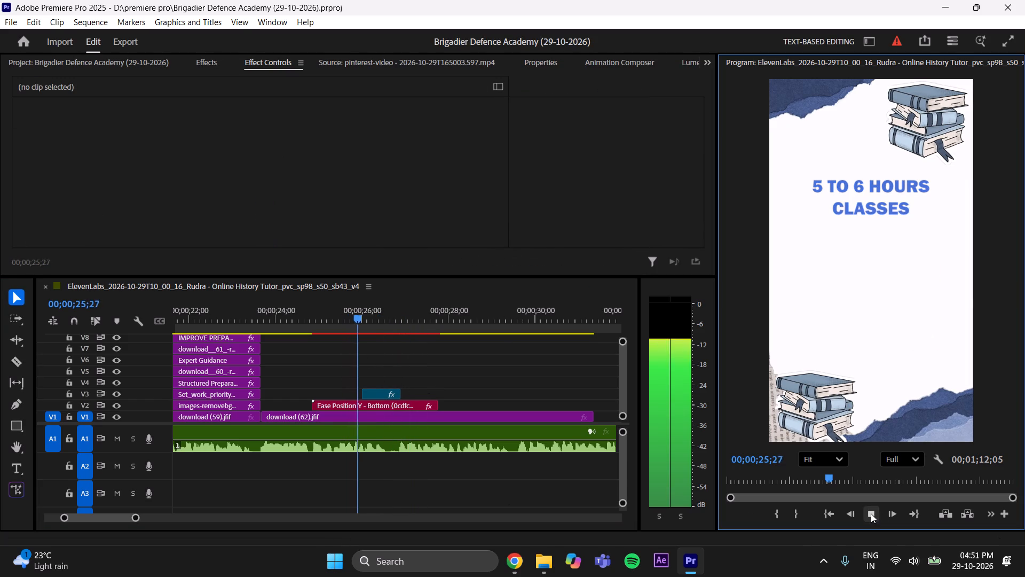
pyautogui.click(871, 513)
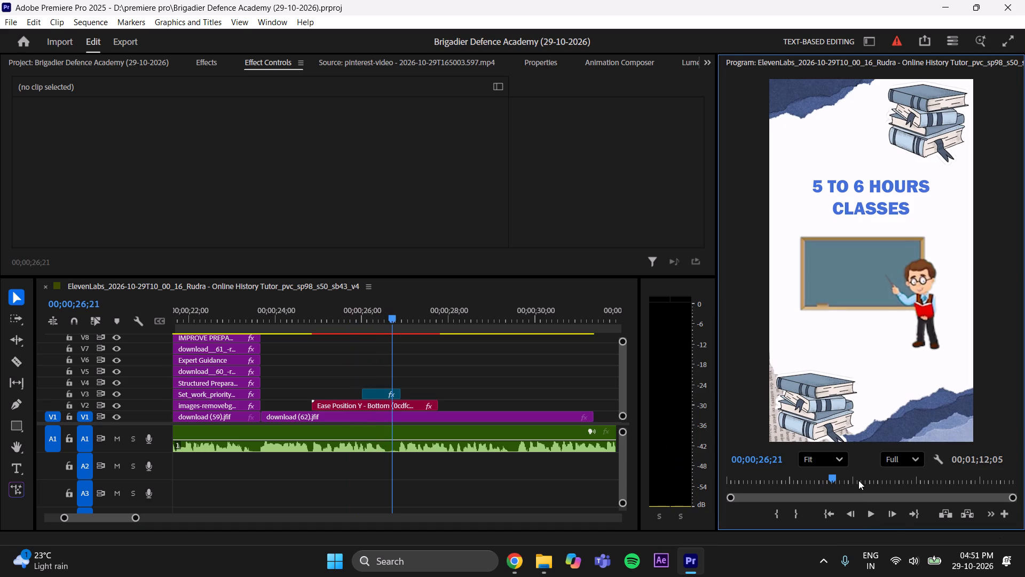
pyautogui.scroll(9, 904, 286)
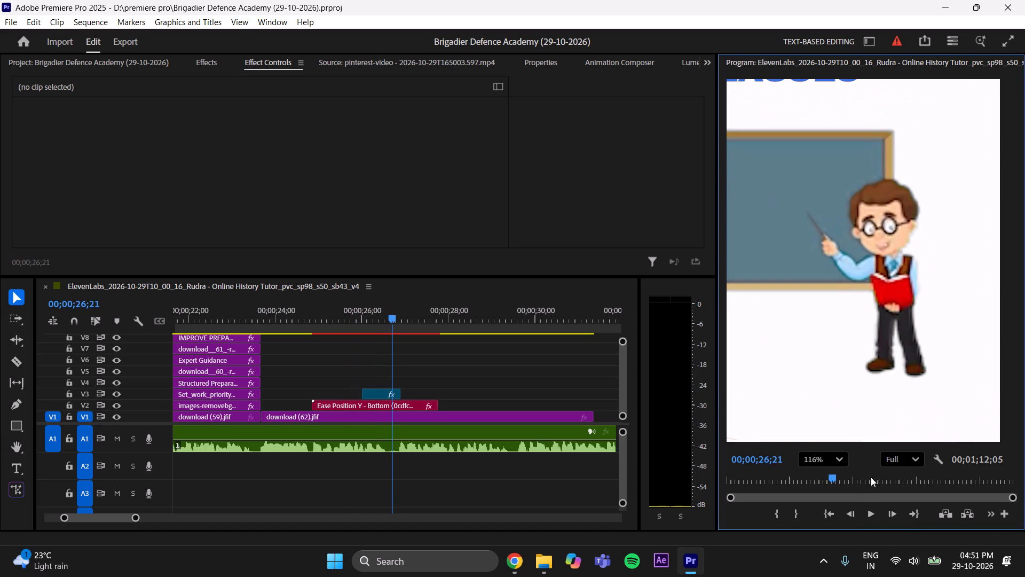
pyautogui.click(826, 459)
pyautogui.click(825, 263)
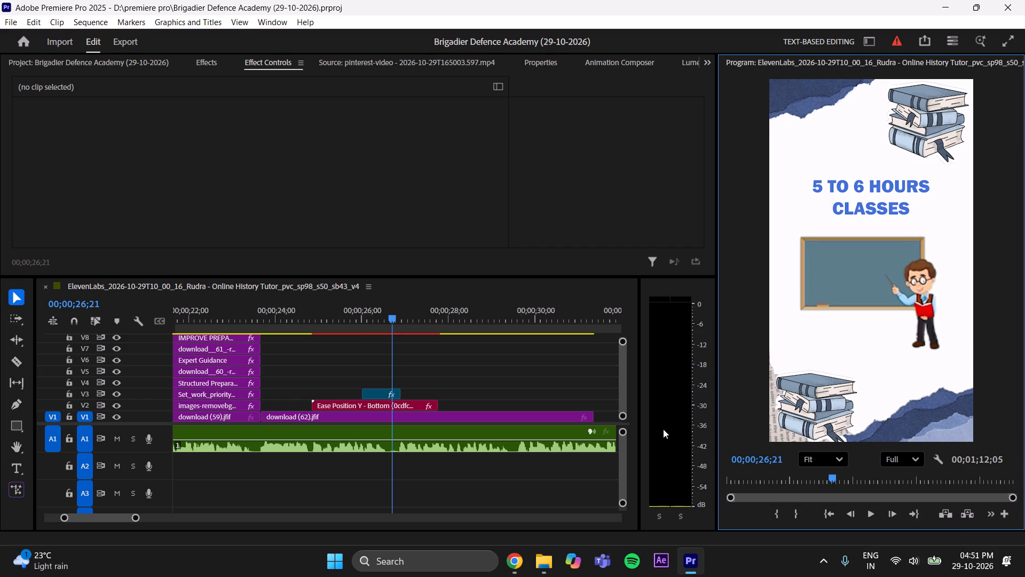
pyautogui.moveTo(381, 308); pyautogui.dragTo(249, 343)
pyautogui.click(870, 513)
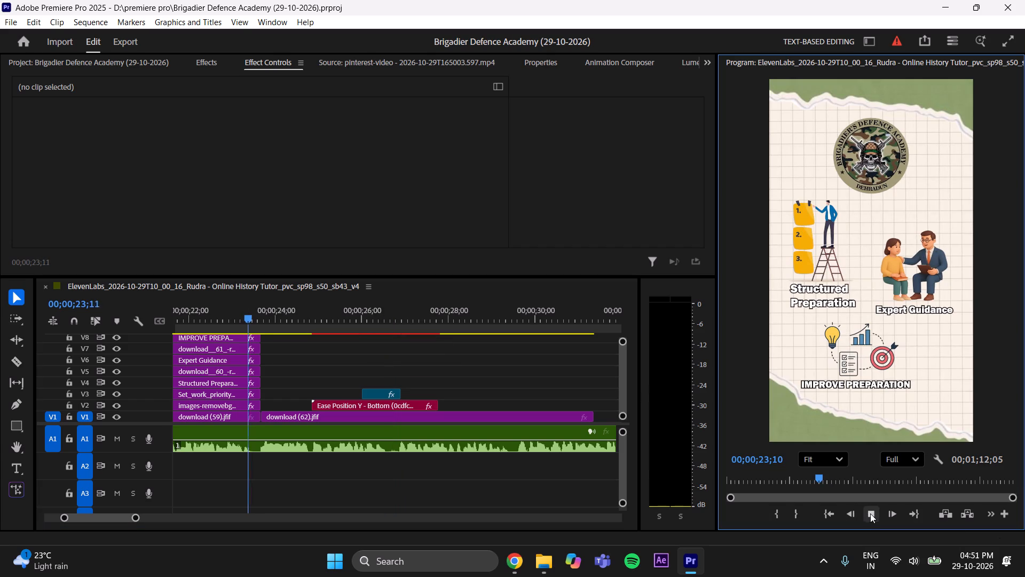
pyautogui.click(870, 513)
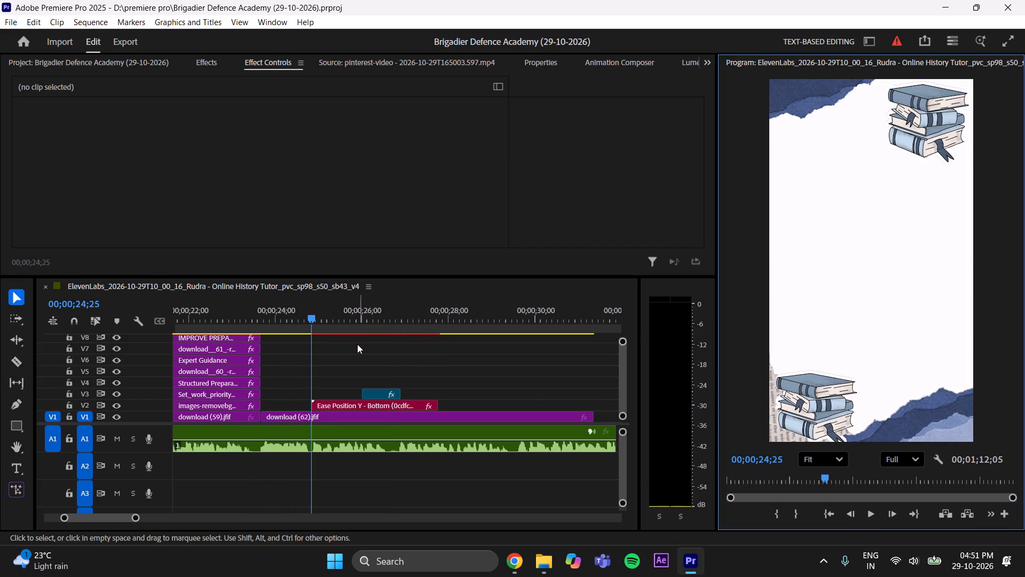
pyautogui.moveTo(310, 314); pyautogui.dragTo(277, 394)
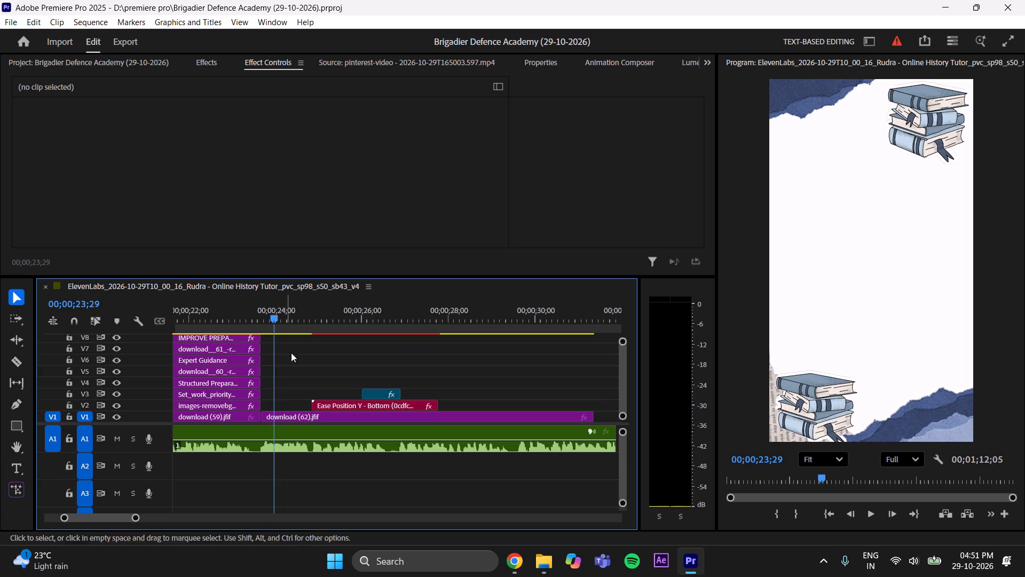
# Switch to Pinterest in Chrome, return to the search results, and replace the query with a search for "EVERYDAY".
pyautogui.click(435, 62)
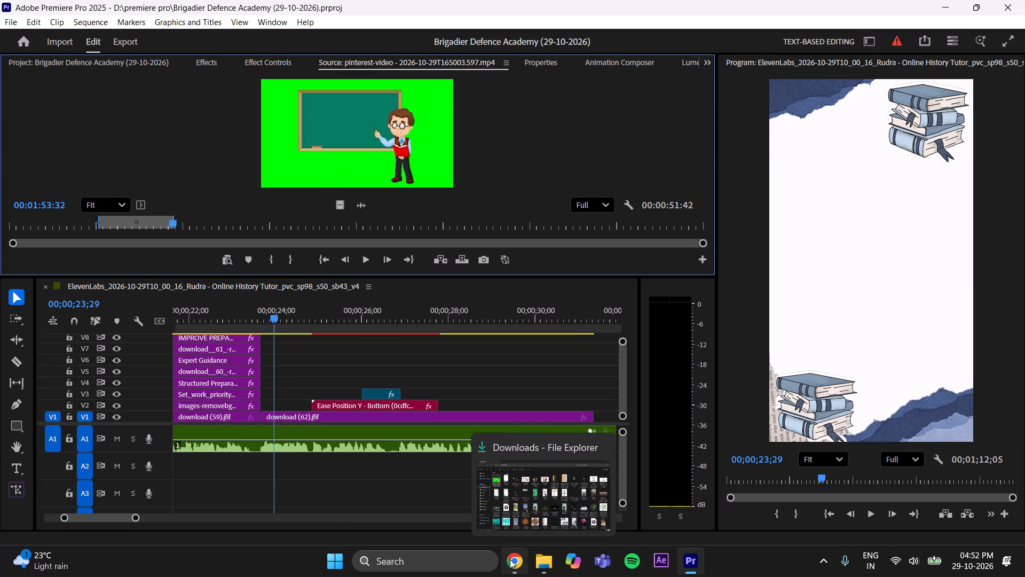
pyautogui.click(509, 559)
pyautogui.click(174, 6)
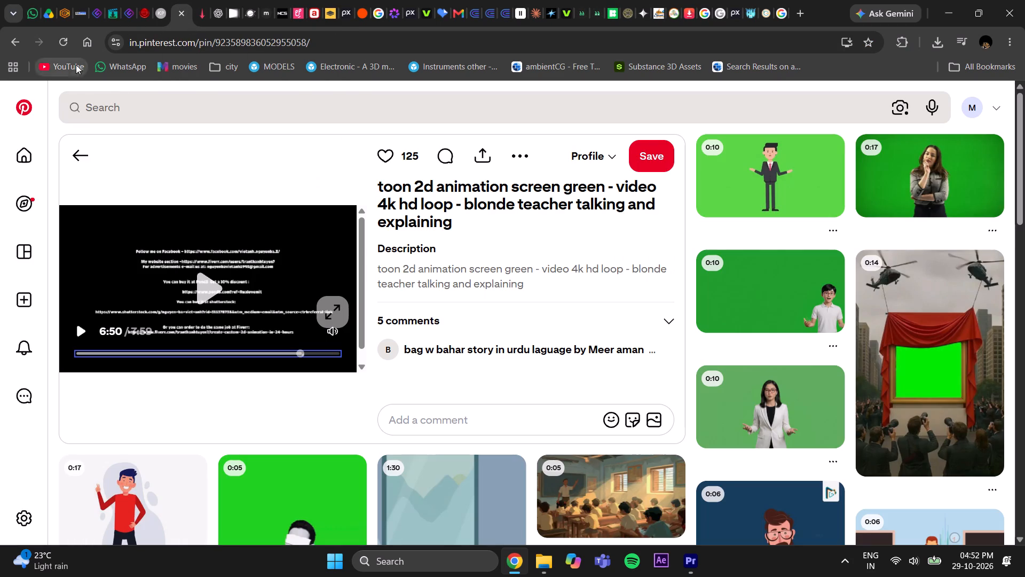
pyautogui.click(11, 40)
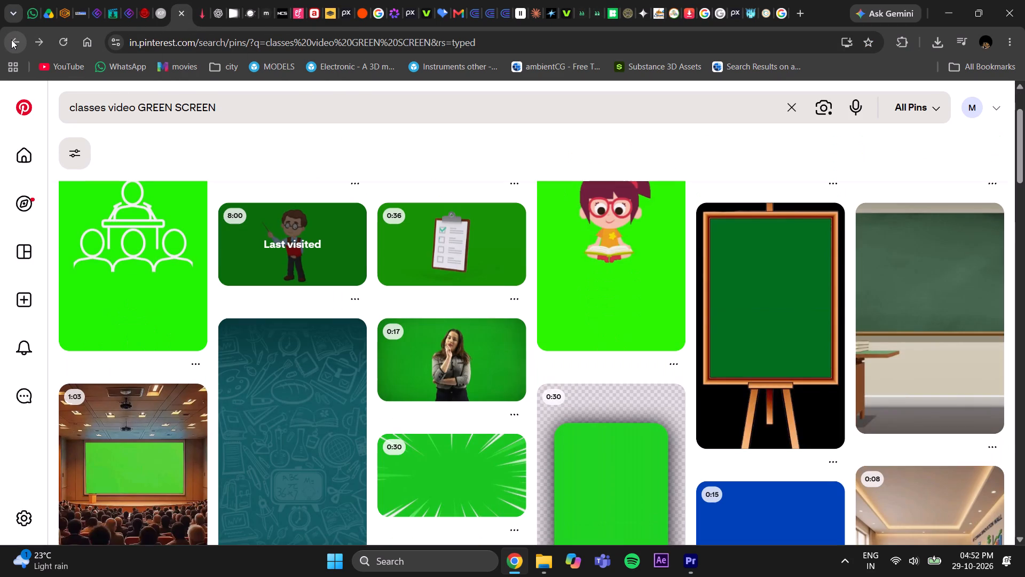
pyautogui.scroll(-6, 396, 298)
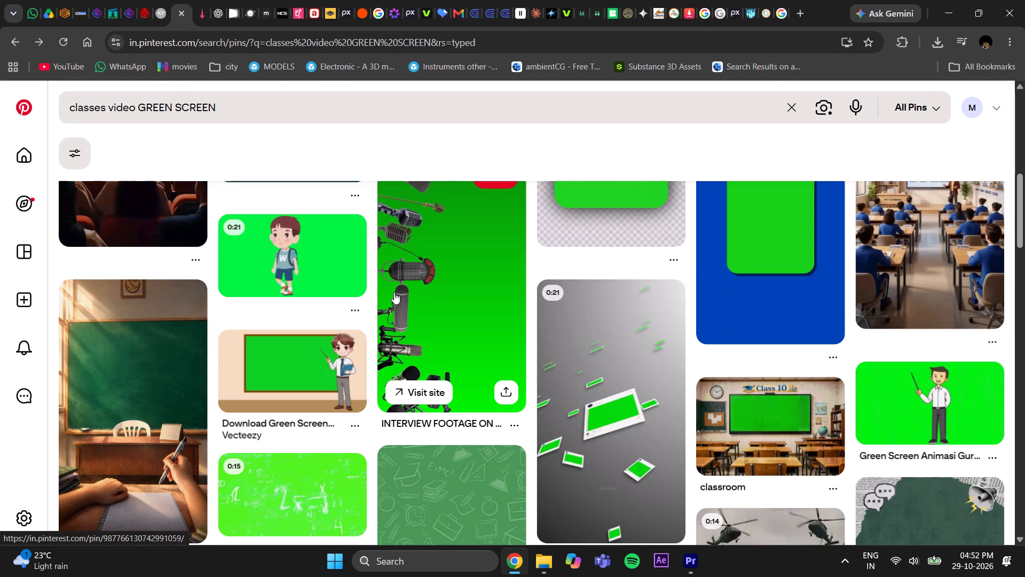
pyautogui.scroll(11, 282, 322)
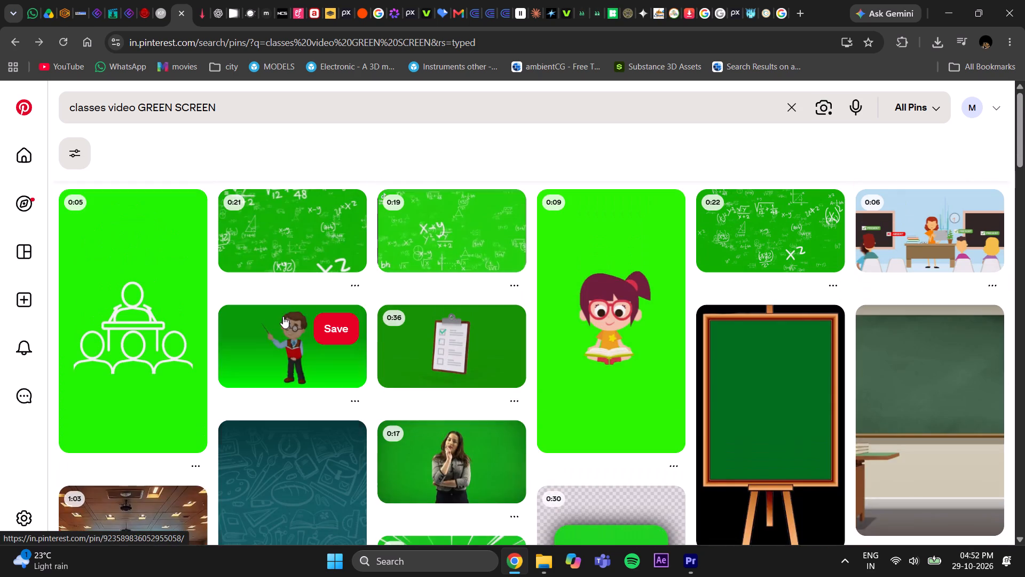
pyautogui.scroll(8, 283, 316)
pyautogui.click(253, 108)
pyautogui.press('BackSpace')
pyautogui.press('BackSpace')
pyautogui.press('BackSpace')
pyautogui.press('BackSpace')
pyautogui.press('BackSpace')
pyautogui.press('BackSpace')
pyautogui.press('BackSpace')
pyautogui.press('BackSpace')
pyautogui.press('BackSpace')
pyautogui.press('BackSpace')
pyautogui.press('BackSpace')
pyautogui.press('BackSpace')
pyautogui.press('BackSpace')
pyautogui.press('BackSpace')
pyautogui.press('BackSpace')
pyautogui.press('BackSpace')
pyautogui.press('BackSpace')
pyautogui.press('BackSpace')
pyautogui.press('BackSpace')
pyautogui.press('BackSpace')
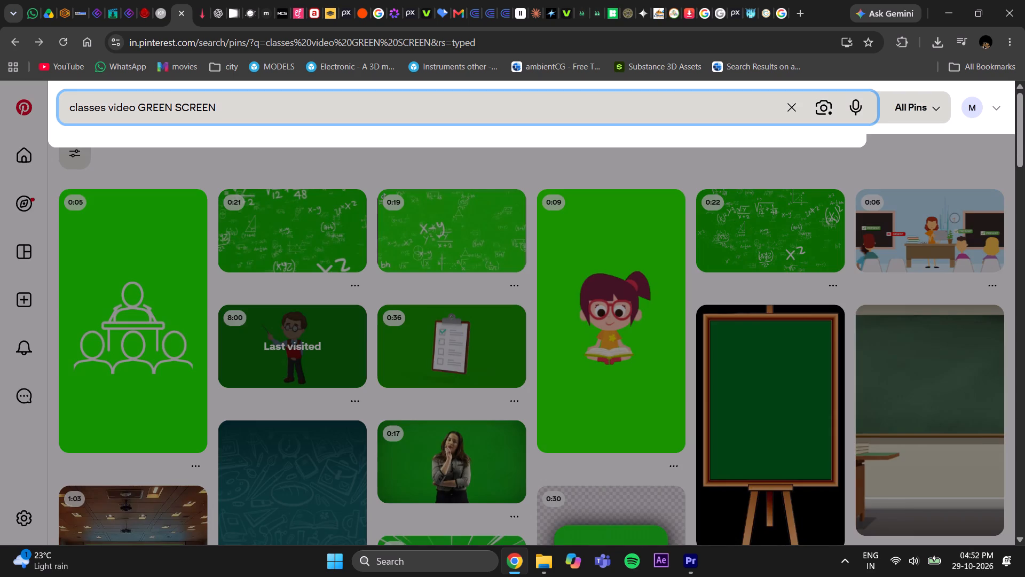
pyautogui.write('EVERYDAY')
pyautogui.press('Return')
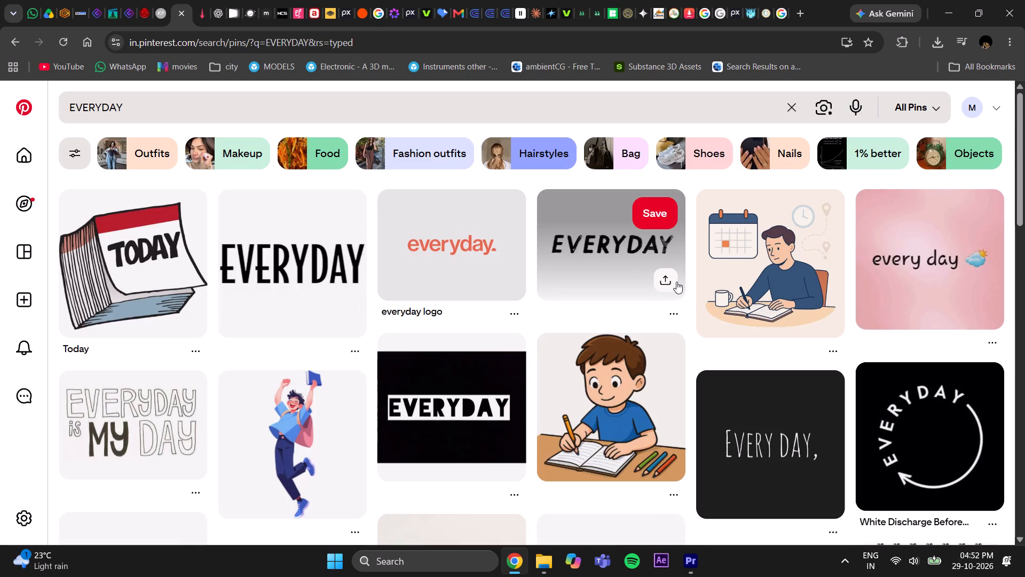
# Browse the EVERYDAY results and open the pin of a suited man running on top of a clock.
pyautogui.scroll(-5, 764, 371)
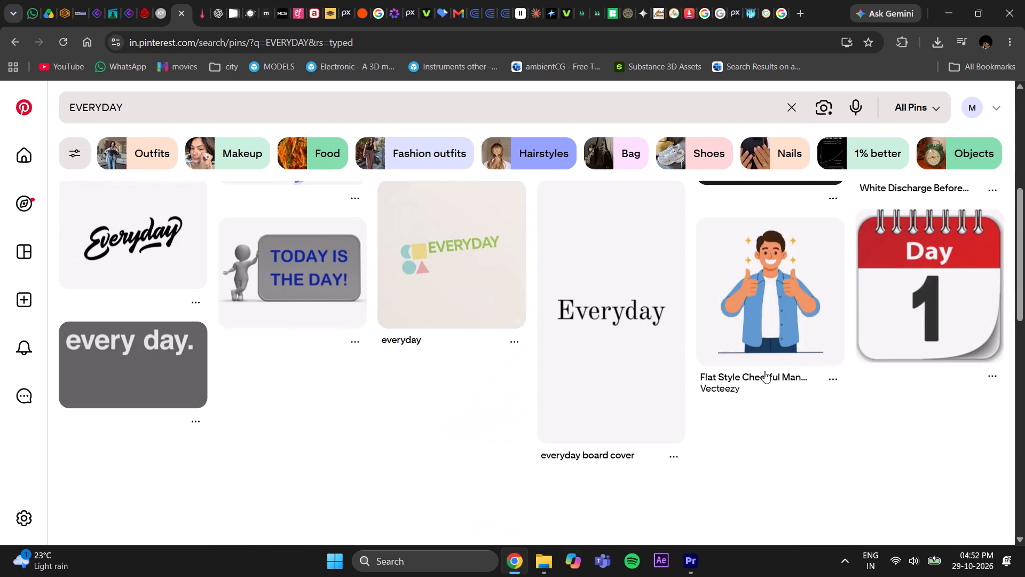
pyautogui.scroll(-6, 764, 369)
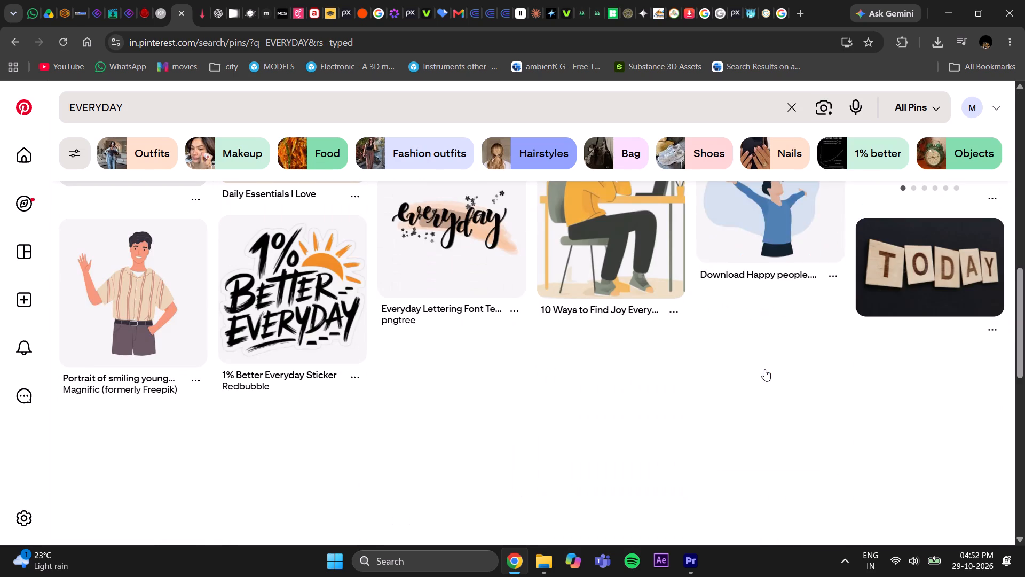
pyautogui.scroll(-2, 764, 369)
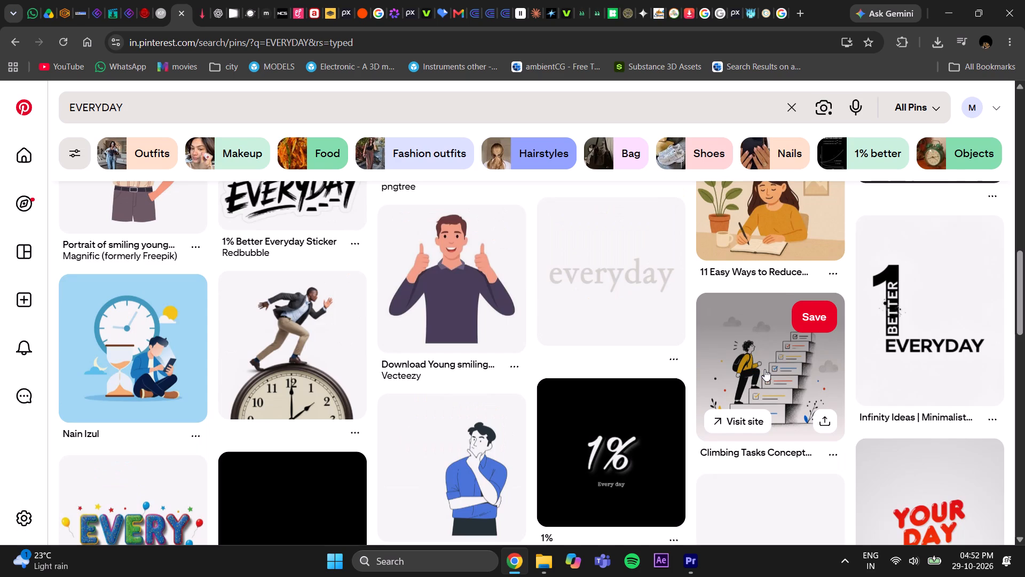
pyautogui.scroll(-10, 764, 369)
pyautogui.scroll(3, 764, 369)
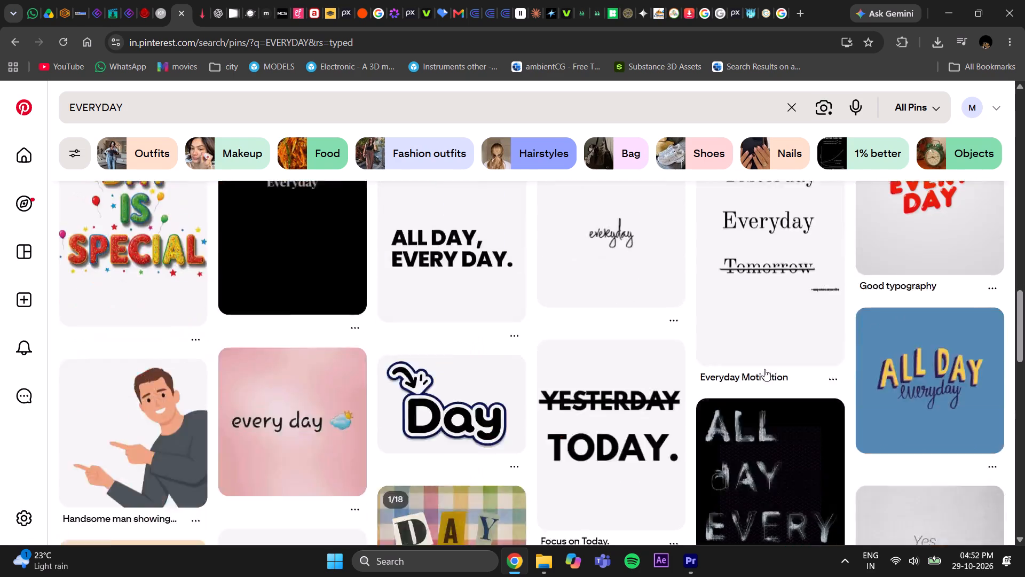
pyautogui.scroll(8, 764, 369)
pyautogui.click(255, 426)
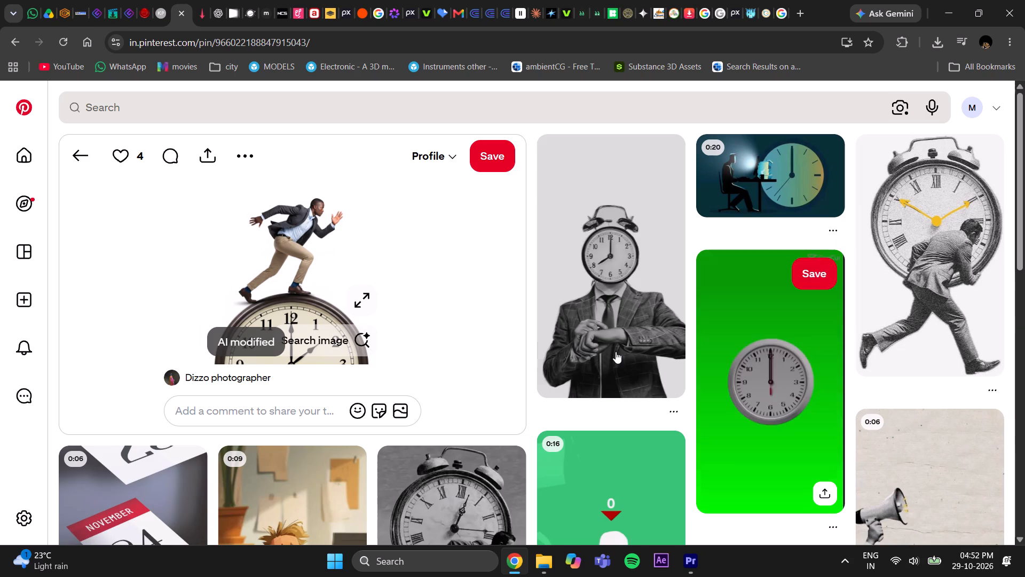
# Open the related pin of the suited man with an alarm-clock head and download its image.
pyautogui.click(616, 352)
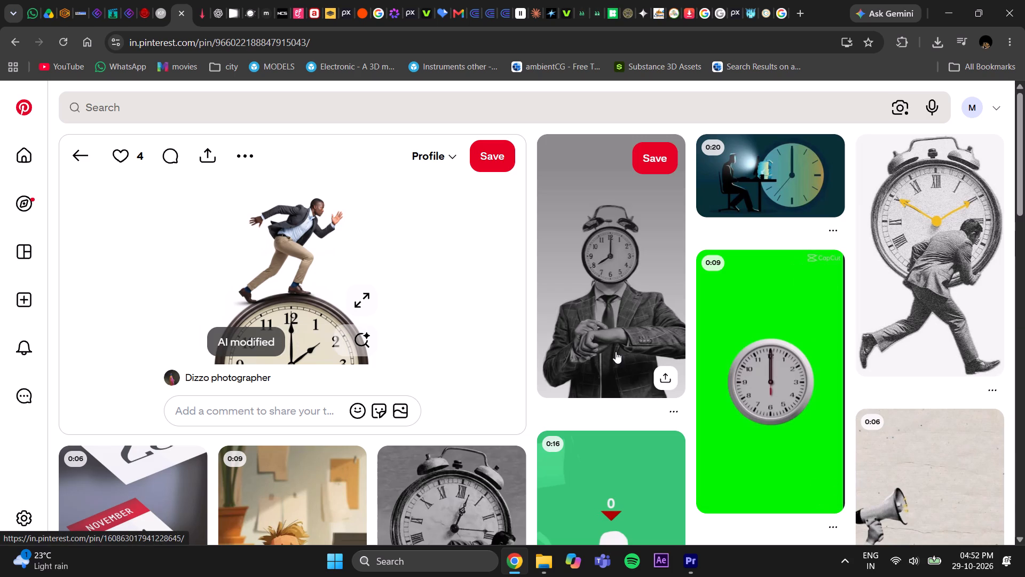
pyautogui.click(242, 147)
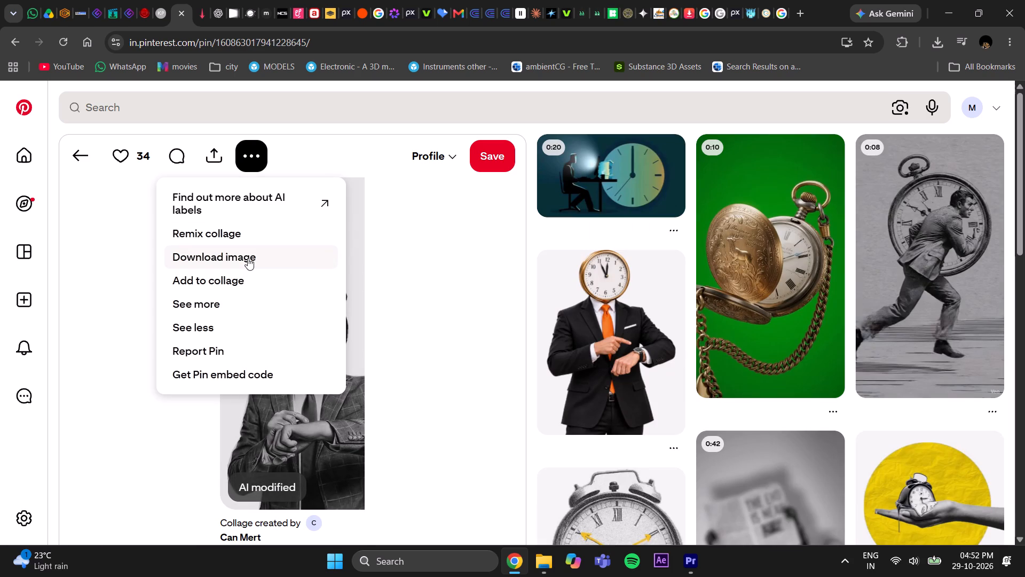
pyautogui.click(247, 258)
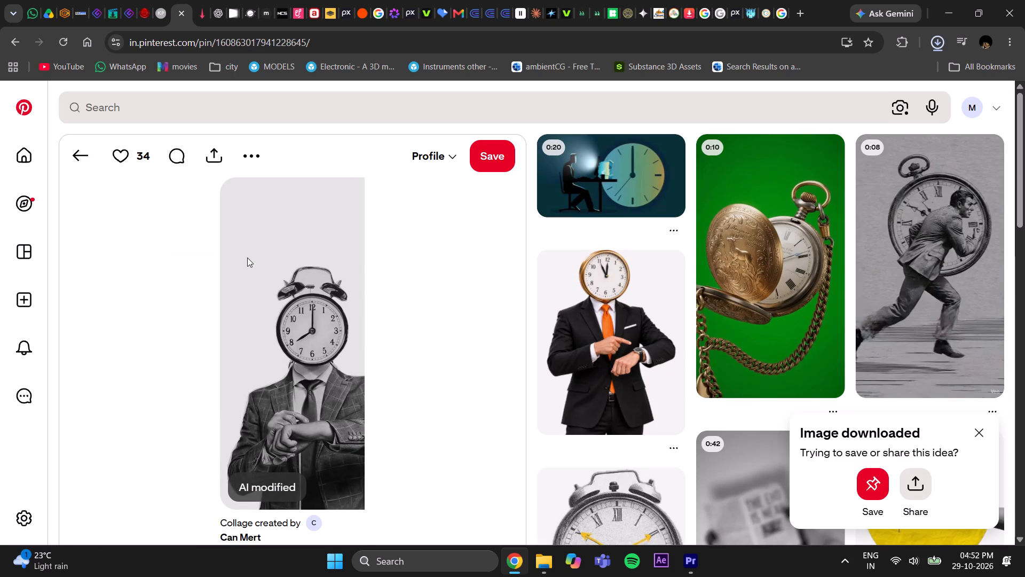
# Return to the running-man pin and look through its related pins for other time-themed images.
pyautogui.click(17, 37)
pyautogui.scroll(-4, 684, 405)
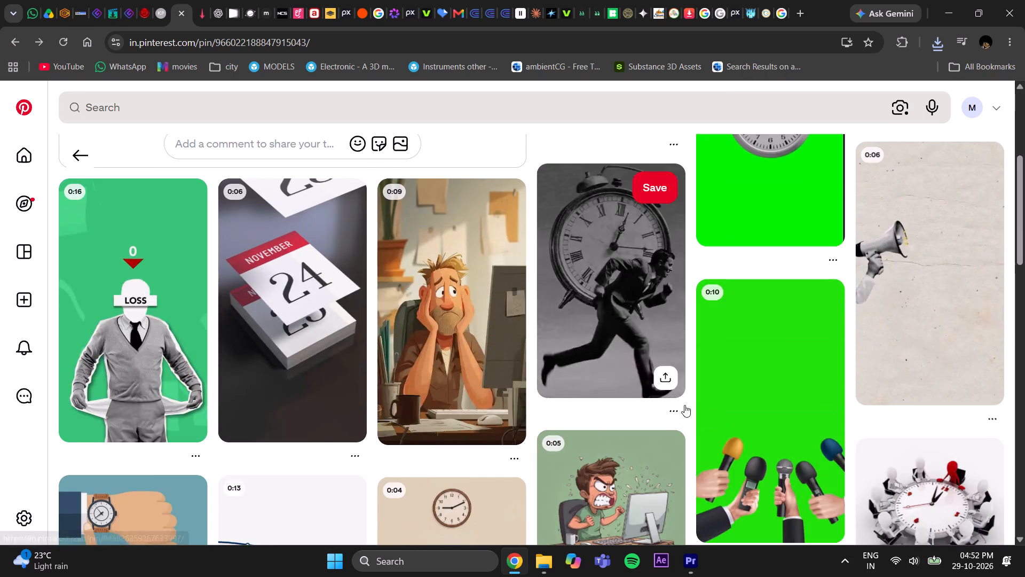
pyautogui.scroll(4, 683, 404)
pyautogui.scroll(-7, 682, 403)
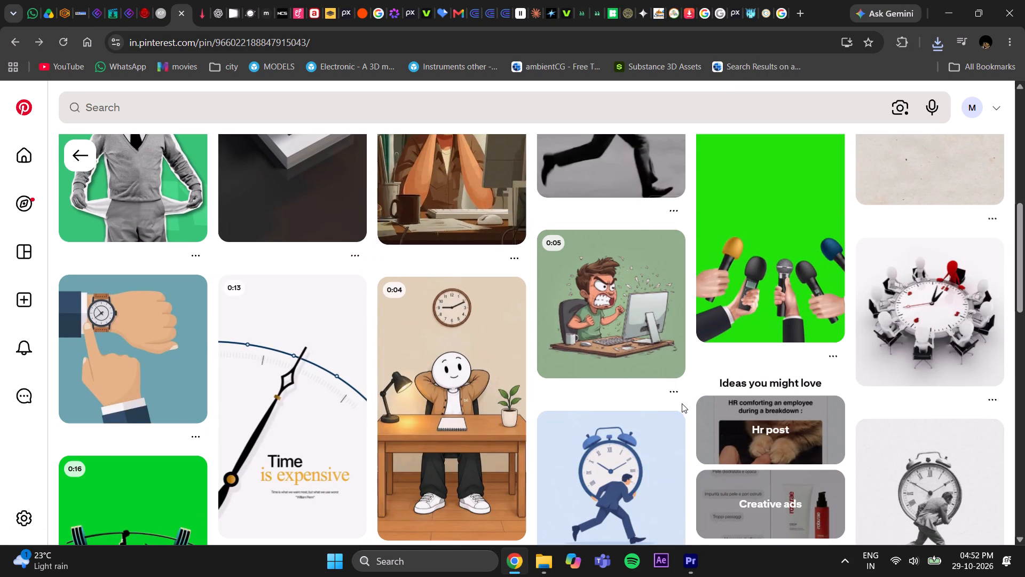
pyautogui.scroll(2, 136, 363)
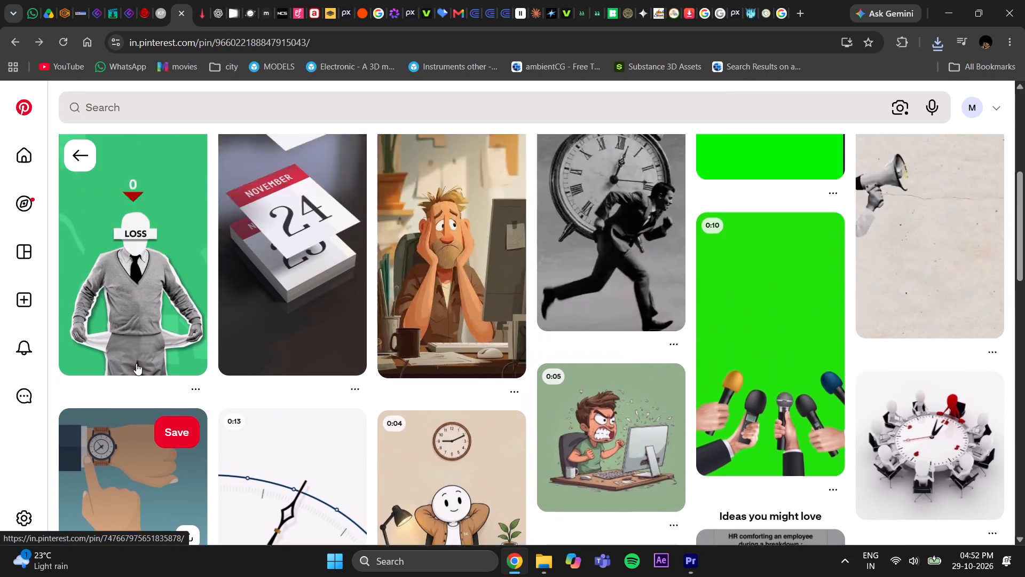
pyautogui.scroll(5, 136, 363)
pyautogui.scroll(-6, 139, 366)
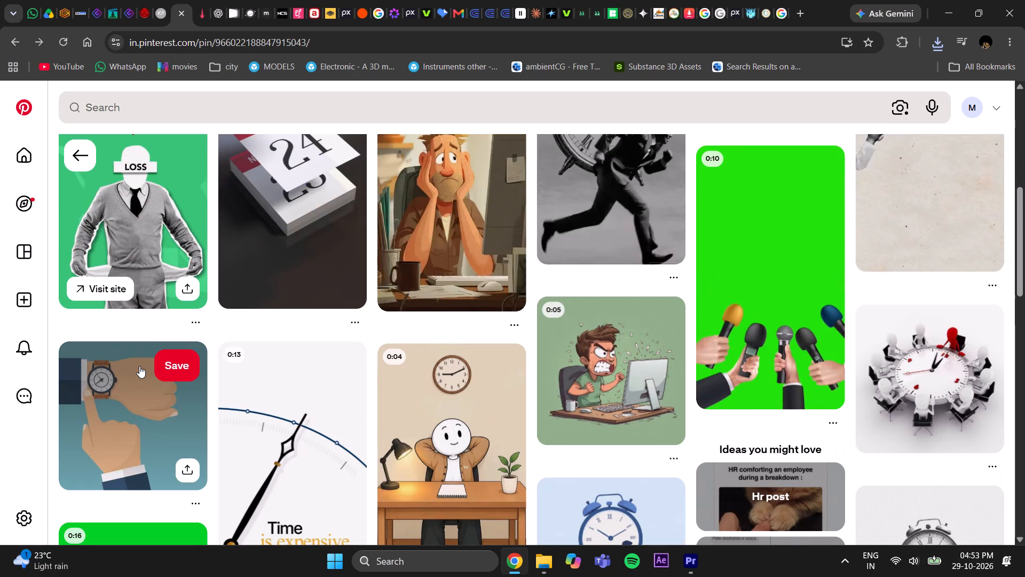
pyautogui.scroll(-6, 139, 366)
pyautogui.scroll(6, 139, 367)
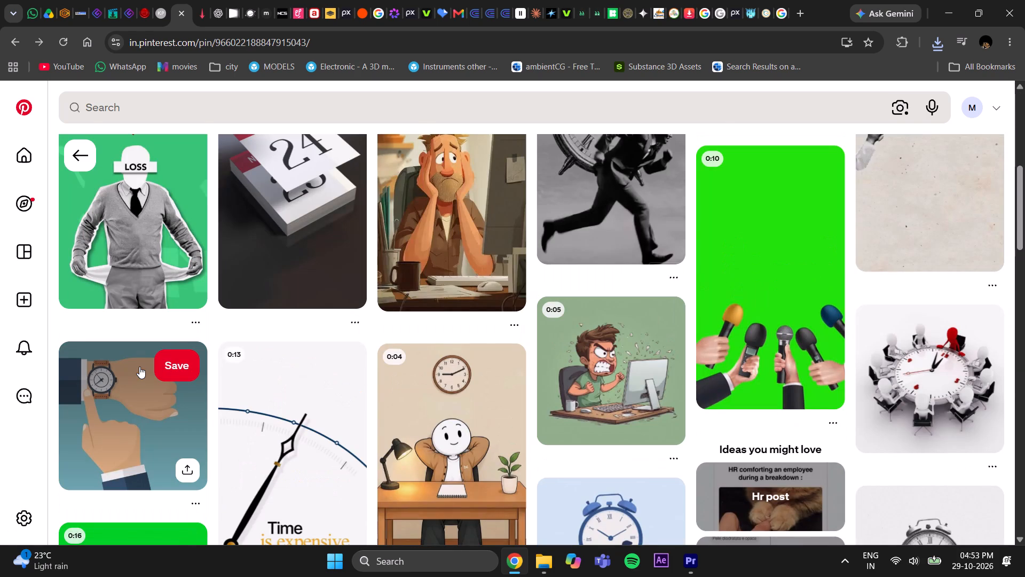
# In remove.bg, remove the earlier lightbulb-and-target image and upload download (63).jfif from Downloads for background removal.
pyautogui.click(337, 8)
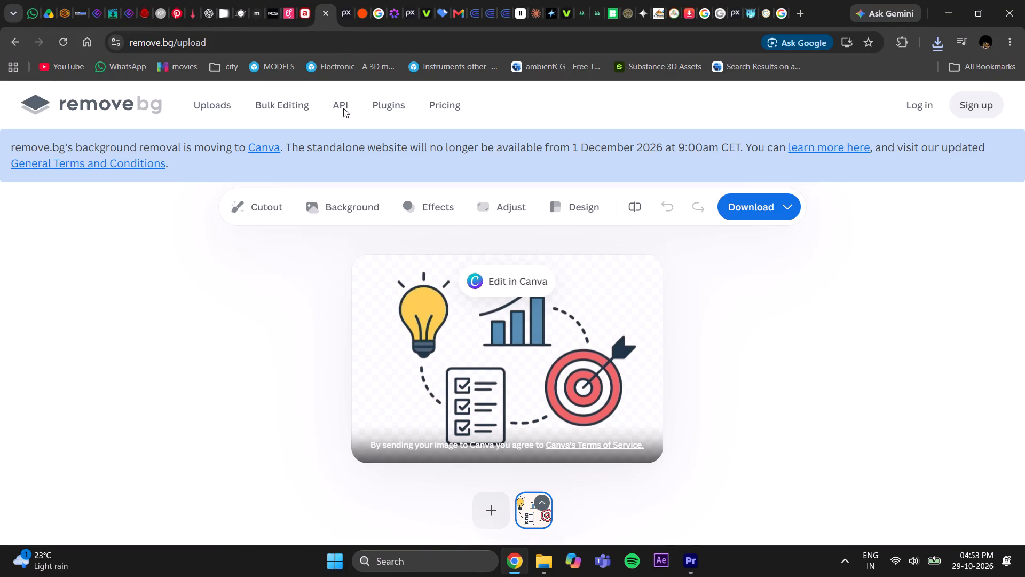
pyautogui.click(542, 501)
pyautogui.click(527, 457)
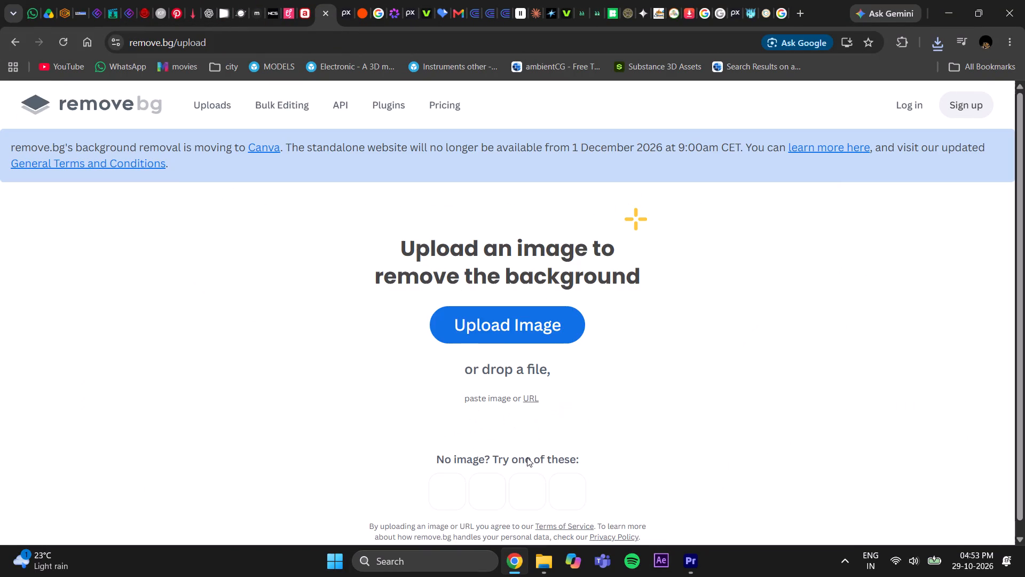
pyautogui.click(501, 337)
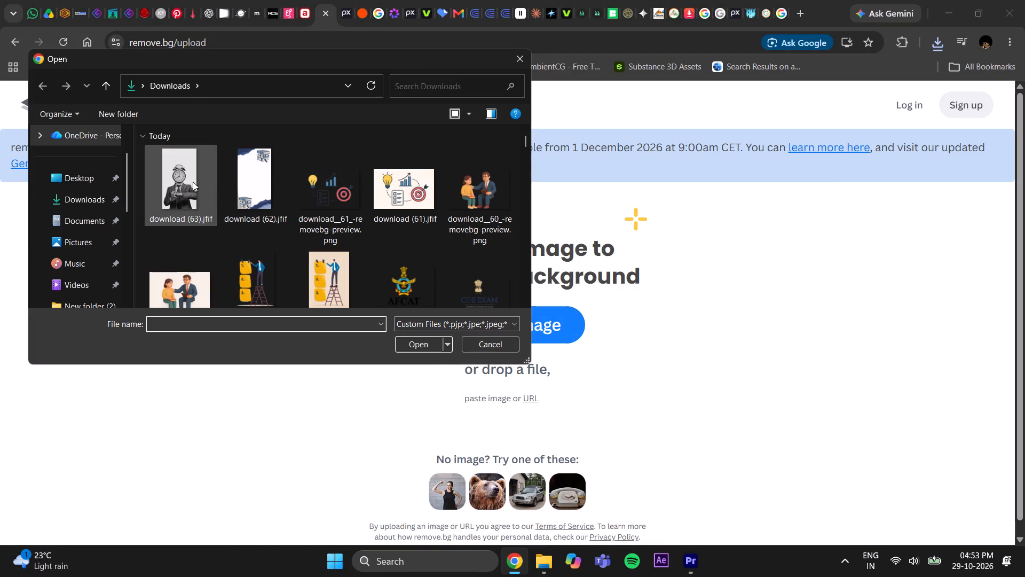
pyautogui.click(193, 182)
pyautogui.click(435, 349)
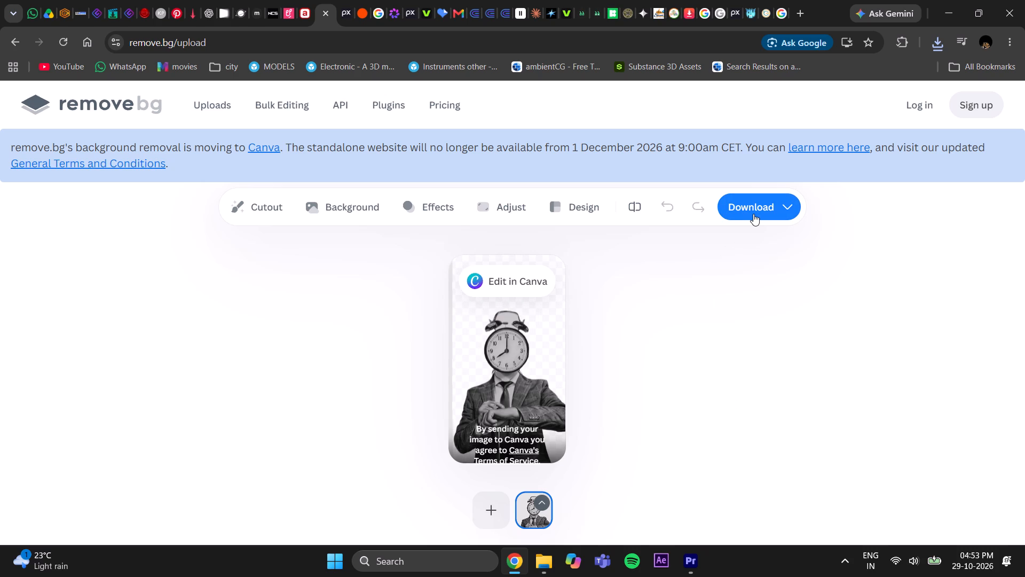
# Download the free 375 x 666 preview of the clock-headed man cutout.
pyautogui.click(753, 214)
pyautogui.click(748, 248)
pyautogui.click(769, 357)
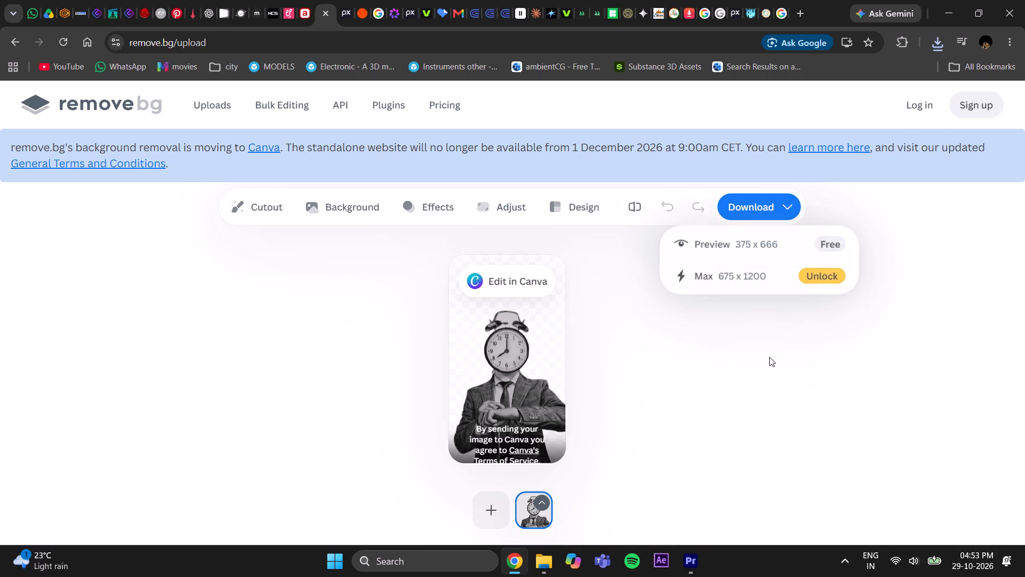
# Refresh the Downloads folder and bring download__63_-removebg-preview.png into Premiere Pro's Source Monitor.
pyautogui.click(699, 555)
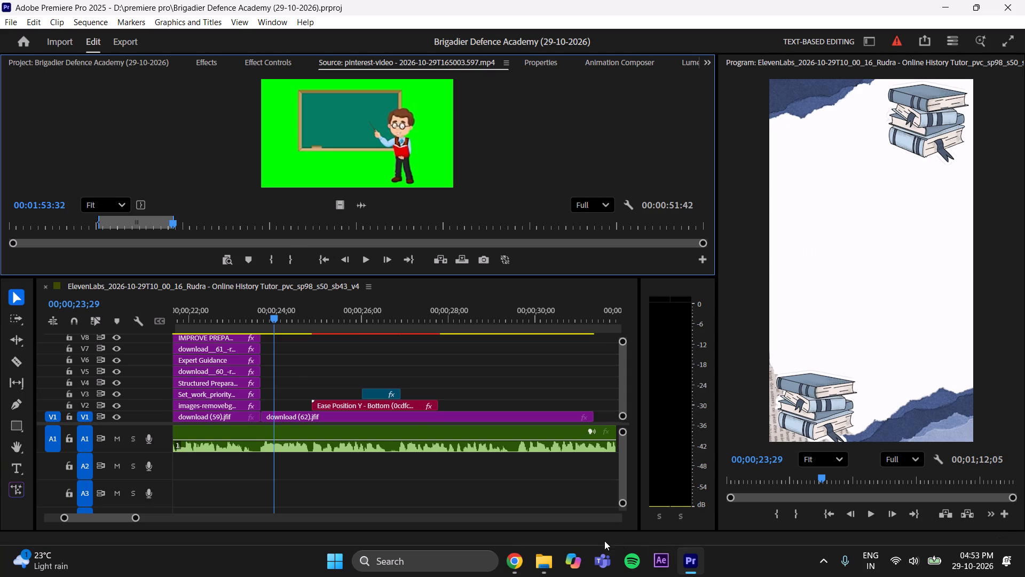
pyautogui.click(540, 574)
pyautogui.click(114, 27)
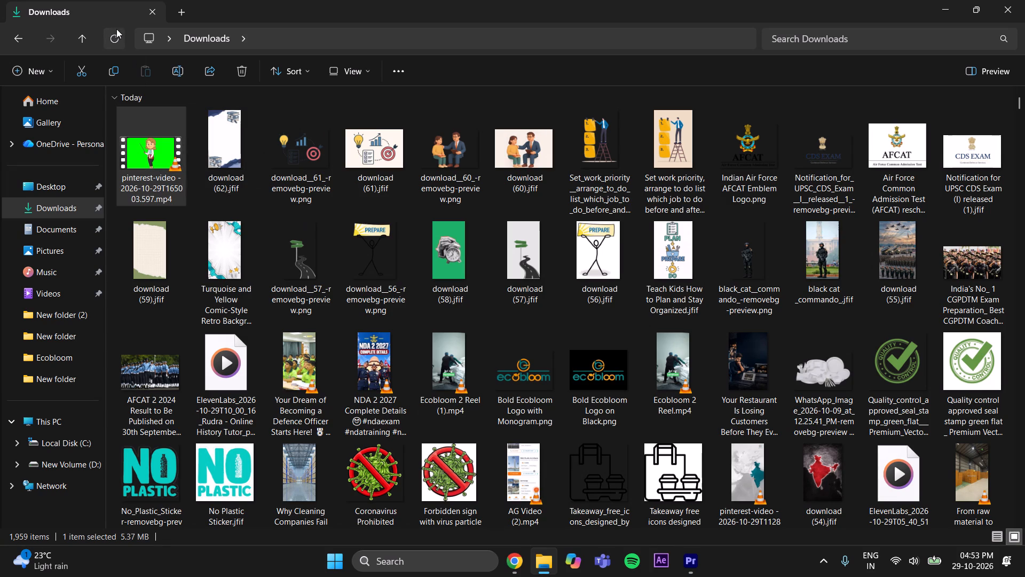
pyautogui.click(117, 29)
pyautogui.click(145, 114)
pyautogui.moveTo(141, 141); pyautogui.dragTo(692, 565)
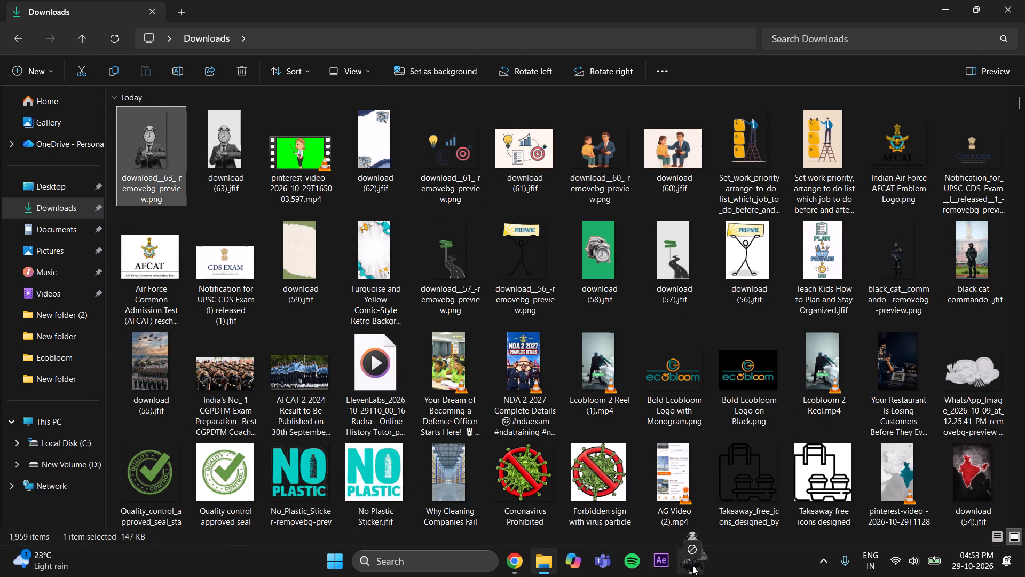
pyautogui.moveTo(692, 565); pyautogui.dragTo(382, 154)
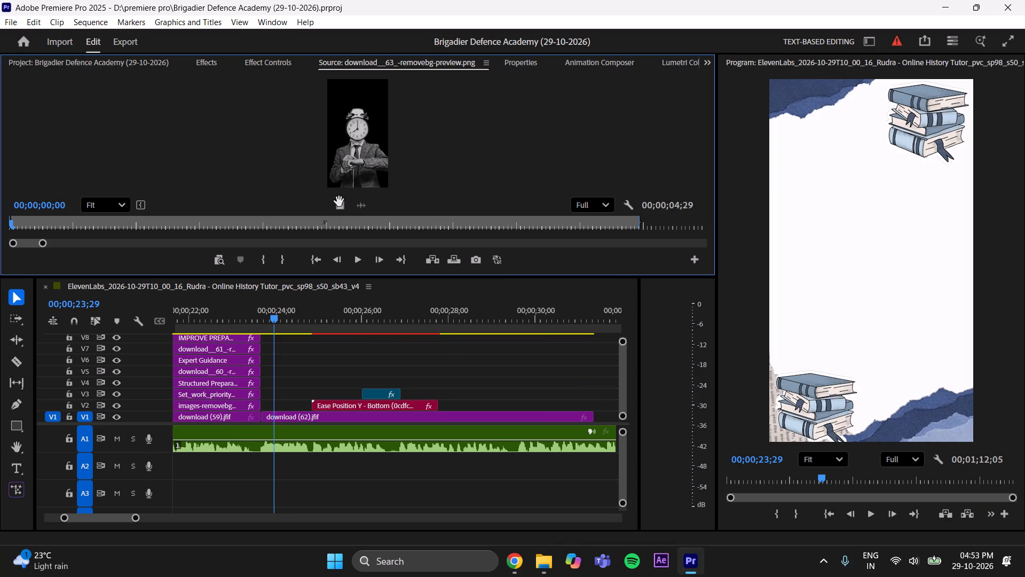
# Play back the section change from 00;00;23;06, and place the clock-headed man cutout on V4 starting at 00;00;23;28.
pyautogui.moveTo(272, 319); pyautogui.dragTo(240, 326)
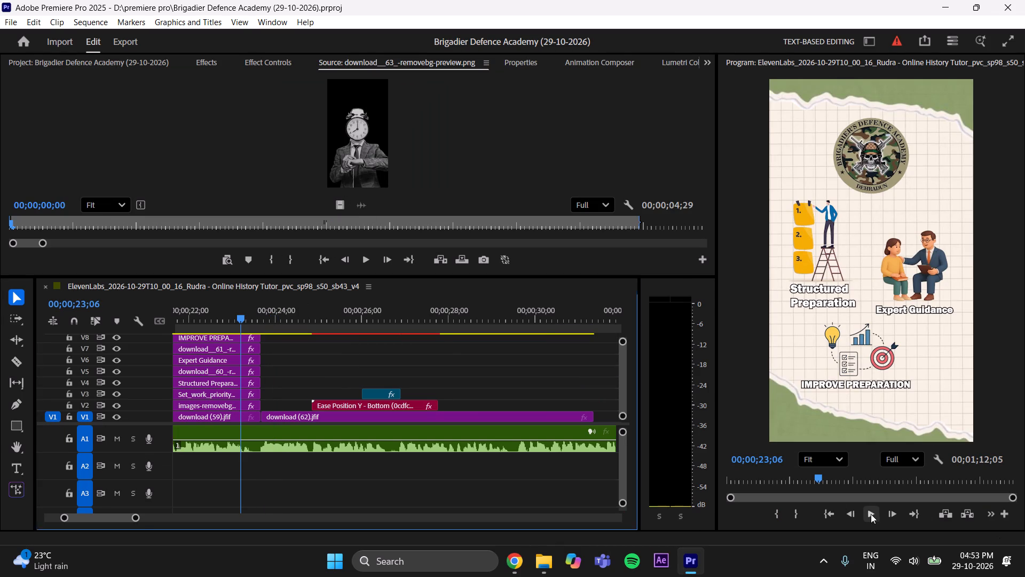
pyautogui.click(871, 514)
pyautogui.click(871, 514)
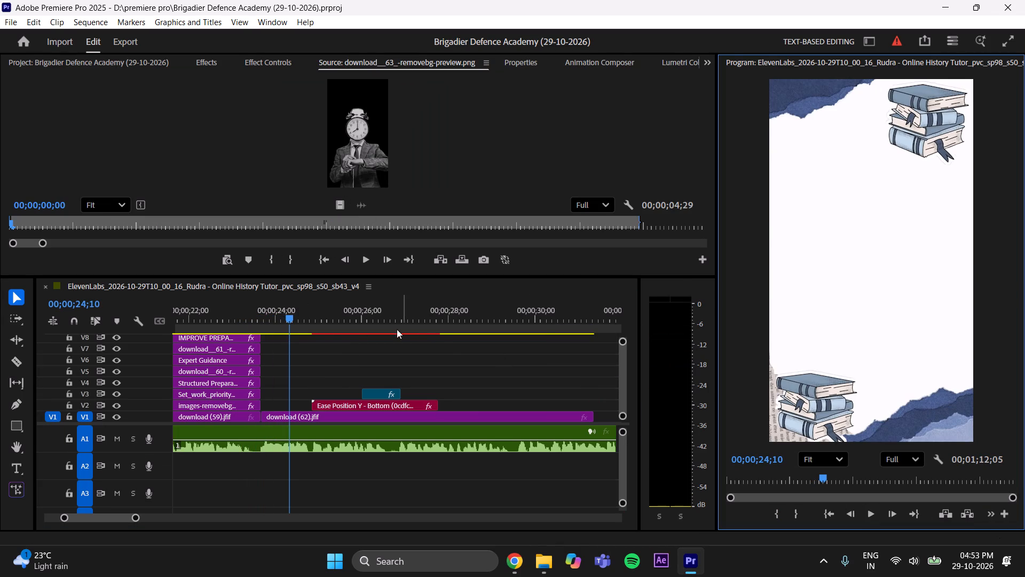
pyautogui.moveTo(287, 317); pyautogui.dragTo(267, 326)
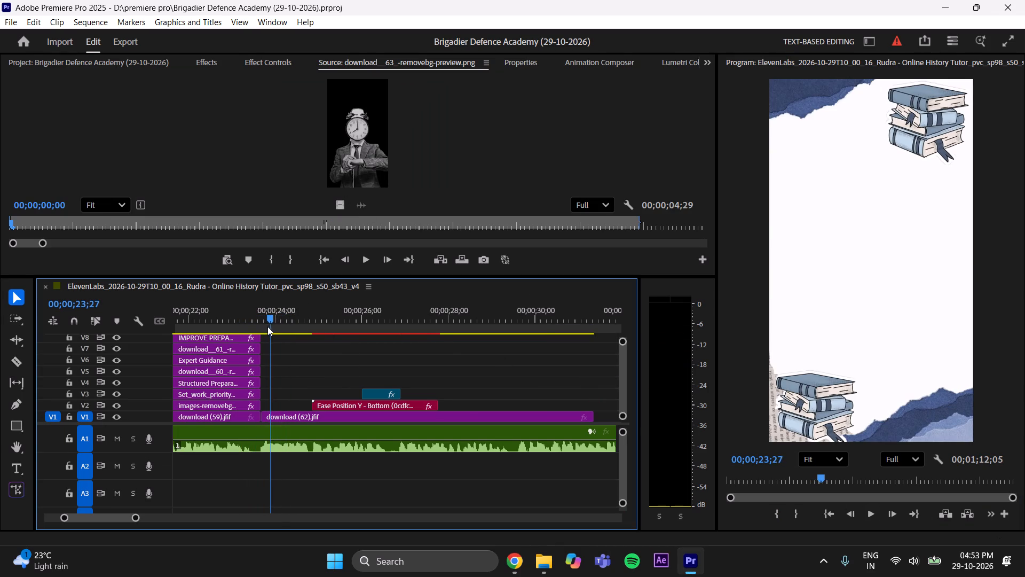
pyautogui.moveTo(267, 326); pyautogui.dragTo(269, 325)
pyautogui.moveTo(340, 201); pyautogui.dragTo(289, 380)
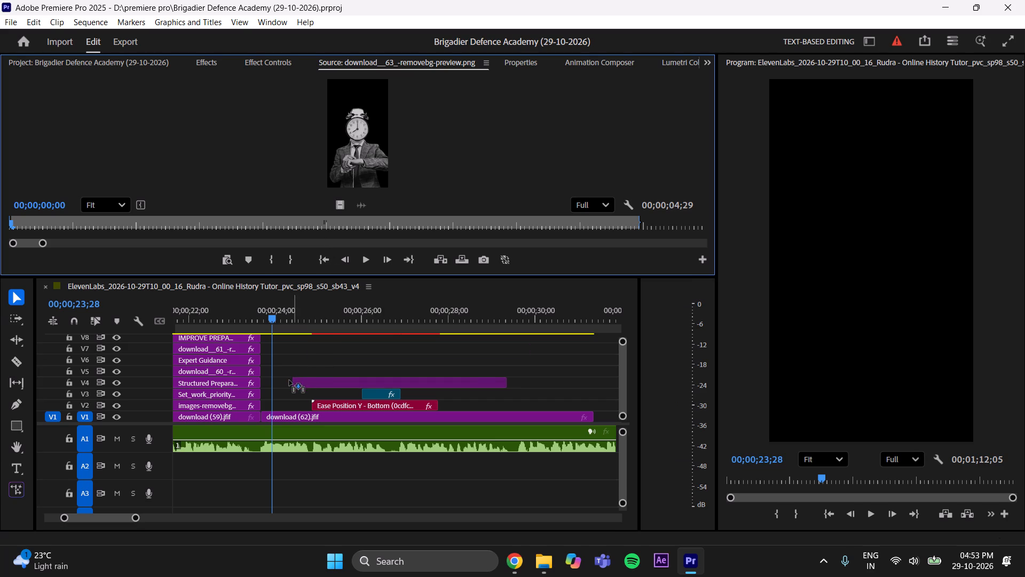
pyautogui.moveTo(289, 380); pyautogui.dragTo(272, 381)
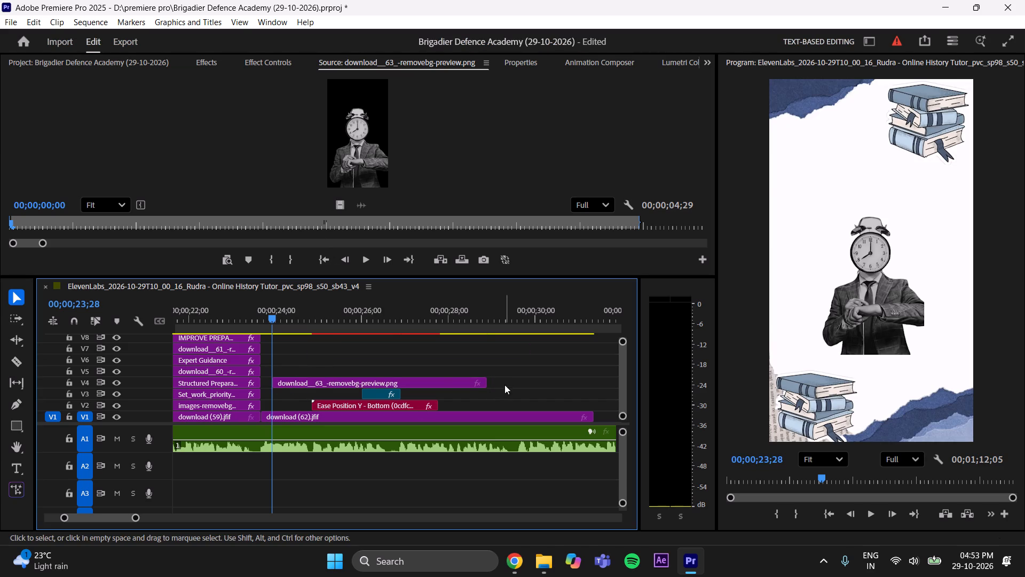
# Trim the clock-headed man cutout to end before the title clip, move it to V2, extend its start to 00;00;23;25, and save.
pyautogui.moveTo(486, 384); pyautogui.dragTo(310, 407)
pyautogui.moveTo(285, 385); pyautogui.dragTo(284, 400)
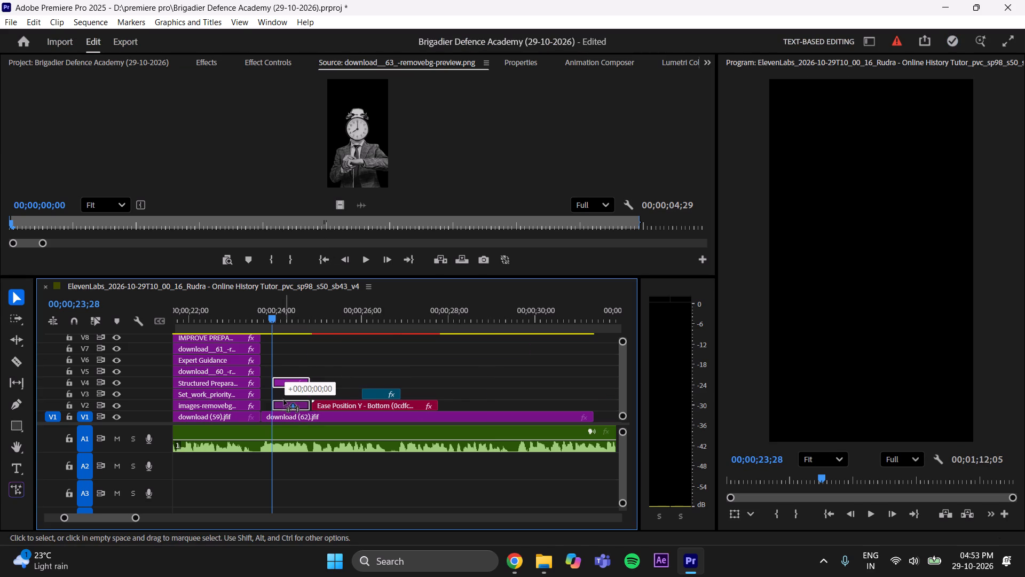
pyautogui.moveTo(284, 400); pyautogui.dragTo(286, 402)
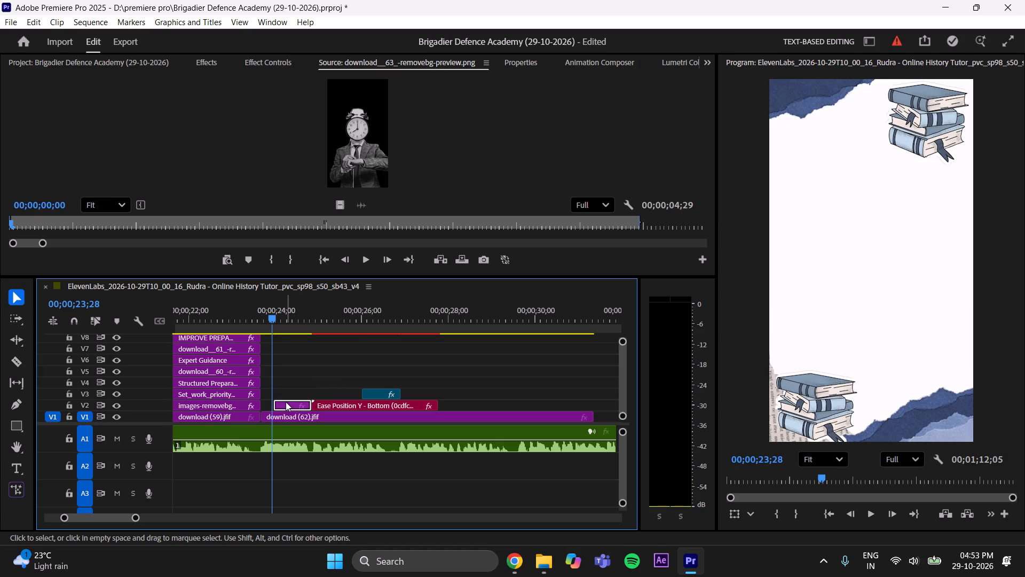
pyautogui.moveTo(274, 407); pyautogui.dragTo(272, 409)
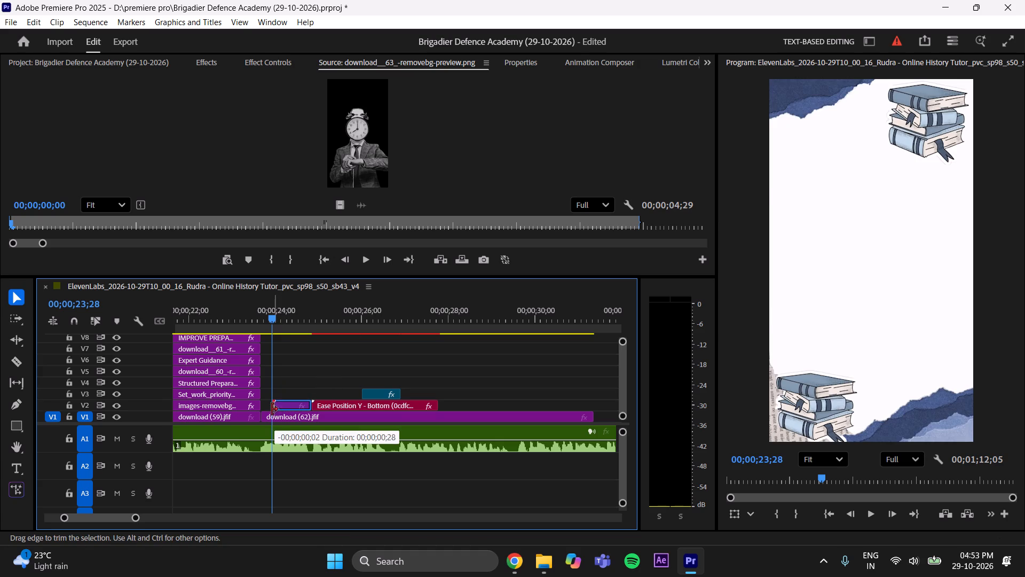
pyautogui.moveTo(272, 409); pyautogui.dragTo(269, 411)
pyautogui.click(288, 376)
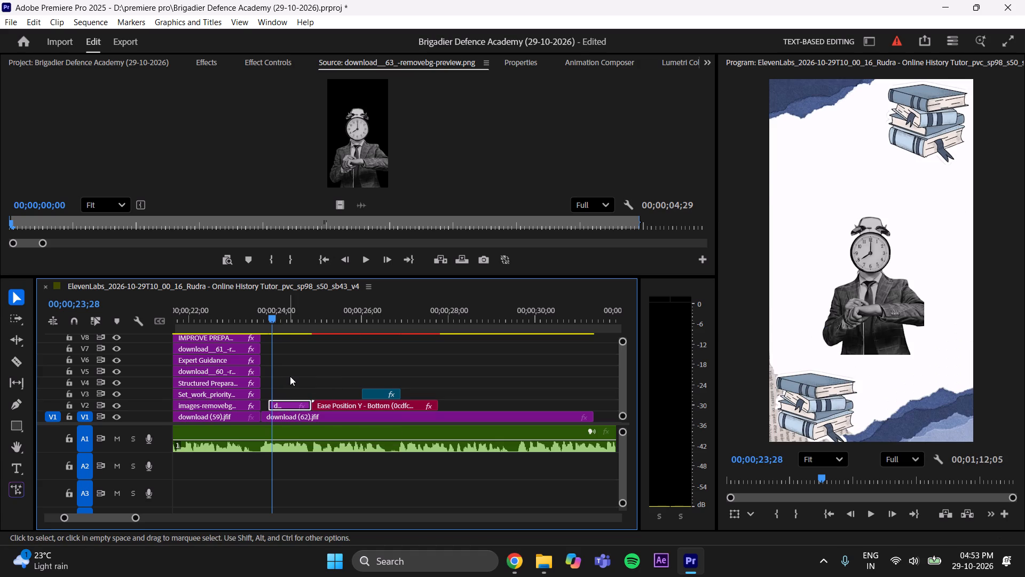
pyautogui.hotkey('ctrl', 's')
# Set the clock-headed man cutout's scale to 145 and its position to 453, 553.
pyautogui.click(282, 409)
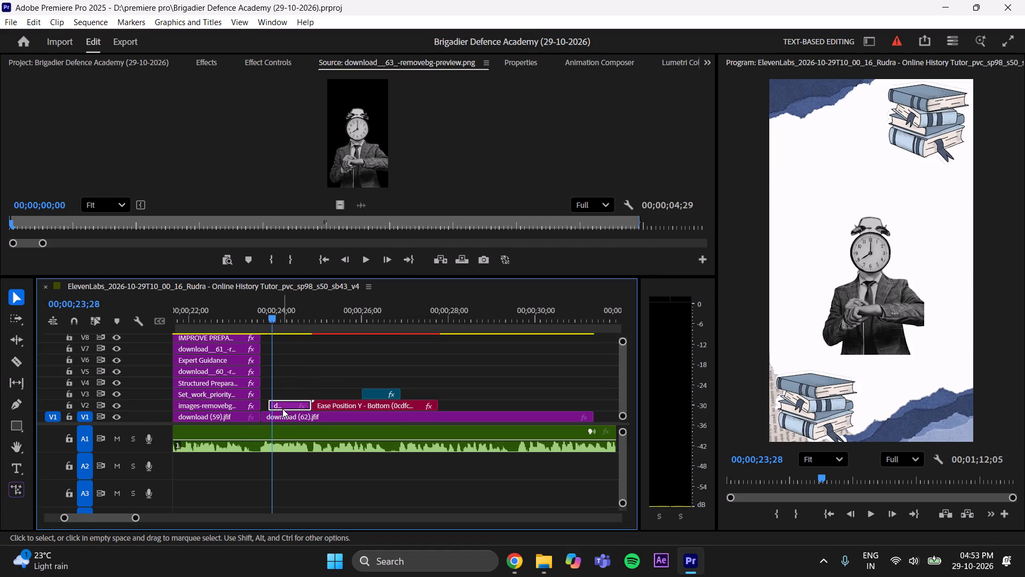
pyautogui.click(270, 65)
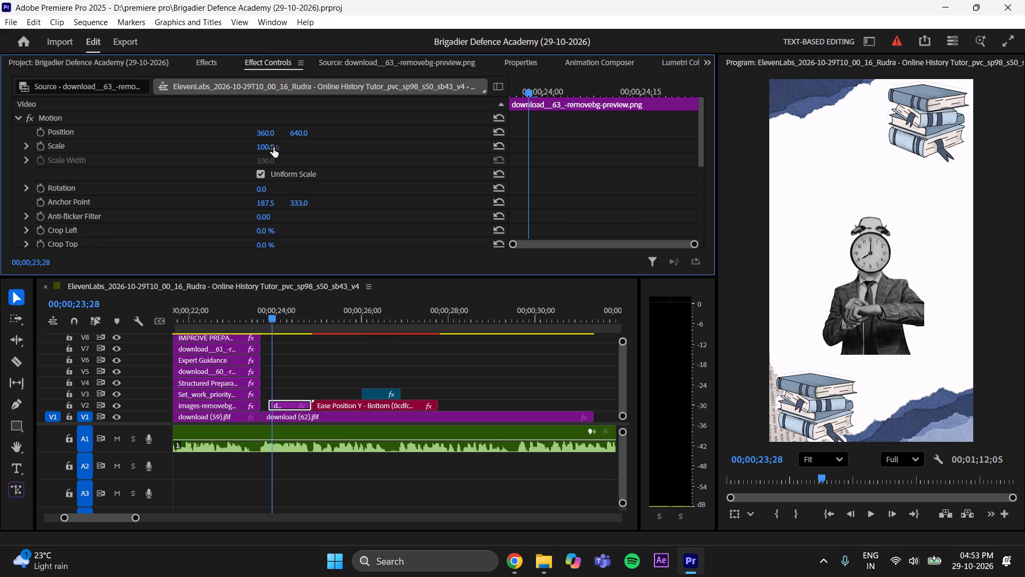
pyautogui.moveTo(271, 149); pyautogui.dragTo(283, 150)
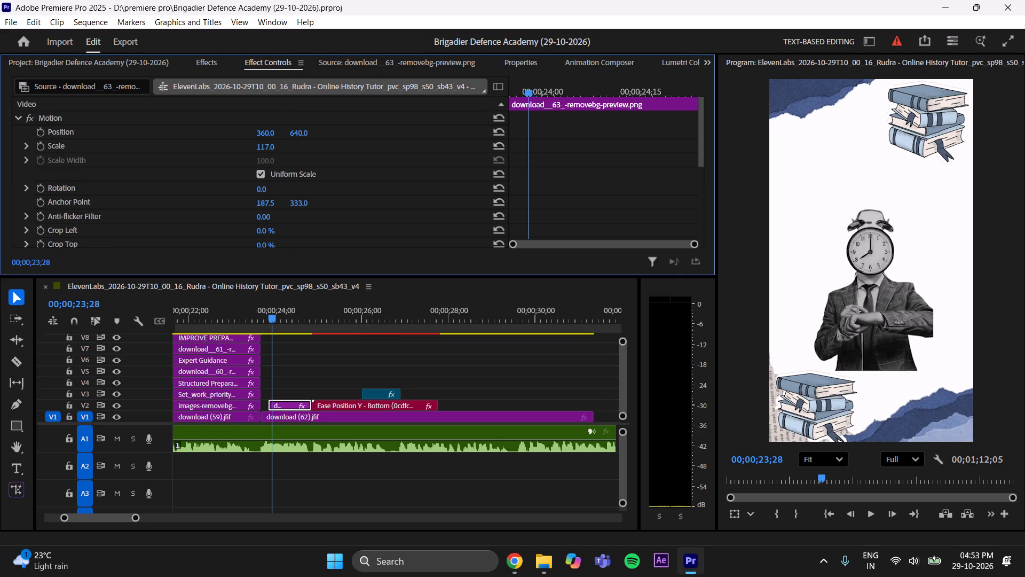
pyautogui.moveTo(283, 150); pyautogui.dragTo(279, 151)
pyautogui.click(301, 127)
pyautogui.moveTo(305, 133); pyautogui.dragTo(221, 132)
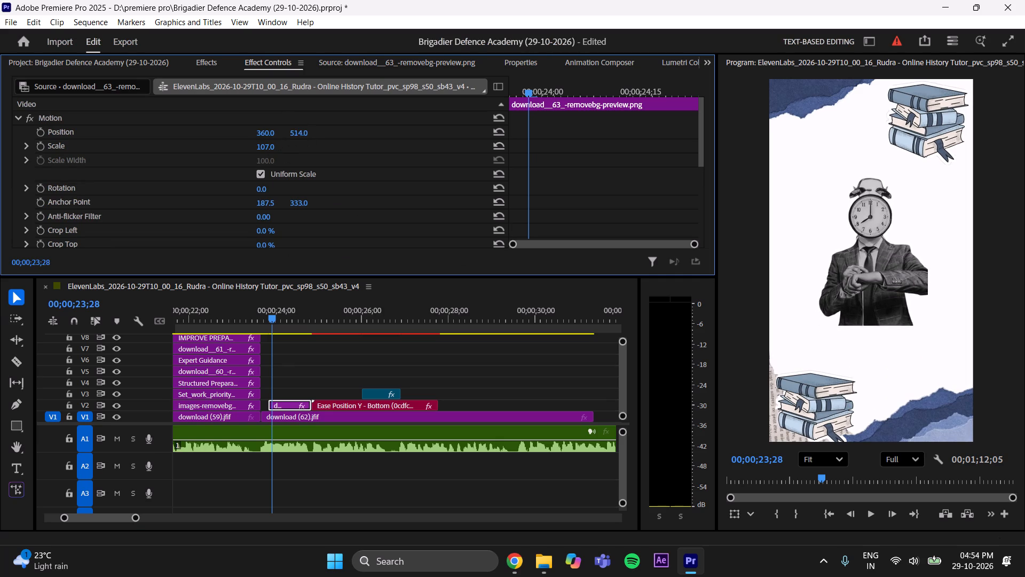
pyautogui.moveTo(221, 132); pyautogui.dragTo(260, 132)
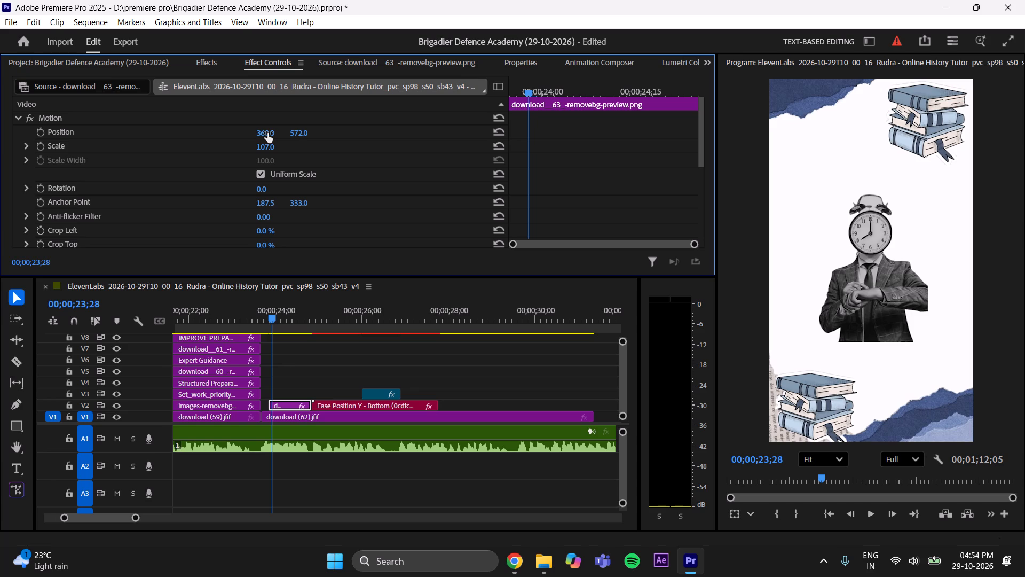
pyautogui.moveTo(267, 150); pyautogui.dragTo(296, 144)
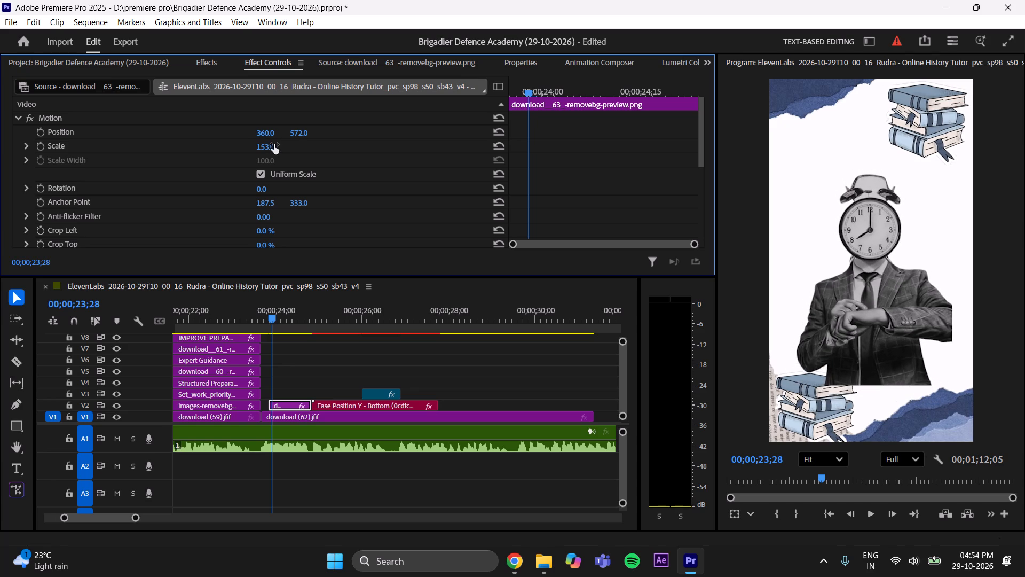
pyautogui.moveTo(265, 134); pyautogui.dragTo(316, 135)
pyautogui.moveTo(295, 130); pyautogui.dragTo(255, 136)
pyautogui.click(271, 149)
pyautogui.moveTo(270, 134); pyautogui.dragTo(279, 131)
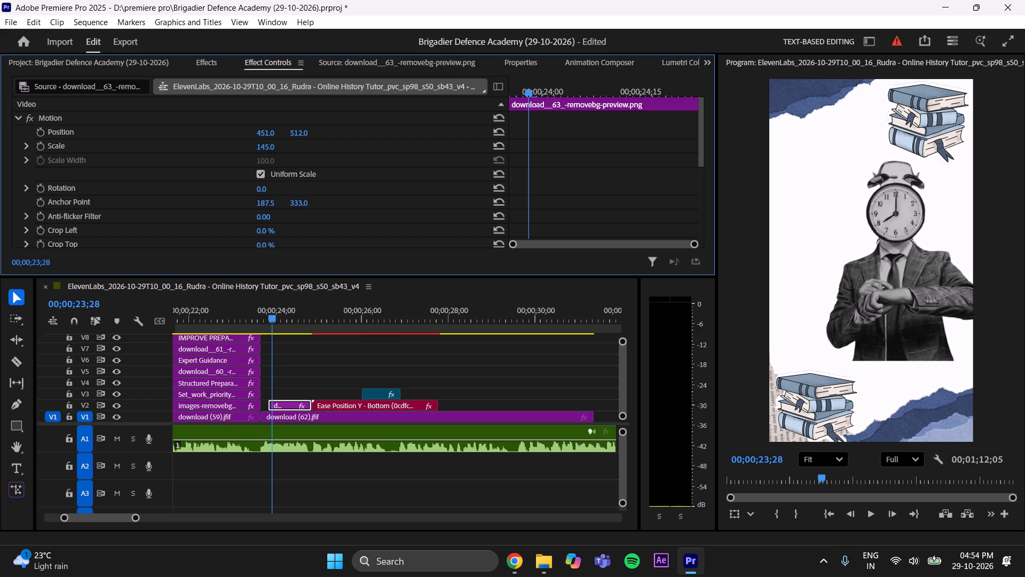
pyautogui.moveTo(279, 131); pyautogui.dragTo(280, 131)
pyautogui.moveTo(298, 130); pyautogui.dragTo(334, 134)
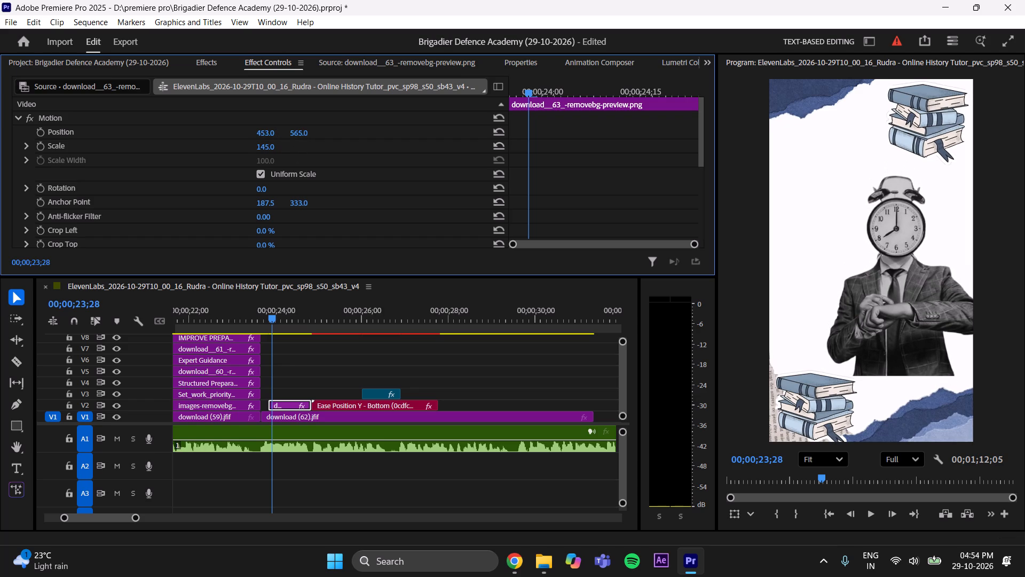
pyautogui.moveTo(334, 134); pyautogui.dragTo(326, 132)
# Animate the cutout sliding in with Position keyframes: 978, 553 at 00;00;23;25 and 453, 553 at 00;00;24;07.
pyautogui.moveTo(276, 319); pyautogui.dragTo(270, 320)
pyautogui.click(869, 514)
pyautogui.click(869, 514)
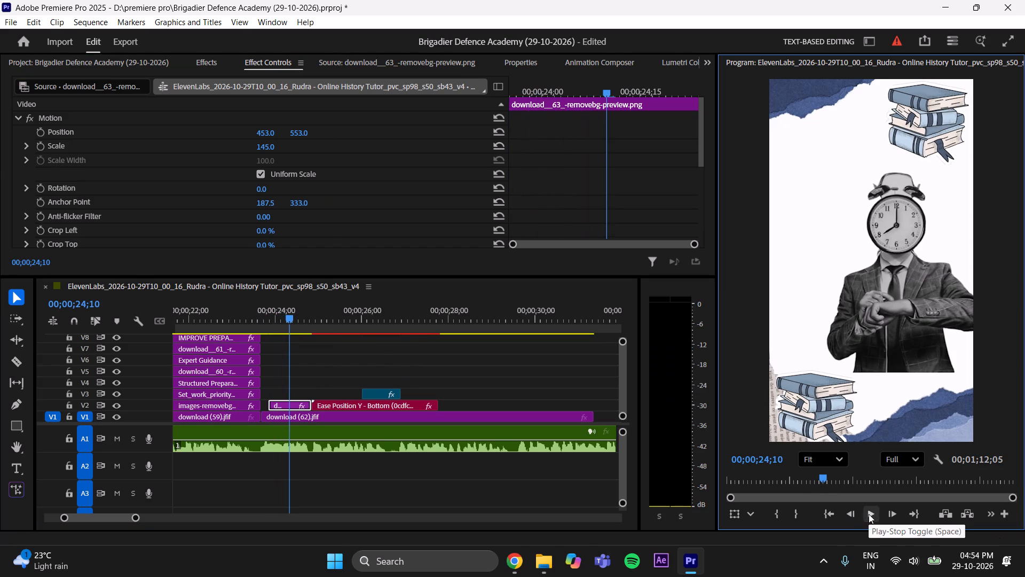
pyautogui.moveTo(290, 319); pyautogui.dragTo(286, 324)
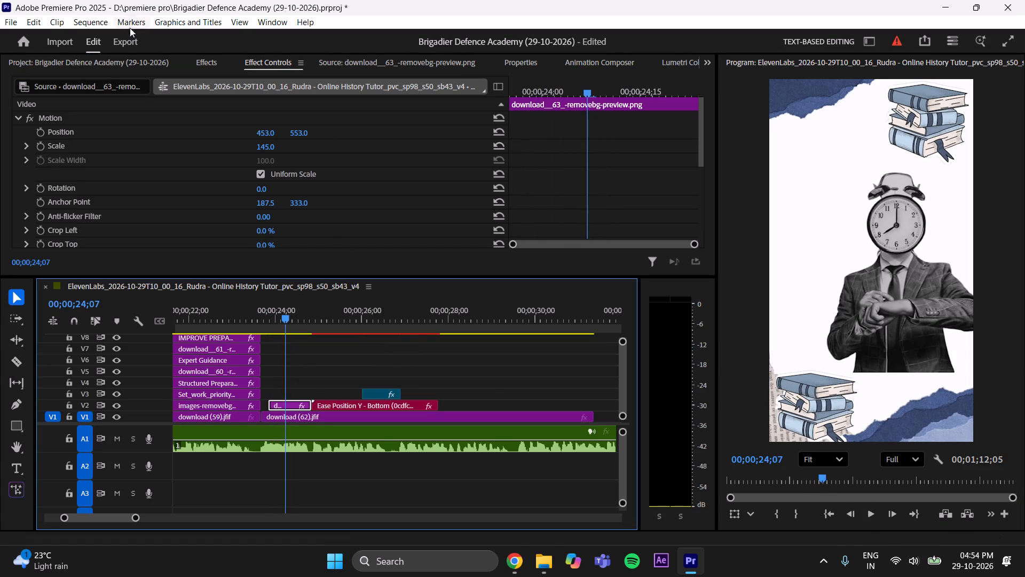
pyautogui.click(42, 132)
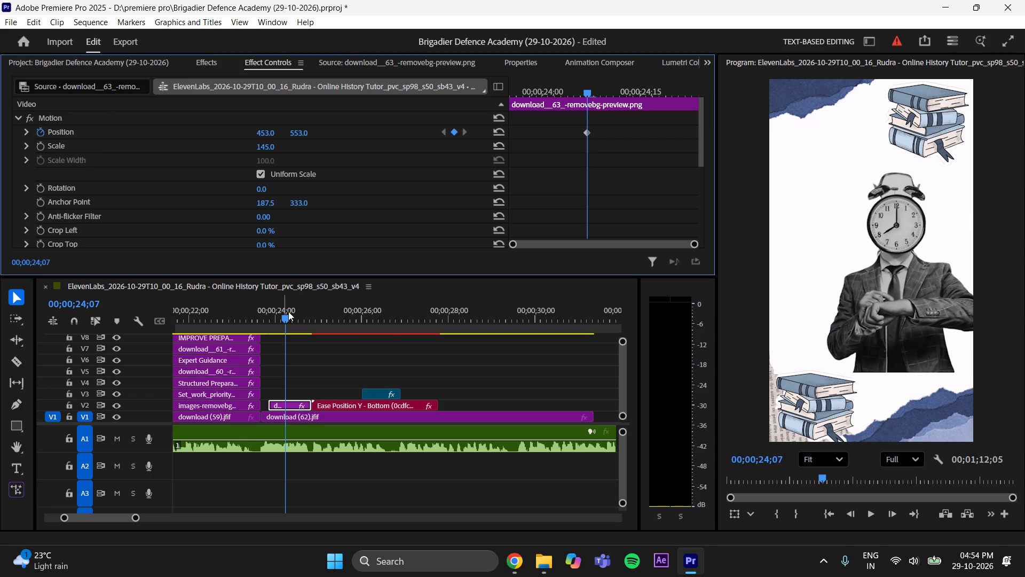
pyautogui.moveTo(291, 313); pyautogui.dragTo(270, 323)
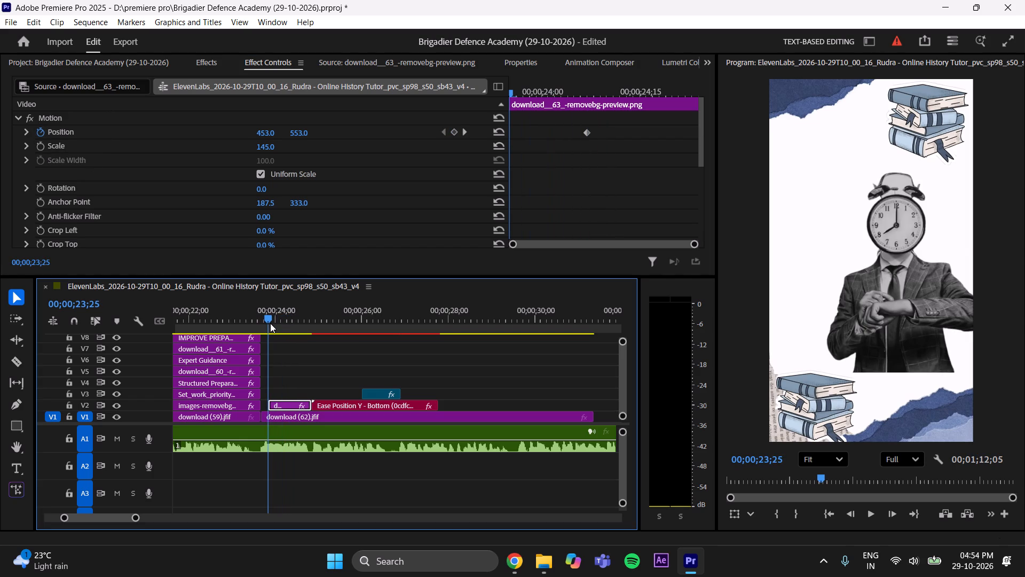
pyautogui.moveTo(270, 323); pyautogui.dragTo(271, 323)
pyautogui.moveTo(267, 132); pyautogui.dragTo(270, 132)
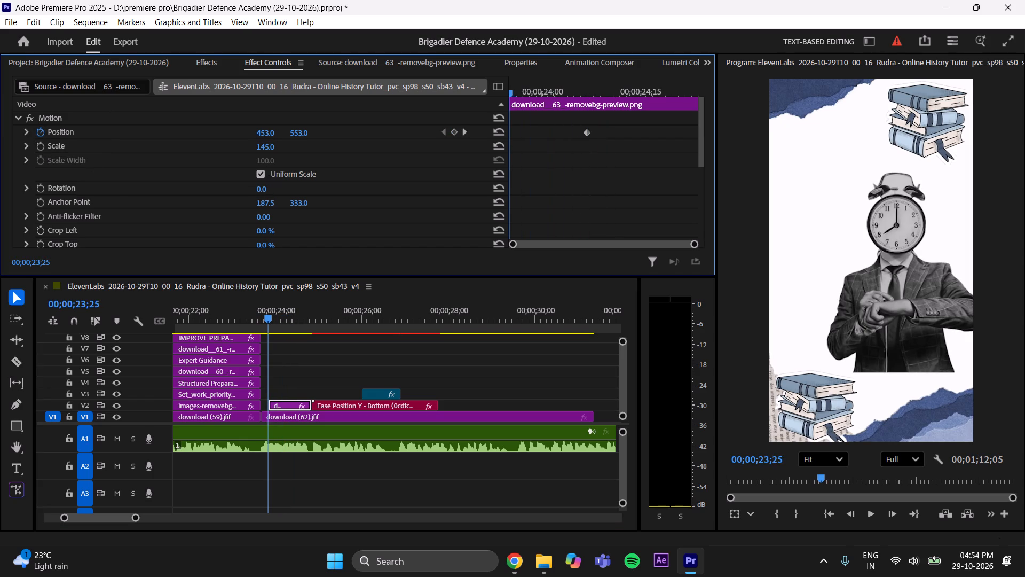
pyautogui.moveTo(270, 132); pyautogui.dragTo(616, 133)
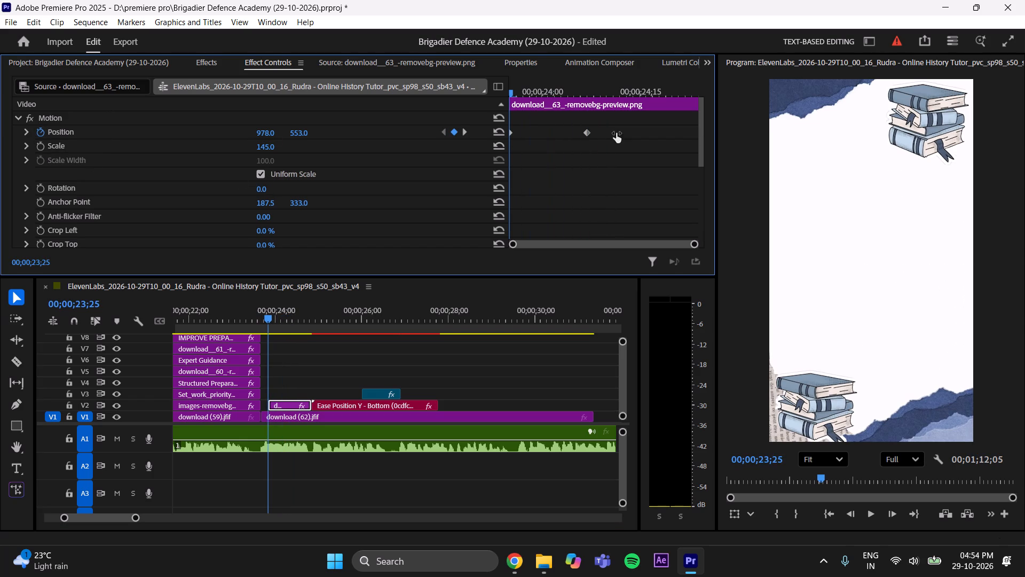
# Play back the clock-headed man's slide-in from 00;00;23;10 and save the project.
pyautogui.moveTo(270, 322); pyautogui.dragTo(250, 327)
pyautogui.click(310, 359)
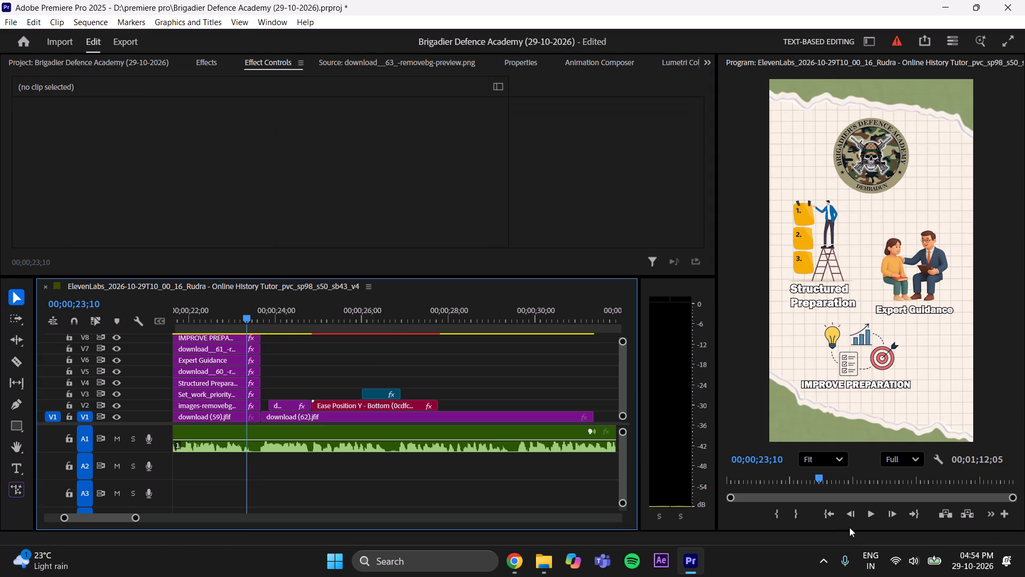
pyautogui.click(870, 513)
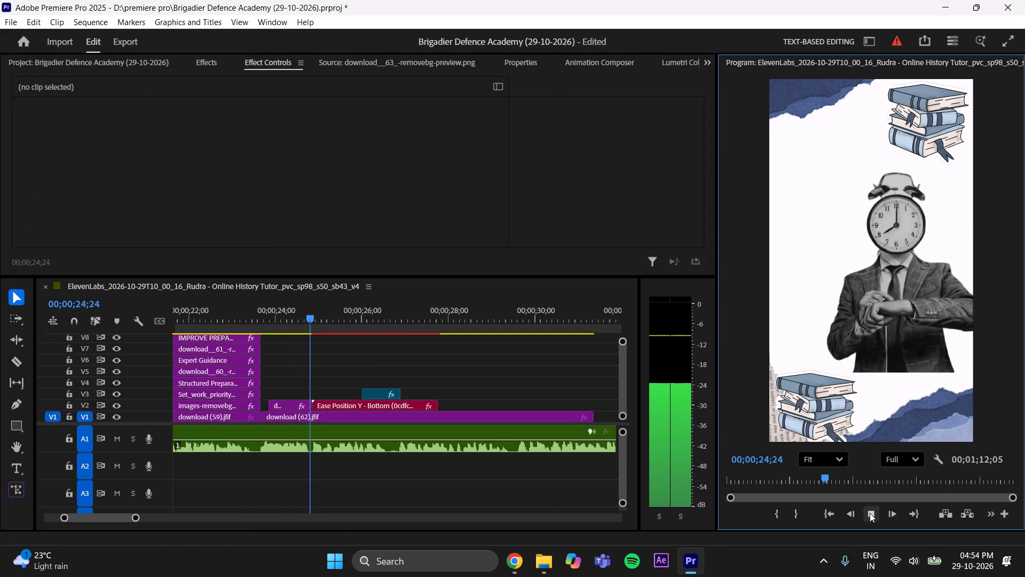
pyautogui.click(870, 513)
pyautogui.hotkey('ctrl', 's')
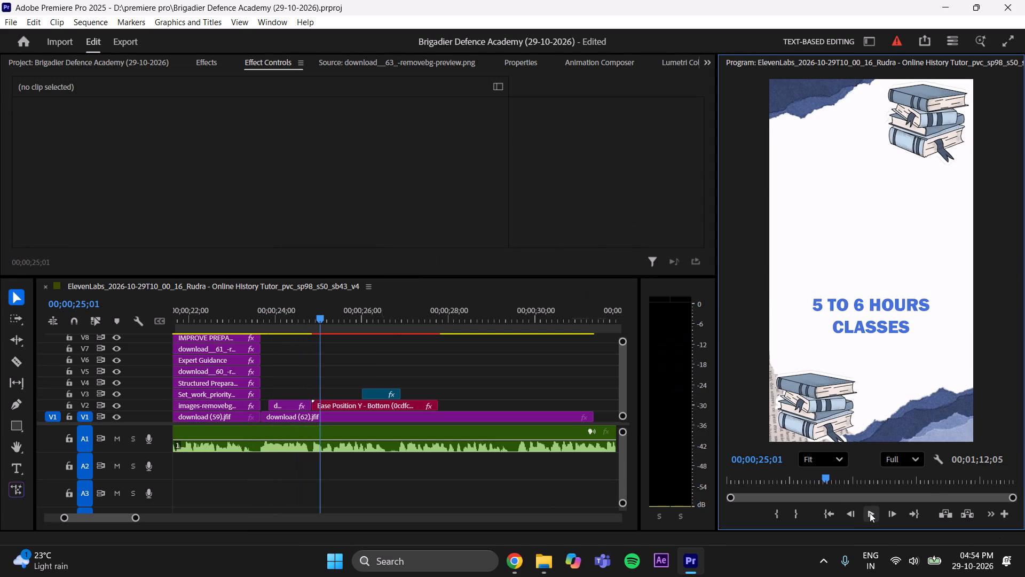
# Save the project and add the text EVERYDAY above the clock-headed man's shoulder, starting at 00;00;24;07 on V4.
pyautogui.moveTo(317, 313); pyautogui.dragTo(264, 339)
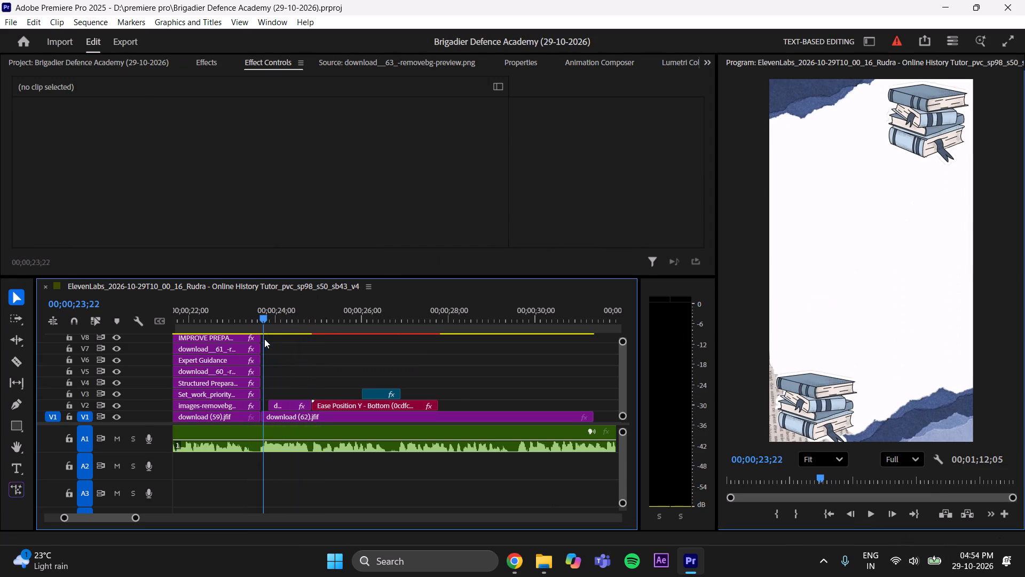
pyautogui.moveTo(264, 339); pyautogui.dragTo(289, 338)
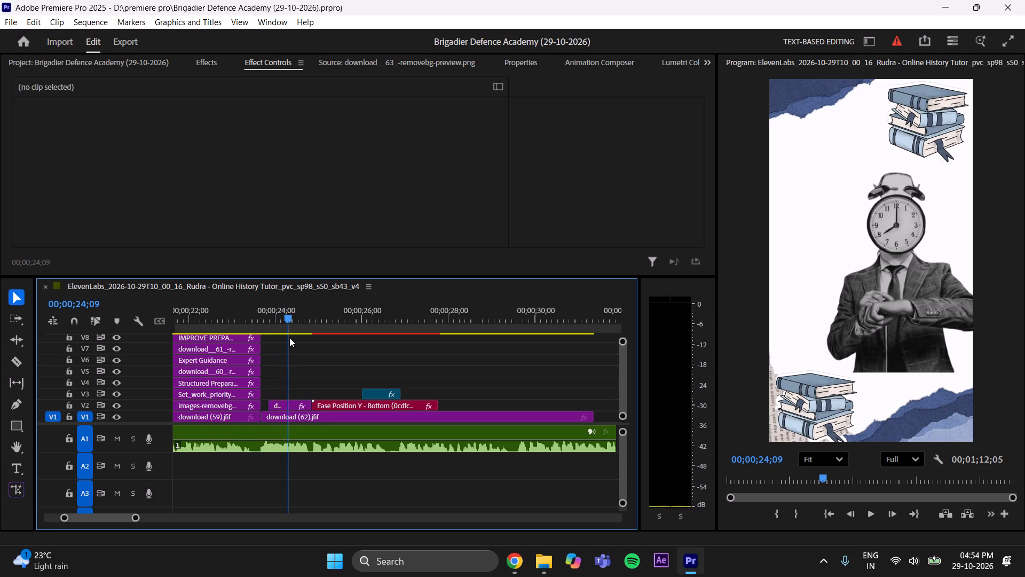
pyautogui.moveTo(289, 338); pyautogui.dragTo(287, 338)
pyautogui.click(290, 402)
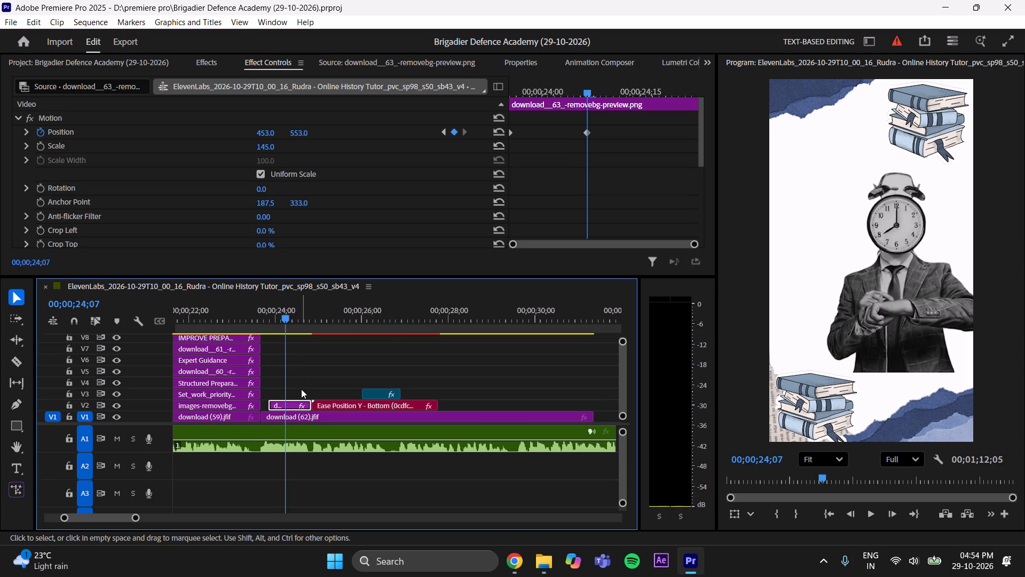
pyautogui.click(302, 387)
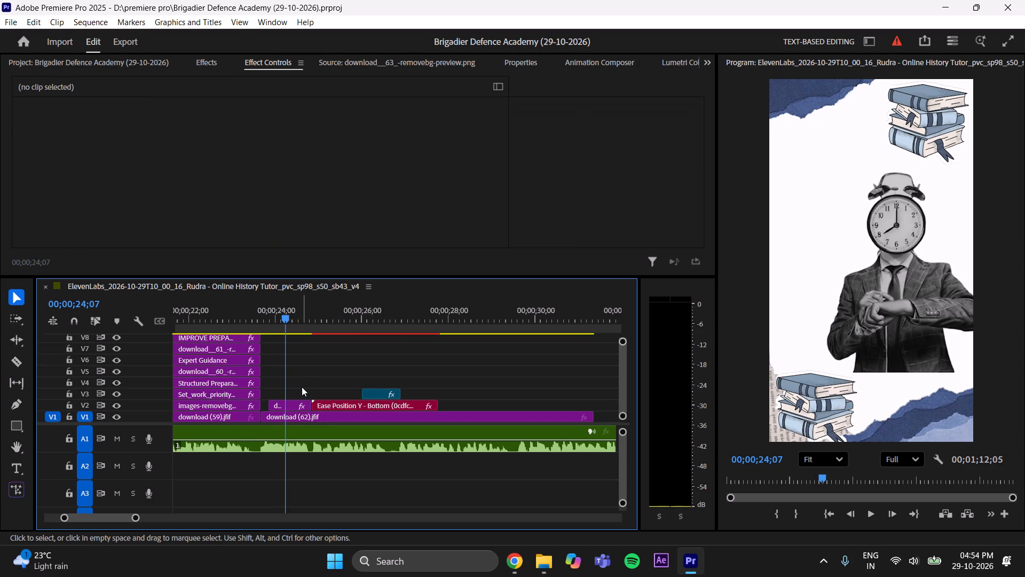
pyautogui.hotkey('ctrl', 's')
pyautogui.click(13, 462)
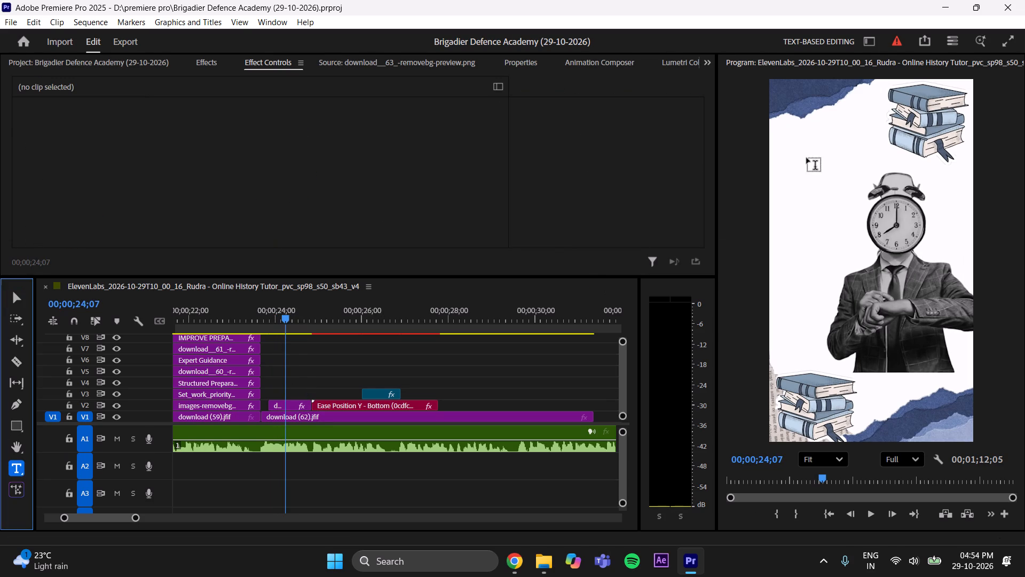
pyautogui.click(797, 171)
pyautogui.write('EVERYDAY')
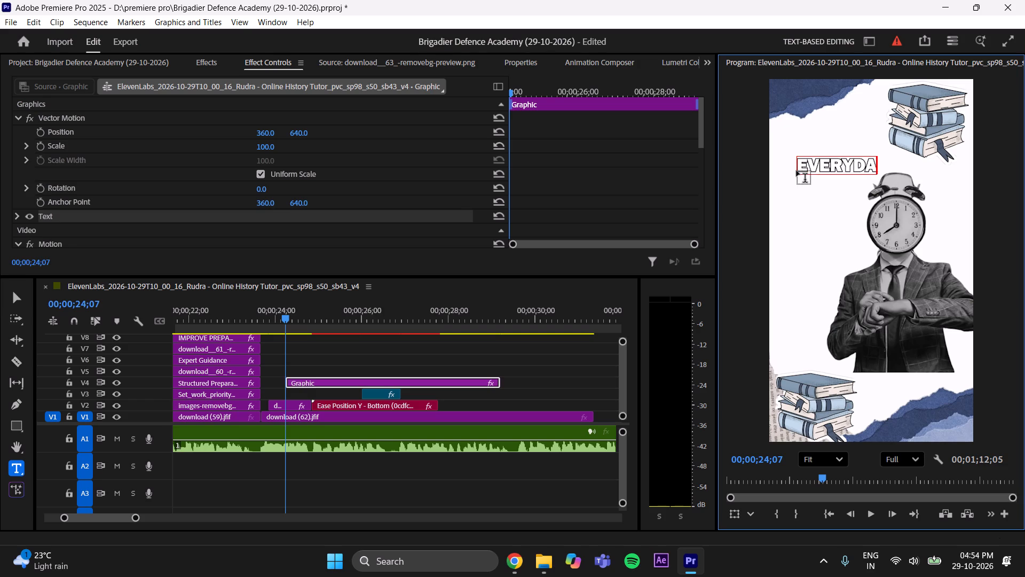
pyautogui.click(17, 305)
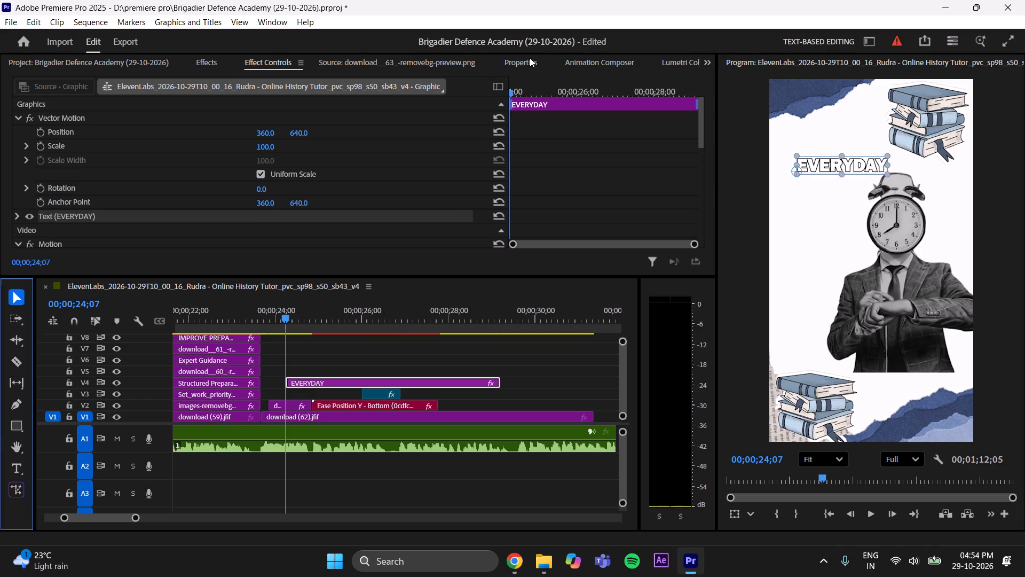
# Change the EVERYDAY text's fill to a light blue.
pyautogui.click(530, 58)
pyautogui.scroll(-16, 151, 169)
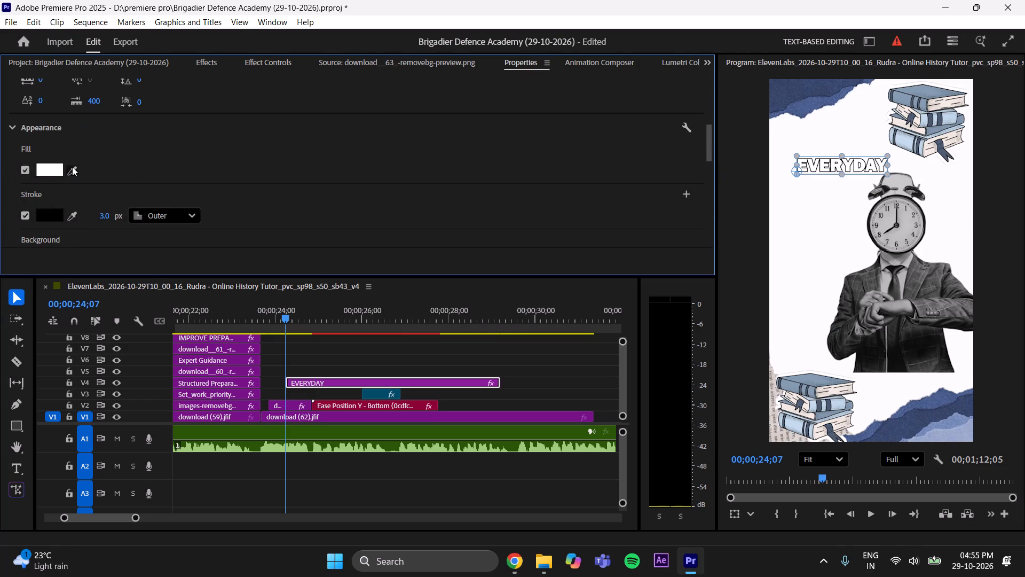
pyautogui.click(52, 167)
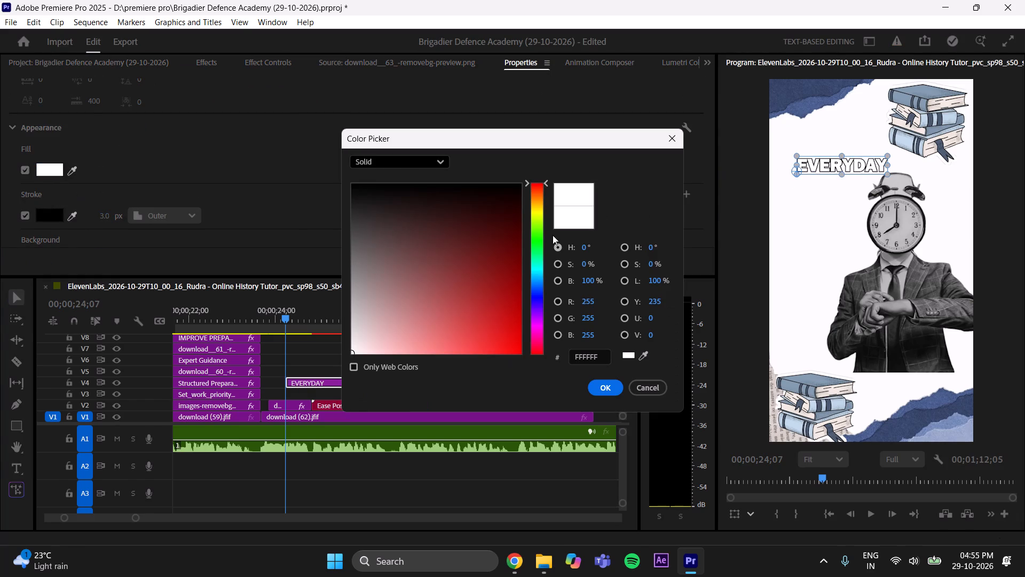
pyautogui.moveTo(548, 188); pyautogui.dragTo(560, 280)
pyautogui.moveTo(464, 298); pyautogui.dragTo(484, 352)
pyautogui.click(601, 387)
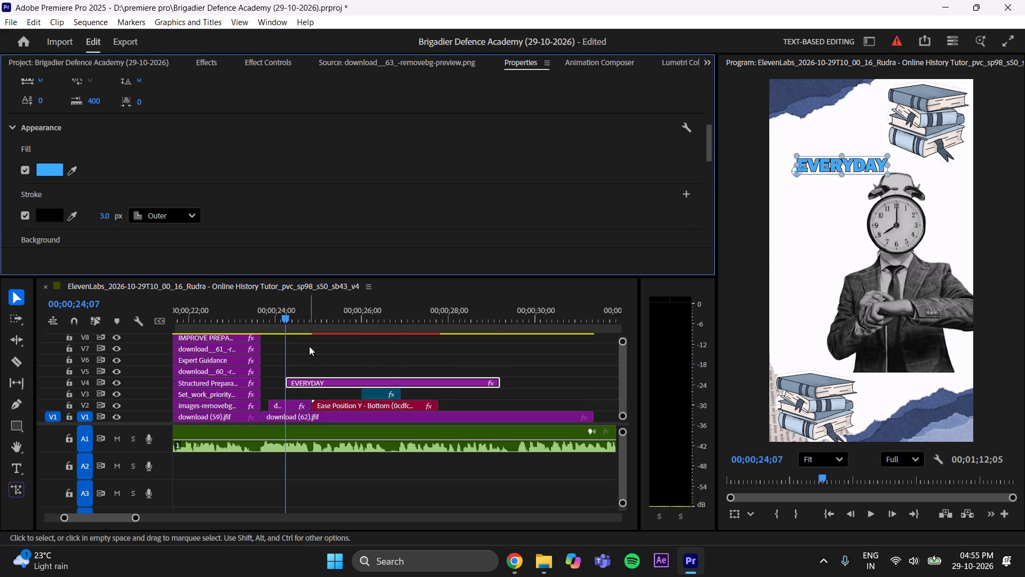
# Match the EVERYDAY text's fill to the blue sampled from the 5 TO 6 HOURS CLASSES title at 00;00;25;12.
pyautogui.moveTo(263, 318); pyautogui.dragTo(264, 327)
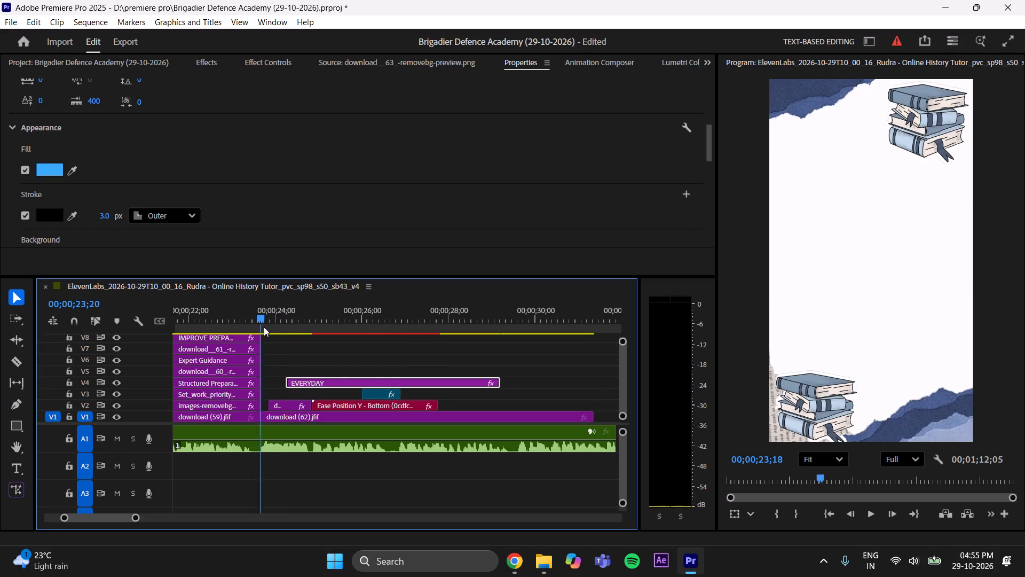
pyautogui.moveTo(264, 327); pyautogui.dragTo(337, 333)
pyautogui.click(78, 170)
pyautogui.click(74, 169)
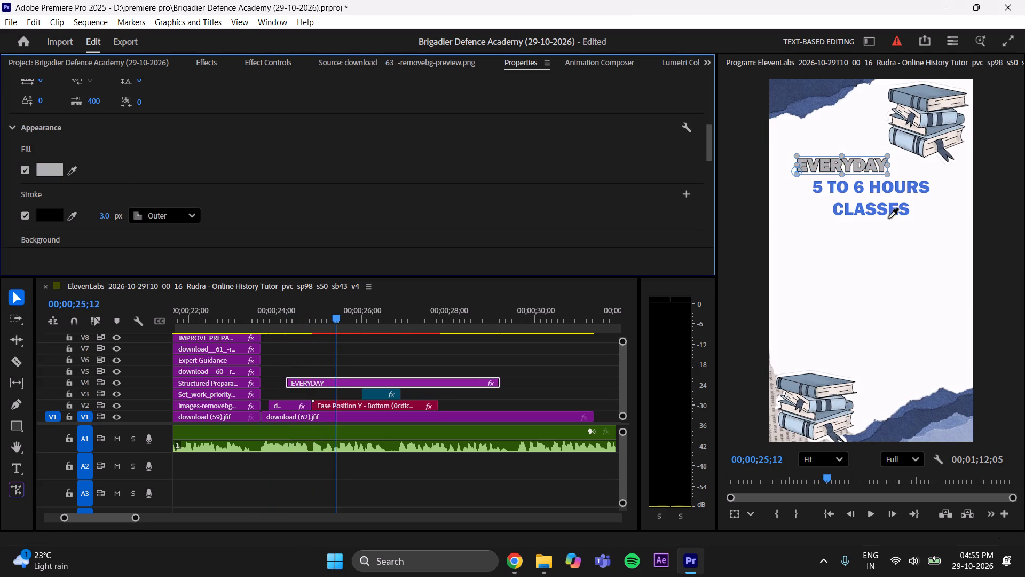
pyautogui.scroll(11, 871, 212)
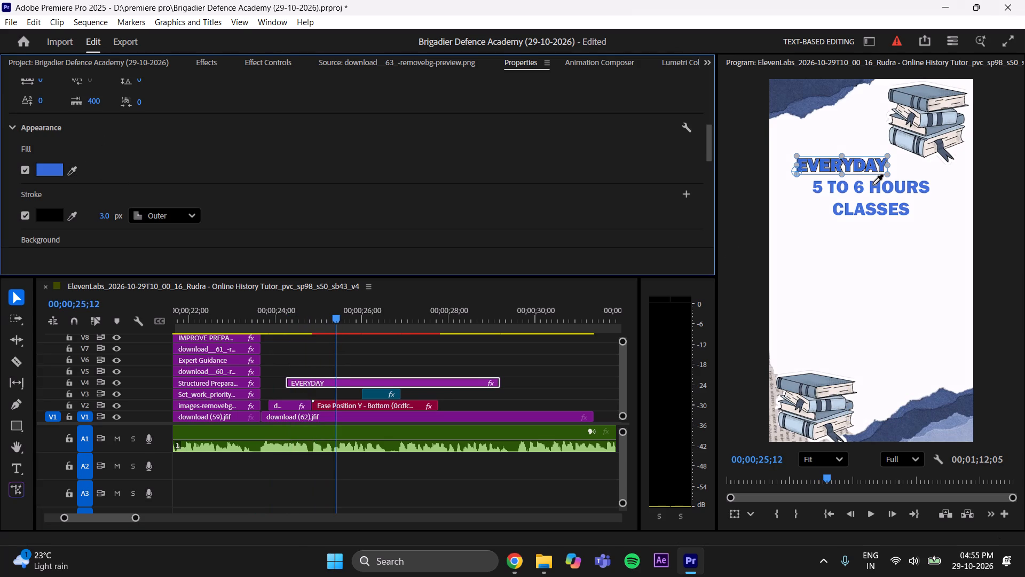
pyautogui.click(872, 186)
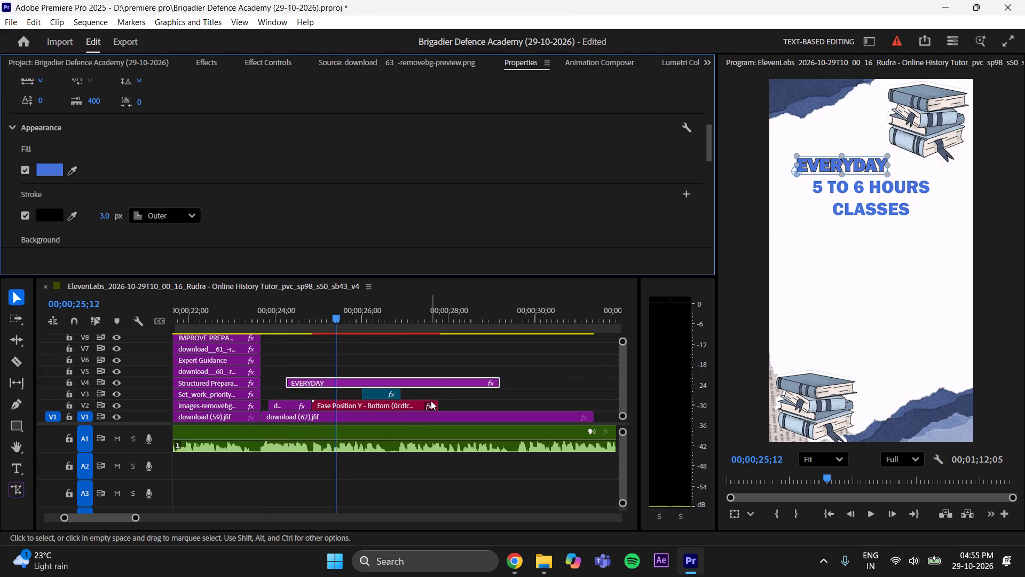
# Lighten the blue fill of the EVERYDAY text slightly while viewing it with the clock-headed man at 00;00;24;17.
pyautogui.moveTo(337, 312); pyautogui.dragTo(284, 319)
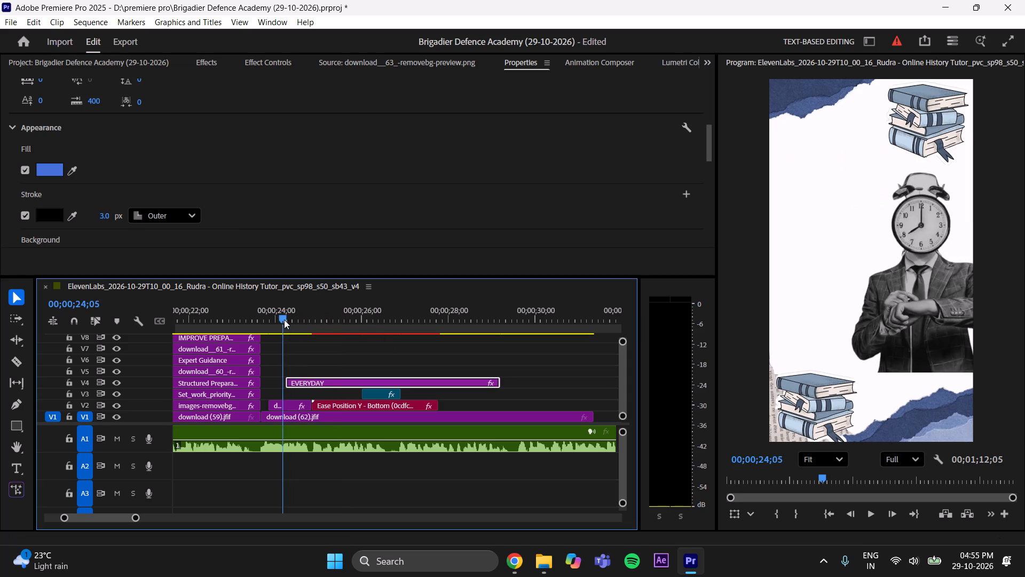
pyautogui.moveTo(284, 319); pyautogui.dragTo(301, 324)
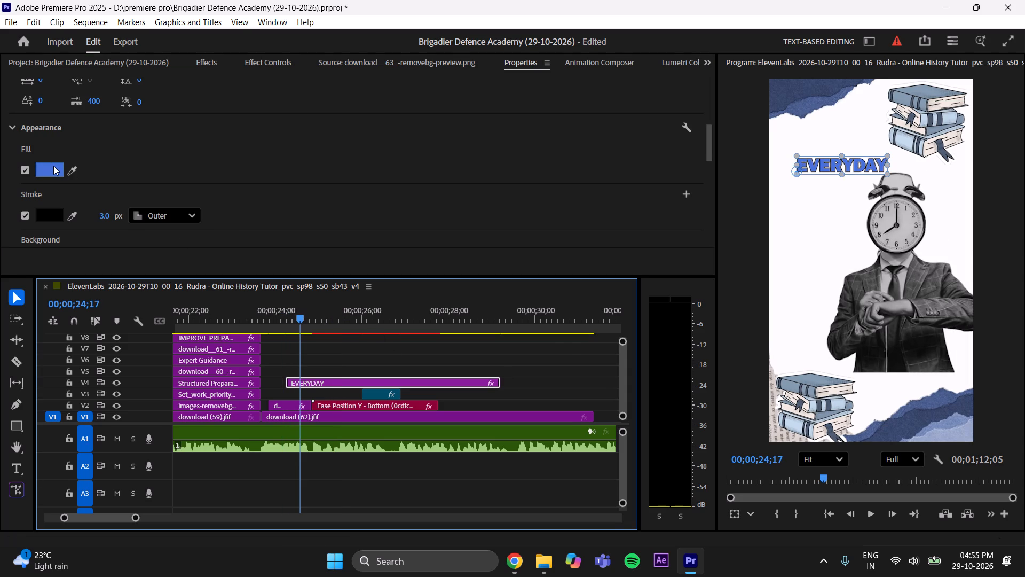
pyautogui.click(53, 166)
pyautogui.moveTo(468, 329); pyautogui.dragTo(453, 333)
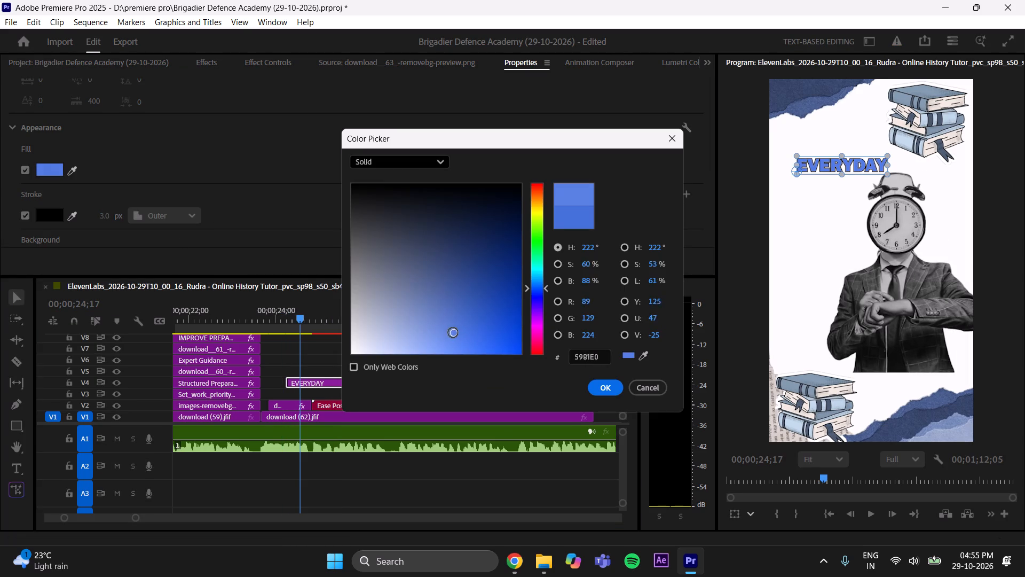
pyautogui.moveTo(453, 333); pyautogui.dragTo(448, 333)
pyautogui.click(603, 387)
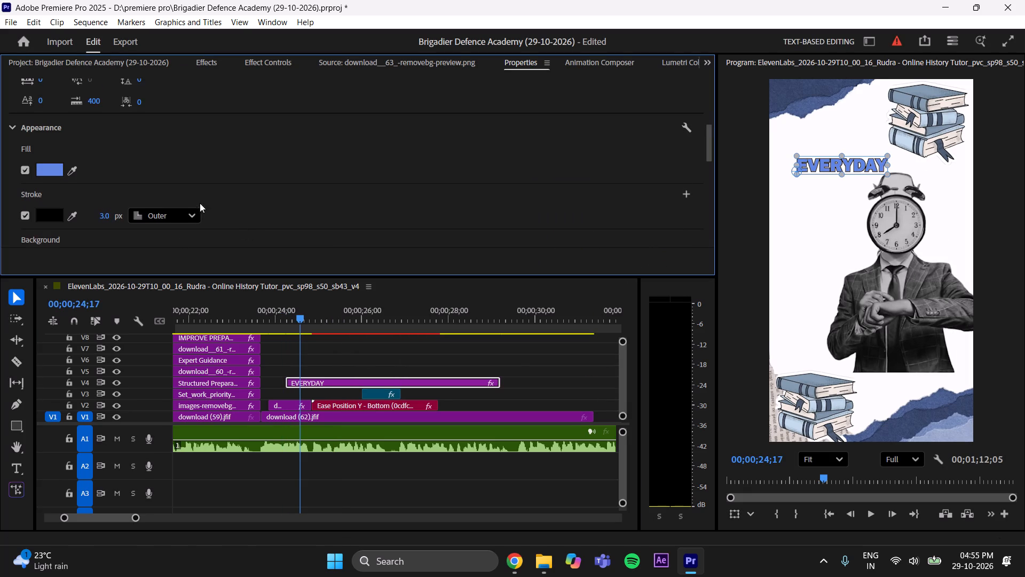
# Turn off the black outer stroke on the EVERYDAY text.
pyautogui.scroll(-2, 200, 203)
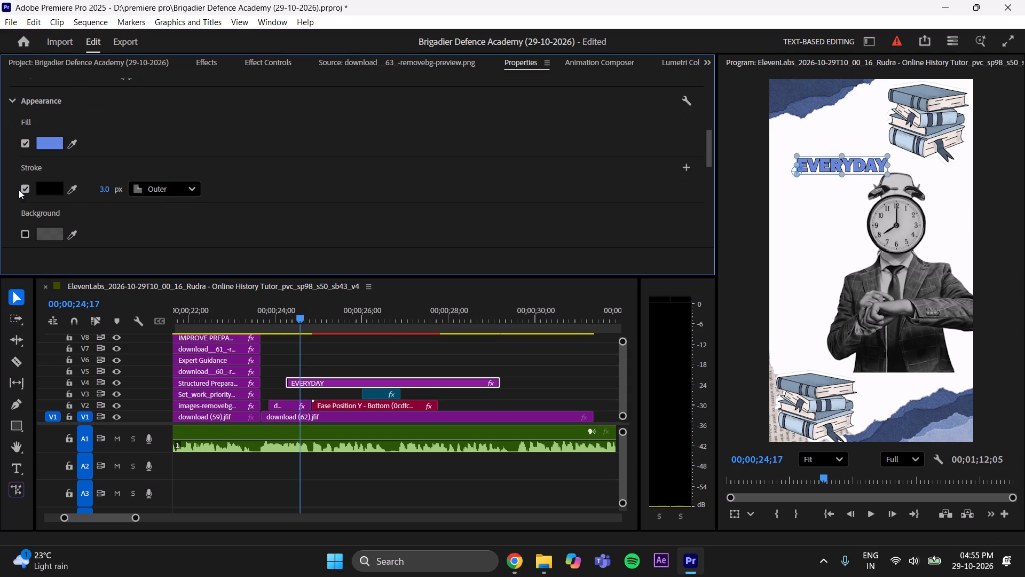
pyautogui.click(25, 190)
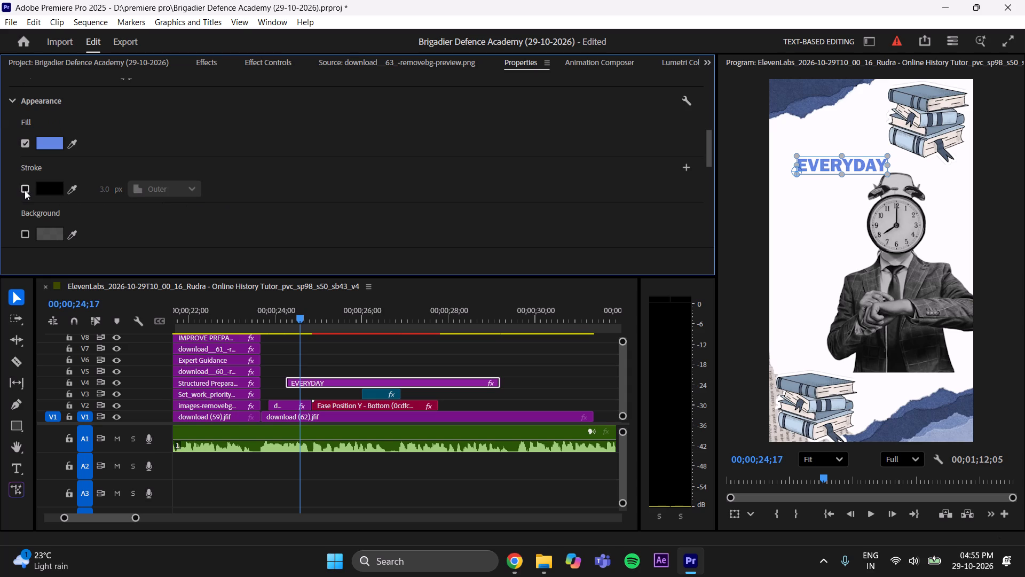
# Reposition the EVERYDAY text to about X 81, Y 298, above the clock-headed man's shoulder, and save the project.
pyautogui.scroll(20, 325, 188)
pyautogui.scroll(7, 325, 188)
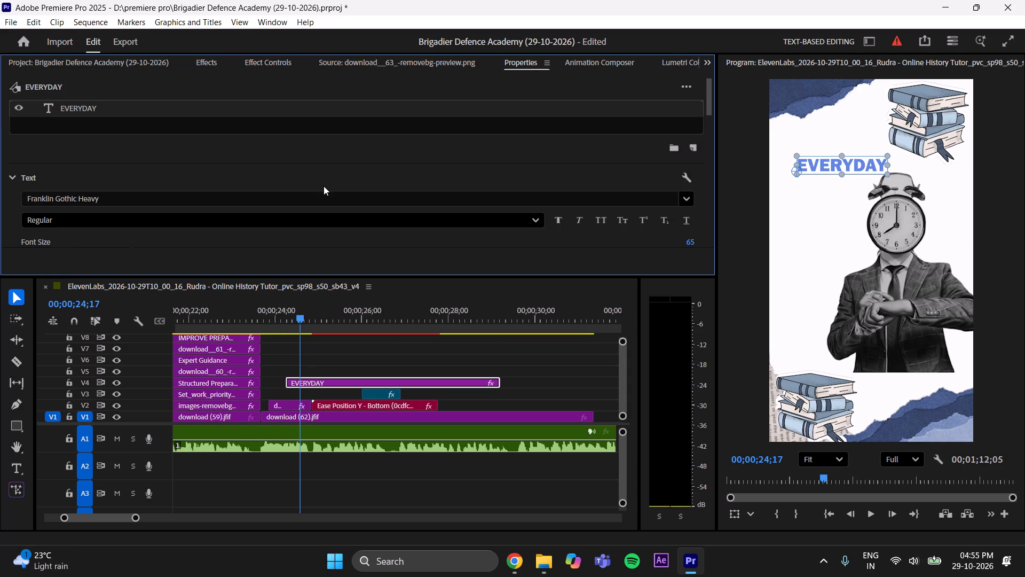
pyautogui.scroll(-4, 193, 172)
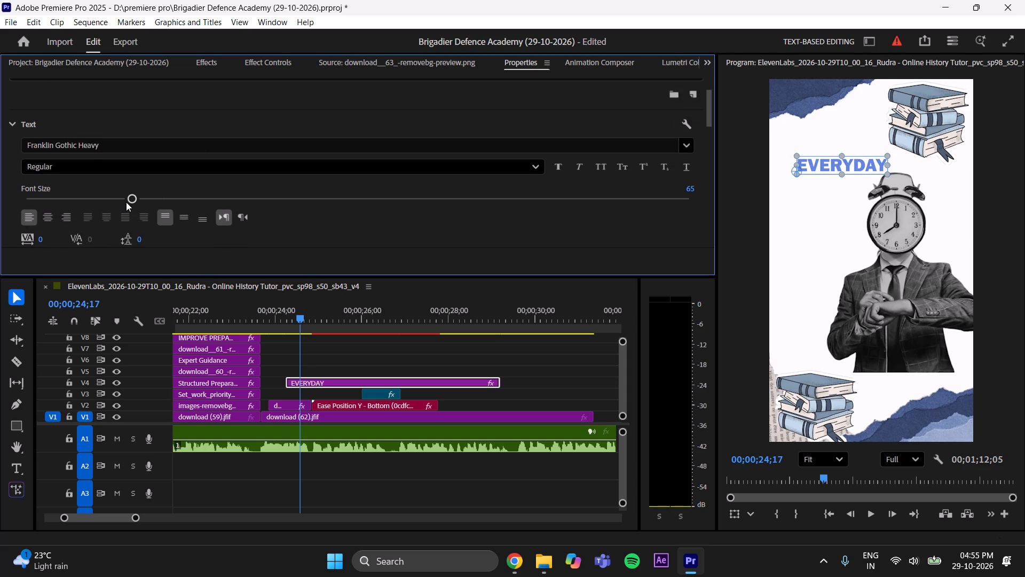
pyautogui.scroll(-16, 310, 244)
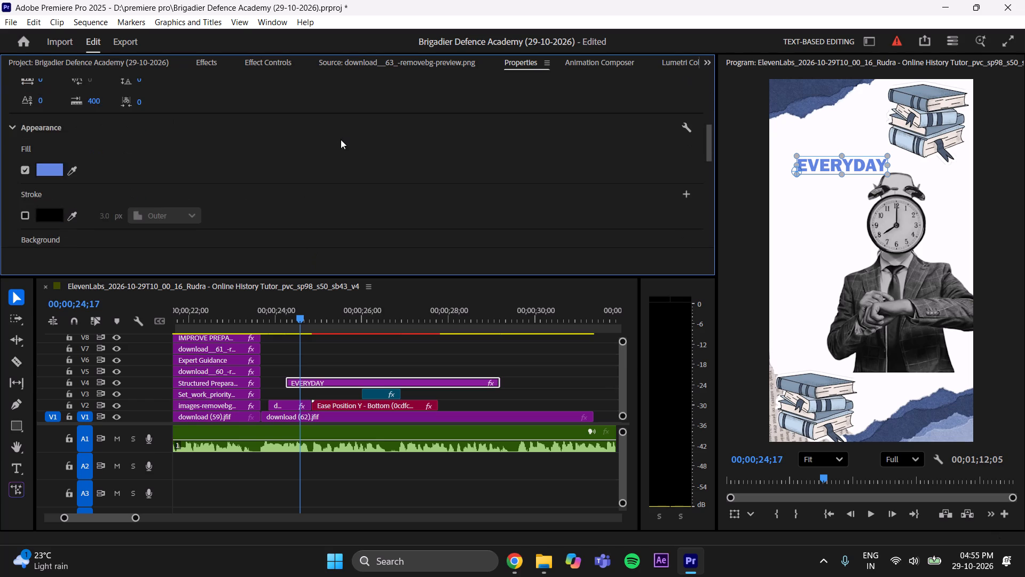
pyautogui.scroll(-16, 341, 139)
pyautogui.moveTo(303, 131); pyautogui.dragTo(282, 138)
pyautogui.moveTo(362, 138); pyautogui.dragTo(344, 139)
pyautogui.click(357, 135)
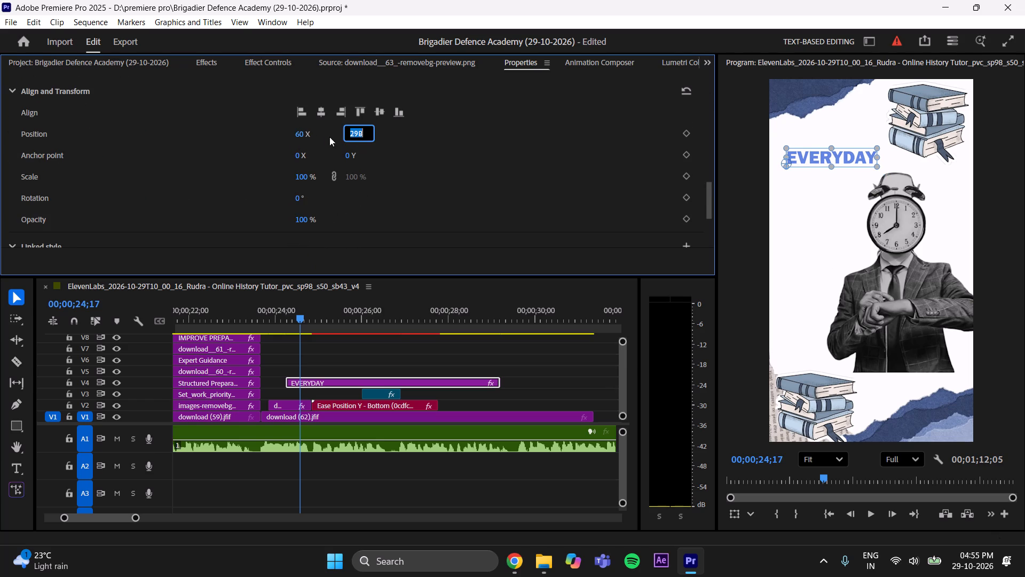
pyautogui.moveTo(307, 134); pyautogui.dragTo(321, 132)
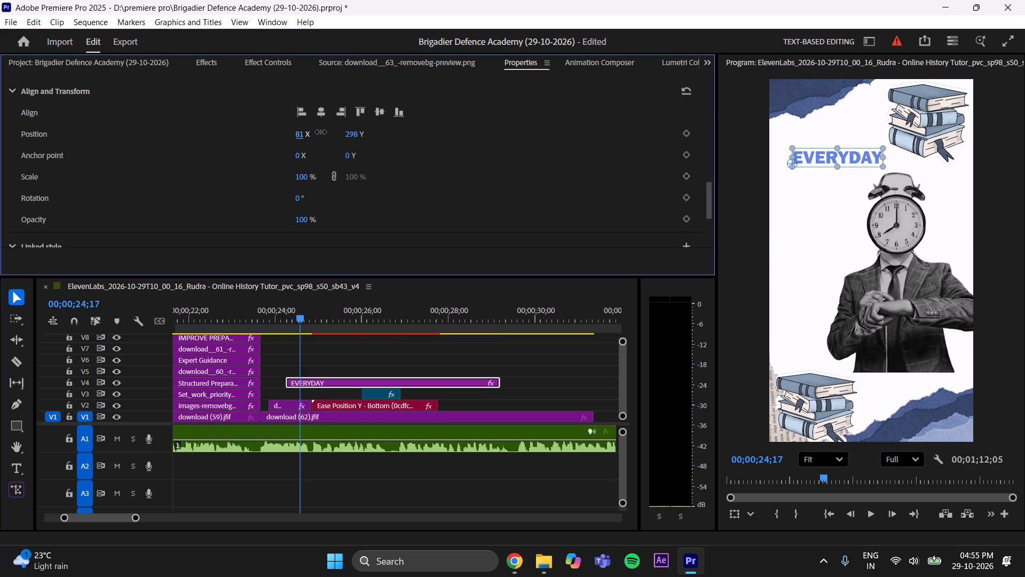
pyautogui.moveTo(321, 132); pyautogui.dragTo(320, 132)
pyautogui.click(464, 347)
pyautogui.click(438, 367)
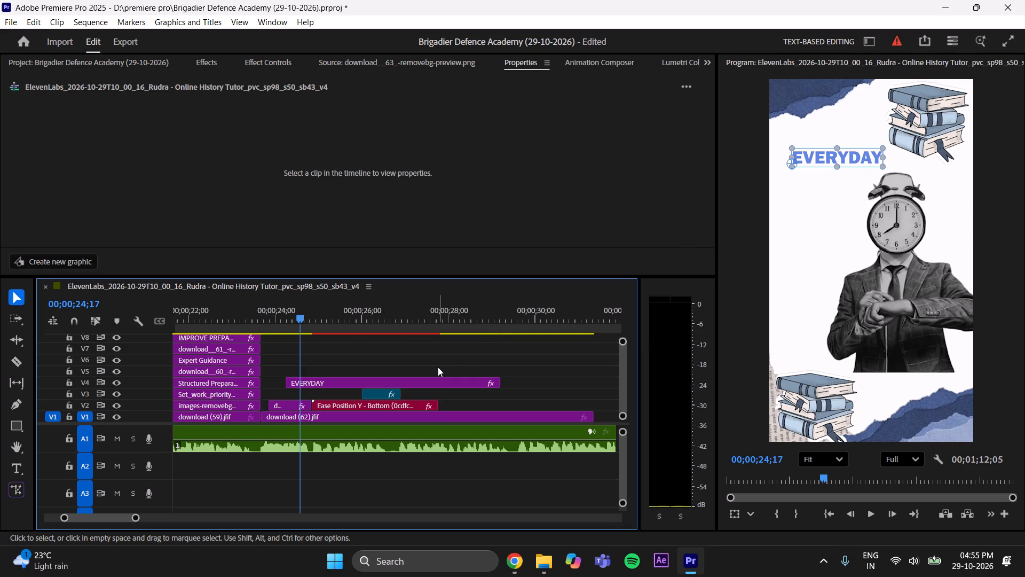
pyautogui.hotkey('ctrl', 's')
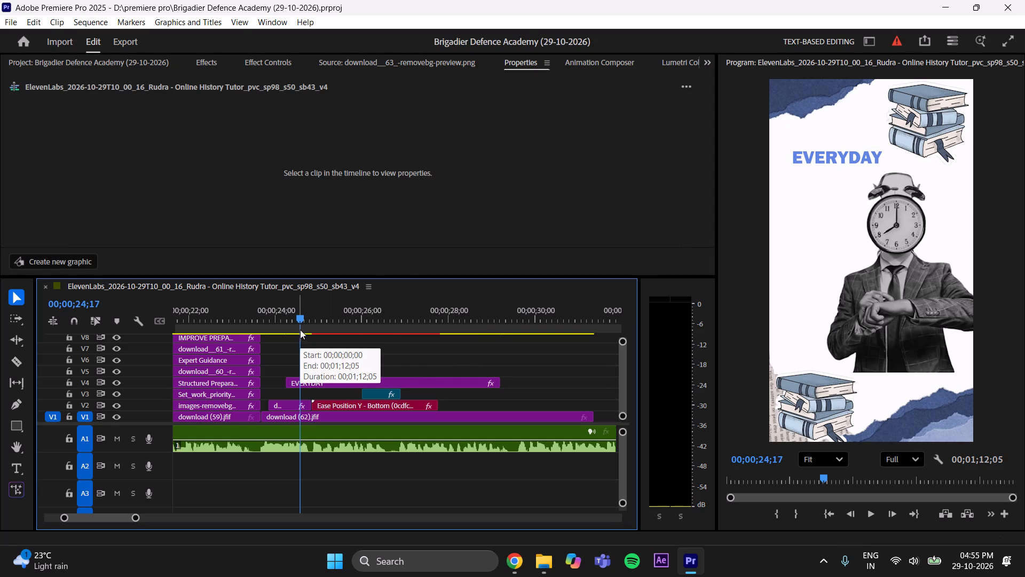
# Play back the section from 00;00;23;13 and shorten the EVERYDAY clip on V4 to end with the clock-headed man clip at about 00;00;24;26.
pyautogui.moveTo(301, 311); pyautogui.dragTo(252, 338)
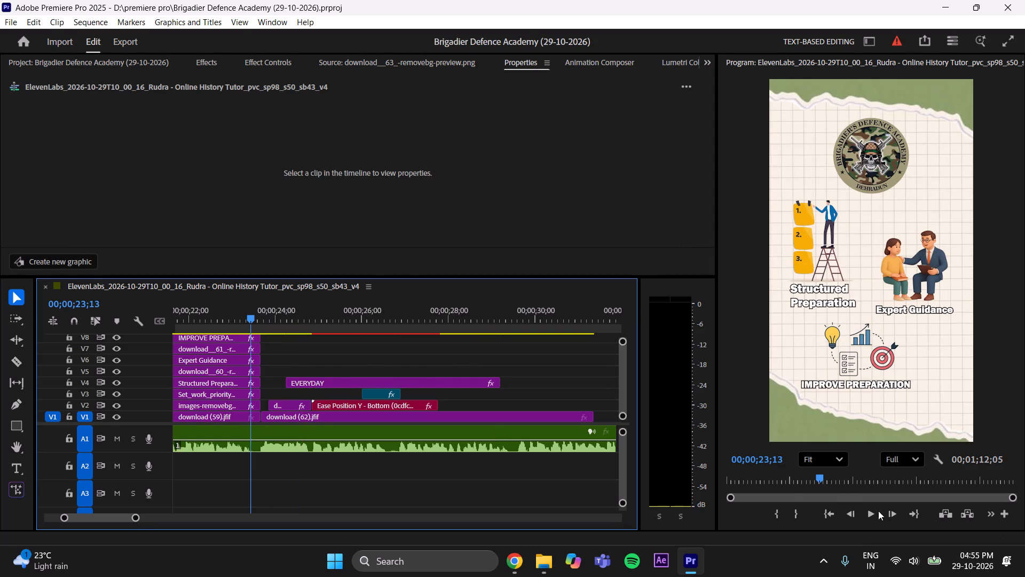
pyautogui.click(875, 511)
pyautogui.click(871, 513)
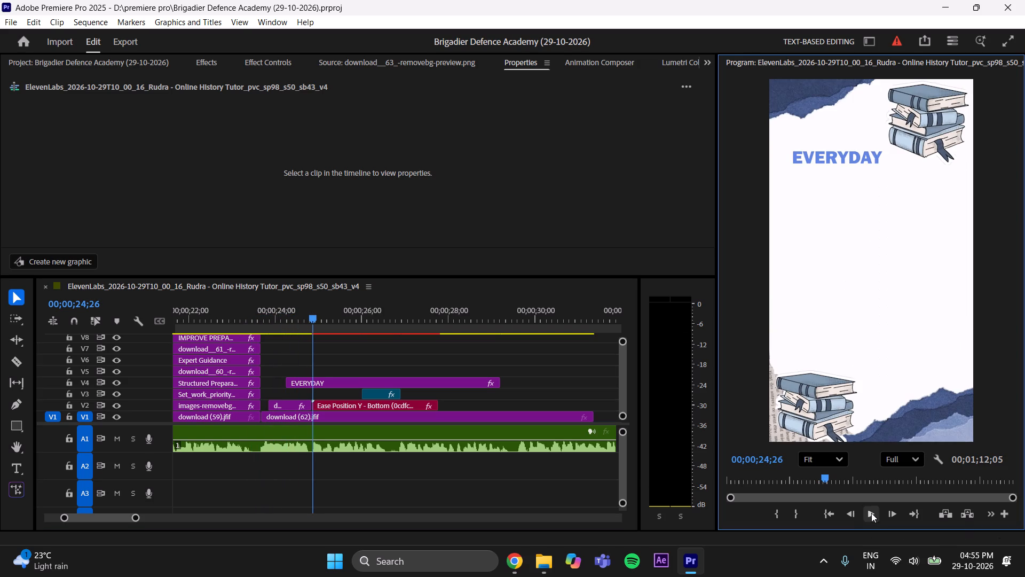
pyautogui.moveTo(506, 384); pyautogui.dragTo(354, 394)
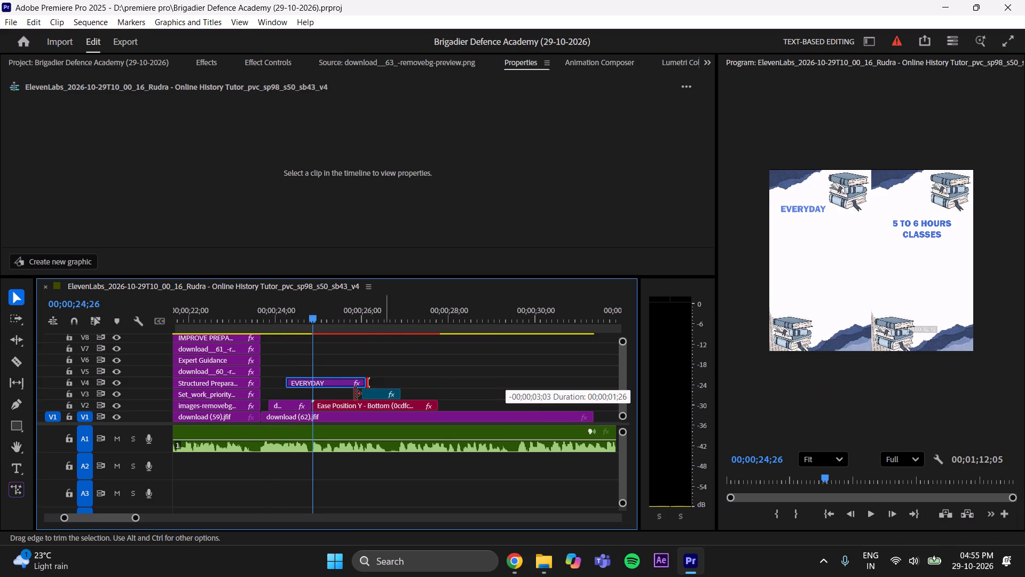
pyautogui.moveTo(354, 394); pyautogui.dragTo(317, 400)
pyautogui.click(339, 374)
# Play back from the EVERYDAY text through the 5 TO 6 HOURS CLASSES title and teacher animation, saving the project along the way.
pyautogui.moveTo(311, 317); pyautogui.dragTo(299, 323)
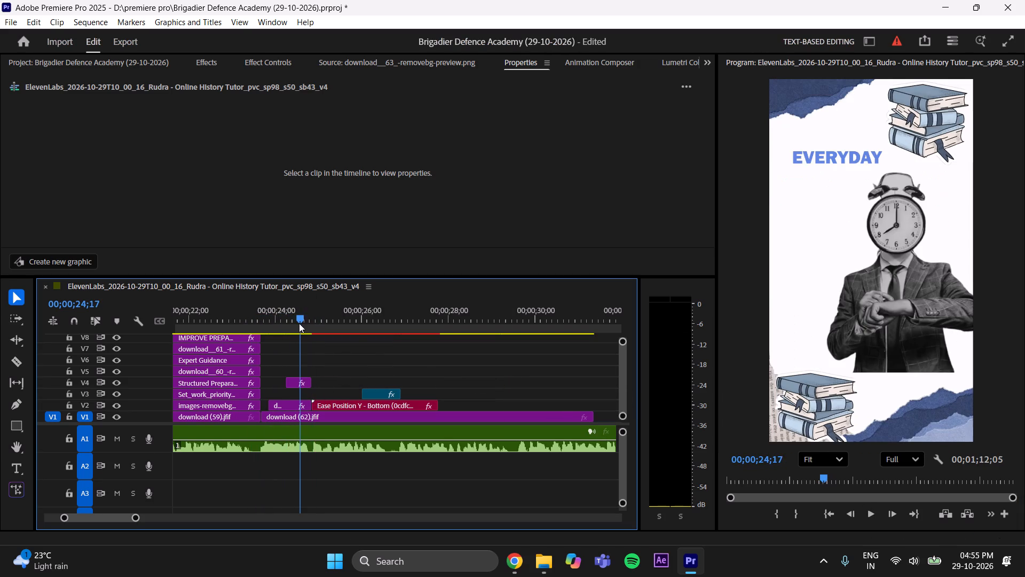
pyautogui.moveTo(299, 323); pyautogui.dragTo(297, 324)
pyautogui.click(863, 512)
pyautogui.click(866, 513)
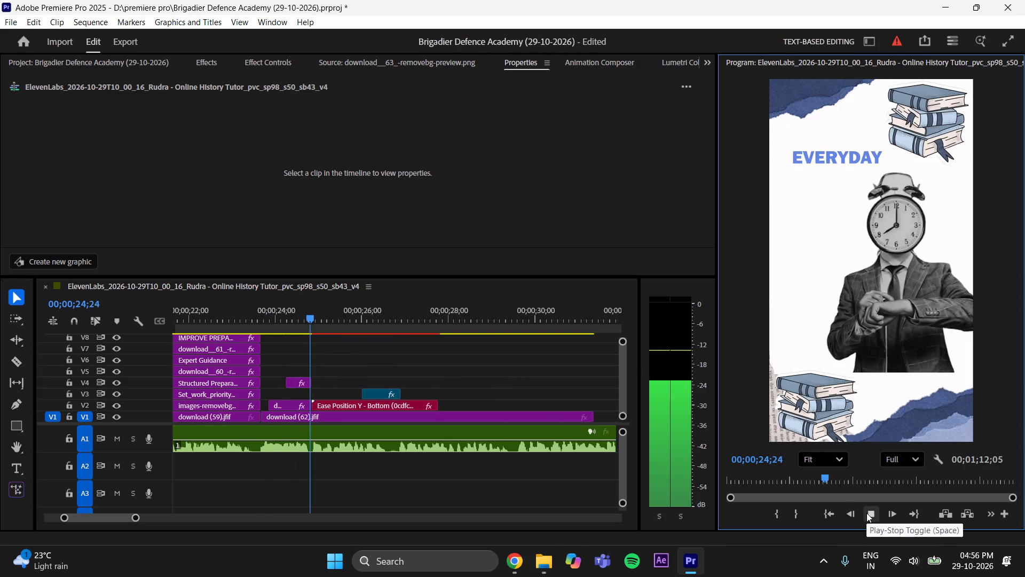
pyautogui.click(866, 513)
pyautogui.click(866, 513)
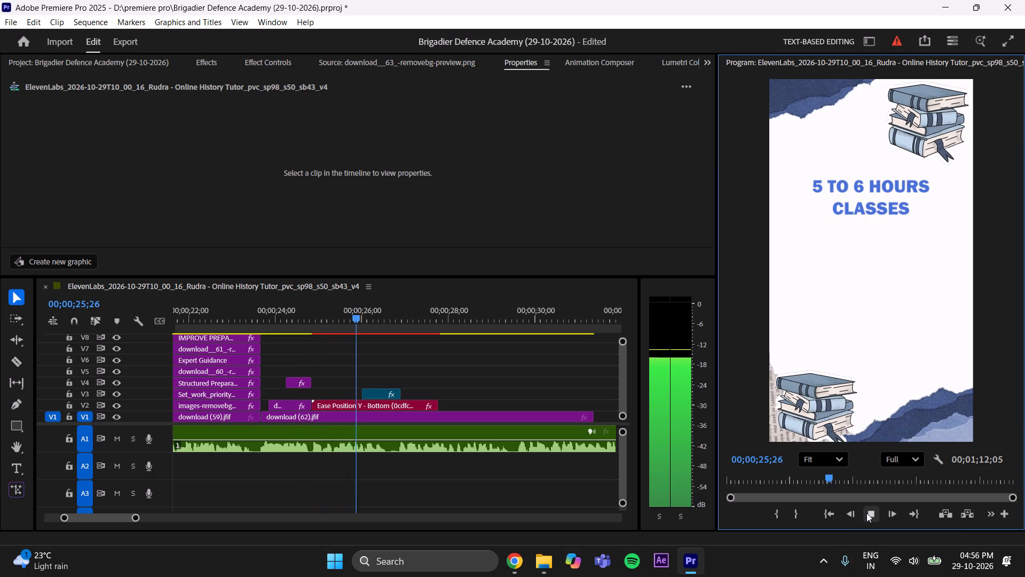
pyautogui.click(866, 513)
pyautogui.hotkey('ctrl', 's')
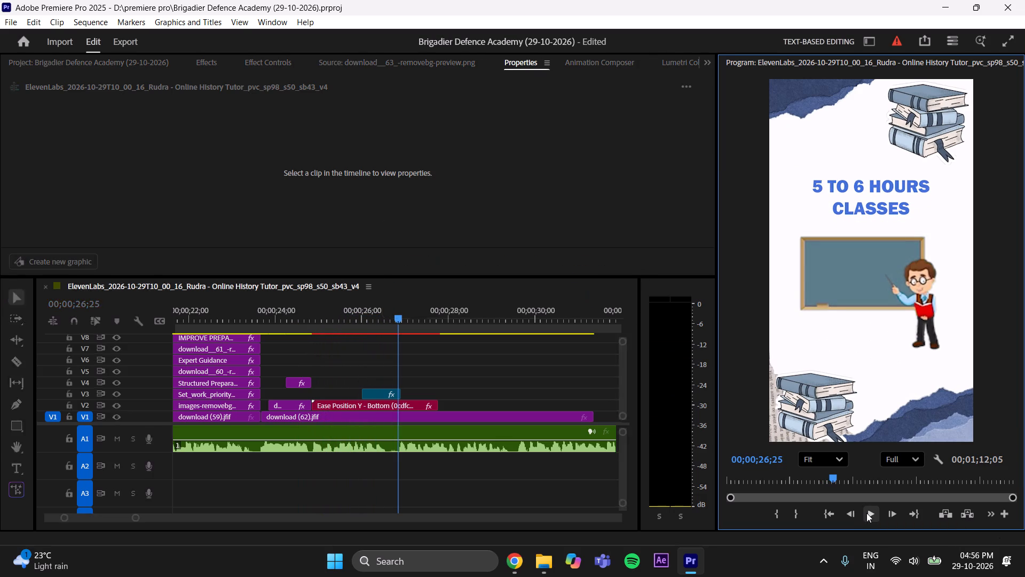
pyautogui.click(869, 516)
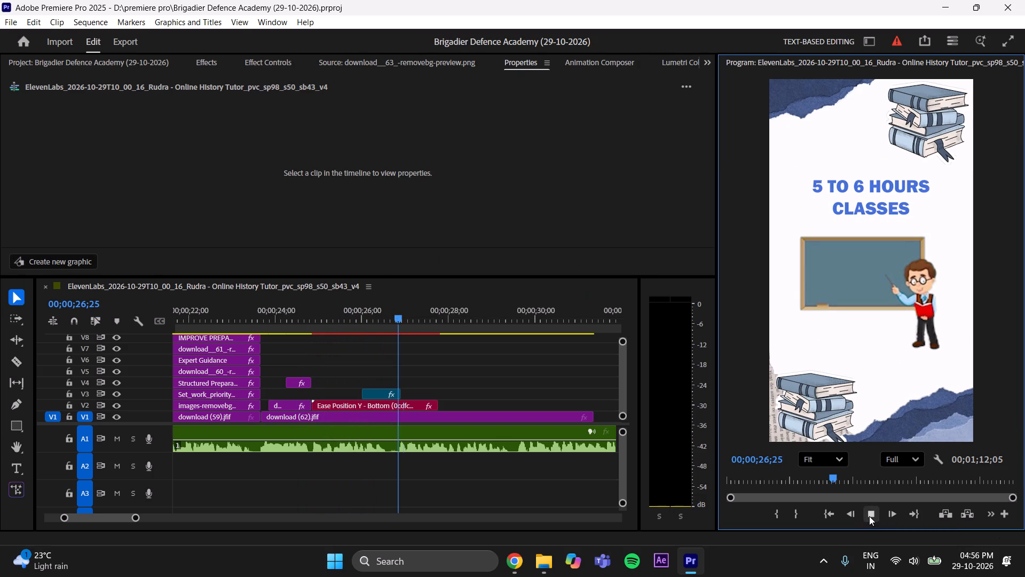
pyautogui.click(869, 516)
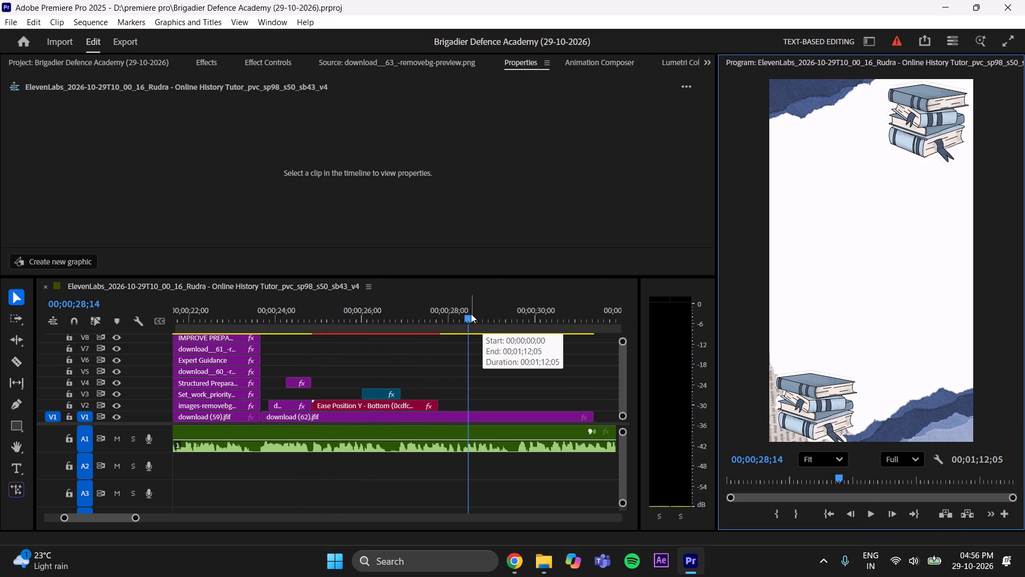
# Shorten the Ease Position Y title clip on V2 to end level with the pinterest-video clip on V3, and save the project.
pyautogui.moveTo(471, 313); pyautogui.dragTo(400, 388)
pyautogui.moveTo(441, 402); pyautogui.dragTo(405, 409)
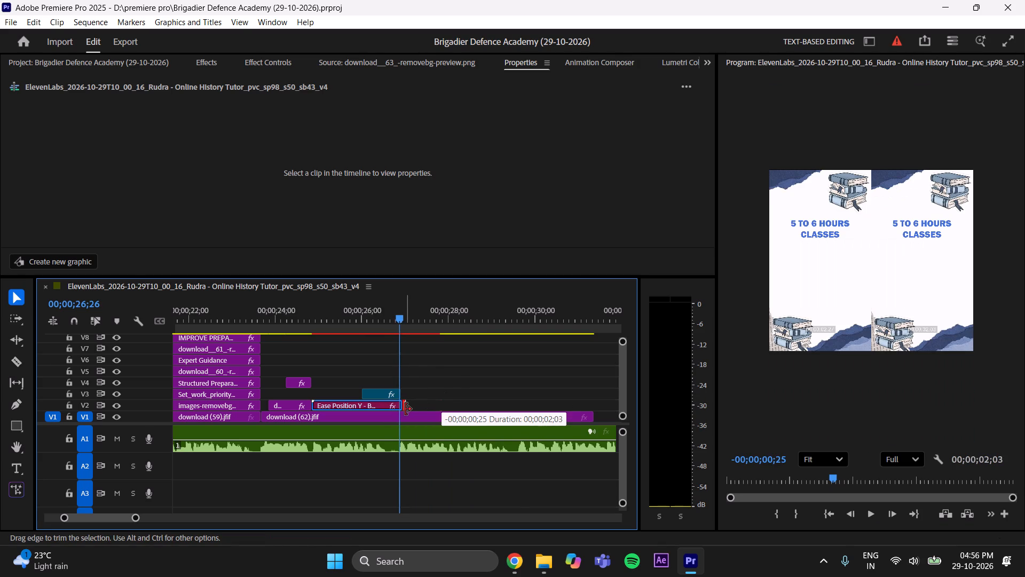
pyautogui.moveTo(405, 409); pyautogui.dragTo(404, 410)
pyautogui.click(430, 397)
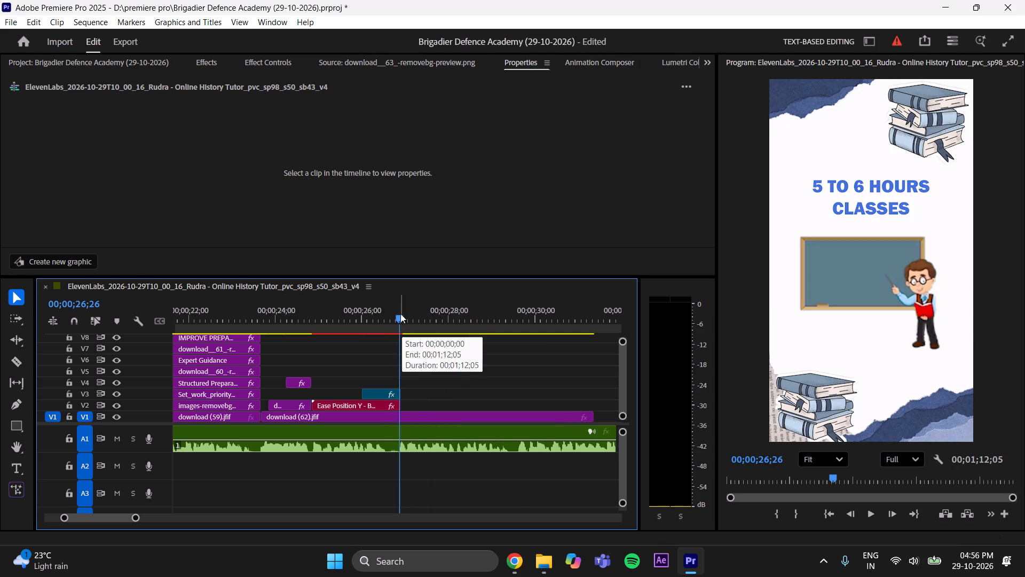
pyautogui.moveTo(401, 314); pyautogui.dragTo(404, 320)
pyautogui.hotkey('ctrl', 's')
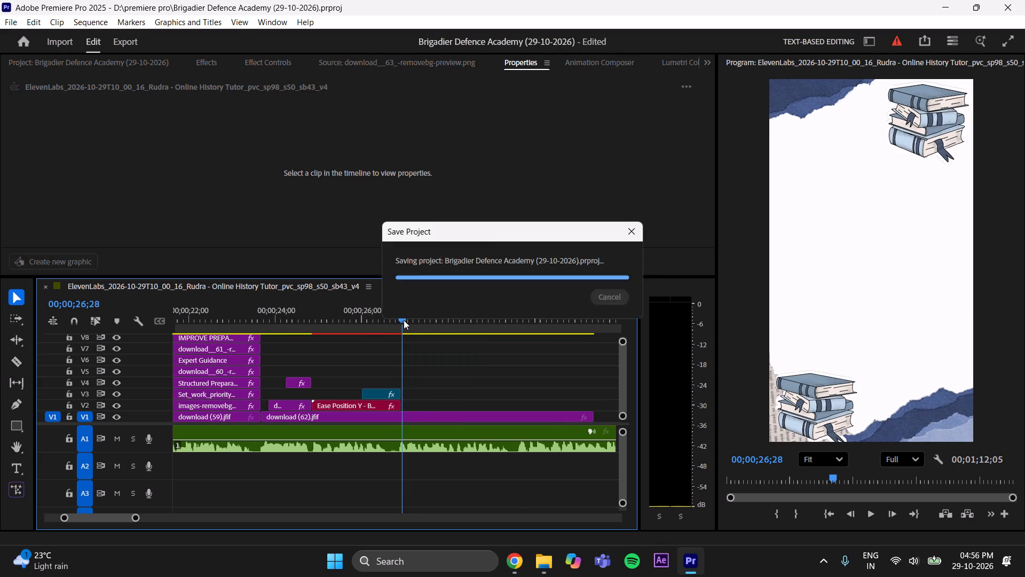
pyautogui.hotkey('ctrl', 's')
pyautogui.hotkey('ctrl', 's')
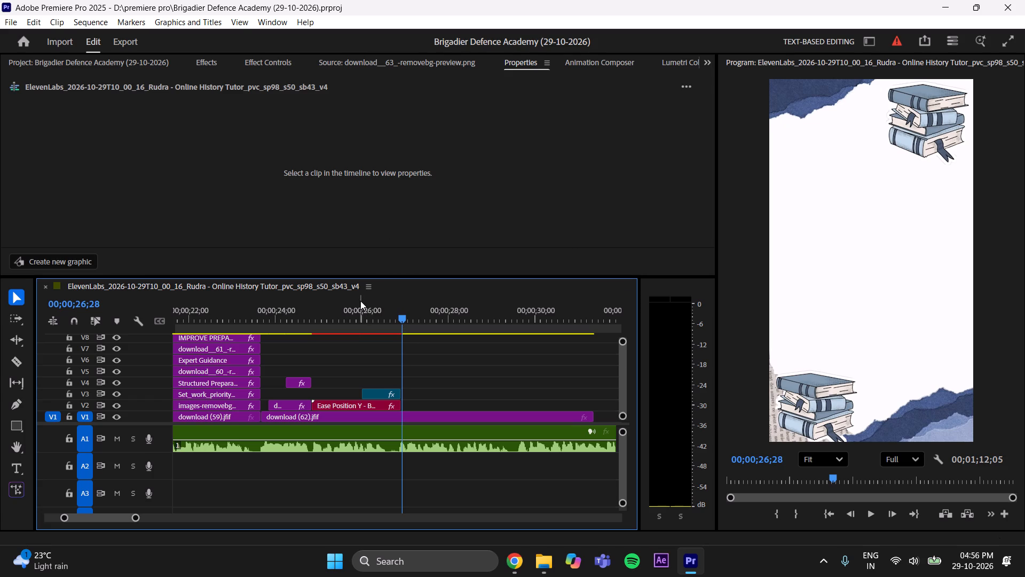
# Examine the ends of the V2 title clip and V3 pinterest-video clip around 00;00;26;27 at a closer timeline zoom.
pyautogui.moveTo(405, 311); pyautogui.dragTo(404, 317)
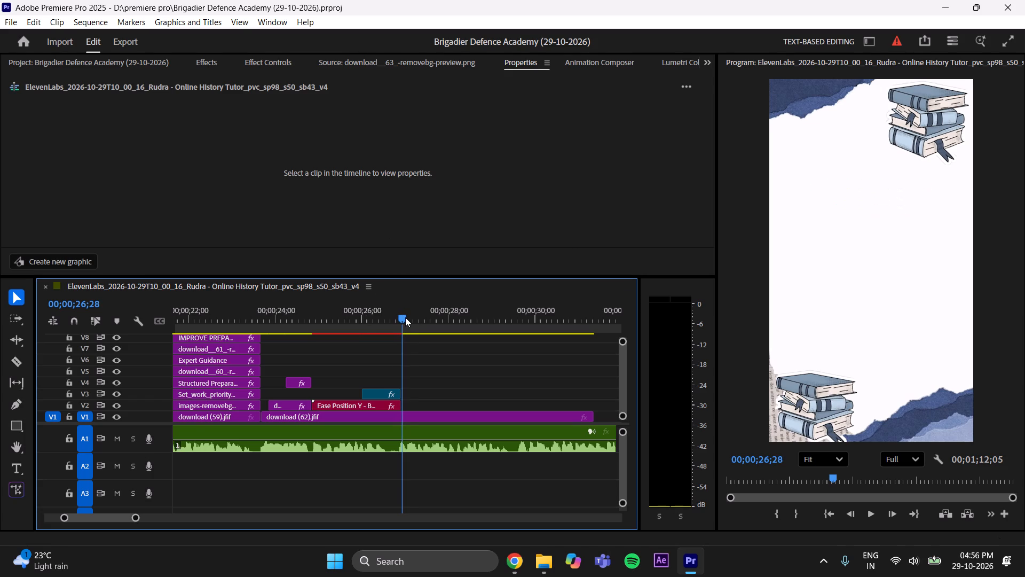
pyautogui.click(405, 317)
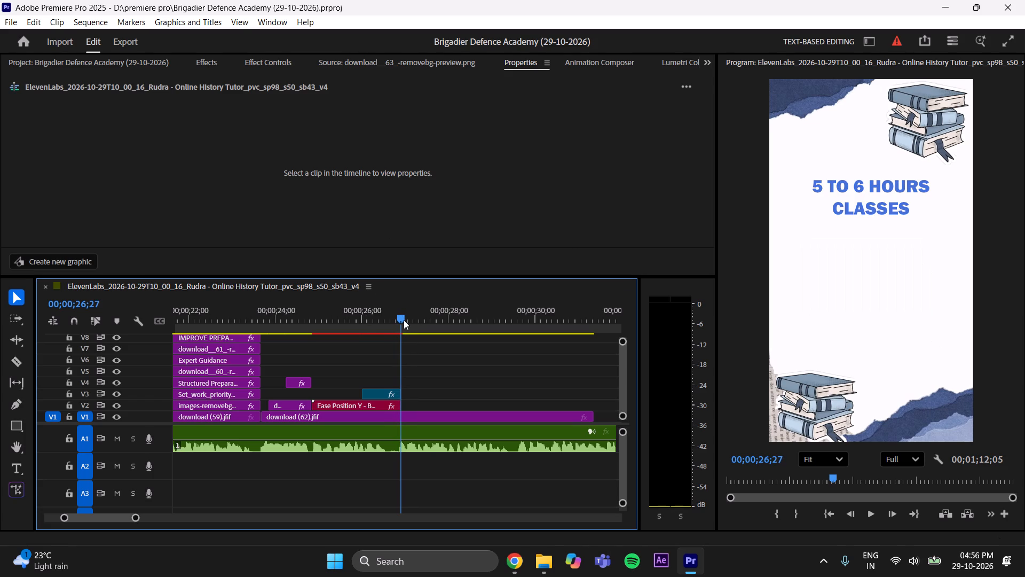
pyautogui.click(400, 389)
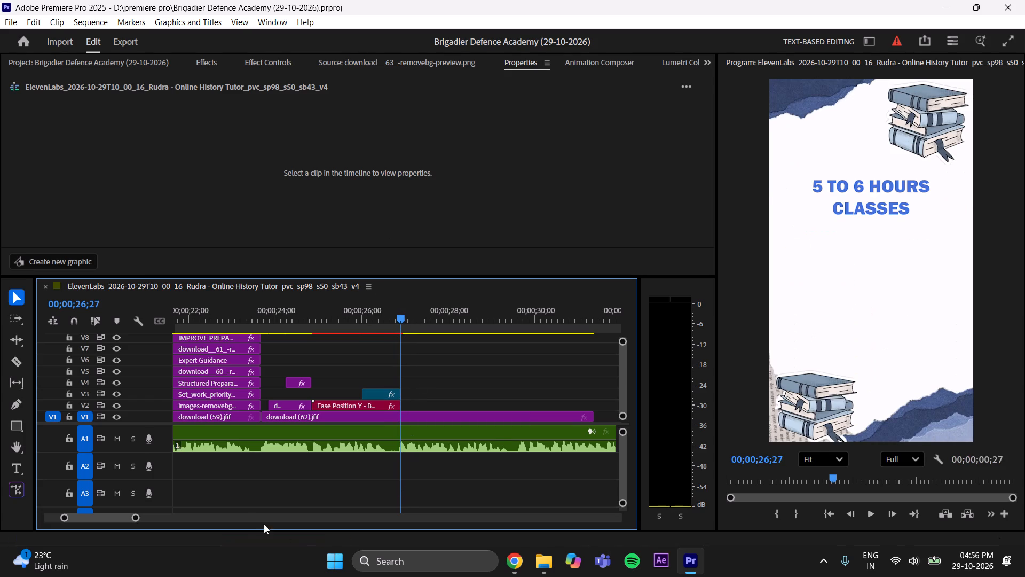
pyautogui.moveTo(135, 519); pyautogui.dragTo(85, 532)
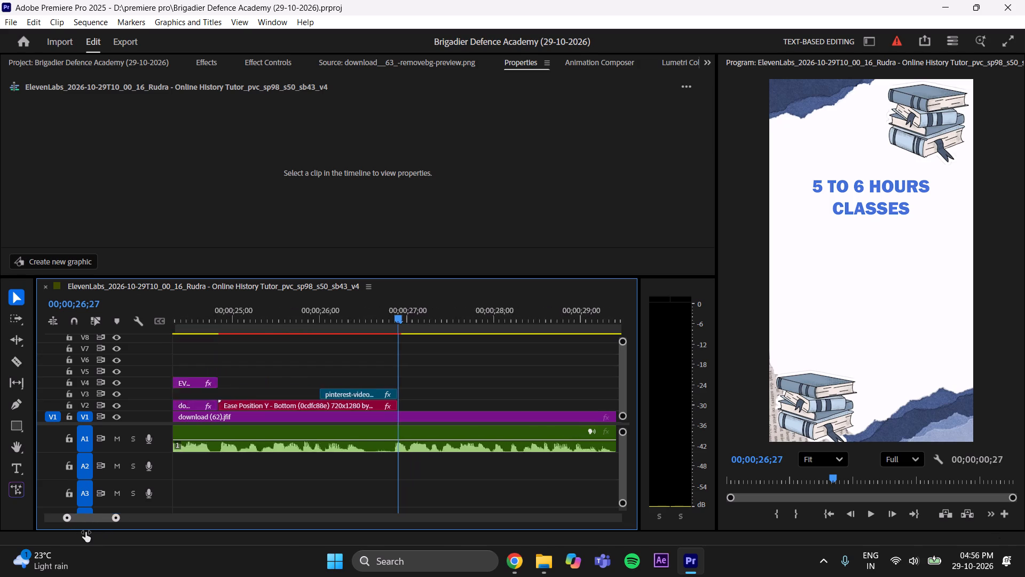
pyautogui.moveTo(85, 532); pyautogui.dragTo(112, 537)
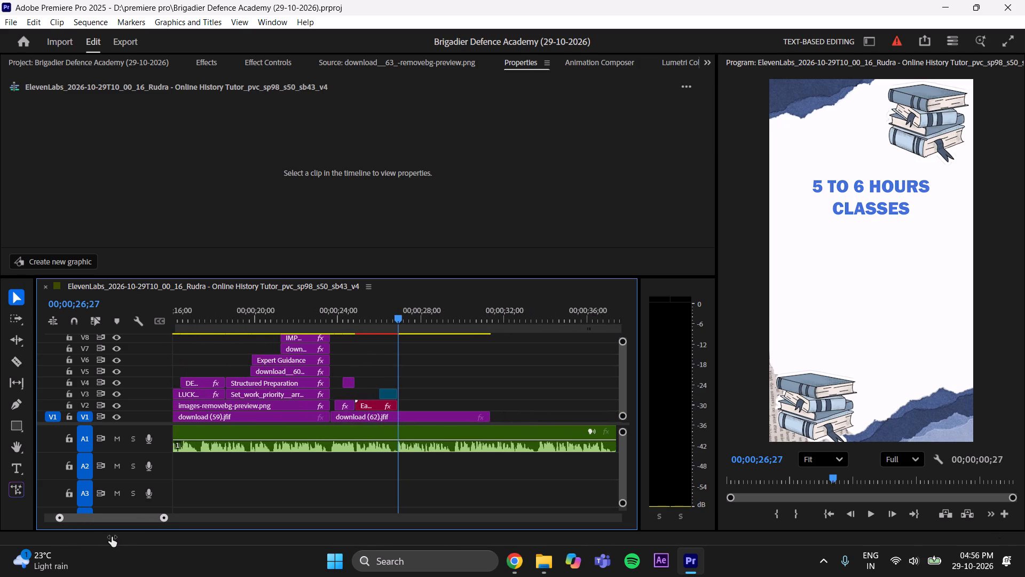
pyautogui.moveTo(112, 537); pyautogui.dragTo(72, 538)
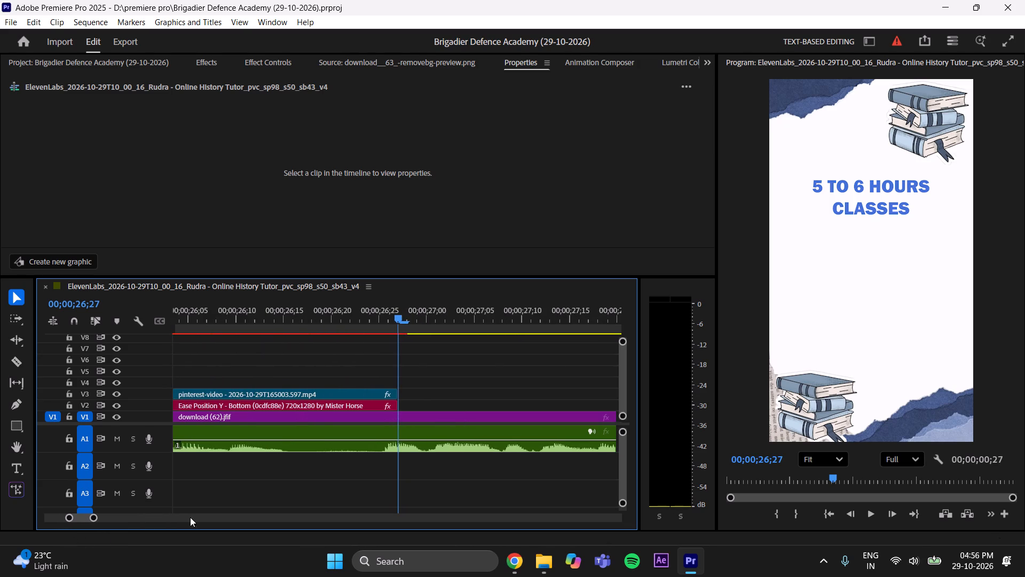
pyautogui.click(398, 404)
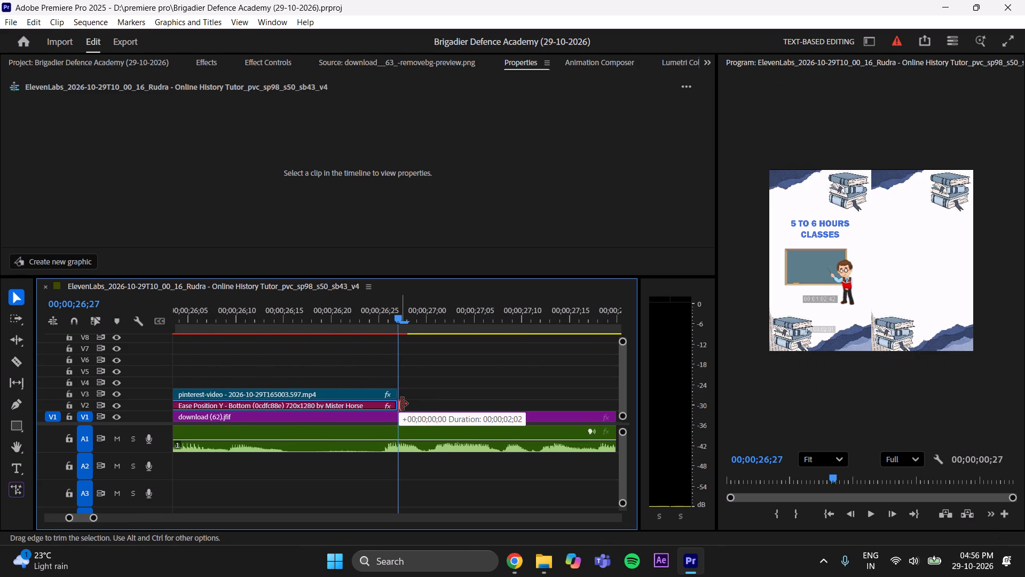
pyautogui.click(402, 391)
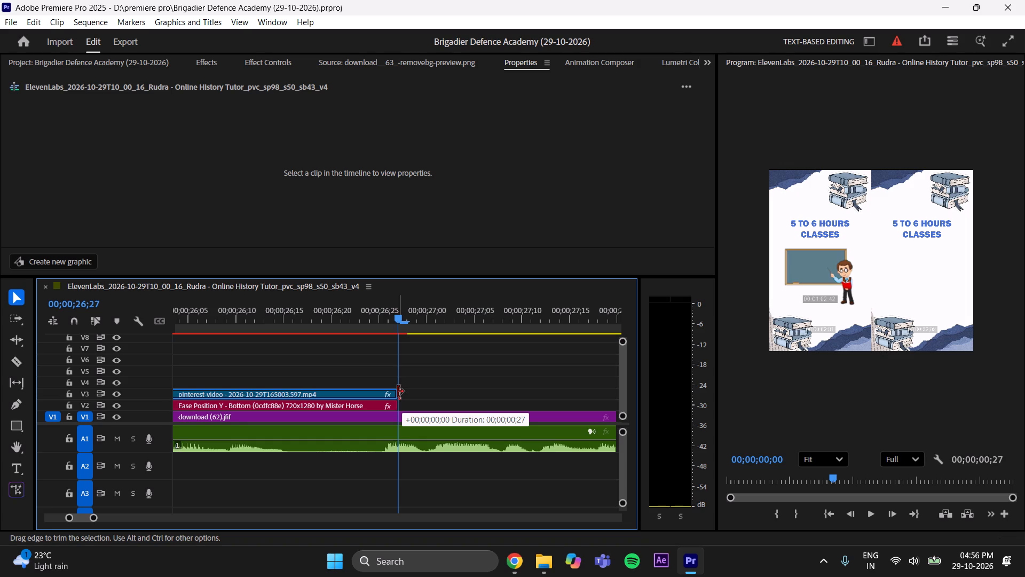
pyautogui.click(445, 385)
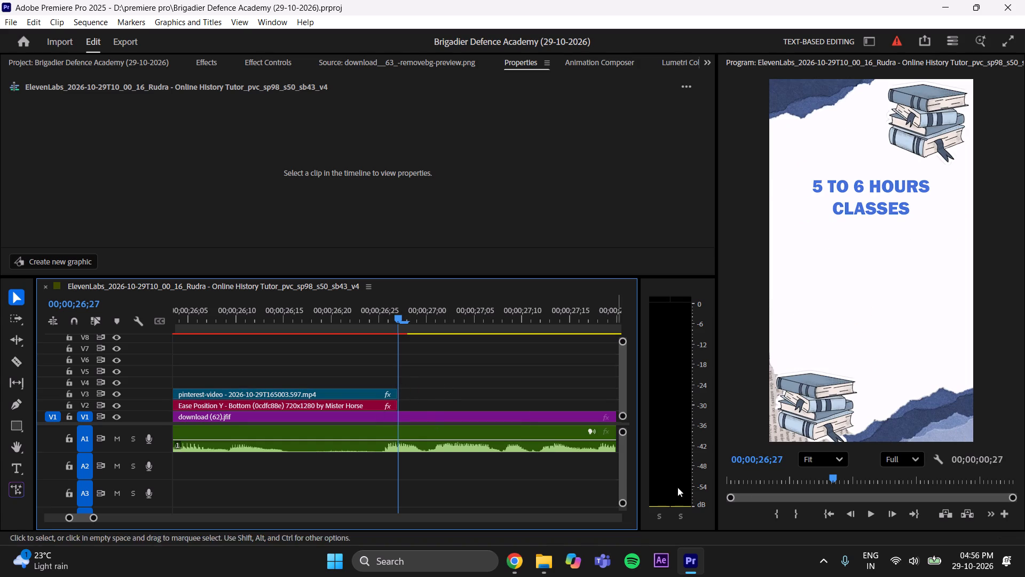
# Save the project with the whole section around the 5 TO 6 HOURS CLASSES clips back in view.
pyautogui.doubleClick(868, 512)
pyautogui.moveTo(90, 519); pyautogui.dragTo(198, 536)
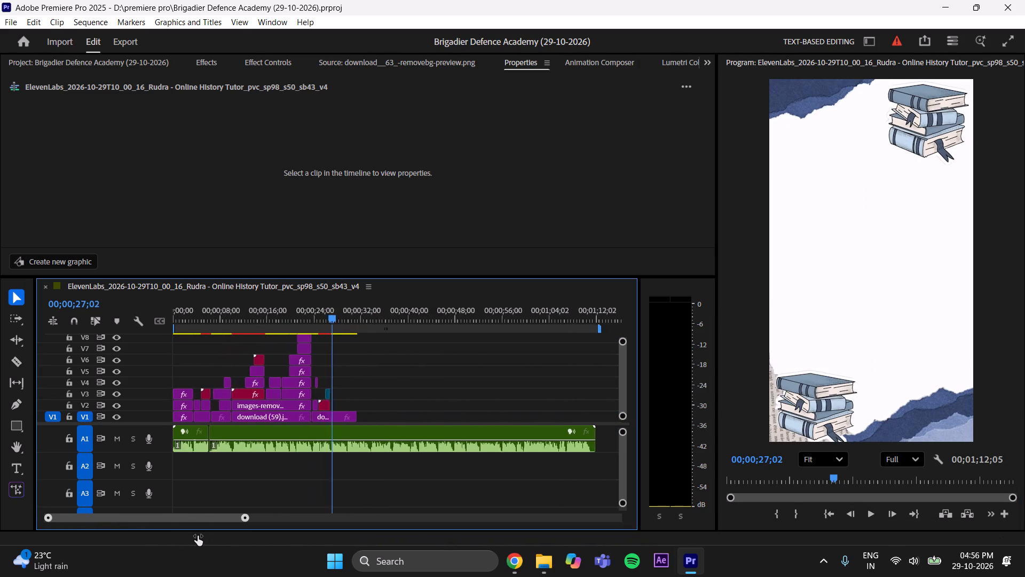
pyautogui.moveTo(198, 536); pyautogui.dragTo(151, 541)
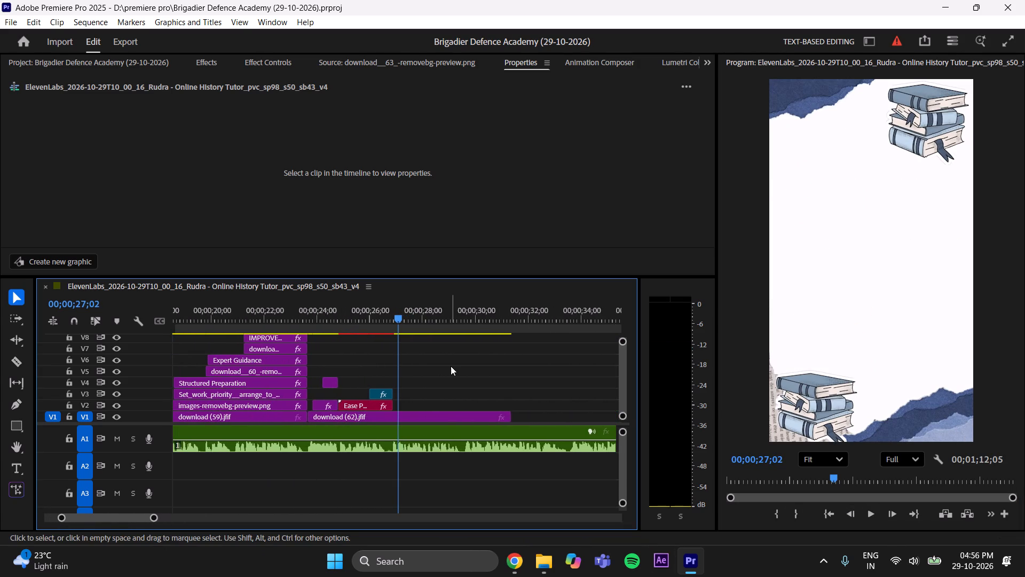
pyautogui.hotkey('ctrl', 's')
pyautogui.hotkey('ctrl', 's')
pyautogui.hotkey('ctrl', 's')
pyautogui.hotkey('ctrl', 's')
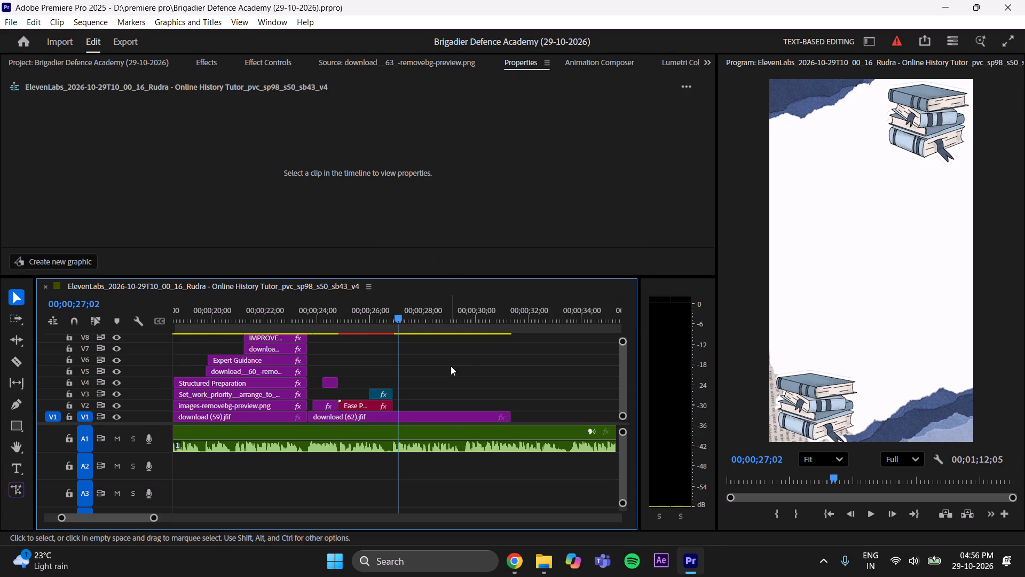
# Play back from 00;00;25;20 through the empty stretch to about 00;00;30;20, and return the playhead to 00;00;26;27.
pyautogui.moveTo(401, 315); pyautogui.dragTo(365, 344)
pyautogui.click(874, 506)
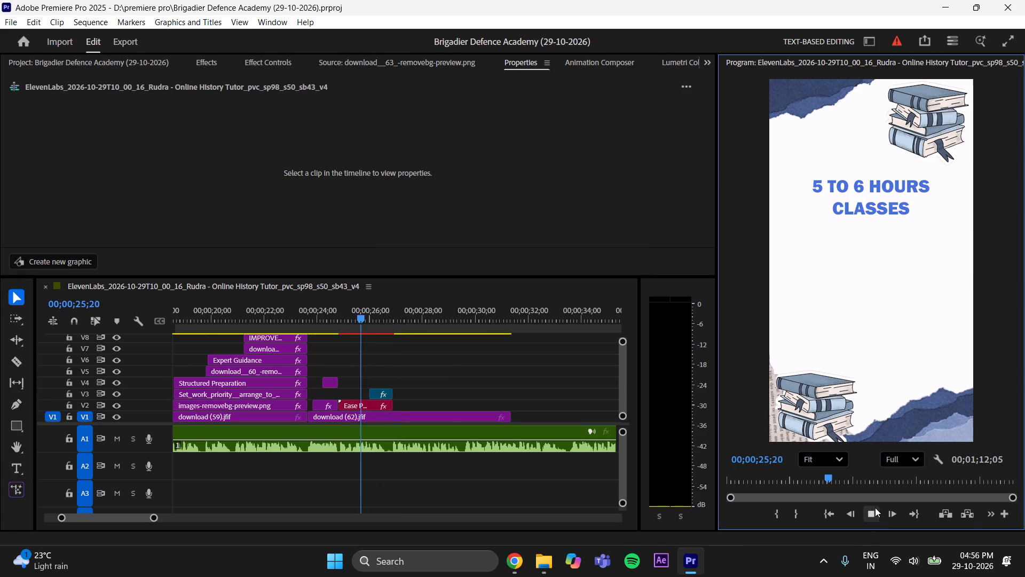
pyautogui.click(874, 512)
pyautogui.click(874, 512)
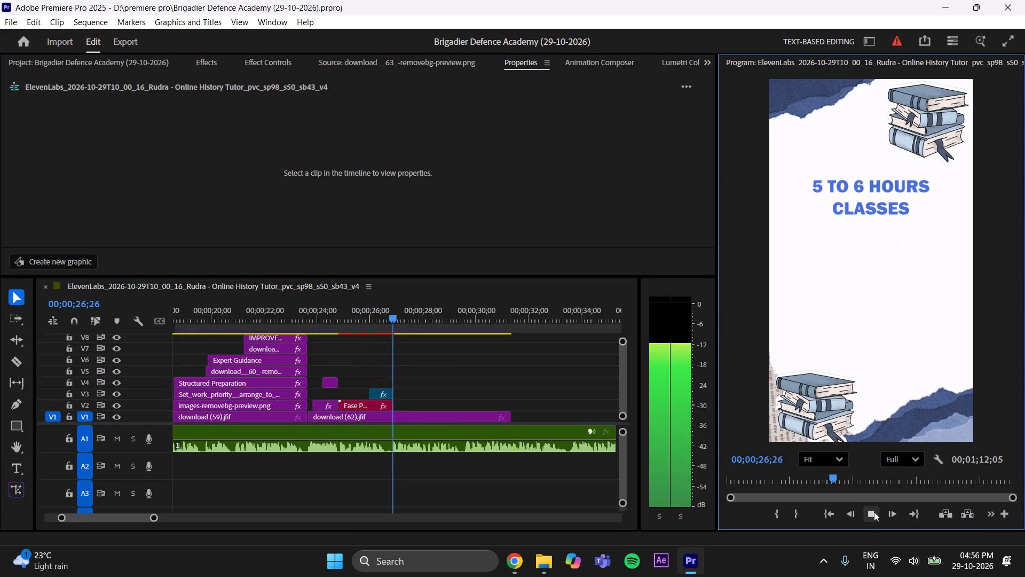
pyautogui.click(874, 512)
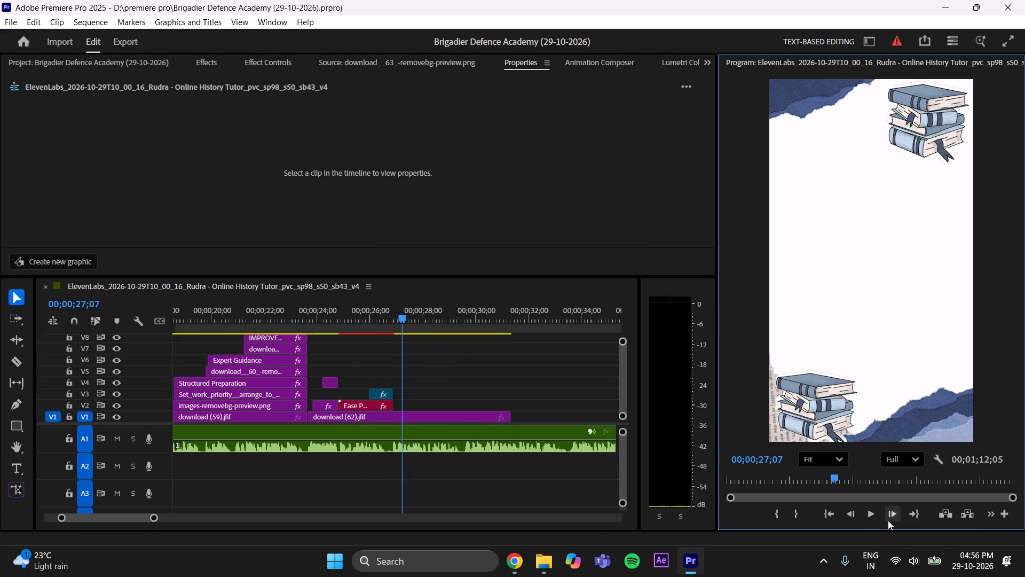
pyautogui.click(870, 514)
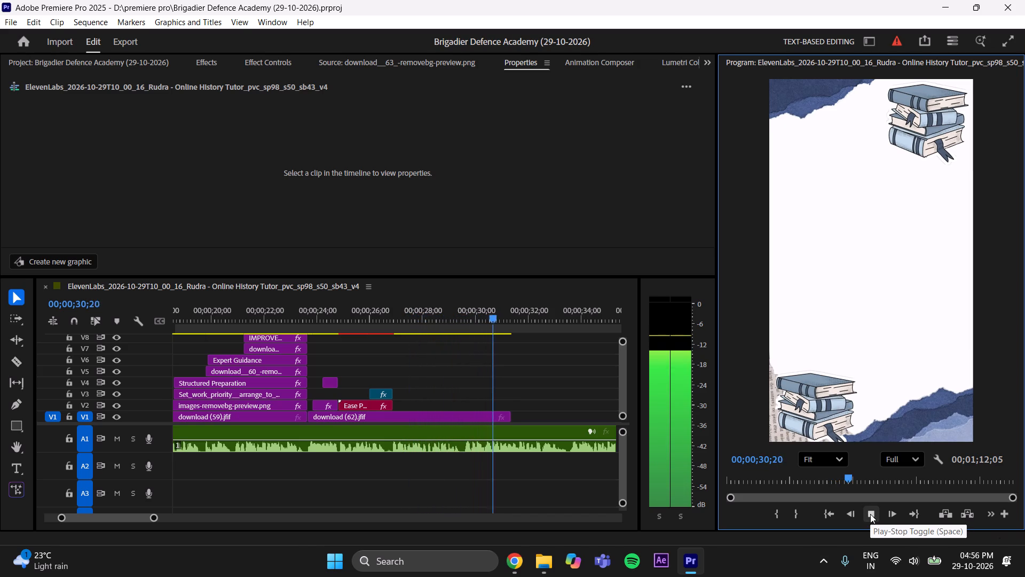
pyautogui.click(870, 514)
pyautogui.moveTo(498, 313); pyautogui.dragTo(393, 377)
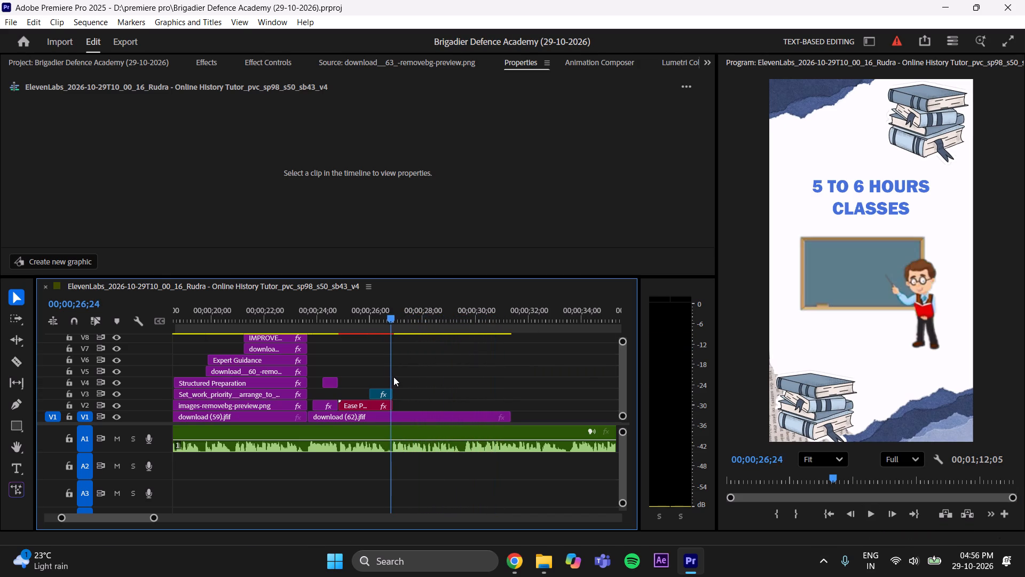
pyautogui.moveTo(393, 377); pyautogui.dragTo(396, 377)
# Switch to Chrome, search Pinterest for SYLLABUS and look through the resulting pins.
pyautogui.click(523, 568)
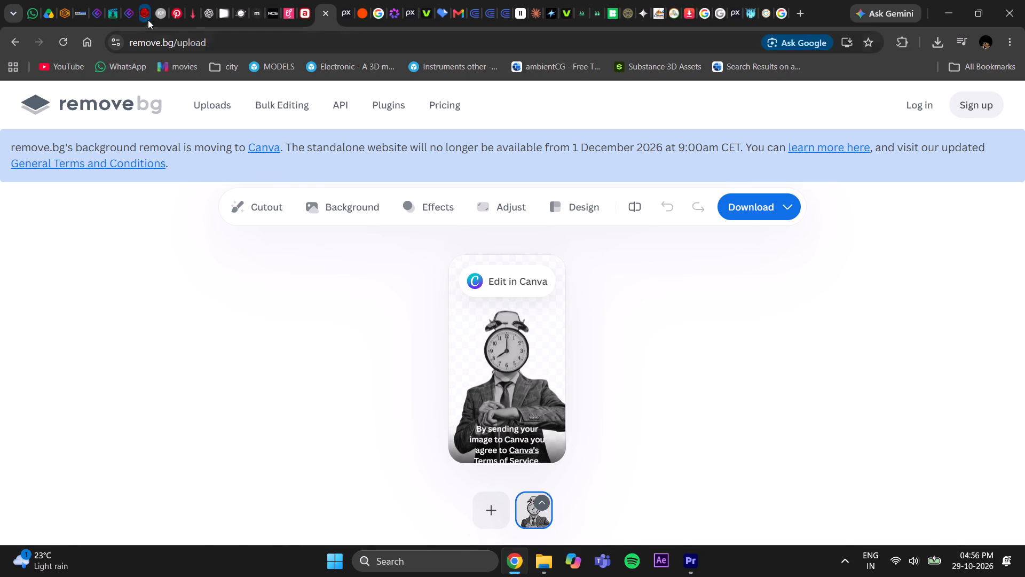
pyautogui.click(177, 12)
pyautogui.click(206, 98)
pyautogui.write('SYLLABUS')
pyautogui.press('Return')
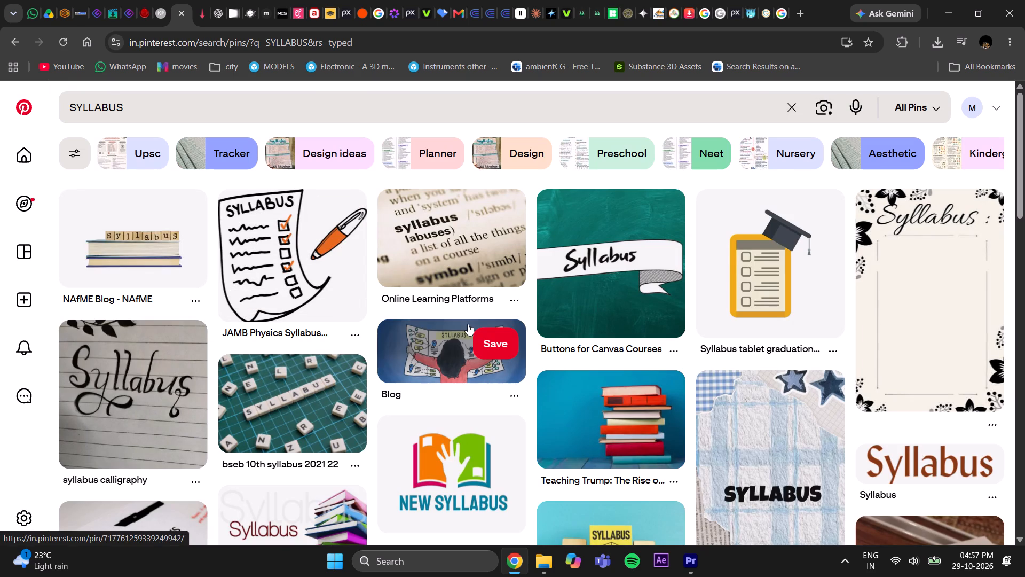
pyautogui.scroll(-10, 468, 324)
pyautogui.scroll(19, 460, 333)
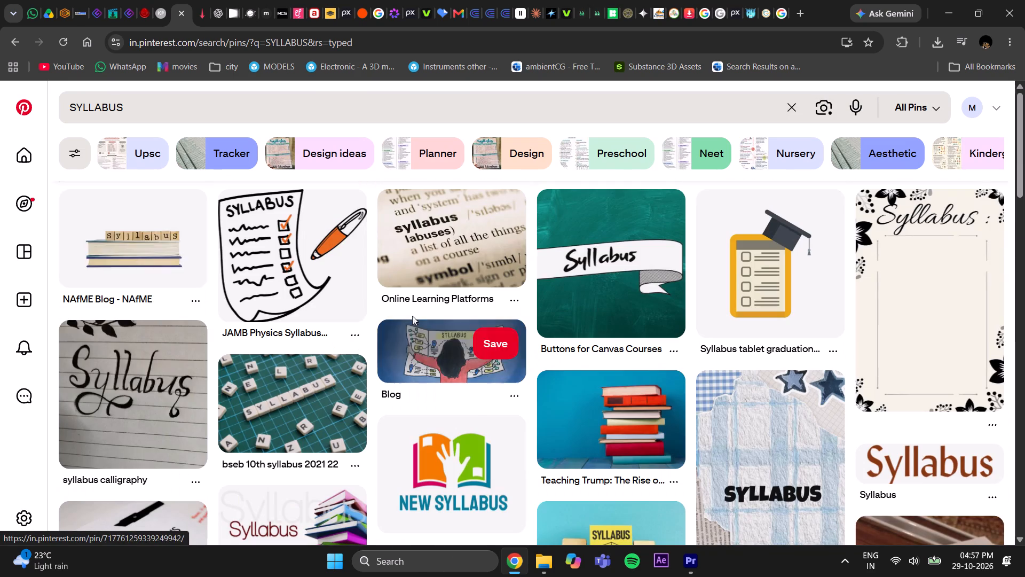
# Search Pinterest for SYLLABUS ANIMATION and preview the Studying illustration video and the related kinopresets tired-woman video.
pyautogui.click(189, 108)
pyautogui.press('space')
pyautogui.write('ANIMATION')
pyautogui.press('Return')
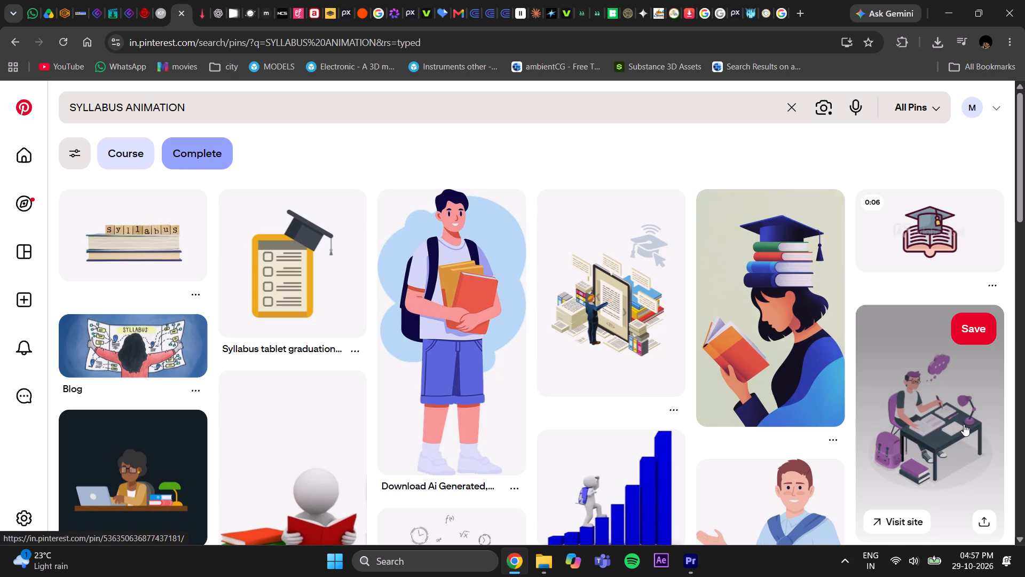
pyautogui.click(913, 455)
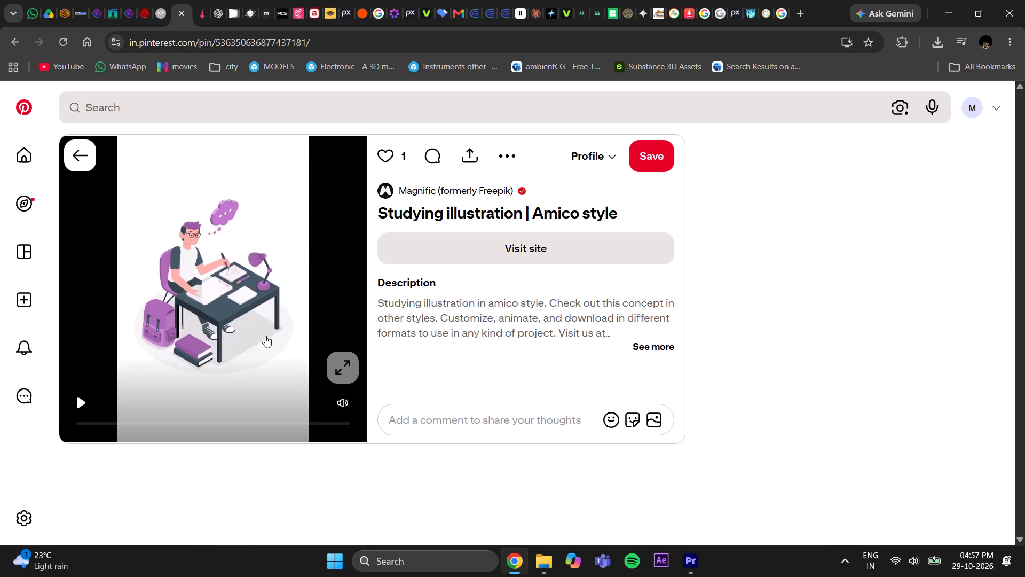
pyautogui.click(207, 278)
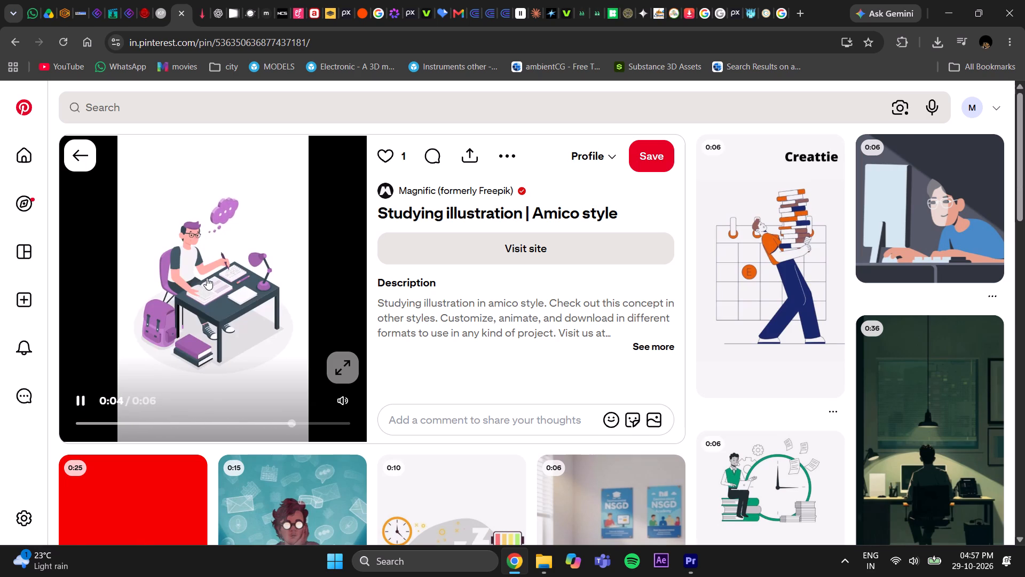
pyautogui.scroll(-4, 207, 278)
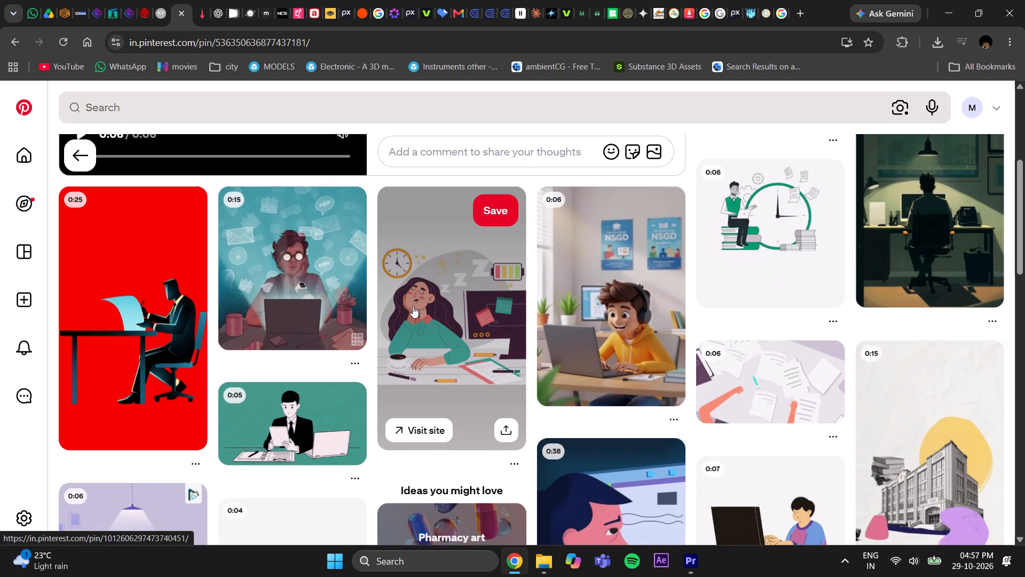
pyautogui.click(413, 306)
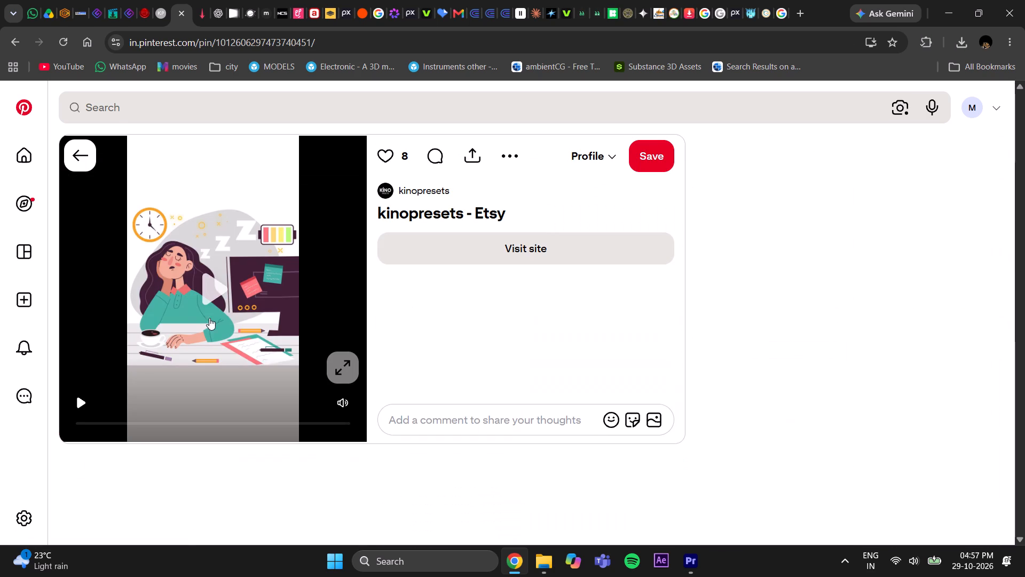
pyautogui.click(217, 288)
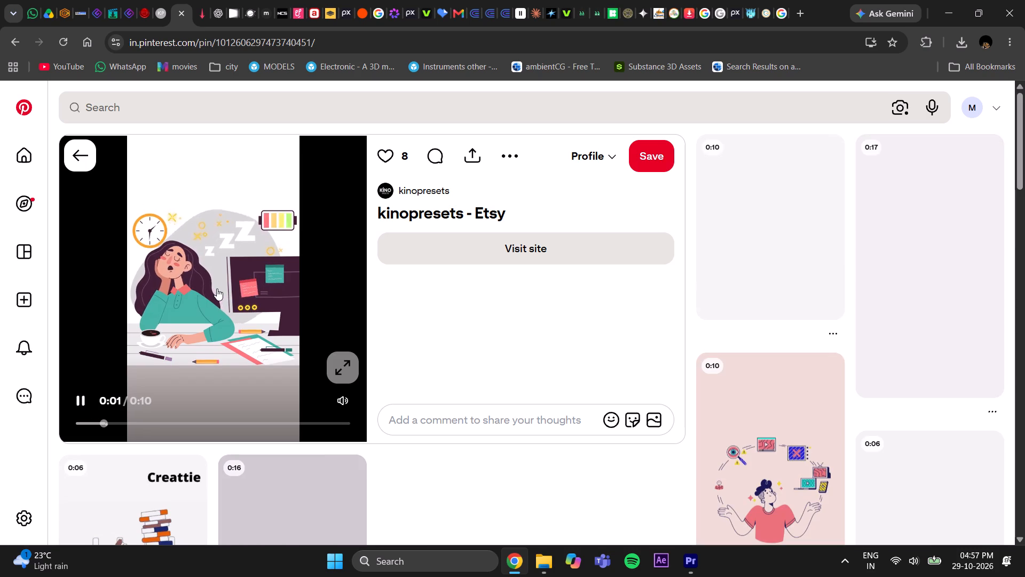
# Switch to Premiere Pro and replay the voice-over from the end of the 5 TO 6 HOURS CLASSES title to 00;00;29;04.
pyautogui.click(691, 561)
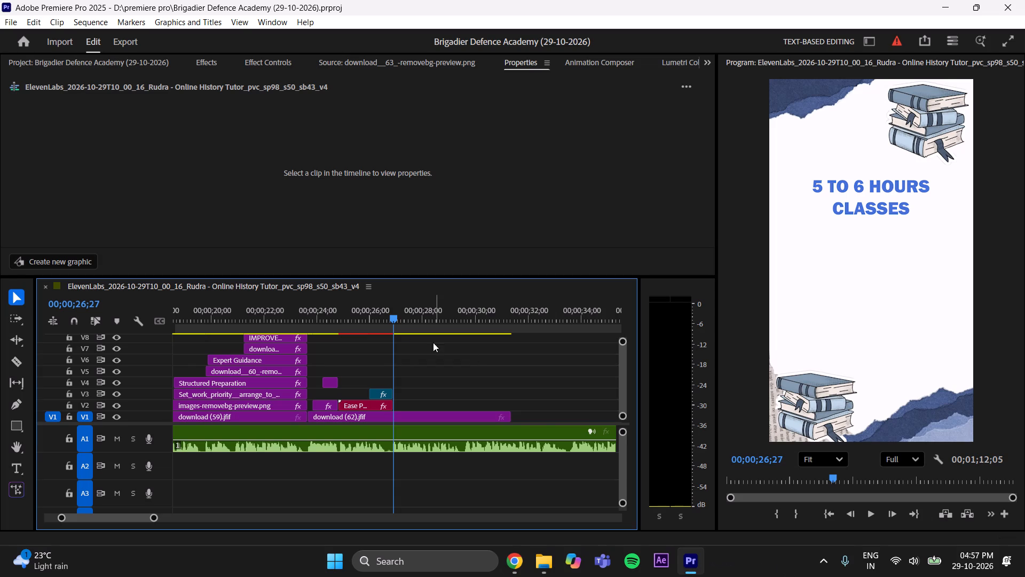
pyautogui.moveTo(382, 311); pyautogui.dragTo(382, 321)
pyautogui.click(874, 515)
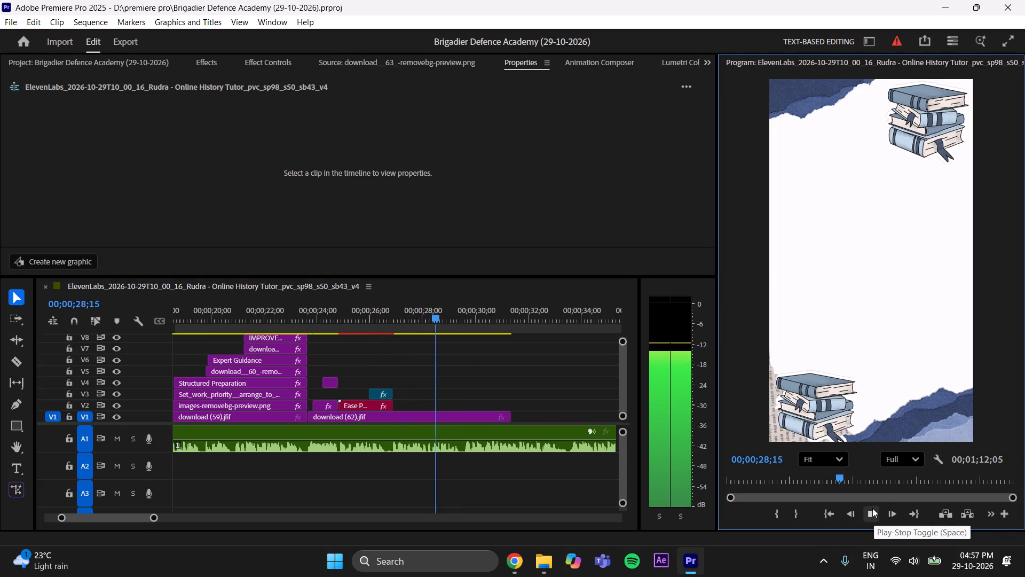
pyautogui.click(872, 508)
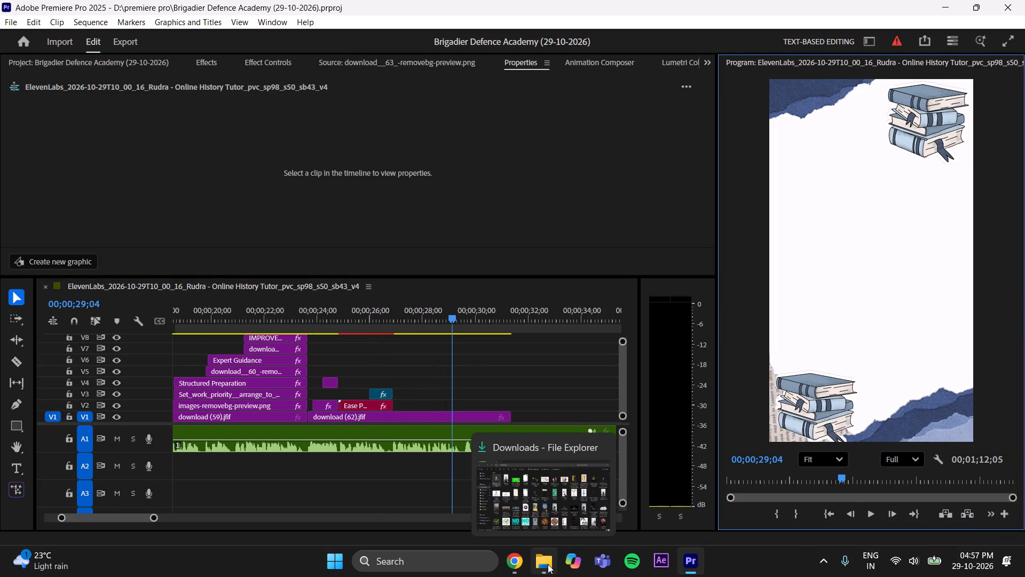
# Return to the SYLLABUS ANIMATION results on Pinterest in Chrome and browse further down for a suitable animation.
pyautogui.click(515, 565)
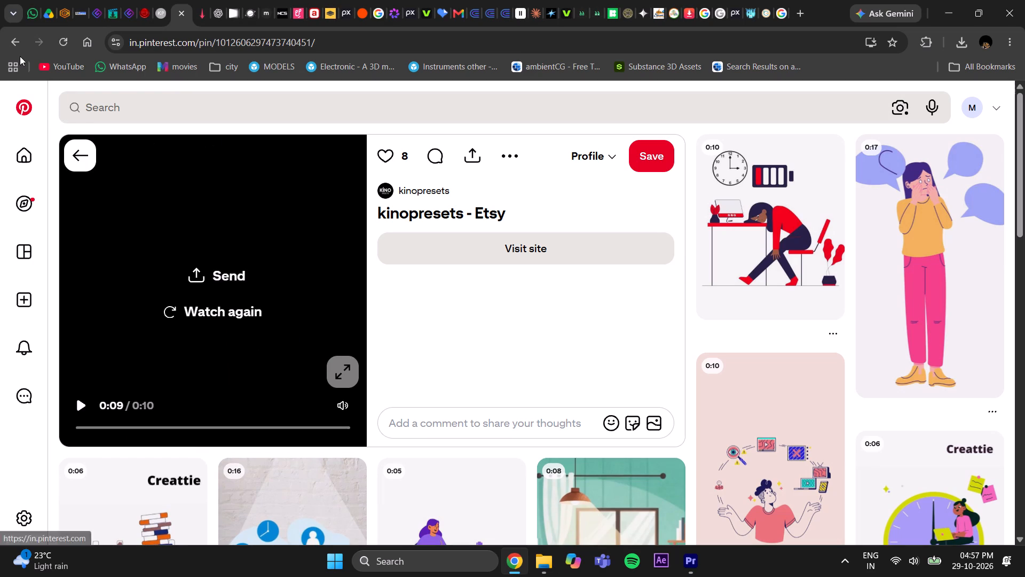
pyautogui.click(17, 46)
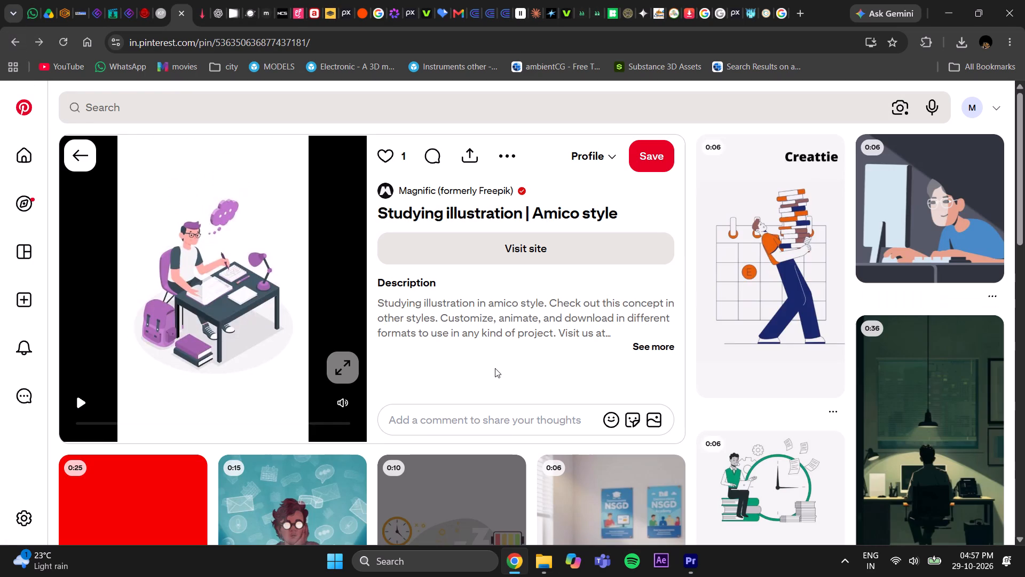
pyautogui.scroll(-6, 495, 368)
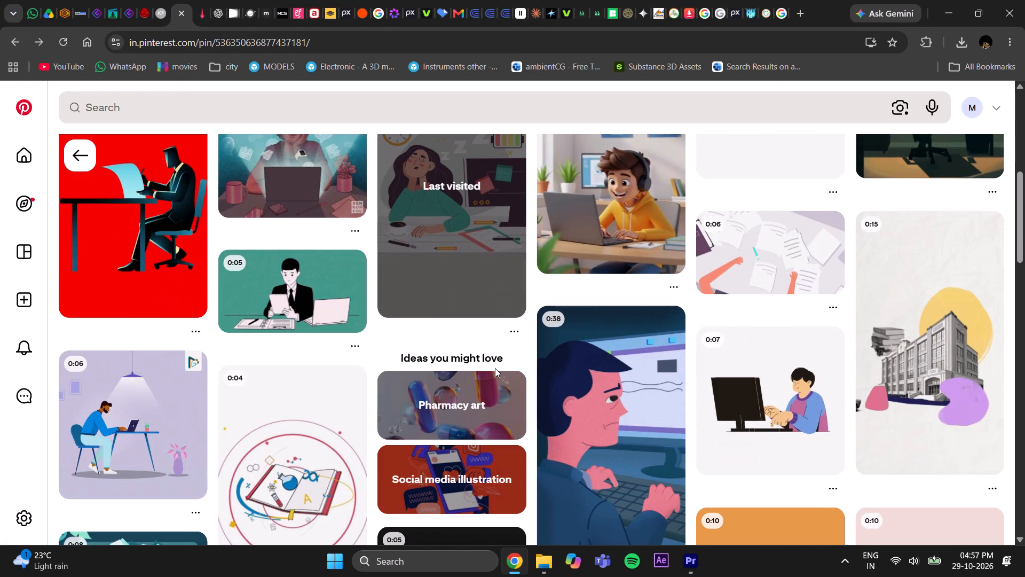
pyautogui.click(8, 45)
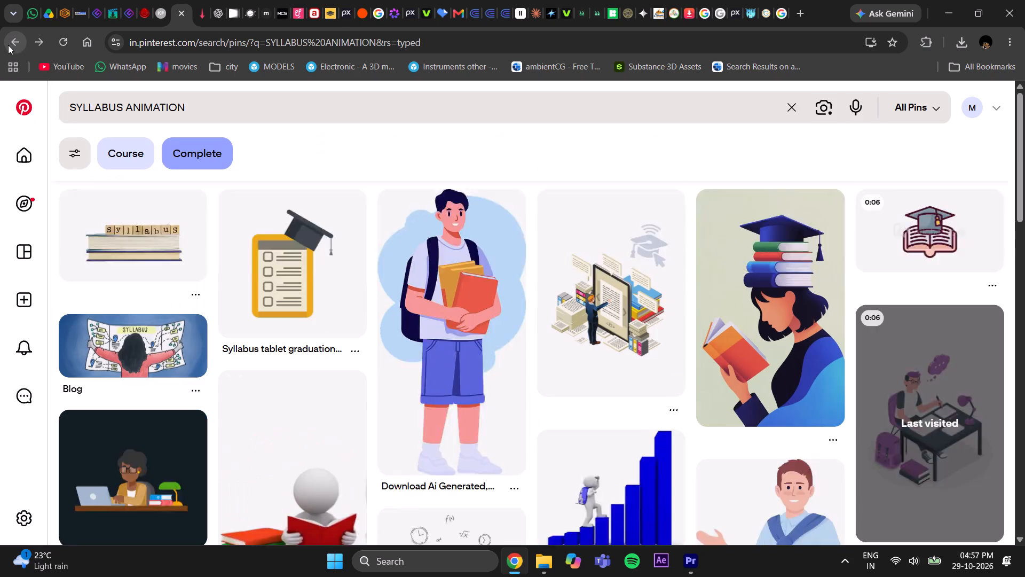
pyautogui.scroll(-2, 674, 448)
pyautogui.scroll(5, 672, 446)
pyautogui.scroll(-5, 672, 446)
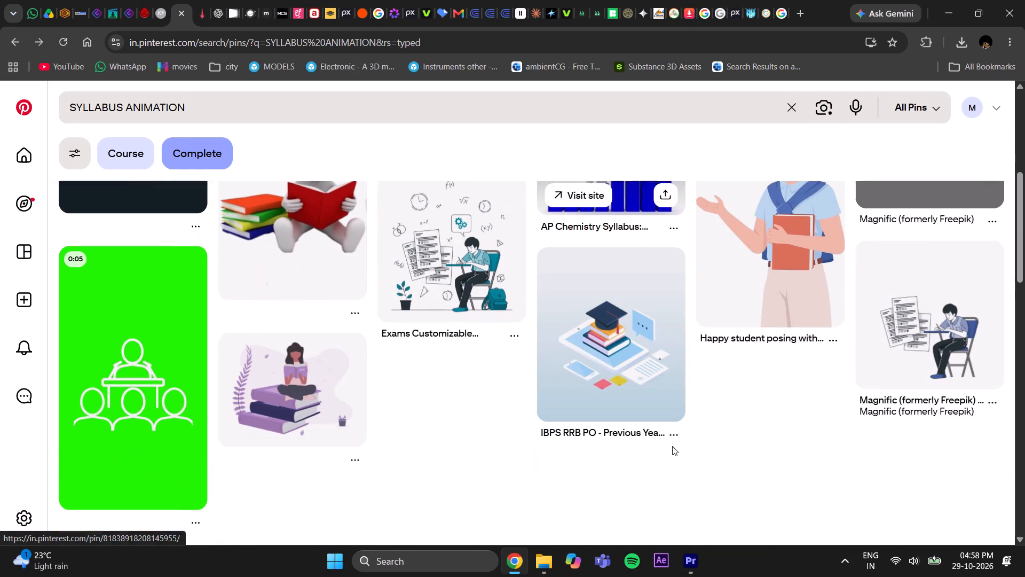
pyautogui.scroll(-3, 672, 446)
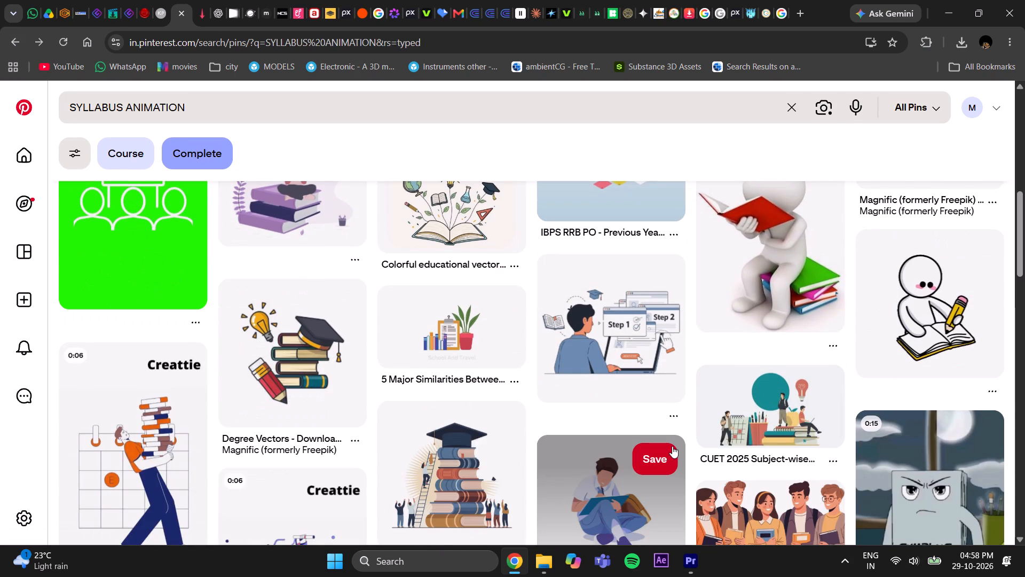
pyautogui.scroll(-4, 672, 446)
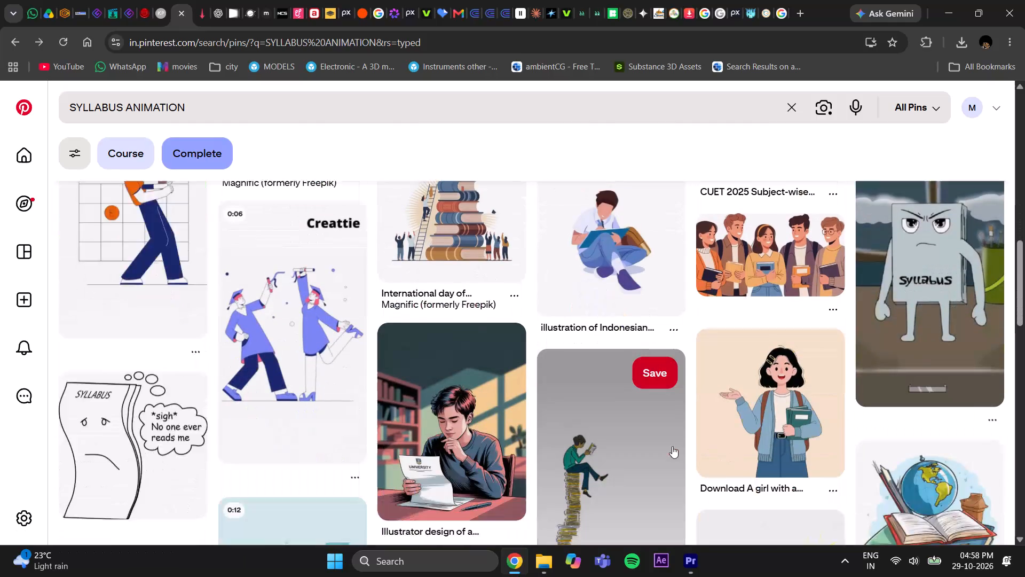
pyautogui.scroll(-4, 672, 446)
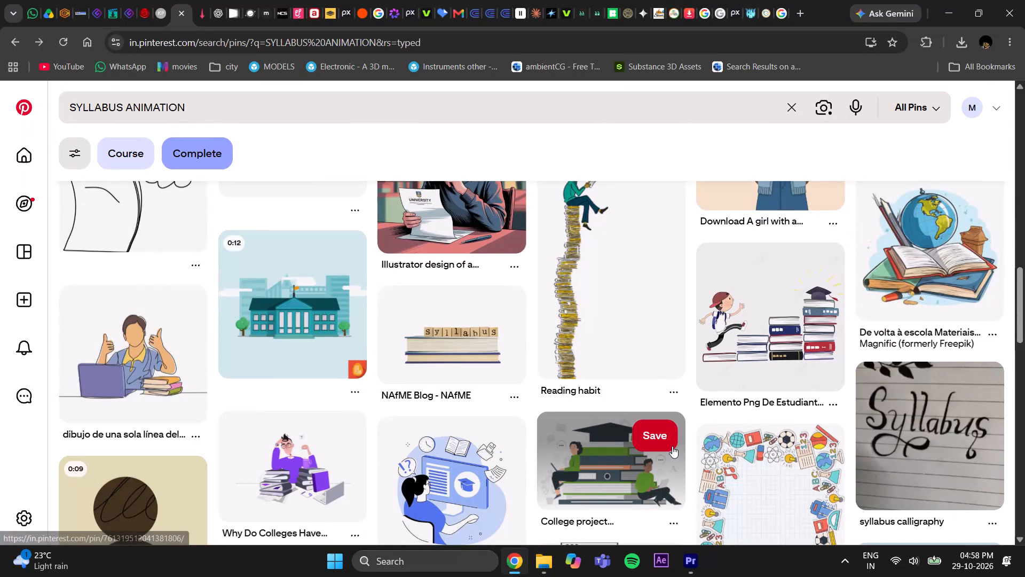
pyautogui.scroll(20, 672, 446)
pyautogui.scroll(1, 672, 446)
pyautogui.scroll(-5, 672, 446)
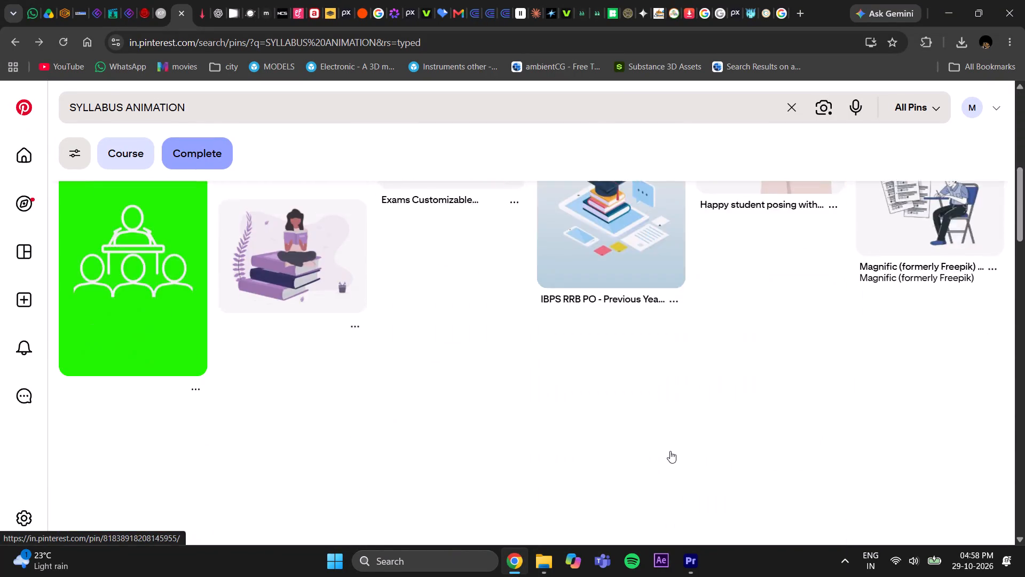
pyautogui.scroll(-15, 670, 451)
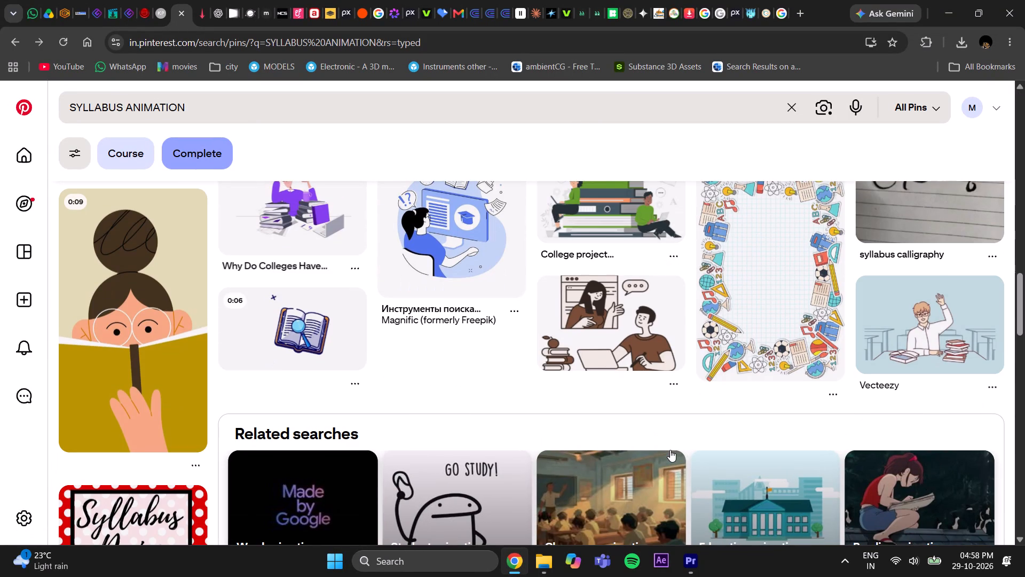
# Open the 0:09 video pin of the woman reading a book and copy its share link.
pyautogui.click(158, 414)
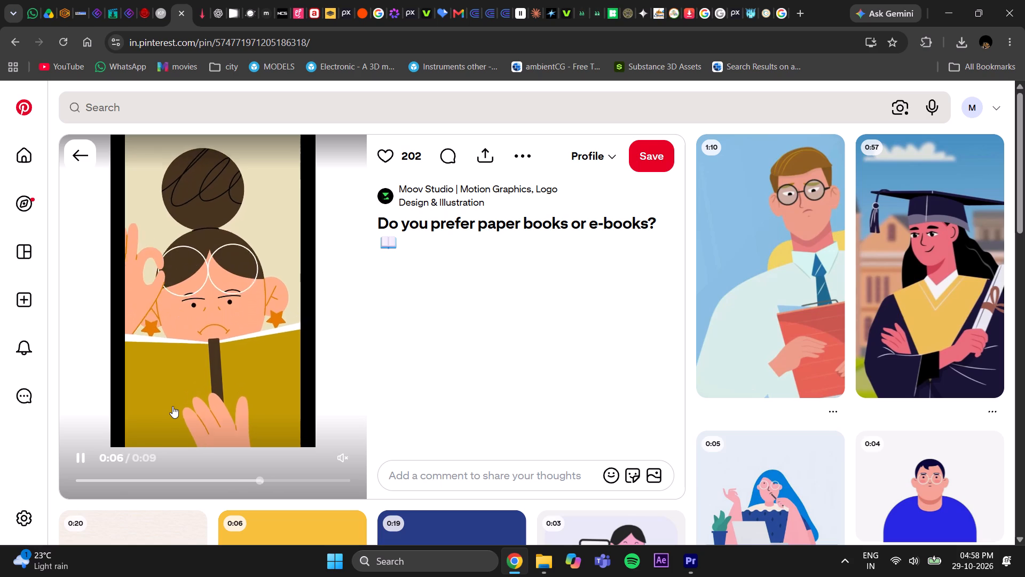
pyautogui.click(521, 159)
pyautogui.click(494, 160)
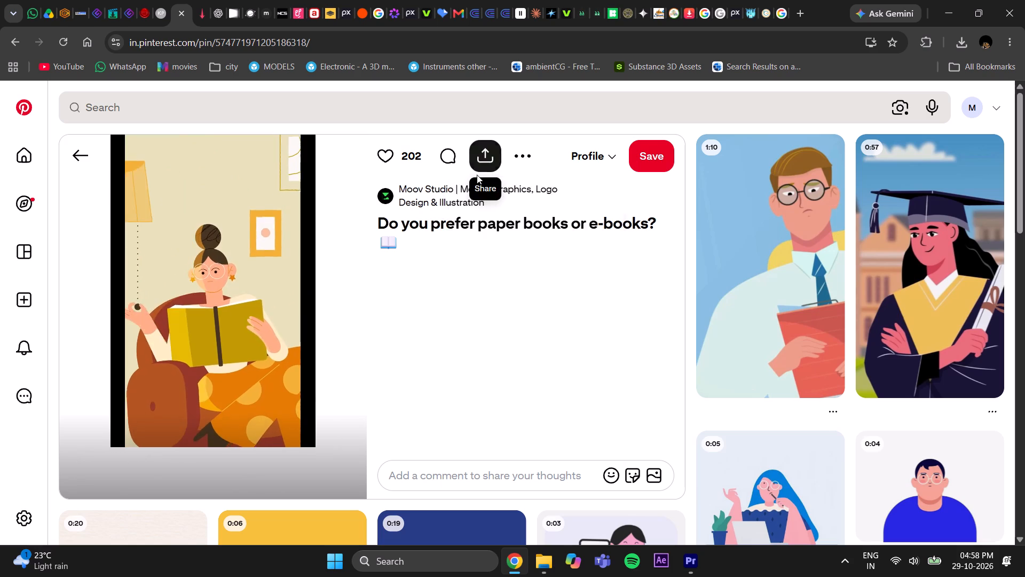
pyautogui.click(376, 227)
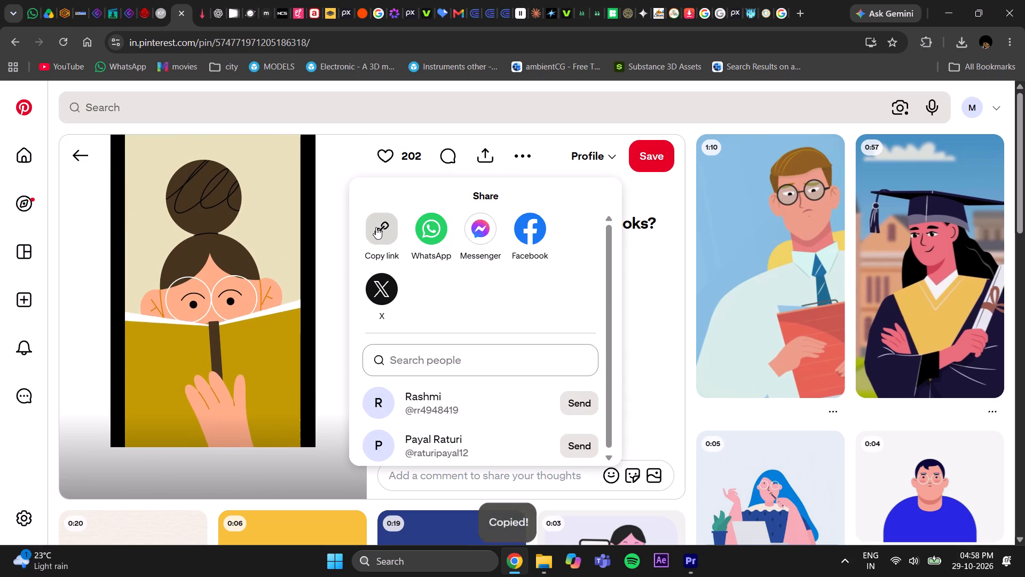
# Browse the related pins below the reading-woman video for other suitable study animations.
pyautogui.scroll(-6, 324, 330)
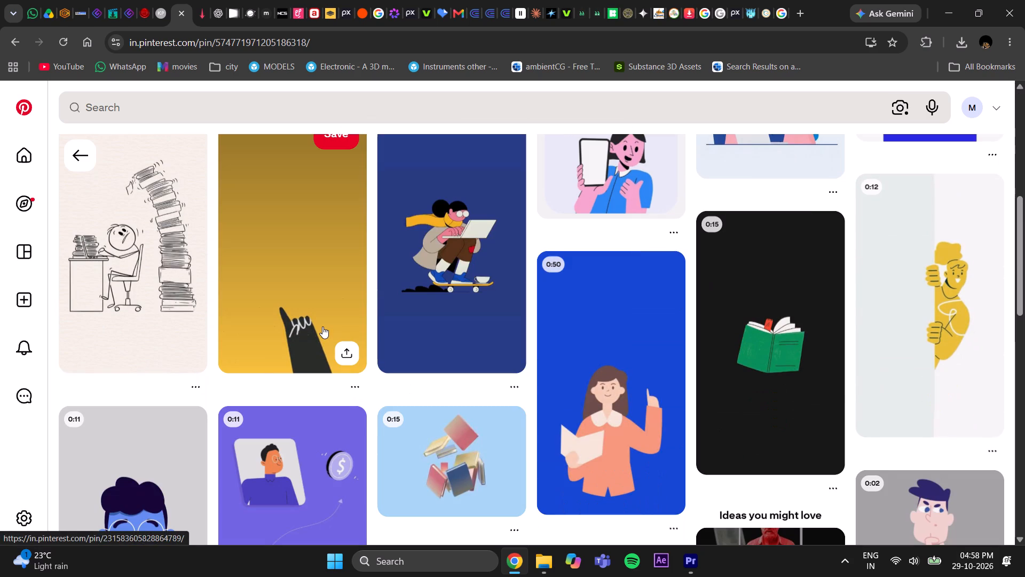
pyautogui.scroll(-3, 322, 327)
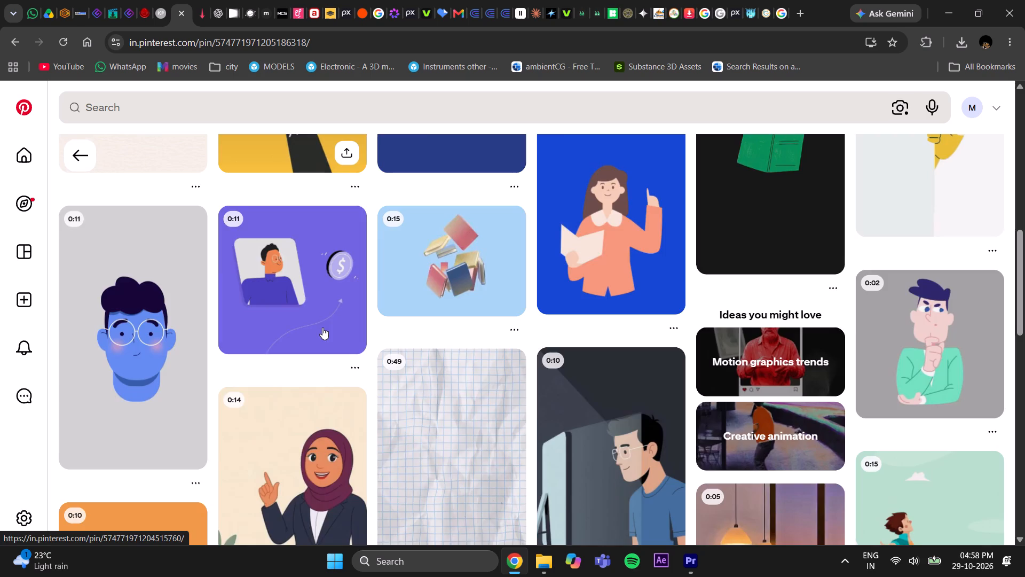
pyautogui.scroll(13, 321, 326)
pyautogui.scroll(-11, 318, 324)
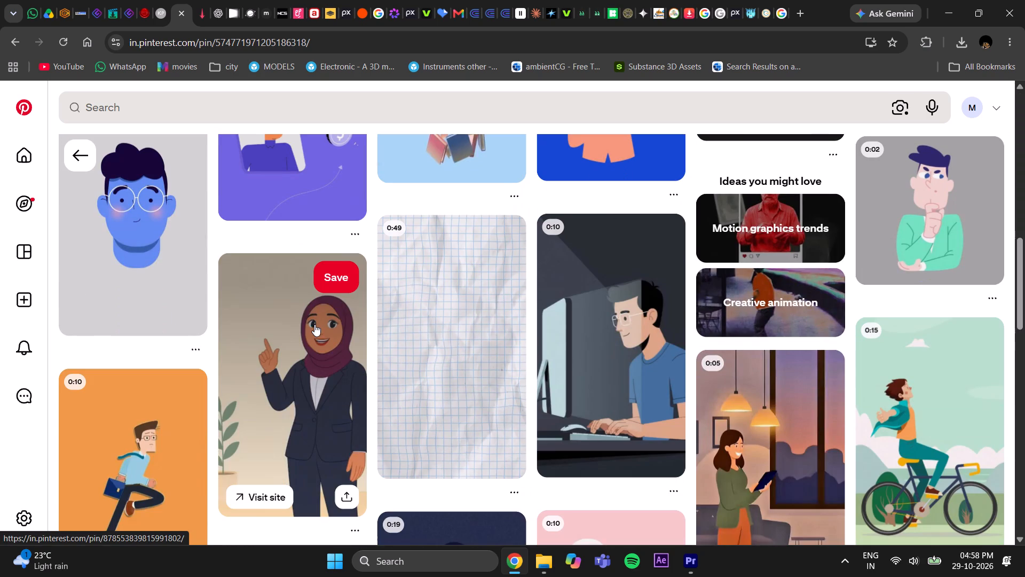
pyautogui.scroll(-5, 314, 324)
pyautogui.scroll(19, 314, 324)
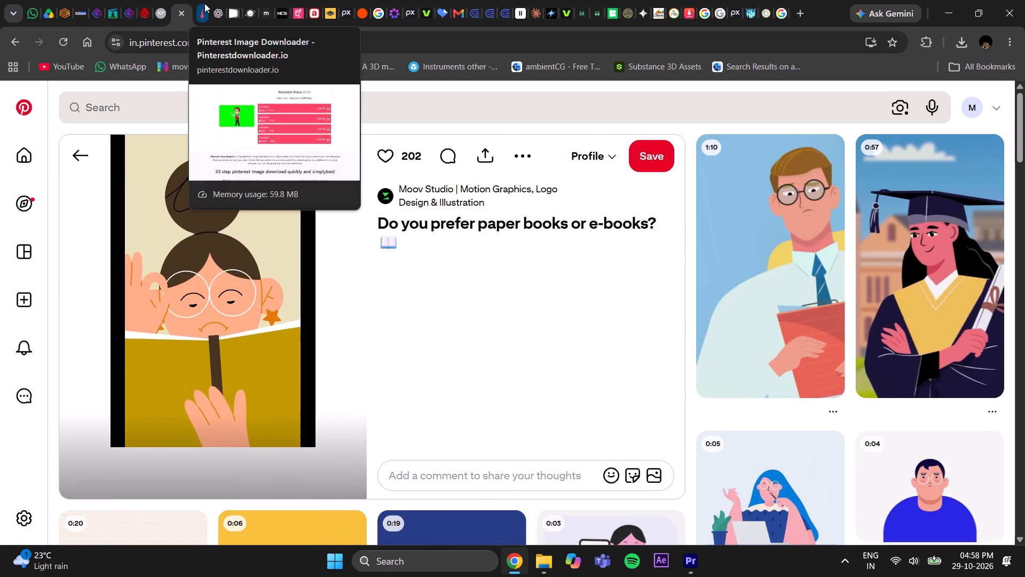
# Fetch the copied pin link in Pinterest Downloader and download the reading-woman video as the 1080p MP4.
pyautogui.click(204, 3)
pyautogui.scroll(7, 313, 209)
pyautogui.click(368, 277)
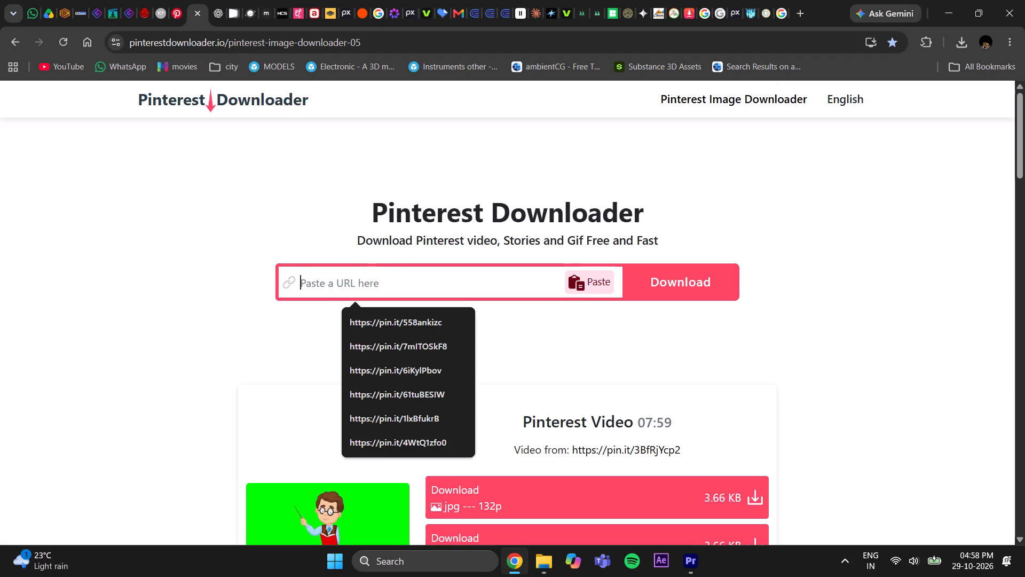
pyautogui.hotkey('ctrl', 'v')
pyautogui.press('Return')
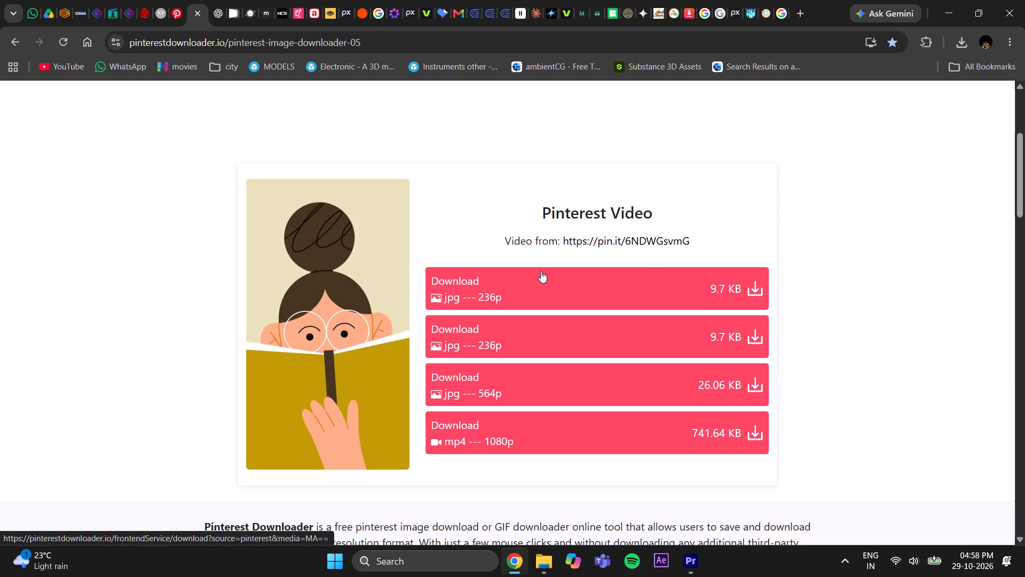
pyautogui.click(609, 435)
# Bring the newly downloaded reading-woman MP4 from the Downloads folder into Premiere Pro's Source monitor.
pyautogui.click(695, 564)
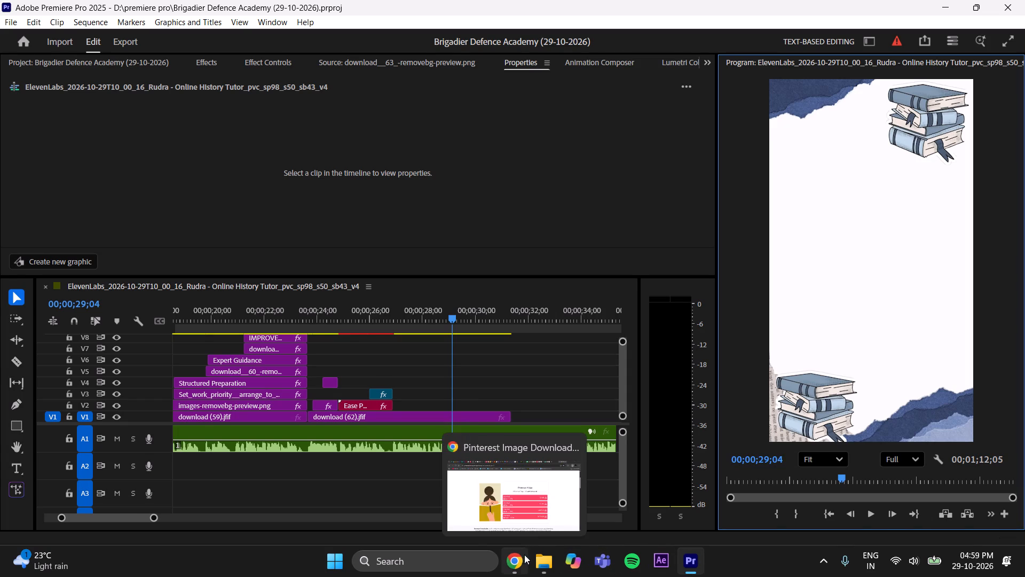
pyautogui.click(538, 565)
pyautogui.click(113, 39)
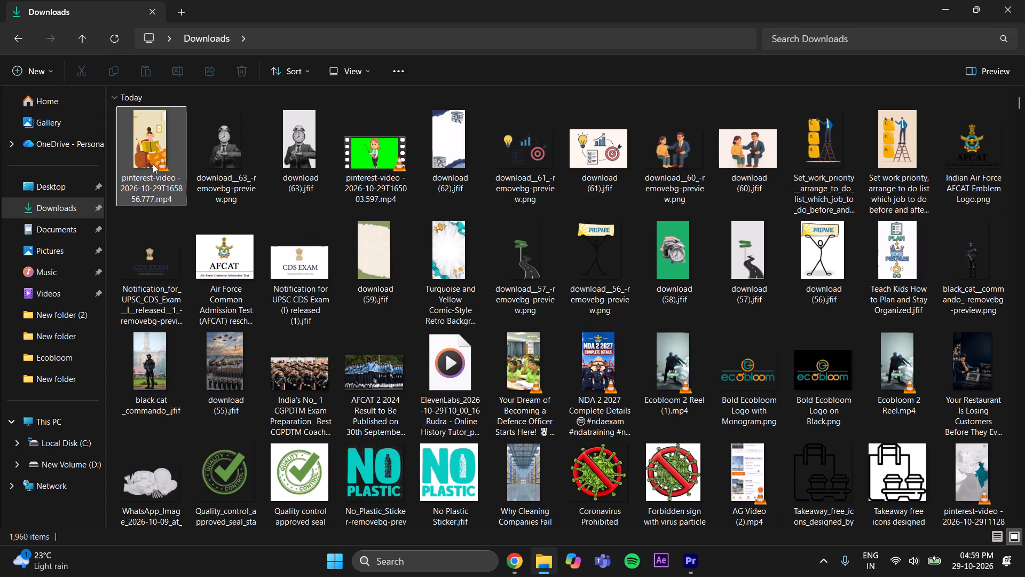
pyautogui.click(153, 164)
pyautogui.moveTo(145, 158); pyautogui.dragTo(373, 67)
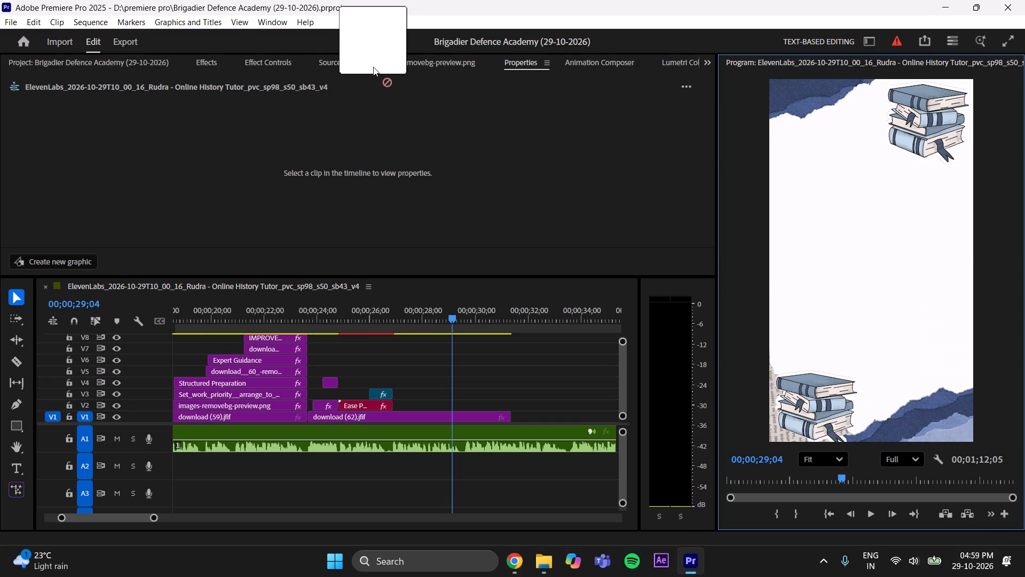
pyautogui.moveTo(373, 67); pyautogui.dragTo(384, 155)
# Replay the voice-over from 00;00;26;02 and park the playhead at 00;00;29;18.
pyautogui.moveTo(453, 313); pyautogui.dragTo(373, 361)
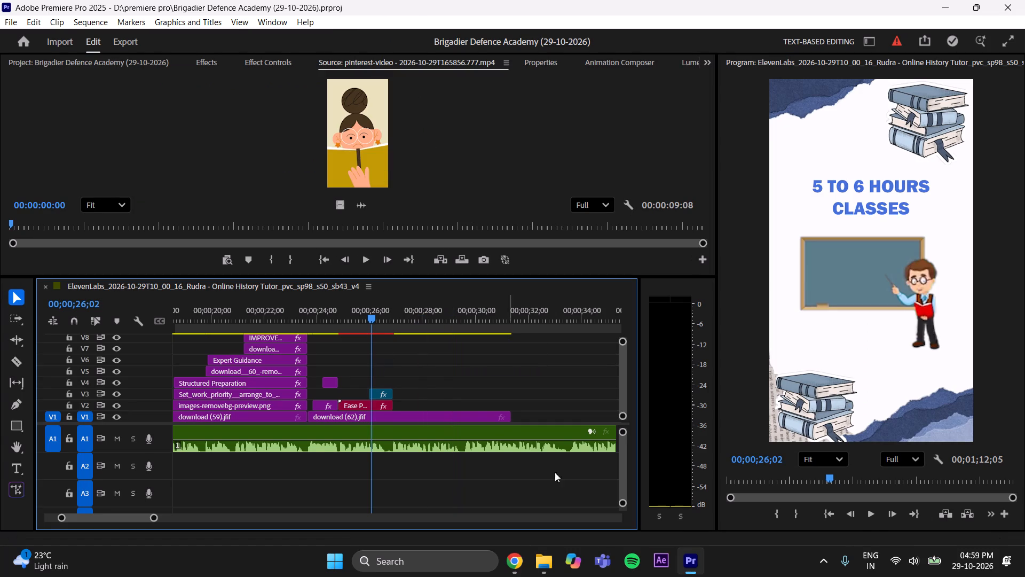
pyautogui.click(872, 516)
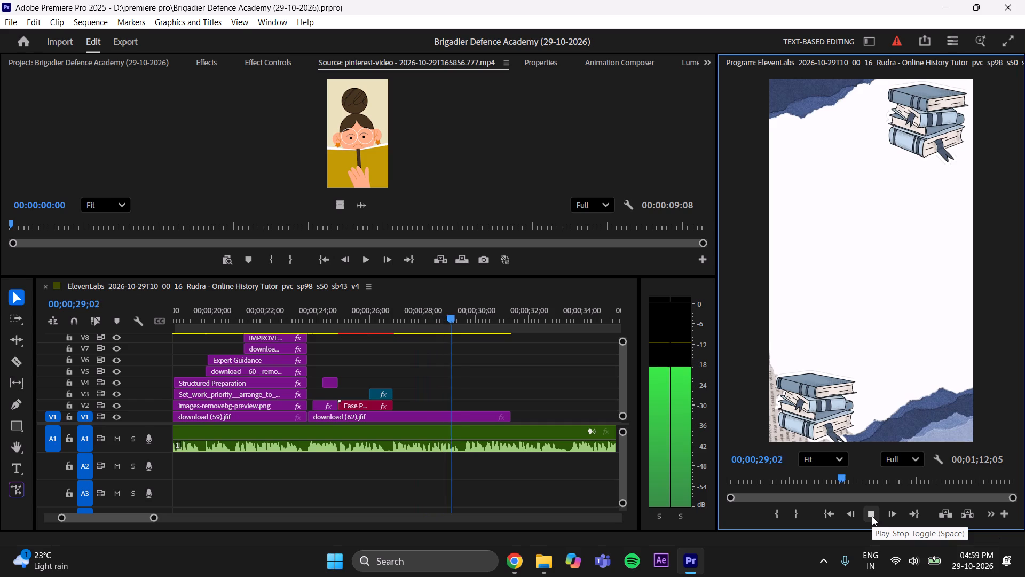
pyautogui.click(872, 516)
pyautogui.doubleClick(872, 516)
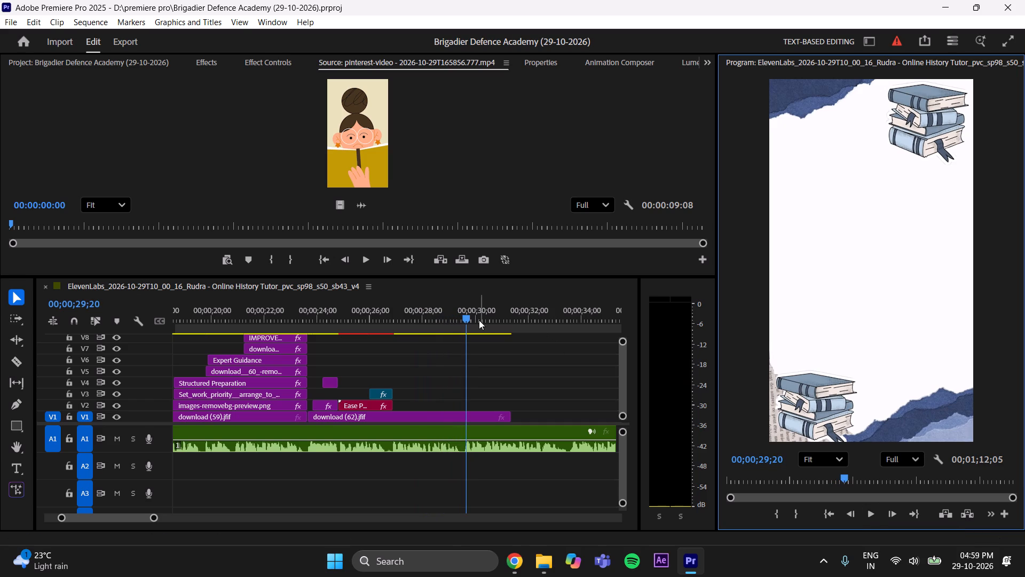
pyautogui.moveTo(462, 313); pyautogui.dragTo(467, 316)
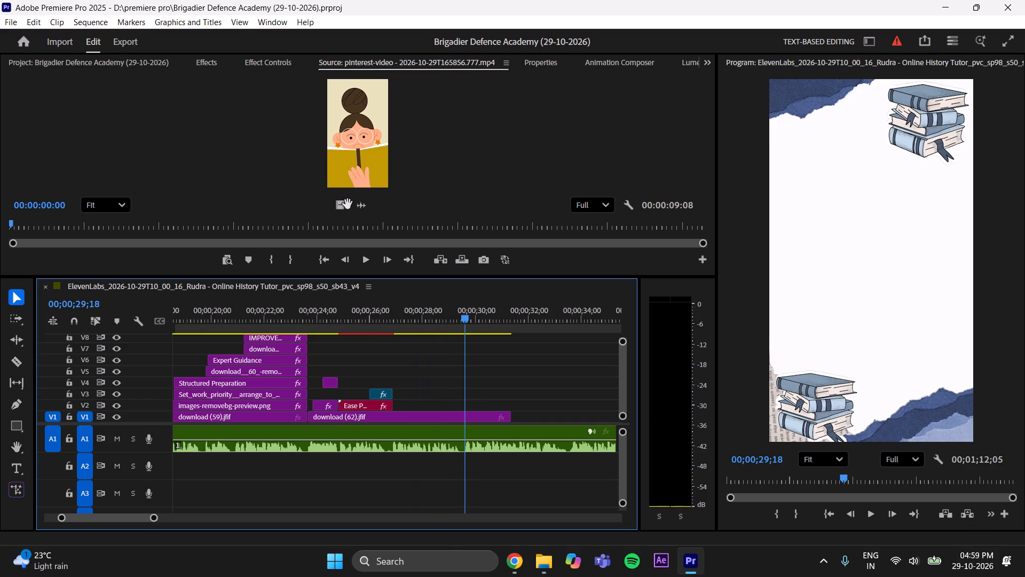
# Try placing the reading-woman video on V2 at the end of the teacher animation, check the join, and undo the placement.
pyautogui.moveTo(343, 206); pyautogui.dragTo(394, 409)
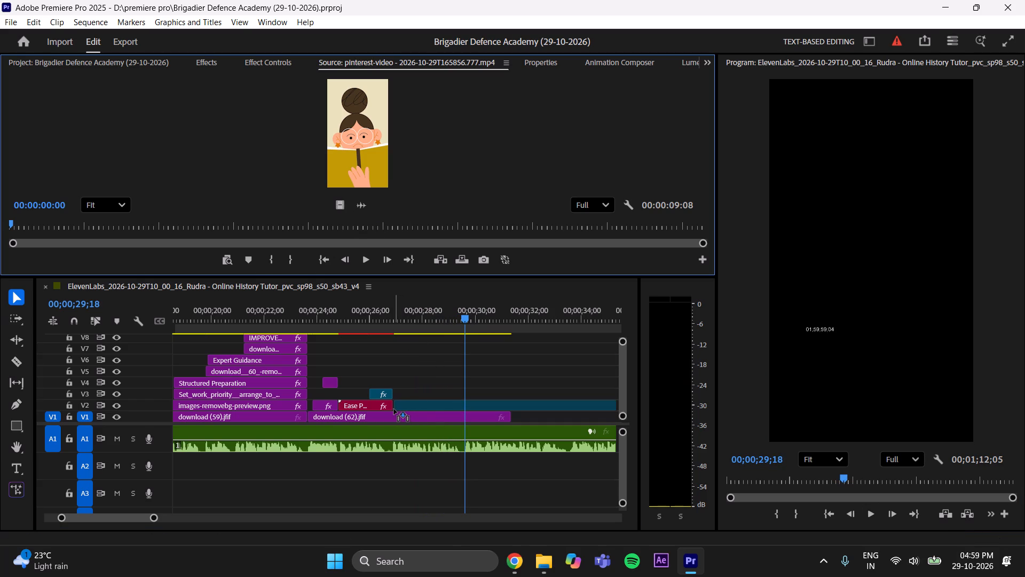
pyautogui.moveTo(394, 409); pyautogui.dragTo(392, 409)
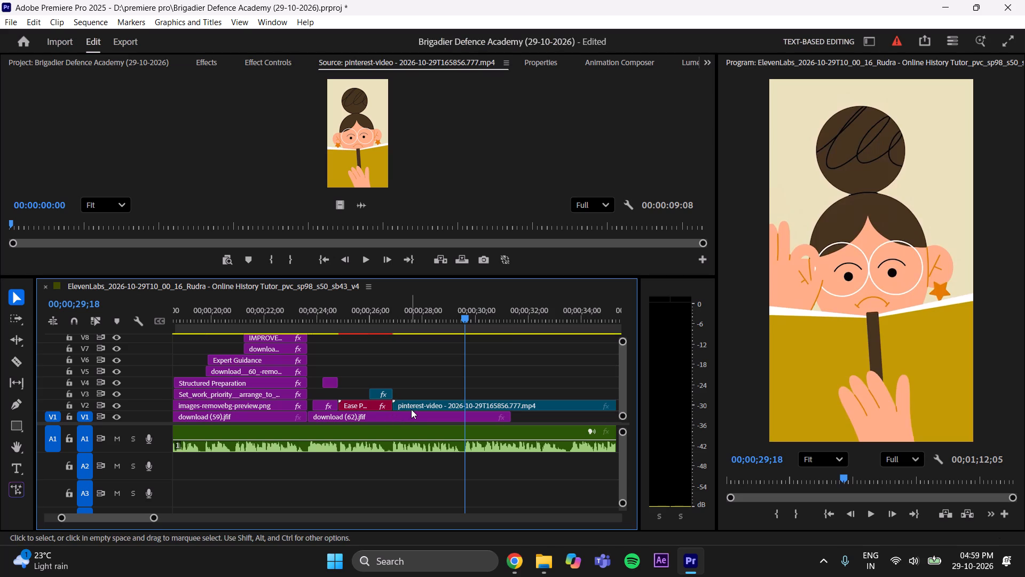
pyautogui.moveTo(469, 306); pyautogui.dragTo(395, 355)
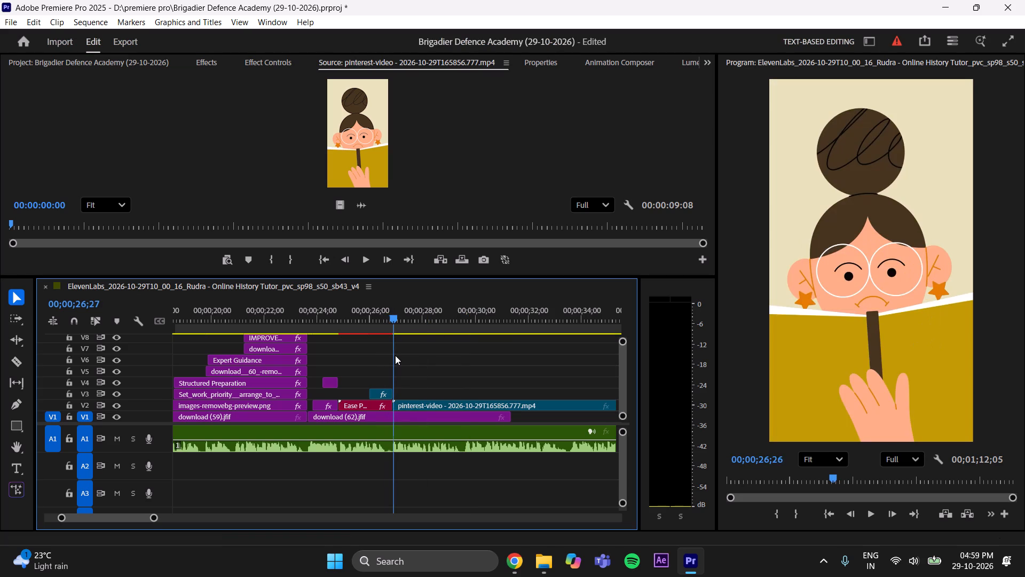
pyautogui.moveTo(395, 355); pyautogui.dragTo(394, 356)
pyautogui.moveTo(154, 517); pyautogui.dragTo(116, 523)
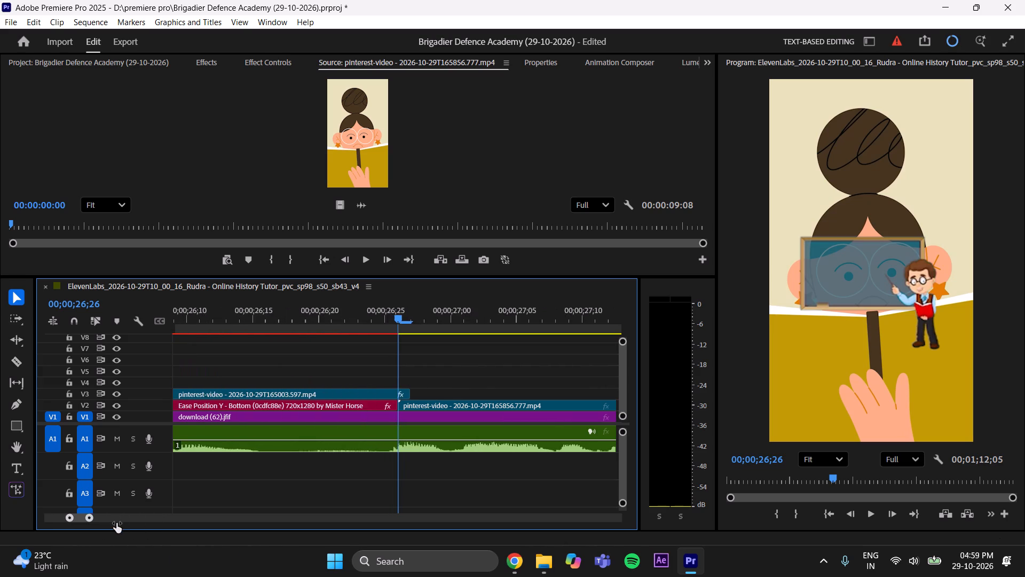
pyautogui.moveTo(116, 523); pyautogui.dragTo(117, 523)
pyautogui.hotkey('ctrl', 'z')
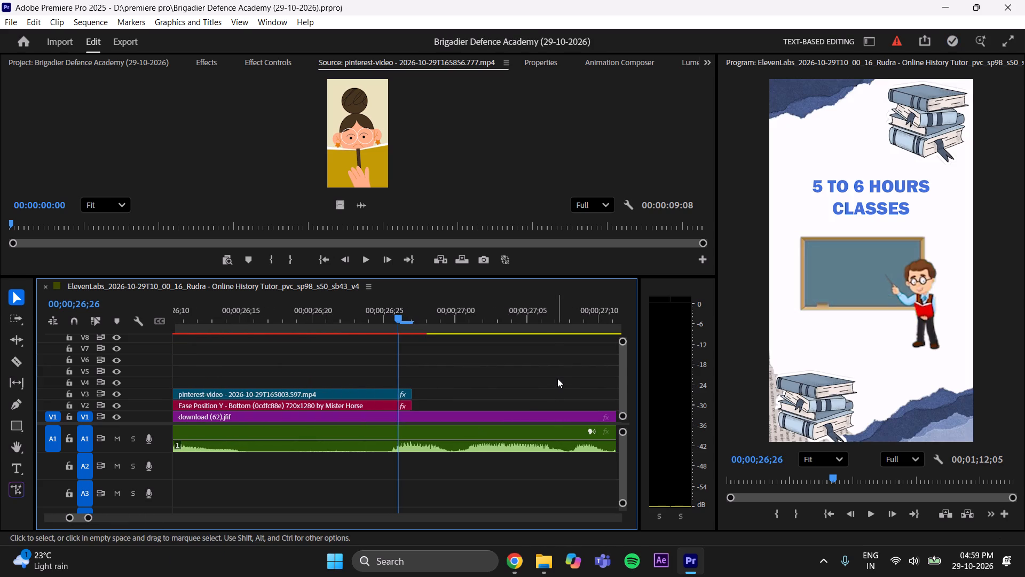
# Place only the reading-woman clip's video on V2 exactly where the Ease Position clip ends, and play across the join.
pyautogui.moveTo(338, 205); pyautogui.dragTo(416, 411)
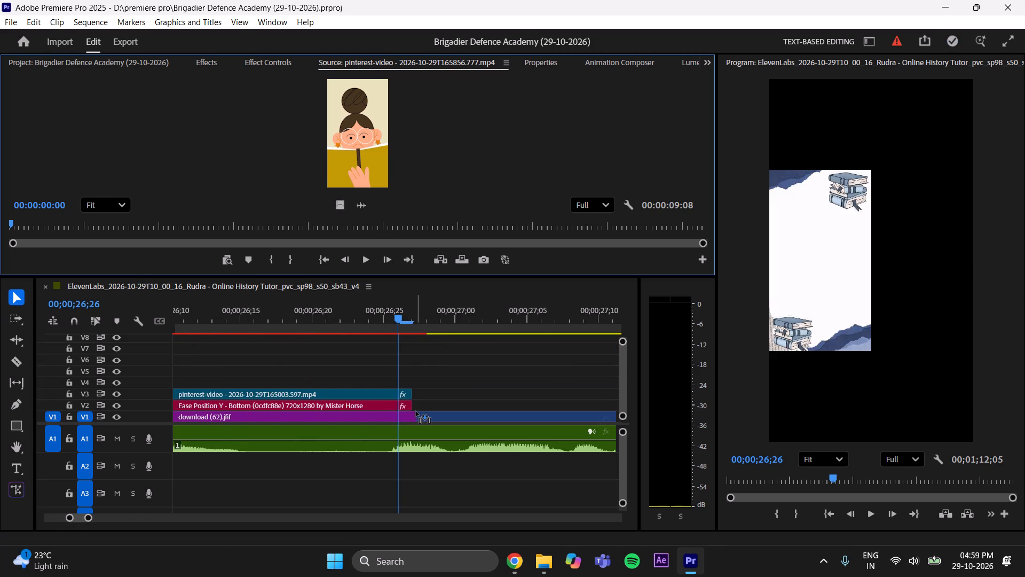
pyautogui.moveTo(416, 411); pyautogui.dragTo(413, 410)
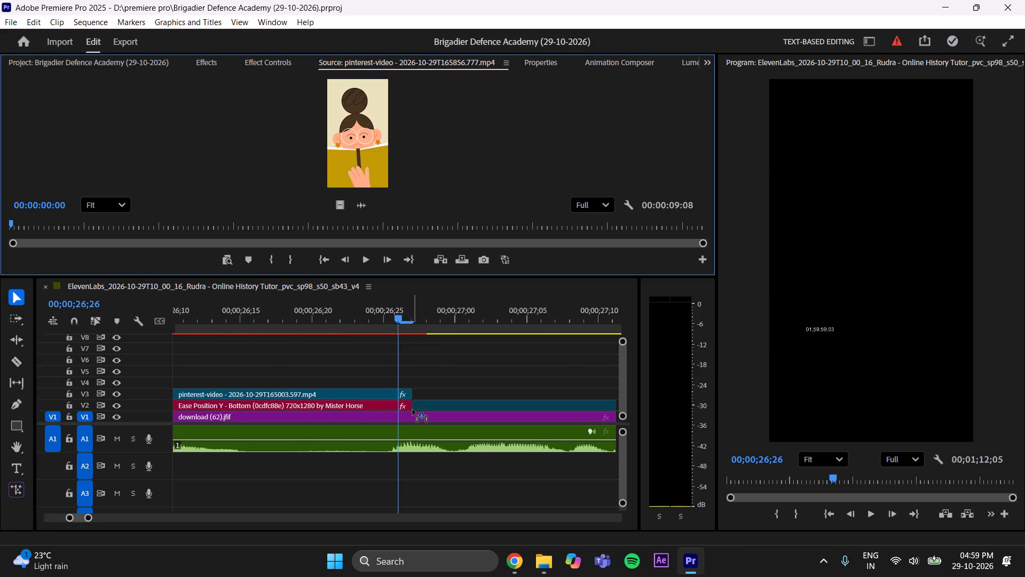
pyautogui.moveTo(413, 410); pyautogui.dragTo(412, 409)
pyautogui.click(458, 372)
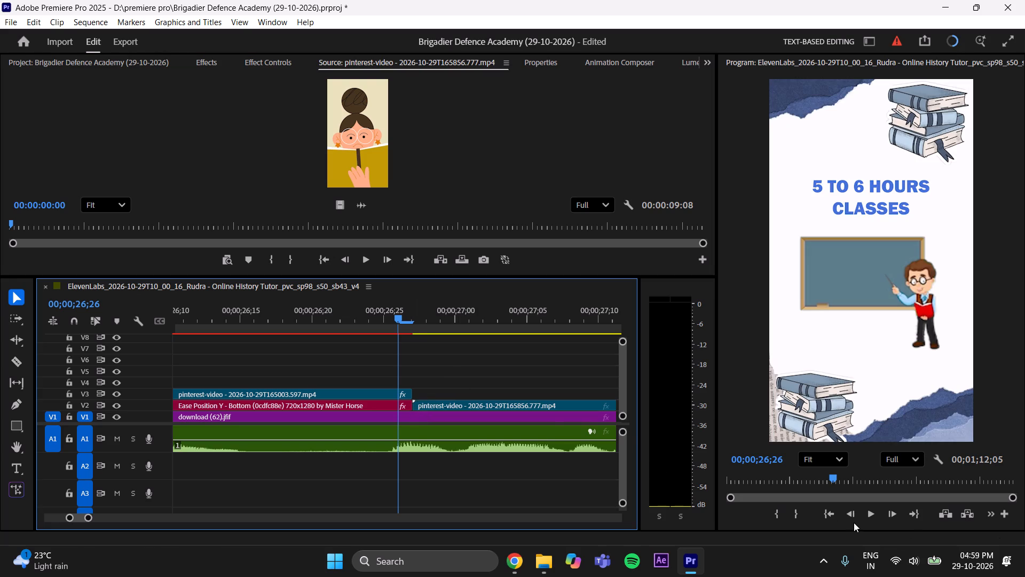
pyautogui.click(871, 516)
pyautogui.click(871, 513)
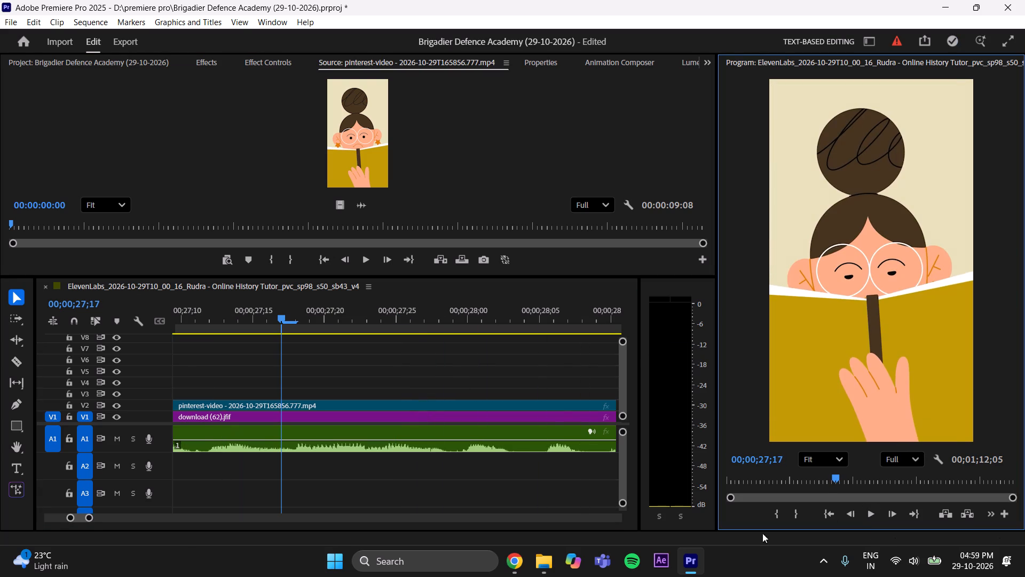
# Play the reading-woman clip to locate its cut point, trim its end to 00;00;29;19 on V2, and save the project.
pyautogui.moveTo(92, 519); pyautogui.dragTo(134, 519)
pyautogui.click(868, 513)
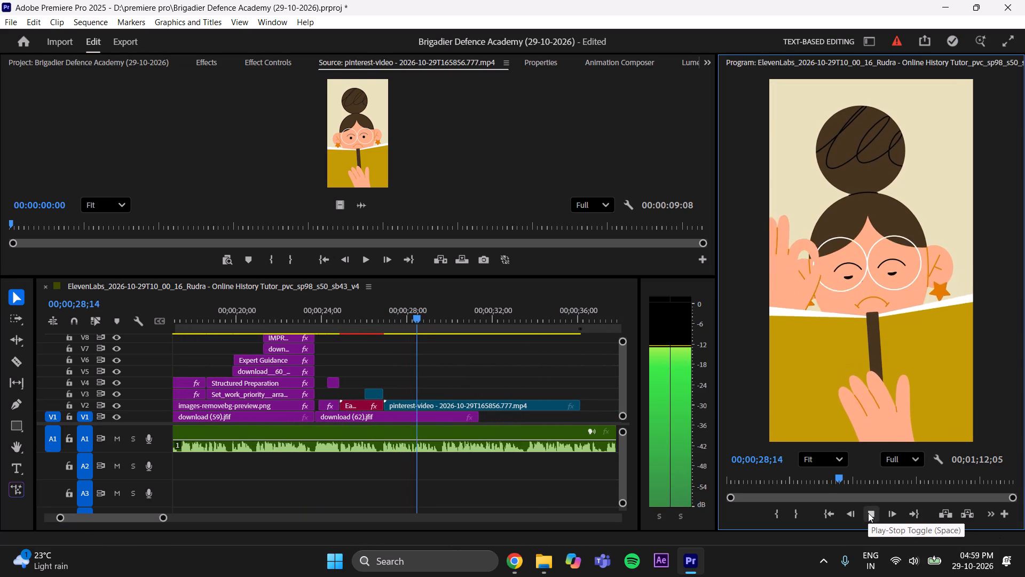
pyautogui.click(868, 513)
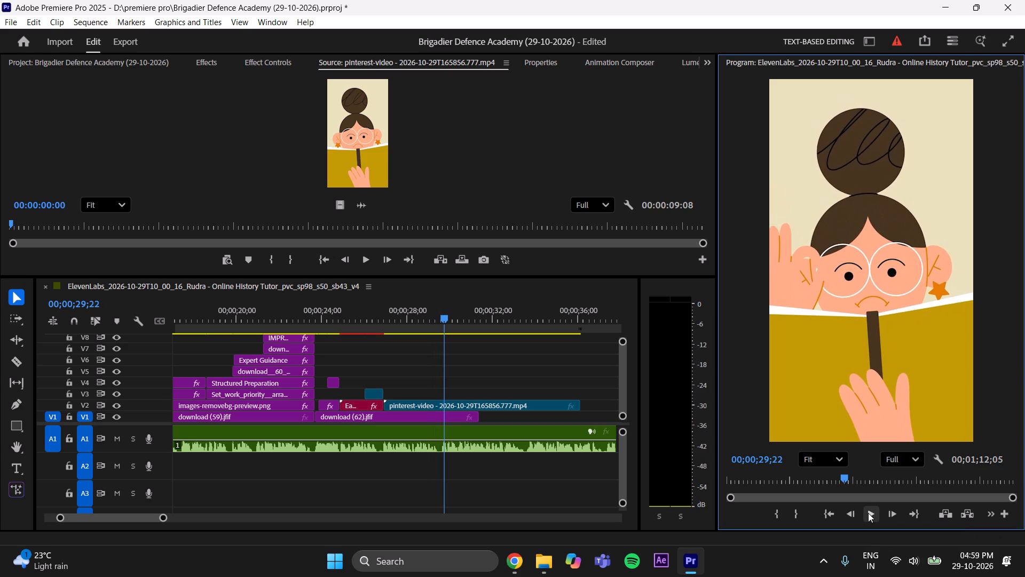
pyautogui.click(443, 321)
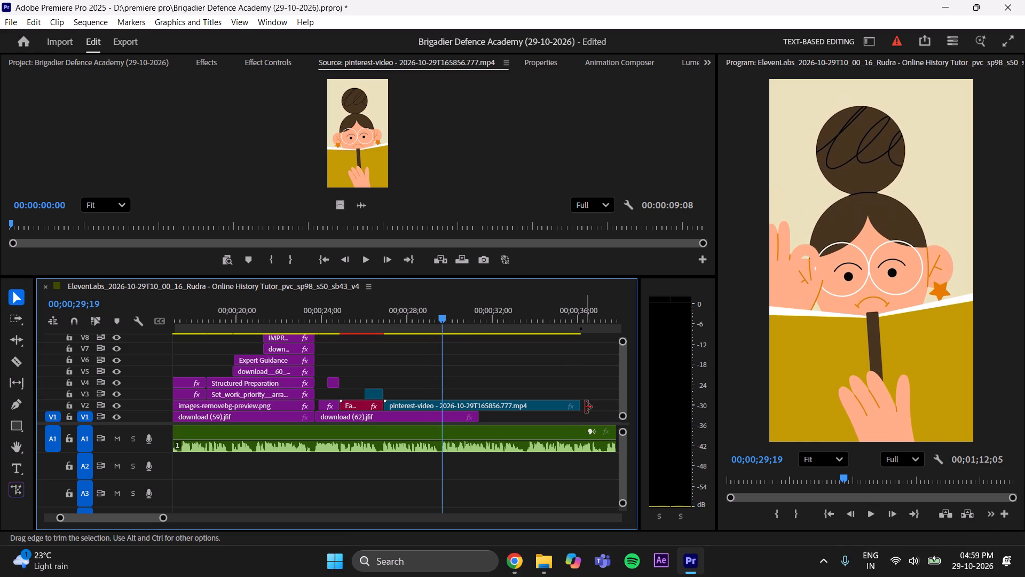
pyautogui.moveTo(586, 407); pyautogui.dragTo(448, 420)
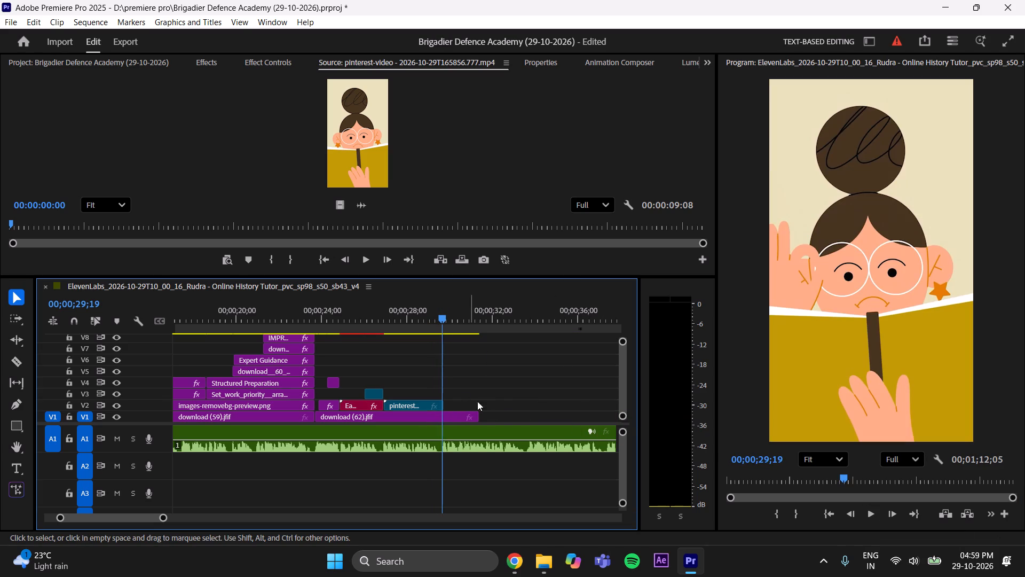
pyautogui.click(495, 388)
pyautogui.hotkey('ctrl', 's')
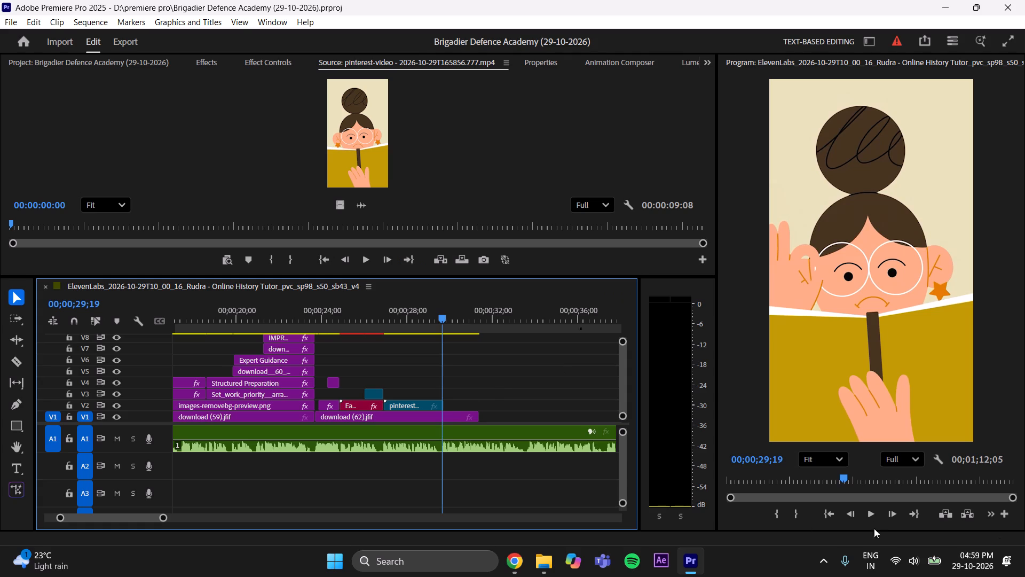
# Listen to the voice-over following the reading-woman clip, and replay the sequence from 00;00;25;09 to 00;00;33;07.
pyautogui.click(869, 511)
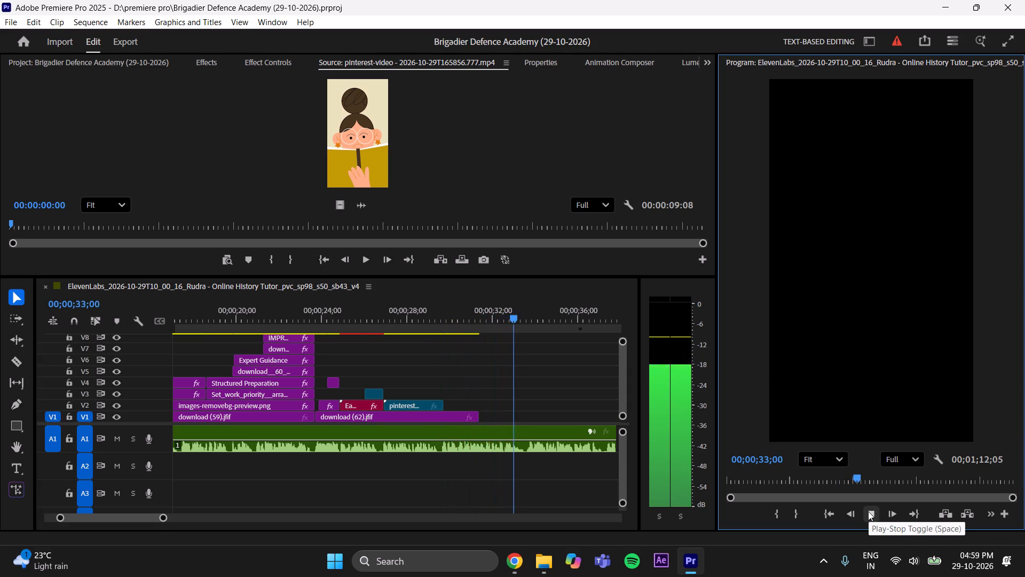
pyautogui.click(868, 511)
pyautogui.click(868, 511)
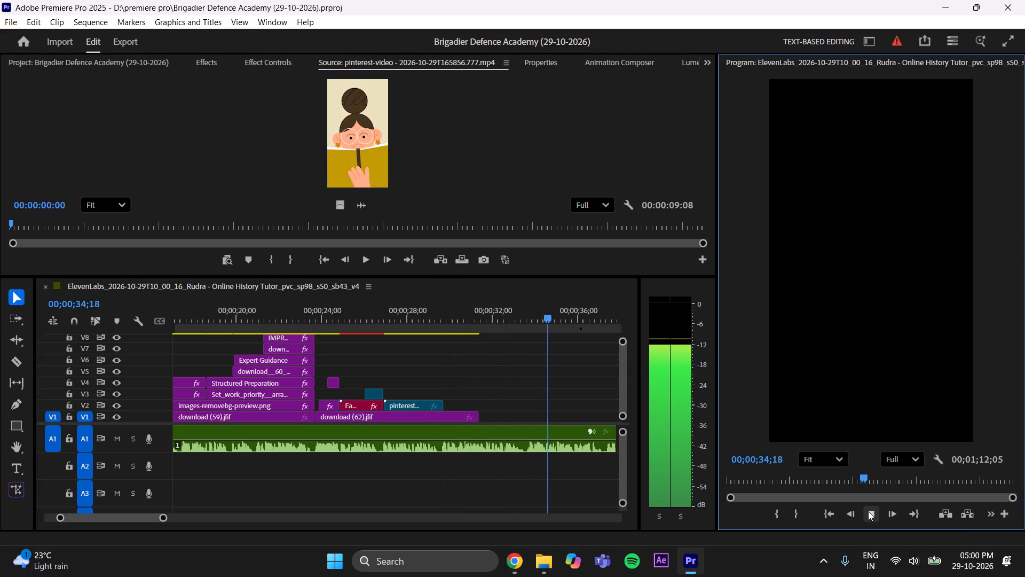
pyautogui.click(868, 511)
pyautogui.moveTo(579, 311); pyautogui.dragTo(451, 393)
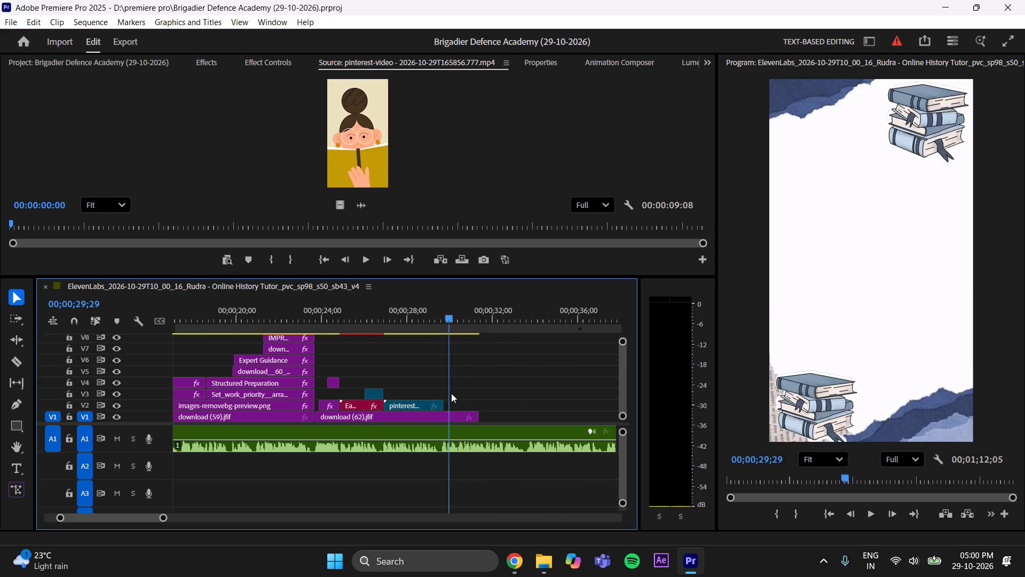
pyautogui.moveTo(451, 393); pyautogui.dragTo(352, 436)
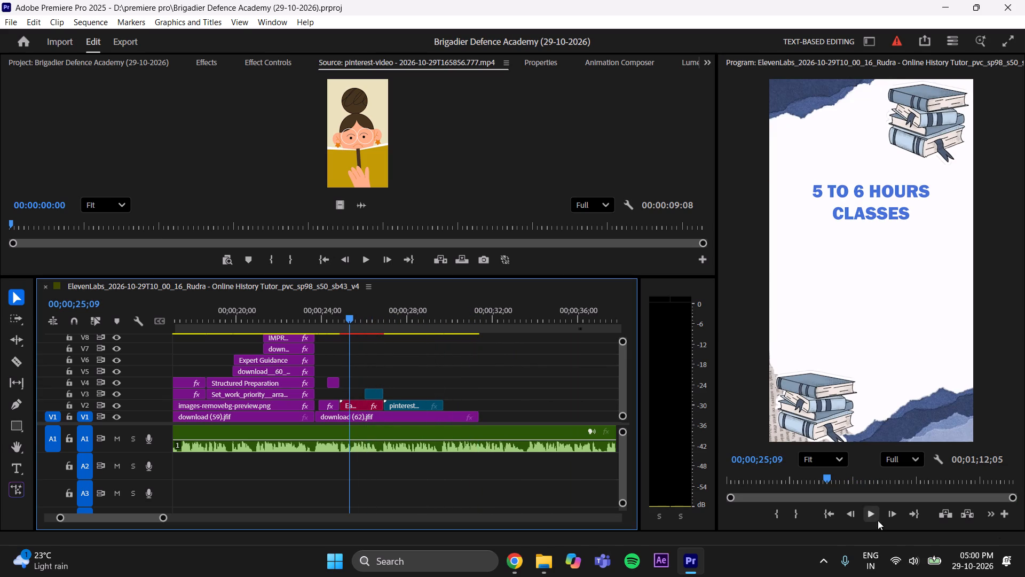
pyautogui.click(866, 508)
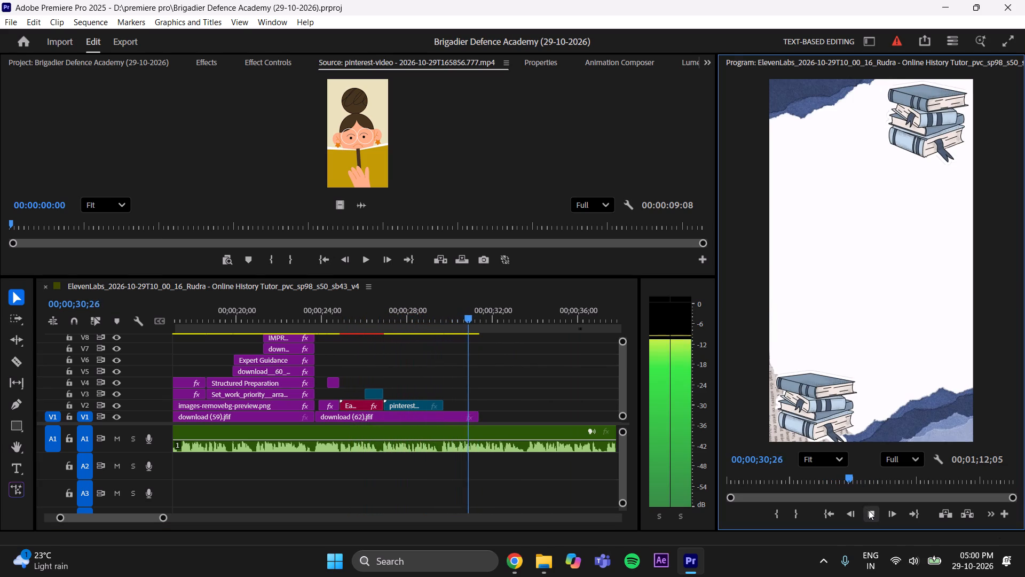
pyautogui.click(869, 510)
pyautogui.click(869, 510)
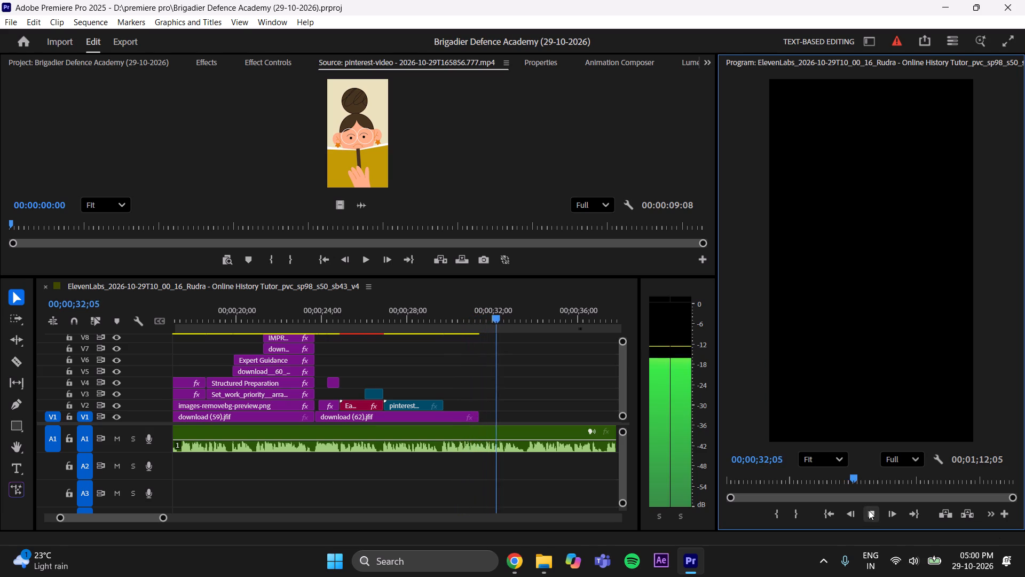
pyautogui.click(869, 510)
# Extend the end of the download (62).jfif background on V1 to about 34.5 seconds, beyond the playhead at 00;00;33;07.
pyautogui.moveTo(483, 415); pyautogui.dragTo(502, 417)
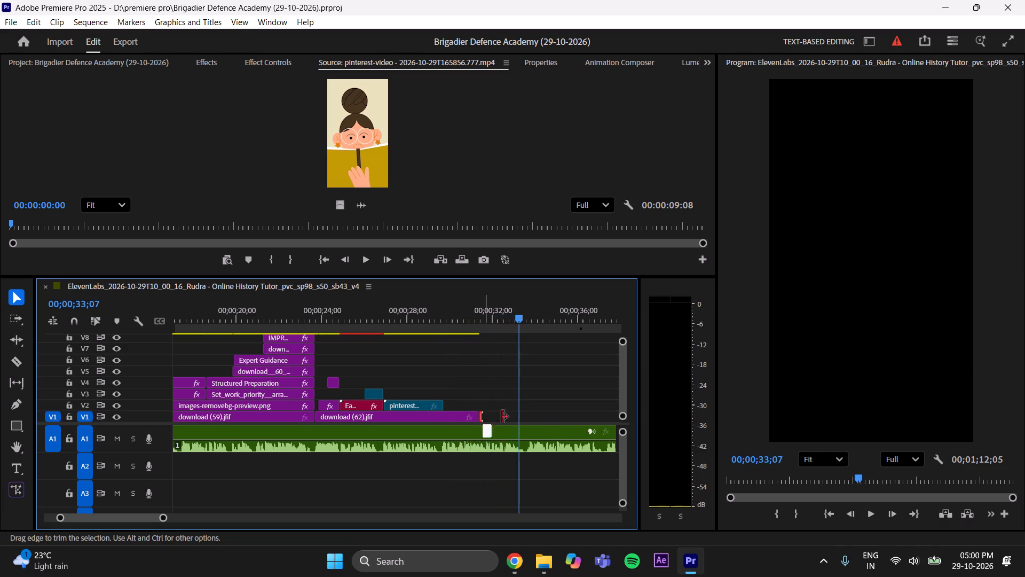
pyautogui.moveTo(502, 417); pyautogui.dragTo(552, 426)
pyautogui.click(542, 388)
# Switch to Pinterest in Chrome, search for DOUBTS, and download the illustration of the doubting businesswoman surrounded by question marks.
pyautogui.click(524, 563)
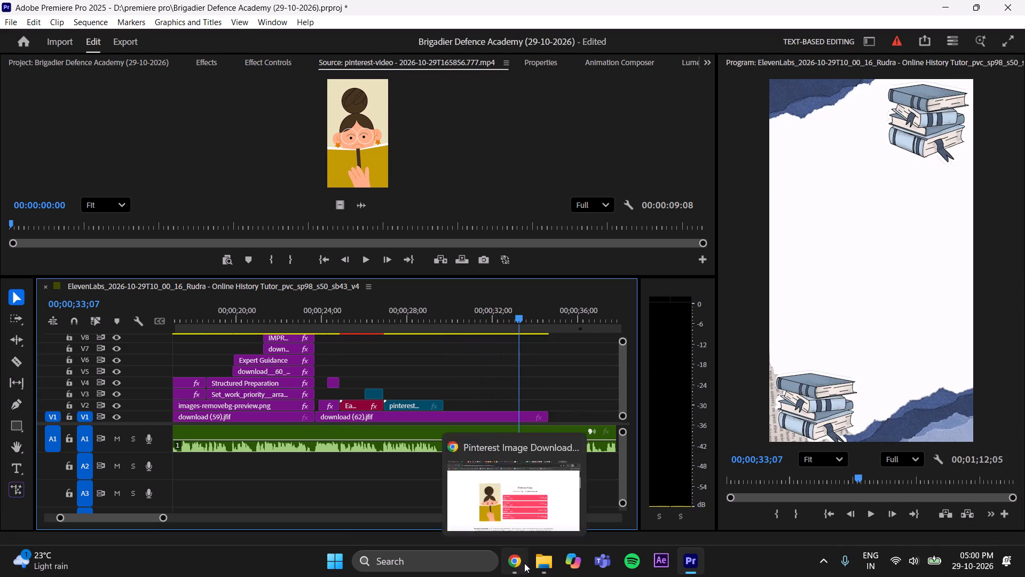
pyautogui.click(179, 10)
pyautogui.click(217, 112)
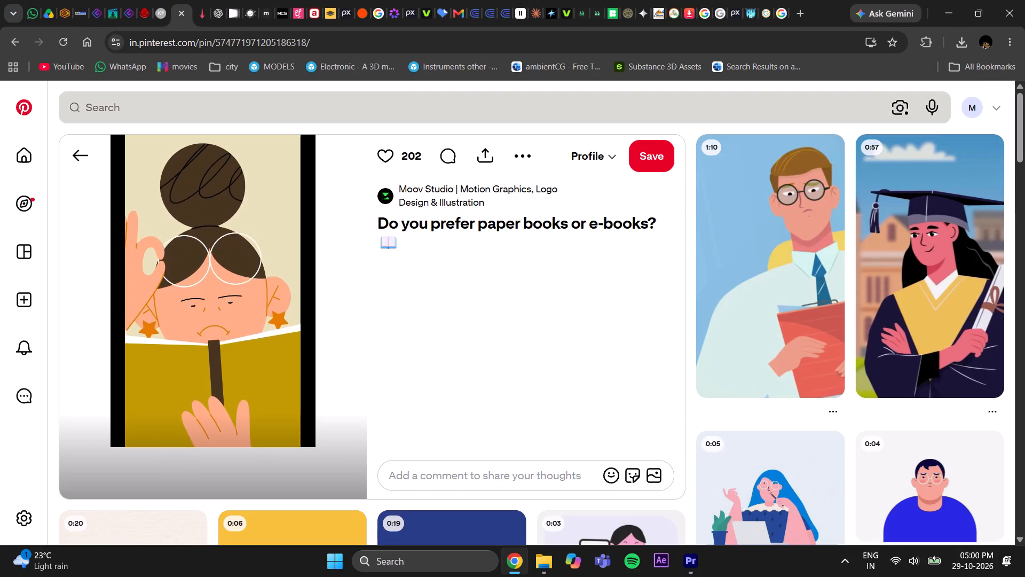
pyautogui.write('DOY')
pyautogui.press('BackSpace')
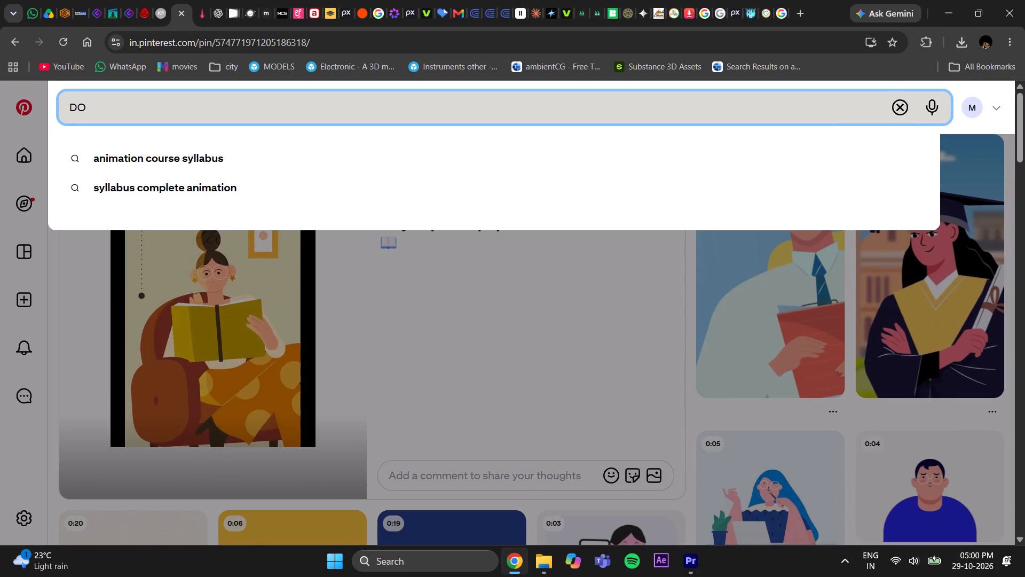
pyautogui.write('UBTS')
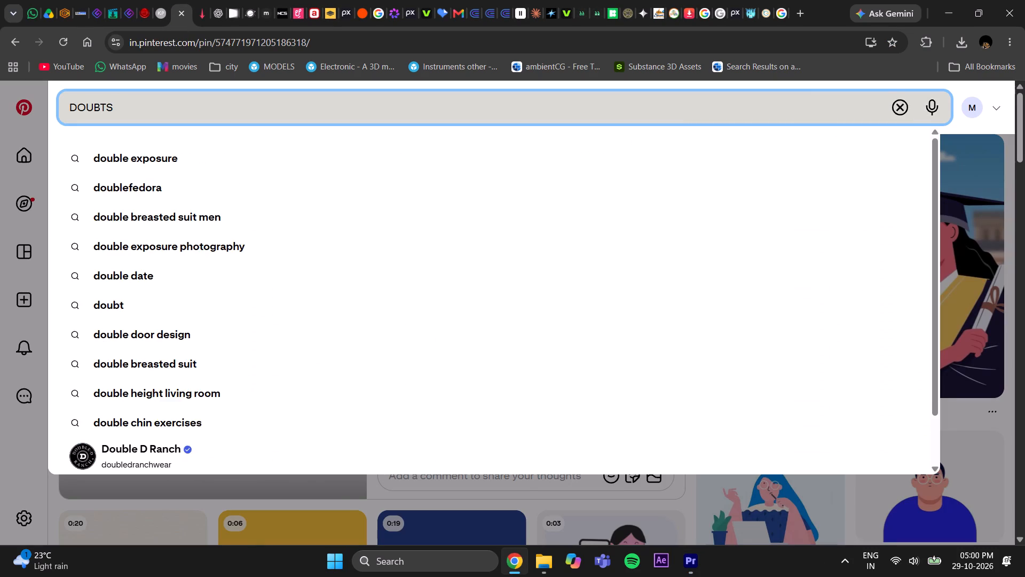
pyautogui.press('Return')
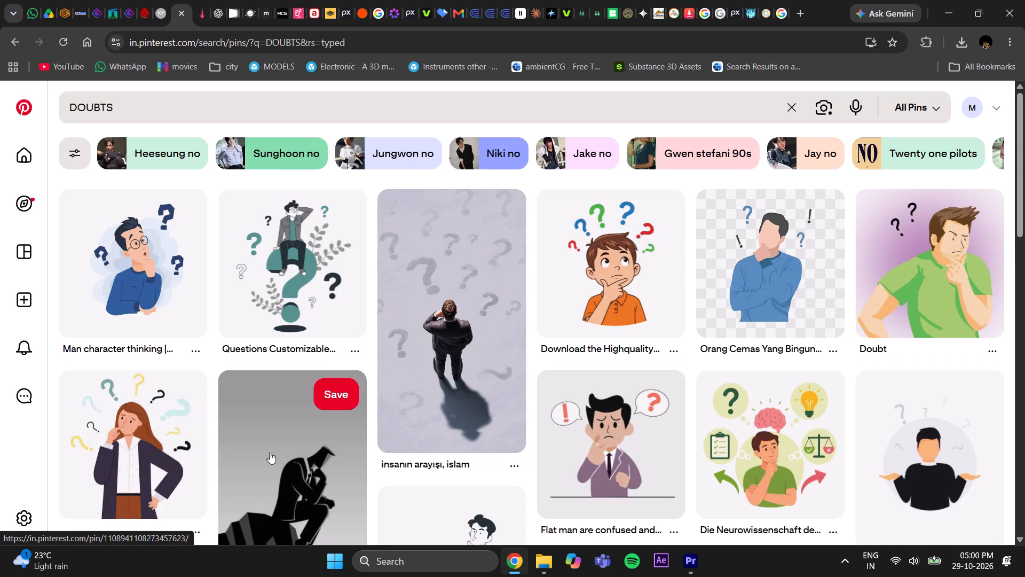
pyautogui.click(143, 446)
pyautogui.click(514, 152)
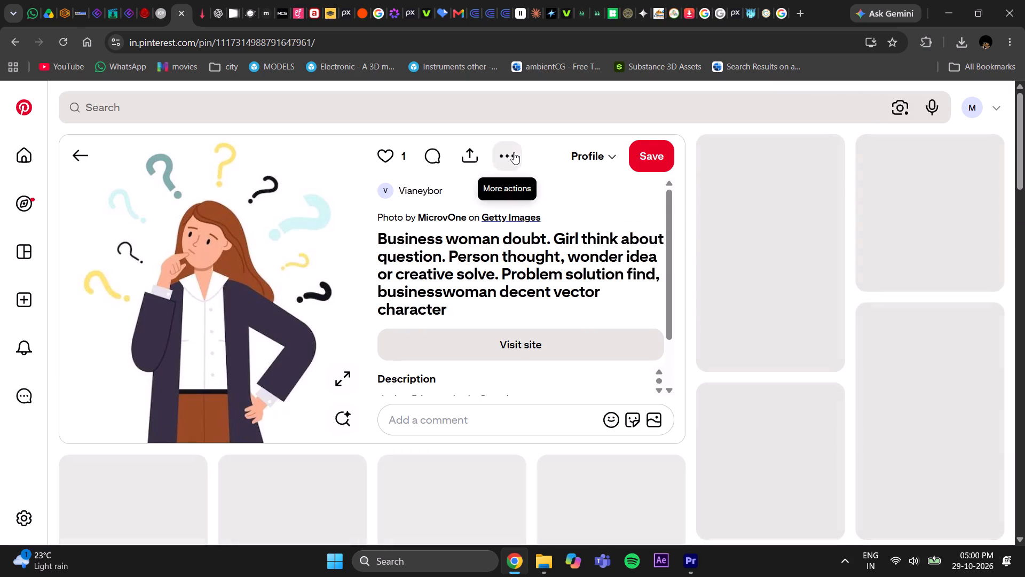
pyautogui.click(492, 206)
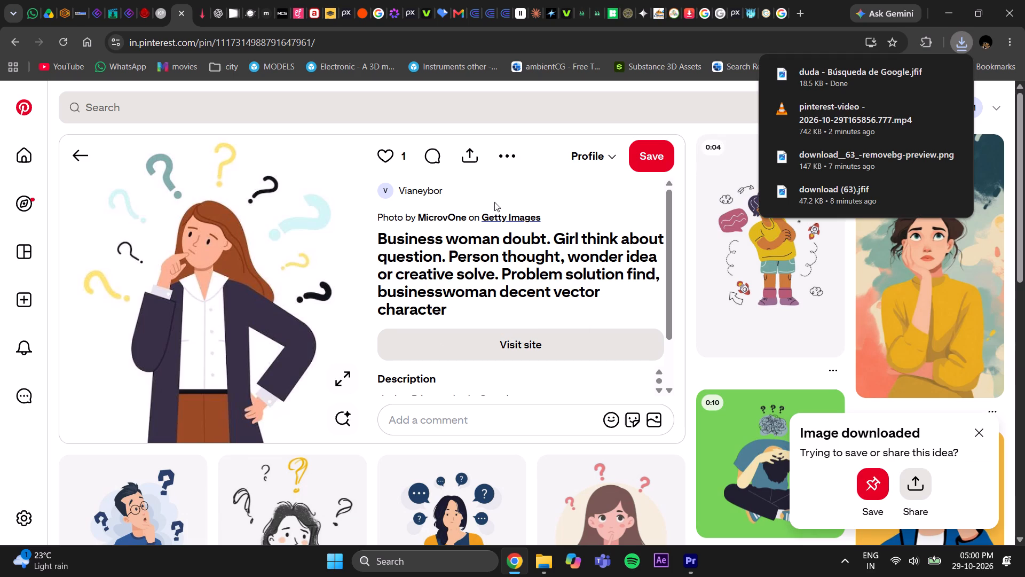
# Replace the clock-man image in remove.bg with the downloaded doubting-woman picture, and download its free 500 x 500 background-free preview.
pyautogui.click(330, 10)
pyautogui.click(539, 499)
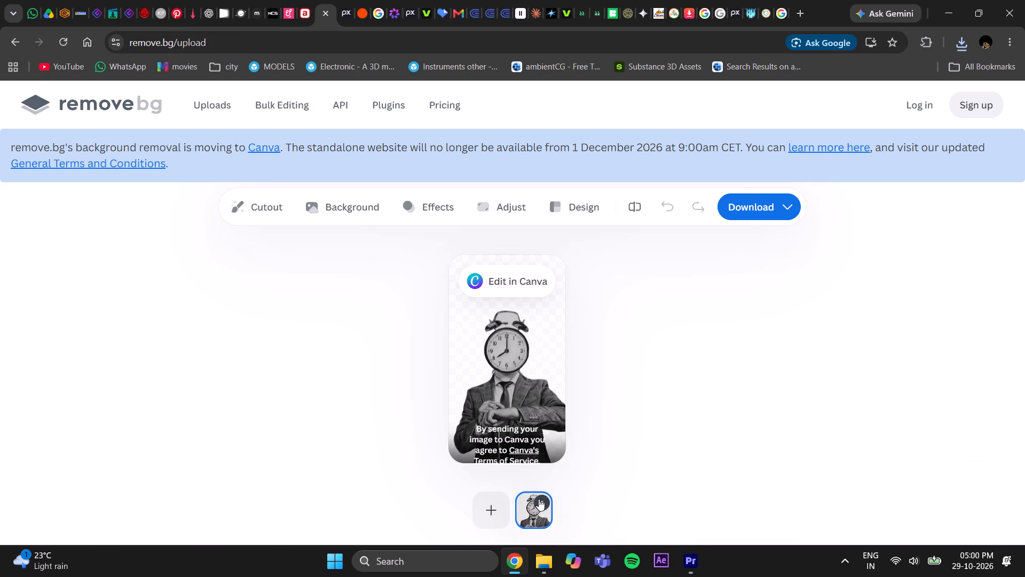
pyautogui.click(539, 474)
pyautogui.click(504, 328)
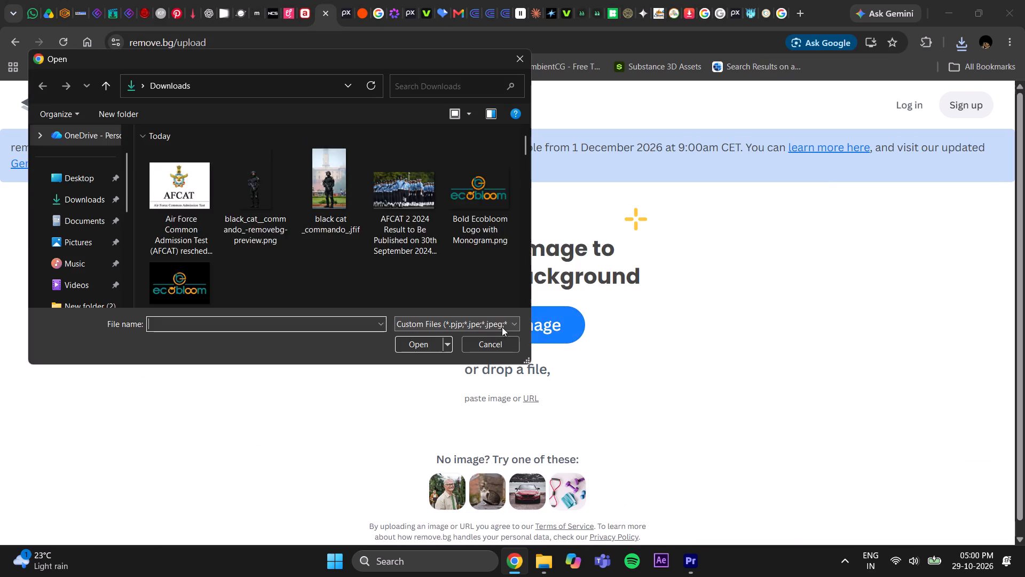
pyautogui.click(186, 196)
pyautogui.click(422, 349)
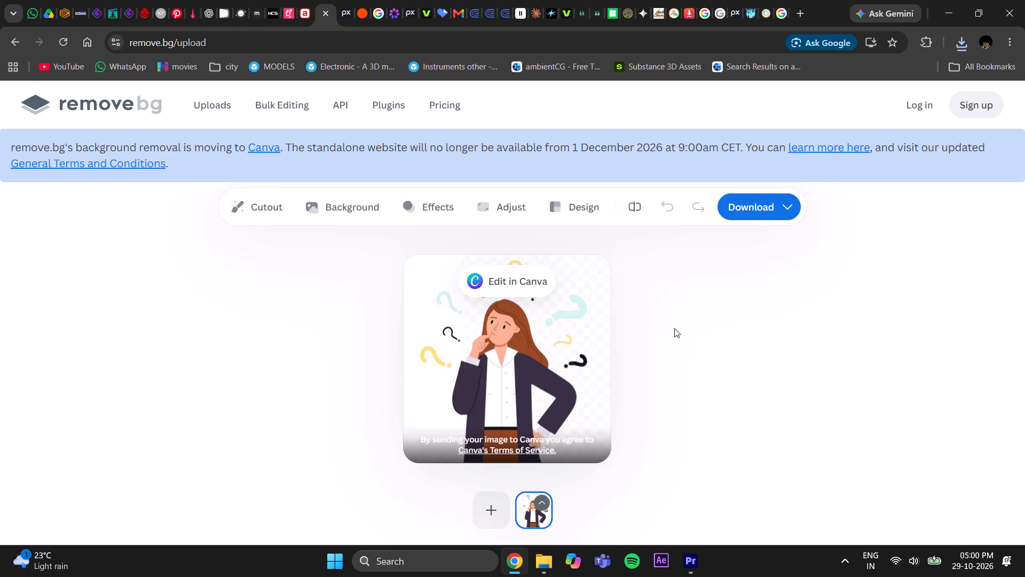
pyautogui.click(762, 216)
pyautogui.click(756, 253)
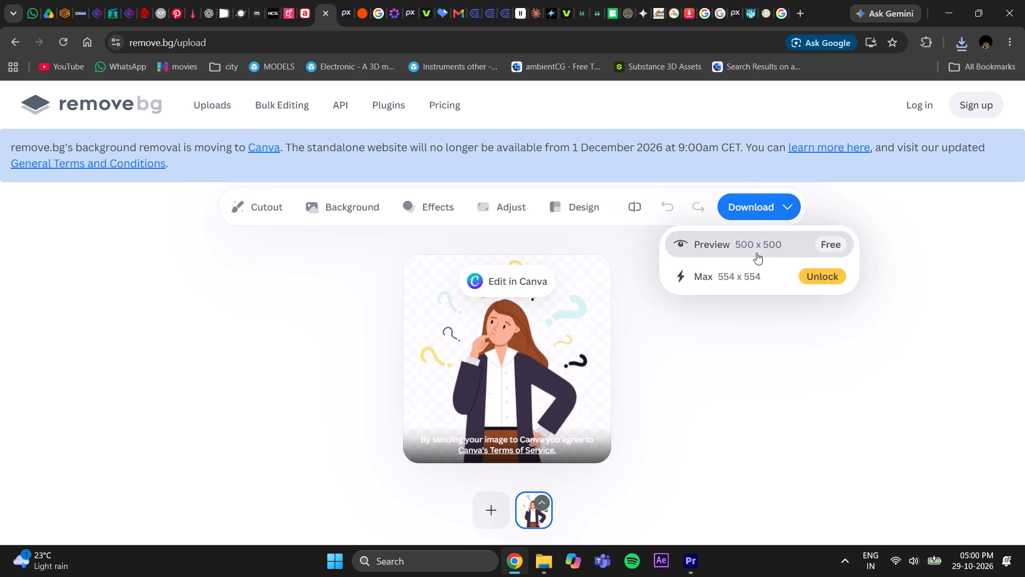
pyautogui.click(744, 385)
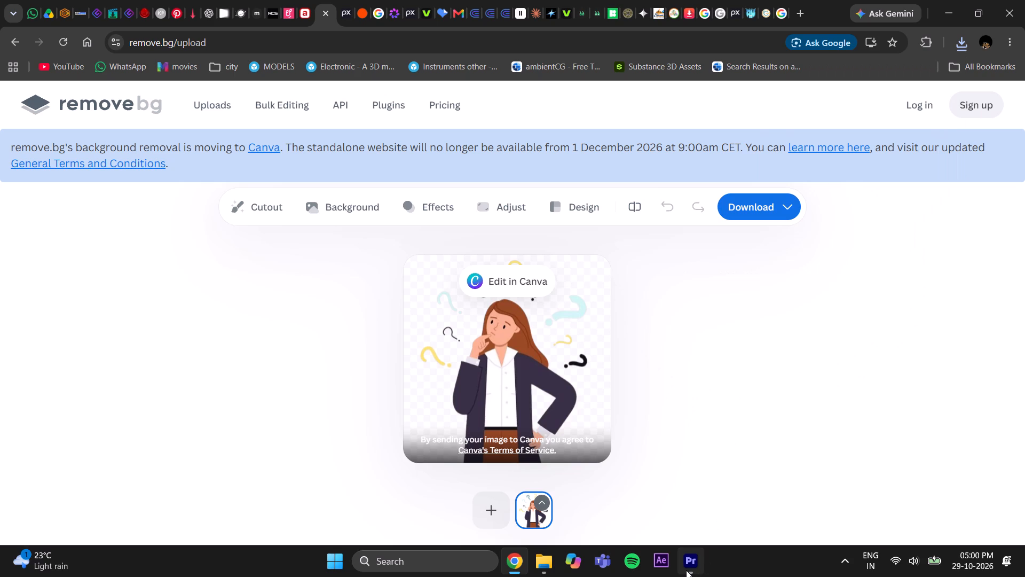
# Return to Premiere Pro and listen to the voice-over from 00;00;29;01 to about 00;00;33;15.
pyautogui.click(686, 570)
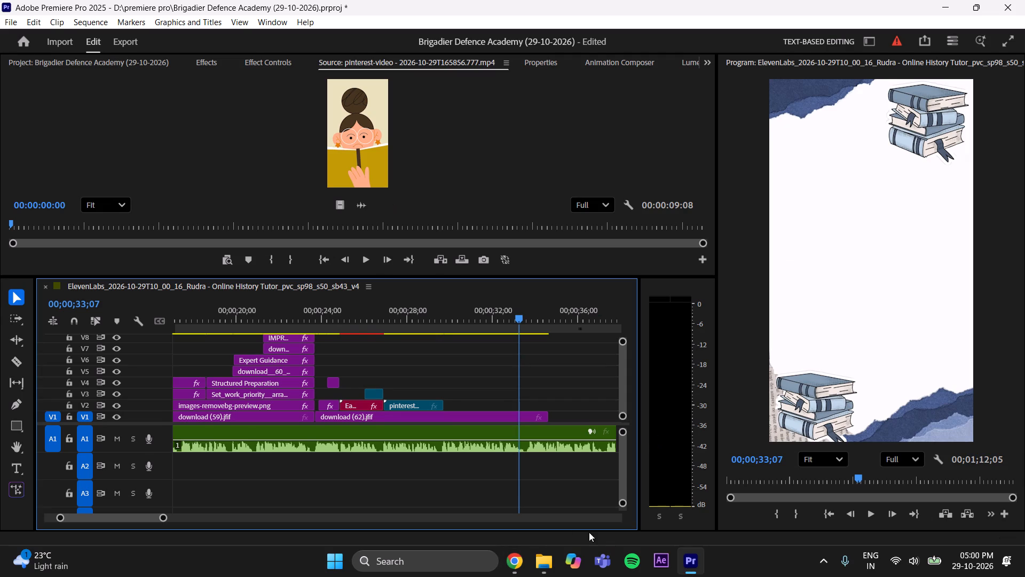
pyautogui.moveTo(519, 321); pyautogui.dragTo(430, 376)
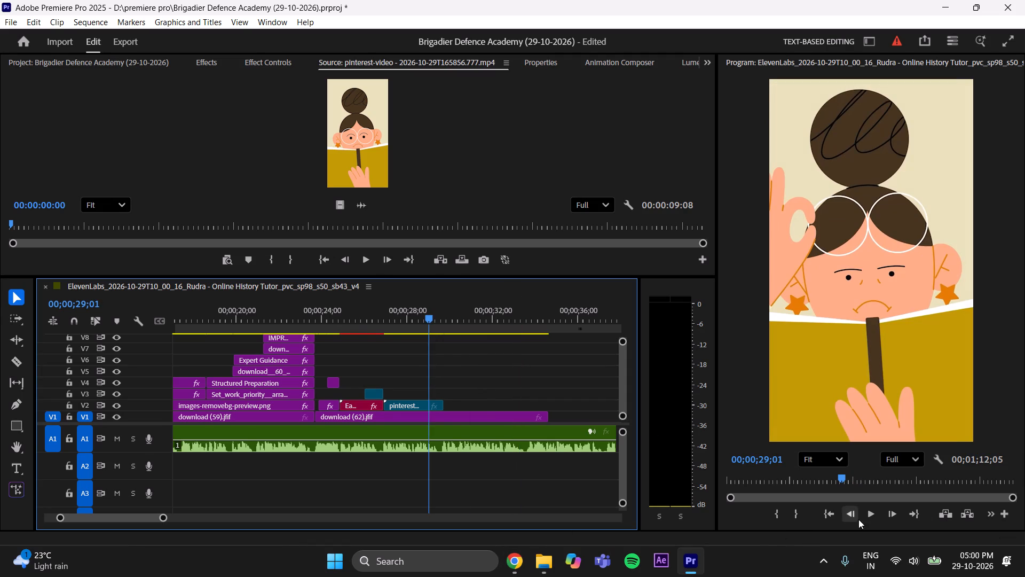
pyautogui.click(866, 514)
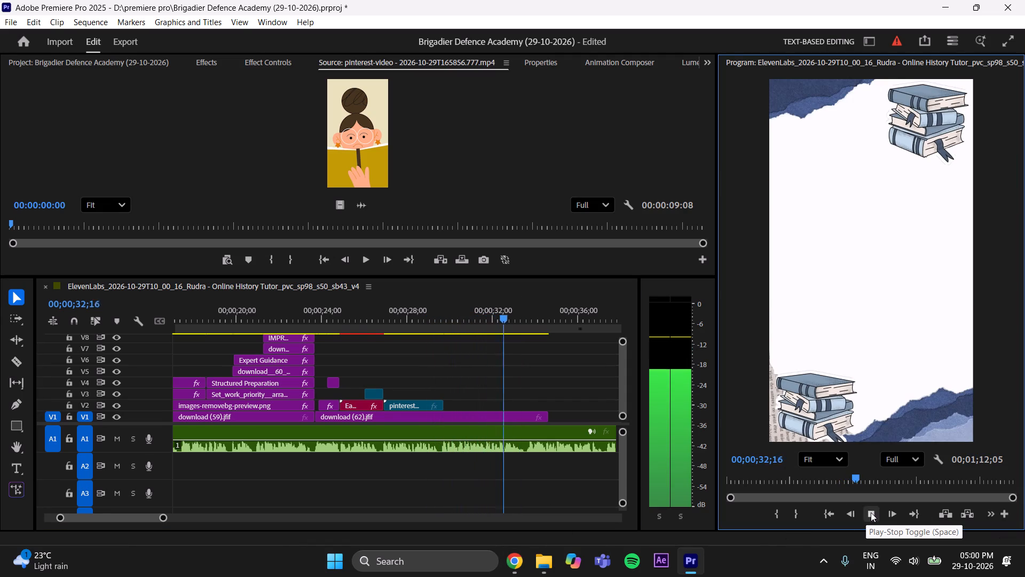
pyautogui.click(871, 512)
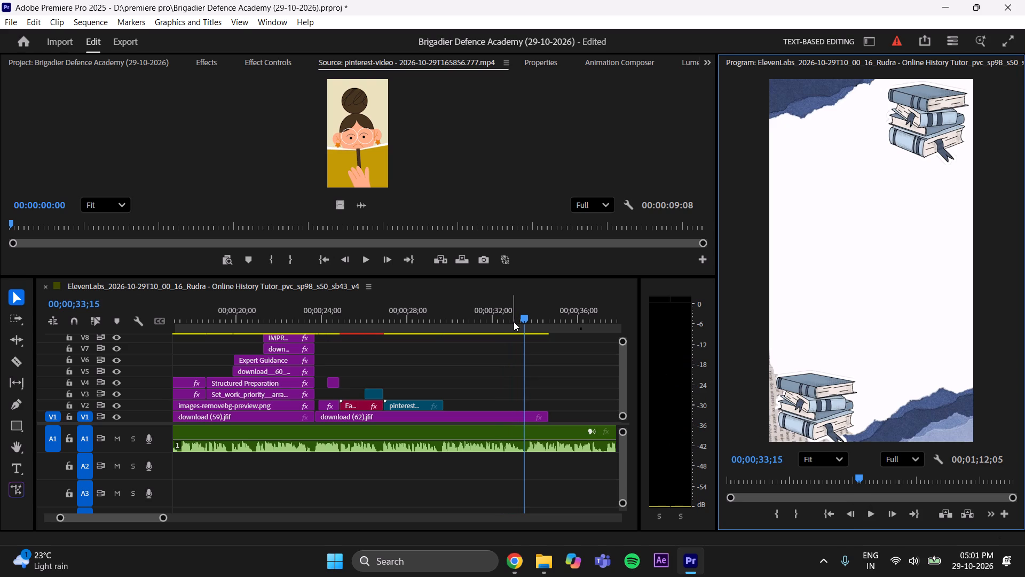
pyautogui.click(524, 317)
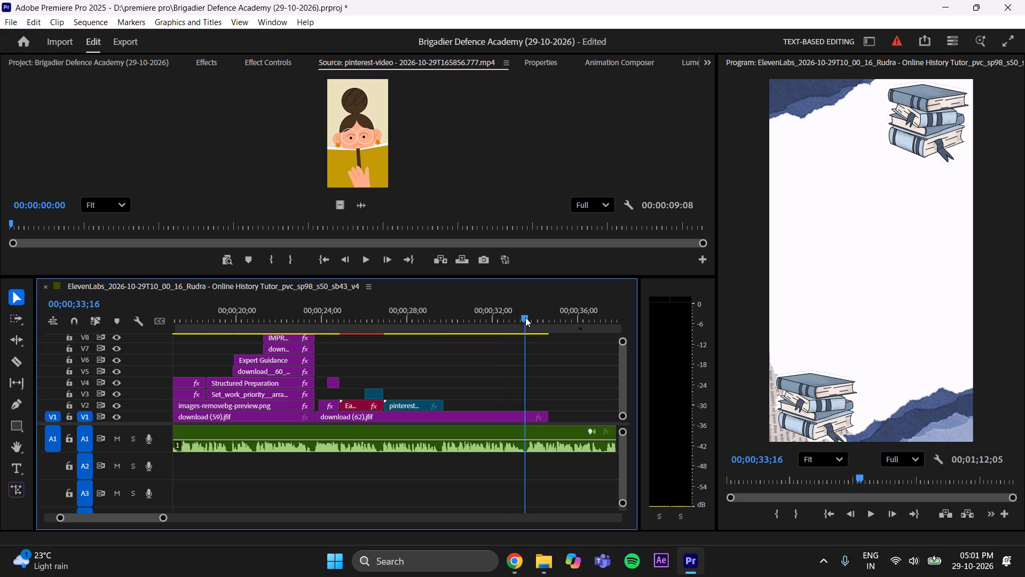
# Bring the background-free doubting-woman PNG in from Downloads, place it on V2 directly after the reading-woman clip, and play across the join.
pyautogui.click(550, 571)
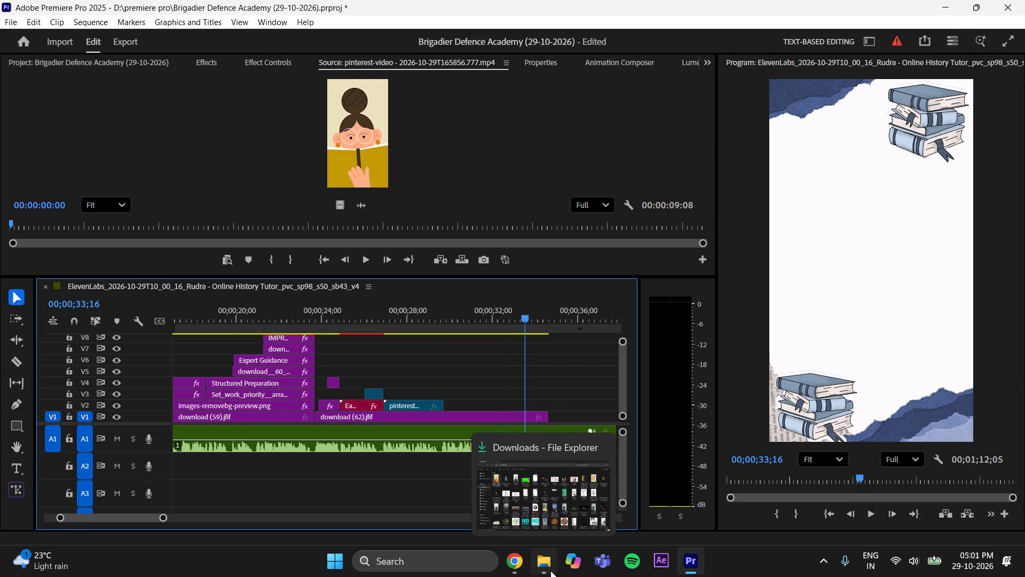
pyautogui.click(112, 35)
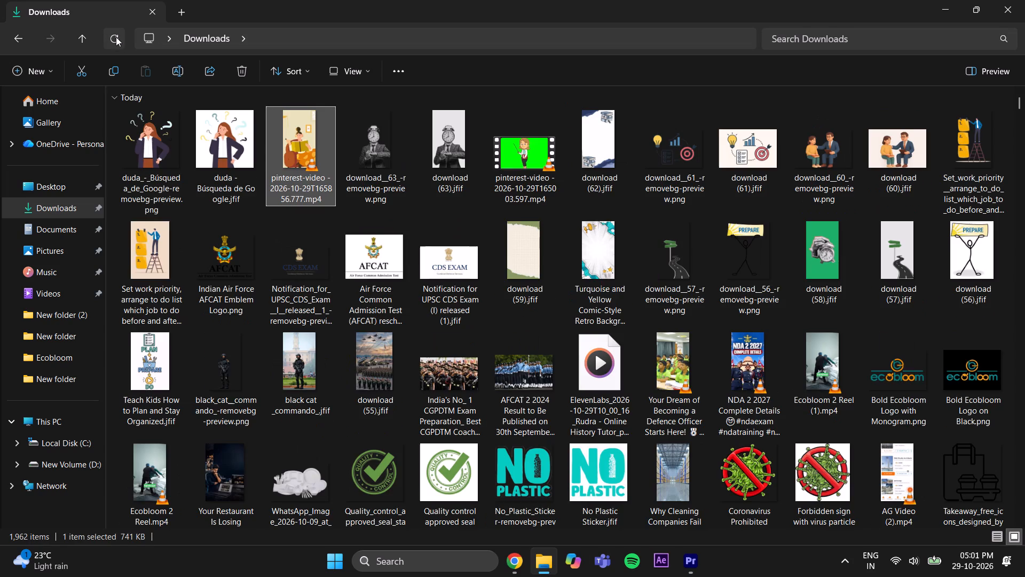
pyautogui.click(200, 150)
pyautogui.click(149, 152)
pyautogui.moveTo(146, 152); pyautogui.dragTo(753, 471)
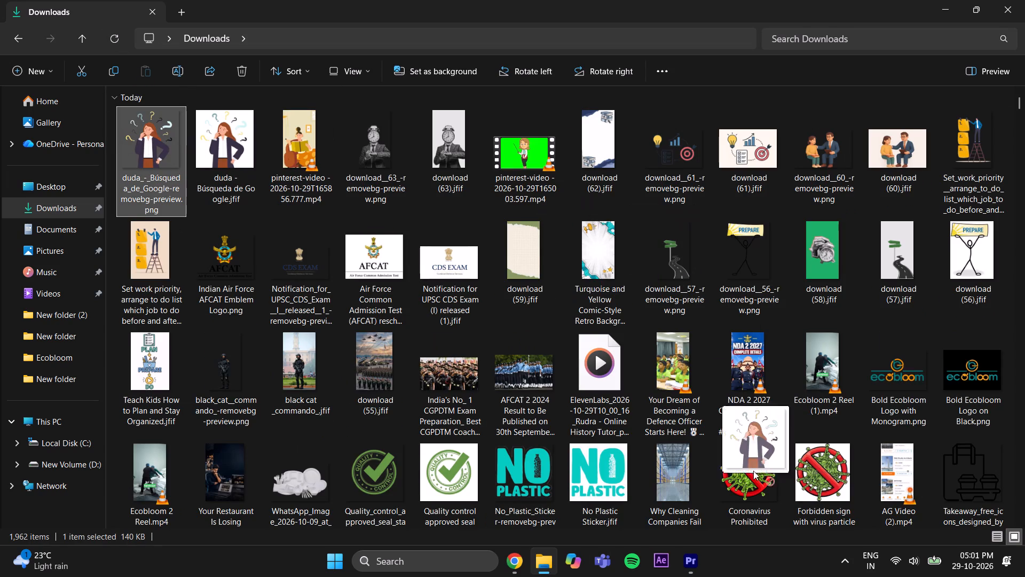
pyautogui.moveTo(753, 471); pyautogui.dragTo(347, 169)
pyautogui.moveTo(339, 208); pyautogui.dragTo(446, 406)
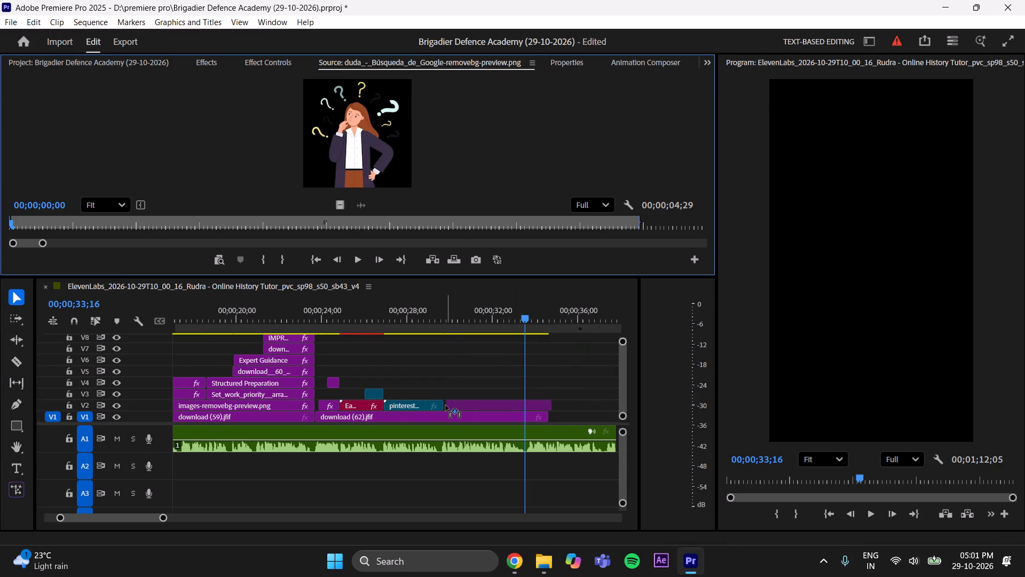
pyautogui.moveTo(446, 406); pyautogui.dragTo(444, 406)
pyautogui.moveTo(533, 317); pyautogui.dragTo(445, 346)
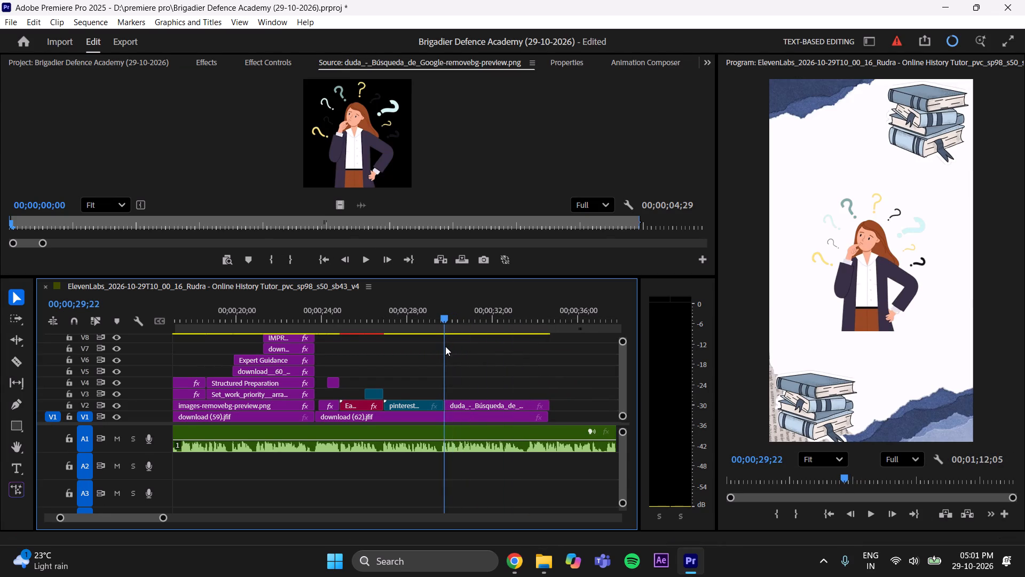
pyautogui.moveTo(445, 346); pyautogui.dragTo(440, 349)
pyautogui.click(867, 516)
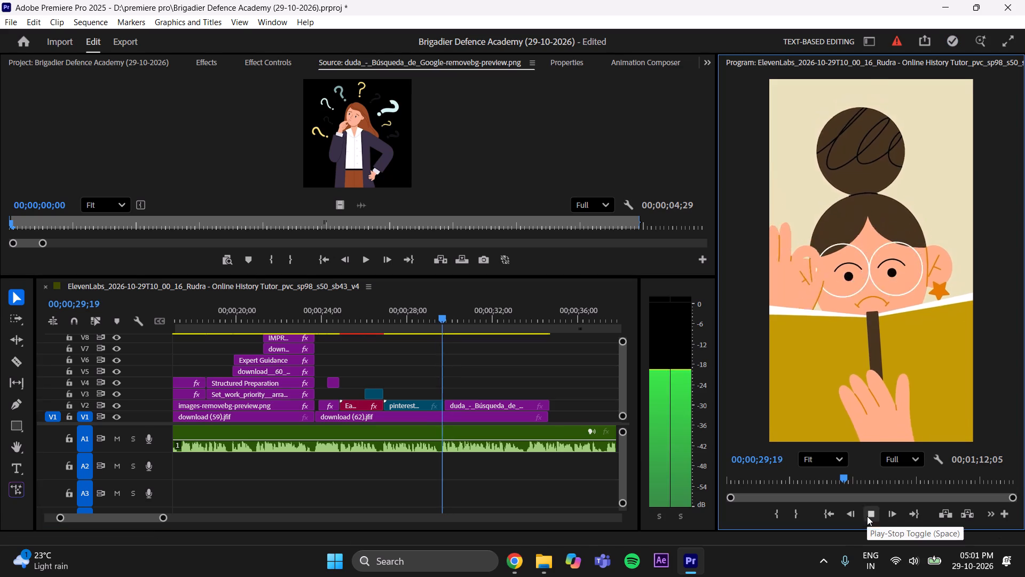
pyautogui.click(871, 510)
# Set the doubting-woman image's position to 344.0, 543.0 with its scale at 100.0, and save the project.
pyautogui.click(463, 404)
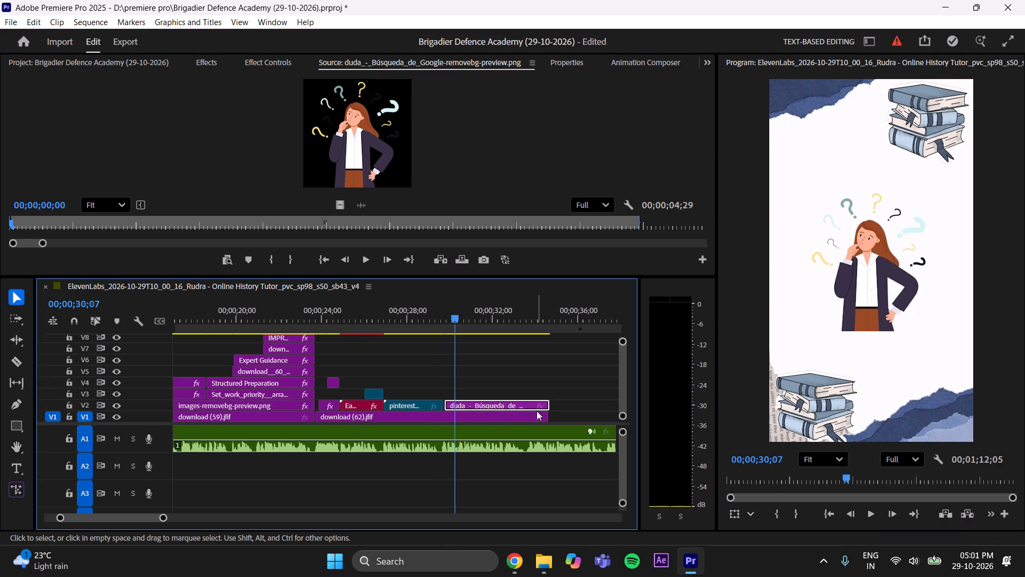
pyautogui.click(266, 57)
pyautogui.moveTo(267, 147); pyautogui.dragTo(279, 146)
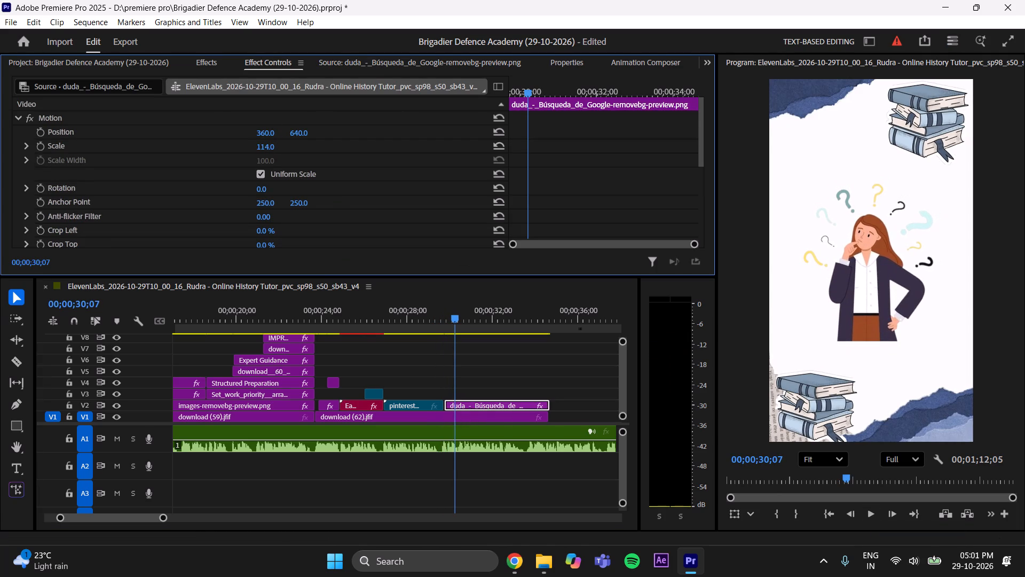
pyautogui.moveTo(279, 146); pyautogui.dragTo(274, 149)
pyautogui.click(272, 145)
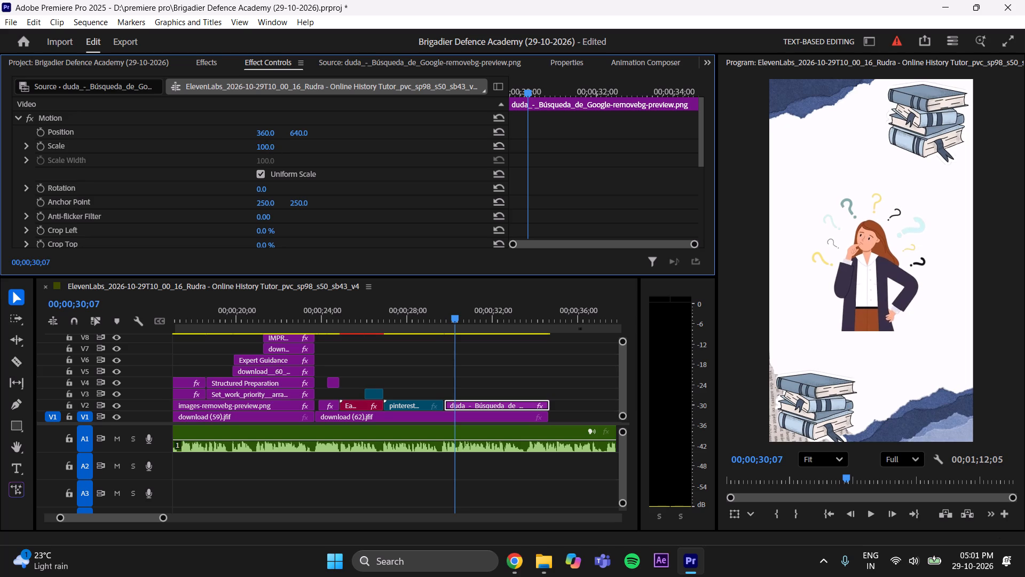
pyautogui.moveTo(298, 135); pyautogui.dragTo(230, 136)
pyautogui.moveTo(268, 132); pyautogui.dragTo(260, 137)
pyautogui.click(297, 129)
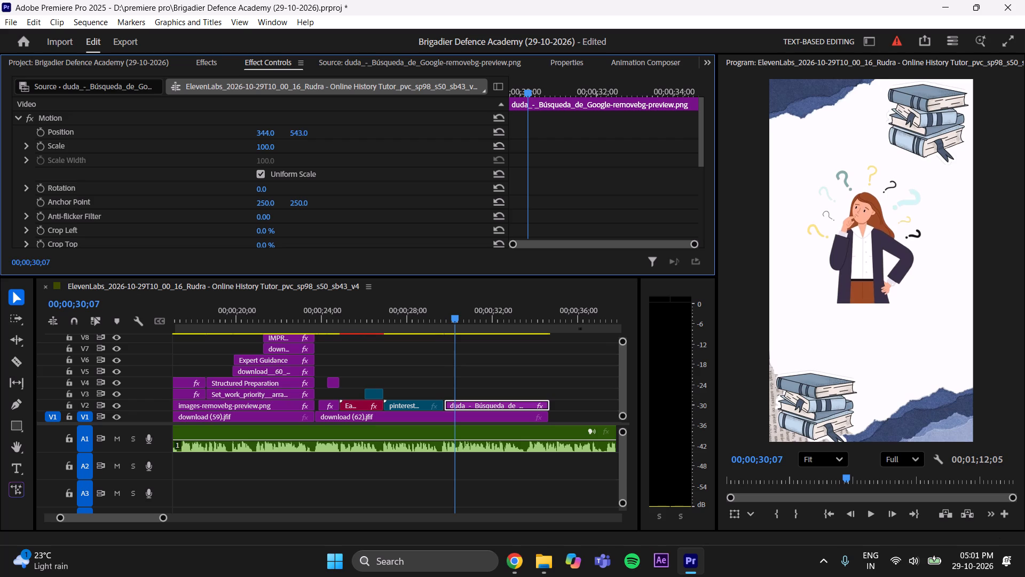
pyautogui.click(480, 362)
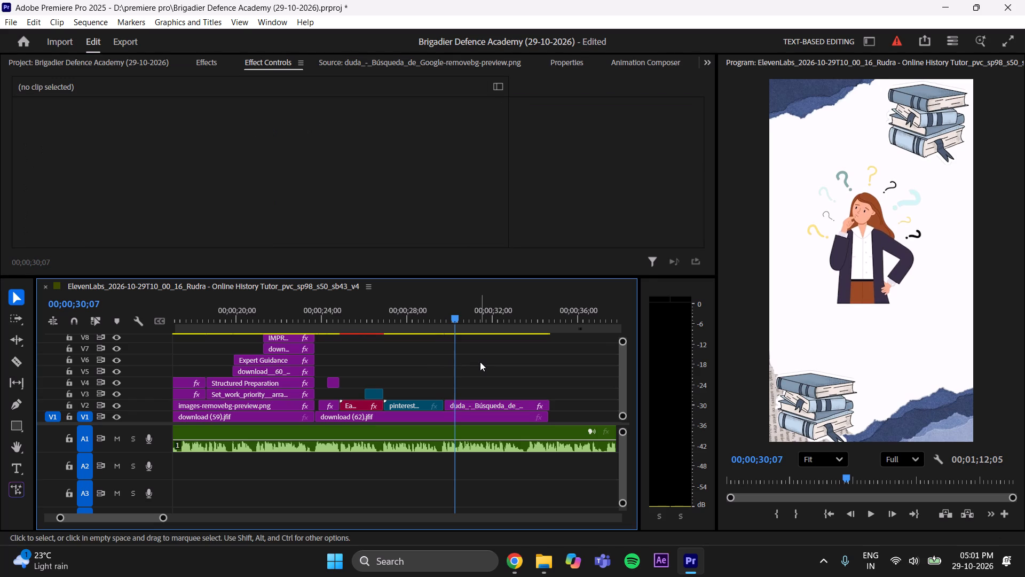
pyautogui.hotkey('ctrl', 's')
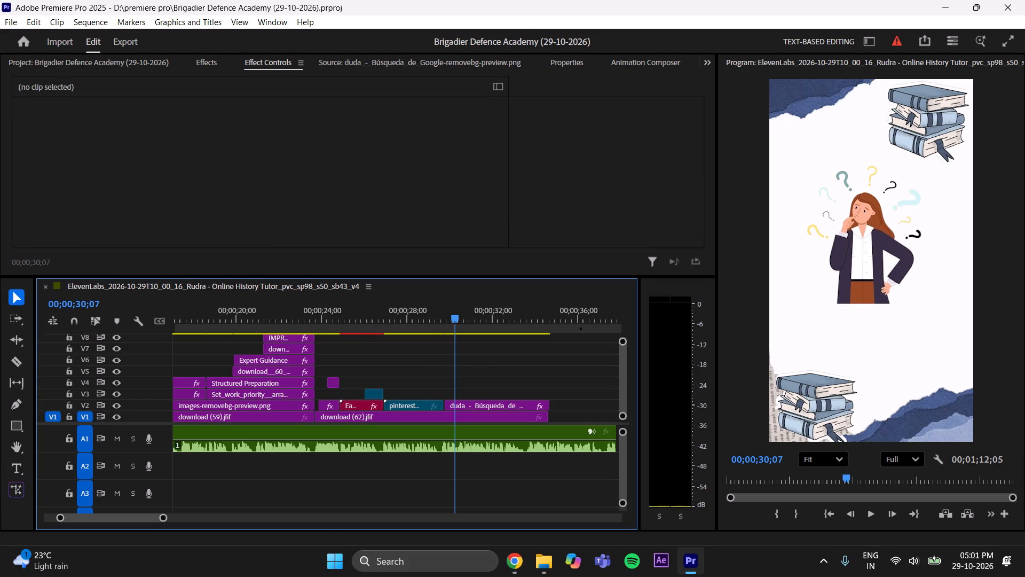
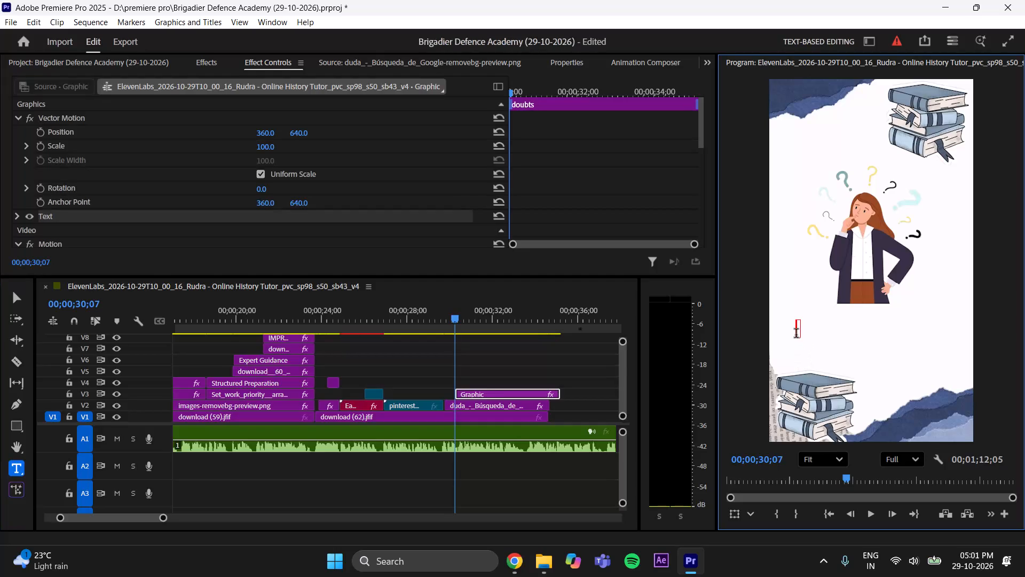
# Retype the title below the doubting woman in capitals as DOUBTS and finish the text edit.
pyautogui.click(808, 332)
pyautogui.press('BackSpace')
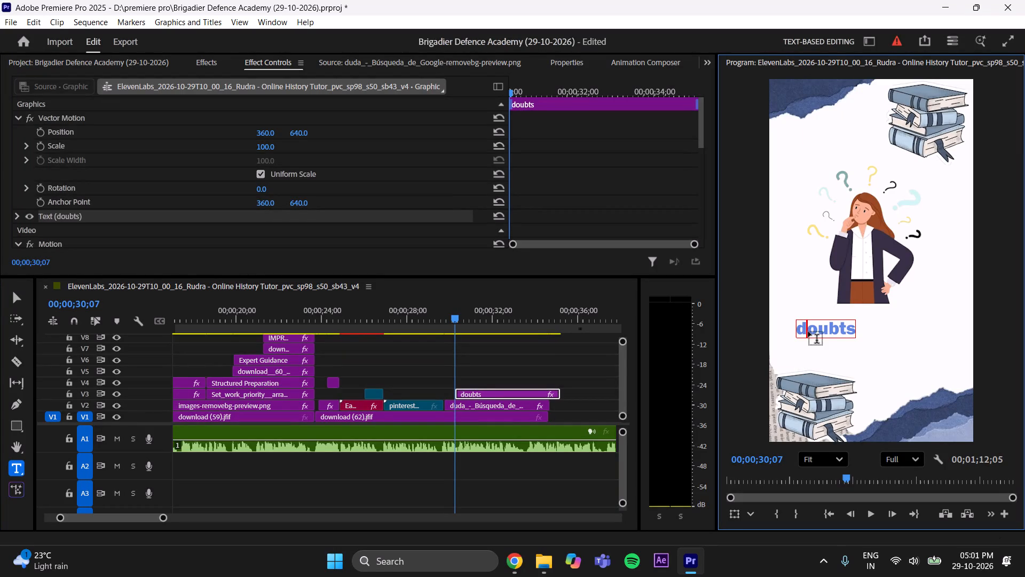
pyautogui.press('d')
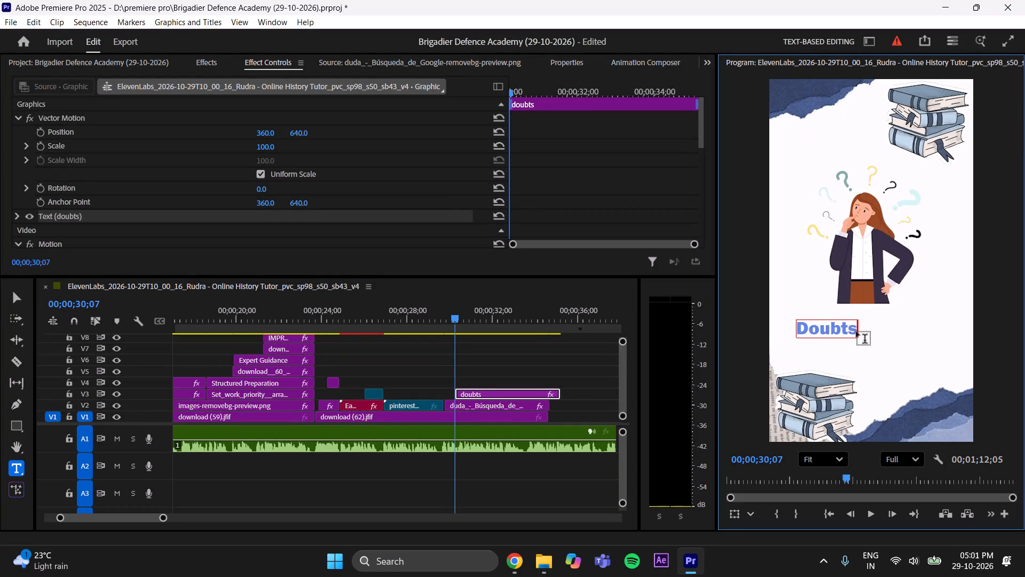
pyautogui.click(856, 332)
pyautogui.press('BackSpace')
pyautogui.press('BackSpace')
pyautogui.press('BackSpace')
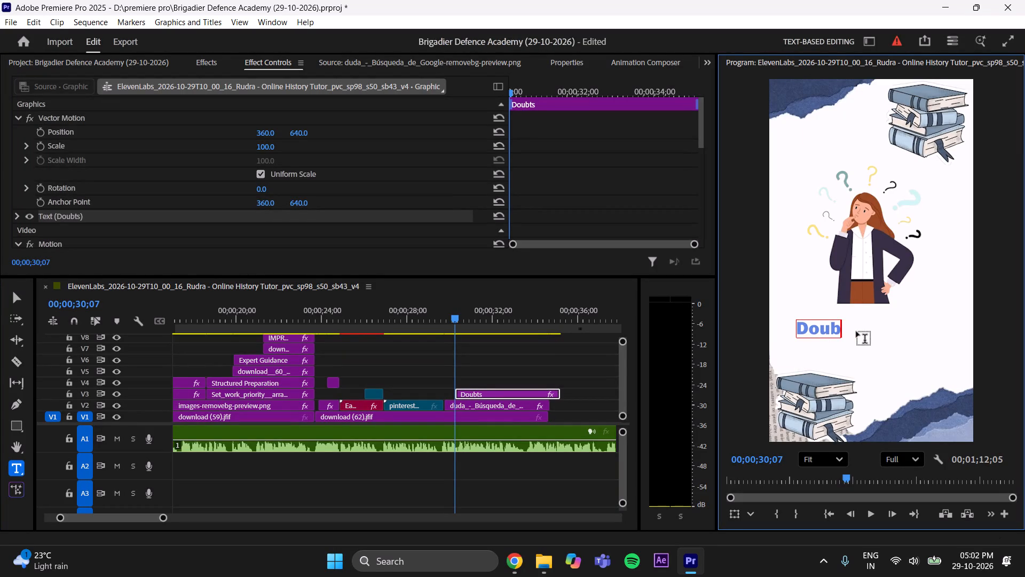
pyautogui.press('BackSpace')
pyautogui.press('BackSpace')
pyautogui.write('OUBTS')
pyautogui.click(19, 300)
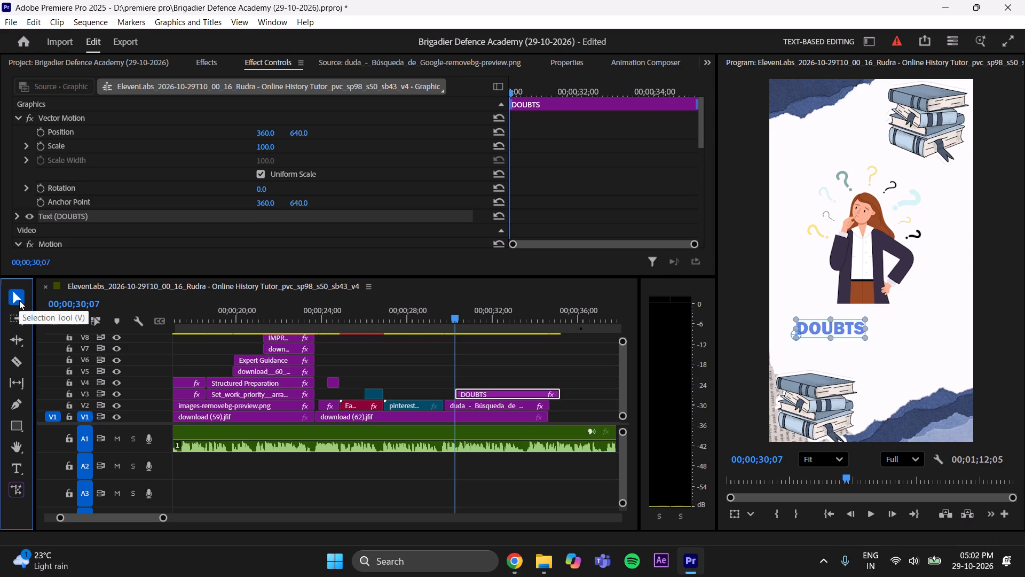
# Centre the DOUBTS title horizontally, move it to about 216, 851 just beneath the woman, and save the project.
pyautogui.click(566, 63)
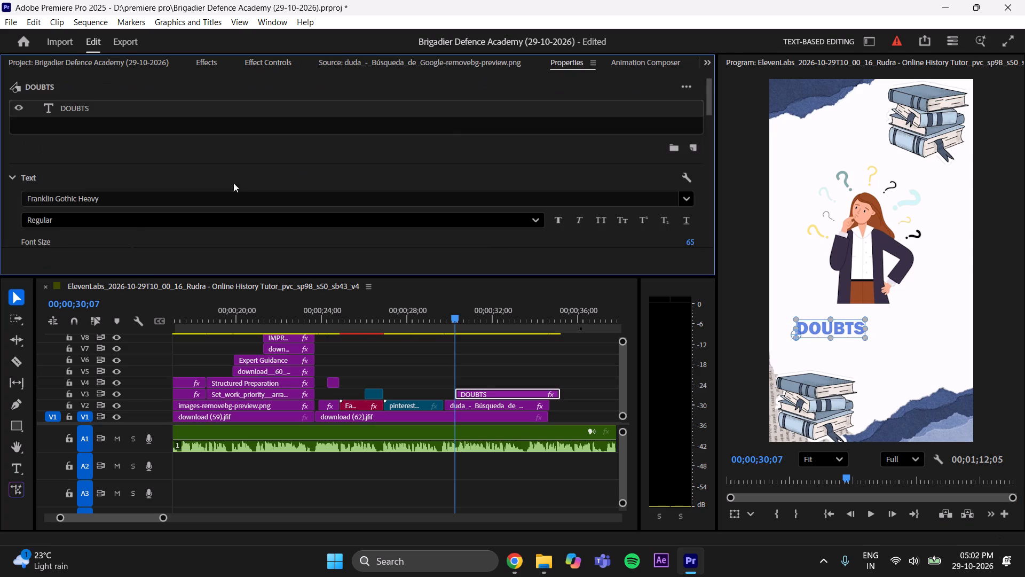
pyautogui.scroll(-13, 214, 175)
pyautogui.scroll(-16, 414, 215)
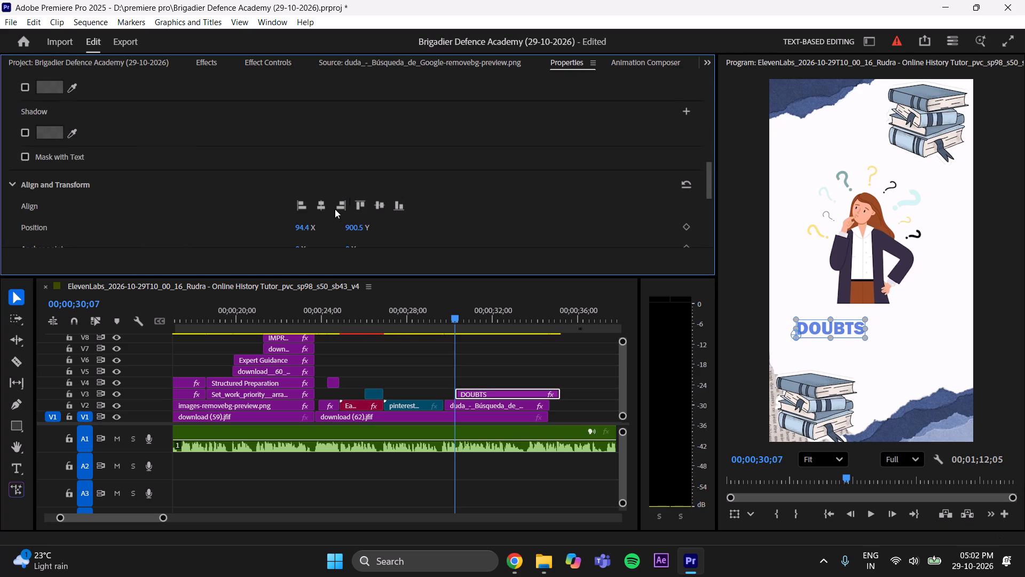
pyautogui.tripleClick(319, 206)
pyautogui.moveTo(356, 229); pyautogui.dragTo(348, 232)
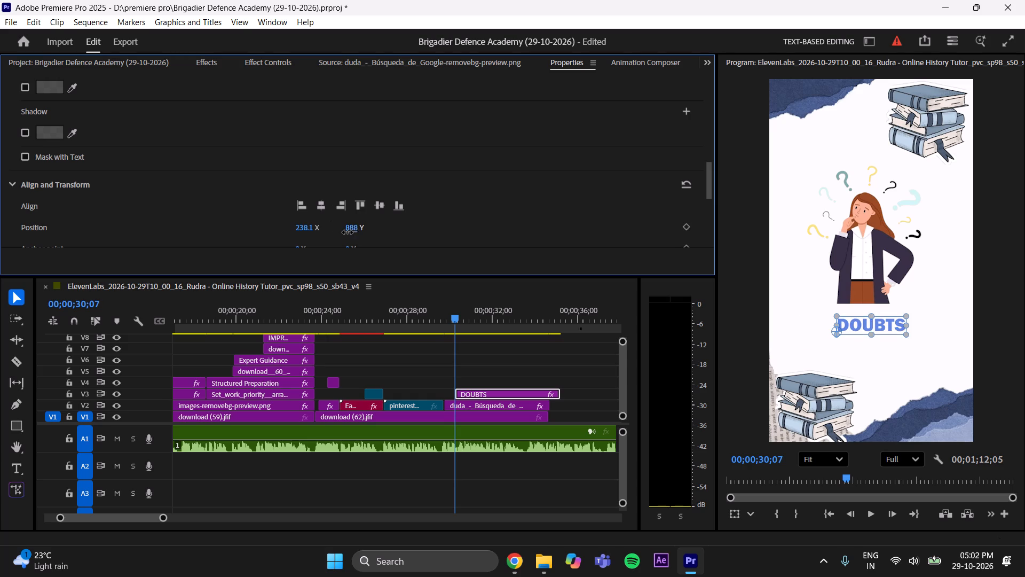
pyautogui.moveTo(348, 232); pyautogui.dragTo(333, 241)
pyautogui.moveTo(312, 229); pyautogui.dragTo(308, 229)
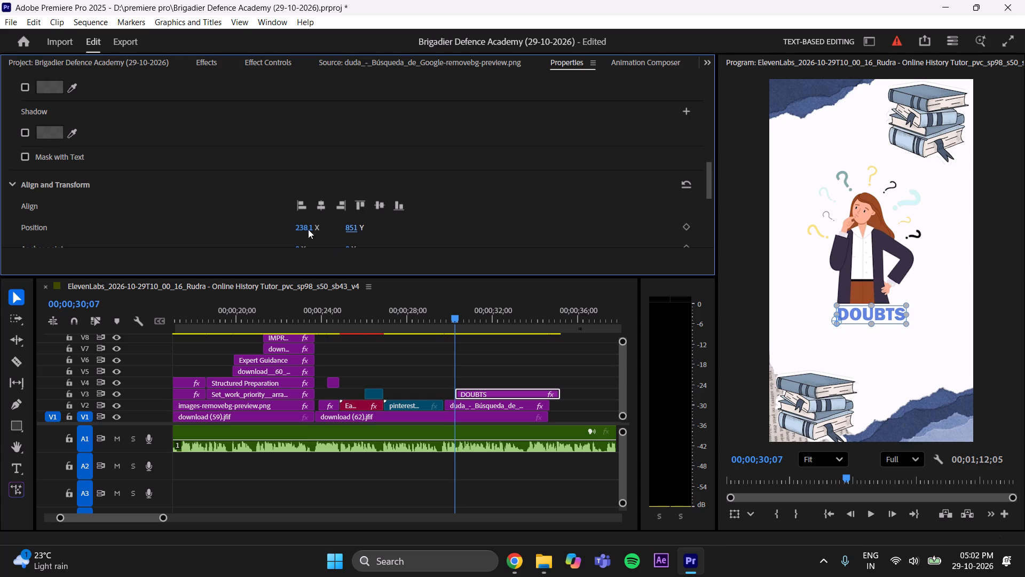
pyautogui.moveTo(308, 229); pyautogui.dragTo(297, 237)
pyautogui.click(245, 214)
pyautogui.moveTo(298, 225); pyautogui.dragTo(288, 233)
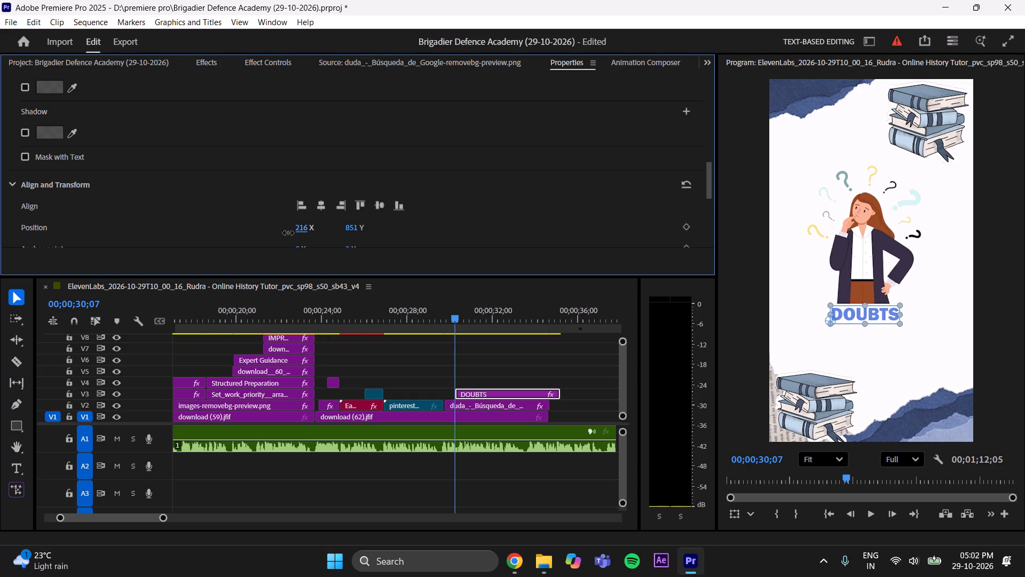
pyautogui.moveTo(288, 233); pyautogui.dragTo(287, 233)
pyautogui.click(499, 369)
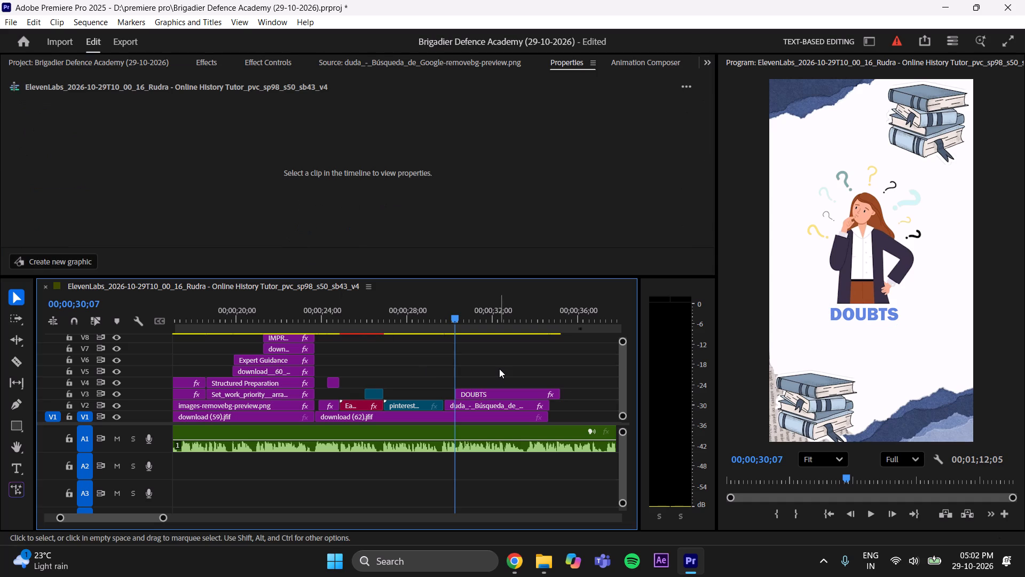
pyautogui.hotkey('ctrl', 's')
# Extend the DOUBTS title's start back to the beginning of the doubting-woman clip, play across the join, and save the project.
pyautogui.moveTo(463, 308); pyautogui.dragTo(430, 330)
pyautogui.click(878, 514)
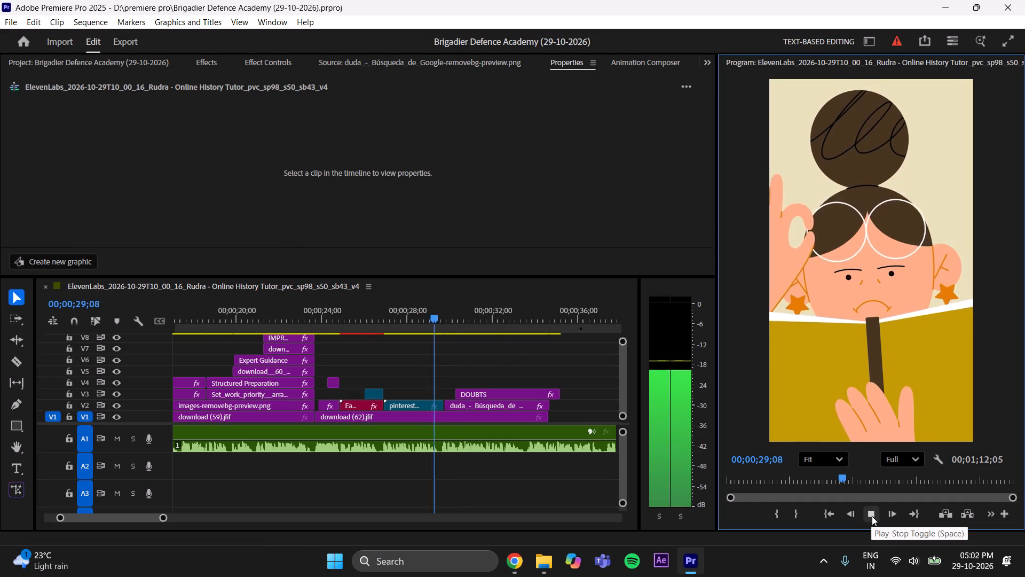
pyautogui.click(872, 516)
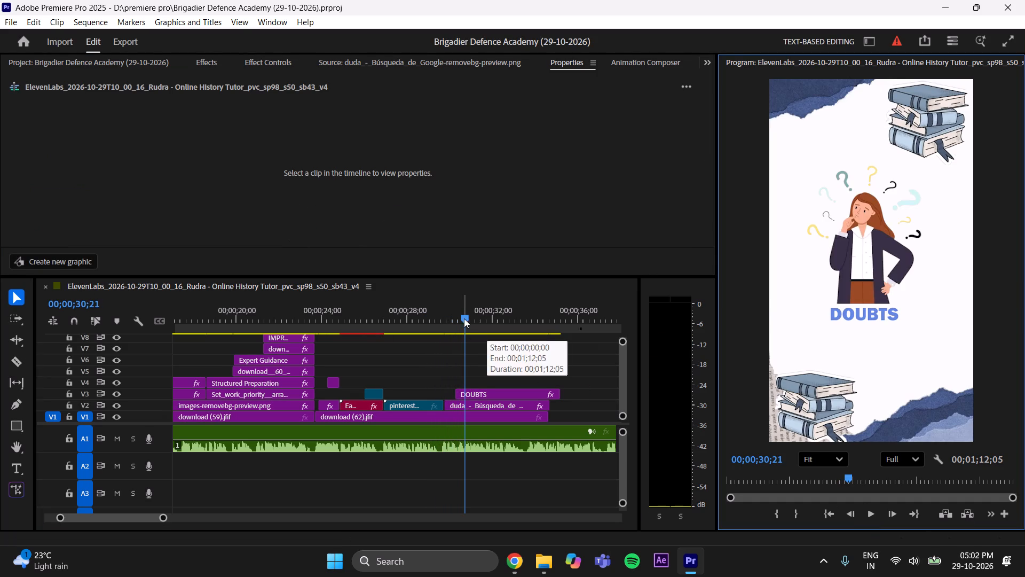
pyautogui.moveTo(464, 318); pyautogui.dragTo(439, 349)
pyautogui.moveTo(461, 391); pyautogui.dragTo(451, 402)
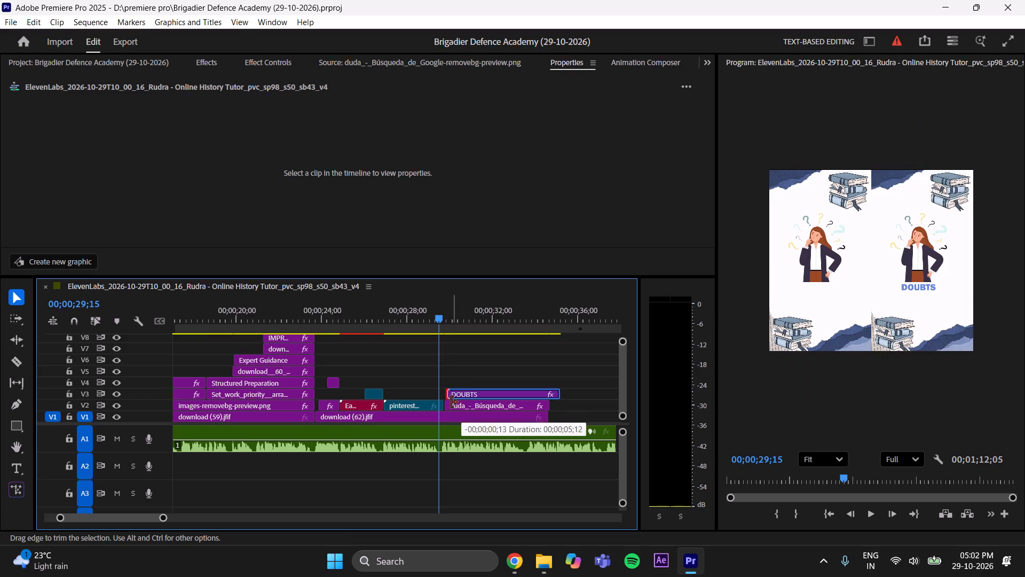
pyautogui.moveTo(451, 402); pyautogui.dragTo(450, 407)
pyautogui.click(469, 379)
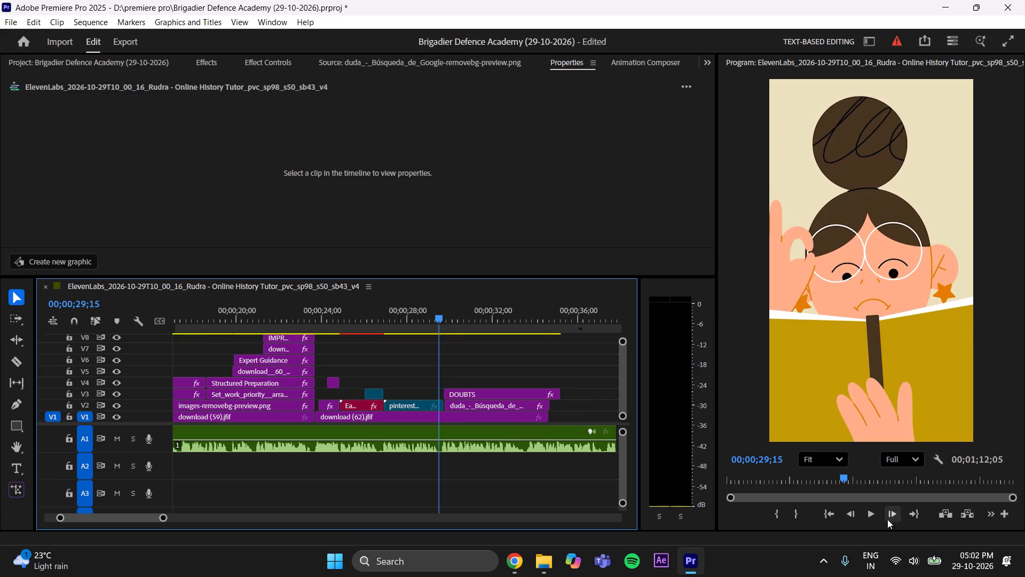
pyautogui.click(867, 513)
pyautogui.click(867, 513)
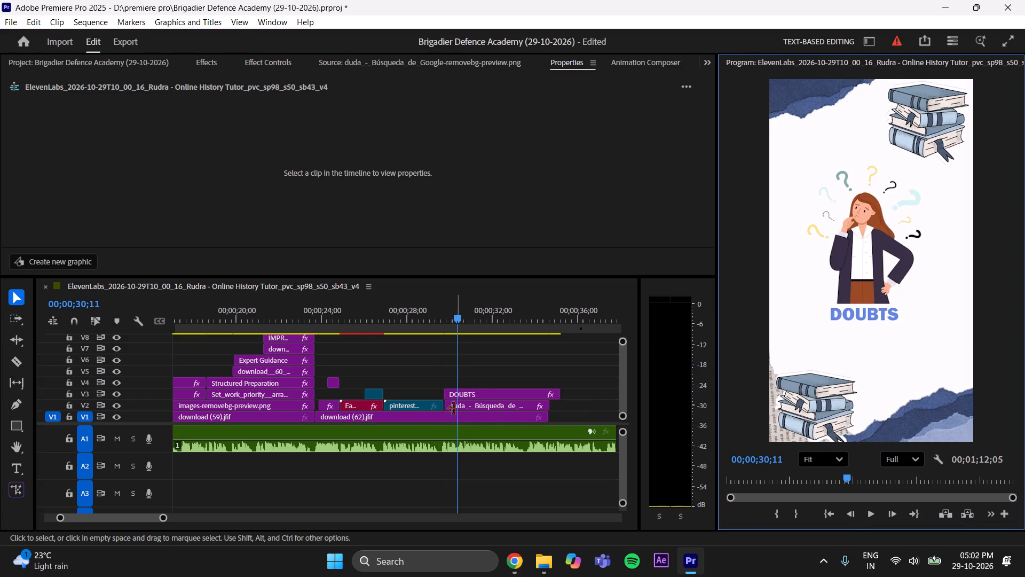
pyautogui.moveTo(445, 404); pyautogui.dragTo(444, 411)
pyautogui.click(428, 352)
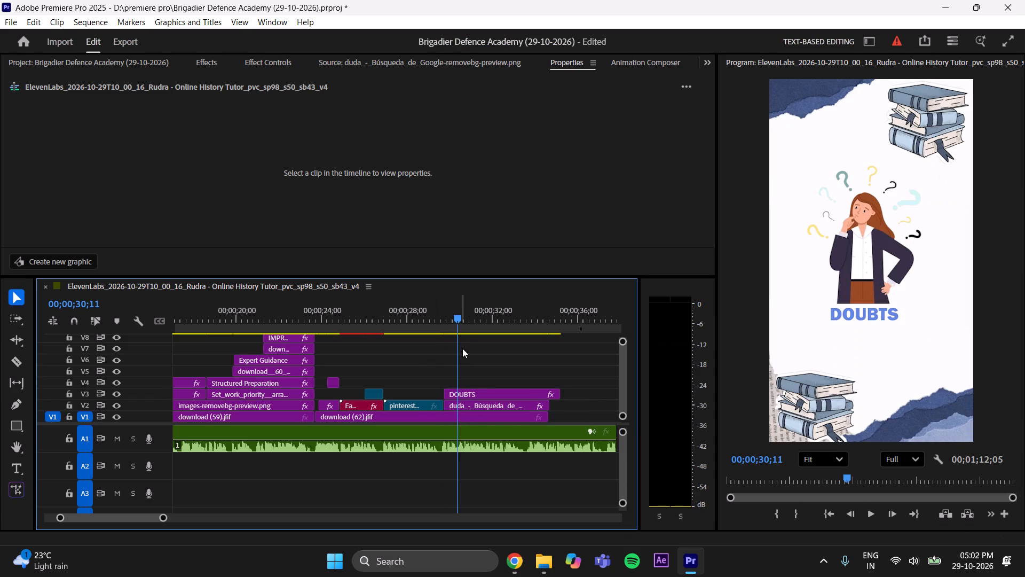
pyautogui.moveTo(459, 316); pyautogui.dragTo(439, 337)
pyautogui.click(872, 509)
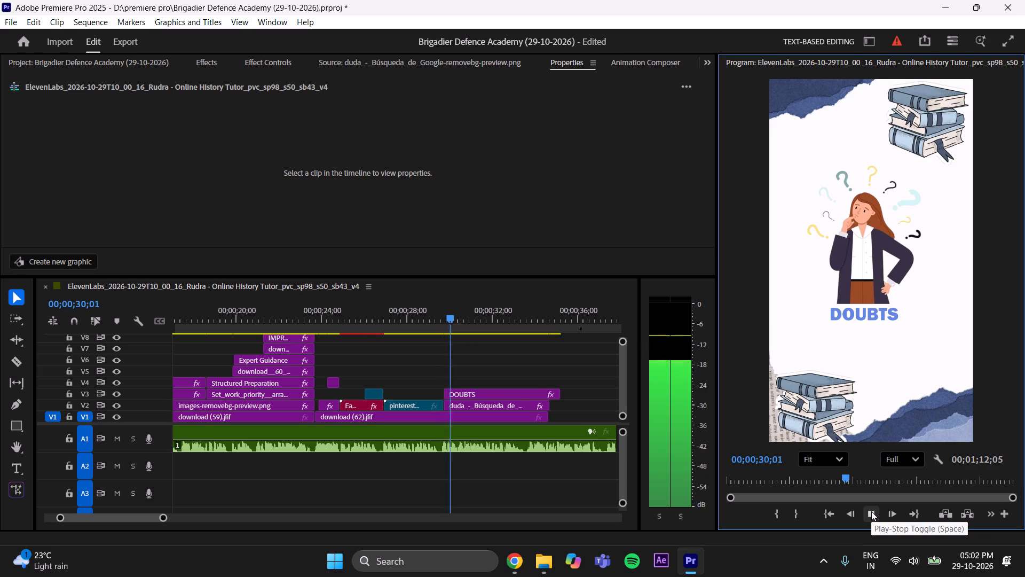
pyautogui.click(871, 511)
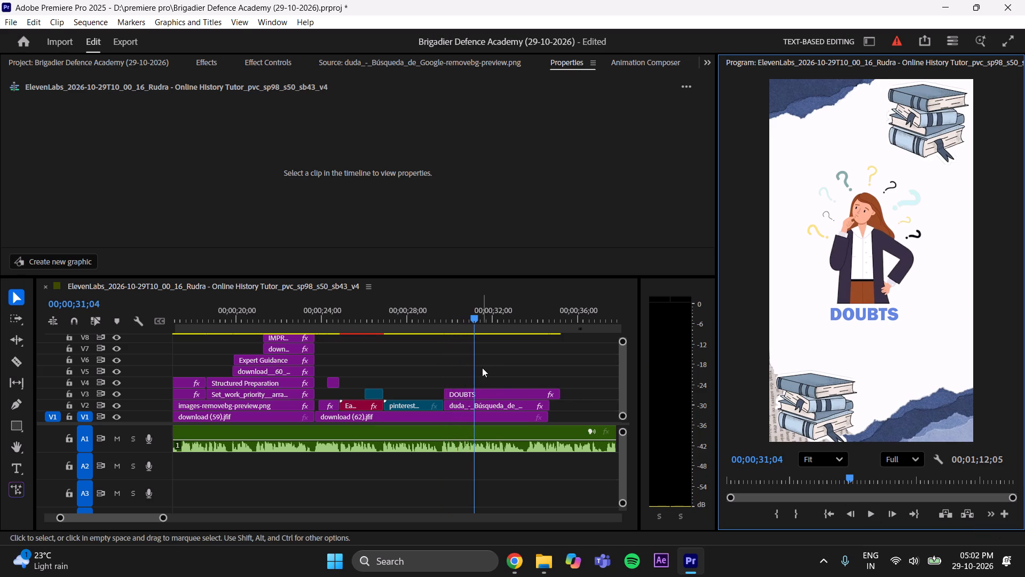
pyautogui.hotkey('ctrl', 's')
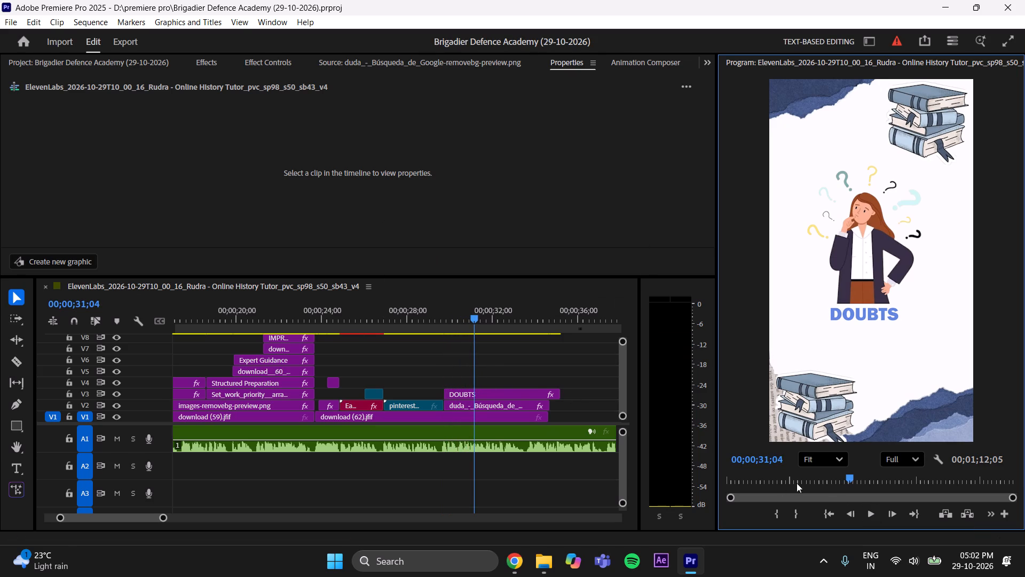
# Listen to the voice-over around 00;00;31;01 to 00;00;32;03 and shorten the DOUBTS title's end to roughly match the doubting-woman clip.
pyautogui.click(870, 511)
pyautogui.click(870, 511)
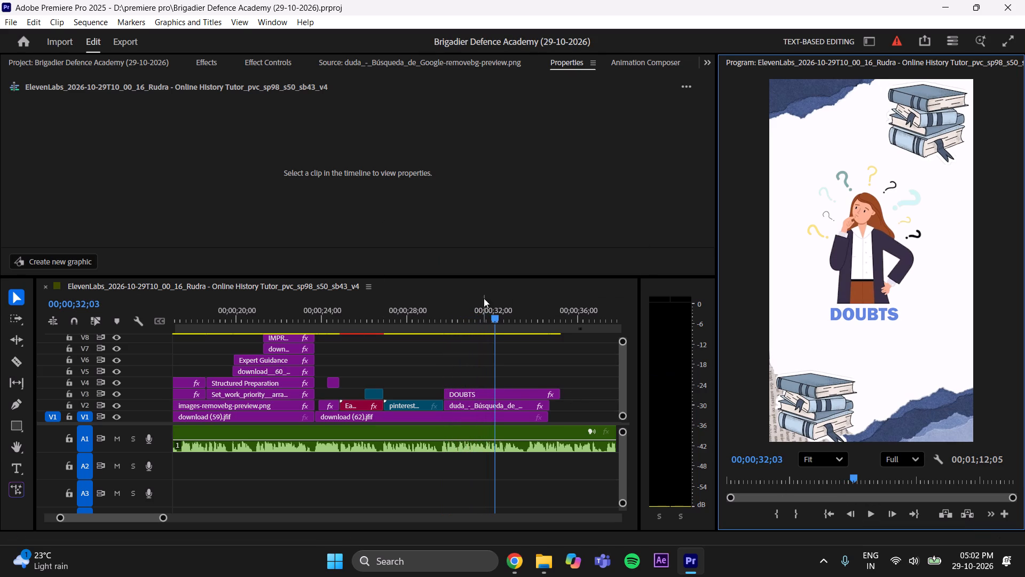
pyautogui.moveTo(498, 312); pyautogui.dragTo(474, 333)
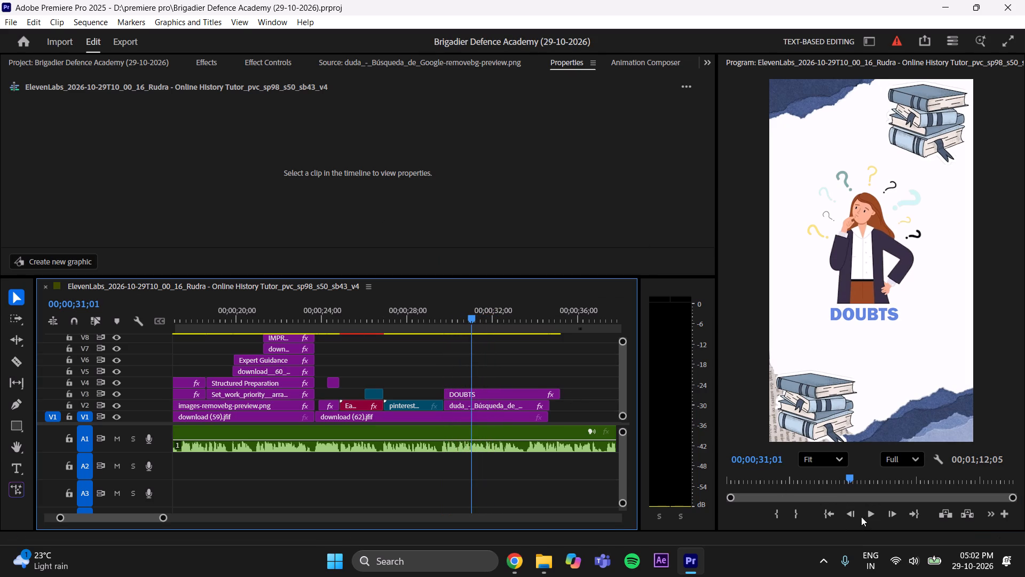
pyautogui.click(871, 515)
pyautogui.click(871, 515)
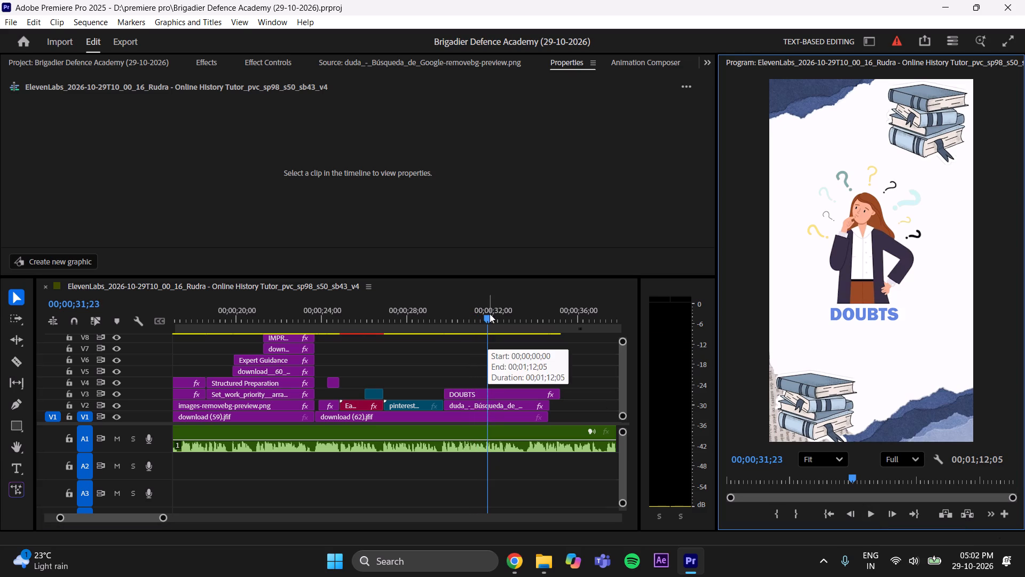
pyautogui.click(490, 314)
pyautogui.moveTo(562, 391); pyautogui.dragTo(554, 400)
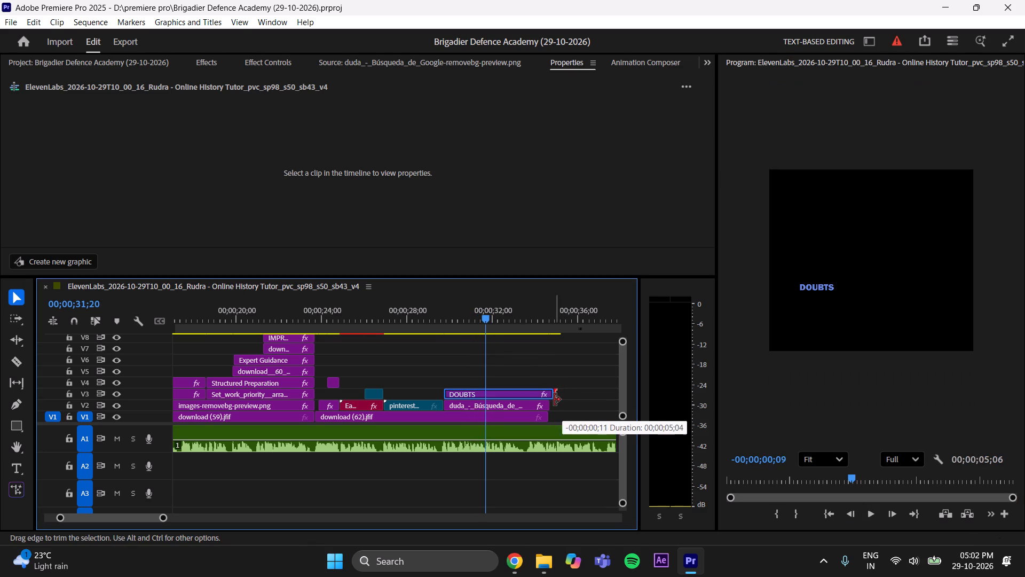
pyautogui.moveTo(554, 400); pyautogui.dragTo(553, 402)
pyautogui.moveTo(525, 363); pyautogui.dragTo(532, 375)
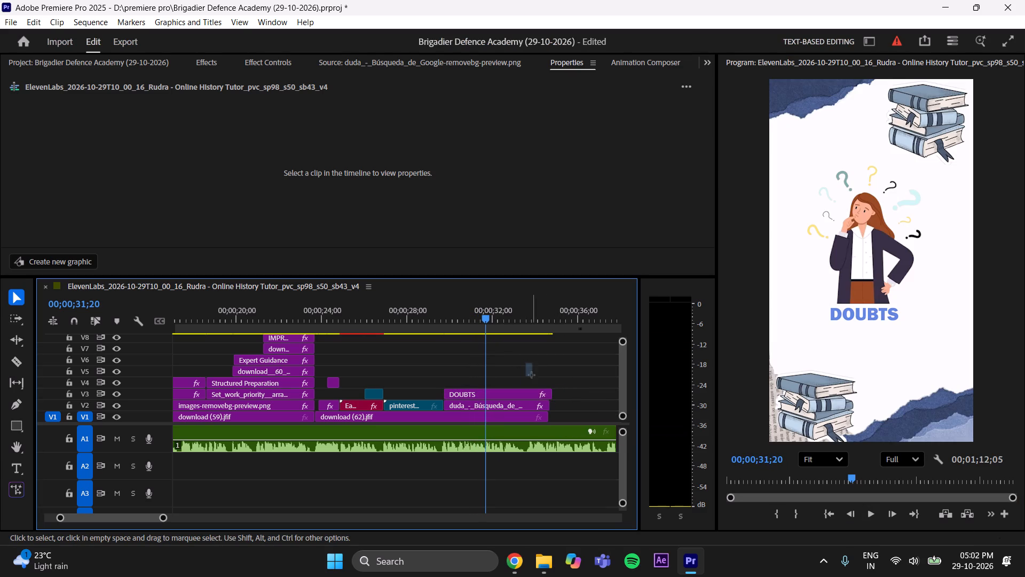
pyautogui.moveTo(532, 375); pyautogui.dragTo(532, 375)
pyautogui.moveTo(556, 392); pyautogui.dragTo(555, 397)
# Nest the DOUBTS title and the doubting-woman image together, keeping the default sequence name.
pyautogui.moveTo(530, 366); pyautogui.dragTo(516, 404)
pyautogui.rightClick(516, 404)
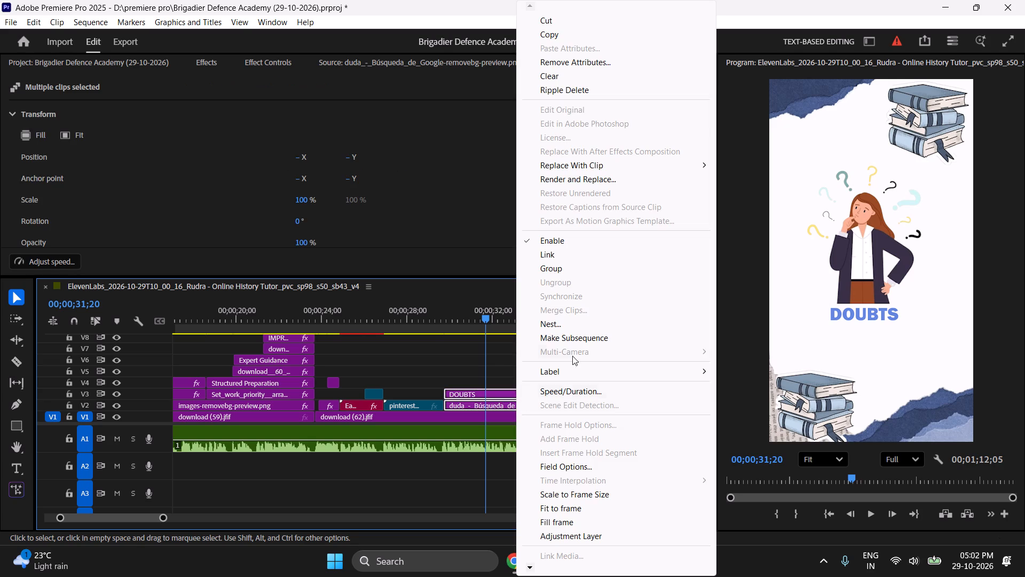
pyautogui.click(570, 324)
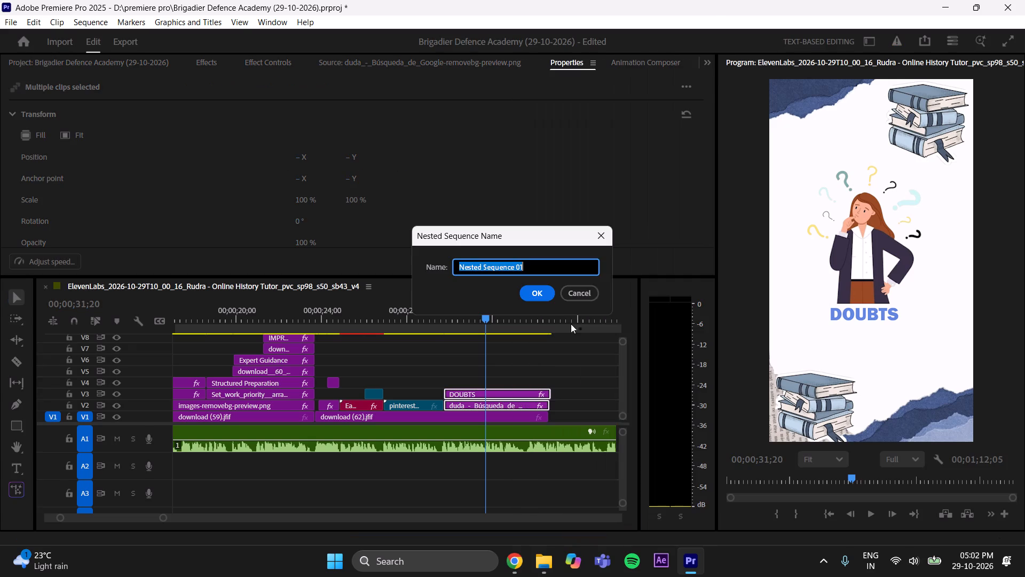
pyautogui.click(541, 291)
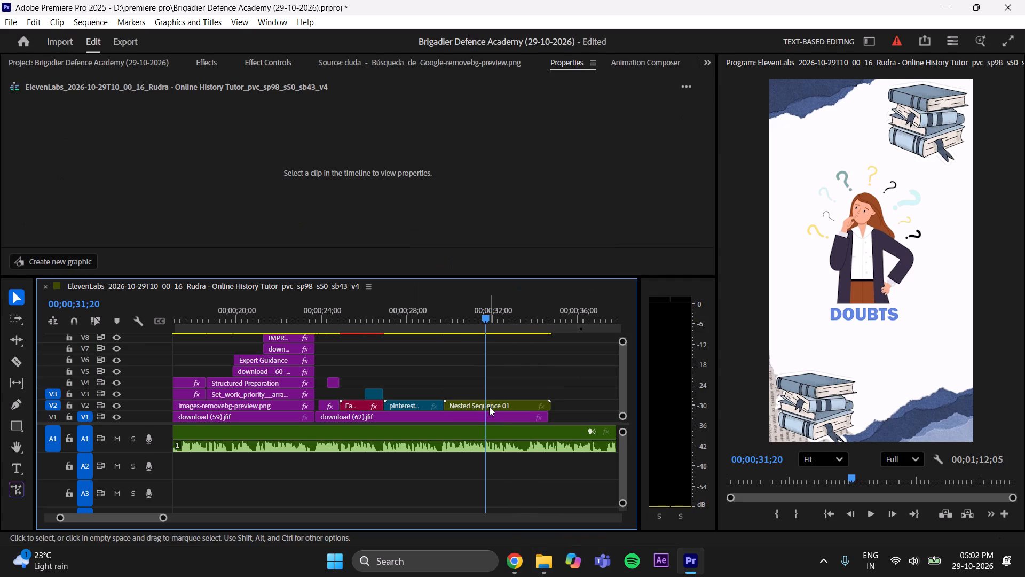
# Animate the nested clip's scale from 0 at 00;00;29;21 to 100 at 00;00;30;09 and play the pop-in.
pyautogui.click(483, 403)
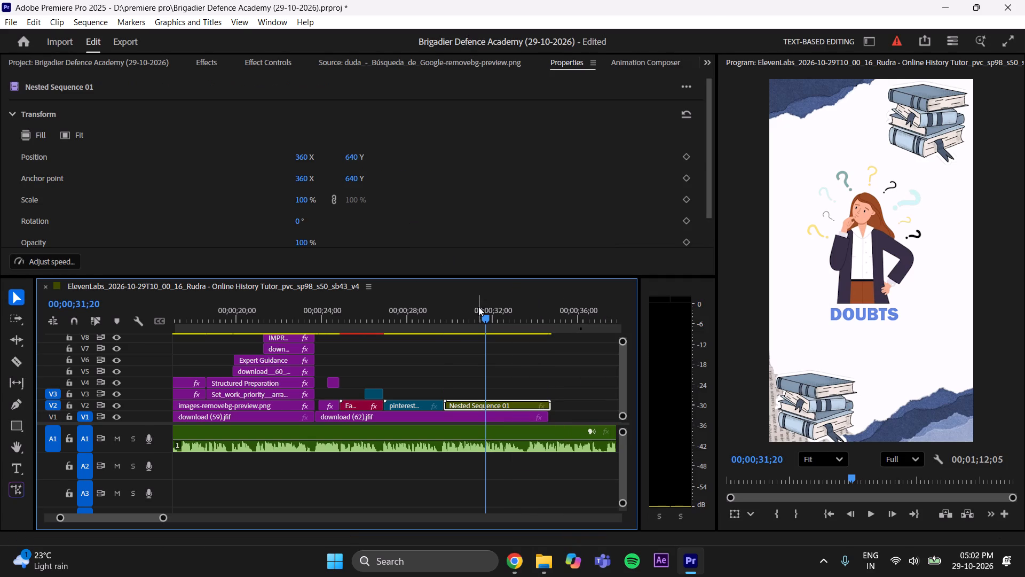
pyautogui.moveTo(479, 307); pyautogui.dragTo(439, 362)
pyautogui.click(871, 516)
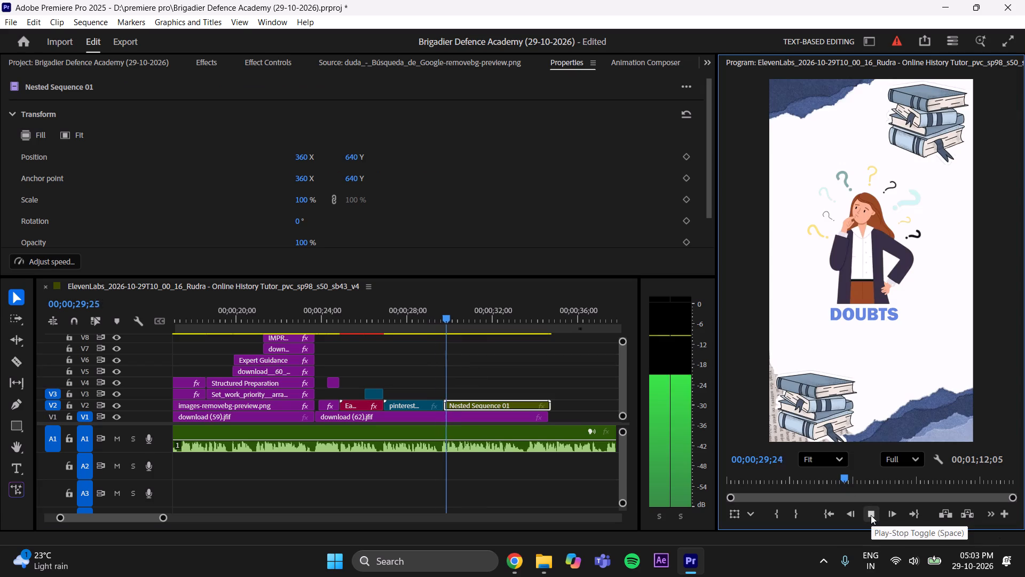
pyautogui.click(871, 515)
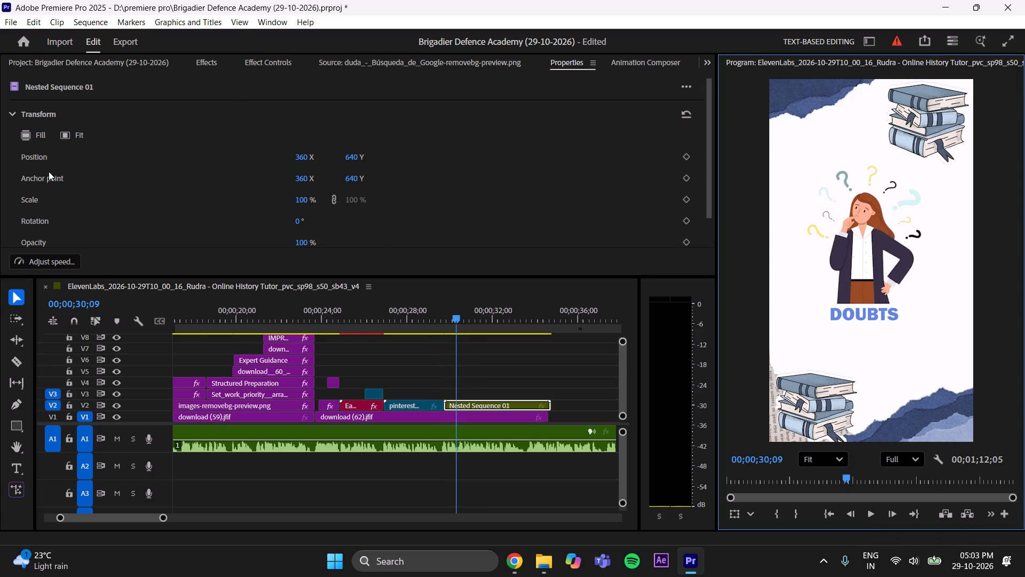
pyautogui.click(254, 60)
pyautogui.click(41, 144)
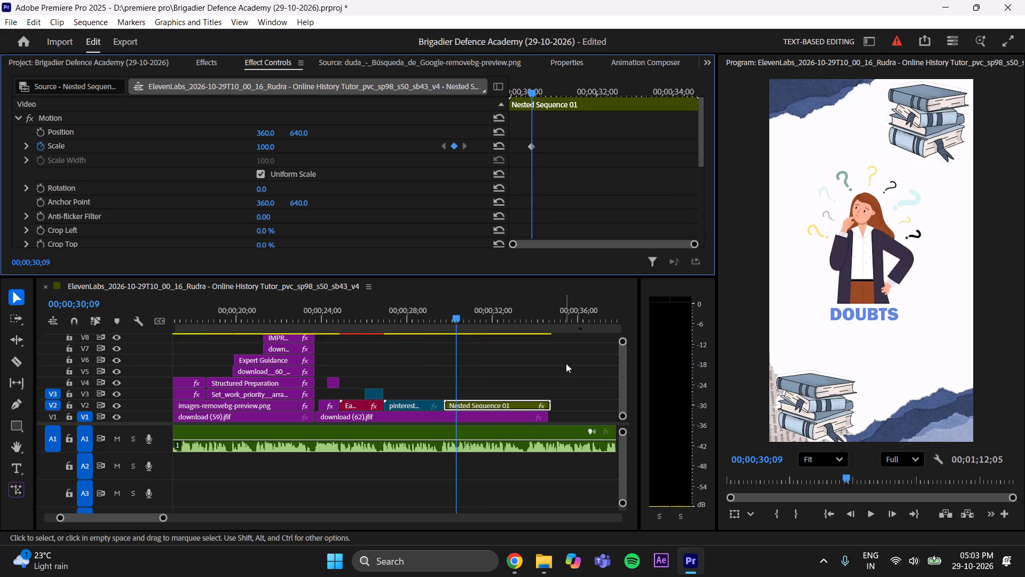
pyautogui.moveTo(453, 316); pyautogui.dragTo(440, 329)
pyautogui.moveTo(273, 145); pyautogui.dragTo(143, 157)
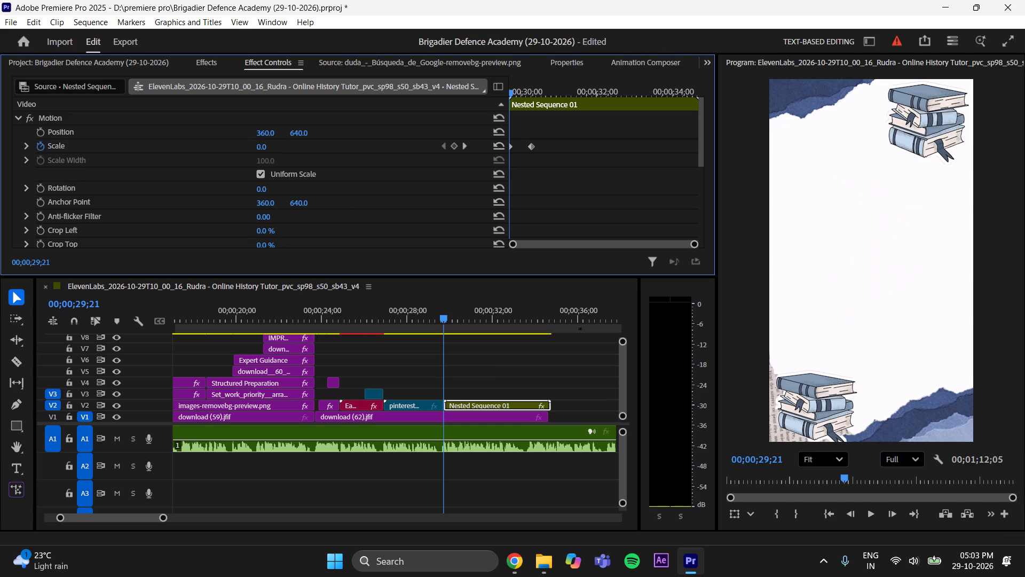
pyautogui.moveTo(143, 157); pyautogui.dragTo(129, 158)
pyautogui.moveTo(440, 317); pyautogui.dragTo(431, 323)
pyautogui.click(478, 372)
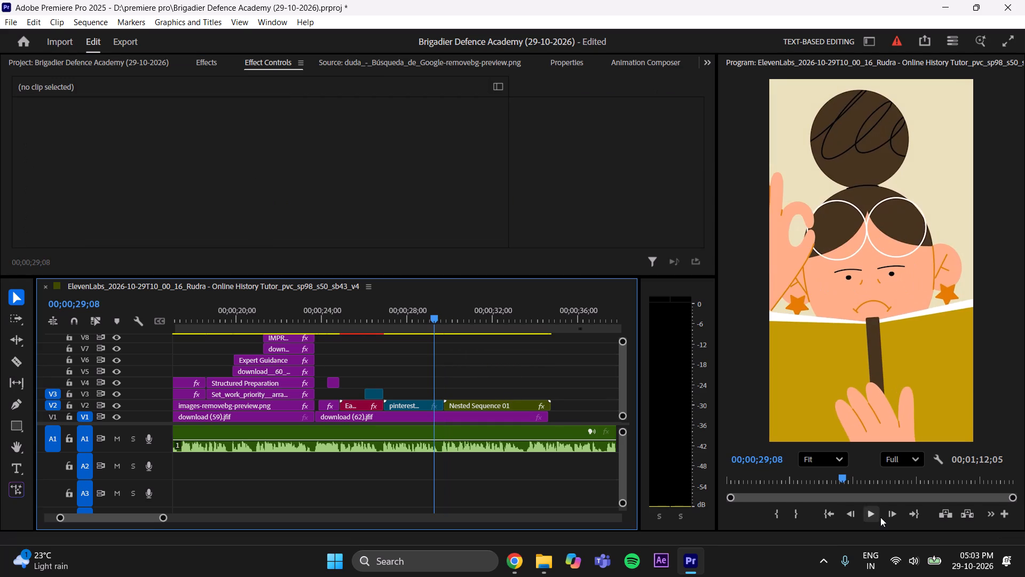
pyautogui.click(866, 512)
pyautogui.click(868, 512)
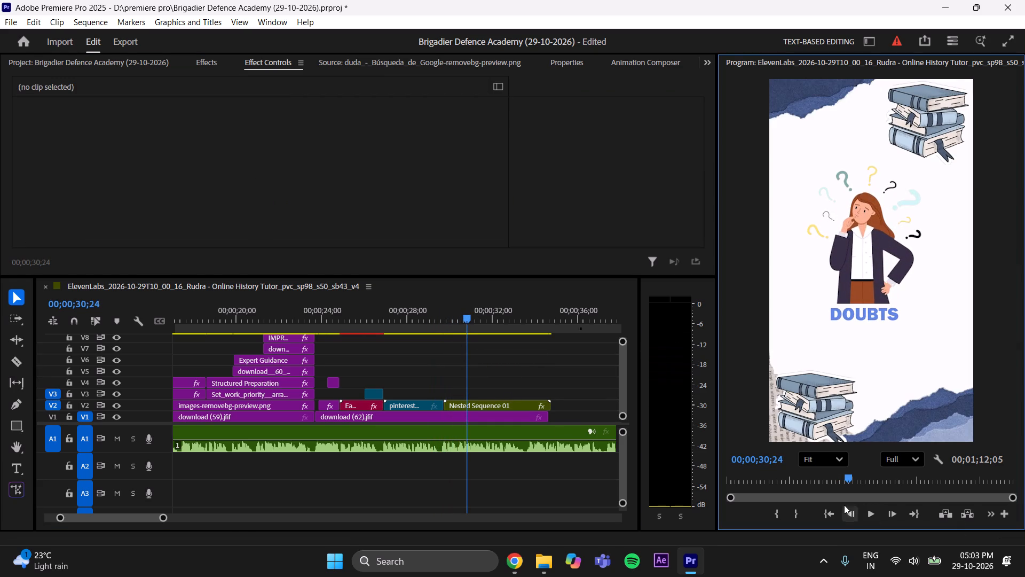
# Move the nested clip's second scale keyframe a few frames earlier for a faster pop-in, play it back, and save the project.
pyautogui.click(488, 401)
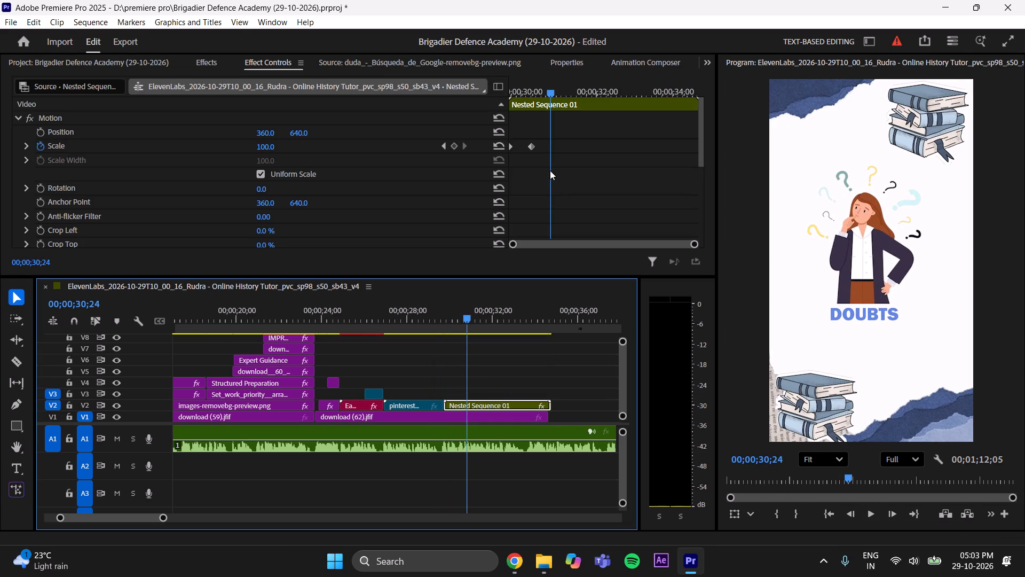
pyautogui.moveTo(532, 144); pyautogui.dragTo(523, 153)
pyautogui.moveTo(463, 314); pyautogui.dragTo(433, 341)
pyautogui.click(866, 518)
pyautogui.click(867, 518)
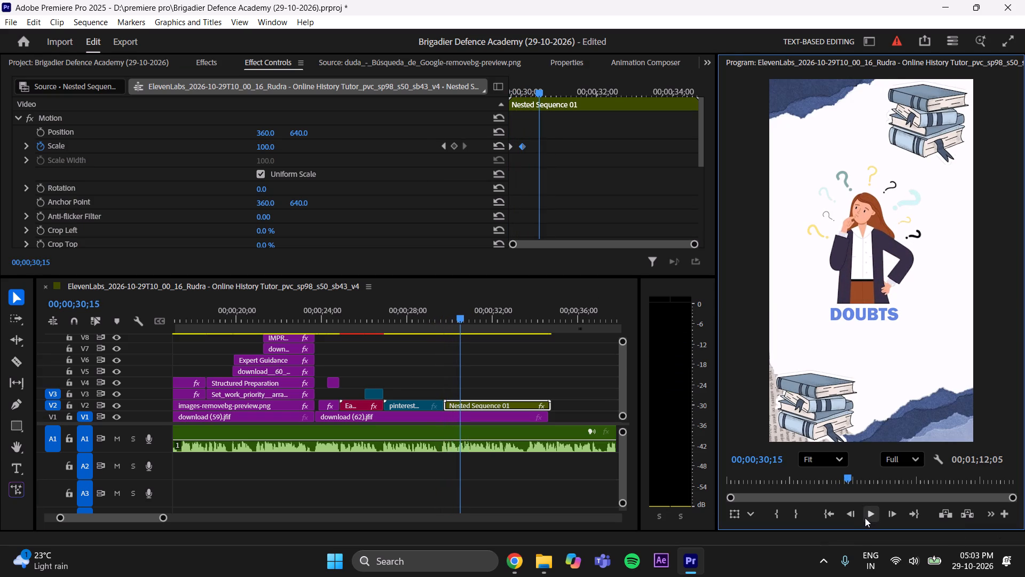
pyautogui.click(516, 349)
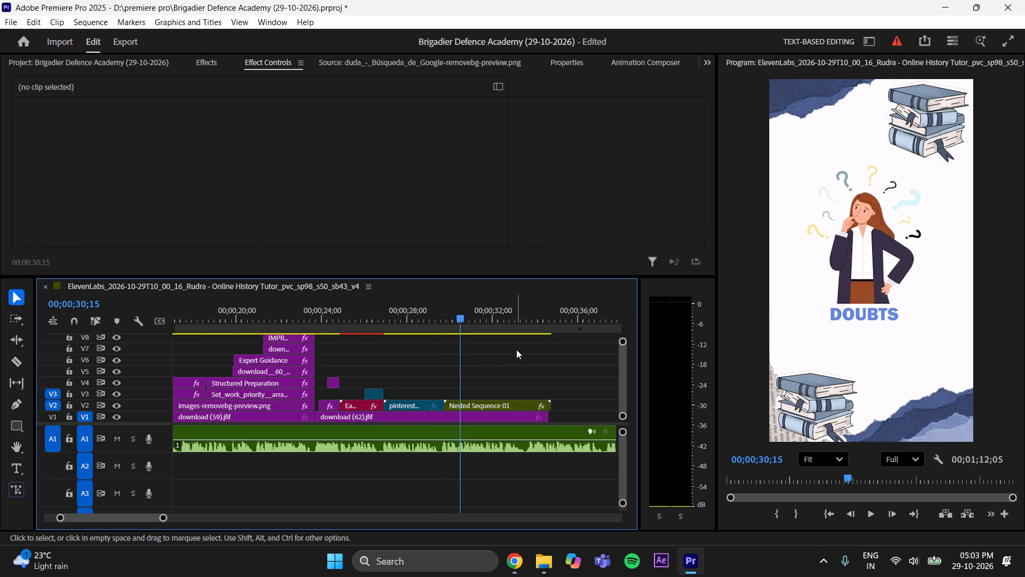
pyautogui.hotkey('ctrl', 's')
# Listen to the voice-over under the nested DOUBTS clip from 00;00;30;15 to about 00;00;32;22, replaying the part from 00;00;31;14.
pyautogui.click(869, 515)
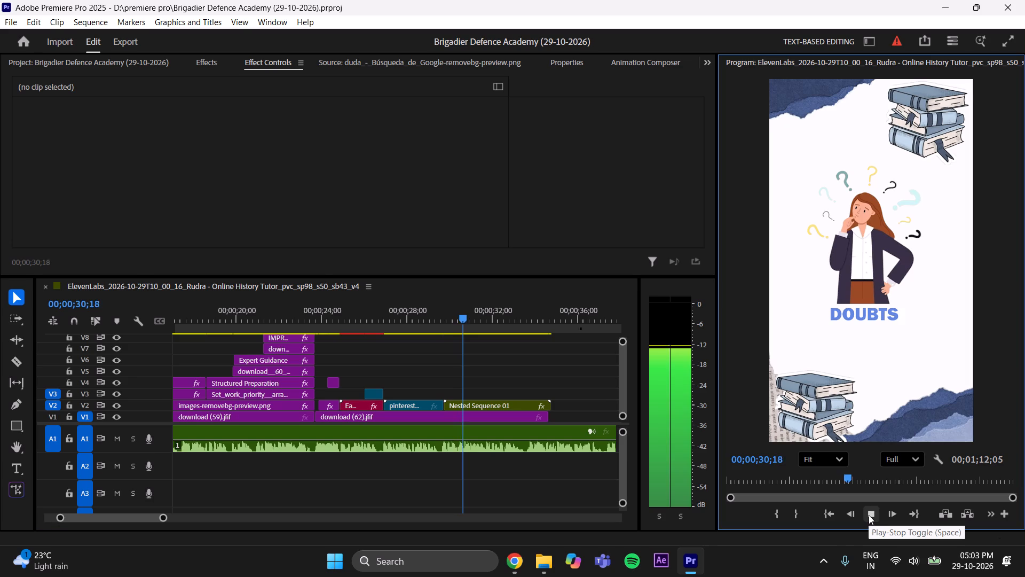
pyautogui.click(869, 515)
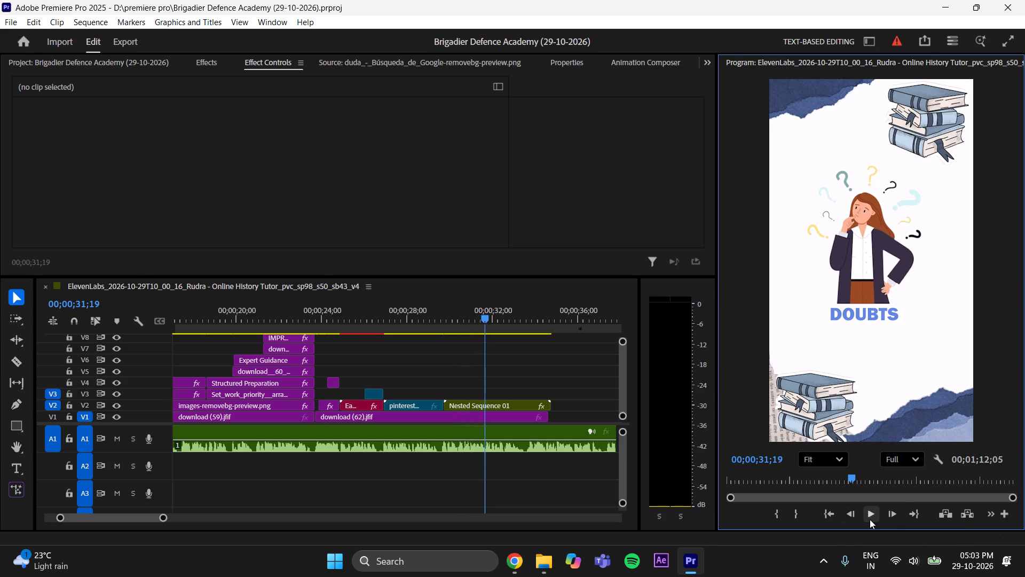
pyautogui.click(870, 519)
pyautogui.click(870, 518)
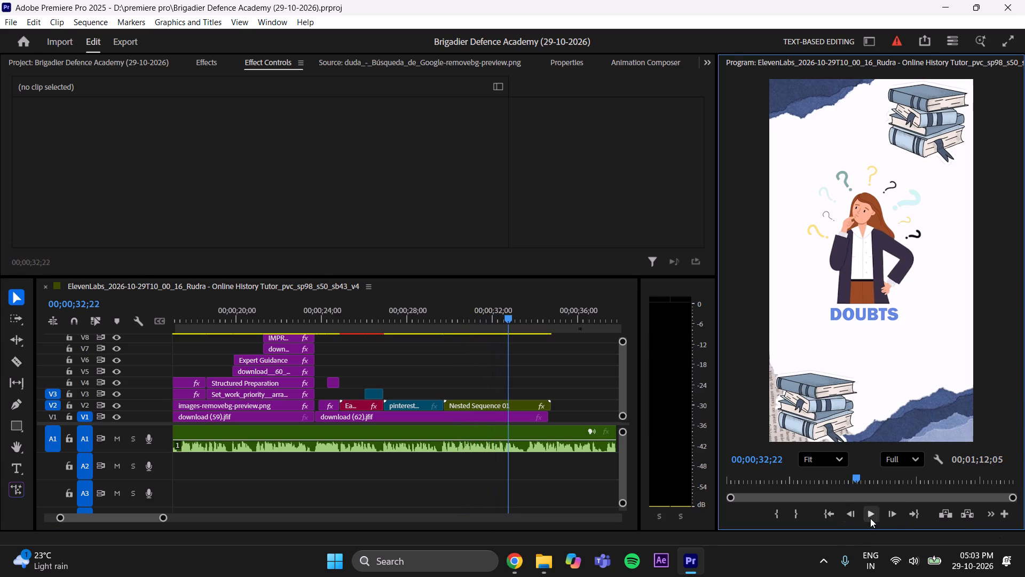
pyautogui.moveTo(511, 314); pyautogui.dragTo(485, 364)
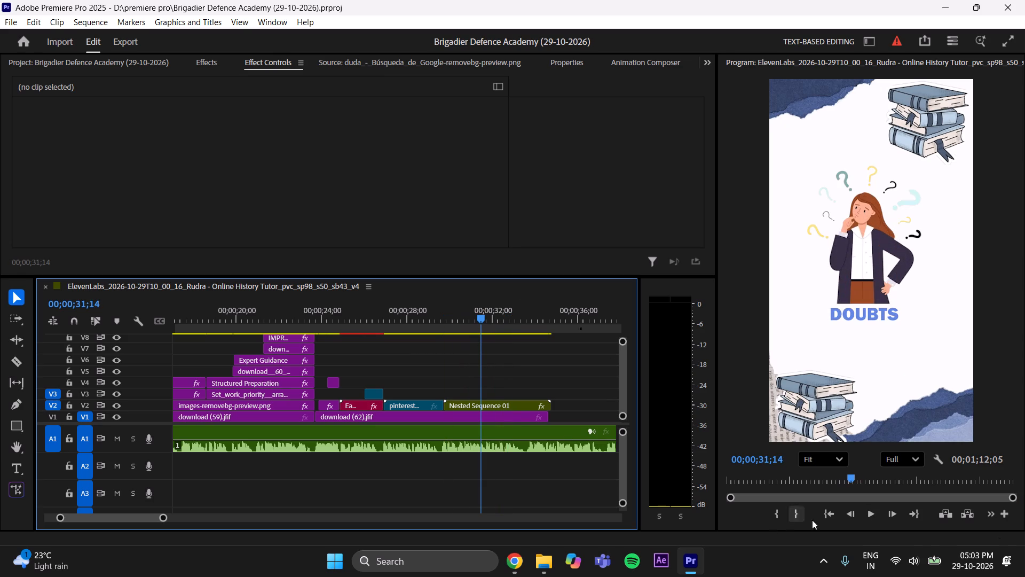
pyautogui.click(874, 513)
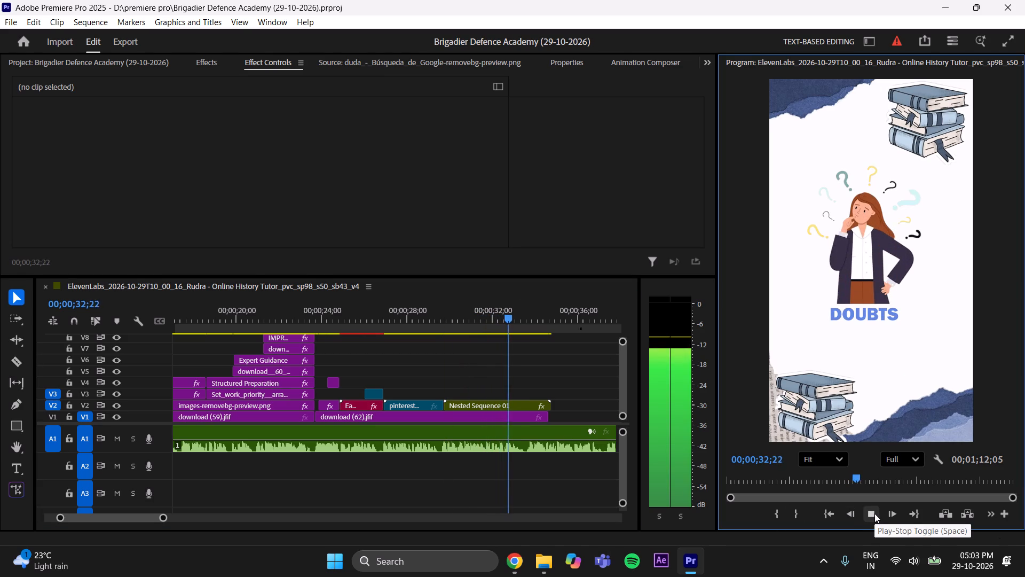
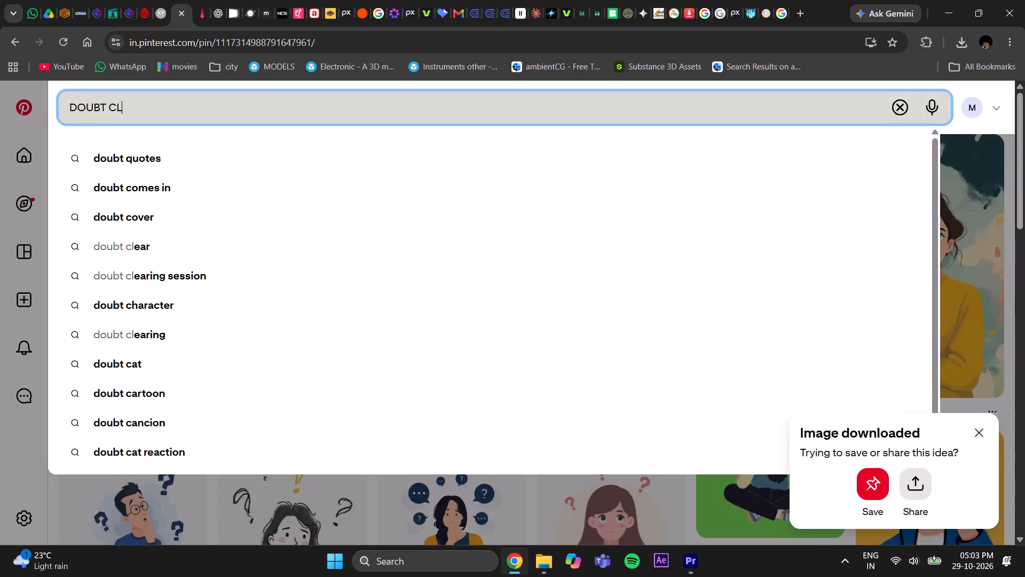
# Search Pinterest for "doubt clearing session" and look through the results for a suitable visual.
pyautogui.write('EARING')
pyautogui.press('space')
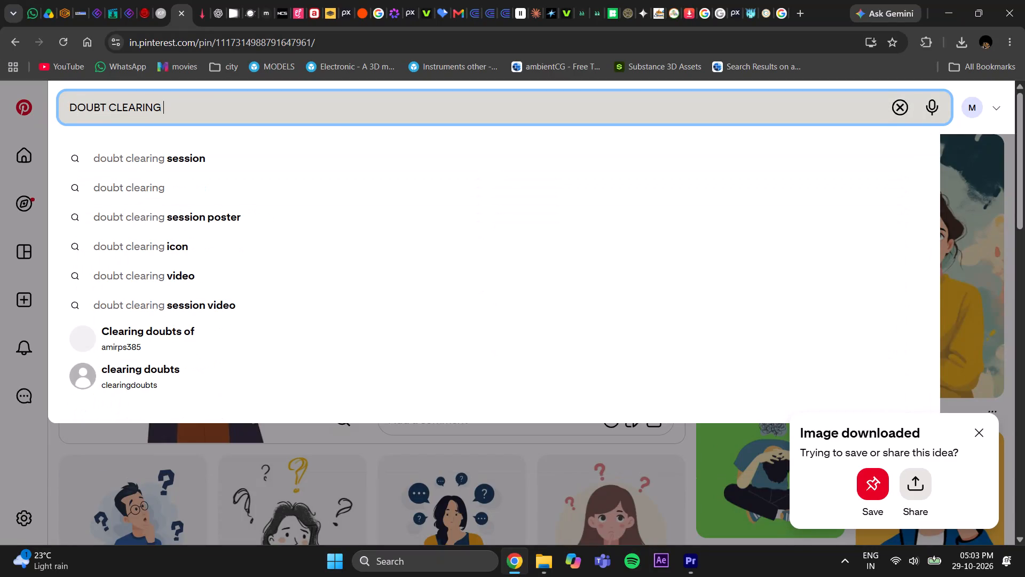
pyautogui.press('Down')
pyautogui.press('Return')
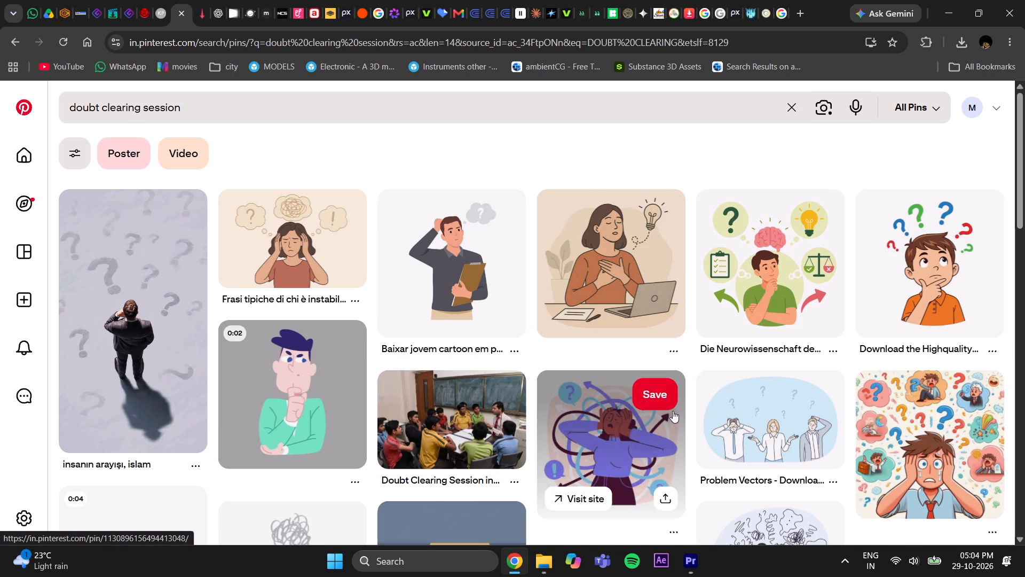
pyautogui.scroll(-5, 673, 412)
pyautogui.scroll(-2, 518, 417)
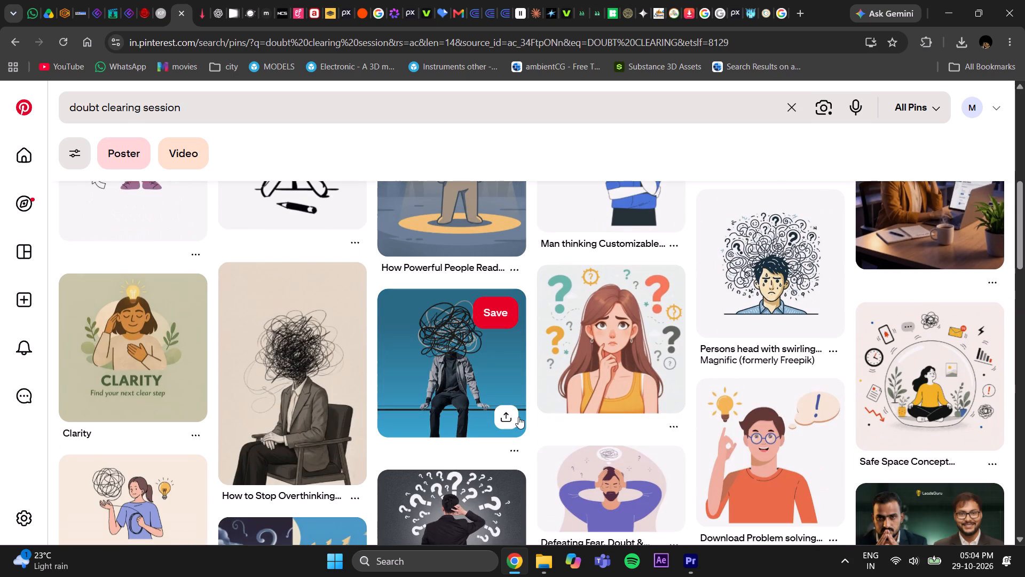
pyautogui.scroll(-3, 518, 417)
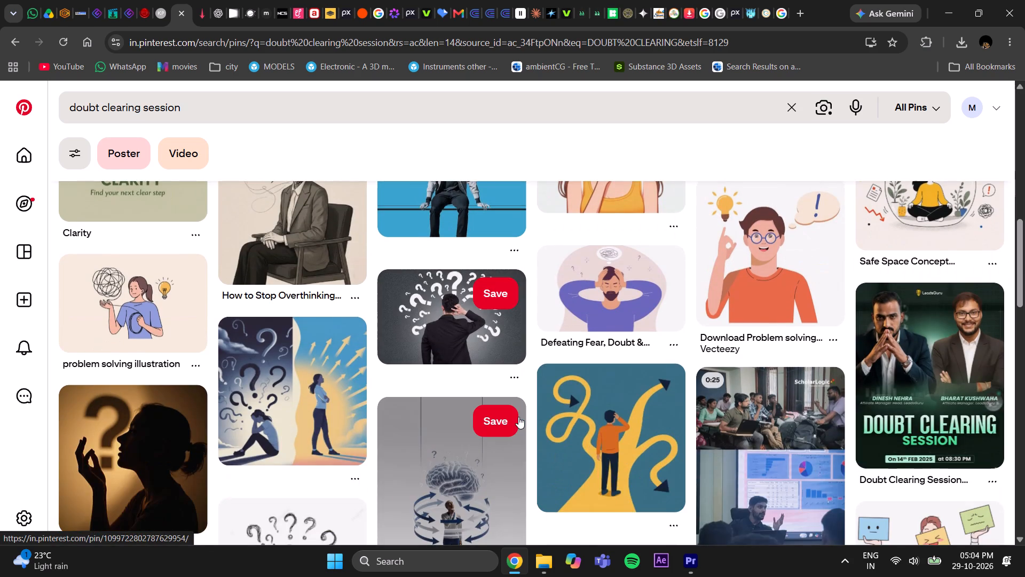
pyautogui.scroll(-4, 518, 417)
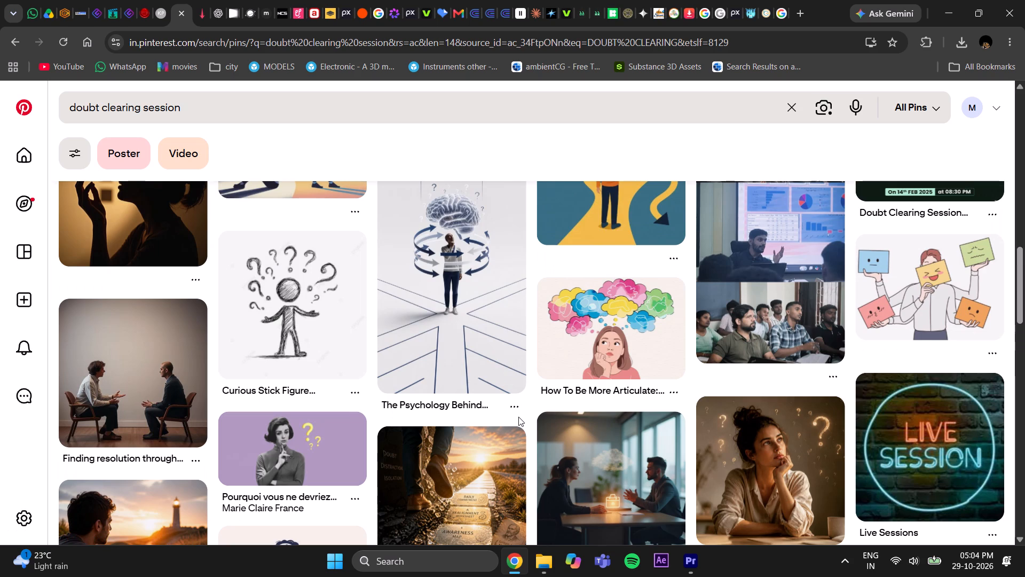
pyautogui.scroll(-6, 518, 417)
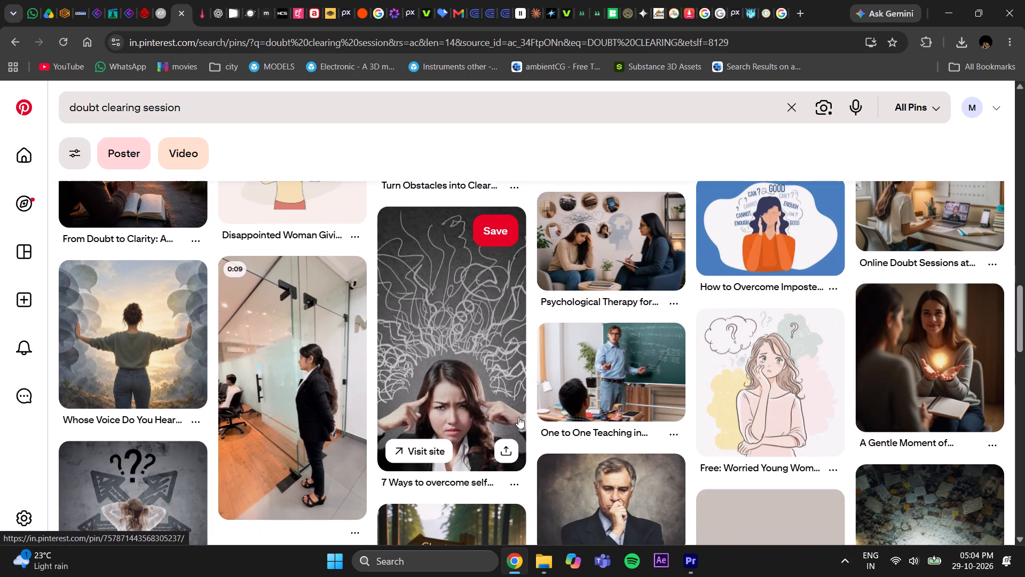
pyautogui.scroll(19, 518, 417)
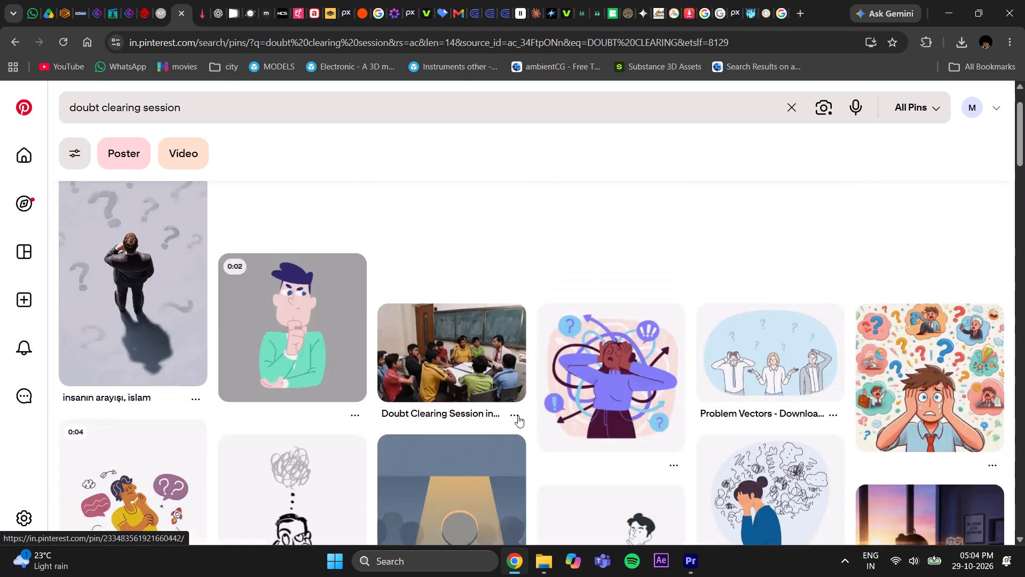
pyautogui.scroll(11, 518, 416)
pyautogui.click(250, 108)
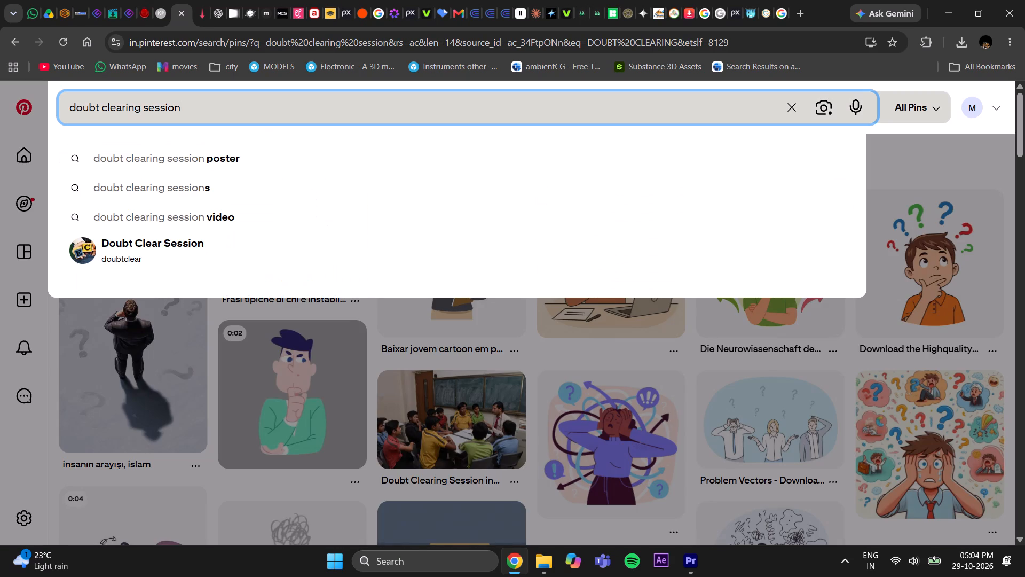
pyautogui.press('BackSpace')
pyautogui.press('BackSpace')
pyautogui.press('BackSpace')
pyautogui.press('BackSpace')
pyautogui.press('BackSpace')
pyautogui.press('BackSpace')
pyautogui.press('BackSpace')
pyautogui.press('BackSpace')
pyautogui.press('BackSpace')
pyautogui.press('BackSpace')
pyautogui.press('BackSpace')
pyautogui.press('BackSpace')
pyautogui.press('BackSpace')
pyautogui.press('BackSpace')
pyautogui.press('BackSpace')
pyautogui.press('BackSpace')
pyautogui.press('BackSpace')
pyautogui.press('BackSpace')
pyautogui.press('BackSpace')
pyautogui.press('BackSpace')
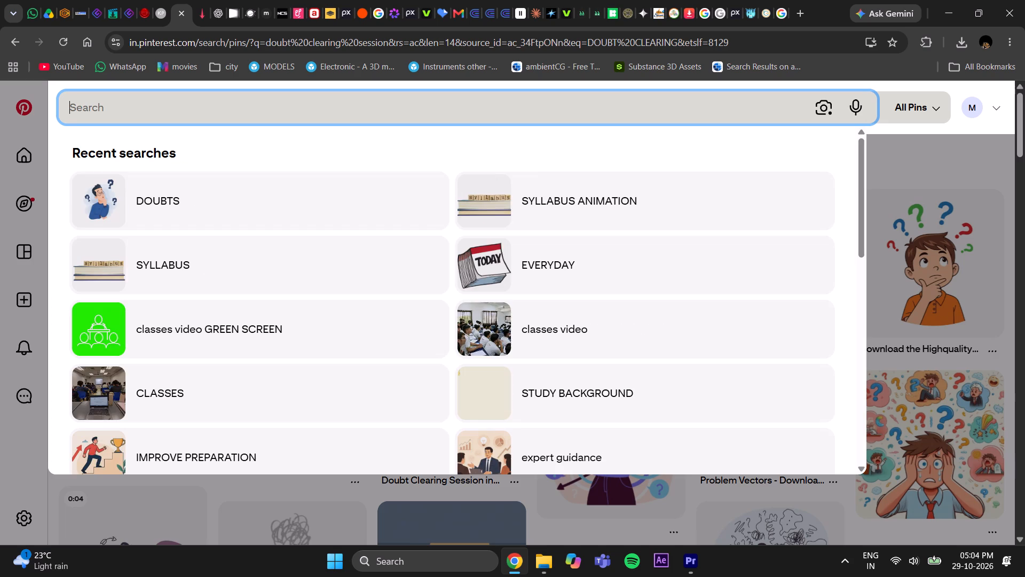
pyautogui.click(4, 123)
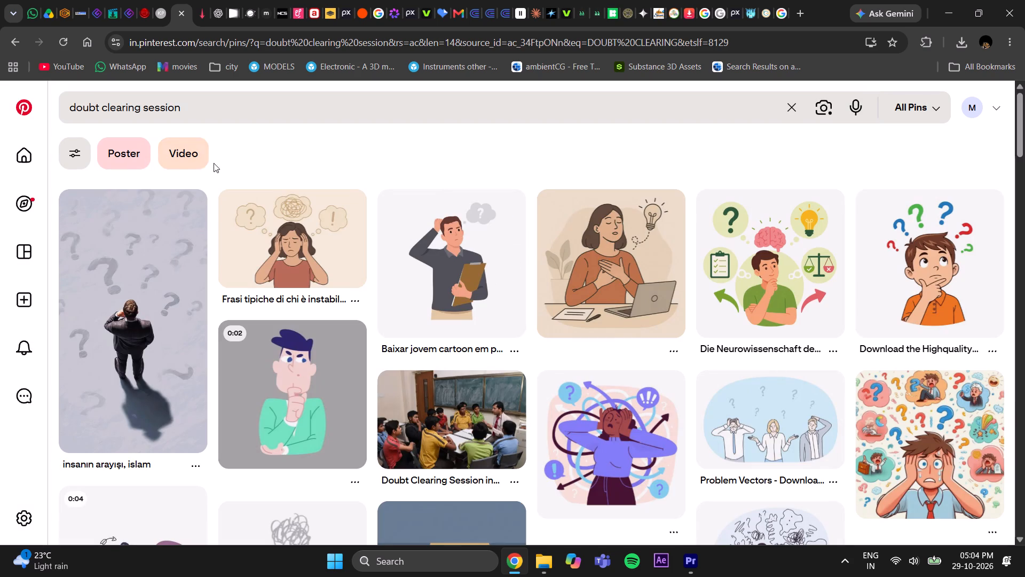
# Narrow the doubt clearing session results to videos and look through them for a usable clip.
pyautogui.click(178, 153)
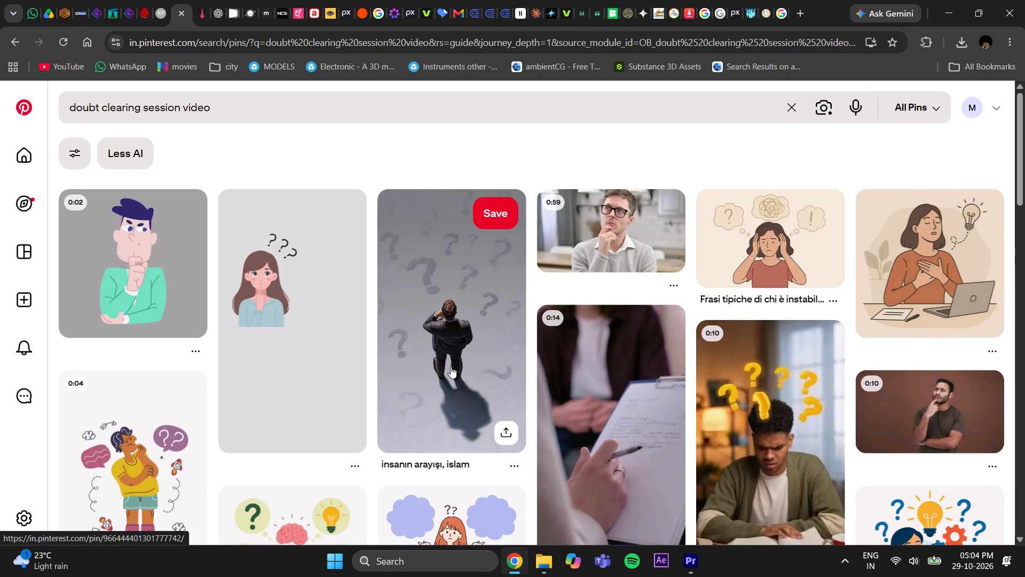
pyautogui.scroll(-4, 451, 367)
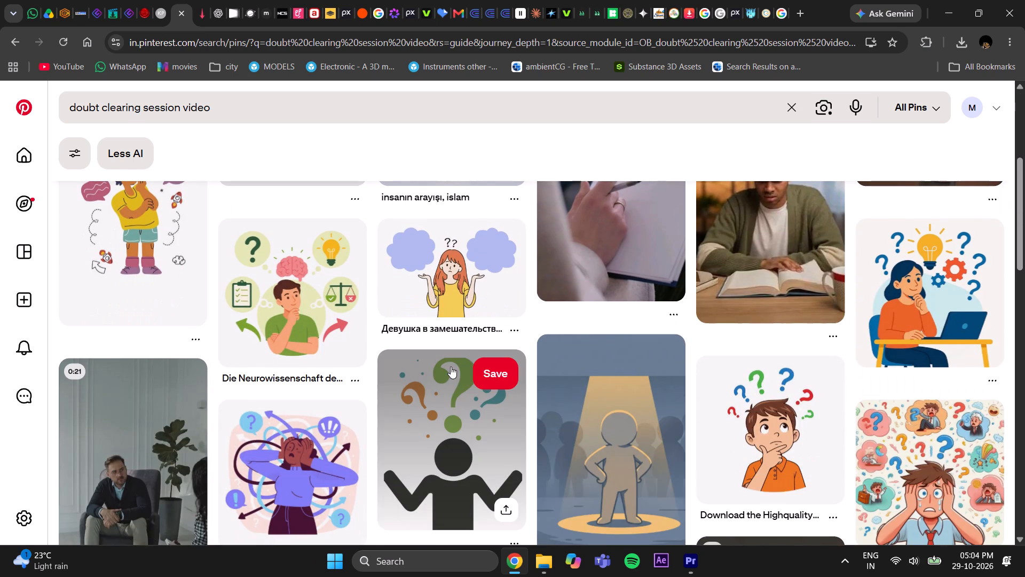
pyautogui.scroll(-4, 451, 367)
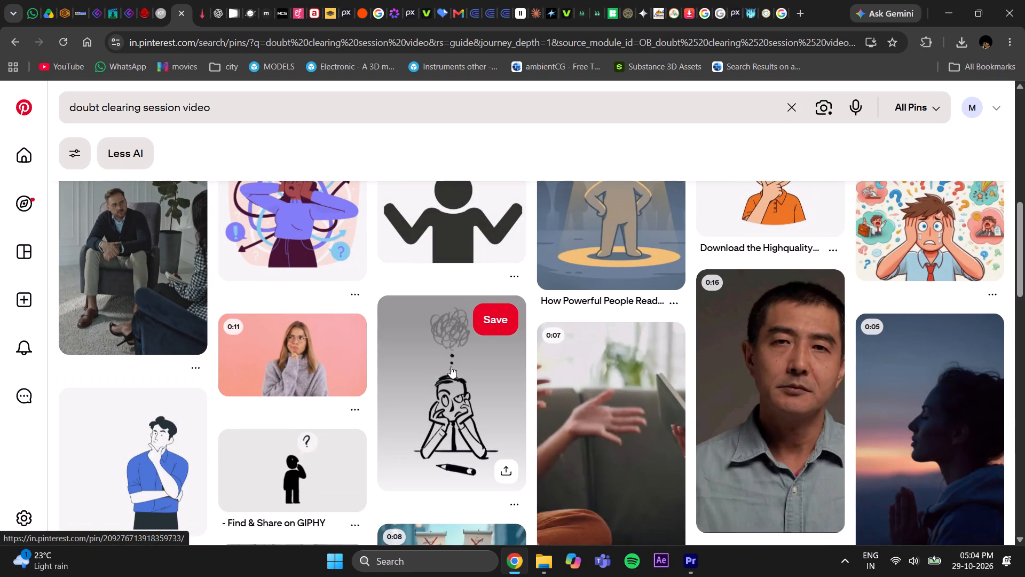
pyautogui.scroll(-4, 451, 367)
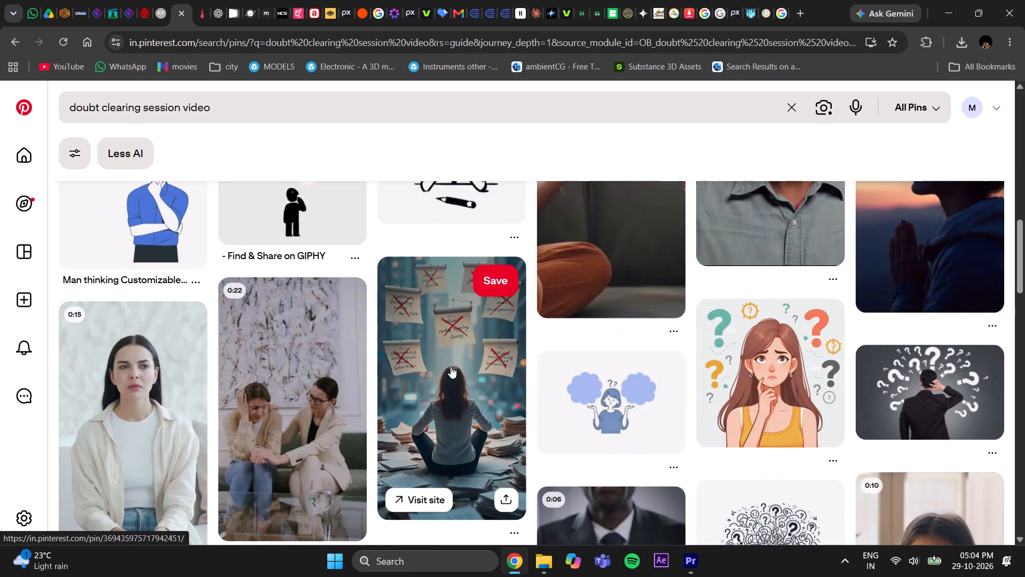
pyautogui.scroll(-5, 451, 367)
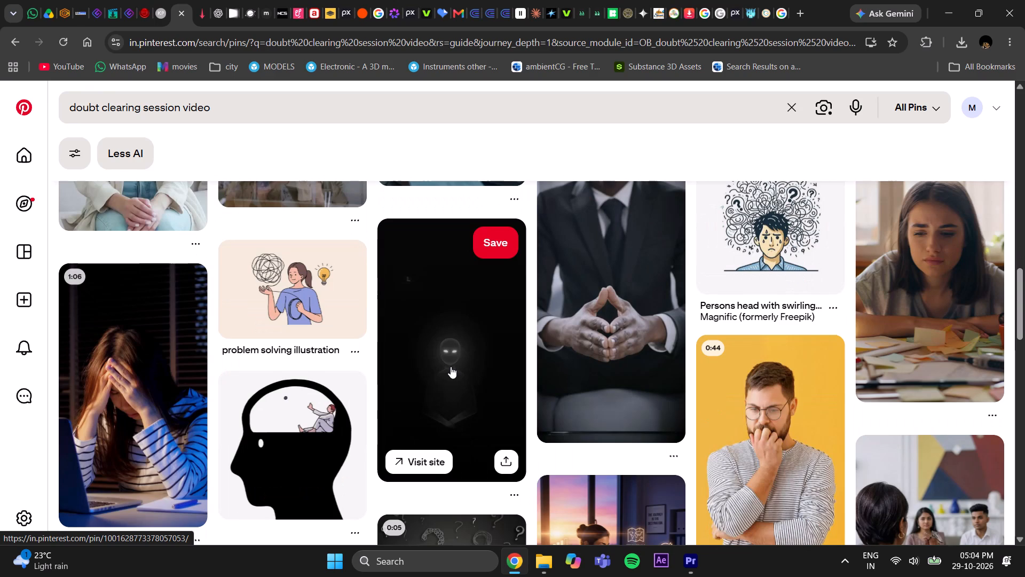
pyautogui.scroll(-3, 451, 367)
pyautogui.scroll(5, 451, 367)
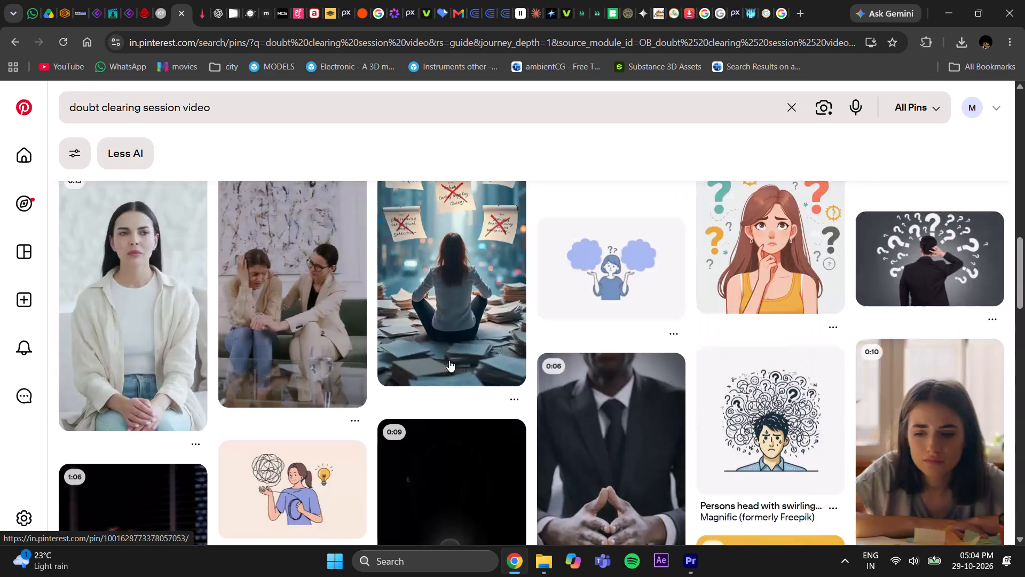
pyautogui.scroll(20, 449, 360)
pyautogui.scroll(3, 449, 360)
# Search Pinterest for "TEACHING".
pyautogui.click(215, 105)
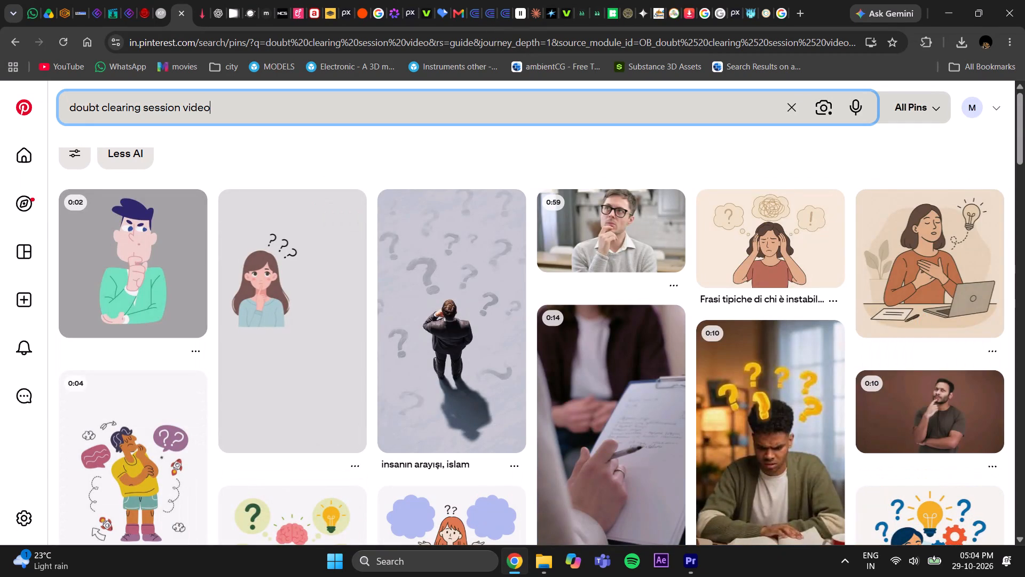
pyautogui.press('BackSpace')
pyautogui.press('BackSpace')
pyautogui.press('BackSpace')
pyautogui.press('BackSpace')
pyautogui.press('BackSpace')
pyautogui.press('BackSpace')
pyautogui.press('BackSpace')
pyautogui.press('BackSpace')
pyautogui.press('BackSpace')
pyautogui.press('BackSpace')
pyautogui.press('BackSpace')
pyautogui.press('BackSpace')
pyautogui.press('BackSpace')
pyautogui.press('BackSpace')
pyautogui.press('BackSpace')
pyautogui.press('BackSpace')
pyautogui.press('BackSpace')
pyautogui.press('BackSpace')
pyautogui.press('BackSpace')
pyautogui.press('BackSpace')
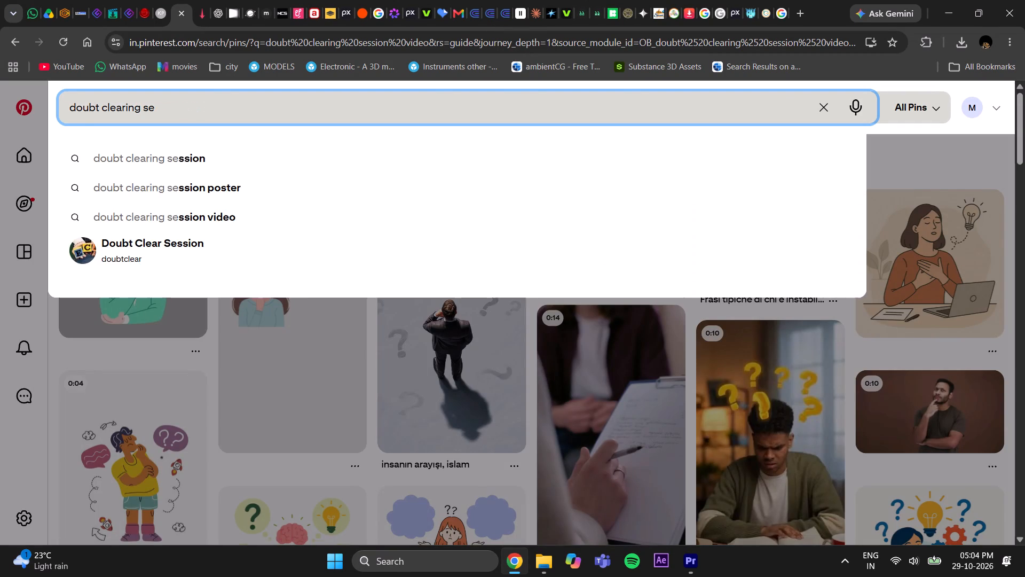
pyautogui.write('TEACHING')
pyautogui.press('Return')
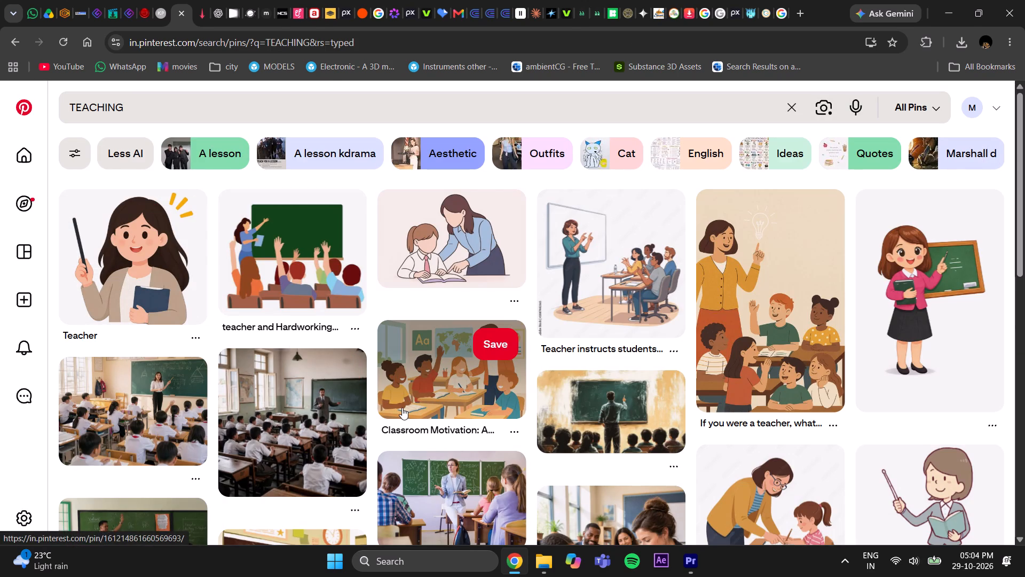
# Download the illustration of a teacher at a green board with students raising their hands.
pyautogui.click(305, 269)
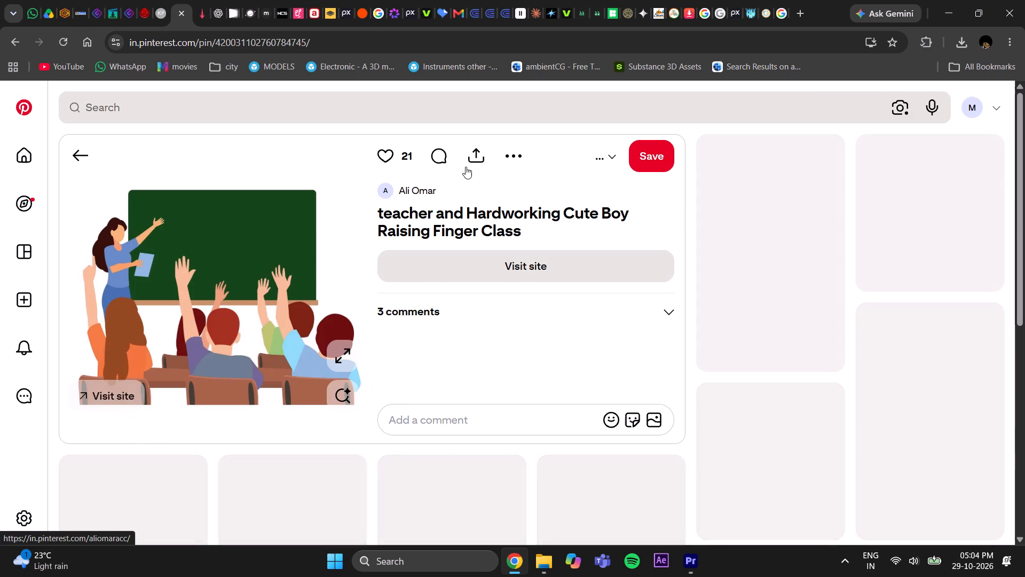
pyautogui.click(521, 151)
pyautogui.click(506, 196)
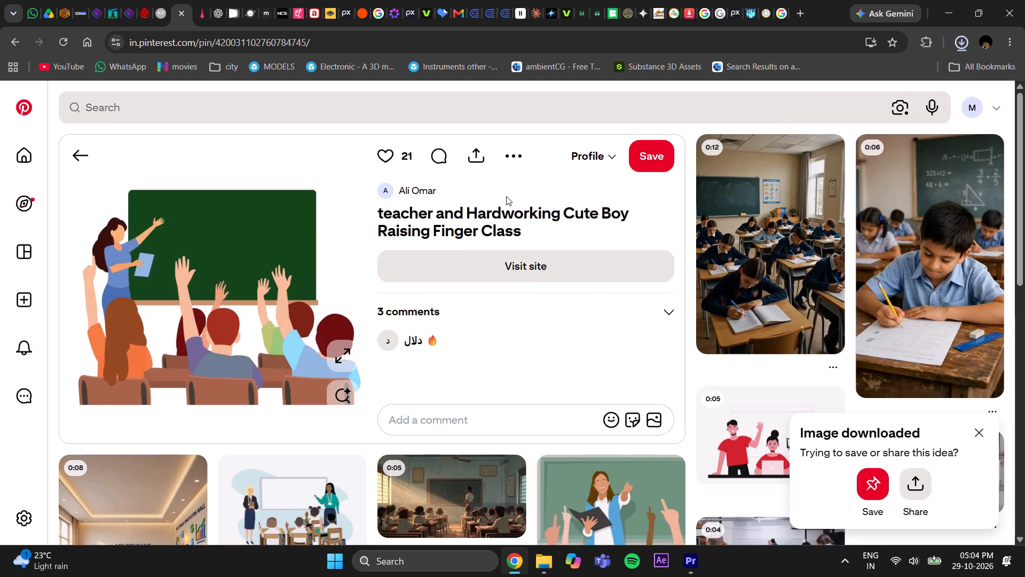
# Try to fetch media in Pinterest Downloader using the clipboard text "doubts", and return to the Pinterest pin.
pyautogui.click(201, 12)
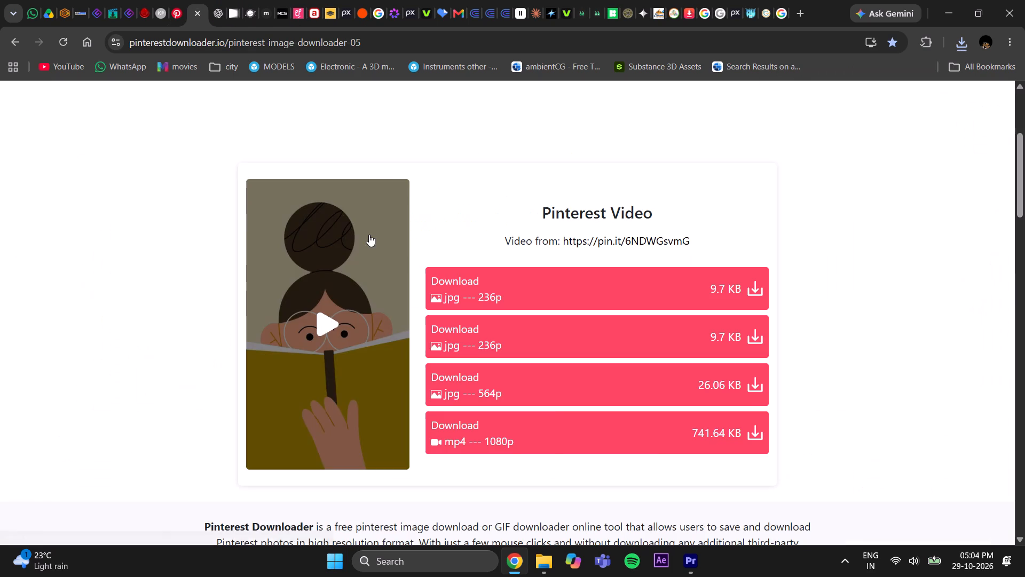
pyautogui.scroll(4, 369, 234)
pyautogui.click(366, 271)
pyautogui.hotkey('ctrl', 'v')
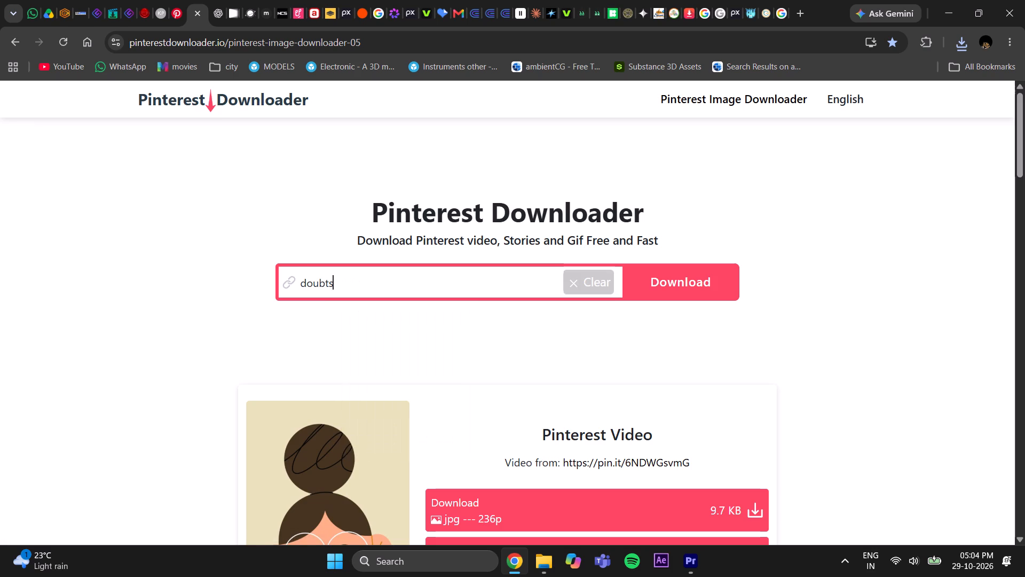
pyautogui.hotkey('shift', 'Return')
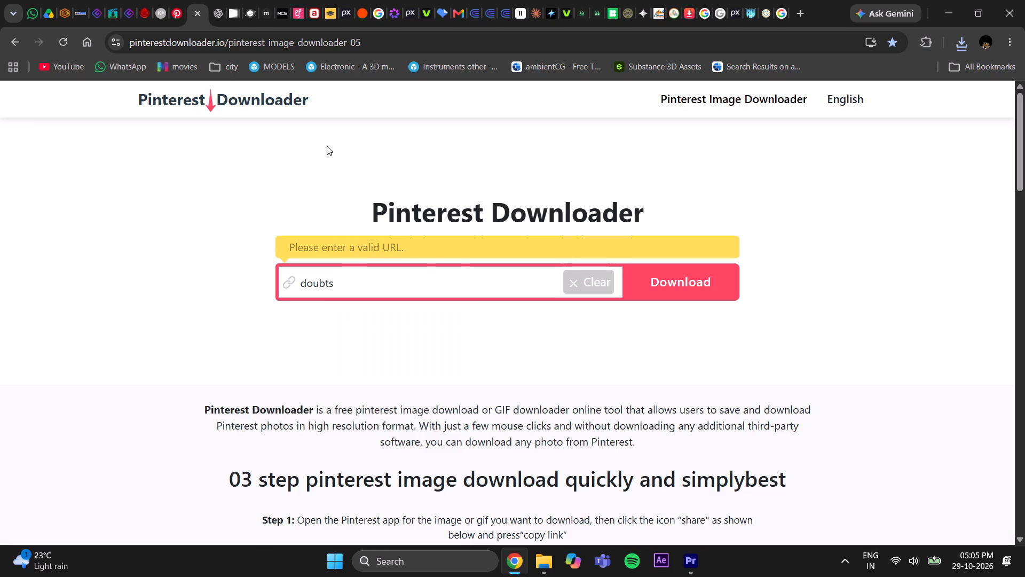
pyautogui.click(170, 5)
# Open the downloaded classroom illustration from the browser's recent downloads to check it.
pyautogui.click(523, 158)
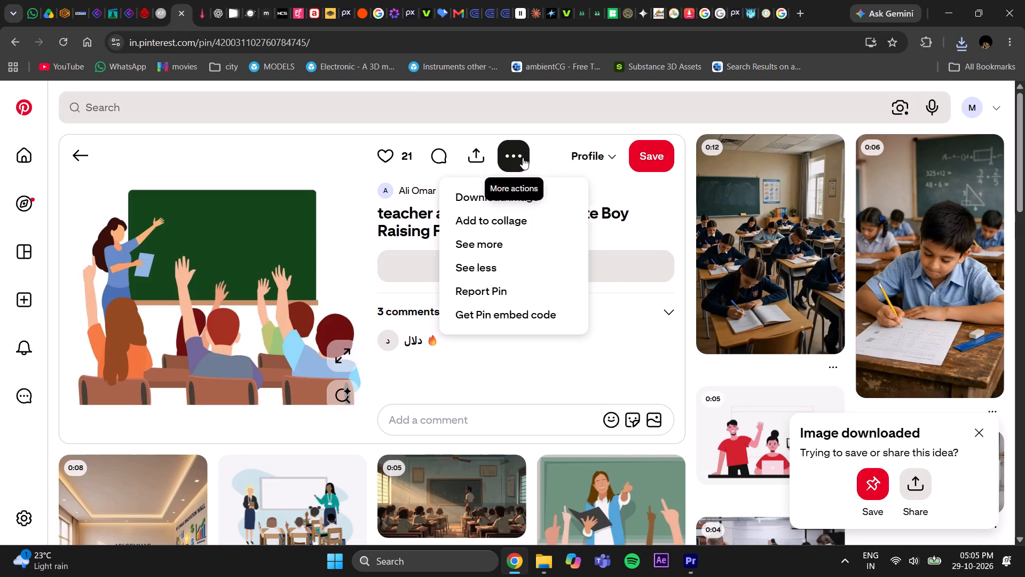
pyautogui.click(969, 41)
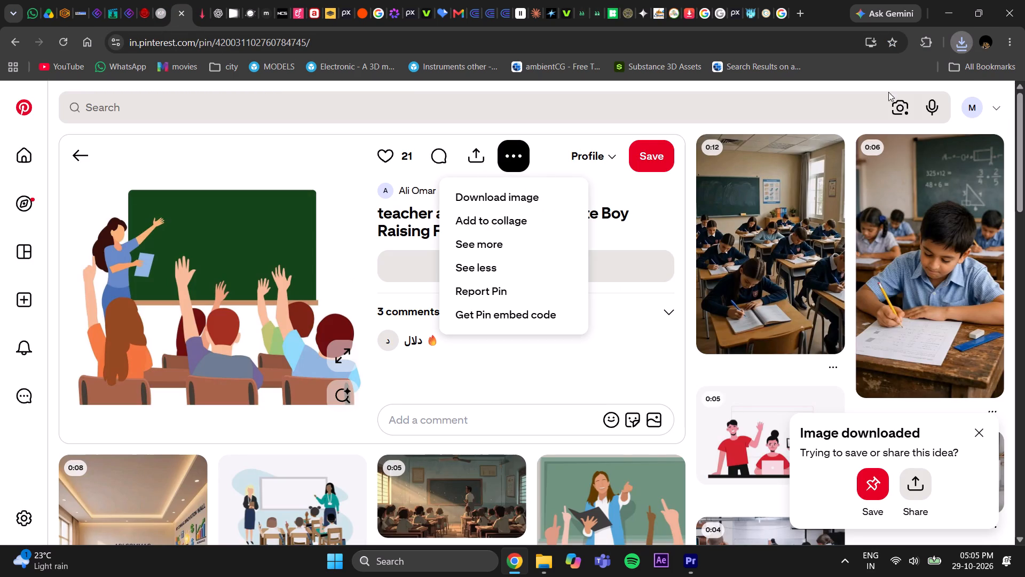
pyautogui.click(819, 104)
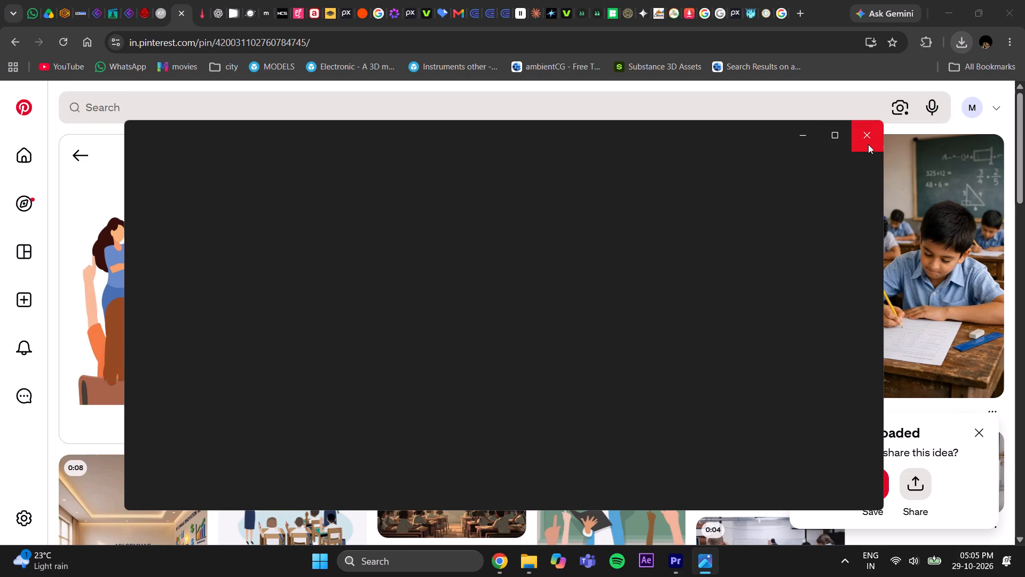
pyautogui.click(868, 144)
# In remove.bg, delete the doubting-woman image and upload "teacher and Hardworking Cute Boy Raising Finger Class.jfif" for background removal.
pyautogui.click(324, 6)
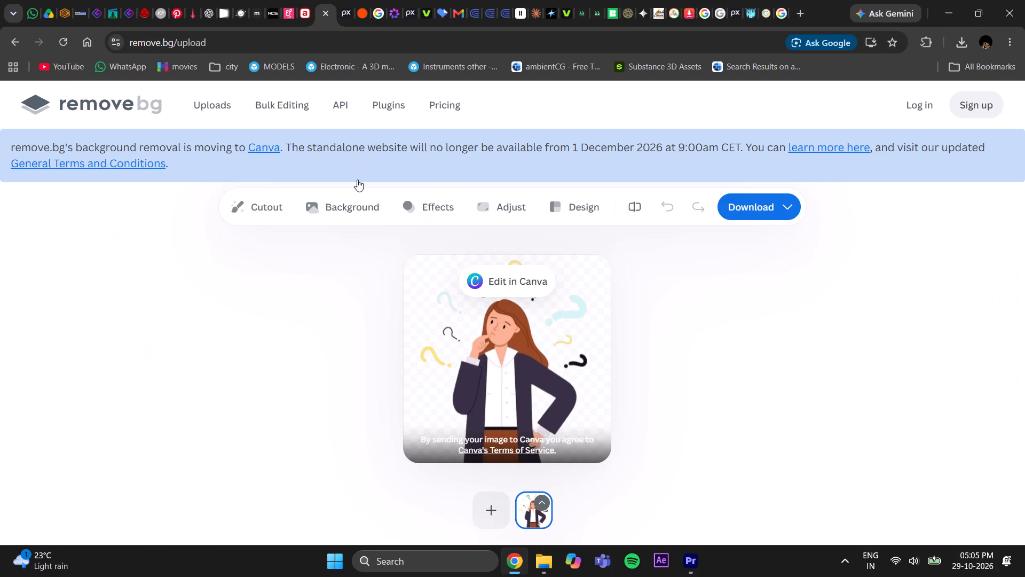
pyautogui.click(543, 500)
pyautogui.click(541, 472)
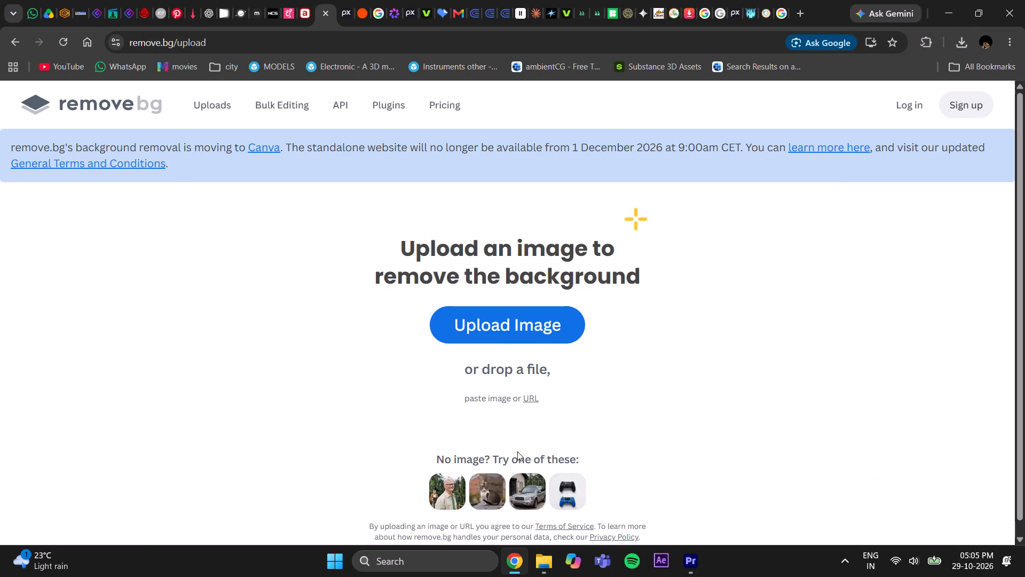
pyautogui.click(500, 346)
pyautogui.click(499, 330)
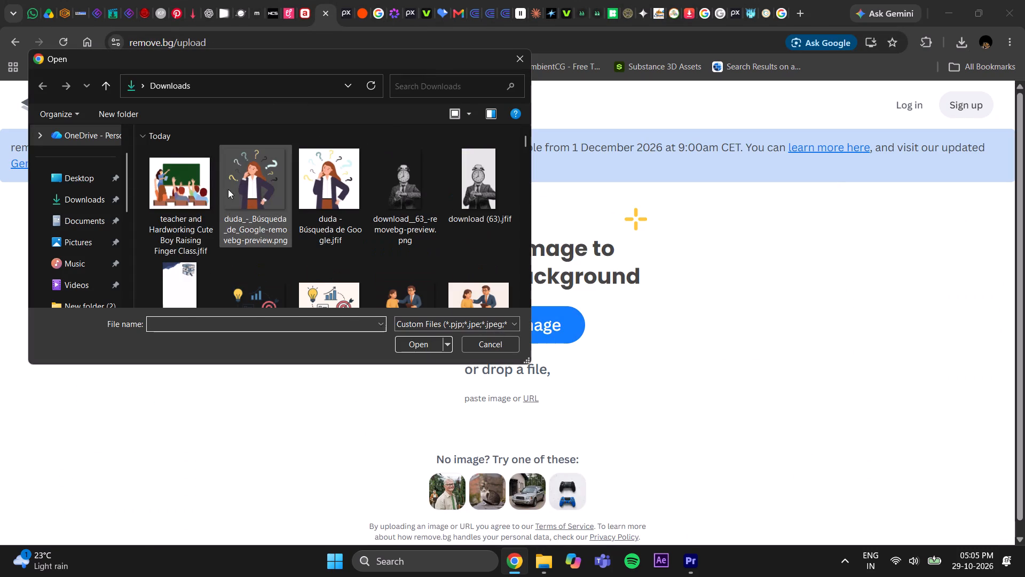
pyautogui.click(193, 184)
pyautogui.click(409, 347)
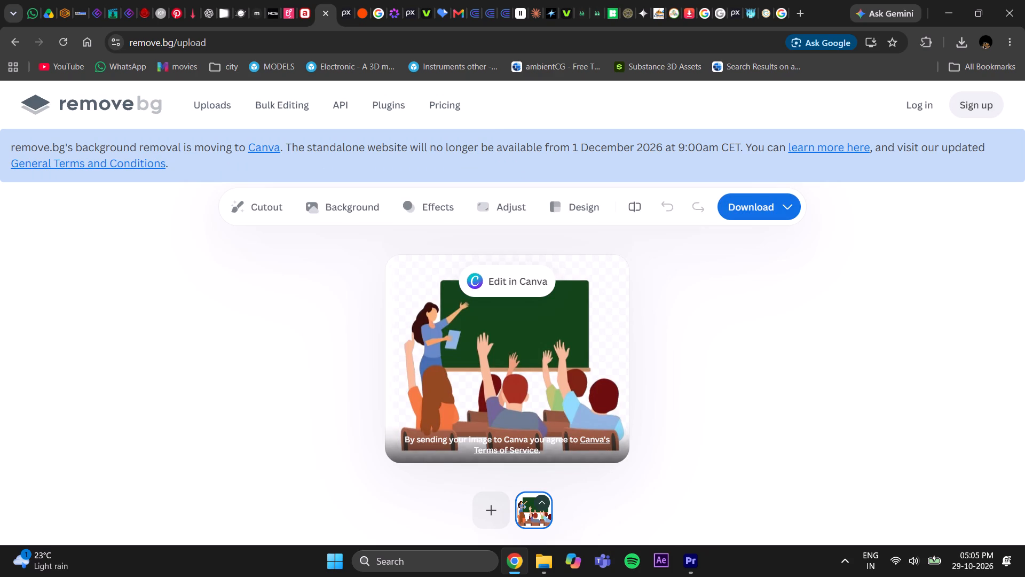
# Download the free preview version of the background-removed classroom illustration.
pyautogui.click(758, 204)
pyautogui.click(744, 236)
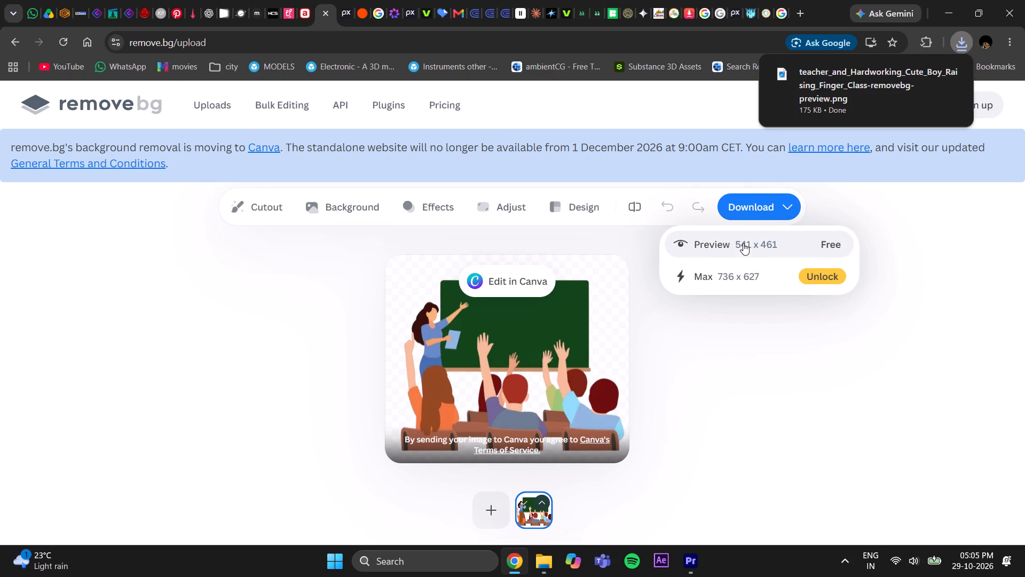
pyautogui.click(781, 406)
# Bring the background-removed classroom PNG from the Downloads folder into Premiere Pro's Source monitor.
pyautogui.click(694, 569)
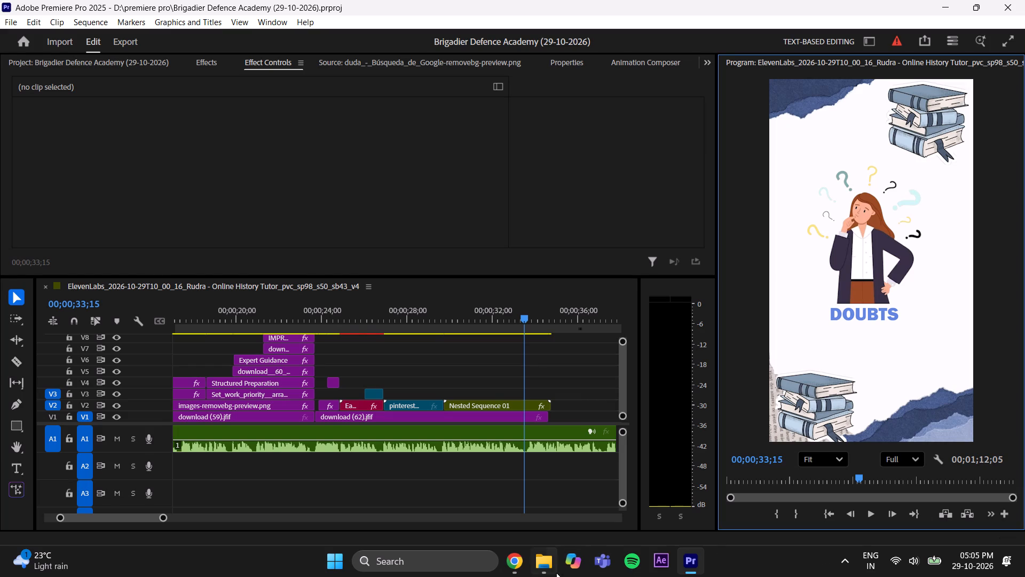
pyautogui.click(336, 67)
pyautogui.click(552, 555)
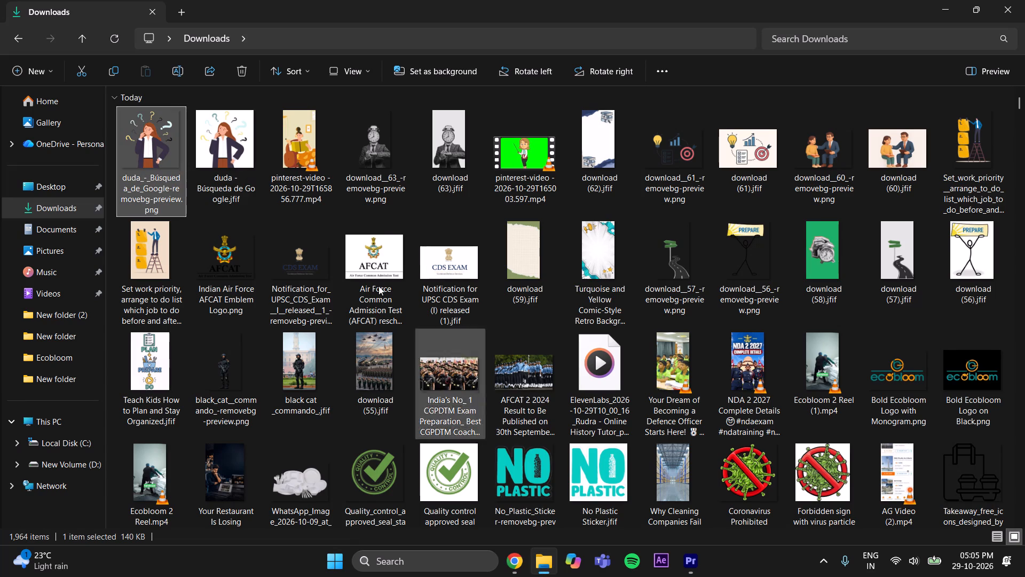
pyautogui.click(115, 38)
pyautogui.click(164, 169)
pyautogui.moveTo(146, 146); pyautogui.dragTo(592, 222)
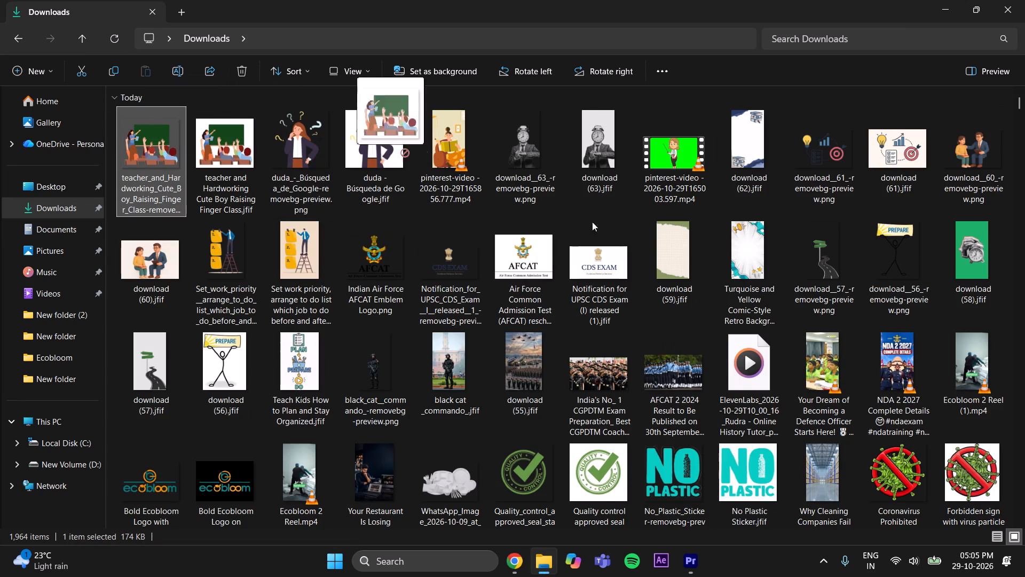
pyautogui.moveTo(592, 222); pyautogui.dragTo(366, 147)
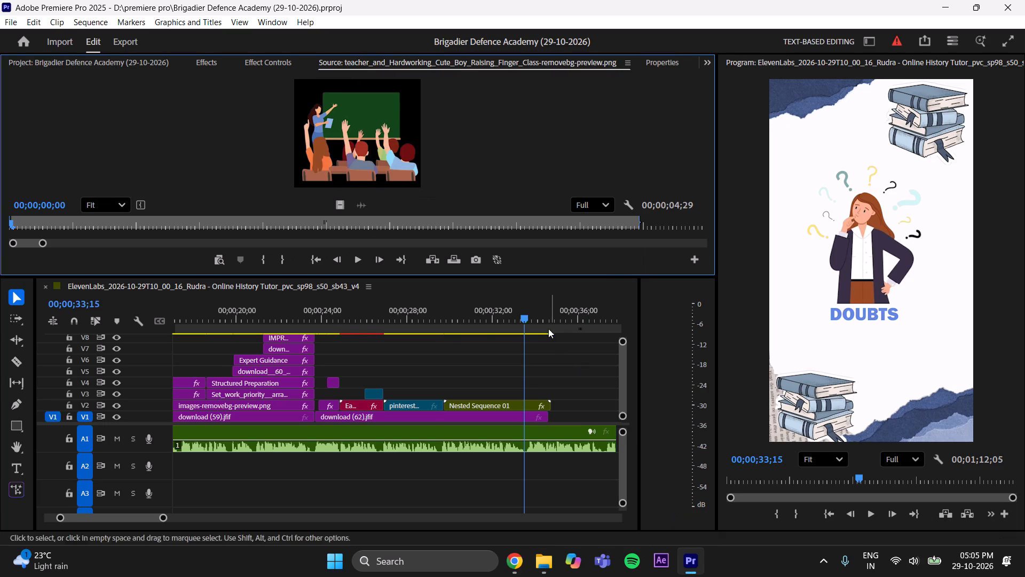
# Play the DOUBTS section against the voice-over, trim the end of Nested Sequence 01 to 00;00;31;20, and save the project.
pyautogui.moveTo(525, 314); pyautogui.dragTo(436, 362)
pyautogui.click(874, 510)
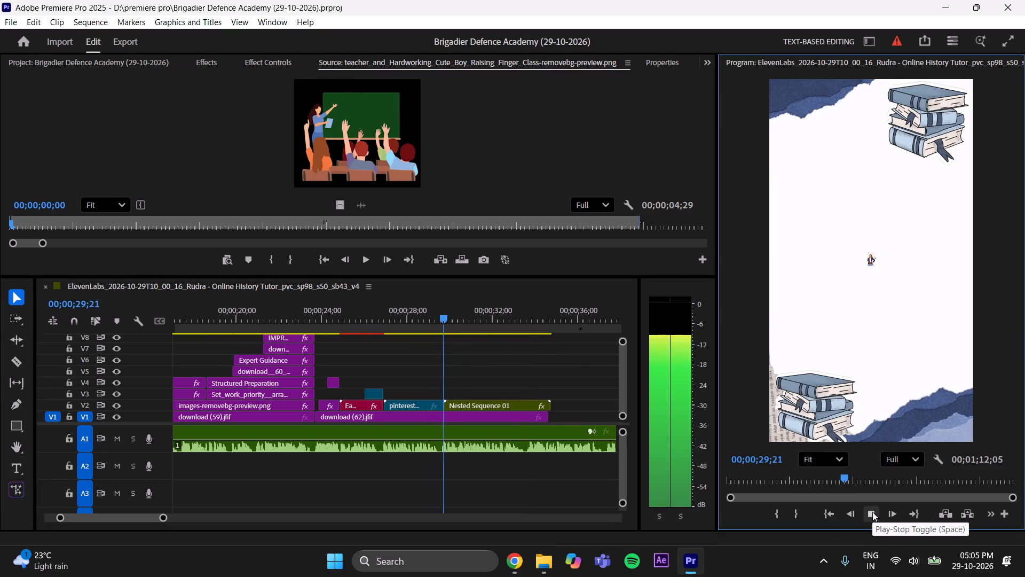
pyautogui.click(872, 512)
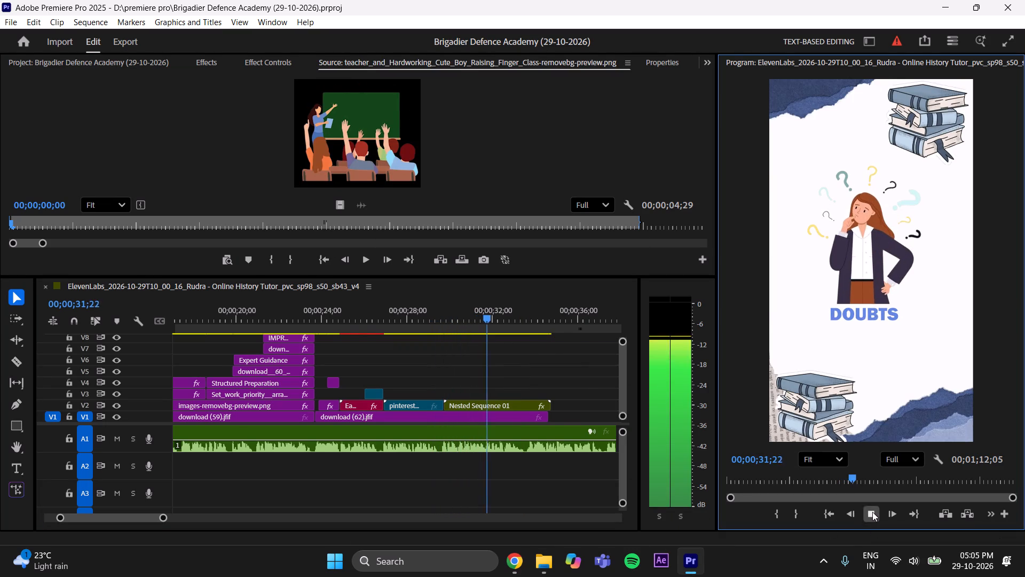
pyautogui.click(485, 311)
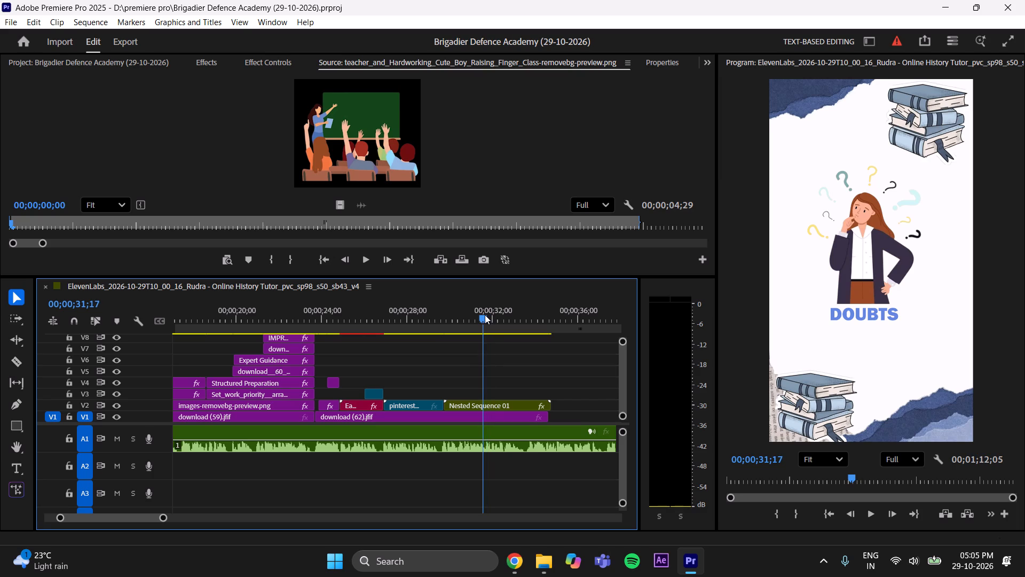
pyautogui.moveTo(558, 404); pyautogui.dragTo(533, 412)
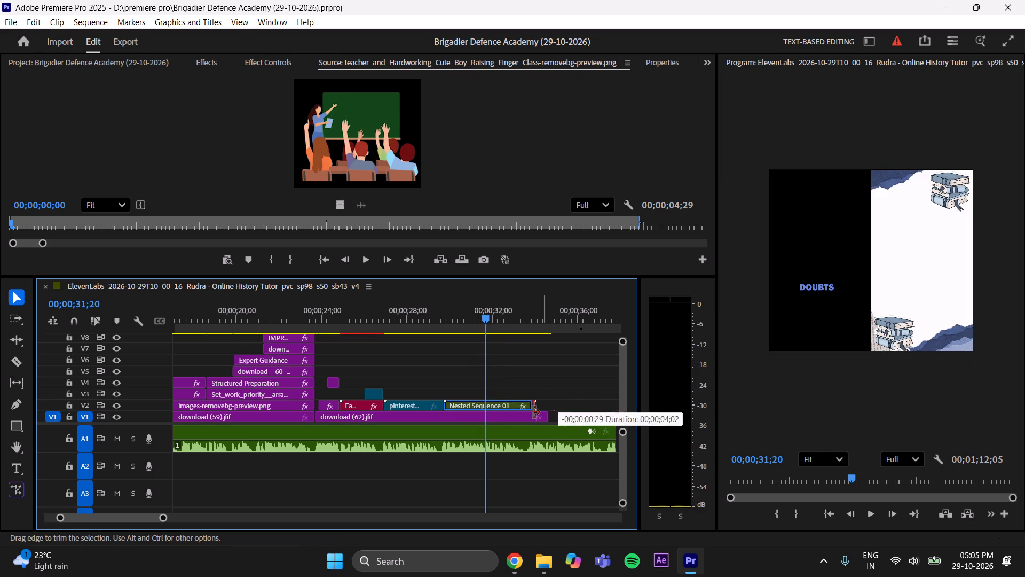
pyautogui.moveTo(533, 412); pyautogui.dragTo(493, 430)
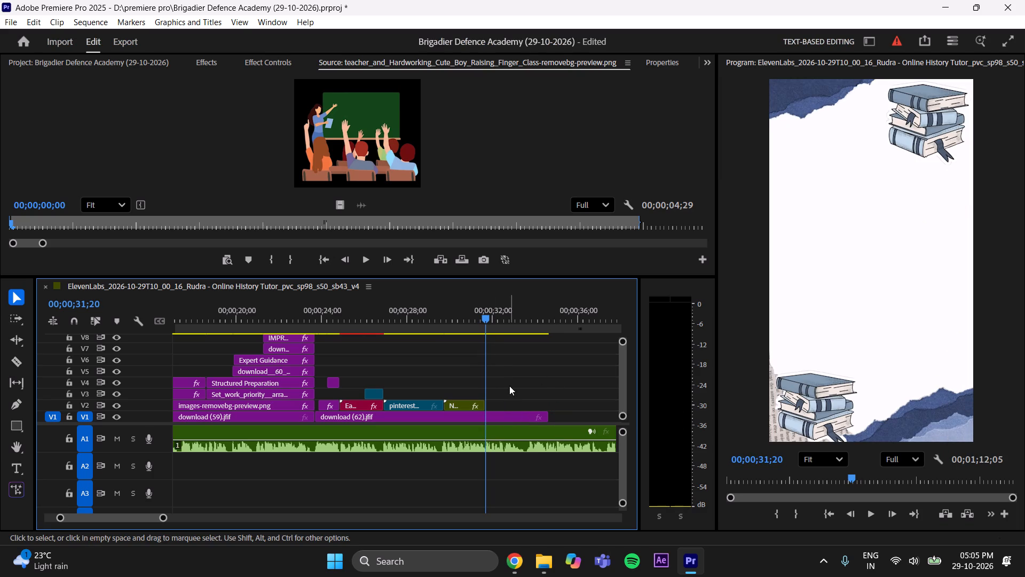
pyautogui.click(509, 386)
pyautogui.hotkey('ctrl', 's')
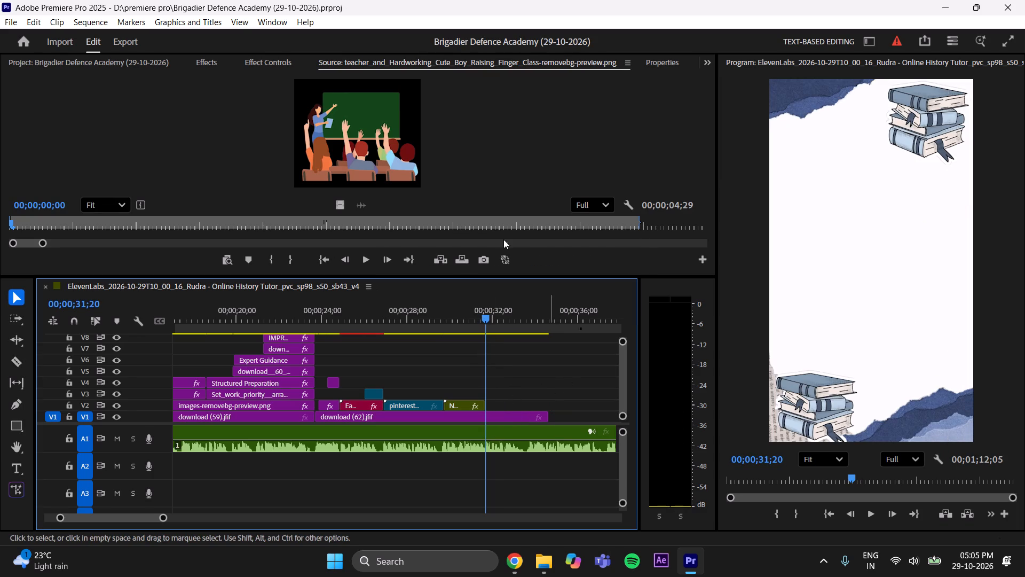
# Place the classroom illustration on track V2 directly after Nested Sequence 01, starting at 00;00;31;20.
pyautogui.moveTo(336, 198); pyautogui.dragTo(488, 404)
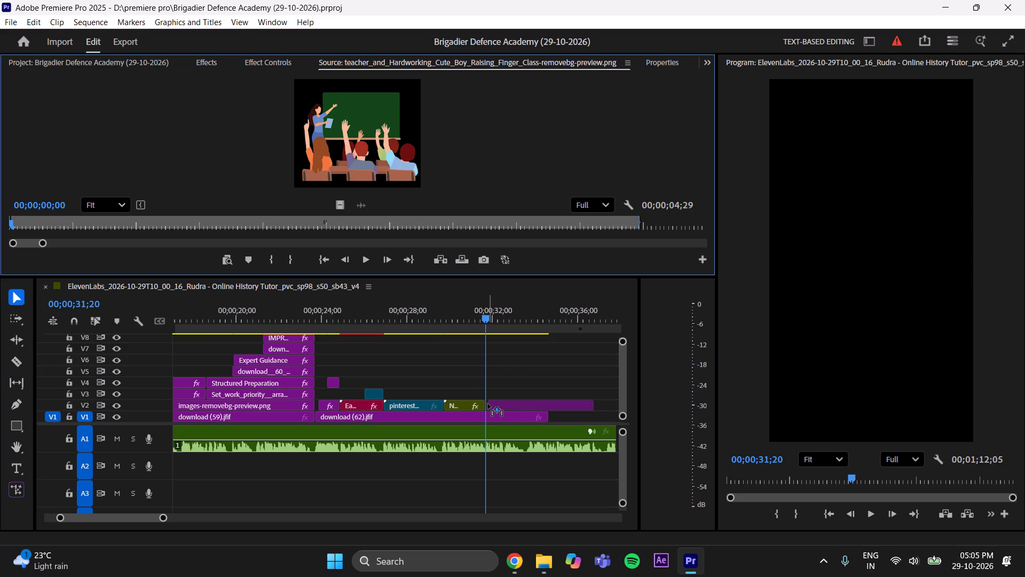
pyautogui.moveTo(488, 404); pyautogui.dragTo(485, 404)
pyautogui.click(503, 378)
# Play the classroom section with the voice-over and trim the classroom clip's end to 00;00;33;18.
pyautogui.moveTo(484, 316); pyautogui.dragTo(466, 324)
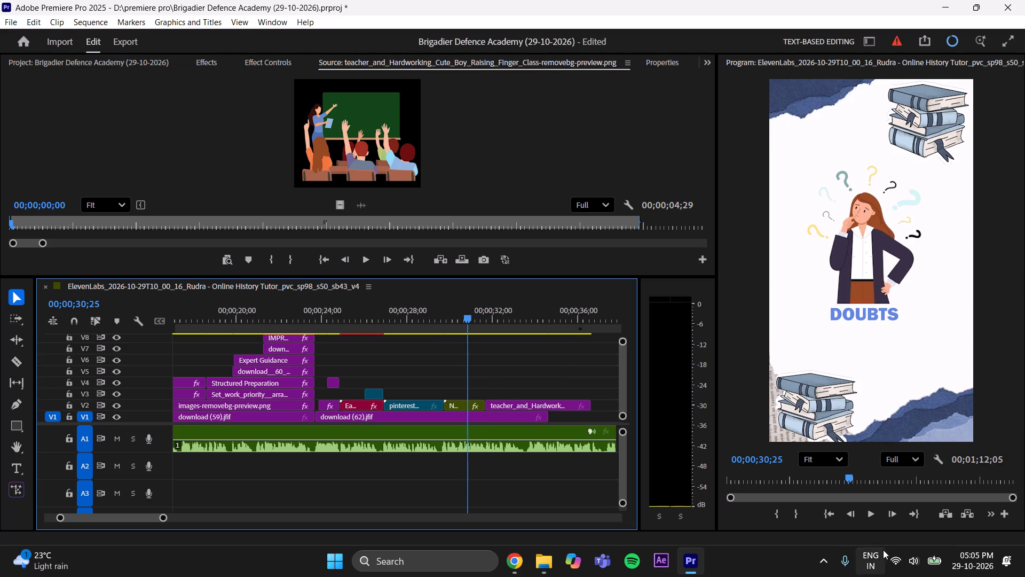
pyautogui.click(869, 512)
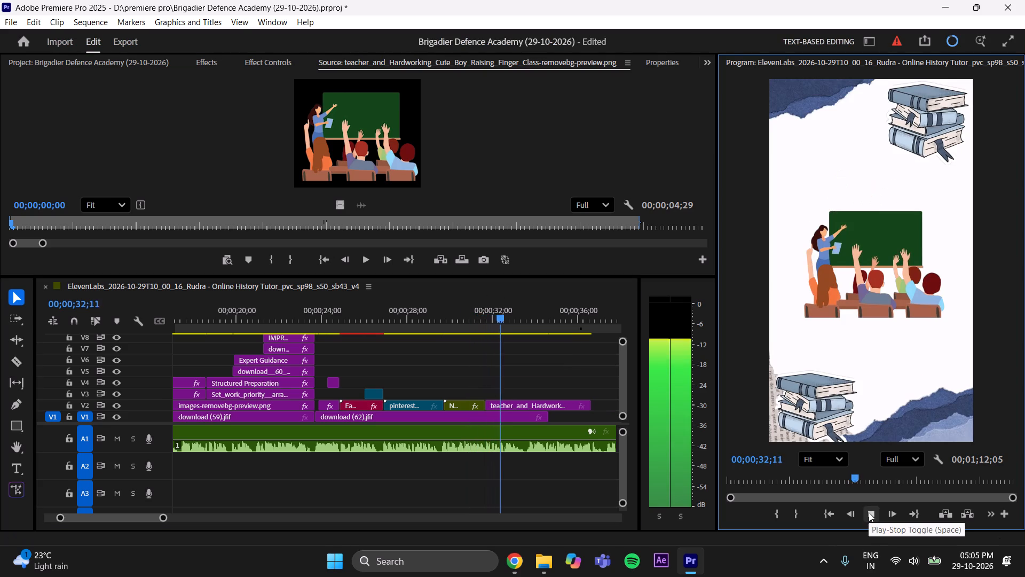
pyautogui.click(869, 512)
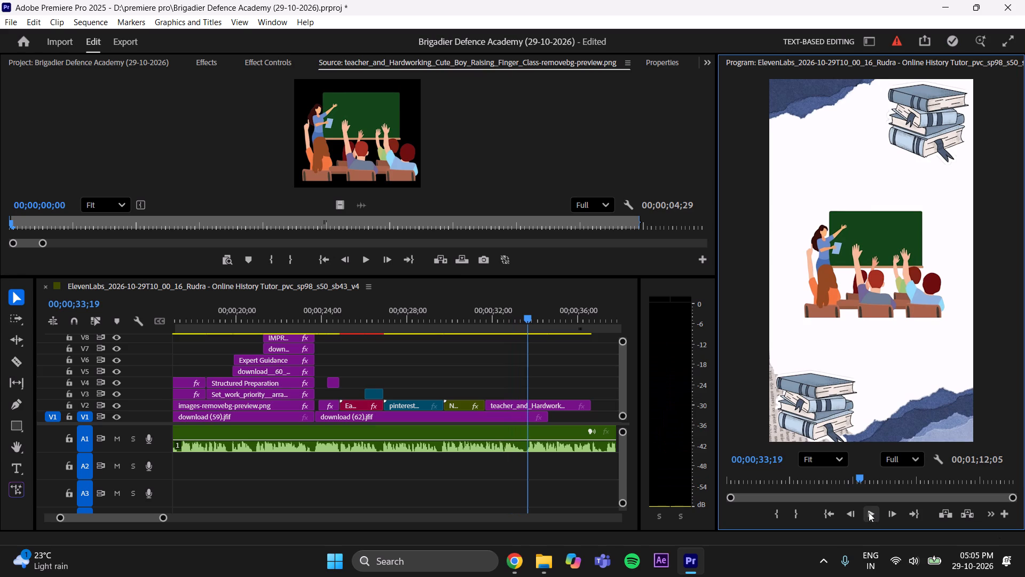
pyautogui.click(869, 512)
pyautogui.click(869, 512)
pyautogui.moveTo(545, 318); pyautogui.dragTo(522, 335)
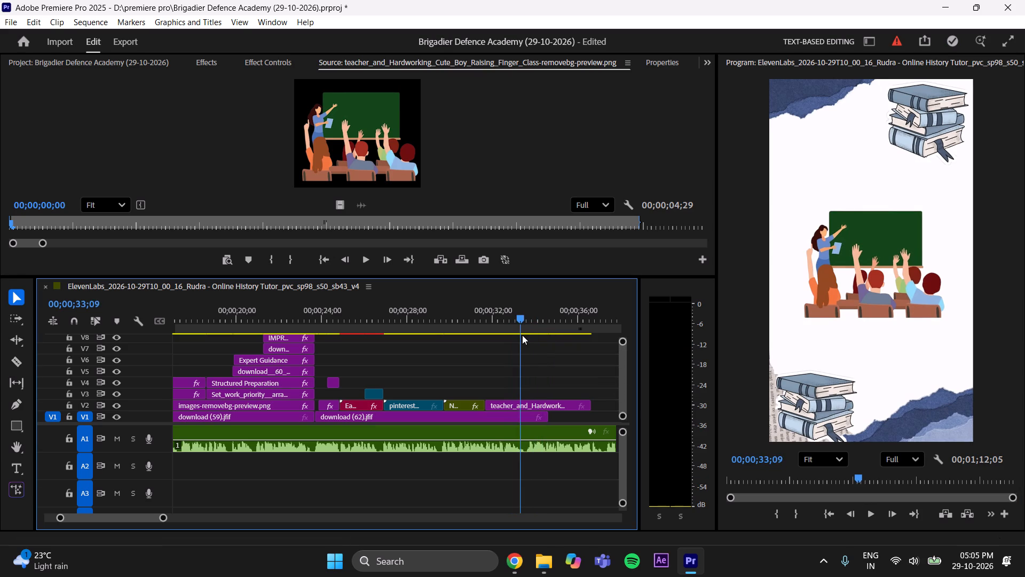
pyautogui.moveTo(522, 335); pyautogui.dragTo(529, 333)
pyautogui.moveTo(600, 401); pyautogui.dragTo(597, 402)
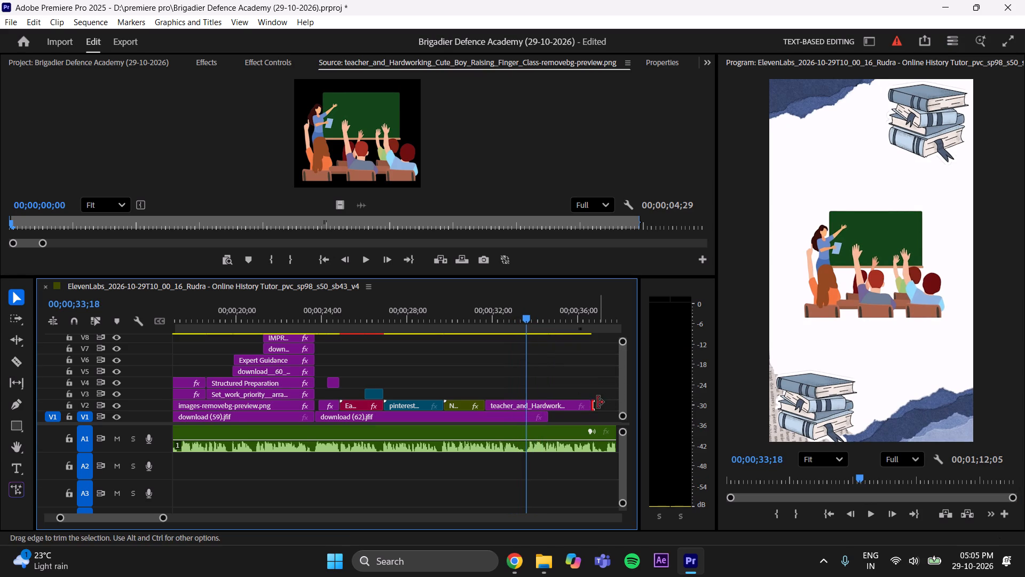
pyautogui.moveTo(597, 402); pyautogui.dragTo(534, 423)
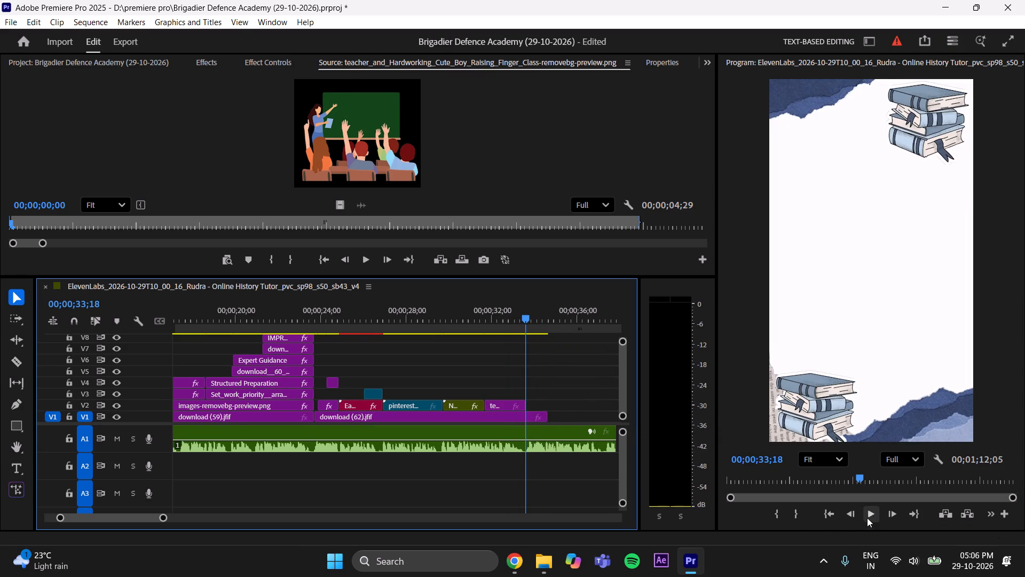
# Recheck the cut against the voice-over, extend the classroom clip's end to 00;00;33;19, and save the project.
pyautogui.click(873, 516)
pyautogui.click(873, 516)
pyautogui.moveTo(537, 317); pyautogui.dragTo(525, 335)
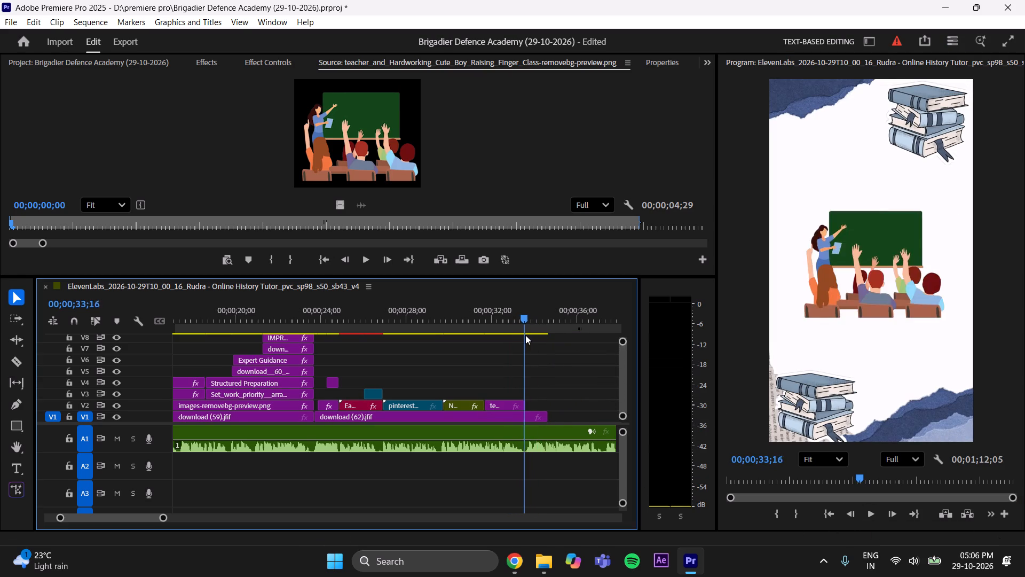
pyautogui.moveTo(525, 335); pyautogui.dragTo(527, 335)
pyautogui.click(527, 406)
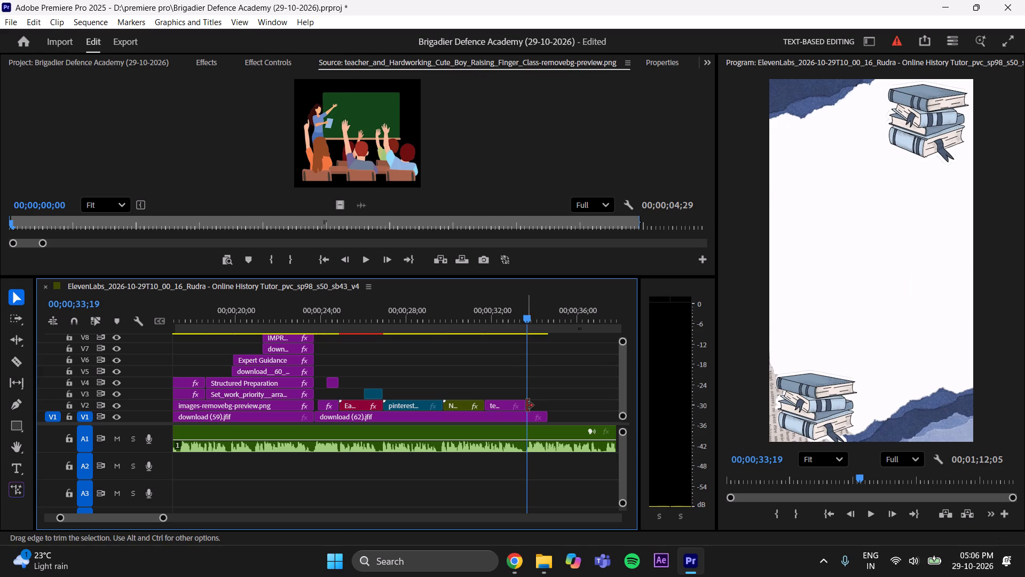
pyautogui.click(532, 398)
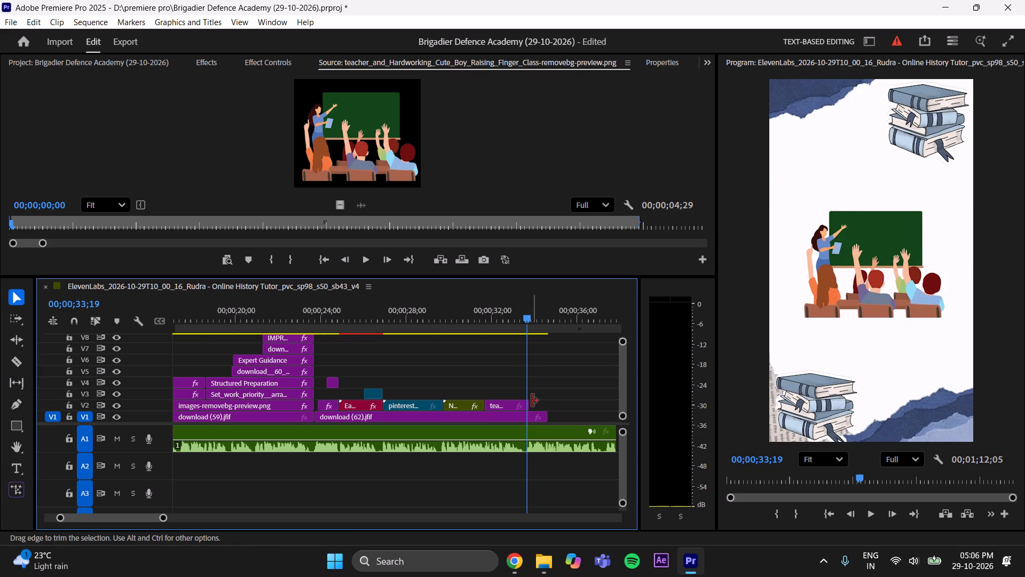
pyautogui.click(532, 401)
pyautogui.moveTo(527, 319); pyautogui.dragTo(511, 329)
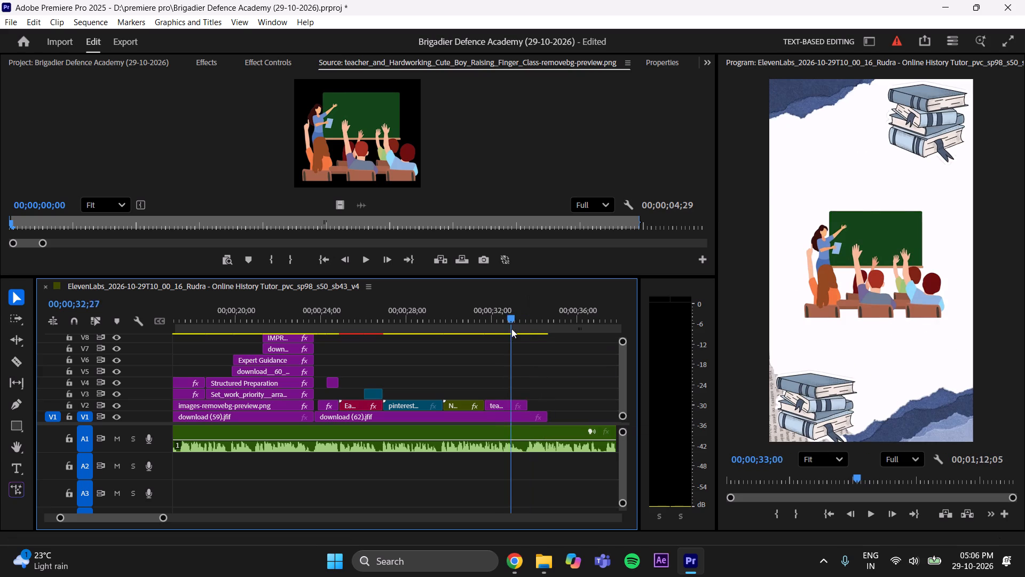
pyautogui.moveTo(511, 329); pyautogui.dragTo(504, 333)
pyautogui.click(533, 376)
pyautogui.hotkey('ctrl', 's')
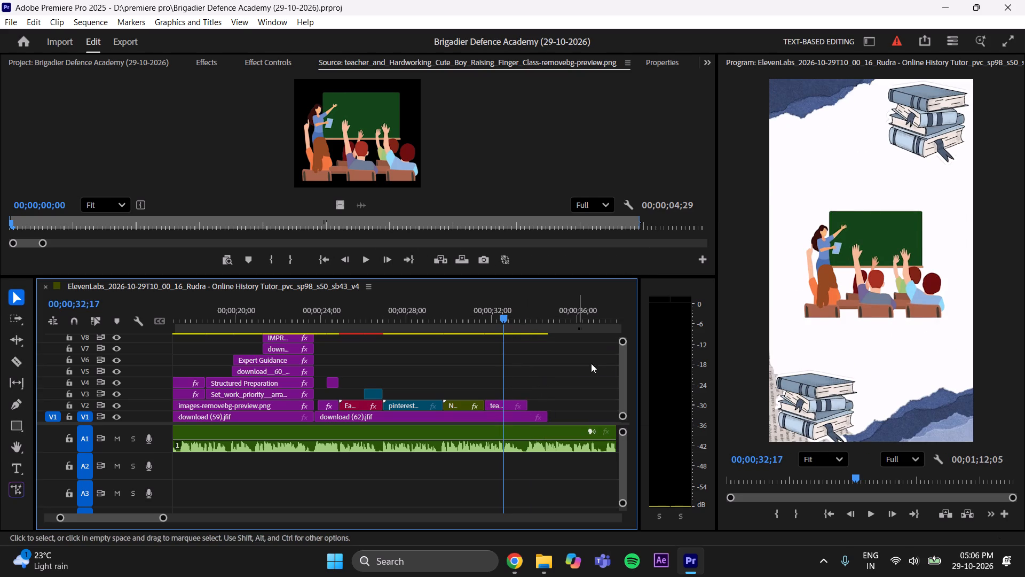
# Set the classroom clip's Scale to 111 and its vertical Position to 790, and save the project.
pyautogui.click(514, 409)
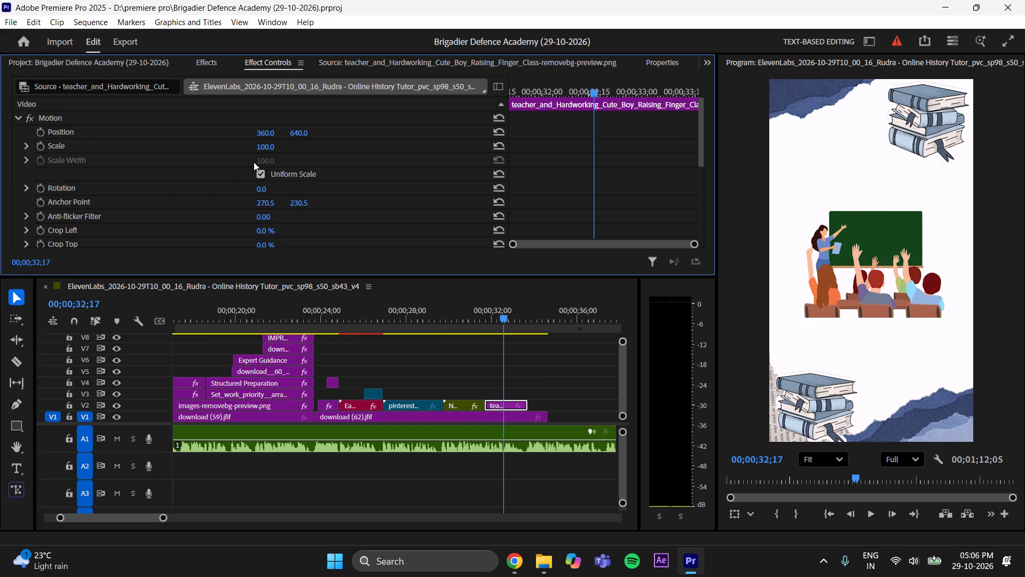
pyautogui.moveTo(268, 148); pyautogui.dragTo(275, 145)
pyautogui.moveTo(297, 136); pyautogui.dragTo(397, 131)
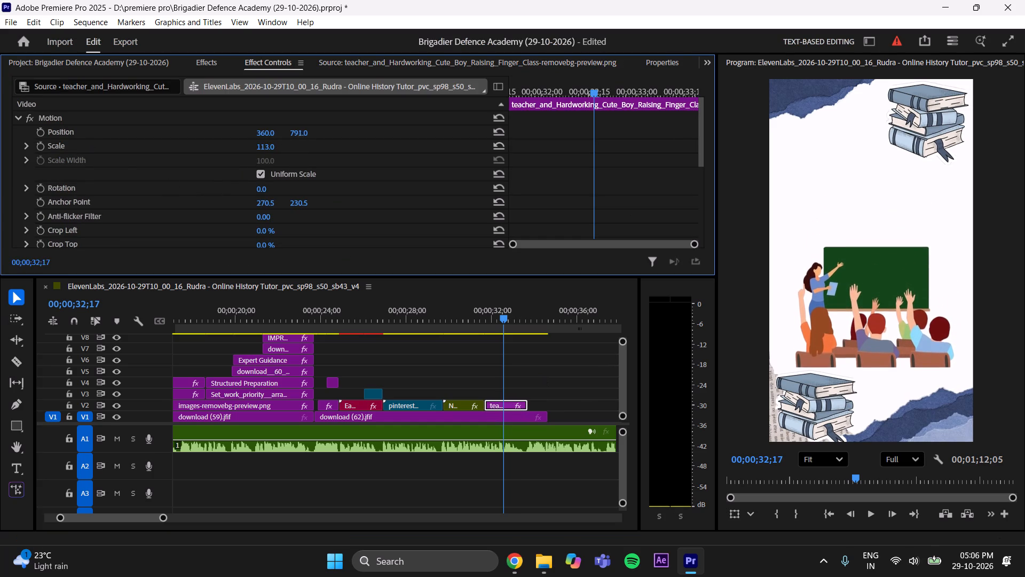
pyautogui.moveTo(397, 131); pyautogui.dragTo(392, 131)
pyautogui.click(272, 148)
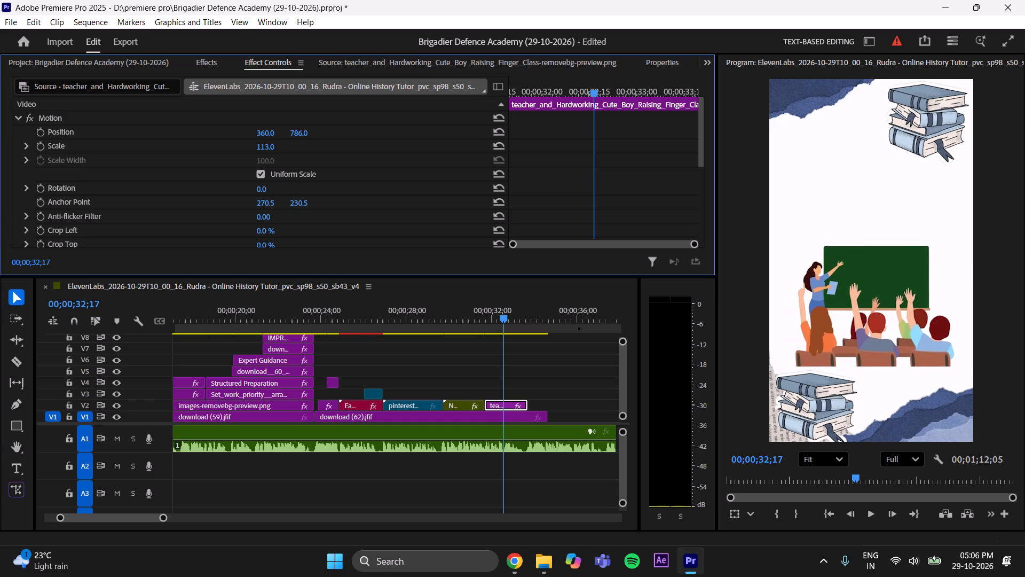
pyautogui.click(296, 135)
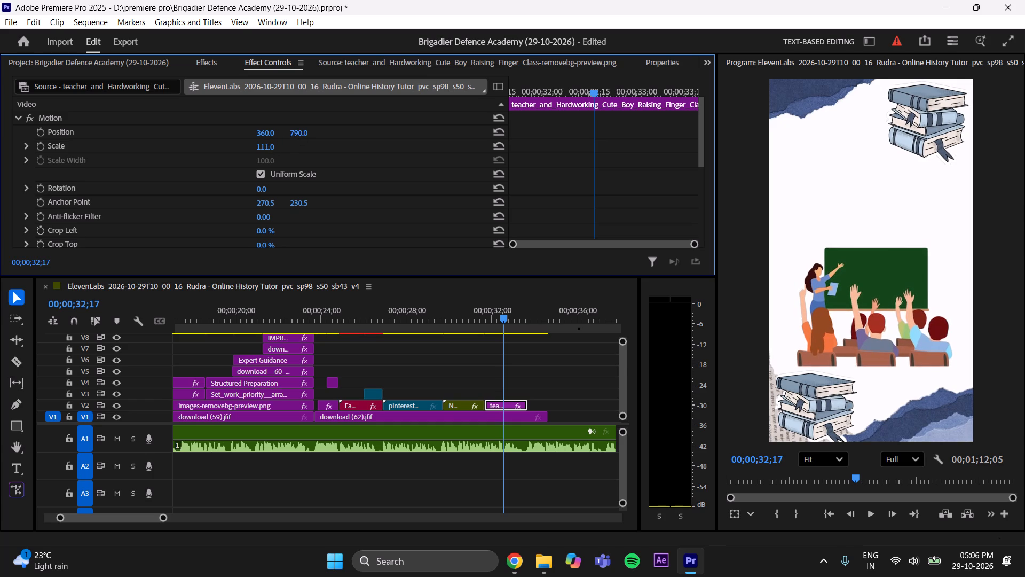
pyautogui.click(561, 371)
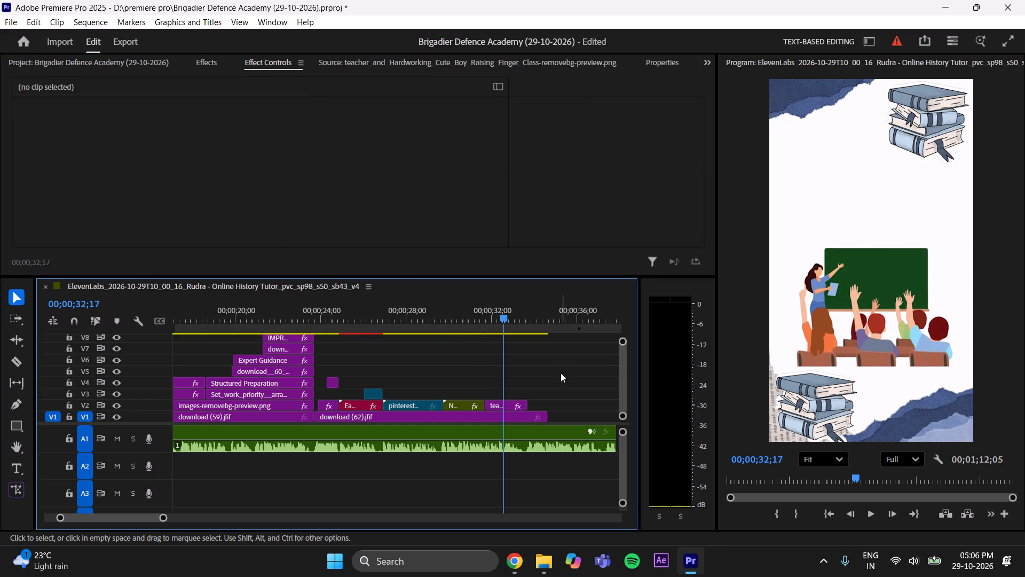
pyautogui.hotkey('ctrl', 's')
# Play back the transition from the DOUBTS nest into the classroom illustration, starting just before the cut.
pyautogui.moveTo(507, 316); pyautogui.dragTo(491, 337)
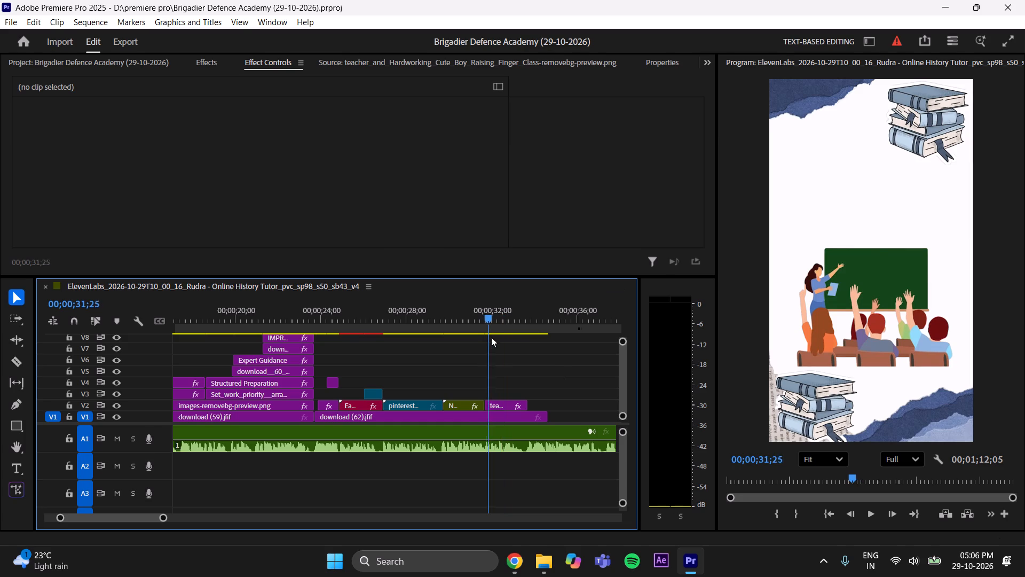
pyautogui.moveTo(491, 337); pyautogui.dragTo(484, 360)
pyautogui.click(874, 517)
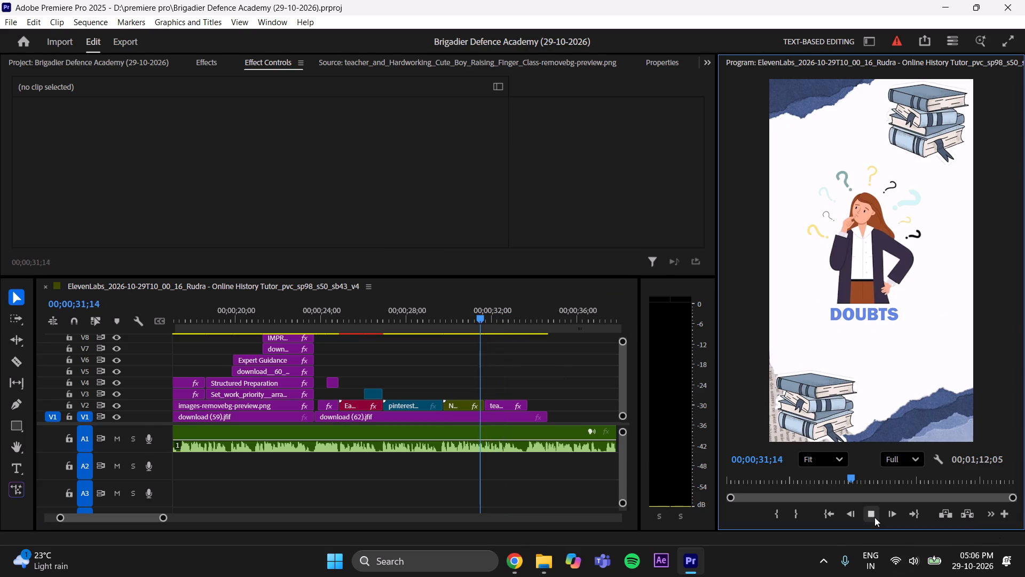
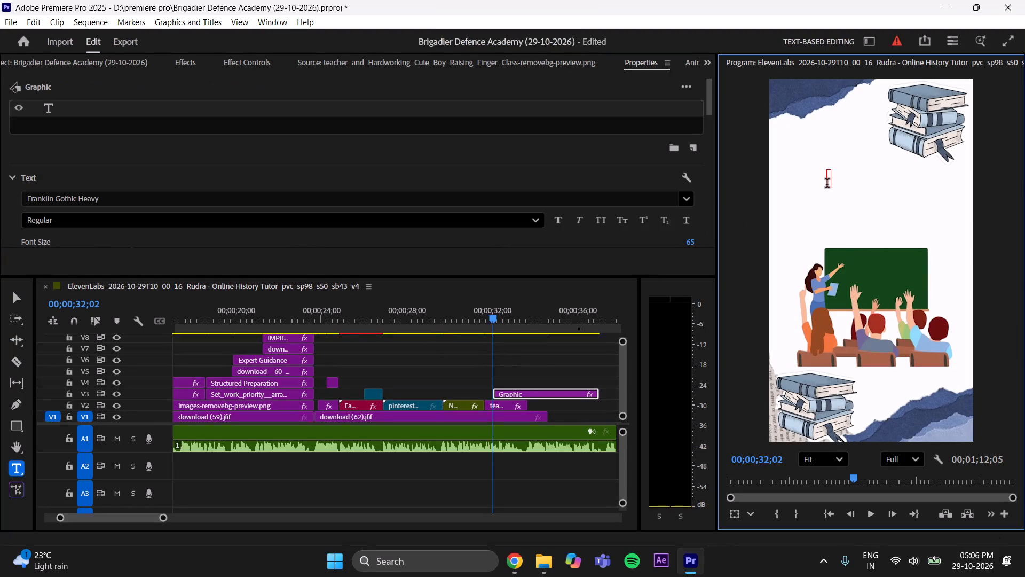
# Enter DEDICATED in capitals as the new title above the classroom illustration, replacing the pasted lowercase word.
pyautogui.hotkey('ctrl', 'v')
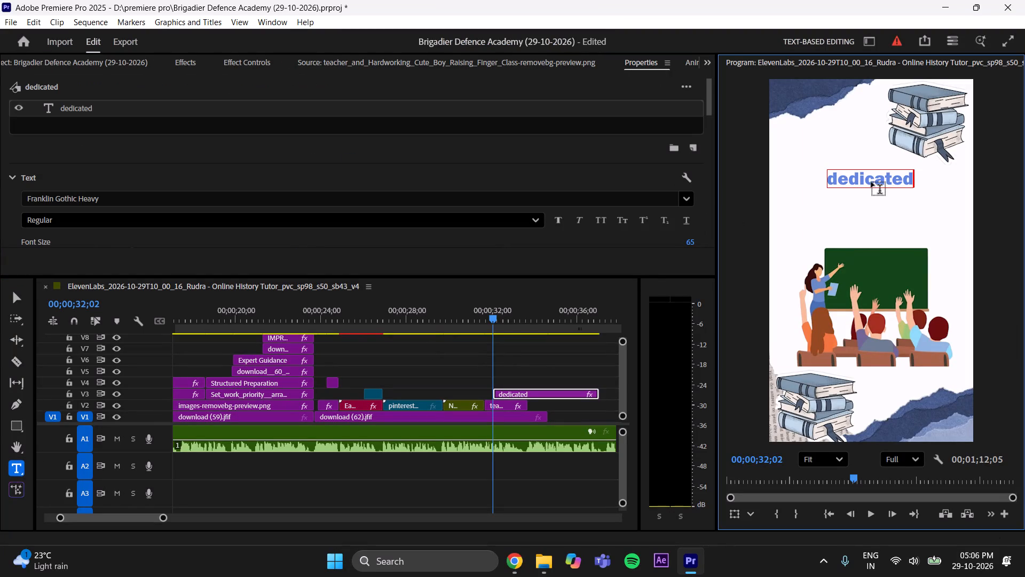
pyautogui.press('BackSpace')
pyautogui.press('BackSpace')
pyautogui.press('BackSpace')
pyautogui.press('BackSpace')
pyautogui.press('BackSpace')
pyautogui.press('BackSpace')
pyautogui.press('BackSpace')
pyautogui.press('BackSpace')
pyautogui.press('BackSpace')
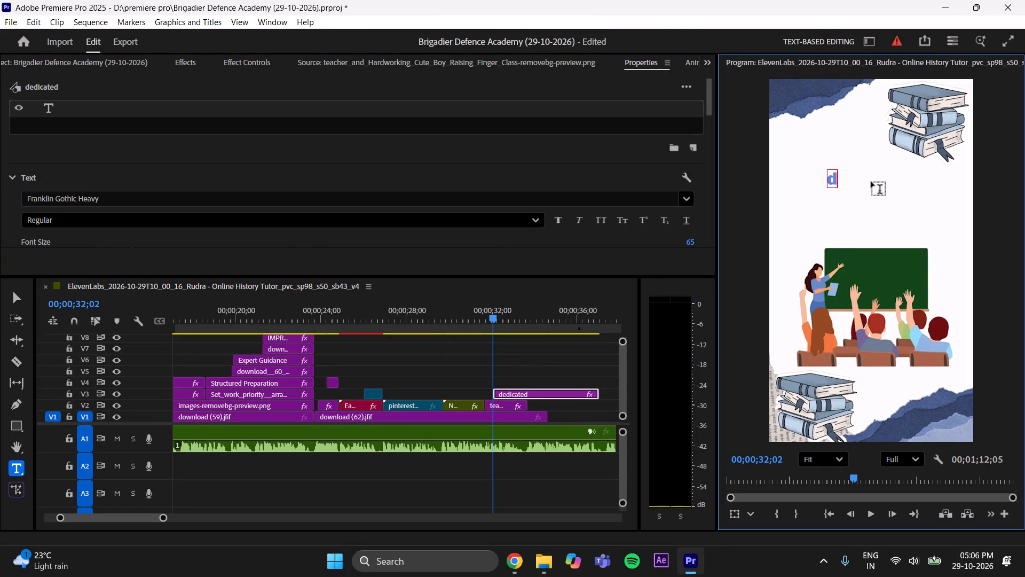
pyautogui.write('DEDICATED')
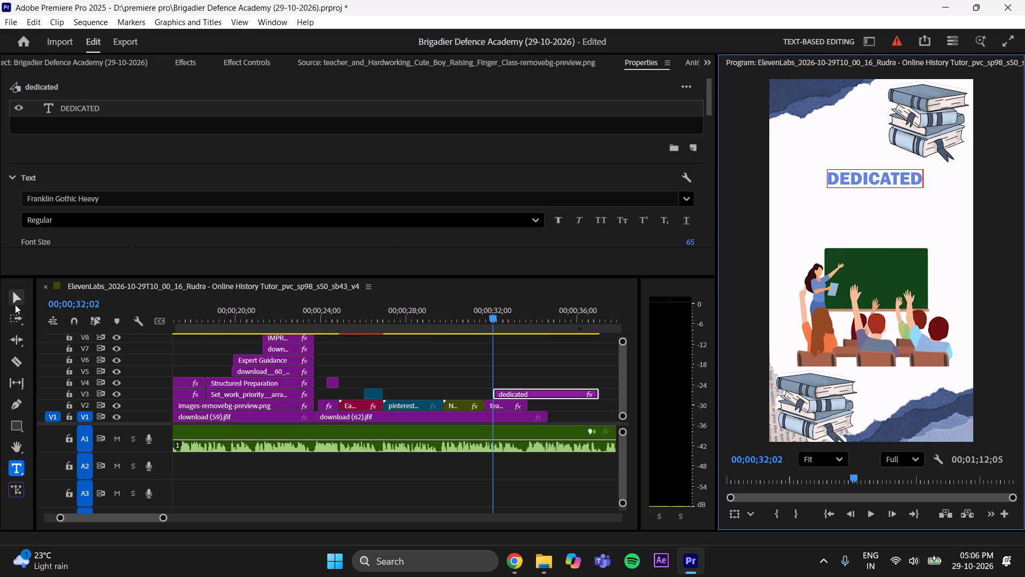
pyautogui.click(14, 304)
# Set the DEDICATED title's Scale to 110, centre it horizontally, set its vertical Position to 421, and save the project.
pyautogui.scroll(-20, 177, 151)
pyautogui.scroll(-12, 177, 151)
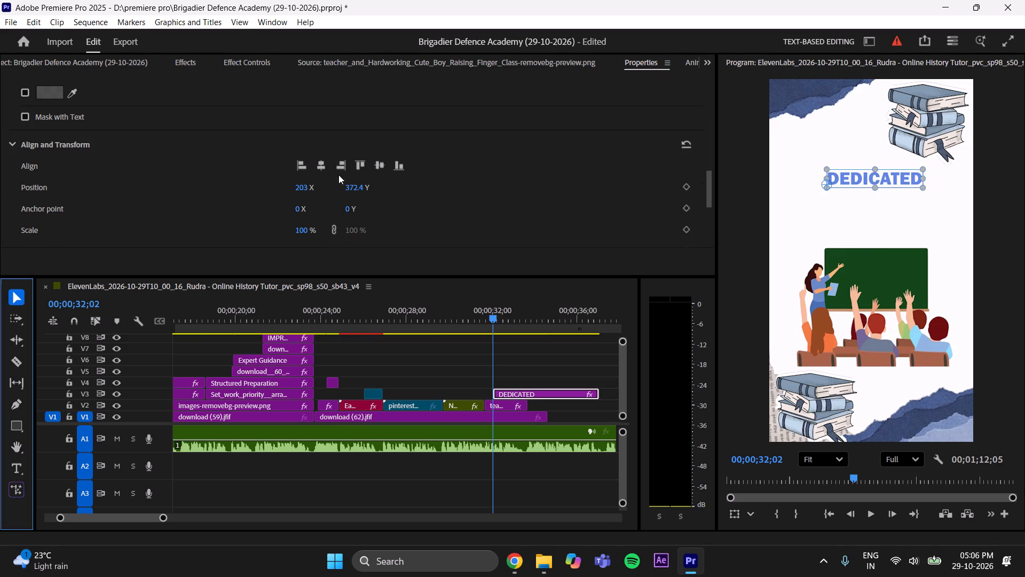
pyautogui.tripleClick(322, 163)
pyautogui.click(322, 163)
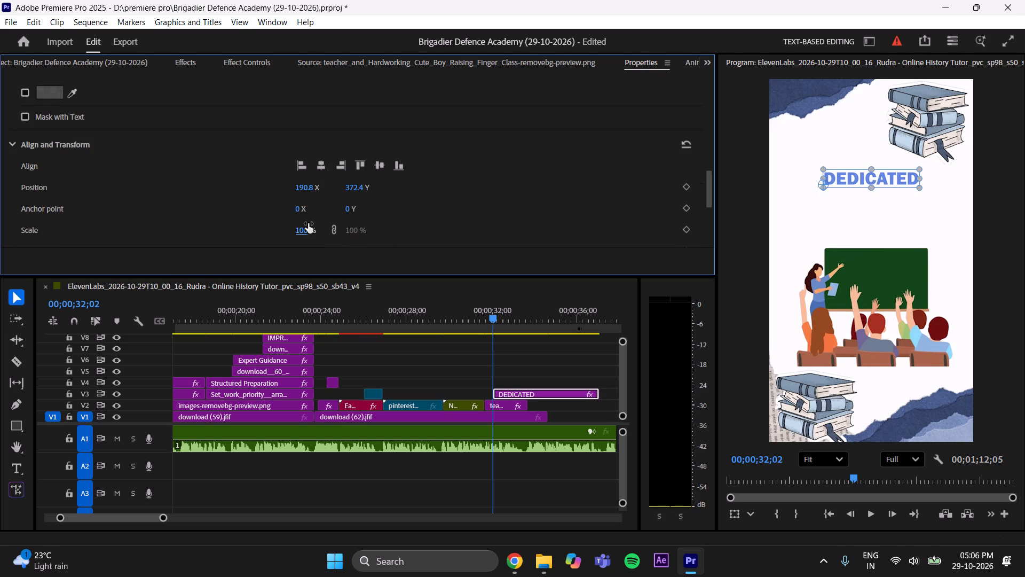
pyautogui.moveTo(305, 228); pyautogui.dragTo(312, 227)
pyautogui.tripleClick(327, 162)
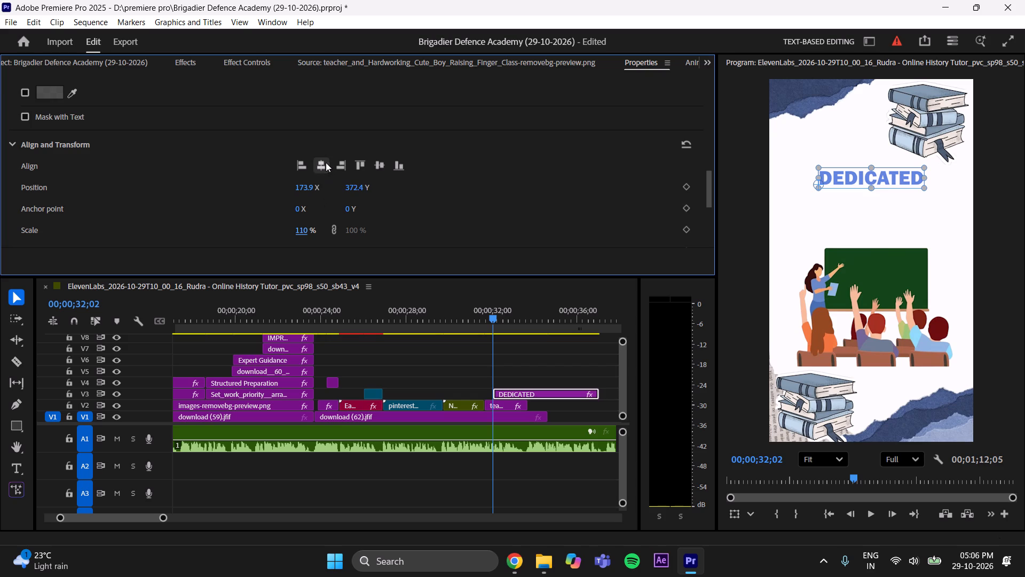
pyautogui.click(326, 162)
pyautogui.moveTo(354, 191); pyautogui.dragTo(385, 188)
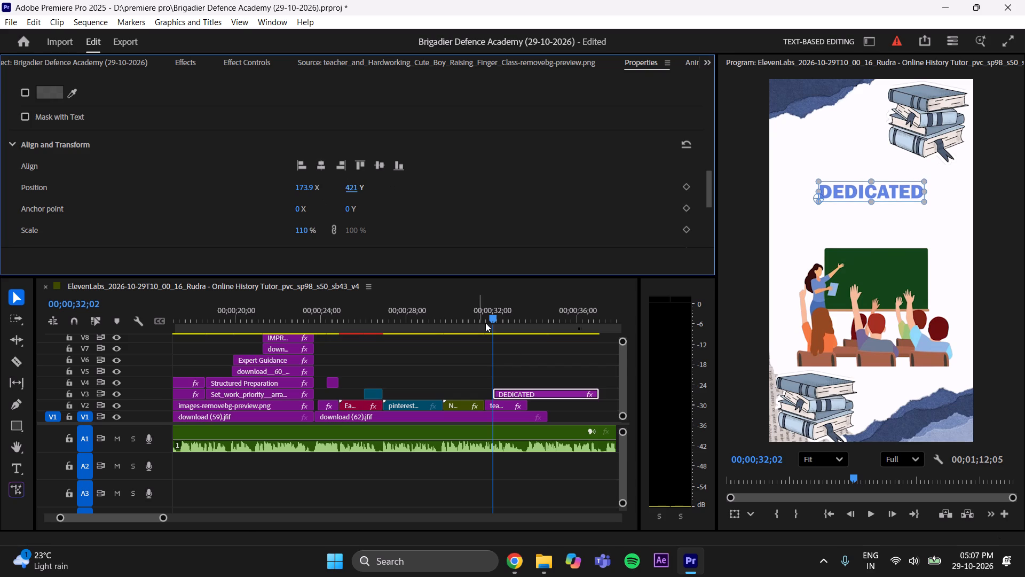
pyautogui.click(548, 378)
pyautogui.hotkey('ctrl', 's')
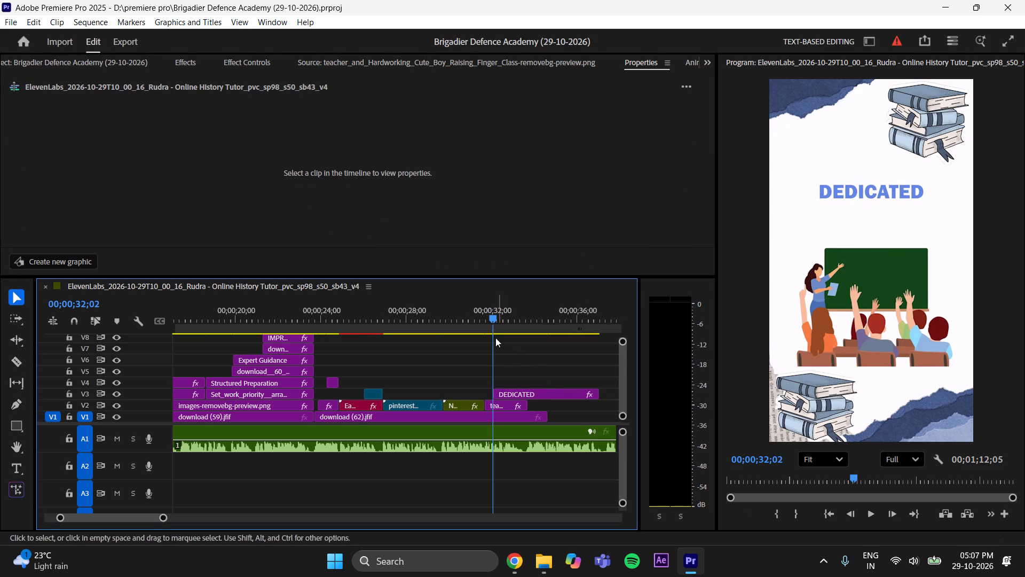
# Play the lead-in to the DEDICATED title and move its clip earlier to the start of the classroom clip.
pyautogui.moveTo(492, 322); pyautogui.dragTo(482, 331)
pyautogui.click(872, 512)
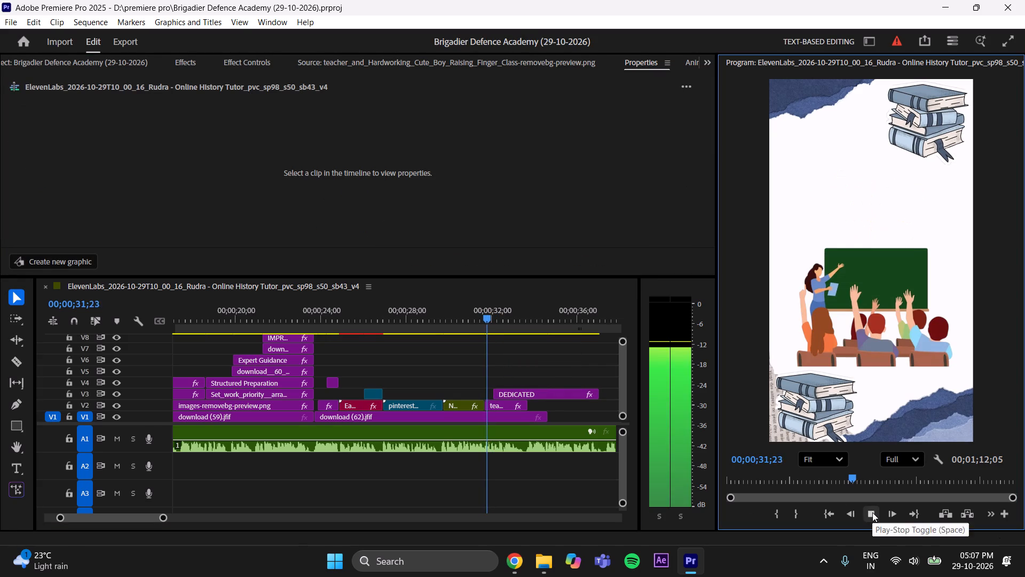
pyautogui.click(872, 512)
pyautogui.moveTo(494, 306); pyautogui.dragTo(467, 324)
pyautogui.moveTo(512, 394); pyautogui.dragTo(506, 395)
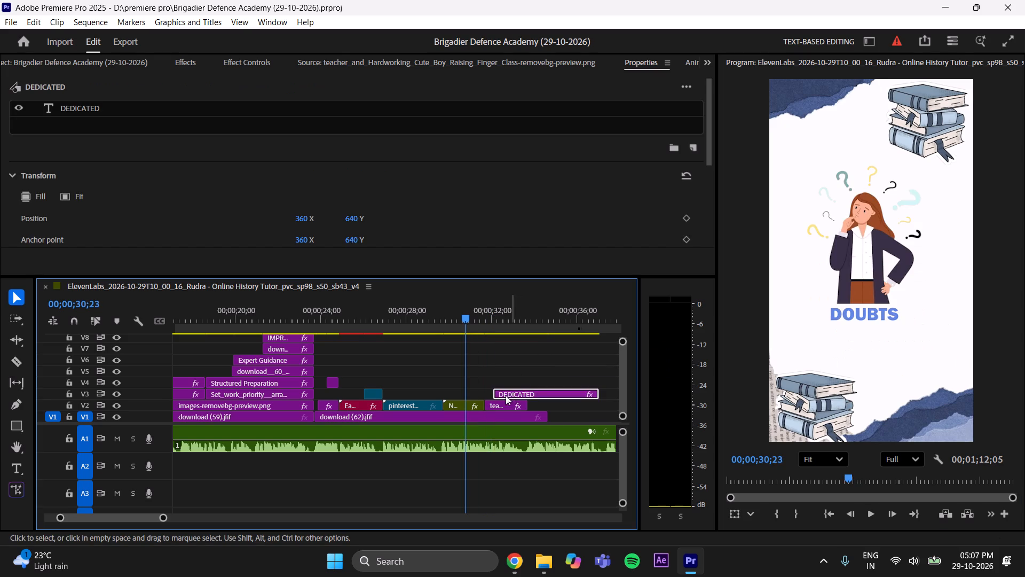
pyautogui.moveTo(506, 395); pyautogui.dragTo(502, 396)
pyautogui.click(505, 367)
# Recheck the title's entrance against the voice-over and trim its clip's start flush with the start of the classroom clip.
pyautogui.click(874, 511)
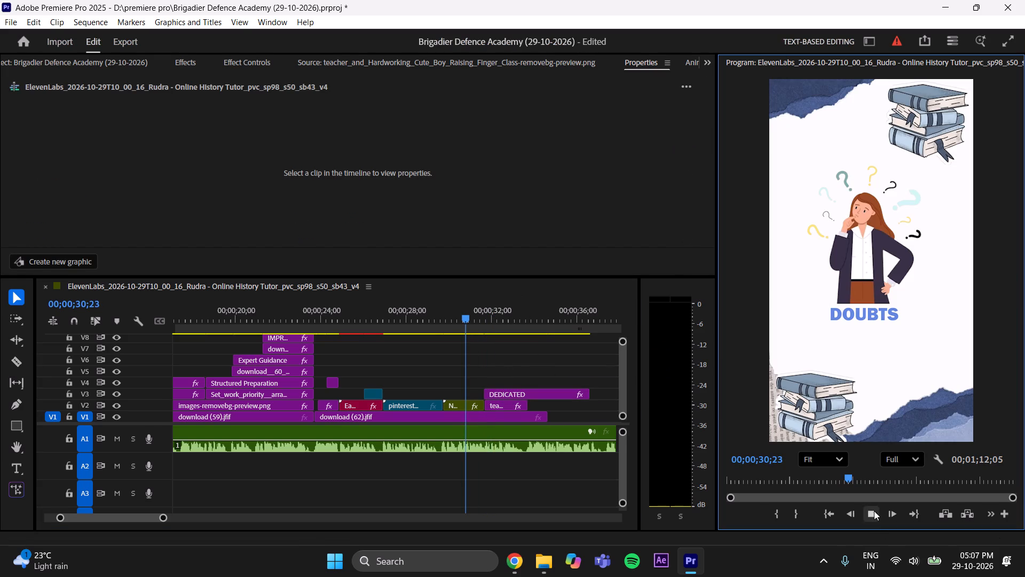
pyautogui.click(870, 513)
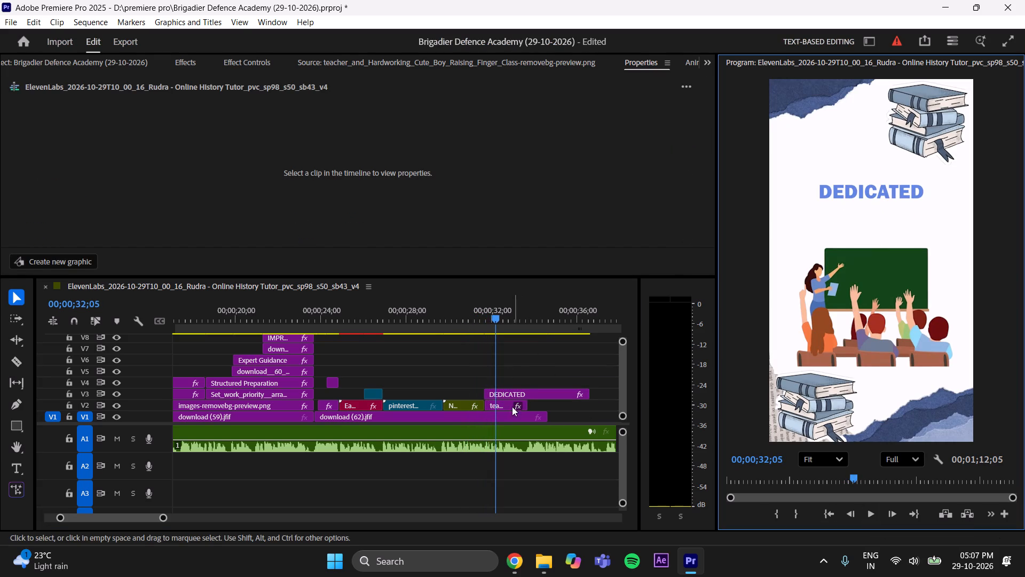
pyautogui.click(479, 395)
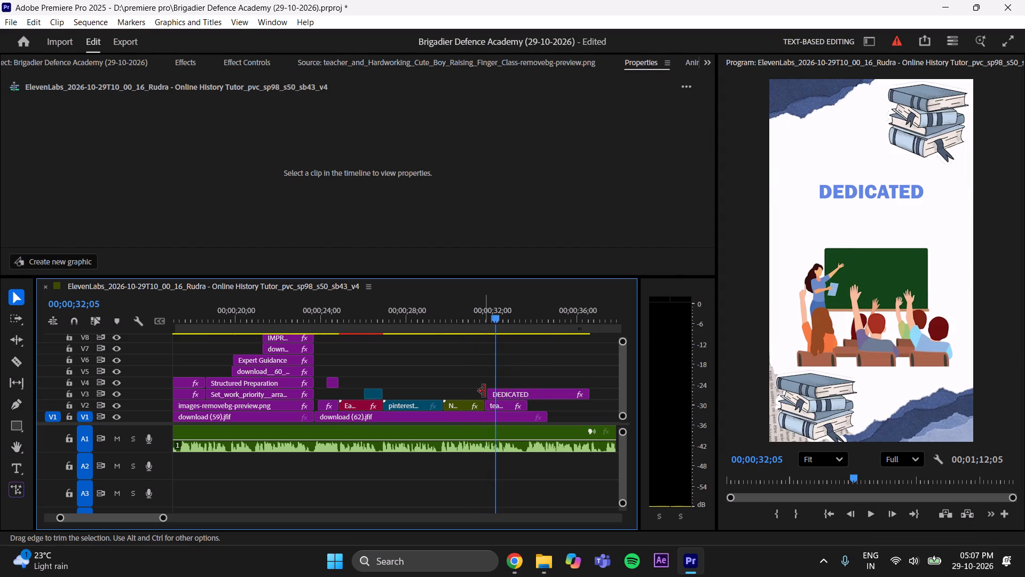
pyautogui.moveTo(485, 392); pyautogui.dragTo(482, 396)
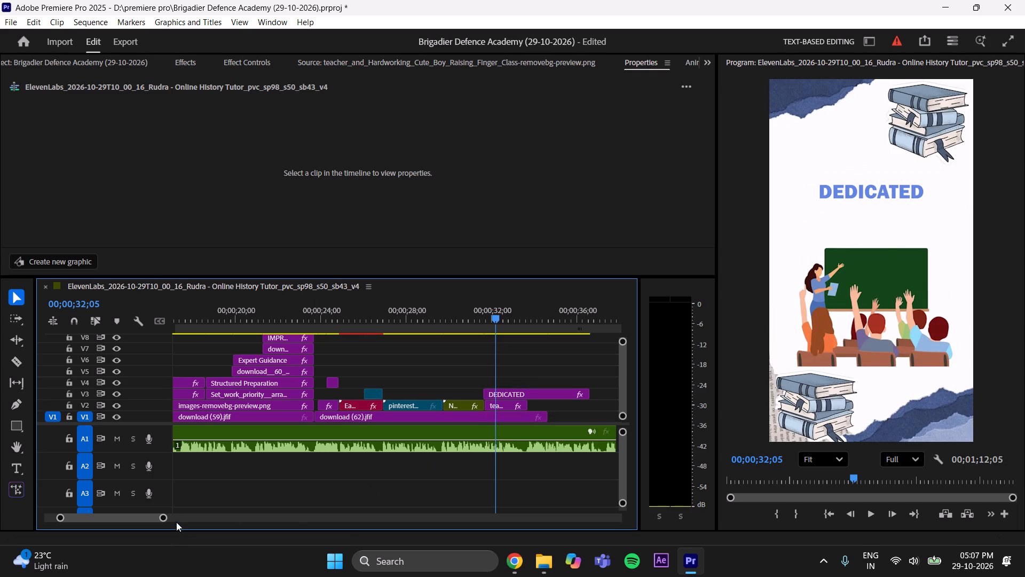
pyautogui.moveTo(164, 518); pyautogui.dragTo(135, 523)
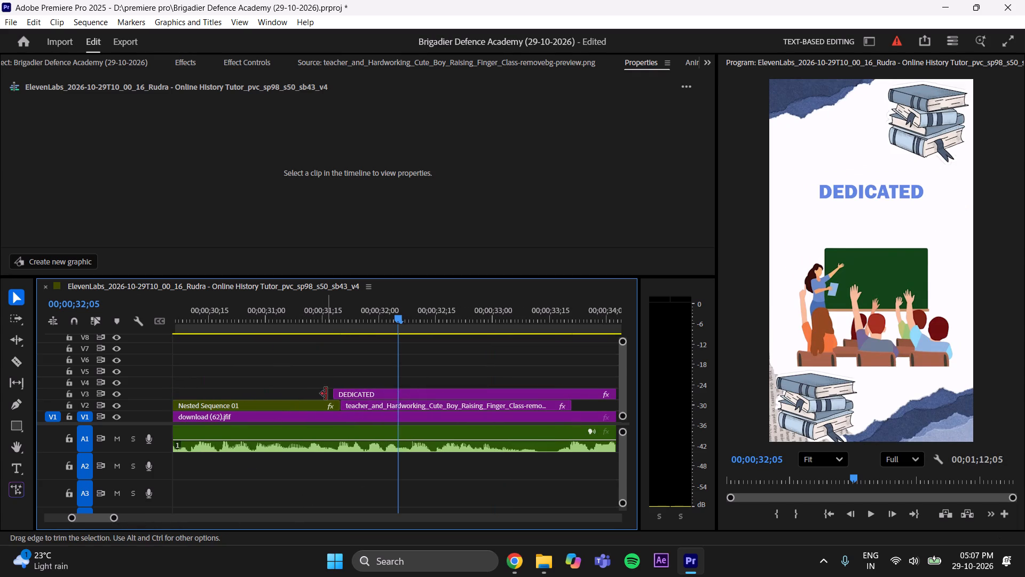
pyautogui.moveTo(327, 395); pyautogui.dragTo(334, 399)
pyautogui.click(332, 356)
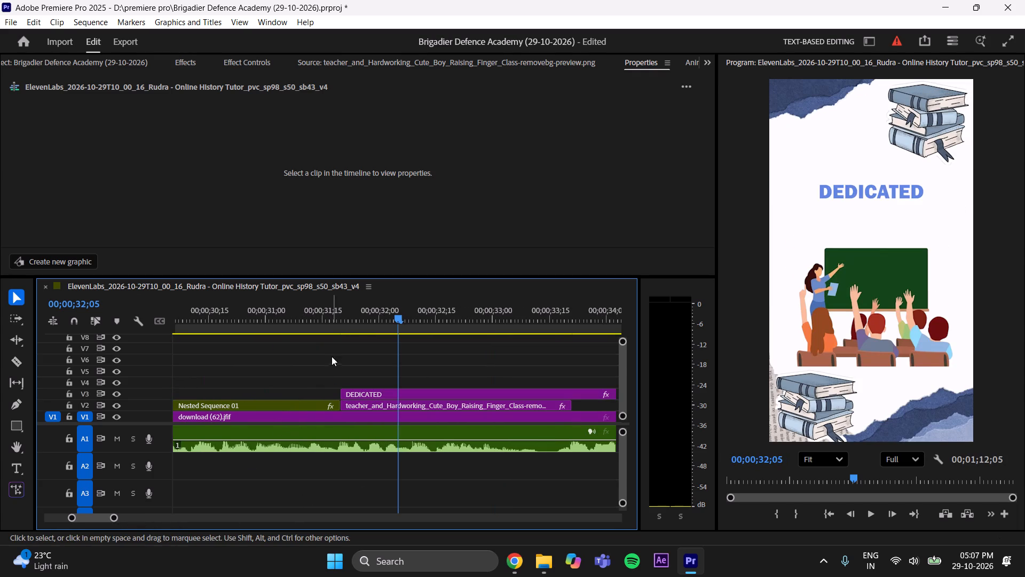
# Play the DOUBTS-to-classroom cut with the DEDICATED title, place the playhead at 00;00;32;10, and save the project.
pyautogui.moveTo(117, 520); pyautogui.dragTo(153, 522)
pyautogui.moveTo(403, 319); pyautogui.dragTo(403, 318)
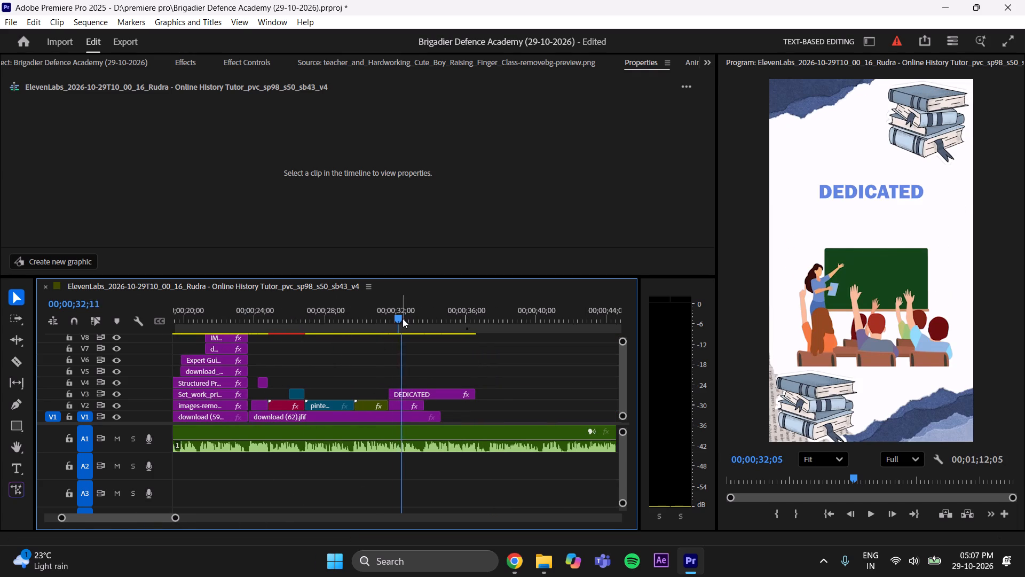
pyautogui.moveTo(403, 318); pyautogui.dragTo(376, 329)
pyautogui.click(874, 515)
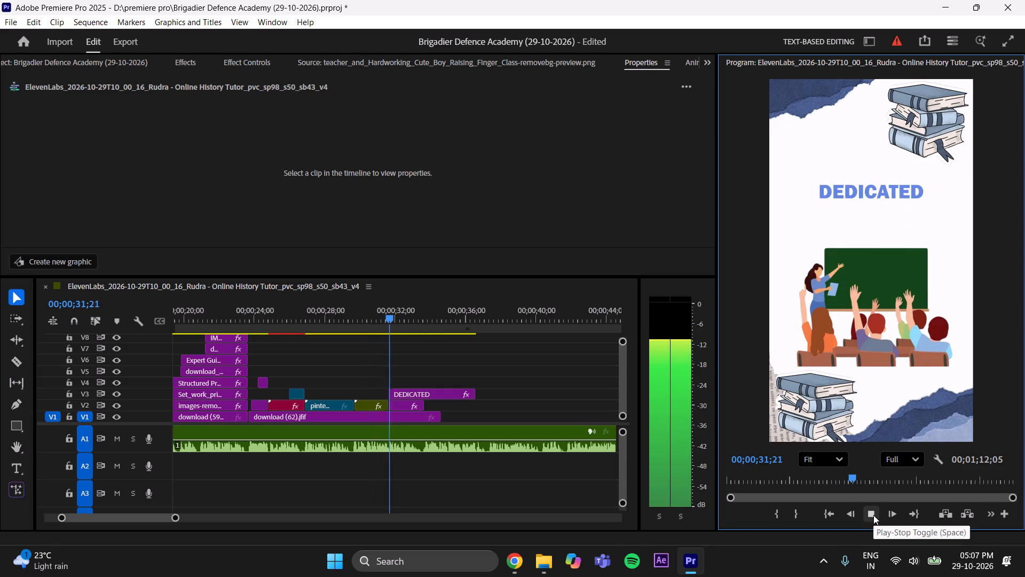
pyautogui.click(873, 515)
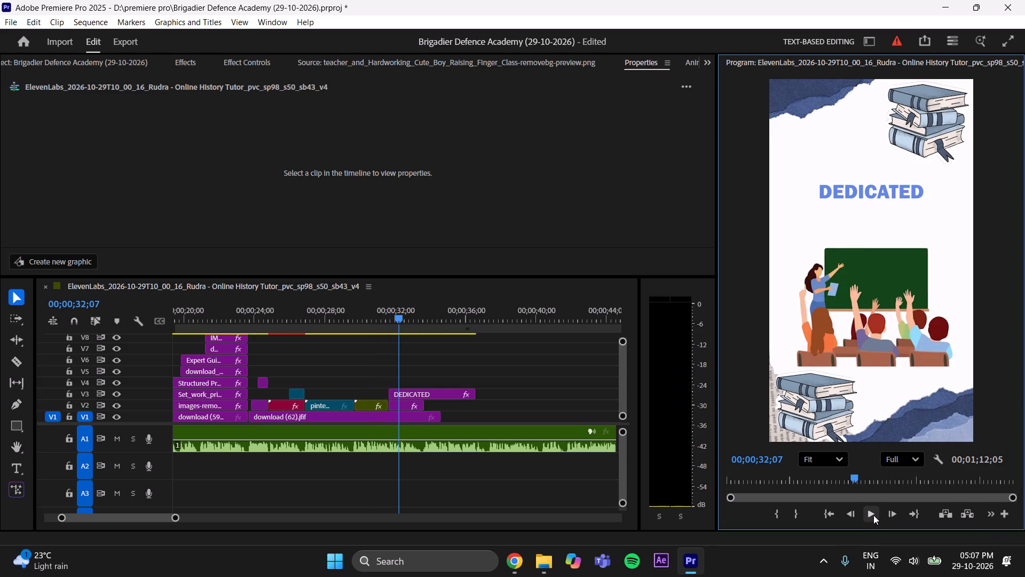
pyautogui.doubleClick(873, 515)
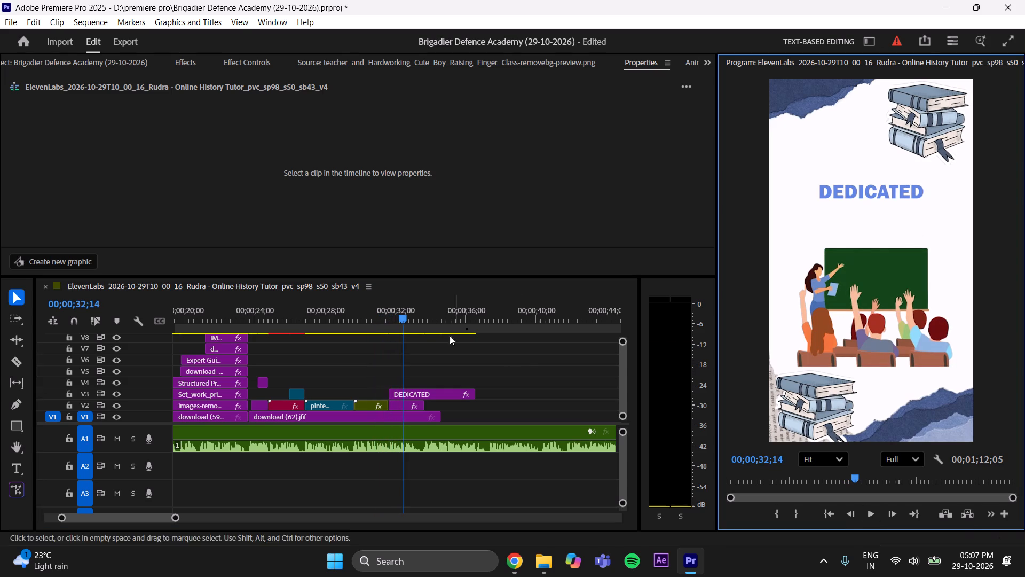
pyautogui.moveTo(400, 314); pyautogui.dragTo(403, 316)
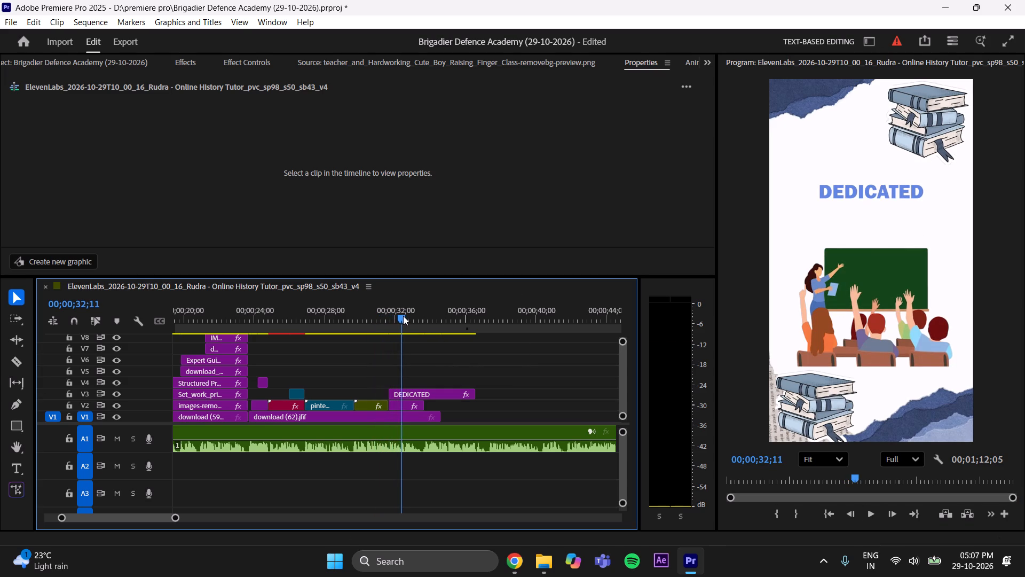
pyautogui.moveTo(403, 316); pyautogui.dragTo(403, 321)
pyautogui.click(446, 353)
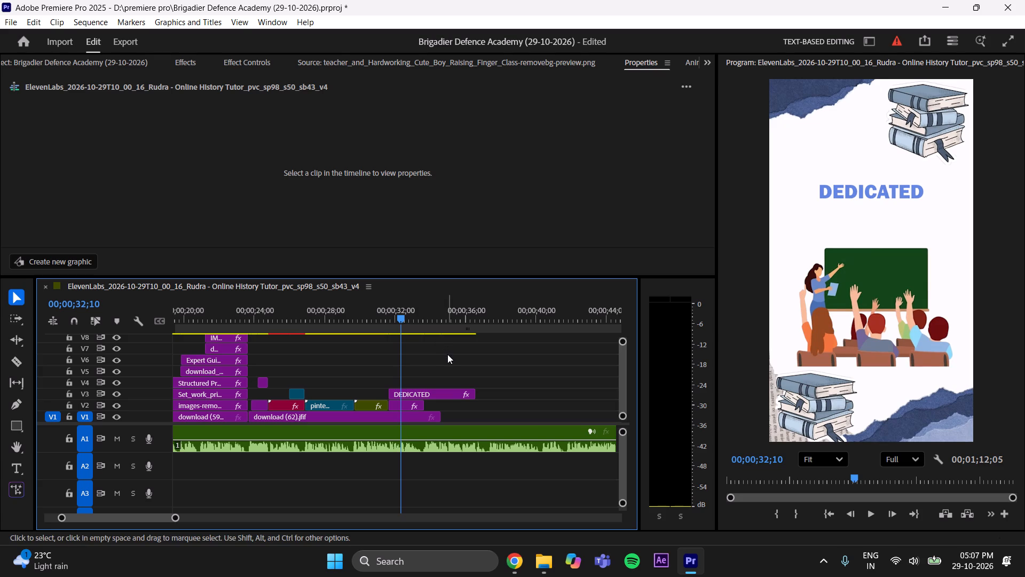
pyautogui.hotkey('ctrl', 's')
# Add the Ease Fade Separately 3 text preset from Animation Composer with the playhead at 00;00;32;10.
pyautogui.click(688, 66)
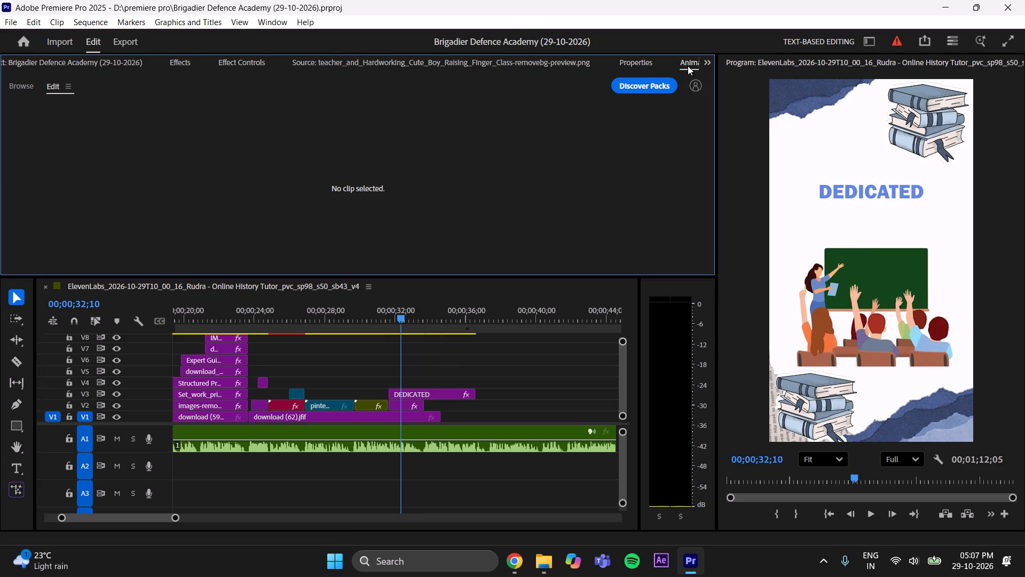
pyautogui.click(13, 85)
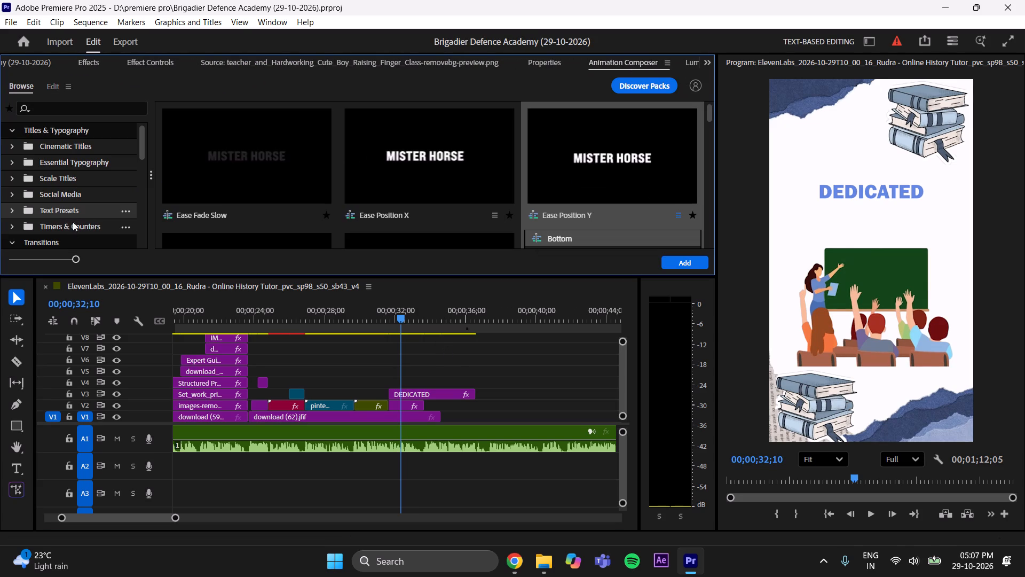
pyautogui.scroll(-4, 500, 190)
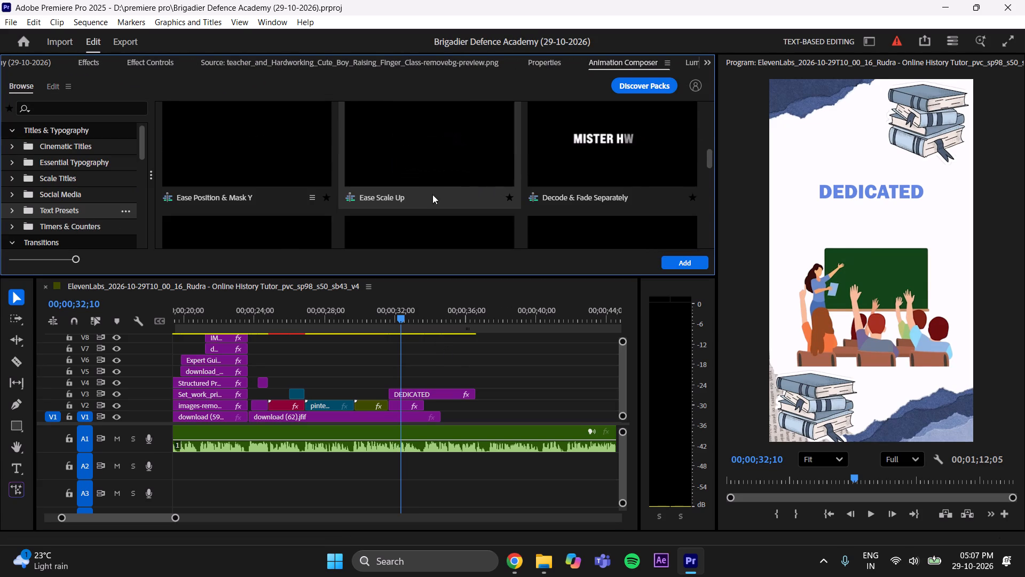
pyautogui.scroll(-2, 424, 195)
pyautogui.click(261, 146)
pyautogui.click(683, 263)
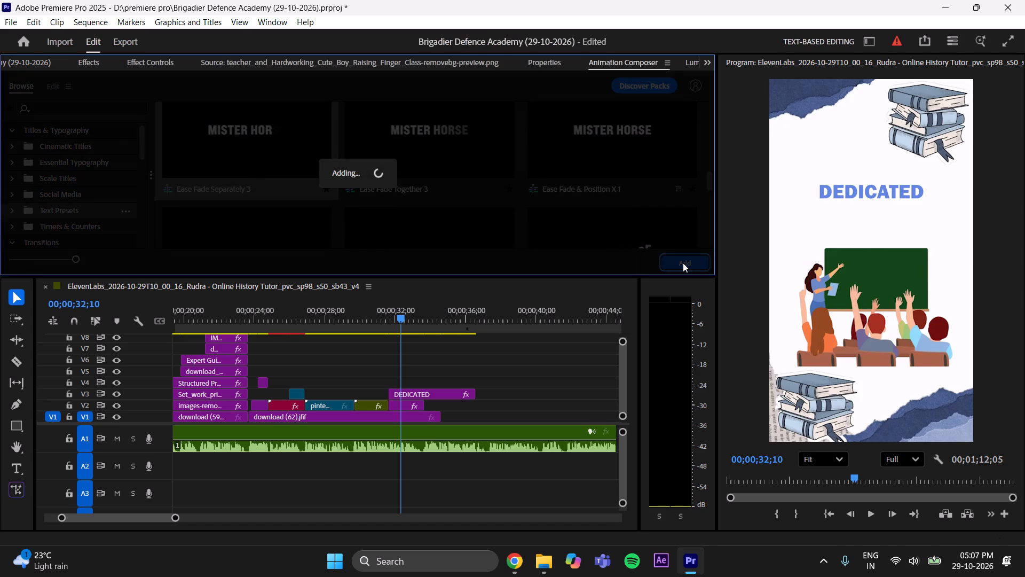
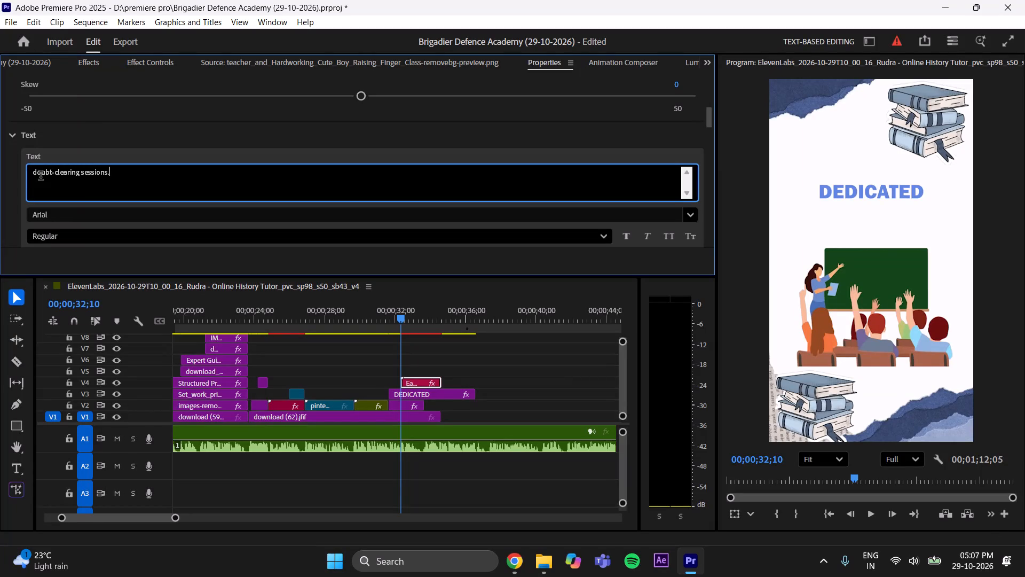
# Capitalise each word of the animated text so it reads "Doubt-Clearing Sessions.".
pyautogui.click(37, 174)
pyautogui.press('BackSpace')
pyautogui.press('d')
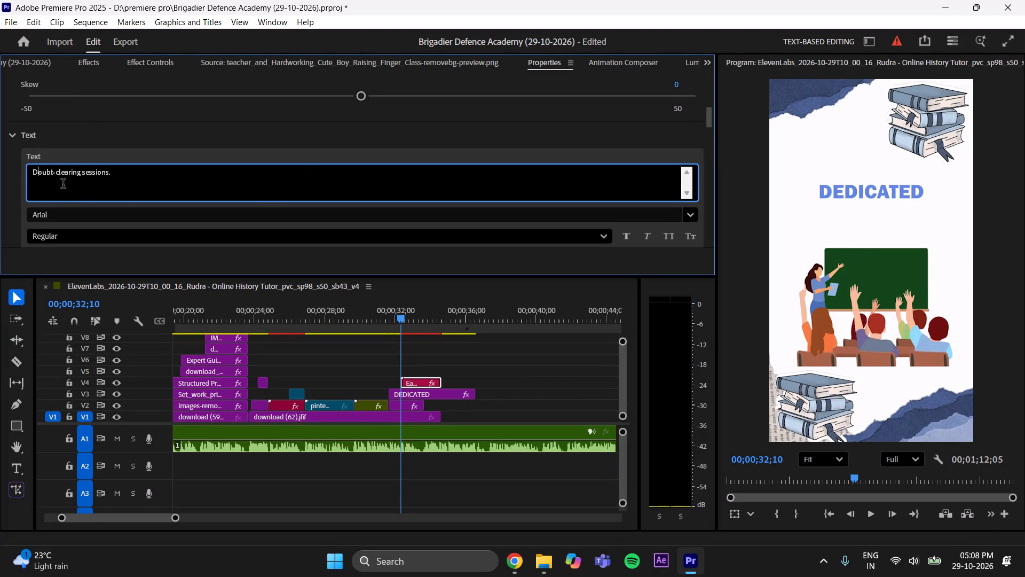
pyautogui.click(59, 175)
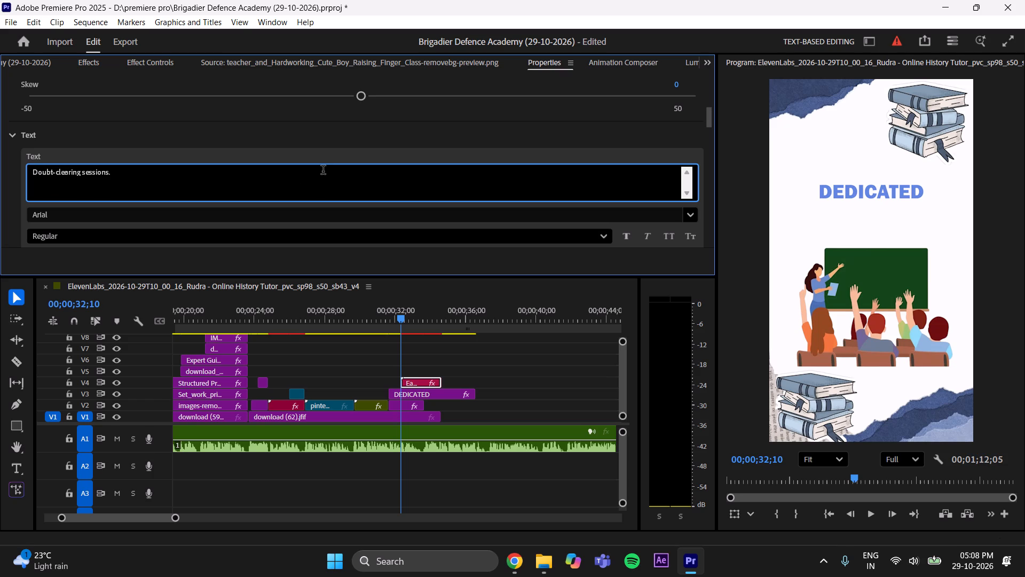
pyautogui.press('BackSpace')
pyautogui.press('c')
pyautogui.click(86, 174)
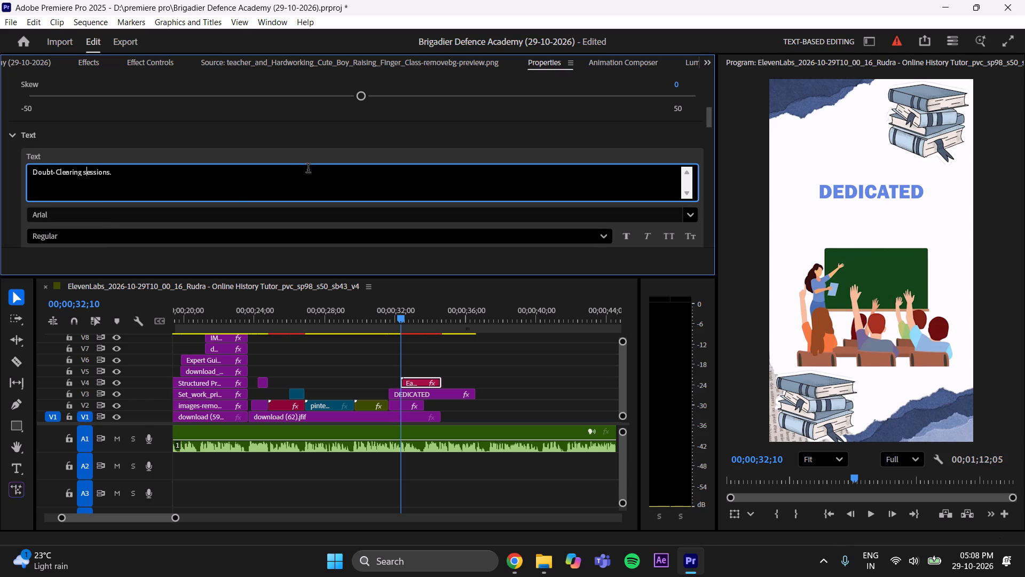
pyautogui.press('BackSpace')
pyautogui.press('s')
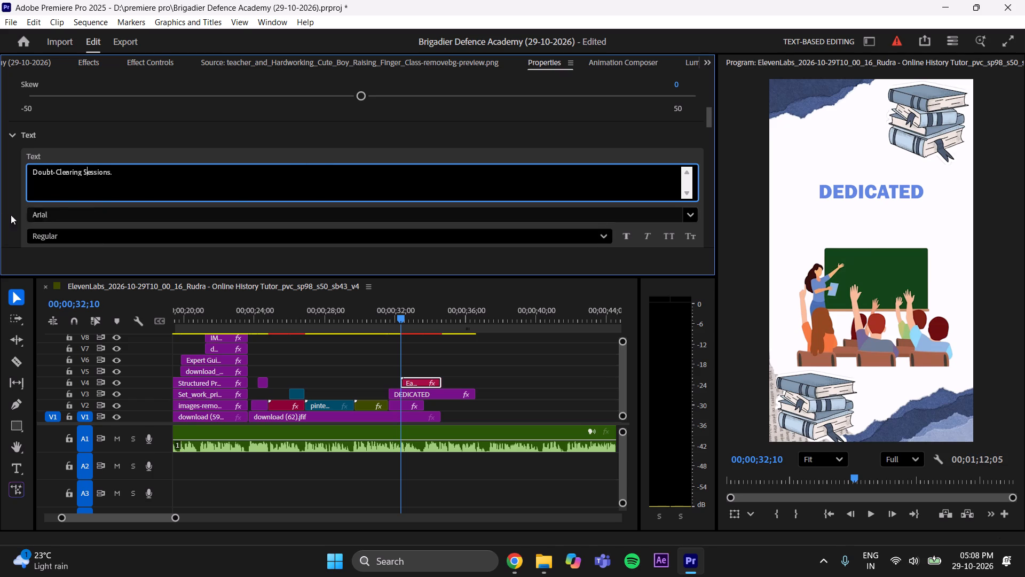
pyautogui.click(2, 215)
# Change the Doubt-Clearing text's font to Lucida Fax Demibold.
pyautogui.click(94, 214)
pyautogui.press('BackSpace')
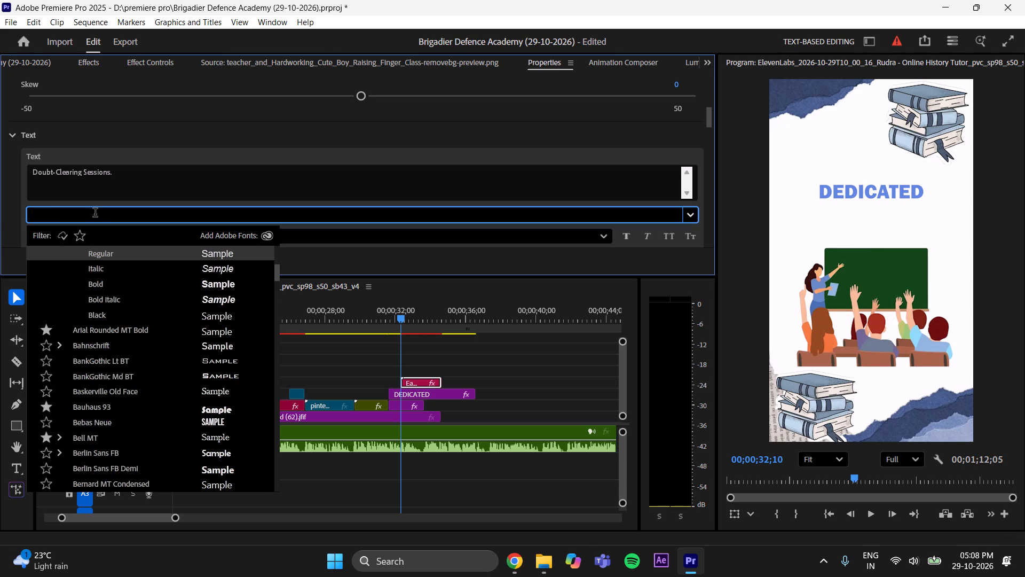
pyautogui.write('FRANKLI')
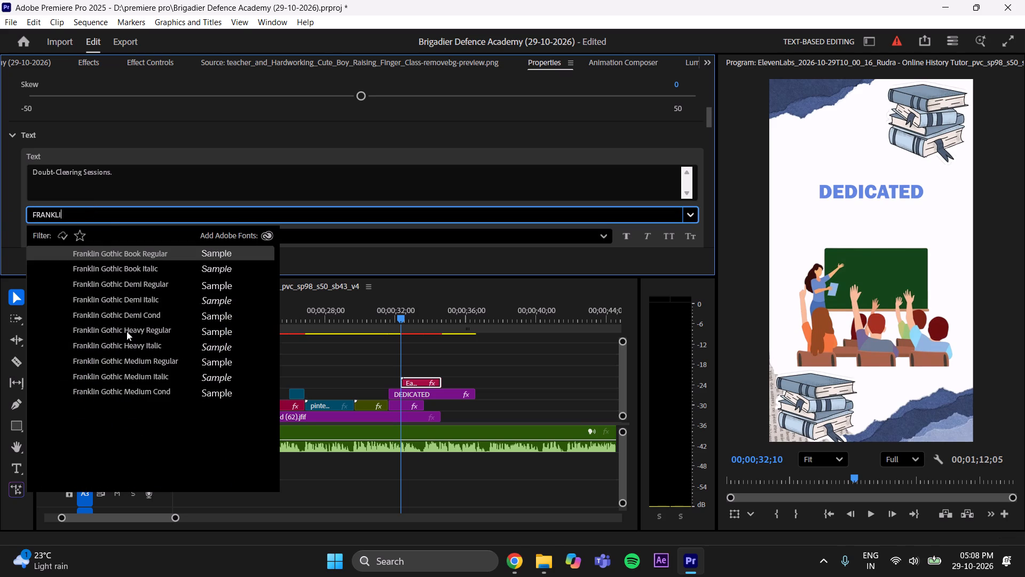
pyautogui.click(6, 208)
pyautogui.click(70, 215)
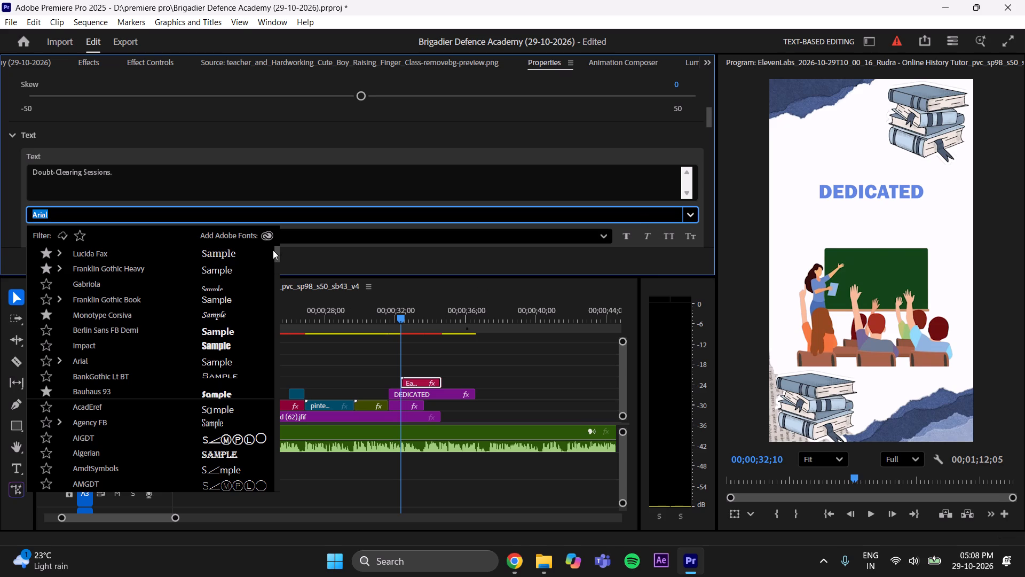
pyautogui.moveTo(277, 253); pyautogui.dragTo(277, 361)
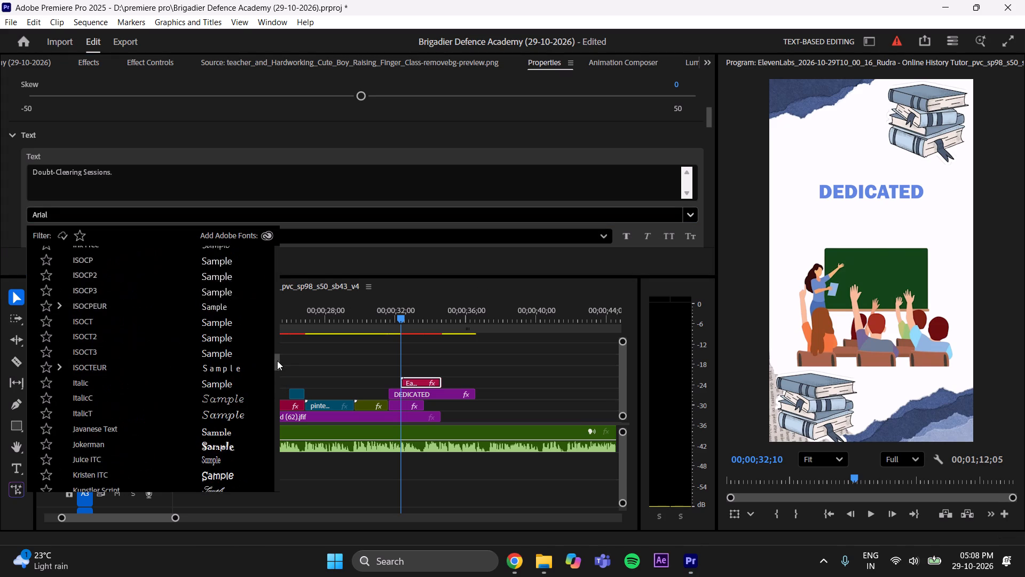
pyautogui.moveTo(277, 361); pyautogui.dragTo(274, 372)
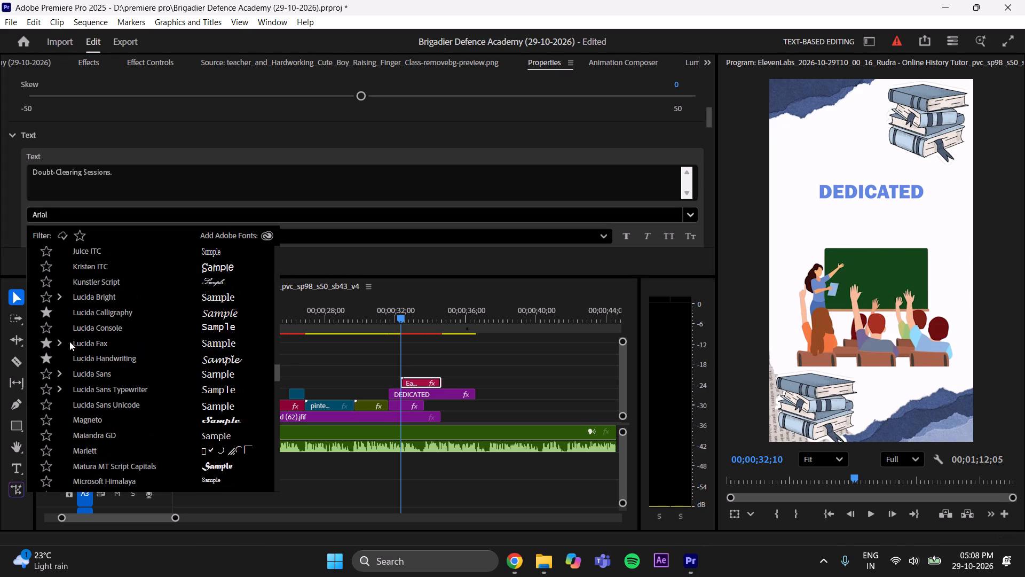
pyautogui.click(62, 346)
pyautogui.click(143, 391)
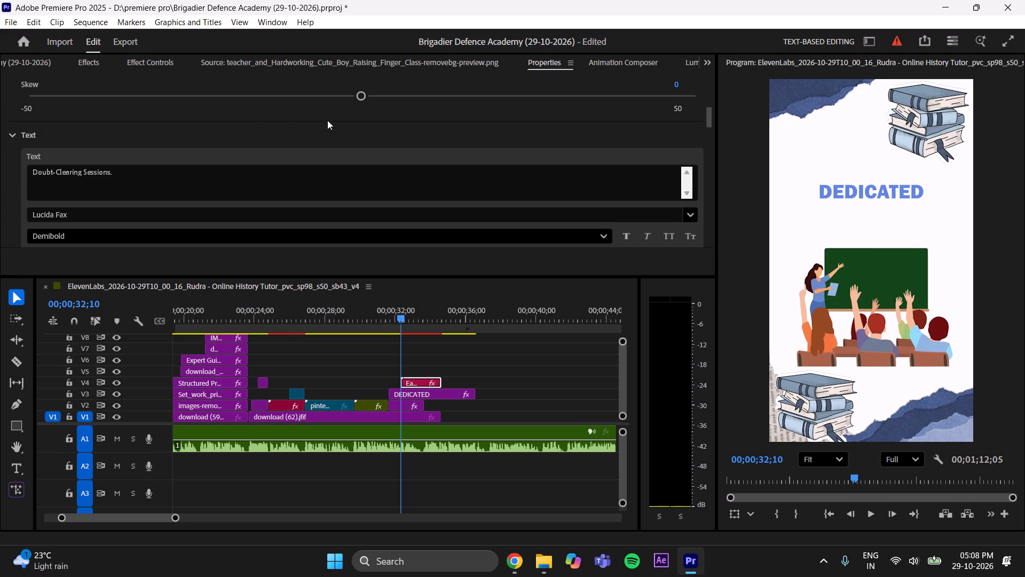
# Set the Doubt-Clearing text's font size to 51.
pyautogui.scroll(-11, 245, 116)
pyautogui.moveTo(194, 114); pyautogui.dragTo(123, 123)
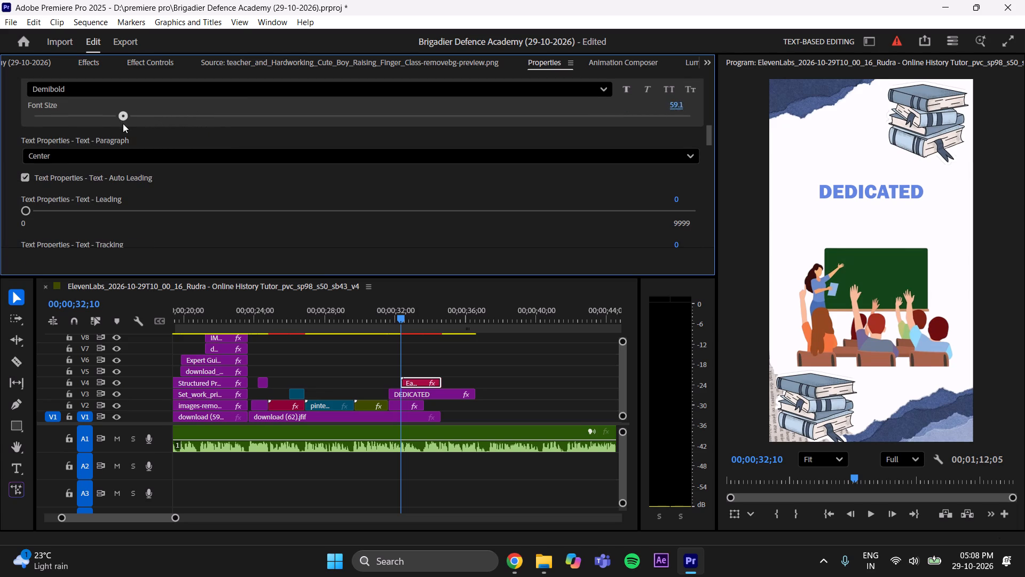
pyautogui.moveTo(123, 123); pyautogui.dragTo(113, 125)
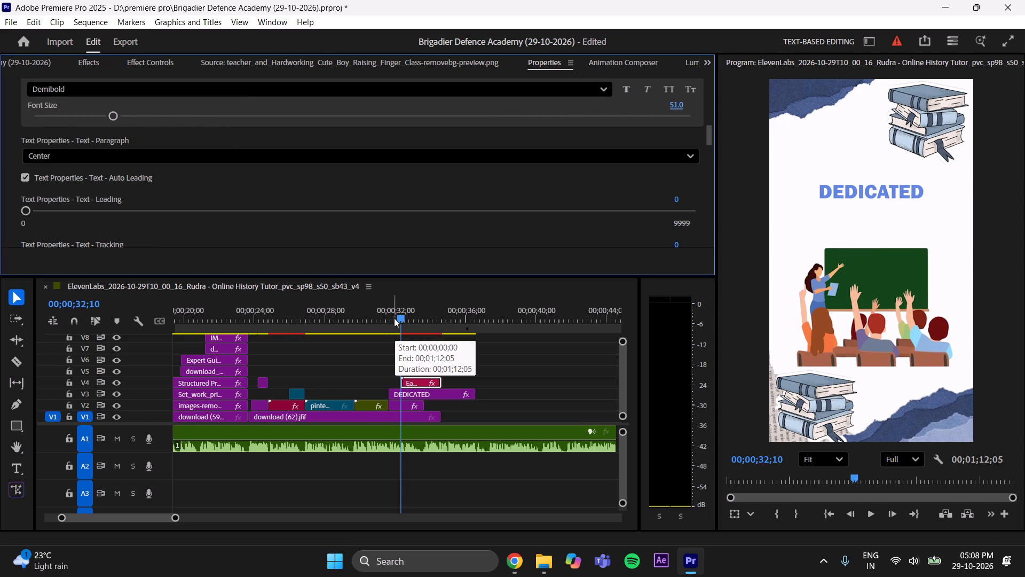
# Play the classroom section from just before the text clip to 00;00;33;08 to check the text over the picture.
pyautogui.moveTo(394, 314); pyautogui.dragTo(389, 318)
pyautogui.click(872, 520)
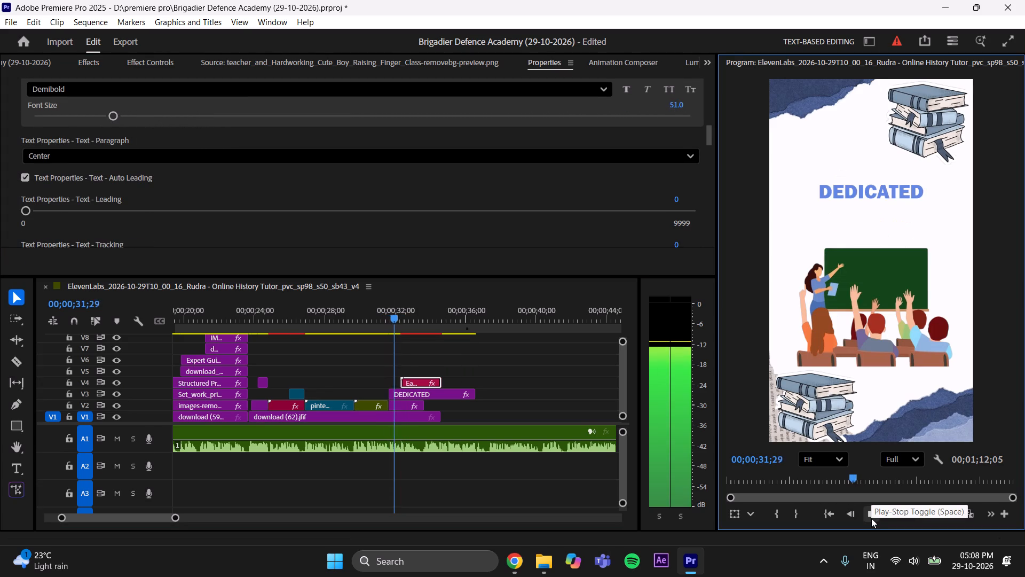
pyautogui.click(871, 518)
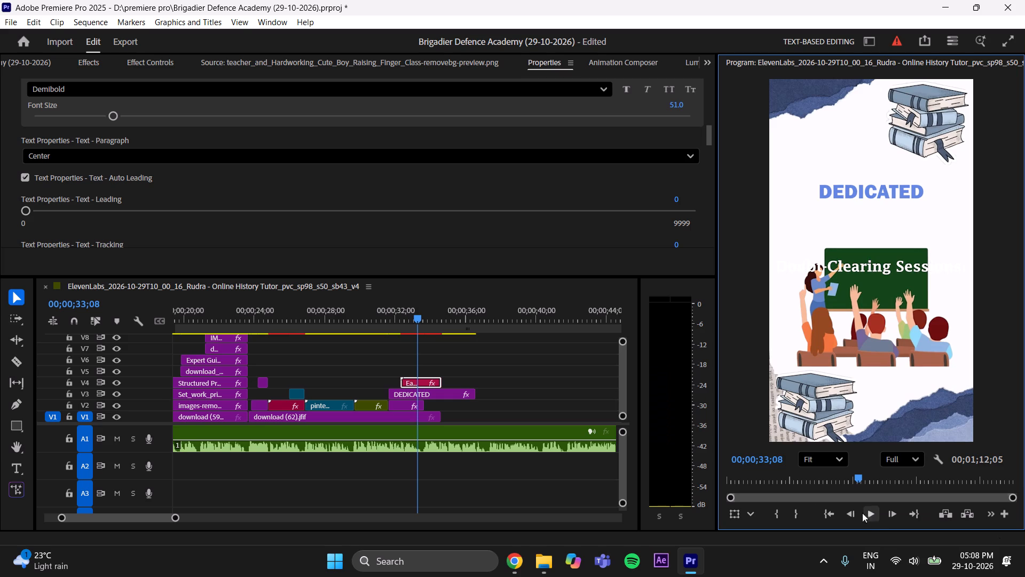
# Turn off Animation Out for the Doubt-Clearing text preset.
pyautogui.scroll(-13, 1, 150)
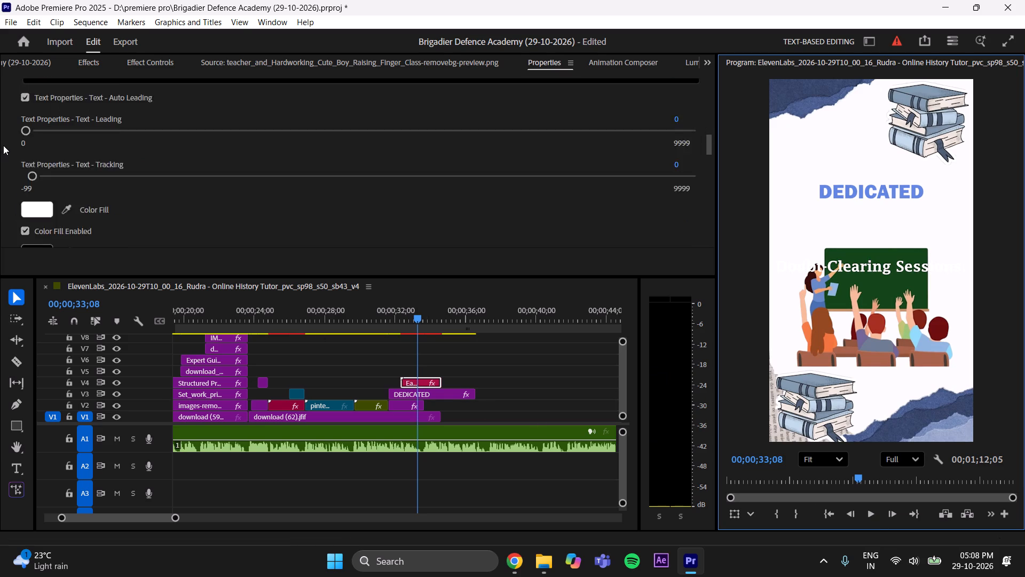
pyautogui.scroll(-20, 3, 145)
pyautogui.scroll(-10, 3, 145)
pyautogui.click(14, 110)
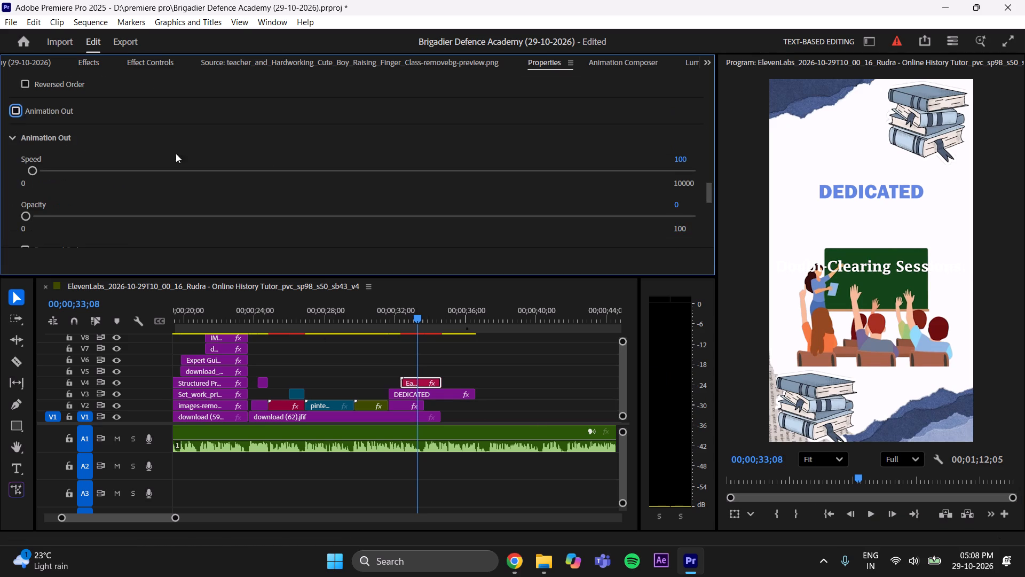
# Put "Sessions." on a second line and reduce the text's font size so it fits on the green classroom board.
pyautogui.scroll(20, 278, 147)
pyautogui.scroll(20, 278, 147)
pyautogui.scroll(1, 278, 147)
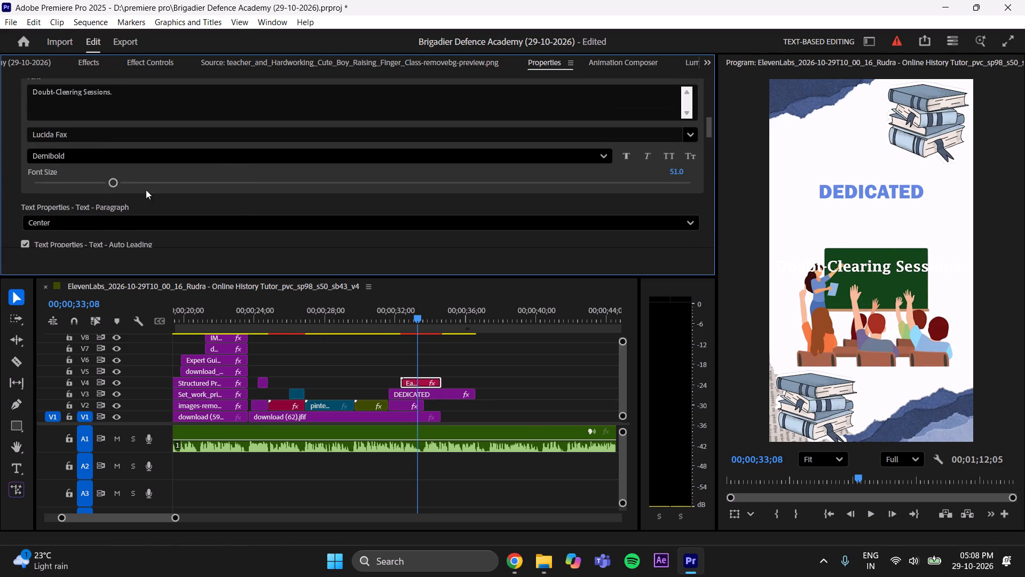
pyautogui.moveTo(113, 182); pyautogui.dragTo(73, 186)
pyautogui.scroll(13, 212, 164)
pyautogui.scroll(-6, 206, 156)
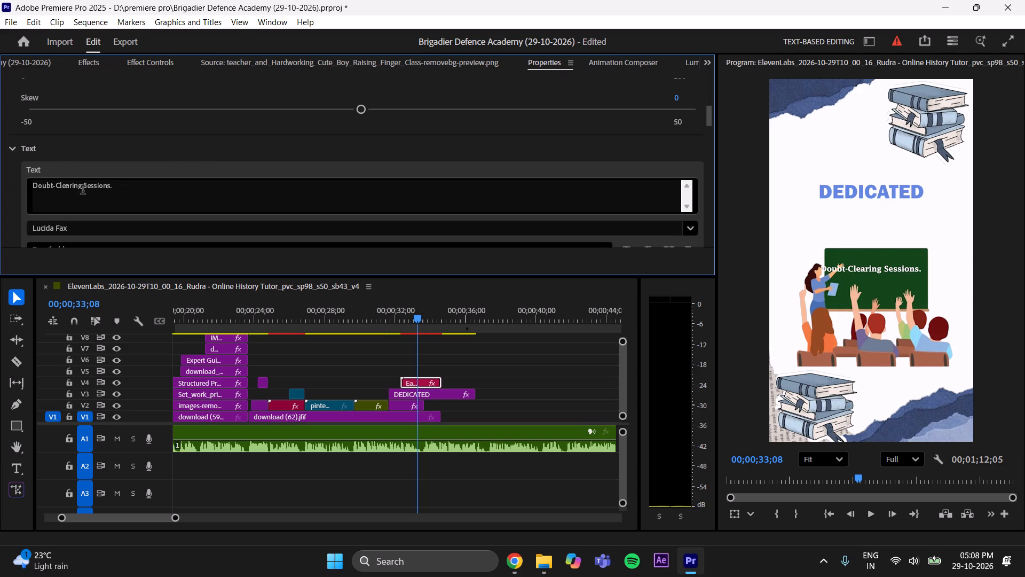
pyautogui.click(84, 189)
pyautogui.press('BackSpace')
pyautogui.press('Return')
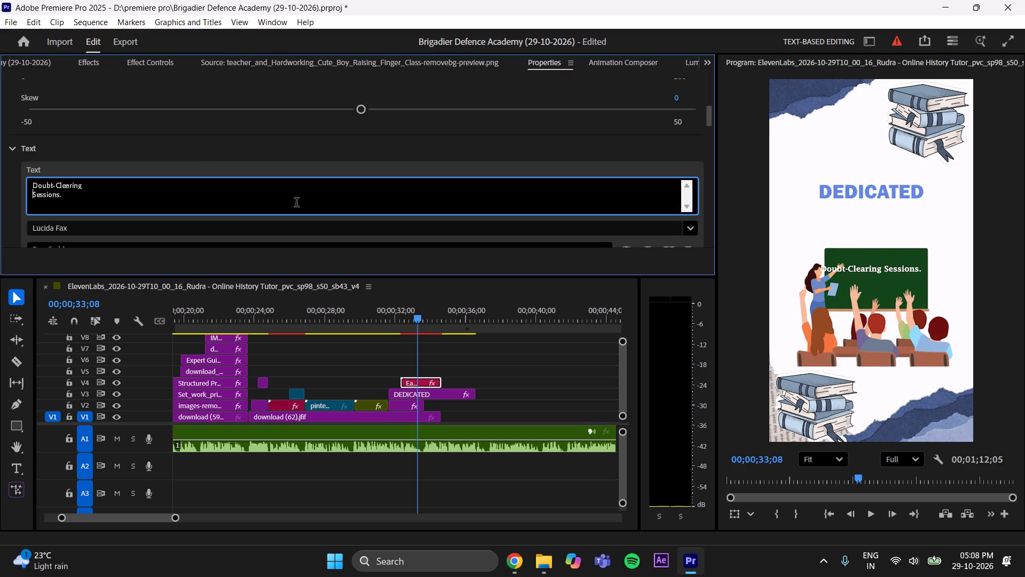
pyautogui.click(6, 180)
pyautogui.scroll(-8, 139, 147)
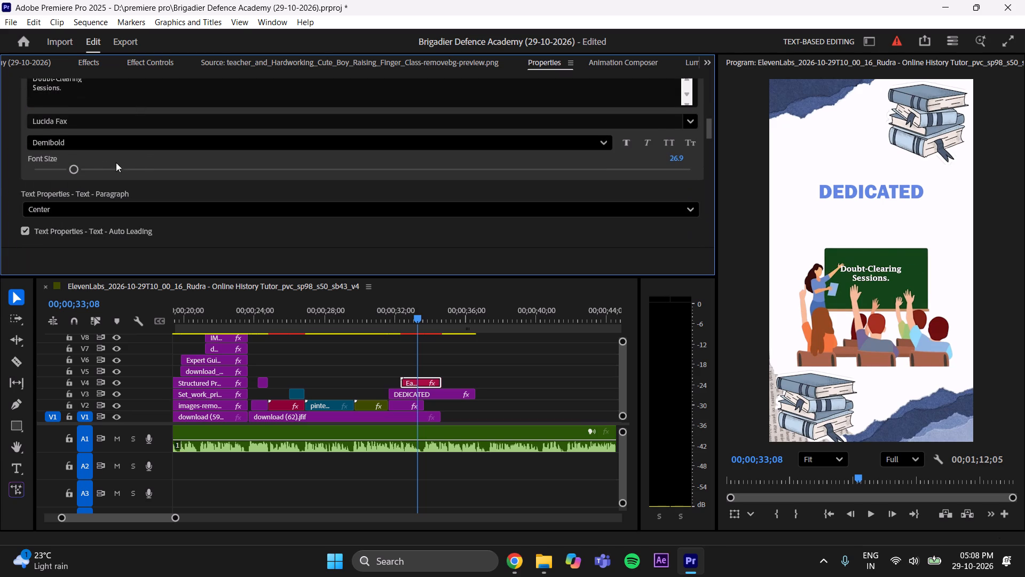
pyautogui.moveTo(75, 168); pyautogui.dragTo(87, 162)
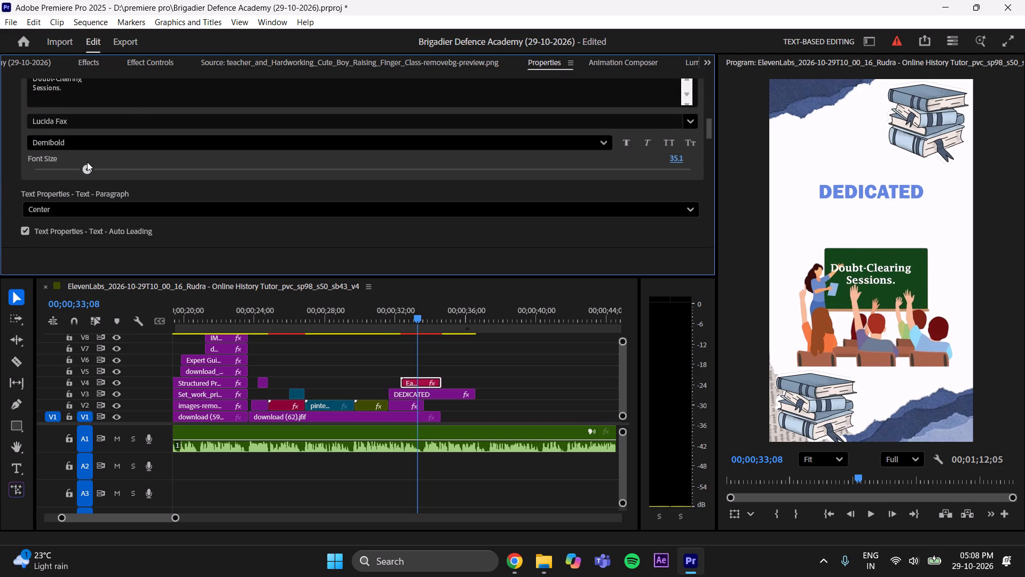
pyautogui.moveTo(87, 162); pyautogui.dragTo(84, 163)
# Centre the text on the green board's free area with its Y position at 670, and save the project.
pyautogui.scroll(-3, 222, 231)
pyautogui.scroll(12, 222, 228)
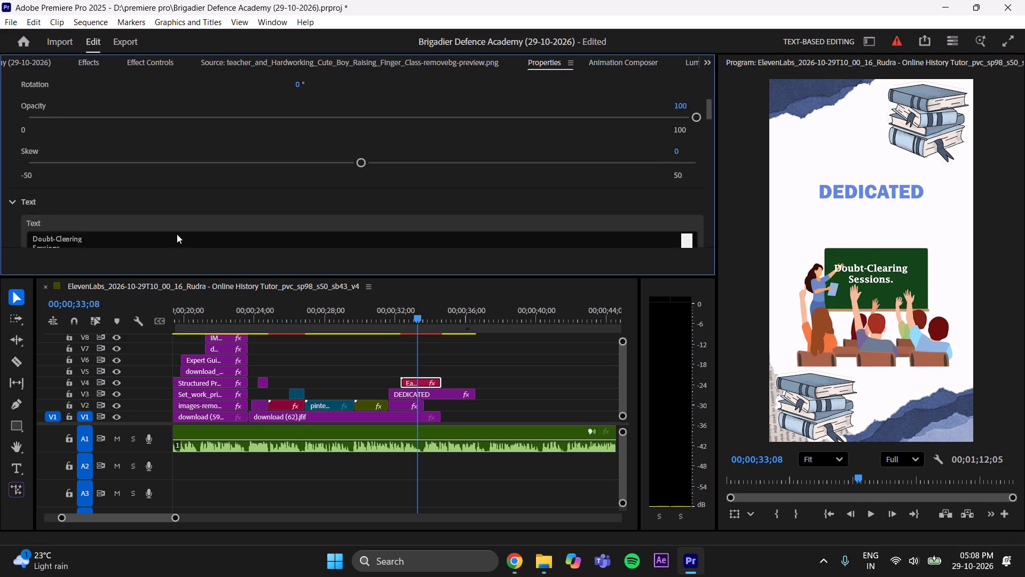
pyautogui.scroll(17, 177, 234)
pyautogui.moveTo(301, 190); pyautogui.dragTo(320, 183)
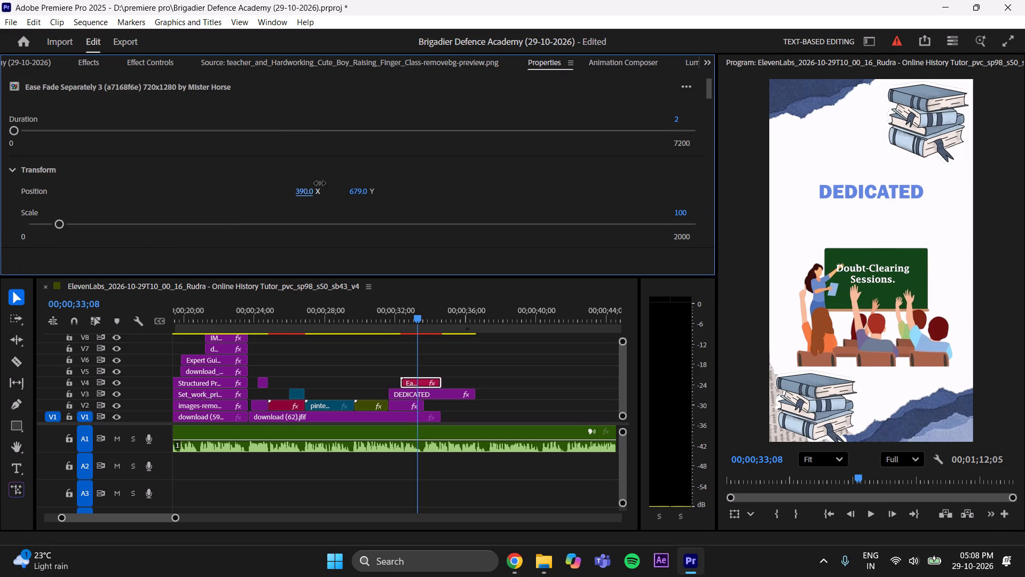
pyautogui.moveTo(320, 183); pyautogui.dragTo(324, 181)
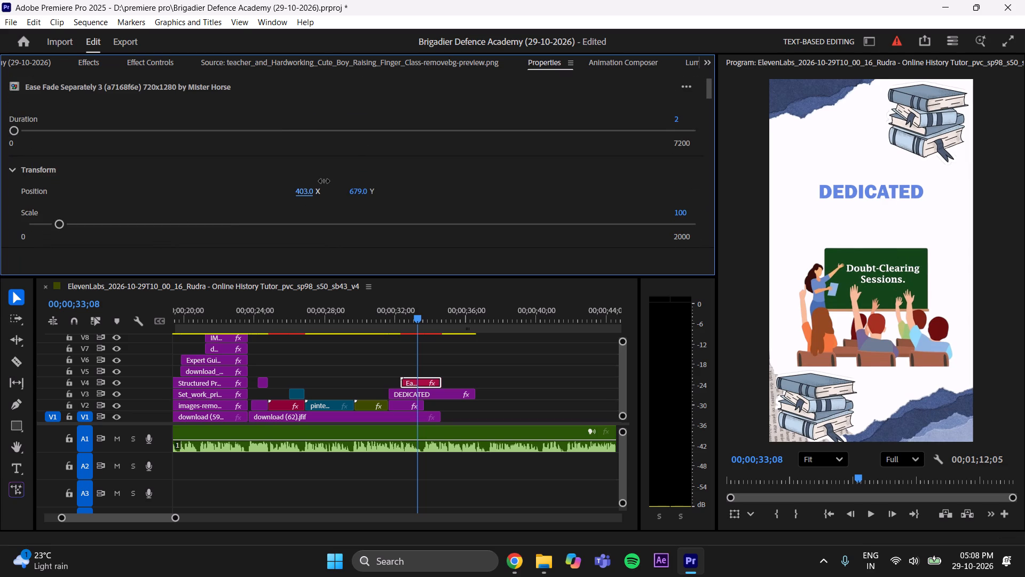
pyautogui.moveTo(324, 181); pyautogui.dragTo(325, 181)
pyautogui.moveTo(357, 189); pyautogui.dragTo(343, 192)
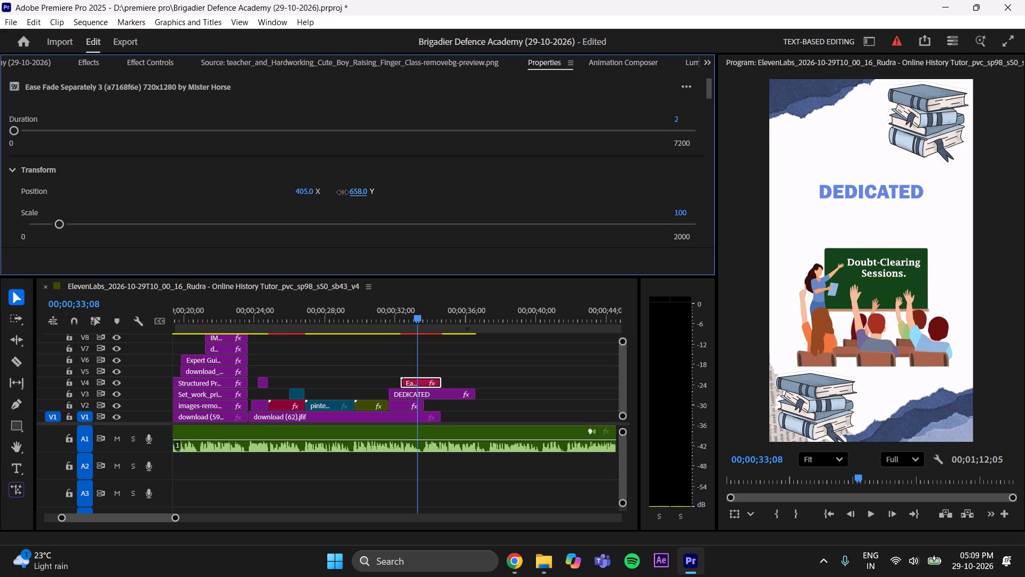
pyautogui.moveTo(343, 192); pyautogui.dragTo(349, 190)
pyautogui.click(309, 190)
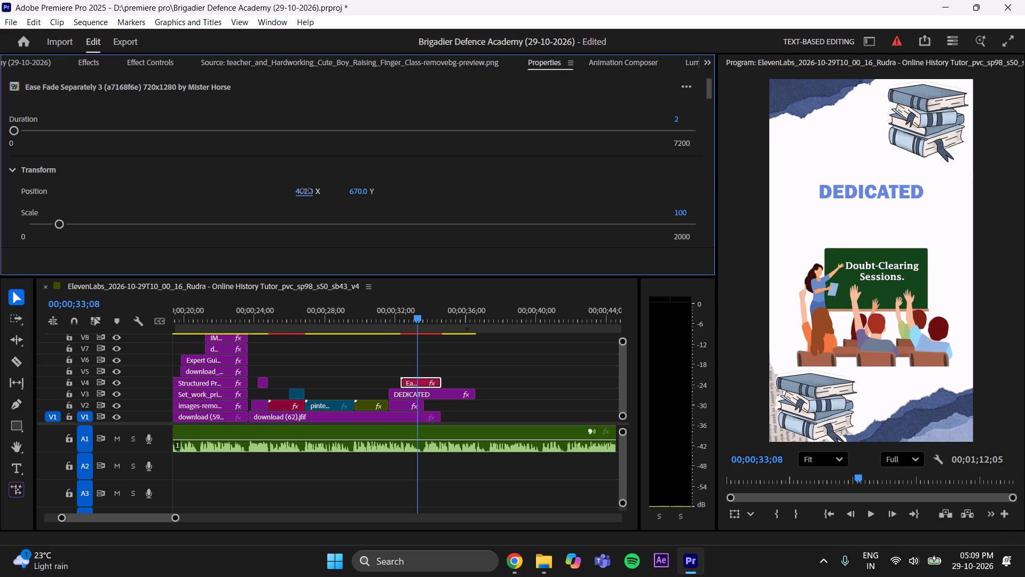
pyautogui.click(470, 367)
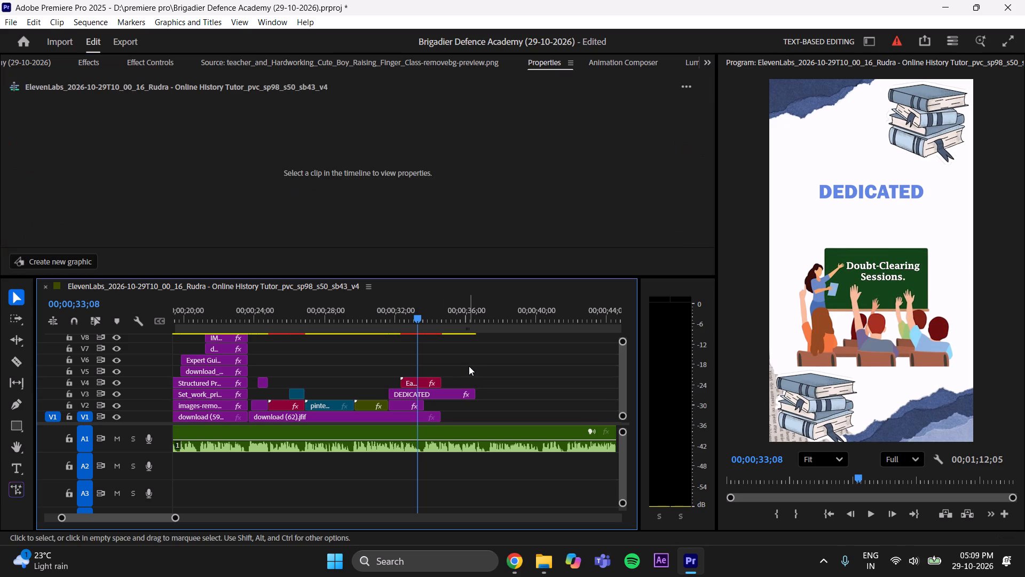
pyautogui.hotkey('ctrl', 's')
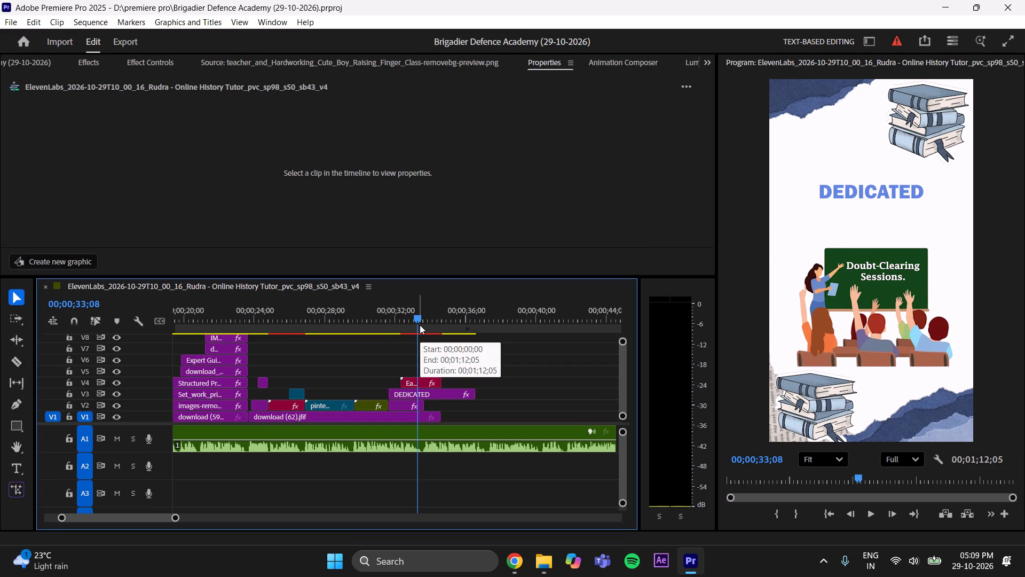
# Play from 00;00;30;24 in the DOUBTS section through the Doubt-Clearing text's entrance and place the playhead at 00;00;33;19.
pyautogui.moveTo(418, 314); pyautogui.dragTo(375, 336)
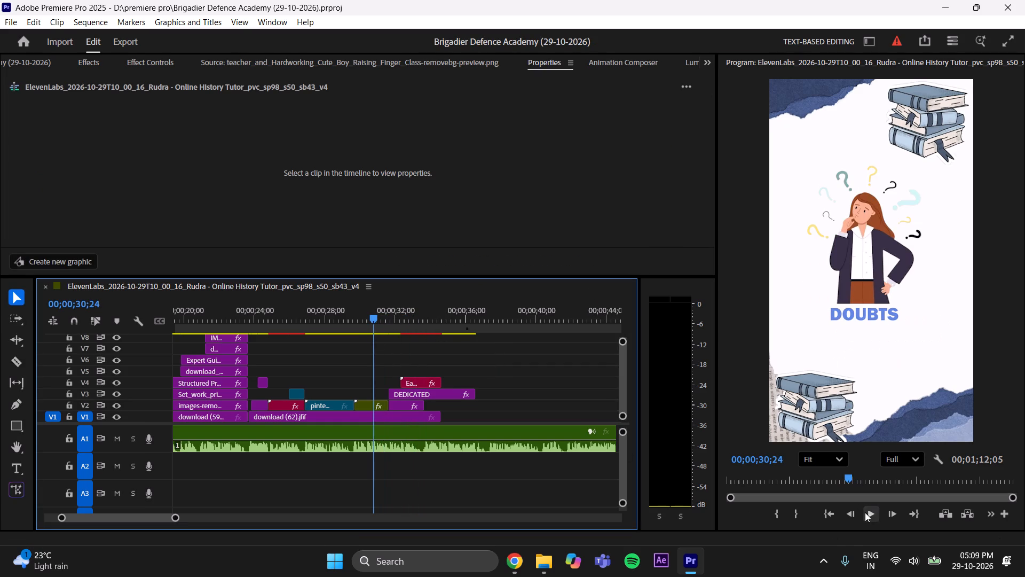
pyautogui.click(865, 512)
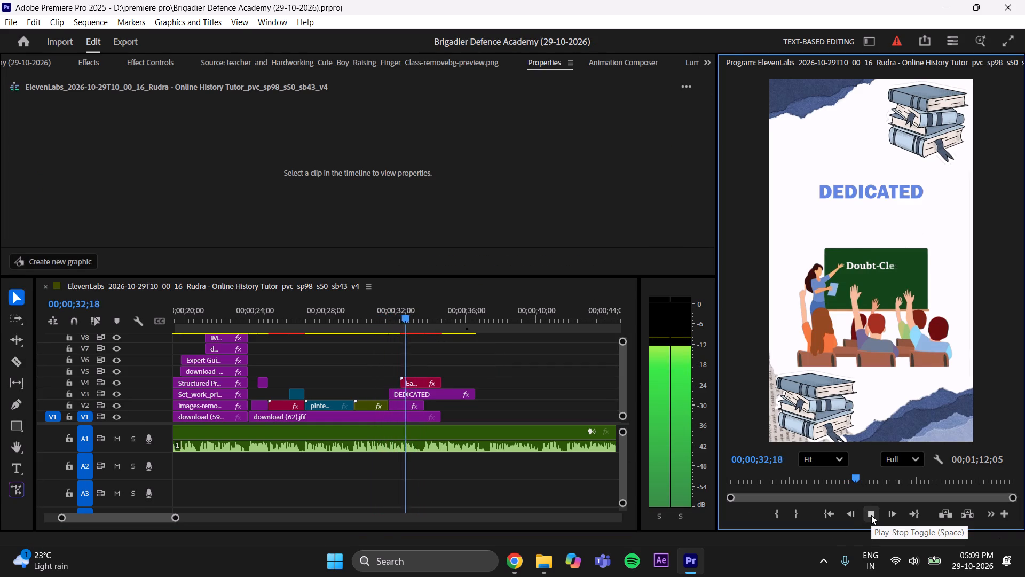
pyautogui.click(871, 515)
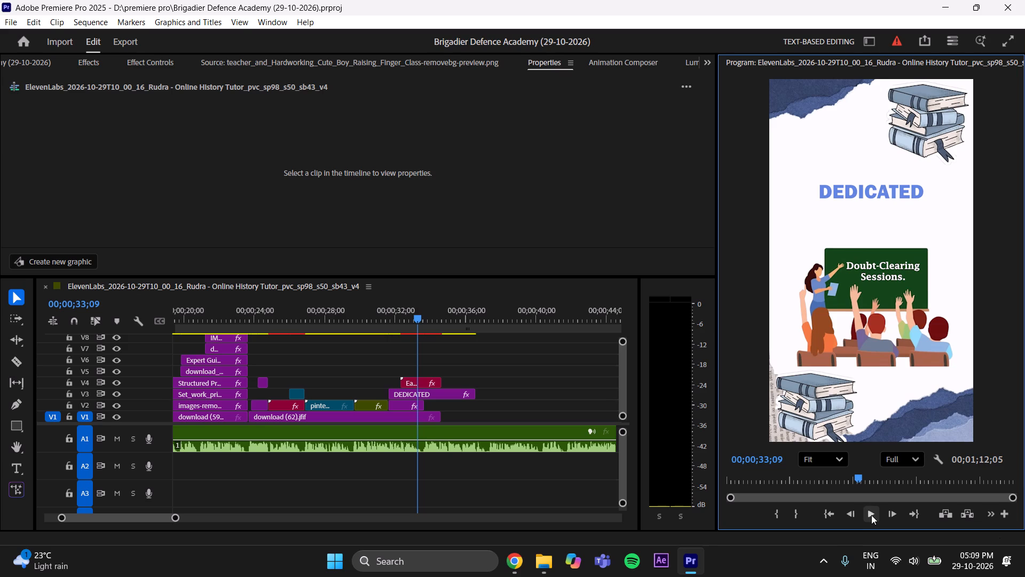
pyautogui.click(871, 515)
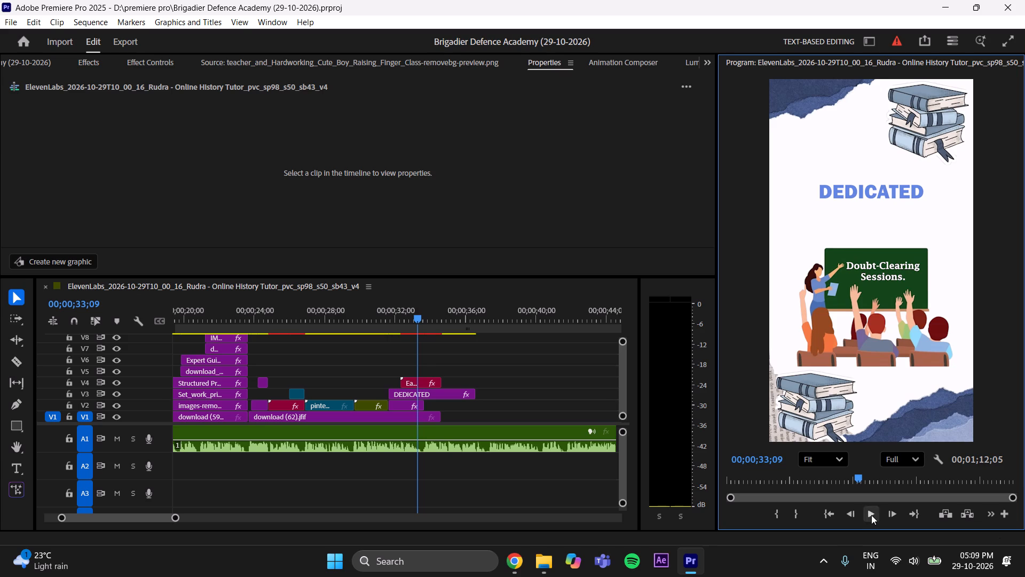
pyautogui.click(871, 515)
pyautogui.click(429, 315)
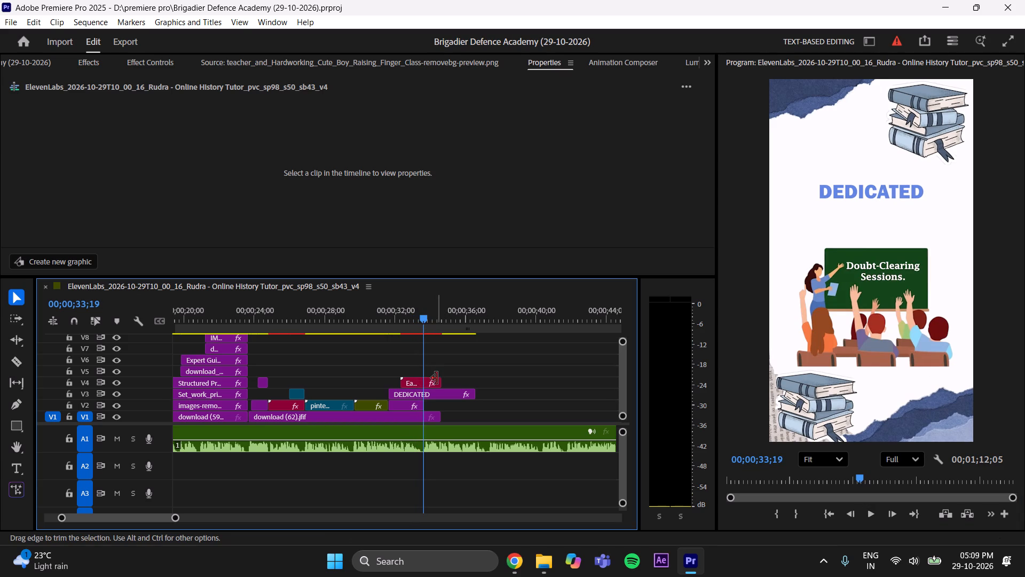
# Trim the ends of the Doubt-Clearing text, DEDICATED title, teacher image and download (62).jfif background to 00;00;33;19, and save the project.
pyautogui.moveTo(437, 378); pyautogui.dragTo(420, 406)
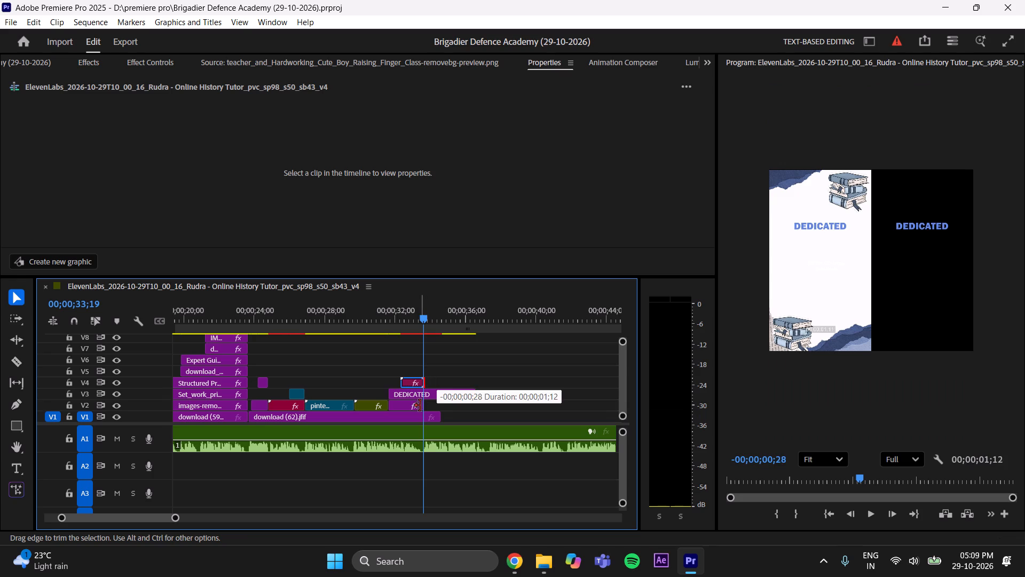
pyautogui.moveTo(420, 406); pyautogui.dragTo(419, 405)
pyautogui.moveTo(178, 520); pyautogui.dragTo(155, 528)
pyautogui.moveTo(547, 391); pyautogui.dragTo(397, 435)
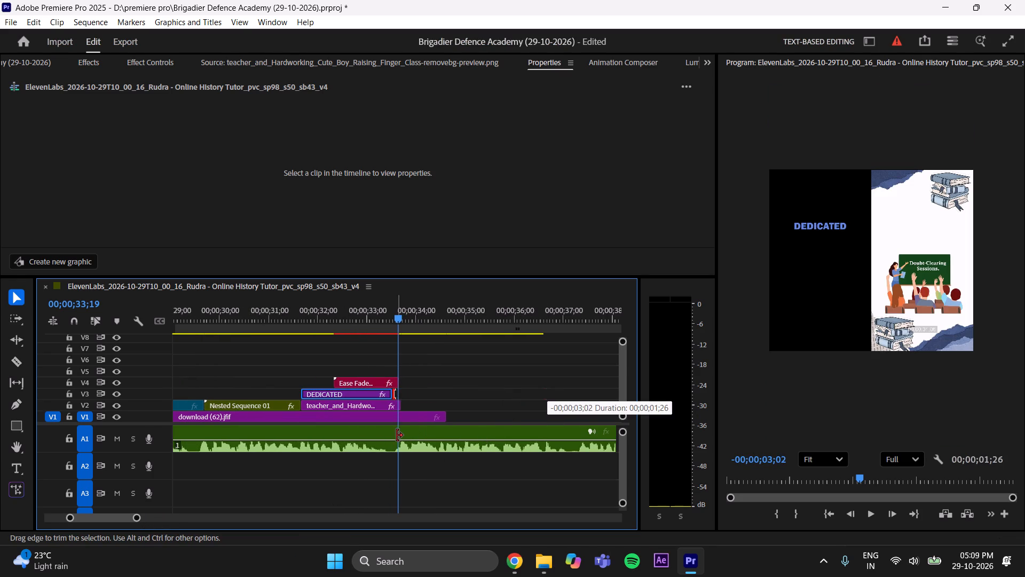
pyautogui.moveTo(397, 435); pyautogui.dragTo(403, 435)
pyautogui.click(405, 405)
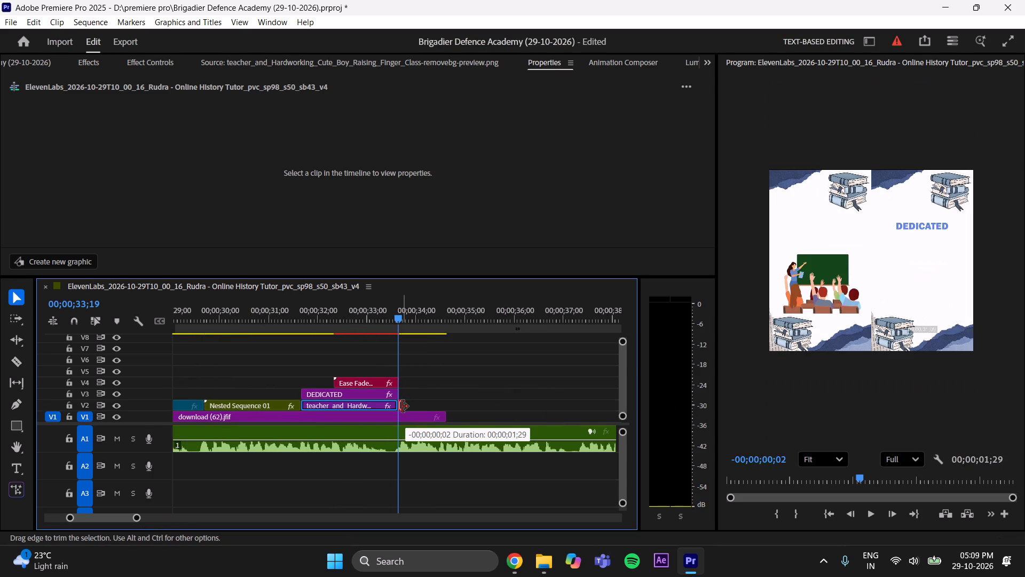
pyautogui.moveTo(454, 418); pyautogui.dragTo(407, 429)
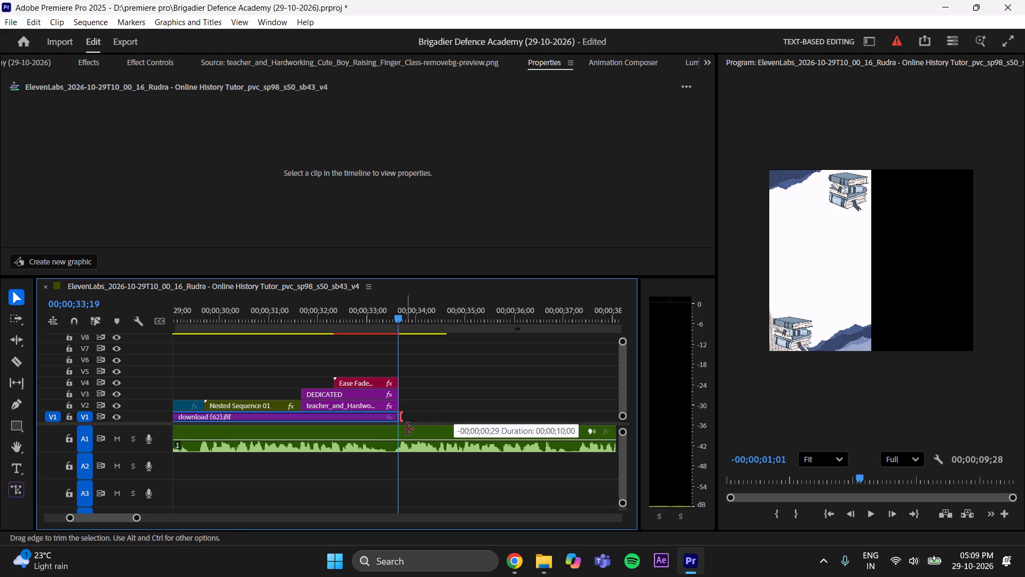
pyautogui.moveTo(407, 429); pyautogui.dragTo(407, 429)
pyautogui.click(443, 396)
pyautogui.hotkey('ctrl', 's')
pyautogui.hotkey('ctrl', 's')
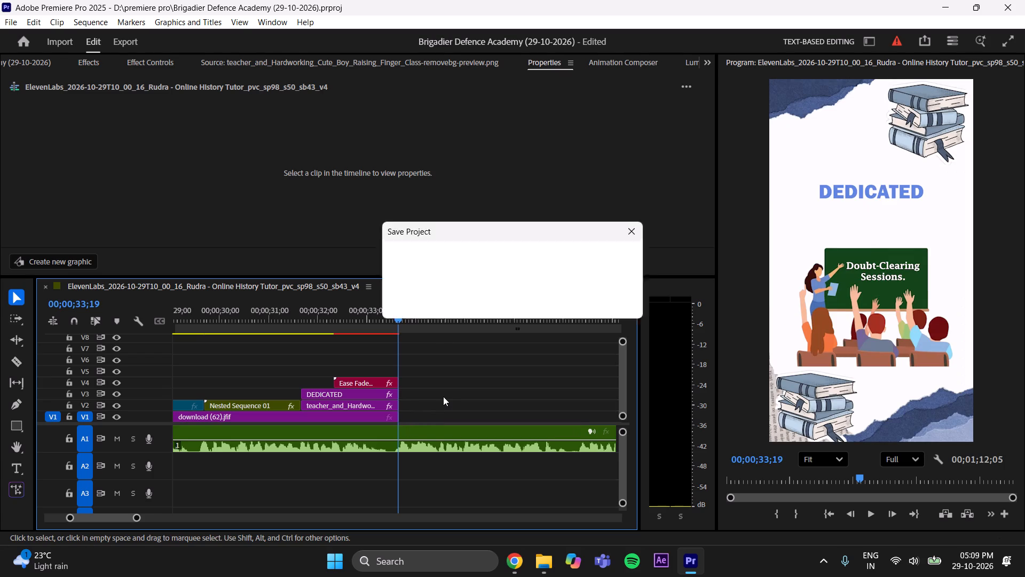
pyautogui.hotkey('ctrl', 's')
pyautogui.hotkey('ctrl', 's')
pyautogui.hotkey('ctrl', 's')
pyautogui.hotkey('ctrl', 's')
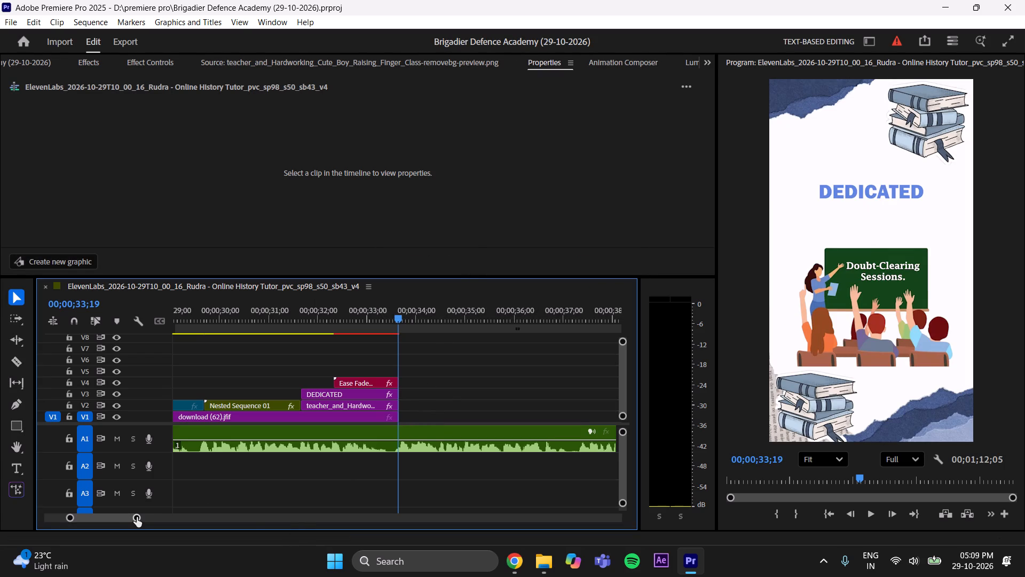
# Move the EVERYDAY title near 00;00;24;18 down from track V4 to V3, keeping its timing, and save the project.
pyautogui.moveTo(137, 517); pyautogui.dragTo(232, 532)
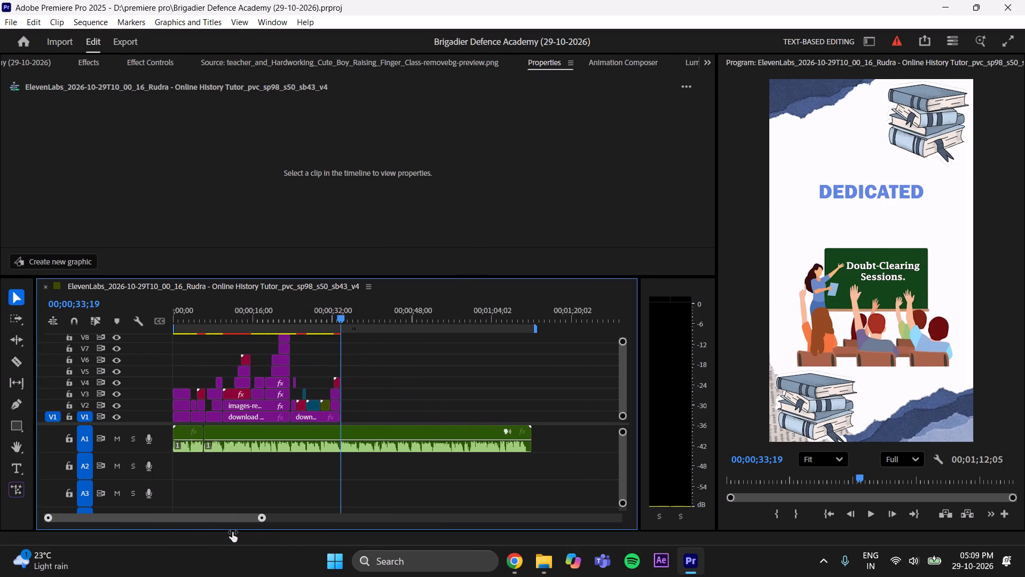
pyautogui.moveTo(232, 532); pyautogui.dragTo(228, 534)
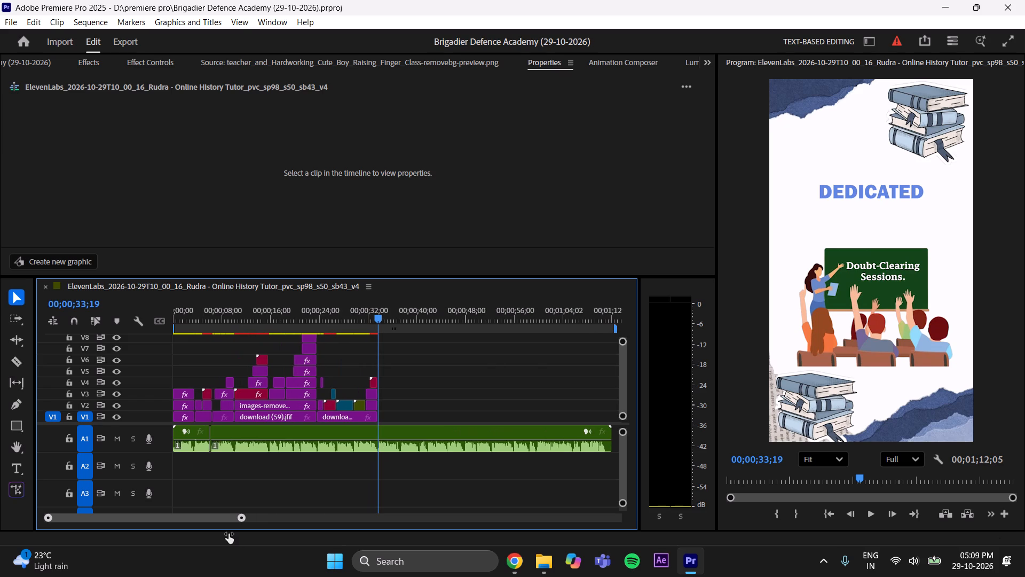
pyautogui.moveTo(228, 534); pyautogui.dragTo(192, 549)
pyautogui.moveTo(398, 317); pyautogui.dragTo(256, 344)
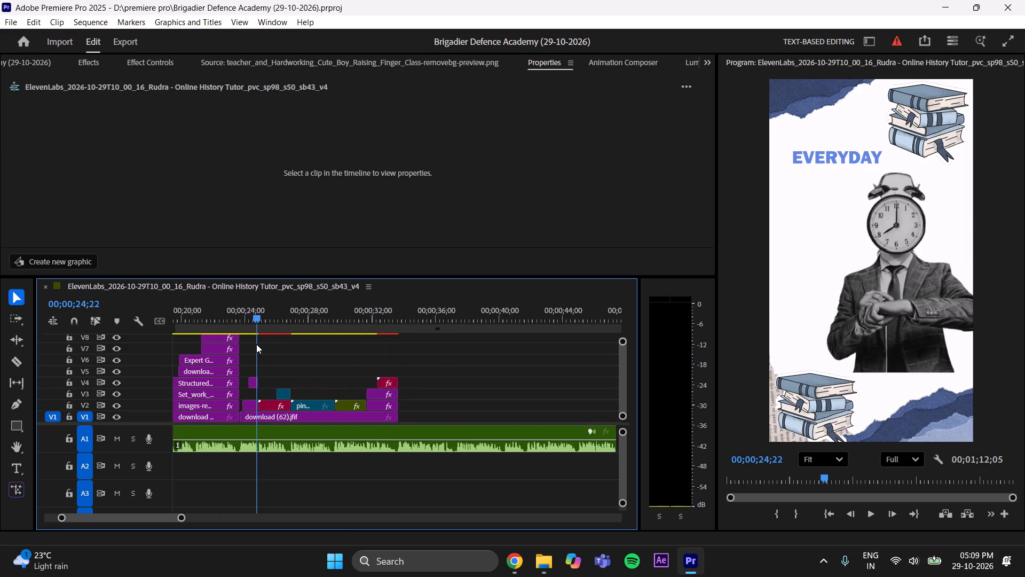
pyautogui.moveTo(256, 344); pyautogui.dragTo(255, 348)
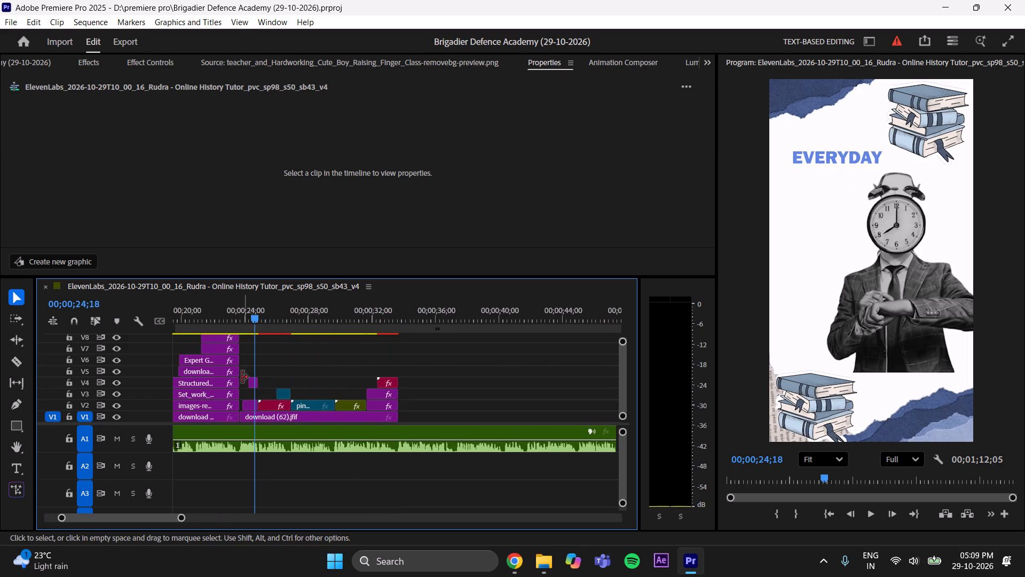
pyautogui.click(113, 382)
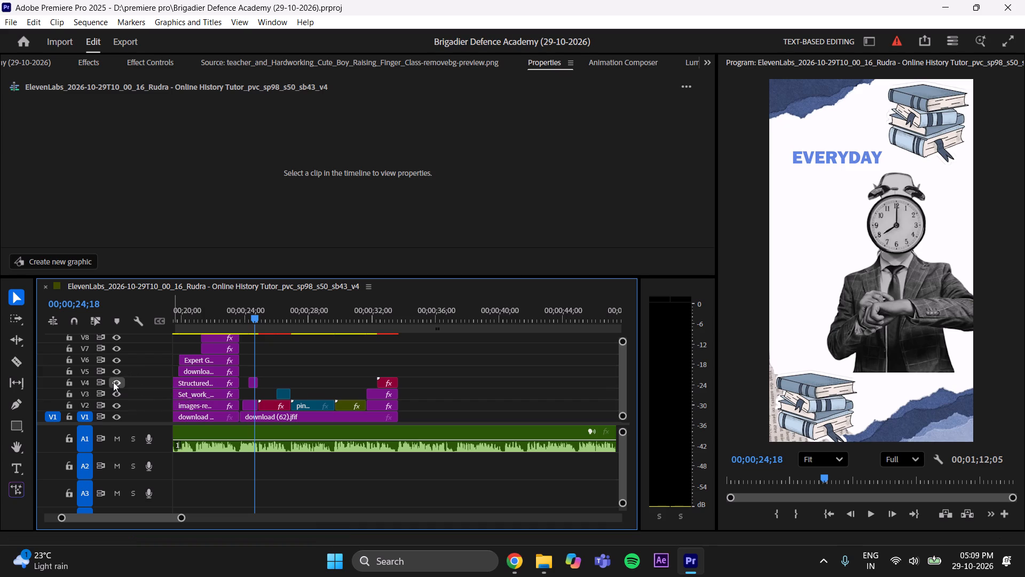
pyautogui.click(113, 382)
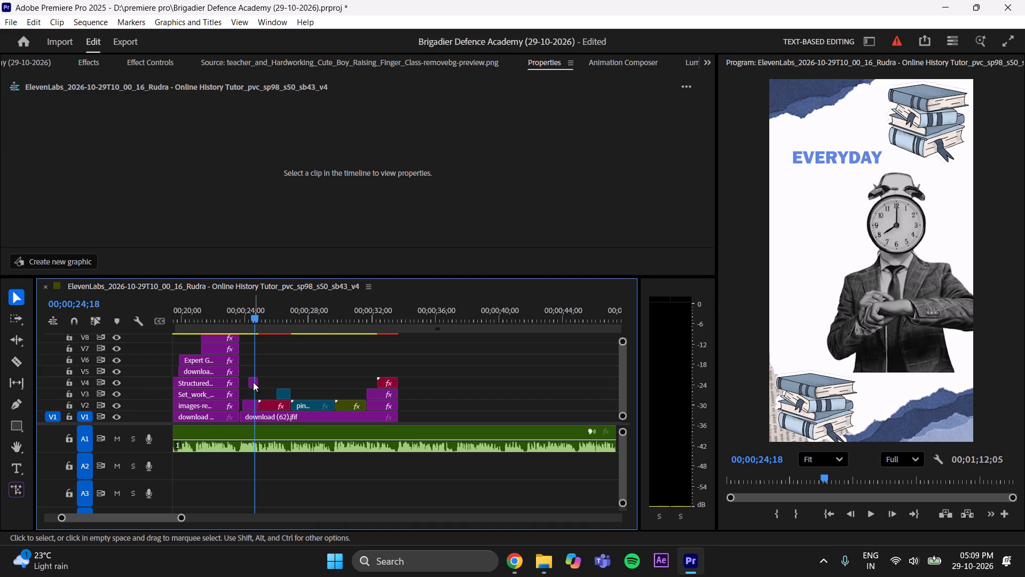
pyautogui.moveTo(184, 516); pyautogui.dragTo(174, 516)
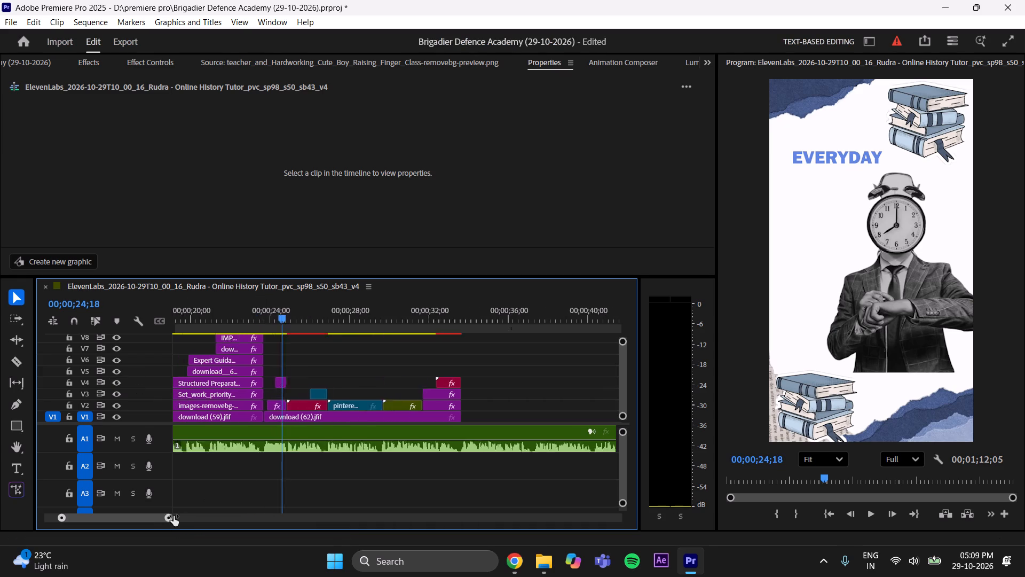
pyautogui.moveTo(174, 516); pyautogui.dragTo(135, 518)
pyautogui.moveTo(353, 385); pyautogui.dragTo(353, 387)
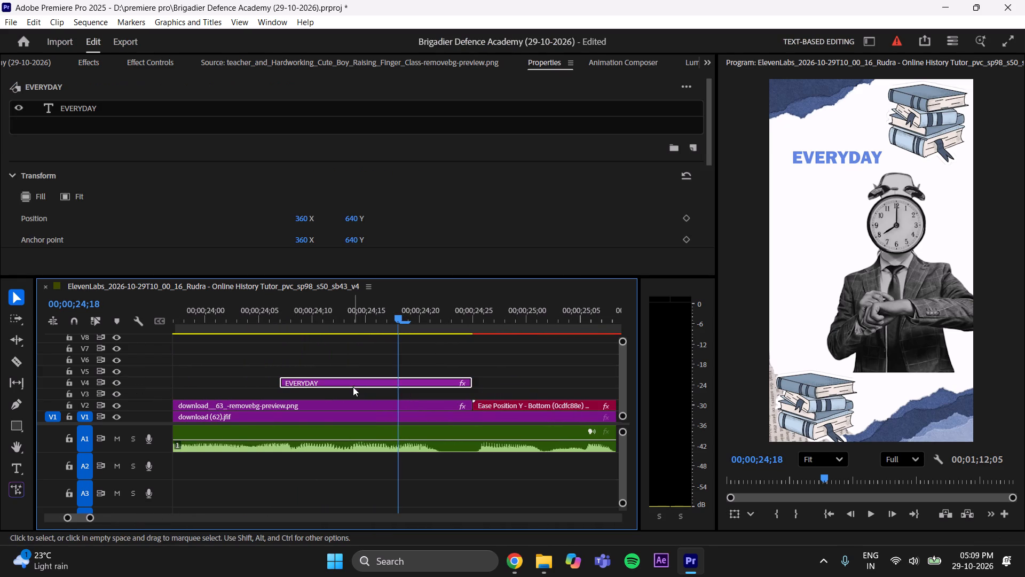
pyautogui.moveTo(353, 387); pyautogui.dragTo(353, 392)
pyautogui.click(540, 364)
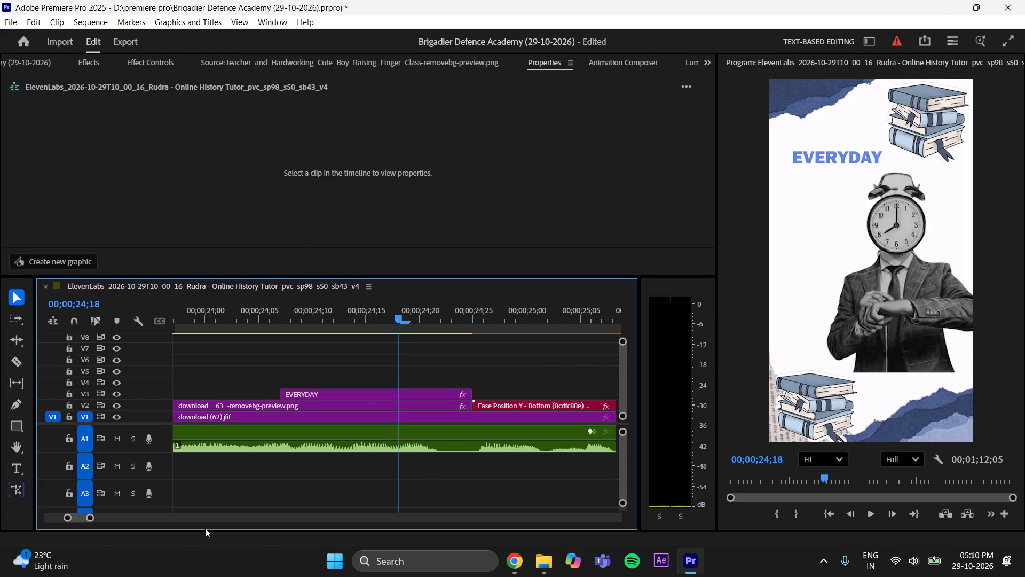
pyautogui.moveTo(90, 517); pyautogui.dragTo(160, 527)
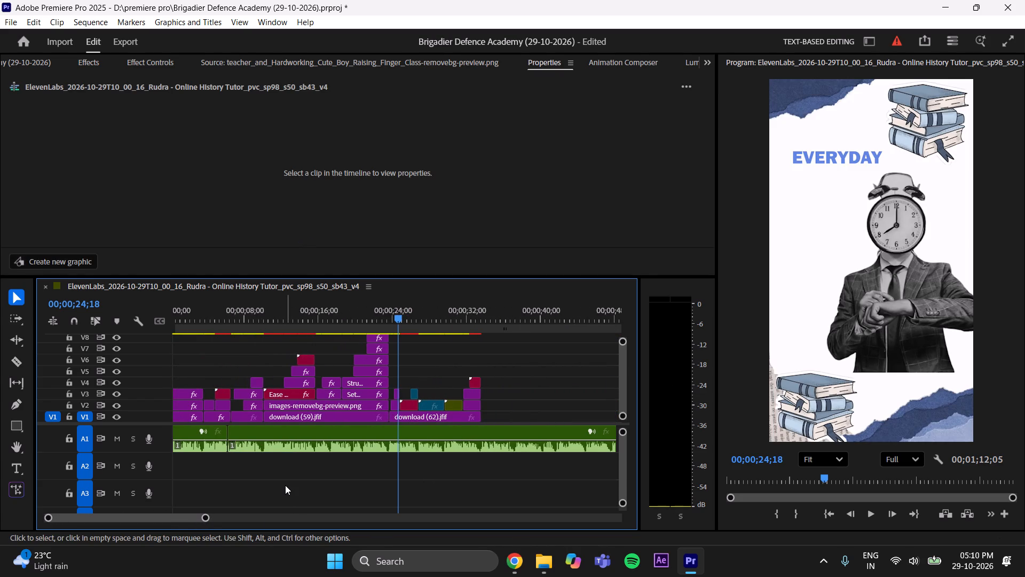
pyautogui.hotkey('ctrl', 's')
pyautogui.hotkey('ctrl', 's')
pyautogui.hotkey('ctrl', 's')
pyautogui.hotkey('ctrl', 's')
pyautogui.hotkey('ctrl', 's')
pyautogui.hotkey('ctrl', 's')
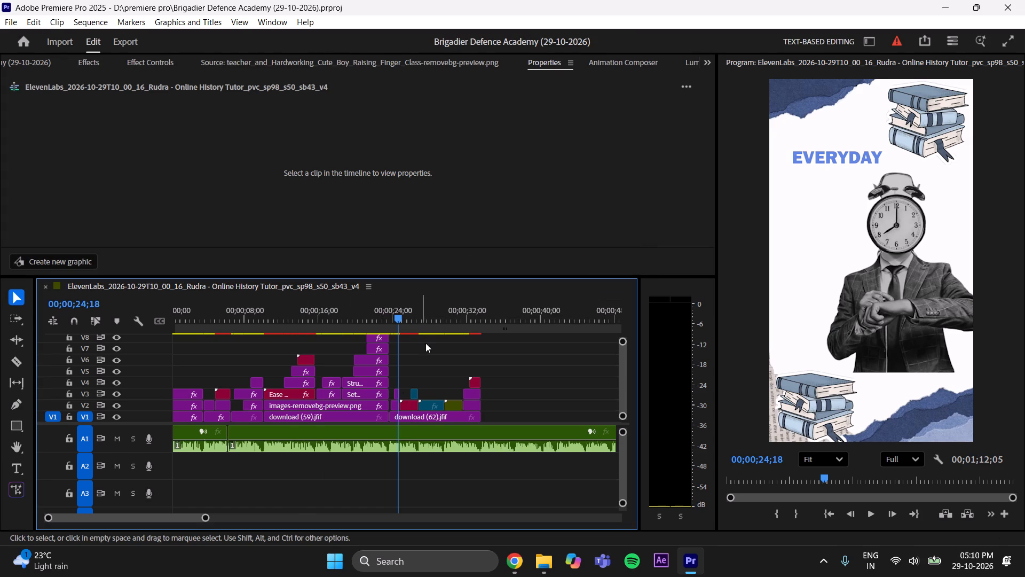
# Listen to the voice-over following the DEDICATED section from 00;00;33;16 and again from 00;00;33;26, and place the playhead at 00;00;33;21.
pyautogui.moveTo(408, 322); pyautogui.dragTo(483, 325)
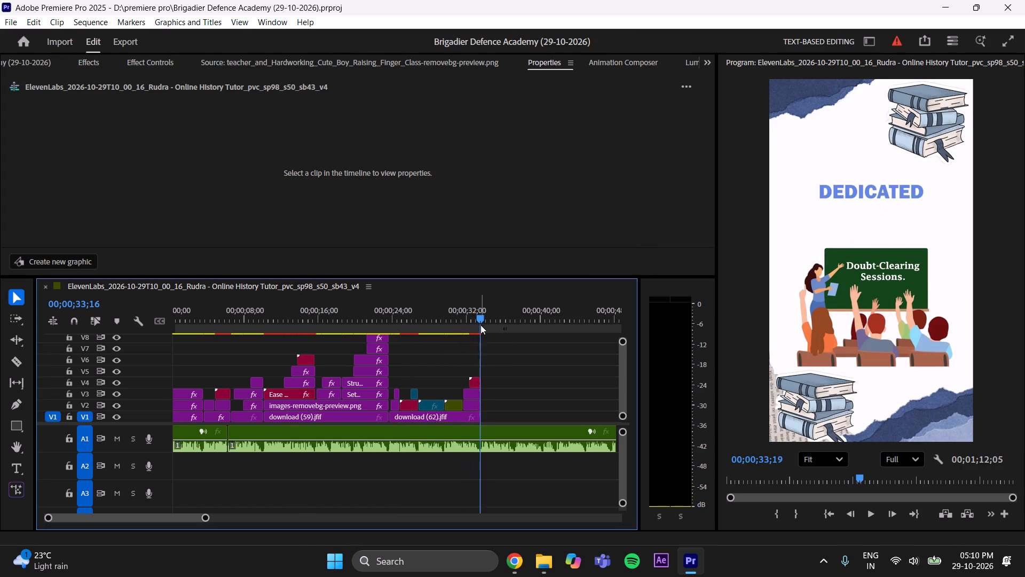
pyautogui.moveTo(169, 521); pyautogui.dragTo(183, 517)
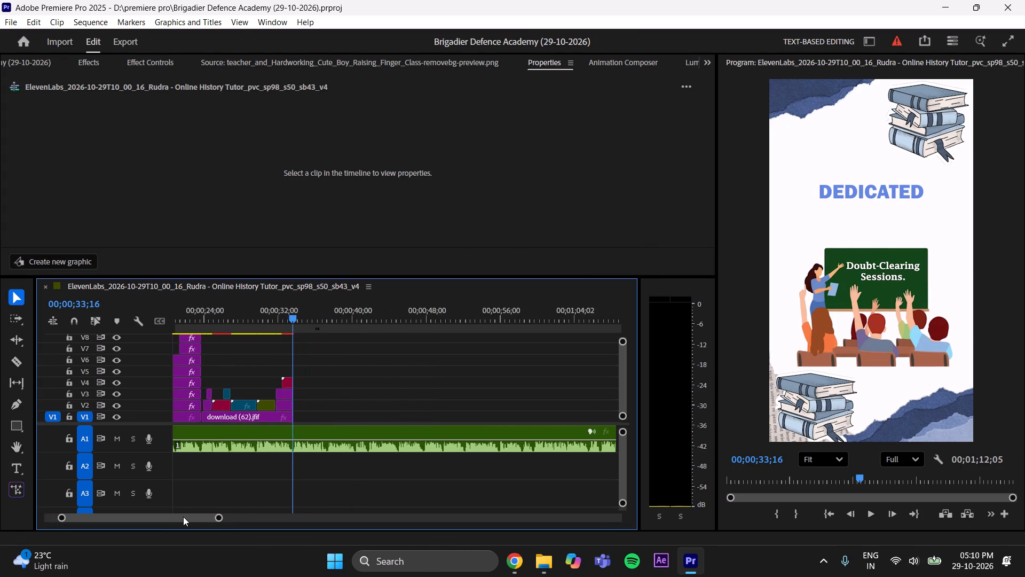
pyautogui.moveTo(183, 517); pyautogui.dragTo(184, 517)
pyautogui.moveTo(219, 518); pyautogui.dragTo(183, 528)
pyautogui.moveTo(154, 521); pyautogui.dragTo(193, 504)
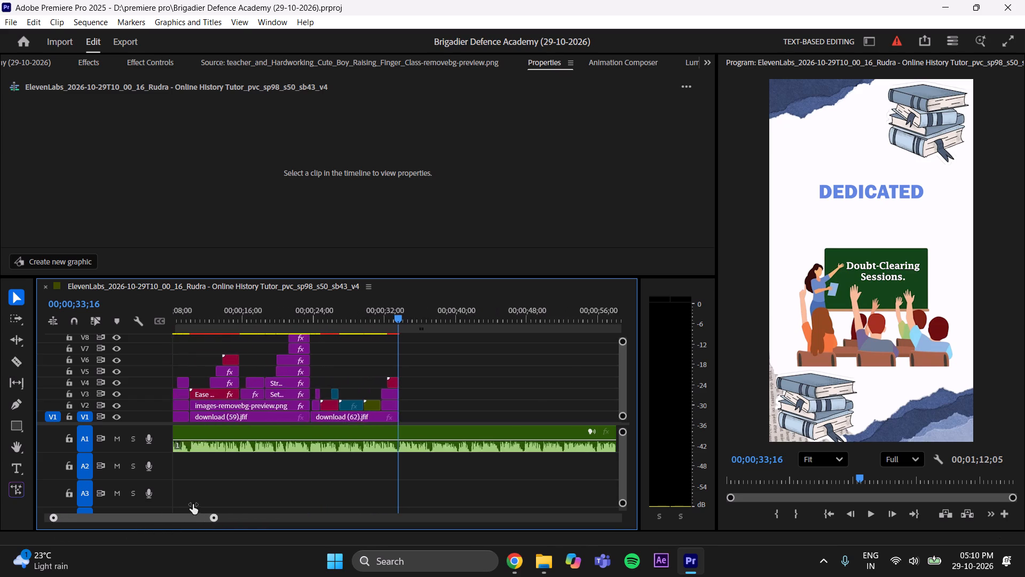
pyautogui.moveTo(193, 504); pyautogui.dragTo(219, 491)
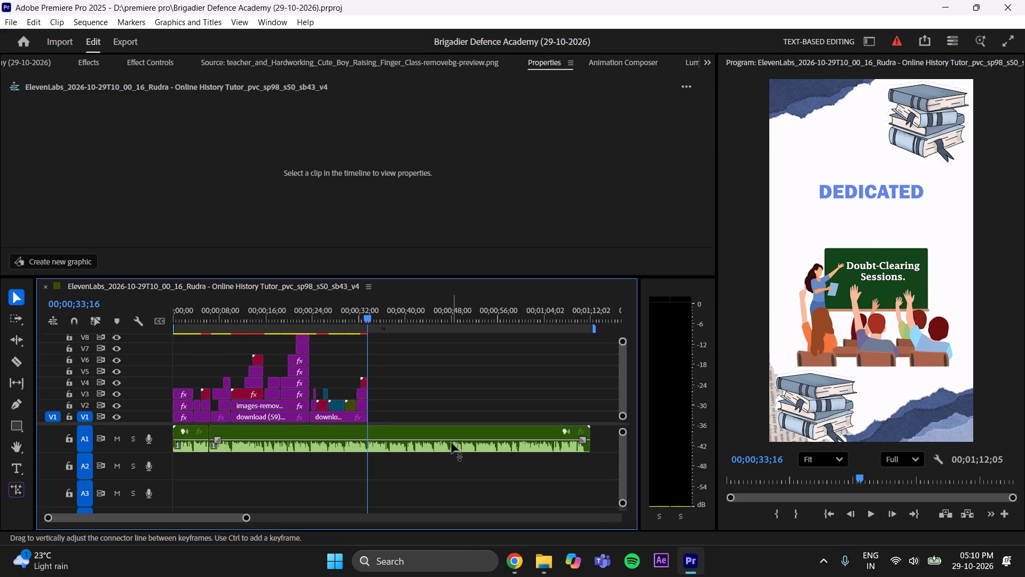
pyautogui.moveTo(246, 518); pyautogui.dragTo(215, 523)
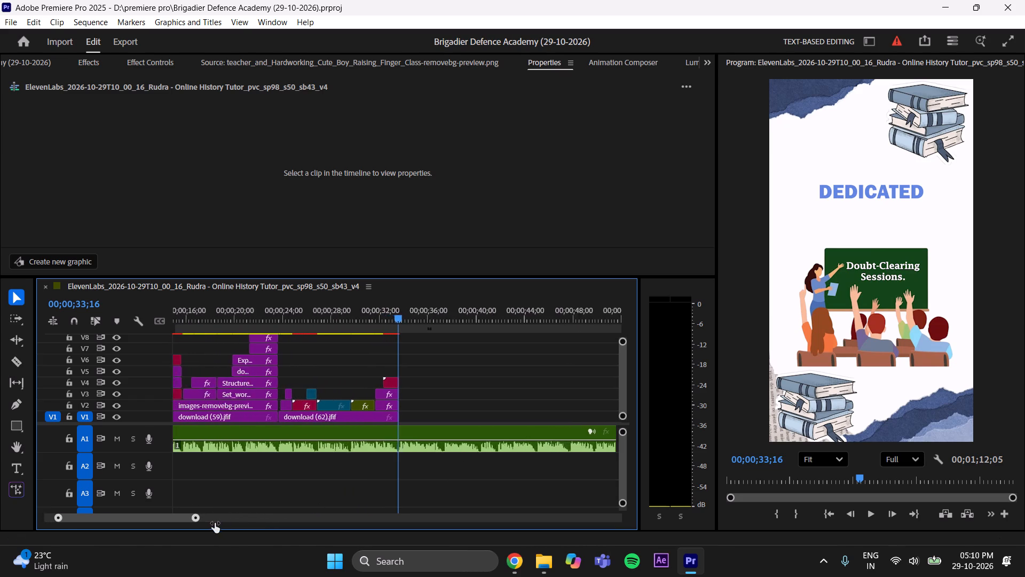
pyautogui.moveTo(215, 523); pyautogui.dragTo(177, 527)
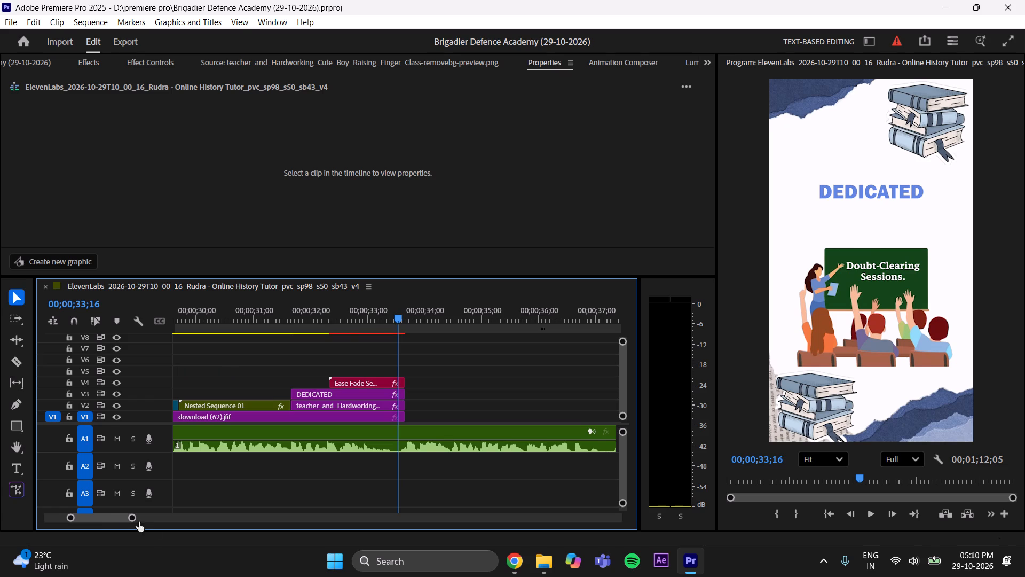
pyautogui.click(110, 519)
pyautogui.click(872, 516)
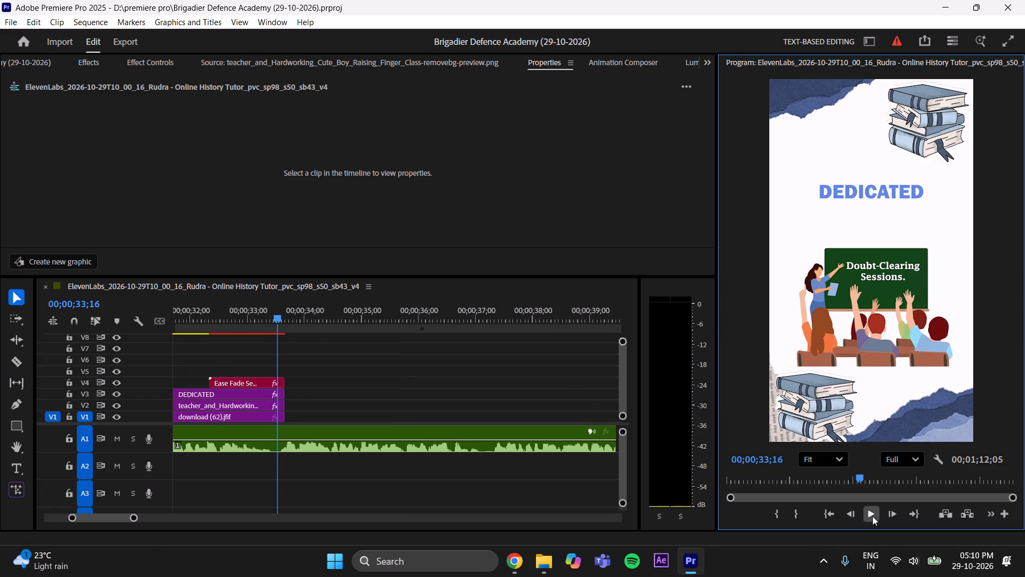
pyautogui.click(872, 516)
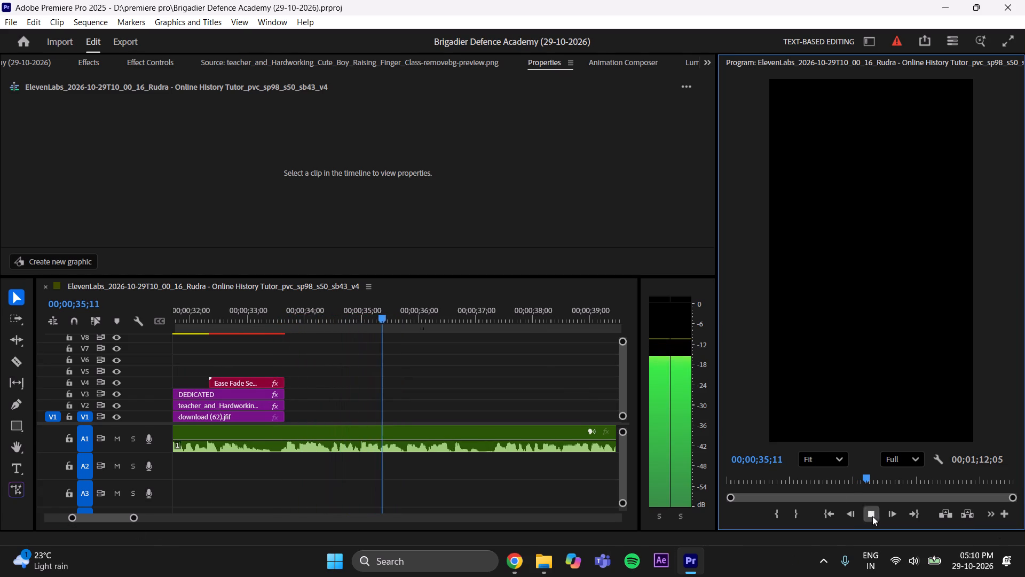
pyautogui.moveTo(387, 306); pyautogui.dragTo(298, 362)
pyautogui.hotkey('ctrl', 's')
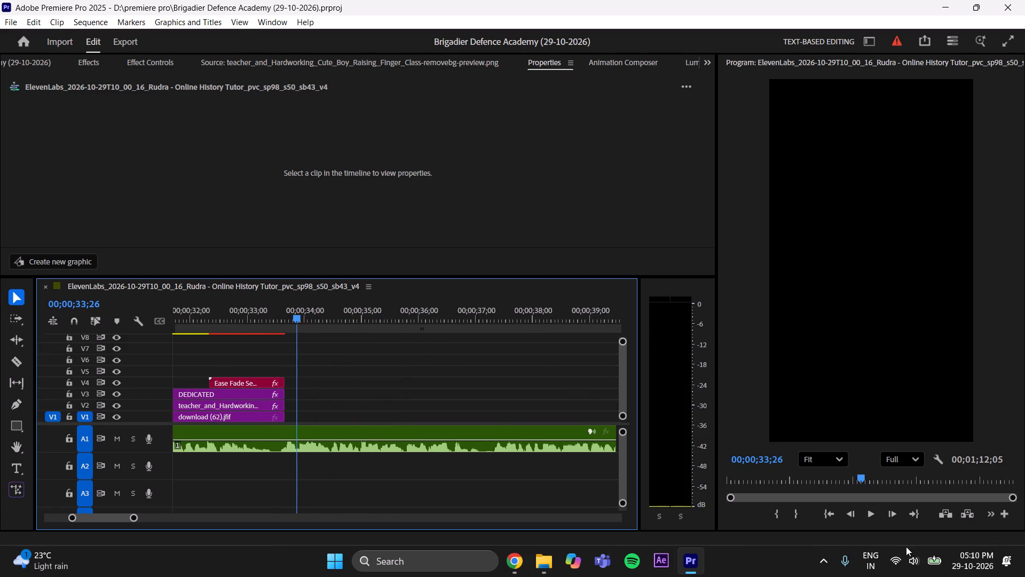
pyautogui.click(873, 511)
pyautogui.click(873, 511)
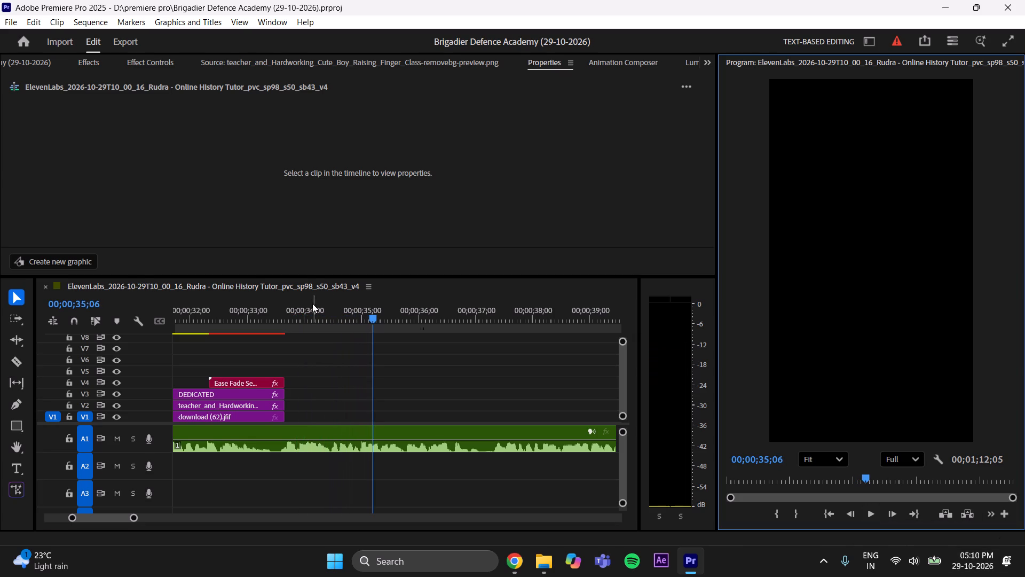
pyautogui.moveTo(376, 318); pyautogui.dragTo(288, 441)
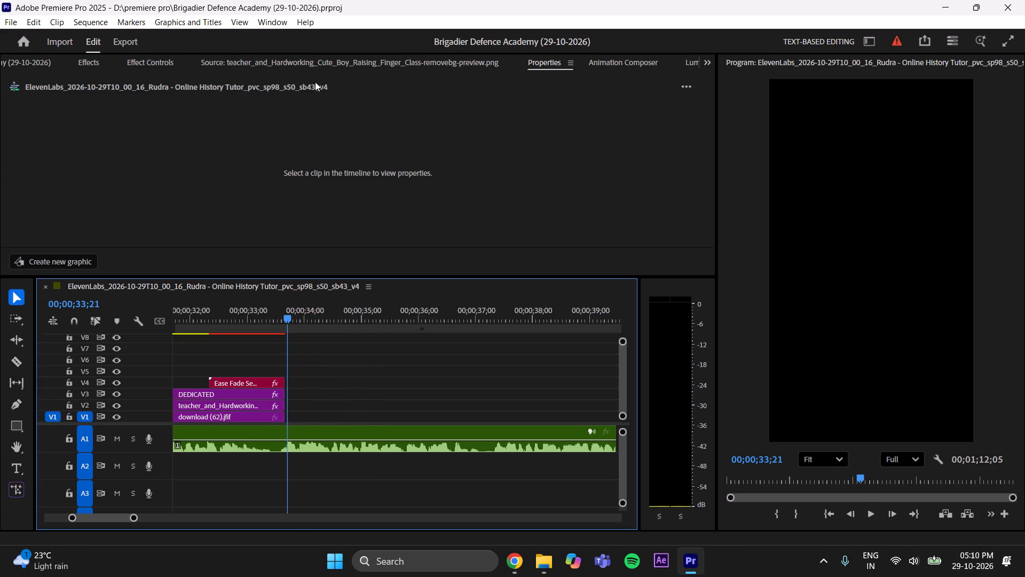
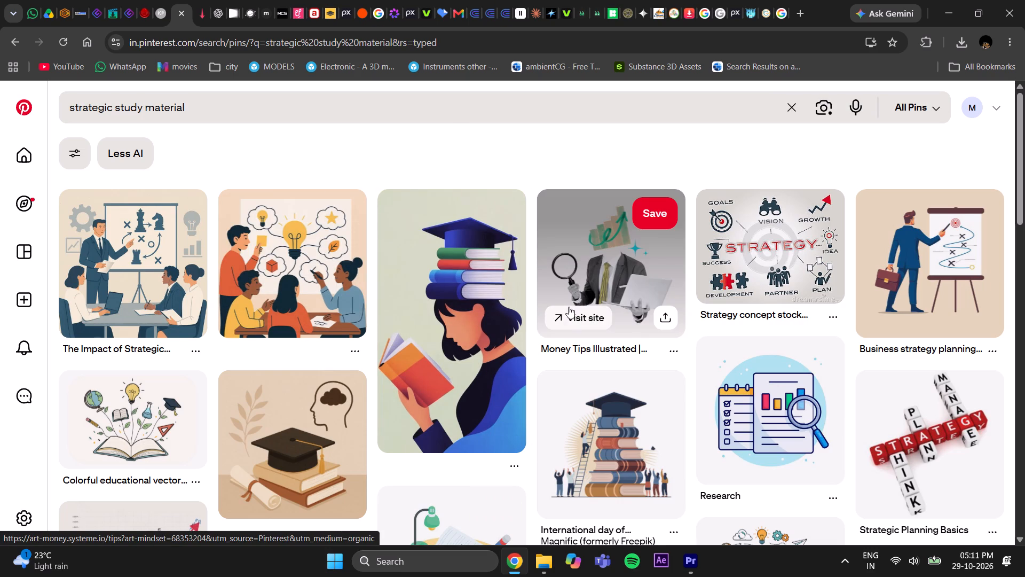
# Download the Pinterest illustration of four people brainstorming around a light bulb from the strategic study material results.
pyautogui.click(310, 276)
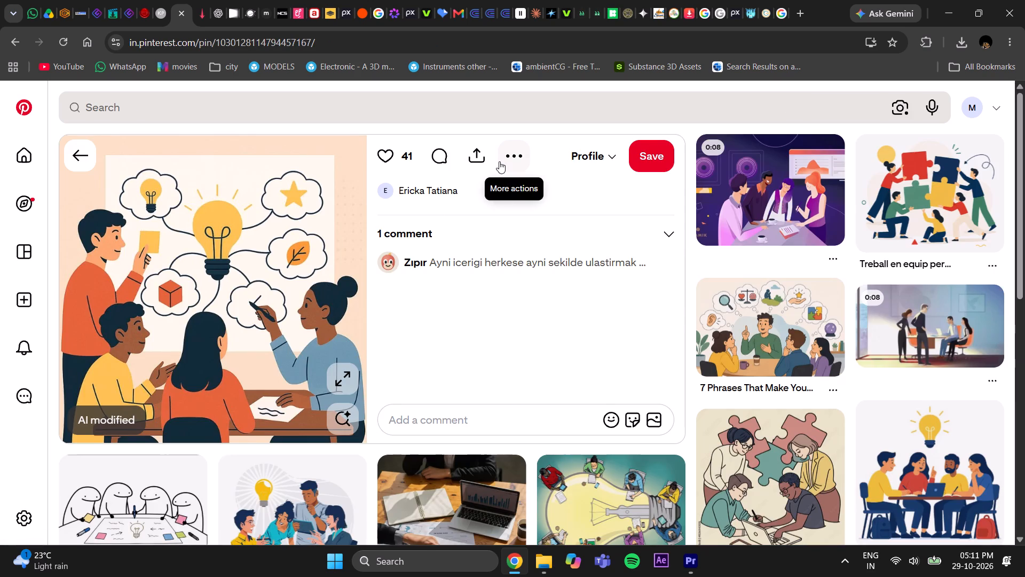
pyautogui.click(463, 162)
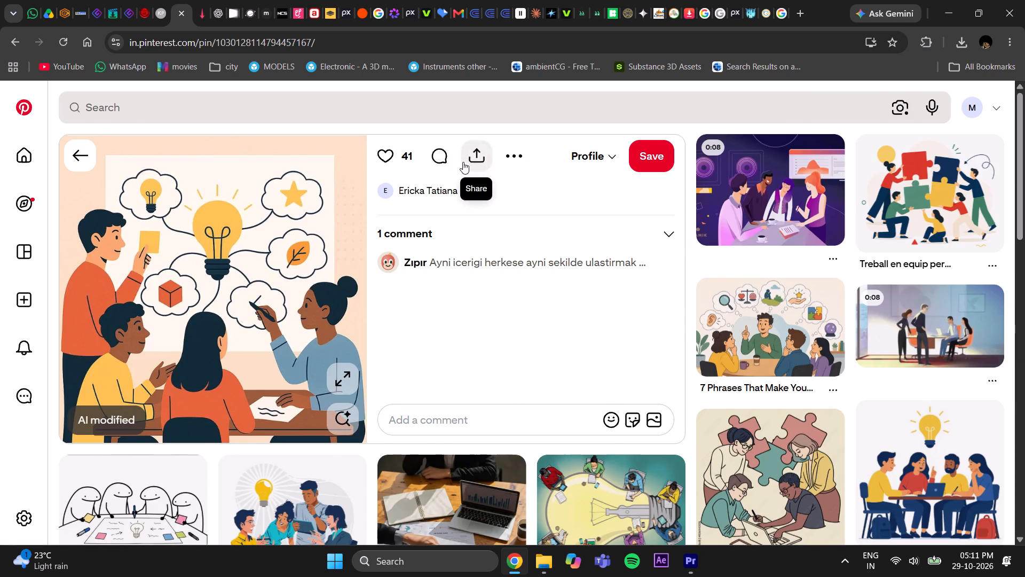
pyautogui.click(516, 159)
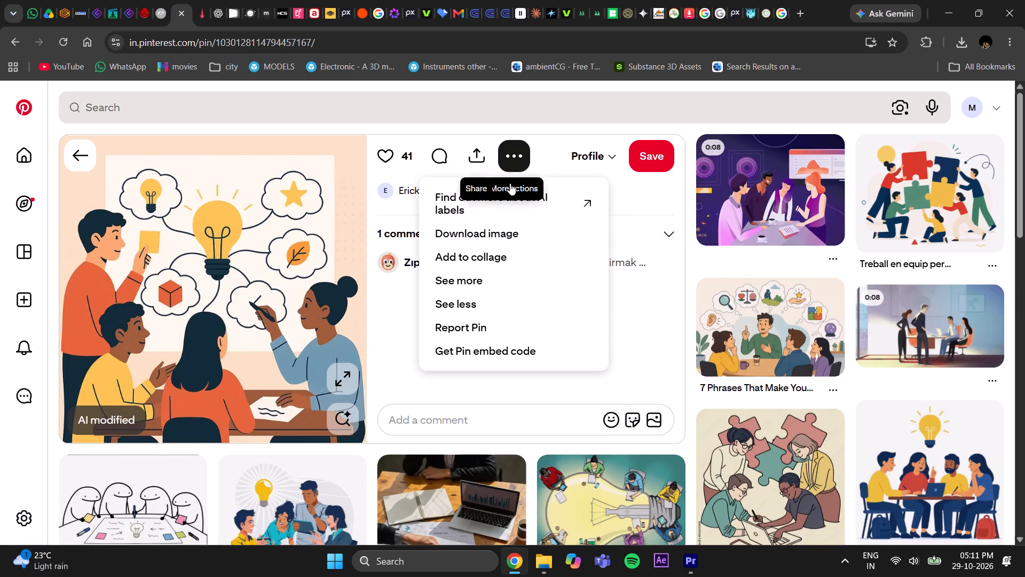
pyautogui.click(493, 233)
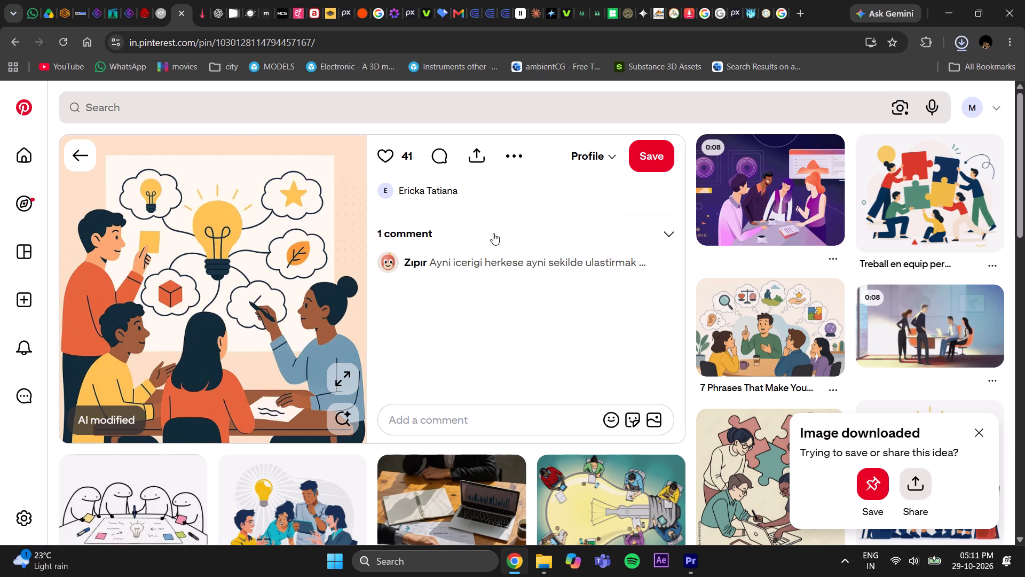
# In remove.bg, replace the classroom image with the brainstorming illustration from Downloads and download the free 500 x 500 background-removed preview.
pyautogui.click(324, 15)
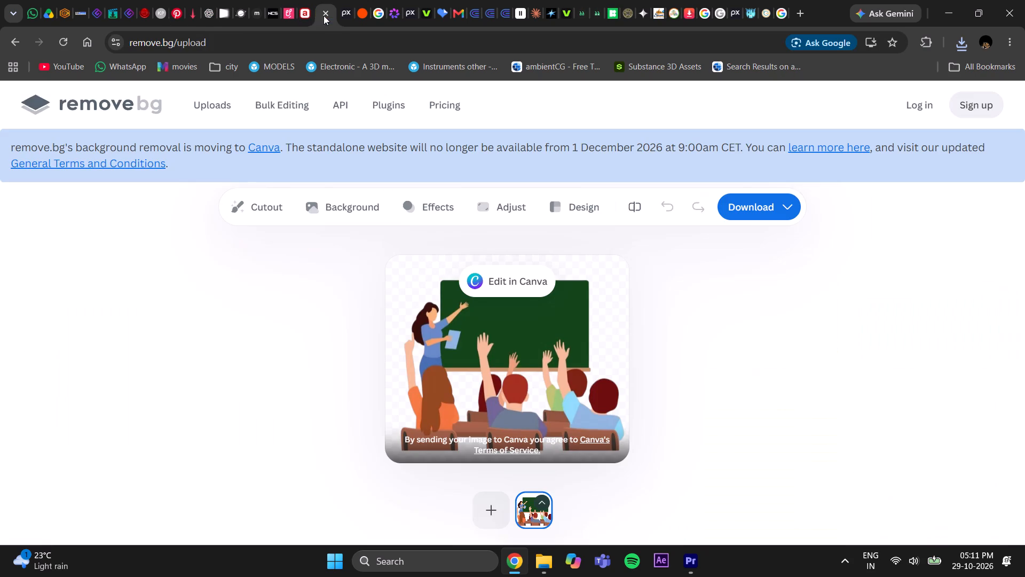
pyautogui.click(542, 503)
pyautogui.click(537, 473)
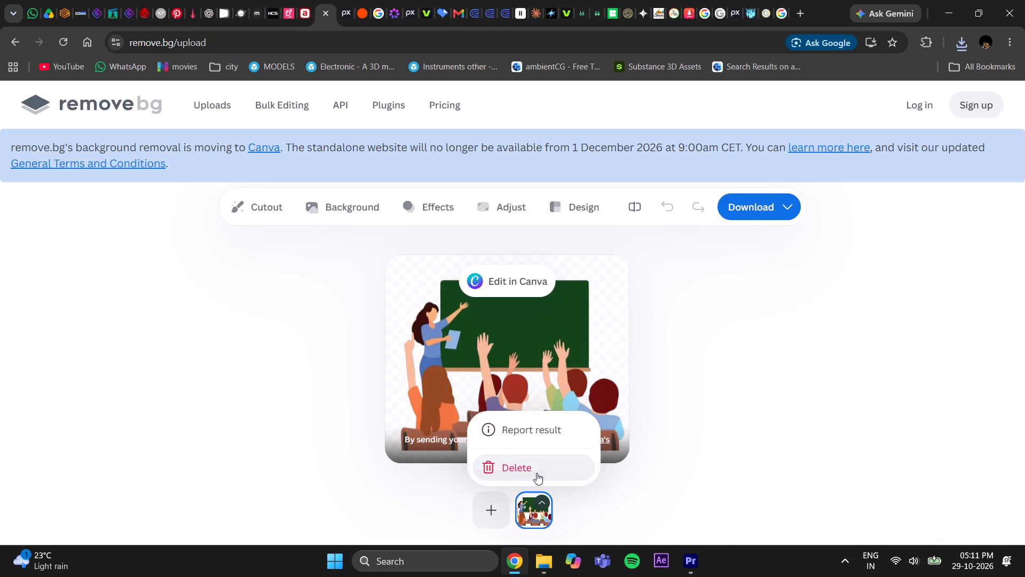
pyautogui.click(491, 365)
pyautogui.click(486, 328)
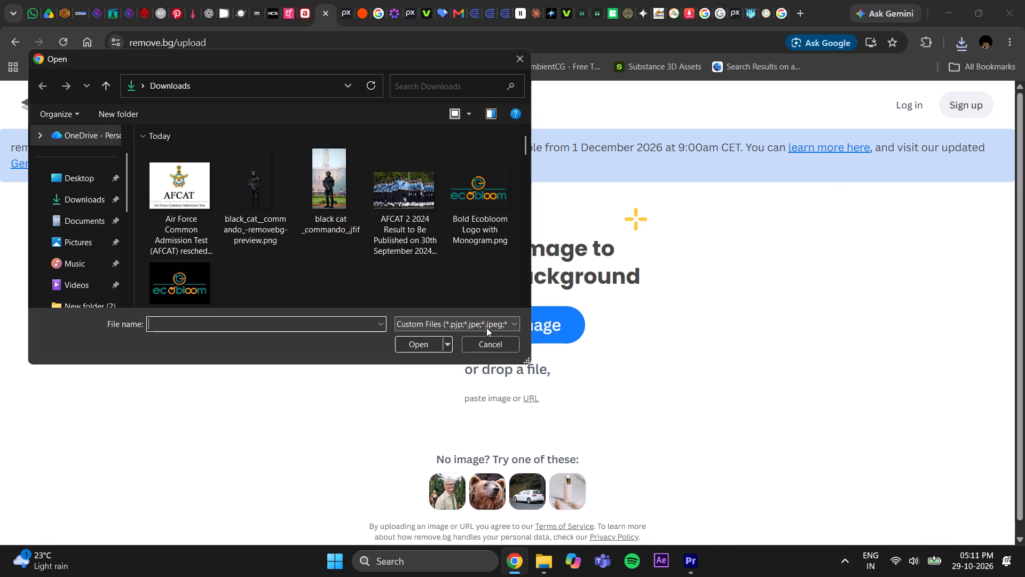
pyautogui.click(182, 176)
pyautogui.click(420, 341)
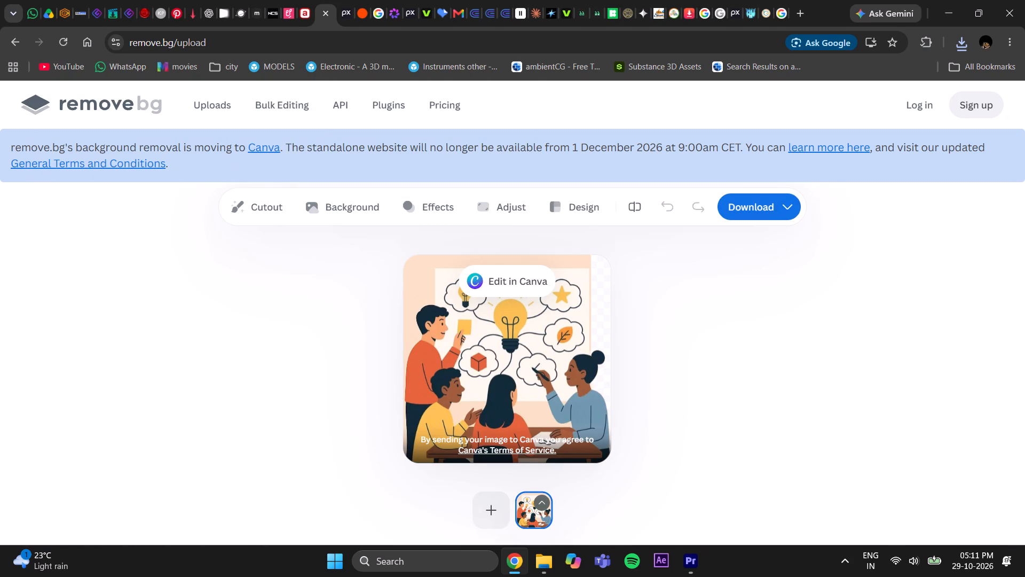
pyautogui.click(743, 210)
pyautogui.click(745, 244)
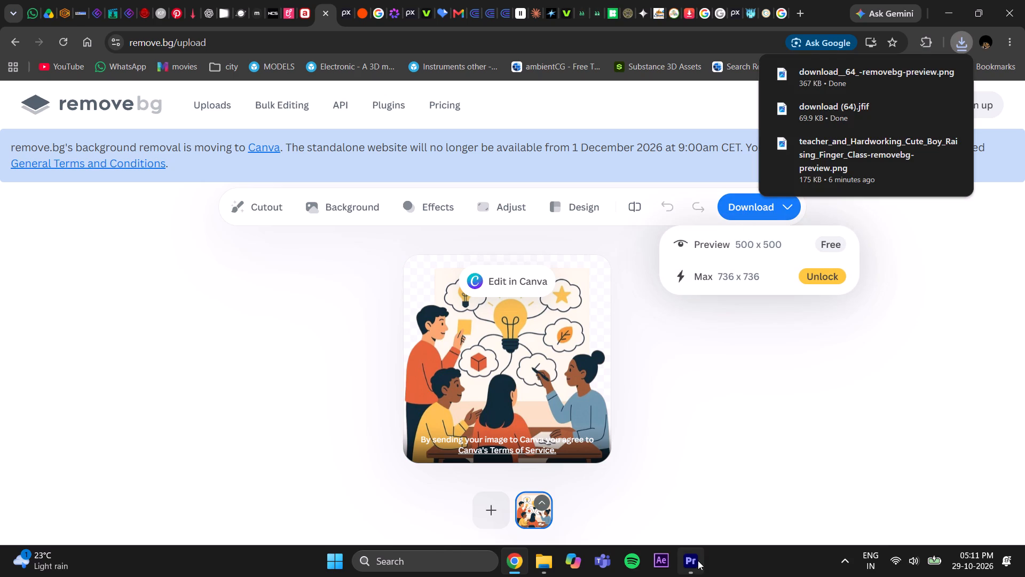
# In Premiere Pro, listen past the DEDICATED section, extend the download (62).jfif background on V1 to about 00;00;37;00, and save the project.
pyautogui.click(698, 560)
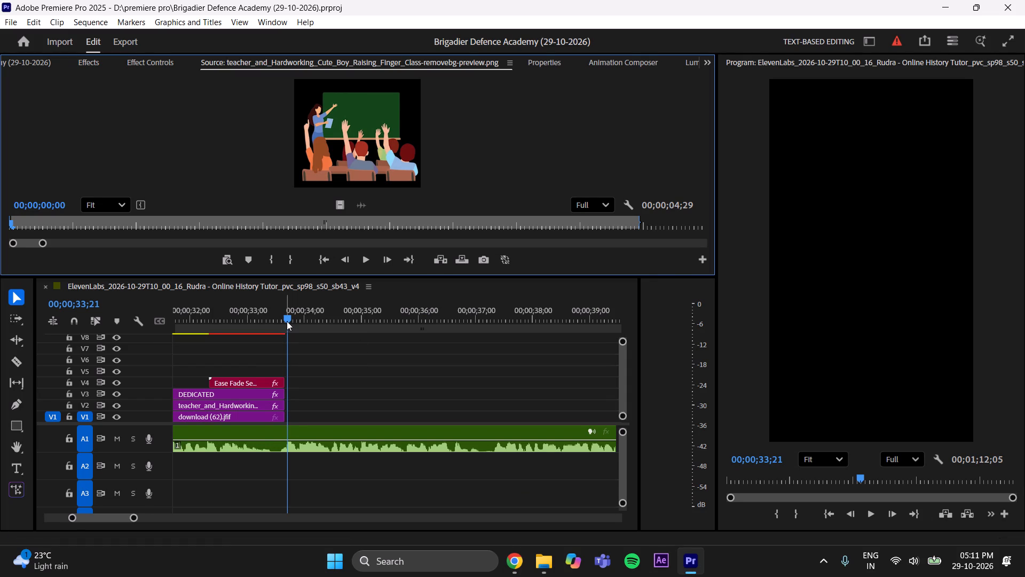
pyautogui.moveTo(287, 321); pyautogui.dragTo(271, 327)
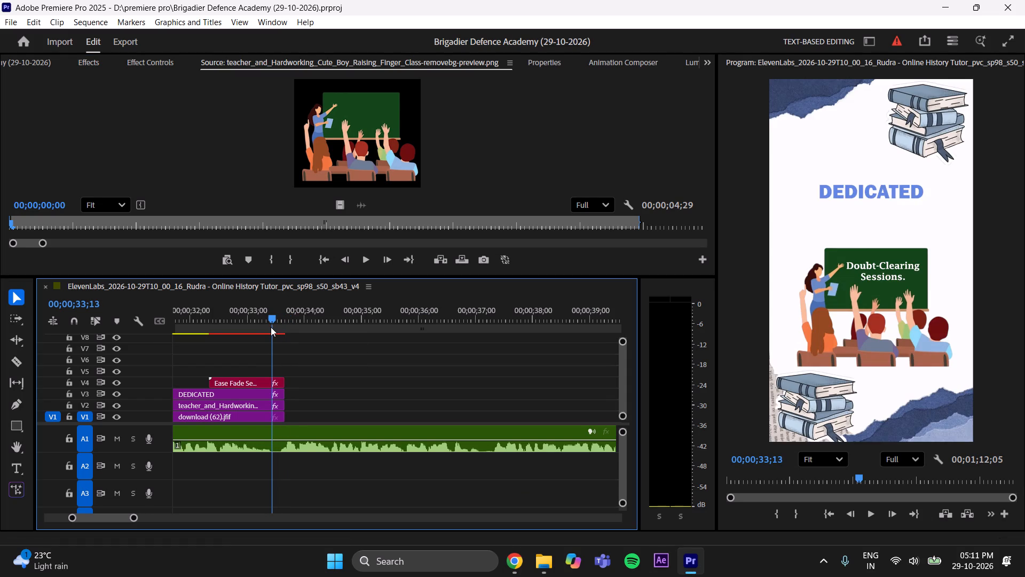
pyautogui.moveTo(271, 327); pyautogui.dragTo(273, 327)
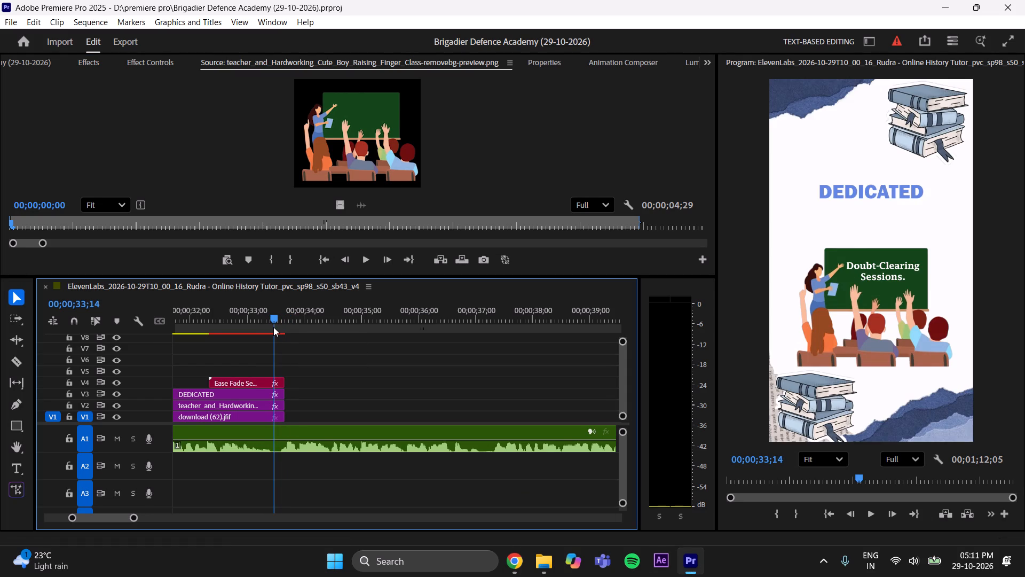
pyautogui.moveTo(273, 327); pyautogui.dragTo(281, 328)
pyautogui.click(872, 519)
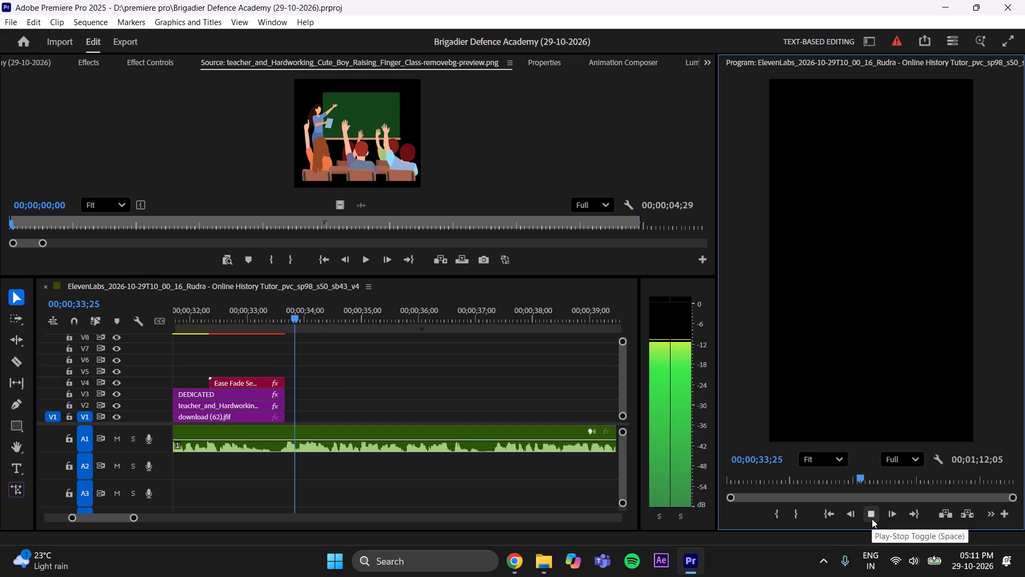
pyautogui.click(872, 519)
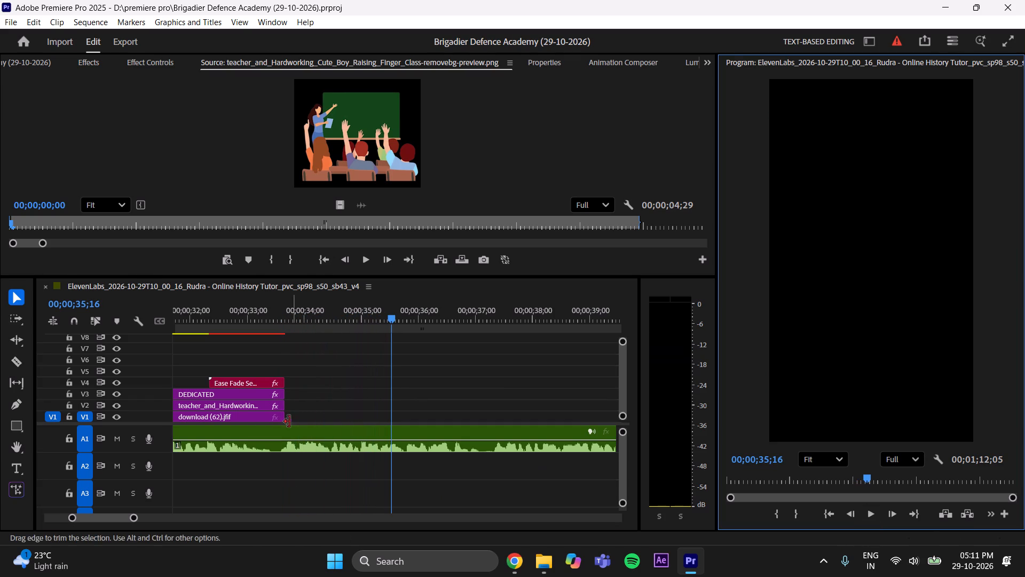
pyautogui.moveTo(287, 417); pyautogui.dragTo(466, 431)
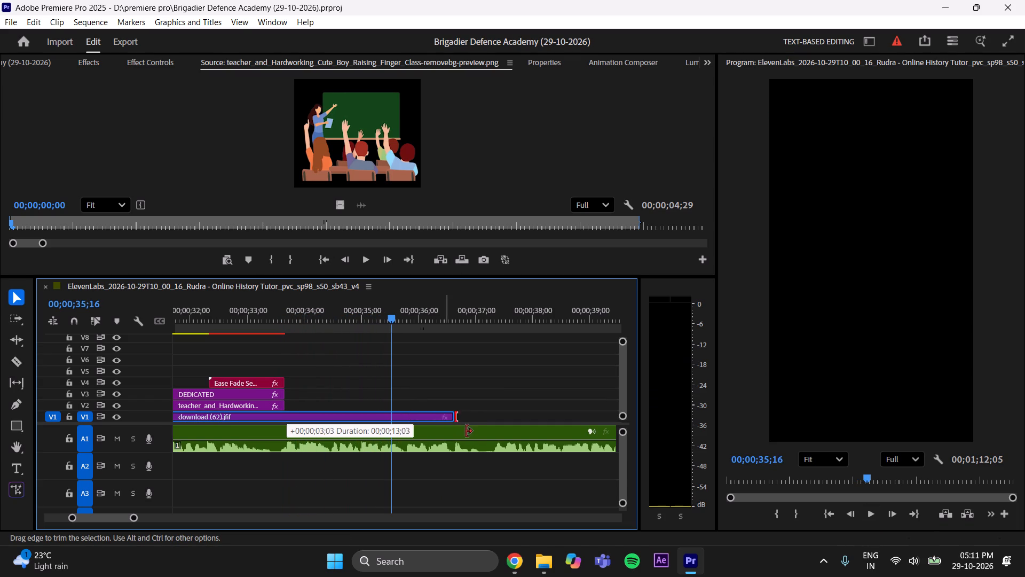
pyautogui.moveTo(466, 431); pyautogui.dragTo(478, 431)
pyautogui.click(495, 383)
pyautogui.moveTo(395, 310); pyautogui.dragTo(302, 349)
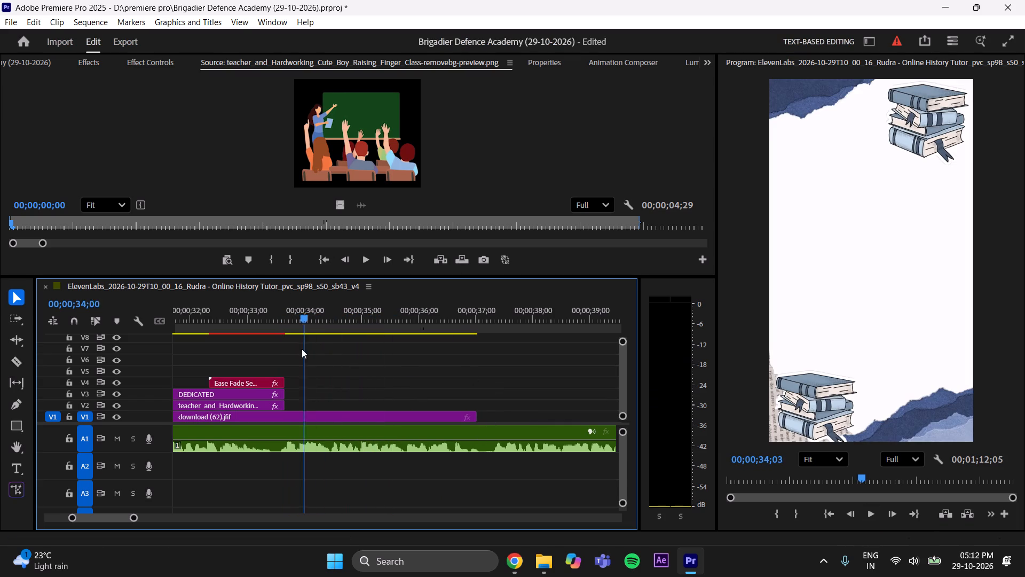
pyautogui.moveTo(302, 349); pyautogui.dragTo(281, 358)
pyautogui.hotkey('ctrl', 's')
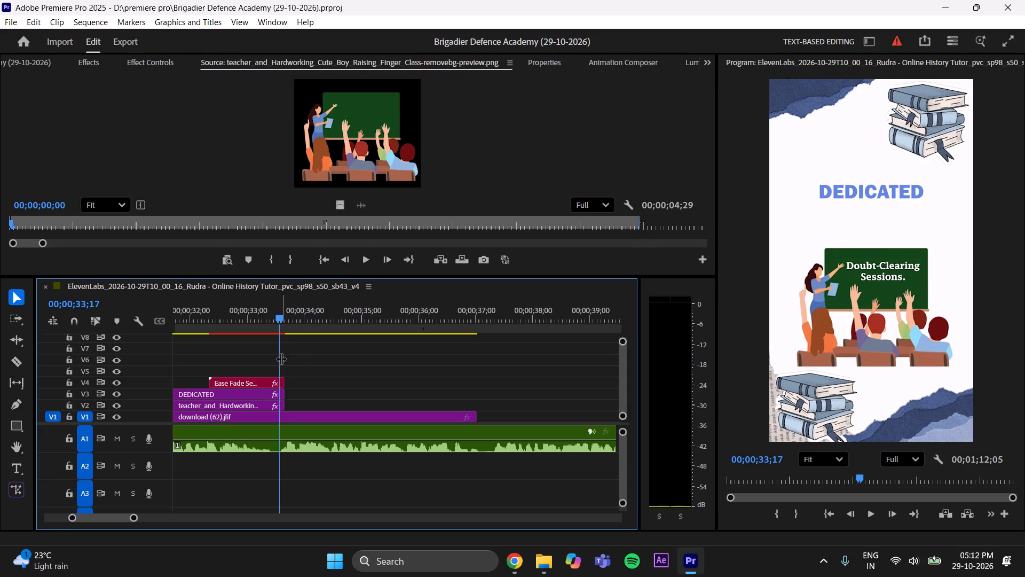
# Listen to the voice-over from 00;00;33;17 and again from 00;00;33;20, and return the playhead to 00;00;33;14.
pyautogui.click(869, 513)
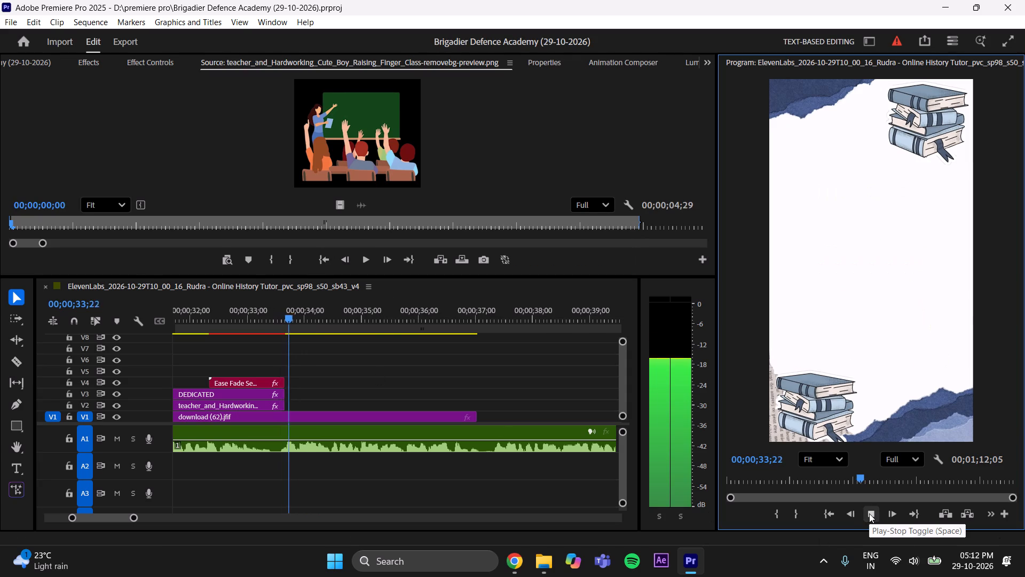
pyautogui.click(869, 513)
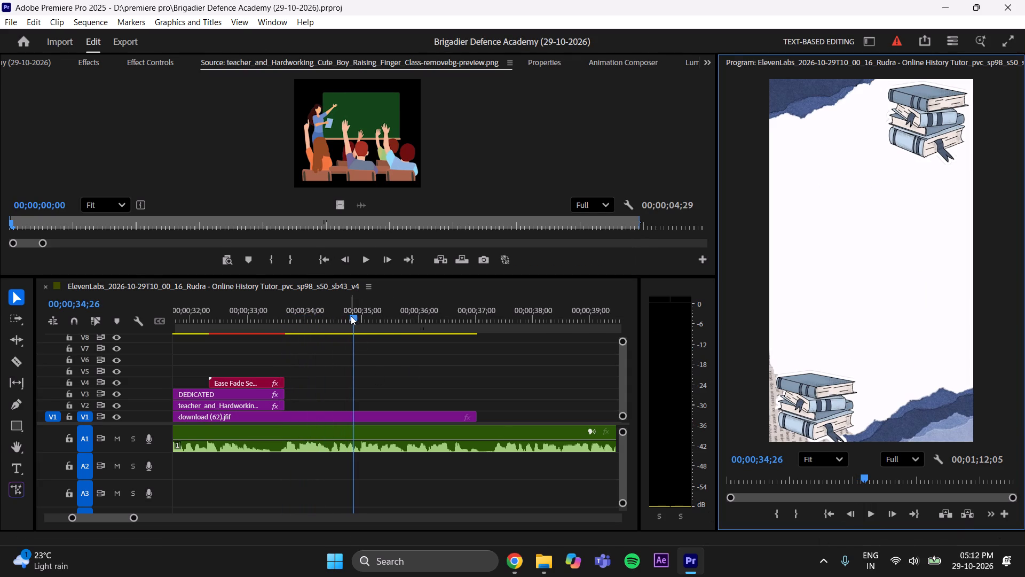
pyautogui.moveTo(351, 316); pyautogui.dragTo(282, 386)
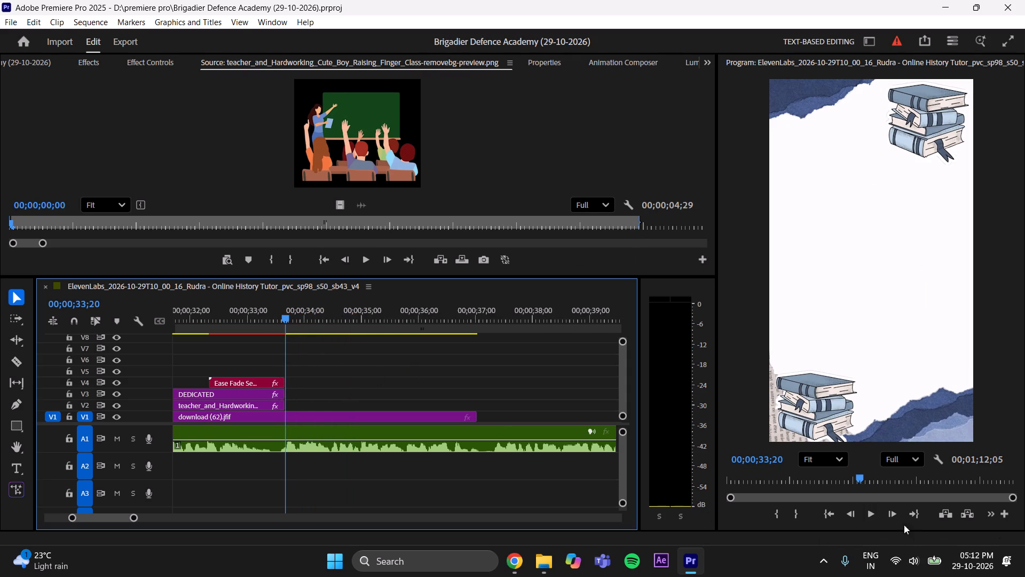
pyautogui.click(873, 512)
pyautogui.click(872, 512)
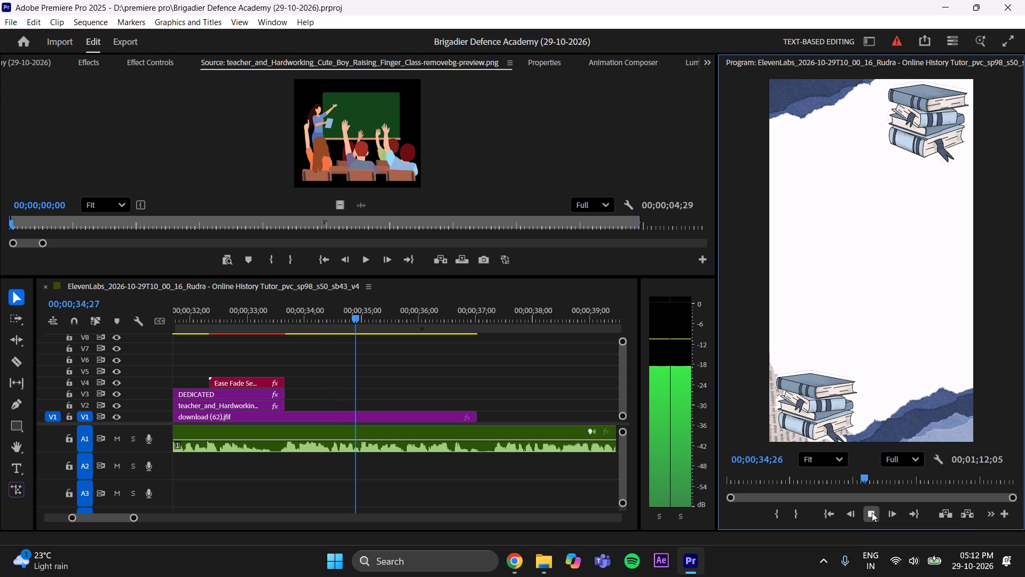
pyautogui.moveTo(354, 315); pyautogui.dragTo(274, 361)
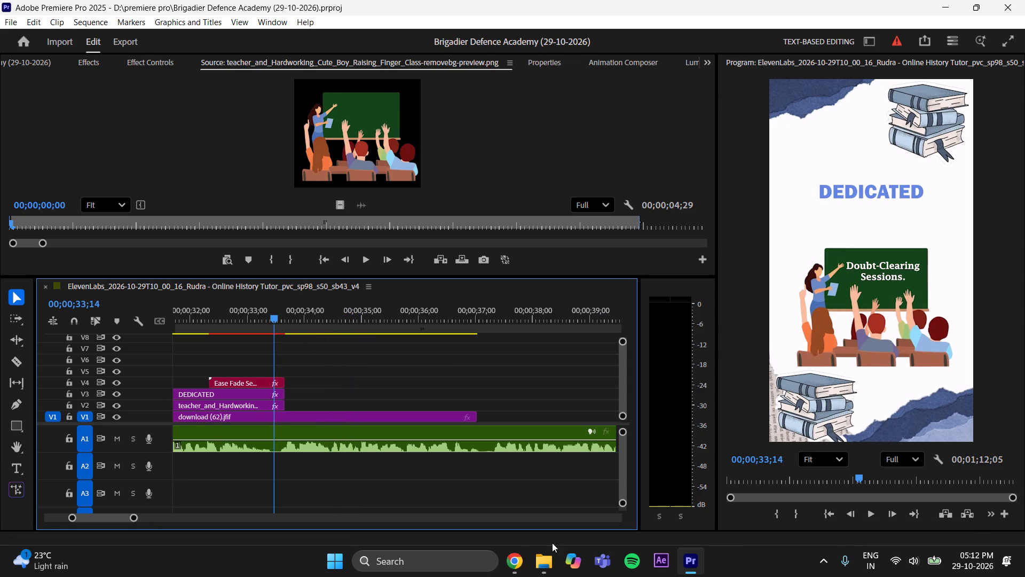
# Bring download__64_-removebg-preview.png from the refreshed Downloads folder into Premiere Pro's Source monitor.
pyautogui.click(553, 574)
pyautogui.click(109, 39)
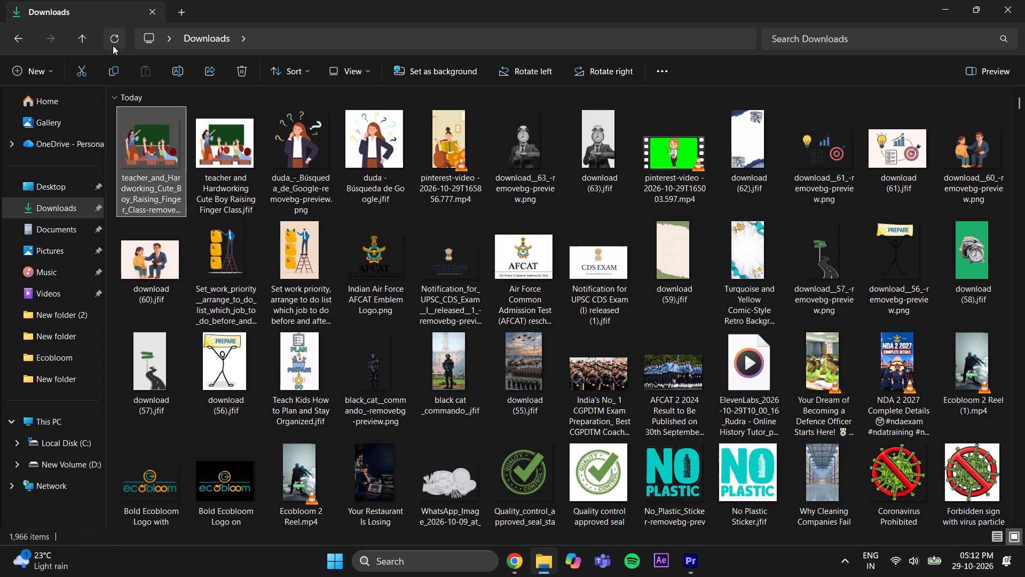
pyautogui.click(148, 159)
pyautogui.moveTo(146, 163); pyautogui.dragTo(698, 561)
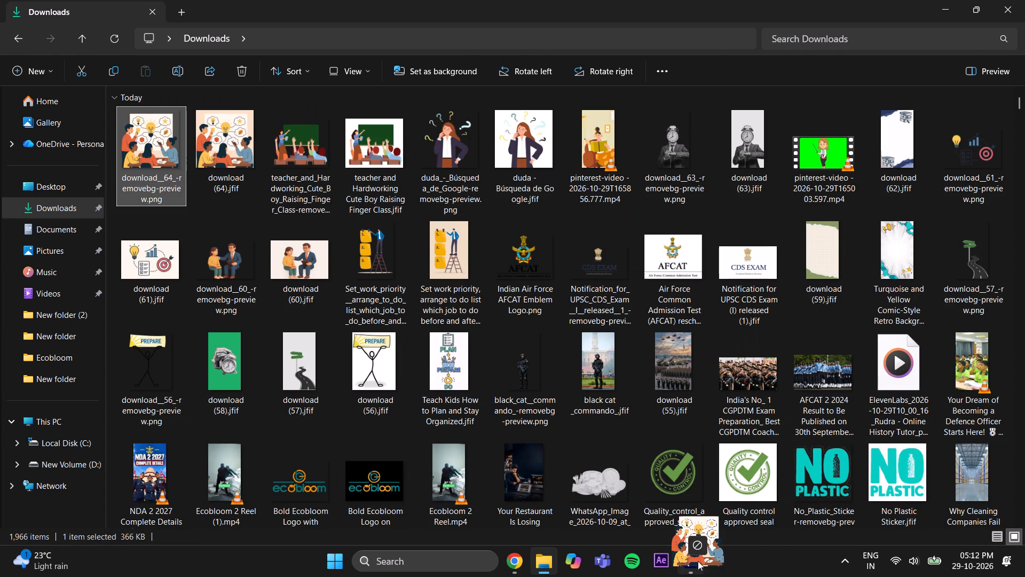
pyautogui.moveTo(698, 561); pyautogui.dragTo(328, 162)
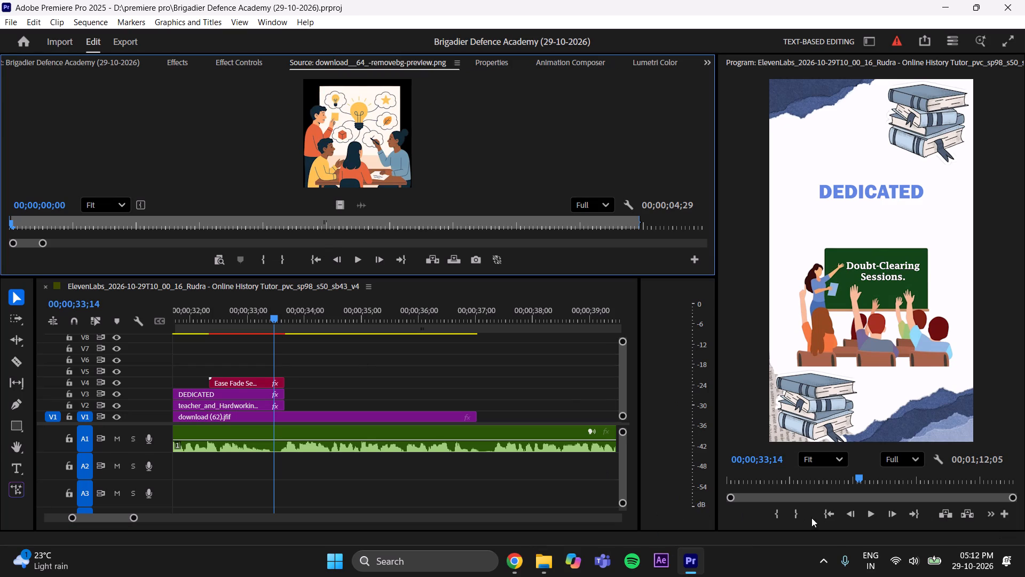
# Play from 00;00;33;14 to find the illustration's cue, and place download__64_-removebg-preview.png on V2 starting at 00;00;34;14.
pyautogui.click(869, 514)
pyautogui.click(869, 514)
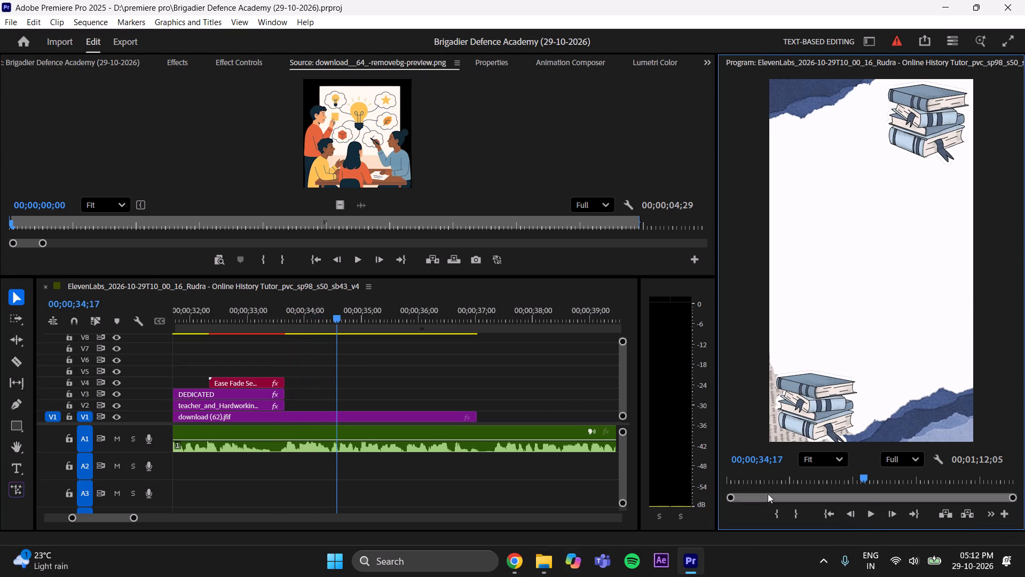
pyautogui.click(336, 313)
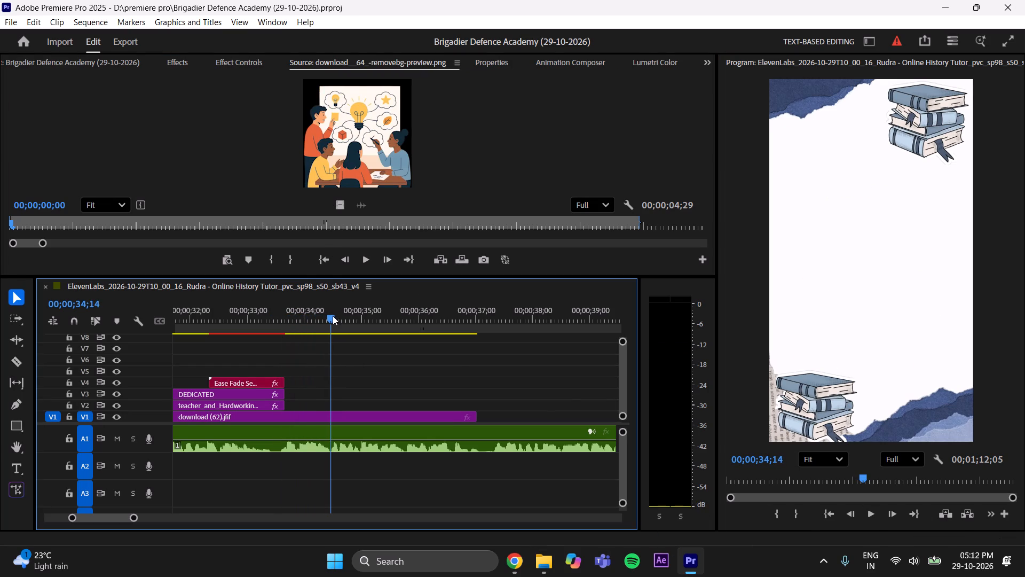
pyautogui.moveTo(342, 201); pyautogui.dragTo(332, 403)
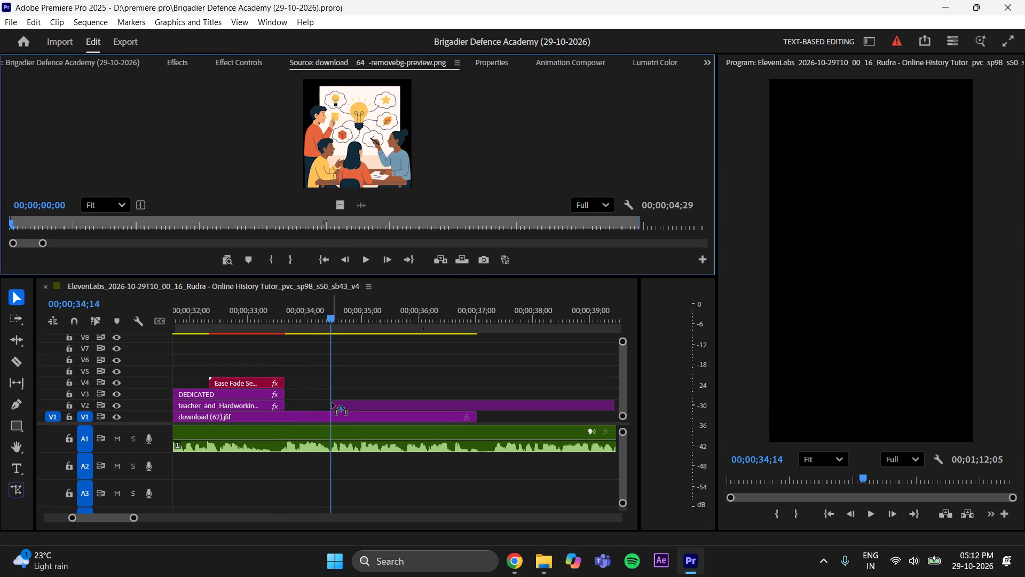
pyautogui.moveTo(332, 403); pyautogui.dragTo(330, 403)
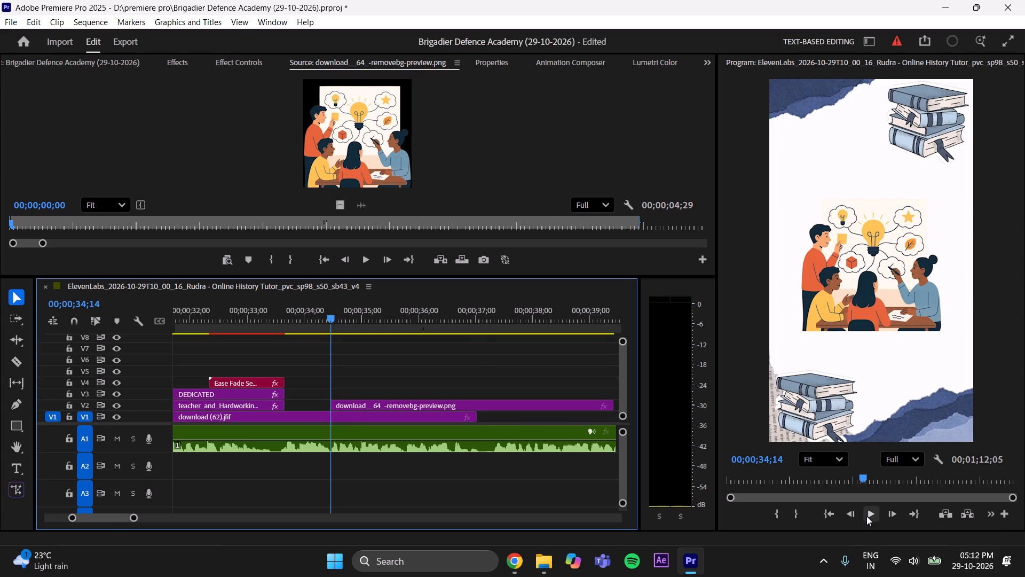
# Play the new illustration from 00;00;34;14, and play again from before the DEDICATED section into the illustration, stopping at 00;00;34;24.
pyautogui.click(866, 515)
pyautogui.click(866, 515)
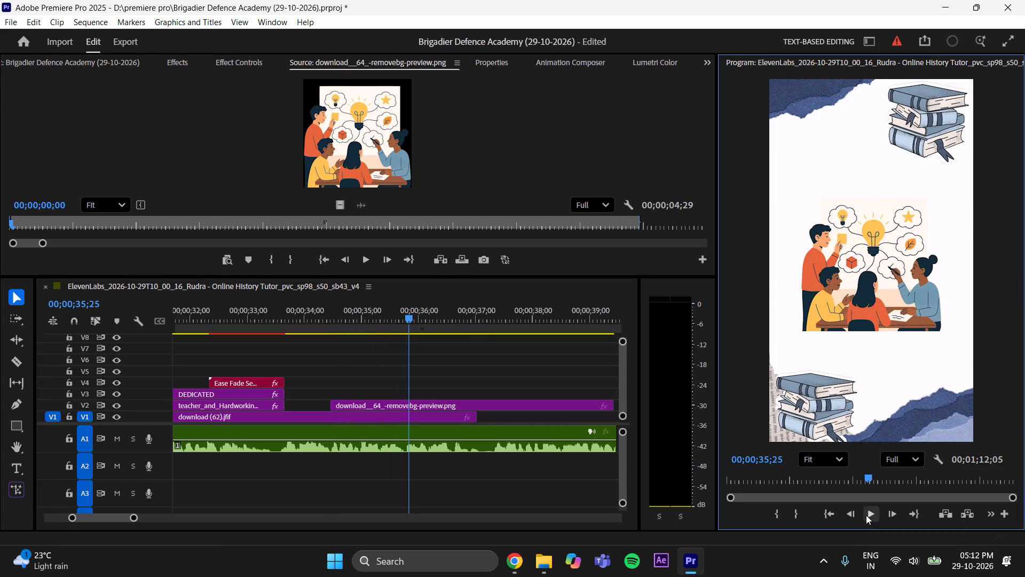
pyautogui.click(408, 319)
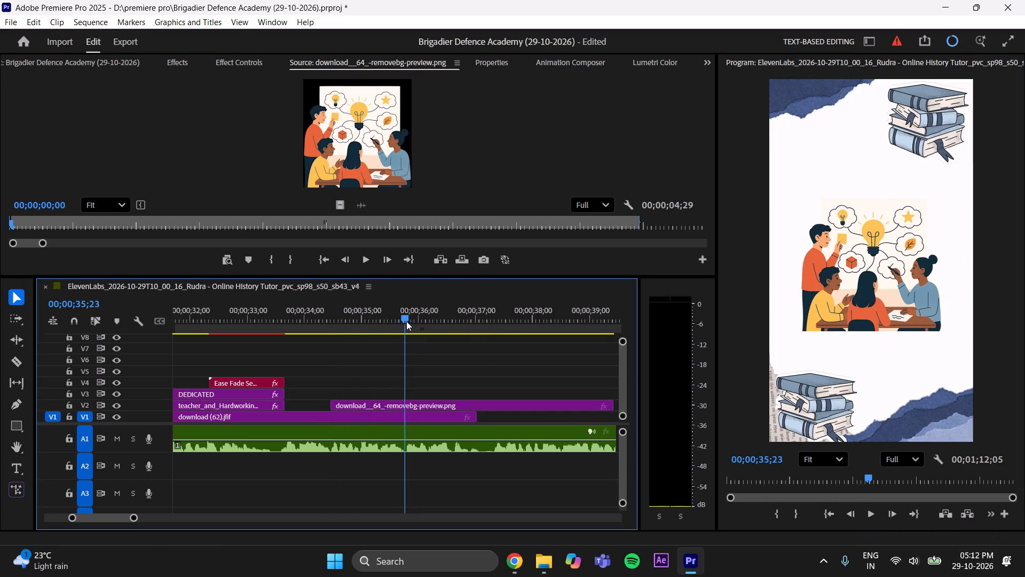
pyautogui.moveTo(135, 521); pyautogui.dragTo(156, 516)
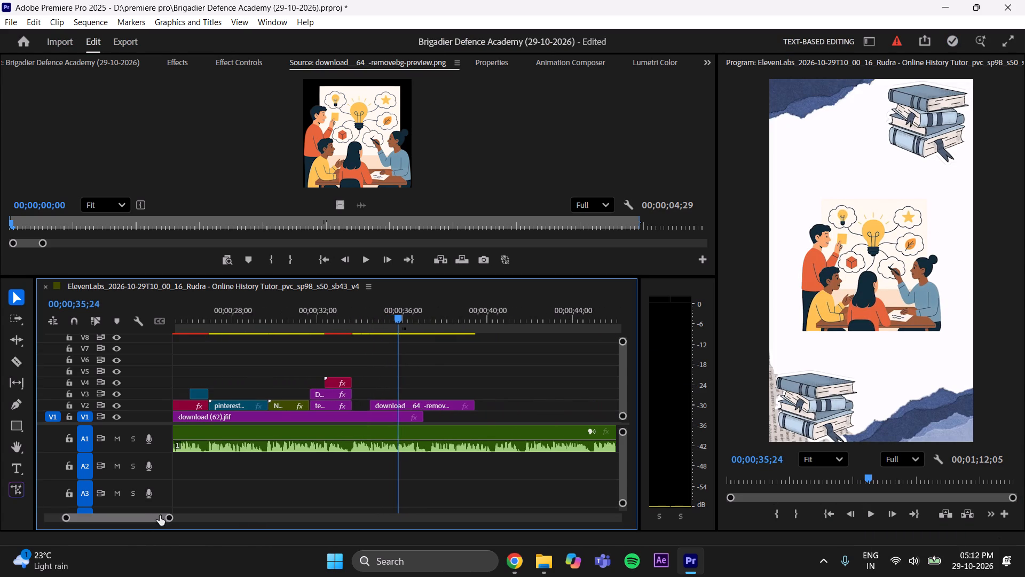
pyautogui.moveTo(395, 309); pyautogui.dragTo(349, 338)
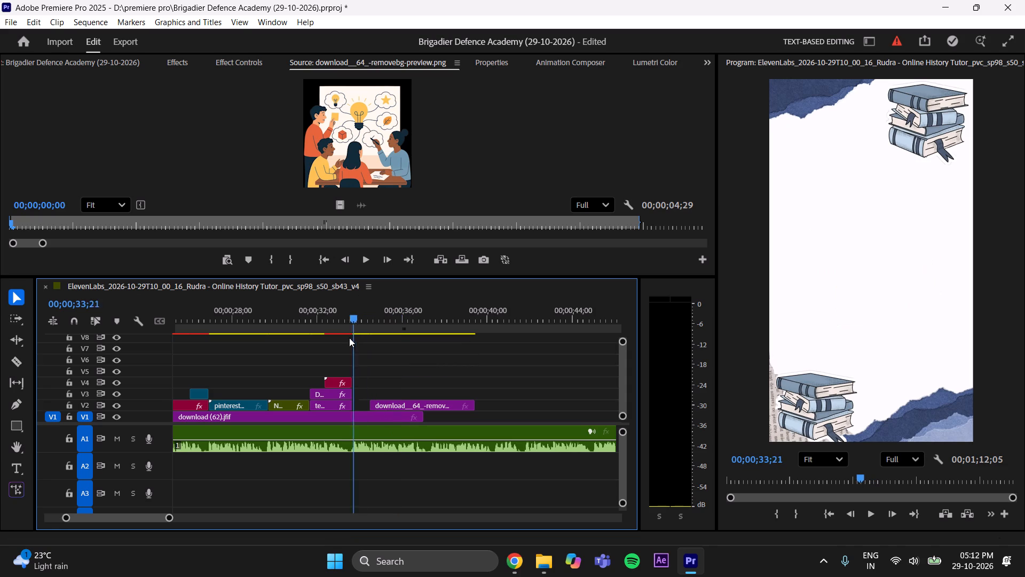
pyautogui.moveTo(349, 338); pyautogui.dragTo(298, 356)
pyautogui.click(870, 514)
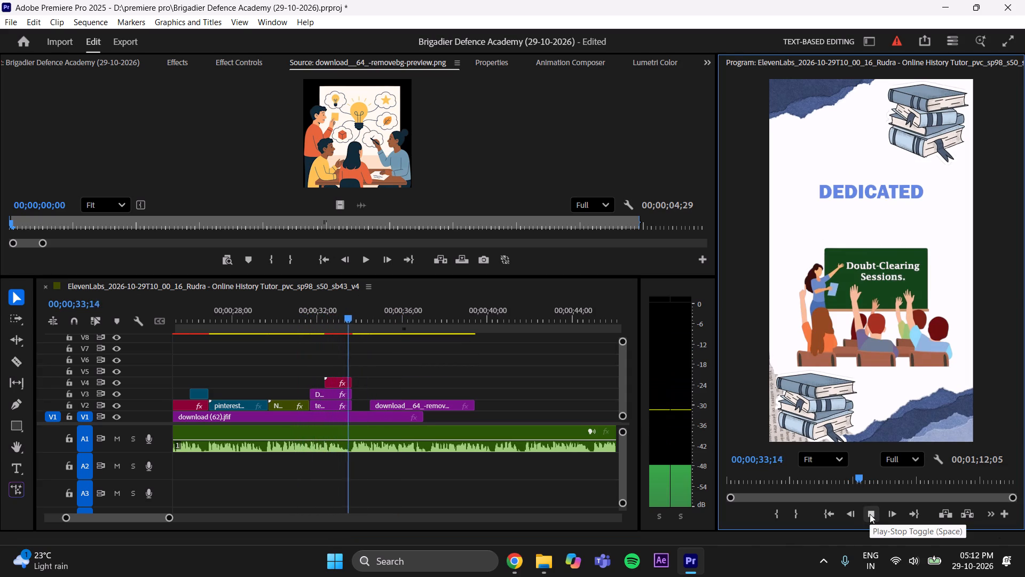
pyautogui.click(870, 514)
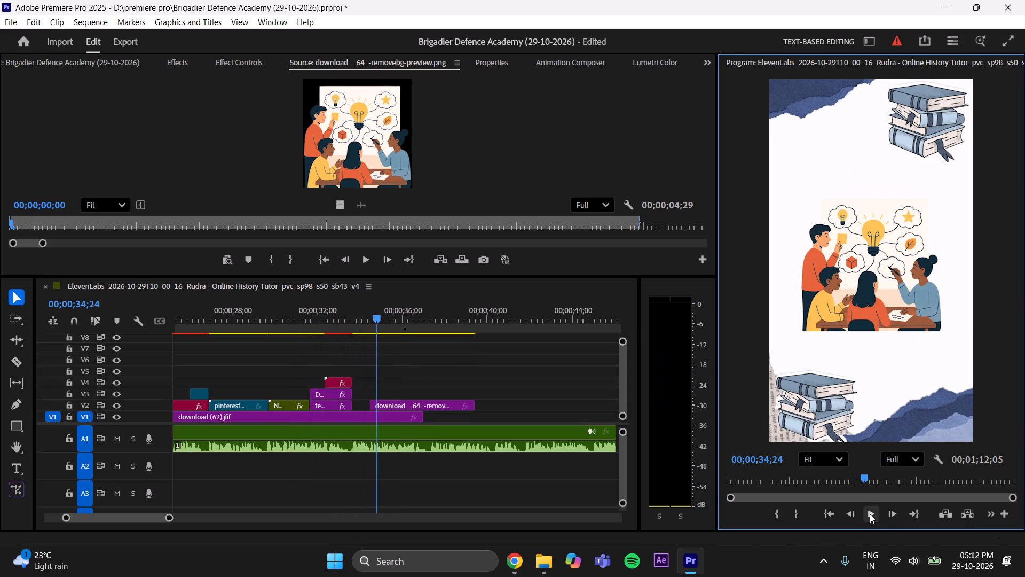
# Extend the three clips of the DEDICATED Doubt-Clearing Sessions section on V2, V3 and V4 to the brainstorming illustration's start at 00;00;34;14.
pyautogui.moveTo(353, 361); pyautogui.dragTo(338, 407)
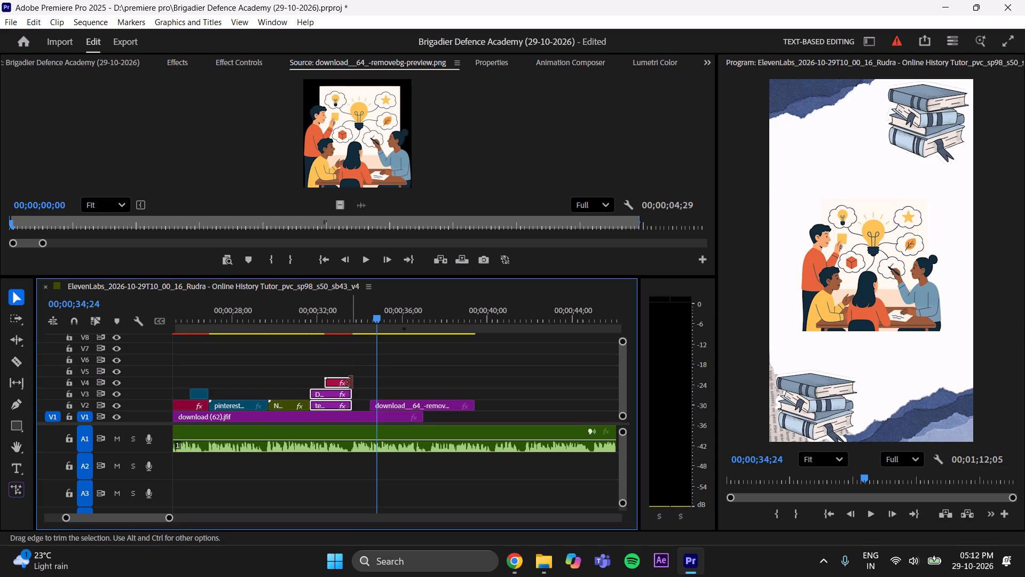
pyautogui.moveTo(352, 383); pyautogui.dragTo(368, 383)
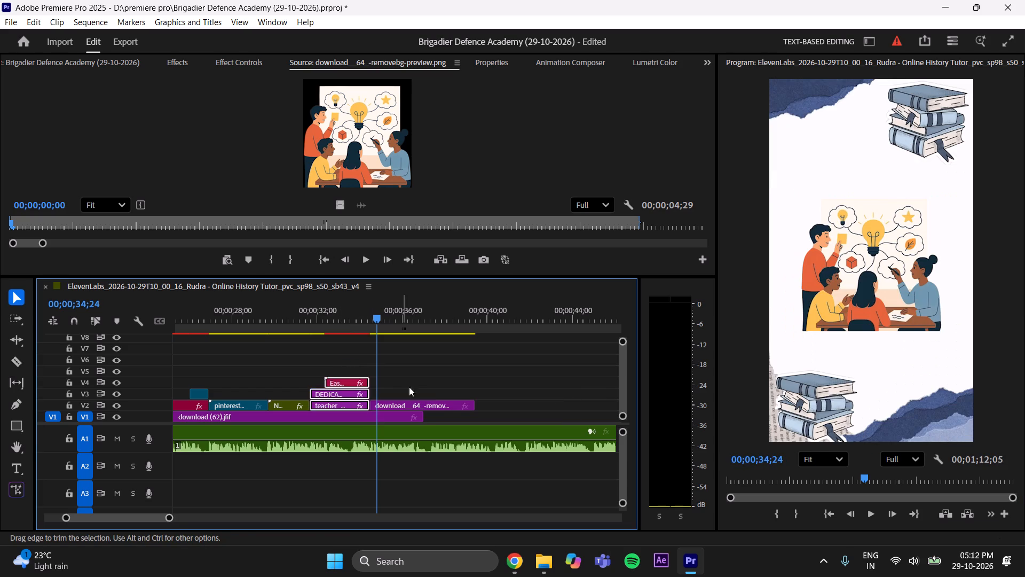
pyautogui.click(431, 386)
# Play from 00;00;30;29 through the extended section into the illustration, and replay the voice-over from 00;00;34;10 and 00;00;34;11.
pyautogui.moveTo(387, 323); pyautogui.dragTo(297, 352)
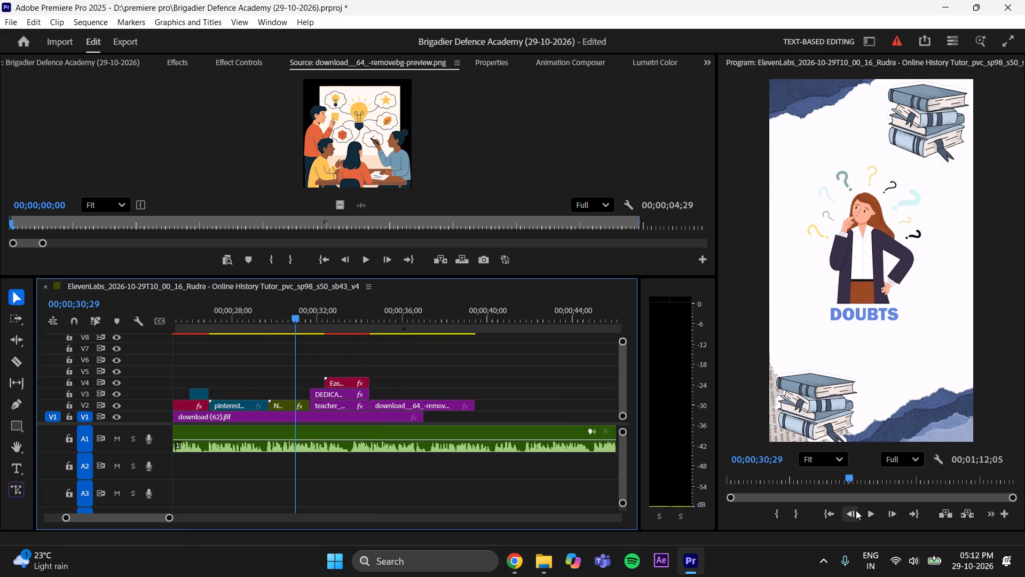
pyautogui.click(868, 513)
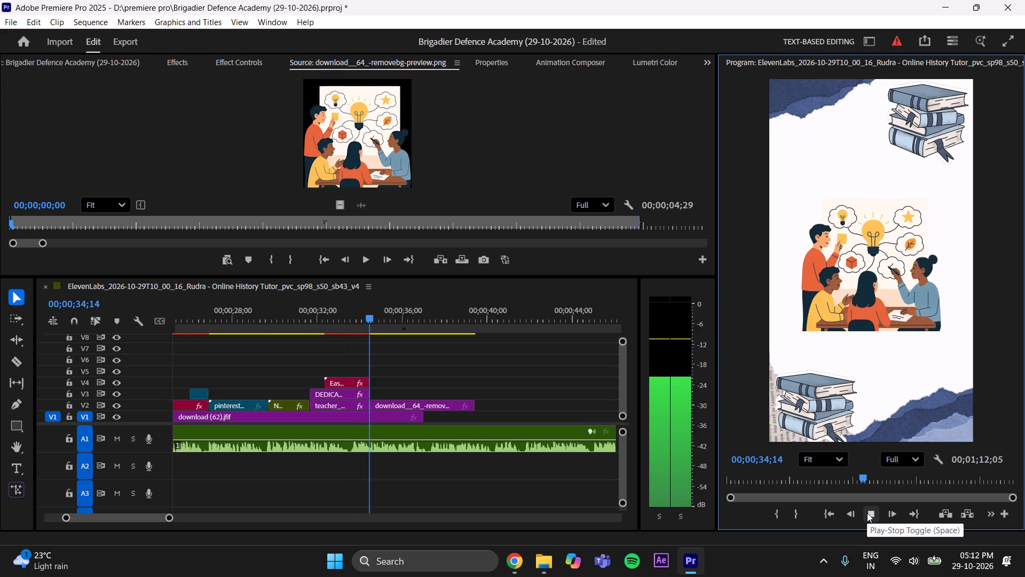
pyautogui.click(867, 513)
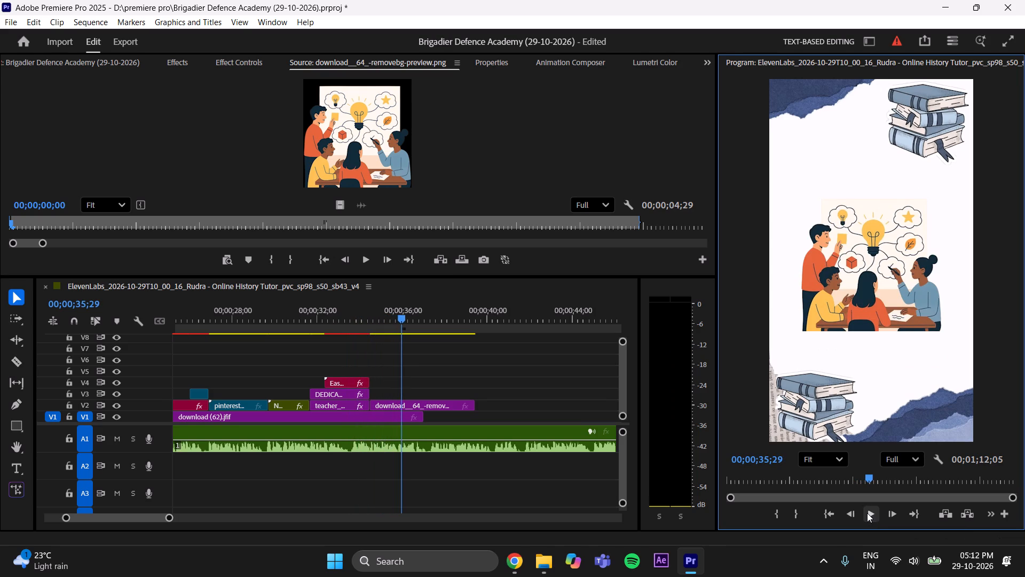
pyautogui.click(867, 513)
pyautogui.click(867, 513)
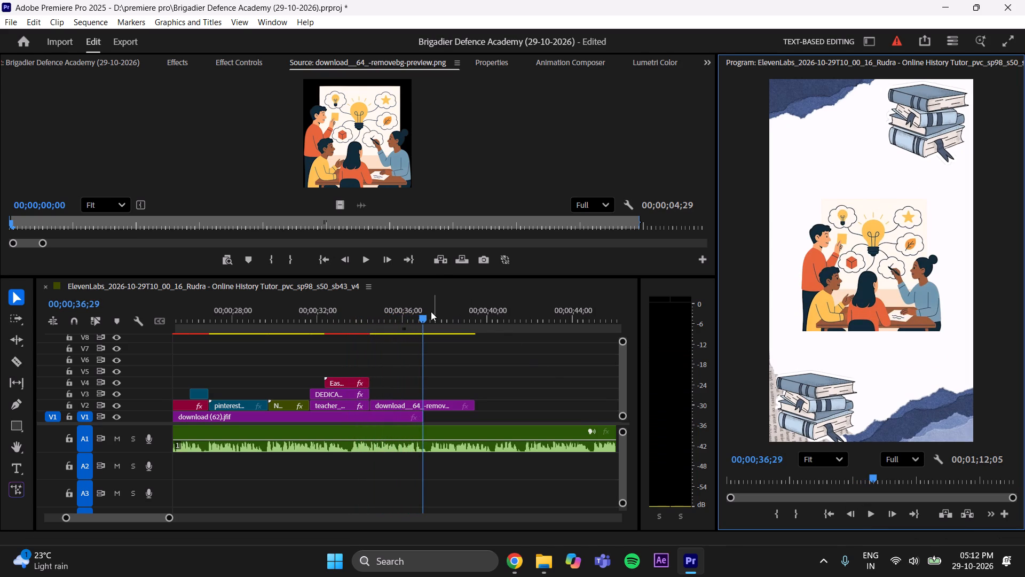
pyautogui.moveTo(430, 311); pyautogui.dragTo(368, 370)
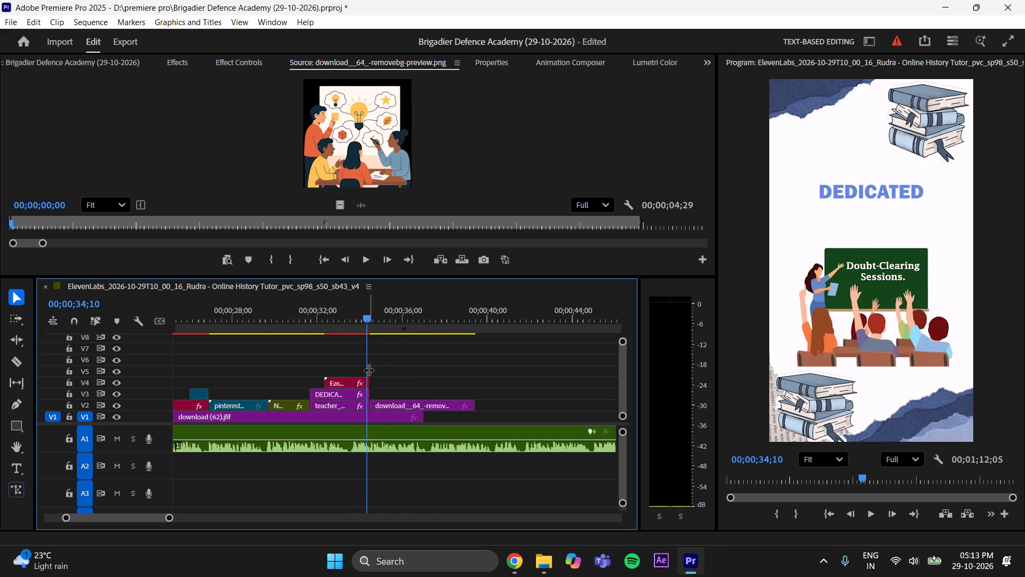
pyautogui.click(876, 511)
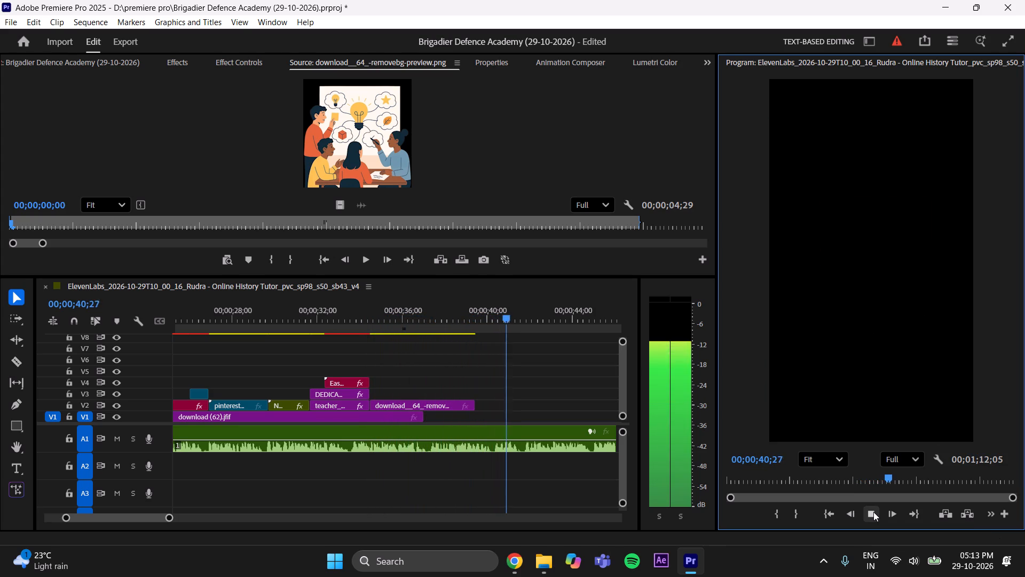
pyautogui.click(873, 512)
pyautogui.moveTo(513, 318); pyautogui.dragTo(369, 408)
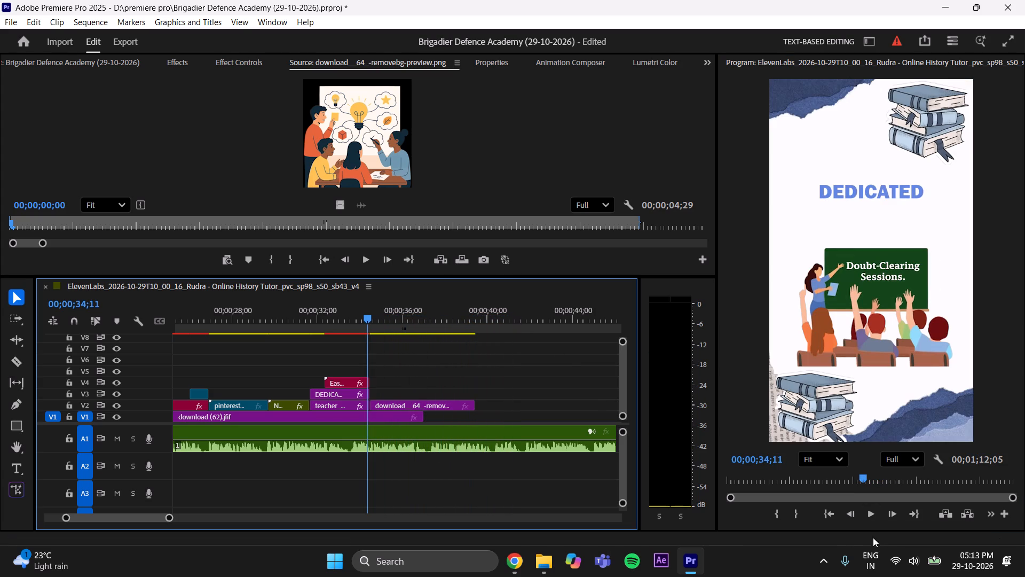
pyautogui.click(876, 517)
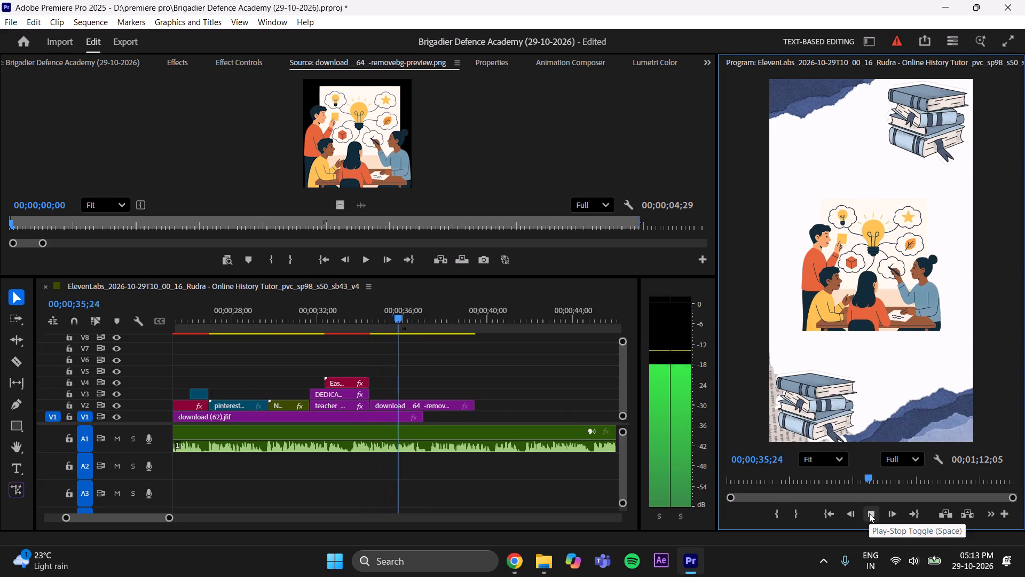
pyautogui.click(869, 513)
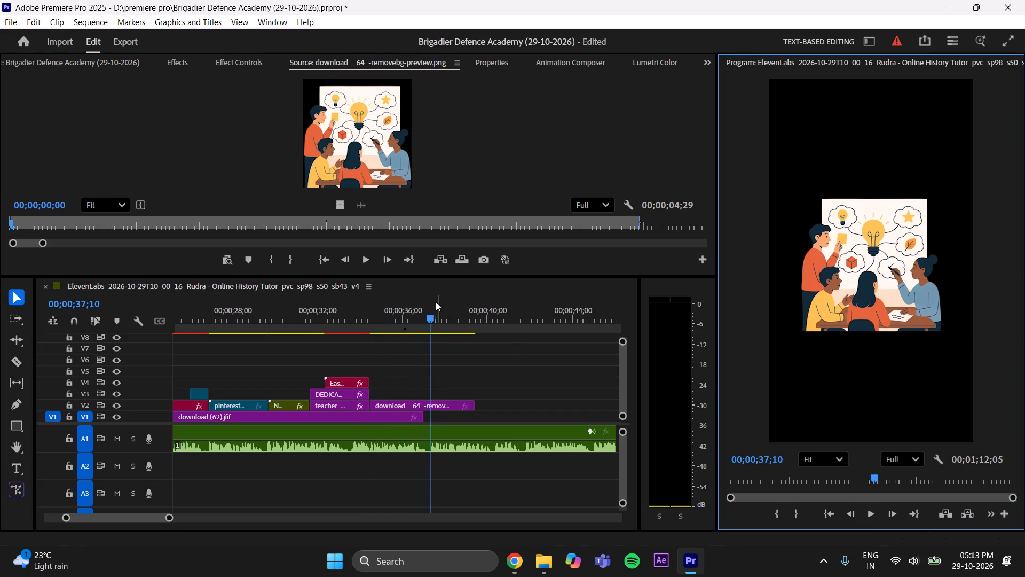
# Scale the brainstorming illustration on V2 to 68 and set its horizontal position to 340, with the playhead at 00;00;34;21.
pyautogui.moveTo(433, 316); pyautogui.dragTo(378, 355)
pyautogui.click(391, 403)
pyautogui.click(227, 61)
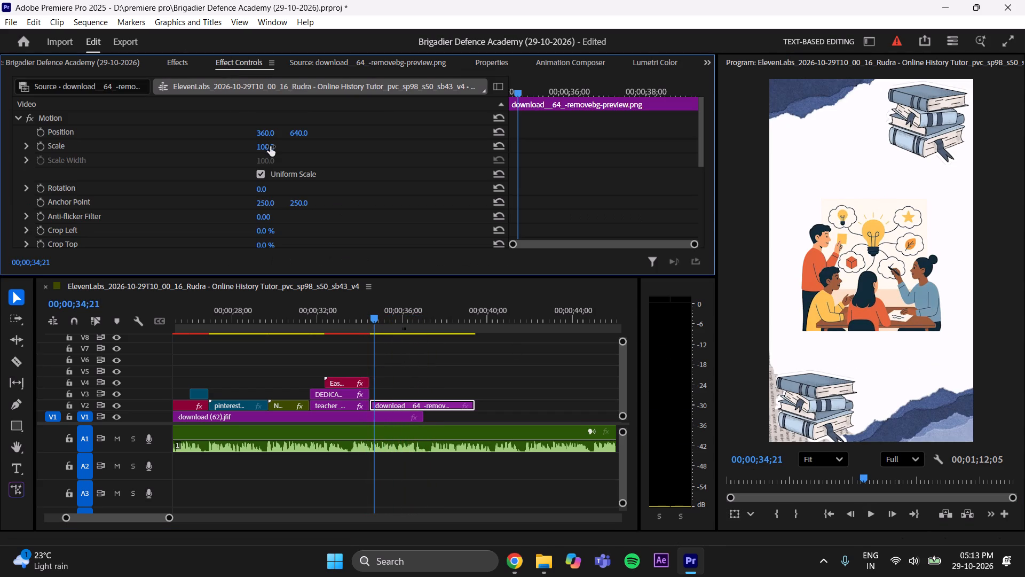
pyautogui.moveTo(270, 146); pyautogui.dragTo(250, 156)
pyautogui.moveTo(270, 136); pyautogui.dragTo(245, 137)
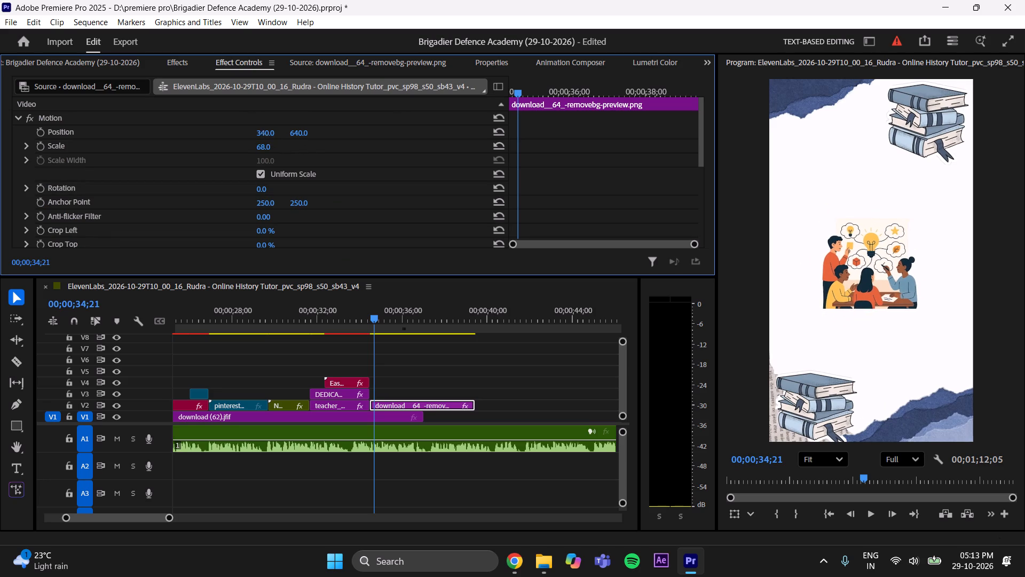
# Reposition the brainstorming illustration on V2 to the frame's upper-left area, at about 247 horizontally and 375 vertically, and deselect it.
pyautogui.moveTo(245, 137); pyautogui.dragTo(176, 138)
pyautogui.moveTo(310, 132); pyautogui.dragTo(156, 140)
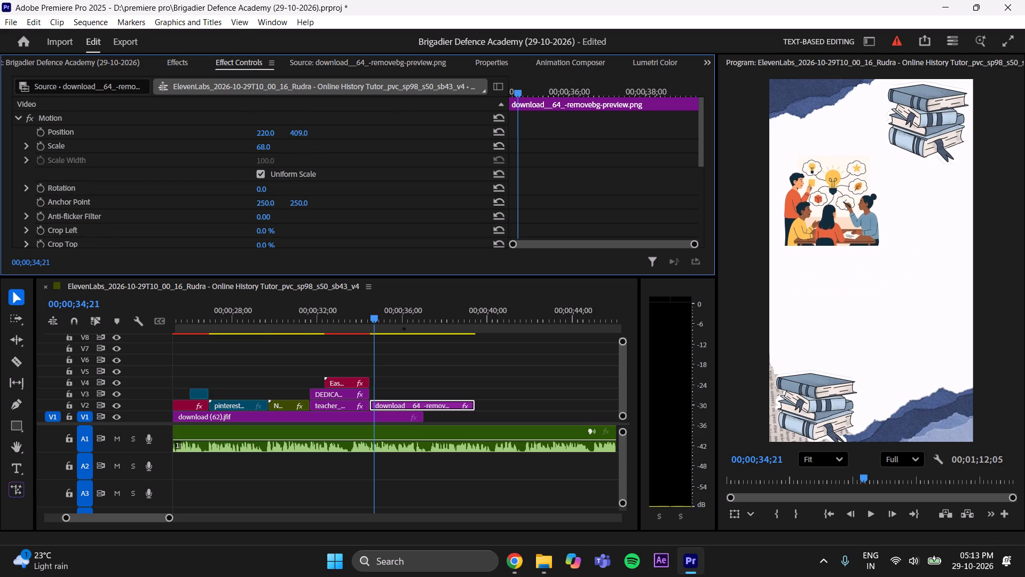
pyautogui.moveTo(156, 140); pyautogui.dragTo(146, 146)
pyautogui.moveTo(270, 131); pyautogui.dragTo(288, 134)
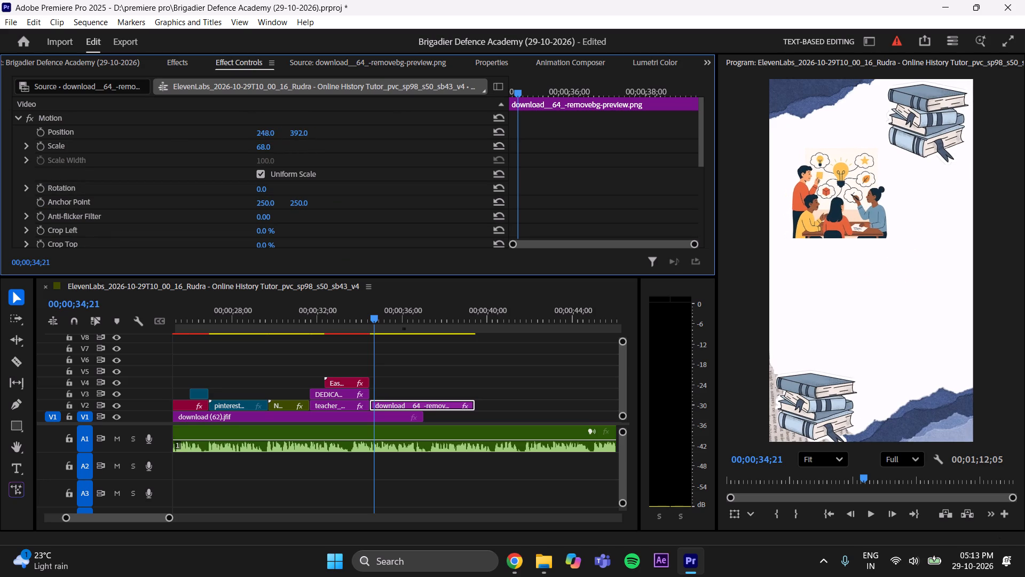
pyautogui.moveTo(288, 134); pyautogui.dragTo(282, 136)
pyautogui.moveTo(303, 134); pyautogui.dragTo(288, 134)
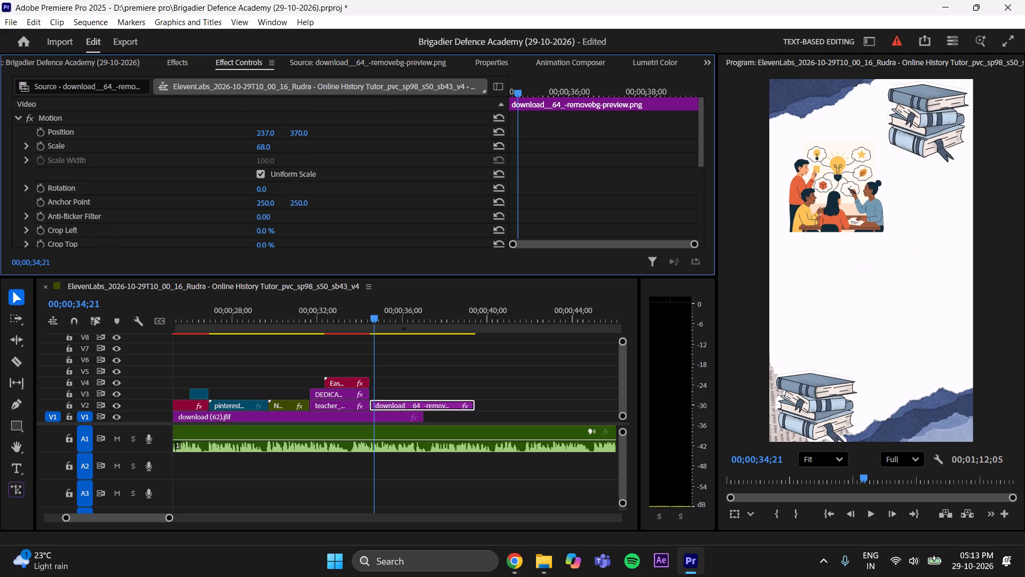
pyautogui.moveTo(288, 134); pyautogui.dragTo(291, 133)
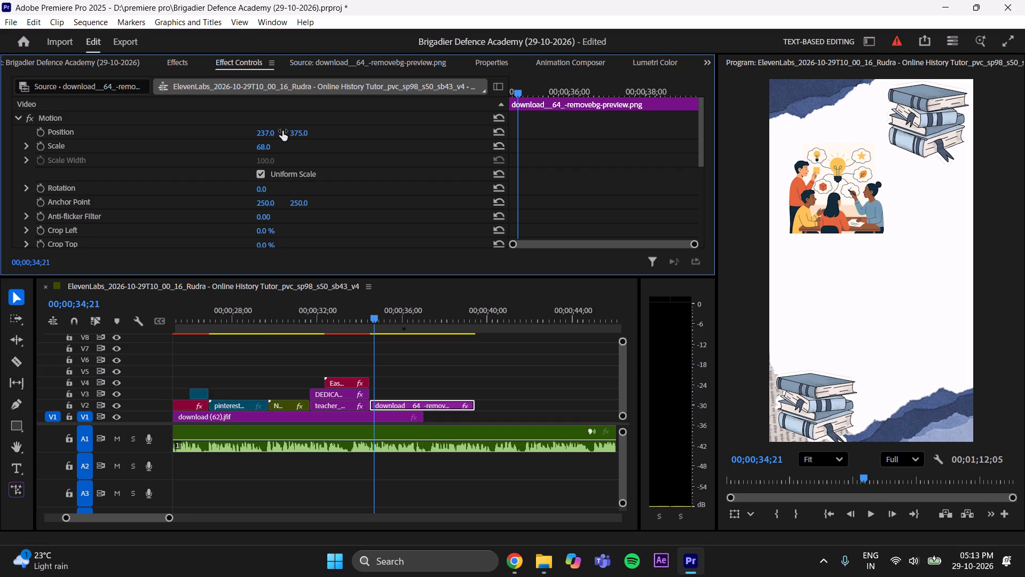
pyautogui.moveTo(274, 132); pyautogui.dragTo(281, 132)
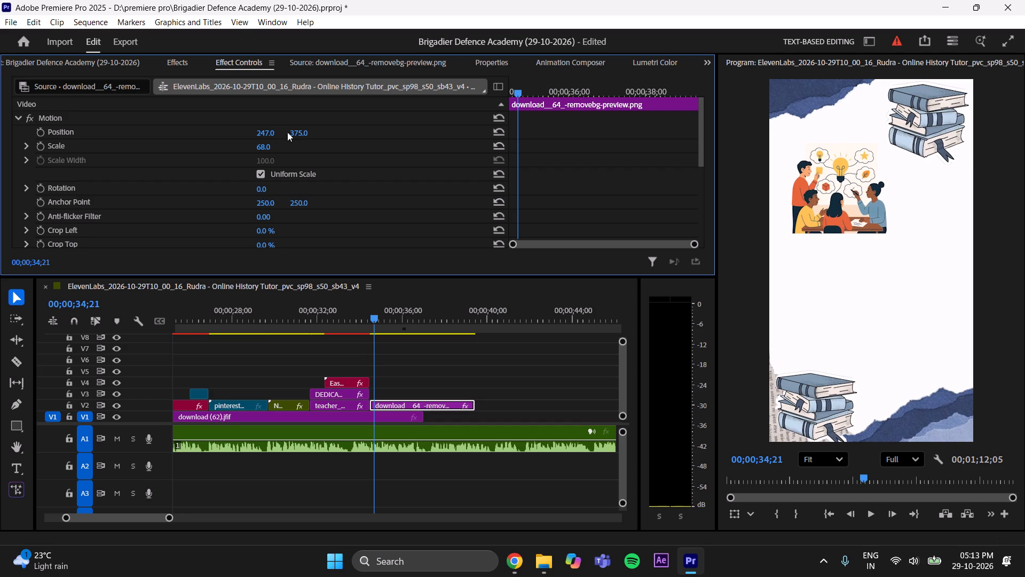
pyautogui.click(294, 132)
pyautogui.click(483, 371)
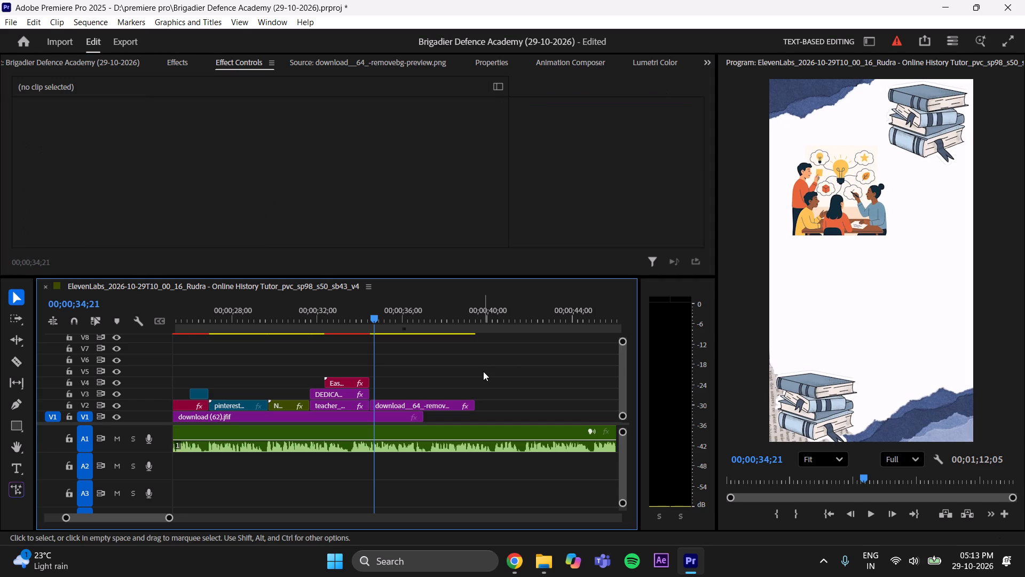
# Save the Brigadier Defence Academy project.
pyautogui.hotkey('ctrl', 's')
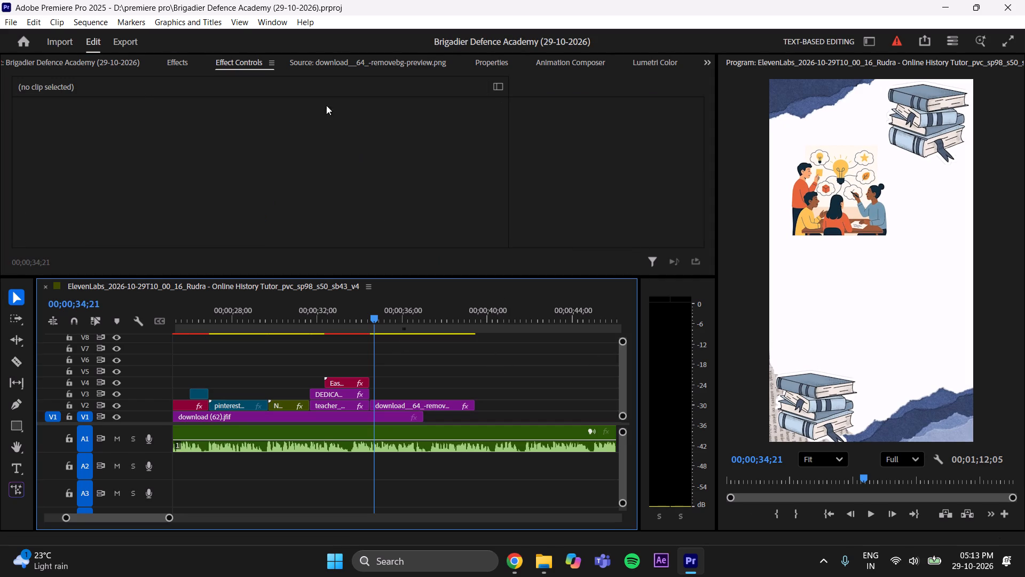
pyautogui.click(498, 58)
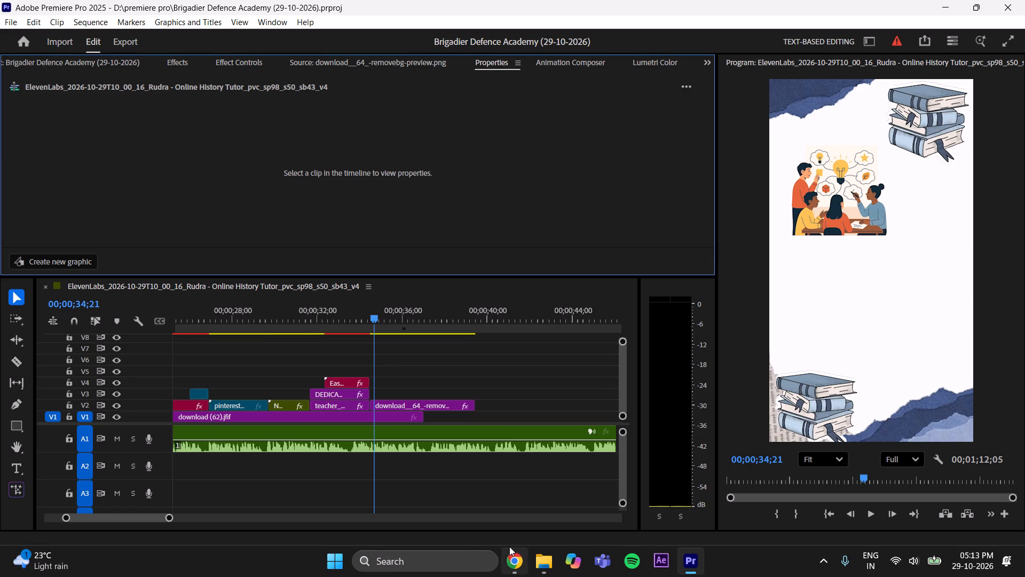
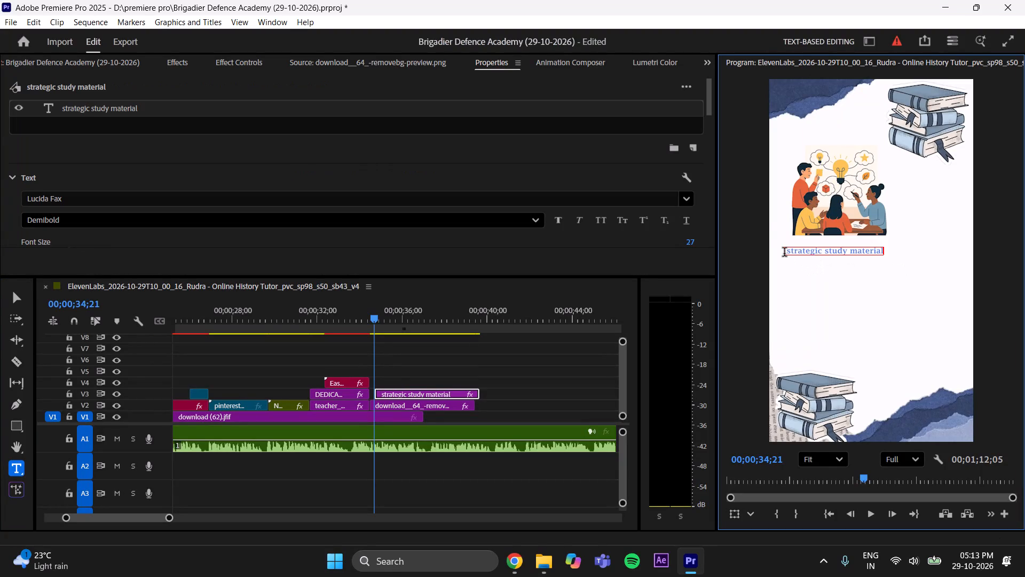
# Clear the font name of the "strategic study material" text under the brainstorming illustration and open the font choices.
pyautogui.click(18, 294)
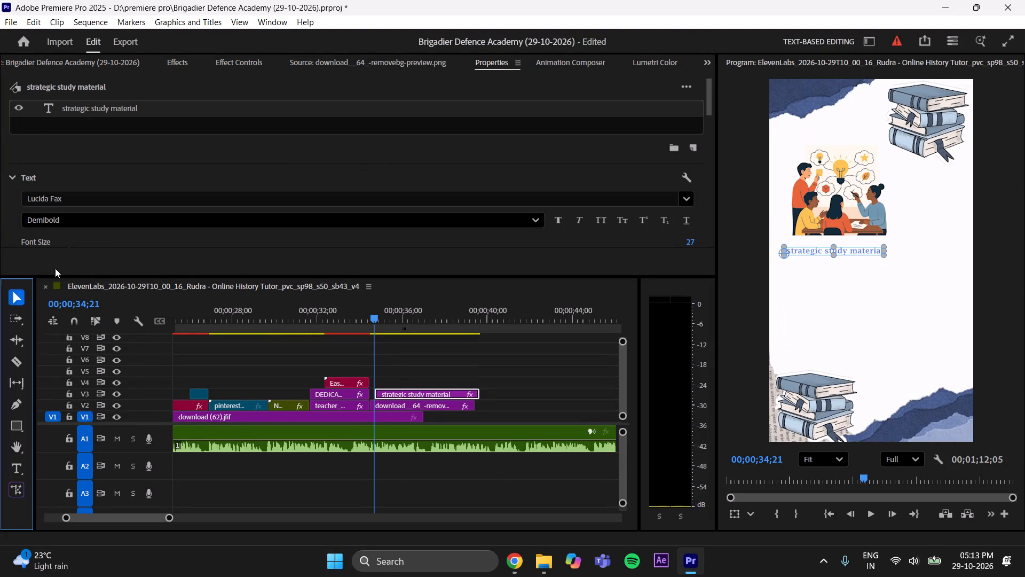
pyautogui.click(82, 199)
pyautogui.press('BackSpace')
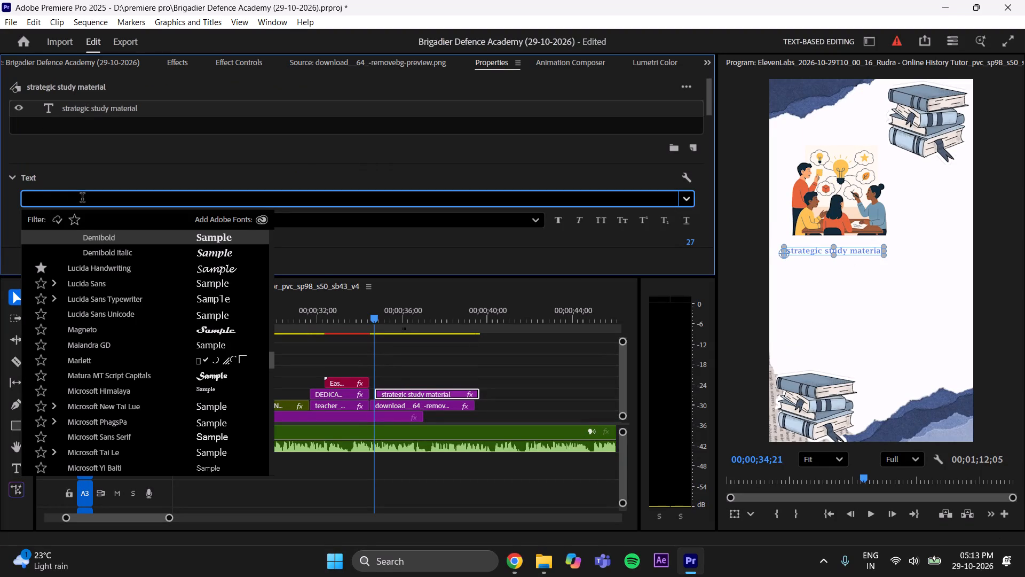
# Set the study material title's font to Franklin Gothic Heavy Regular and its font size to 34.
pyautogui.write('FRANKL')
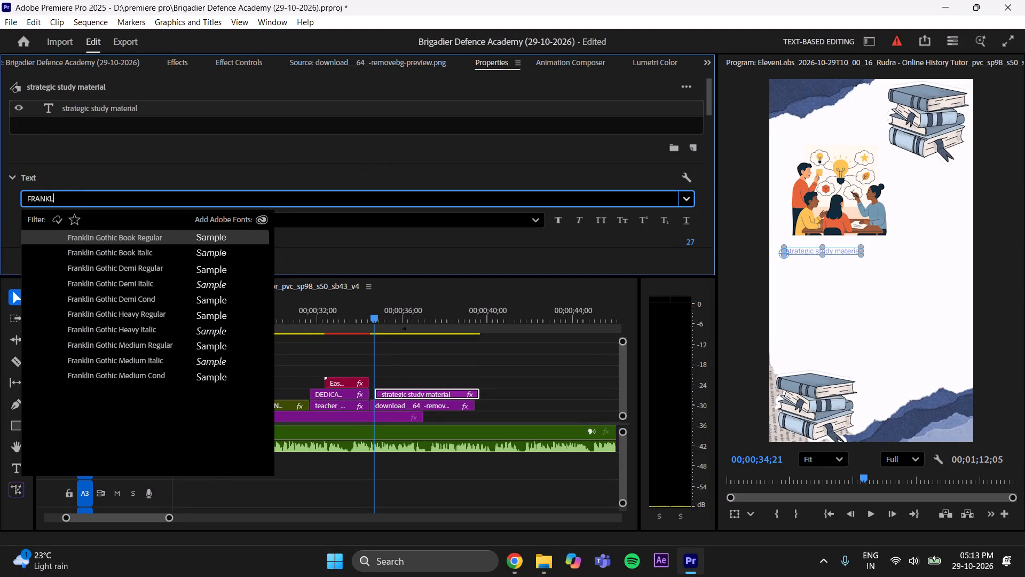
pyautogui.click(119, 319)
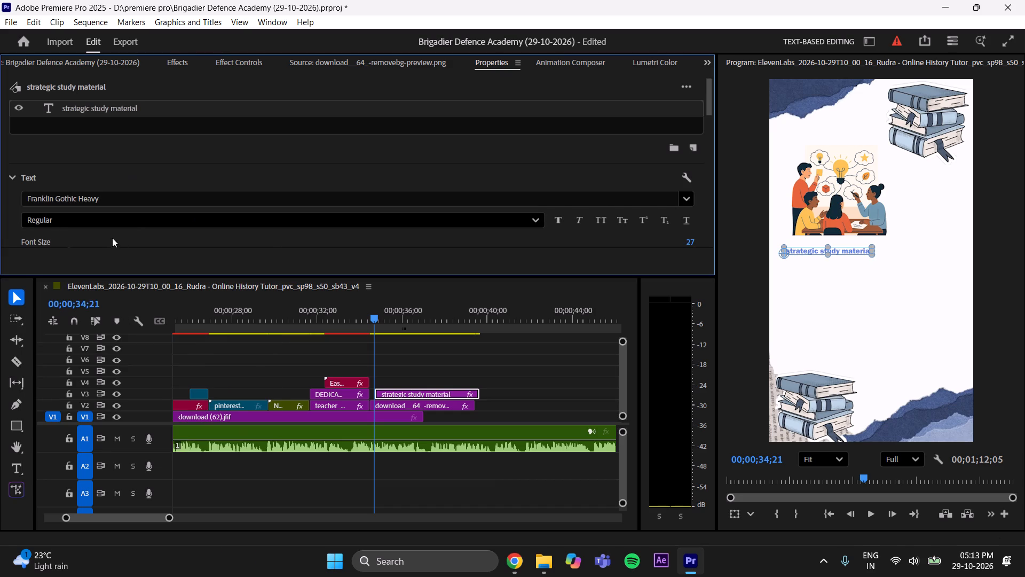
pyautogui.scroll(-6, 86, 150)
pyautogui.moveTo(72, 174); pyautogui.dragTo(88, 171)
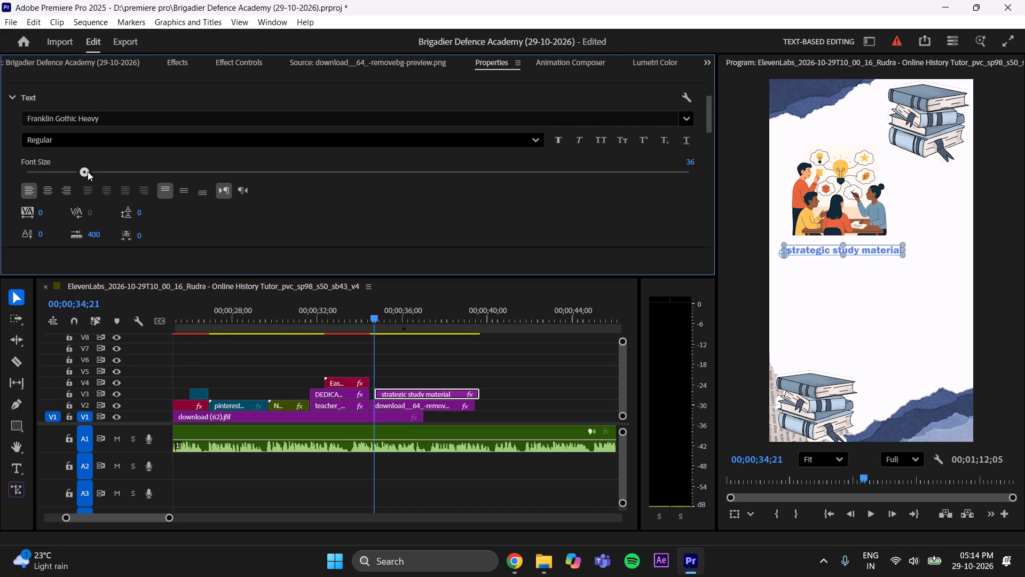
pyautogui.moveTo(88, 171); pyautogui.dragTo(84, 172)
# Capitalise the first letter of each word in the title so it reads "Strategic Study Material".
pyautogui.doubleClick(807, 251)
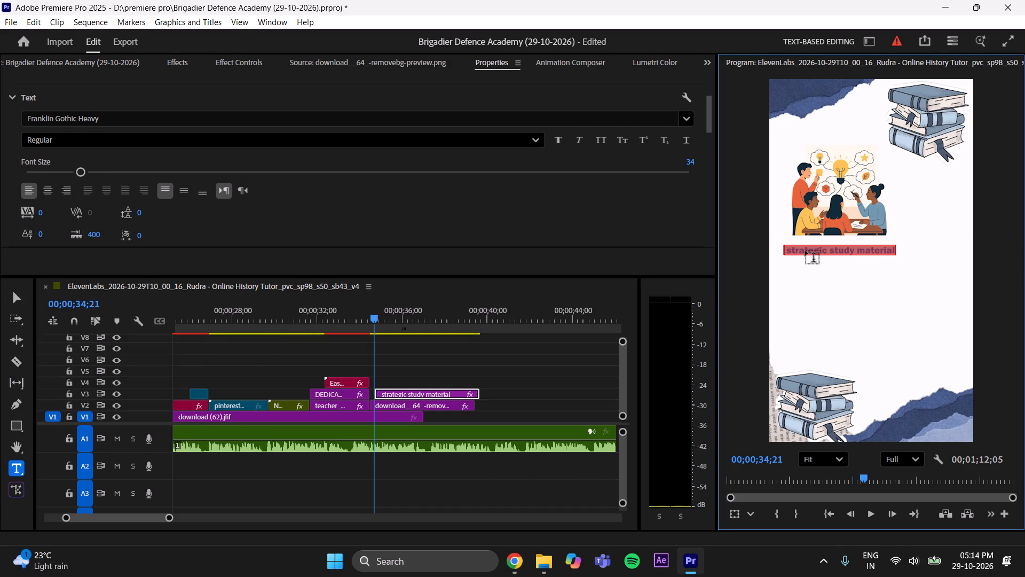
pyautogui.click(790, 254)
pyautogui.press('BackSpace')
pyautogui.press('BackSpace')
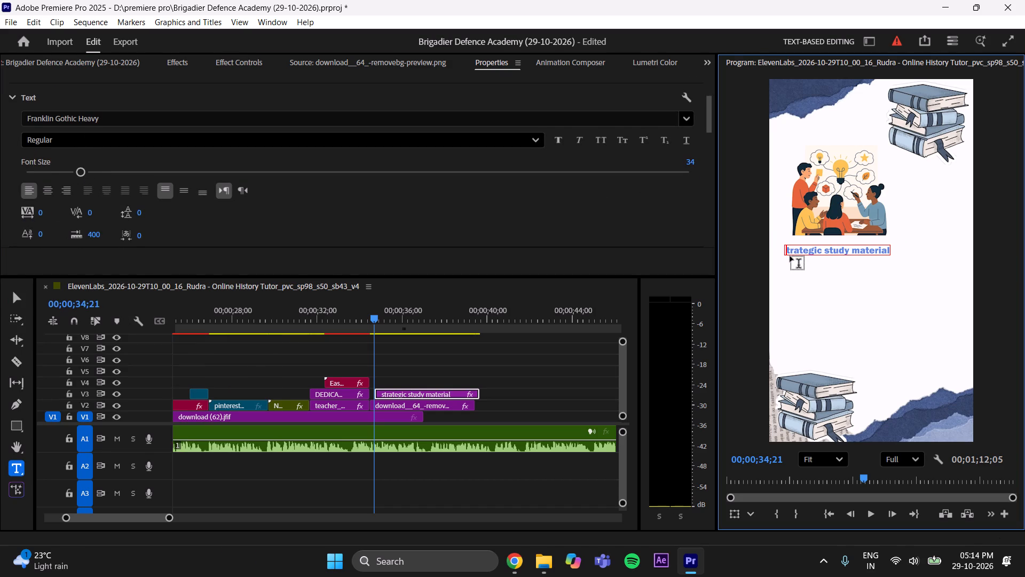
pyautogui.press('s')
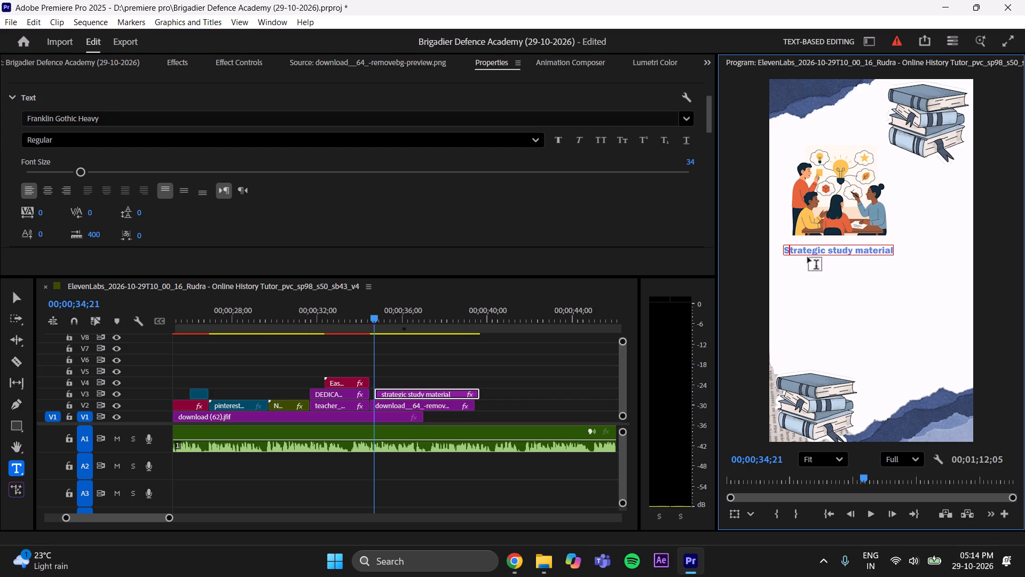
pyautogui.click(832, 253)
pyautogui.press('BackSpace')
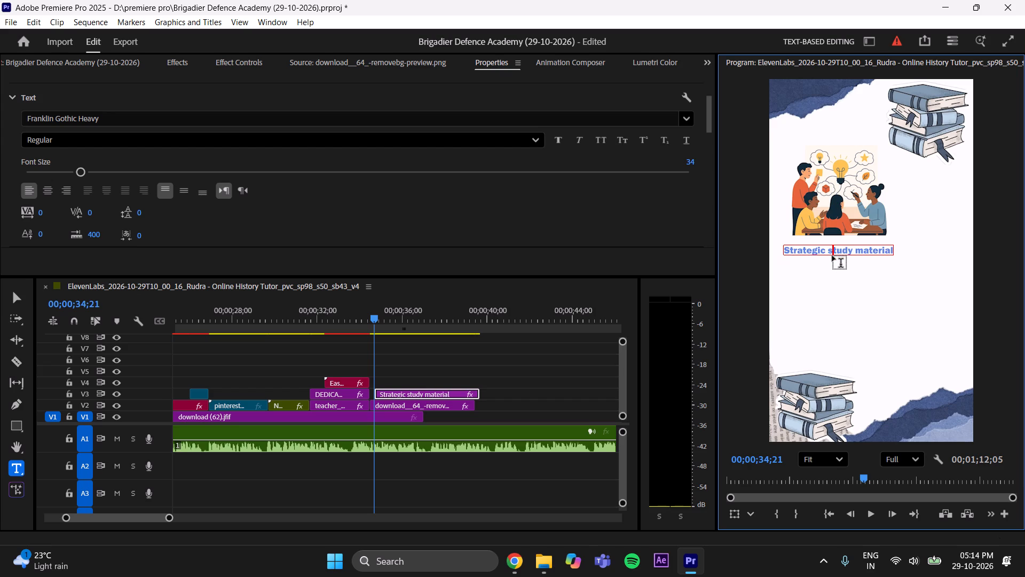
pyautogui.press('s')
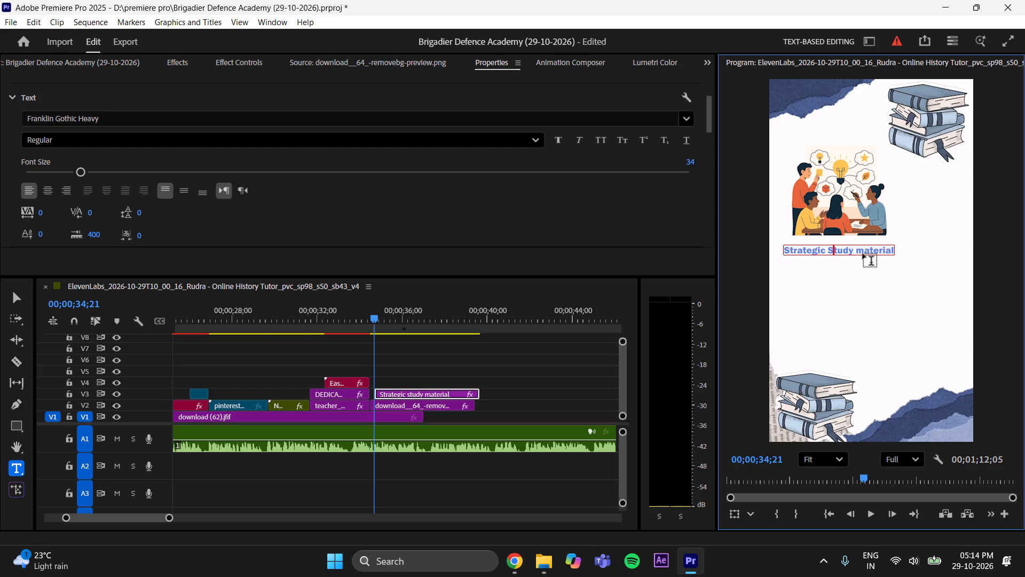
pyautogui.click(863, 254)
pyautogui.press('BackSpace')
pyautogui.press('m')
pyautogui.click(12, 298)
# Move the Strategic Study Material text layer up against the illustration, with its vertical position at 583.
pyautogui.scroll(-10, 349, 198)
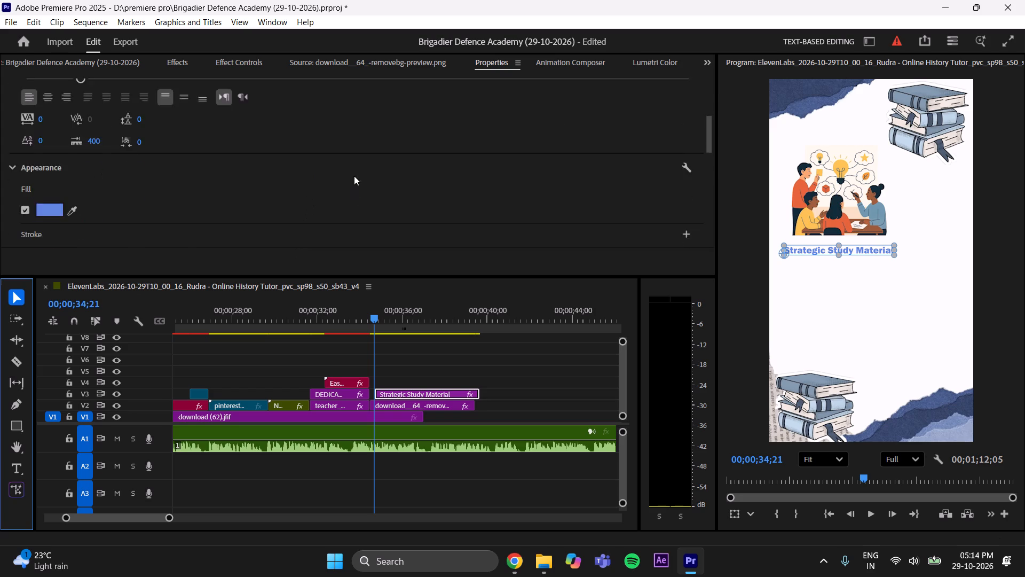
pyautogui.scroll(-4, 354, 176)
pyautogui.scroll(20, 405, 173)
pyautogui.scroll(4, 405, 173)
pyautogui.scroll(-16, 404, 175)
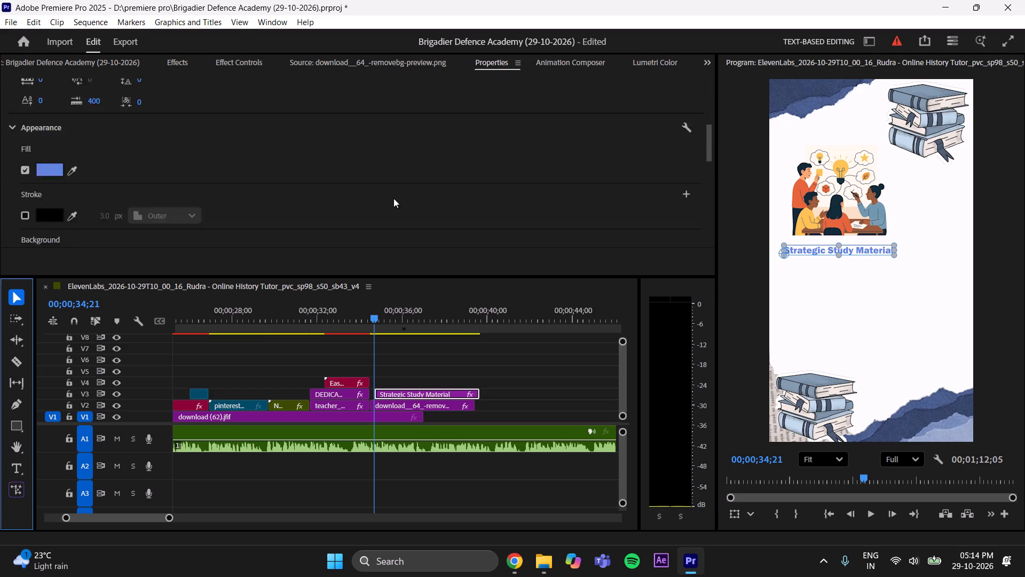
pyautogui.scroll(-14, 393, 198)
pyautogui.moveTo(362, 217); pyautogui.dragTo(348, 221)
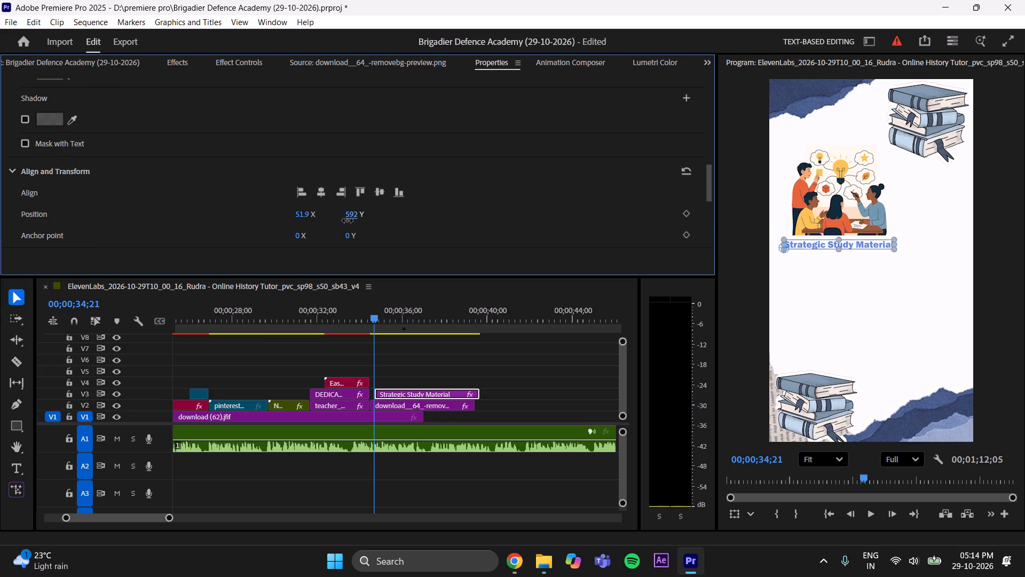
pyautogui.moveTo(348, 221); pyautogui.dragTo(344, 223)
pyautogui.click(434, 380)
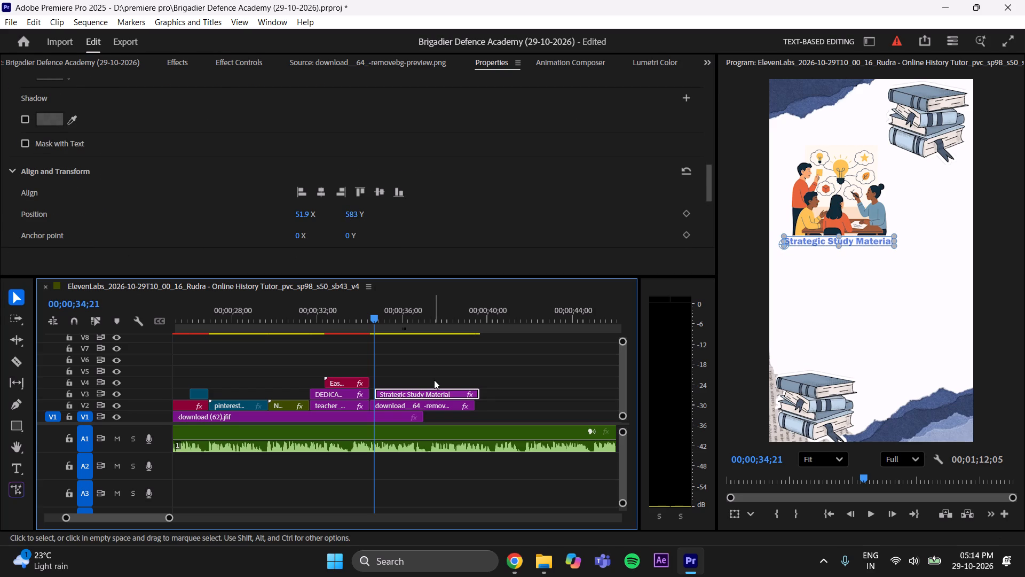
# Scale the whole Strategic Study Material graphic on V3 to 105% and set its position to 366 X, 643 Y.
pyautogui.click(417, 392)
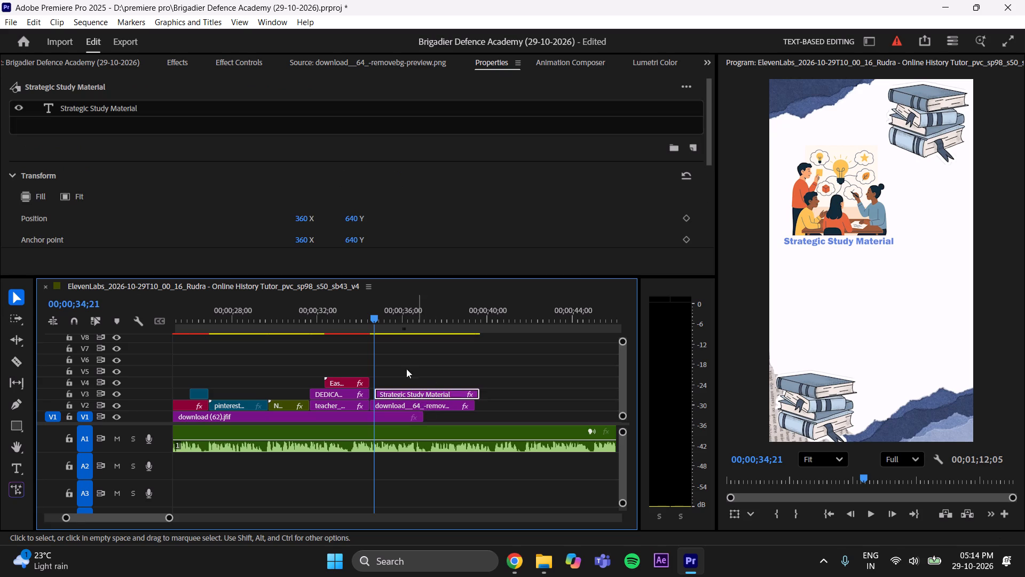
pyautogui.click(358, 216)
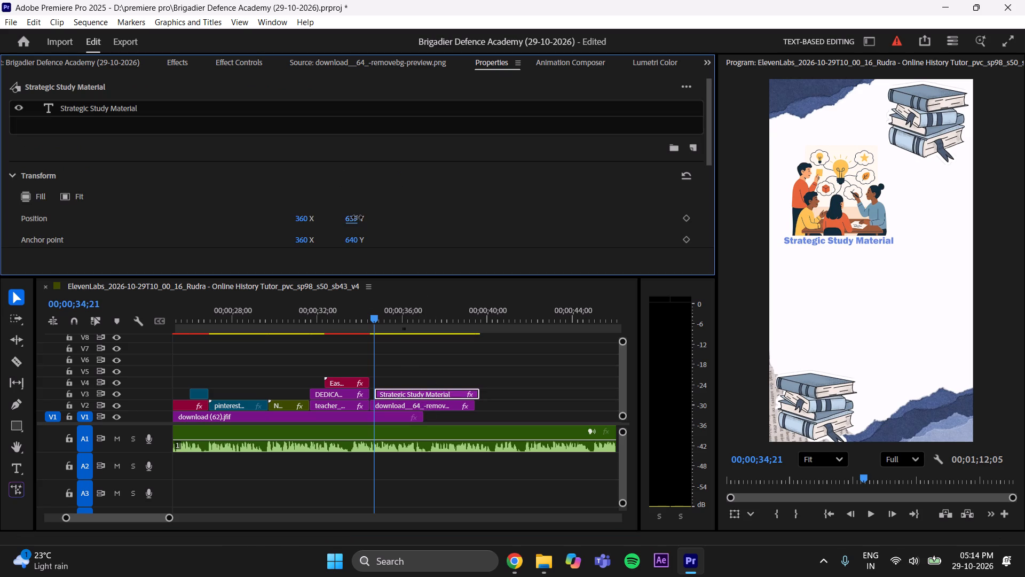
pyautogui.scroll(-6, 337, 168)
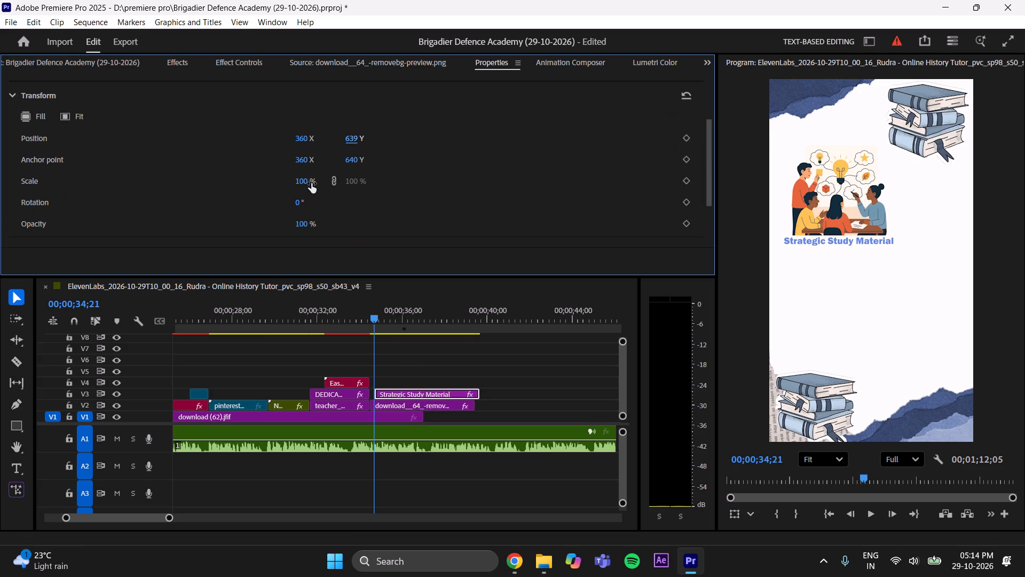
pyautogui.moveTo(305, 182); pyautogui.dragTo(311, 182)
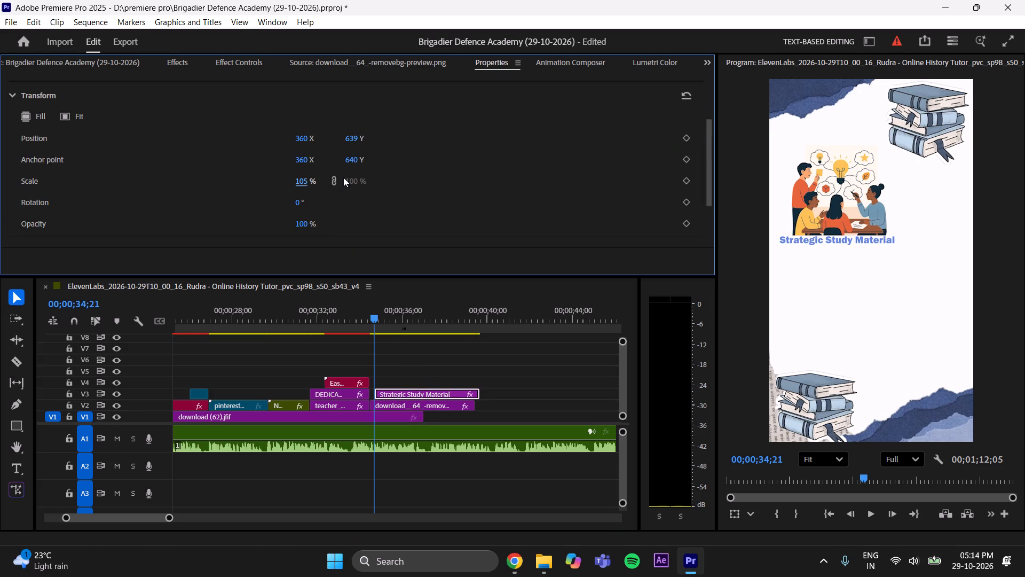
pyautogui.moveTo(354, 138); pyautogui.dragTo(360, 138)
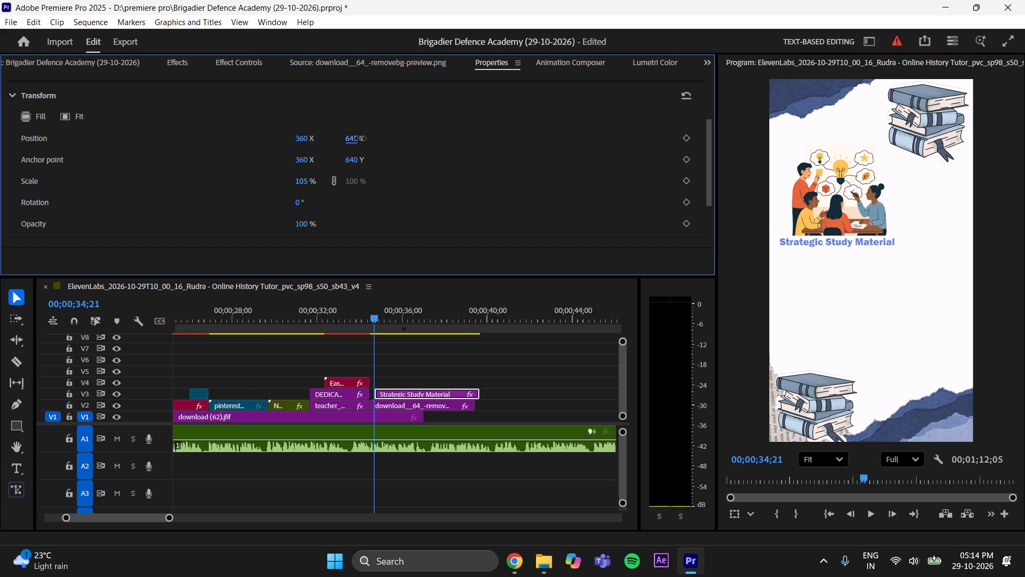
pyautogui.moveTo(360, 138); pyautogui.dragTo(360, 139)
pyautogui.moveTo(307, 141); pyautogui.dragTo(311, 141)
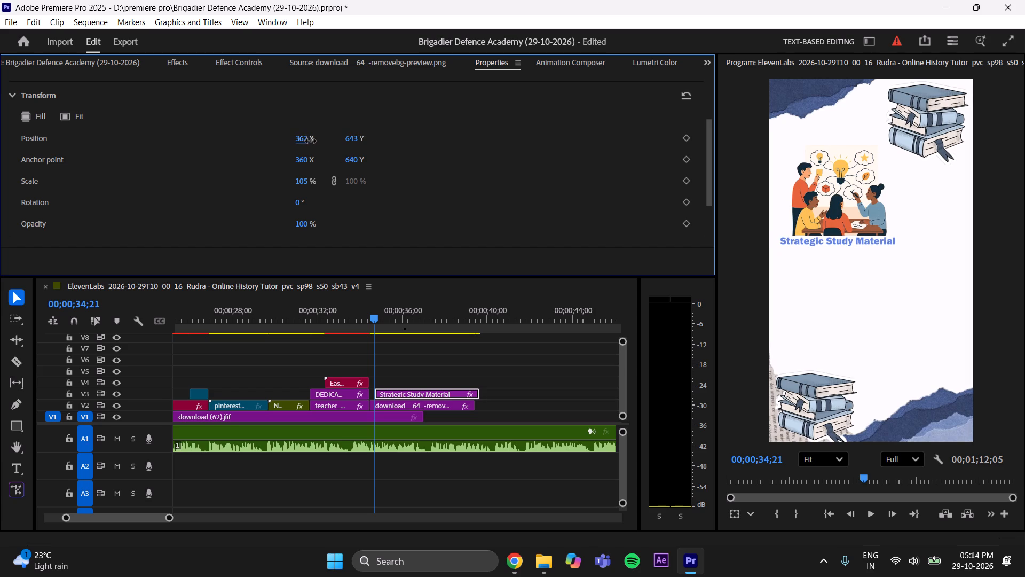
pyautogui.moveTo(311, 141); pyautogui.dragTo(313, 142)
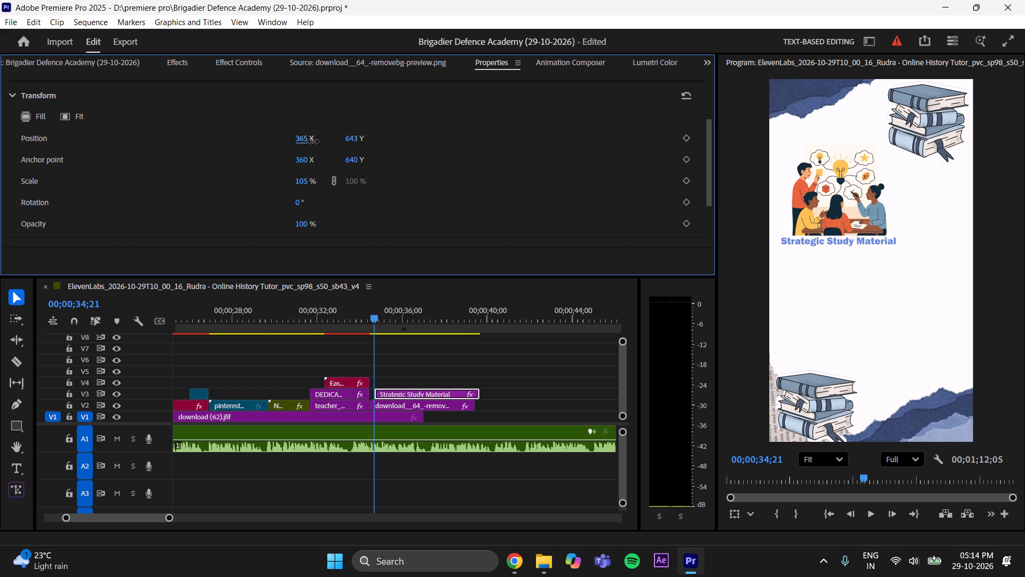
pyautogui.moveTo(313, 142); pyautogui.dragTo(314, 142)
pyautogui.click(362, 141)
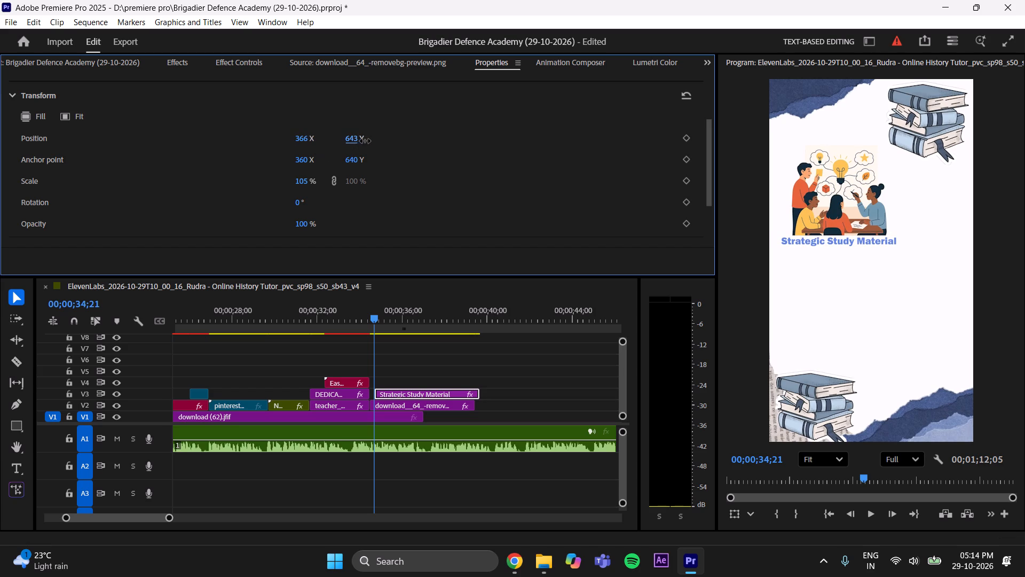
pyautogui.click(467, 377)
# Save the project.
pyautogui.hotkey('ctrl', 's')
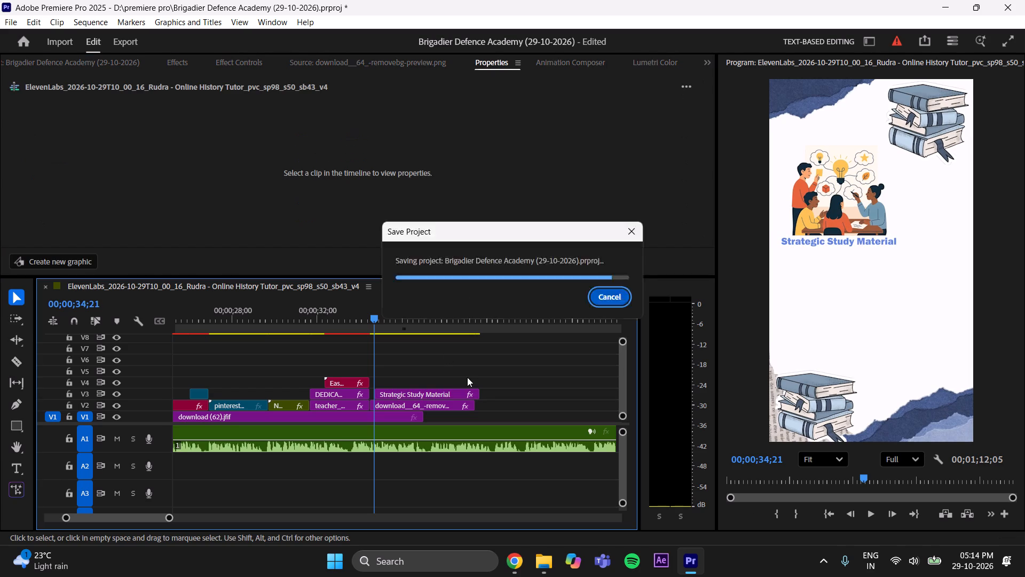
# Extend the Strategic Study Material title's start on V3 back to the brainstorming illustration's start.
pyautogui.moveTo(375, 316); pyautogui.dragTo(359, 333)
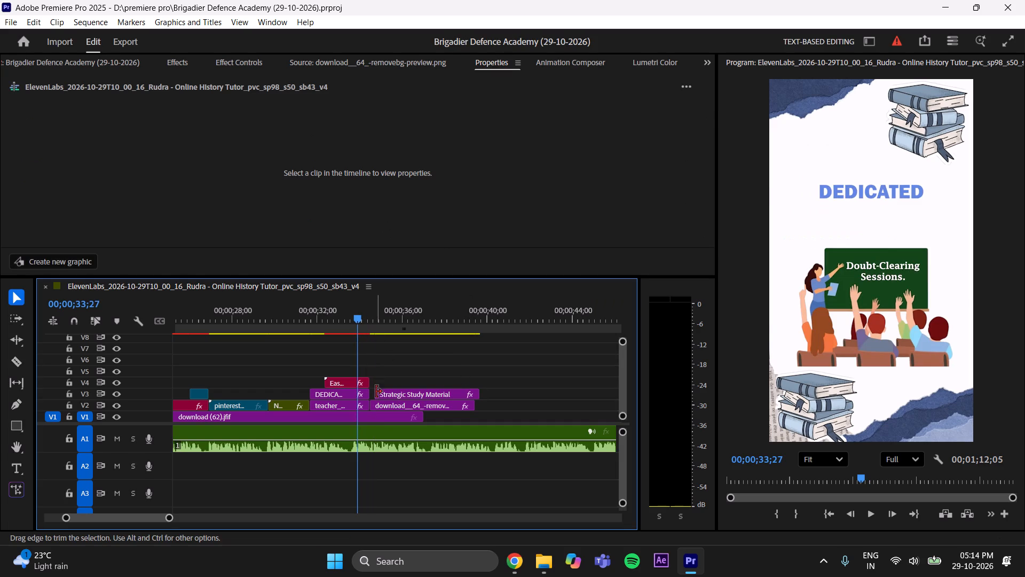
pyautogui.moveTo(376, 392); pyautogui.dragTo(370, 408)
pyautogui.click(406, 372)
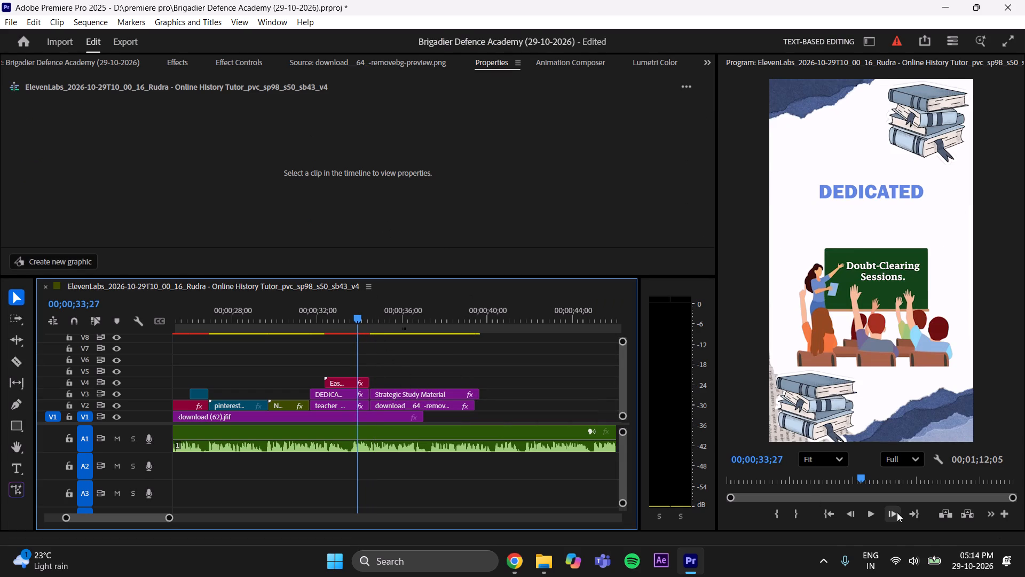
# Play from 00;00;33;27 into the Strategic Study Material section, replay from about 00;00;35;23, and return the playhead to 00;00;35;24.
pyautogui.click(878, 514)
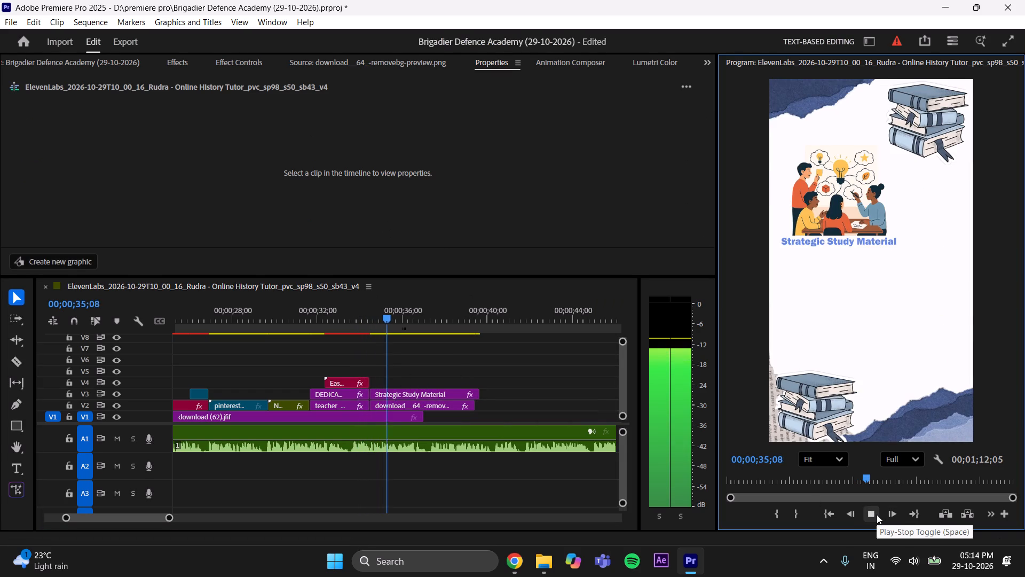
pyautogui.click(877, 514)
pyautogui.click(877, 514)
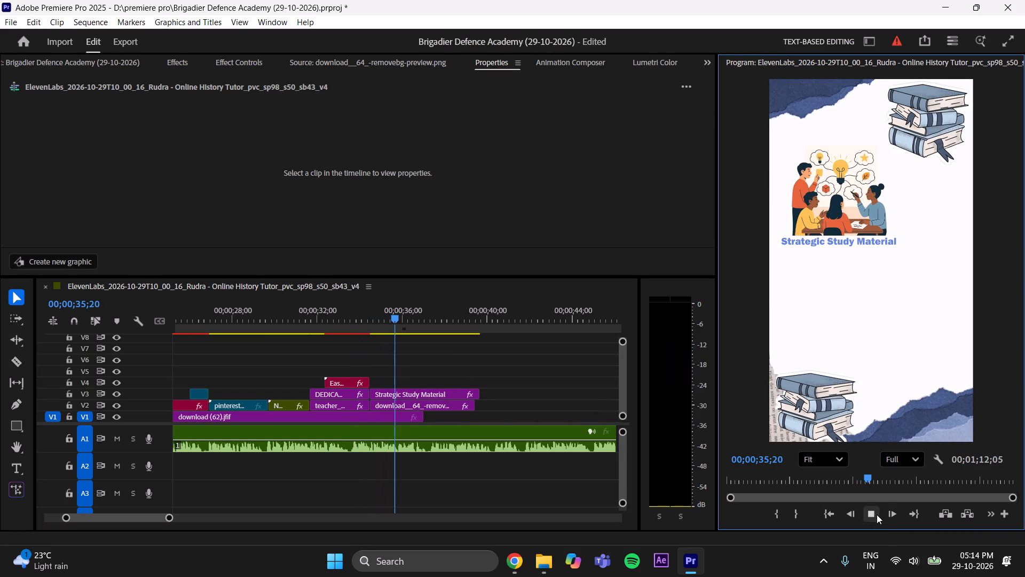
pyautogui.click(877, 514)
pyautogui.moveTo(406, 313); pyautogui.dragTo(399, 331)
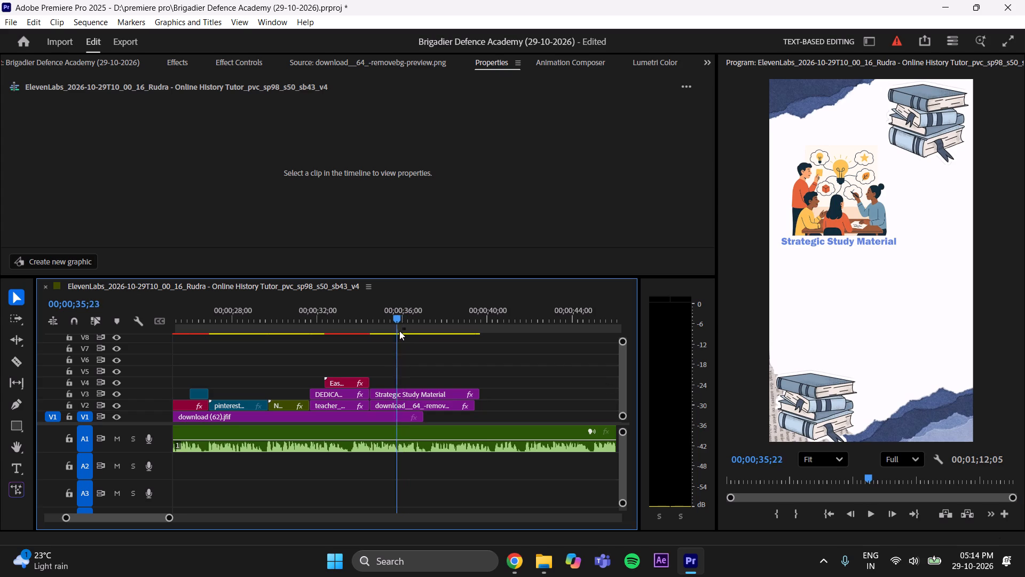
pyautogui.moveTo(399, 331); pyautogui.dragTo(400, 331)
pyautogui.click(870, 515)
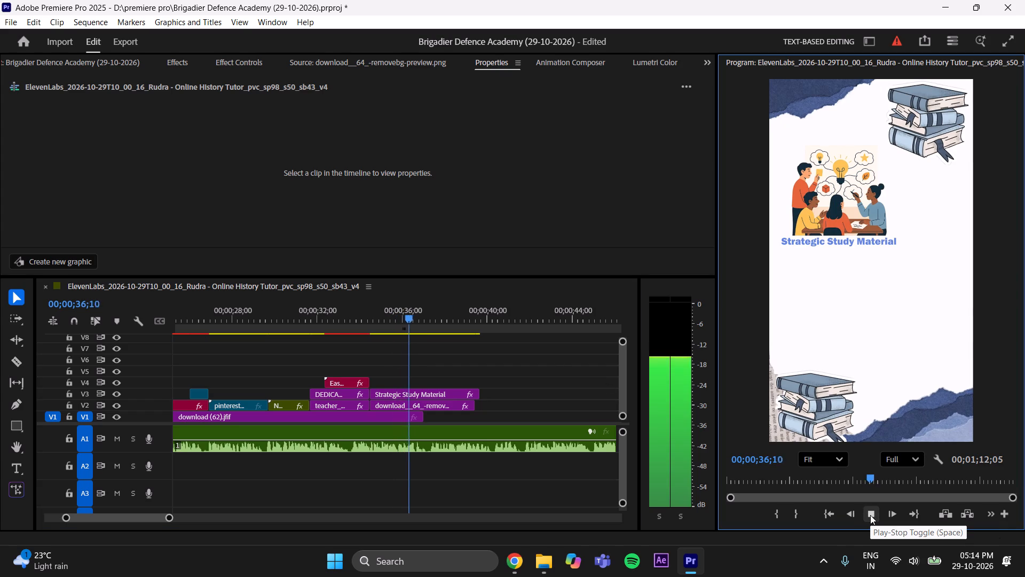
pyautogui.click(870, 515)
pyautogui.moveTo(430, 316); pyautogui.dragTo(399, 339)
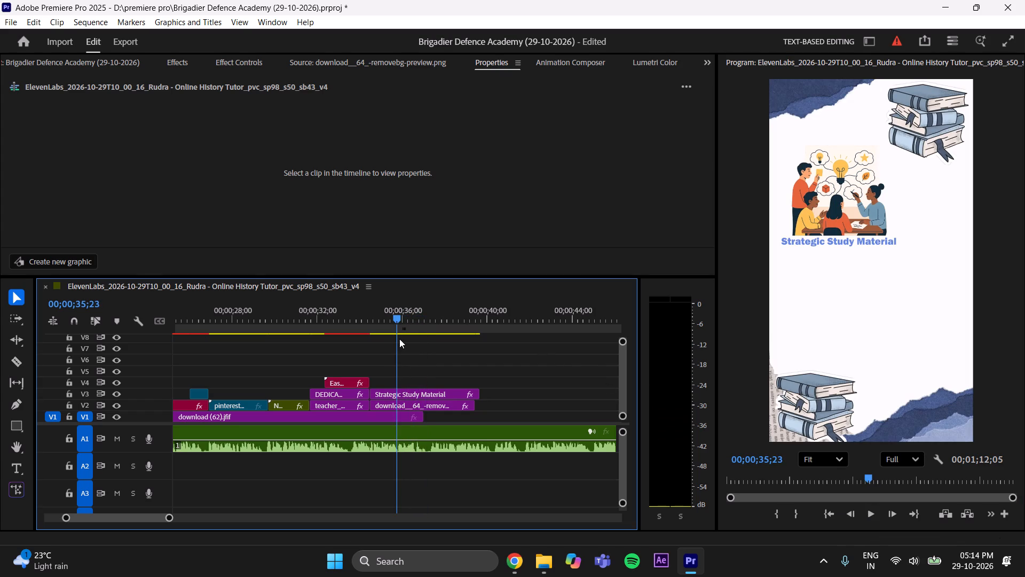
pyautogui.moveTo(399, 339); pyautogui.dragTo(400, 339)
# Extend the ends of the V1 background, the V2 illustration and the V3 title to about 00;00;40;00.
pyautogui.moveTo(423, 414); pyautogui.dragTo(475, 423)
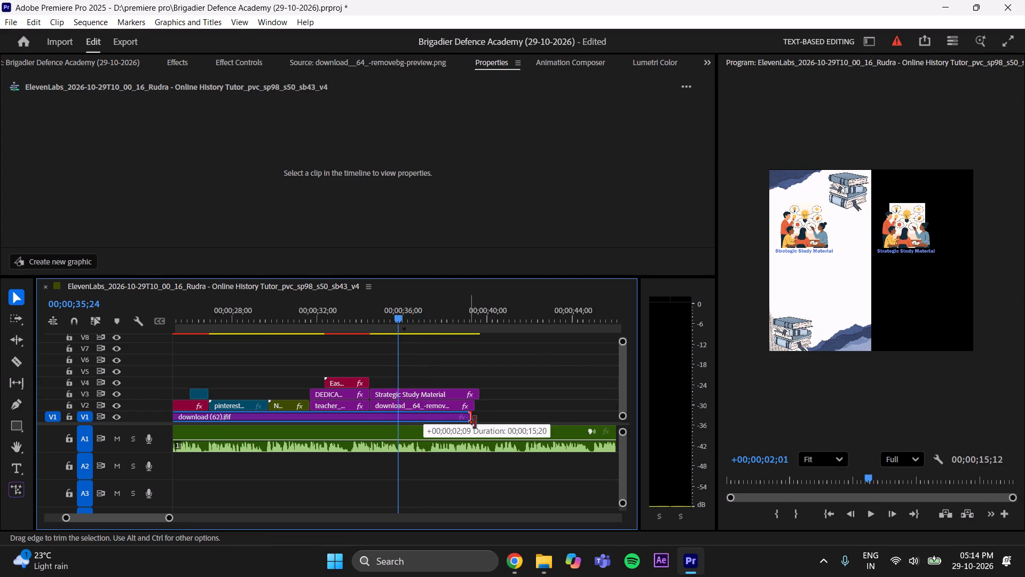
pyautogui.moveTo(475, 423); pyautogui.dragTo(484, 424)
pyautogui.moveTo(475, 400); pyautogui.dragTo(484, 403)
pyautogui.moveTo(480, 391); pyautogui.dragTo(487, 393)
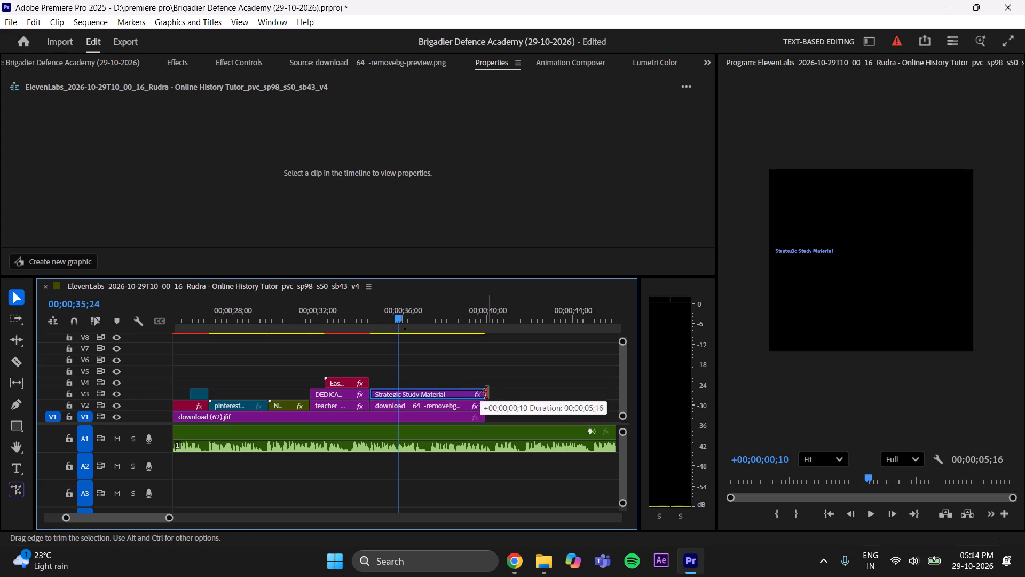
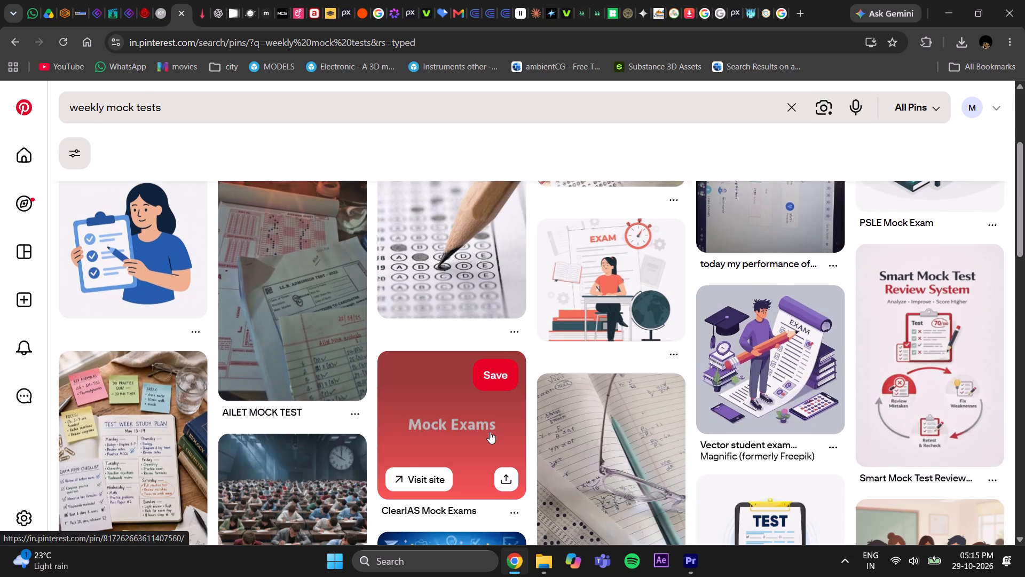
# Look through the Pinterest results for weekly mock tests to choose an illustration for the promo.
pyautogui.scroll(4, 490, 432)
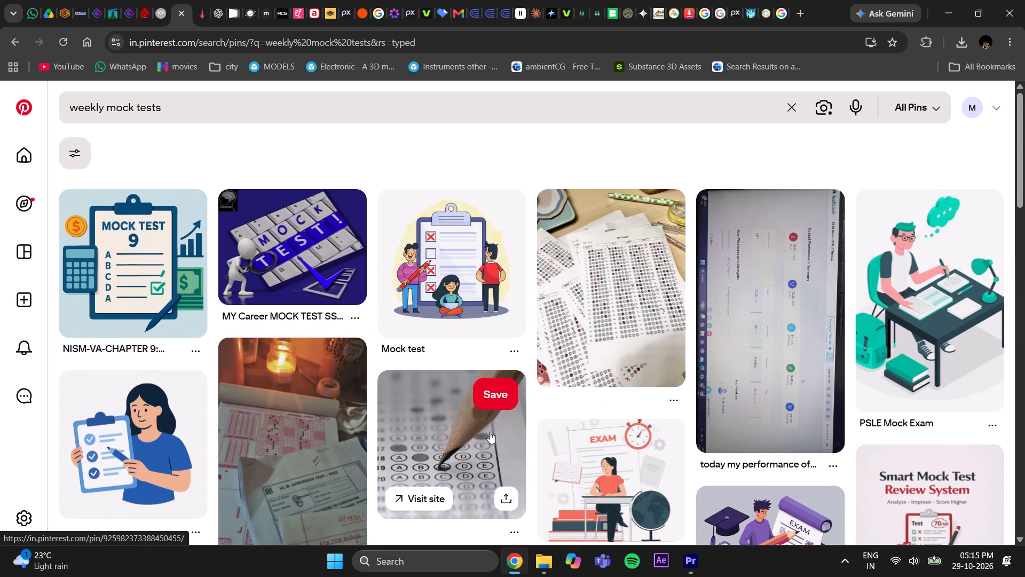
pyautogui.scroll(-6, 490, 432)
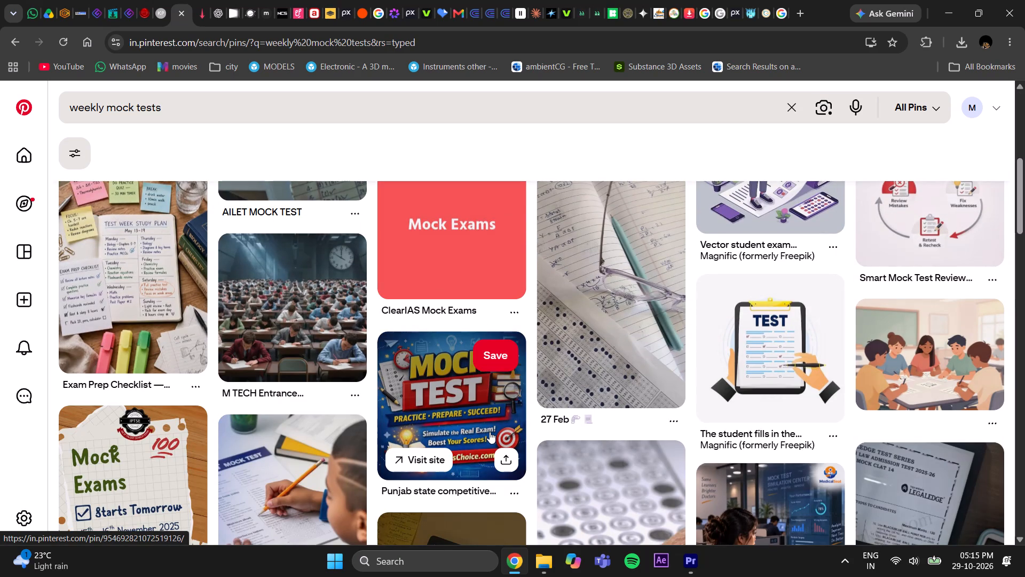
pyautogui.scroll(-2, 490, 432)
pyautogui.scroll(2, 490, 432)
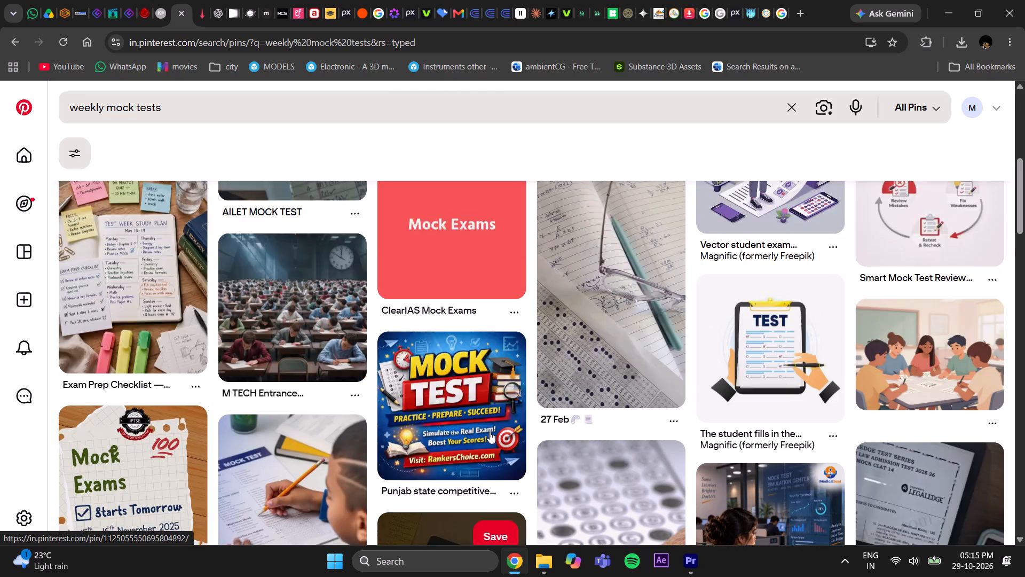
pyautogui.scroll(-3, 490, 432)
pyautogui.scroll(4, 490, 432)
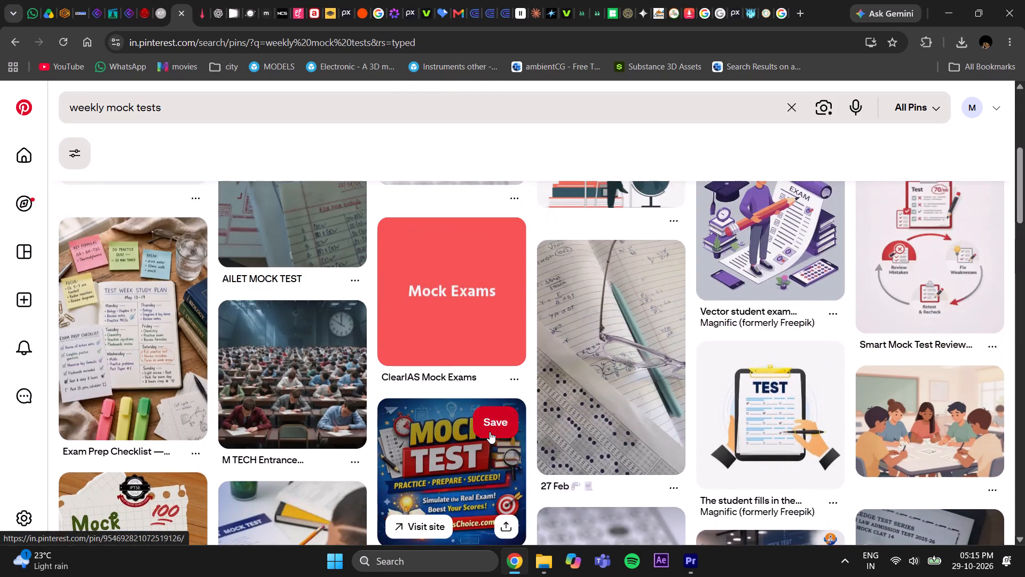
pyautogui.scroll(-4, 490, 432)
pyautogui.scroll(6, 490, 432)
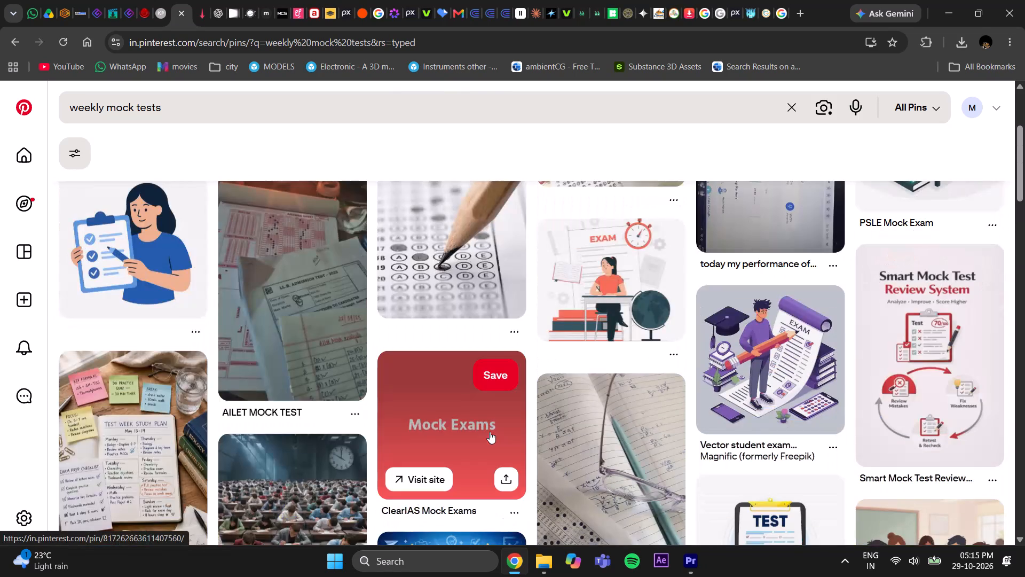
pyautogui.scroll(-7, 490, 432)
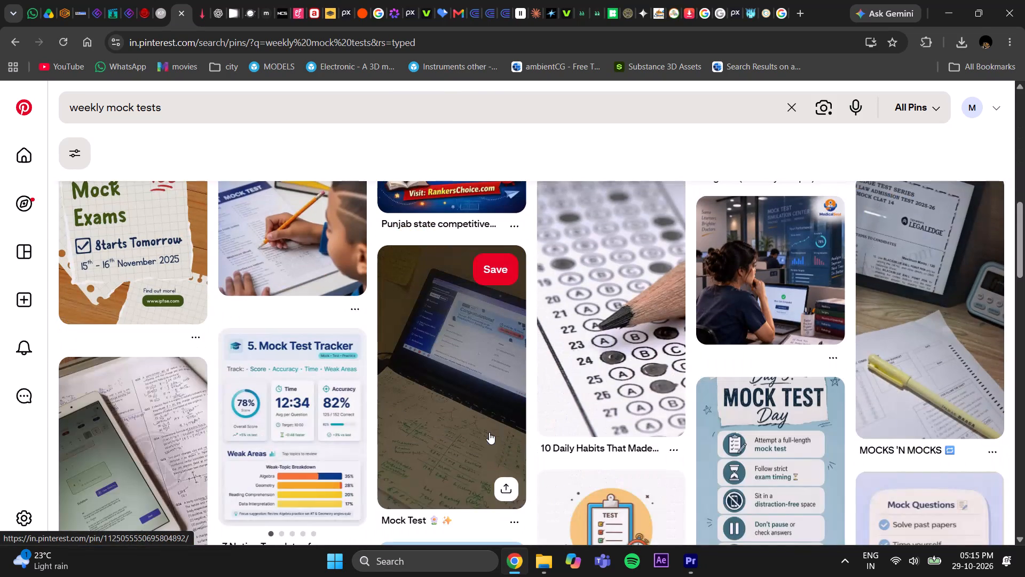
pyautogui.scroll(-4, 489, 432)
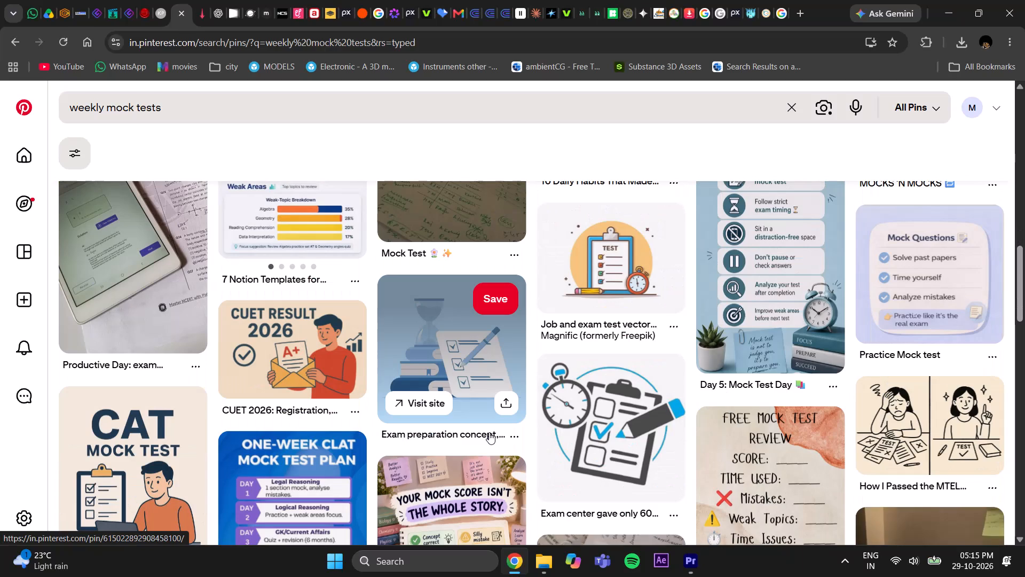
pyautogui.scroll(-4, 489, 432)
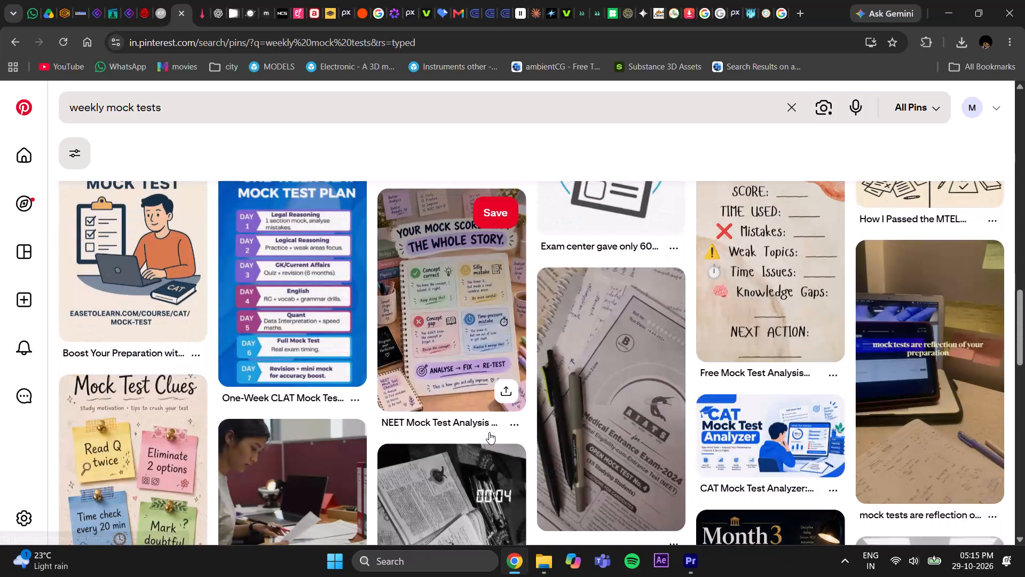
pyautogui.scroll(20, 489, 432)
pyautogui.scroll(1, 489, 432)
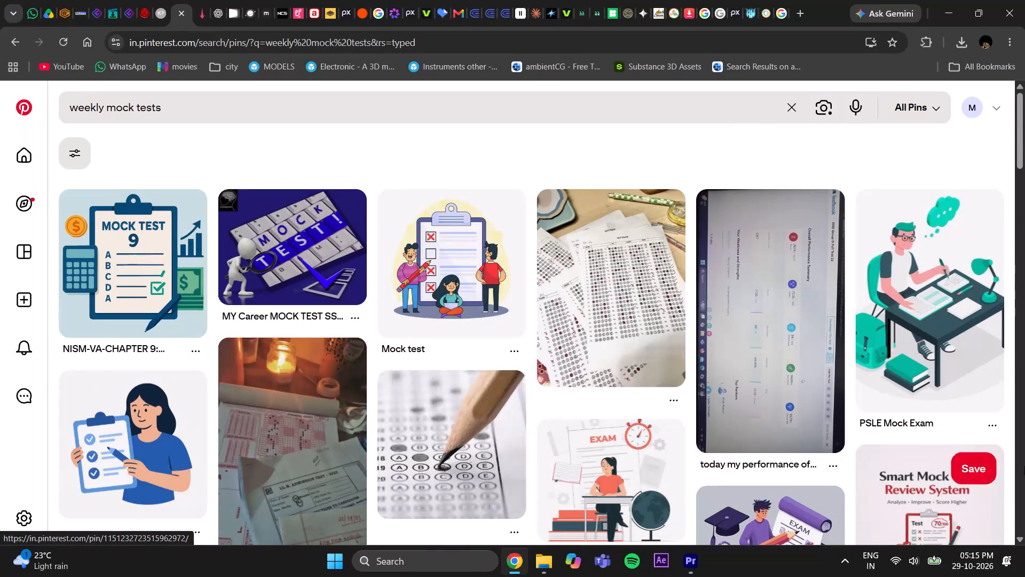
# Download the PSLE Mock Exam illustration of the student writing at a desk.
pyautogui.click(944, 307)
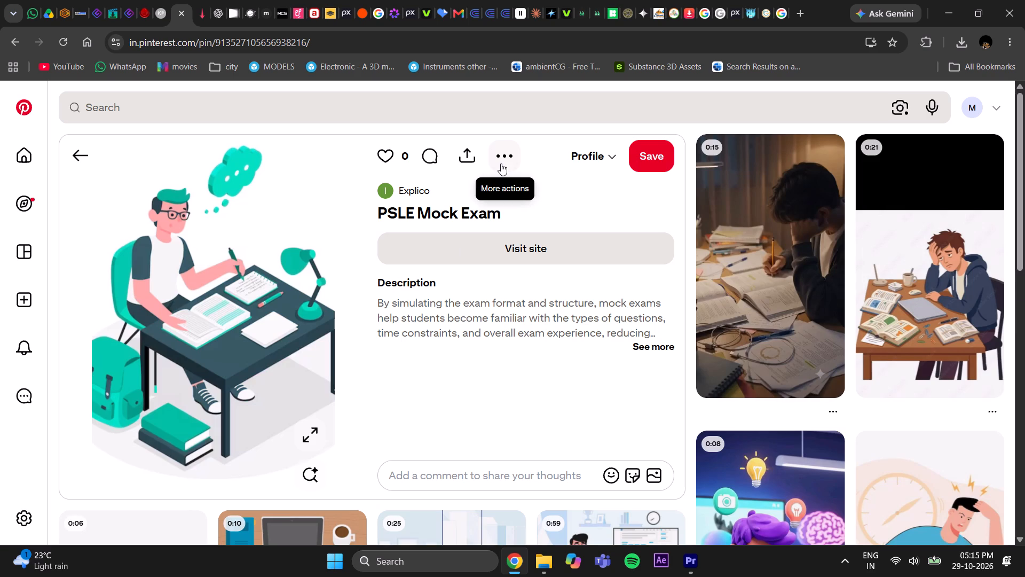
pyautogui.click(501, 163)
pyautogui.click(489, 199)
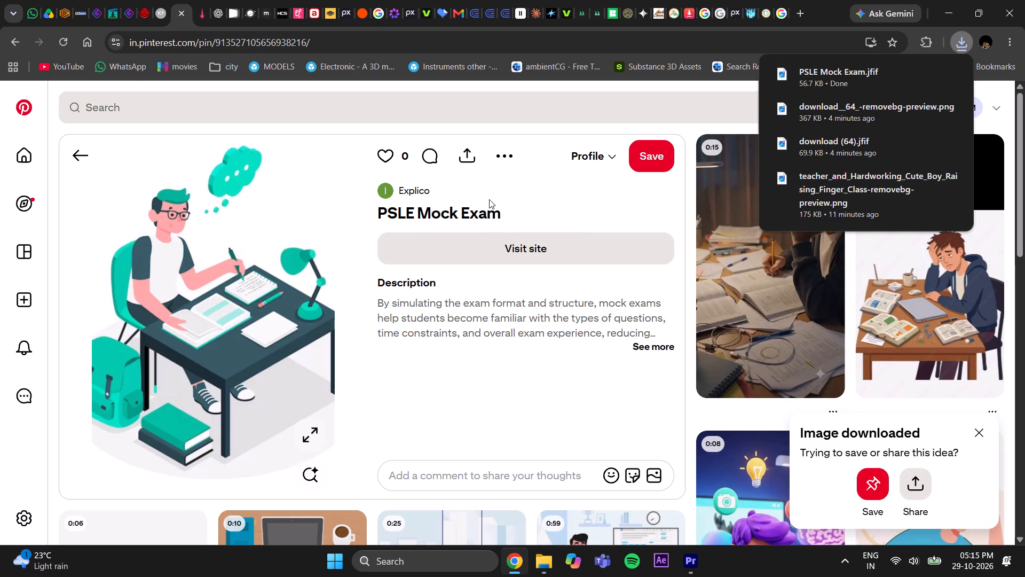
# In remove.bg, replace the earlier brainstorming image with an upload of PSLE Mock Exam.jfif from Downloads for background removal.
pyautogui.click(334, 17)
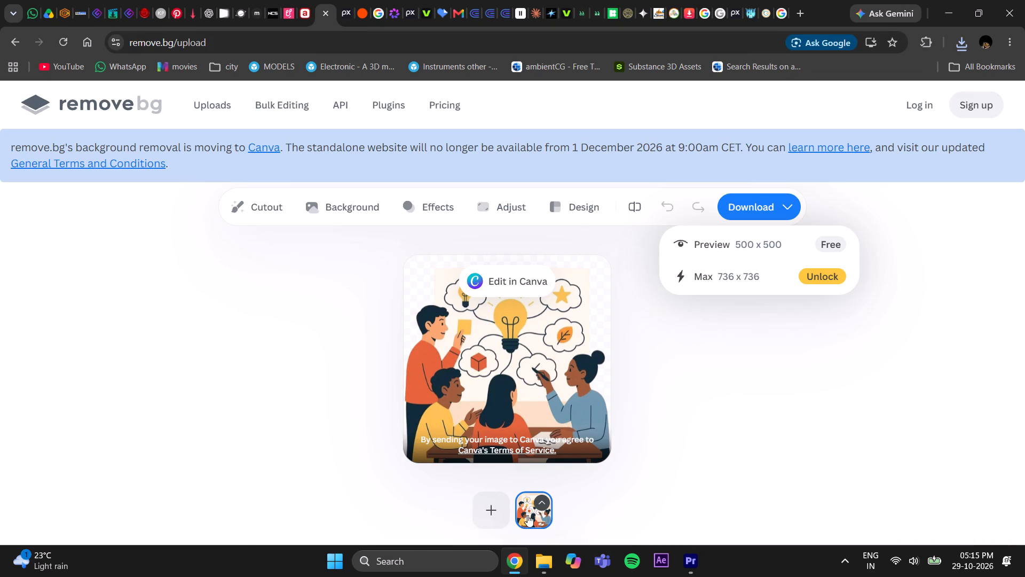
pyautogui.click(541, 506)
pyautogui.click(537, 467)
pyautogui.click(519, 333)
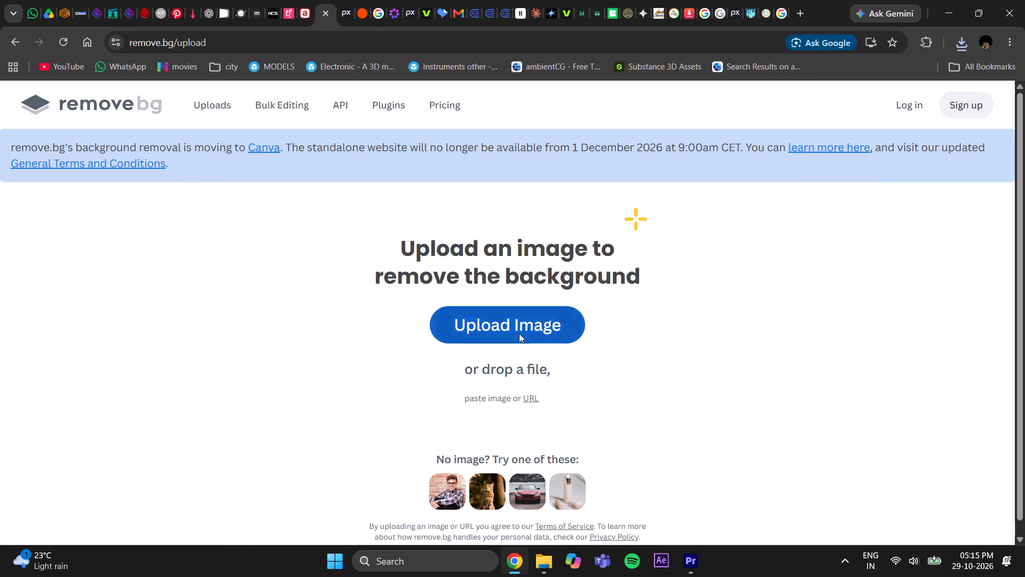
pyautogui.click(191, 183)
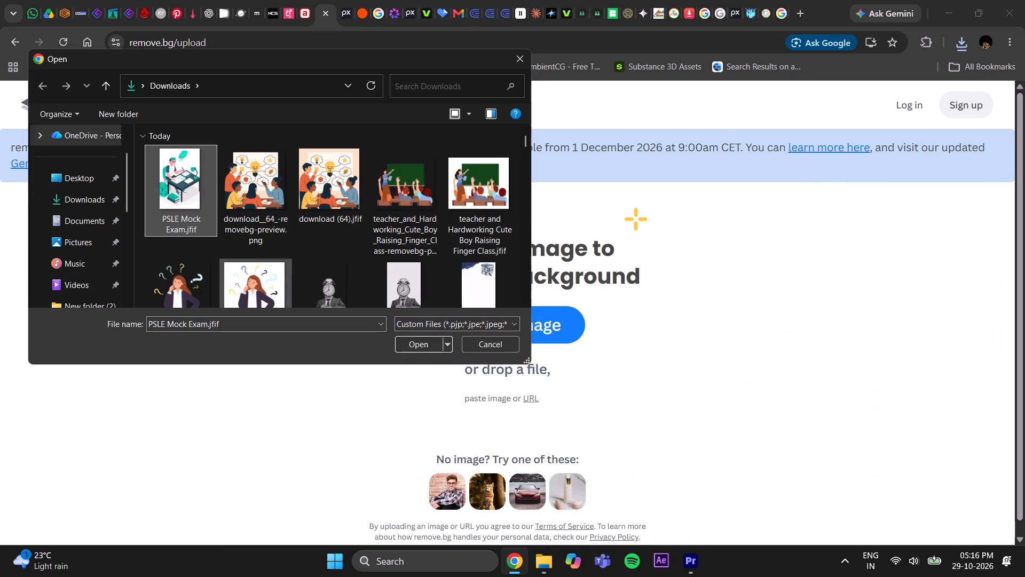
pyautogui.click(419, 344)
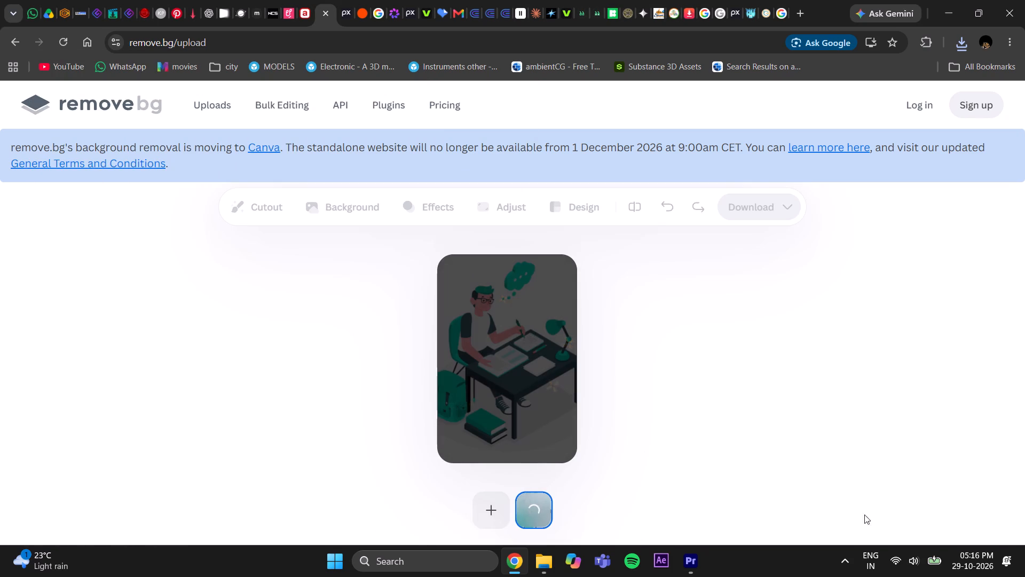
# Download the free 408 x 612 preview of the background-free PSLE Mock Exam illustration.
pyautogui.click(895, 564)
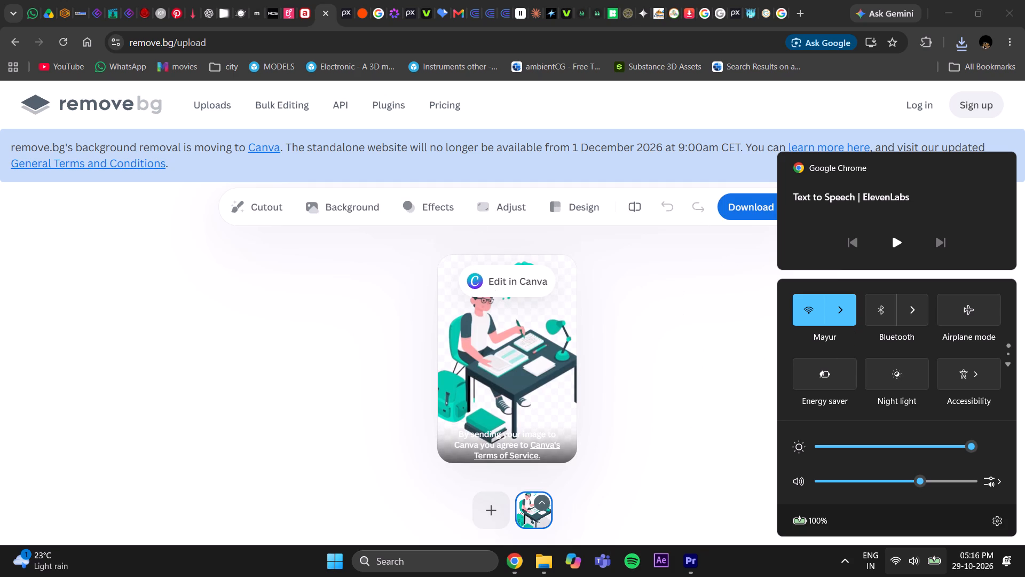
pyautogui.click(641, 402)
pyautogui.click(743, 215)
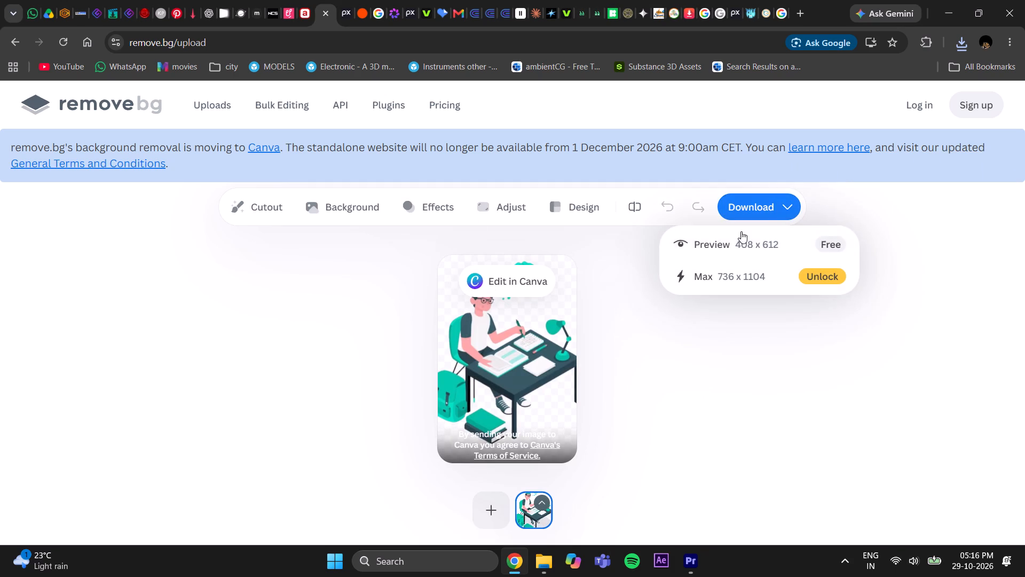
pyautogui.click(739, 242)
# Switch the computer's Wi-Fi connection to the jioairfibre network with automatic connection left on.
pyautogui.click(906, 571)
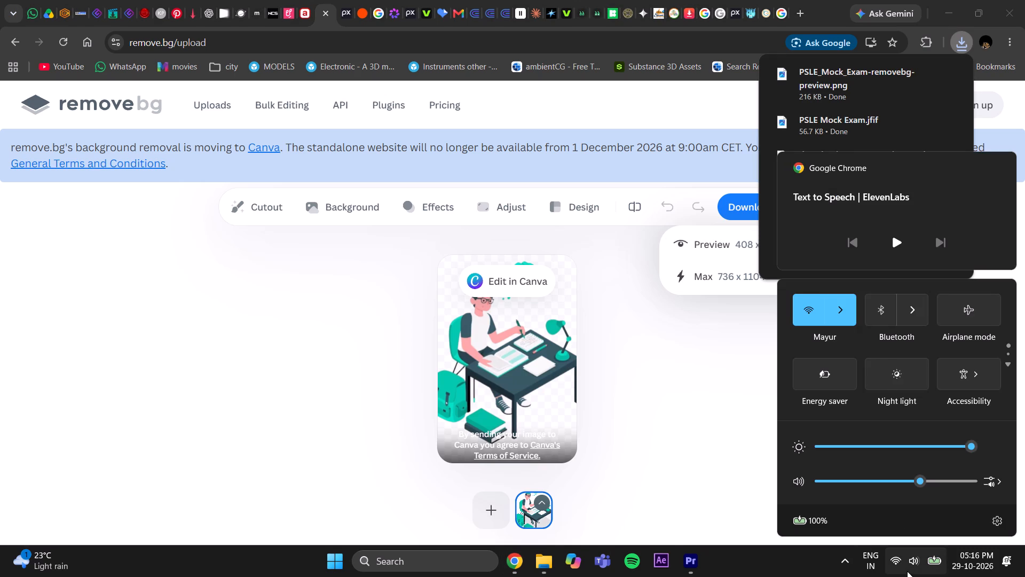
pyautogui.click(848, 321)
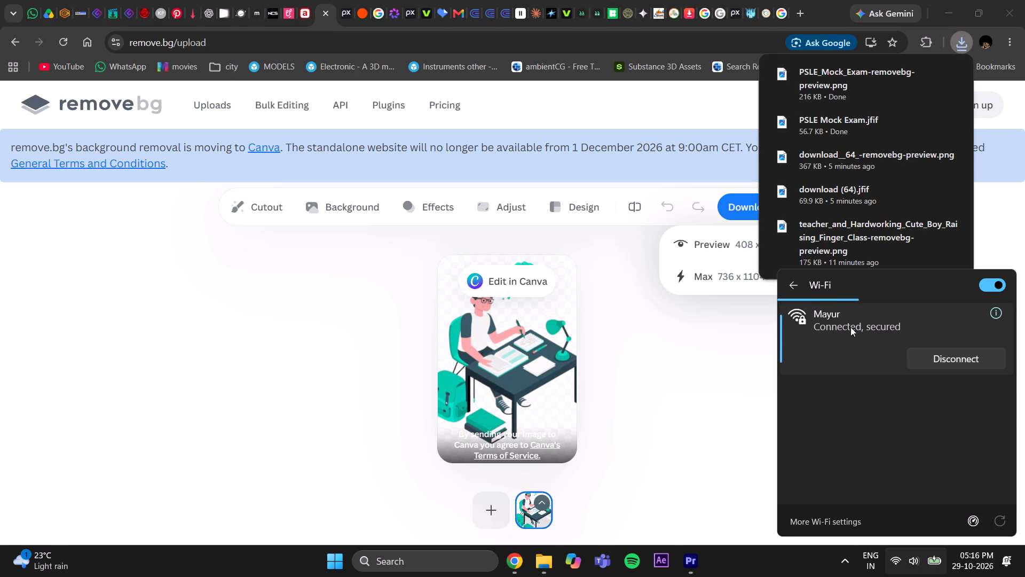
pyautogui.click(858, 431)
pyautogui.click(920, 453)
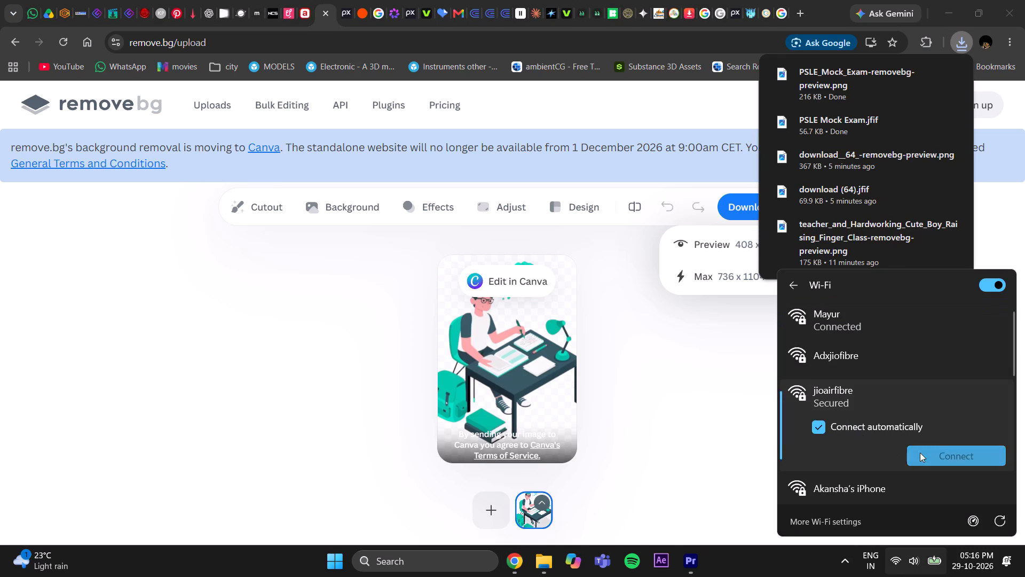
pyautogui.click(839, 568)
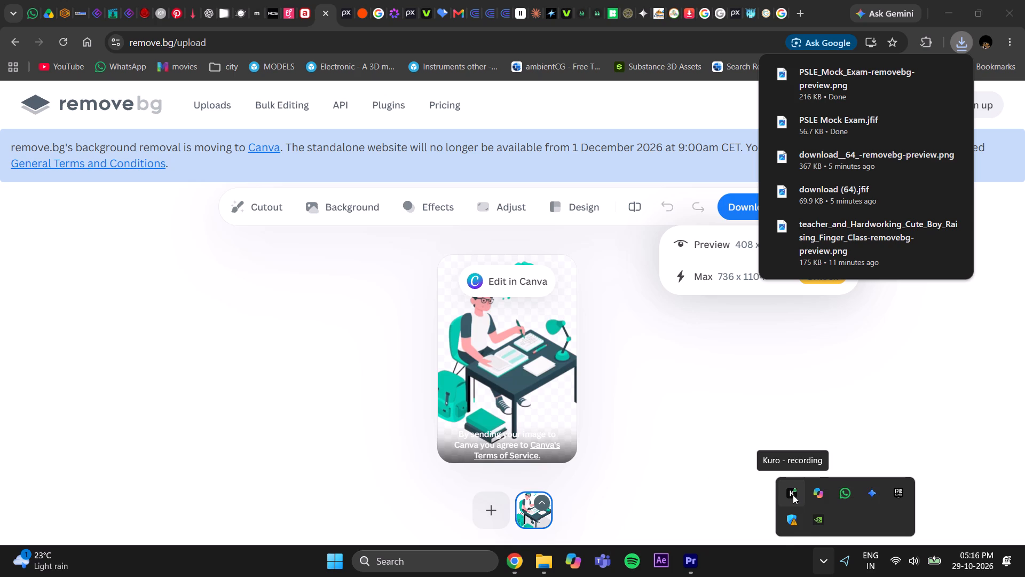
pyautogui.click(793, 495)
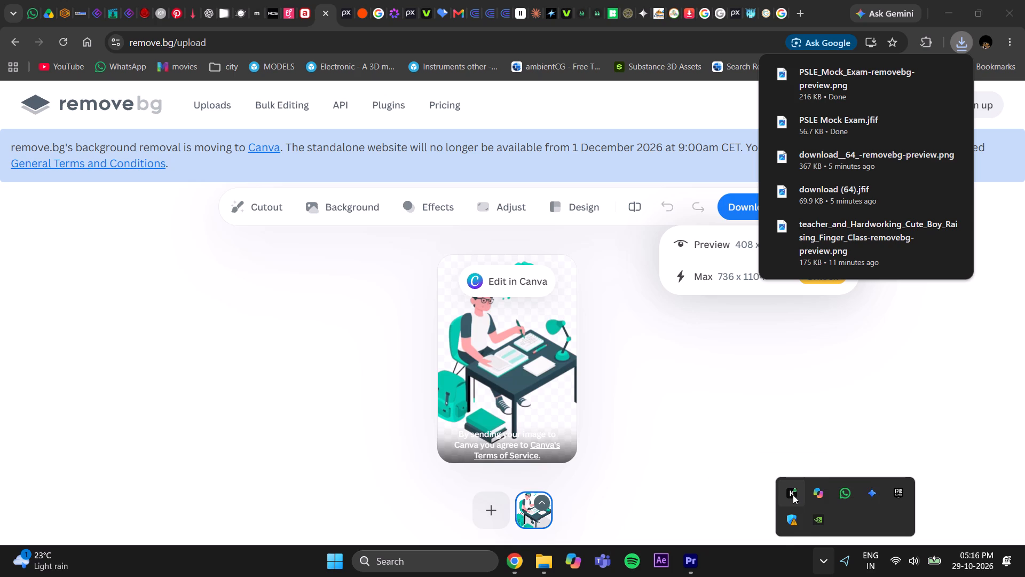
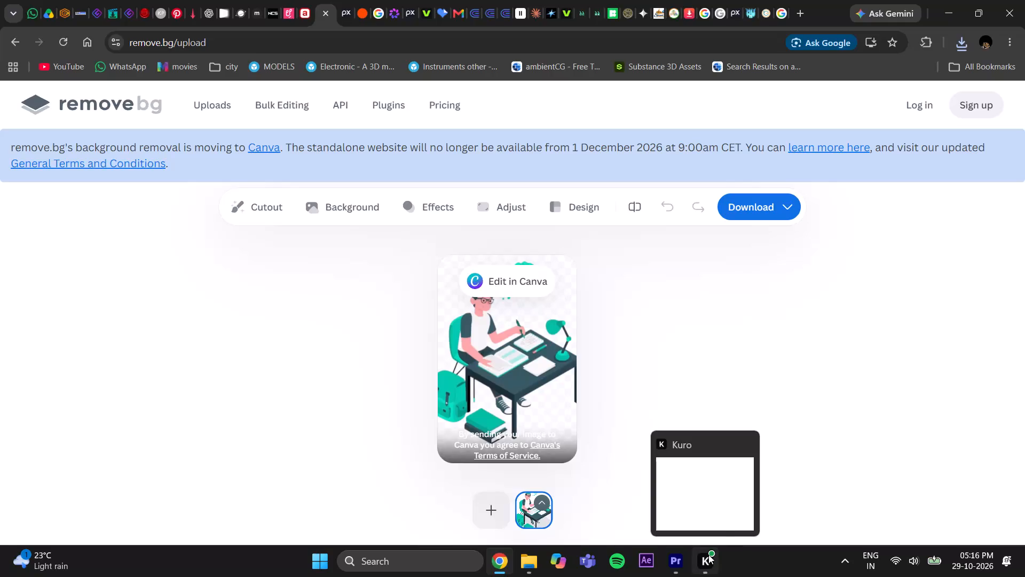
# Close the open Kuro window.
pyautogui.click(744, 447)
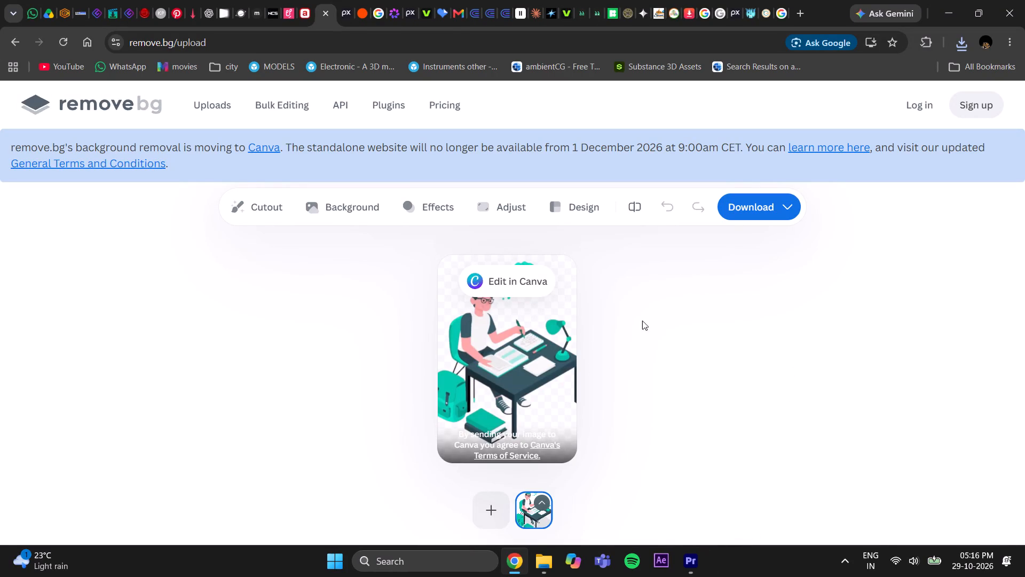
# Switch to Premiere Pro and load PSLE_Mock_Exam-removebg-preview.png from the Downloads folder into the Source monitor.
pyautogui.click(691, 555)
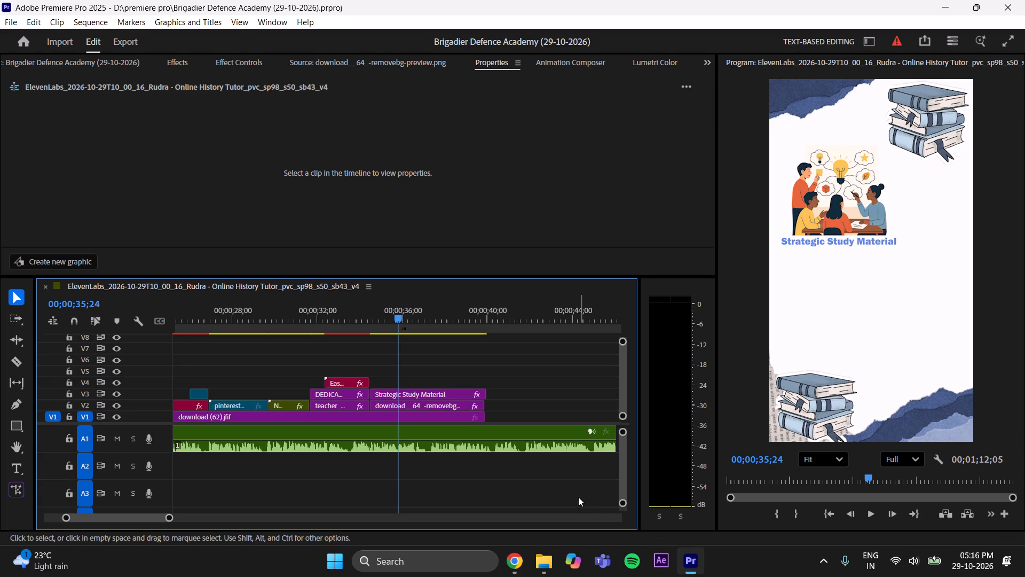
pyautogui.click(402, 71)
pyautogui.click(401, 60)
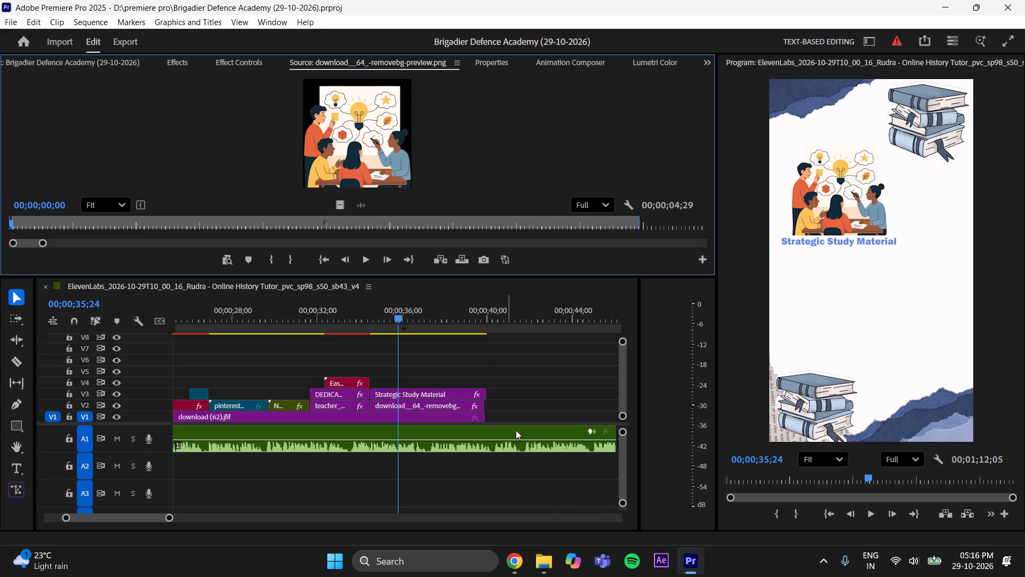
pyautogui.click(549, 556)
pyautogui.click(117, 29)
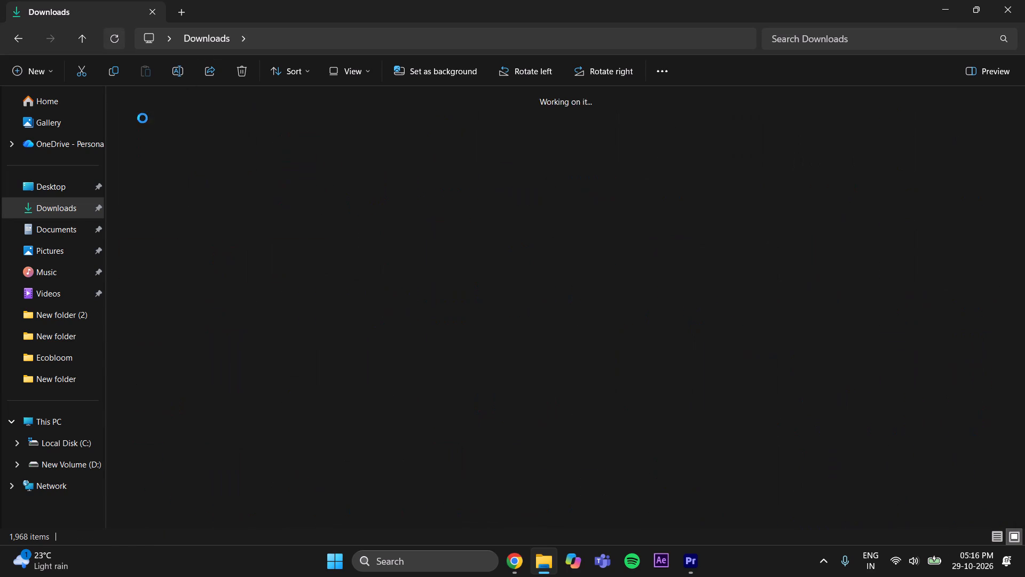
pyautogui.click(155, 155)
pyautogui.moveTo(137, 163); pyautogui.dragTo(504, 295)
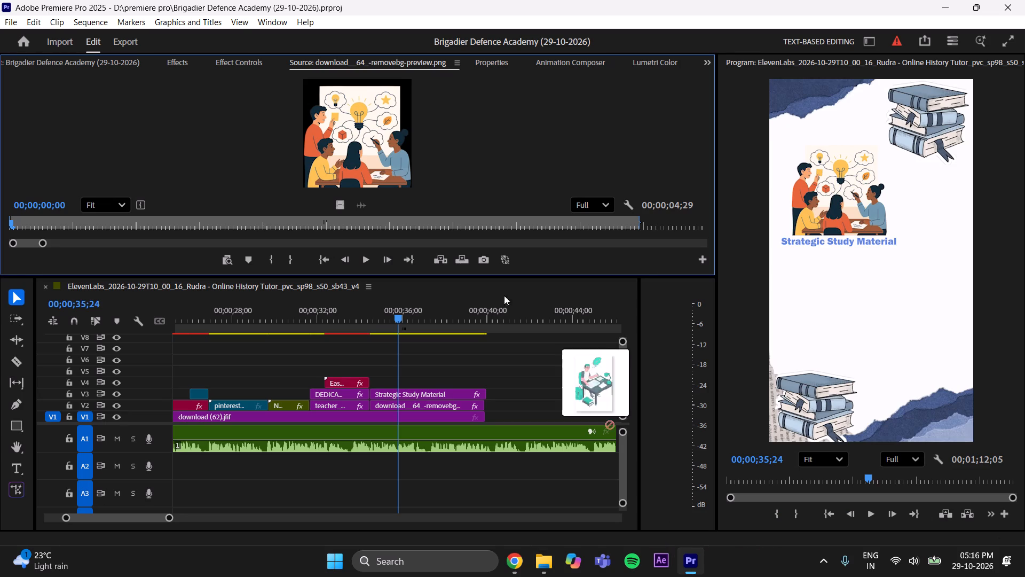
pyautogui.moveTo(504, 295); pyautogui.dragTo(354, 158)
# Find the voiceover cue after Strategic Study Material and place the mock exam illustration on track V4 at 00;00;35;25.
pyautogui.moveTo(396, 314); pyautogui.dragTo(367, 340)
pyautogui.click(872, 510)
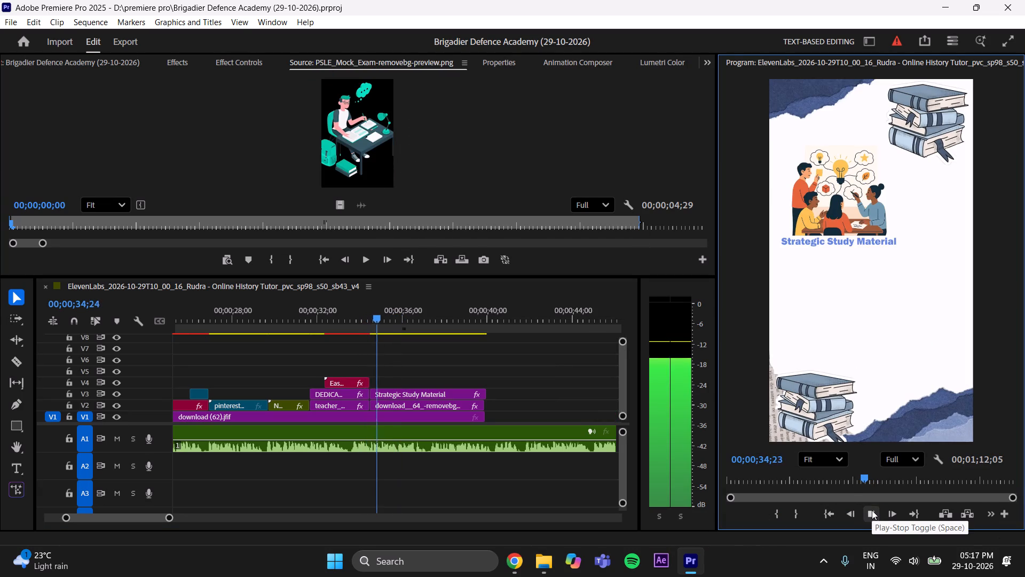
pyautogui.click(872, 510)
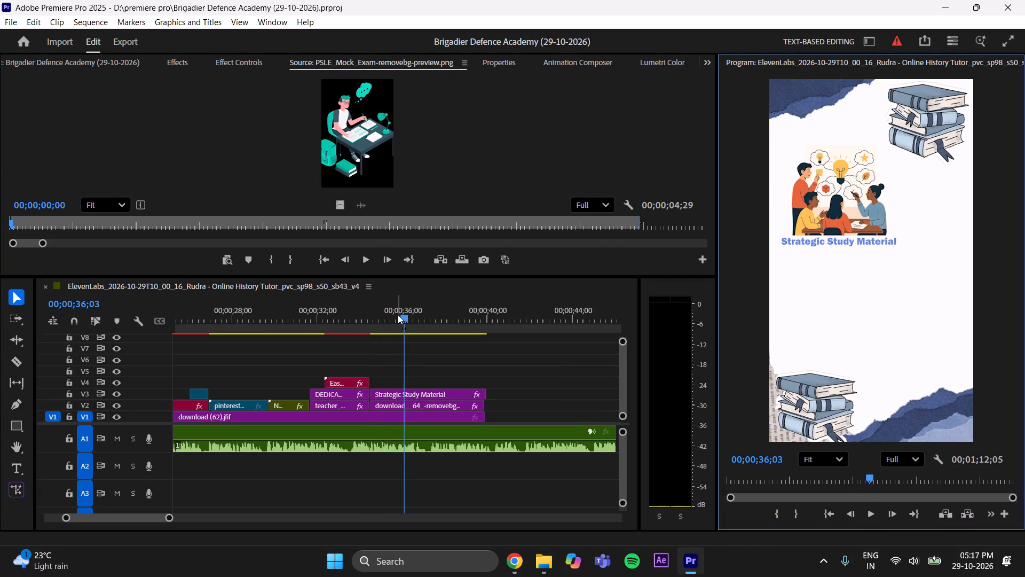
pyautogui.click(398, 315)
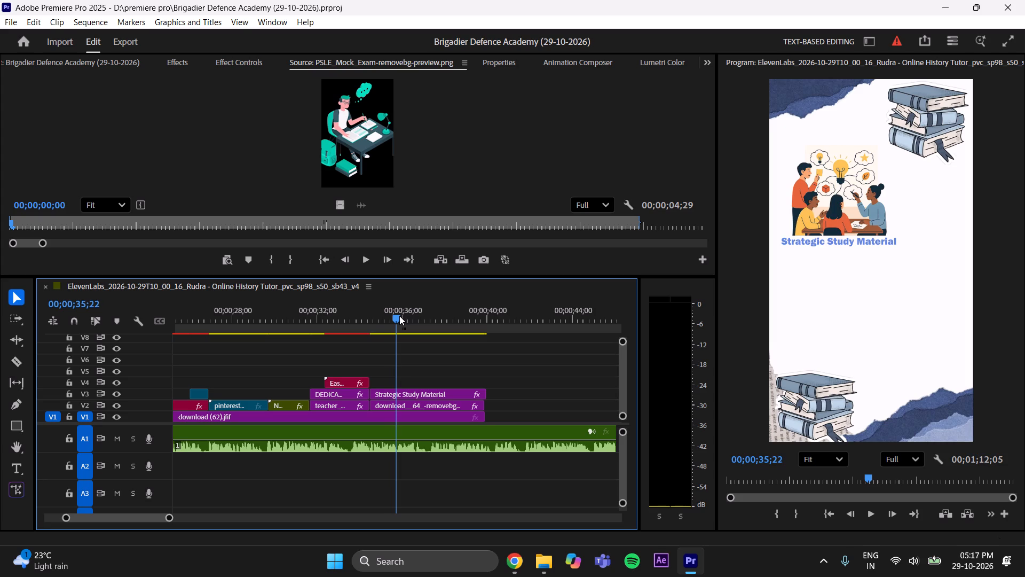
pyautogui.moveTo(343, 208); pyautogui.dragTo(405, 379)
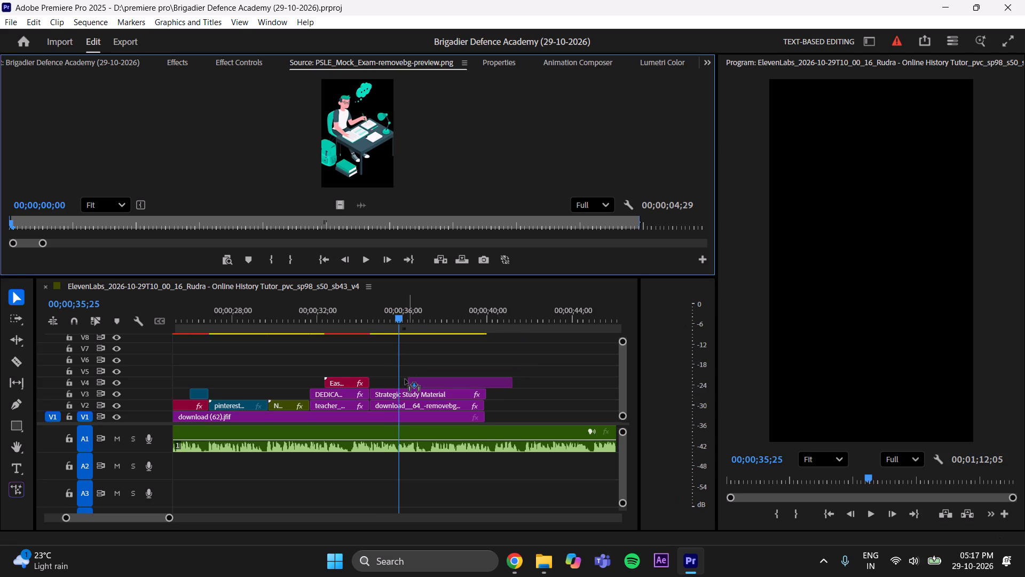
pyautogui.moveTo(405, 379); pyautogui.dragTo(398, 385)
pyautogui.click(421, 367)
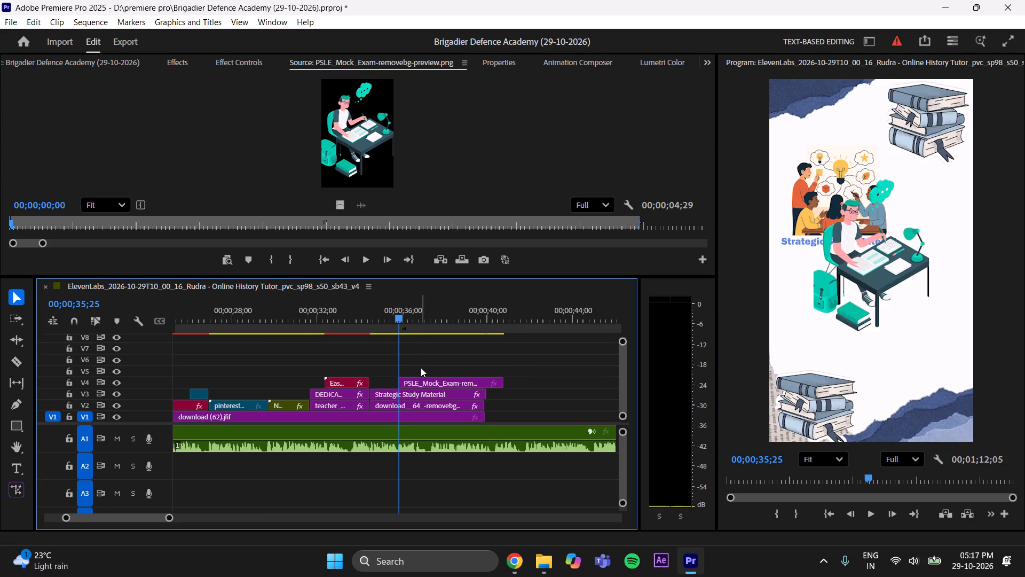
# Play back the section where the mock exam illustration enters to check its timing against the voiceover.
pyautogui.moveTo(399, 315); pyautogui.dragTo(385, 325)
pyautogui.click(877, 516)
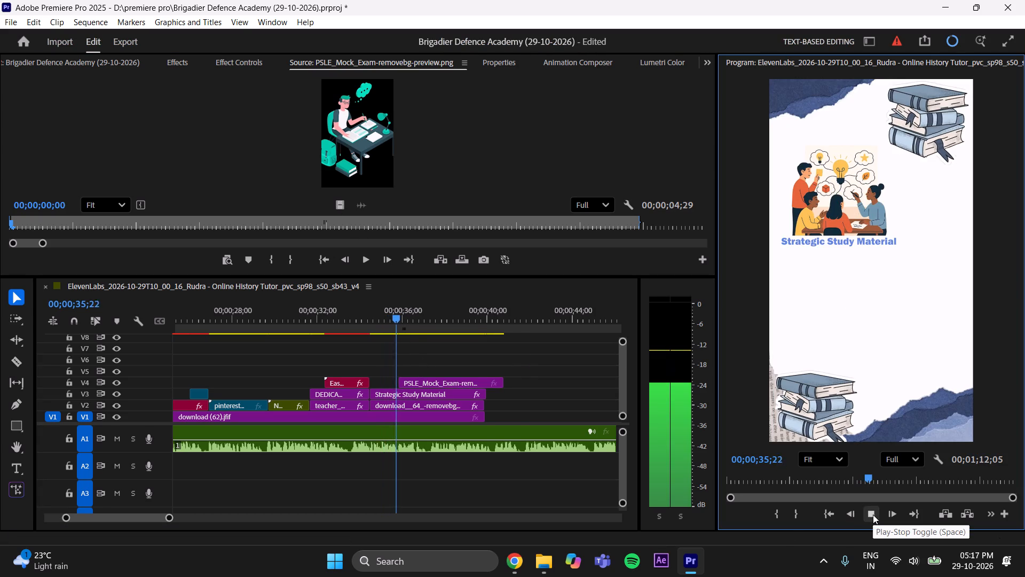
pyautogui.click(873, 514)
pyautogui.click(873, 514)
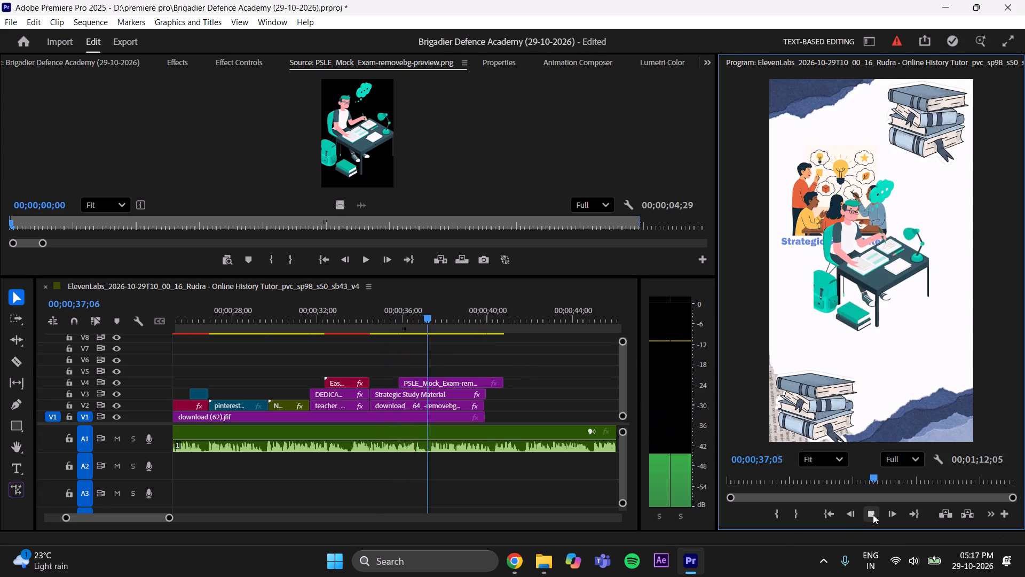
pyautogui.click(873, 514)
pyautogui.moveTo(428, 314); pyautogui.dragTo(408, 321)
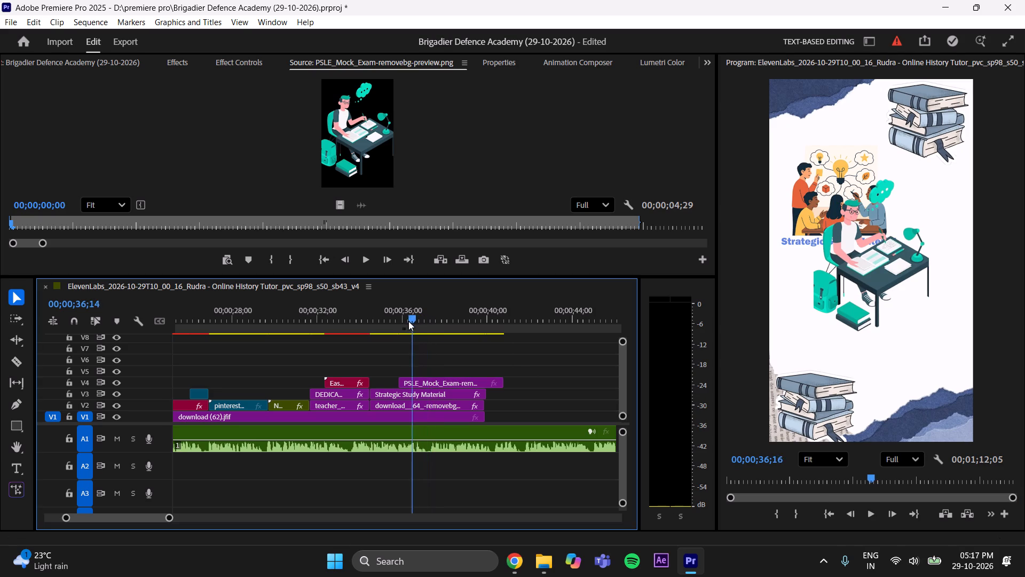
pyautogui.moveTo(408, 321); pyautogui.dragTo(395, 330)
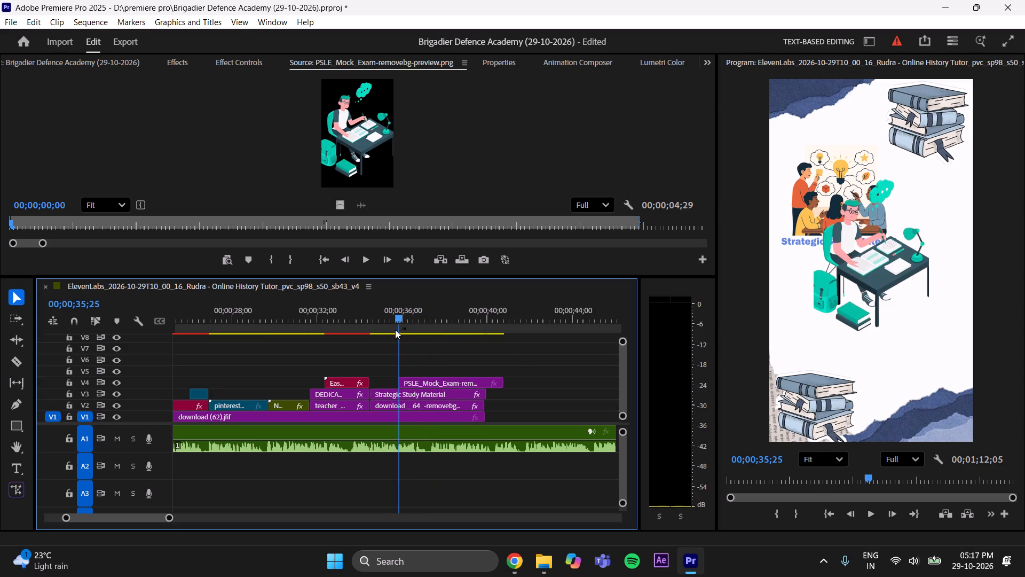
pyautogui.moveTo(395, 330); pyautogui.dragTo(396, 330)
# Scale the mock exam illustration to 70 and position it at 483, 772, below the Strategic Study Material caption.
pyautogui.click(419, 383)
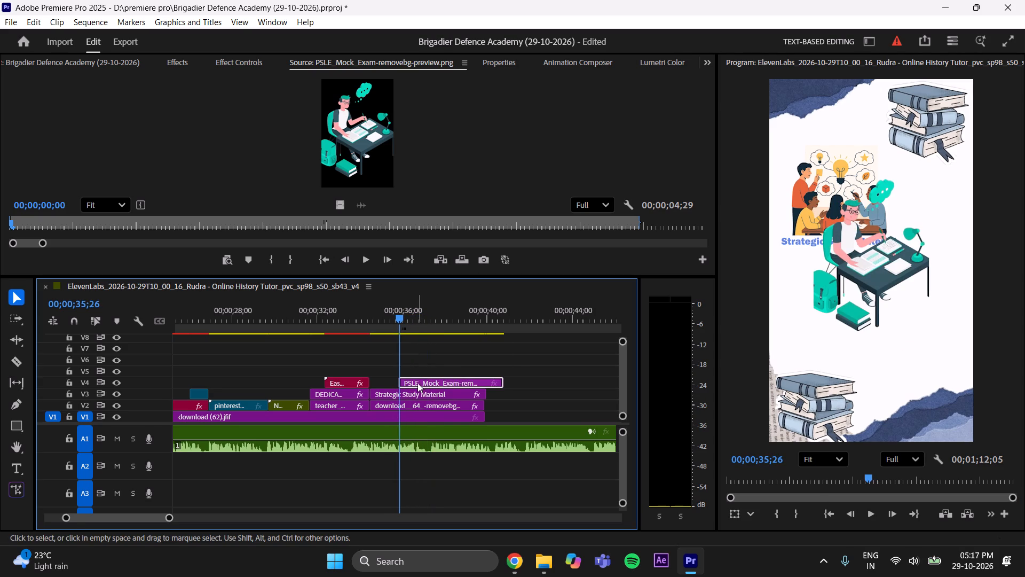
pyautogui.click(239, 64)
pyautogui.moveTo(271, 147); pyautogui.dragTo(270, 148)
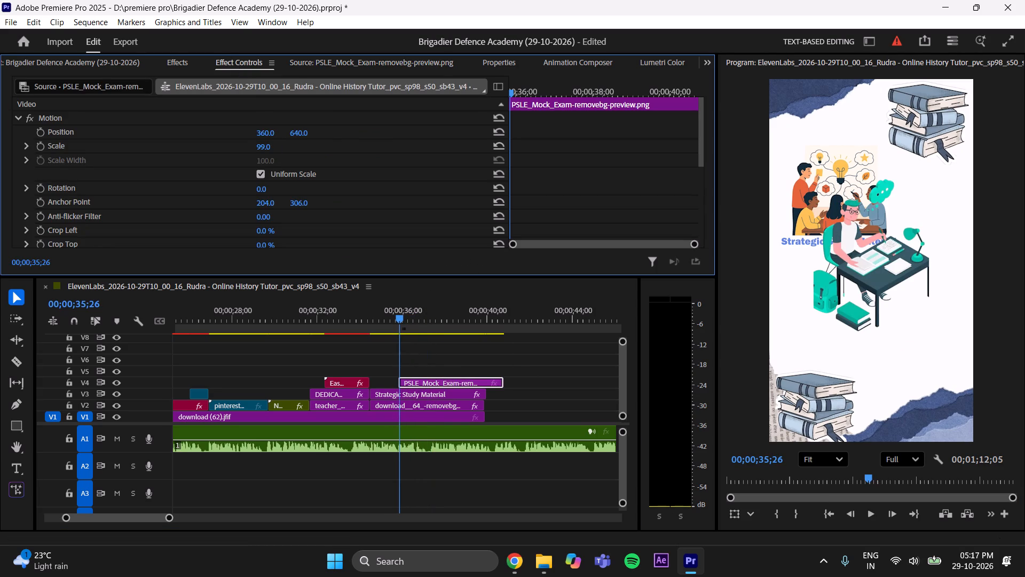
pyautogui.moveTo(270, 148); pyautogui.dragTo(253, 157)
pyautogui.moveTo(306, 135); pyautogui.dragTo(421, 132)
pyautogui.moveTo(266, 132); pyautogui.dragTo(325, 142)
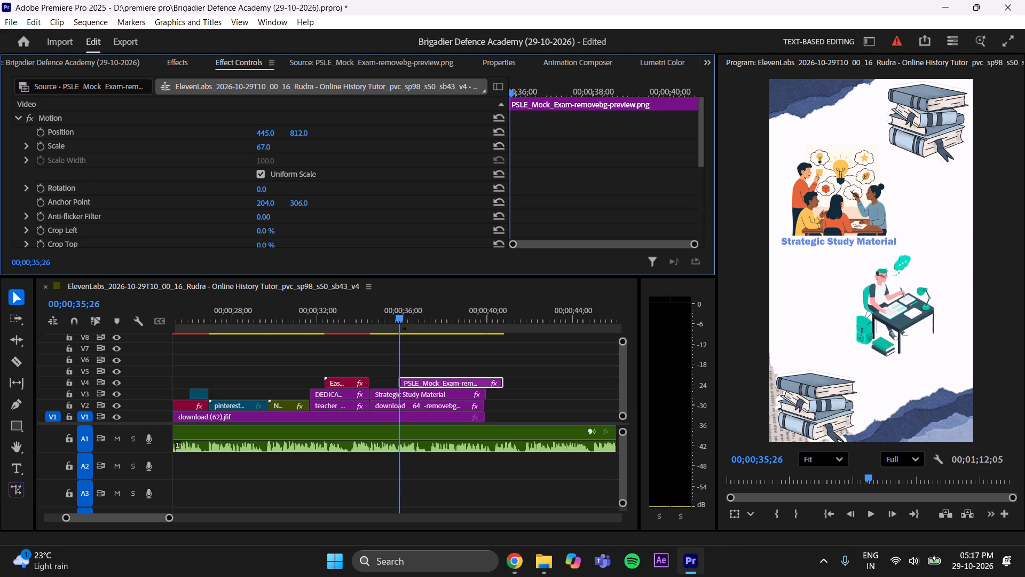
pyautogui.moveTo(325, 142); pyautogui.dragTo(335, 140)
pyautogui.moveTo(295, 135); pyautogui.dragTo(263, 140)
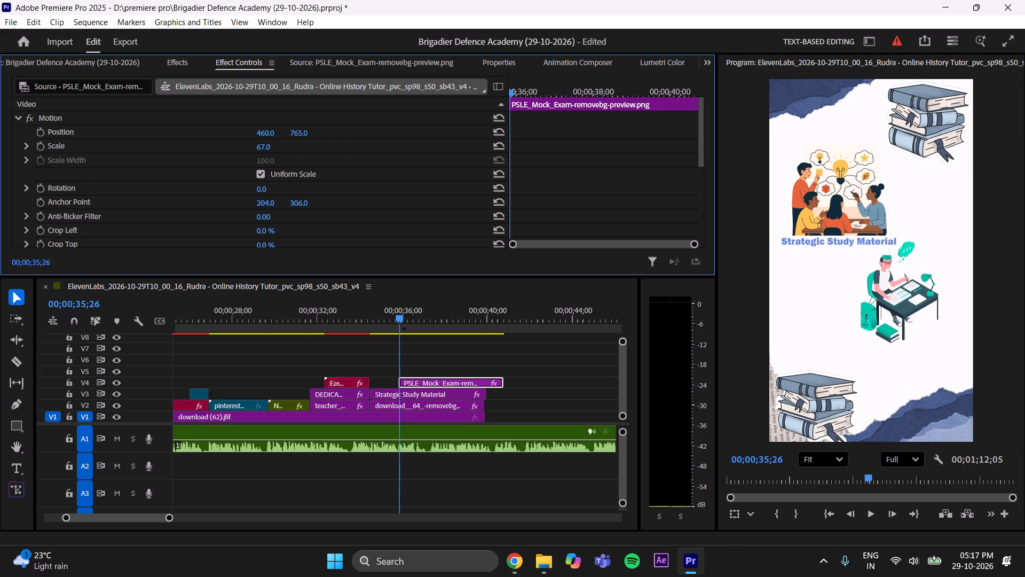
pyautogui.moveTo(263, 140); pyautogui.dragTo(267, 138)
pyautogui.moveTo(272, 132); pyautogui.dragTo(290, 124)
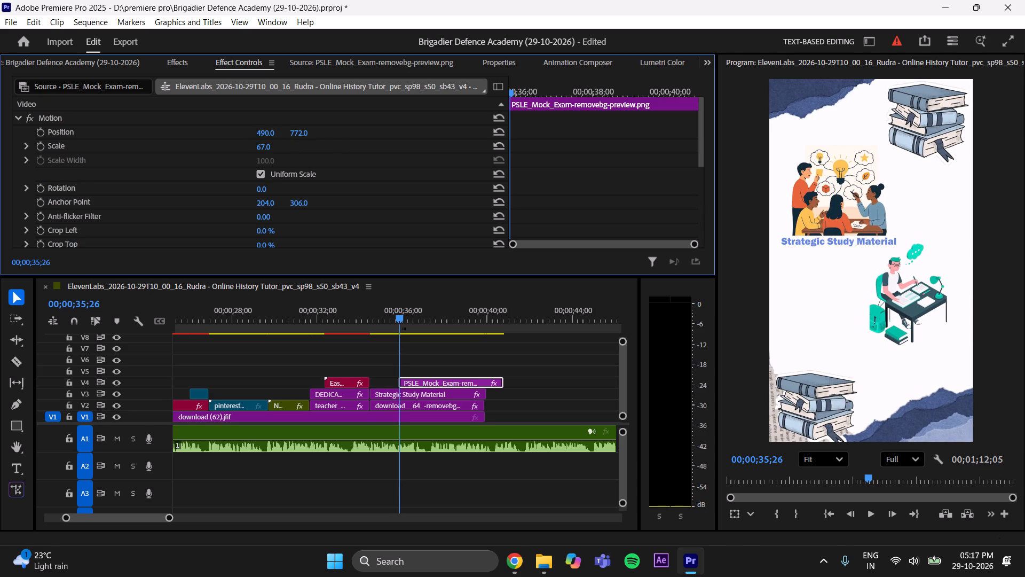
pyautogui.moveTo(290, 124); pyautogui.dragTo(286, 124)
pyautogui.click(267, 147)
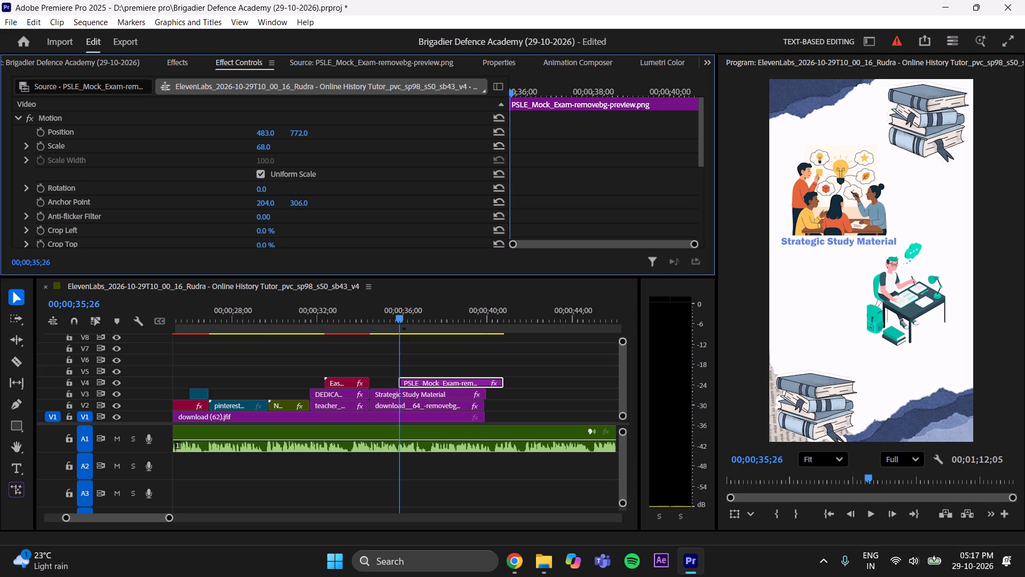
pyautogui.click(264, 132)
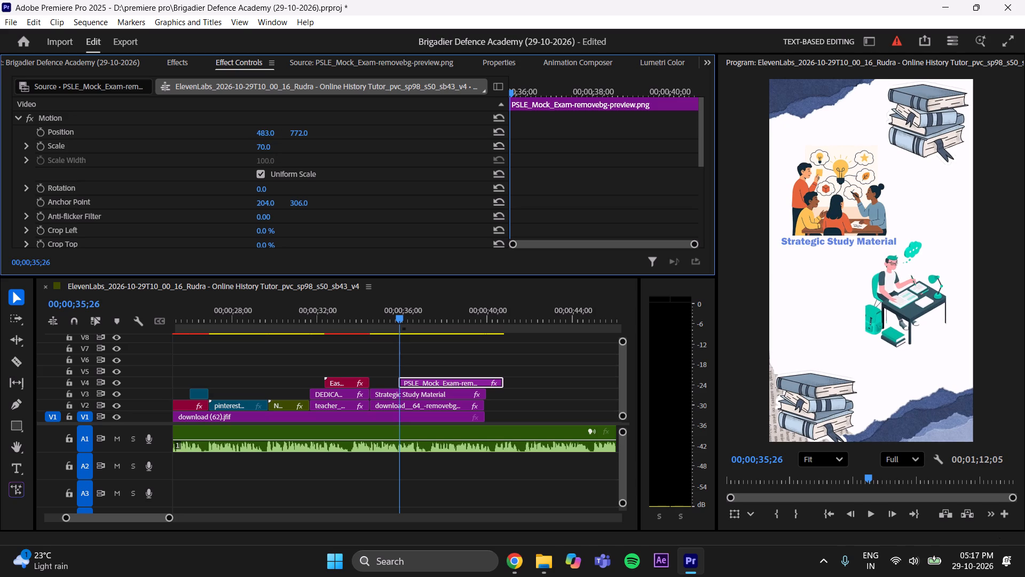
pyautogui.click(445, 366)
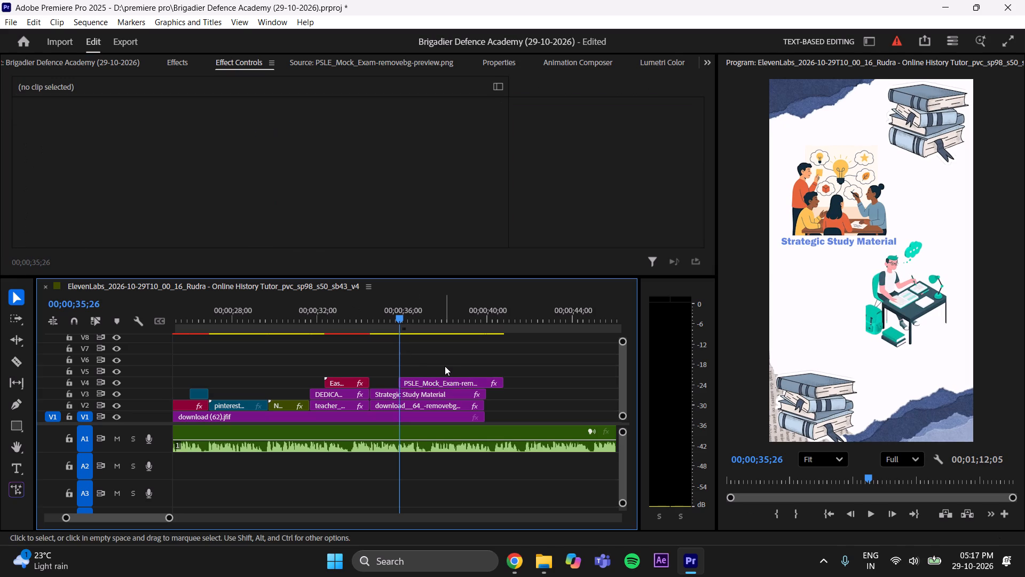
# Save the project.
pyautogui.hotkey('ctrl', 's')
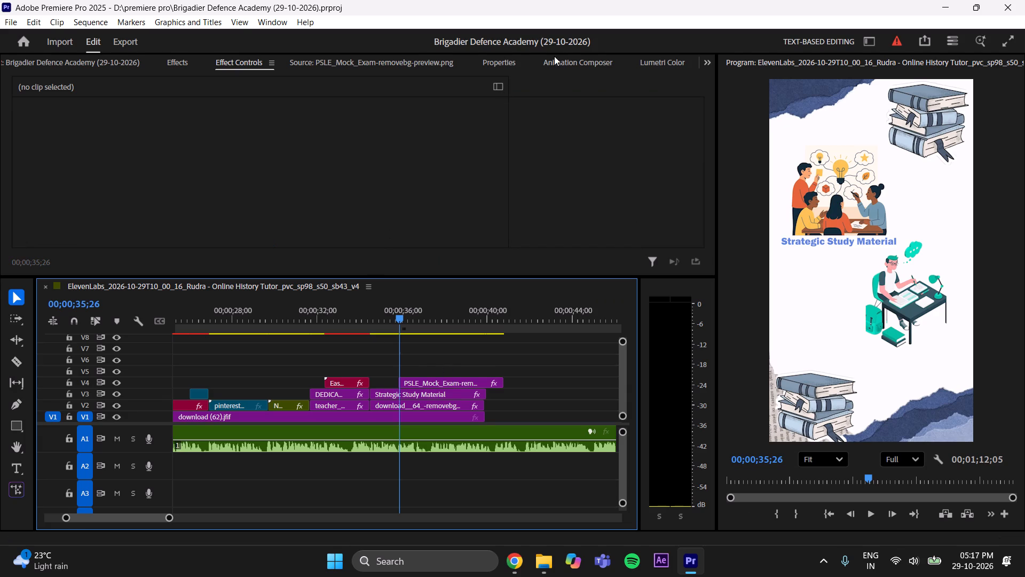
# Open the properties view for the sequence.
pyautogui.click(485, 64)
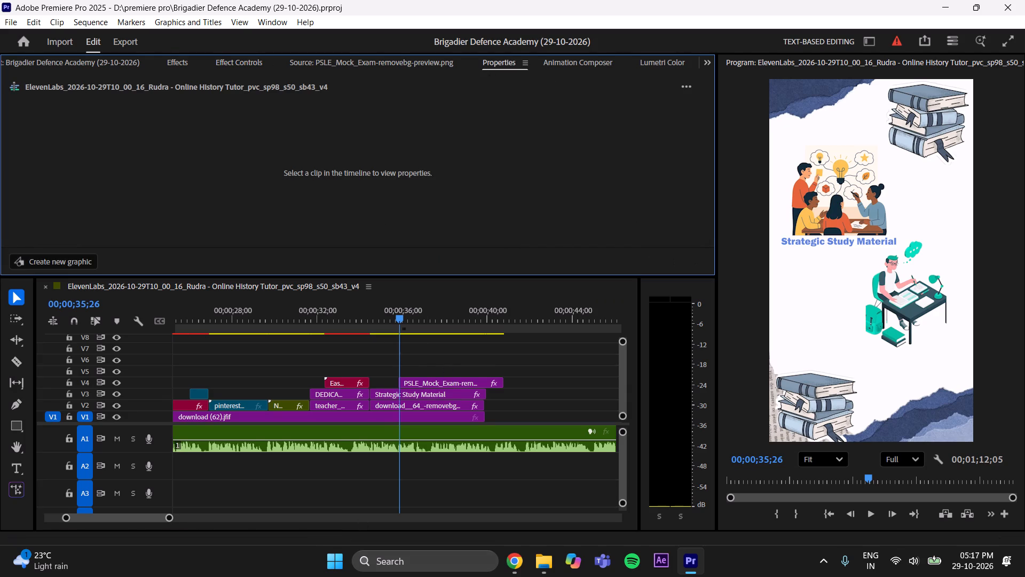
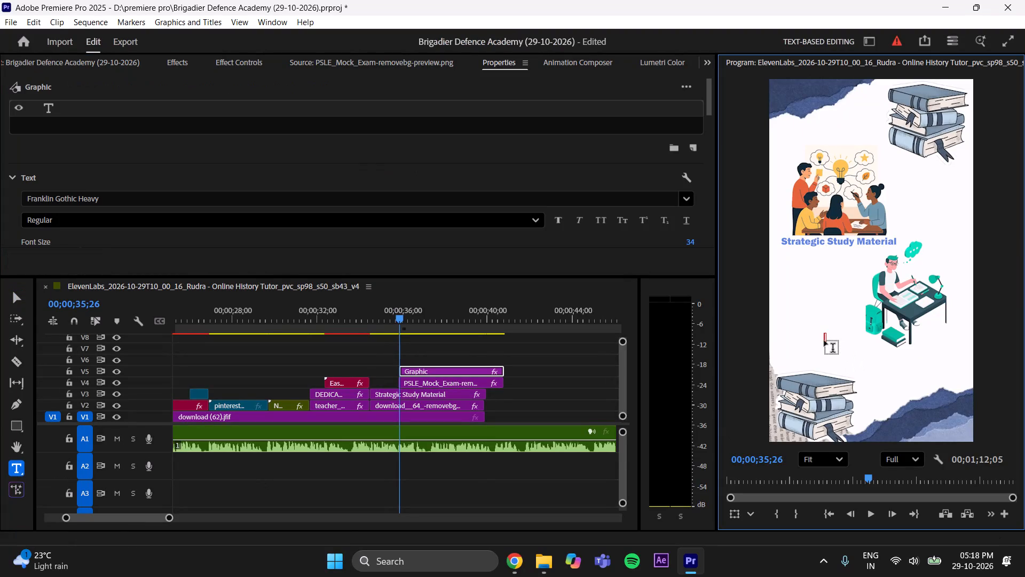
# Paste the caption text beside the mock exam illustration and capitalise it to read "Mock Tests".
pyautogui.hotkey('ctrl', 'v')
pyautogui.click(833, 338)
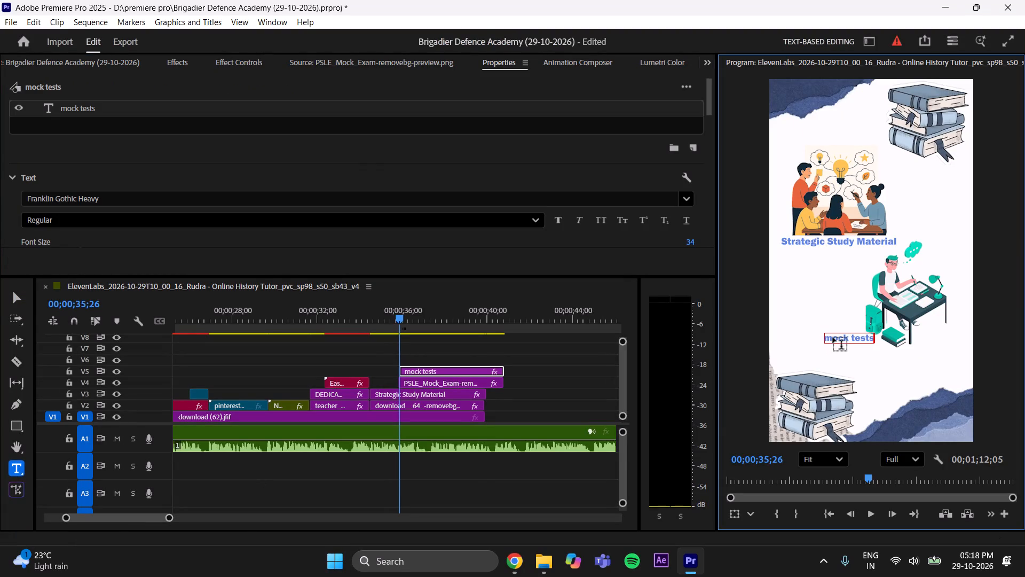
pyautogui.press('BackSpace')
pyautogui.press('m')
pyautogui.click(854, 338)
pyautogui.press('BackSpace')
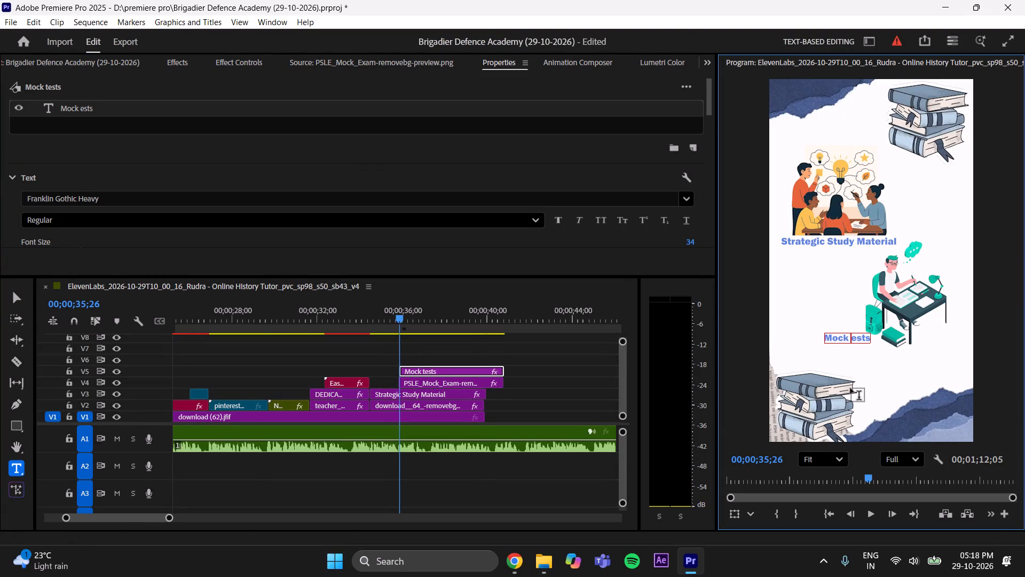
pyautogui.press('t')
pyautogui.click(14, 300)
# Enlarge the Mock Tests text's font size and move the text layer to about 350, 992, beneath the mock exam illustration.
pyautogui.scroll(-7, 254, 158)
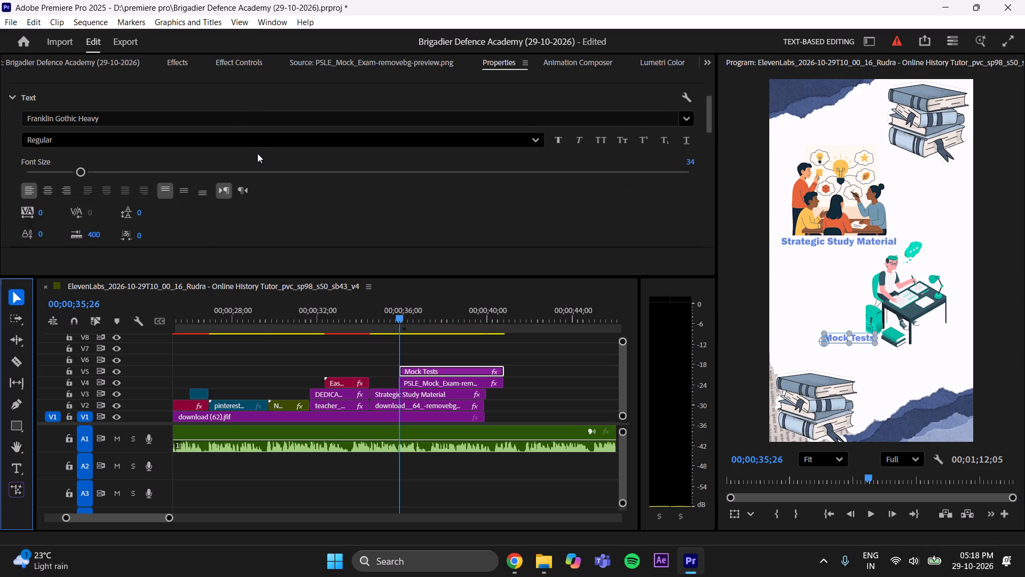
pyautogui.scroll(-20, 257, 154)
pyautogui.scroll(-9, 257, 154)
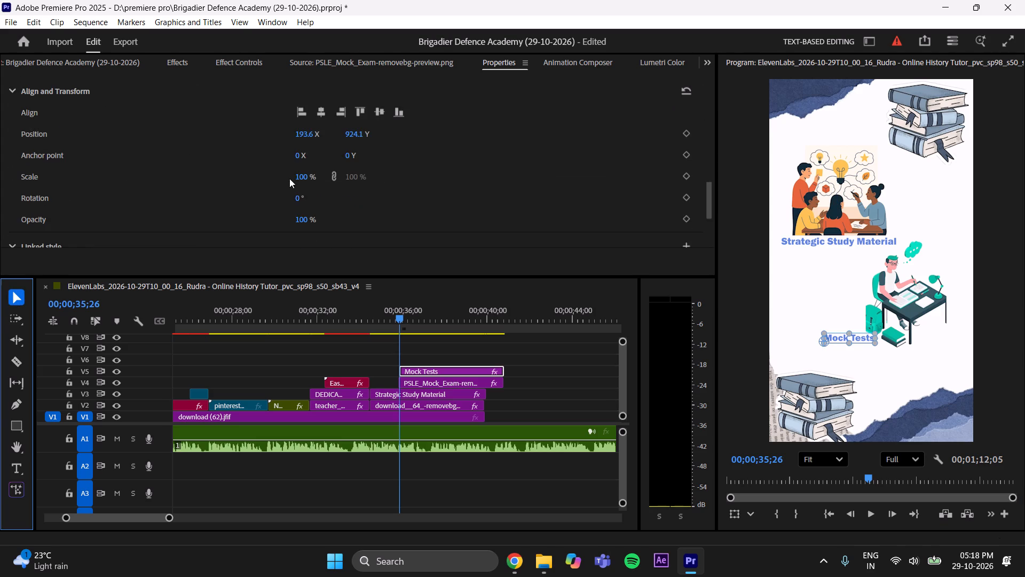
pyautogui.scroll(20, 296, 176)
pyautogui.scroll(11, 296, 176)
pyautogui.moveTo(81, 189); pyautogui.dragTo(81, 189)
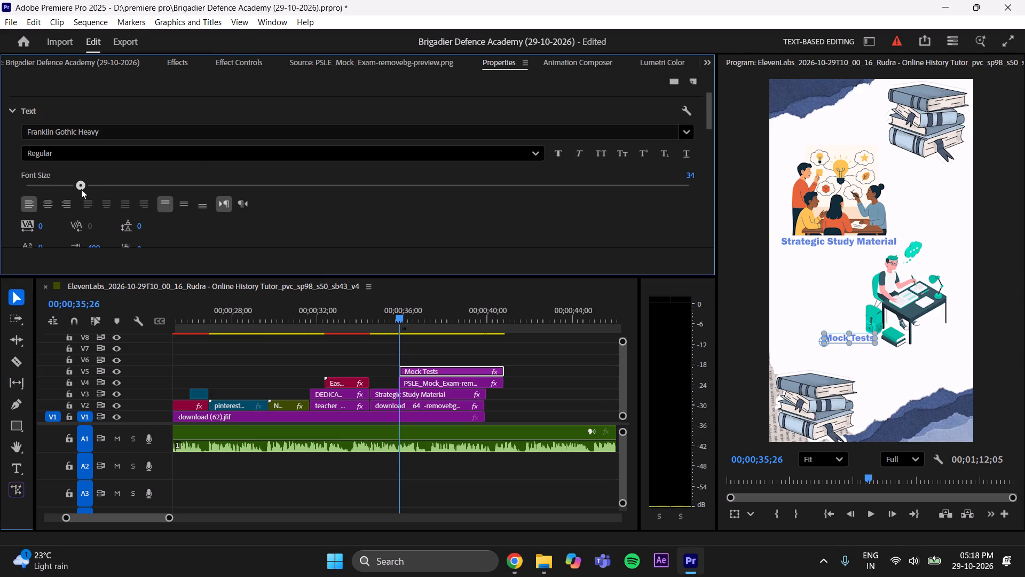
pyautogui.moveTo(81, 189); pyautogui.dragTo(106, 186)
pyautogui.scroll(-20, 450, 194)
pyautogui.scroll(-1, 450, 194)
pyautogui.scroll(-8, 380, 191)
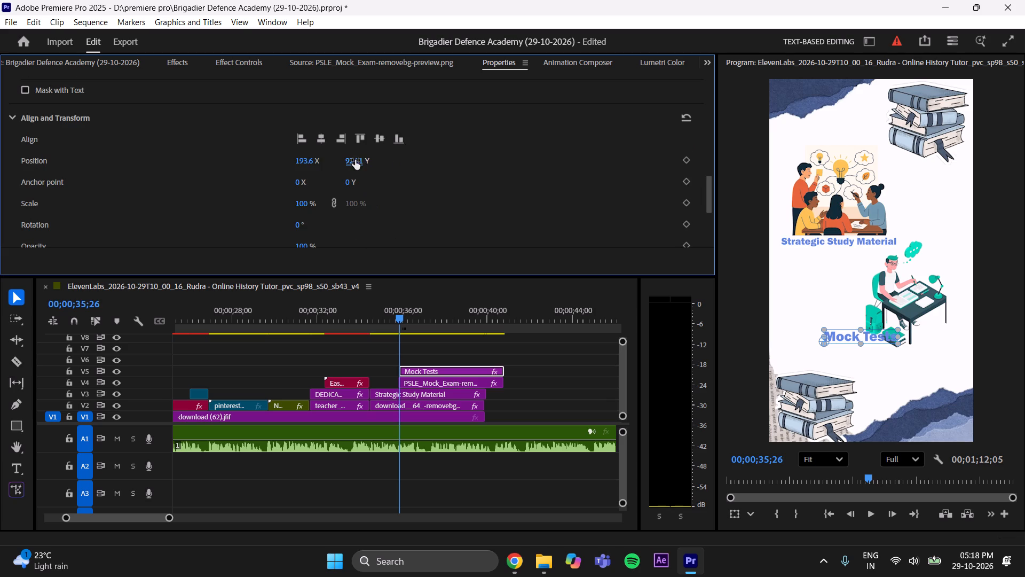
pyautogui.moveTo(356, 160); pyautogui.dragTo(390, 146)
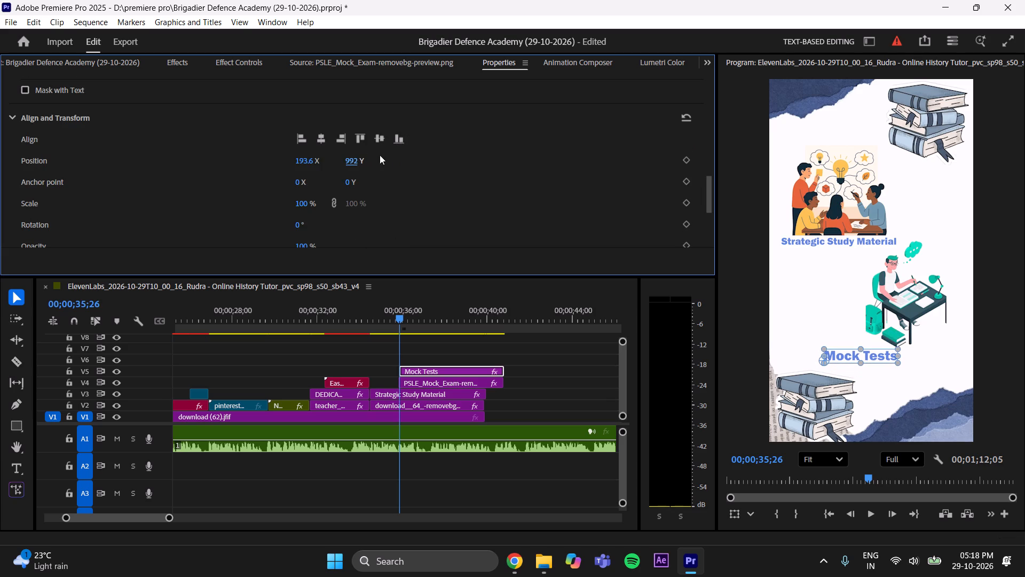
pyautogui.moveTo(307, 159); pyautogui.dragTo(423, 168)
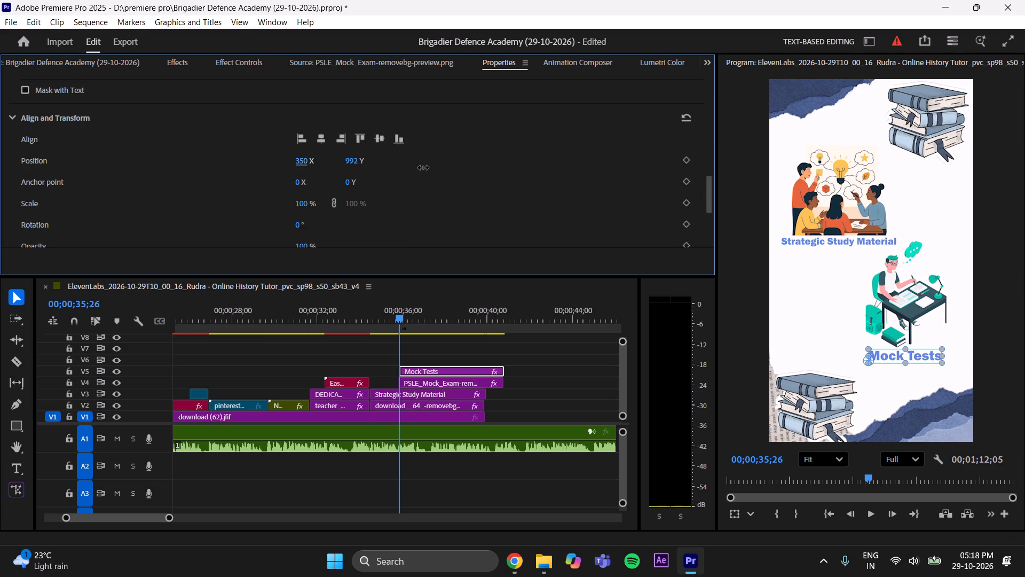
pyautogui.moveTo(423, 168); pyautogui.dragTo(420, 169)
# Shift the whole Mock Tests graphic horizontally to an X position of 384.
pyautogui.click(477, 356)
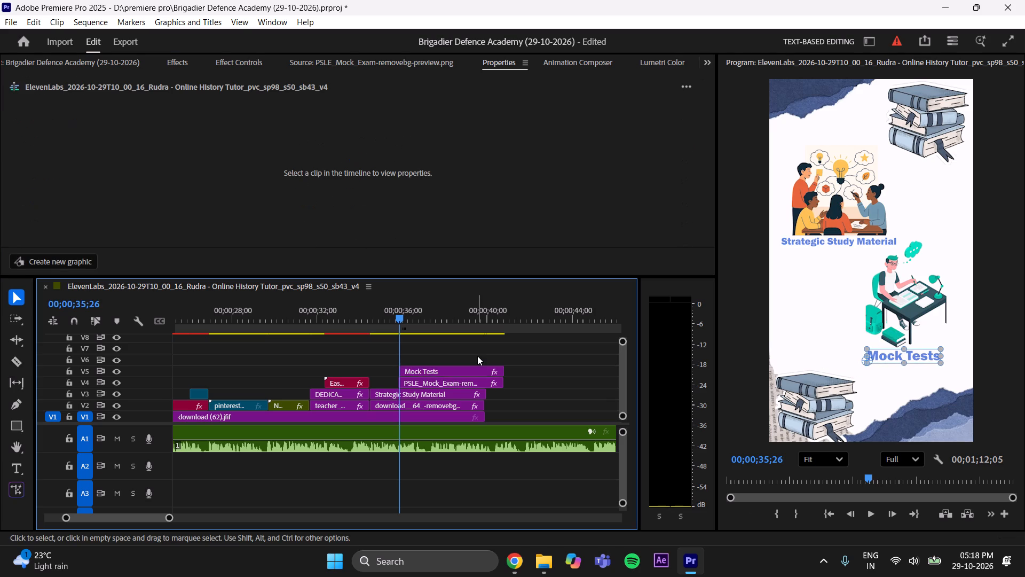
pyautogui.click(452, 370)
pyautogui.moveTo(303, 217); pyautogui.dragTo(311, 216)
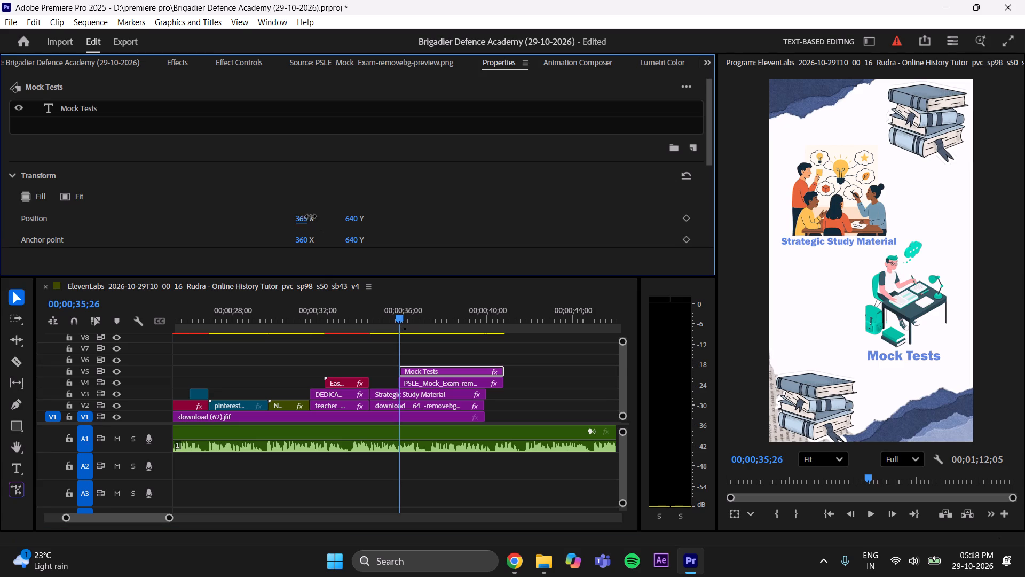
pyautogui.moveTo(311, 216); pyautogui.dragTo(317, 212)
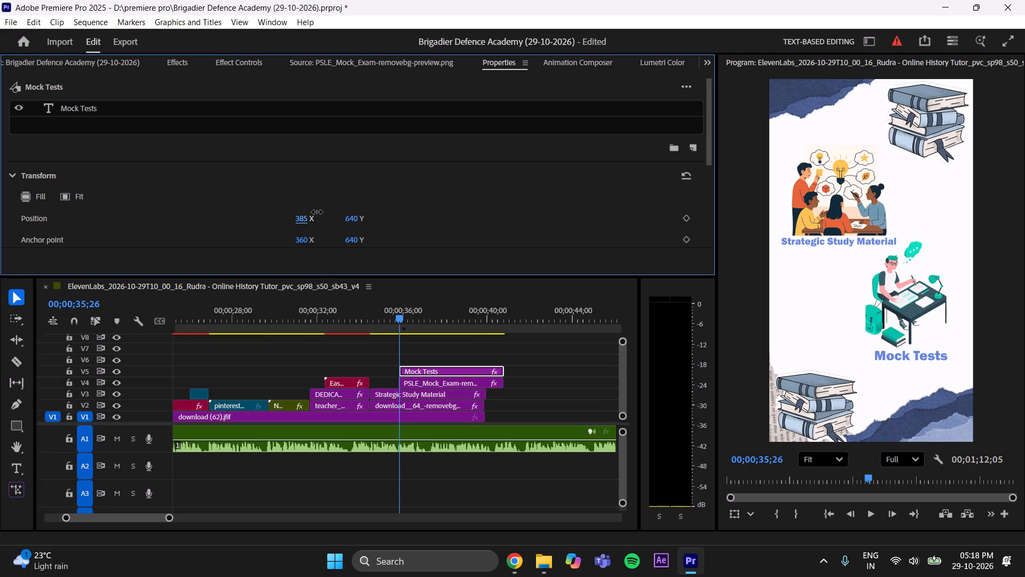
pyautogui.moveTo(317, 212); pyautogui.dragTo(318, 213)
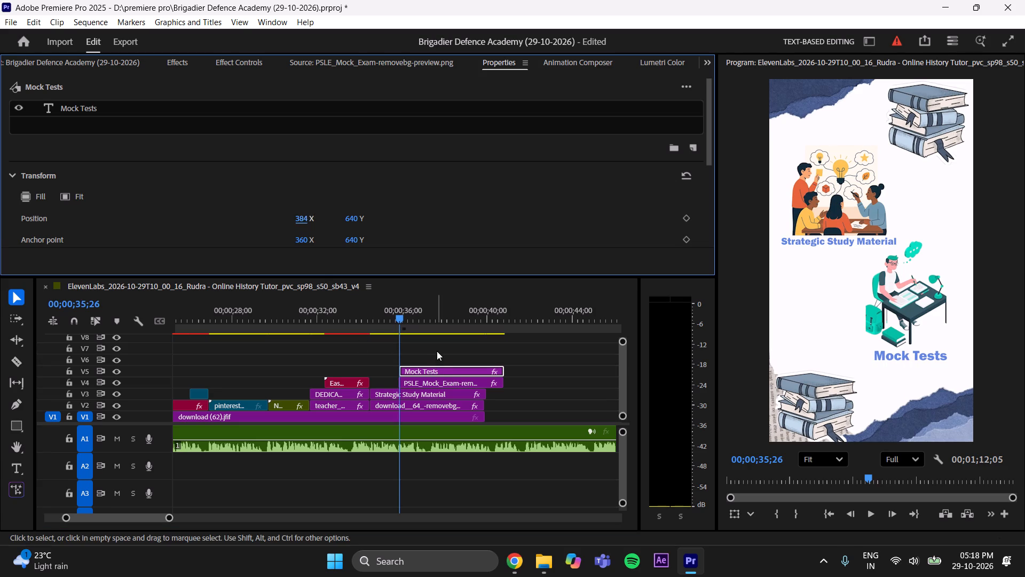
pyautogui.click(438, 350)
# Play back the Mock Tests section to find where its voiceover line ends.
pyautogui.moveTo(402, 314); pyautogui.dragTo(394, 319)
pyautogui.click(869, 517)
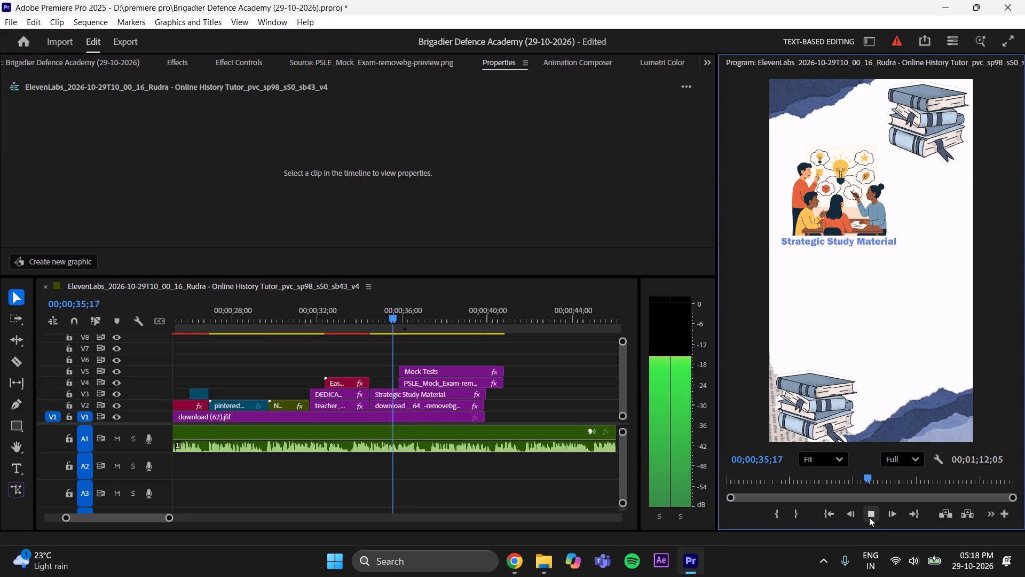
pyautogui.click(869, 517)
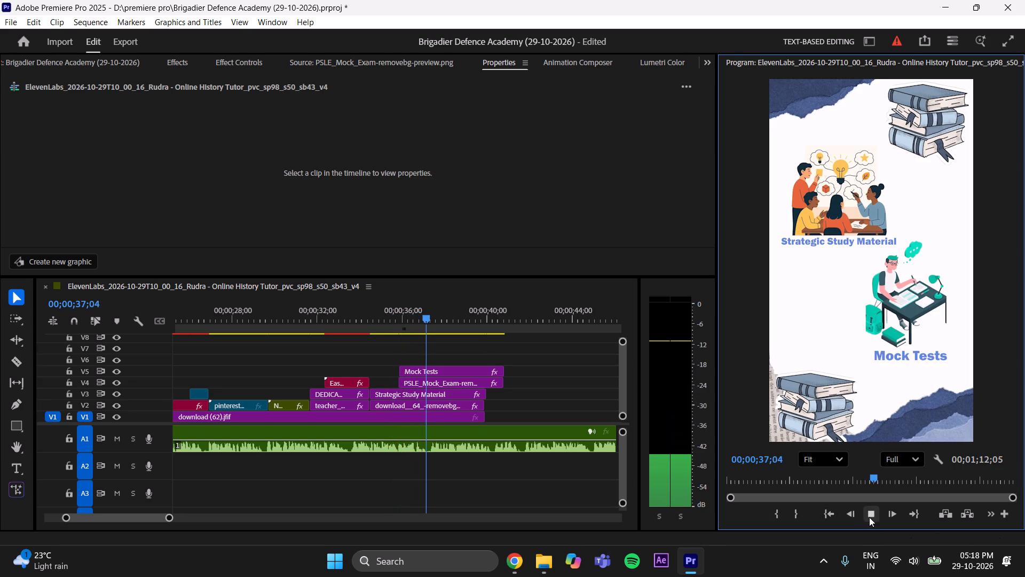
pyautogui.click(869, 517)
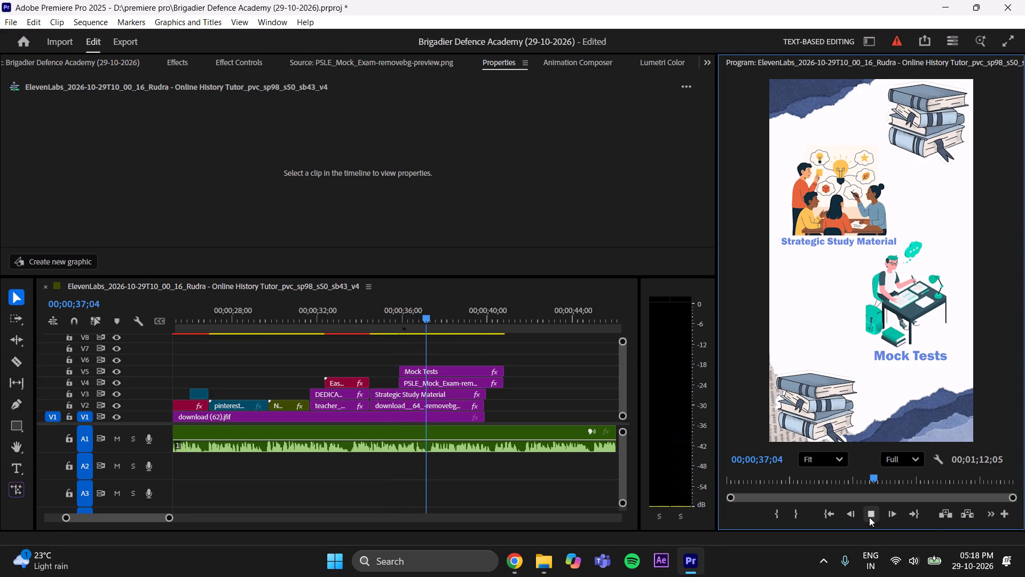
pyautogui.click(869, 517)
pyautogui.moveTo(462, 314); pyautogui.dragTo(461, 315)
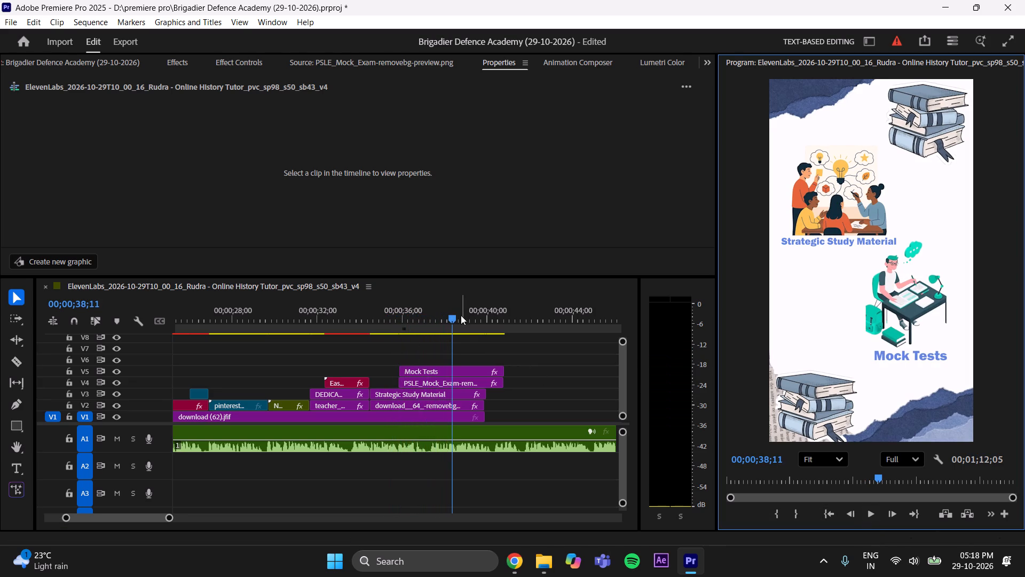
pyautogui.moveTo(461, 315); pyautogui.dragTo(433, 360)
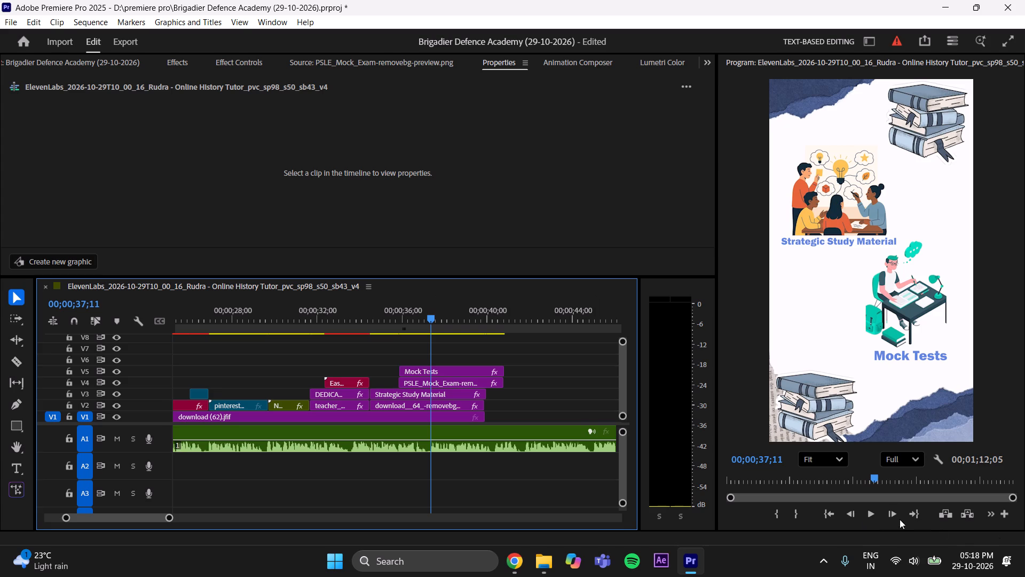
pyautogui.click(865, 516)
pyautogui.click(868, 514)
# Trim the ends of the Mock Tests caption and the mock exam illustration clips to 00;00;37;10.
pyautogui.moveTo(438, 313); pyautogui.dragTo(432, 321)
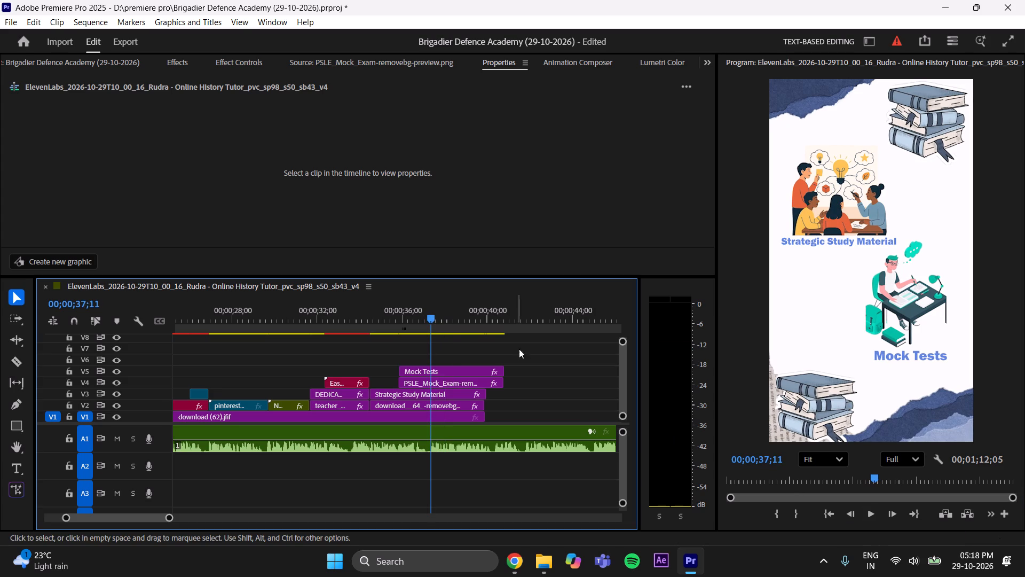
pyautogui.moveTo(523, 353); pyautogui.dragTo(503, 388)
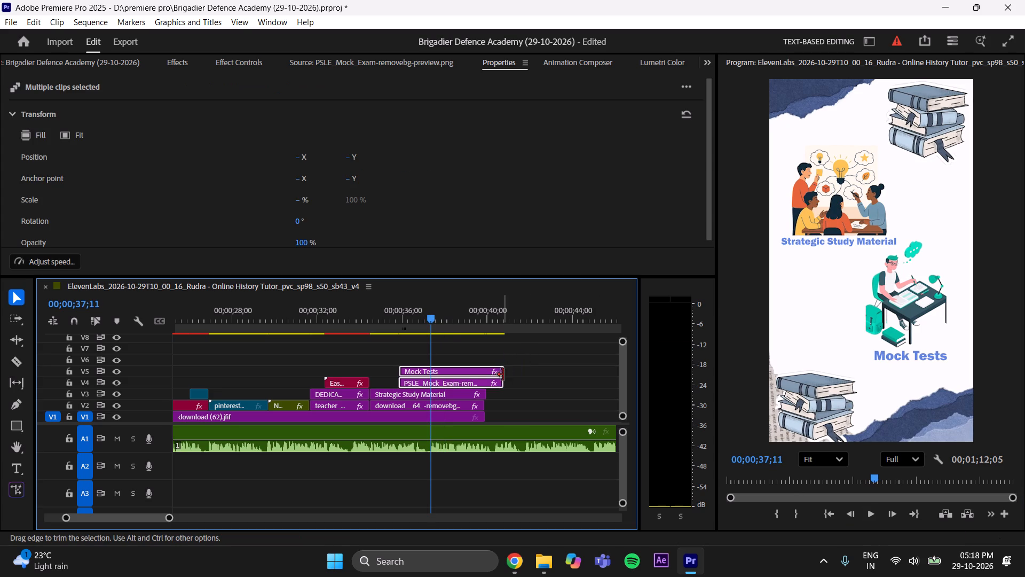
pyautogui.moveTo(506, 372); pyautogui.dragTo(433, 387)
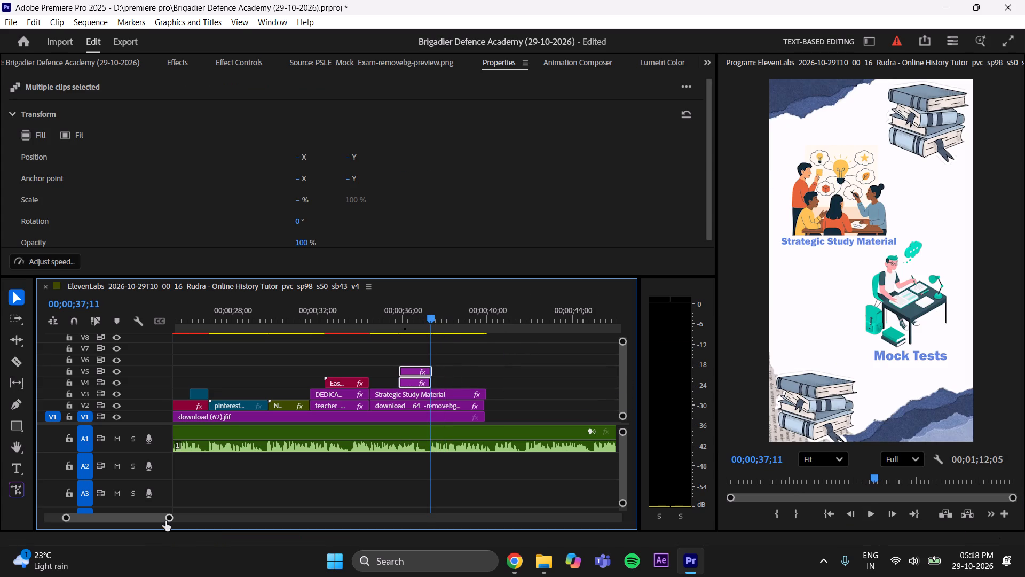
pyautogui.moveTo(168, 517); pyautogui.dragTo(141, 525)
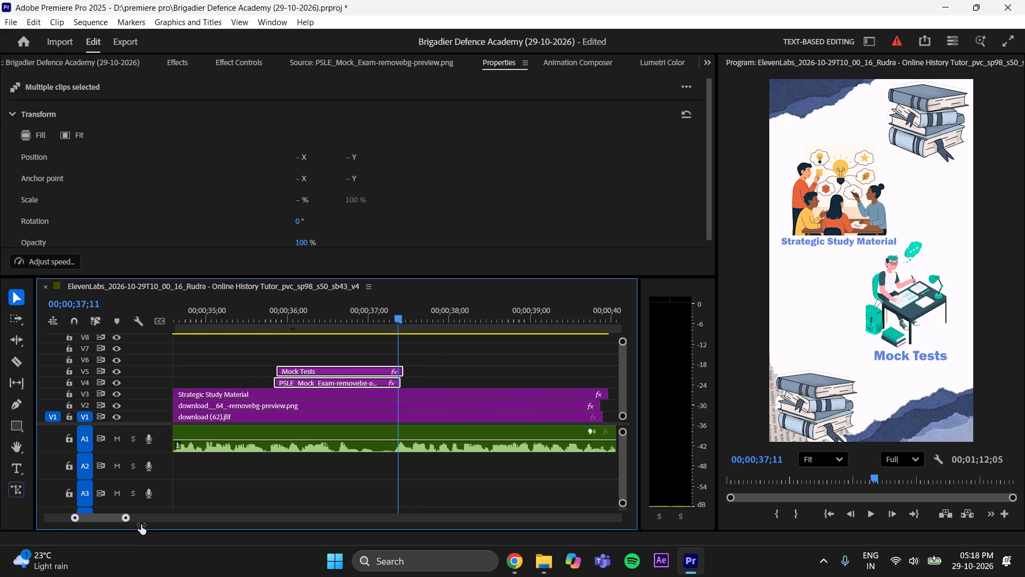
pyautogui.moveTo(141, 525); pyautogui.dragTo(143, 524)
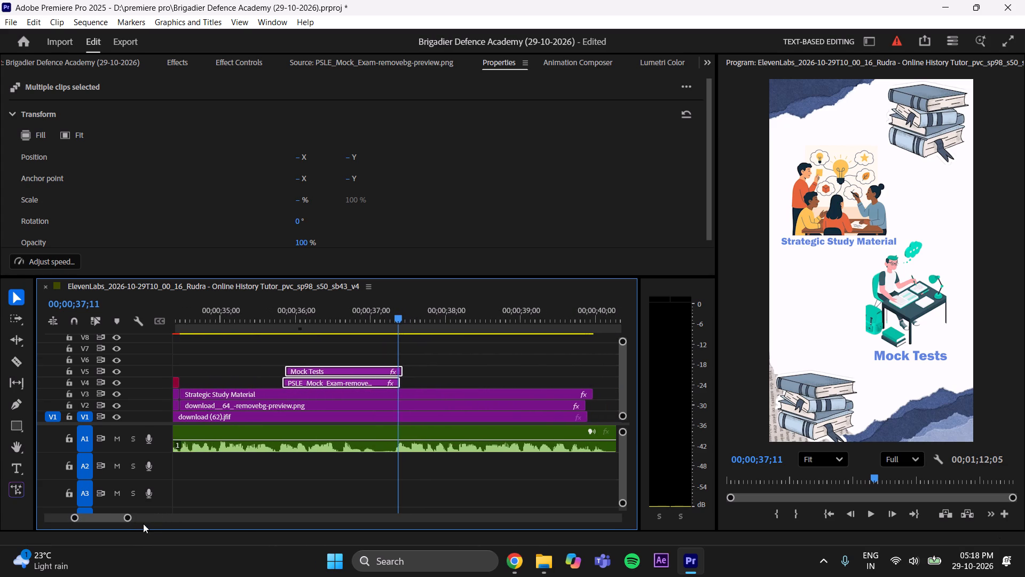
pyautogui.moveTo(143, 524); pyautogui.dragTo(143, 525)
pyautogui.click(423, 371)
pyautogui.moveTo(404, 318); pyautogui.dragTo(396, 322)
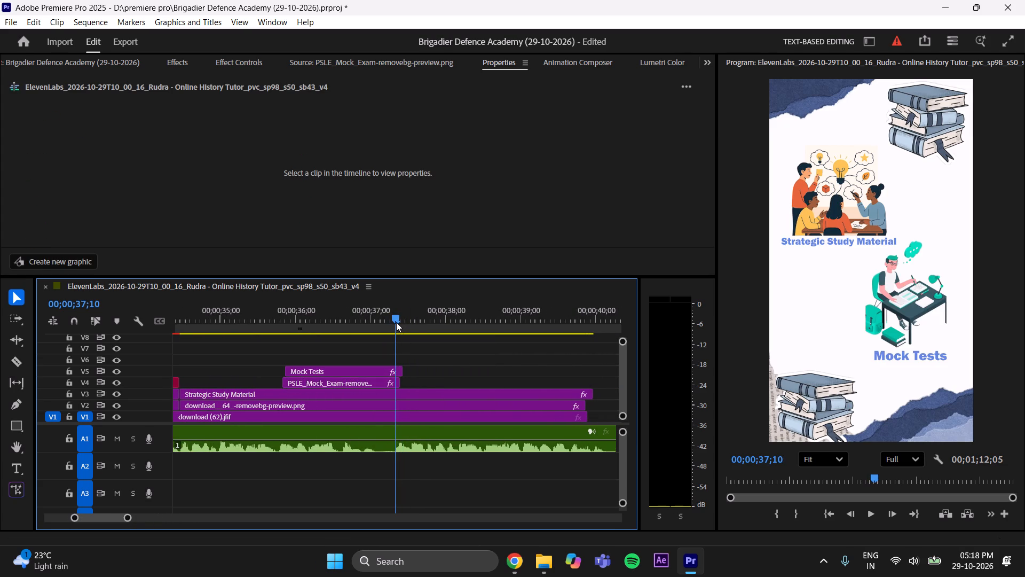
pyautogui.moveTo(396, 322); pyautogui.dragTo(396, 323)
pyautogui.moveTo(409, 370); pyautogui.dragTo(401, 373)
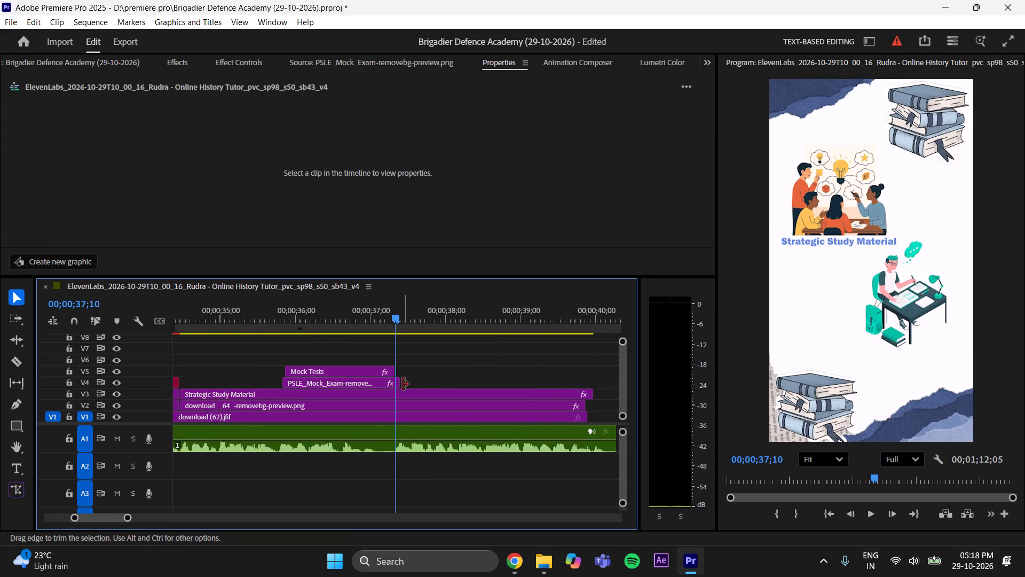
pyautogui.click(403, 384)
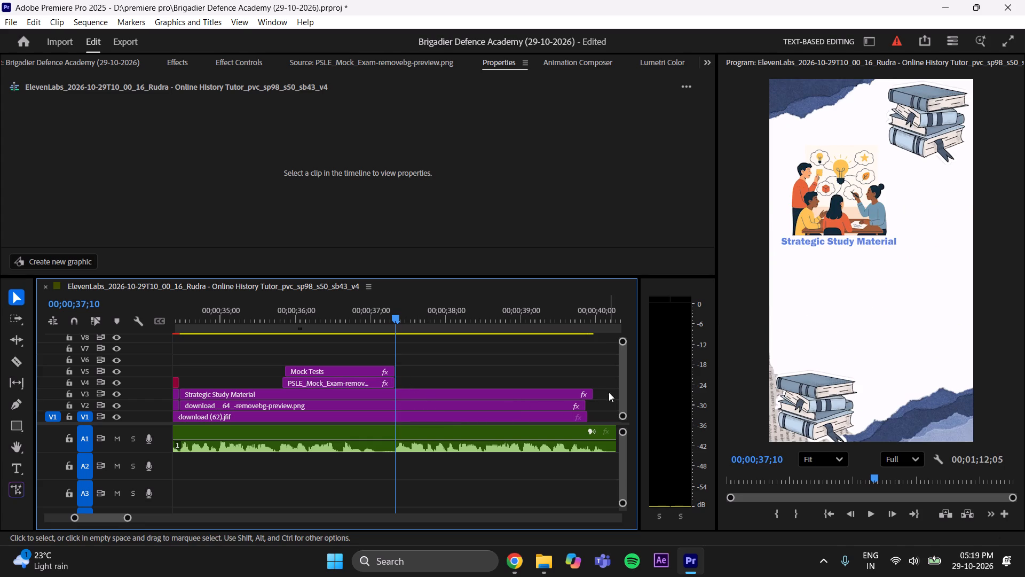
# Trim the ends of the Strategic Study Material caption, its illustration and the background clip to 00;00;37;10.
pyautogui.moveTo(596, 394); pyautogui.dragTo(398, 414)
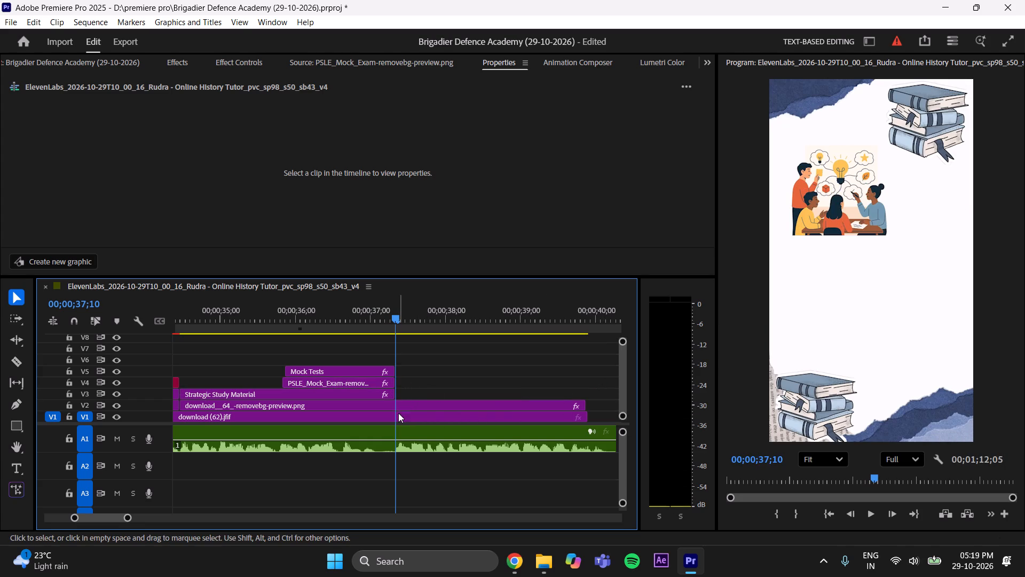
pyautogui.moveTo(587, 405); pyautogui.dragTo(398, 428)
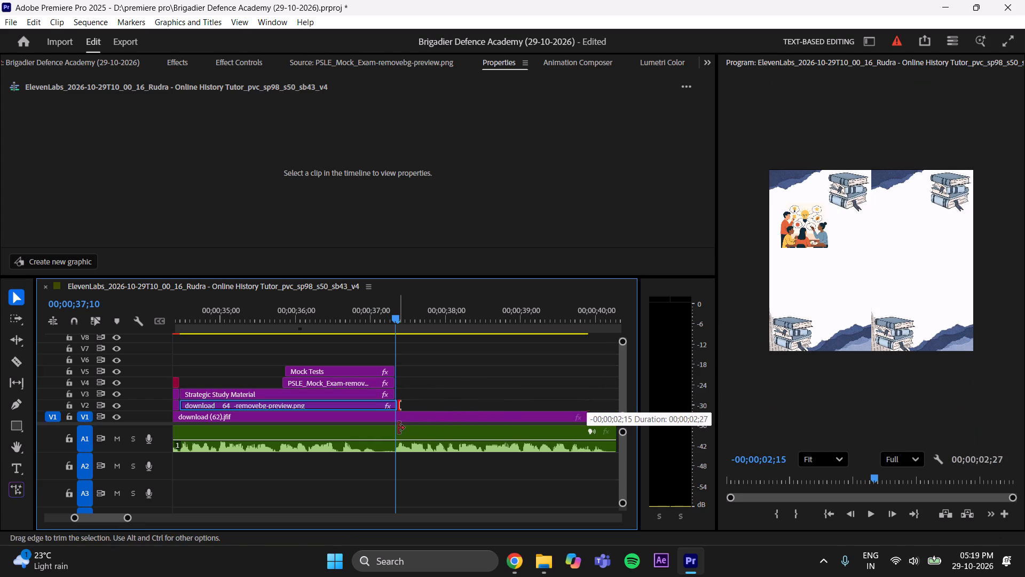
pyautogui.moveTo(398, 428); pyautogui.dragTo(397, 428)
pyautogui.moveTo(589, 417); pyautogui.dragTo(422, 437)
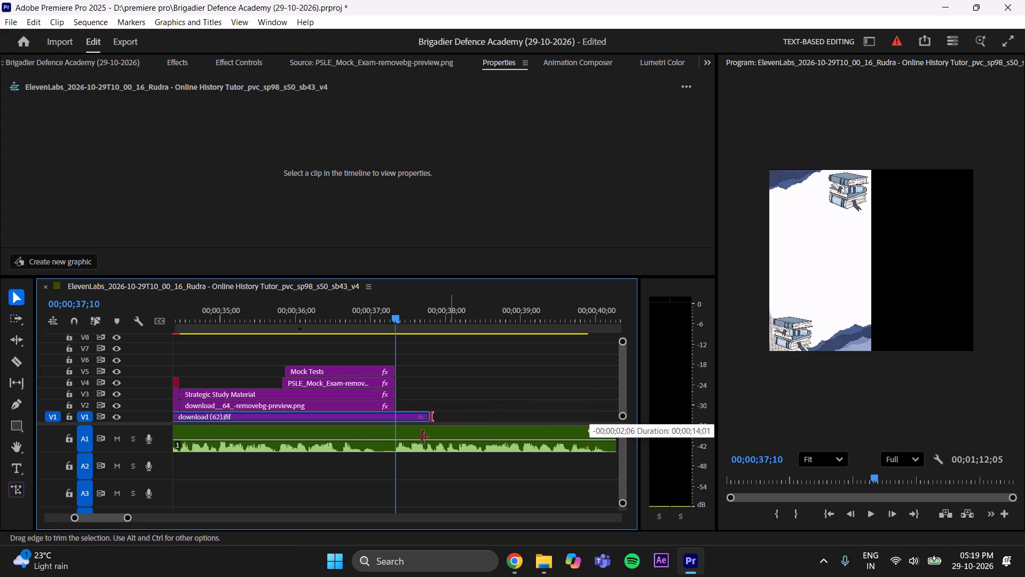
pyautogui.moveTo(422, 437); pyautogui.dragTo(396, 439)
pyautogui.click(441, 386)
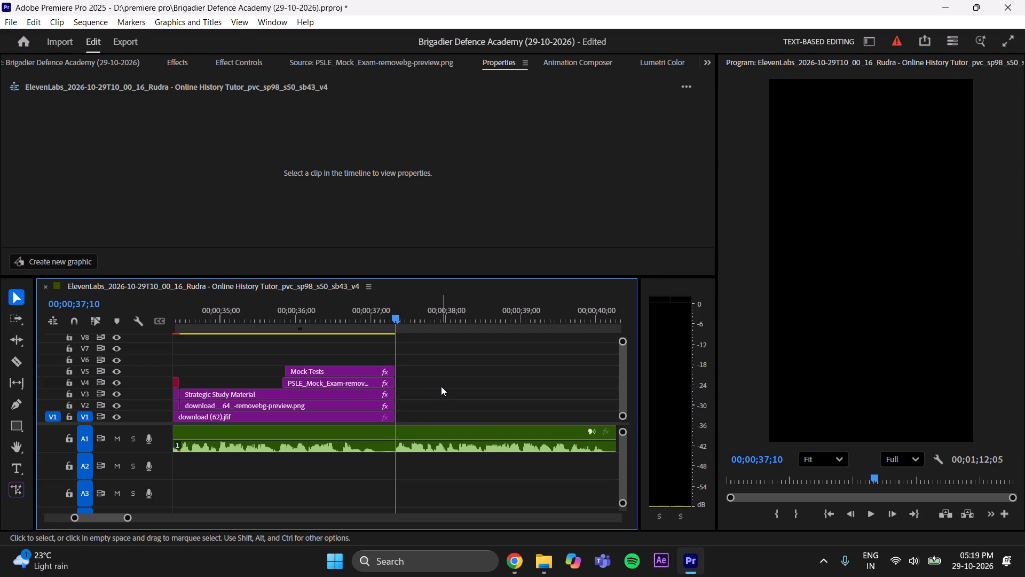
# Save the project.
pyautogui.hotkey('ctrl', 's')
pyautogui.hotkey('ctrl', 's')
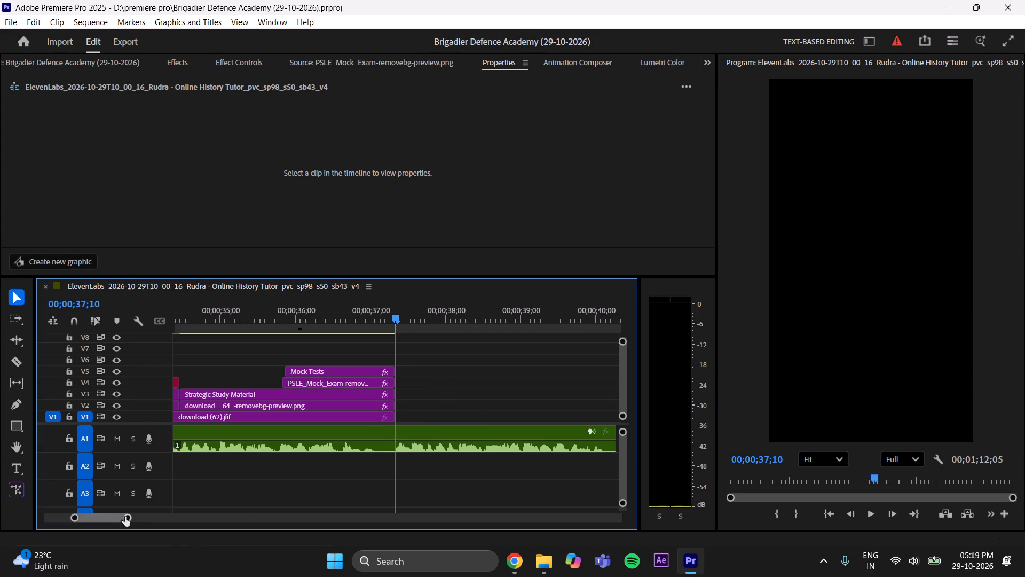
pyautogui.moveTo(126, 518); pyautogui.dragTo(159, 524)
pyautogui.moveTo(141, 521); pyautogui.dragTo(108, 520)
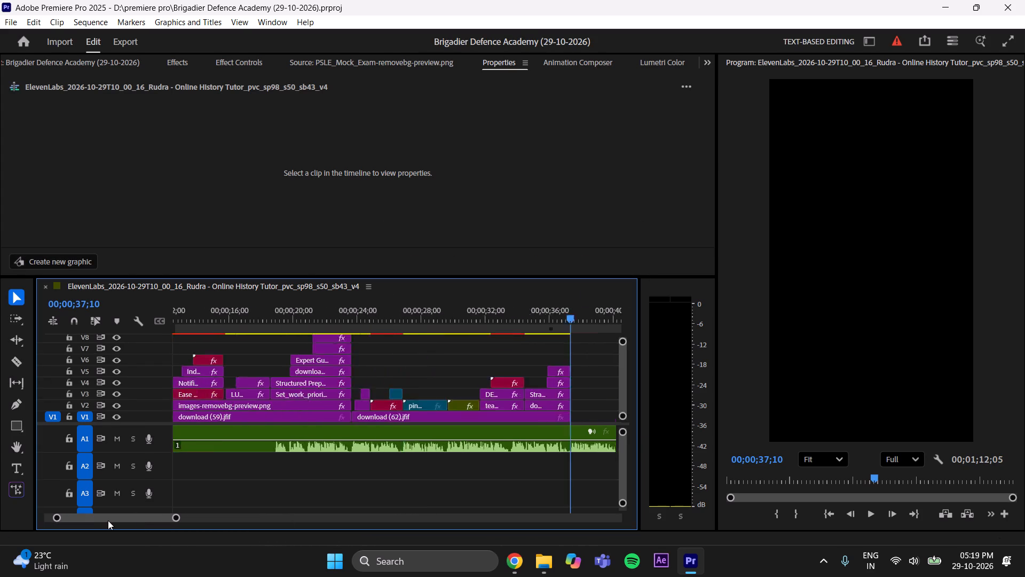
pyautogui.moveTo(108, 520); pyautogui.dragTo(106, 520)
pyautogui.moveTo(166, 521); pyautogui.dragTo(250, 521)
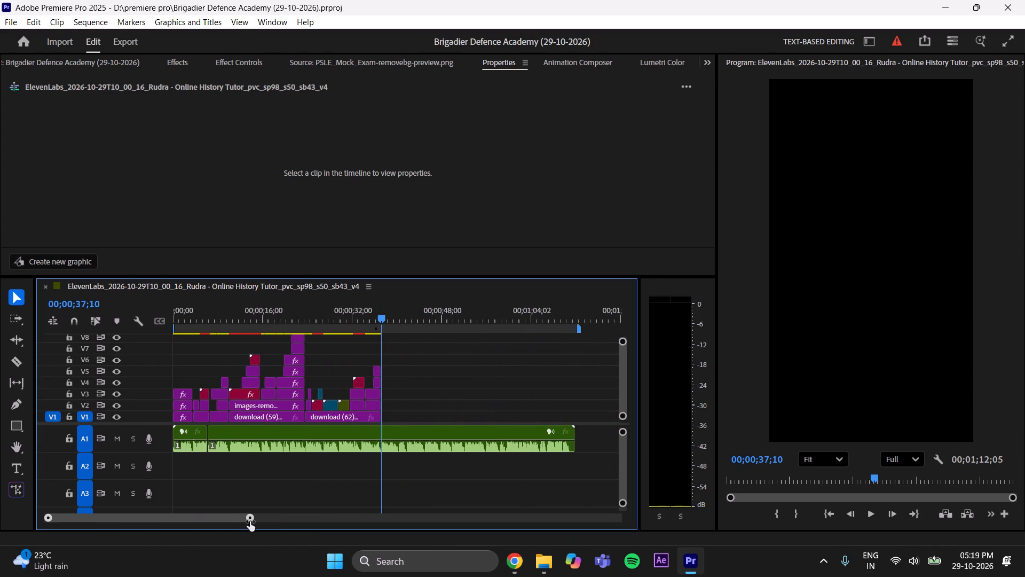
pyautogui.moveTo(250, 521); pyautogui.dragTo(245, 524)
pyautogui.moveTo(216, 519); pyautogui.dragTo(208, 521)
pyautogui.click(236, 518)
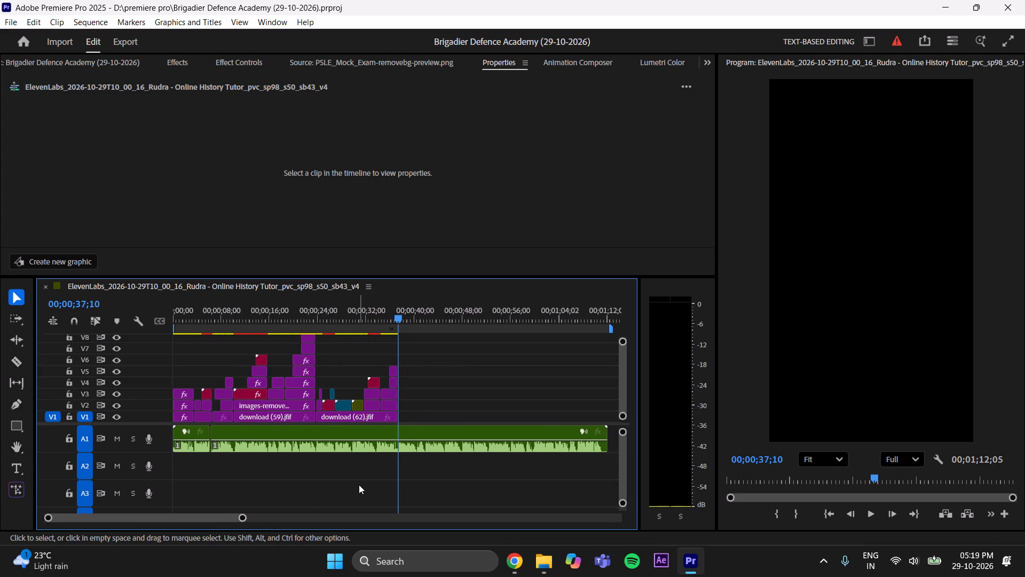
pyautogui.hotkey('ctrl', 's')
pyautogui.hotkey('ctrl', 's')
pyautogui.hotkey('ctrl', 's')
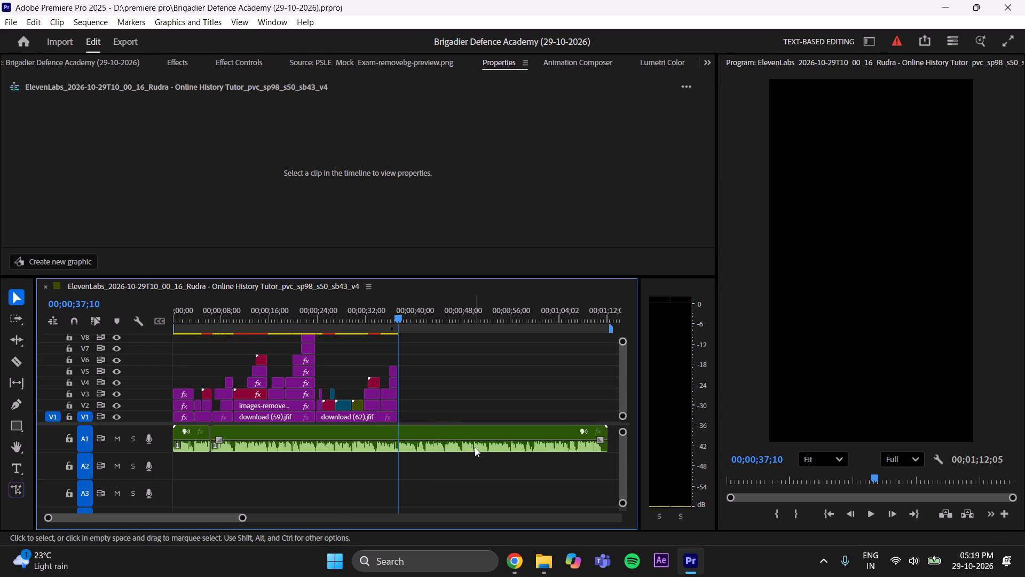
# Play the voiceover from 00;00;37;10, after the last visuals, to hear what the next section covers.
pyautogui.moveTo(240, 519); pyautogui.dragTo(196, 530)
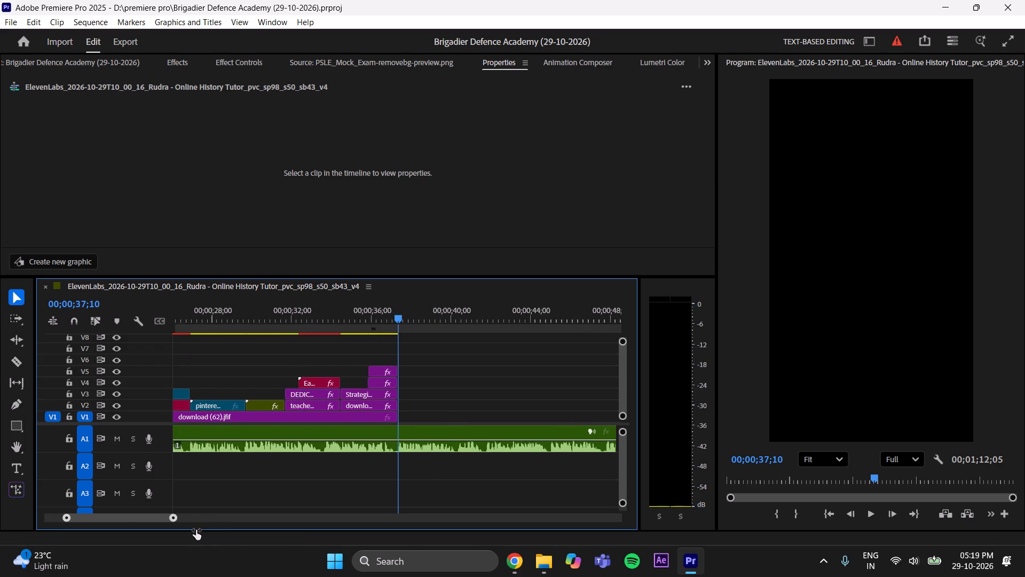
pyautogui.moveTo(196, 530); pyautogui.dragTo(195, 530)
pyautogui.click(124, 518)
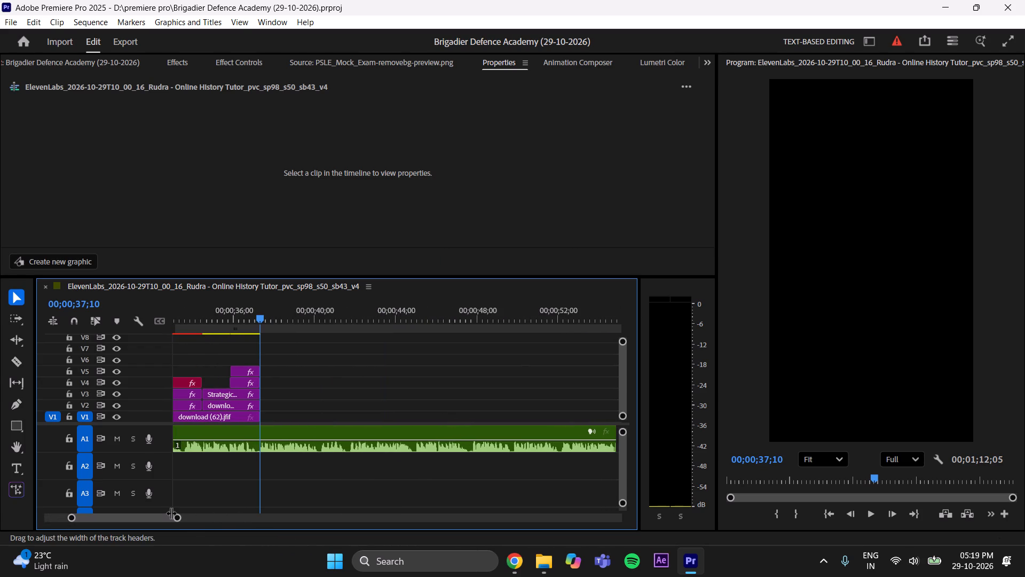
pyautogui.click(870, 513)
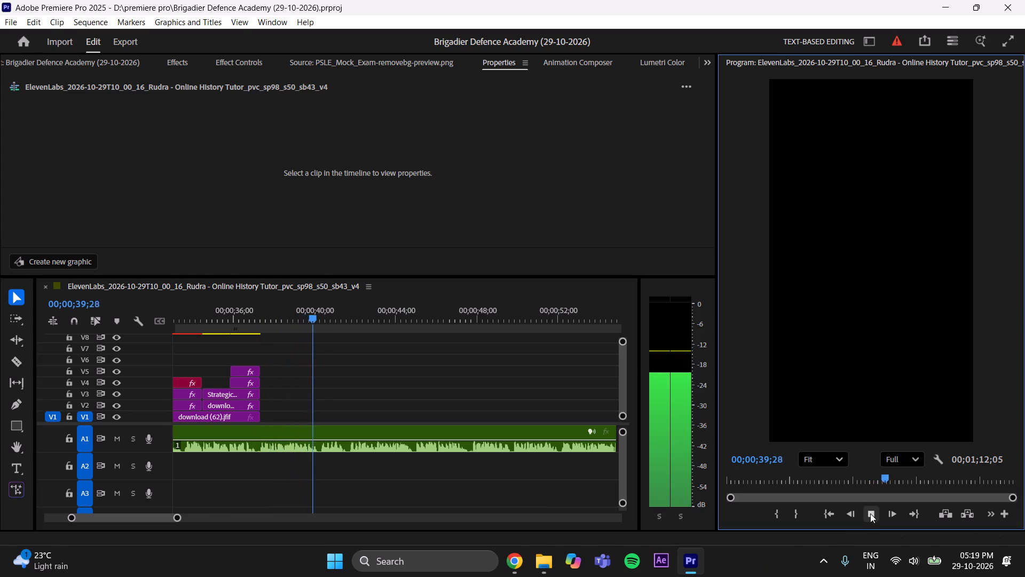
pyautogui.click(870, 513)
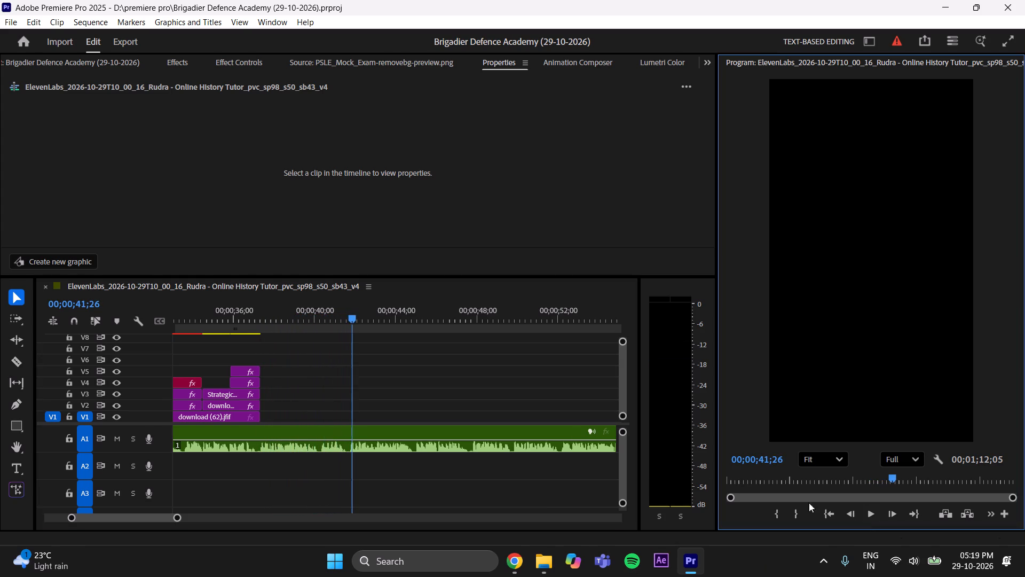
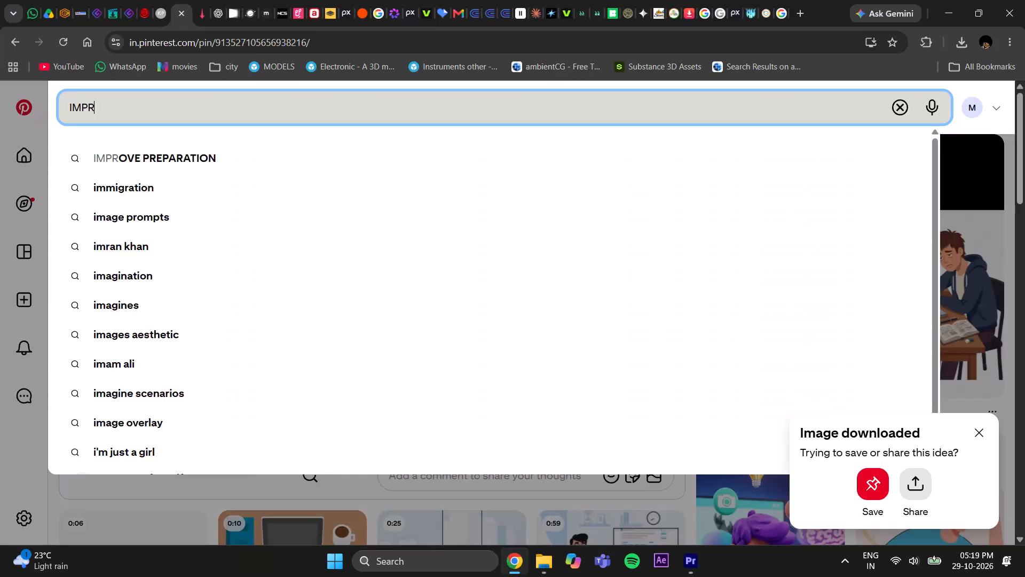
# Search Pinterest for "improve performance" and look through the results for a suitable illustration.
pyautogui.write('OVE')
pyautogui.press('space')
pyautogui.write('PERFOR,MA')
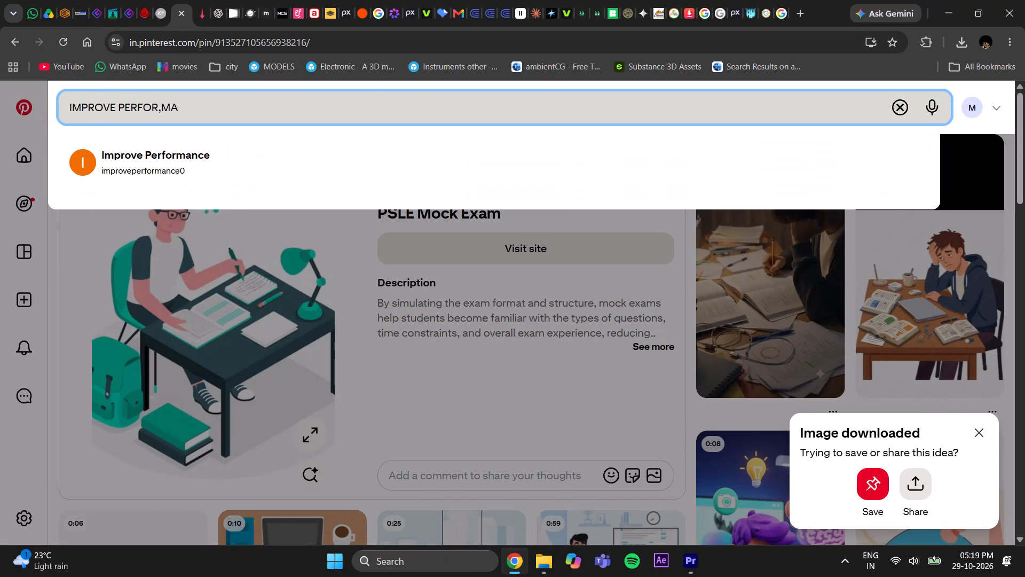
pyautogui.press('BackSpace')
pyautogui.press('BackSpace')
pyautogui.press('BackSpace')
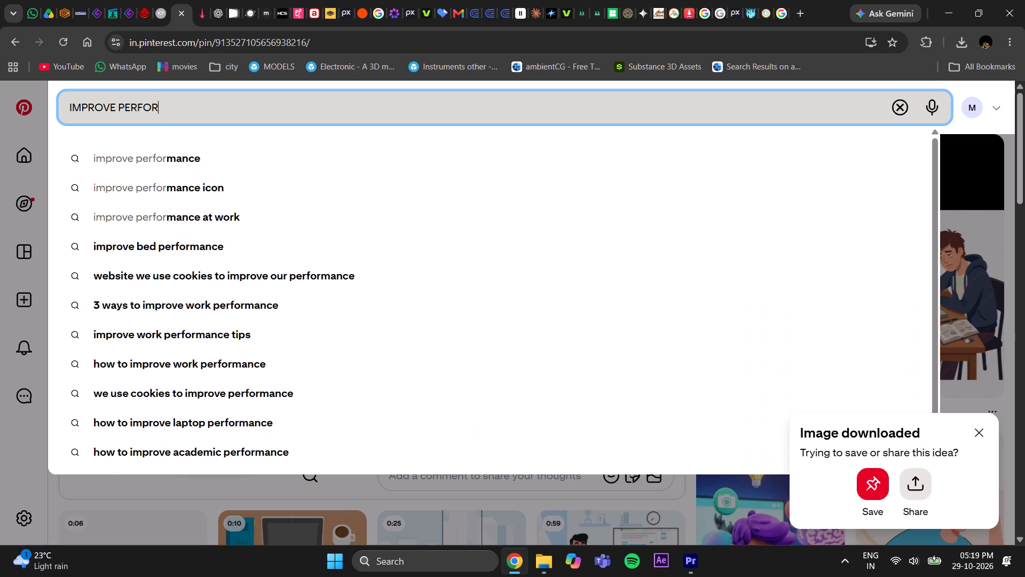
pyautogui.press('Down')
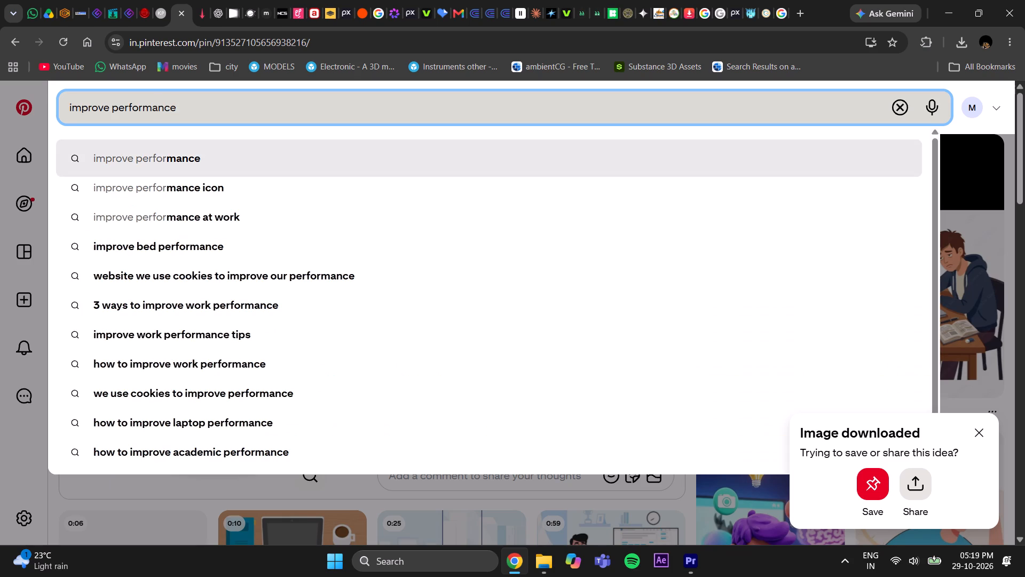
pyautogui.press('Return')
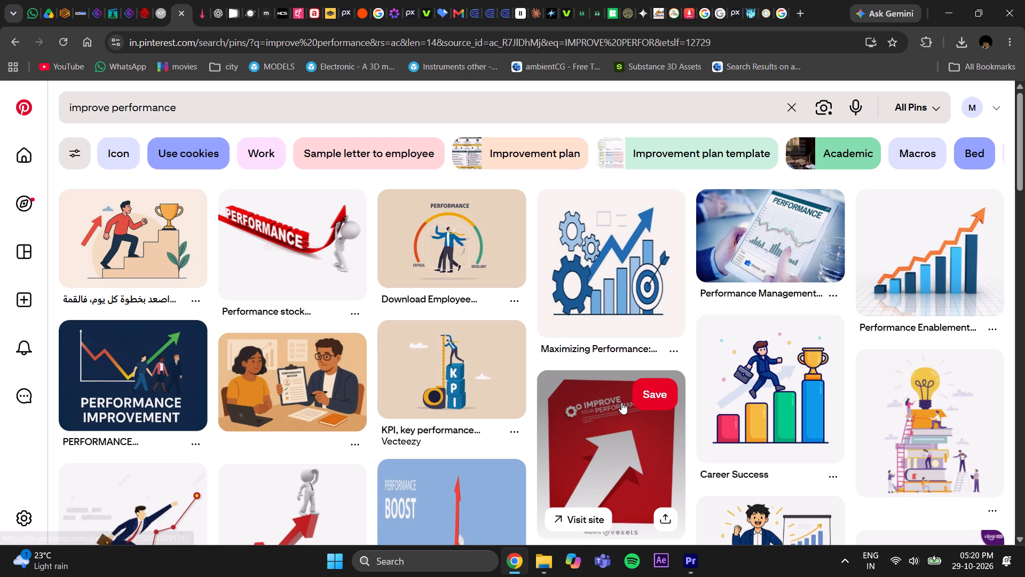
pyautogui.scroll(-3, 621, 402)
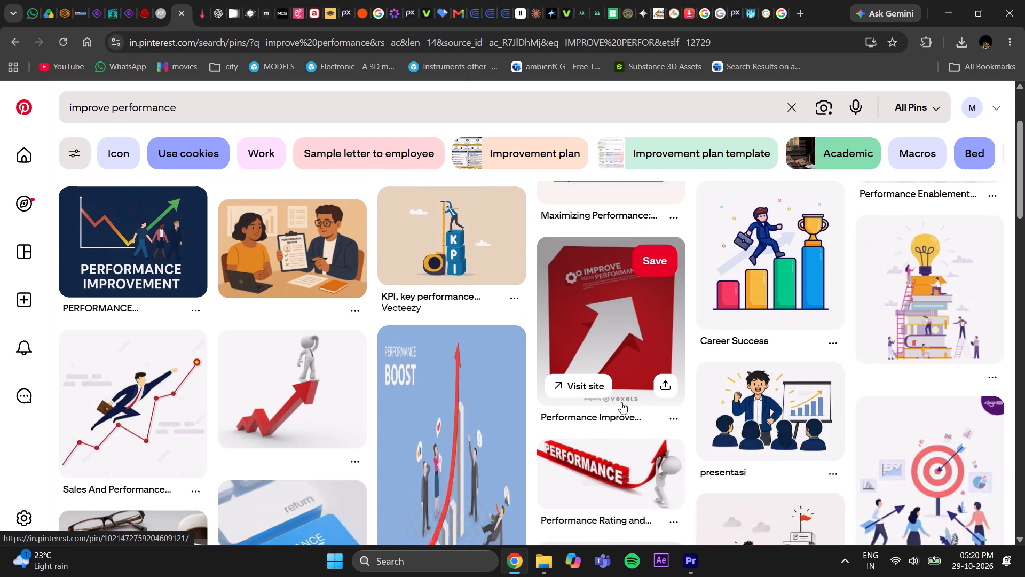
pyautogui.scroll(-5, 621, 402)
pyautogui.scroll(7, 621, 402)
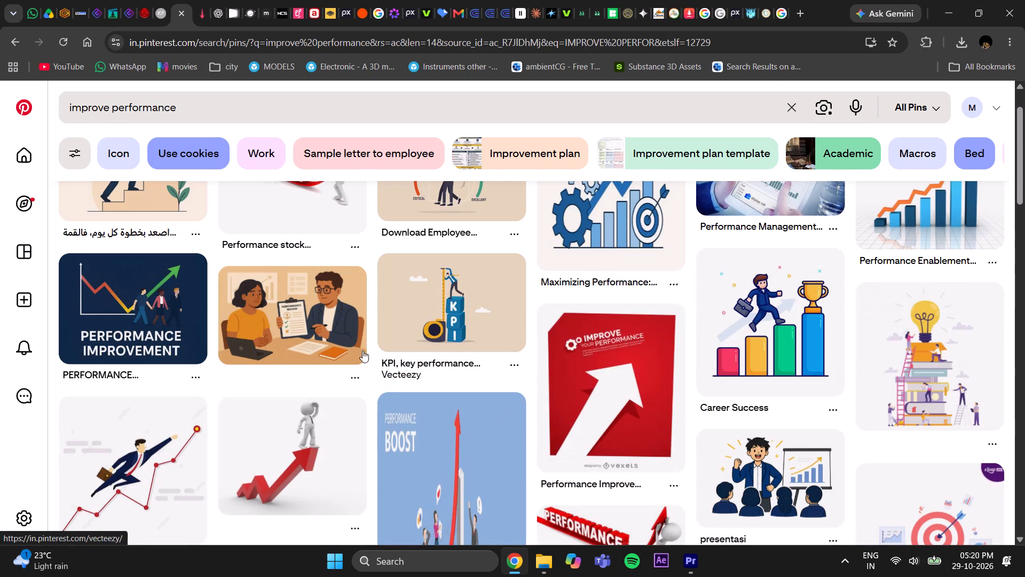
pyautogui.scroll(-6, 165, 322)
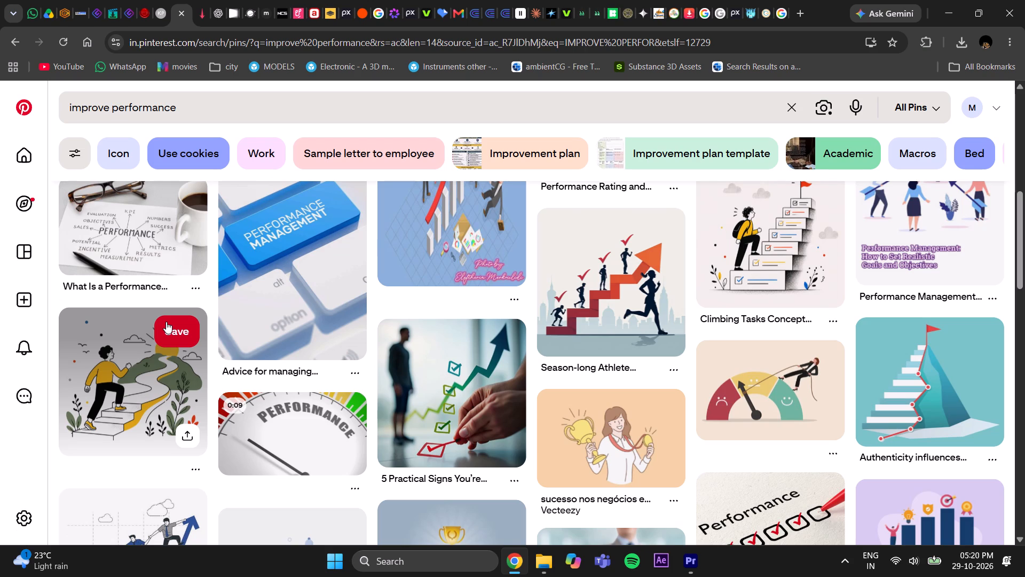
pyautogui.scroll(12, 166, 322)
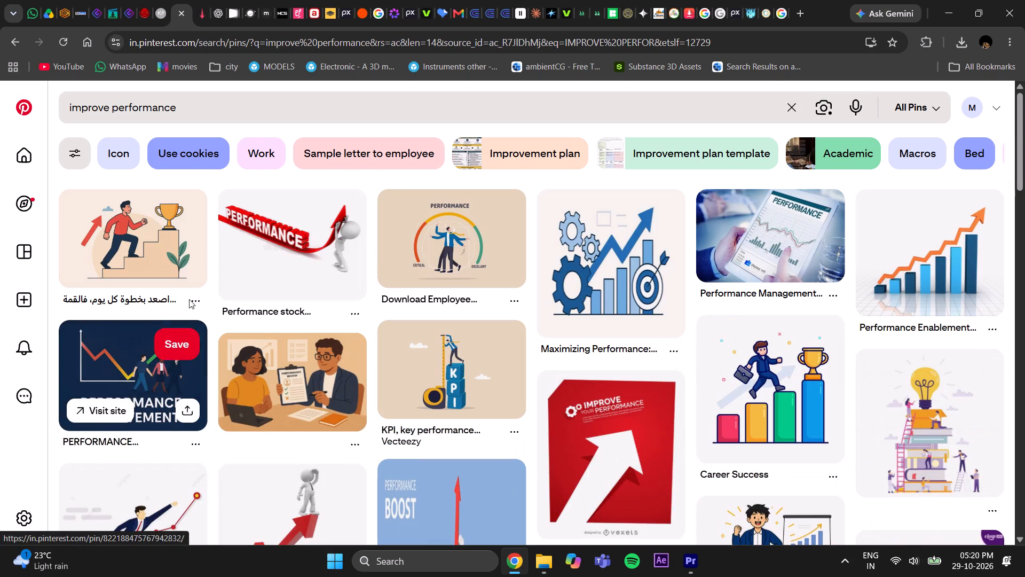
# Search Pinterest for "improve performance VIDEO" and browse the results for a suitable animated clip.
pyautogui.click(278, 116)
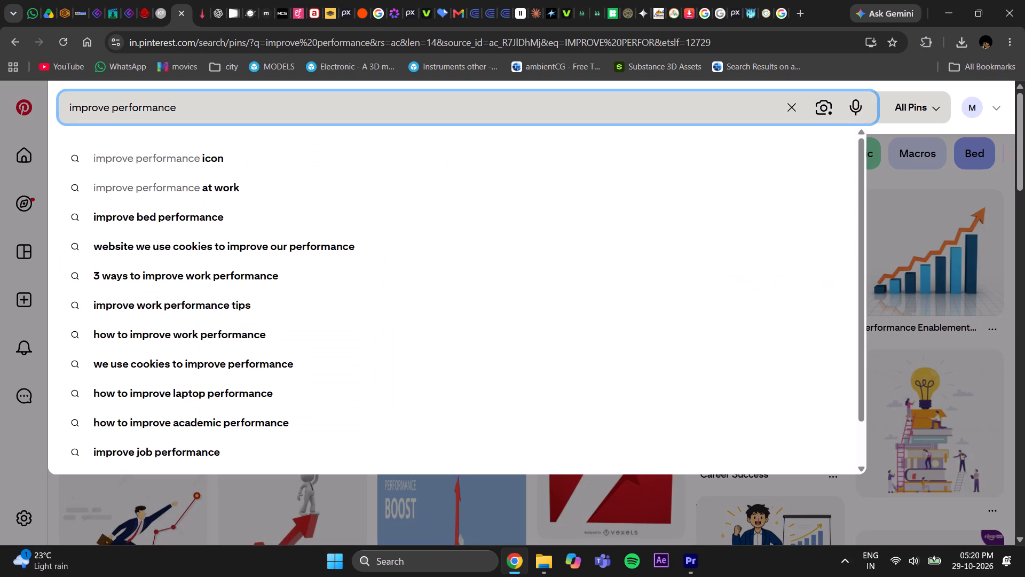
pyautogui.press('space')
pyautogui.write('VIDEO')
pyautogui.press('Return')
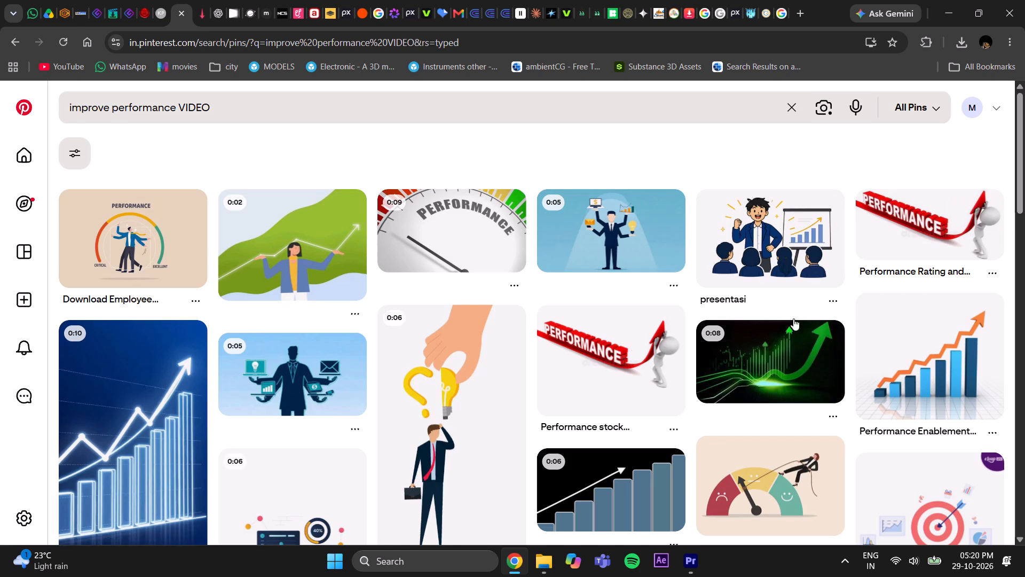
pyautogui.scroll(-1, 425, 401)
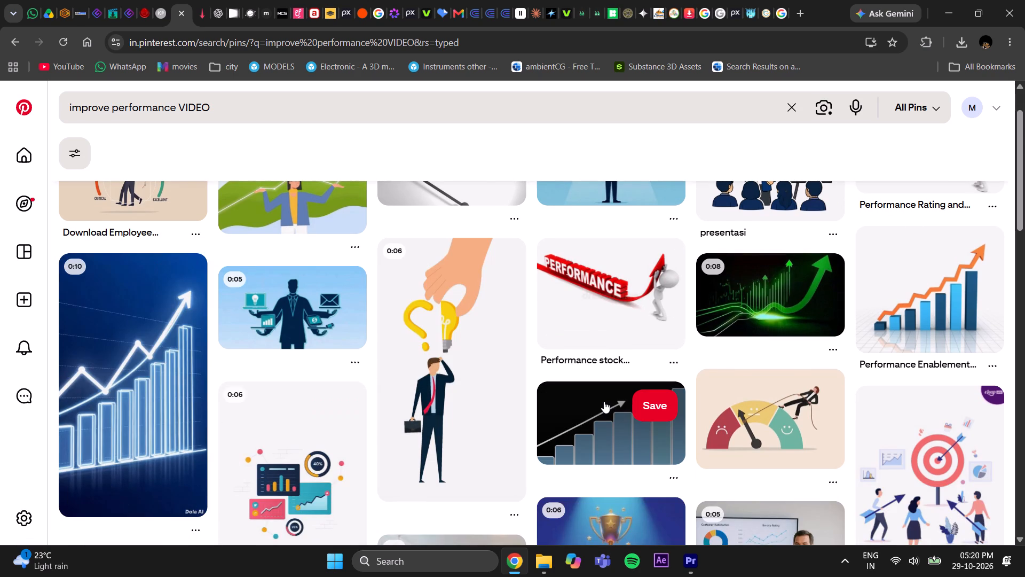
pyautogui.scroll(-2, 604, 401)
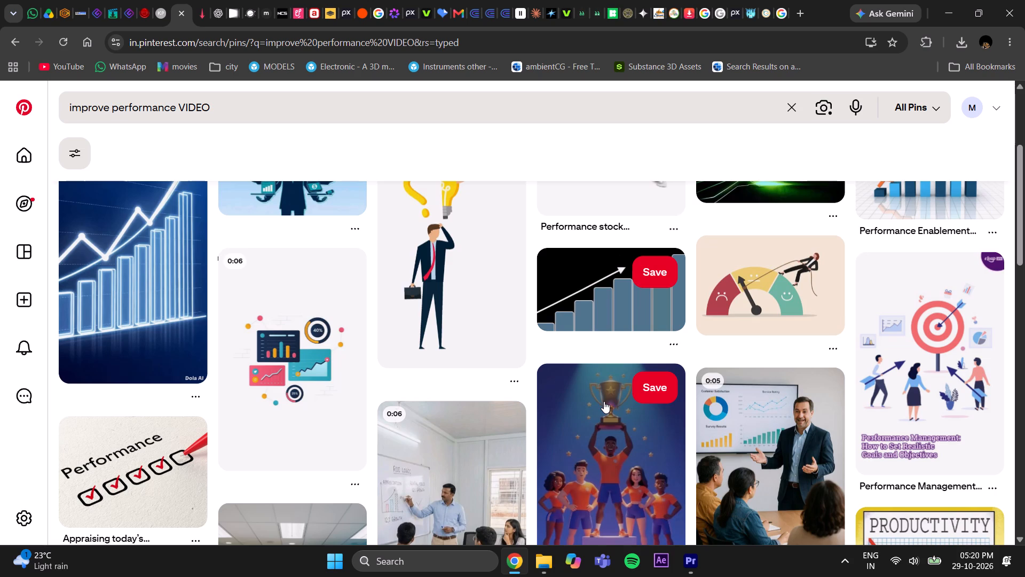
pyautogui.scroll(-2, 604, 401)
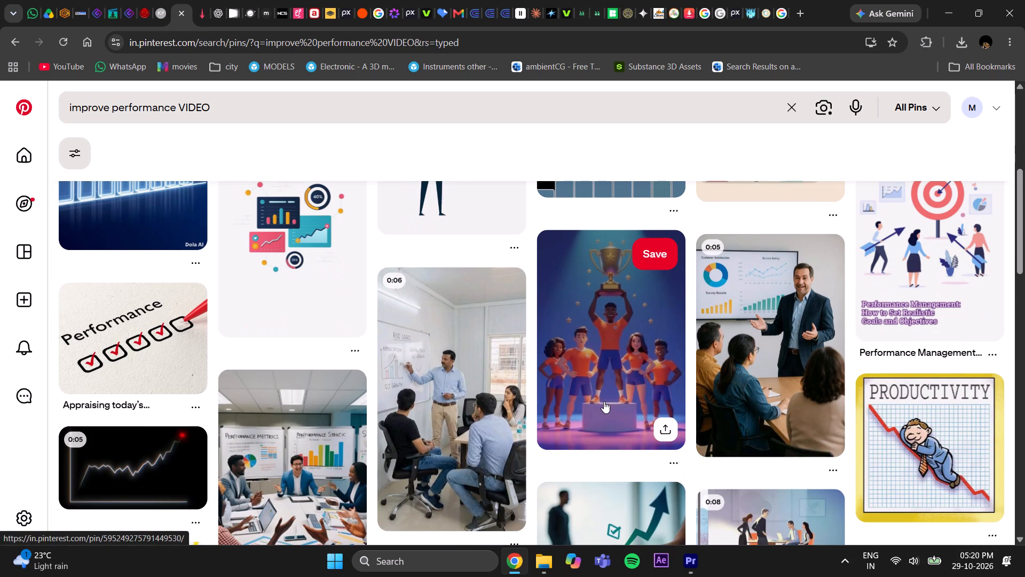
pyautogui.scroll(-4, 604, 401)
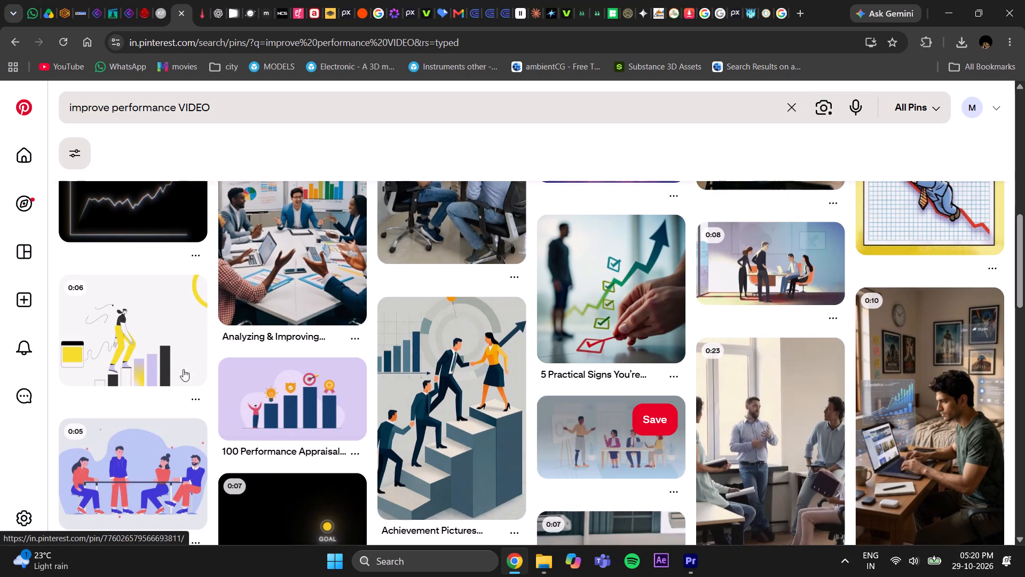
# Preview the Paragon One EdTech animation of a person climbing a bar graph, and return to the video results.
pyautogui.click(153, 353)
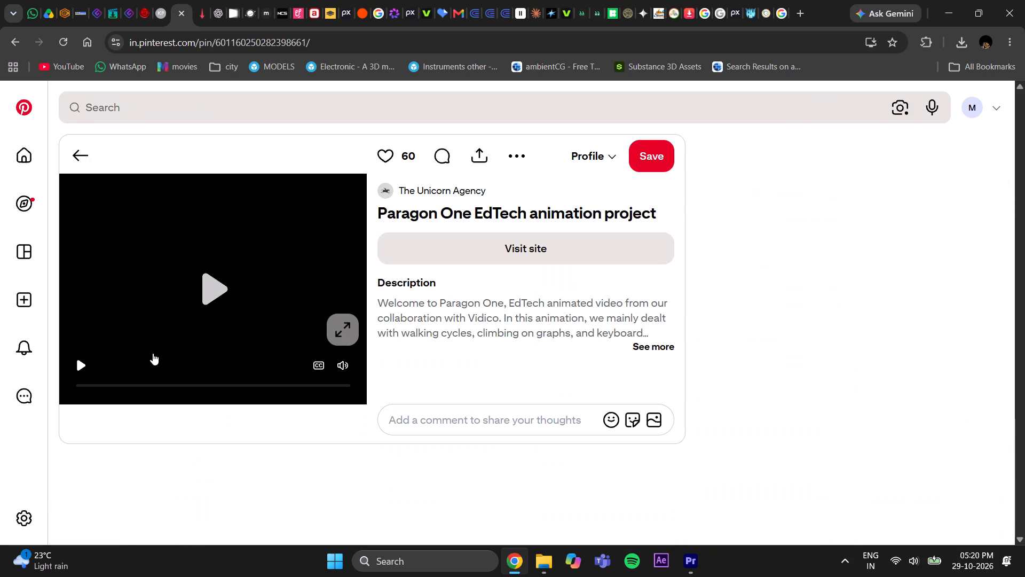
pyautogui.click(214, 292)
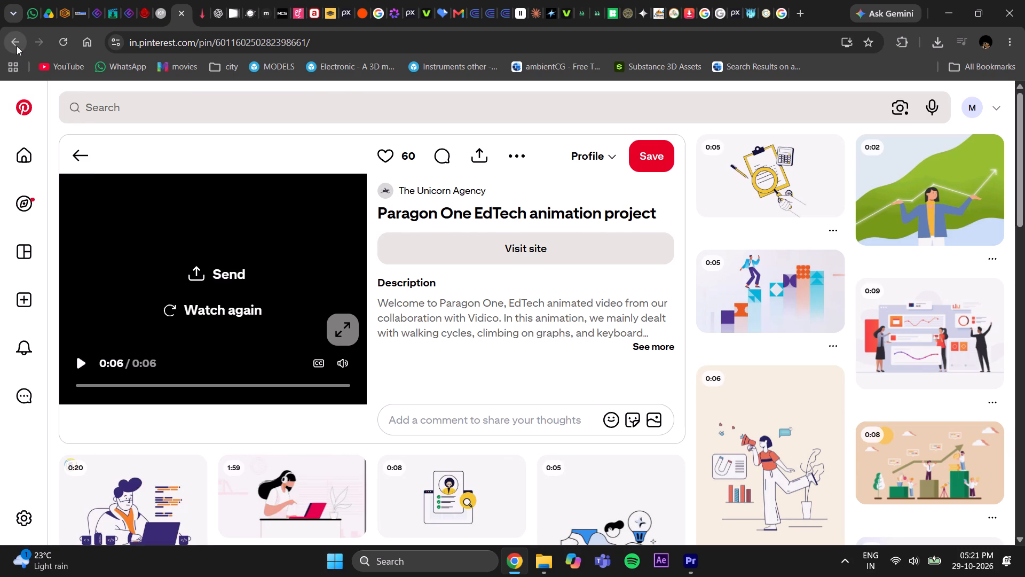
pyautogui.click(17, 46)
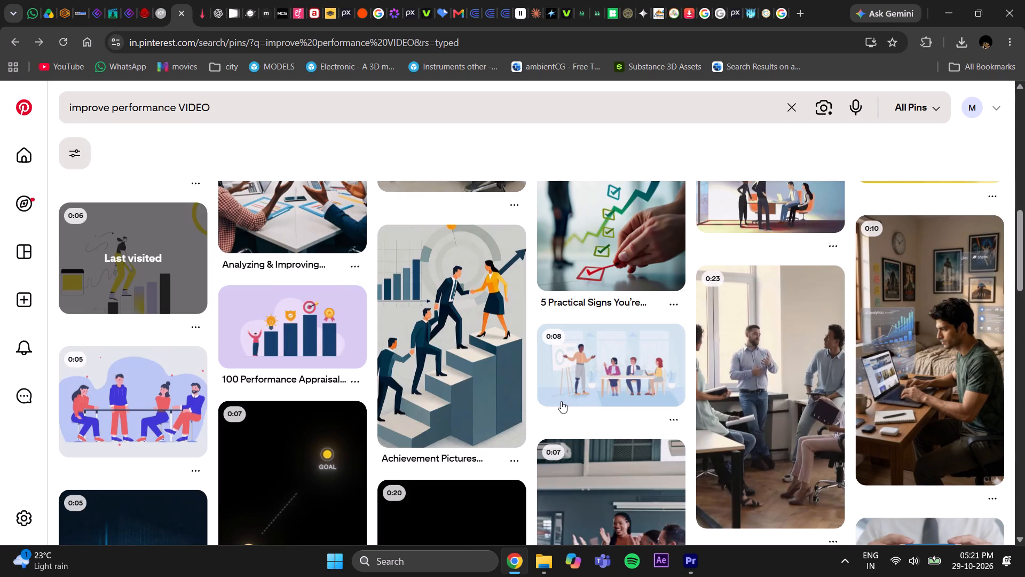
pyautogui.scroll(-4, 561, 402)
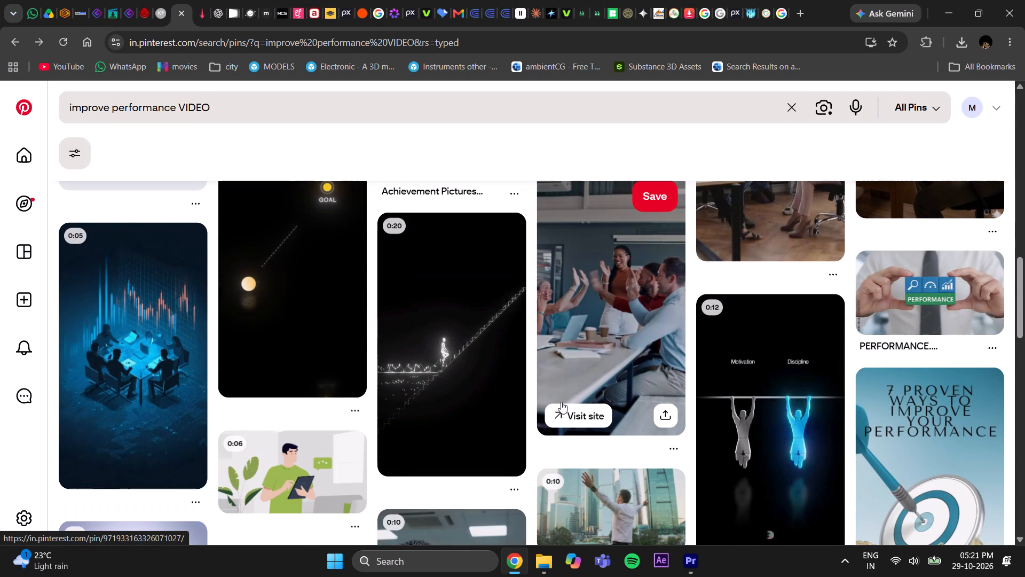
pyautogui.scroll(-4, 561, 402)
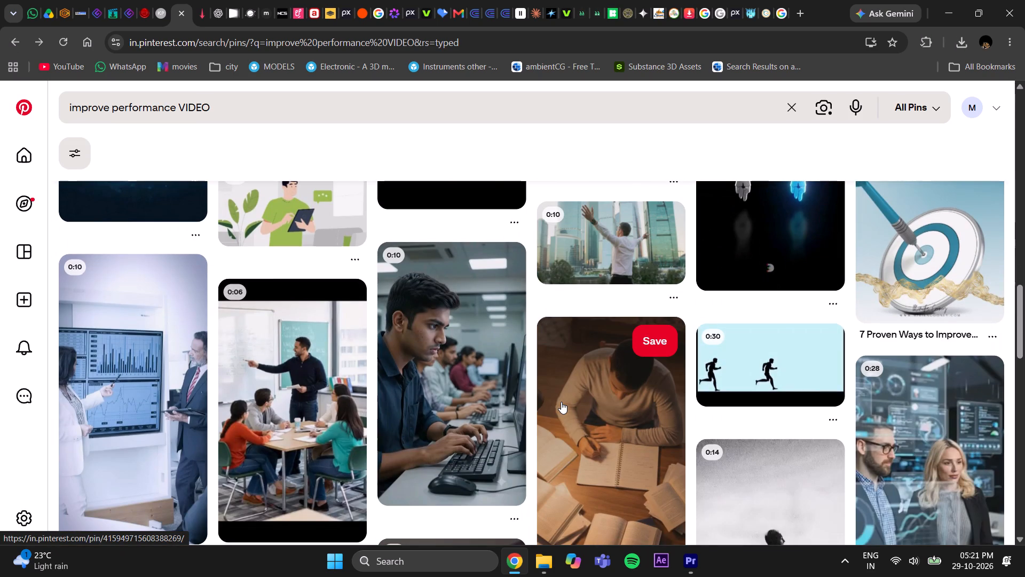
pyautogui.scroll(13, 561, 402)
pyautogui.scroll(6, 411, 392)
pyautogui.click(175, 378)
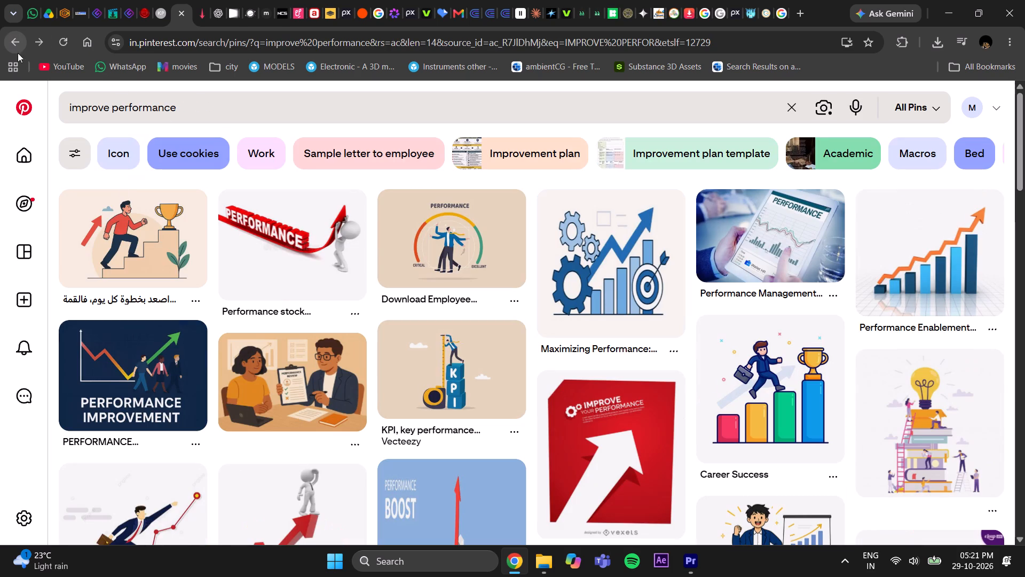
pyautogui.click(244, 158)
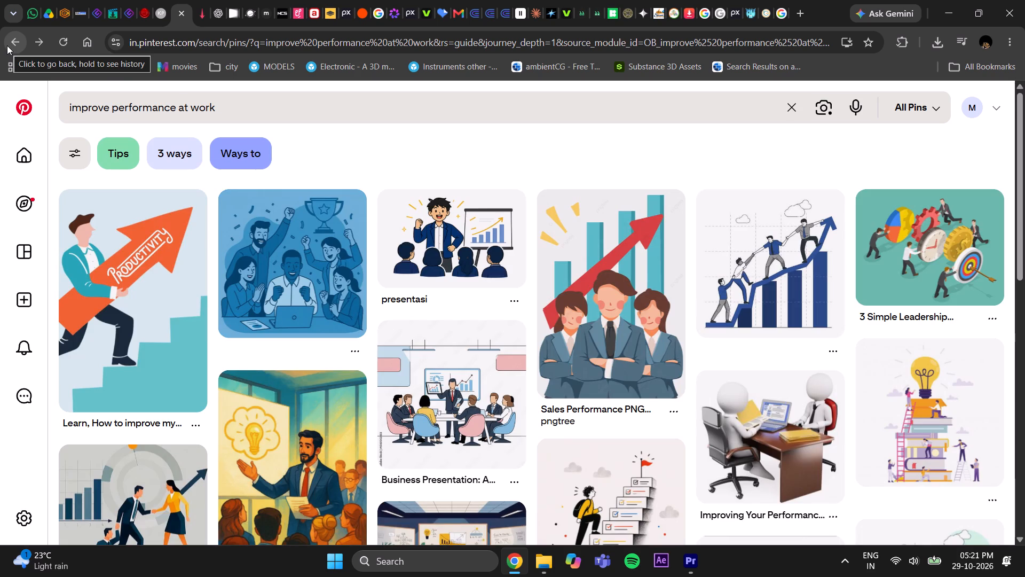
pyautogui.scroll(-11, 283, 315)
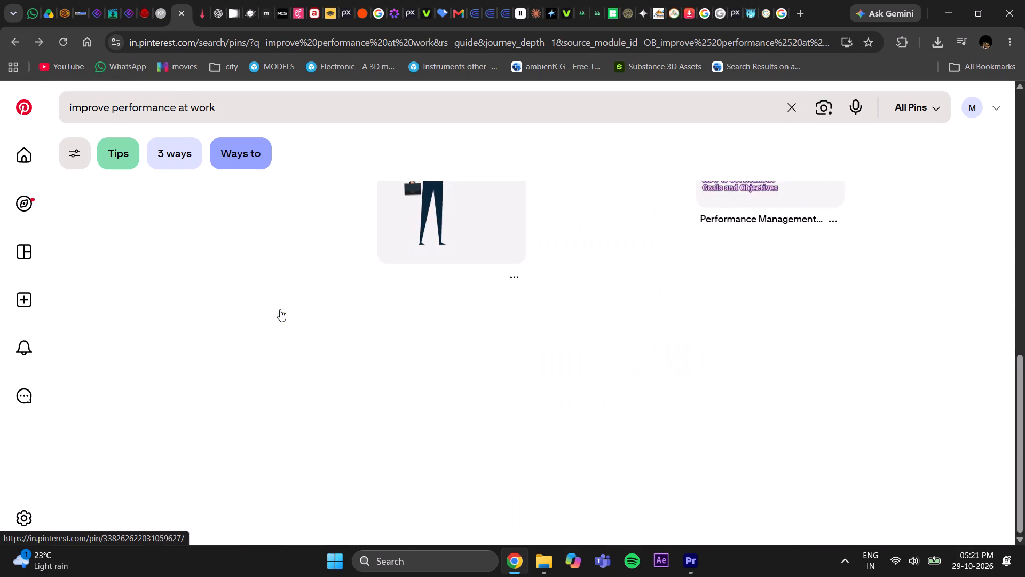
pyautogui.scroll(7, 280, 309)
pyautogui.scroll(-5, 280, 309)
pyautogui.scroll(4, 280, 309)
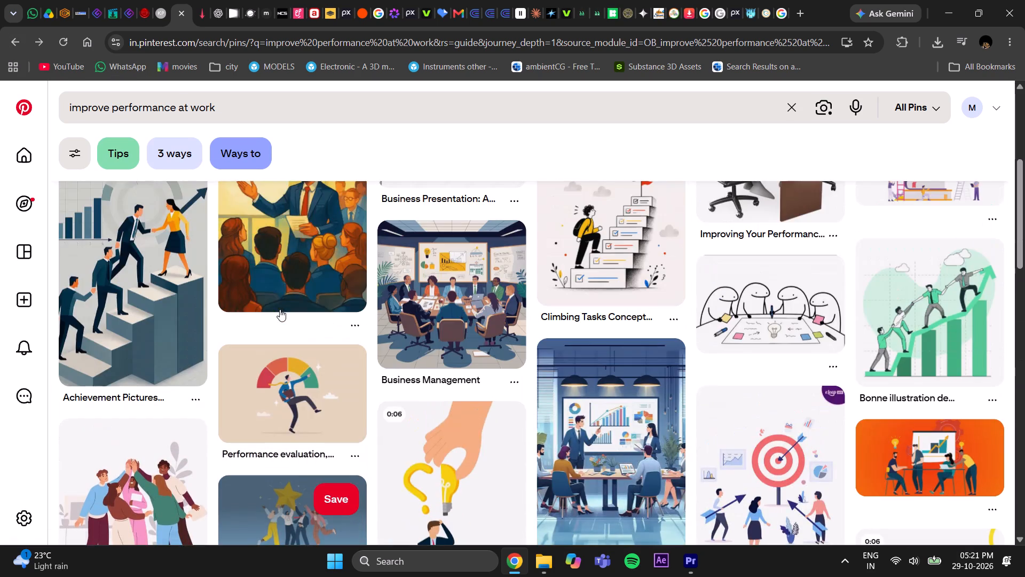
pyautogui.scroll(-4, 280, 309)
pyautogui.scroll(1, 280, 309)
pyautogui.scroll(-4, 280, 309)
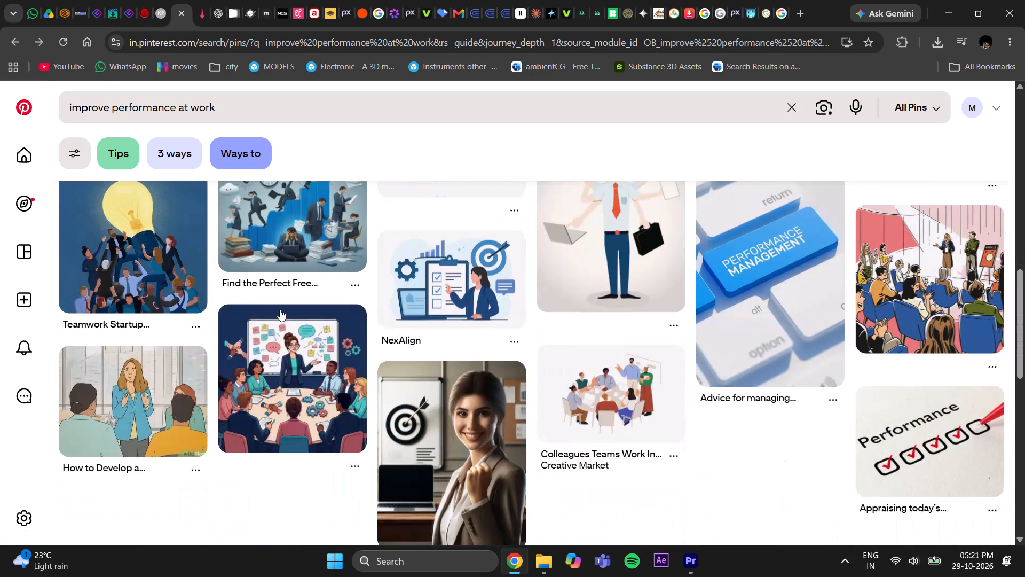
pyautogui.scroll(-3, 280, 309)
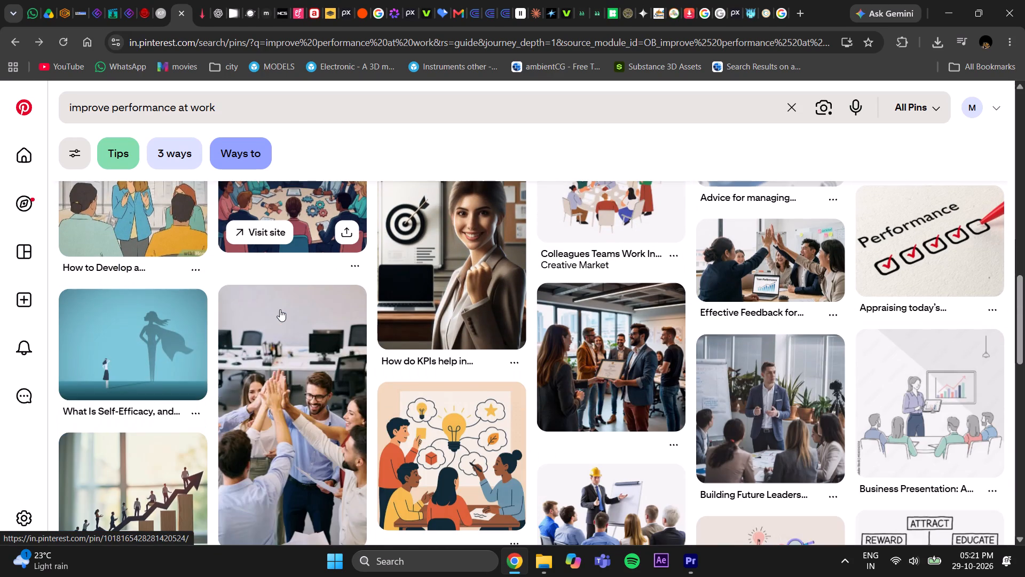
# Return to the Pinterest search and change the query to "improve performance".
pyautogui.click(15, 44)
pyautogui.click(15, 44)
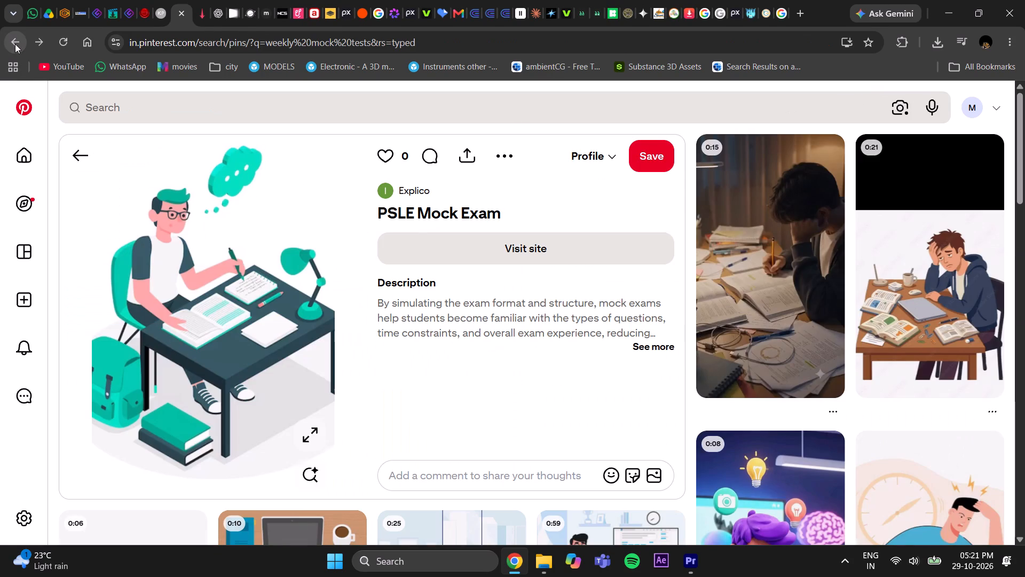
pyautogui.click(36, 33)
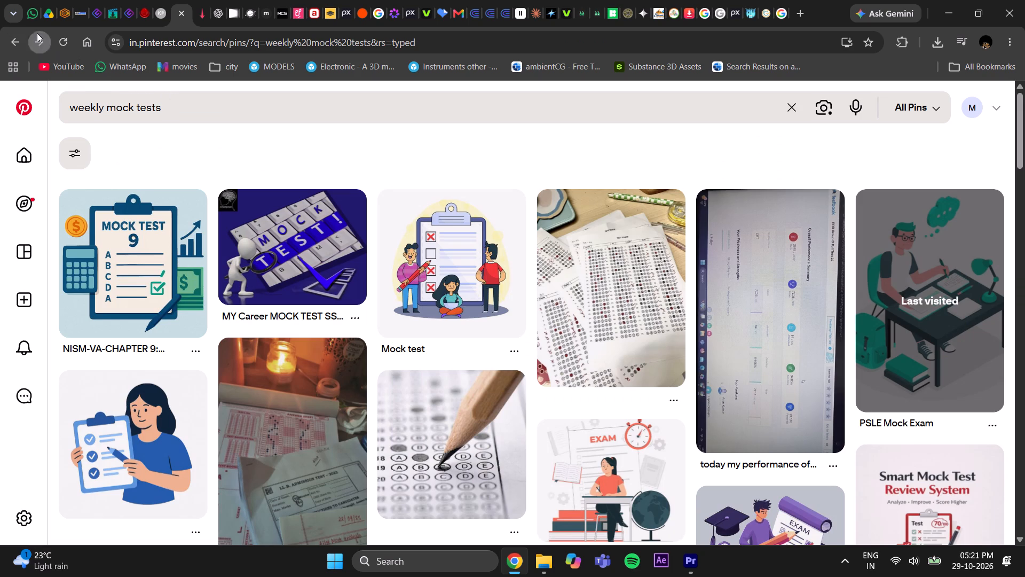
pyautogui.click(38, 37)
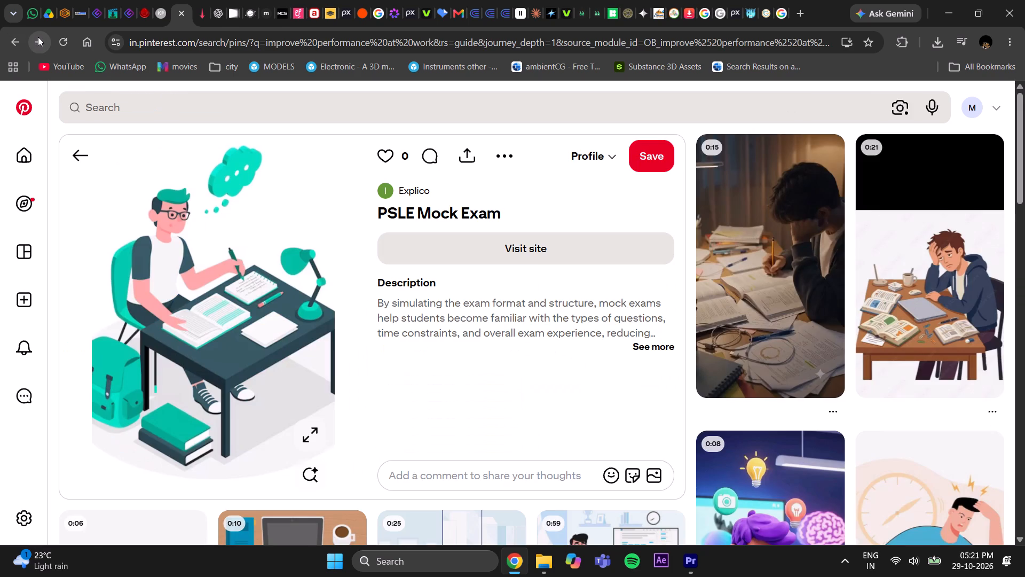
pyautogui.click(279, 115)
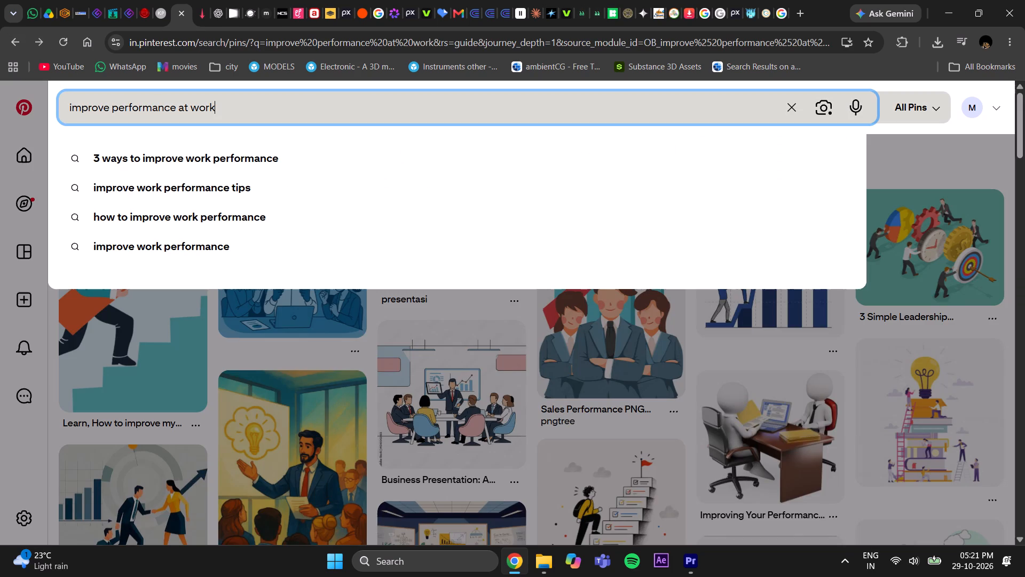
pyautogui.press('BackSpace')
pyautogui.press('BackSpace')
pyautogui.press('BackSpace')
pyautogui.press('BackSpace')
pyautogui.press('BackSpace')
pyautogui.press('BackSpace')
pyautogui.press('BackSpace')
pyautogui.press('Return')
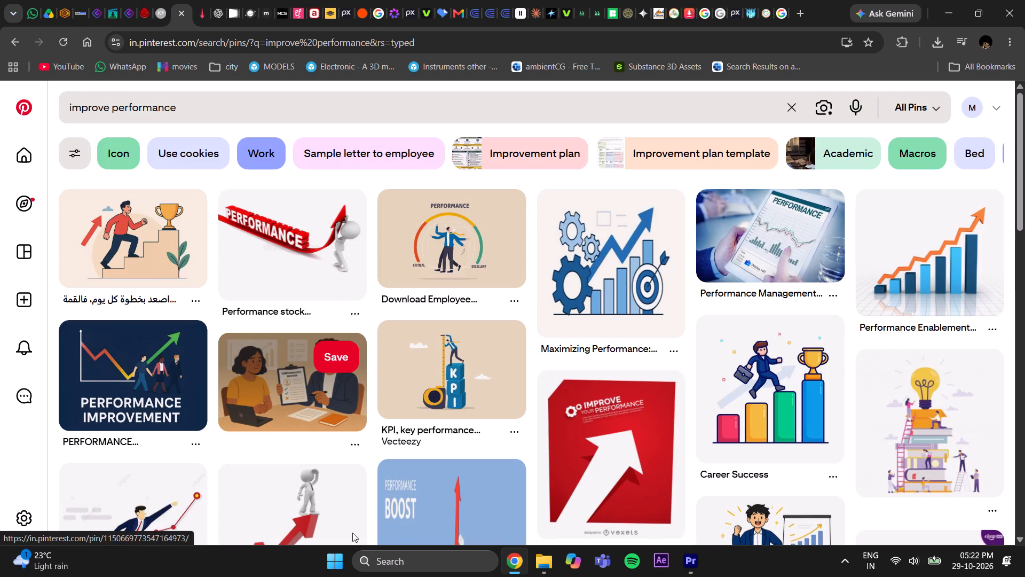
# Browse the results, open the navy PERFORMANCE IMPROVEMENT pin with the falling and rising arrow, and download its image.
pyautogui.scroll(-9, 521, 442)
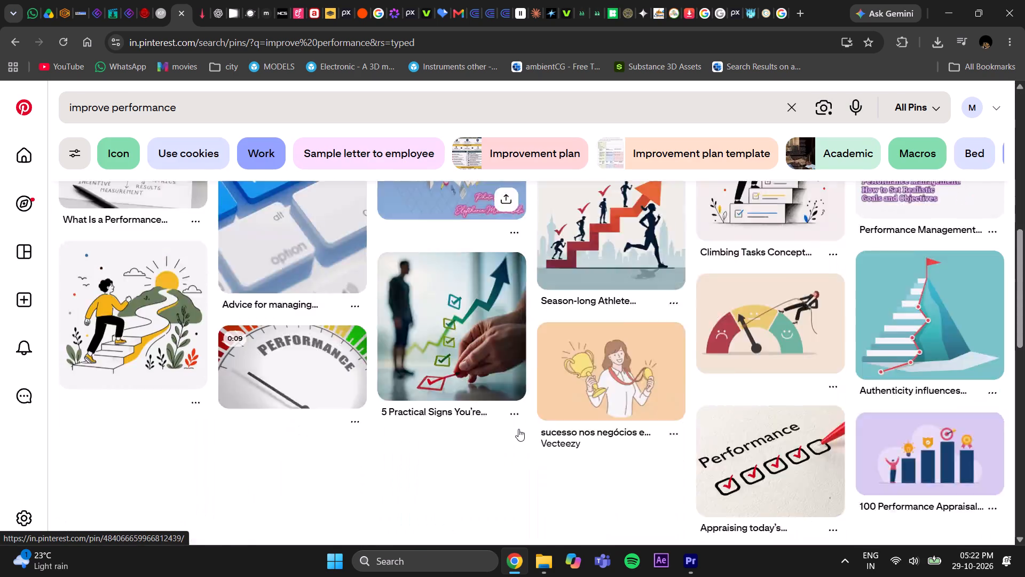
pyautogui.scroll(-2, 518, 429)
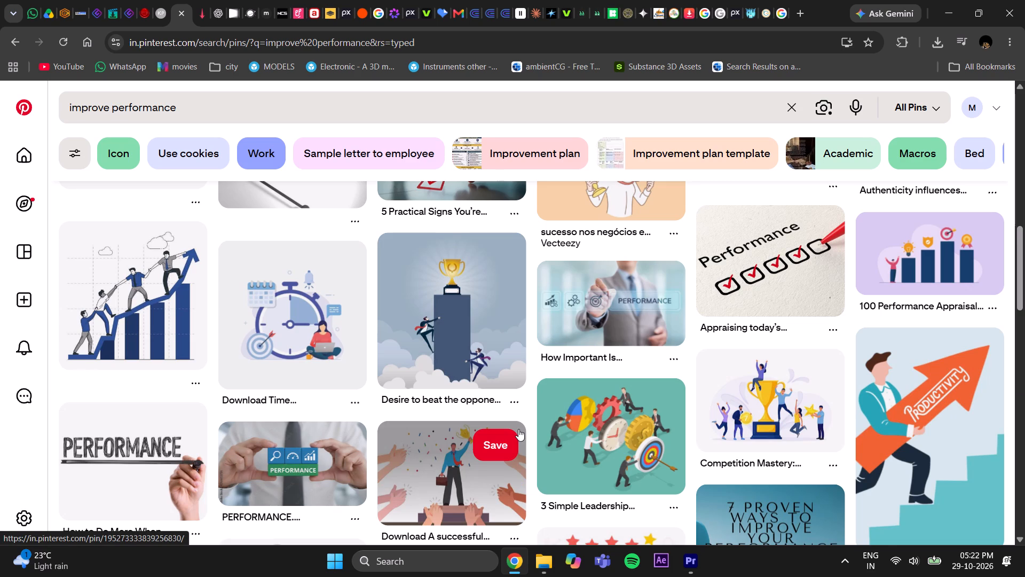
pyautogui.scroll(-3, 518, 429)
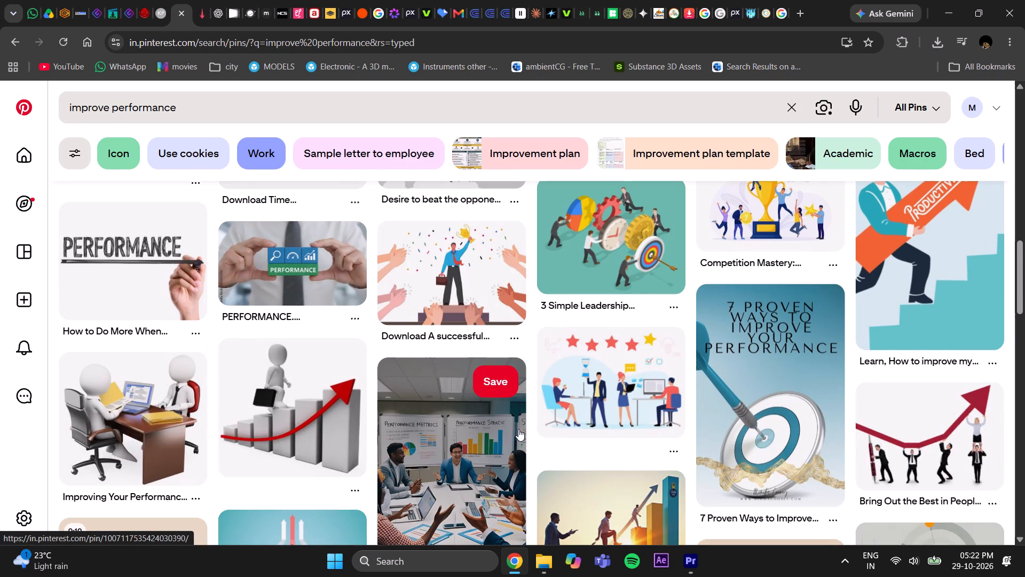
pyautogui.scroll(-4, 518, 429)
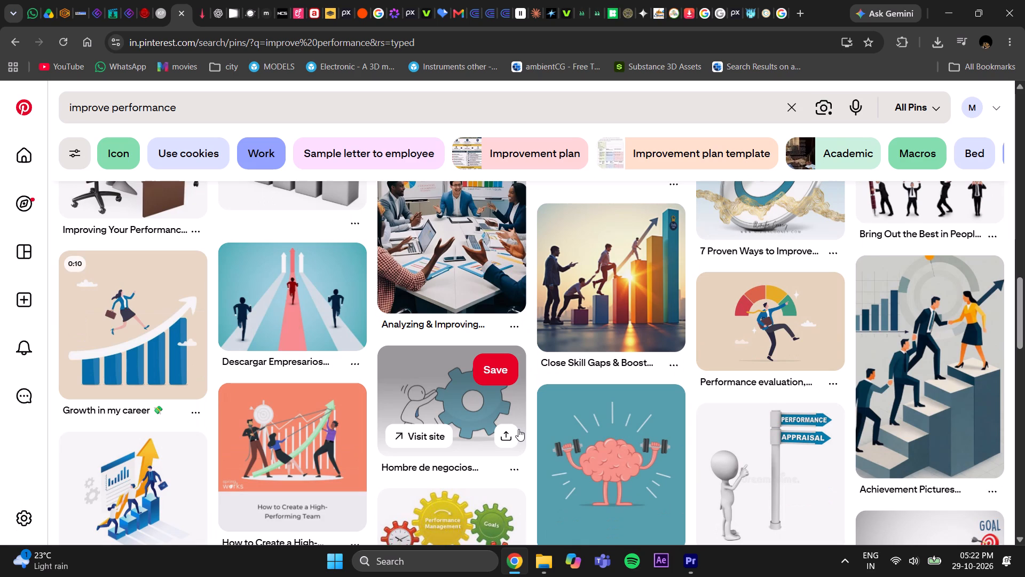
pyautogui.scroll(20, 518, 429)
pyautogui.scroll(10, 518, 429)
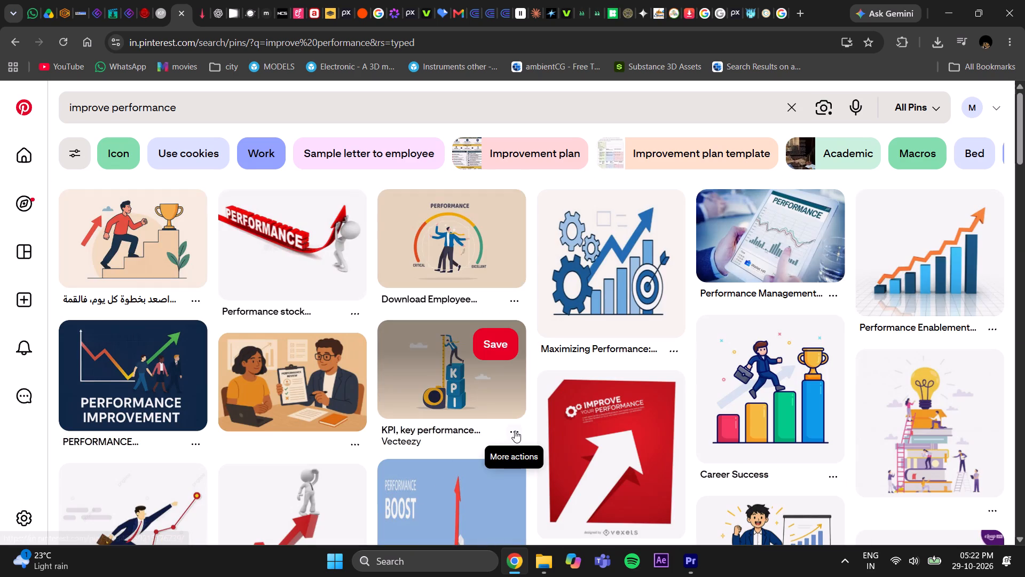
pyautogui.click(168, 397)
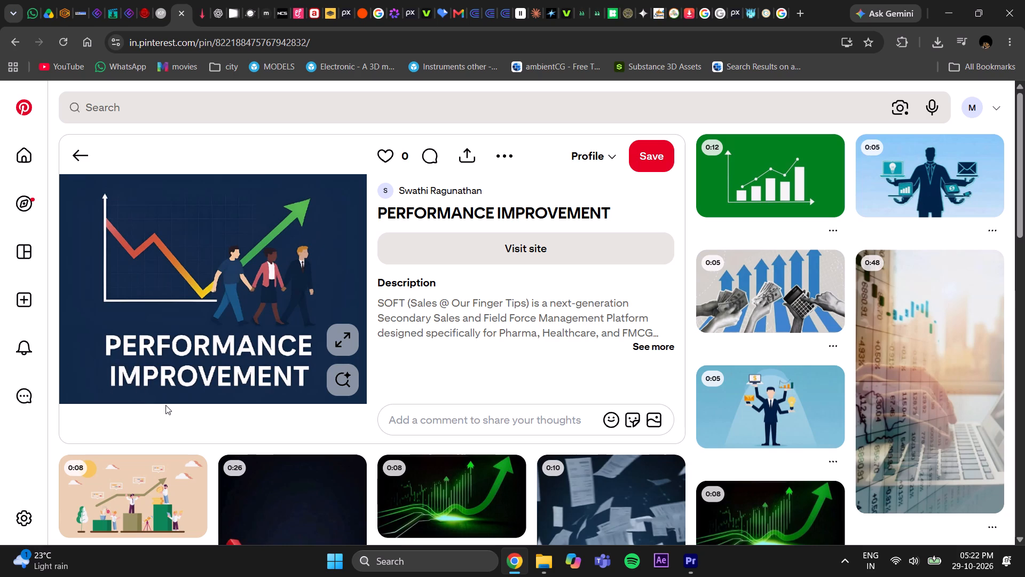
pyautogui.scroll(-2, 165, 405)
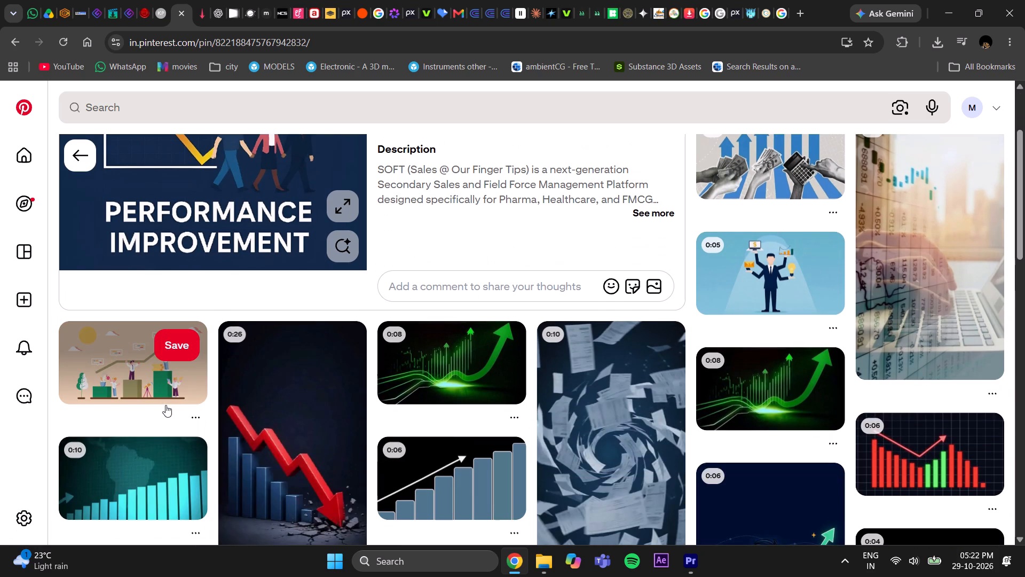
pyautogui.scroll(-6, 165, 405)
pyautogui.scroll(13, 165, 405)
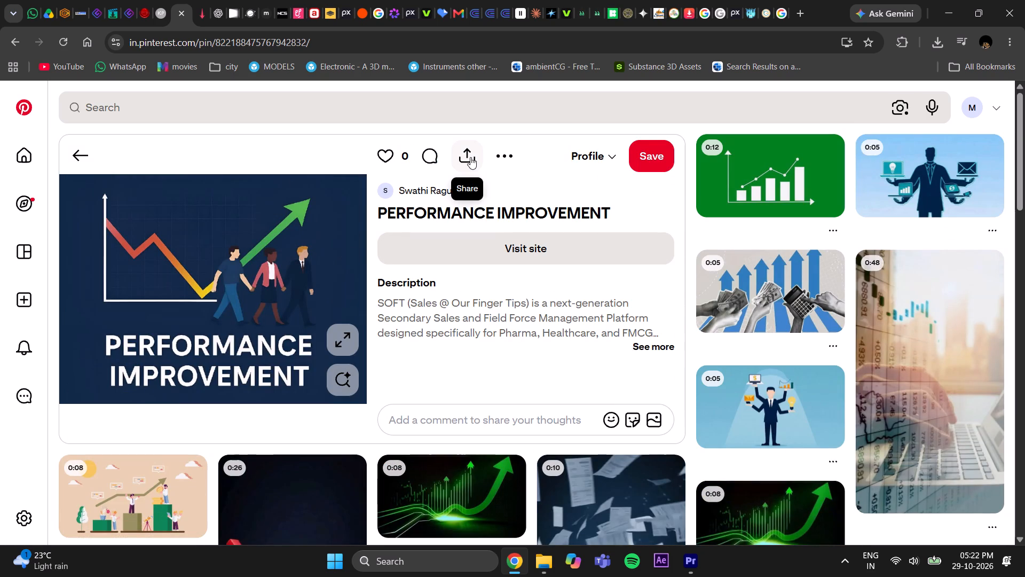
pyautogui.click(506, 151)
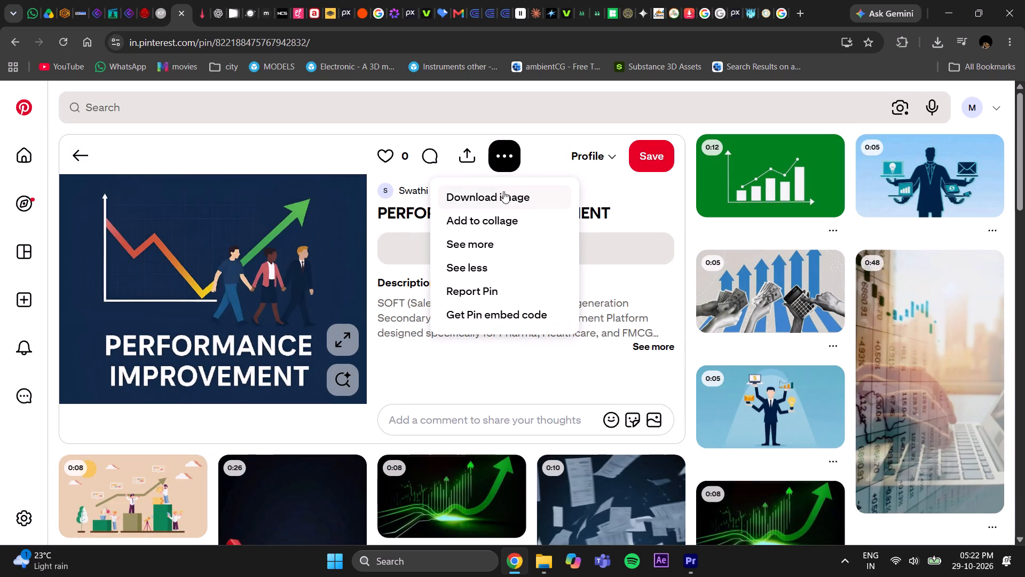
pyautogui.click(503, 193)
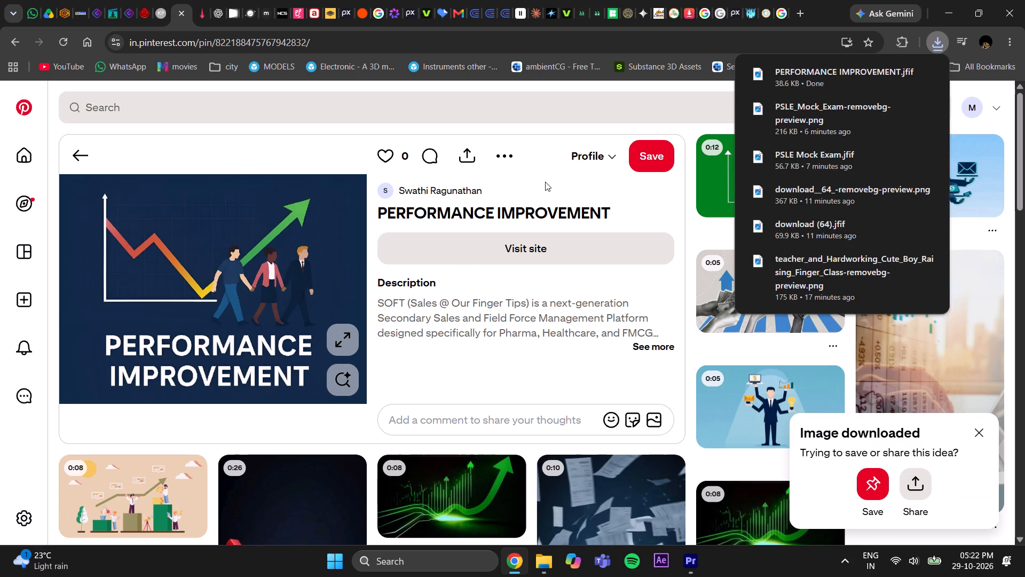
pyautogui.click(545, 182)
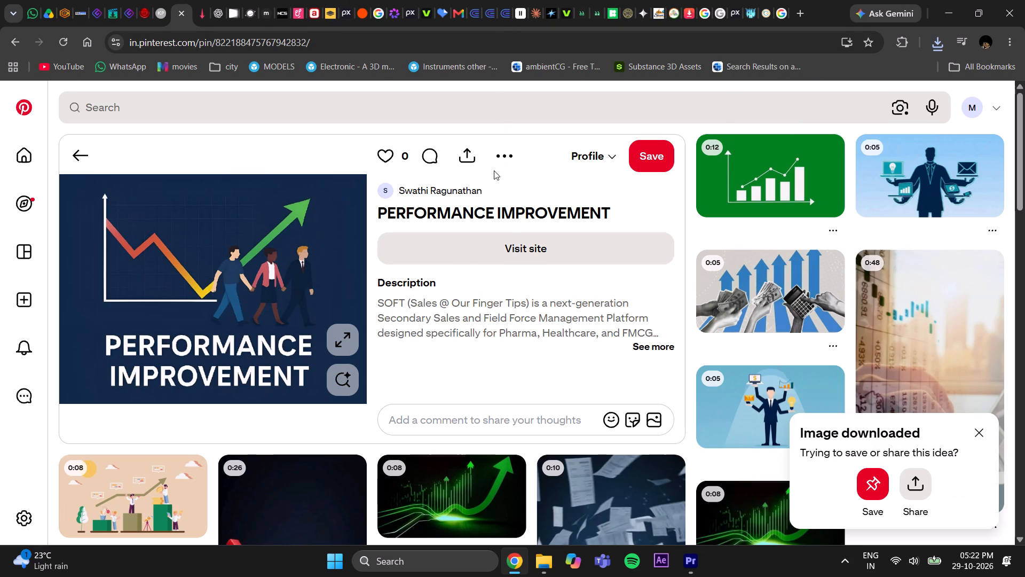
# Replace the previous remove.bg upload with the PERFORMANCE IMPROVEMENT image and download the free 578 x 432 background-free preview.
pyautogui.click(330, 5)
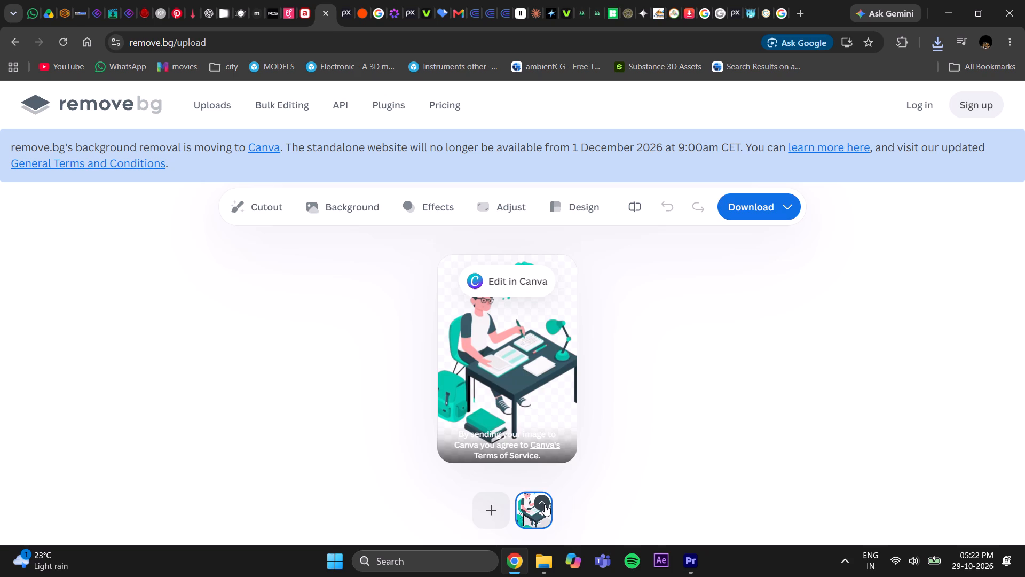
pyautogui.click(545, 504)
pyautogui.click(542, 477)
pyautogui.click(492, 324)
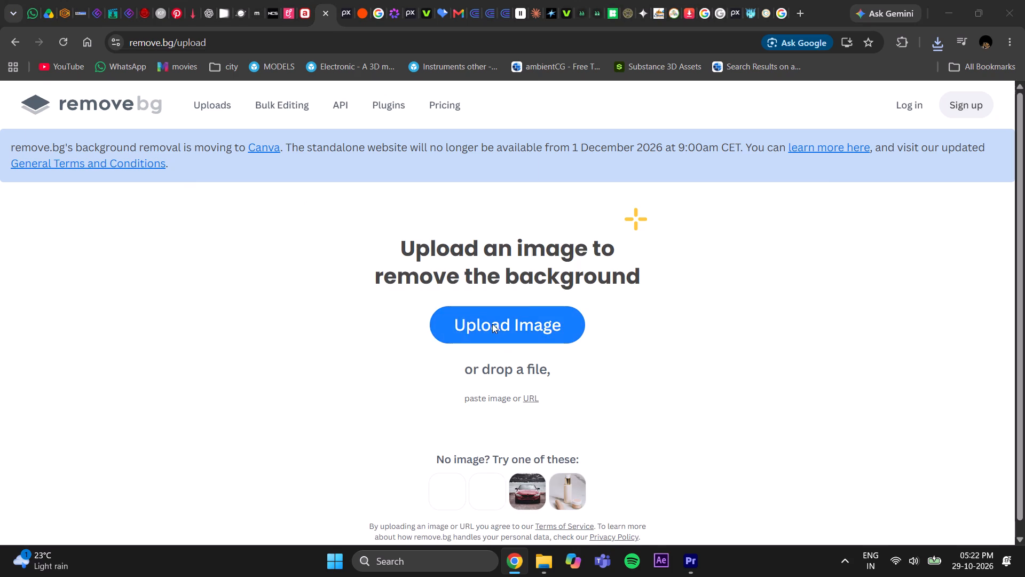
pyautogui.click(183, 195)
pyautogui.click(423, 346)
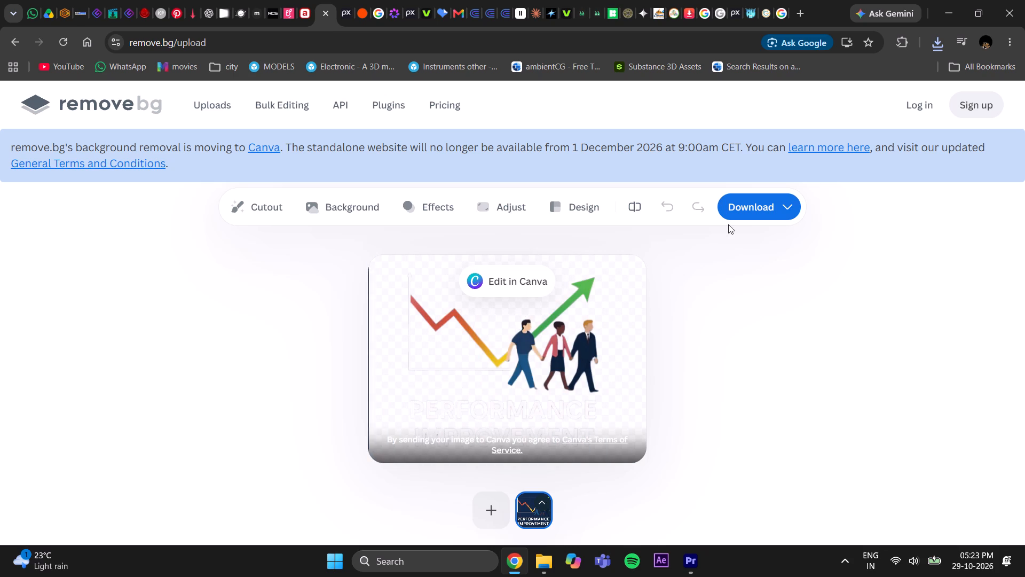
pyautogui.click(743, 208)
pyautogui.click(743, 234)
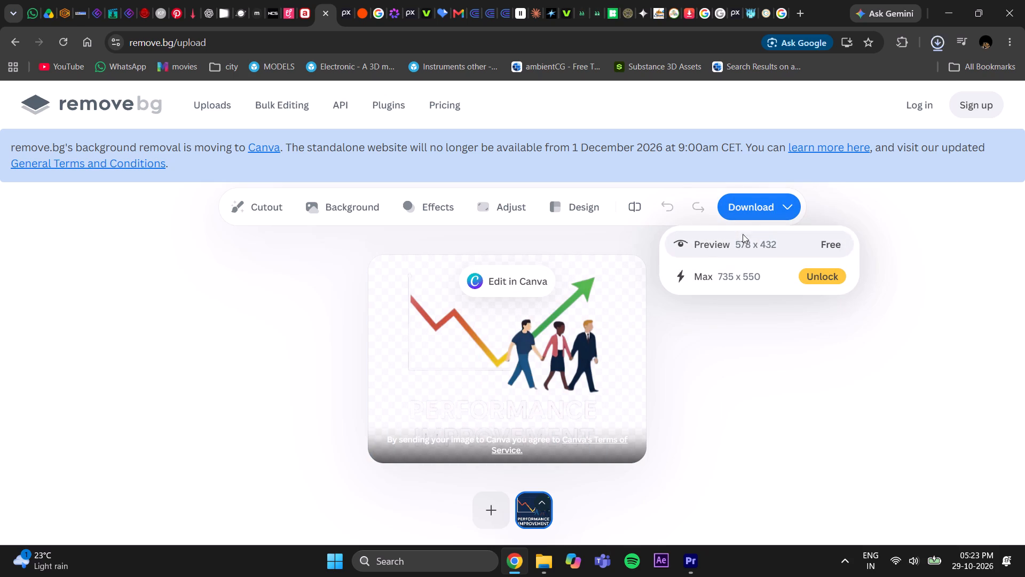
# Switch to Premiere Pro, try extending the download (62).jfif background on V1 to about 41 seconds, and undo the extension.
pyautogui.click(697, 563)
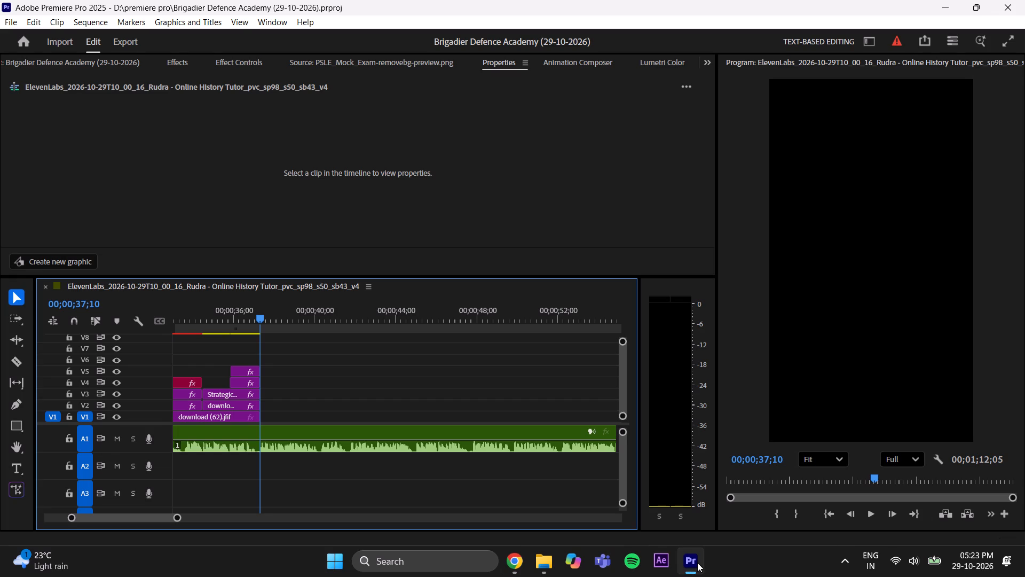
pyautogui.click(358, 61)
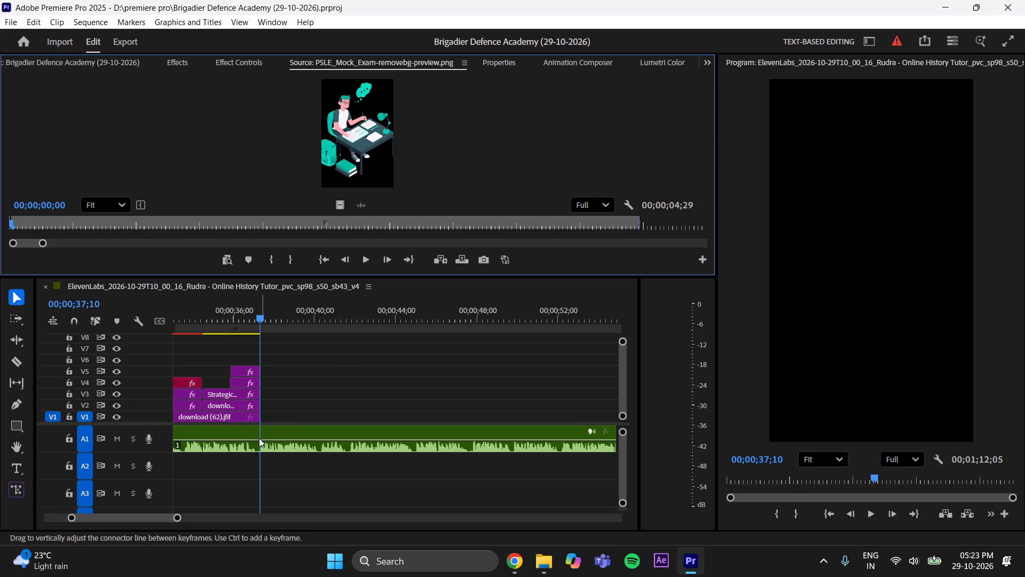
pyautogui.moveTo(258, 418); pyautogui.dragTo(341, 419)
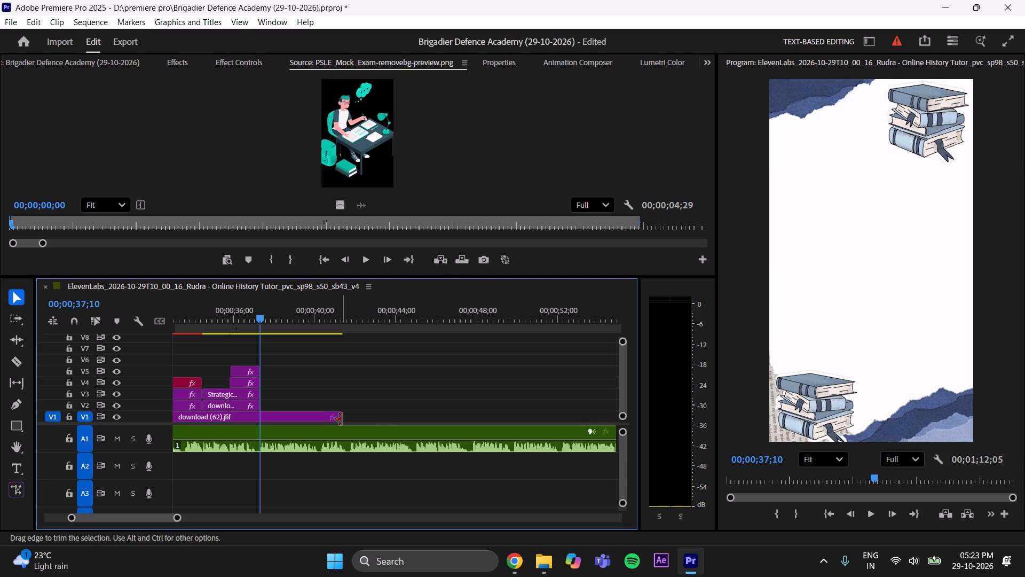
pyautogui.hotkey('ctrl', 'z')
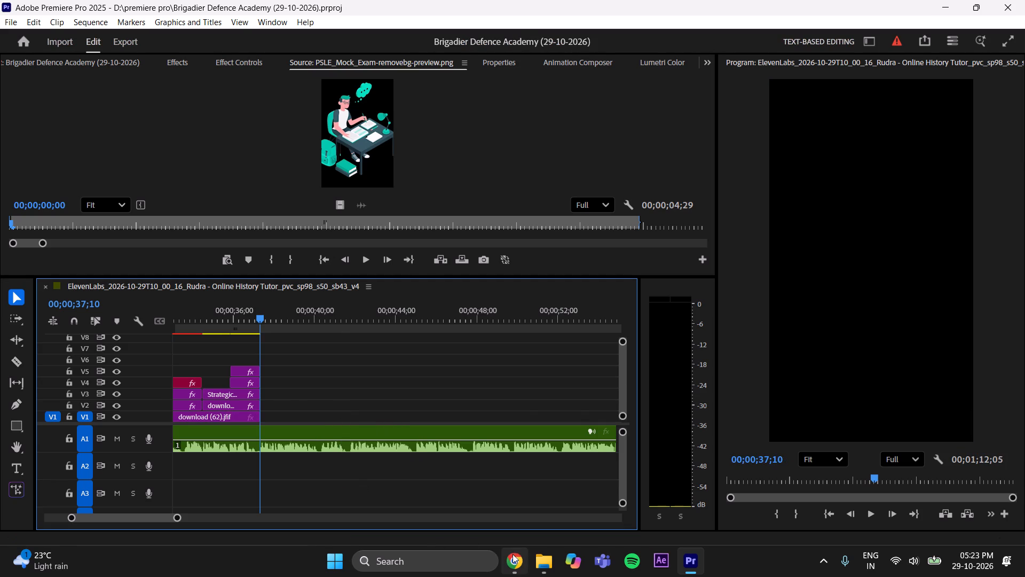
# Load PERFORMANCE IMPROVEMENT.jfif from the Downloads folder into the Source monitor.
pyautogui.click(547, 573)
pyautogui.click(111, 40)
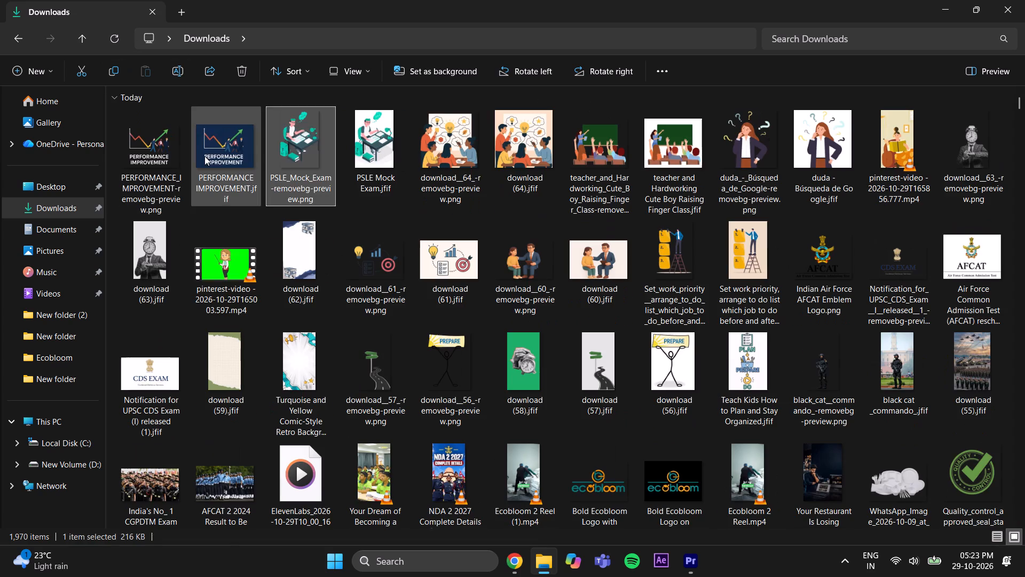
pyautogui.click(204, 156)
pyautogui.moveTo(219, 160); pyautogui.dragTo(352, 190)
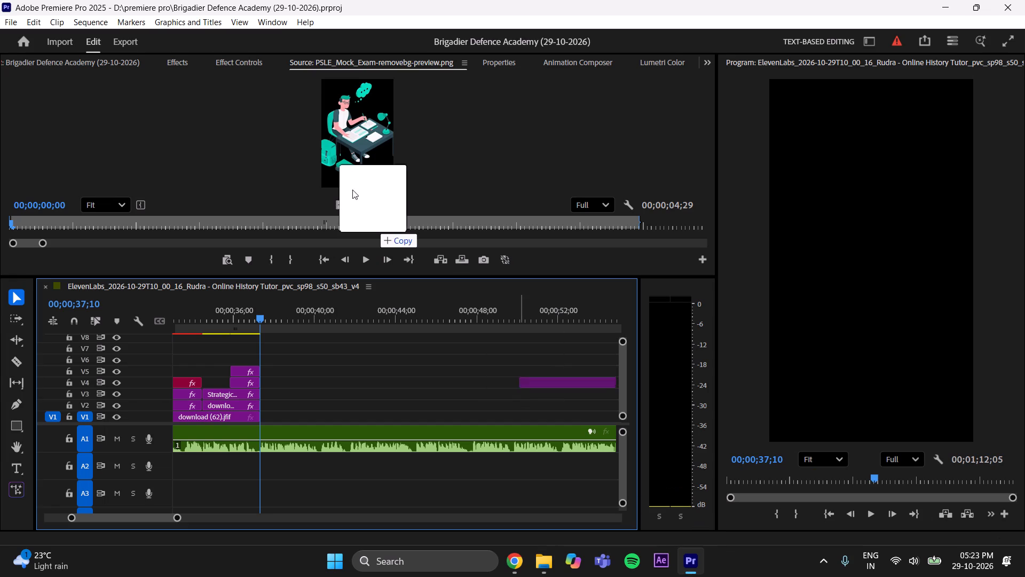
pyautogui.moveTo(352, 190); pyautogui.dragTo(347, 161)
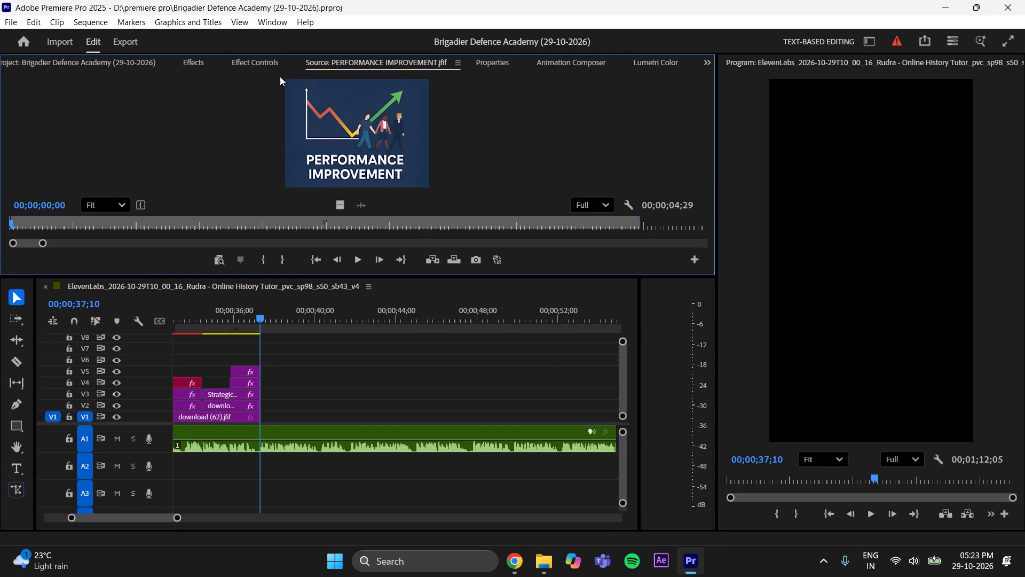
# Look through the project's media items for a background to use under the performance graphic.
pyautogui.click(688, 59)
pyautogui.click(706, 63)
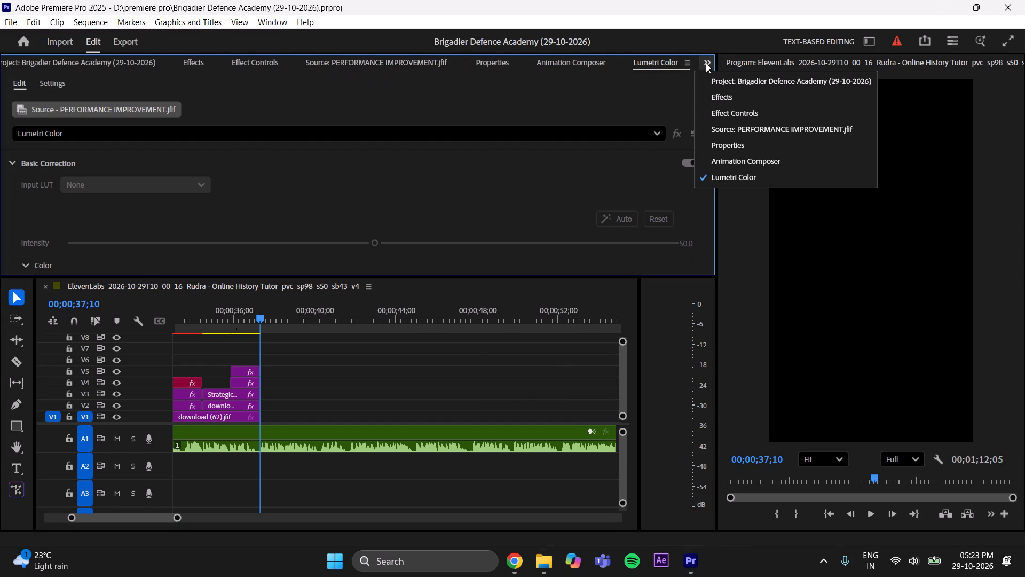
pyautogui.click(712, 75)
pyautogui.scroll(1, 480, 193)
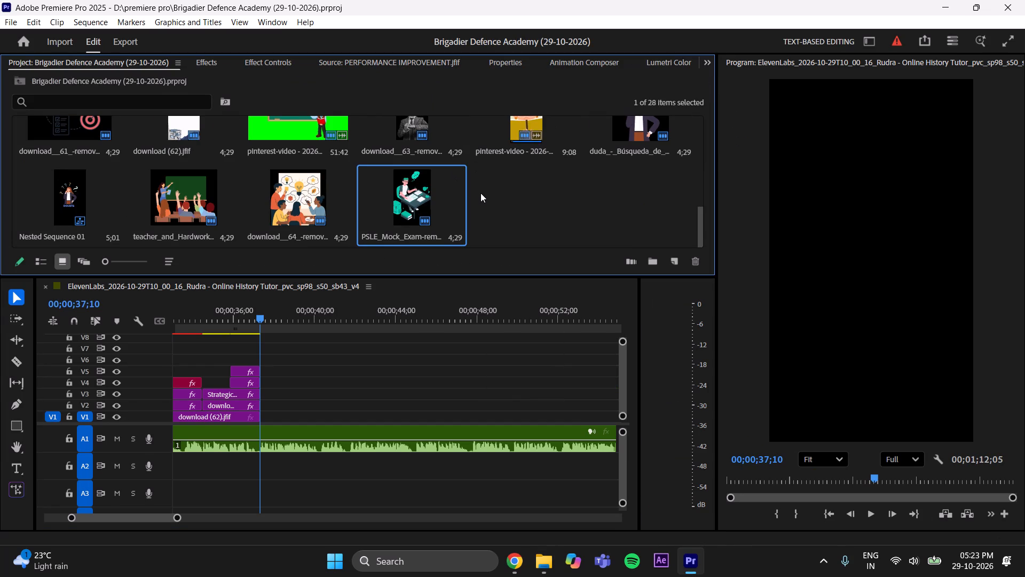
pyautogui.scroll(3, 480, 193)
pyautogui.scroll(-2, 480, 193)
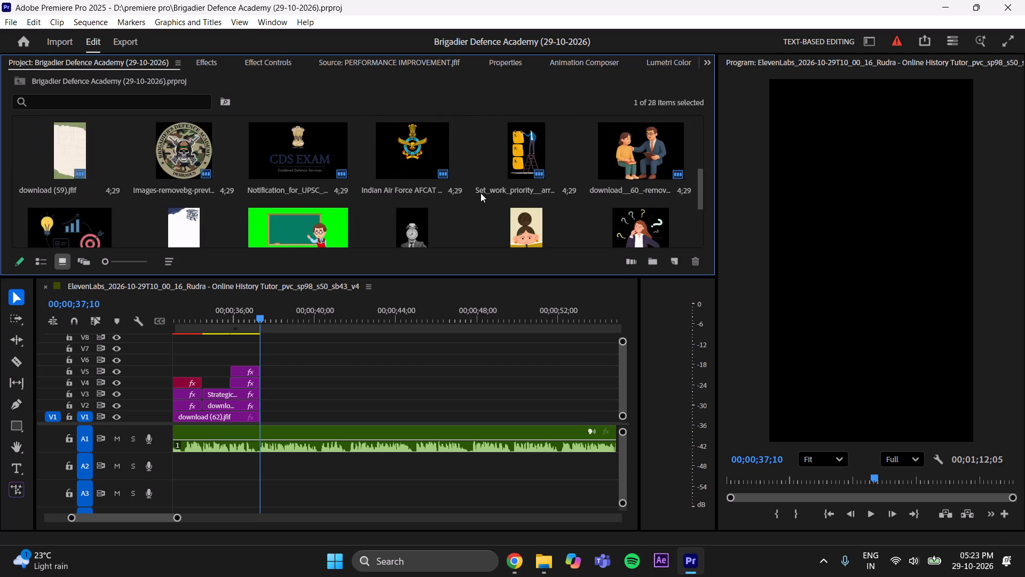
pyautogui.scroll(2, 480, 193)
pyautogui.scroll(-3, 480, 193)
pyautogui.scroll(4, 480, 193)
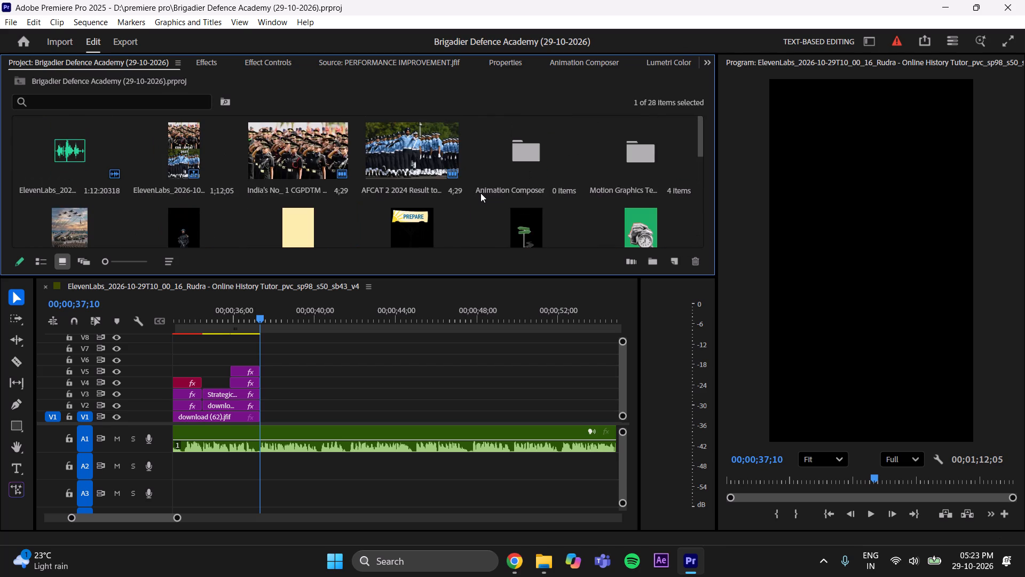
pyautogui.scroll(-8, 480, 193)
# Create a black (000000) colour matte named Color Matte in the project.
pyautogui.rightClick(480, 193)
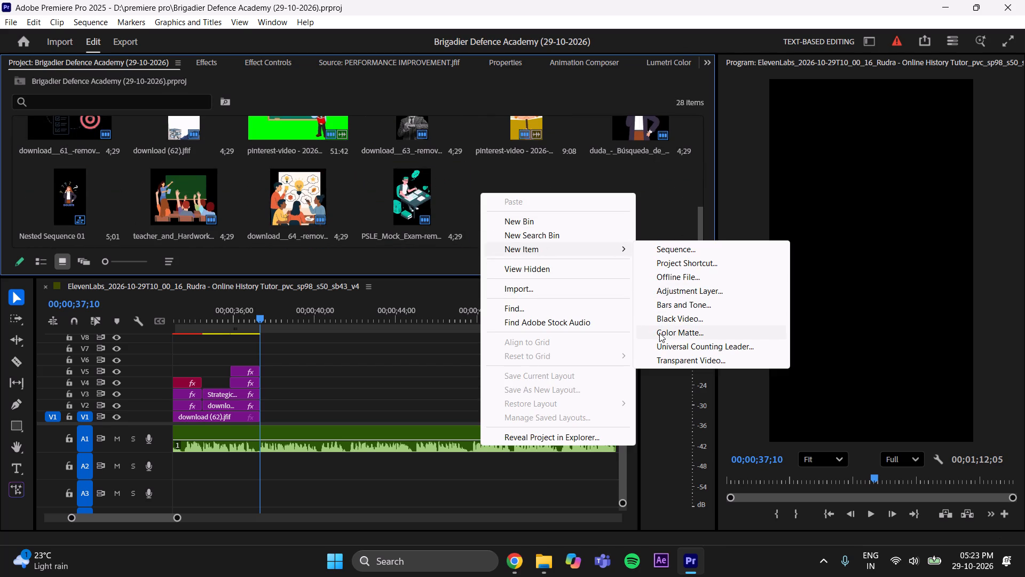
pyautogui.click(670, 337)
pyautogui.click(562, 335)
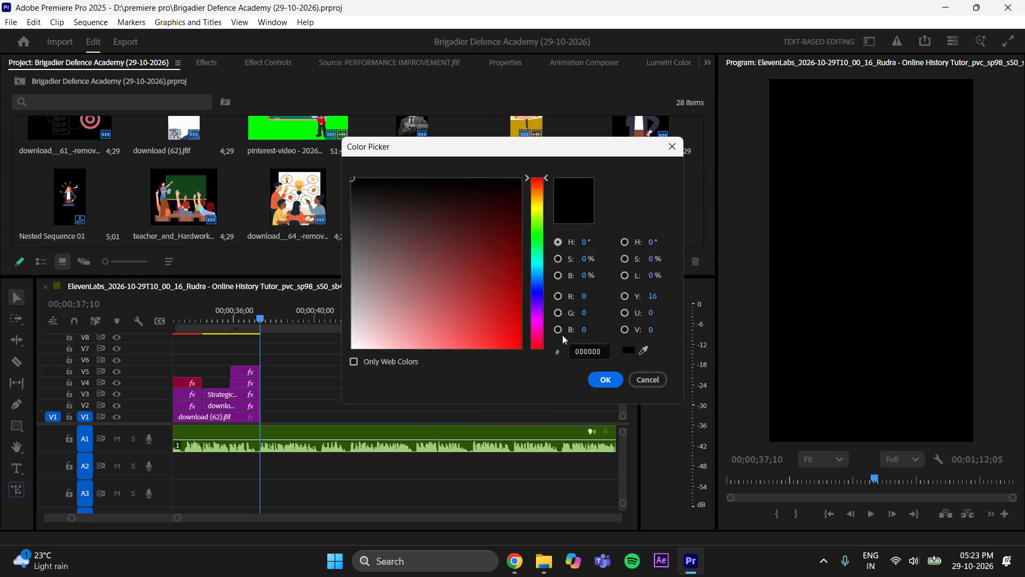
pyautogui.click(600, 378)
pyautogui.click(502, 299)
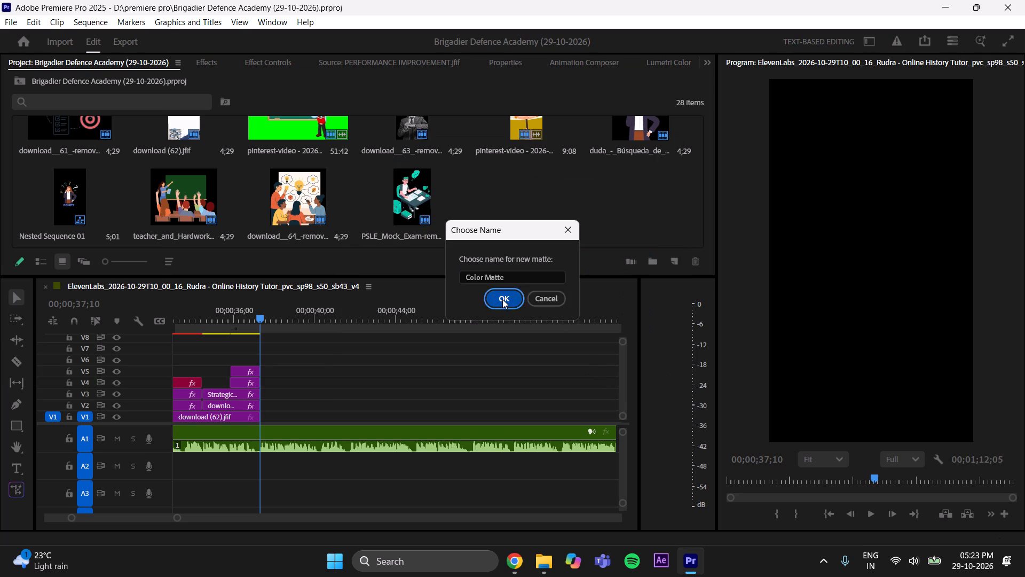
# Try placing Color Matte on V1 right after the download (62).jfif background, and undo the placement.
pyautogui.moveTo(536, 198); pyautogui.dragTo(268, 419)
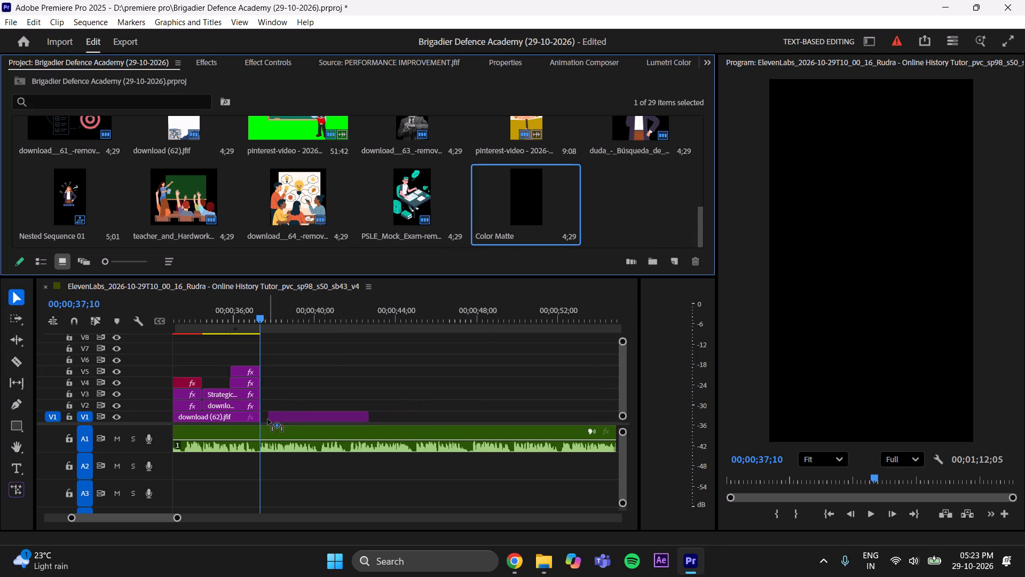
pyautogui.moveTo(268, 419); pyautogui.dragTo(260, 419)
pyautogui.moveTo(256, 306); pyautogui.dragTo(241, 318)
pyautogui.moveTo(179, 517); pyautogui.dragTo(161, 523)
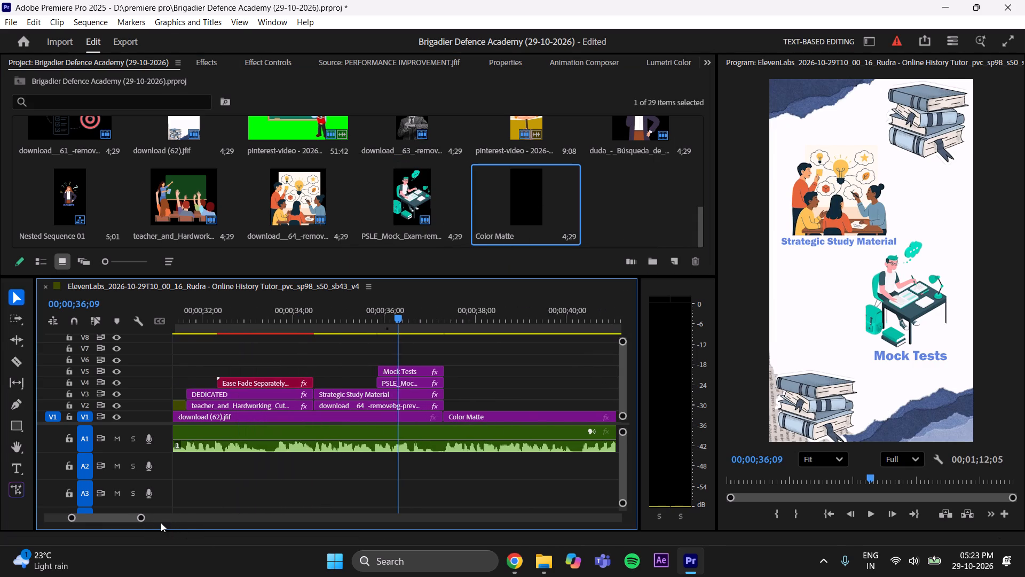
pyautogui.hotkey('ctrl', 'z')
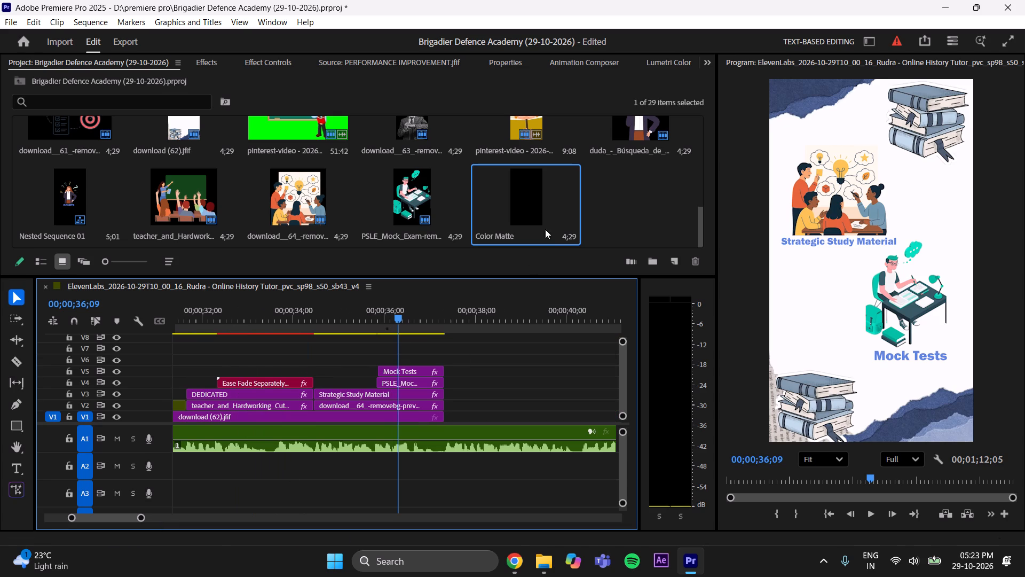
# Place Color Matte on V1 directly after the download (62).jfif clip, with the playhead over it at 00;00;37;21.
pyautogui.moveTo(534, 203); pyautogui.dragTo(445, 426)
pyautogui.moveTo(431, 298); pyautogui.dragTo(463, 310)
# Place PERFORMANCE IMPROVEMENT.jfif from the Source monitor on V2 above Color Matte.
pyautogui.click(322, 56)
pyautogui.moveTo(340, 209); pyautogui.dragTo(365, 229)
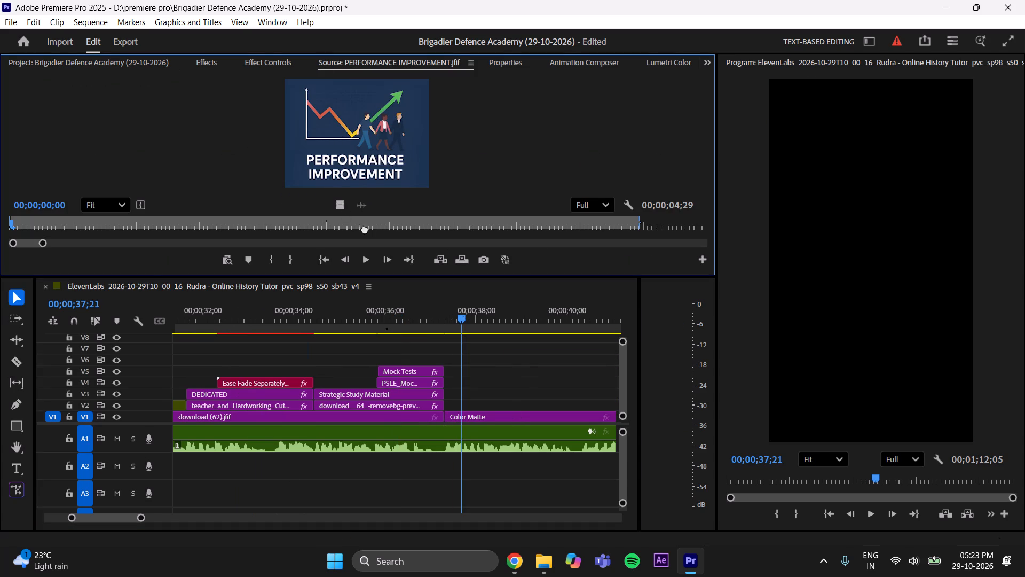
pyautogui.moveTo(365, 229); pyautogui.dragTo(446, 409)
pyautogui.click(485, 407)
# Recolour Color Matte to navy 1D3351 sampled from the performance graphic's background, check the fitted preview, and save the project.
pyautogui.doubleClick(488, 418)
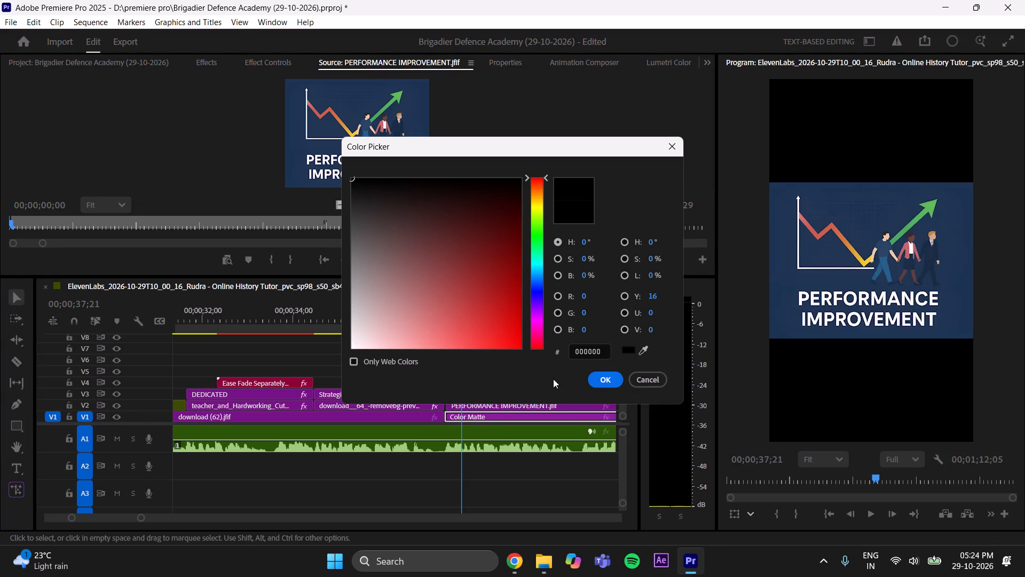
pyautogui.click(641, 348)
pyautogui.click(858, 212)
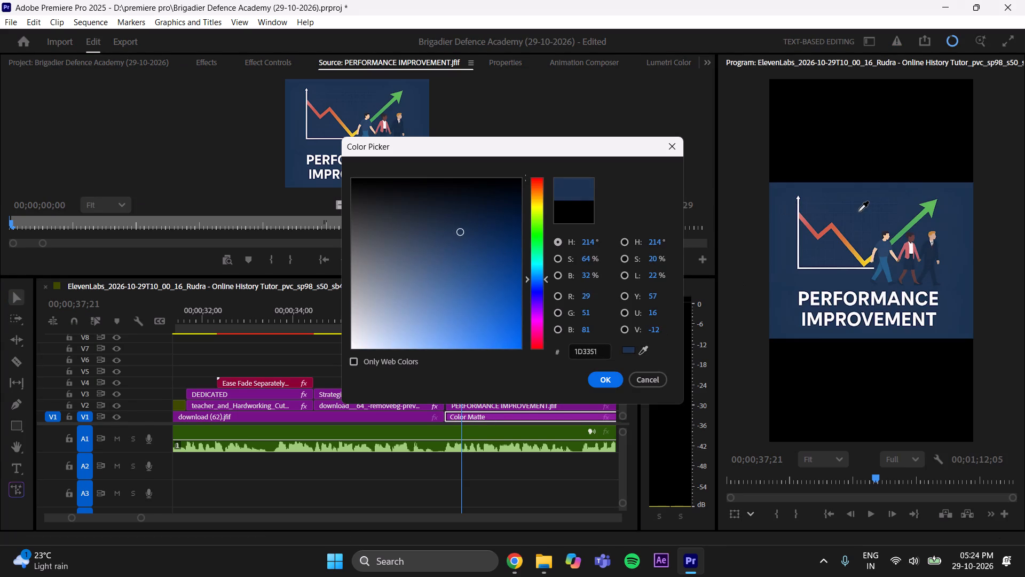
pyautogui.click(608, 379)
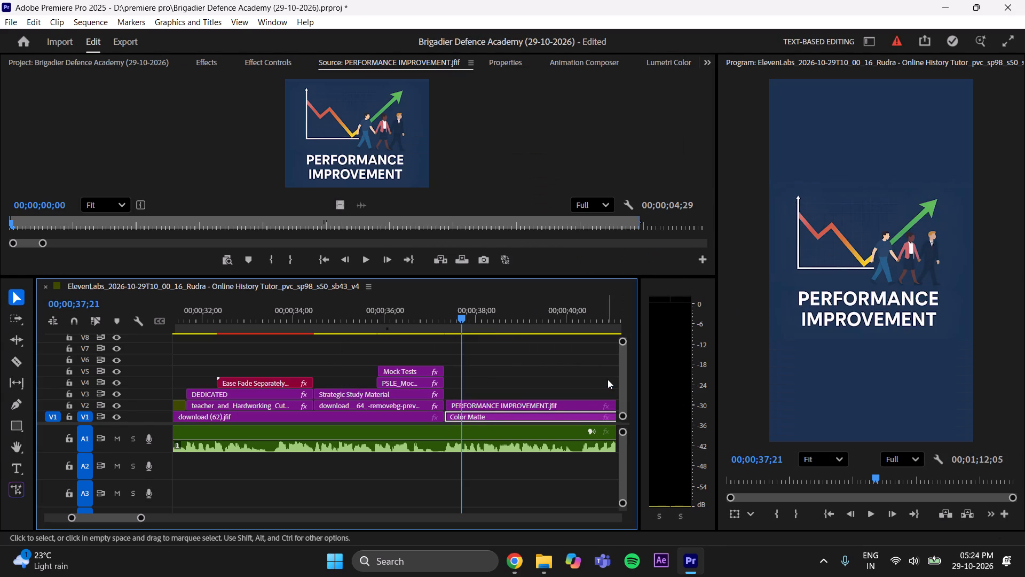
pyautogui.scroll(10, 815, 323)
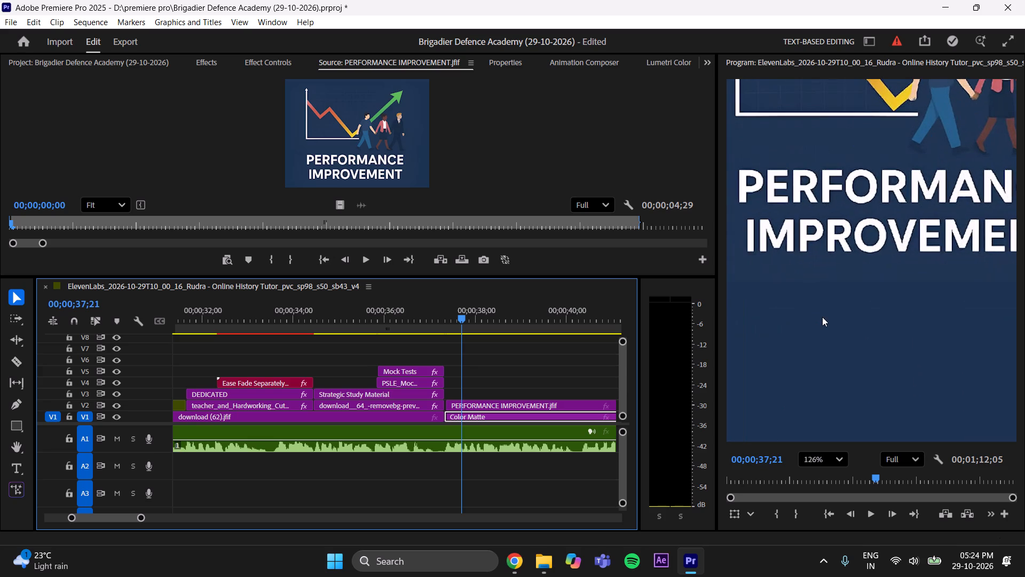
pyautogui.click(821, 458)
pyautogui.click(821, 271)
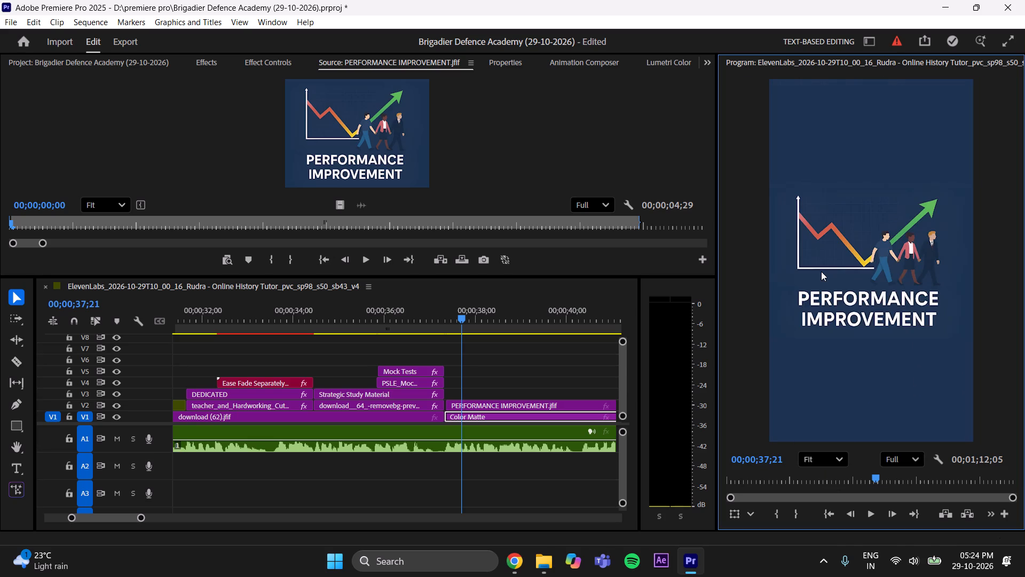
pyautogui.hotkey('ctrl', 's')
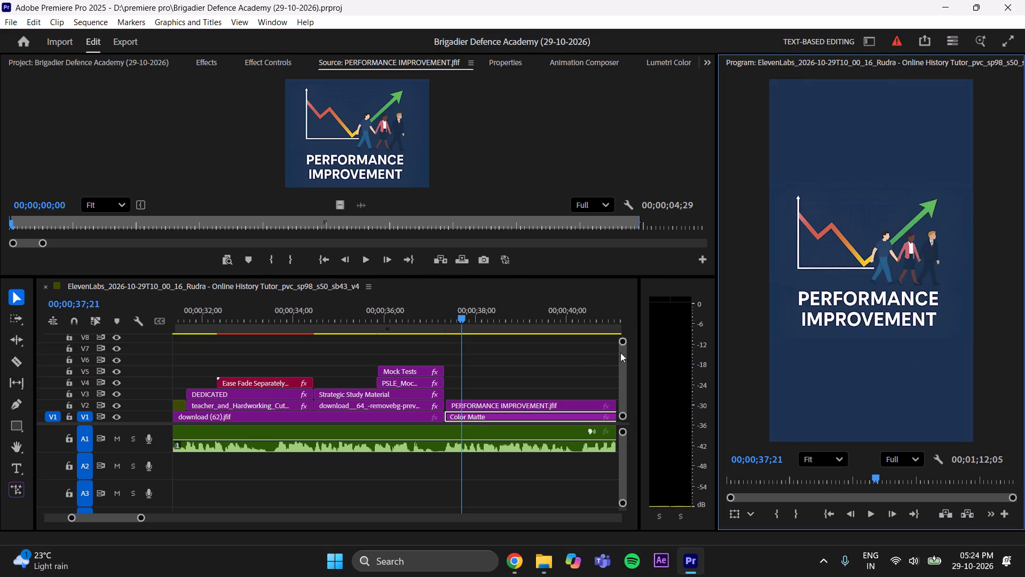
# Align the start of PERFORMANCE IMPROVEMENT.jfif on V2 with the start of Color Matte, and save the project.
pyautogui.moveTo(144, 518); pyautogui.dragTo(119, 526)
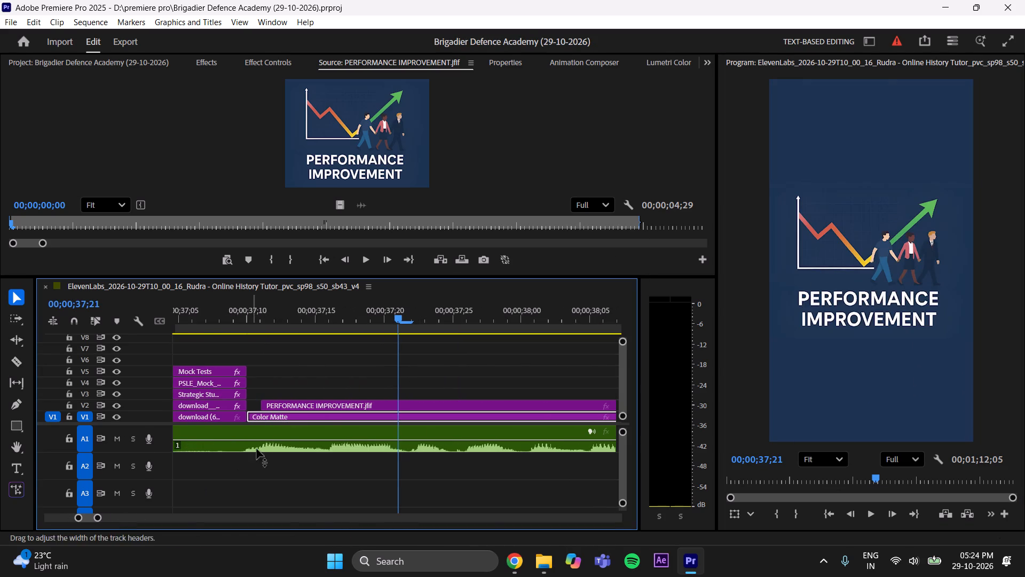
pyautogui.moveTo(263, 405); pyautogui.dragTo(250, 414)
pyautogui.click(291, 381)
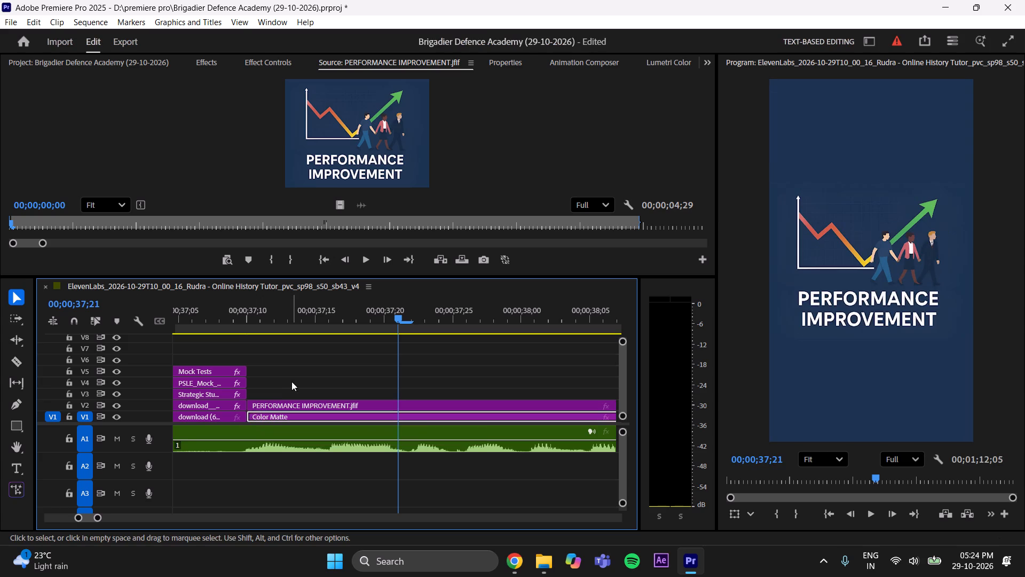
pyautogui.moveTo(99, 519); pyautogui.dragTo(158, 523)
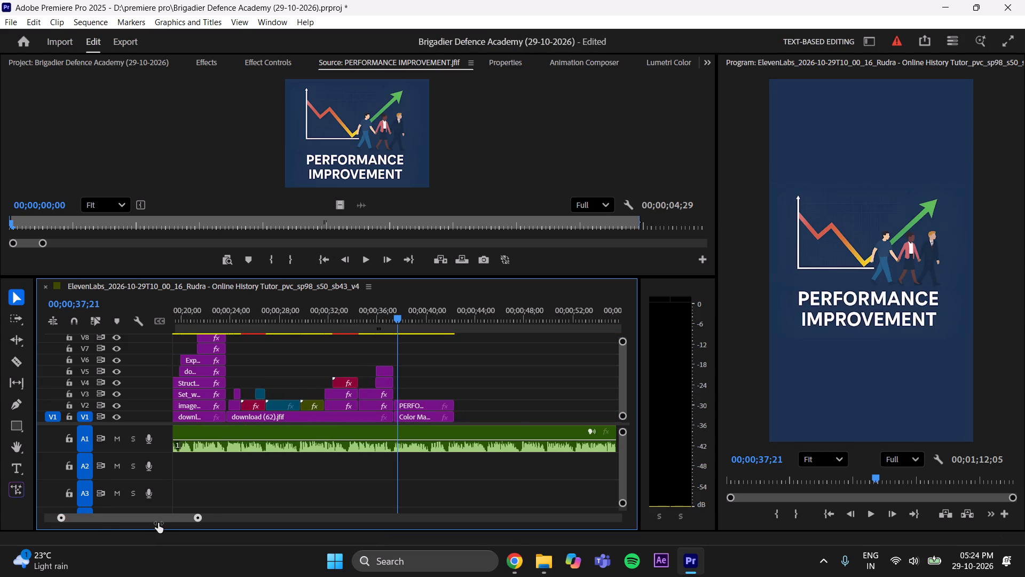
pyautogui.moveTo(158, 523); pyautogui.dragTo(156, 524)
pyautogui.hotkey('ctrl', 's')
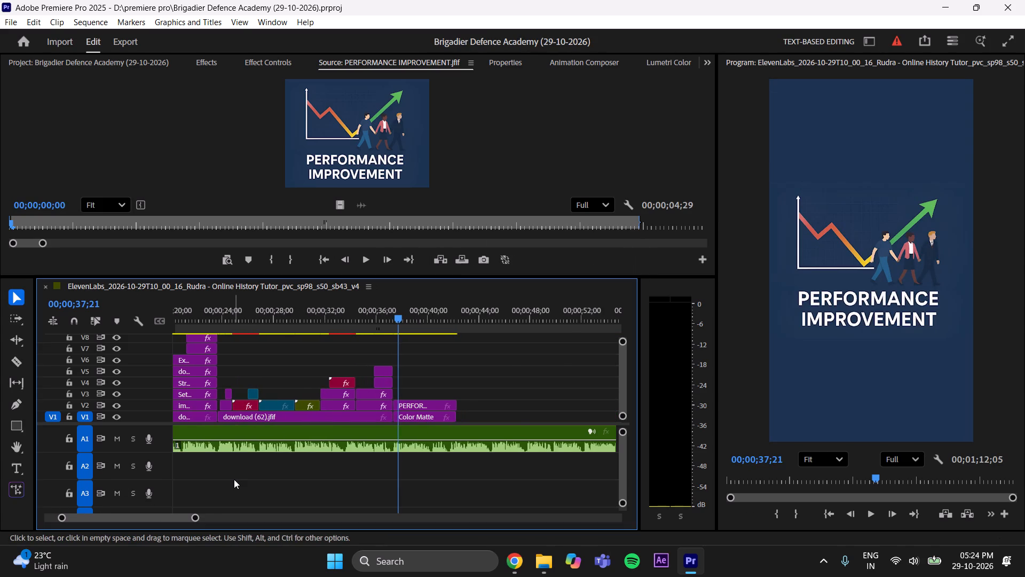
# Play back the change from the Mock Tests scene into the performance scene to check its timing against the voice-over.
pyautogui.moveTo(401, 308); pyautogui.dragTo(381, 336)
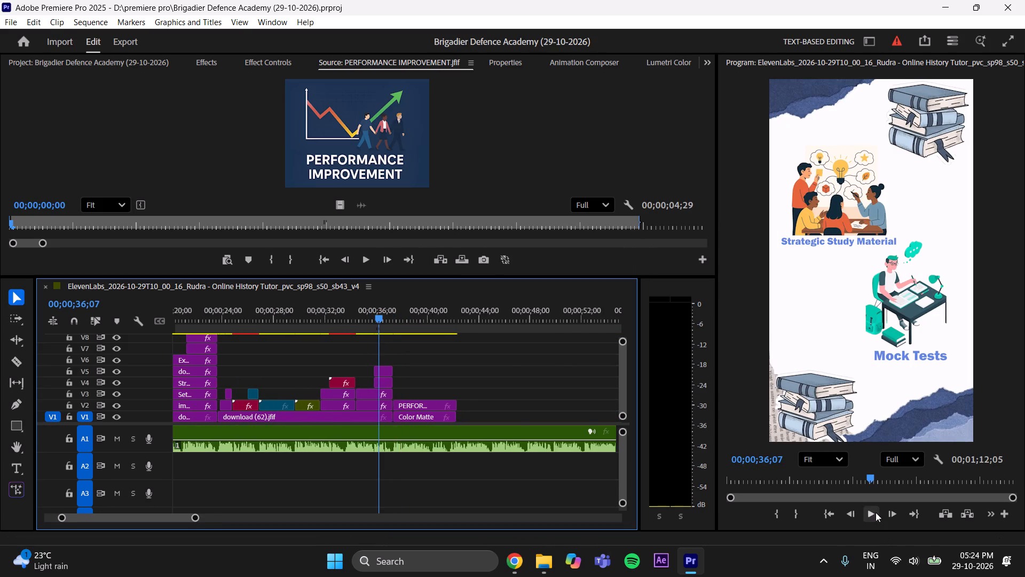
pyautogui.click(874, 513)
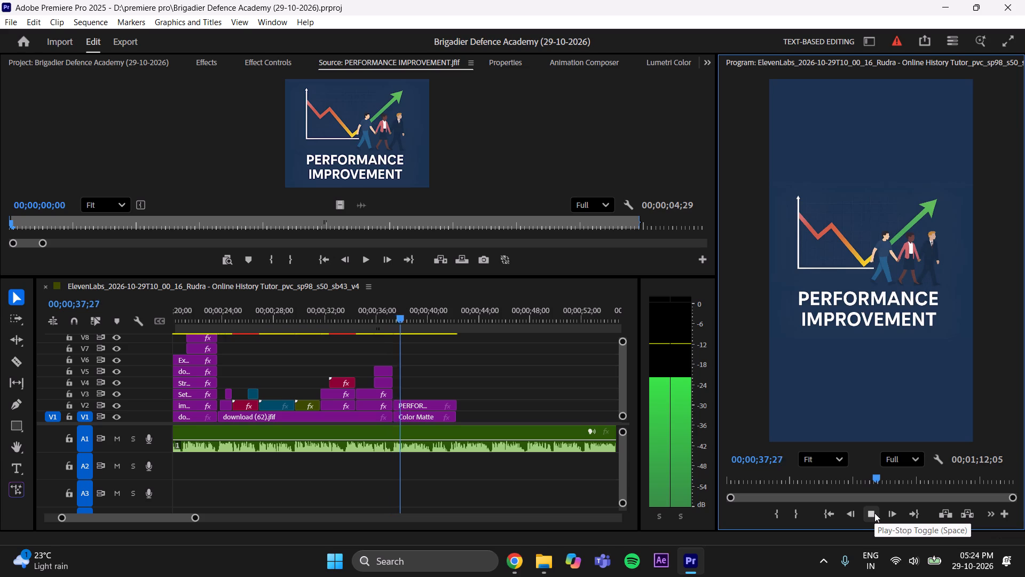
pyautogui.click(874, 513)
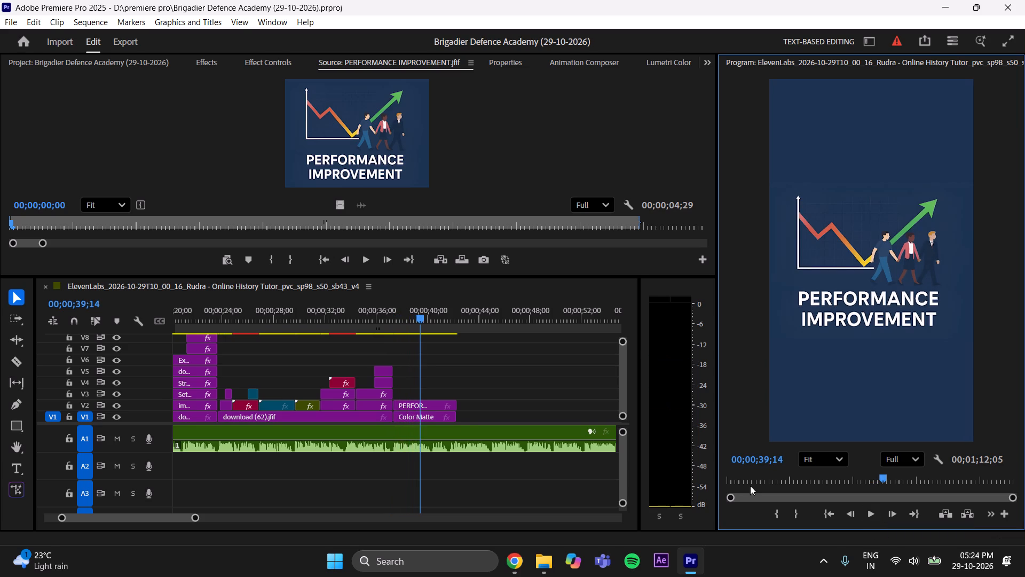
pyautogui.moveTo(416, 315); pyautogui.dragTo(386, 340)
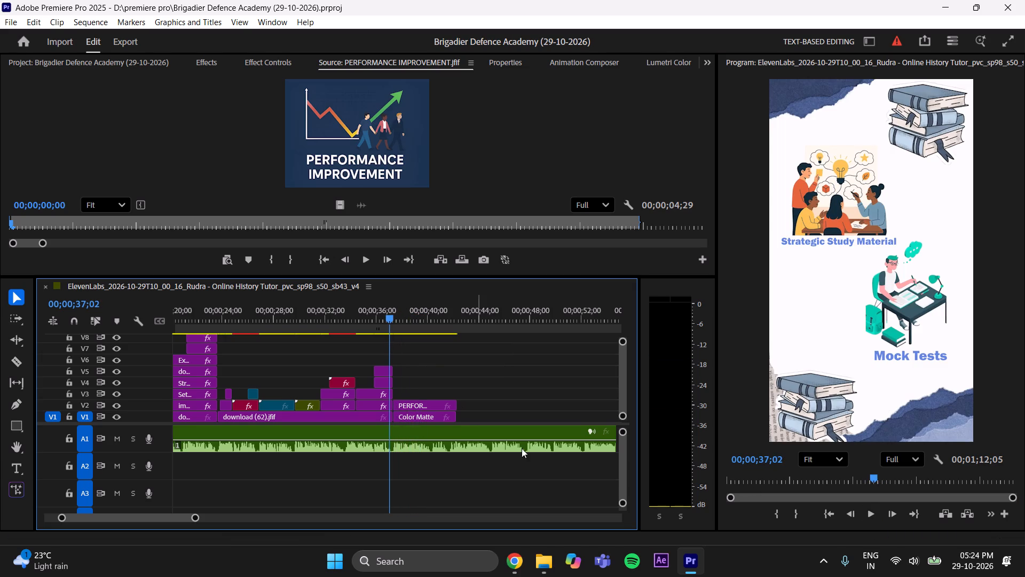
pyautogui.click(873, 517)
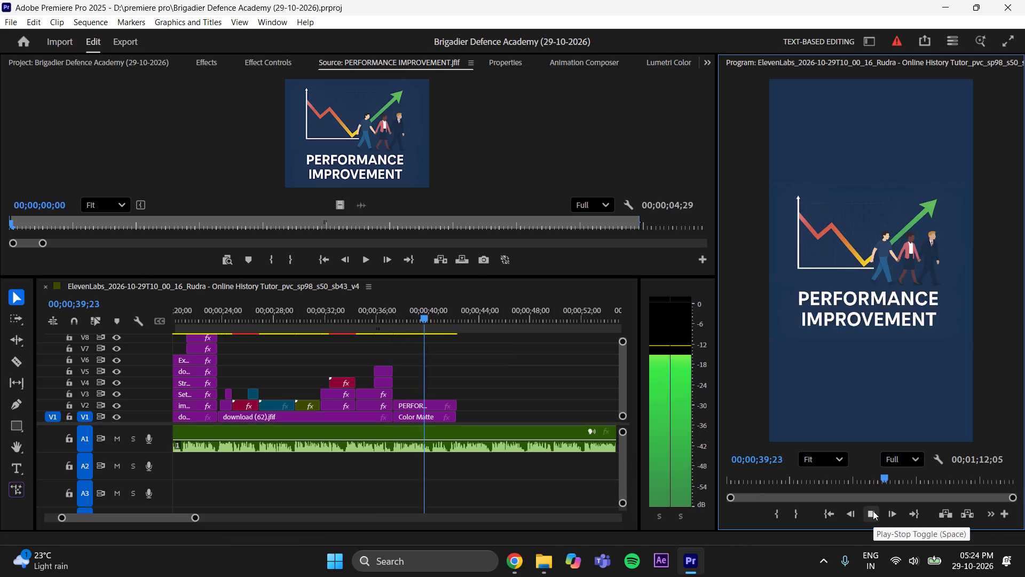
pyautogui.click(873, 511)
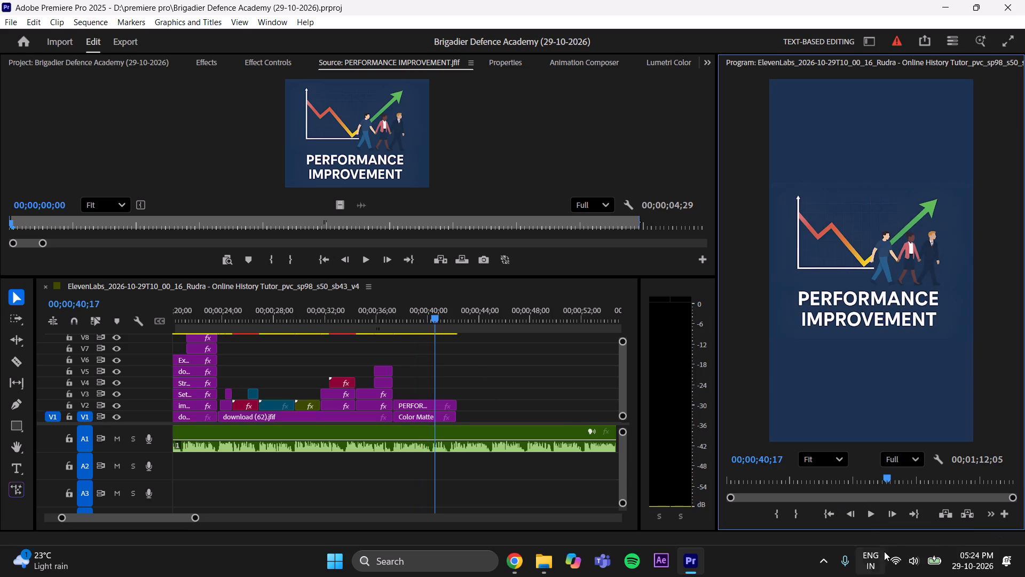
pyautogui.click(864, 513)
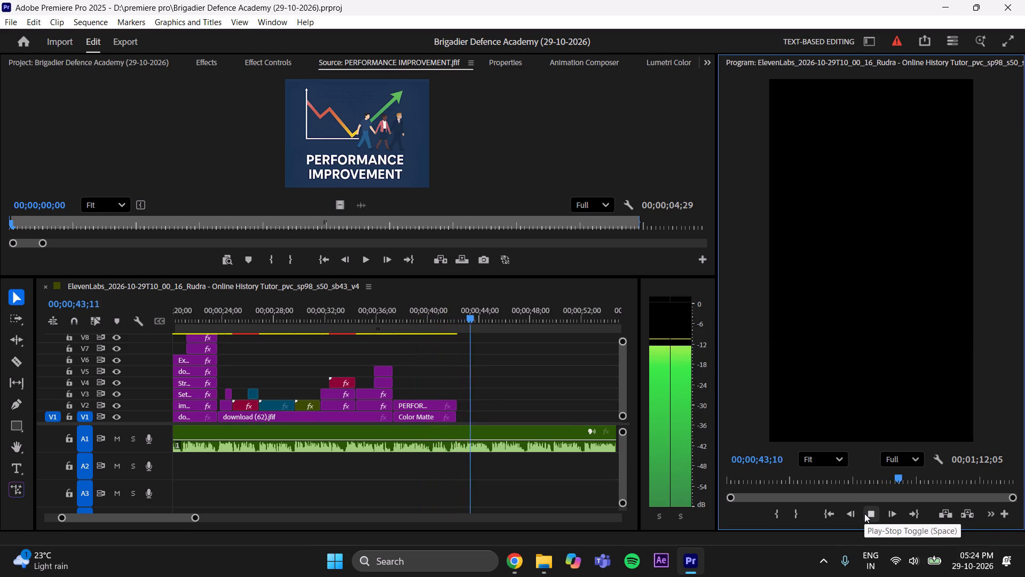
pyautogui.click(864, 513)
# Trim the end of the PERFORMANCE IMPROVEMENT.jfif clip on V2 to 00;00;40;12.
pyautogui.moveTo(482, 315); pyautogui.dragTo(464, 326)
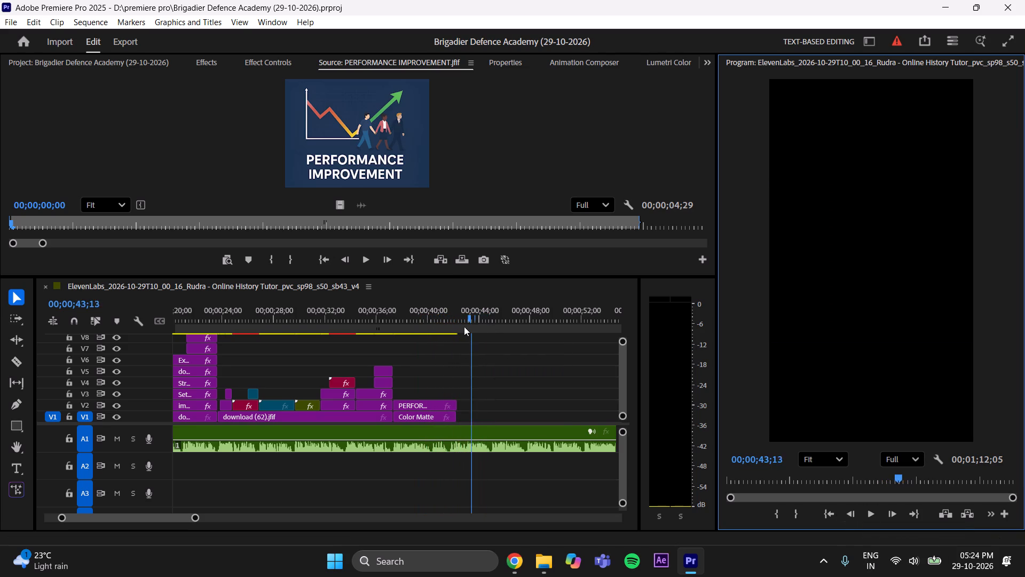
pyautogui.moveTo(464, 326); pyautogui.dragTo(430, 354)
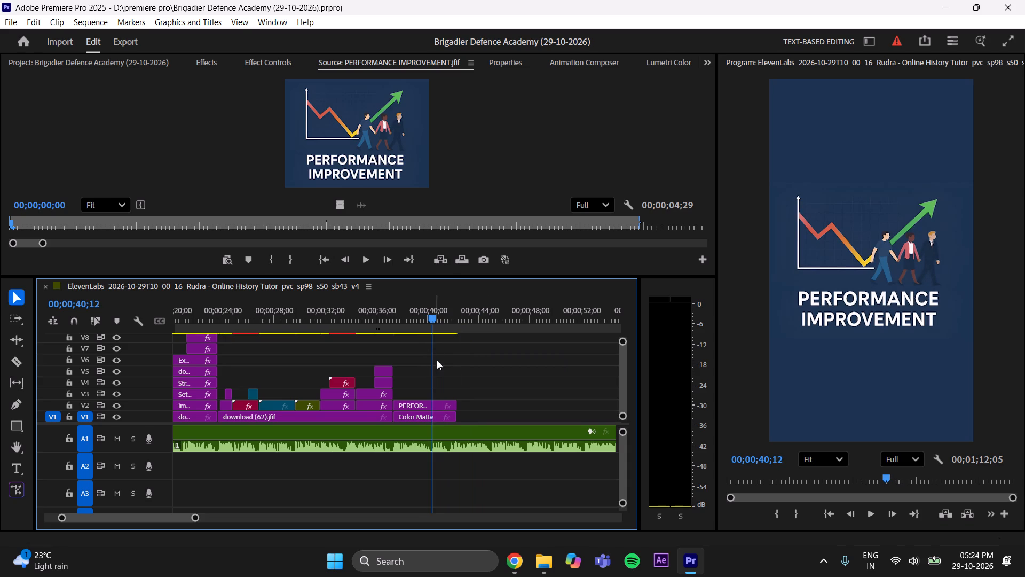
pyautogui.moveTo(481, 381); pyautogui.dragTo(444, 404)
pyautogui.moveTo(458, 403); pyautogui.dragTo(455, 404)
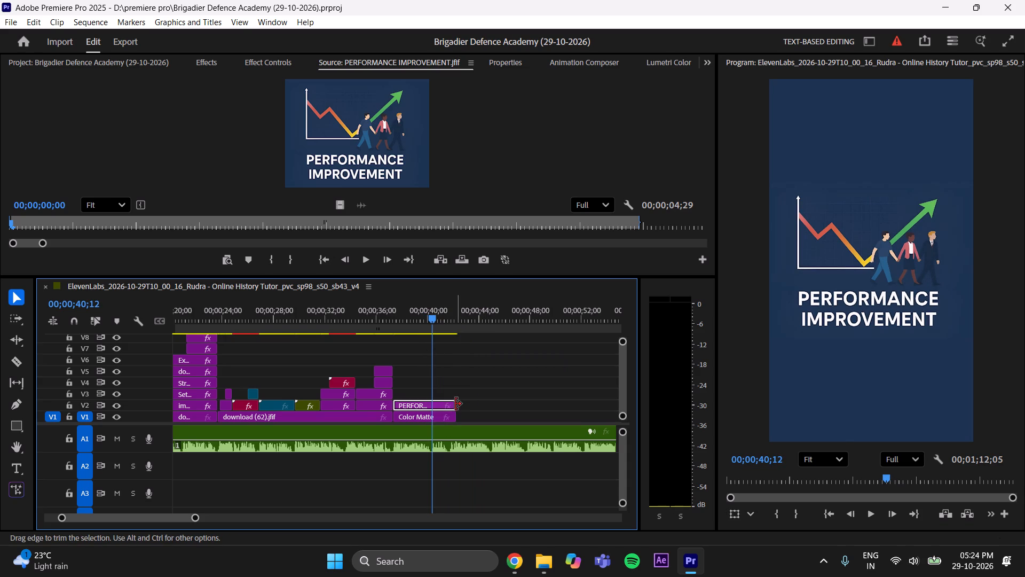
pyautogui.moveTo(455, 404); pyautogui.dragTo(433, 414)
pyautogui.click(460, 387)
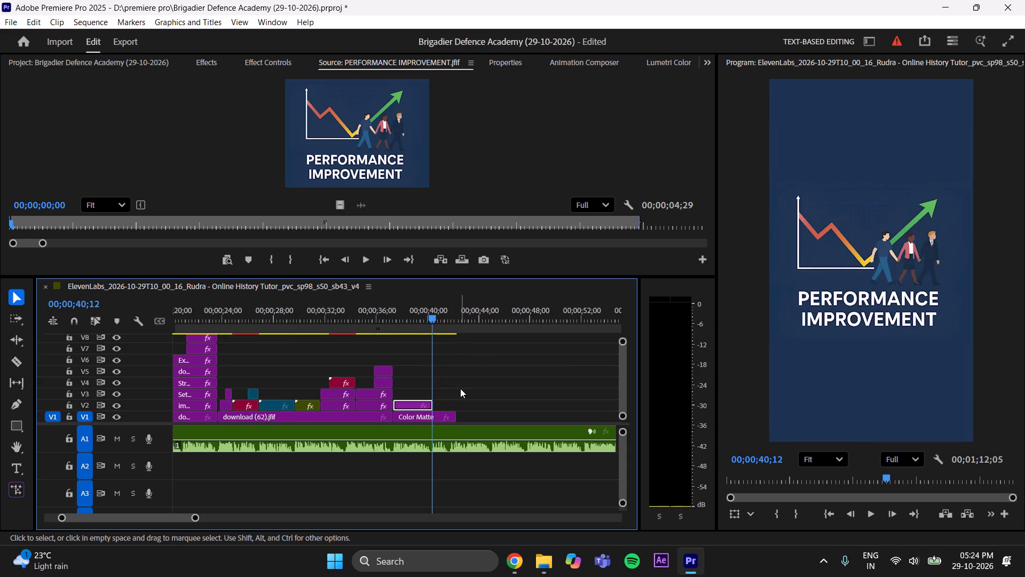
# Open the effect controls of the PERFORMANCE IMPROVEMENT.jfif clip with the playhead at 00;00;37;29, and save the project.
pyautogui.moveTo(435, 312); pyautogui.dragTo(415, 326)
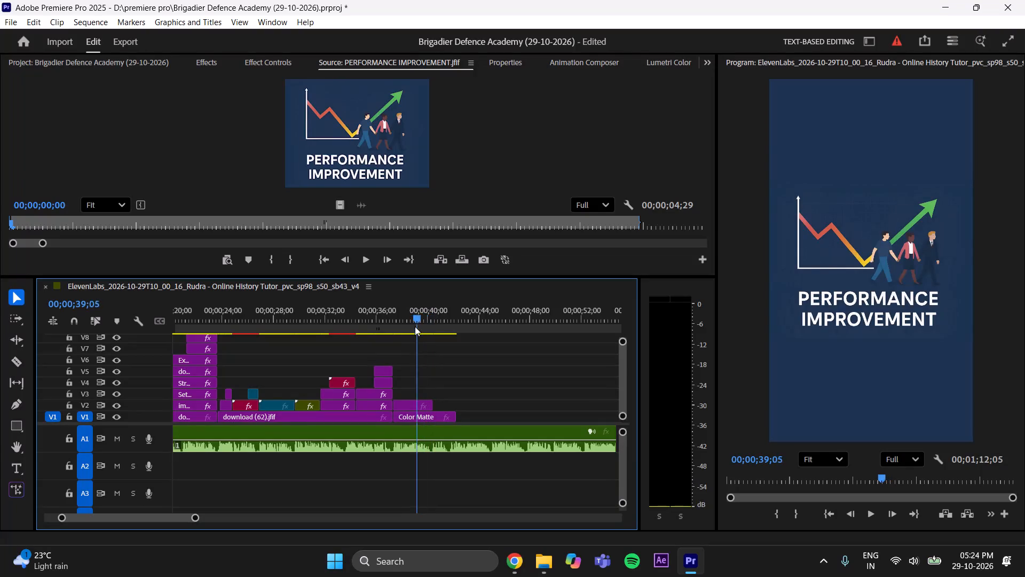
pyautogui.moveTo(415, 326); pyautogui.dragTo(414, 354)
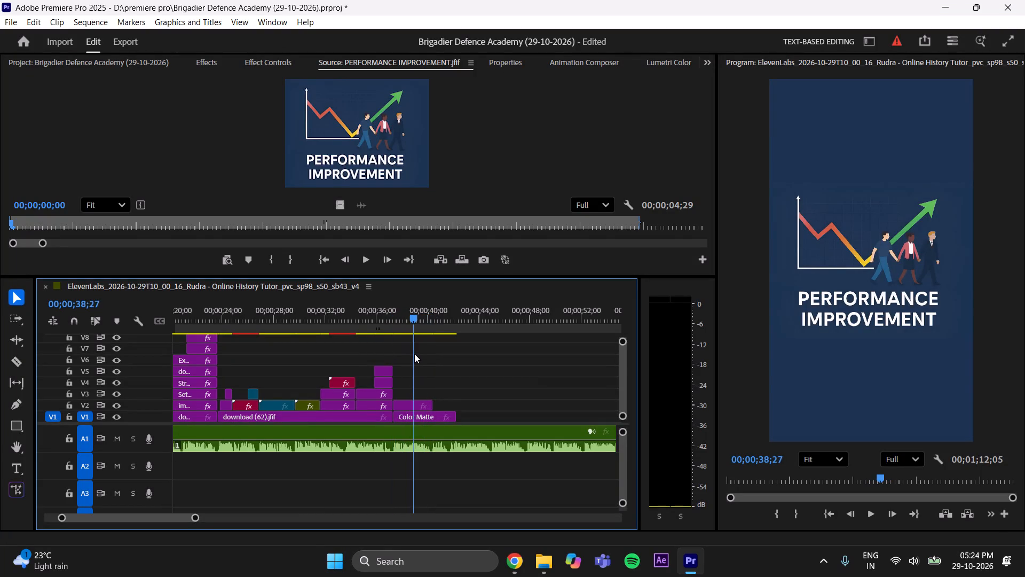
pyautogui.moveTo(414, 354); pyautogui.dragTo(403, 376)
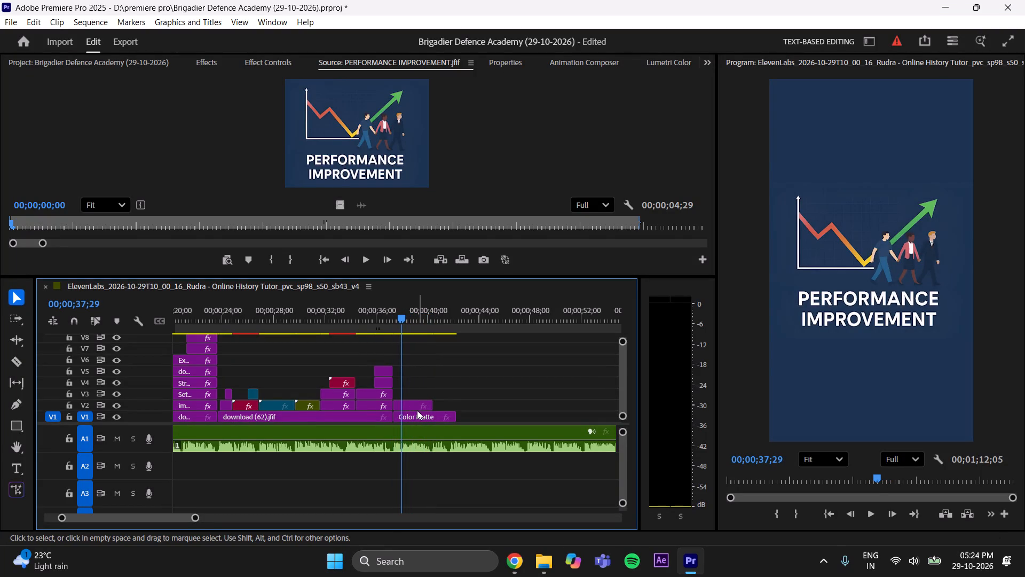
pyautogui.click(412, 404)
pyautogui.click(274, 66)
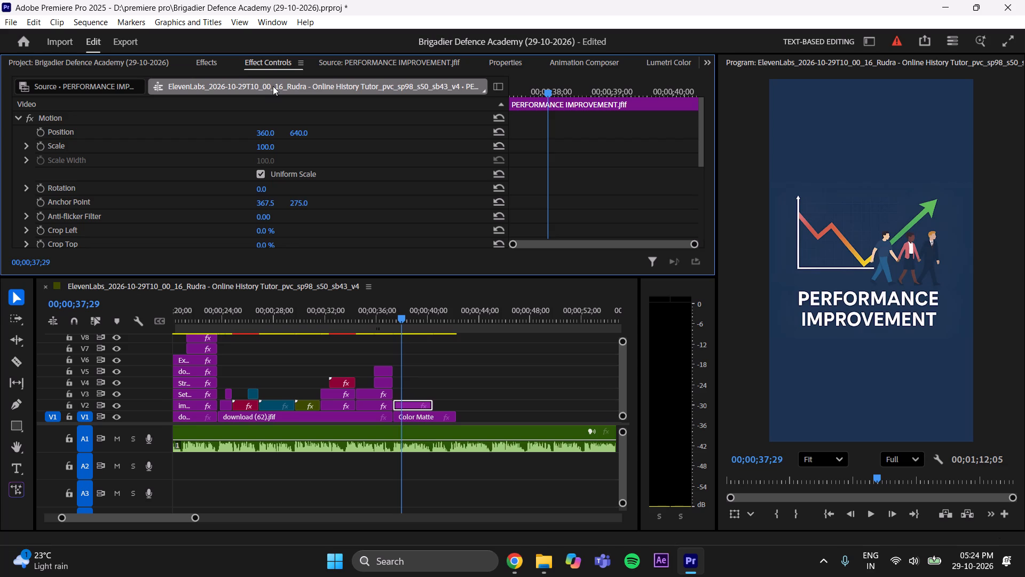
pyautogui.hotkey('ctrl', 's')
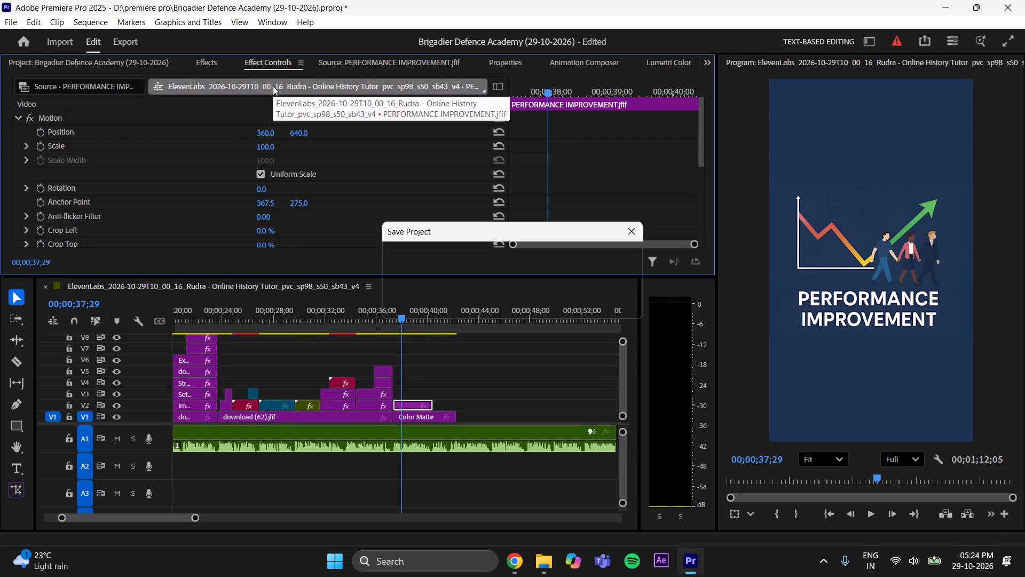
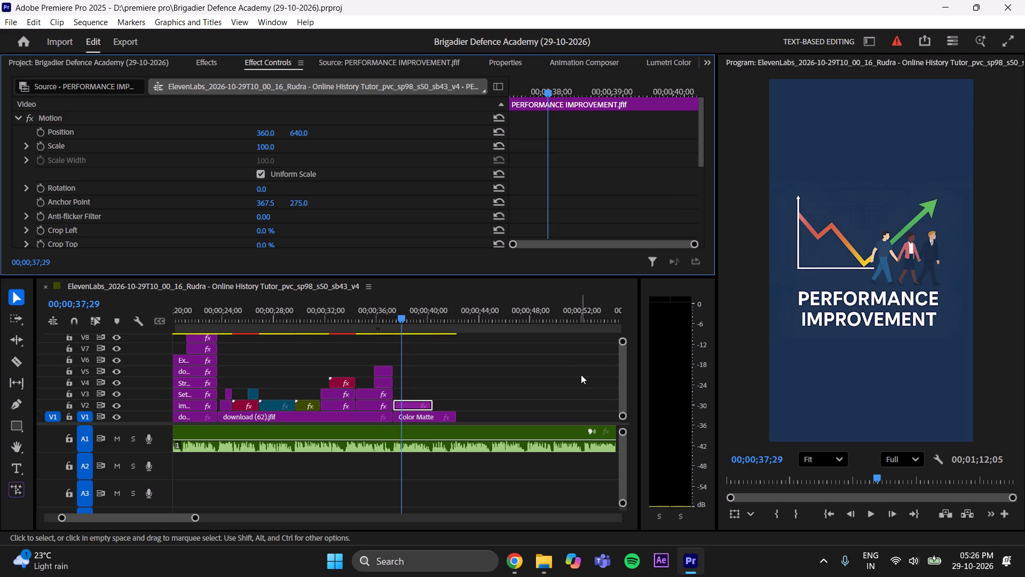
# Play back from about 00;00;36;21 and start a Position keyframe at 00;00;38;10 on the PERFORMANCE IMPROVEMENT clip.
pyautogui.moveTo(406, 313); pyautogui.dragTo(387, 334)
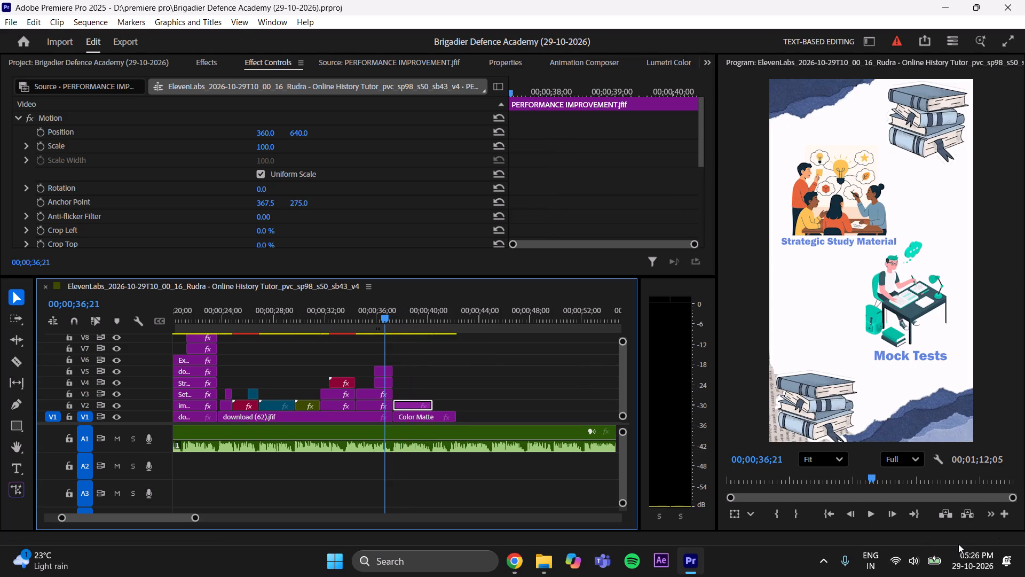
pyautogui.click(867, 513)
pyautogui.click(867, 513)
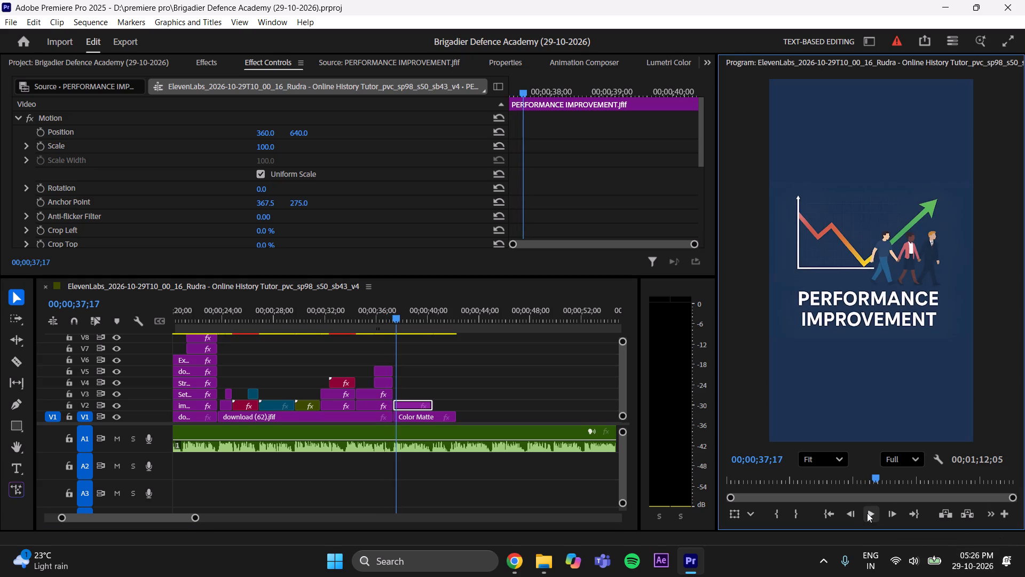
pyautogui.click(867, 513)
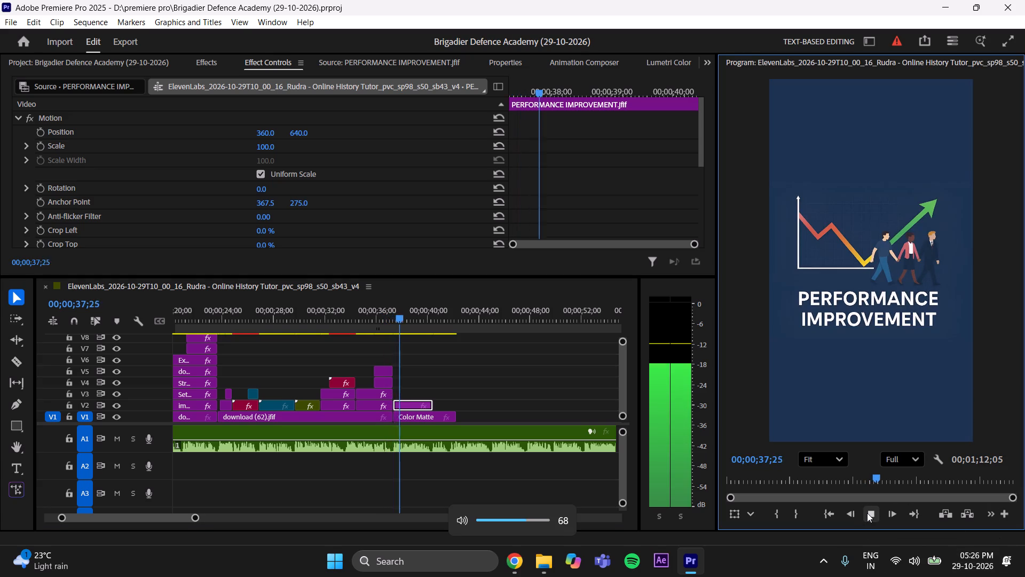
pyautogui.click(867, 513)
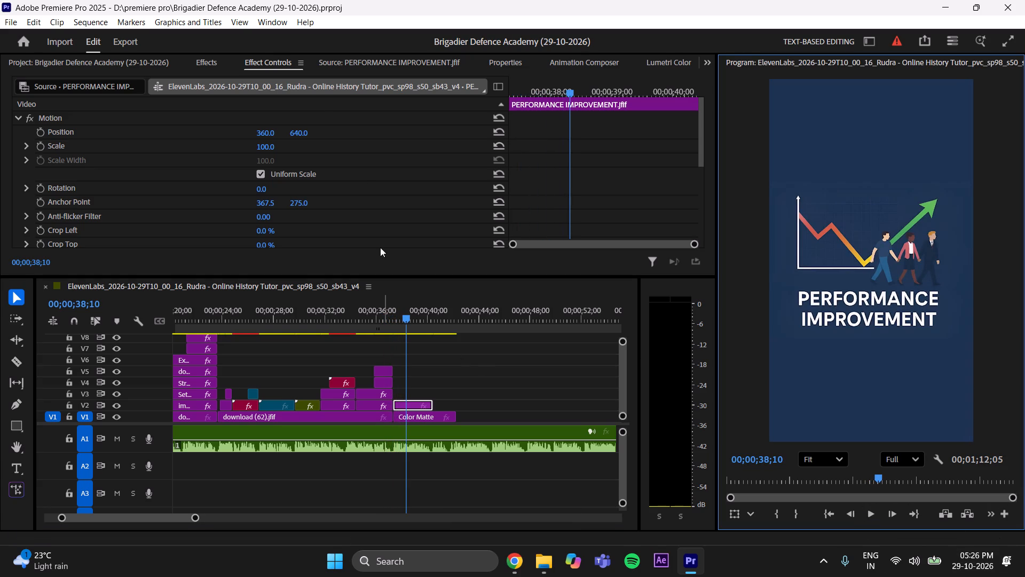
pyautogui.click(43, 126)
pyautogui.click(43, 132)
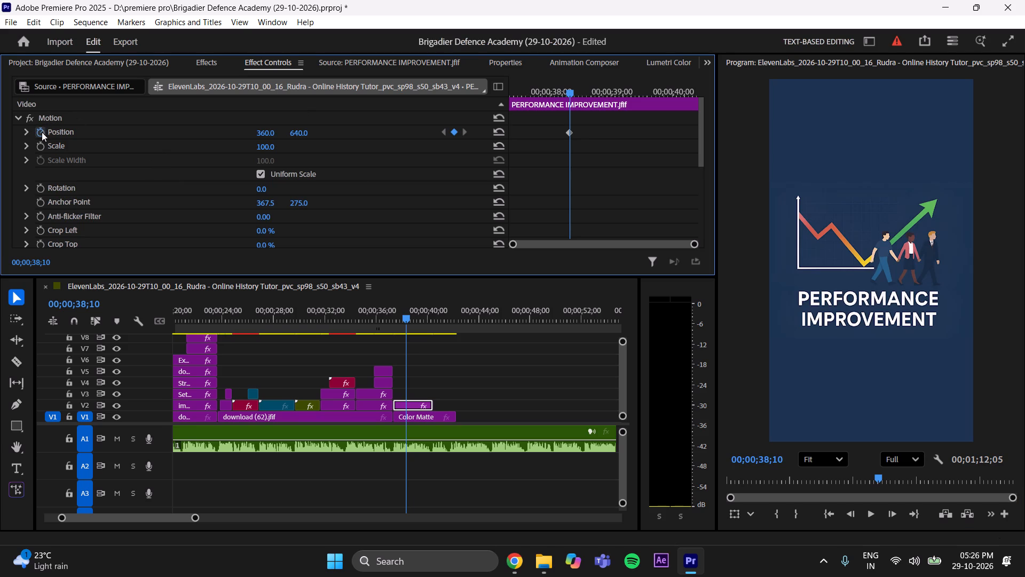
# Add a starting Position keyframe at 00;00;37;12 with the PERFORMANCE IMPROVEMENT image moved horizontally out of frame to the left.
pyautogui.moveTo(406, 316); pyautogui.dragTo(392, 323)
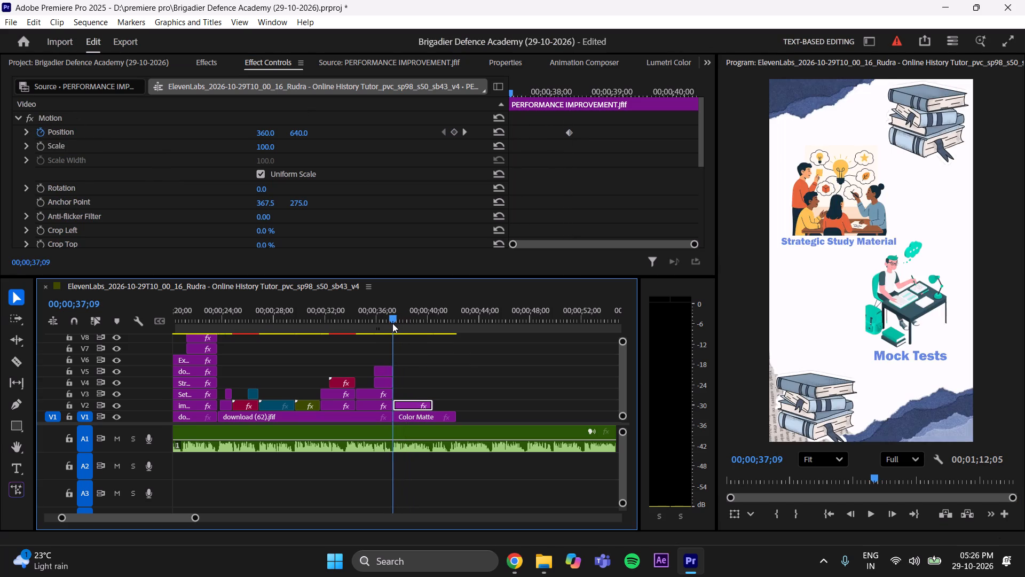
pyautogui.moveTo(392, 323); pyautogui.dragTo(393, 323)
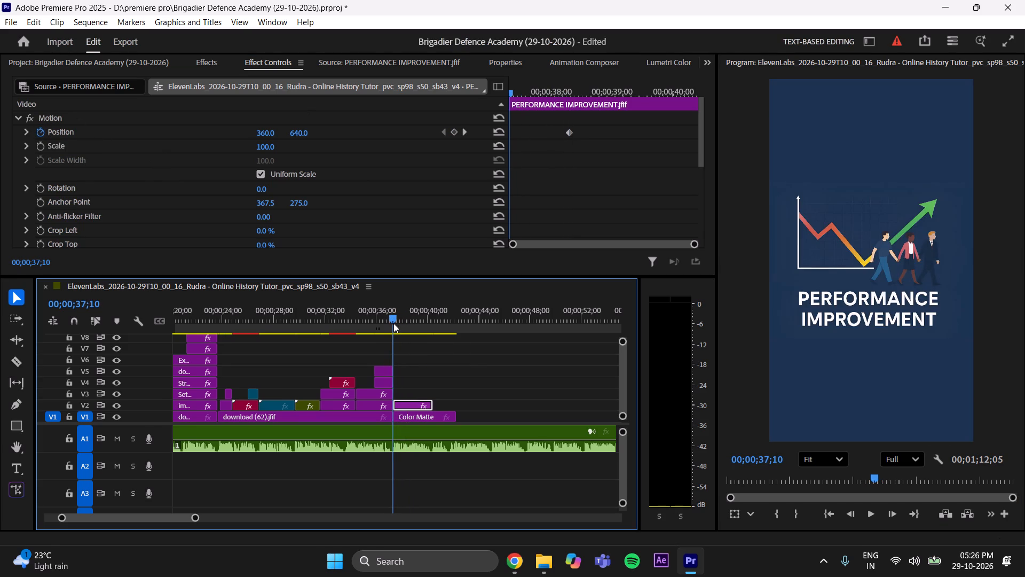
pyautogui.moveTo(393, 323); pyautogui.dragTo(395, 324)
pyautogui.moveTo(390, 314); pyautogui.dragTo(394, 314)
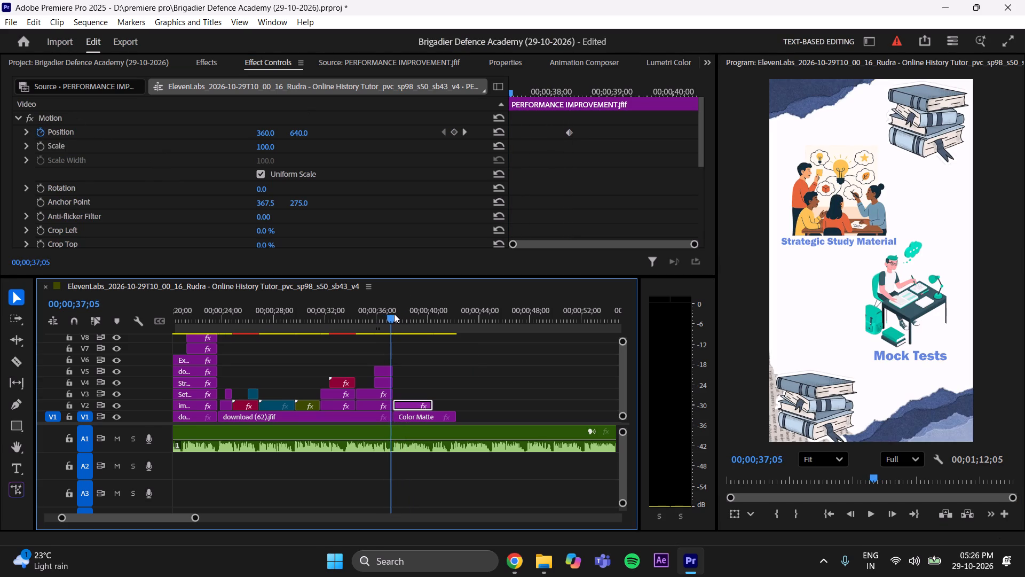
pyautogui.moveTo(394, 314); pyautogui.dragTo(395, 314)
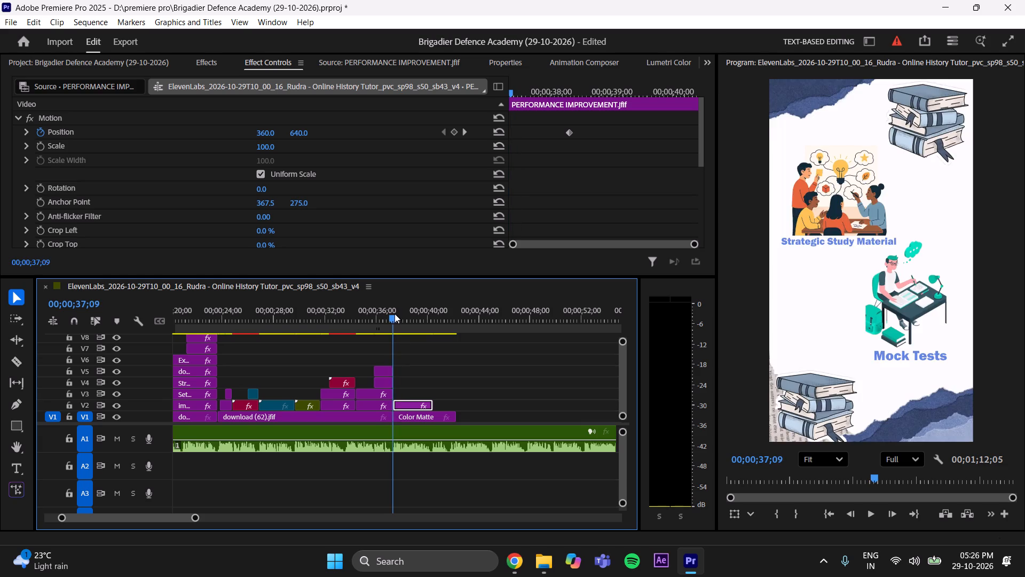
pyautogui.moveTo(395, 314); pyautogui.dragTo(396, 314)
pyautogui.moveTo(270, 135); pyautogui.dragTo(85, 150)
pyautogui.click(436, 341)
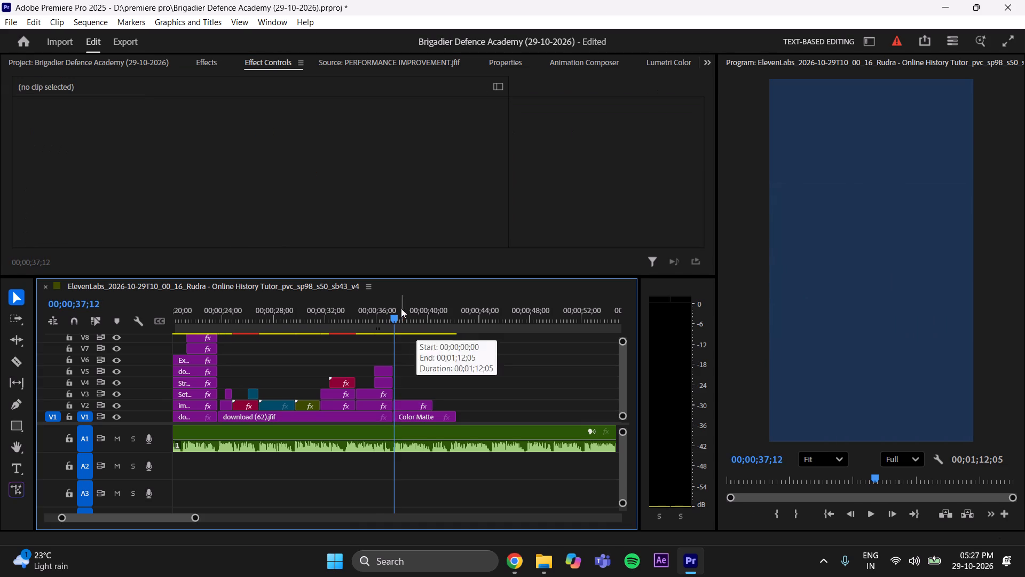
# Preview the PERFORMANCE IMPROVEMENT slide-in through the end of its clip, and save the project.
pyautogui.moveTo(399, 308); pyautogui.dragTo(377, 320)
pyautogui.click(866, 519)
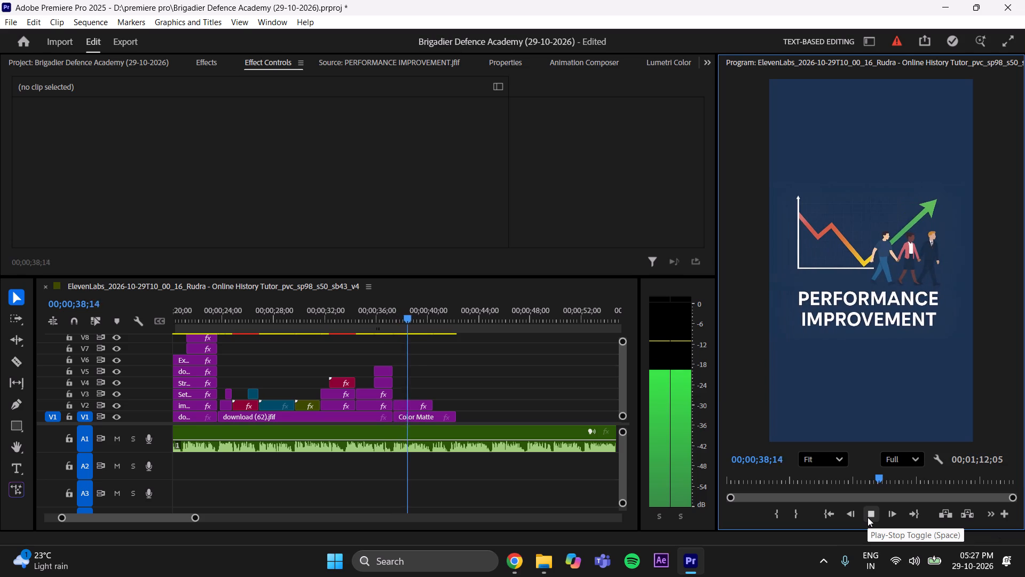
pyautogui.click(868, 517)
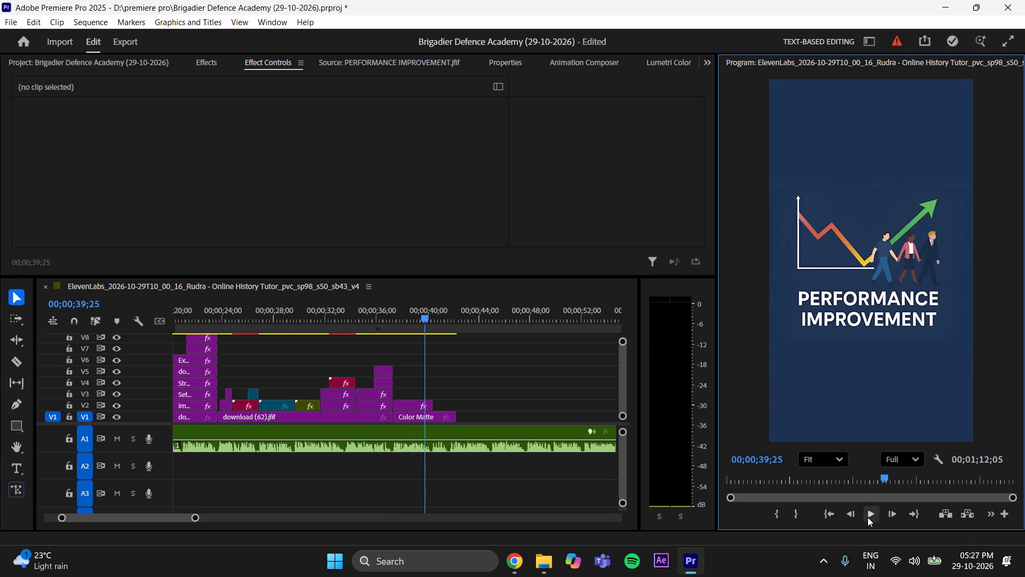
pyautogui.click(868, 517)
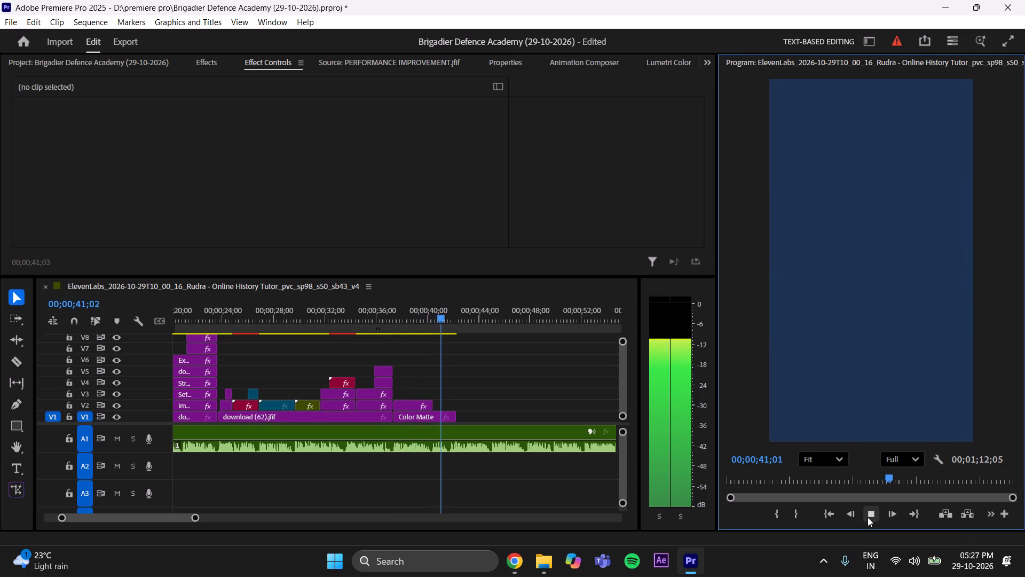
pyautogui.click(868, 517)
pyautogui.hotkey('ctrl', 's')
pyautogui.hotkey('ctrl', 's')
pyautogui.hotkey('ctrl', 's')
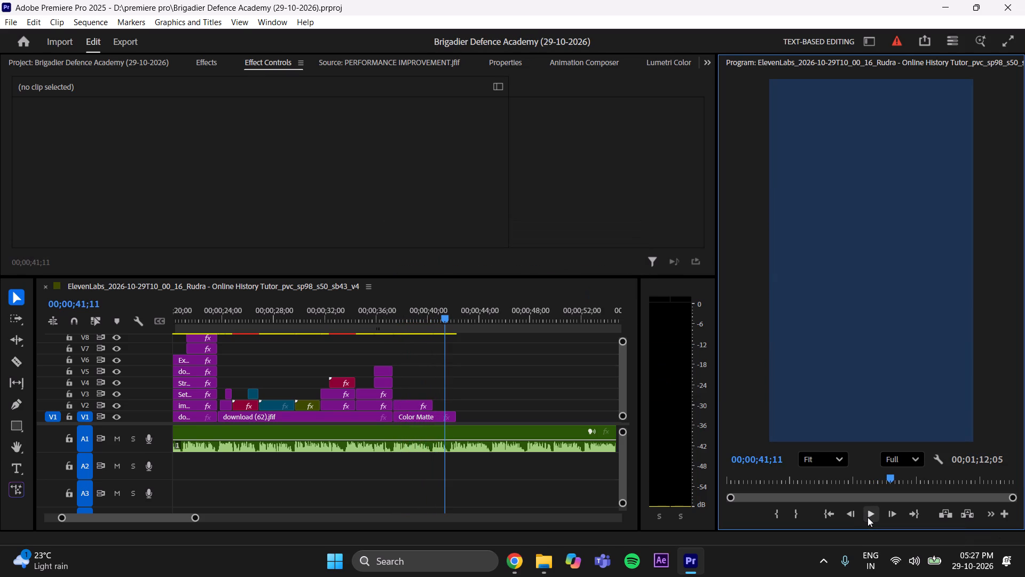
# Switch to Chrome, search Pinterest for "IMPORTANT THING" and browse the images for a suitable graphic.
pyautogui.click(517, 562)
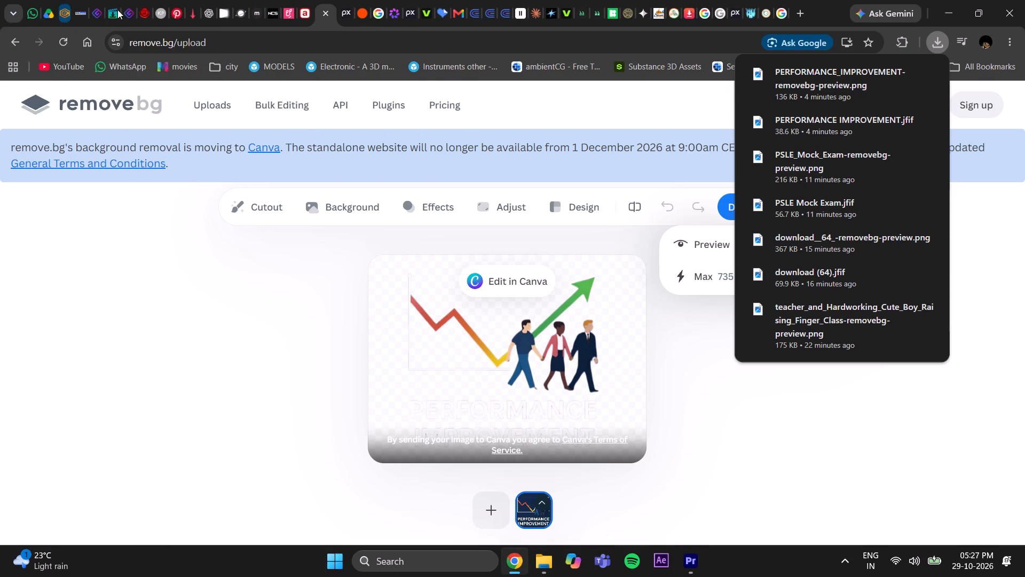
pyautogui.click(172, 12)
pyautogui.click(362, 97)
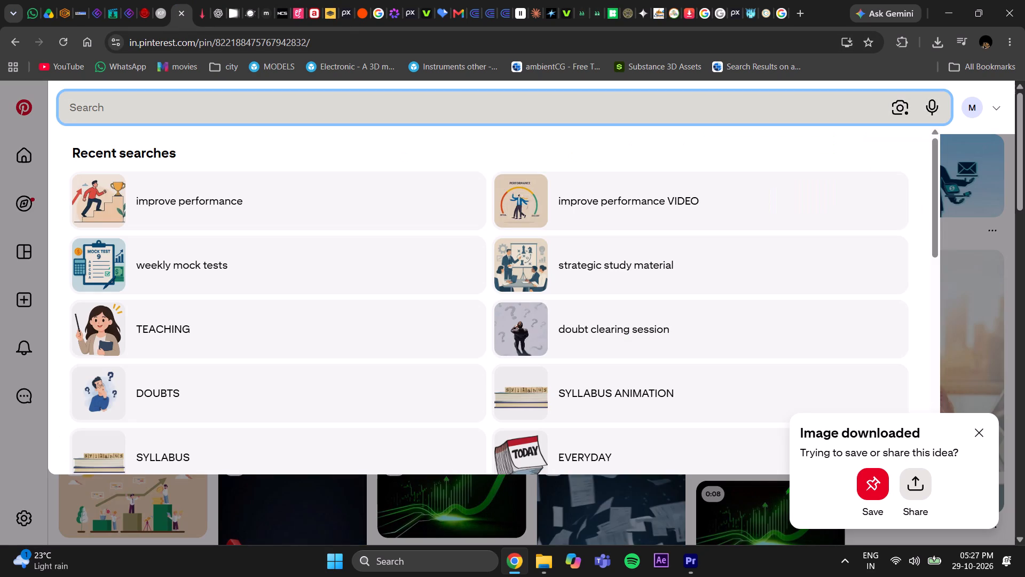
pyautogui.write("IMPORTANT THING'")
pyautogui.press('BackSpace')
pyautogui.press(']')
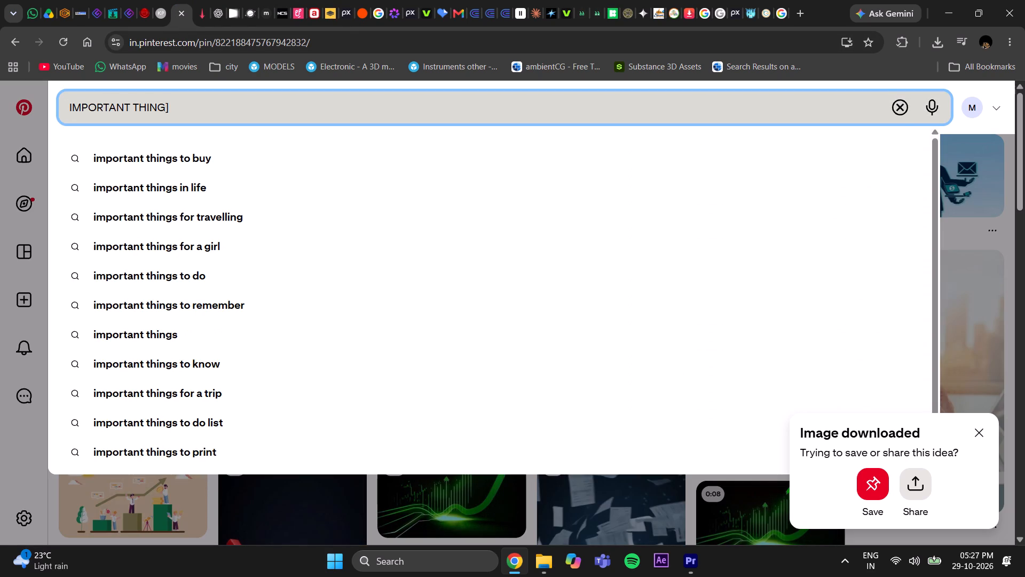
pyautogui.press('BackSpace')
pyautogui.press('Return')
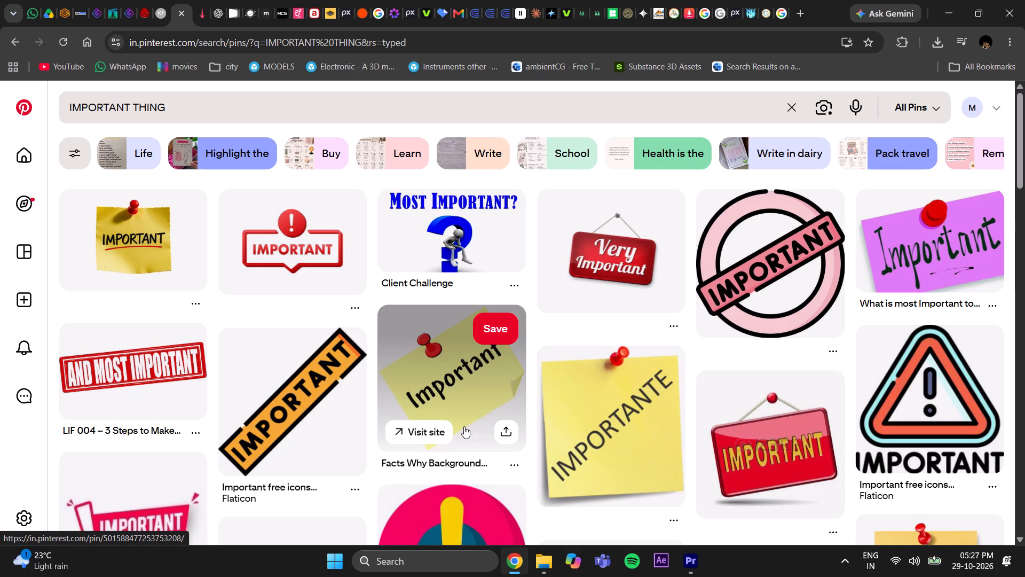
pyautogui.scroll(-12, 464, 427)
pyautogui.scroll(17, 464, 427)
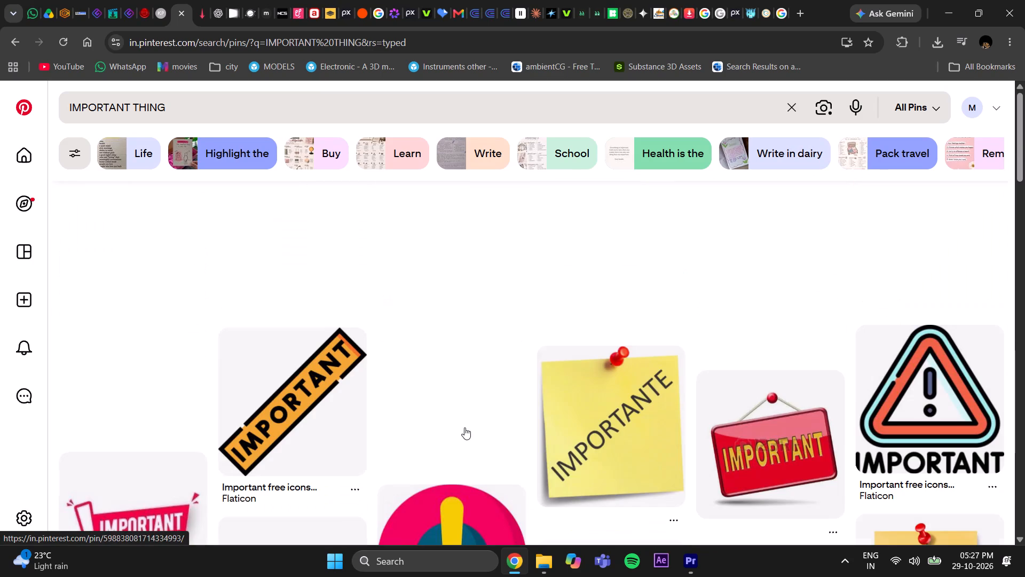
pyautogui.scroll(3, 464, 427)
# Refine the Pinterest search to "IMPORTANT THING ANIMATION" and browse the results.
pyautogui.click(249, 102)
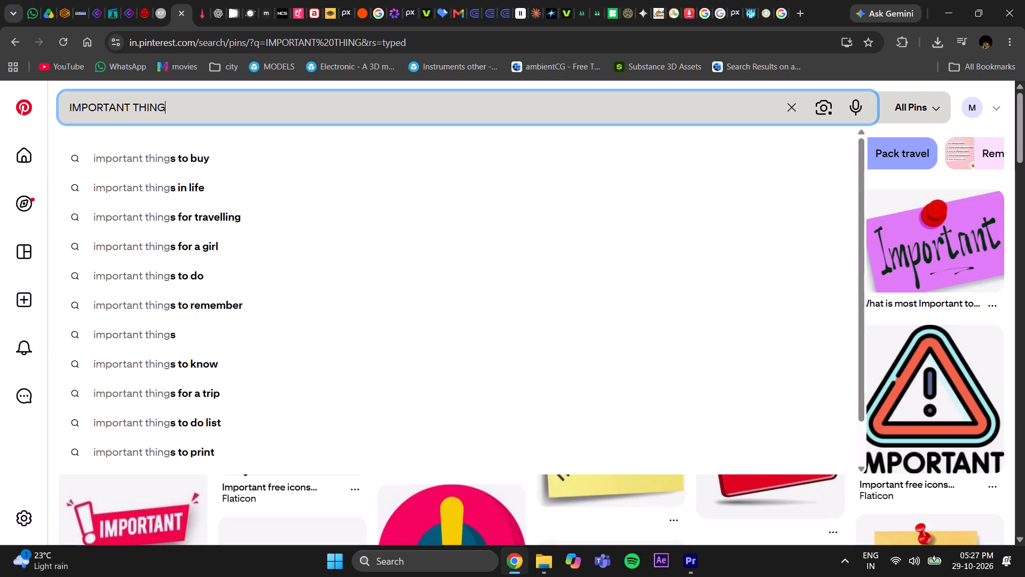
pyautogui.press('space')
pyautogui.write('ANIMATION')
pyautogui.press('Return')
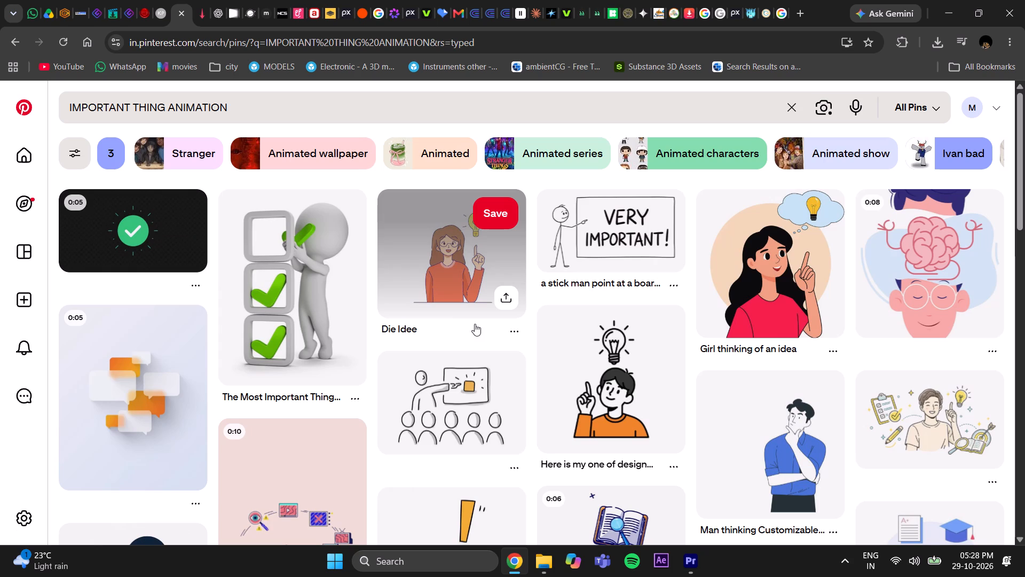
pyautogui.scroll(-4, 475, 324)
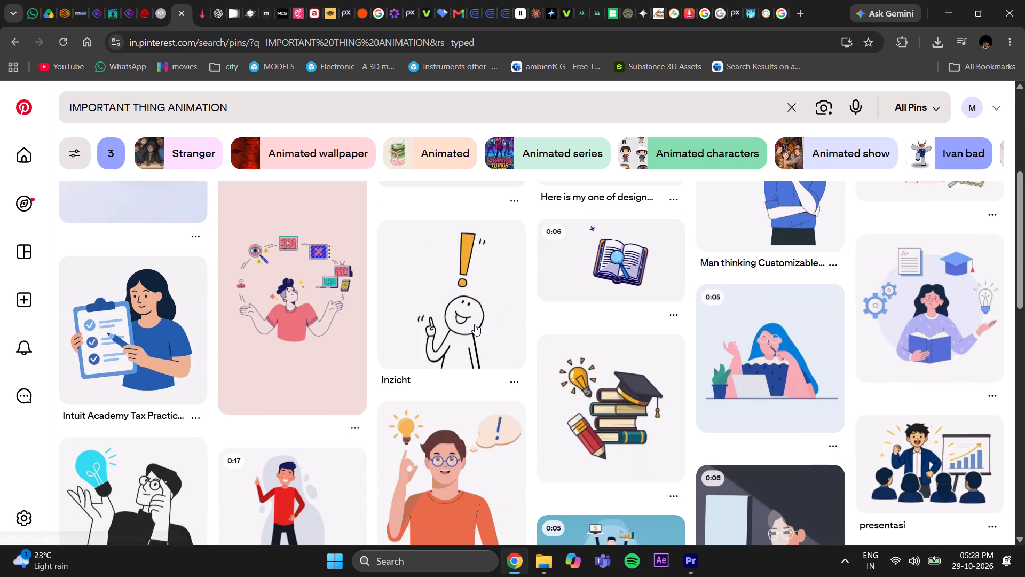
pyautogui.scroll(6, 475, 324)
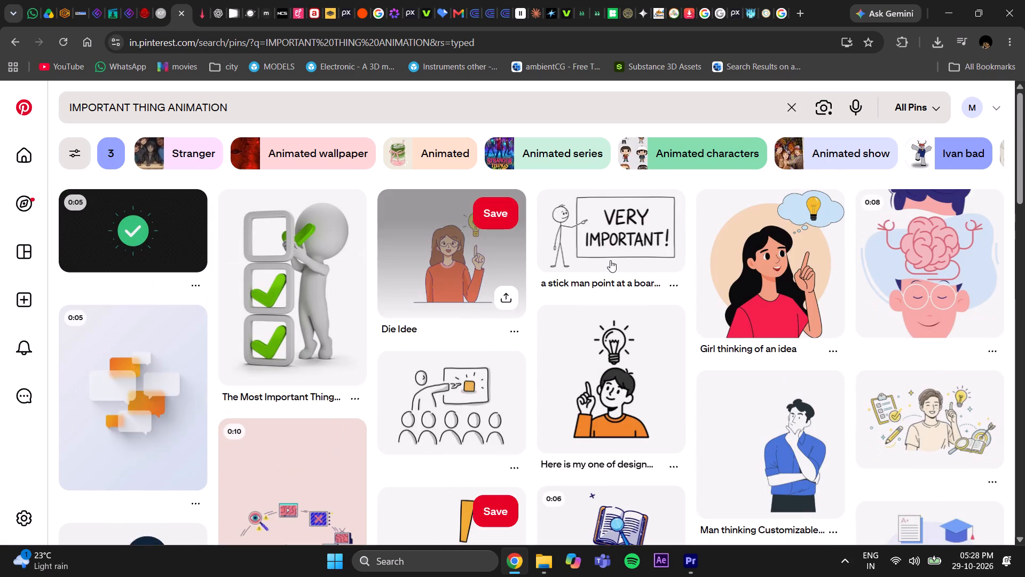
# Download the image of the stick man pointing at a "Very Important" board, and return to the search results.
pyautogui.click(604, 245)
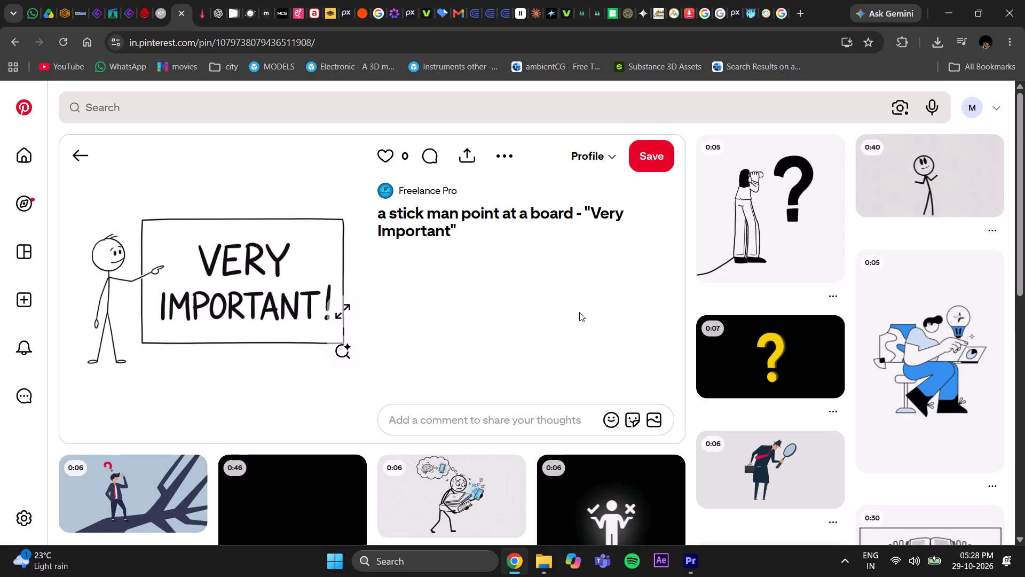
pyautogui.click(504, 153)
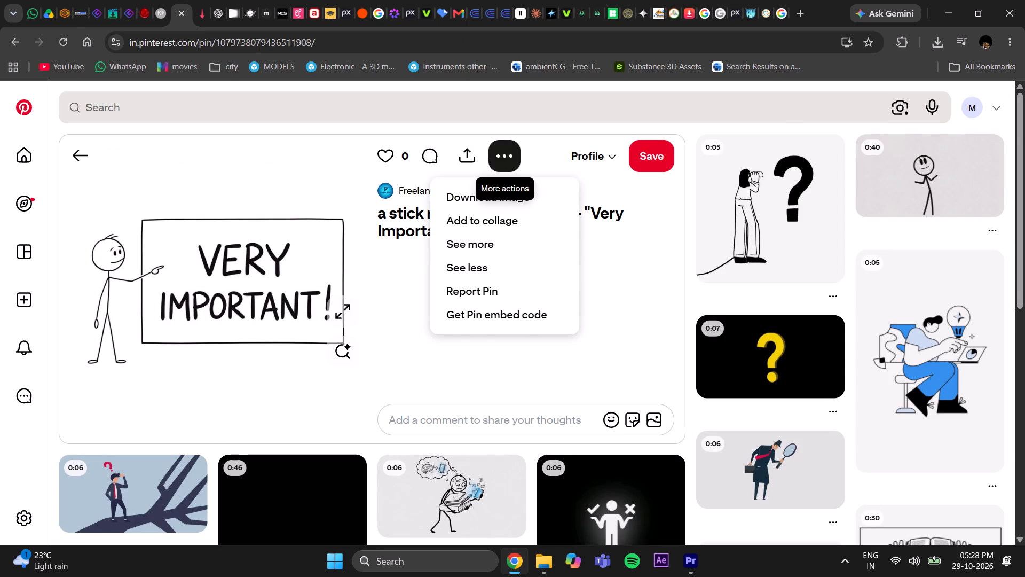
pyautogui.click(500, 198)
pyautogui.click(11, 46)
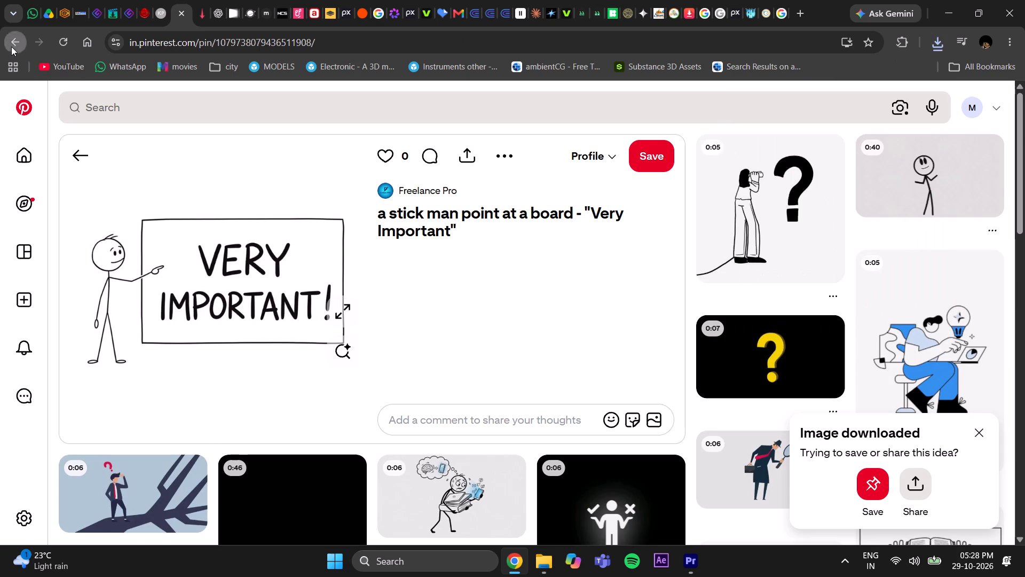
pyautogui.click(10, 46)
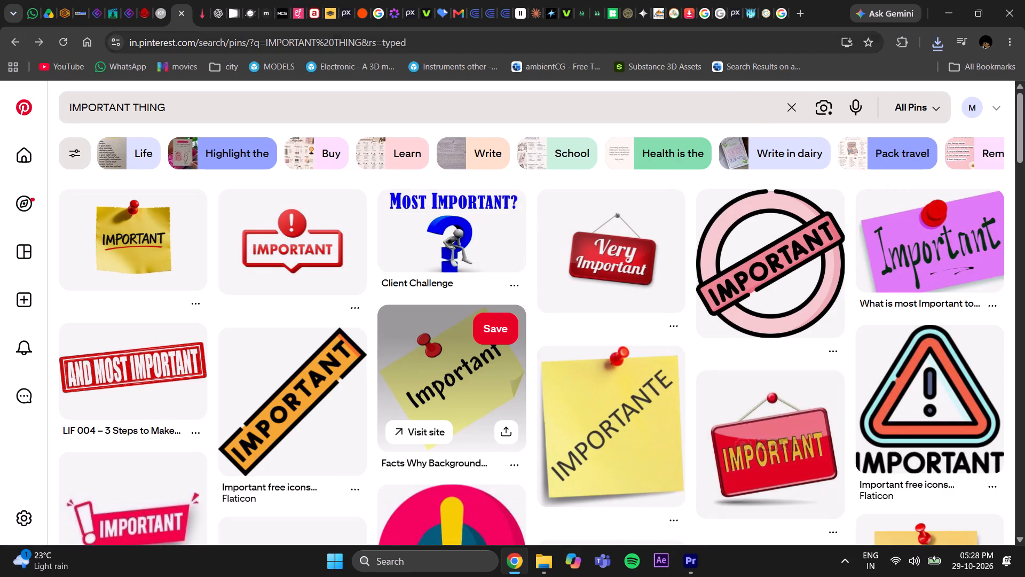
# In remove.bg, delete the performance improvement image and upload the "Very Important" stick man image from Downloads for background removal.
pyautogui.click(326, 9)
pyautogui.click(548, 504)
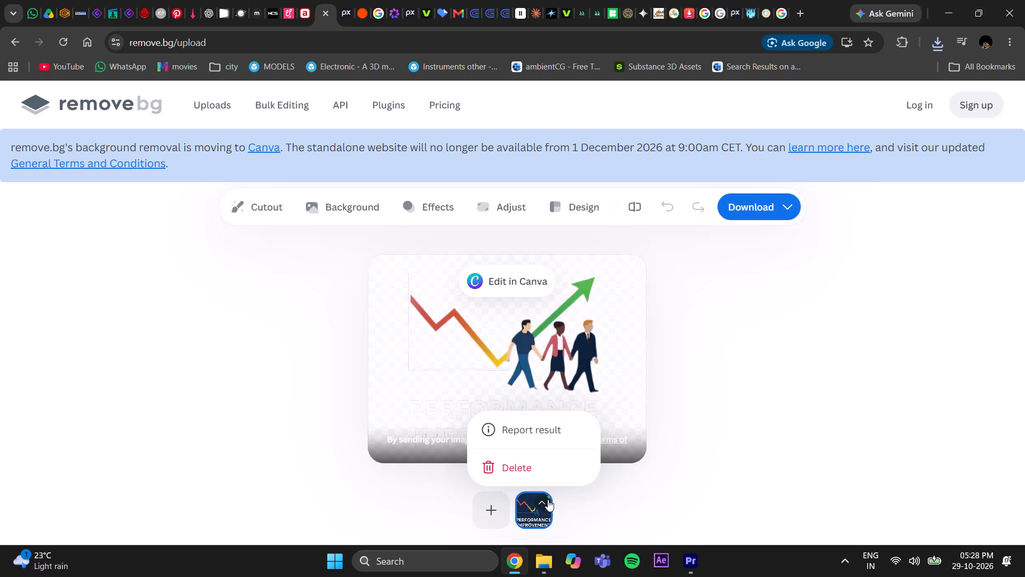
pyautogui.click(537, 466)
pyautogui.click(500, 319)
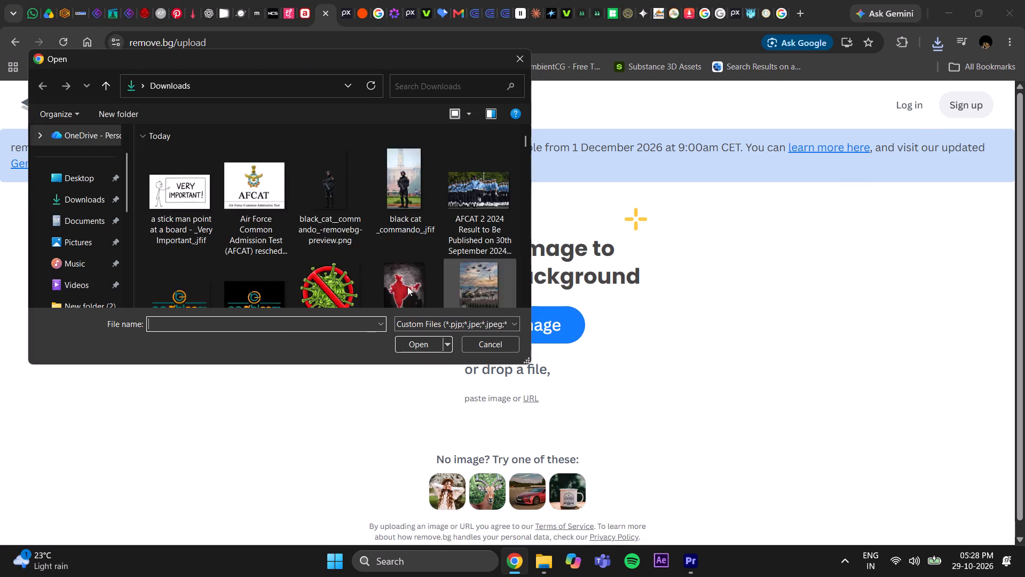
pyautogui.click(169, 180)
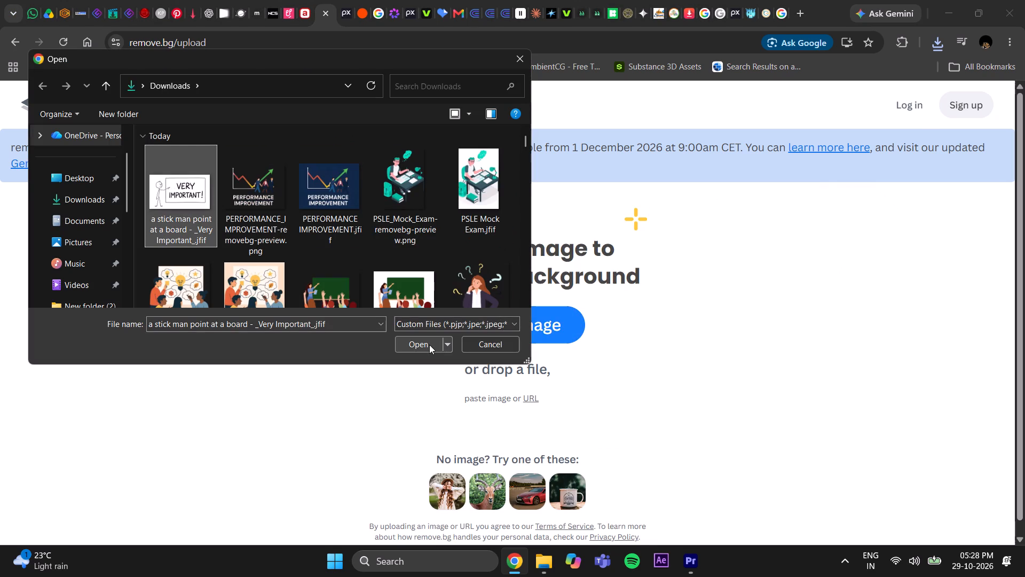
pyautogui.click(429, 345)
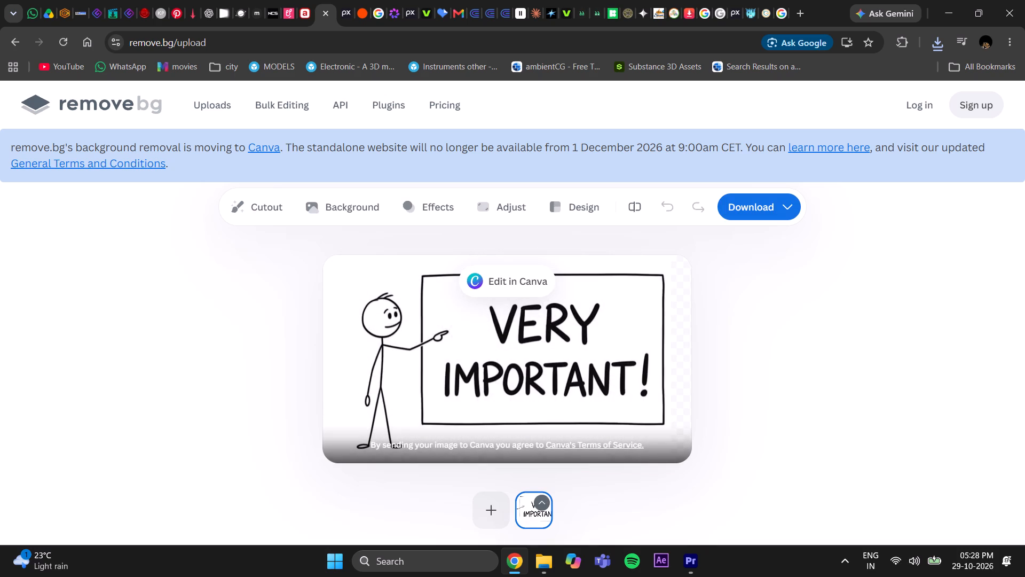
# Download the free 666 x 375 preview version of the stick man cutout.
pyautogui.click(761, 207)
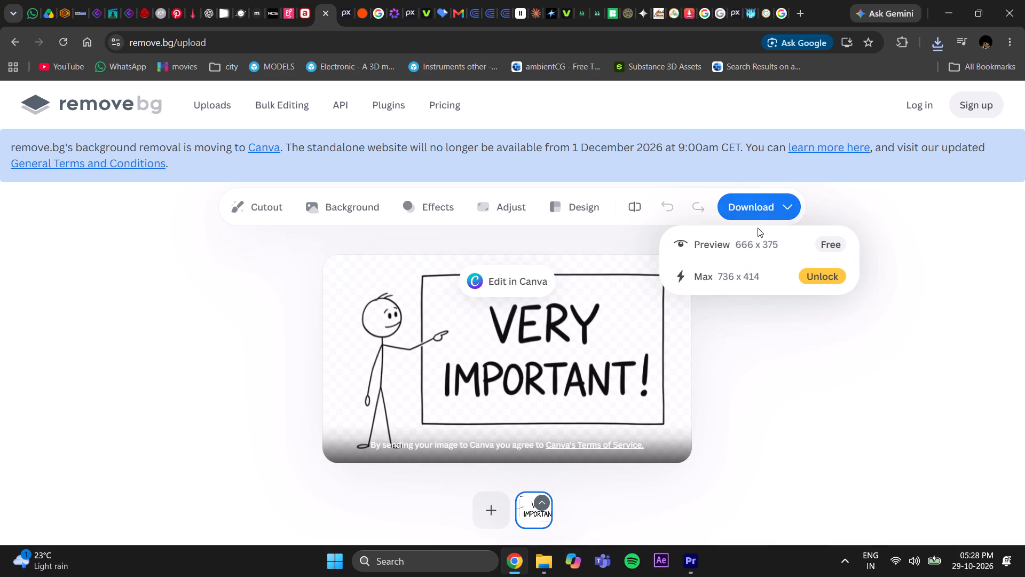
pyautogui.click(752, 237)
pyautogui.click(787, 470)
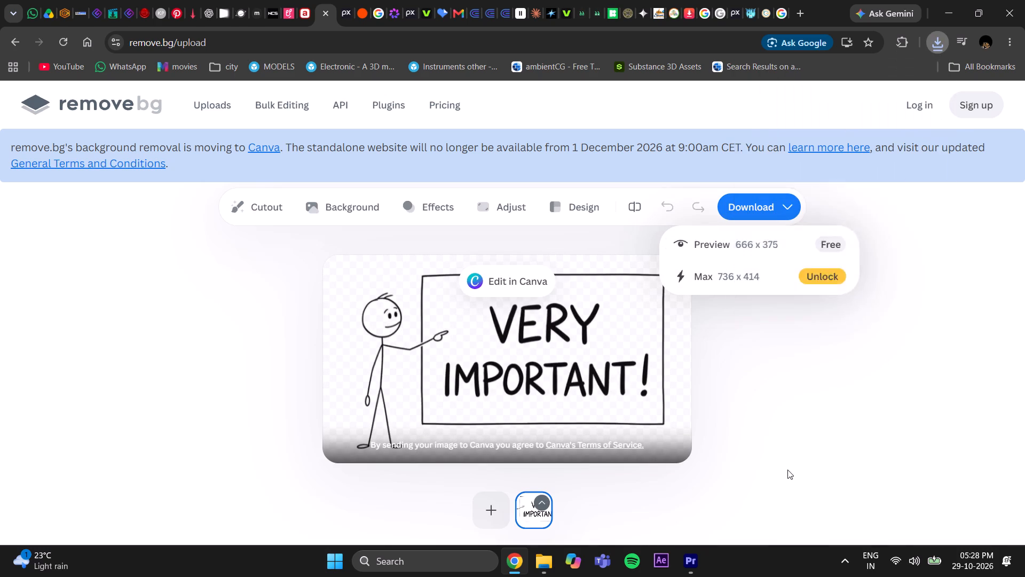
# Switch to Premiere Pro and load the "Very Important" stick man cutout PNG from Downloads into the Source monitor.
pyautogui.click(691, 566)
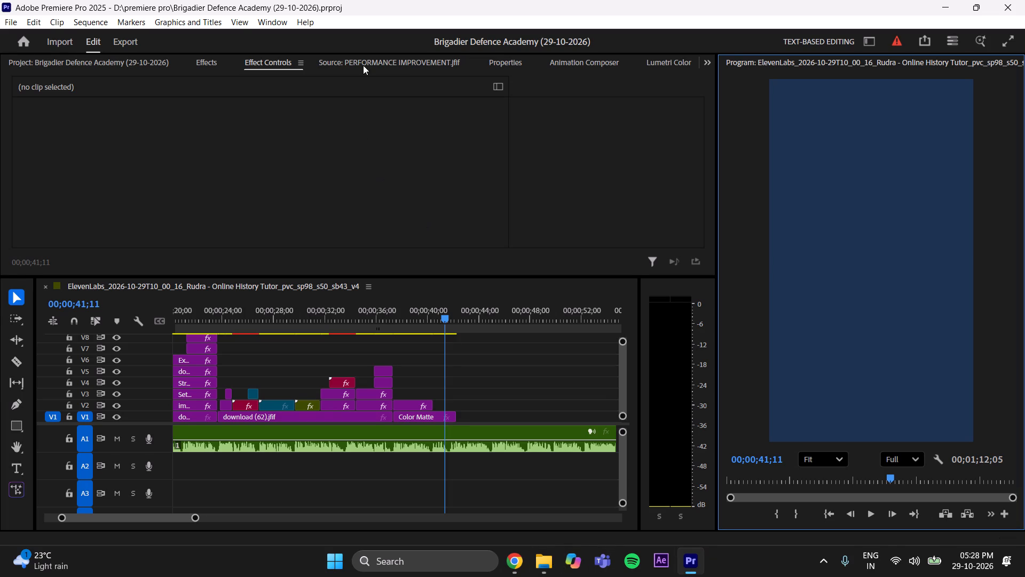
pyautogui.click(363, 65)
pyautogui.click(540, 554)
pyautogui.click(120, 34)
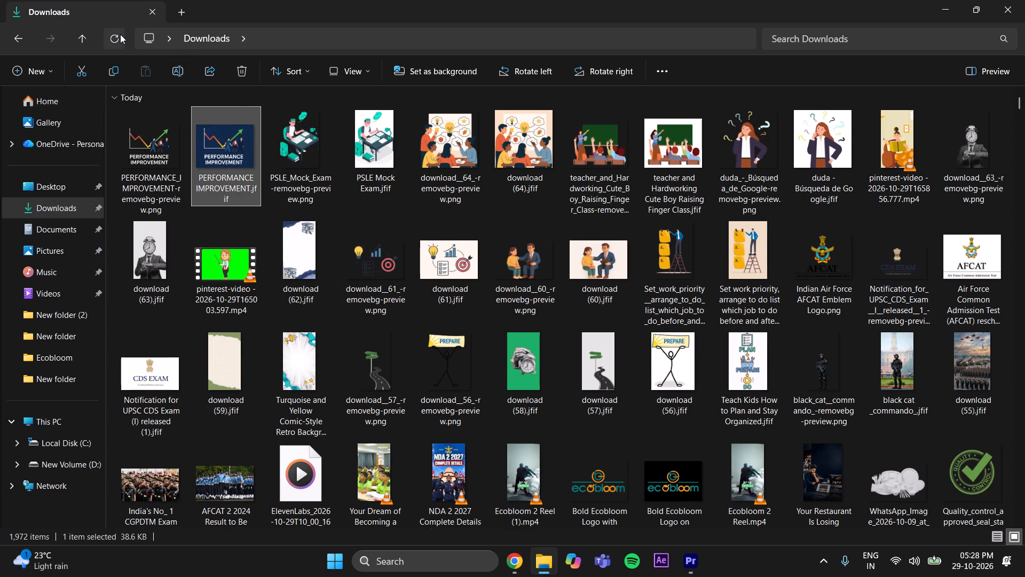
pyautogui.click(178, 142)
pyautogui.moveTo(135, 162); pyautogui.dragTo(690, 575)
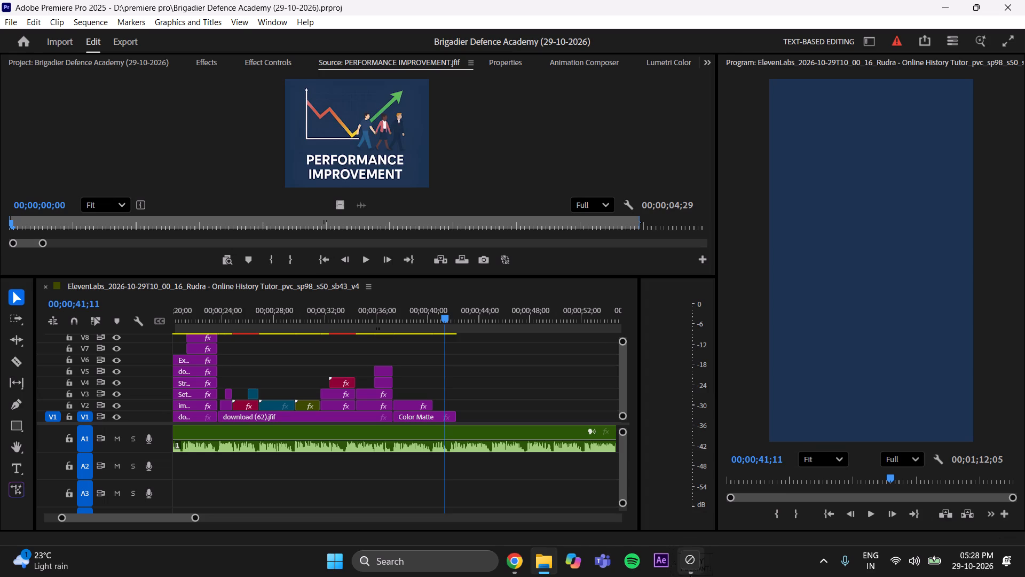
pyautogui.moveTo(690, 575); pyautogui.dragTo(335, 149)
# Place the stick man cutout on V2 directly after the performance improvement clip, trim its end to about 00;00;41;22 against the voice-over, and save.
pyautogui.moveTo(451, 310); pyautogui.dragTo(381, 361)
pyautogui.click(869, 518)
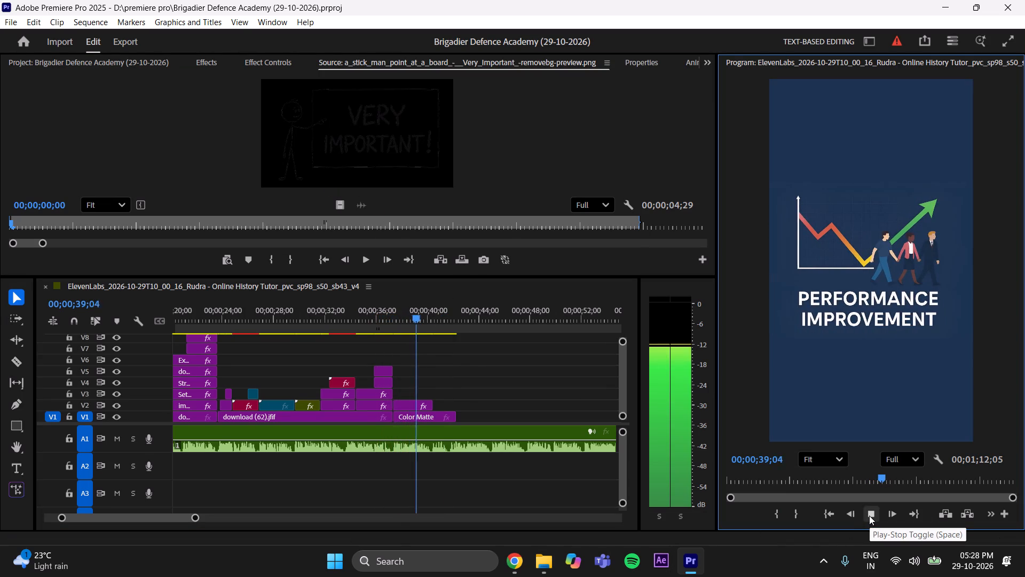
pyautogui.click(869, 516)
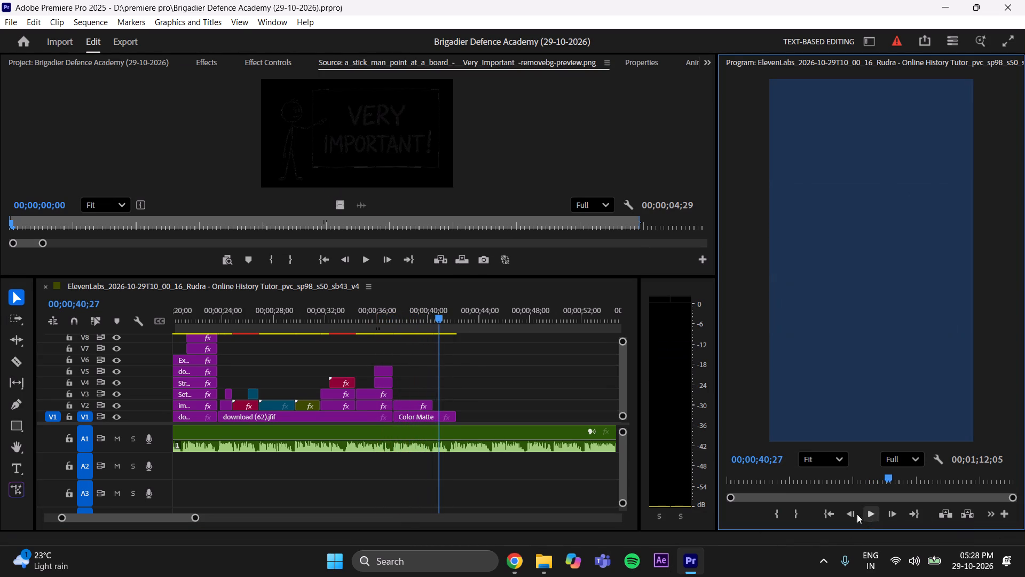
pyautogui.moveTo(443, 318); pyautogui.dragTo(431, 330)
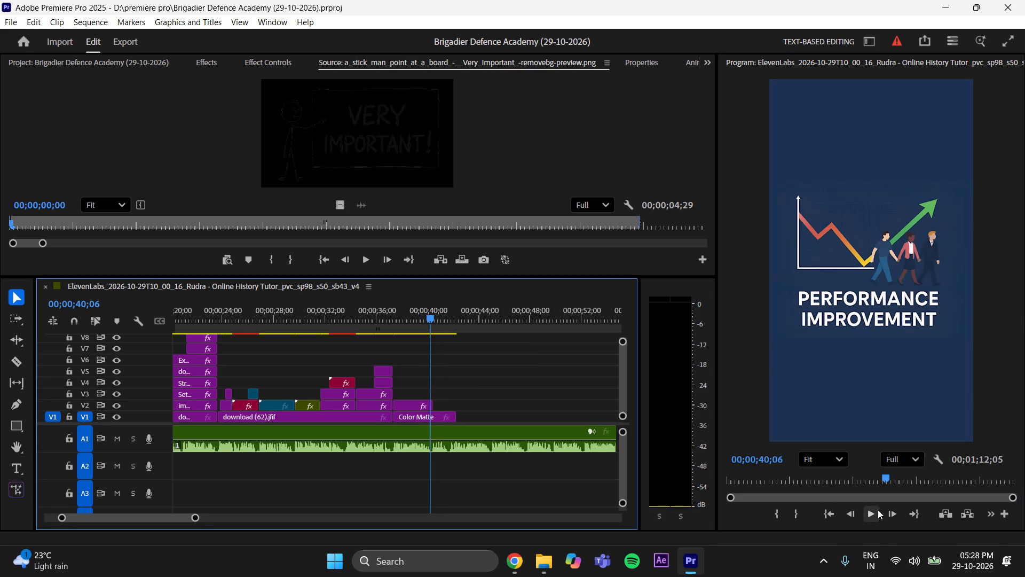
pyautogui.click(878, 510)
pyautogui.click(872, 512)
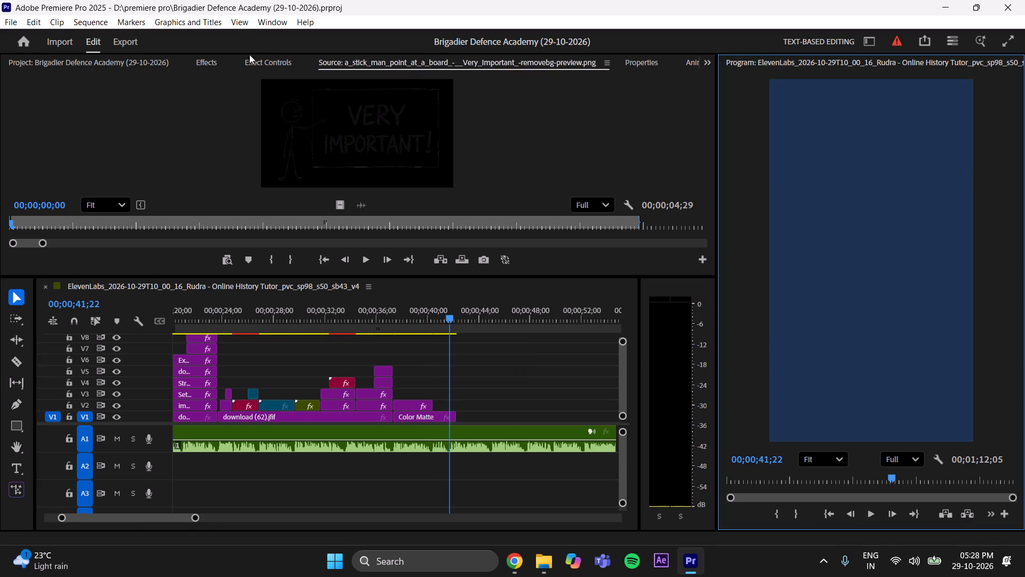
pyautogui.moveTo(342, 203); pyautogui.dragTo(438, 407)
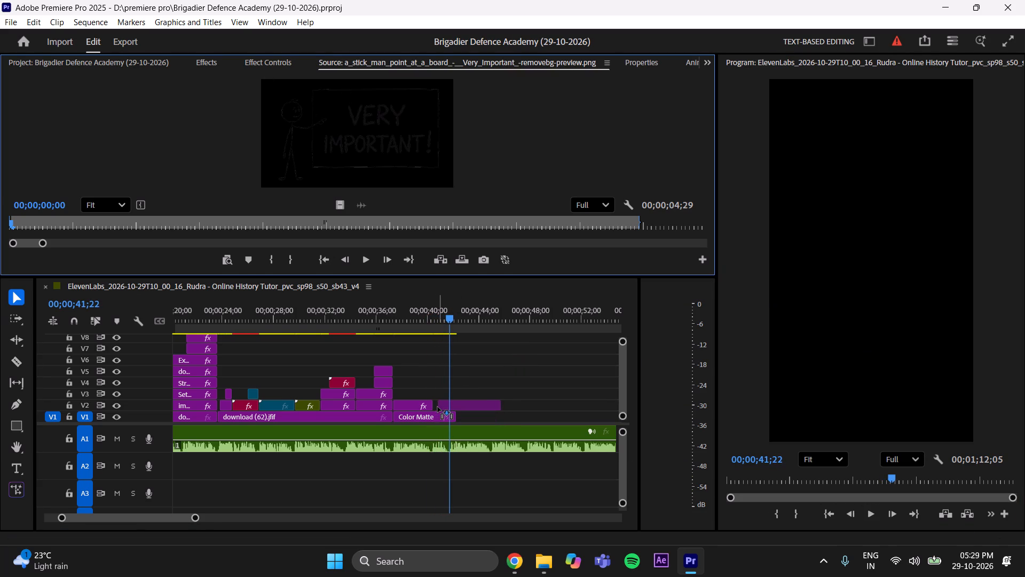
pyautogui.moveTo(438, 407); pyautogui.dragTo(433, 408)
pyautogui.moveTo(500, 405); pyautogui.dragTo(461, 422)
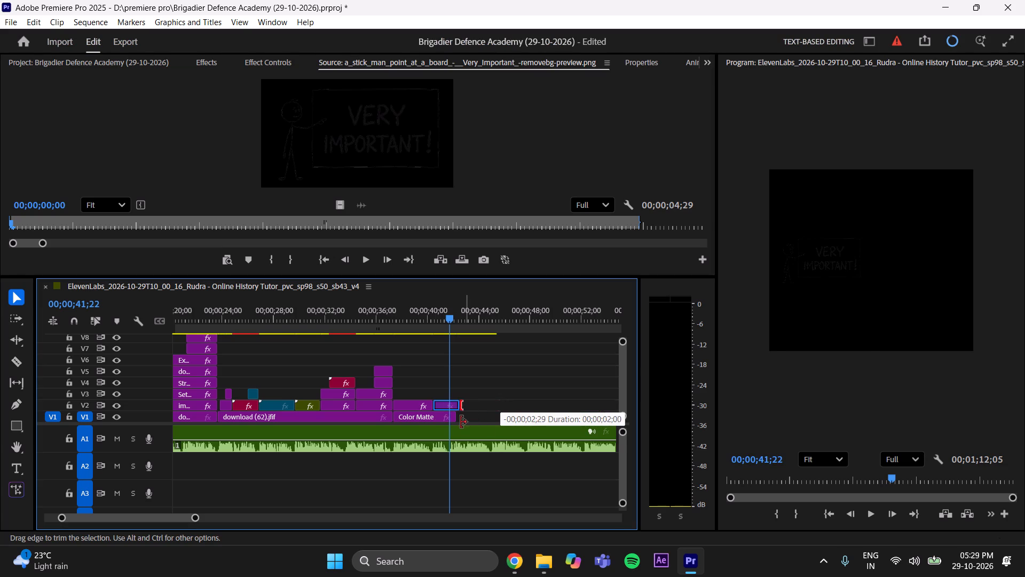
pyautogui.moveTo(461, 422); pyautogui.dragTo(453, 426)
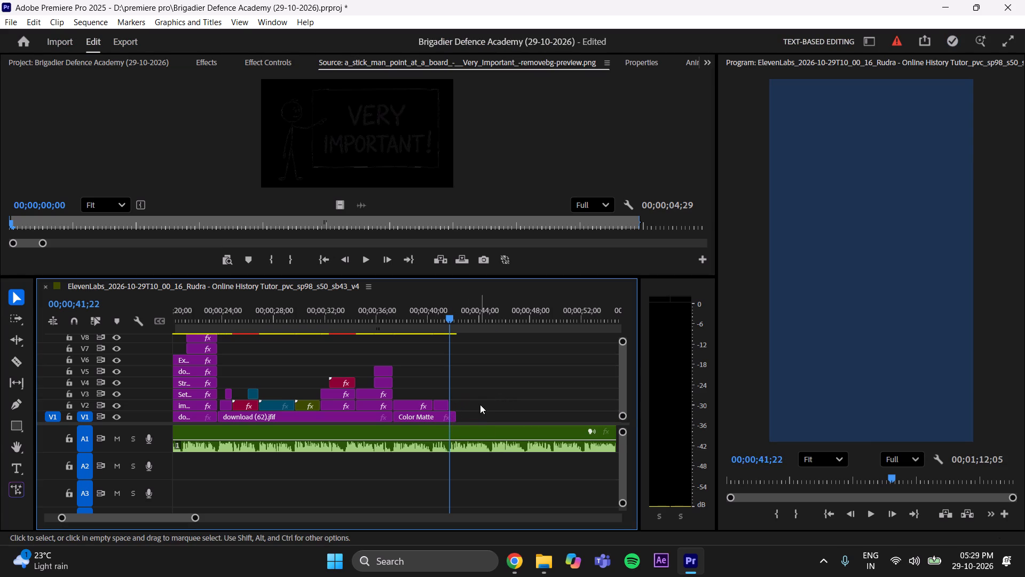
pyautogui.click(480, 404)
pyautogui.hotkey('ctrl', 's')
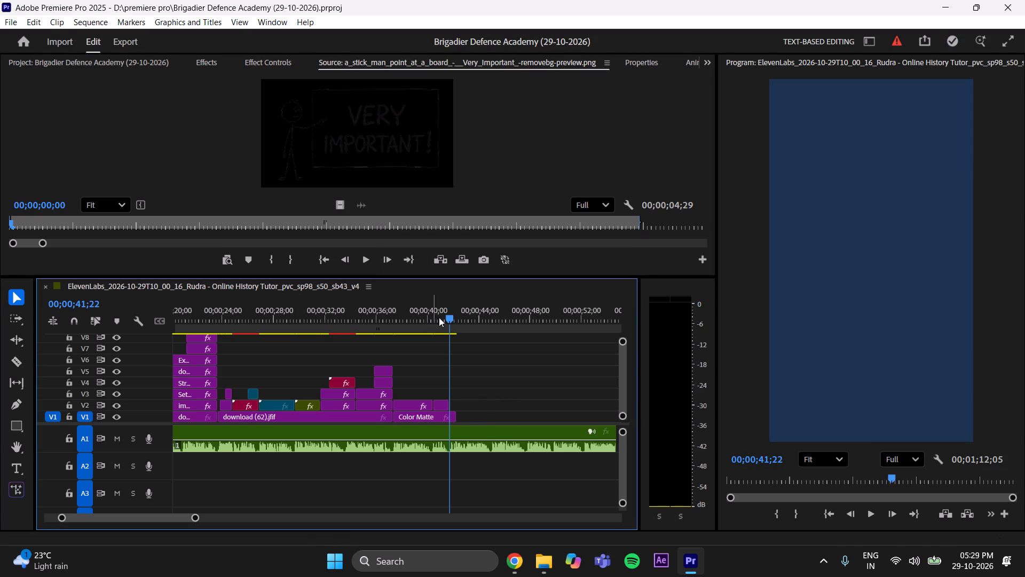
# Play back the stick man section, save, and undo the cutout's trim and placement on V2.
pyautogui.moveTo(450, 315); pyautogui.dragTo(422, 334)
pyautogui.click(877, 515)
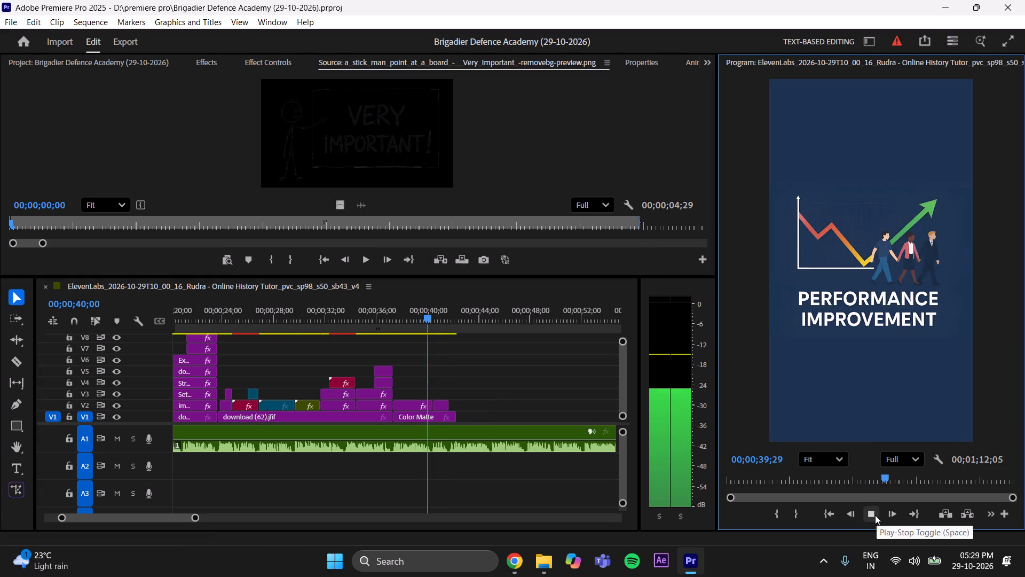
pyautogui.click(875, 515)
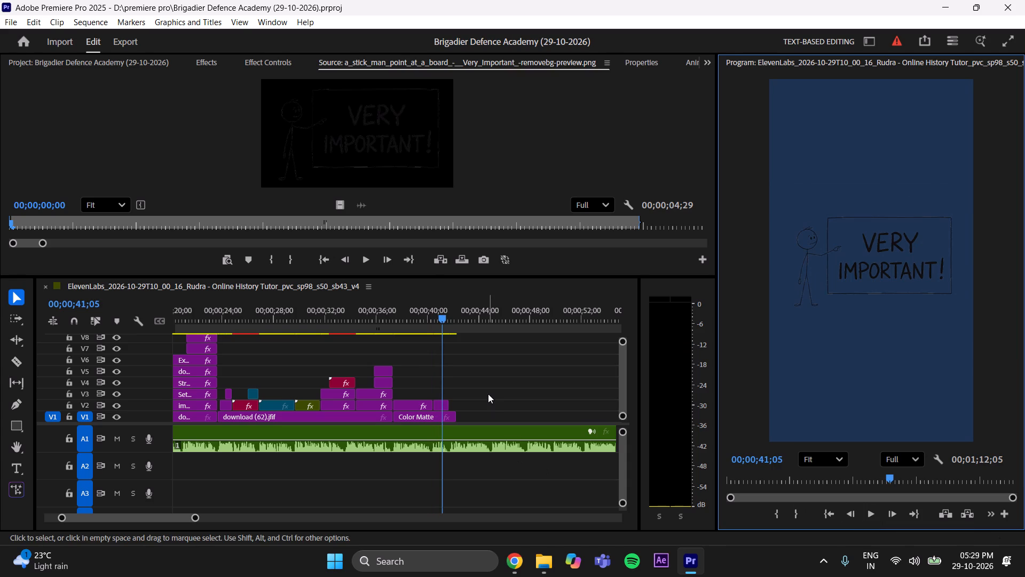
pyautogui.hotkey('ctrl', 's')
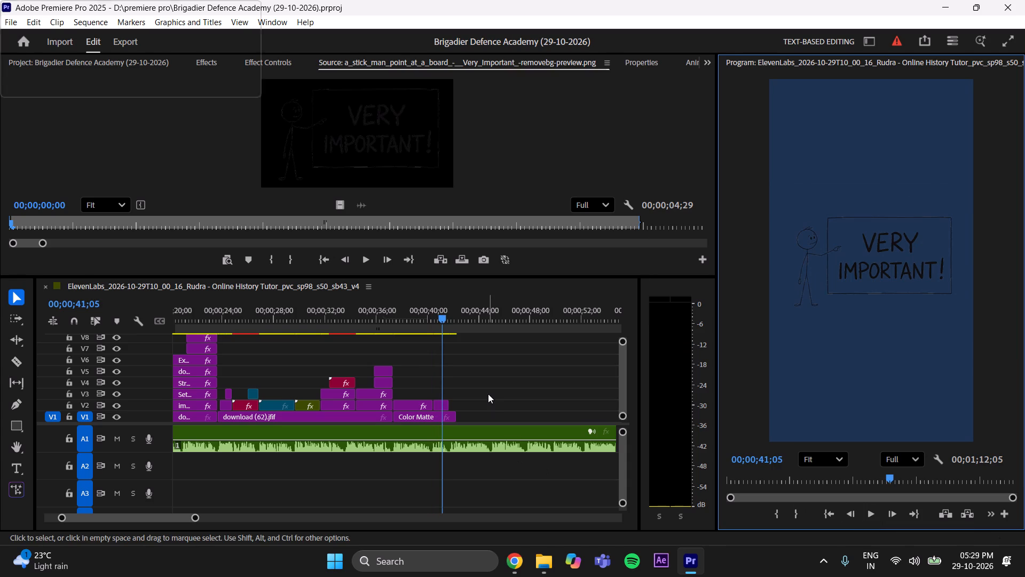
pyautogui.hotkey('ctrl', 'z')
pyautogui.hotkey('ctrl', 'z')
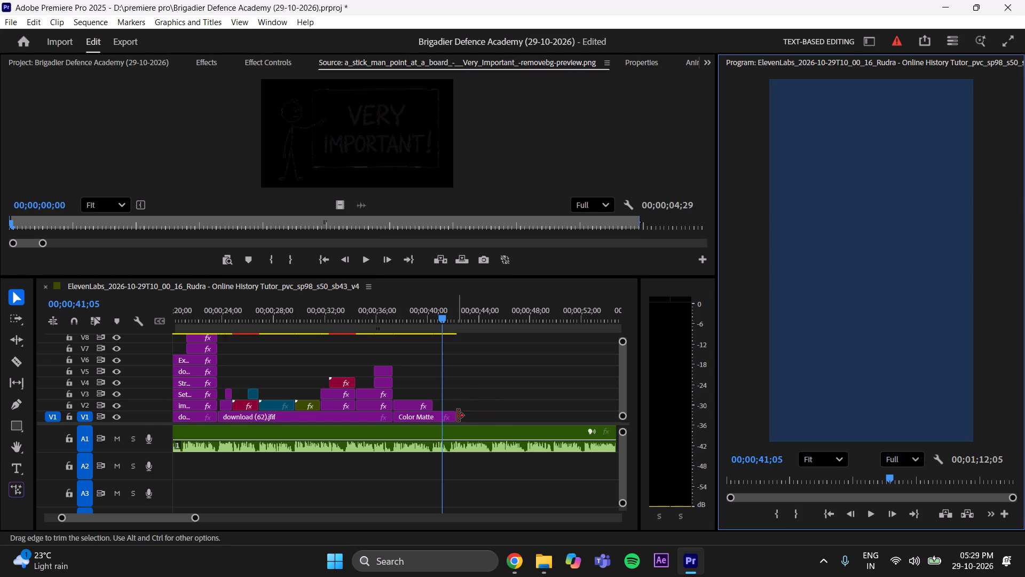
# Trim the blue Color Matte on V1 to end with the performance improvement clip, and save the project.
pyautogui.moveTo(458, 416); pyautogui.dragTo(435, 445)
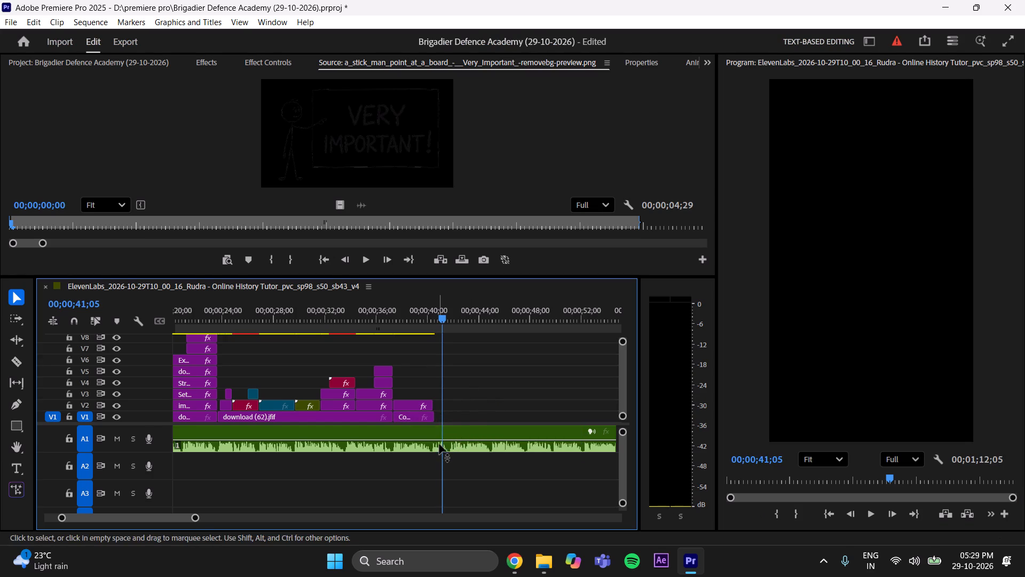
pyautogui.click(438, 415)
pyautogui.hotkey('ctrl', 's')
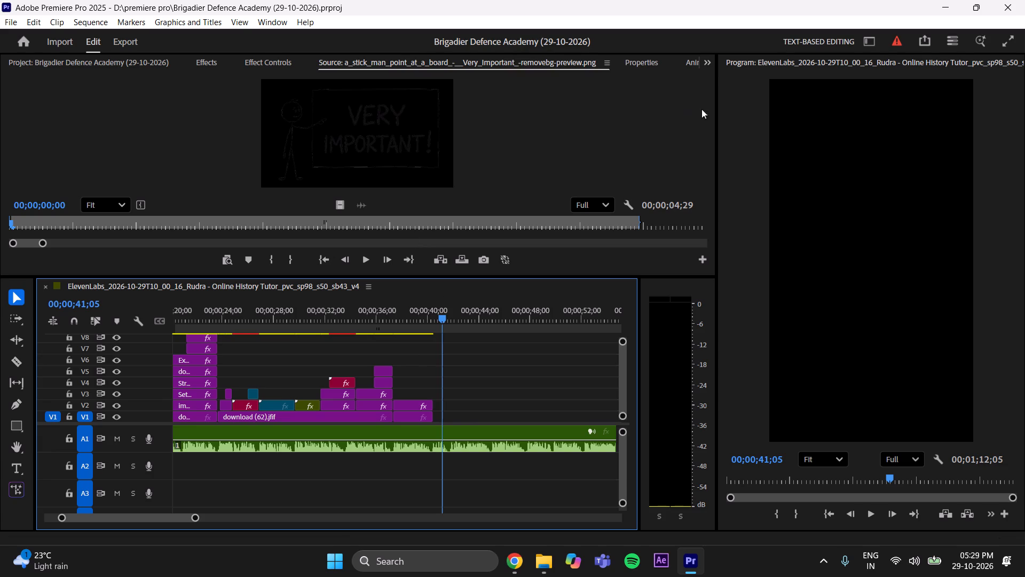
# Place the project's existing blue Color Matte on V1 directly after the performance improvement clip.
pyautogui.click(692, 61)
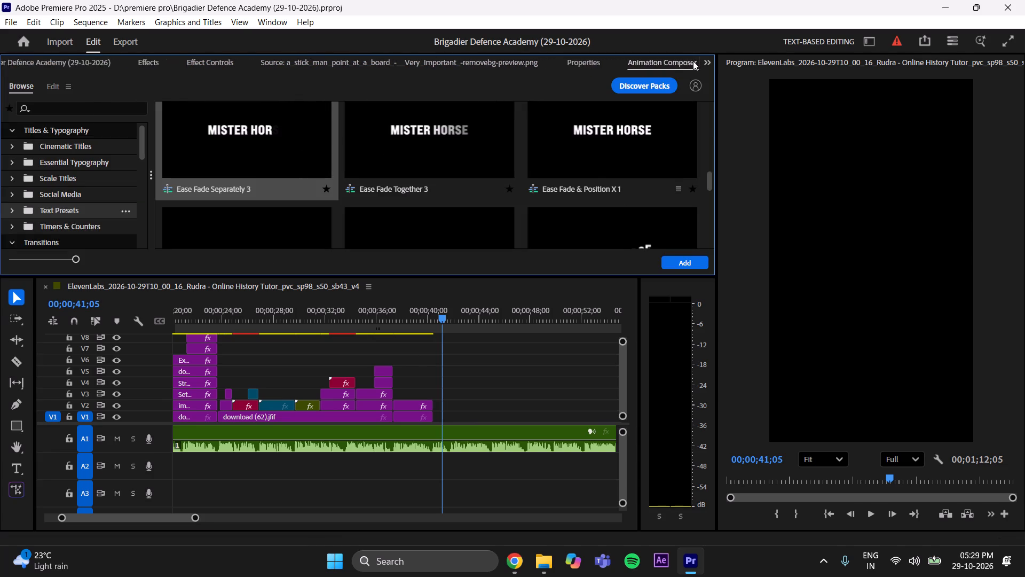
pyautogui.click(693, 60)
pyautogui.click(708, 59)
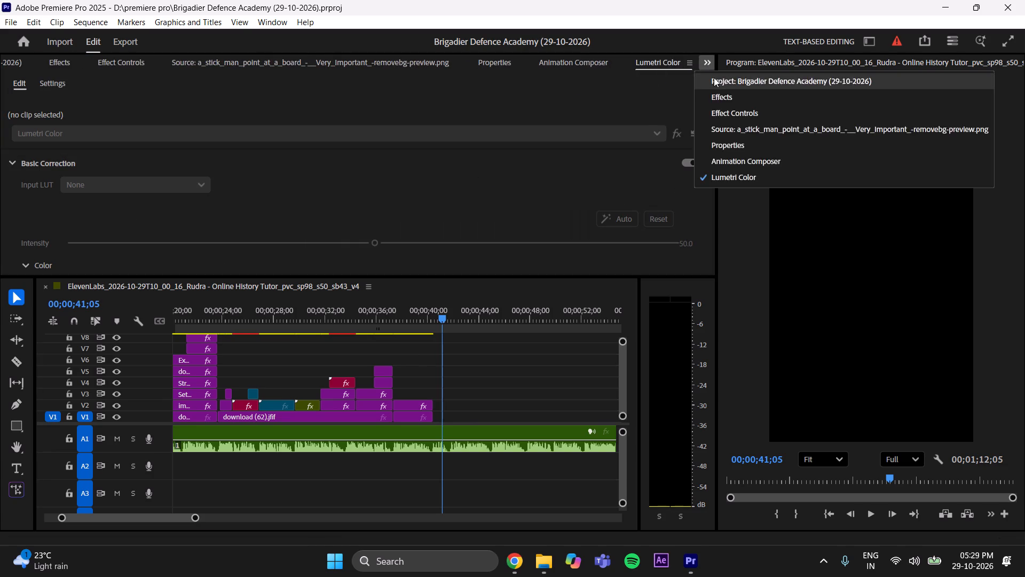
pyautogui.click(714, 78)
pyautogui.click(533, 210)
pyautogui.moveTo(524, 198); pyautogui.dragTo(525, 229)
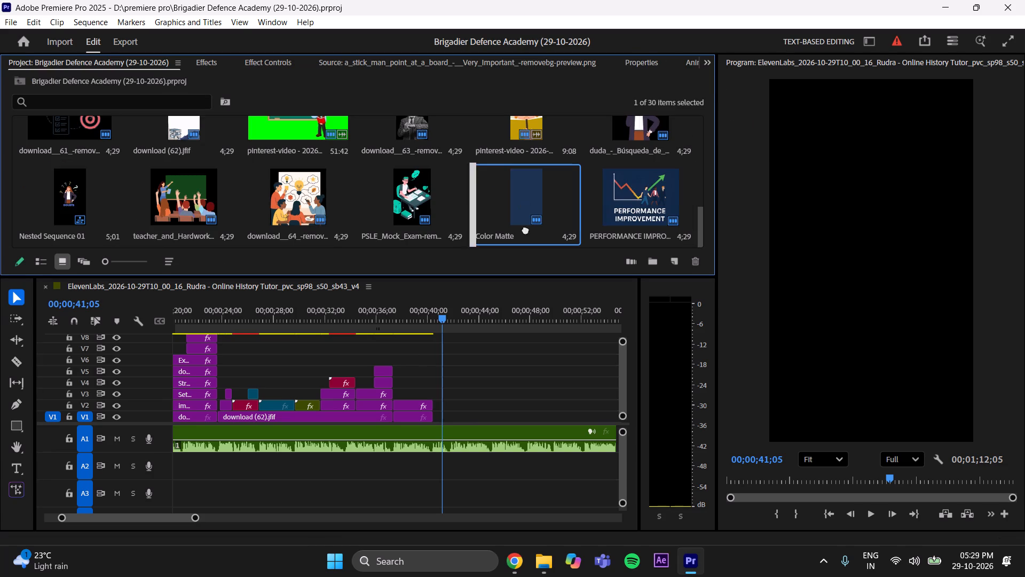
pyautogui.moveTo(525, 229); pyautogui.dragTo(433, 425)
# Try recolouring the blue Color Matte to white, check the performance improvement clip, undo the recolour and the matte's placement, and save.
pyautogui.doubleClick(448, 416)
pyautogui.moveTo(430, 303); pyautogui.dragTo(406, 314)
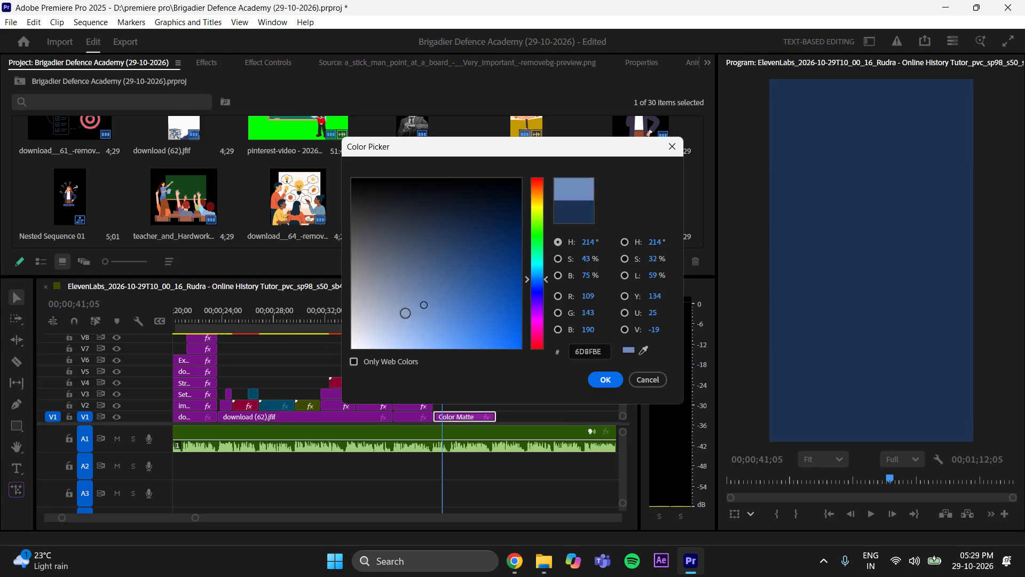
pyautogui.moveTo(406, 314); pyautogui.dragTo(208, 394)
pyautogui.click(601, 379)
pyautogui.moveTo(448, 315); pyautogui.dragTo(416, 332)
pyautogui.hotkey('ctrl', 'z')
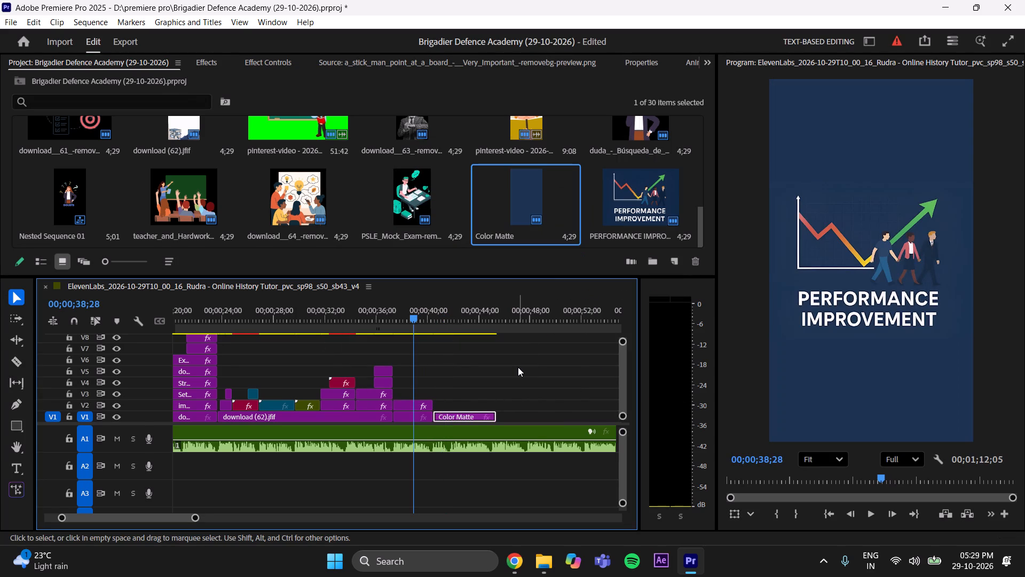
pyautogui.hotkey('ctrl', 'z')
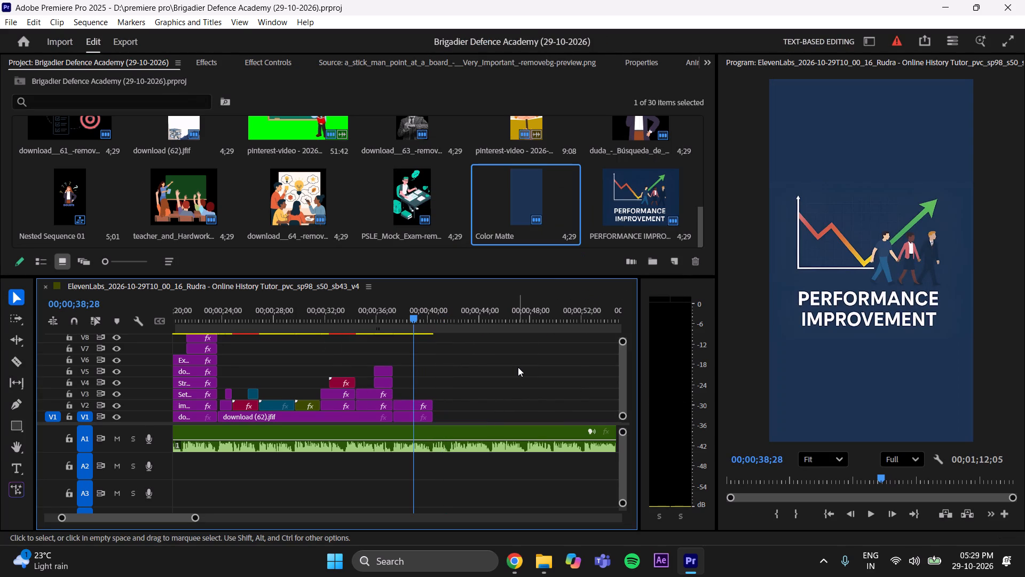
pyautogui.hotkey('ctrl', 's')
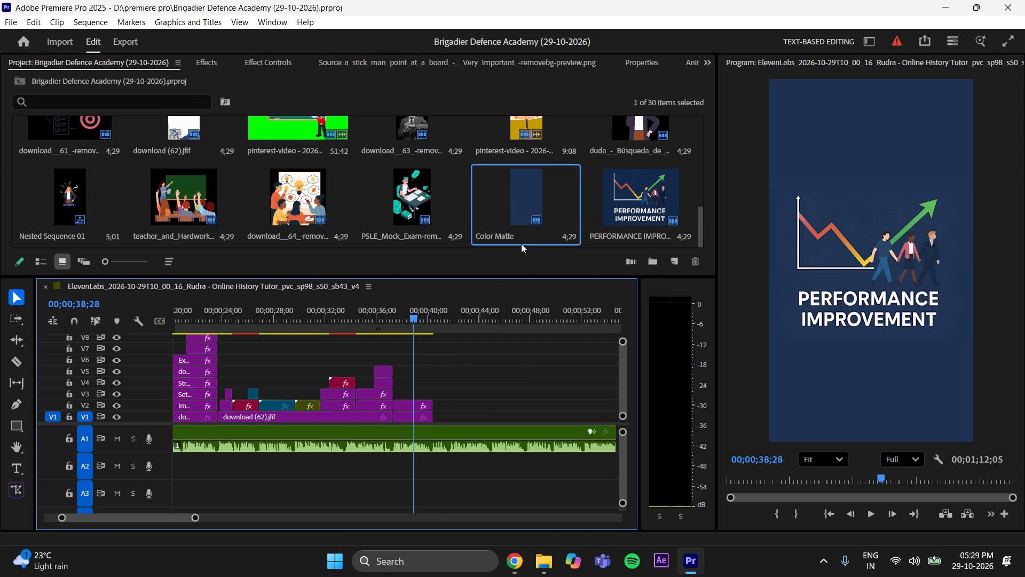
# Create a new white (FFFFFF) Color Matte in the project, keeping the default size and name.
pyautogui.scroll(-6, 439, 202)
pyautogui.click(673, 264)
pyautogui.click(710, 380)
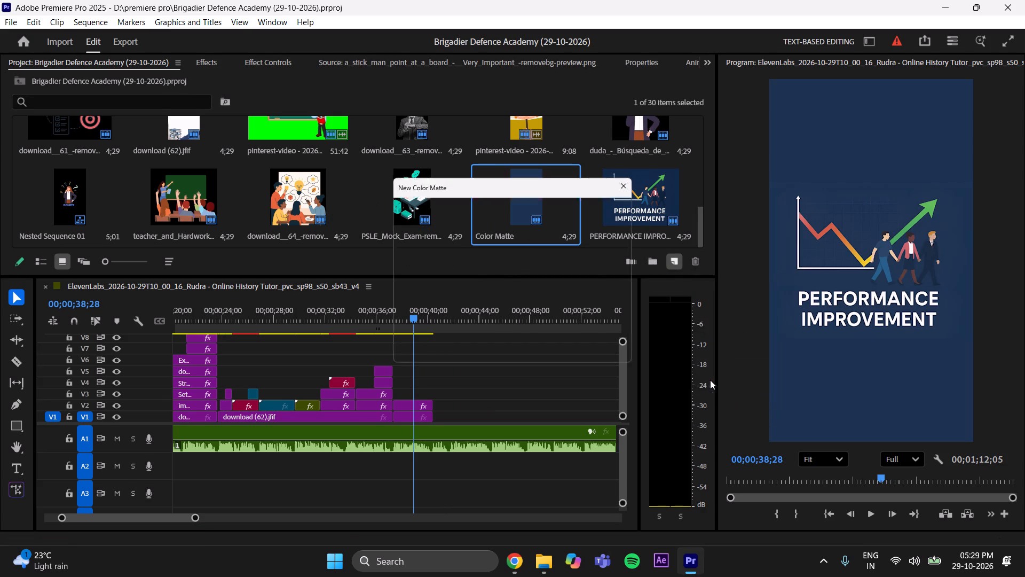
pyautogui.click(562, 339)
pyautogui.moveTo(447, 266); pyautogui.dragTo(262, 403)
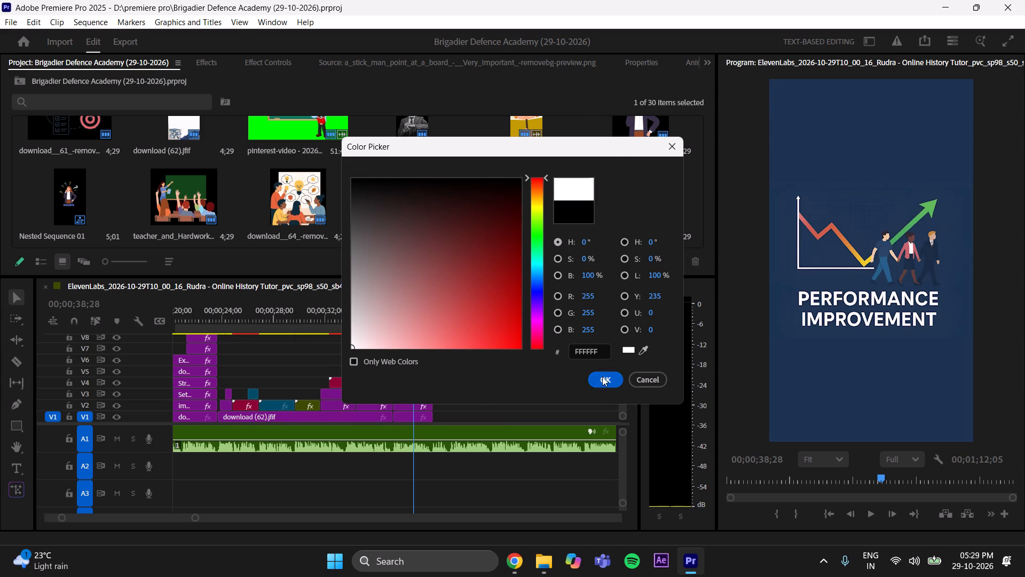
pyautogui.click(602, 377)
pyautogui.click(501, 301)
# Place the white Color Matte on V1 directly after the performance improvement clip, and save the project.
pyautogui.moveTo(73, 207); pyautogui.dragTo(360, 343)
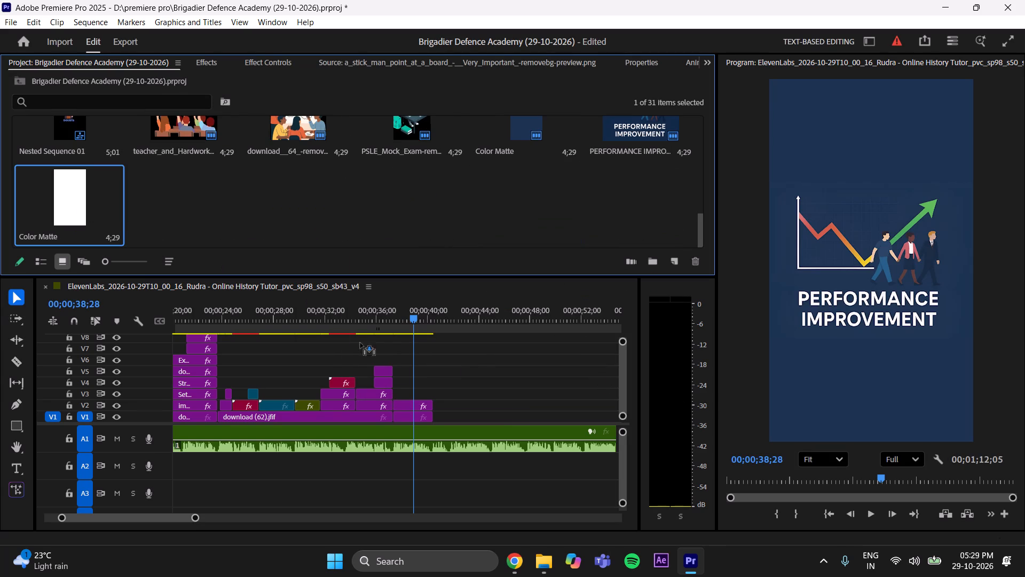
pyautogui.moveTo(360, 343); pyautogui.dragTo(433, 421)
pyautogui.click(452, 388)
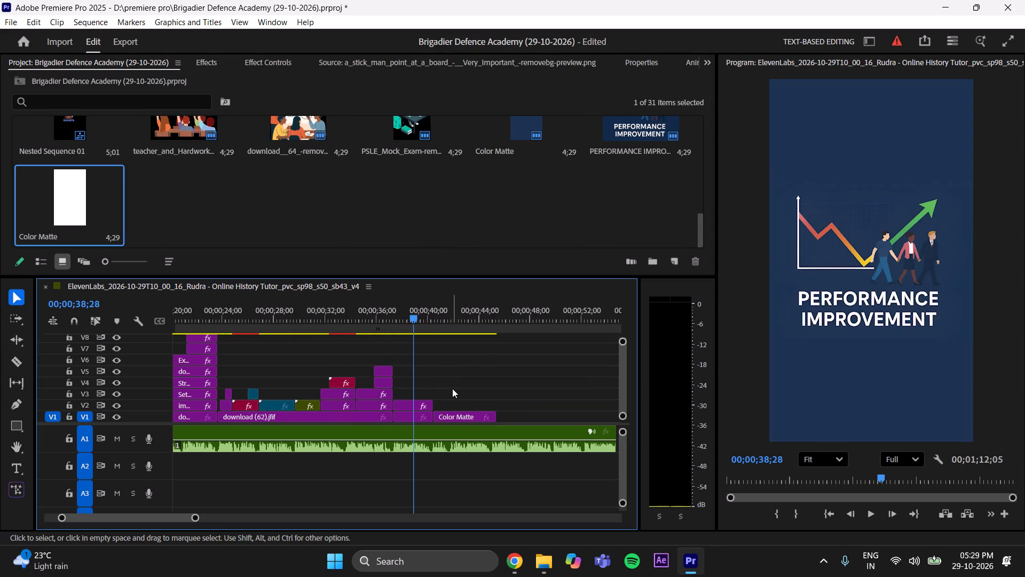
pyautogui.hotkey('ctrl', 's')
# Import the original "Very Important" stick man image from Downloads, place it on V2 above the white Color Matte, and save.
pyautogui.click(546, 567)
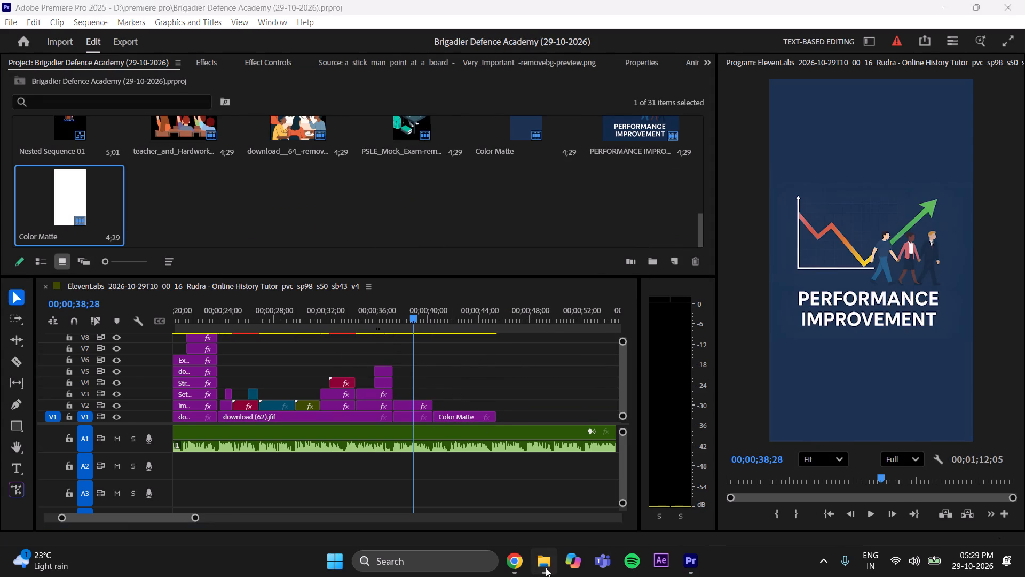
pyautogui.click(230, 163)
pyautogui.moveTo(218, 155); pyautogui.dragTo(697, 567)
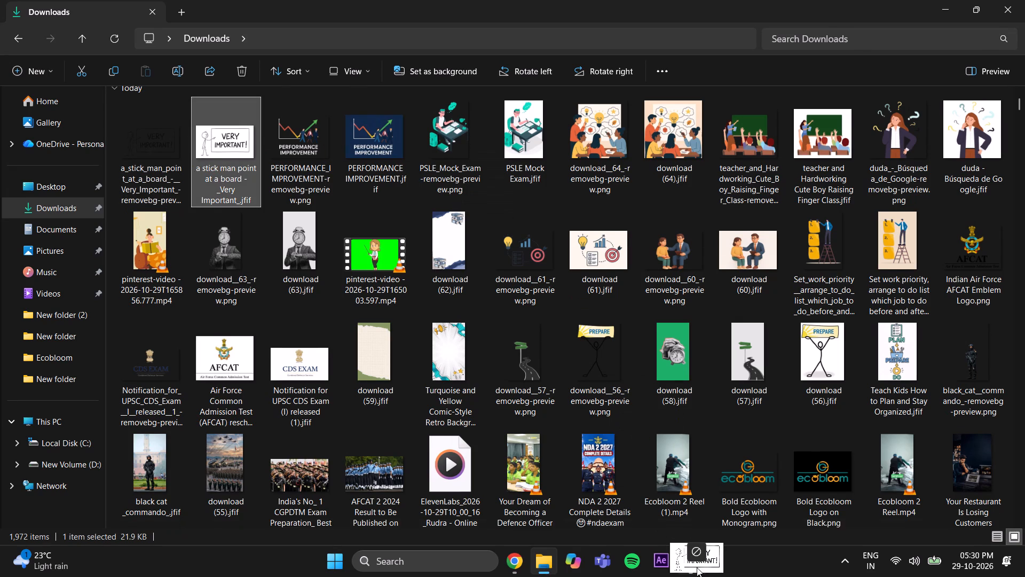
pyautogui.moveTo(697, 567); pyautogui.dragTo(330, 219)
pyautogui.moveTo(191, 200); pyautogui.dragTo(460, 401)
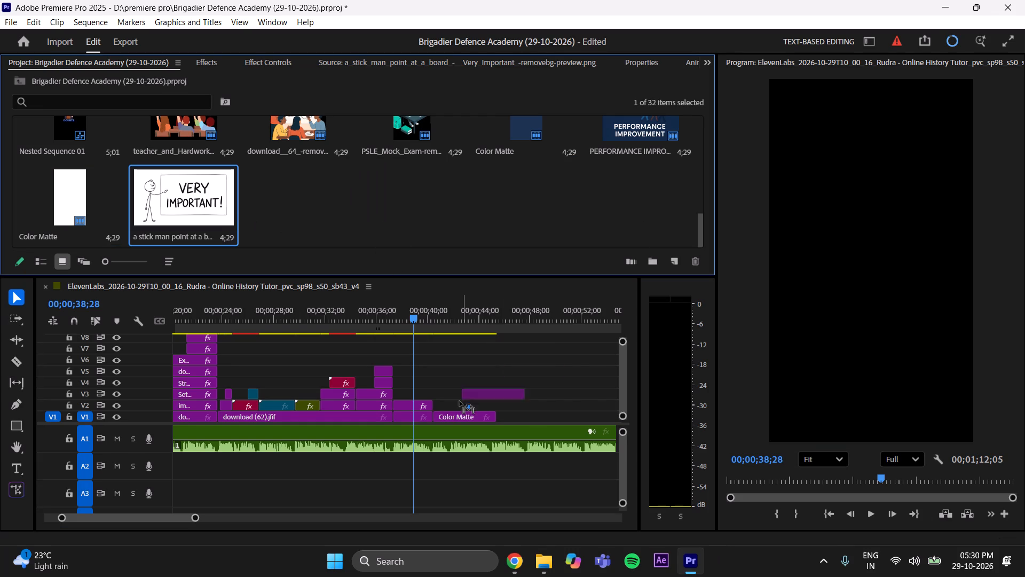
pyautogui.moveTo(460, 401); pyautogui.dragTo(433, 407)
pyautogui.click(470, 378)
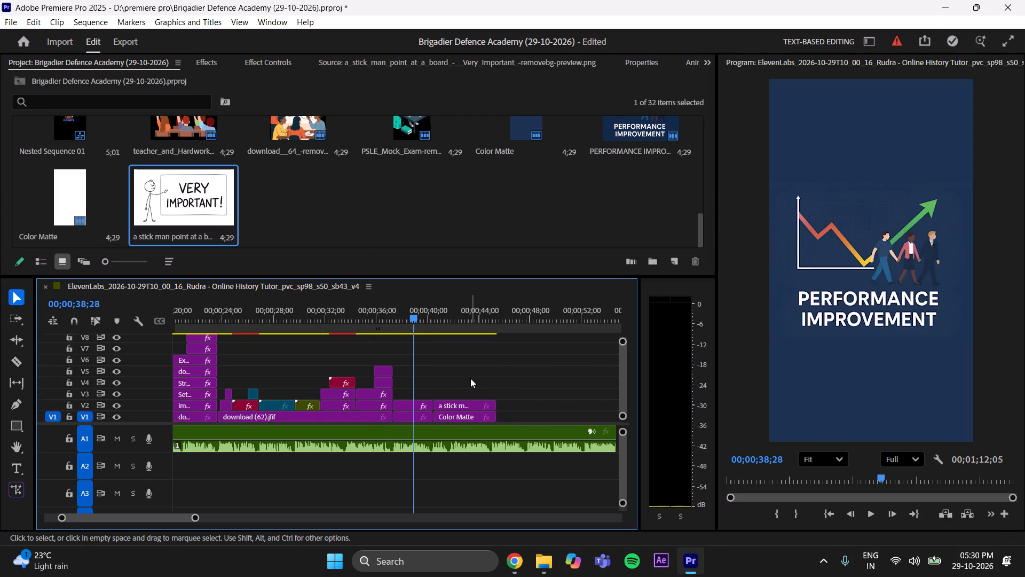
pyautogui.hotkey('ctrl', 's')
# Set the "Very Important" stick man clip's Scale to 78 and its horizontal Position to 344, and save the project.
pyautogui.press('space')
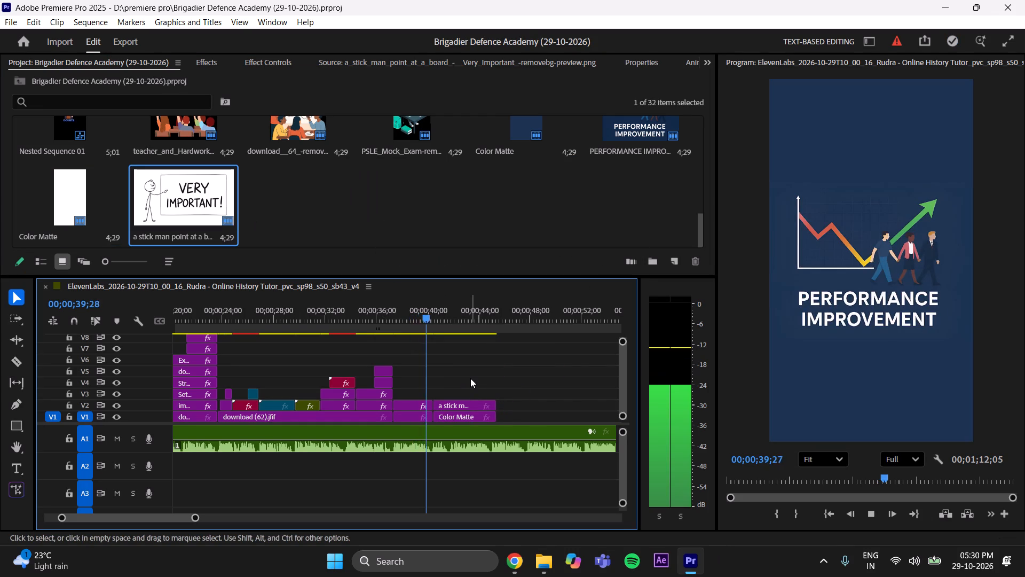
pyautogui.press('space')
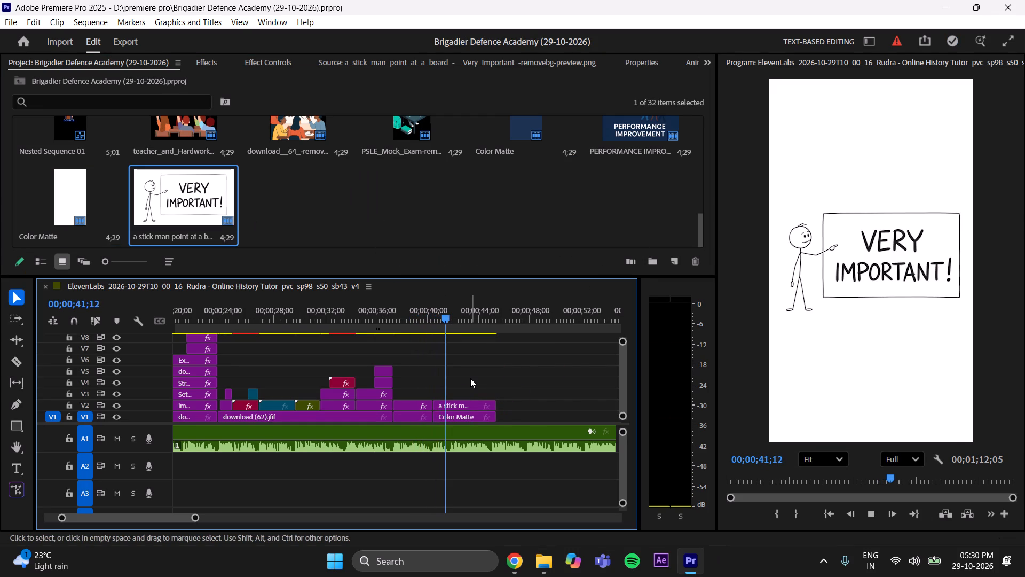
pyautogui.click(456, 408)
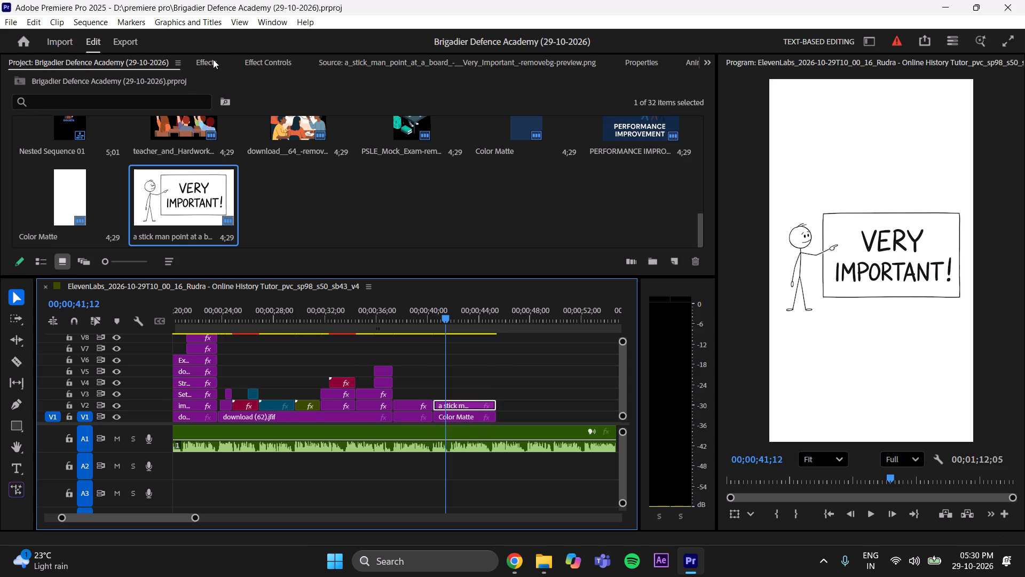
pyautogui.click(213, 59)
pyautogui.click(279, 57)
pyautogui.moveTo(267, 147); pyautogui.dragTo(255, 154)
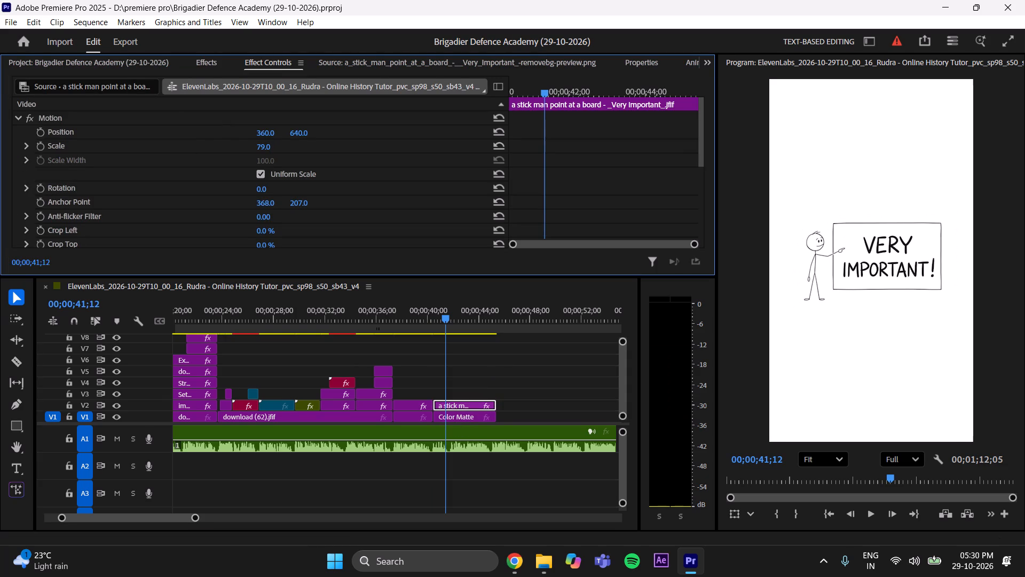
pyautogui.moveTo(255, 154); pyautogui.dragTo(254, 154)
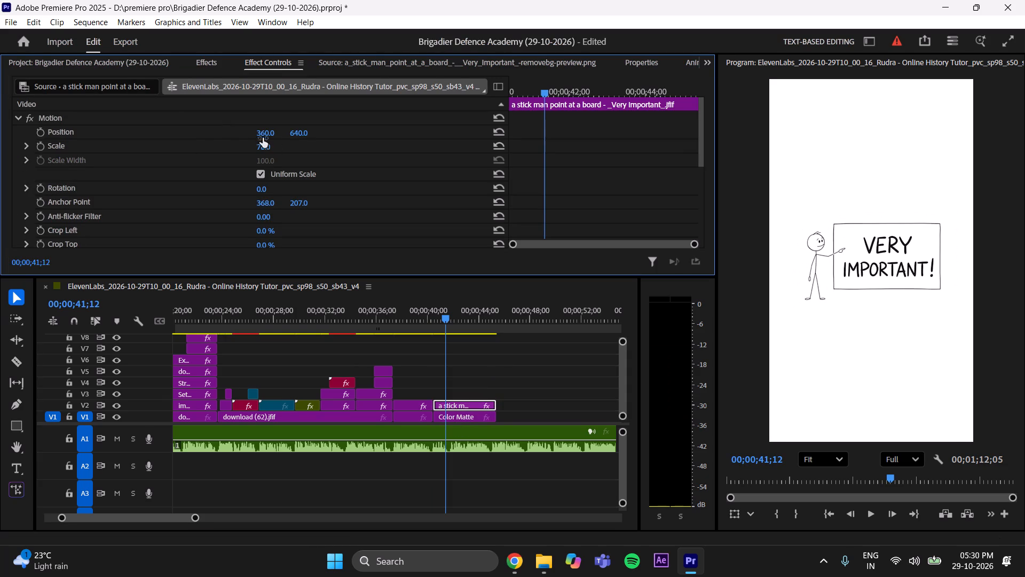
pyautogui.moveTo(263, 134); pyautogui.dragTo(257, 138)
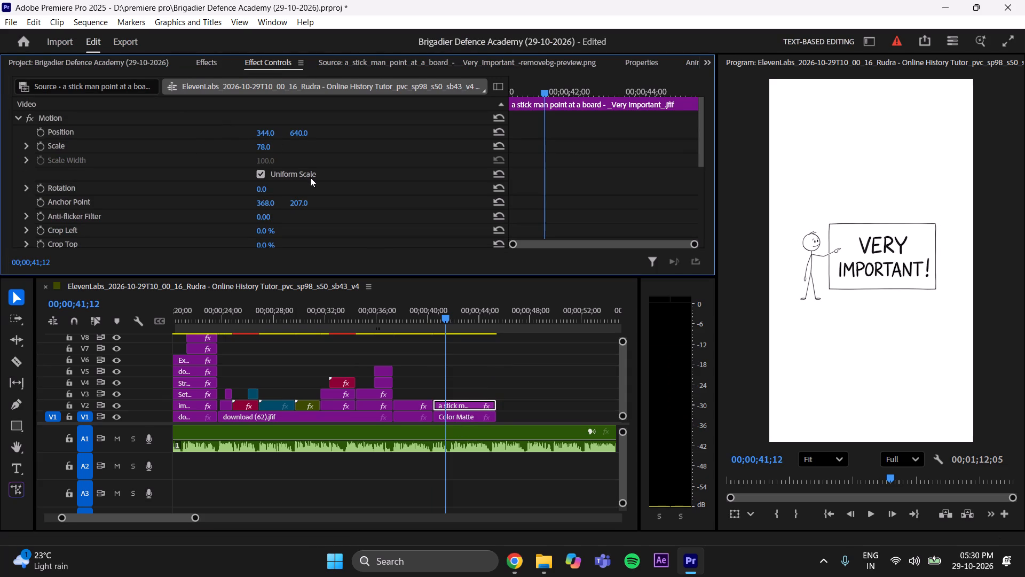
pyautogui.click(484, 358)
pyautogui.hotkey('ctrl', 's')
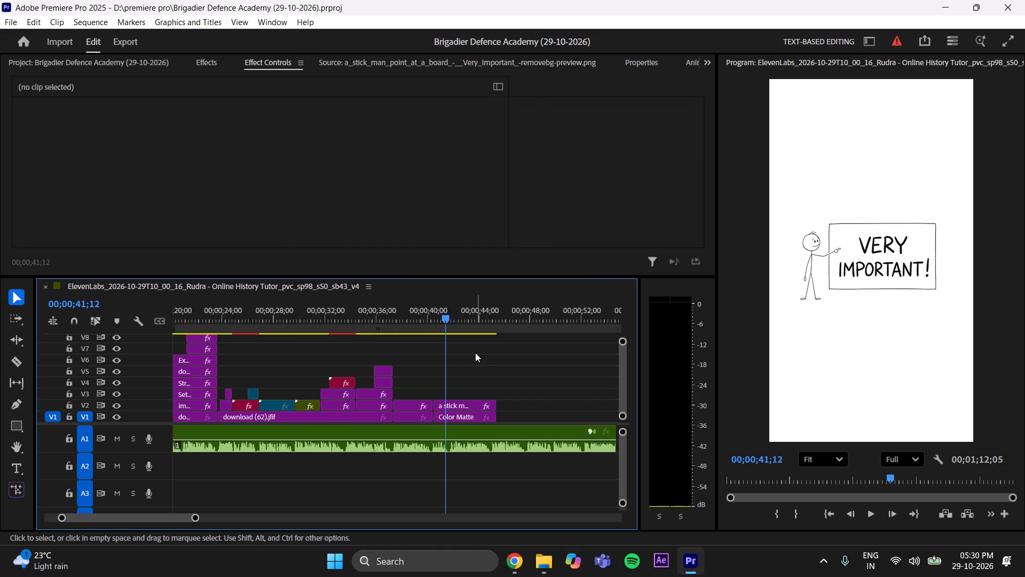
# Play back the stick man clip against the voice-over, trim its end on V2 to 00;00;41;24, and save the project.
pyautogui.moveTo(446, 317); pyautogui.dragTo(423, 338)
pyautogui.click(876, 513)
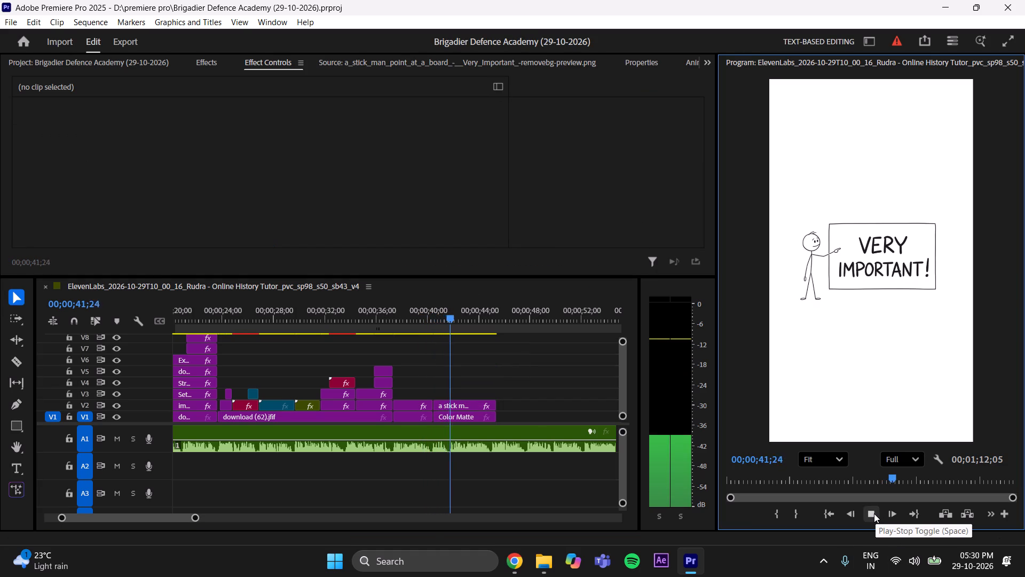
pyautogui.click(873, 513)
pyautogui.click(873, 516)
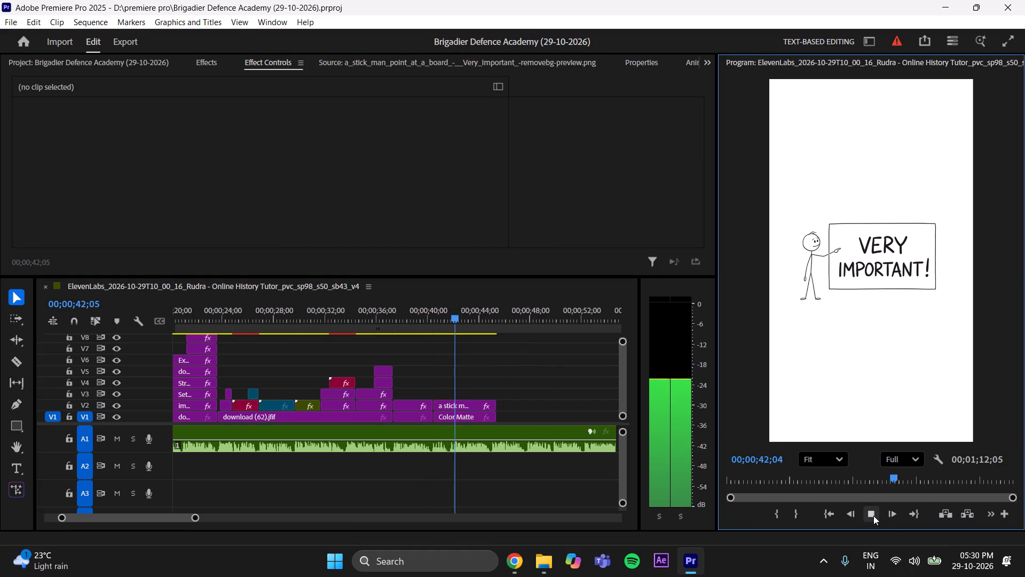
pyautogui.click(873, 516)
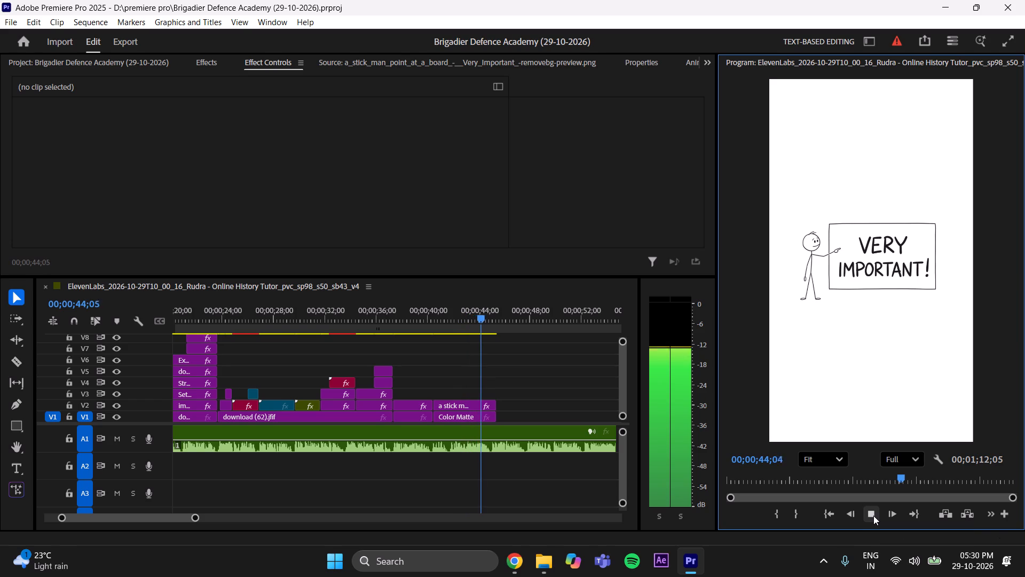
pyautogui.moveTo(485, 311); pyautogui.dragTo(452, 342)
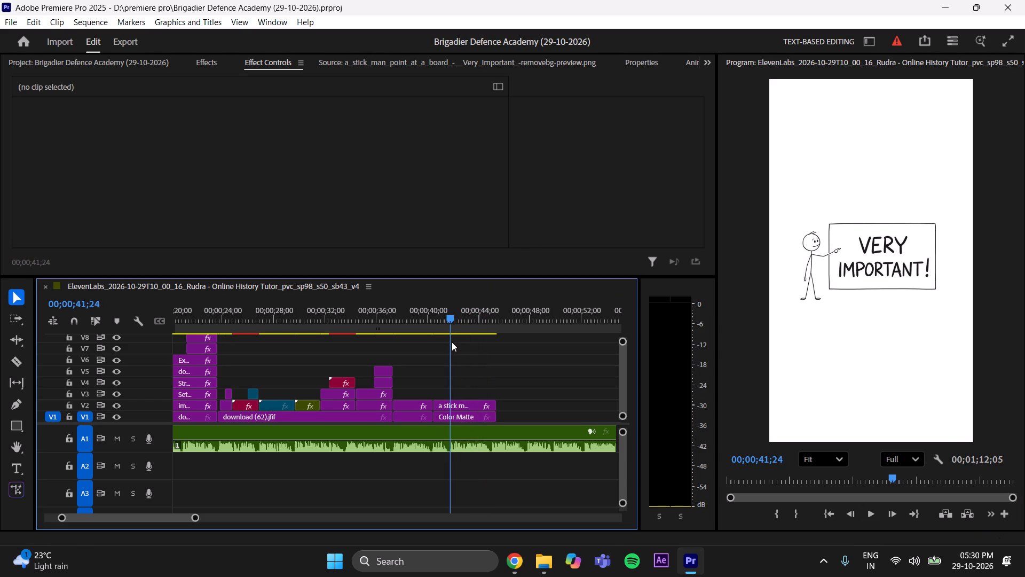
pyautogui.moveTo(452, 342); pyautogui.dragTo(452, 344)
pyautogui.moveTo(515, 387); pyautogui.dragTo(491, 403)
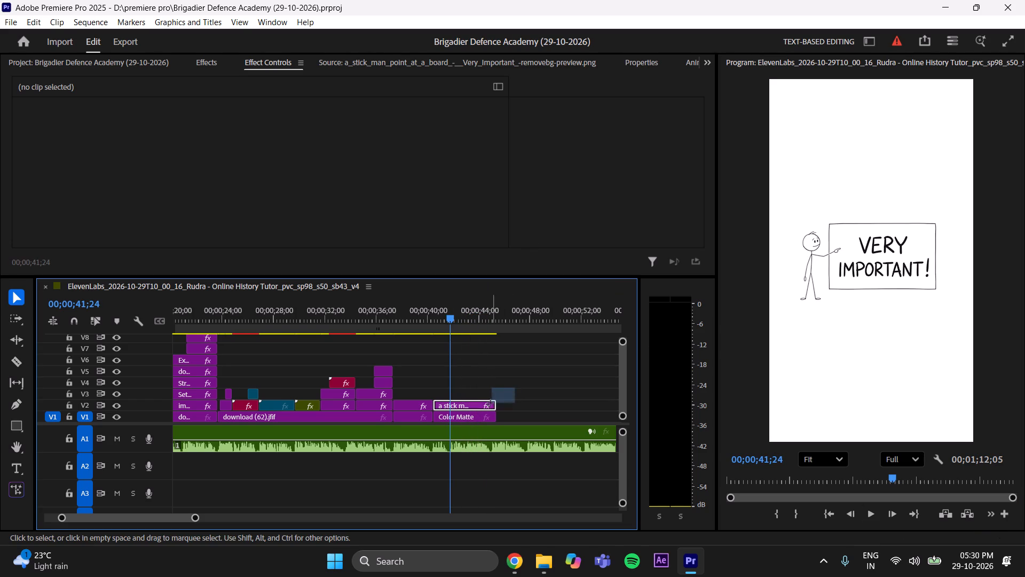
pyautogui.moveTo(491, 403); pyautogui.dragTo(488, 404)
pyautogui.moveTo(495, 403); pyautogui.dragTo(451, 420)
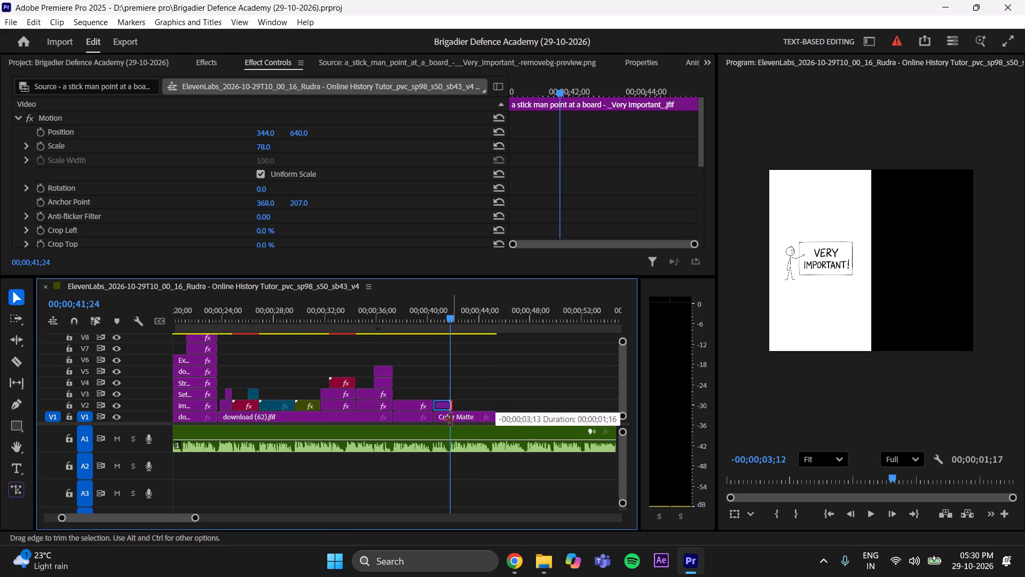
pyautogui.moveTo(451, 420); pyautogui.dragTo(450, 420)
pyautogui.click(479, 390)
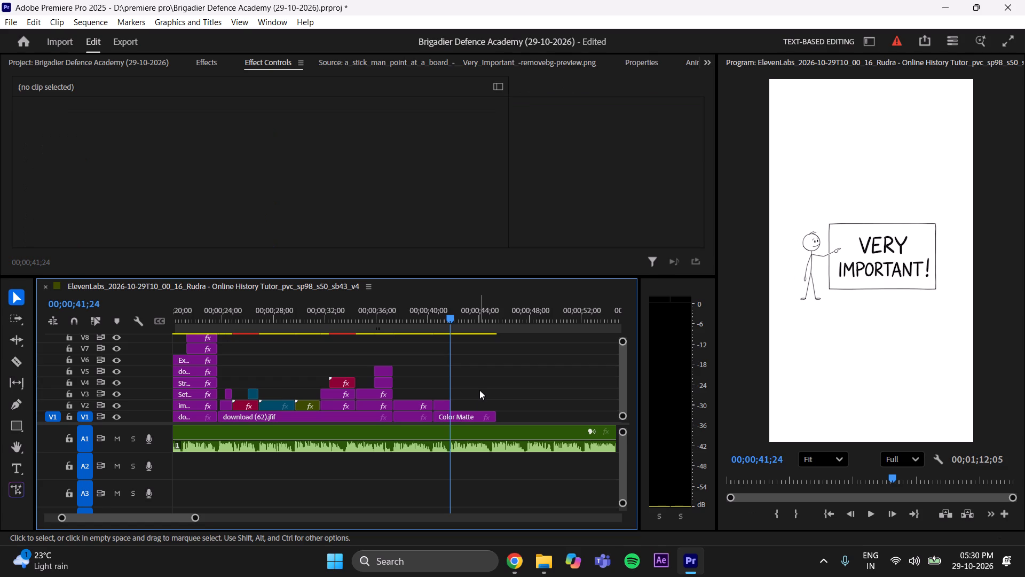
pyautogui.hotkey('ctrl', 's')
# Review the timeline and listen to the voice-over after 00;00;41;24 to decide which illustration follows the stick man clip.
pyautogui.press('space')
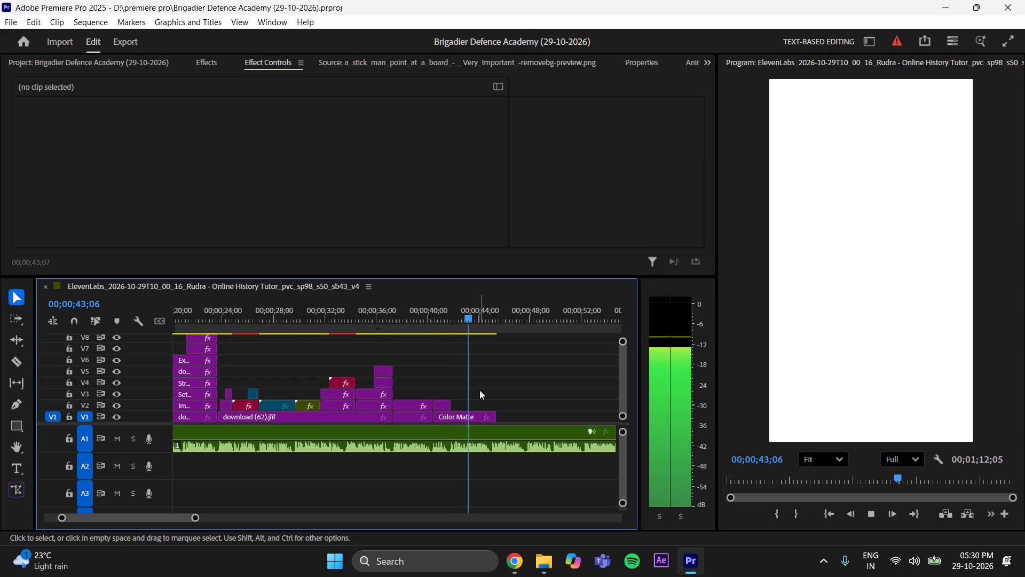
pyautogui.press('space')
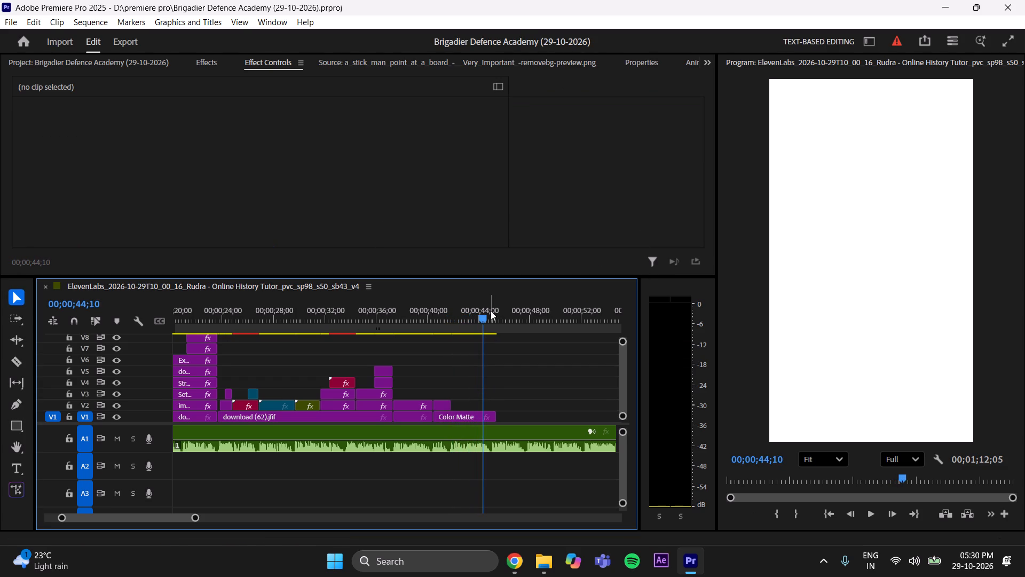
pyautogui.moveTo(488, 311); pyautogui.dragTo(452, 350)
pyautogui.hotkey('ctrl', 's')
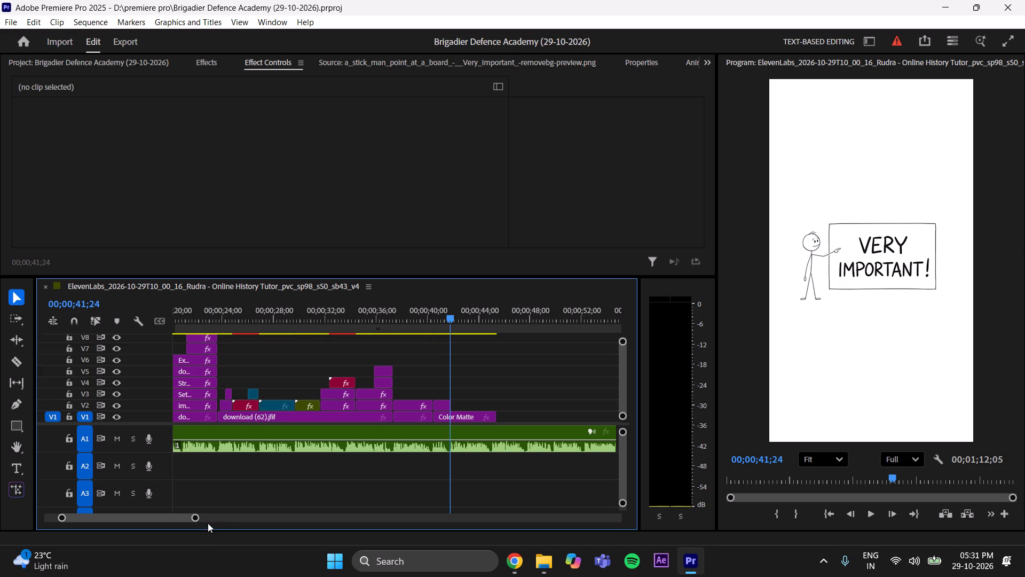
pyautogui.moveTo(170, 518); pyautogui.dragTo(144, 518)
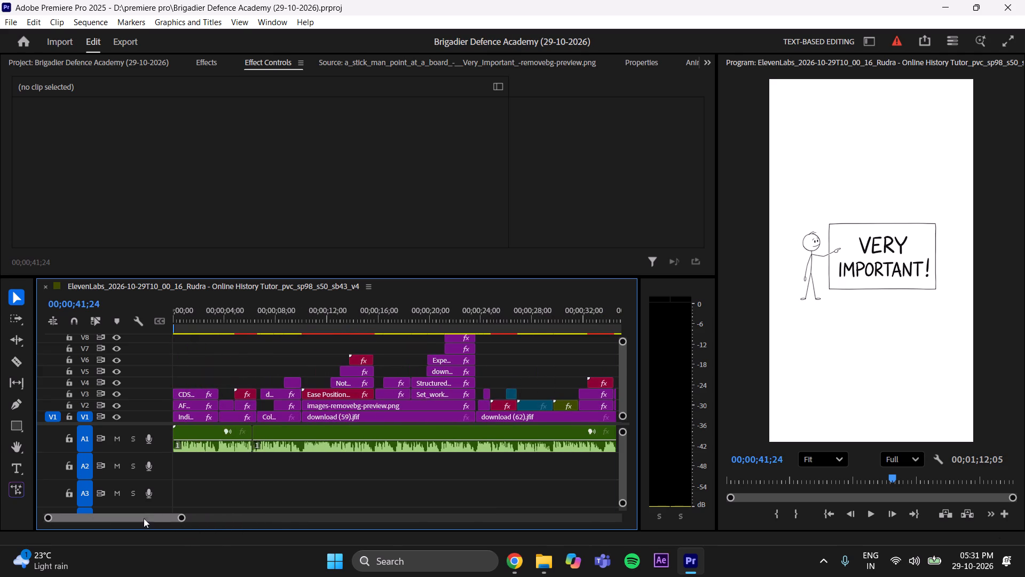
pyautogui.moveTo(181, 520); pyautogui.dragTo(253, 498)
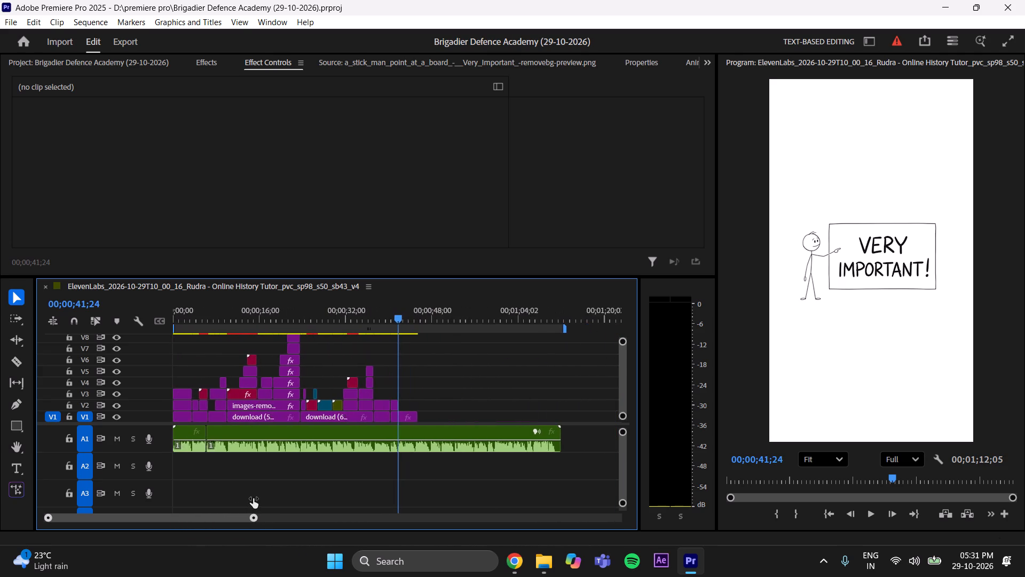
pyautogui.moveTo(253, 498); pyautogui.dragTo(224, 506)
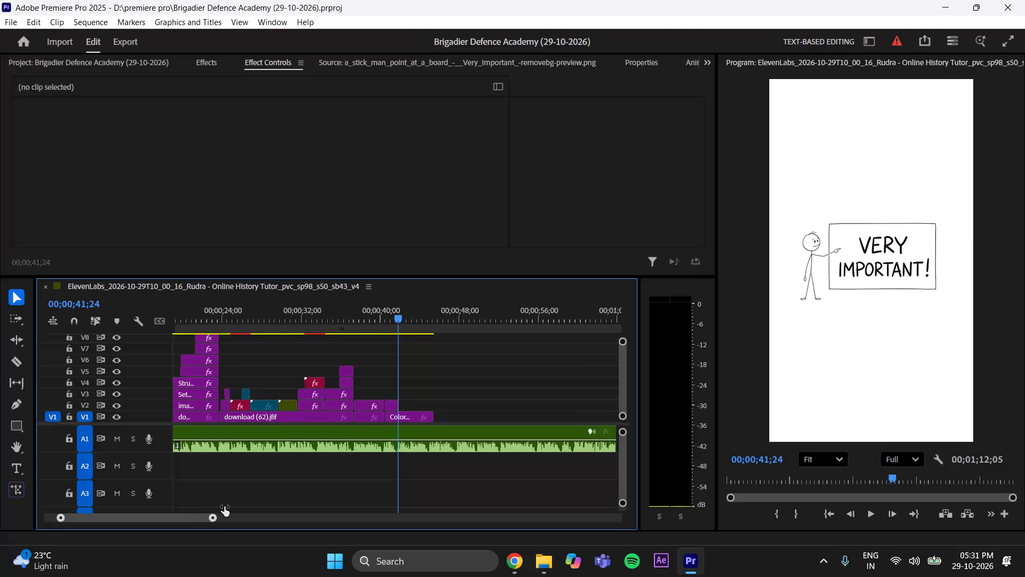
pyautogui.moveTo(224, 506); pyautogui.dragTo(220, 508)
pyautogui.moveTo(160, 518); pyautogui.dragTo(169, 516)
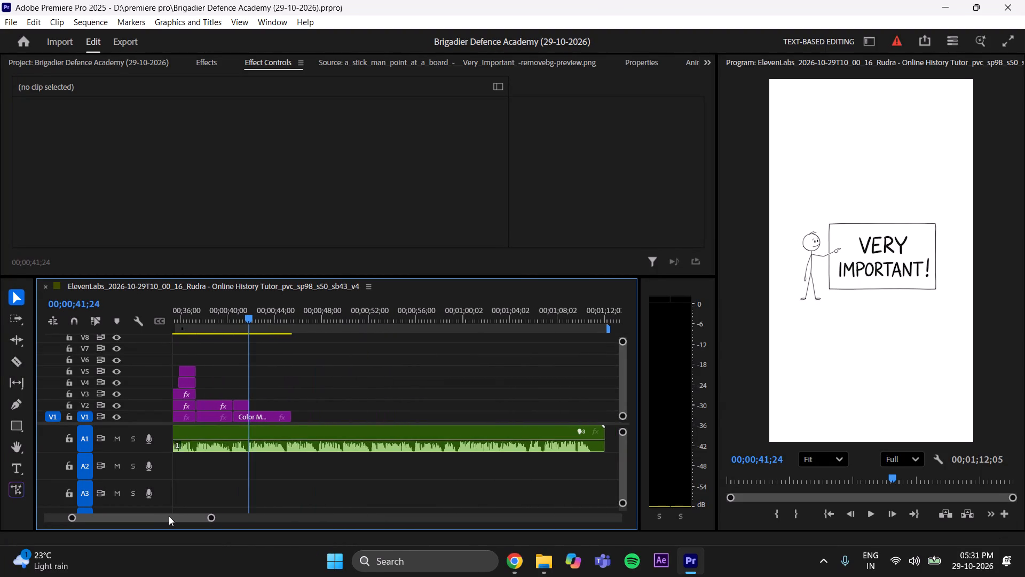
pyautogui.moveTo(169, 516); pyautogui.dragTo(168, 516)
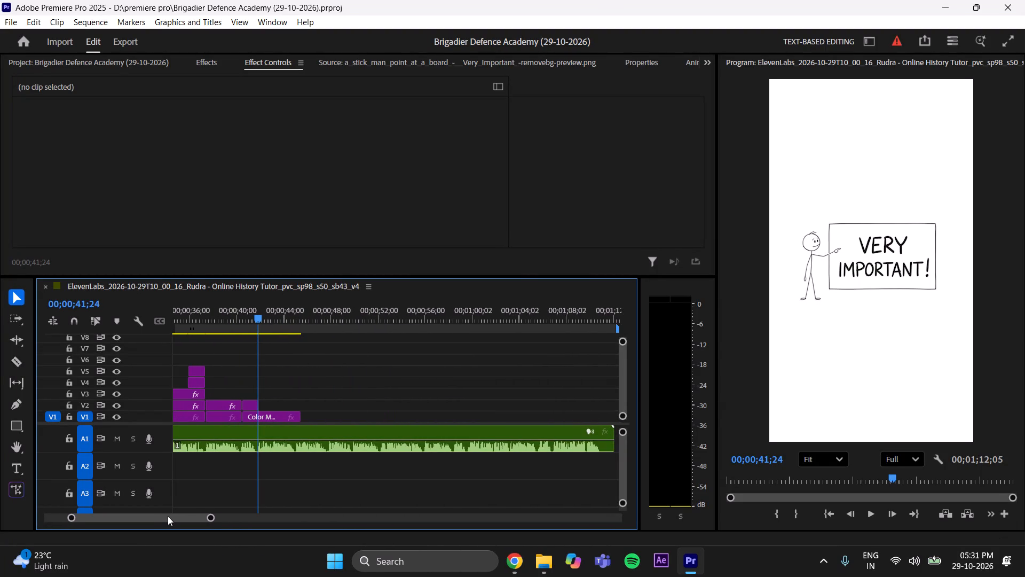
pyautogui.moveTo(168, 516); pyautogui.dragTo(169, 516)
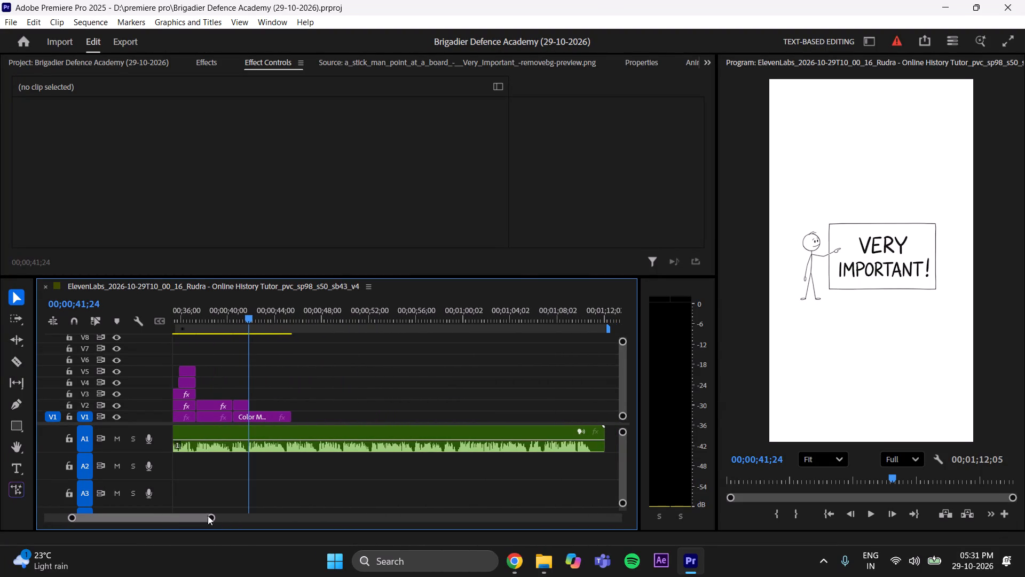
pyautogui.hotkey('ctrl', 's')
pyautogui.hotkey('ctrl', 's')
pyautogui.hotkey('ctrl', 's')
pyautogui.hotkey('ctrl', 's')
pyautogui.hotkey('ctrl', 's')
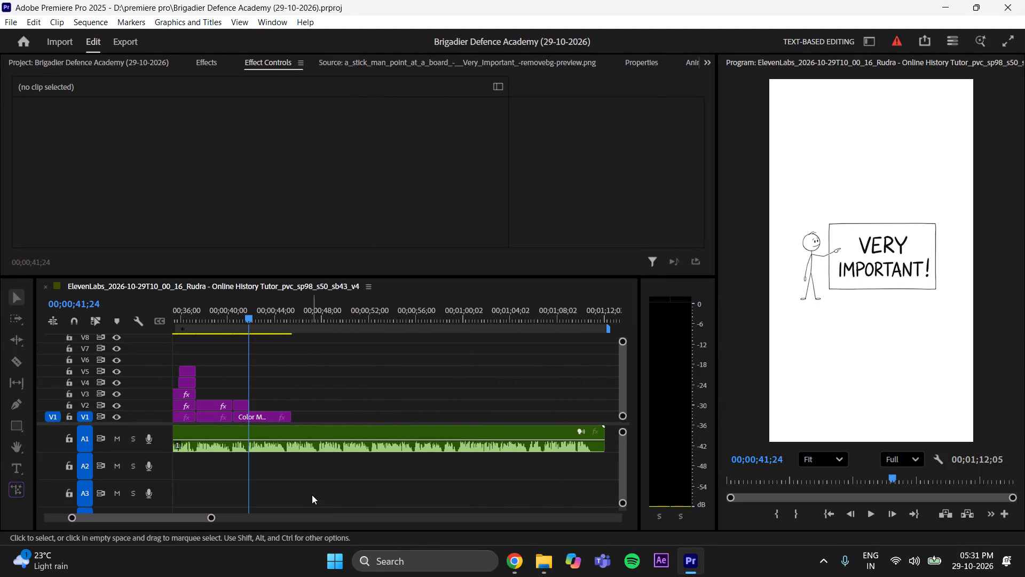
pyautogui.click(873, 514)
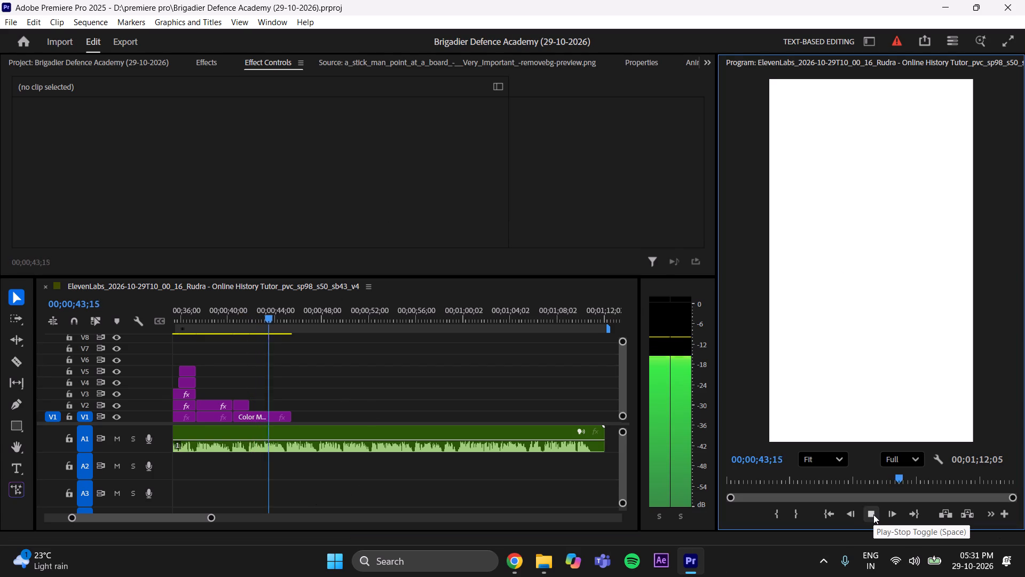
pyautogui.click(873, 514)
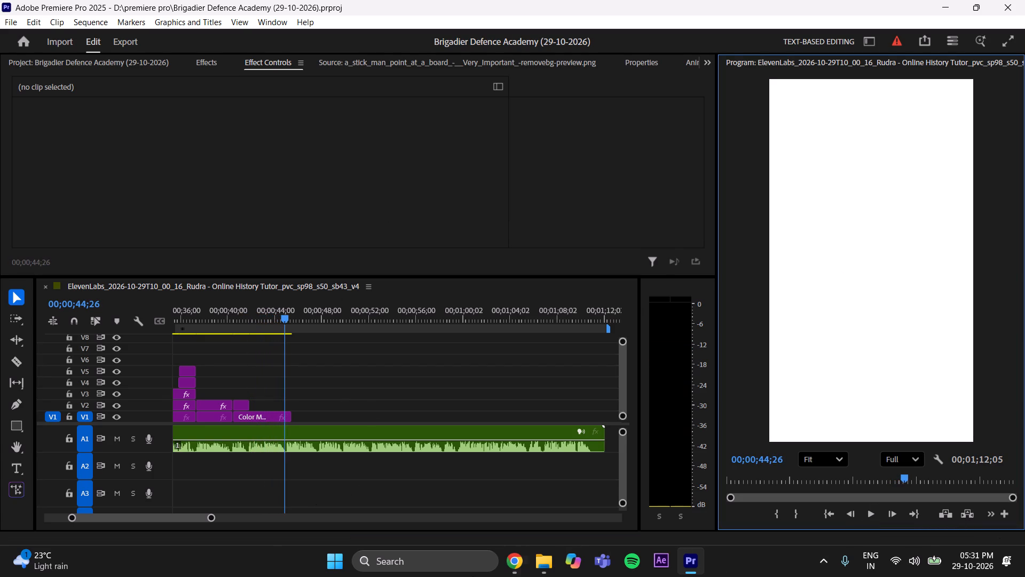
# Switch to Chrome and search Pinterest for "WRITTEN EXAM PREPARATION".
pyautogui.click(515, 564)
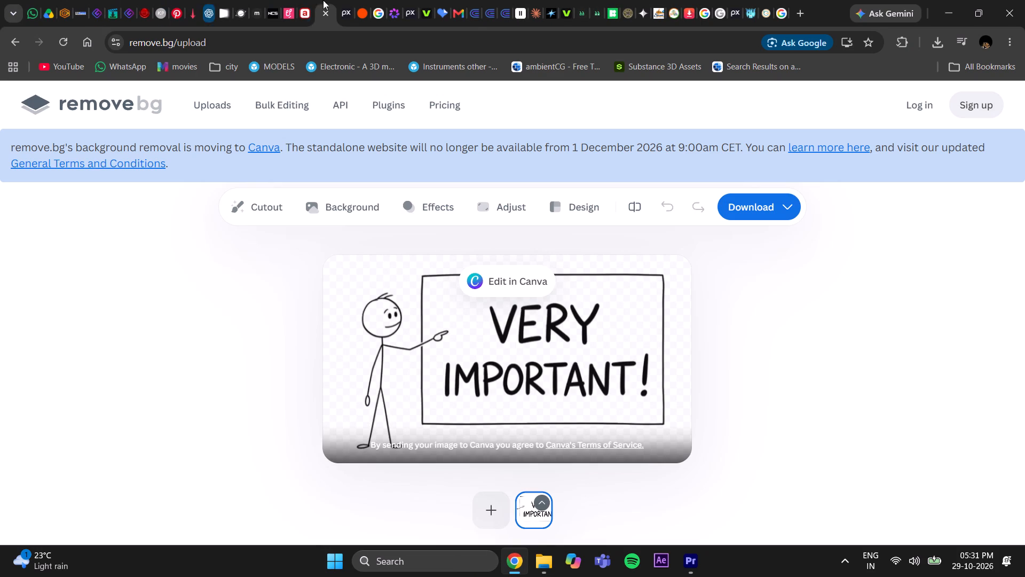
pyautogui.click(179, 6)
pyautogui.click(307, 116)
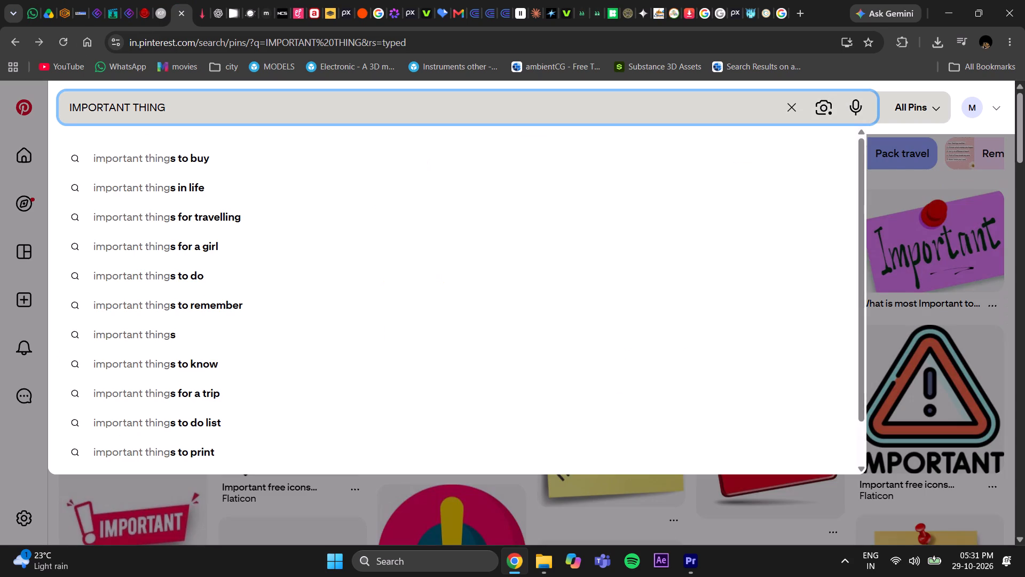
pyautogui.press('BackSpace')
pyautogui.press('BackSpace')
pyautogui.press('BackSpace')
pyautogui.press('BackSpace')
pyautogui.press('BackSpace')
pyautogui.press('BackSpace')
pyautogui.press('BackSpace')
pyautogui.press('BackSpace')
pyautogui.press('BackSpace')
pyautogui.press('BackSpace')
pyautogui.press('BackSpace')
pyautogui.press('BackSpace')
pyautogui.press('BackSpace')
pyautogui.press('BackSpace')
pyautogui.press('BackSpace')
pyautogui.press('BackSpace')
pyautogui.press('BackSpace')
pyautogui.press('BackSpace')
pyautogui.press('BackSpace')
pyautogui.press('BackSpace')
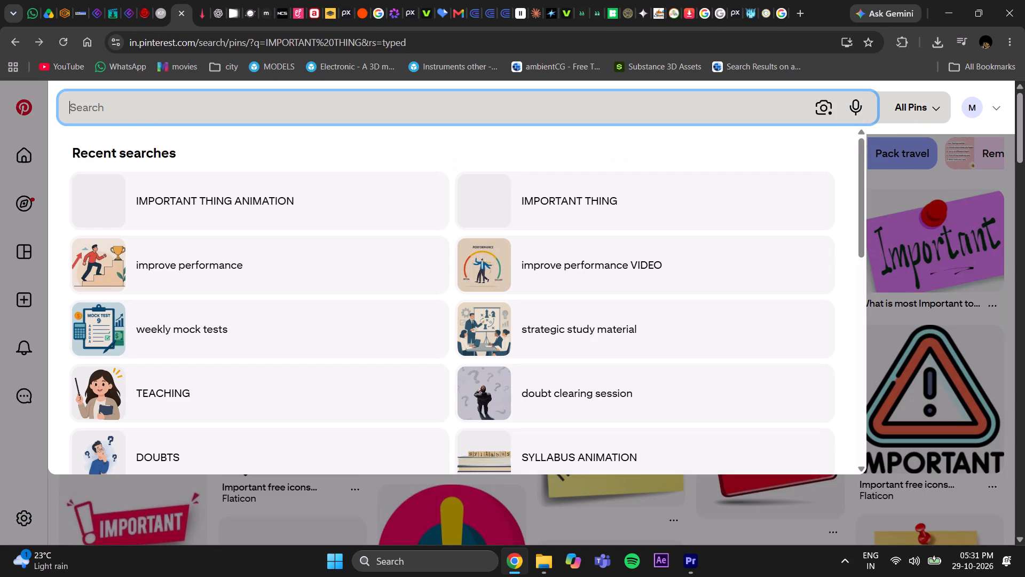
pyautogui.write('WRITTEN EXAM')
pyautogui.press('space')
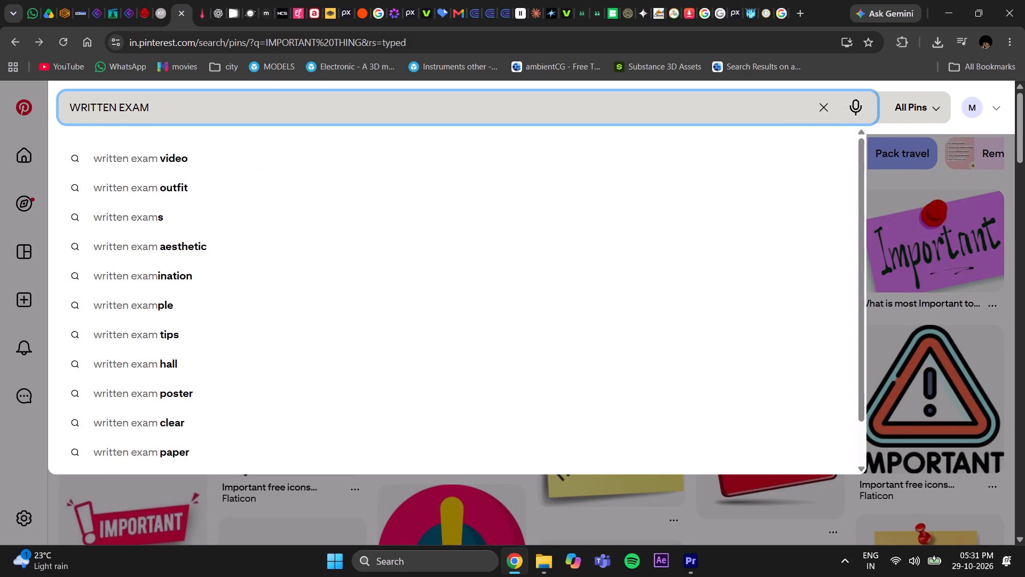
pyautogui.write('PREPARATION')
pyautogui.press('Return')
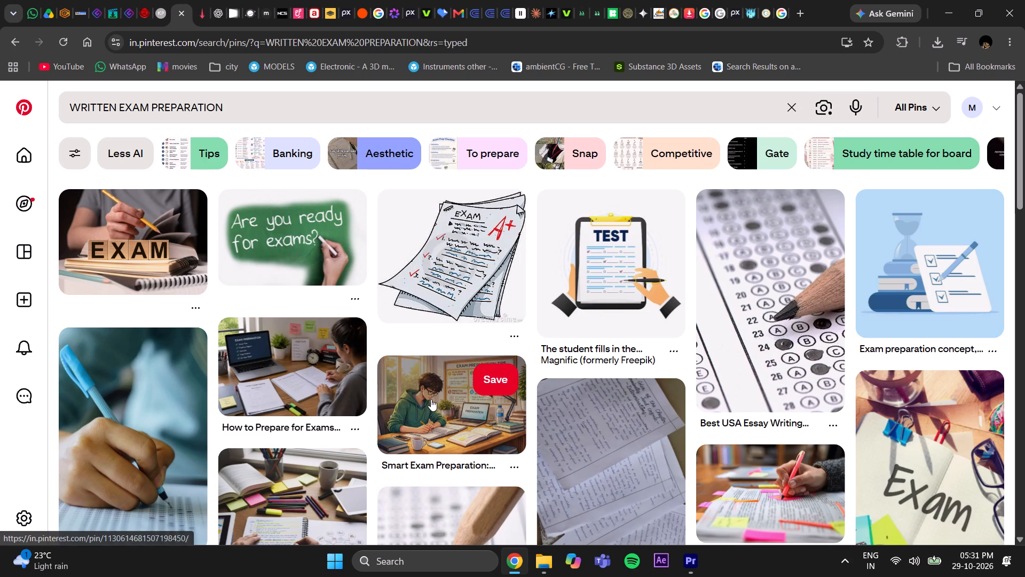
# Browse the WRITTEN EXAM PREPARATION results for an illustration that suits the voice-over.
pyautogui.scroll(-5, 431, 399)
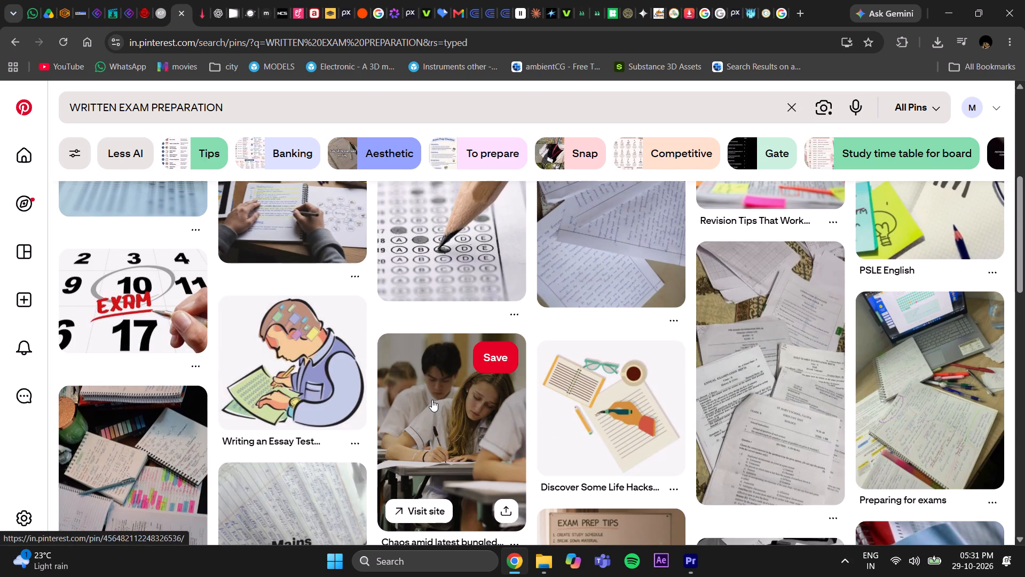
pyautogui.scroll(-4, 439, 394)
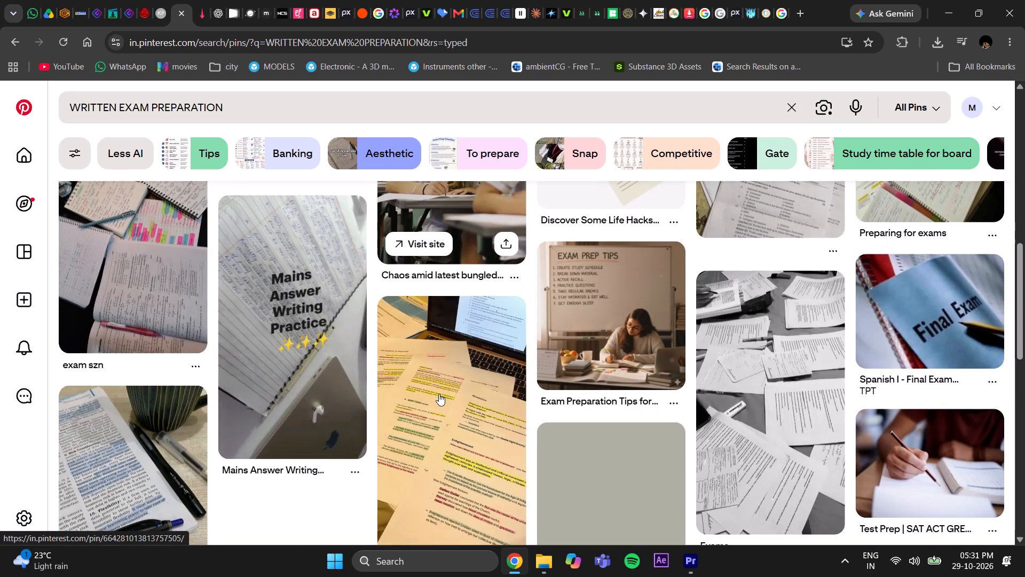
pyautogui.scroll(-4, 439, 394)
pyautogui.scroll(3, 438, 395)
pyautogui.scroll(-4, 436, 397)
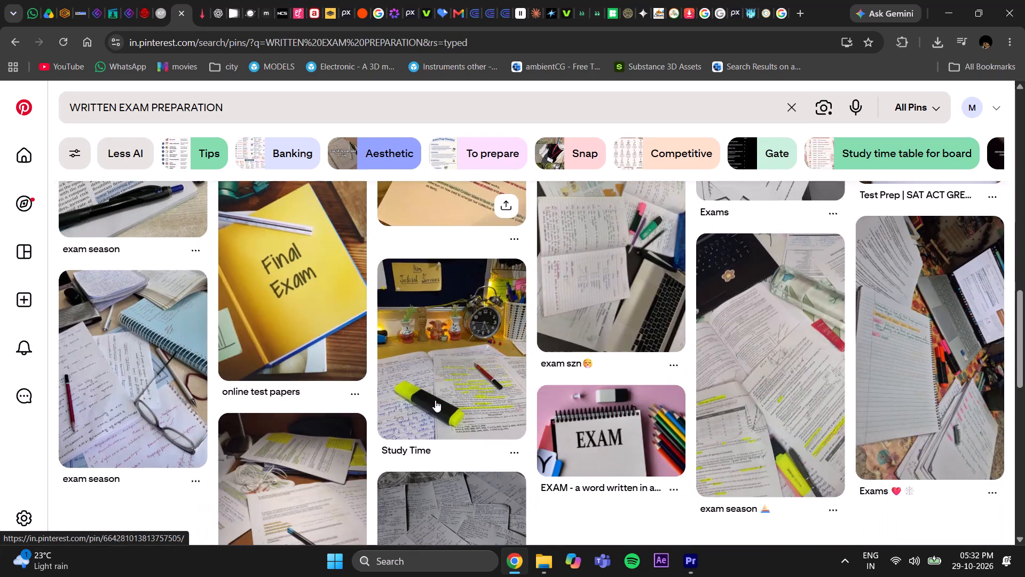
pyautogui.scroll(-9, 435, 402)
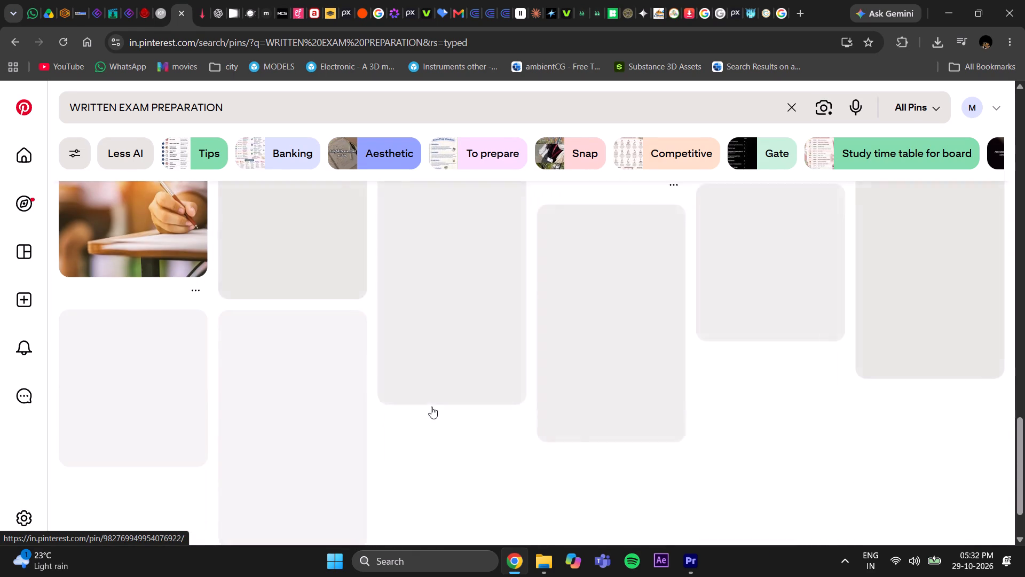
pyautogui.scroll(1, 431, 407)
pyautogui.scroll(20, 431, 407)
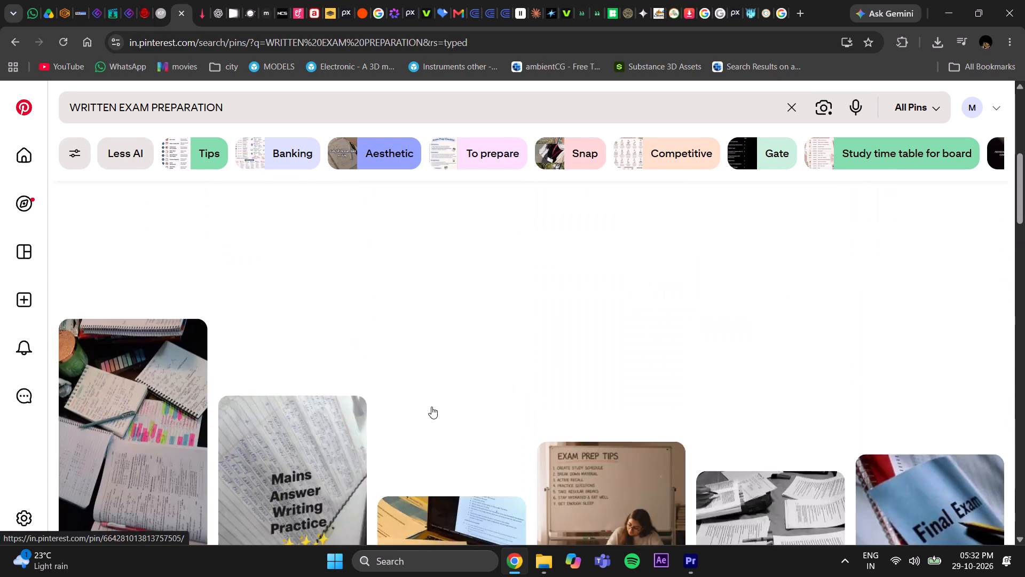
pyautogui.scroll(11, 431, 407)
# Shorten the Pinterest search to "WRITTEN EXAM" and run it.
pyautogui.click(265, 84)
pyautogui.click(263, 103)
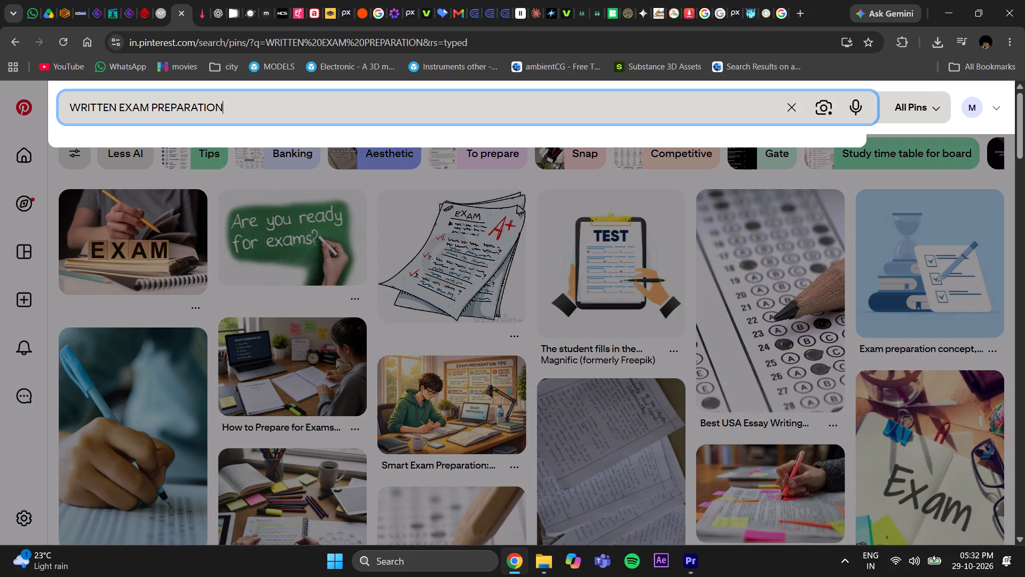
pyautogui.press('BackSpace')
pyautogui.press('BackSpace')
pyautogui.press('BackSpace')
pyautogui.press('BackSpace')
pyautogui.press('BackSpace')
pyautogui.press('BackSpace')
pyautogui.press('BackSpace')
pyautogui.press('BackSpace')
pyautogui.press('BackSpace')
pyautogui.press('BackSpace')
pyautogui.press('BackSpace')
pyautogui.press('Return')
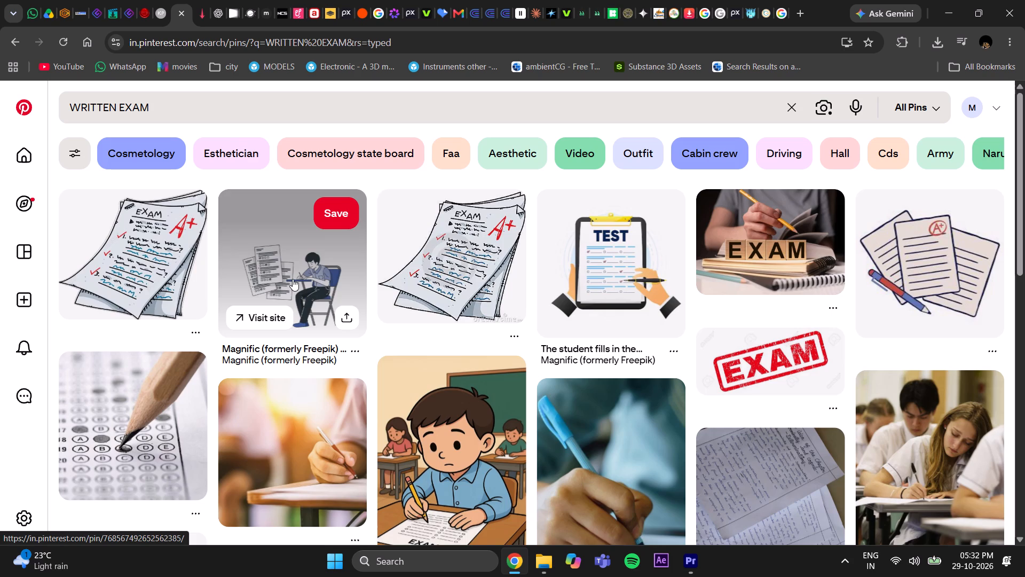
# Browse the WRITTEN EXAM results and inspect the photo pin of a hand writing at a desk.
pyautogui.scroll(-9, 559, 346)
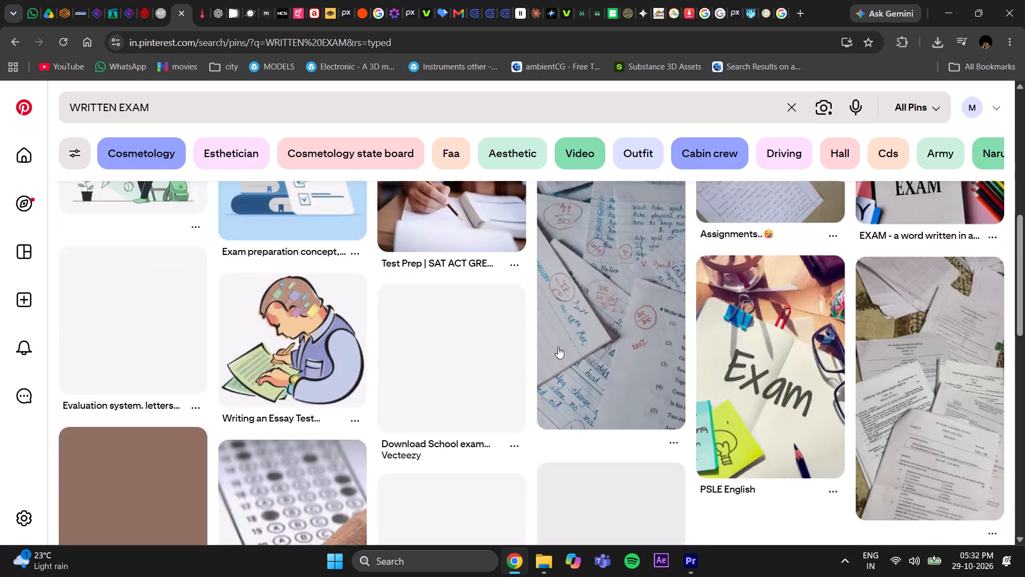
pyautogui.scroll(-1, 558, 347)
pyautogui.scroll(16, 556, 346)
pyautogui.click(316, 280)
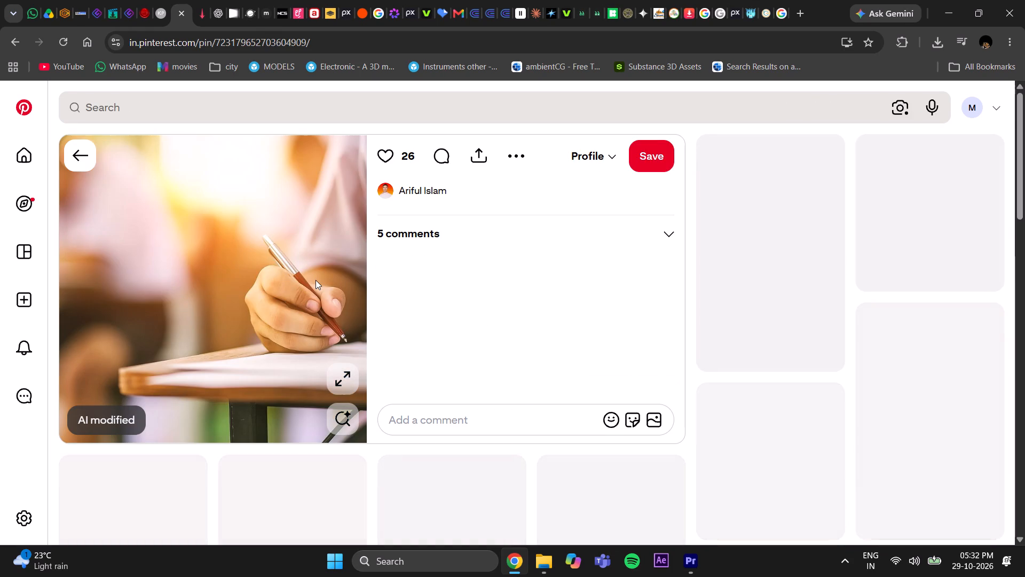
pyautogui.click(11, 50)
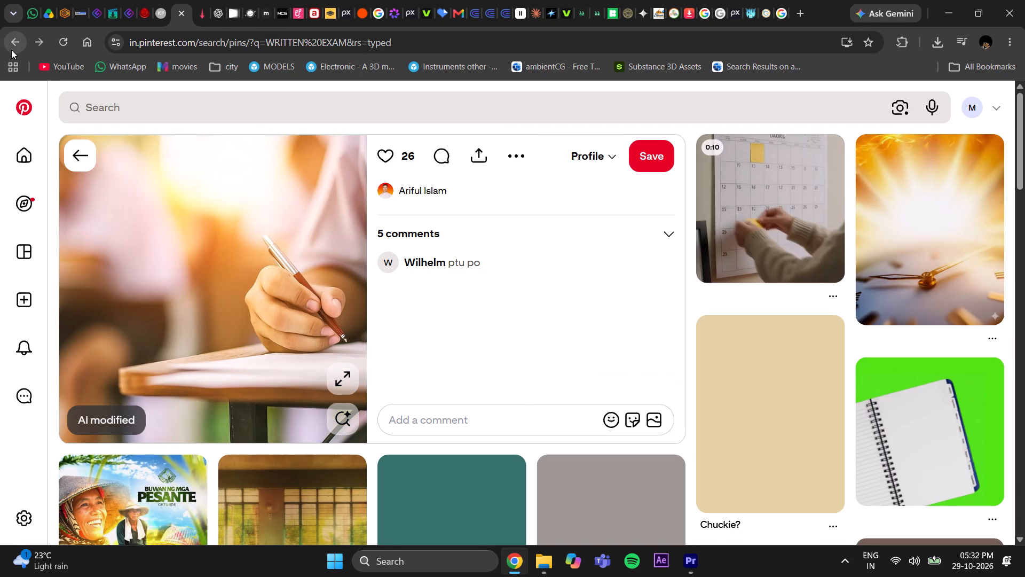
pyautogui.scroll(2, 295, 263)
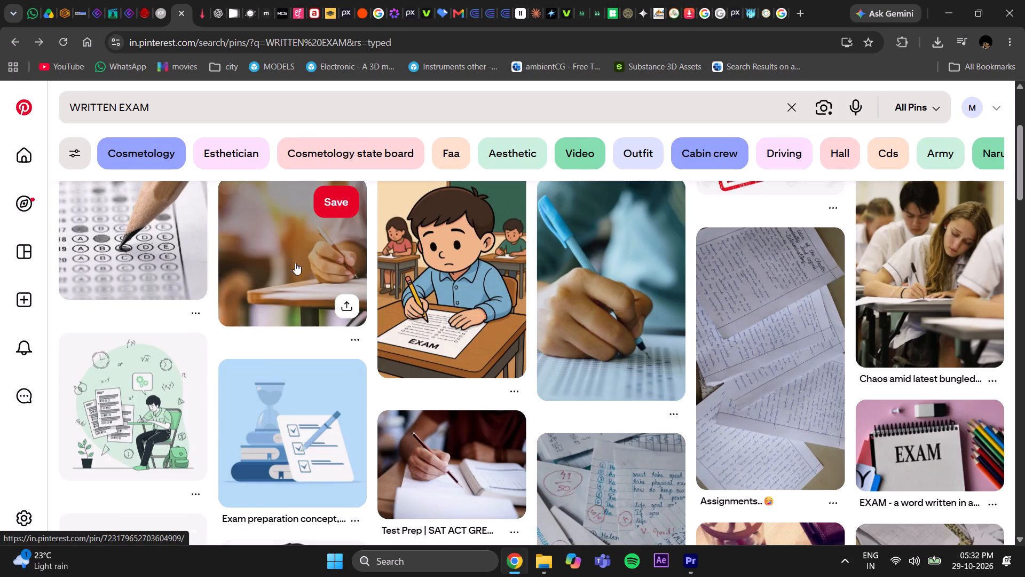
pyautogui.scroll(4, 295, 263)
# From the pins related to the Freepik student-at-desk drawing, download the "College entrance exam" illustration of a student writing with a pencil.
pyautogui.click(295, 263)
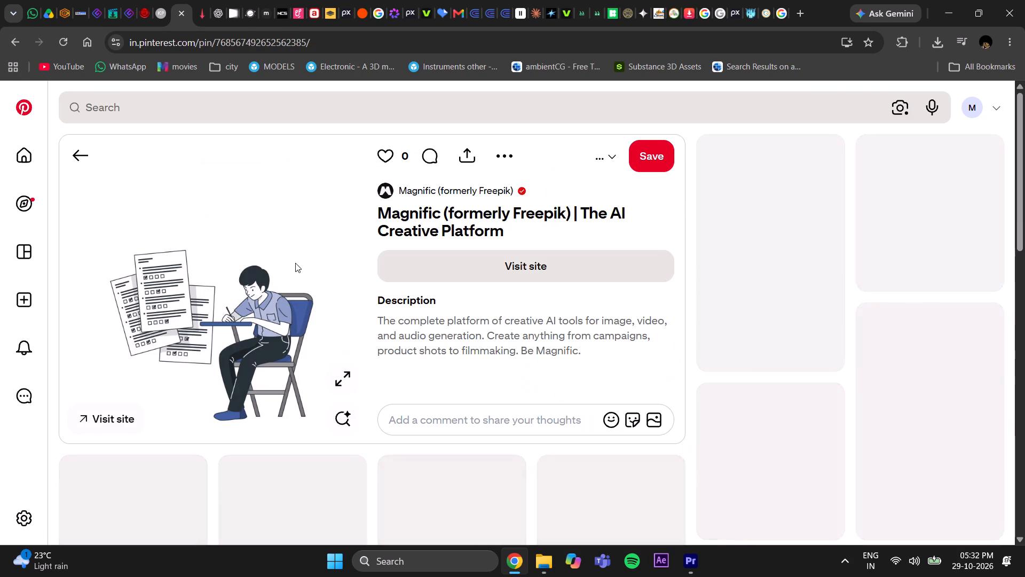
pyautogui.scroll(-2, 509, 347)
pyautogui.scroll(2, 508, 349)
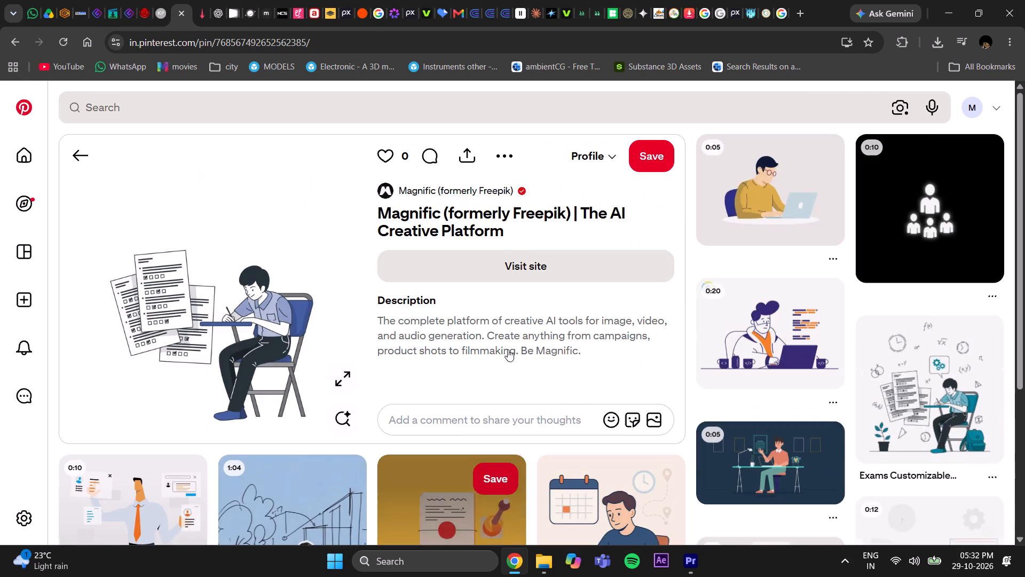
pyautogui.scroll(2, 508, 349)
pyautogui.scroll(-6, 508, 351)
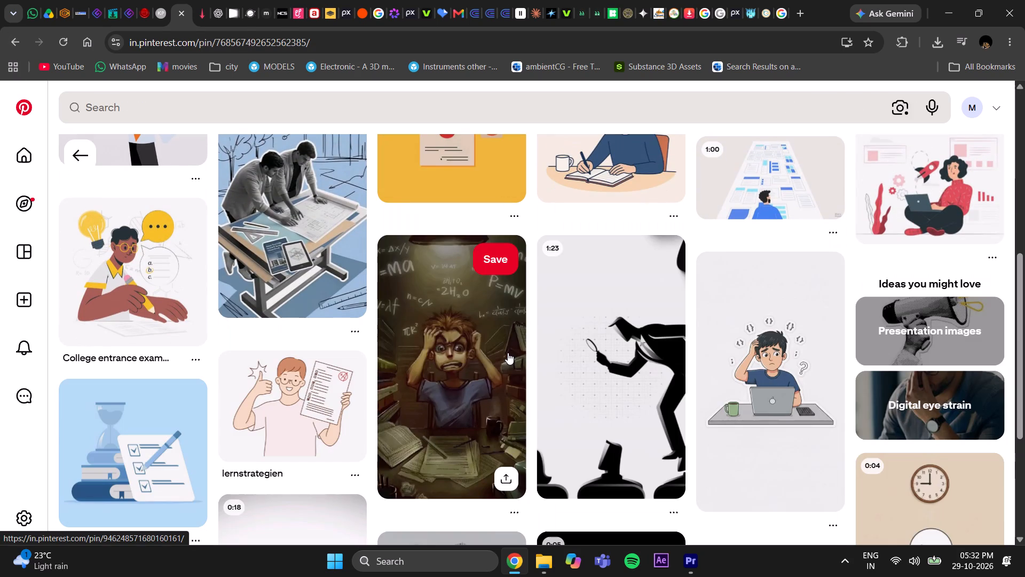
pyautogui.click(141, 287)
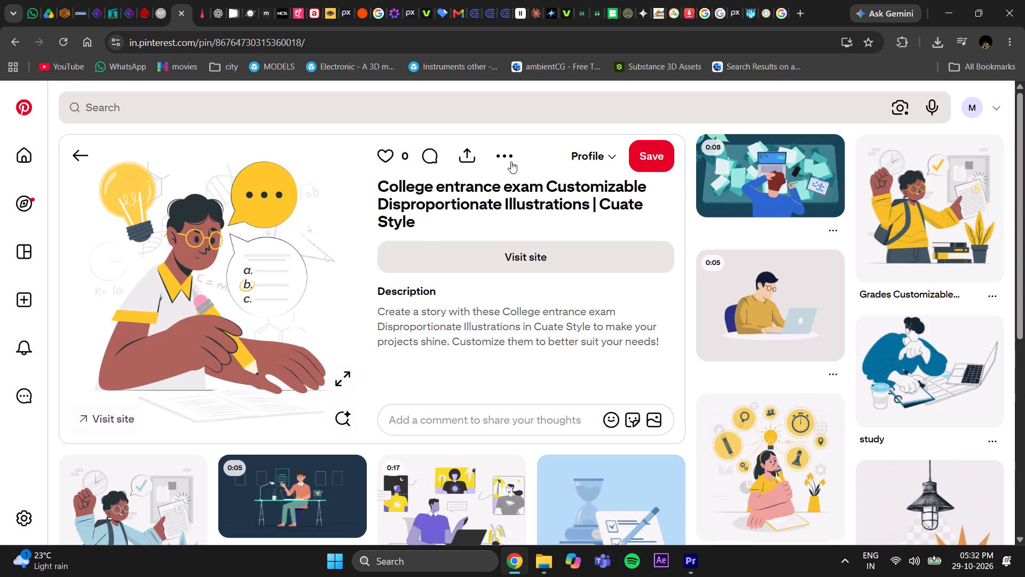
pyautogui.click(512, 158)
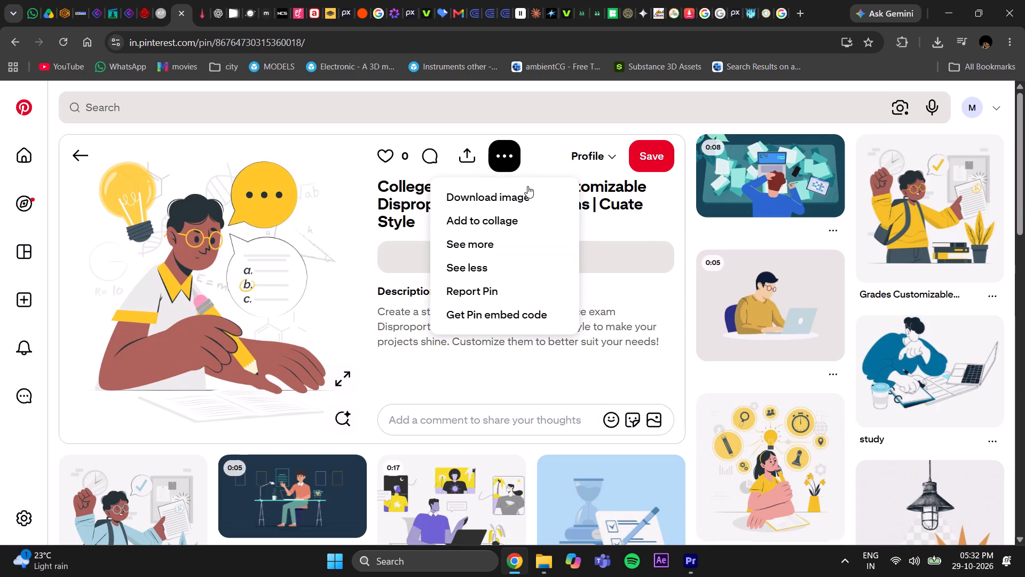
pyautogui.click(530, 193)
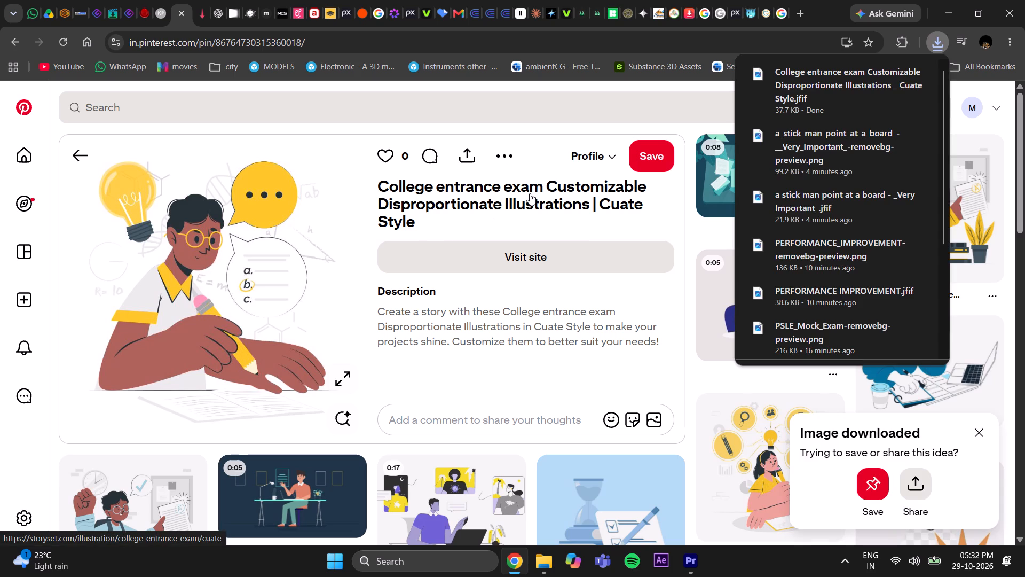
# In remove.bg, replace the stick man image with the College entrance exam illustration and download its cut-out as the free 500 x 500 preview.
pyautogui.click(324, 18)
pyautogui.click(545, 500)
pyautogui.click(545, 472)
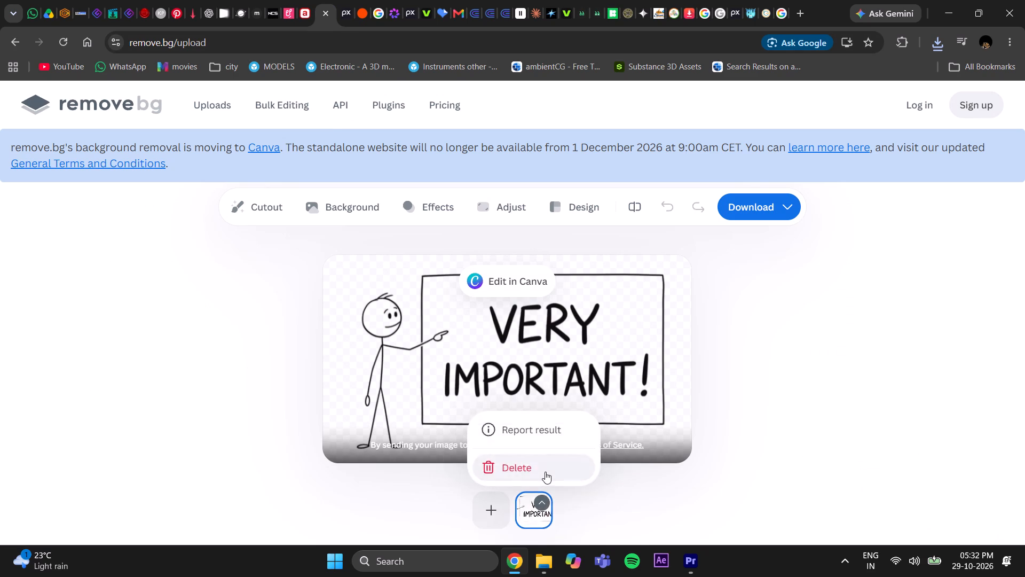
pyautogui.click(521, 338)
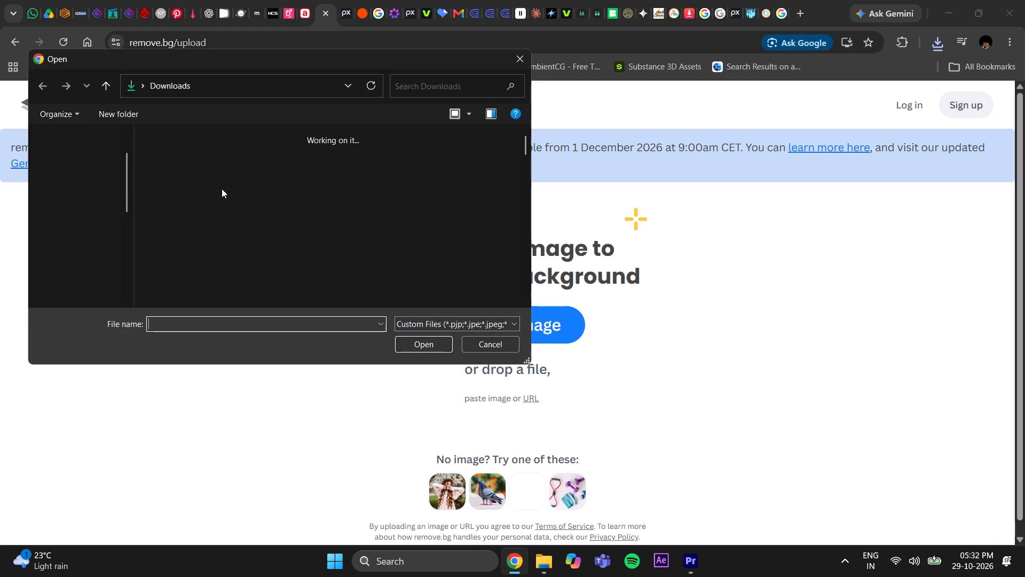
pyautogui.click(204, 185)
pyautogui.click(433, 348)
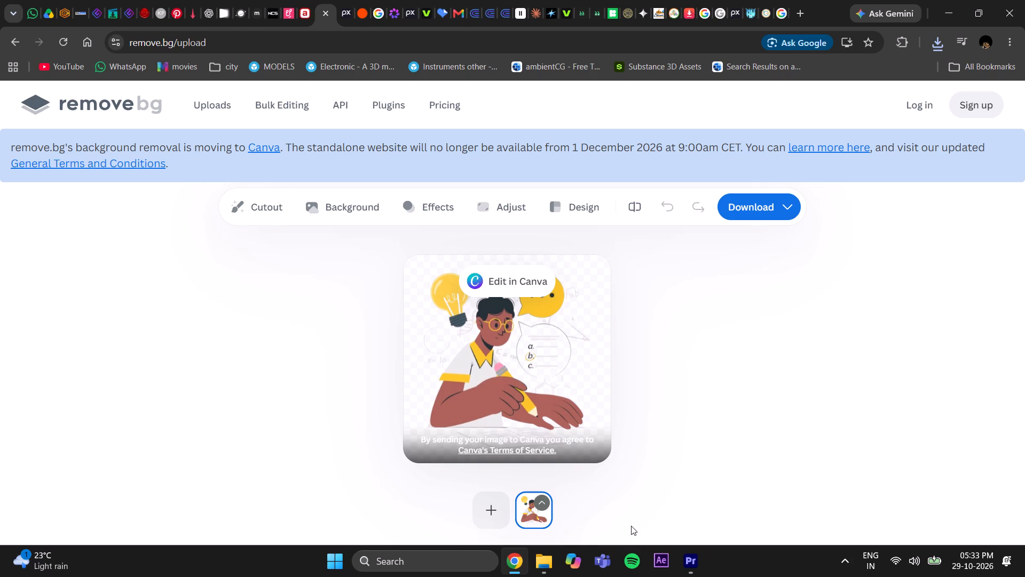
pyautogui.click(747, 208)
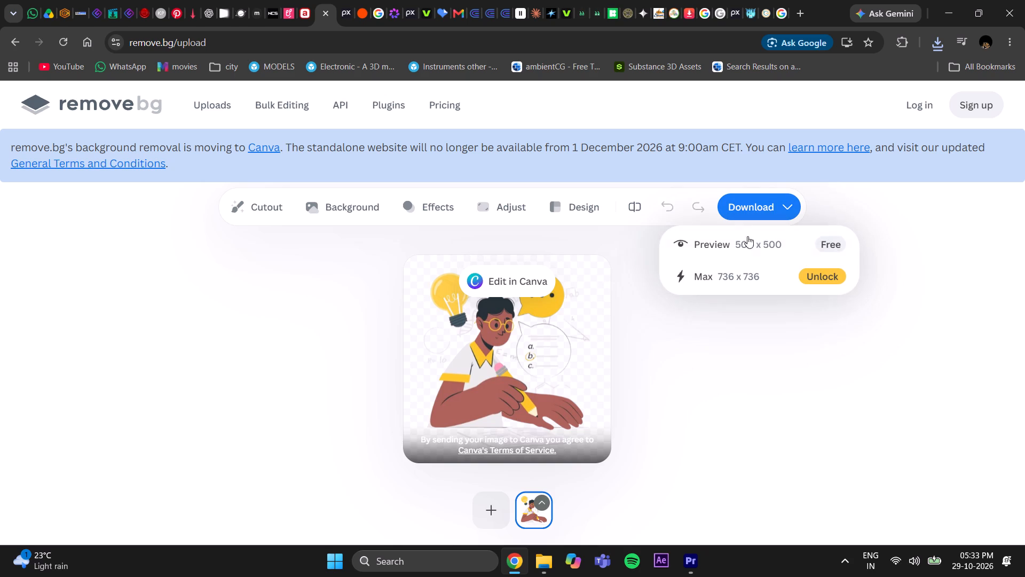
pyautogui.click(747, 244)
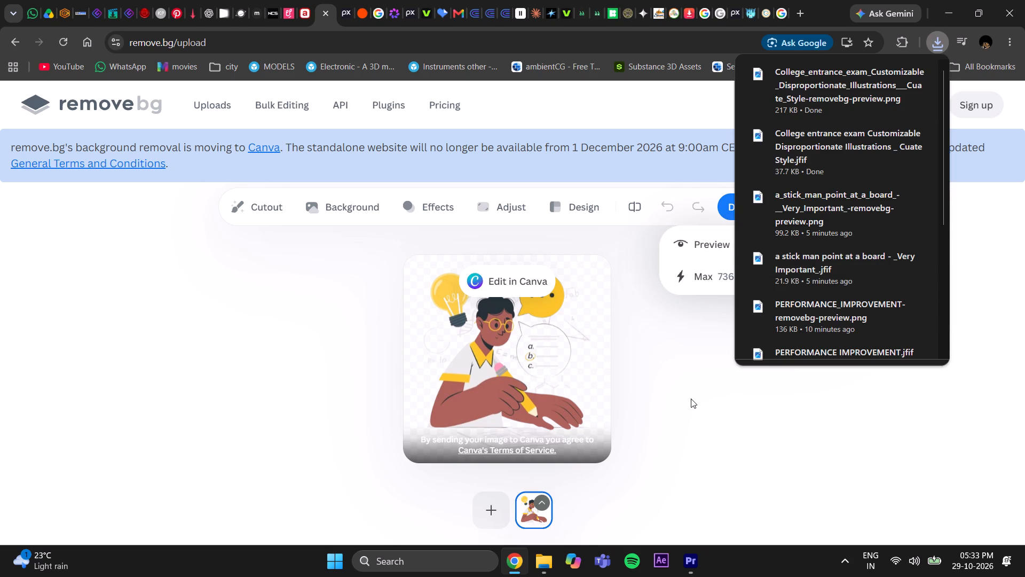
pyautogui.click(691, 399)
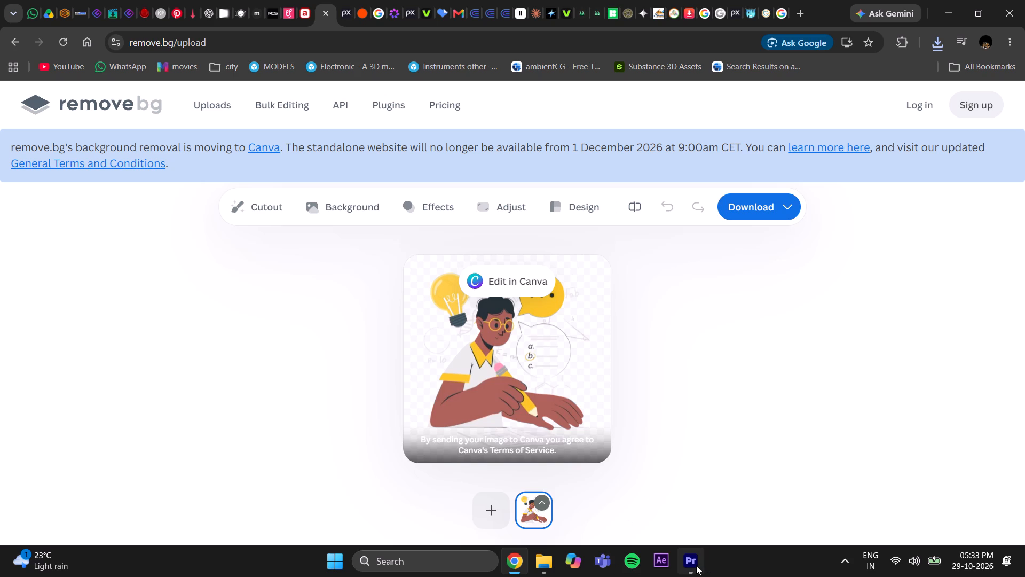
# Switch to File Explorer and check the Downloads folder for the background-removed College entrance exam illustration.
pyautogui.click(696, 565)
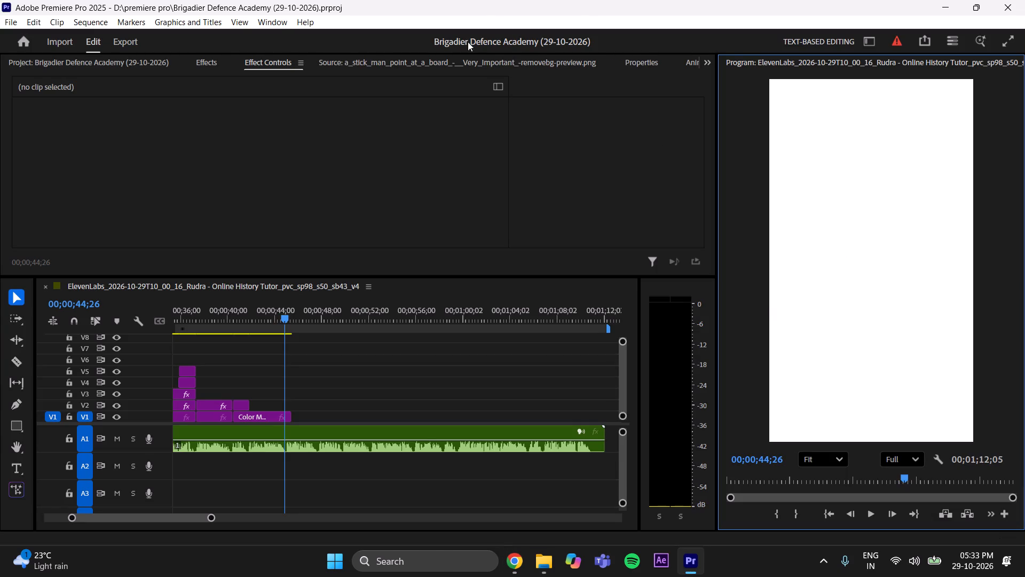
pyautogui.click(521, 563)
pyautogui.click(537, 565)
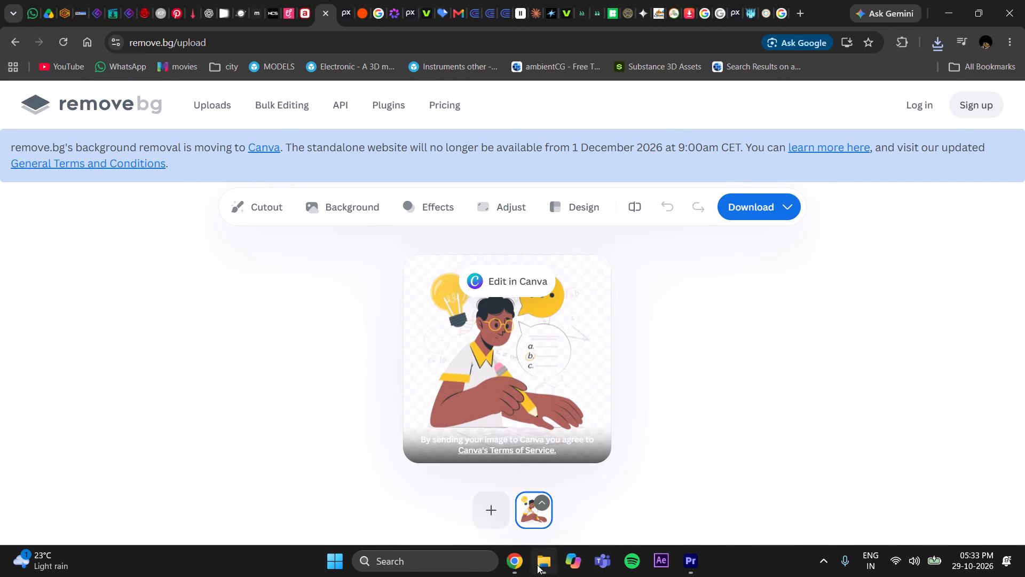
pyautogui.click(113, 42)
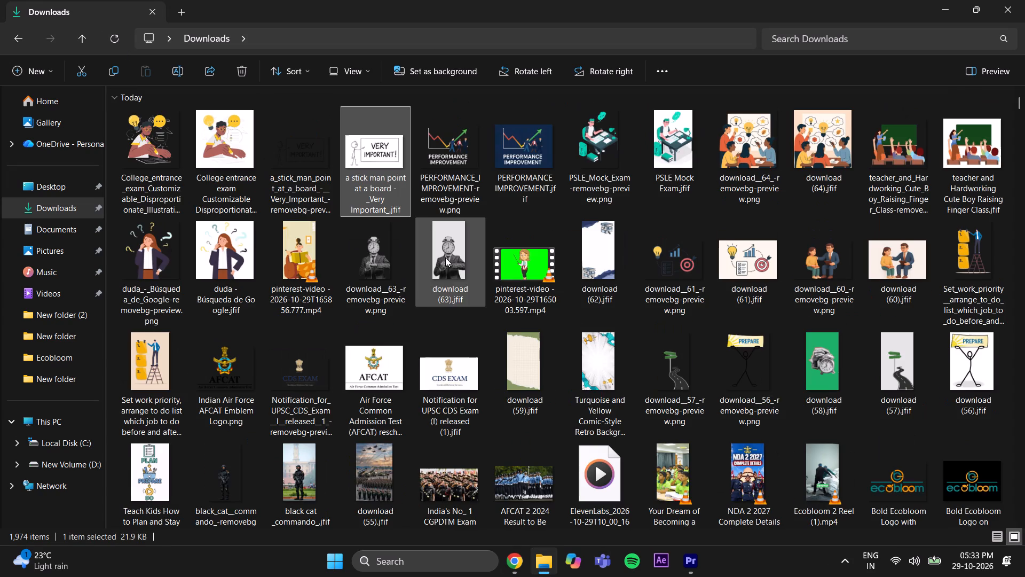
pyautogui.scroll(6, 445, 258)
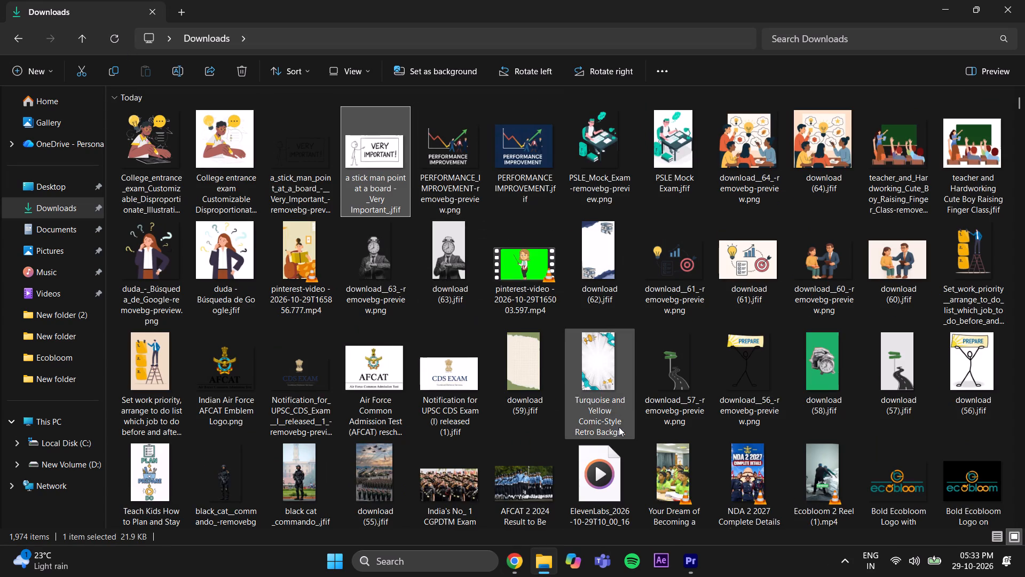
# Return to Premiere Pro, trim the last Color Matte's end on V1 flush with the stick man clip on V2, and save the project.
pyautogui.click(689, 562)
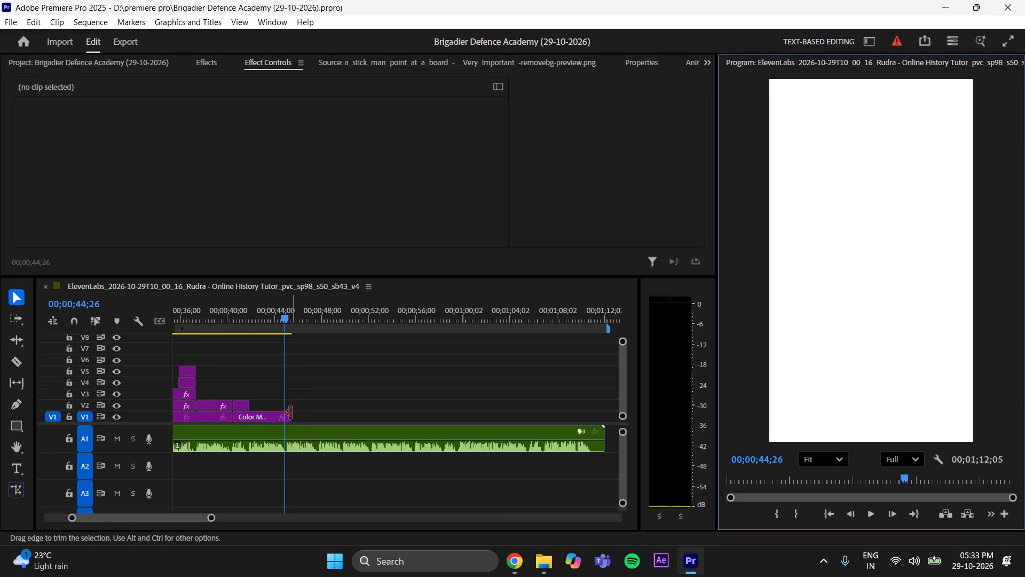
pyautogui.moveTo(291, 414); pyautogui.dragTo(291, 414)
pyautogui.moveTo(291, 414); pyautogui.dragTo(251, 447)
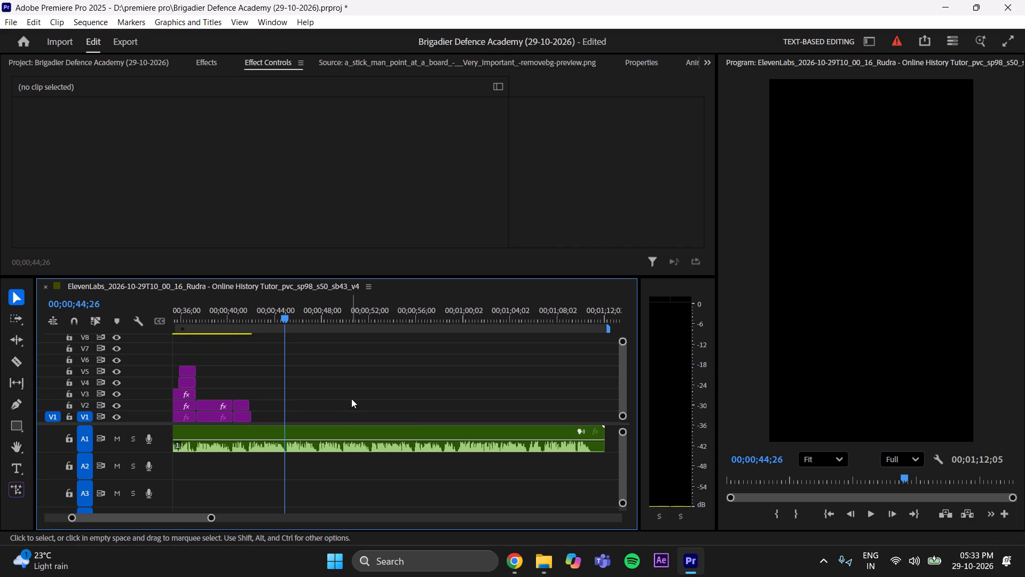
pyautogui.click(257, 416)
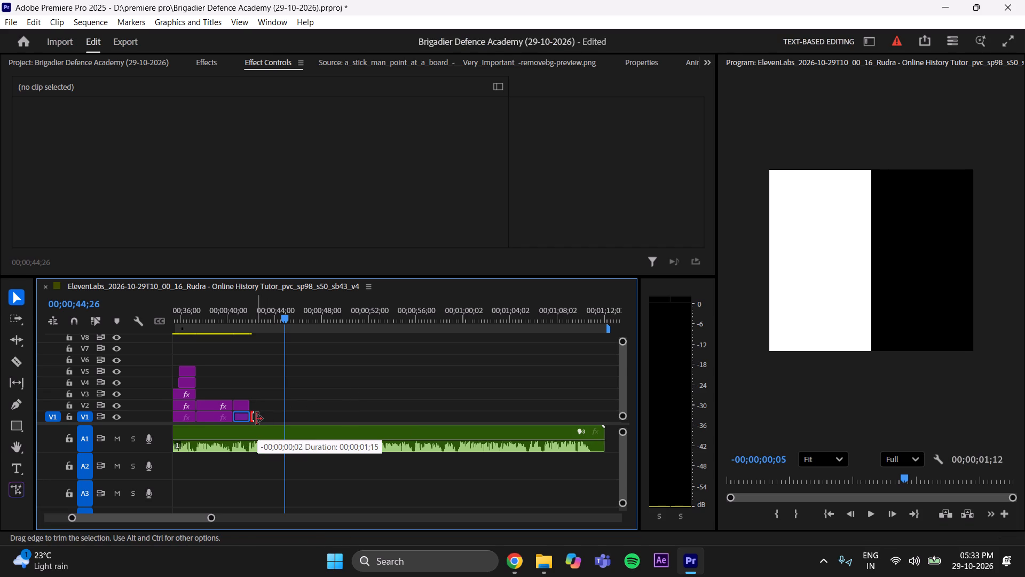
pyautogui.click(358, 412)
pyautogui.moveTo(210, 517); pyautogui.dragTo(177, 521)
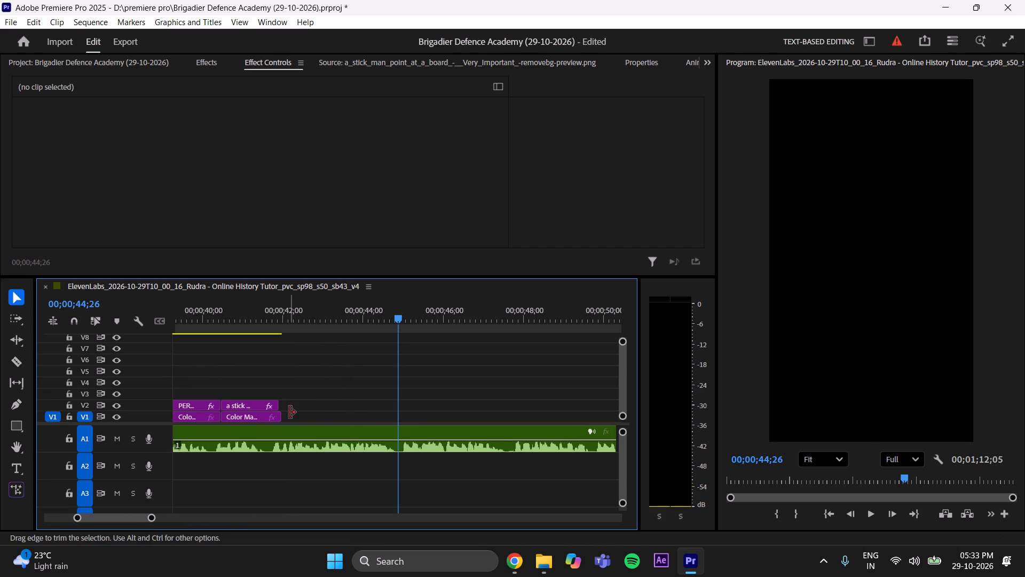
pyautogui.moveTo(289, 412); pyautogui.dragTo(286, 417)
pyautogui.click(321, 400)
pyautogui.hotkey('ctrl', 's')
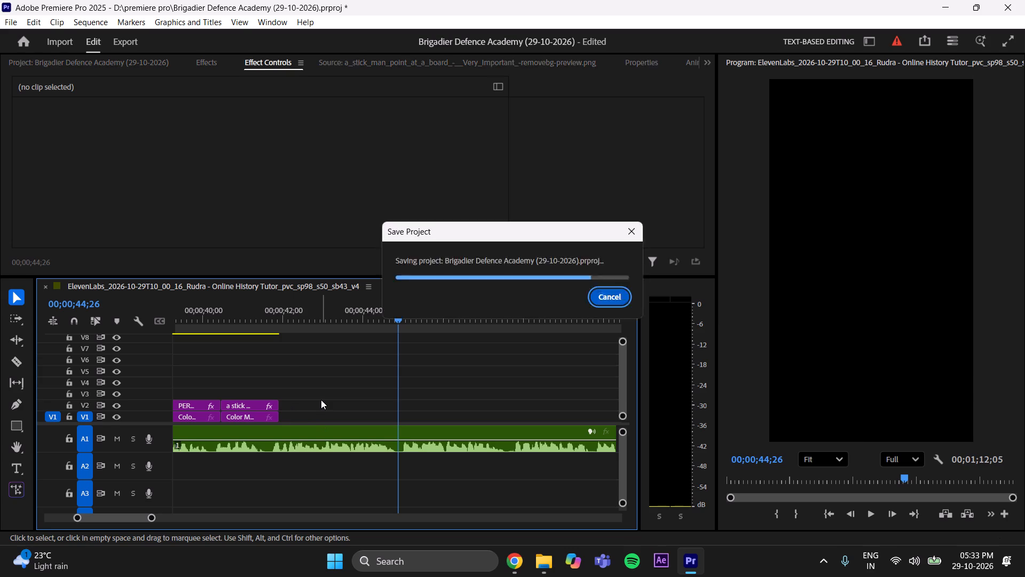
pyautogui.hotkey('ctrl', 's')
pyautogui.hotkey('ctrl', 's')
pyautogui.hotkey('ctrl', 's')
pyautogui.hotkey('ctrl', 's')
pyautogui.hotkey('ctrl', 's')
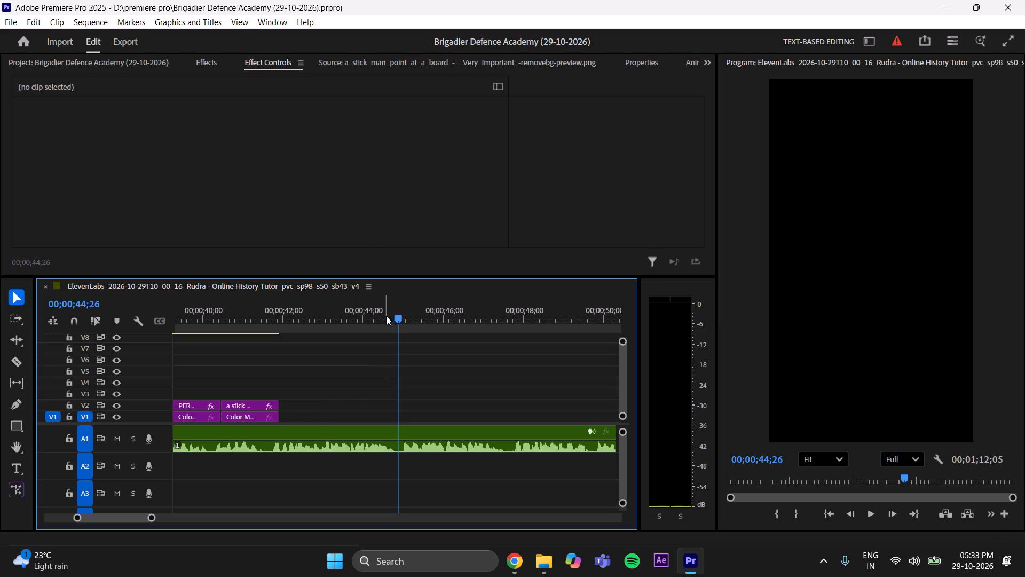
# Create a new black (000000) Color Matte in the project with its default name.
pyautogui.moveTo(402, 322); pyautogui.dragTo(281, 426)
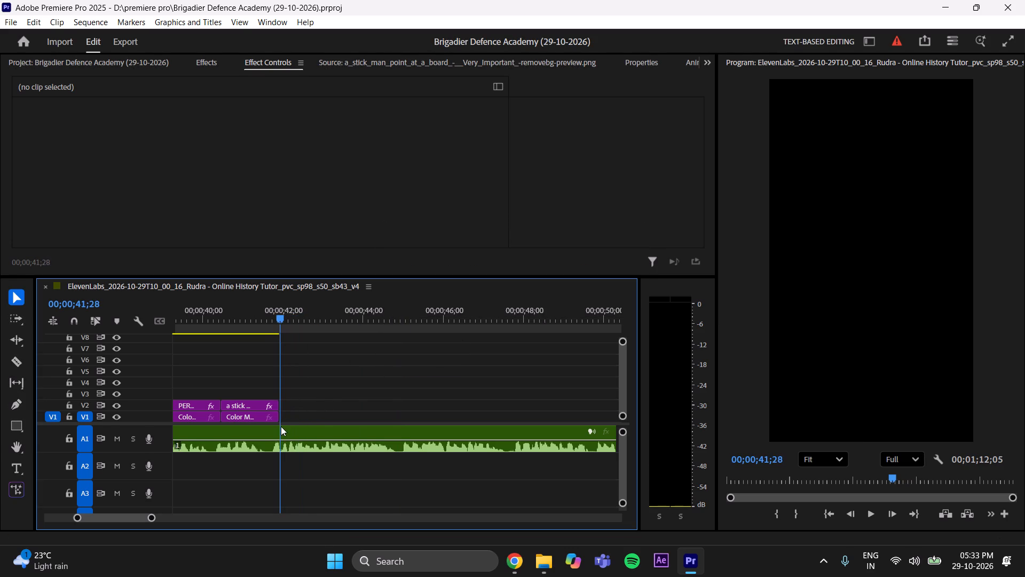
pyautogui.moveTo(281, 426); pyautogui.dragTo(282, 427)
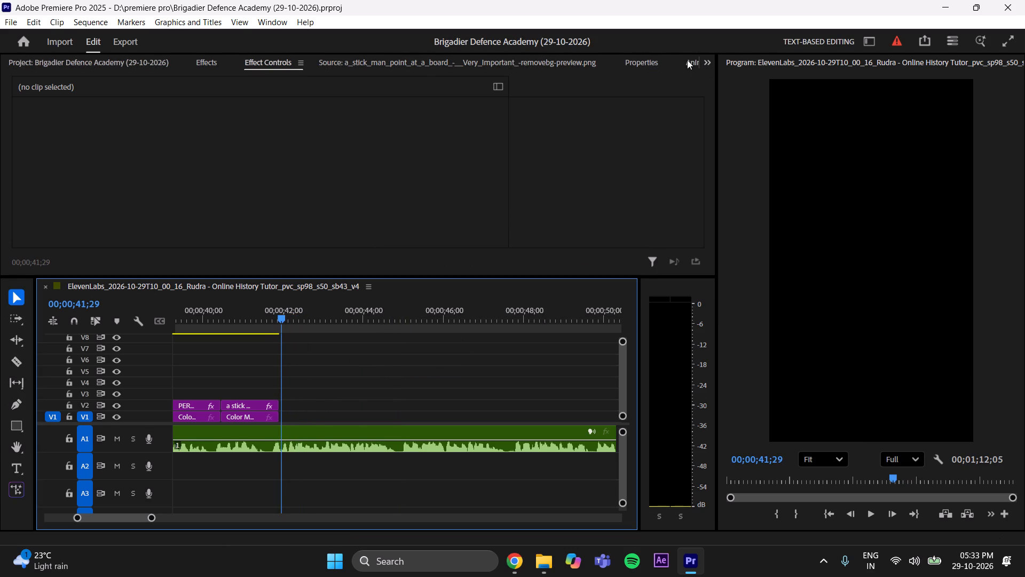
pyautogui.click(543, 60)
pyautogui.click(677, 64)
pyautogui.click(688, 61)
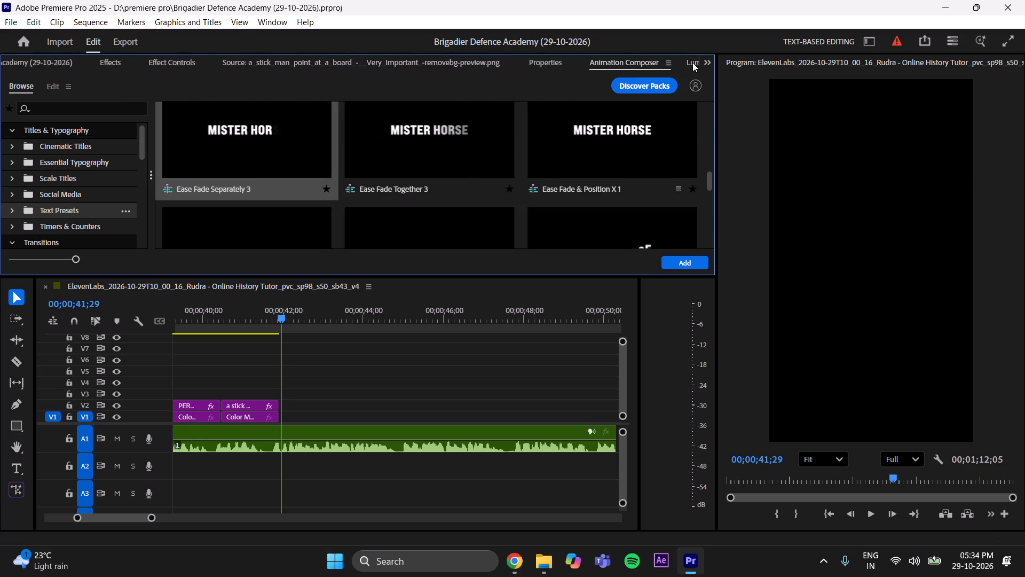
pyautogui.click(692, 63)
pyautogui.click(692, 63)
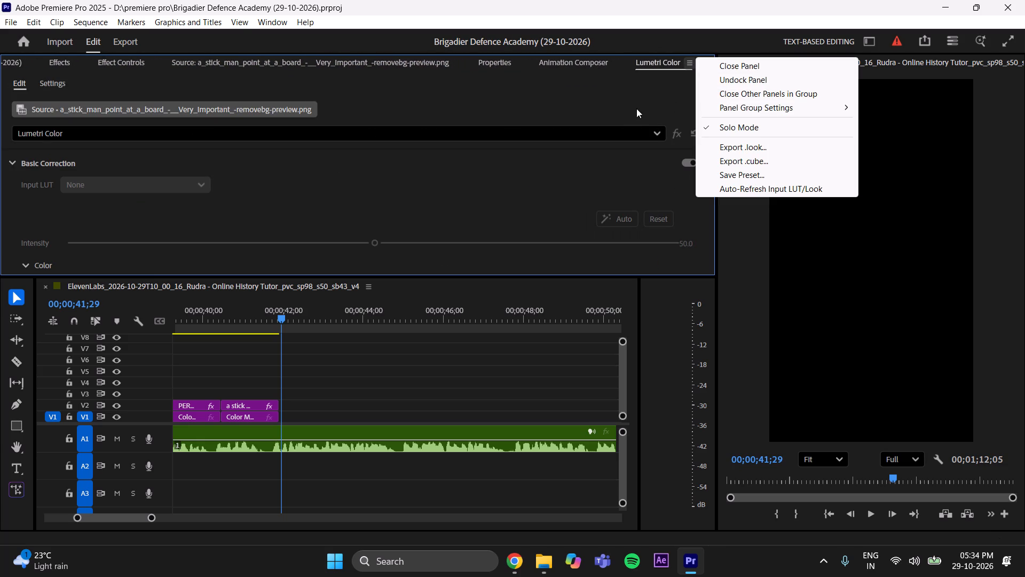
pyautogui.click(637, 108)
pyautogui.click(708, 65)
pyautogui.click(720, 85)
pyautogui.rightClick(367, 198)
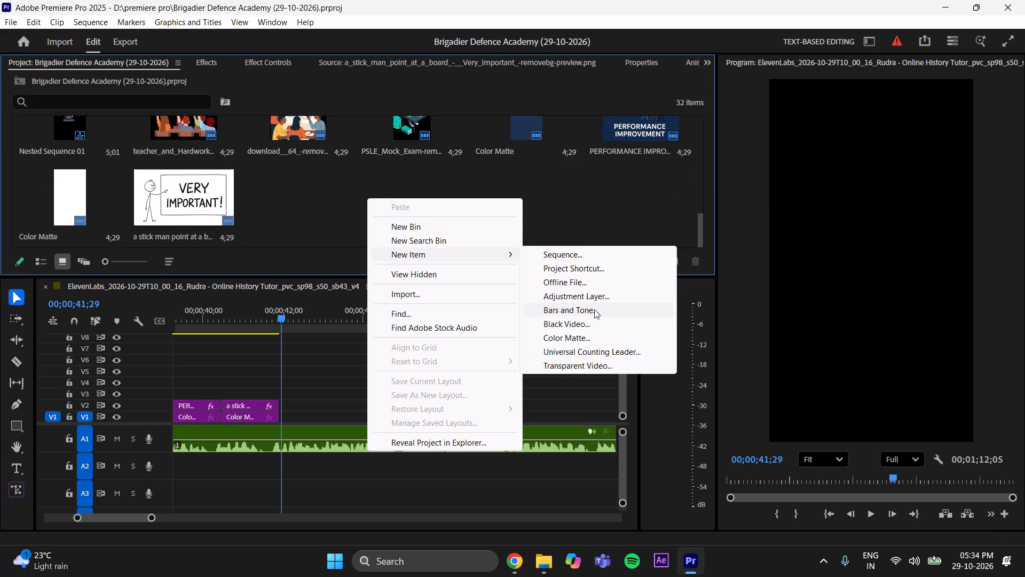
pyautogui.click(587, 340)
pyautogui.click(561, 340)
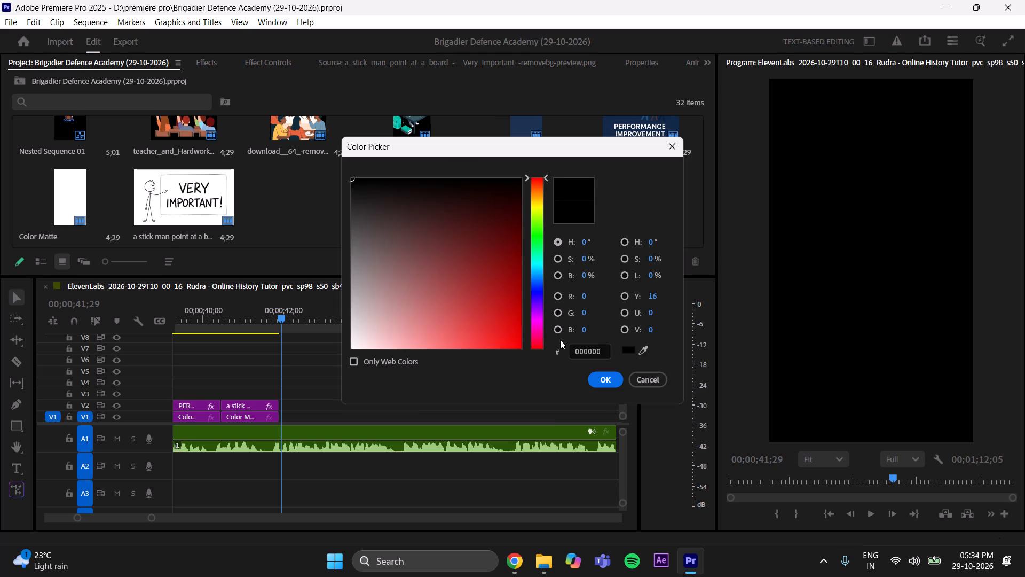
pyautogui.click(605, 381)
pyautogui.click(495, 304)
# Place the new black Color Matte on V1 flush against the end of the stick man section, save, and play across the cut.
pyautogui.moveTo(294, 203); pyautogui.dragTo(285, 419)
pyautogui.moveTo(276, 315); pyautogui.dragTo(262, 347)
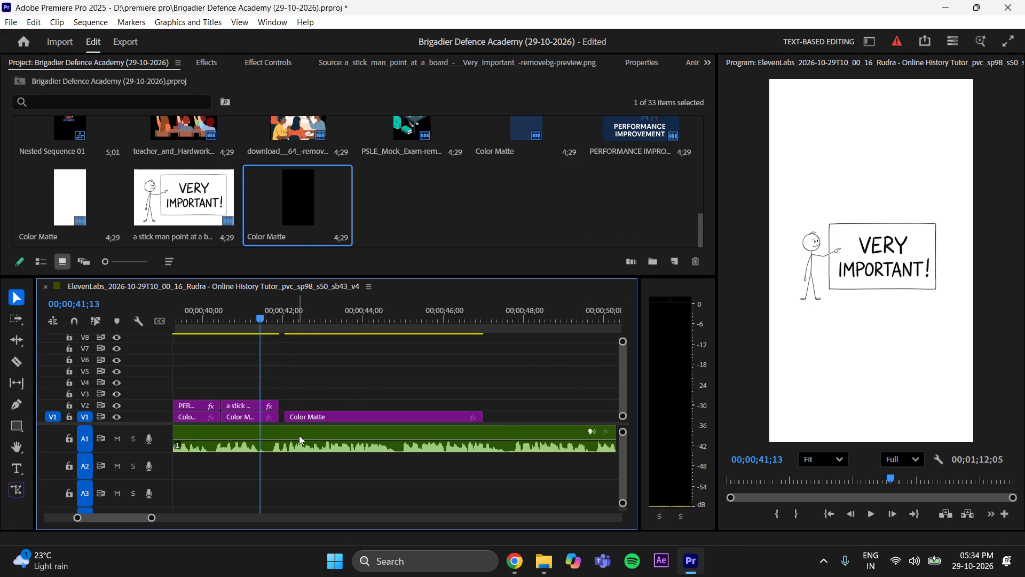
pyautogui.moveTo(286, 418); pyautogui.dragTo(281, 427)
pyautogui.click(308, 391)
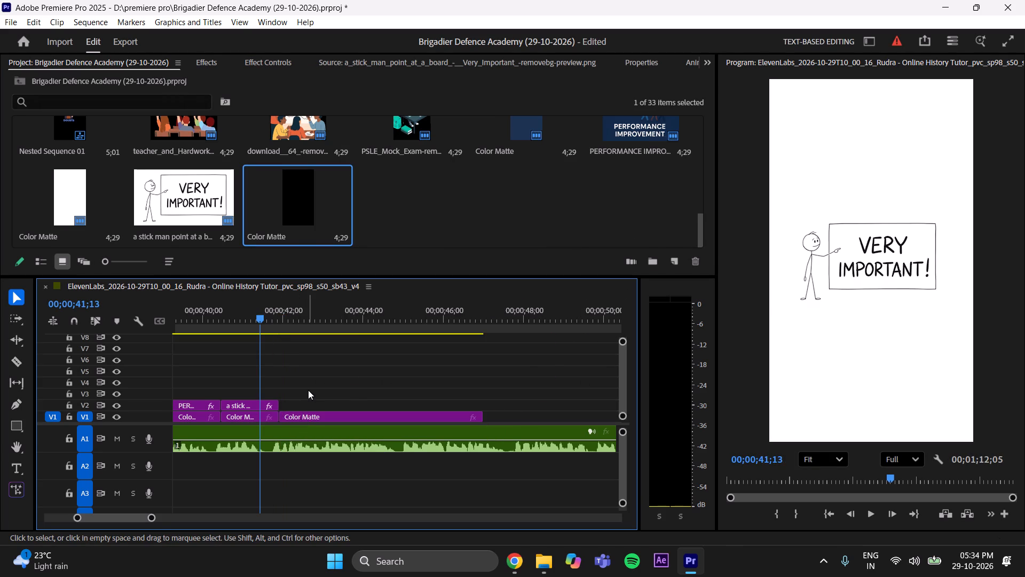
pyautogui.hotkey('ctrl', 's')
pyautogui.press('space')
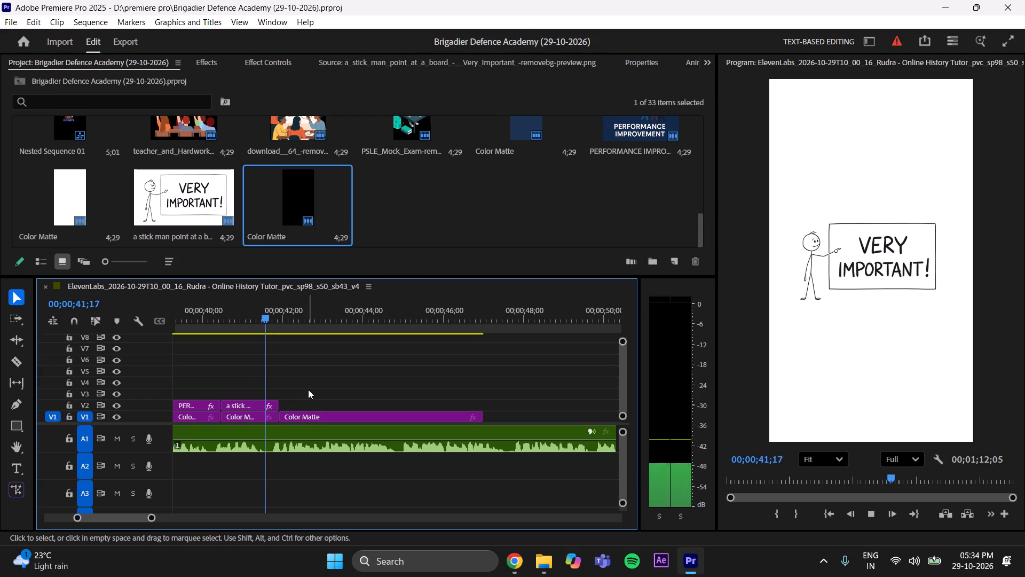
pyautogui.press('space')
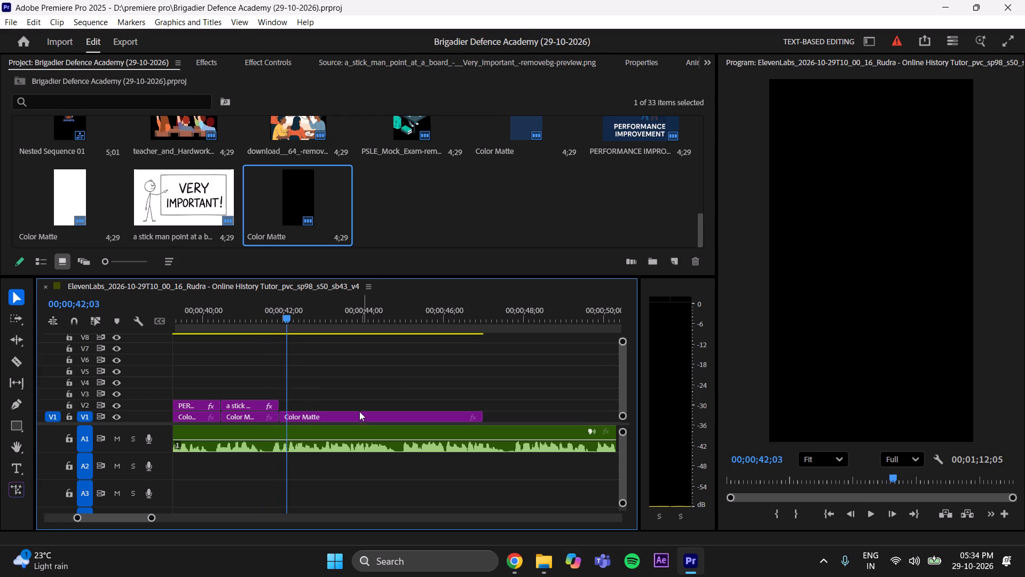
# Import the background-removed College entrance exam PNG from File Explorer's Downloads folder into the Premiere Pro project.
pyautogui.click(539, 568)
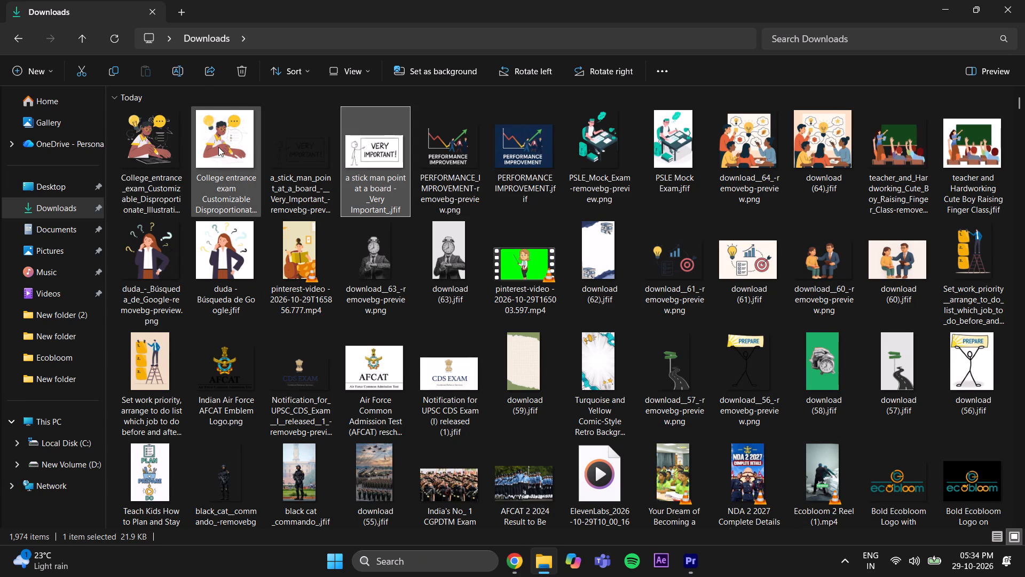
pyautogui.moveTo(165, 151); pyautogui.dragTo(383, 261)
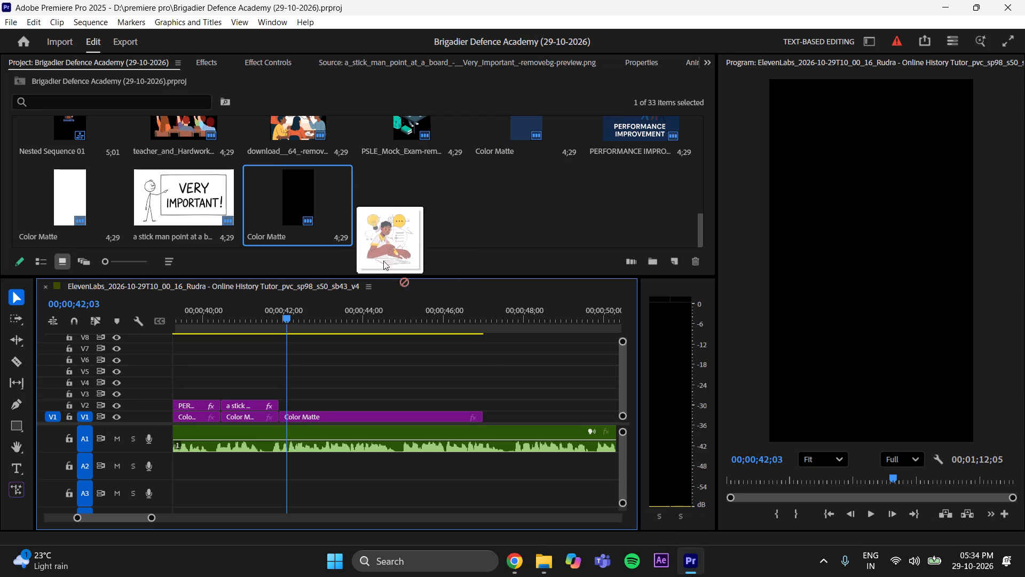
pyautogui.moveTo(383, 261); pyautogui.dragTo(413, 213)
# Place the College entrance exam cut-out on V2 above the new Color Matte, starting flush with the stick man clip's end, save, and preview it.
pyautogui.doubleClick(409, 202)
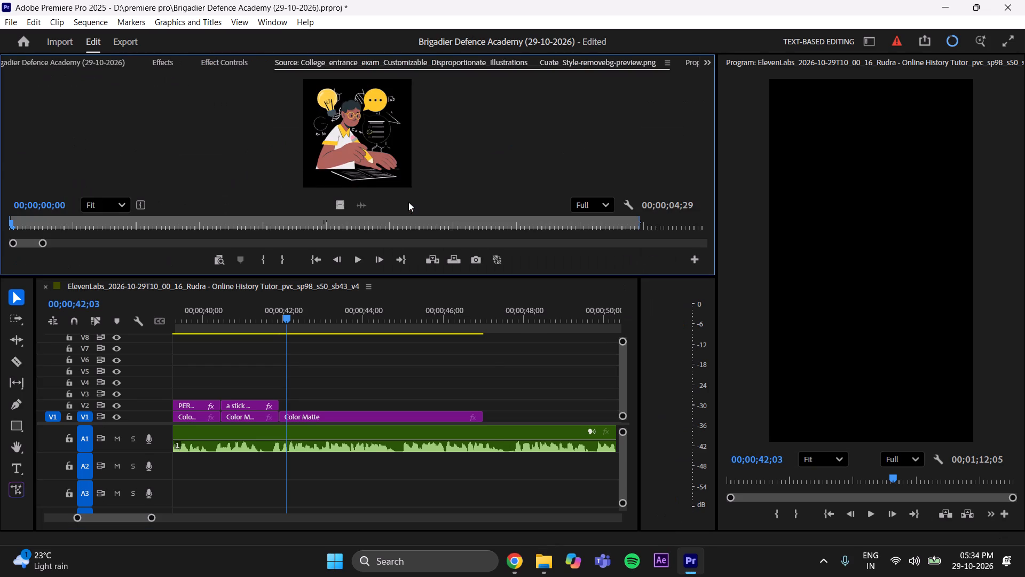
pyautogui.moveTo(355, 152); pyautogui.dragTo(302, 419)
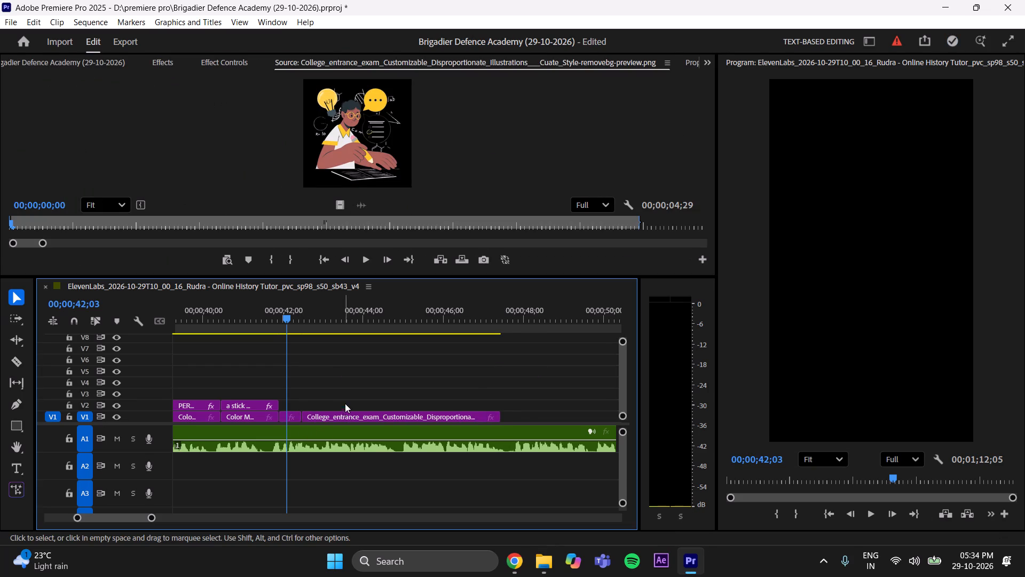
pyautogui.hotkey('ctrl', 'z')
pyautogui.moveTo(365, 162); pyautogui.dragTo(285, 408)
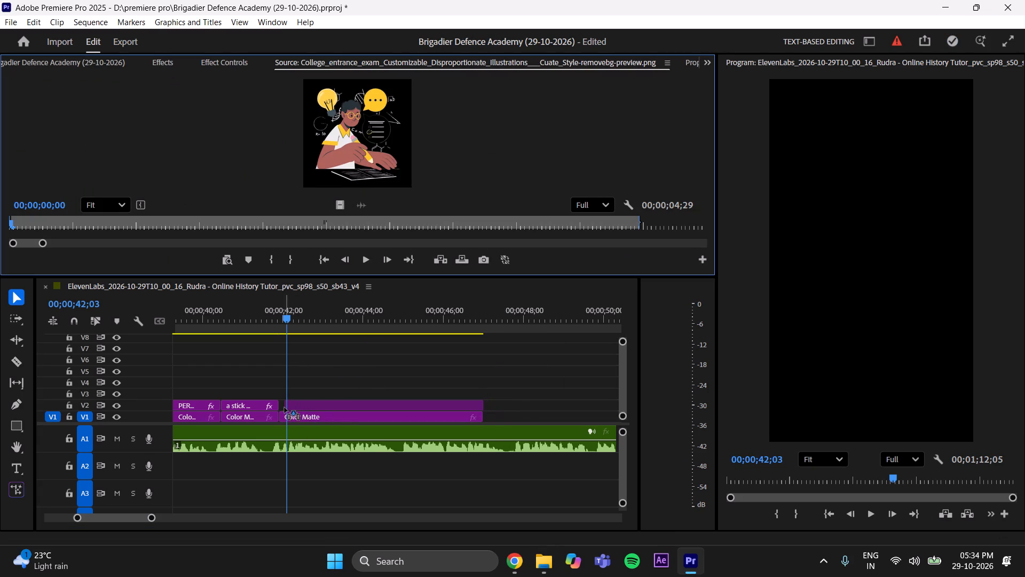
pyautogui.moveTo(285, 408); pyautogui.dragTo(281, 408)
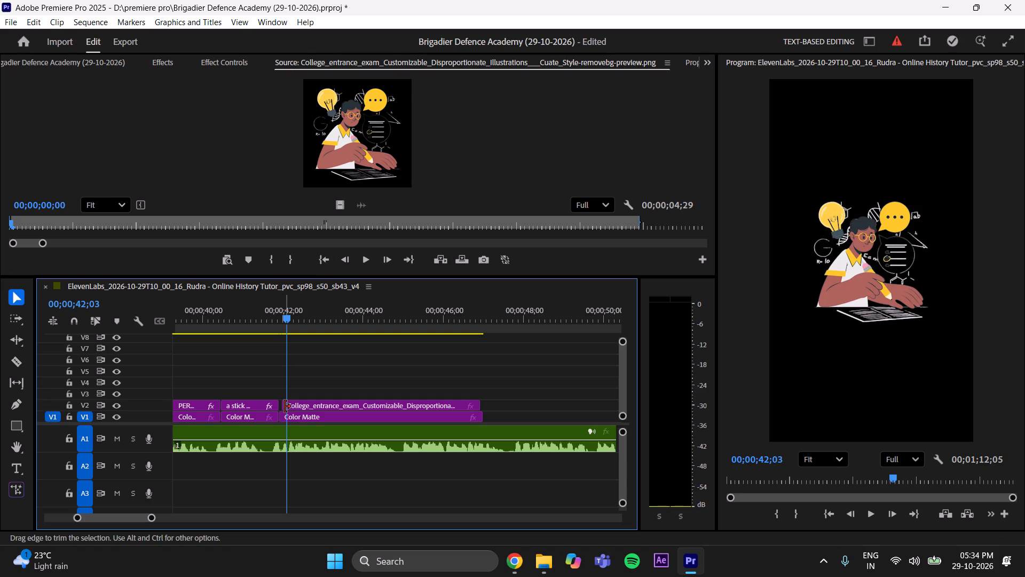
pyautogui.moveTo(283, 403); pyautogui.dragTo(281, 408)
pyautogui.click(334, 372)
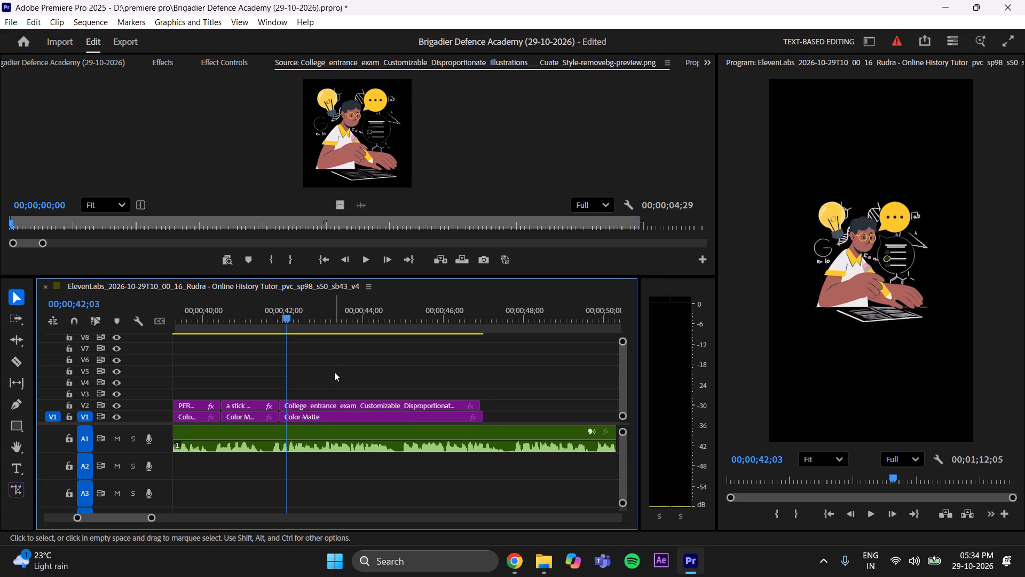
pyautogui.hotkey('ctrl', 's')
pyautogui.moveTo(294, 307); pyautogui.dragTo(276, 322)
pyautogui.press('space')
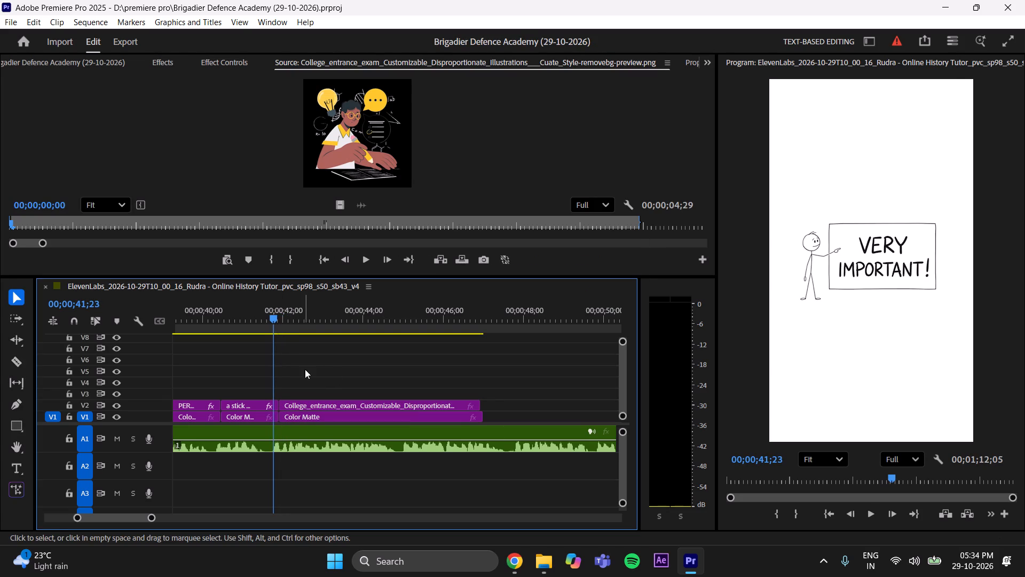
pyautogui.press('space')
pyautogui.press('space')
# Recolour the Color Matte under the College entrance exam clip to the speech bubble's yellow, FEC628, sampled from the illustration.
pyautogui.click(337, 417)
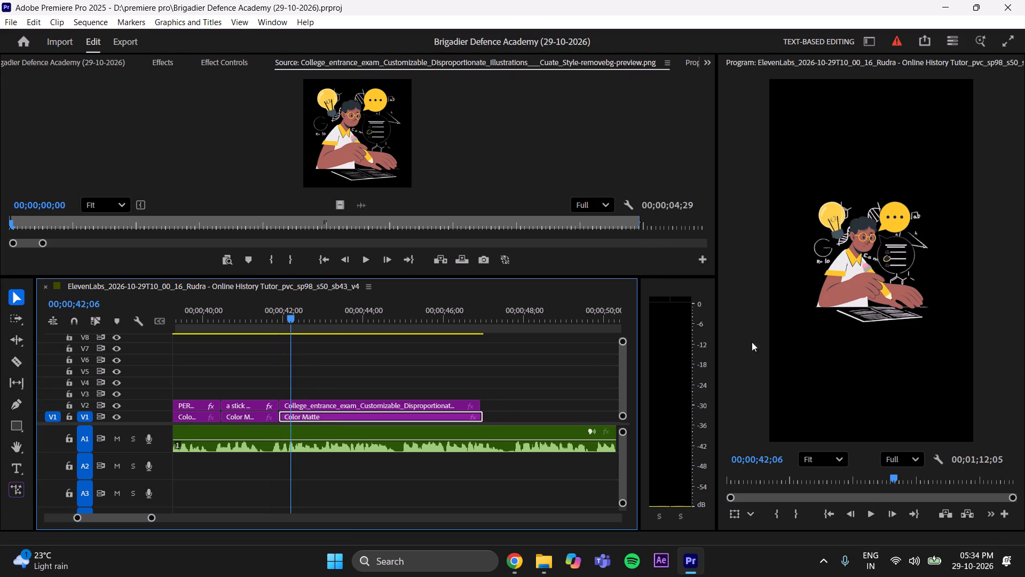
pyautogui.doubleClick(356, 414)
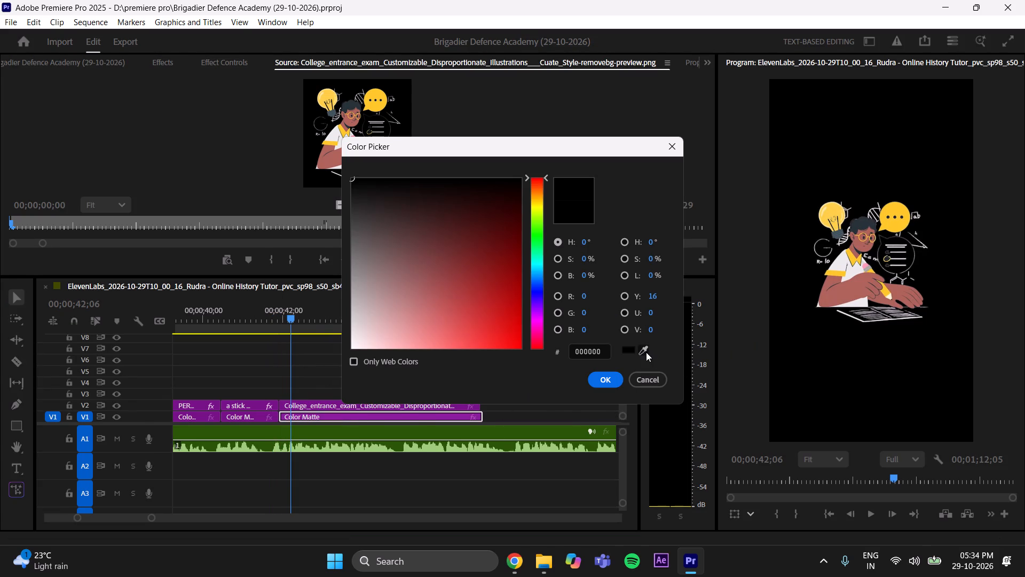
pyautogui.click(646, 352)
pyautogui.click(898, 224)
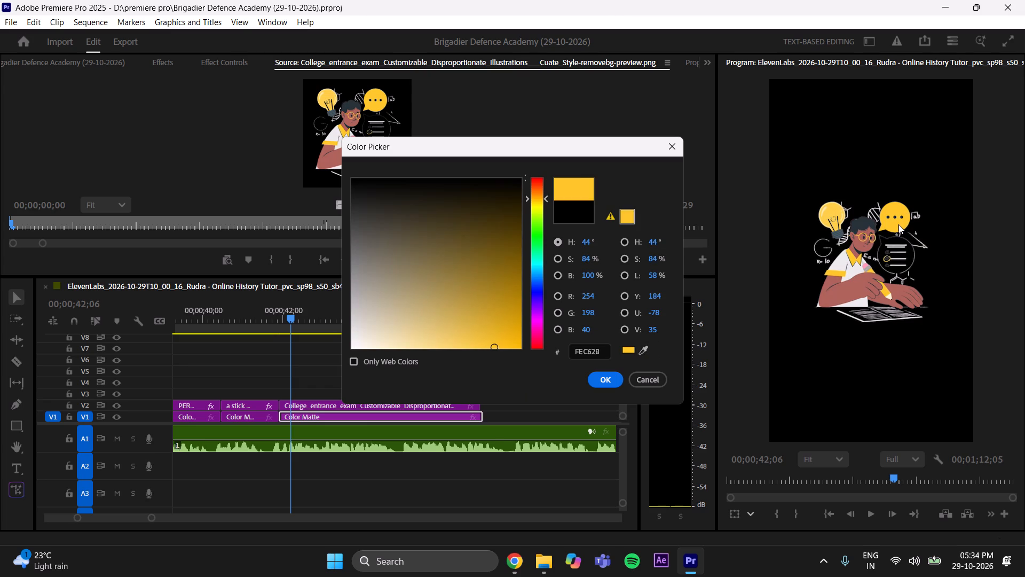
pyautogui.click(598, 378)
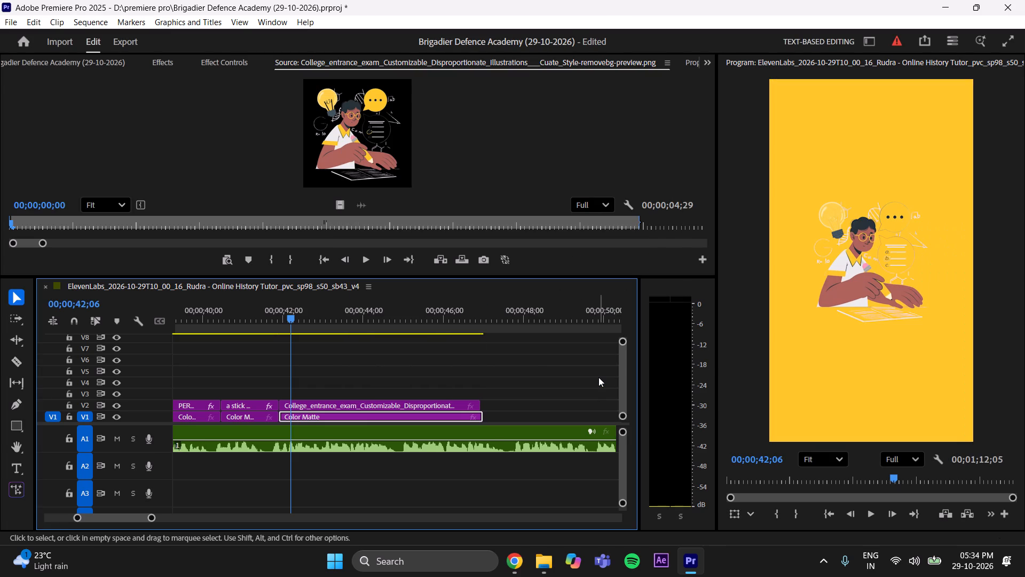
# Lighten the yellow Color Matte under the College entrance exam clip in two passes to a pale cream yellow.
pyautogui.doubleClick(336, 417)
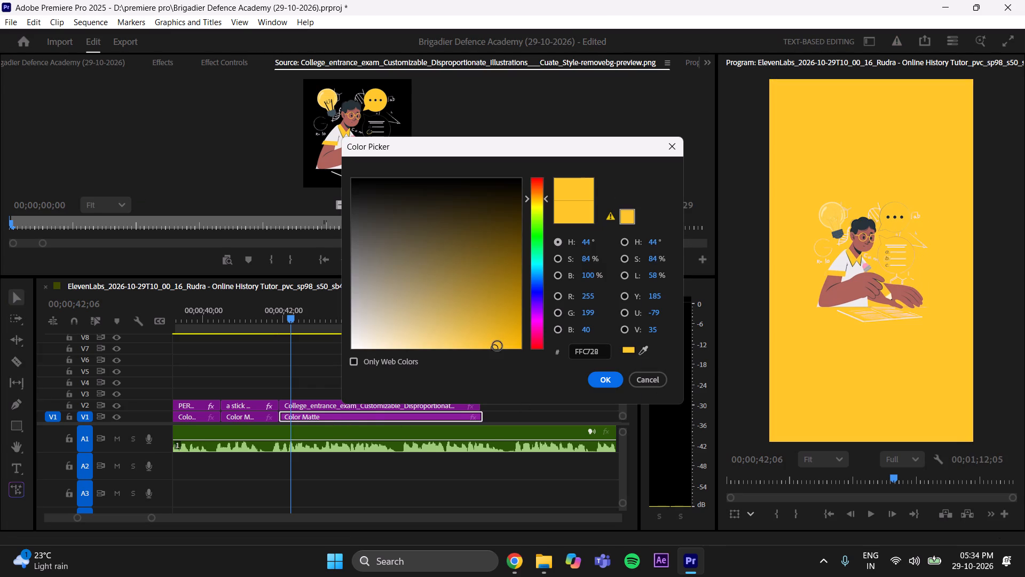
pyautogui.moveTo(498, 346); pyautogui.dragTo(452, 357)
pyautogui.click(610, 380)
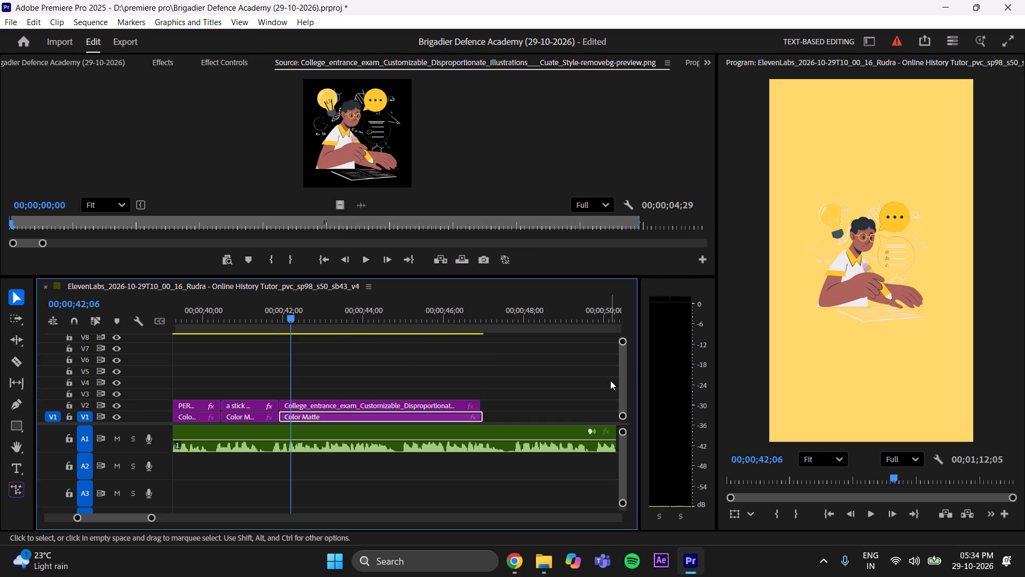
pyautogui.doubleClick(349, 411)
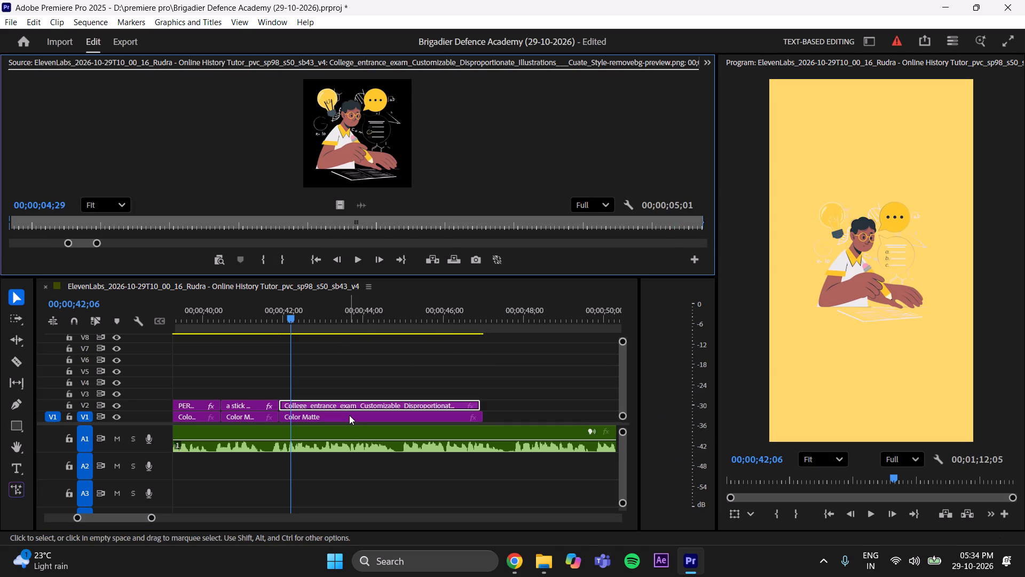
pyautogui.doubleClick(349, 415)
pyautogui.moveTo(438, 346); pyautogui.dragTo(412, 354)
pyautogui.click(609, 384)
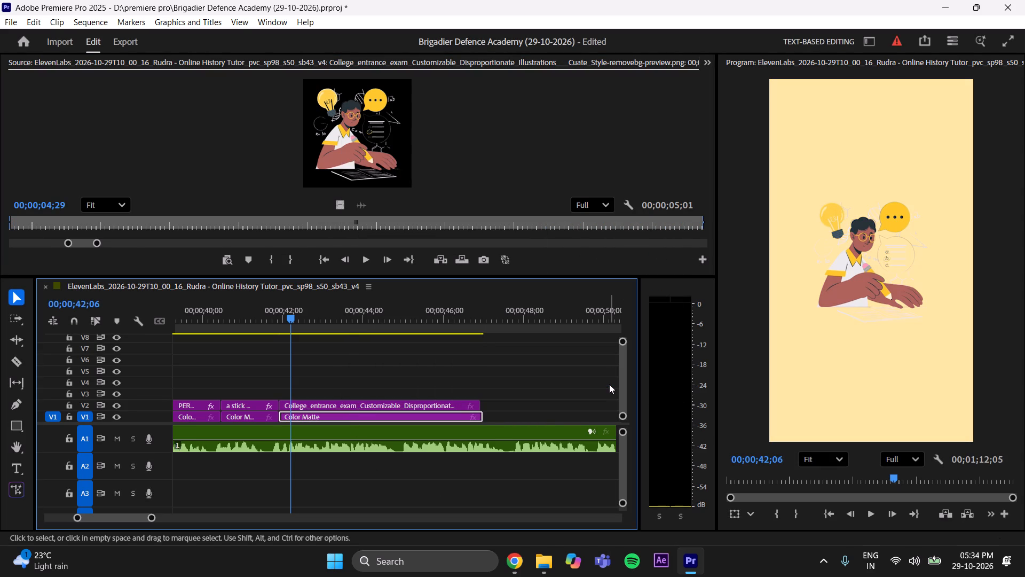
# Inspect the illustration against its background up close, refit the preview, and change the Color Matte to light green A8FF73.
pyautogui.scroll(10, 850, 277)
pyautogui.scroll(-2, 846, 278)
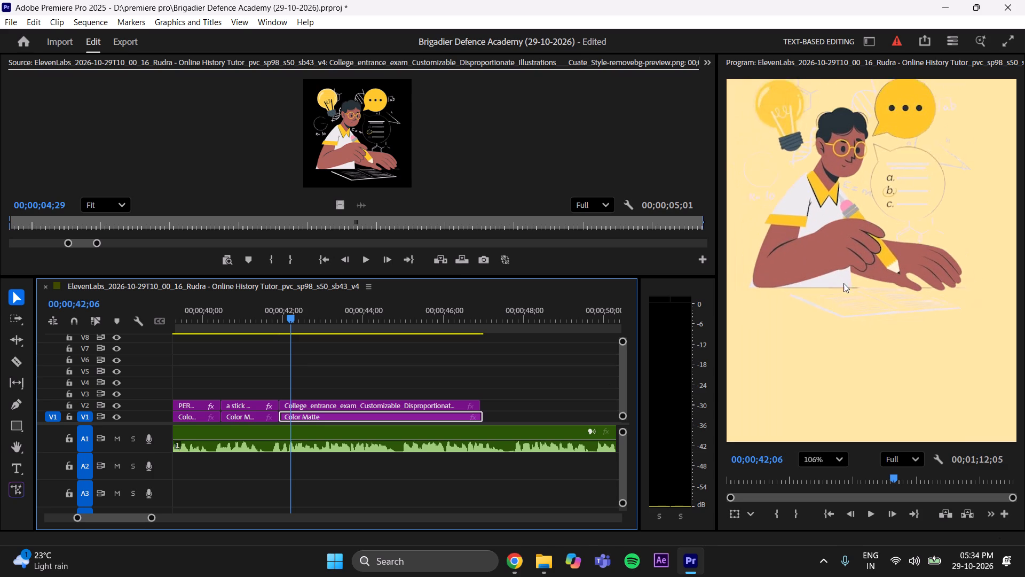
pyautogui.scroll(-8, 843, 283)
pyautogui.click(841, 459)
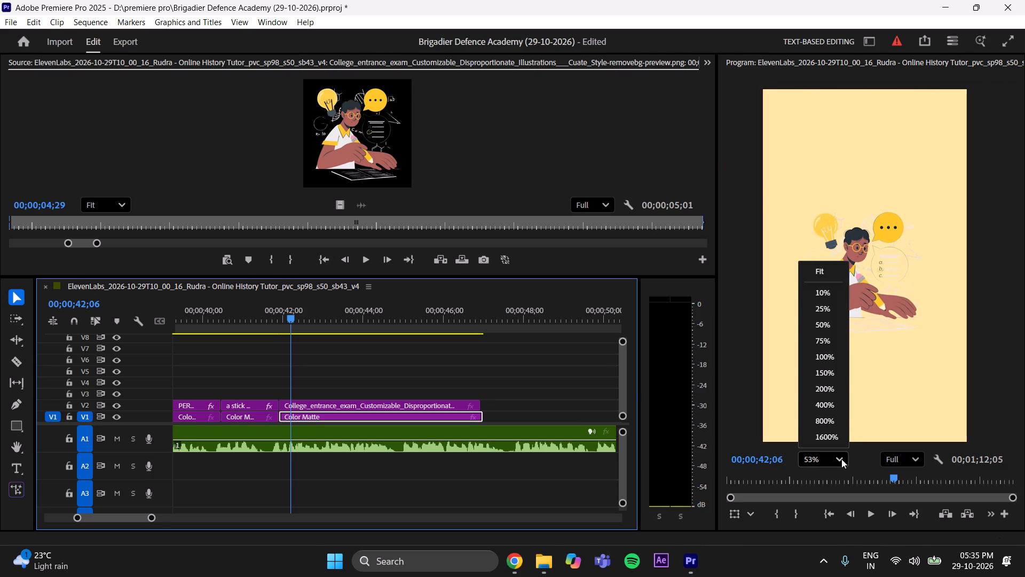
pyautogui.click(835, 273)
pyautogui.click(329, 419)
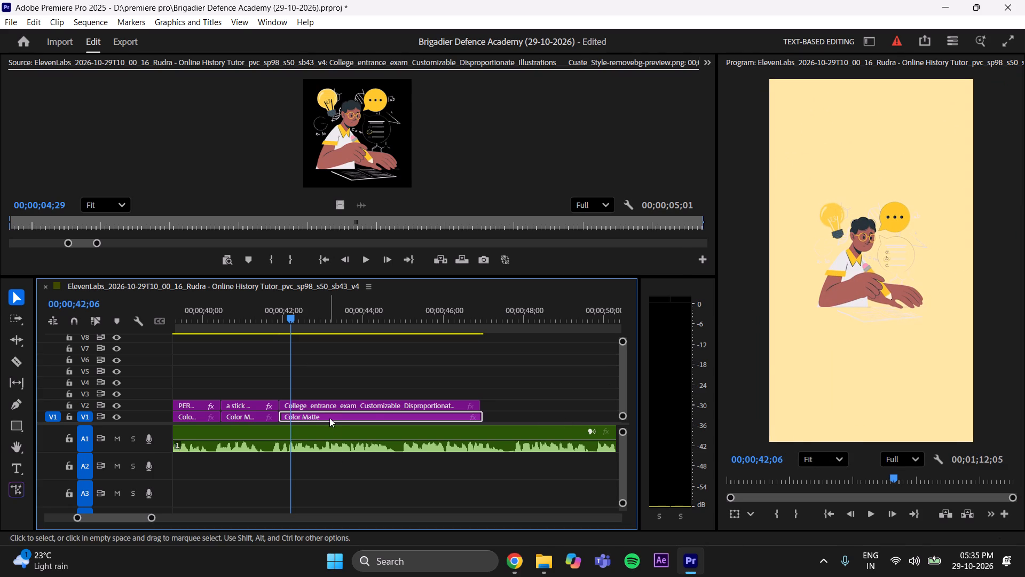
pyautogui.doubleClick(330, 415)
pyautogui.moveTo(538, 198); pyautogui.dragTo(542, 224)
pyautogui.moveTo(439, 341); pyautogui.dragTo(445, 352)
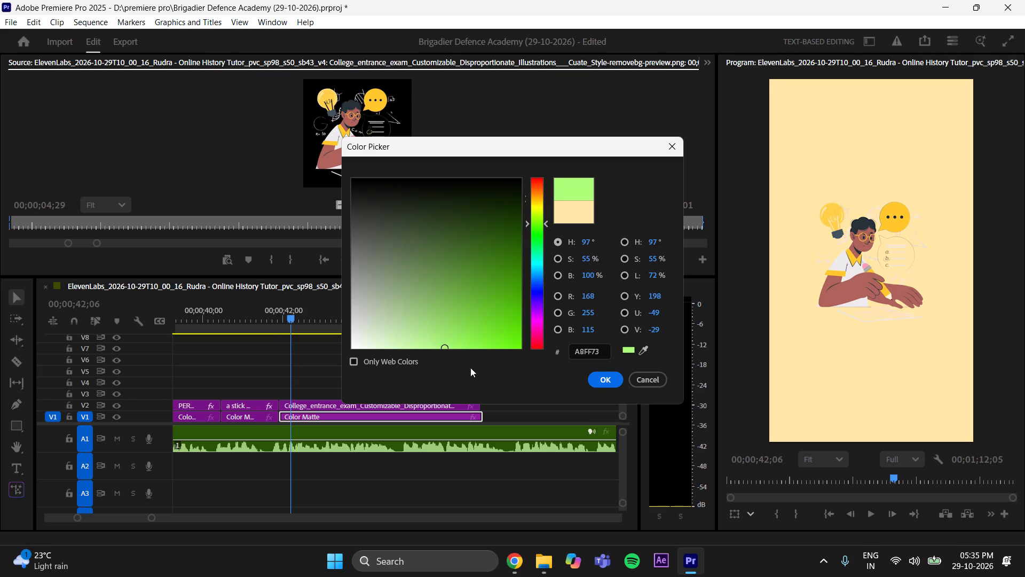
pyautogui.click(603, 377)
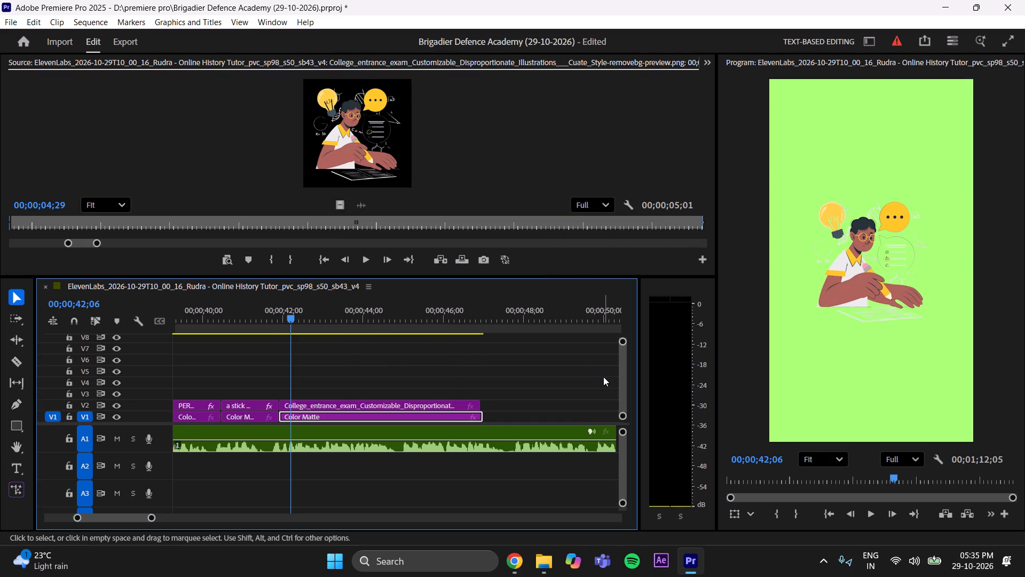
# Set the Color Matte under the College entrance exam clip to white, FFFFFF, and save the project.
pyautogui.doubleClick(362, 417)
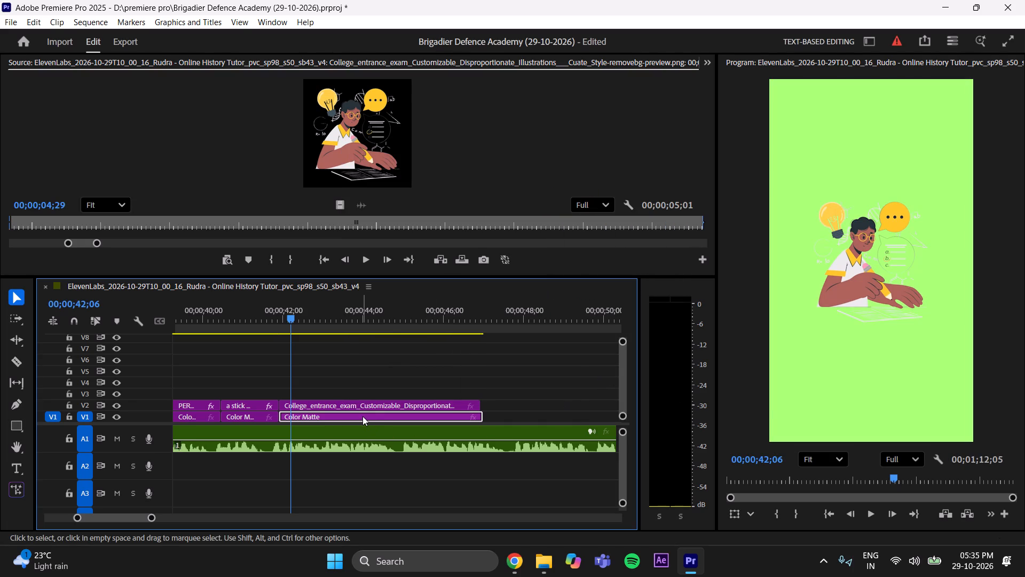
pyautogui.doubleClick(362, 416)
pyautogui.moveTo(493, 311); pyautogui.dragTo(271, 372)
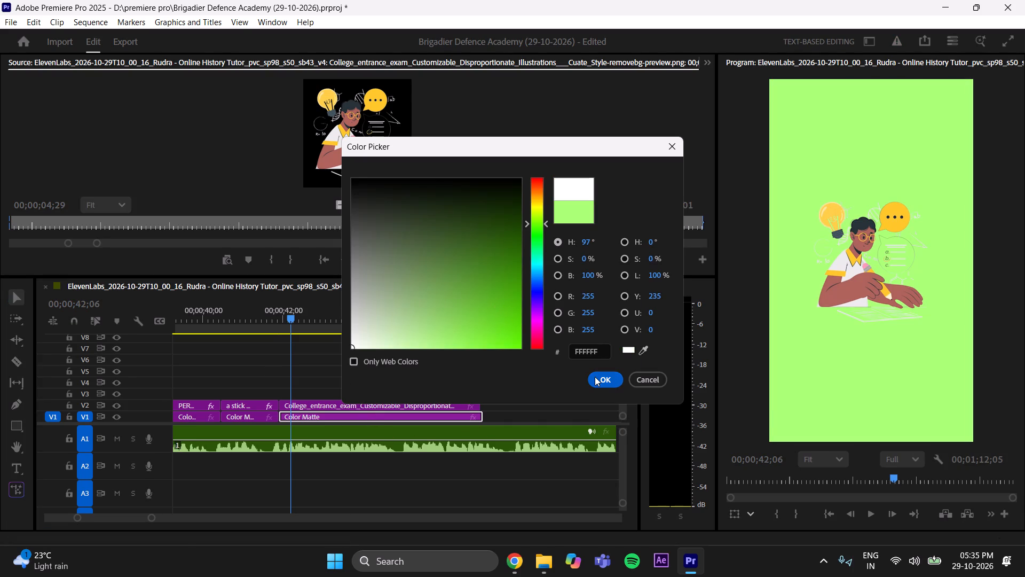
pyautogui.click(593, 376)
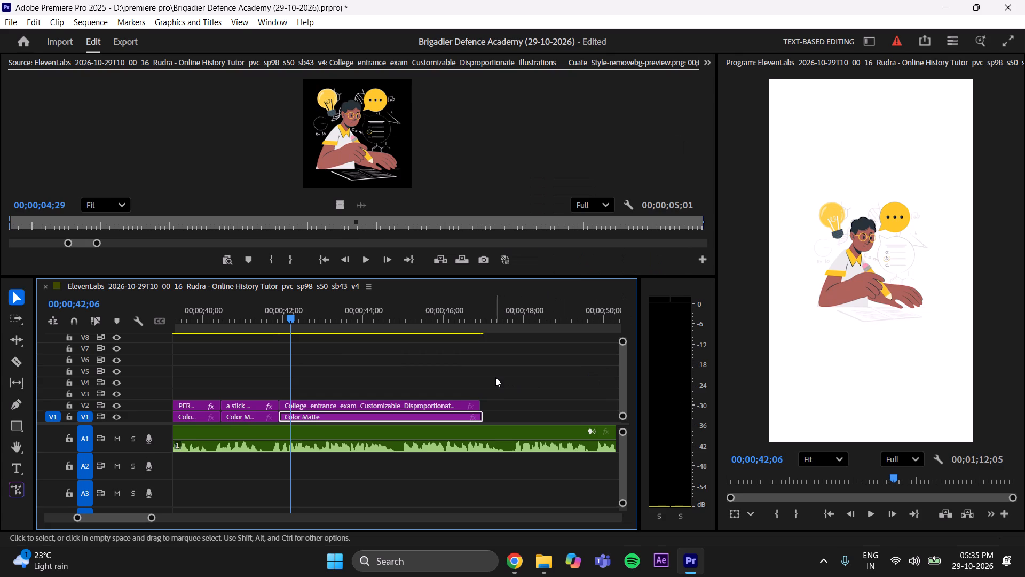
pyautogui.hotkey('ctrl', 's')
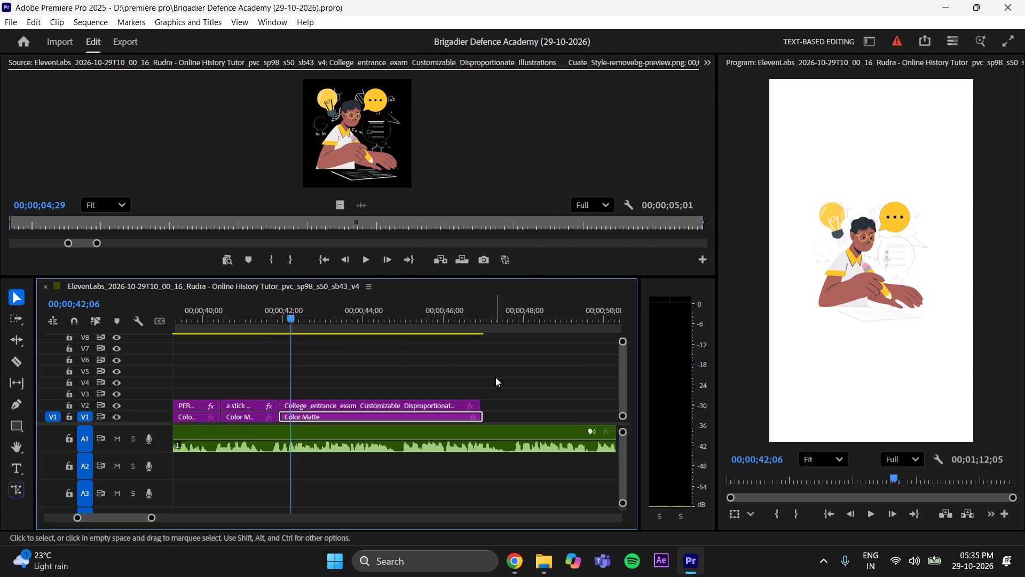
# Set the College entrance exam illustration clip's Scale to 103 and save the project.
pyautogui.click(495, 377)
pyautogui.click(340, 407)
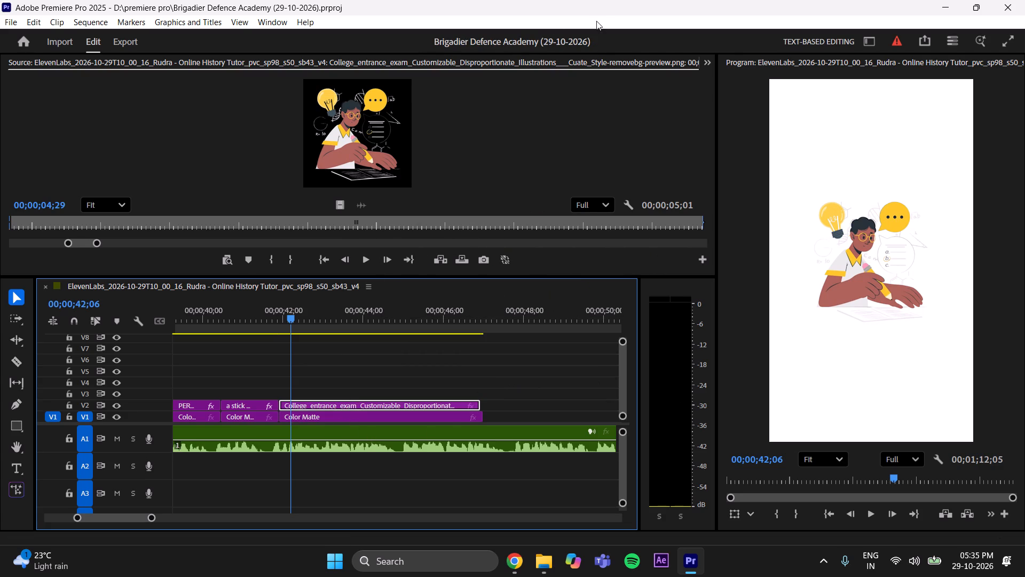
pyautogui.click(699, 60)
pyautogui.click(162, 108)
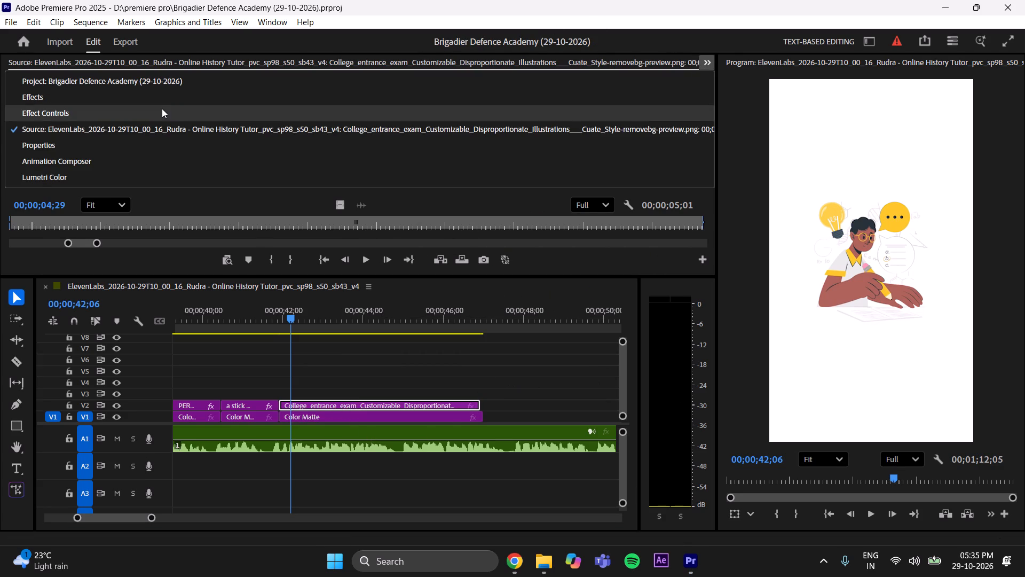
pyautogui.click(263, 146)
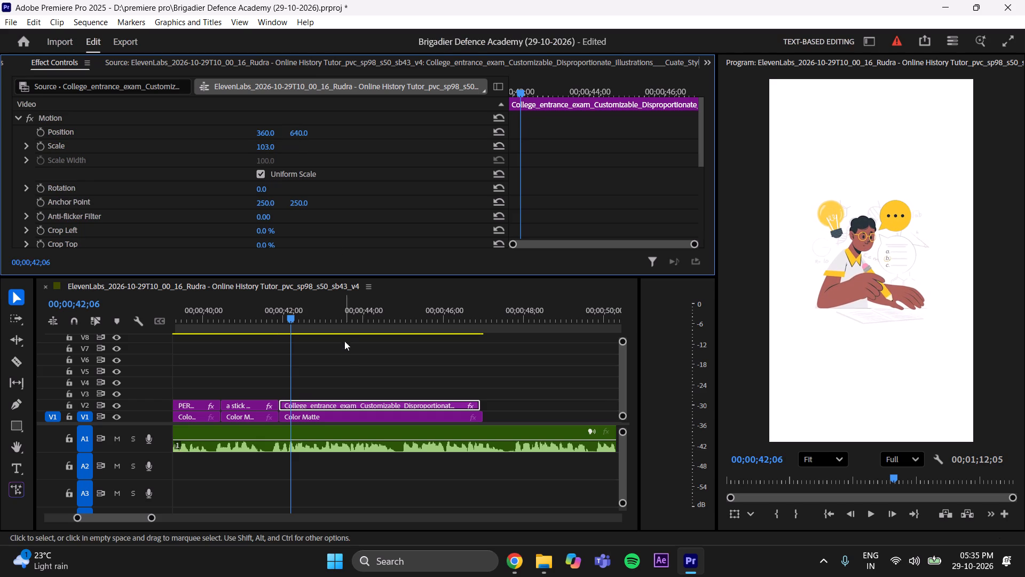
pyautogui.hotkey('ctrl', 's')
# Play back the cut from the Very Important stick-man clip into the College entrance exam clip and save the project.
pyautogui.keyDown('ctrl'); pyautogui.click(340, 365); pyautogui.keyUp('ctrl')
pyautogui.moveTo(289, 310); pyautogui.dragTo(269, 329)
pyautogui.press('space')
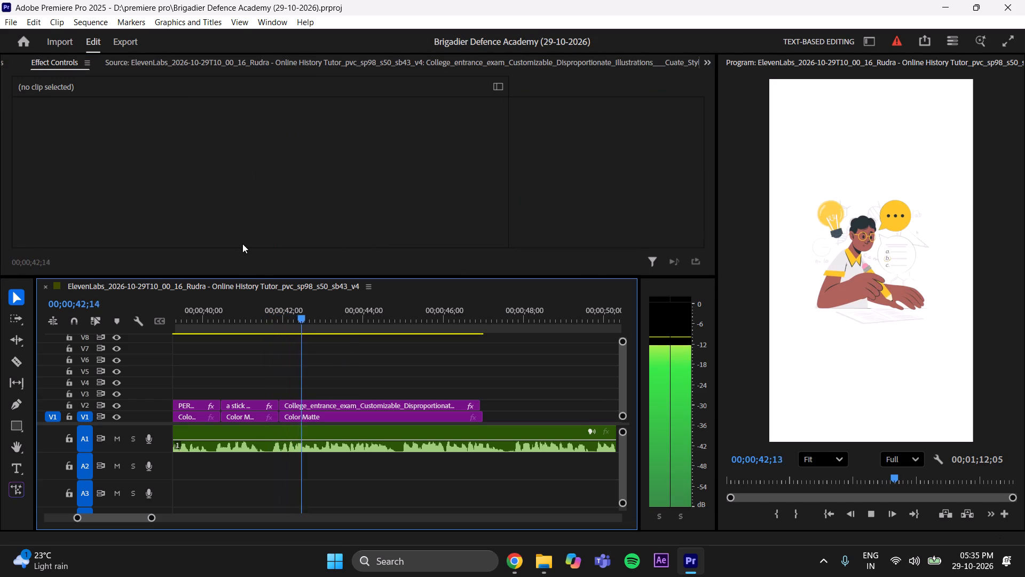
pyautogui.press('space')
pyautogui.moveTo(309, 312); pyautogui.dragTo(219, 371)
pyautogui.press('space')
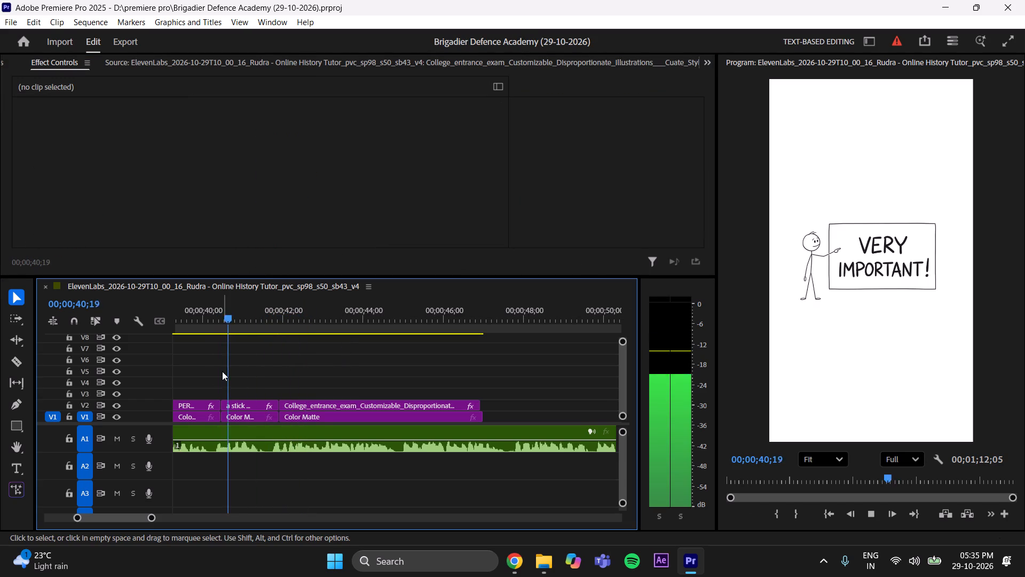
pyautogui.press('space')
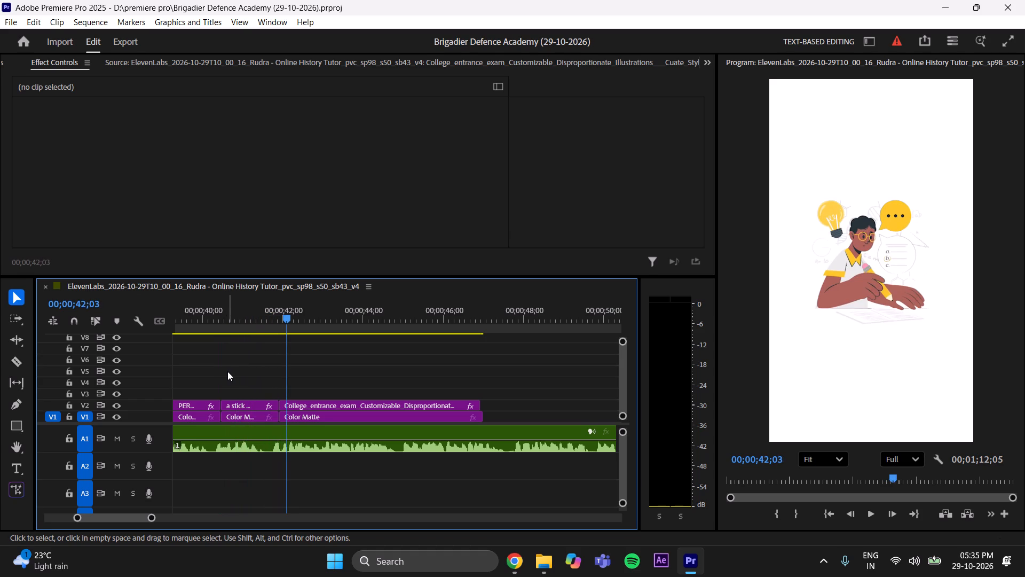
pyautogui.hotkey('ctrl', 's')
# Switch to Pinterest in Chrome and search for BACKGROUND STUDY.
pyautogui.click(512, 553)
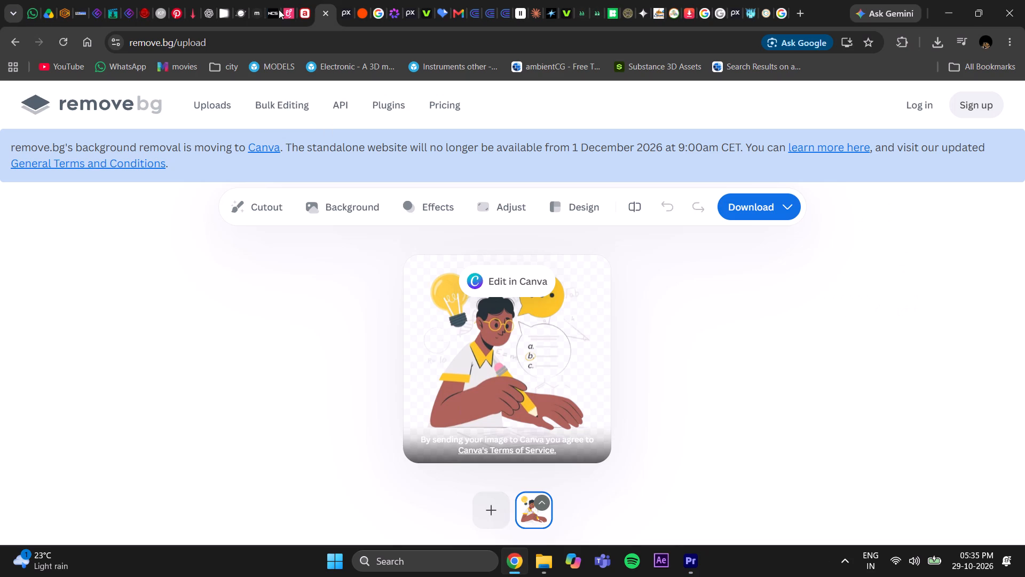
pyautogui.click(174, 15)
pyautogui.click(238, 111)
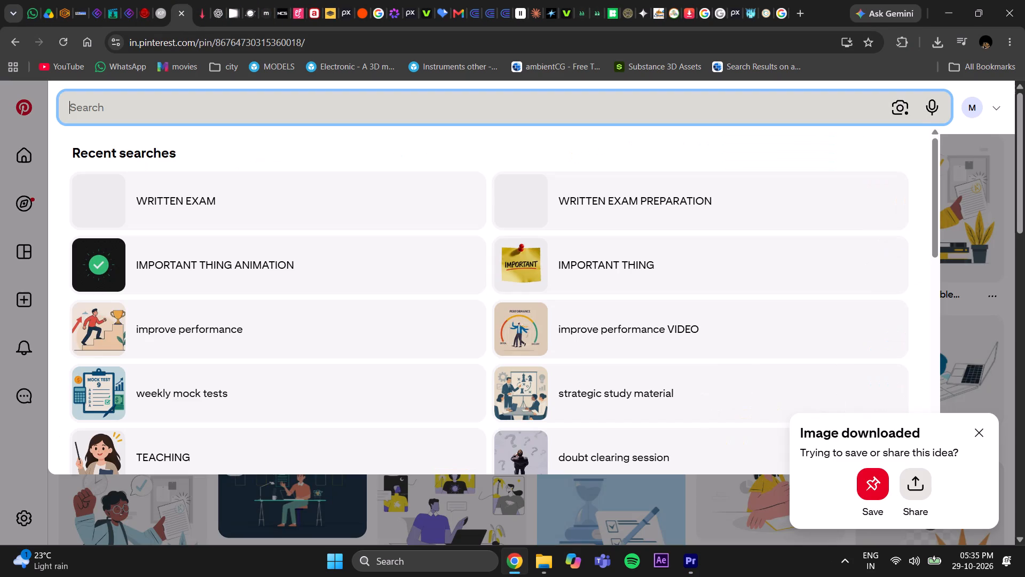
pyautogui.write('BACKGR')
pyautogui.press('BackSpace')
pyautogui.press('BackSpace')
pyautogui.press('BackSpace')
pyautogui.press('BackSpace')
pyautogui.press('BackSpace')
pyautogui.press('BackSpace')
pyautogui.press('BackSpace')
pyautogui.press('BackSpace')
pyautogui.press('BackSpace')
pyautogui.press('BackSpace')
pyautogui.press('BackSpace')
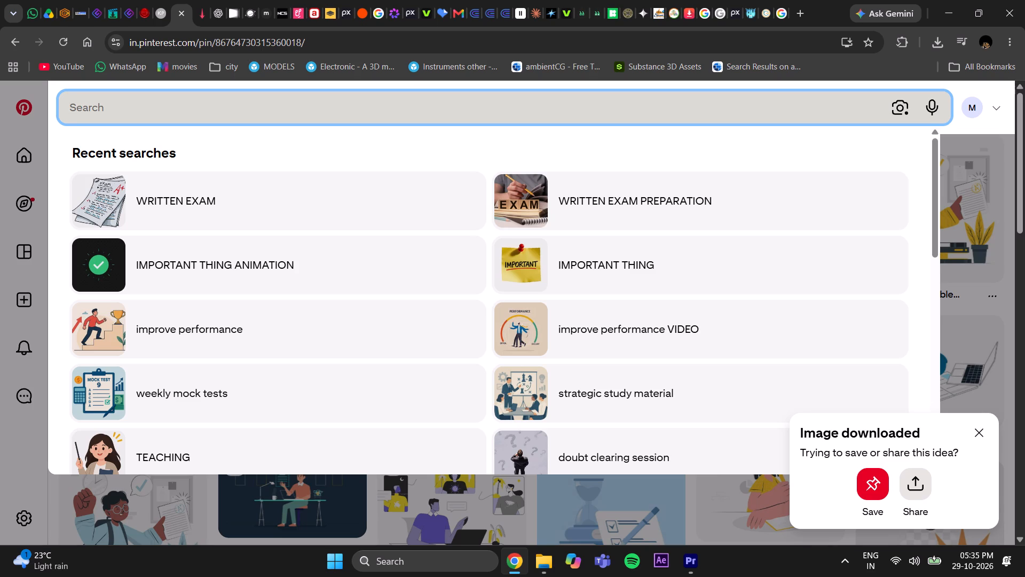
pyautogui.write('BACKGROUND')
pyautogui.press('space')
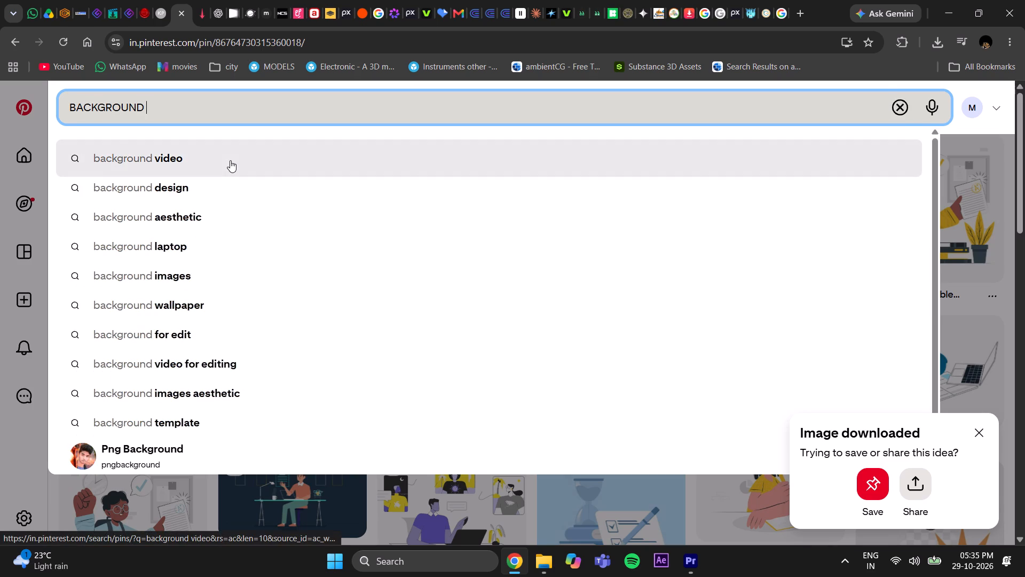
pyautogui.press('space')
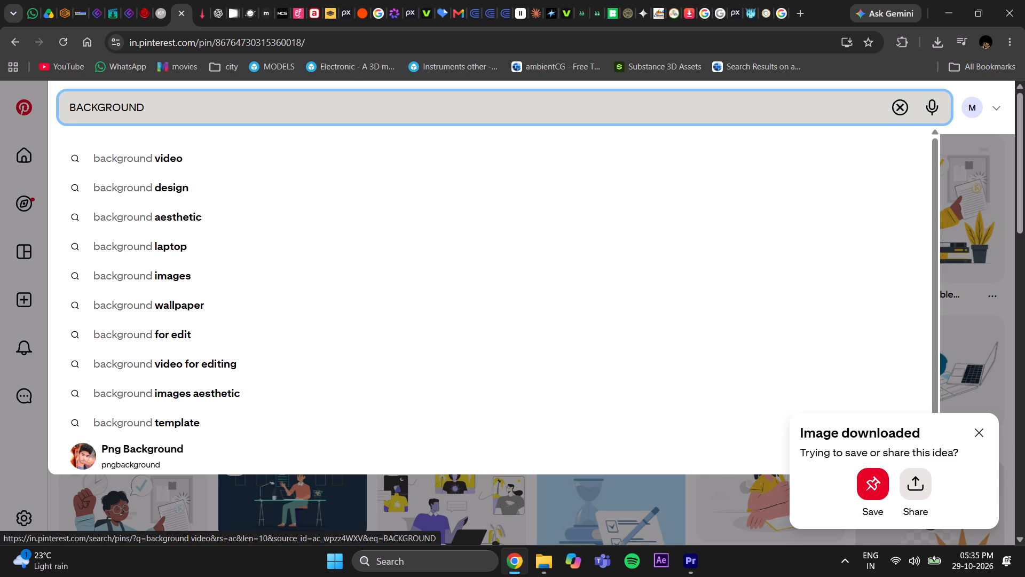
pyautogui.press('BackSpace')
pyautogui.press('BackSpace')
pyautogui.press('space')
pyautogui.write('CLA')
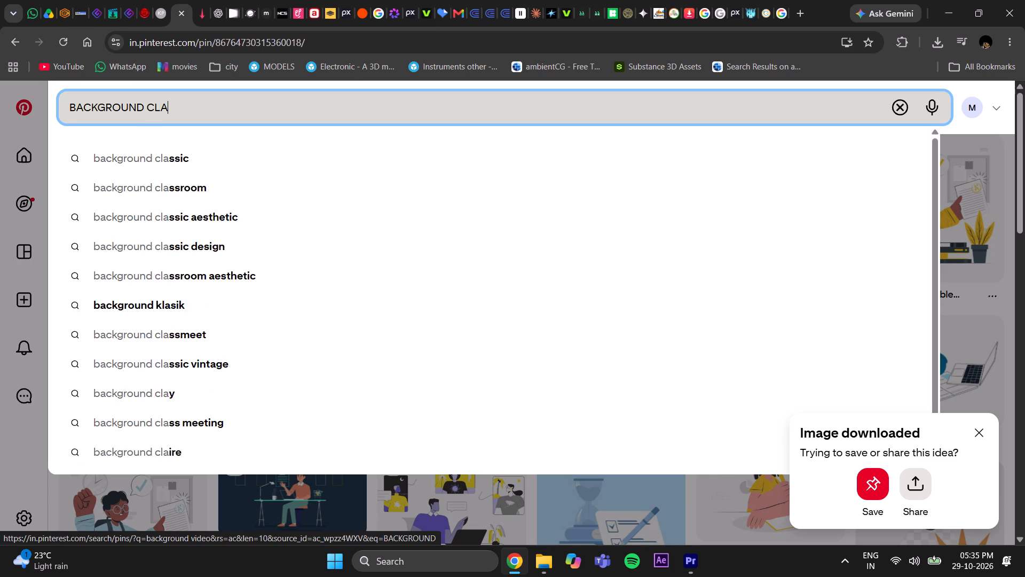
pyautogui.press('\\')
pyautogui.press('BackSpace')
pyautogui.press('BackSpace')
pyautogui.press('BackSpace')
pyautogui.press('BackSpace')
pyautogui.write('STUDY')
pyautogui.press('Return')
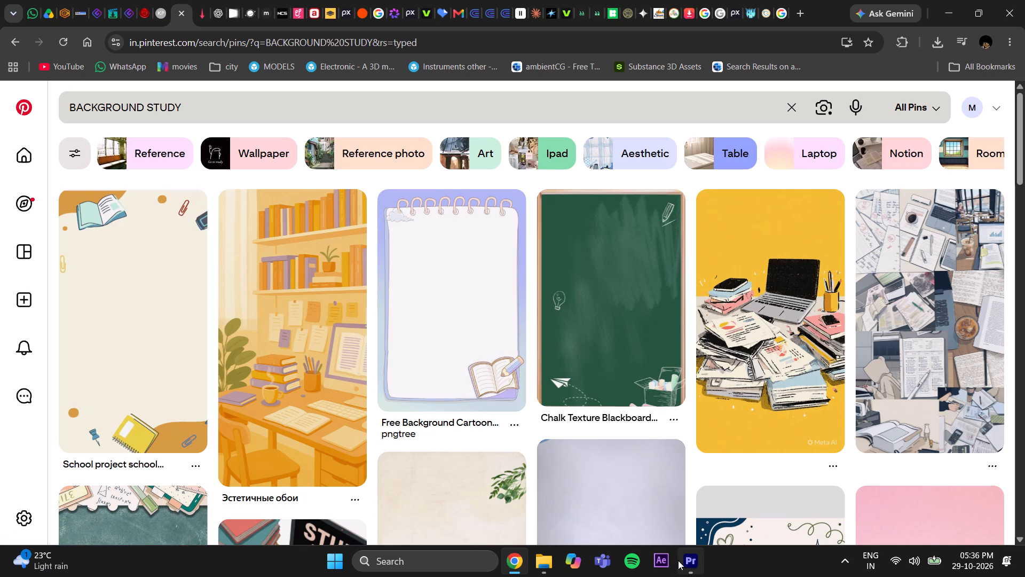
# Load the Turquoise and Yellow Comic-Style Retro Background image from the Downloads folder into Premiere Pro's Source monitor.
pyautogui.click(692, 564)
pyautogui.click(548, 570)
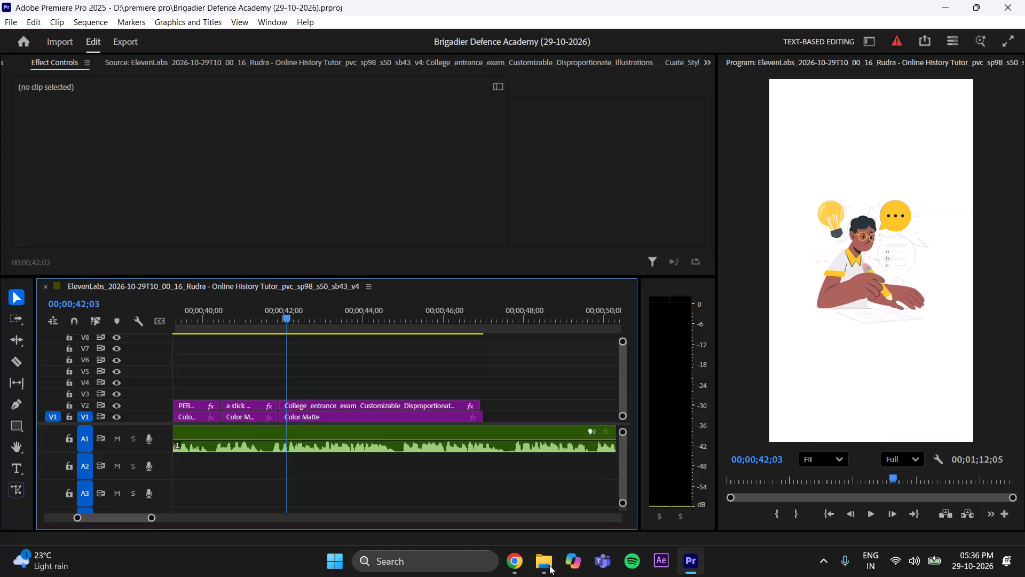
pyautogui.click(549, 565)
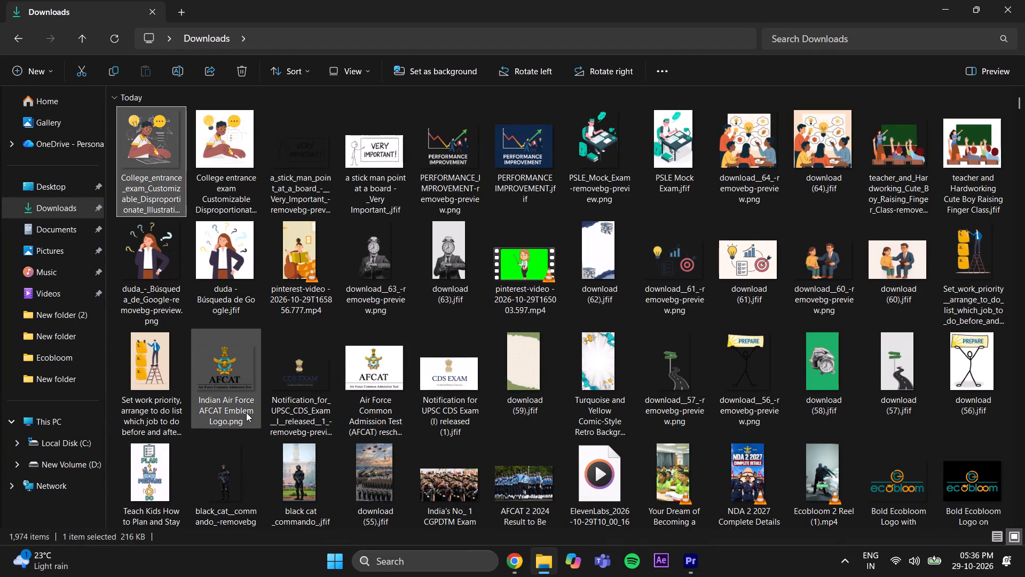
pyautogui.click(605, 368)
pyautogui.moveTo(590, 380); pyautogui.dragTo(802, 412)
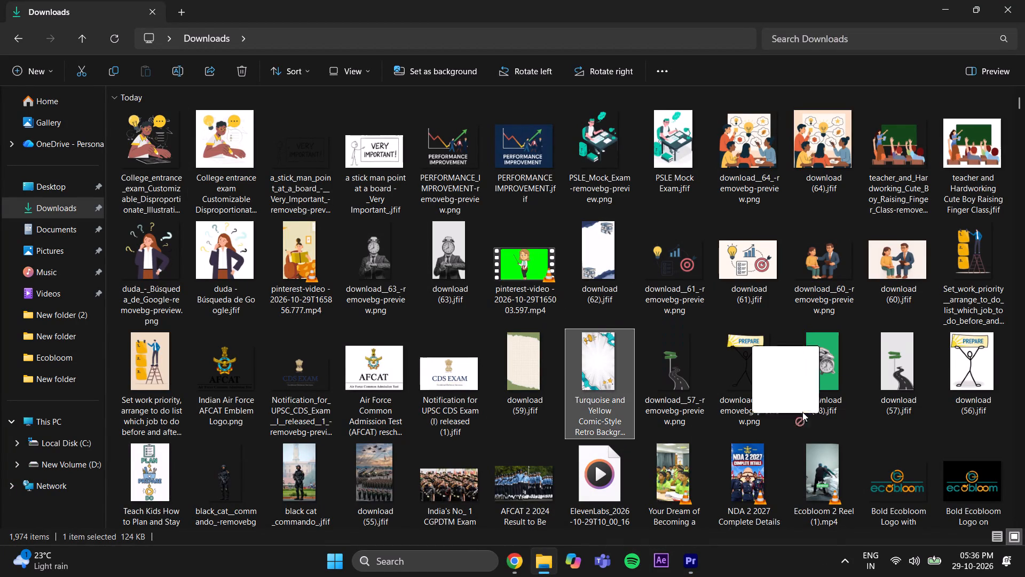
pyautogui.moveTo(802, 412); pyautogui.dragTo(295, 56)
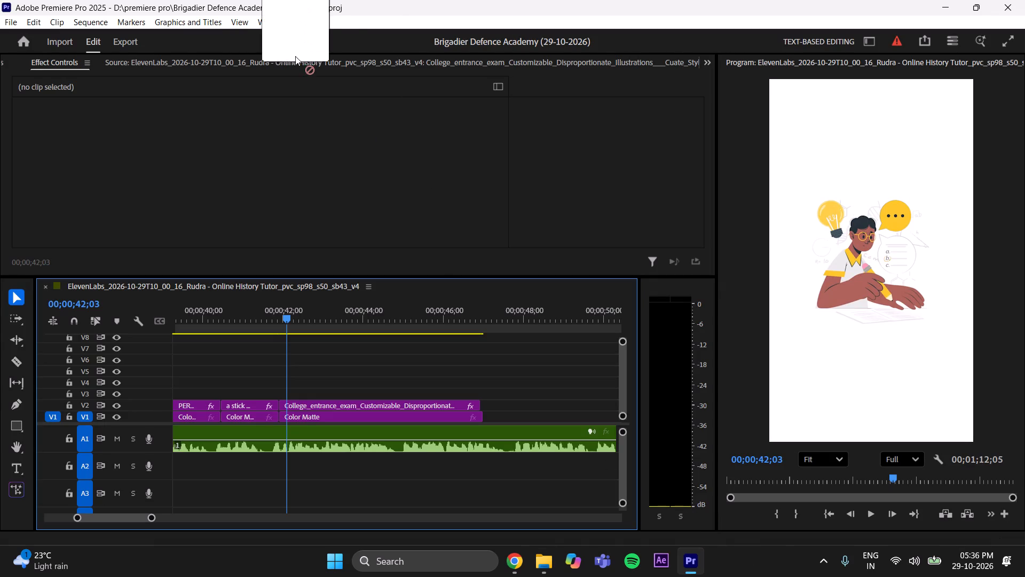
pyautogui.moveTo(295, 56); pyautogui.dragTo(342, 145)
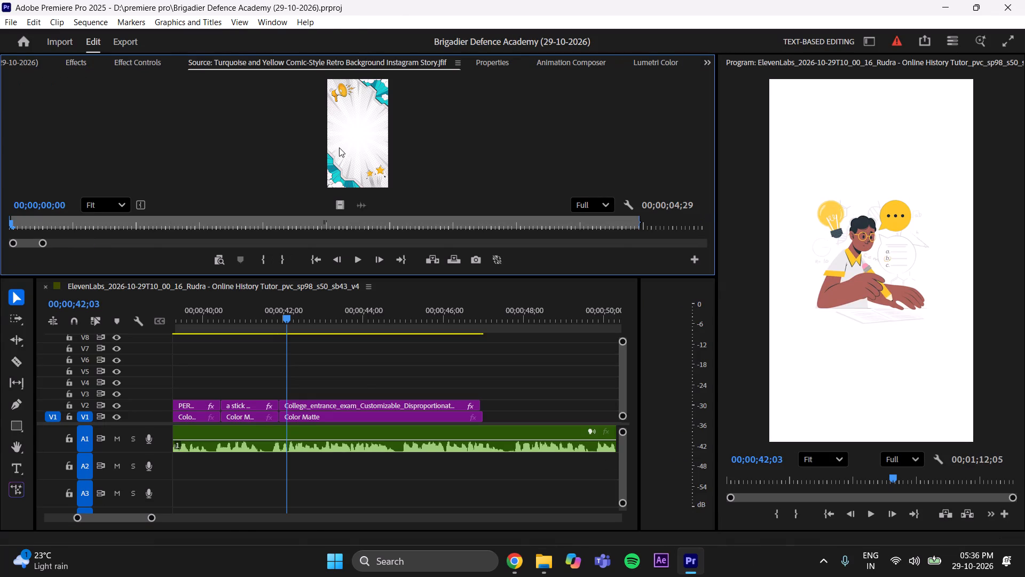
# Replace the Color Matte under the College entrance exam clip with the turquoise and yellow comic background on V1.
pyautogui.click(327, 415)
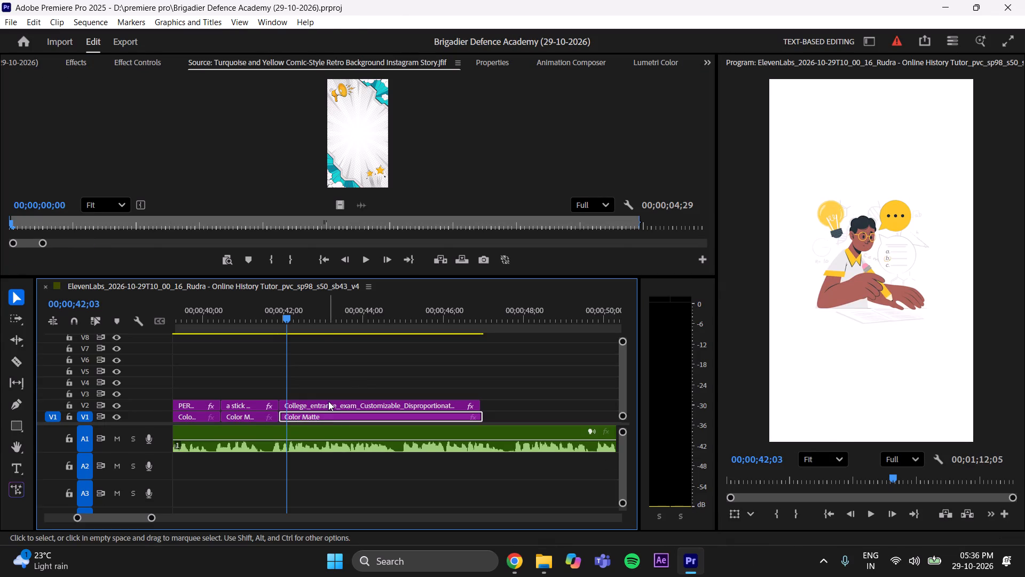
pyautogui.press('Delete')
pyautogui.moveTo(343, 205); pyautogui.dragTo(398, 350)
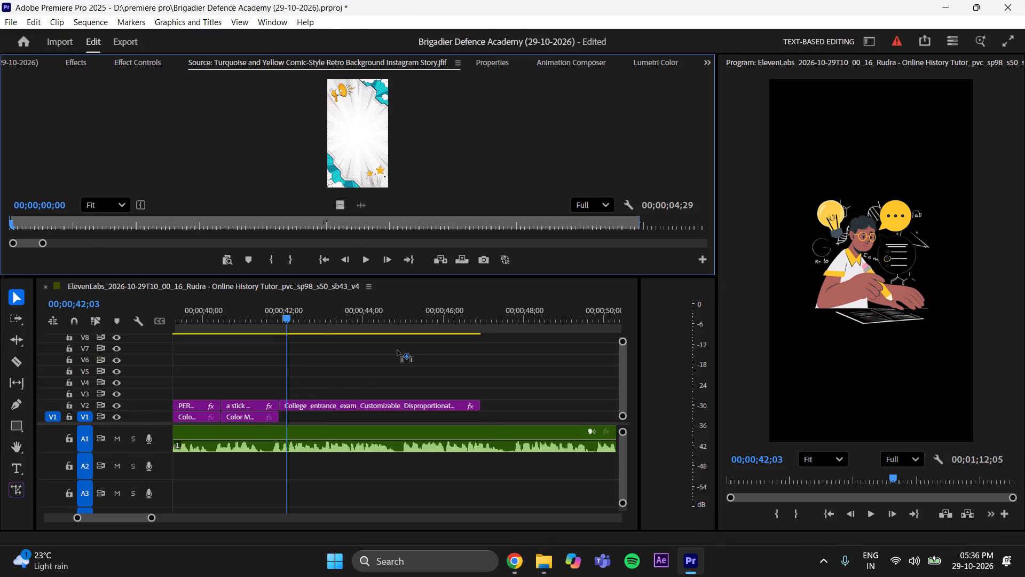
pyautogui.moveTo(398, 350); pyautogui.dragTo(279, 419)
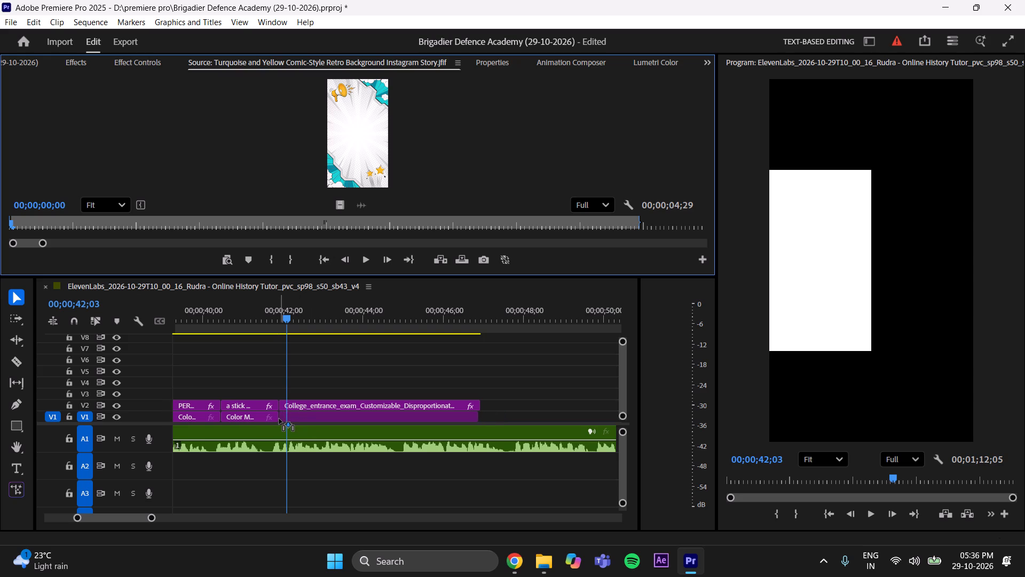
pyautogui.moveTo(279, 419); pyautogui.dragTo(279, 419)
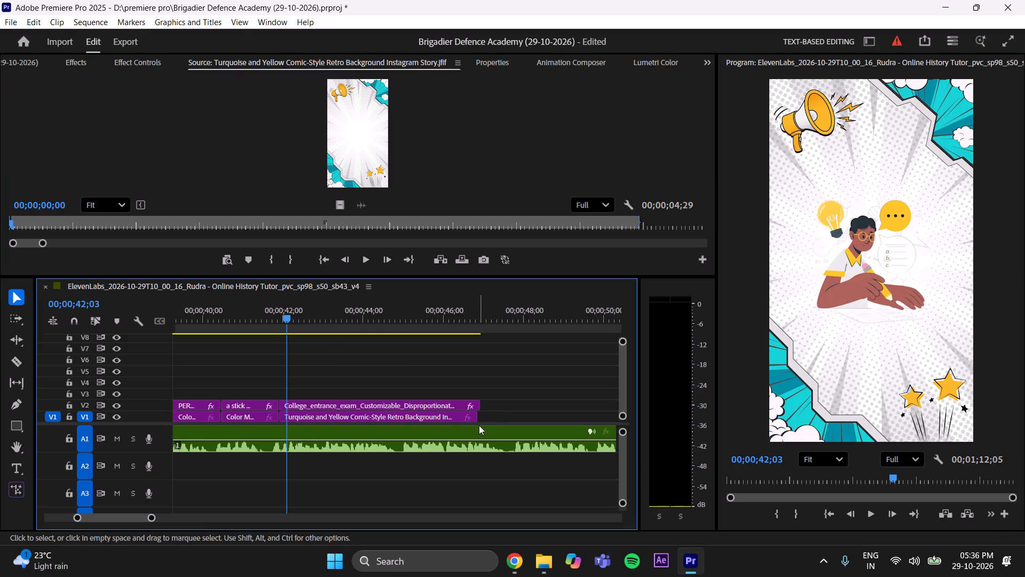
# Play back the sequence from the end of the Performance Improvement clip through the new comic background with the voice-over.
pyautogui.moveTo(285, 313); pyautogui.dragTo(220, 348)
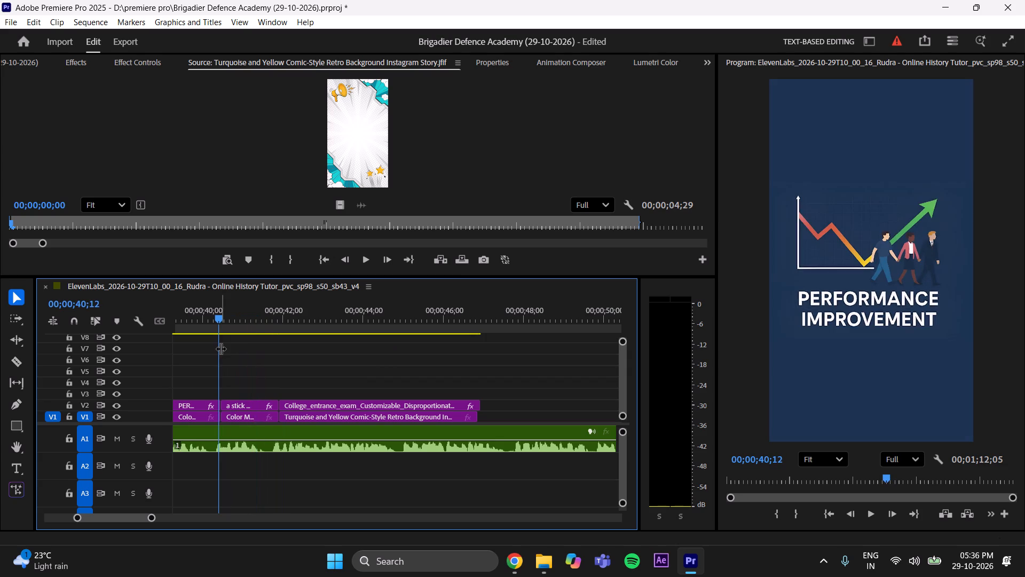
pyautogui.press('space')
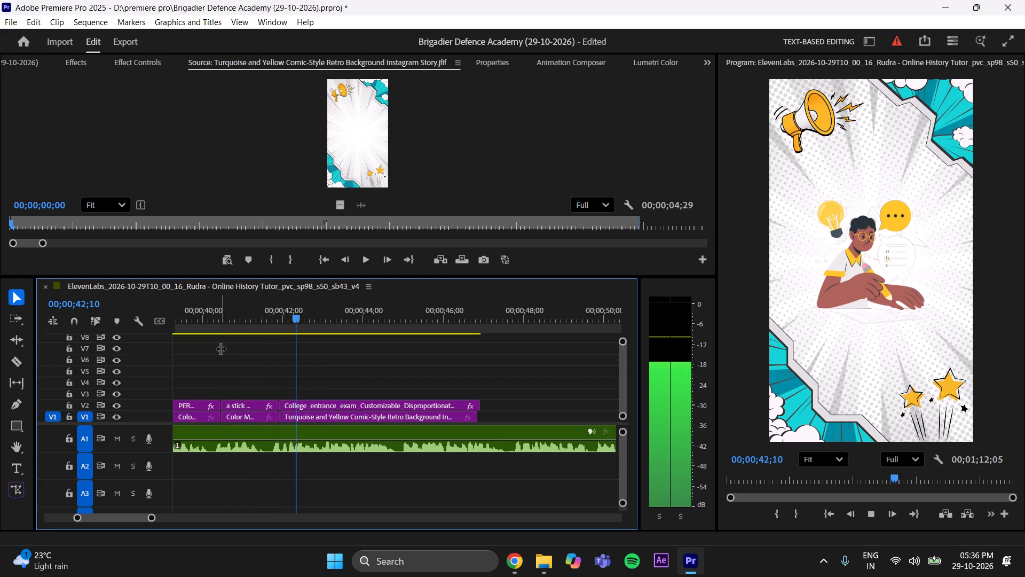
pyautogui.press('space')
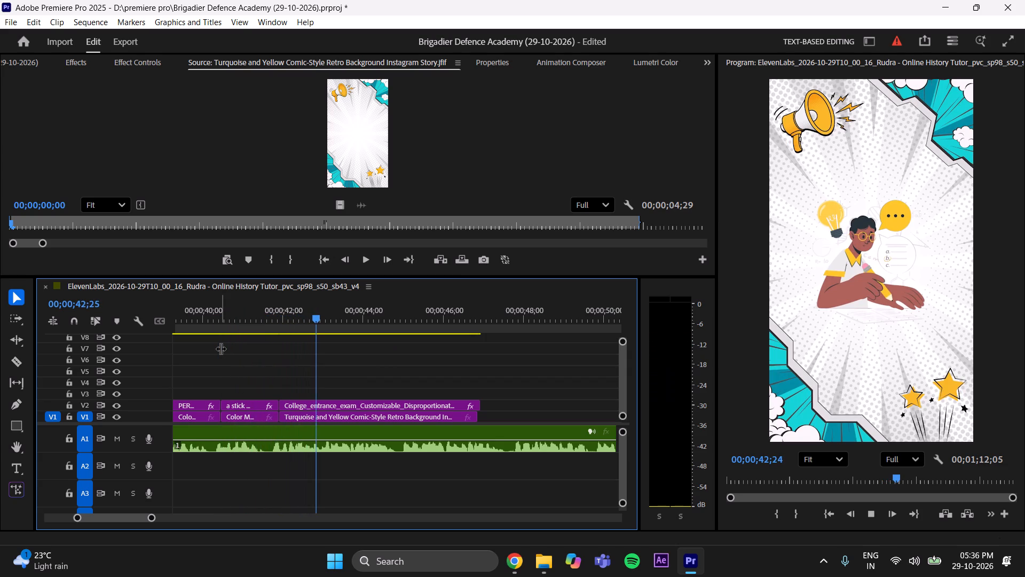
pyautogui.press('space')
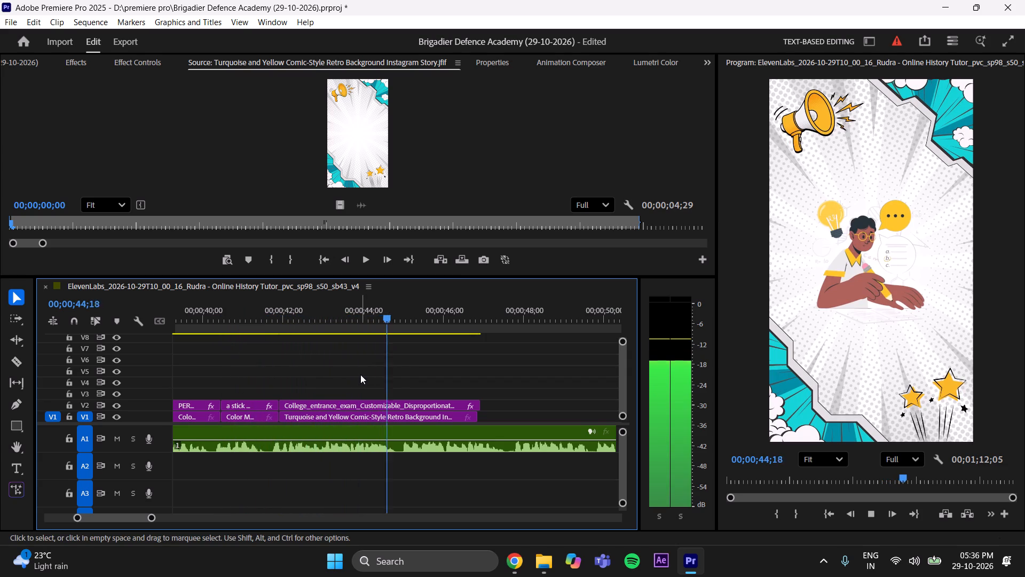
pyautogui.press('space')
pyautogui.press('space')
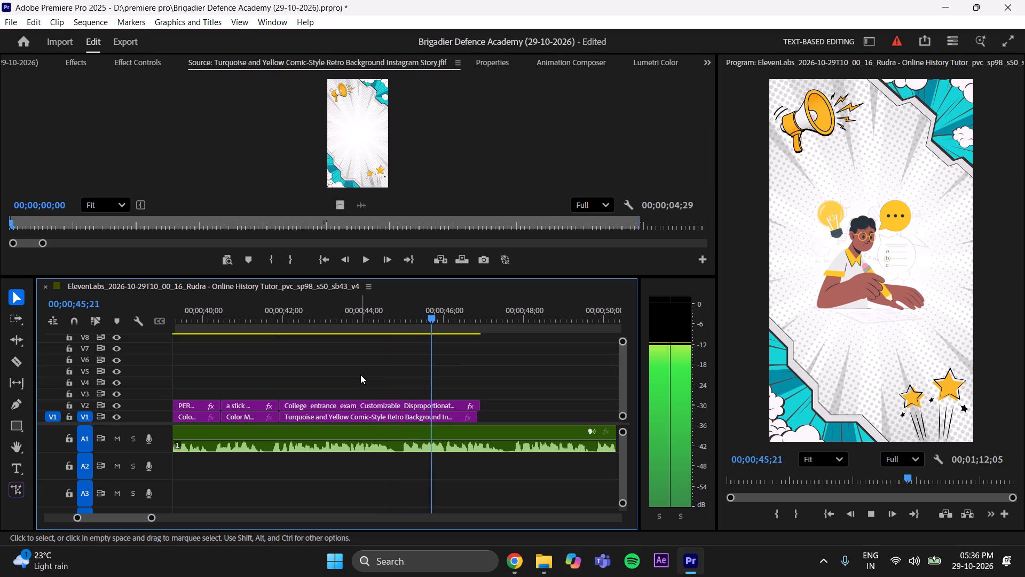
pyautogui.press('space')
pyautogui.moveTo(452, 312); pyautogui.dragTo(267, 395)
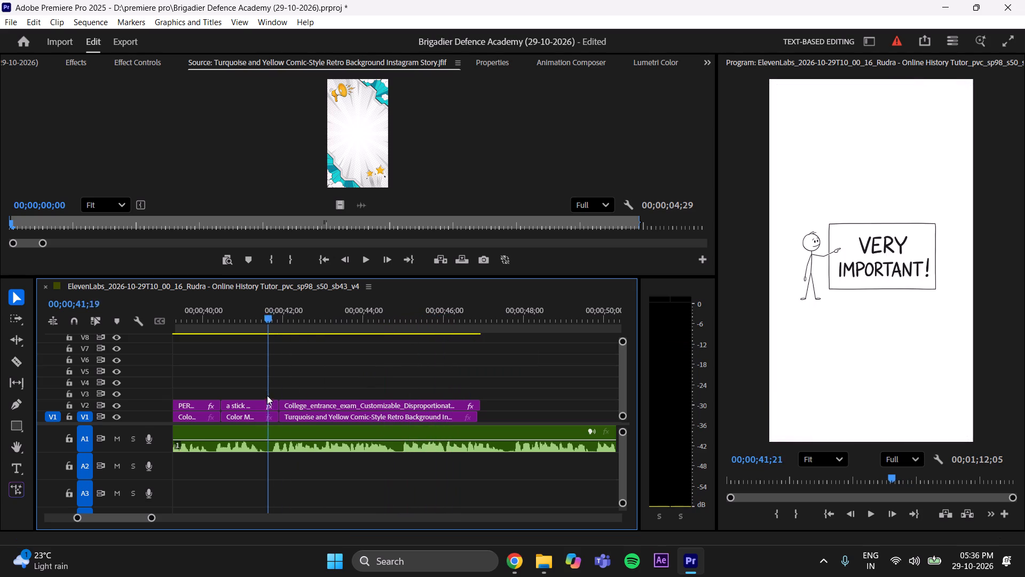
pyautogui.moveTo(267, 395); pyautogui.dragTo(208, 425)
pyautogui.press('space')
pyautogui.press('space')
pyautogui.press('space')
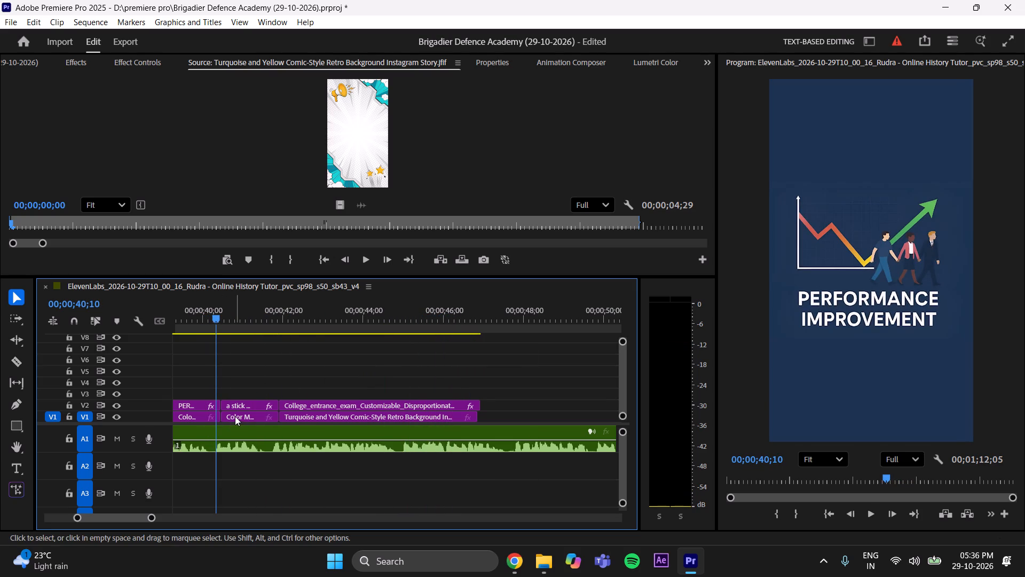
# Delete the Color Matte under the stick-man clip, extend the comic background's start to cover the gap, save, and play it back.
pyautogui.click(235, 416)
pyautogui.press('Delete')
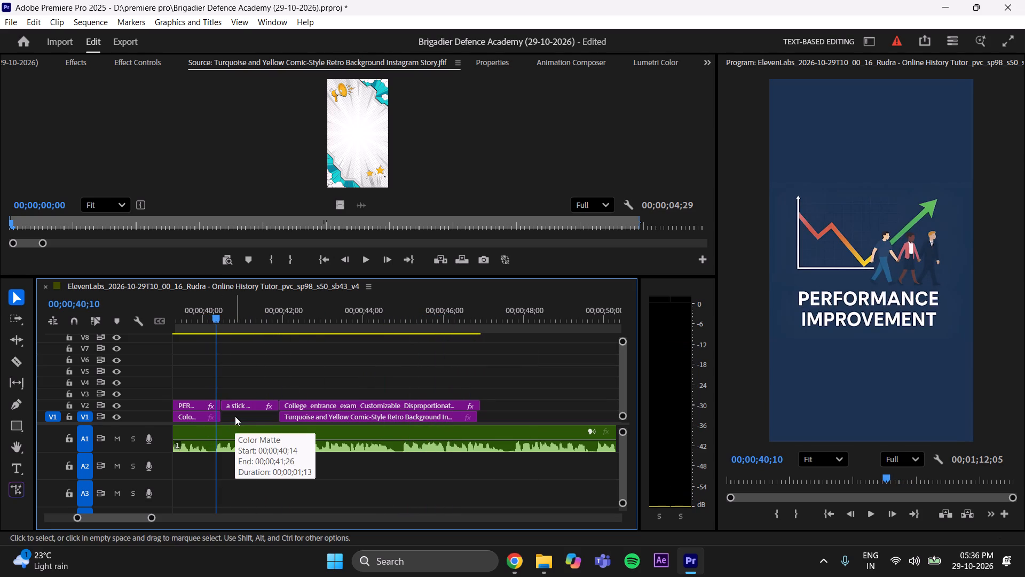
pyautogui.moveTo(279, 414); pyautogui.dragTo(219, 438)
pyautogui.click(275, 364)
pyautogui.hotkey('ctrl', 's')
pyautogui.press('space')
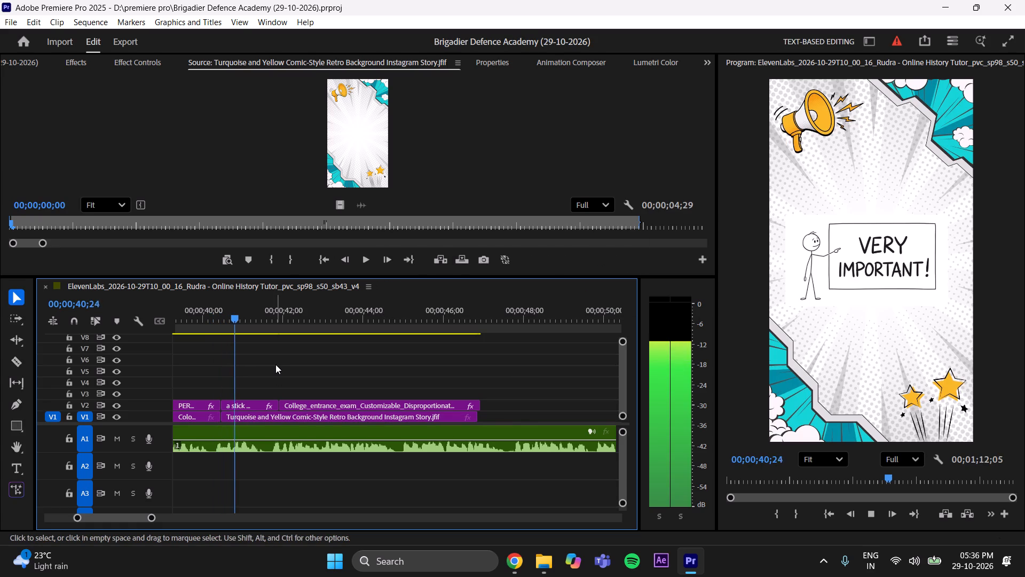
pyautogui.press('space')
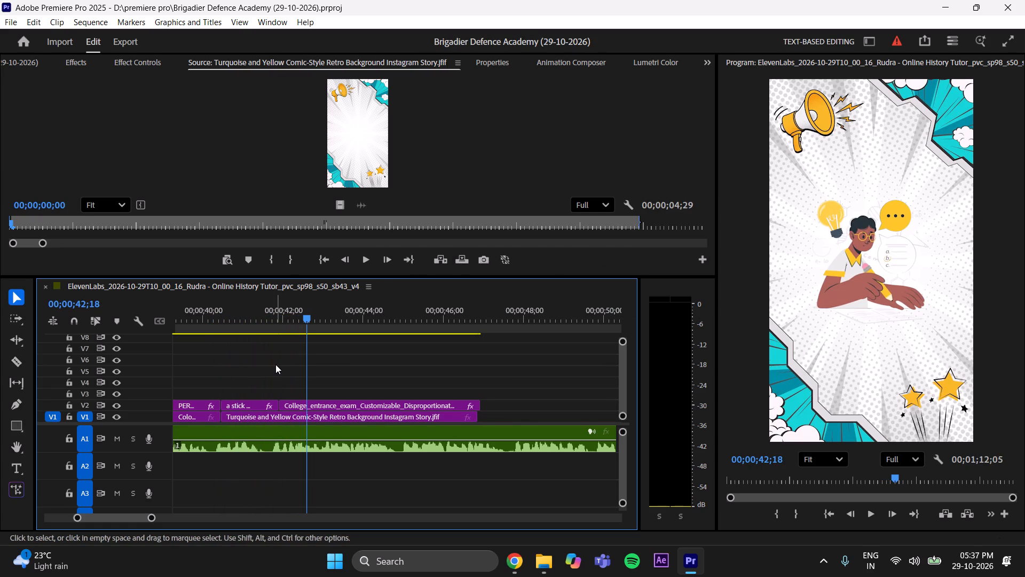
# Set the College entrance exam clip's scale to 90 and vertical position to 561, then save the project.
pyautogui.click(309, 407)
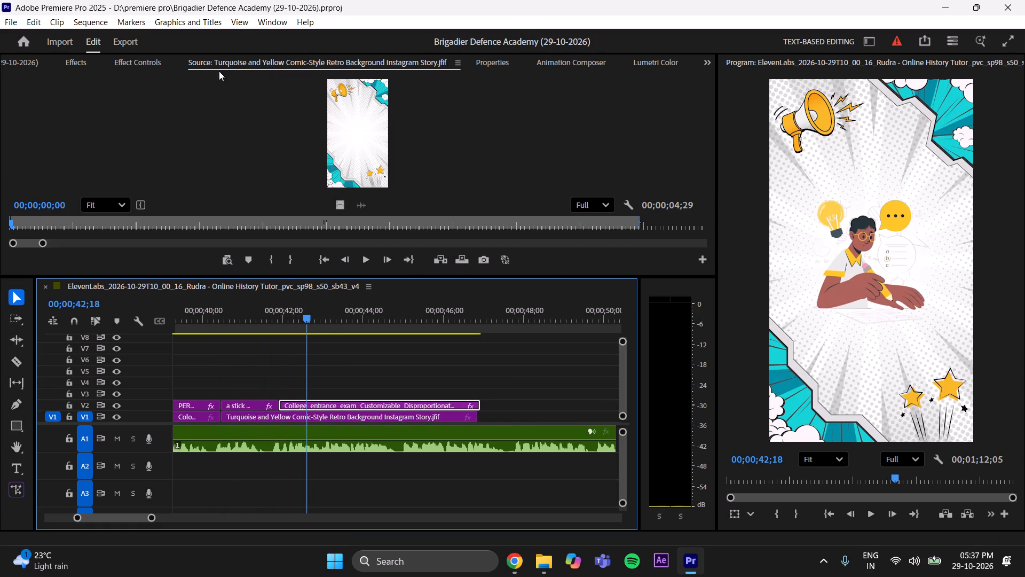
pyautogui.click(145, 66)
pyautogui.moveTo(261, 146); pyautogui.dragTo(257, 147)
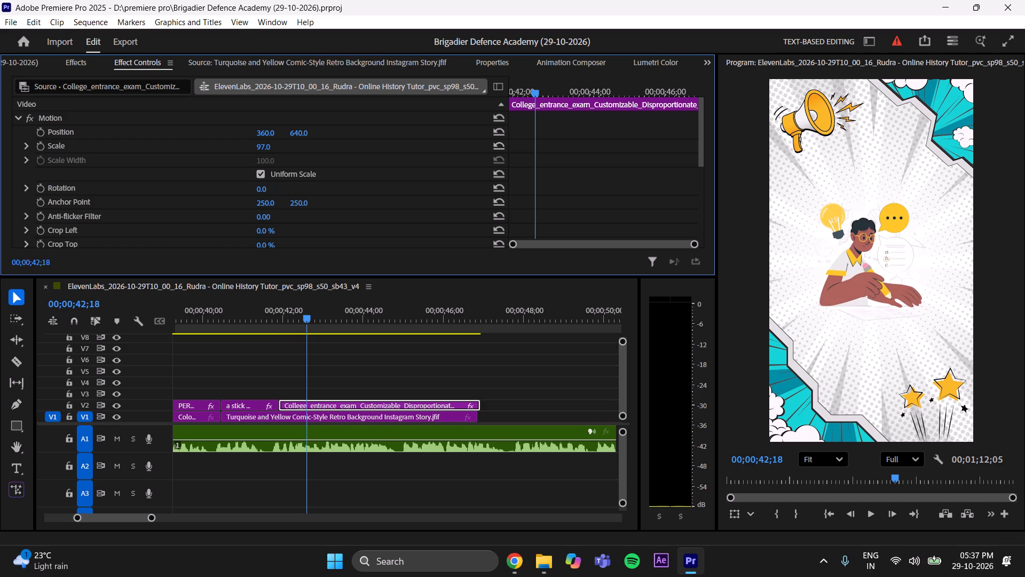
pyautogui.moveTo(257, 147); pyautogui.dragTo(252, 151)
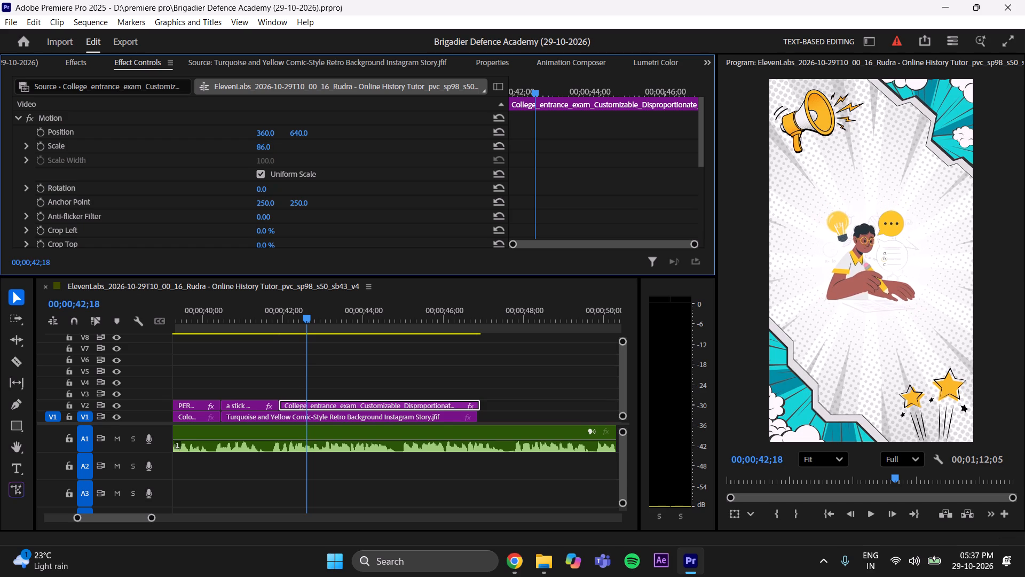
pyautogui.moveTo(252, 151); pyautogui.dragTo(255, 151)
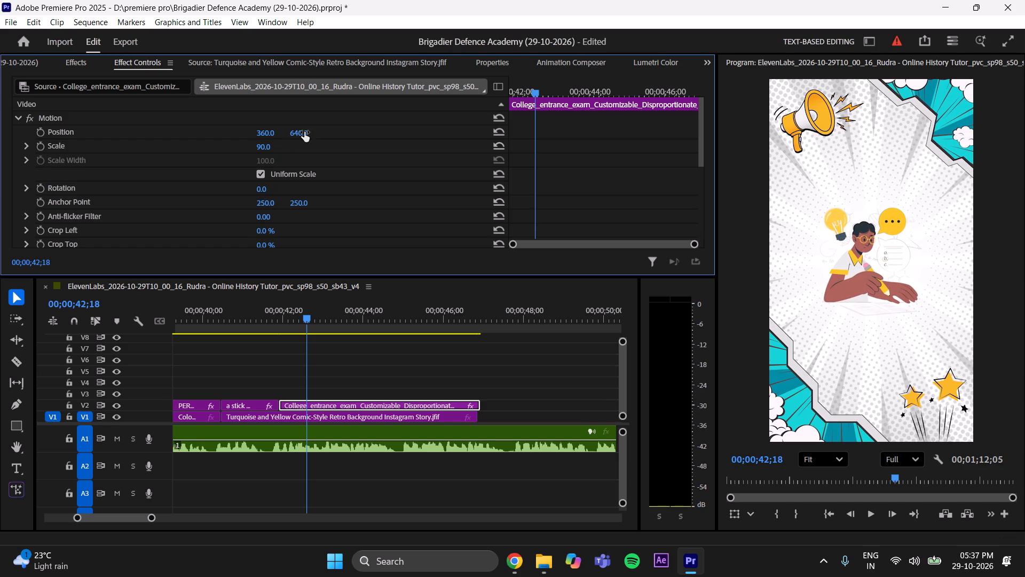
pyautogui.moveTo(305, 131); pyautogui.dragTo(251, 135)
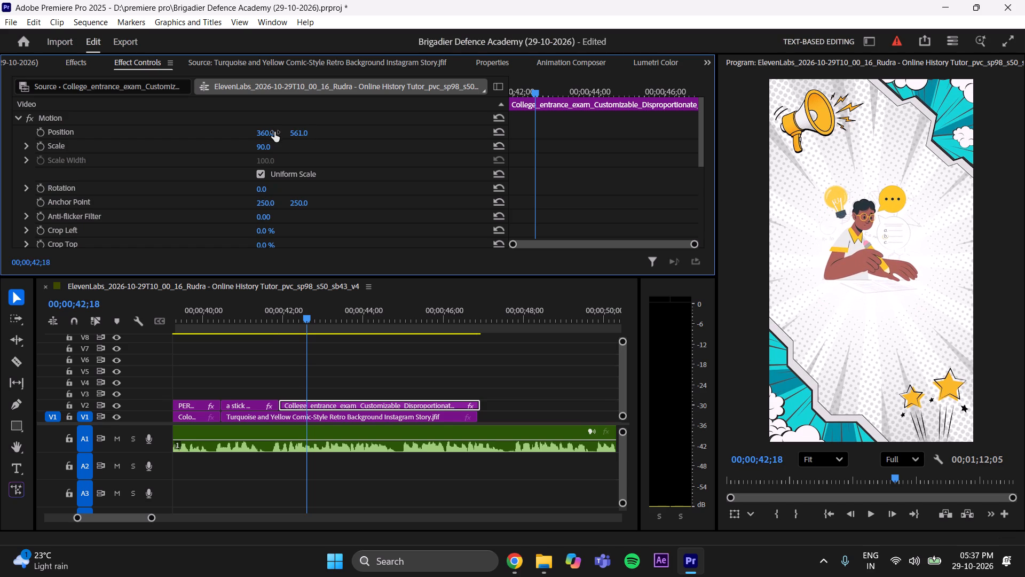
pyautogui.click(362, 367)
pyautogui.hotkey('ctrl', 's')
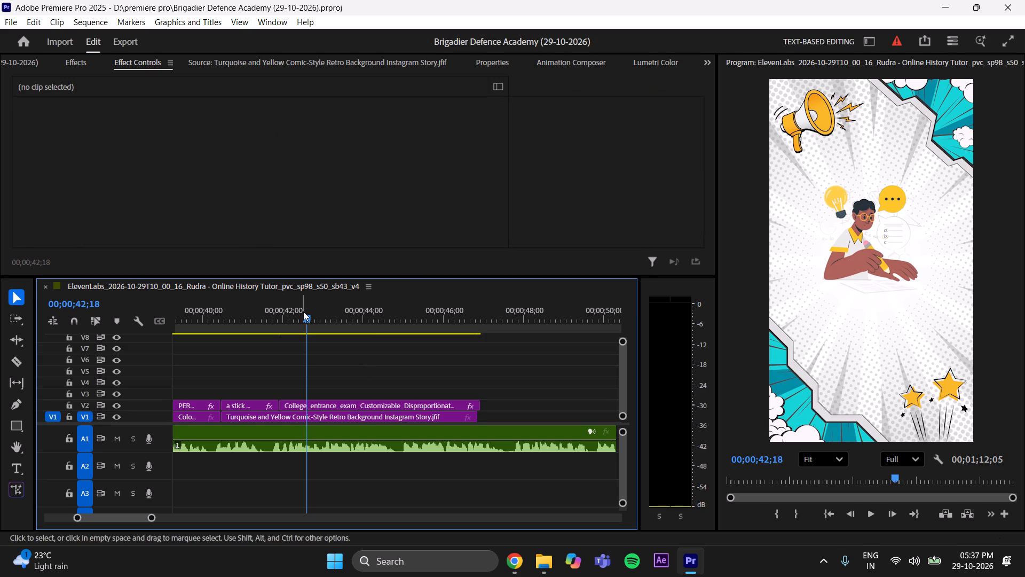
# Add the Ease Fade Separately 3 text preset from Animation Composer above the College entrance exam clip at 00;00;42;18.
pyautogui.click(651, 57)
pyautogui.click(567, 61)
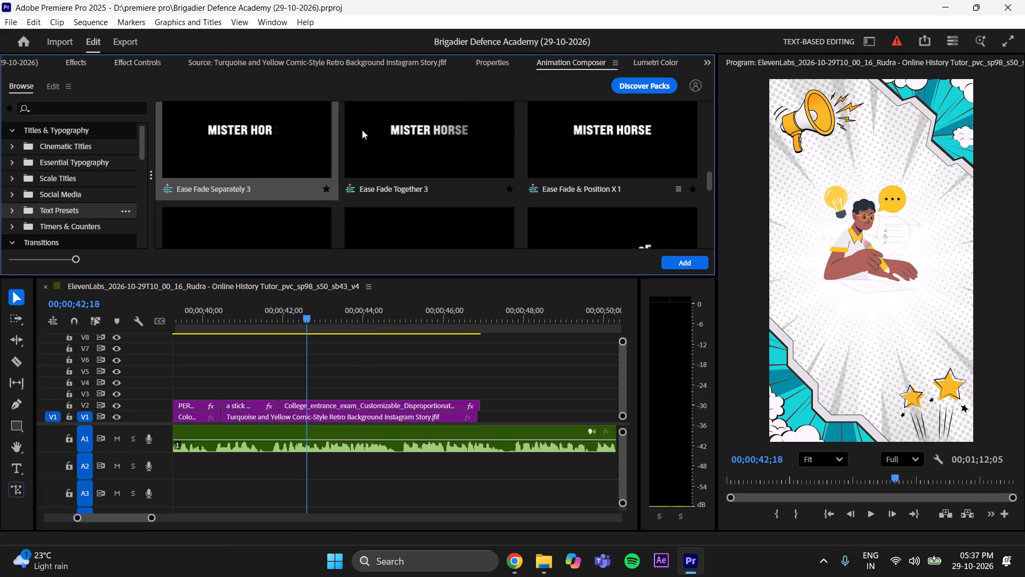
pyautogui.scroll(-3, 69, 200)
pyautogui.scroll(2, 74, 180)
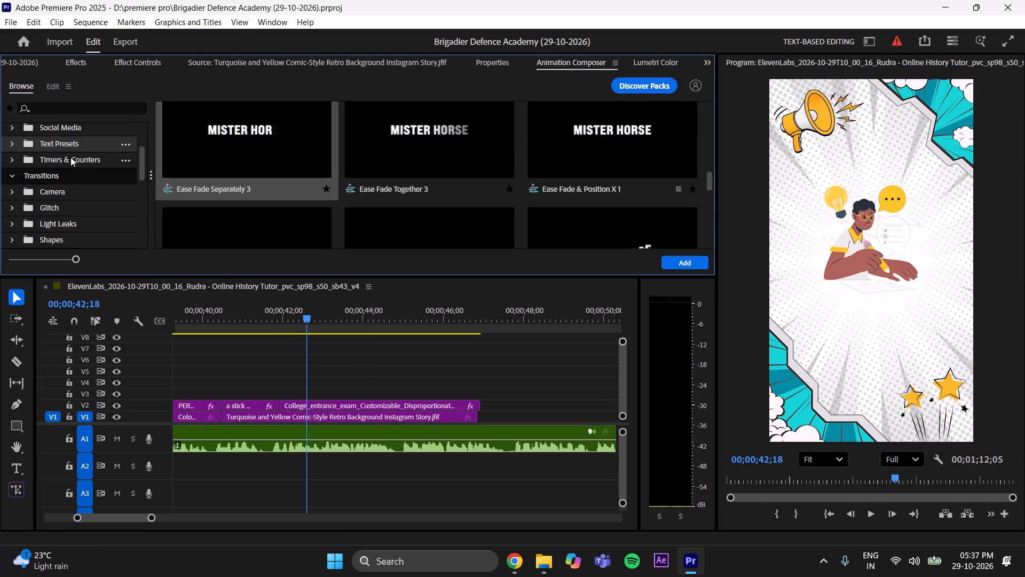
pyautogui.click(70, 157)
pyautogui.click(74, 145)
pyautogui.scroll(-5, 380, 161)
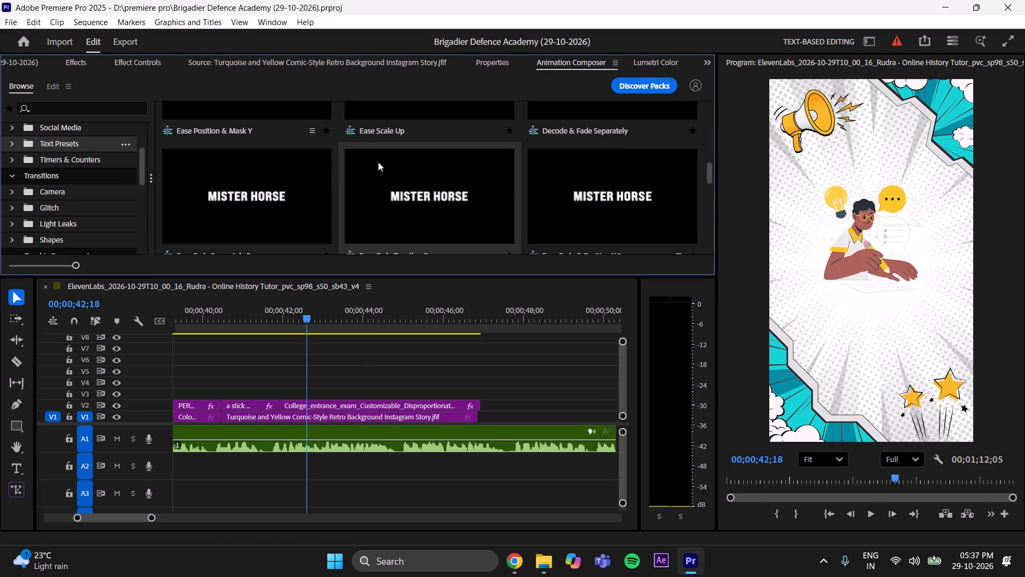
pyautogui.click(287, 207)
pyautogui.click(675, 268)
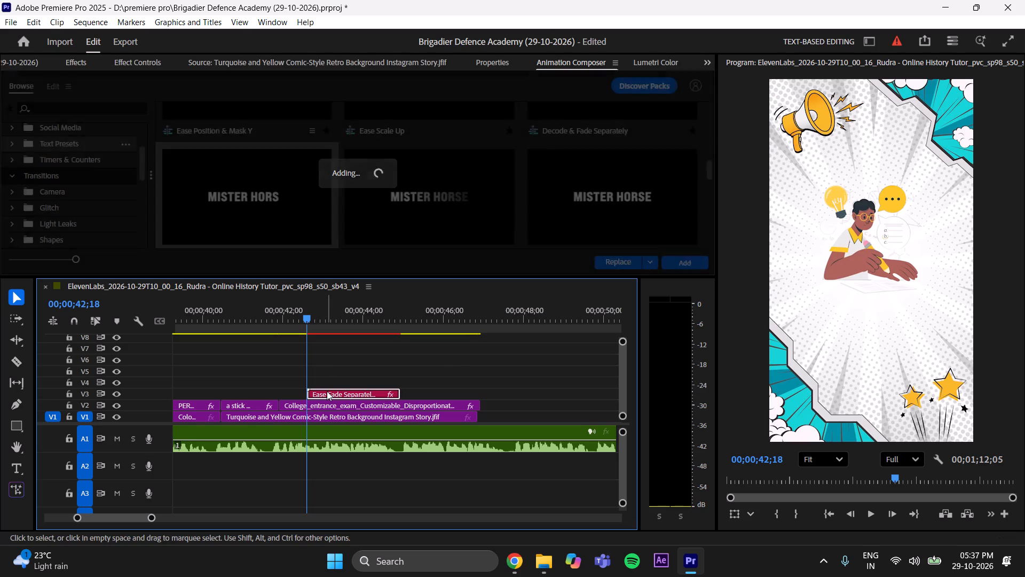
# Move the Ease Fade Separately 3 text clip to start at 00;00;41;28, check it against the voice-over, and save.
pyautogui.moveTo(310, 318); pyautogui.dragTo(269, 341)
pyautogui.press('space')
pyautogui.press('space')
pyautogui.moveTo(302, 314); pyautogui.dragTo(277, 326)
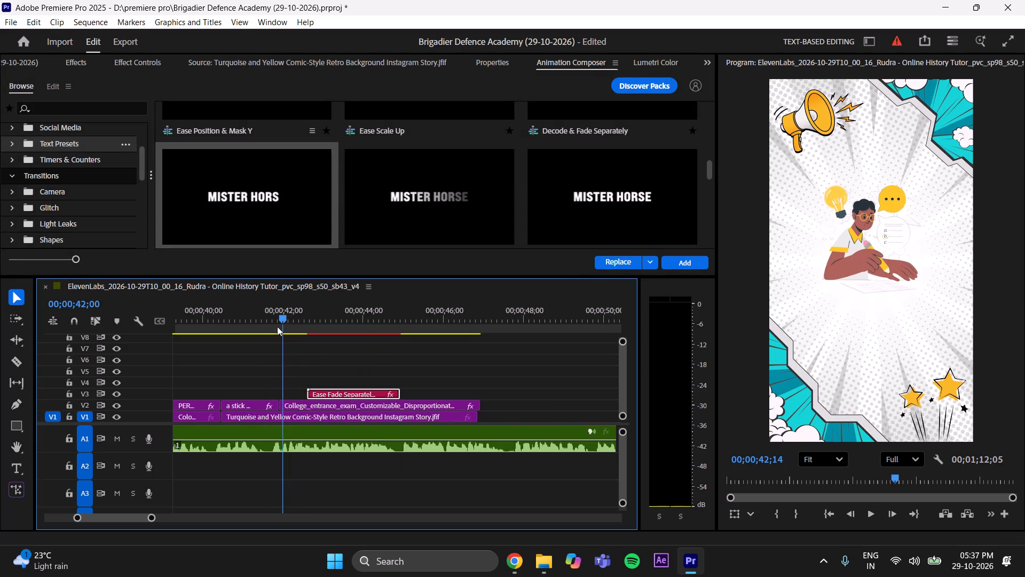
pyautogui.moveTo(277, 326); pyautogui.dragTo(255, 343)
pyautogui.press('space')
pyautogui.press('space')
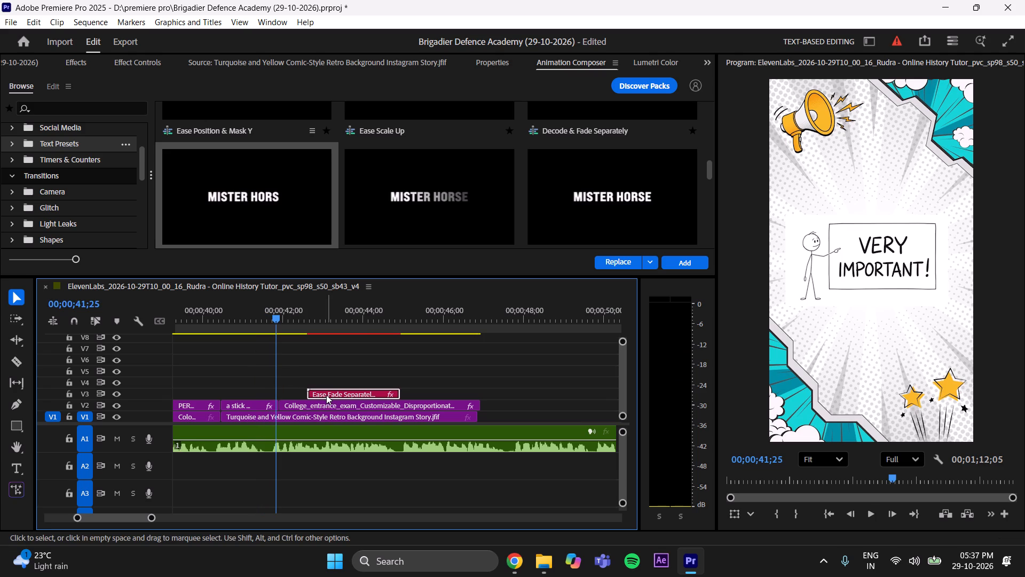
pyautogui.moveTo(326, 393); pyautogui.dragTo(299, 393)
pyautogui.press('space')
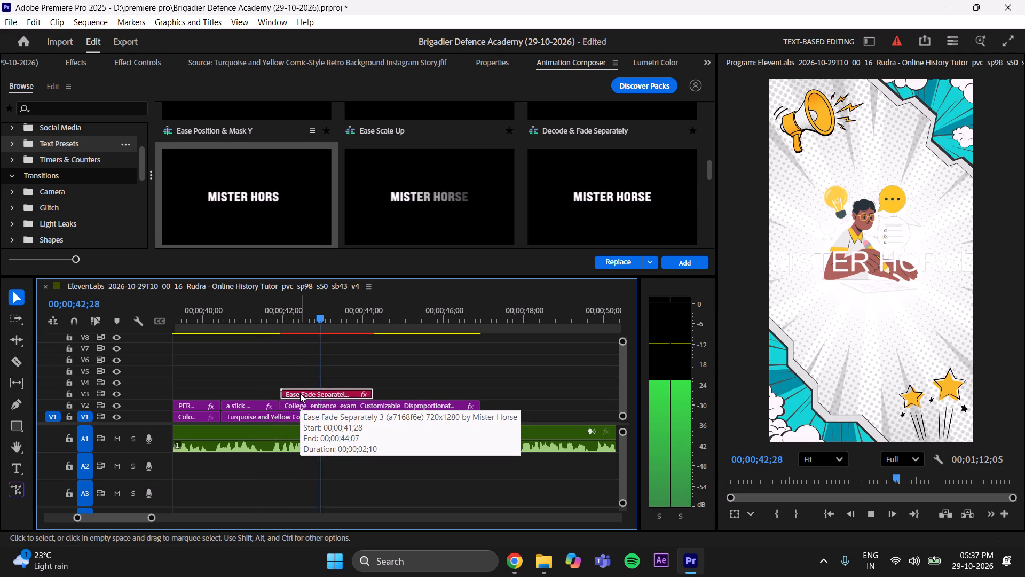
pyautogui.press('space')
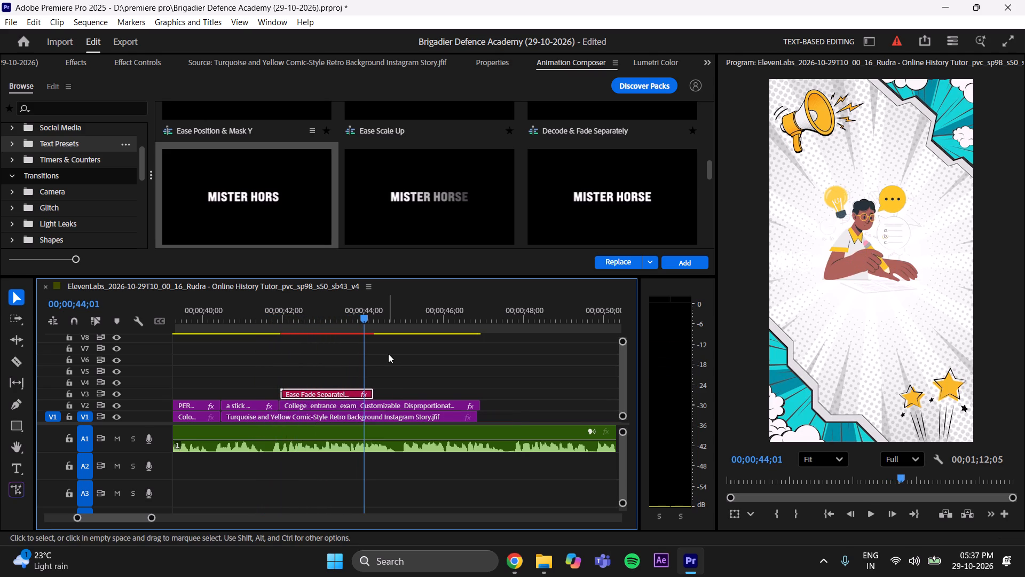
pyautogui.hotkey('ctrl', 's')
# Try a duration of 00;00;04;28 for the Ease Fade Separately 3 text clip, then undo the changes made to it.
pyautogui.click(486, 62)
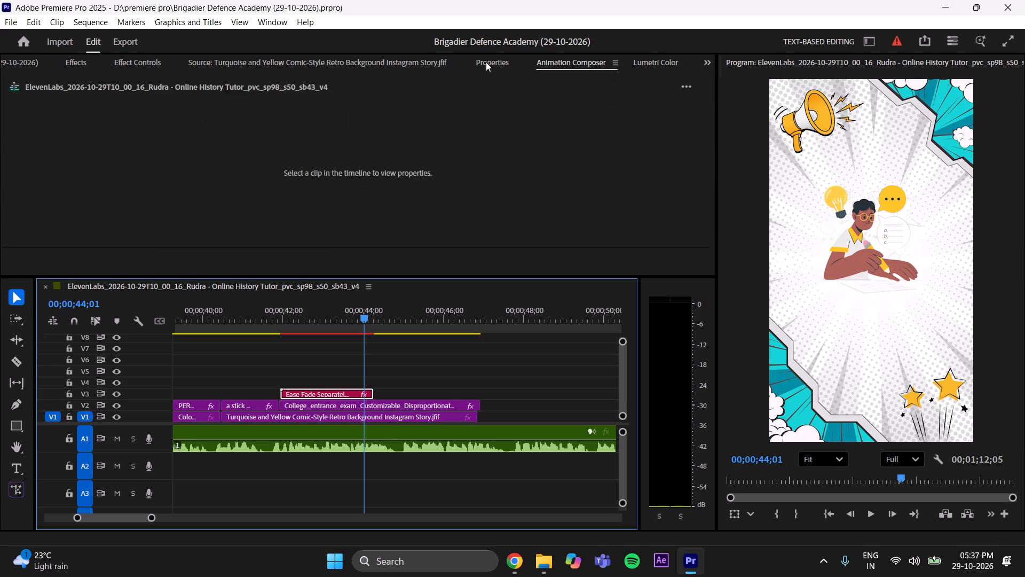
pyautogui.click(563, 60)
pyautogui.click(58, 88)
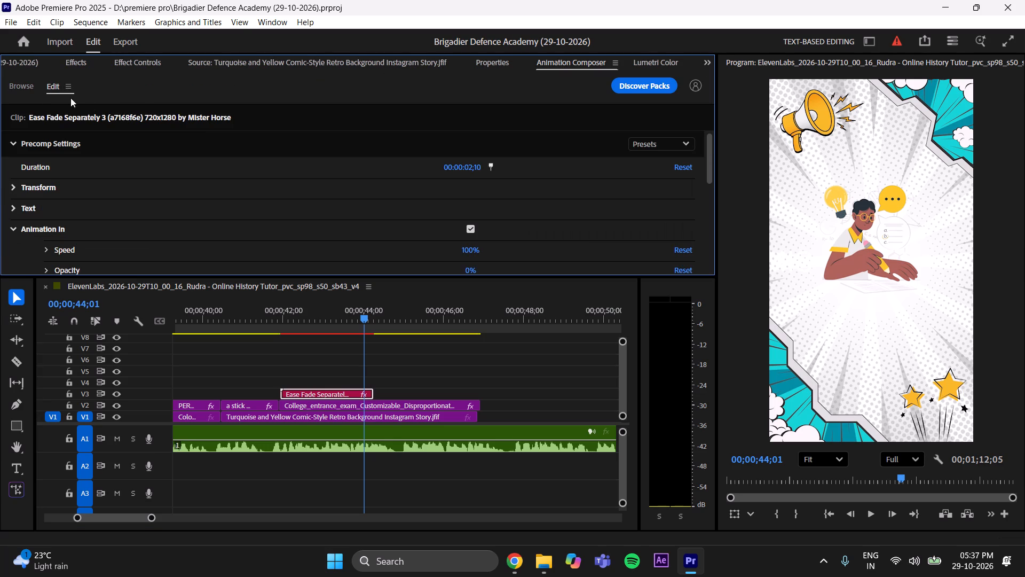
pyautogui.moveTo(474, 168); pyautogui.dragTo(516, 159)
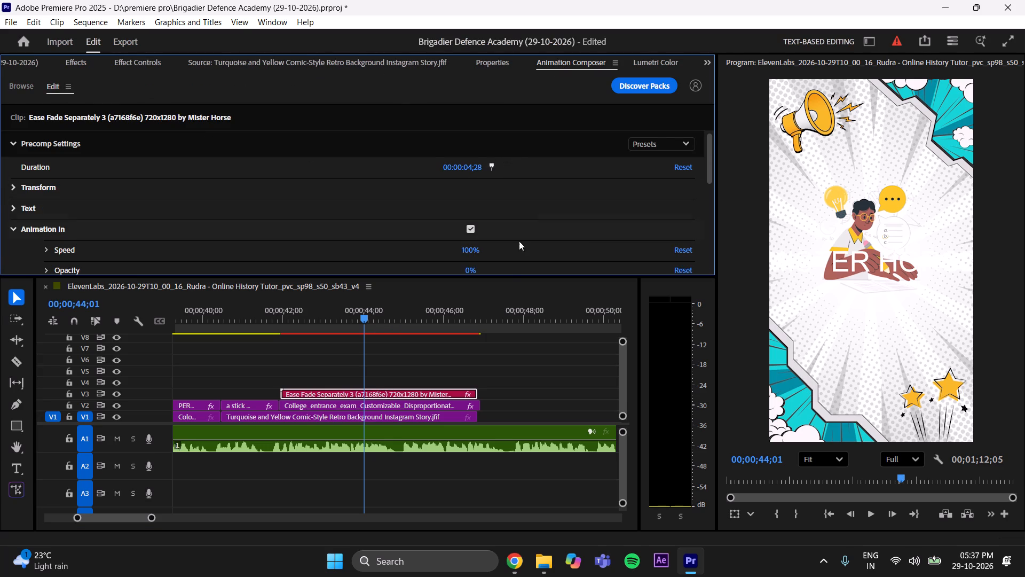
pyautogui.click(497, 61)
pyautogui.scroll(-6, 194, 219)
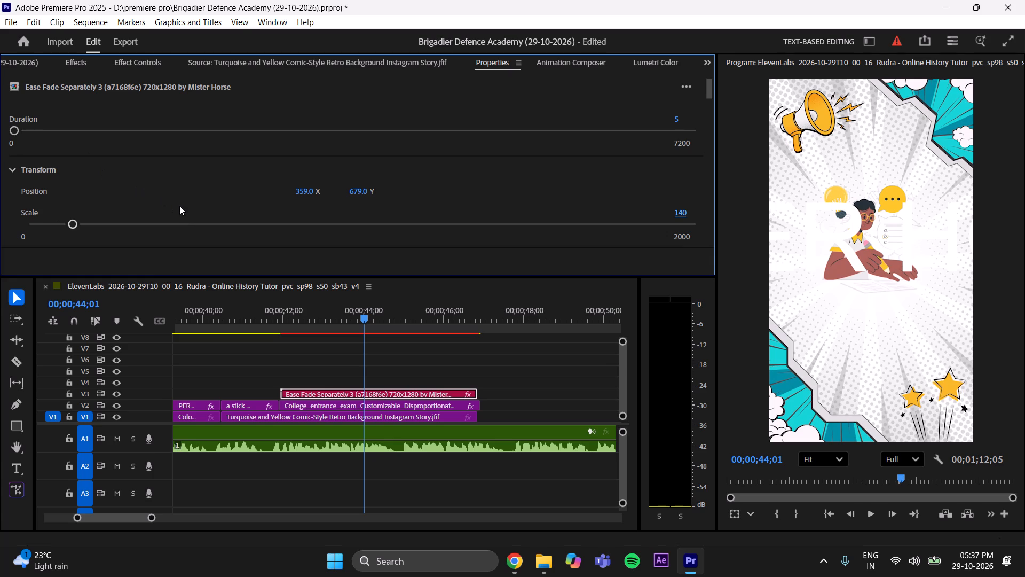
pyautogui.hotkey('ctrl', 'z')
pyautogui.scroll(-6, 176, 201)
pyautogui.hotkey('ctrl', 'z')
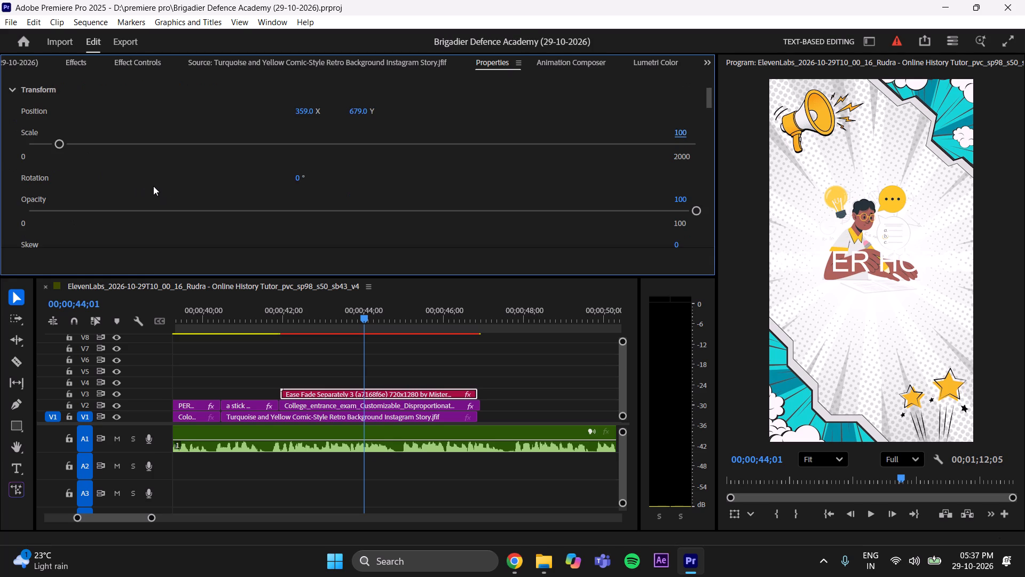
# Lengthen the Ease Fade Separately 3 text clip's duration so it runs slightly past the College entrance exam clip's end.
pyautogui.click(547, 63)
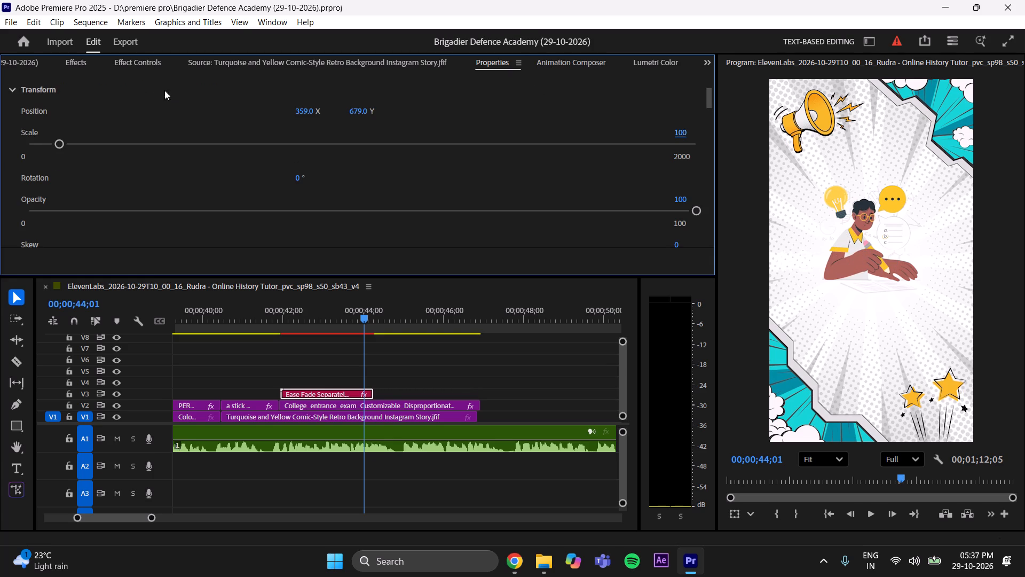
pyautogui.moveTo(474, 166); pyautogui.dragTo(518, 147)
# Turn off Animation Out for the Ease Fade Separately 3 text clip and return to its text settings.
pyautogui.click(500, 61)
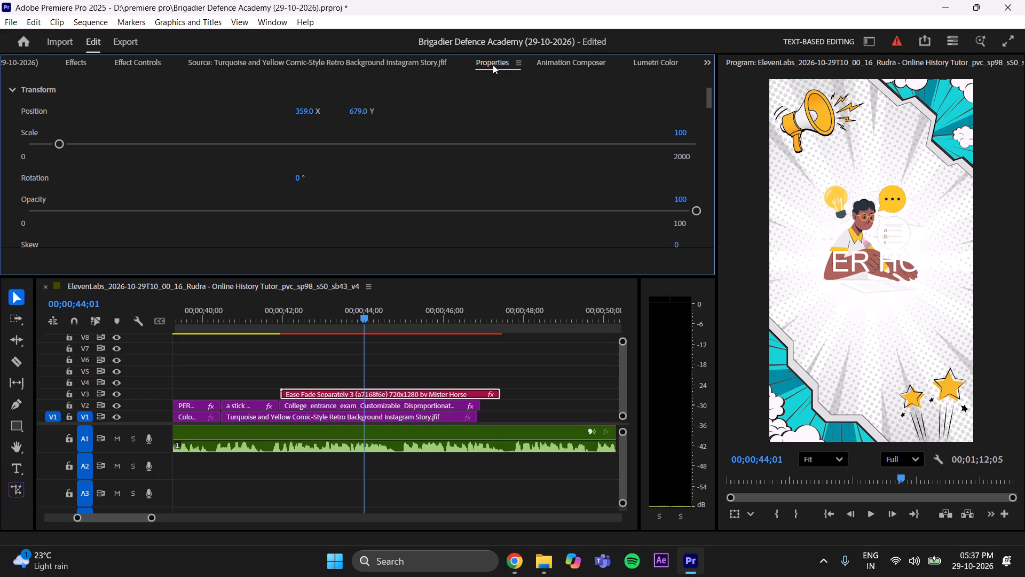
pyautogui.scroll(-20, 102, 116)
pyautogui.scroll(-8, 102, 116)
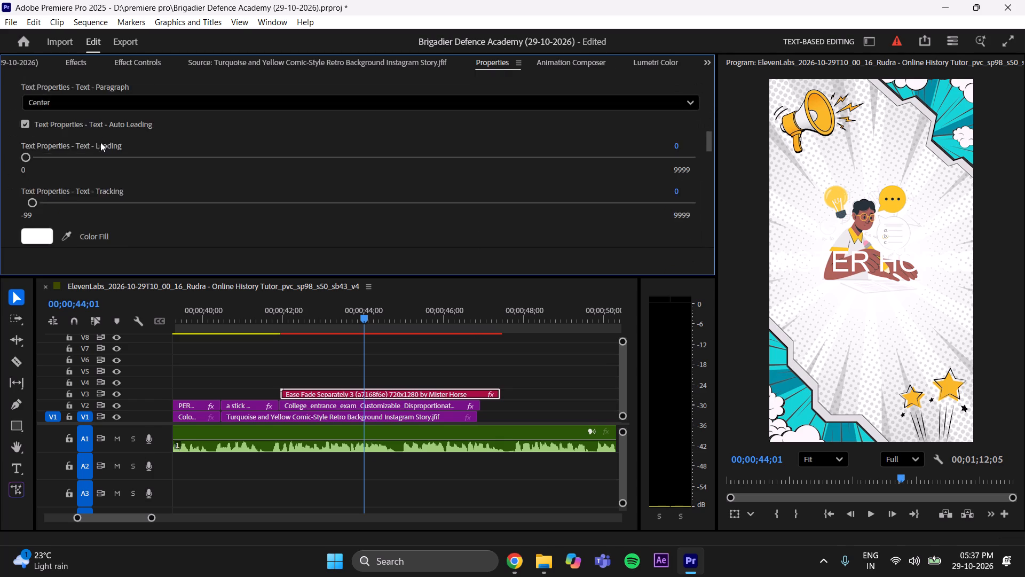
pyautogui.scroll(-17, 100, 142)
pyautogui.scroll(-5, 76, 181)
pyautogui.scroll(-5, 20, 217)
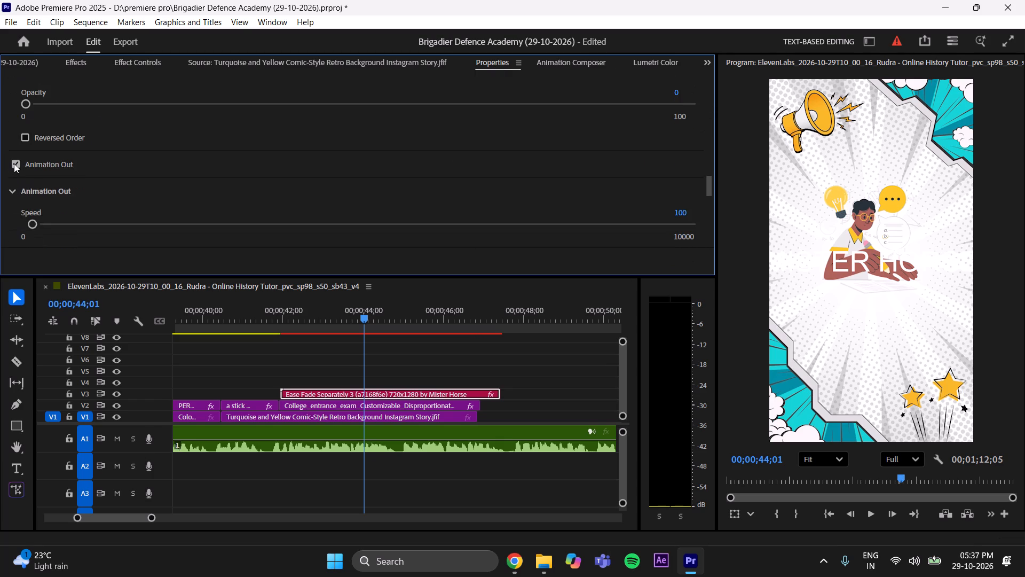
pyautogui.click(14, 163)
pyautogui.scroll(20, 200, 176)
pyautogui.scroll(16, 200, 176)
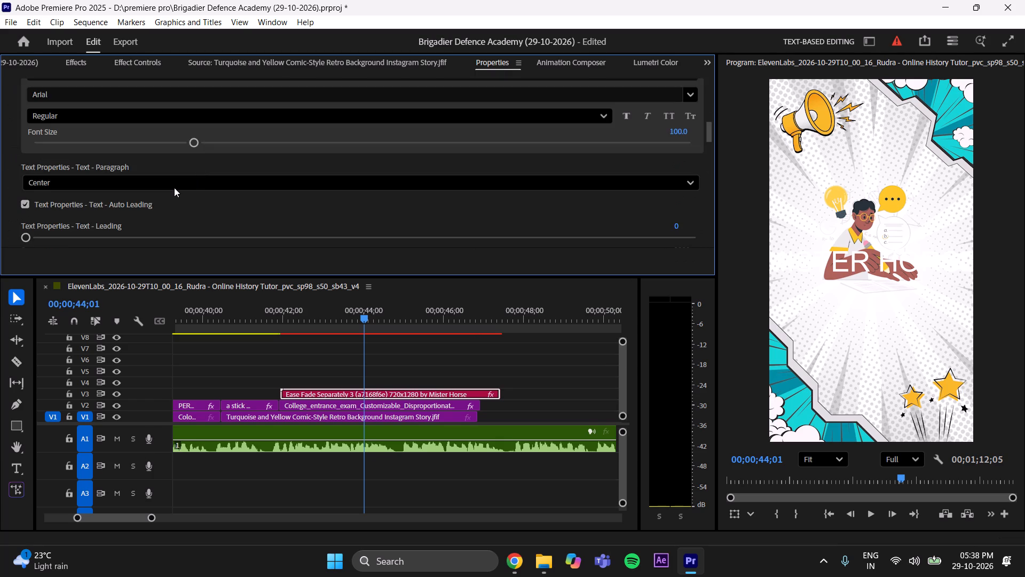
pyautogui.scroll(9, 174, 188)
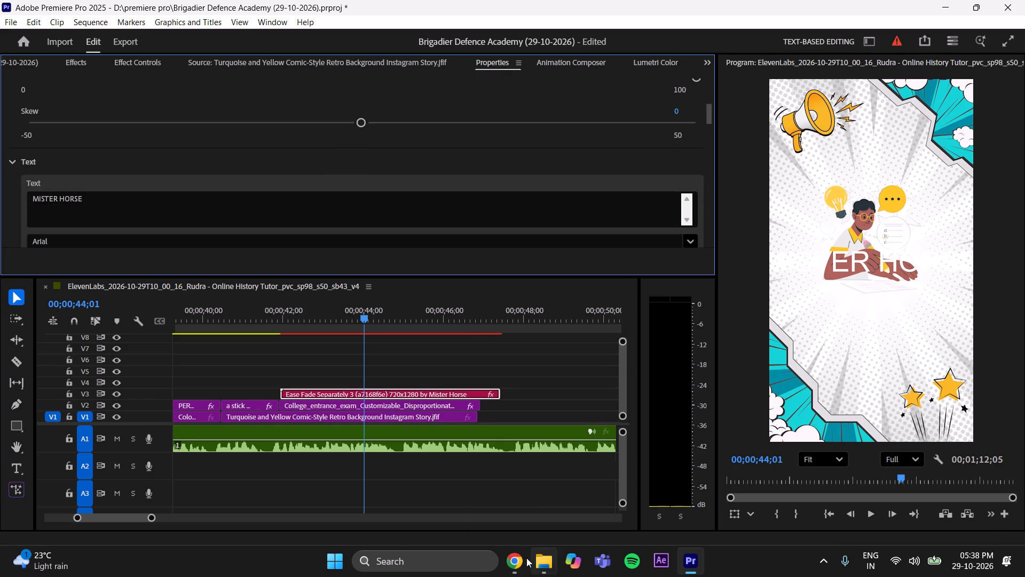
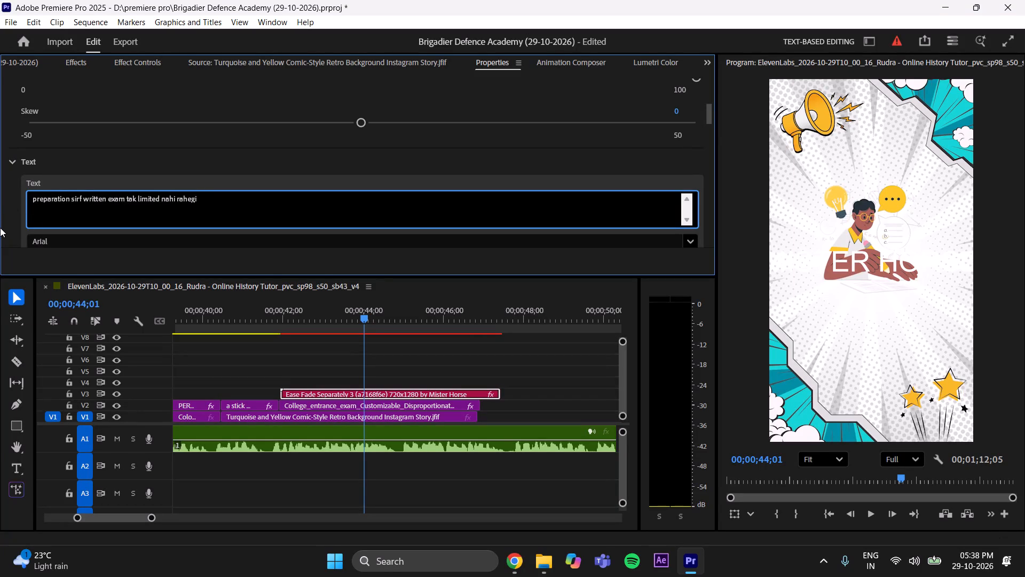
# Capitalise the first letters of "Preparation", "Sirf", "Written" and "Exam" in the Ease Fade Separately 3 clip's text.
pyautogui.press('BackSpace')
pyautogui.press('p')
pyautogui.click(75, 199)
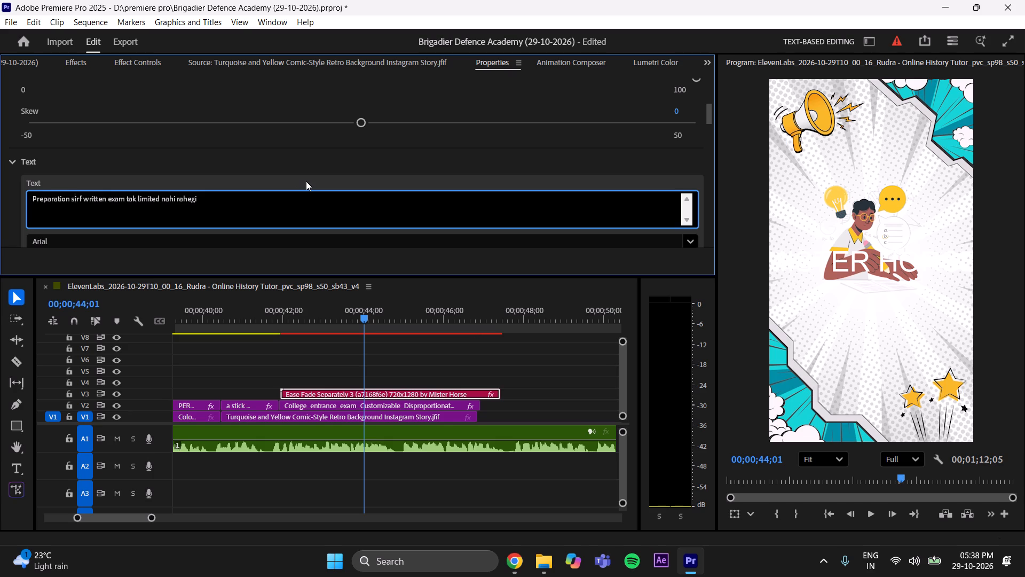
pyautogui.press('BackSpace')
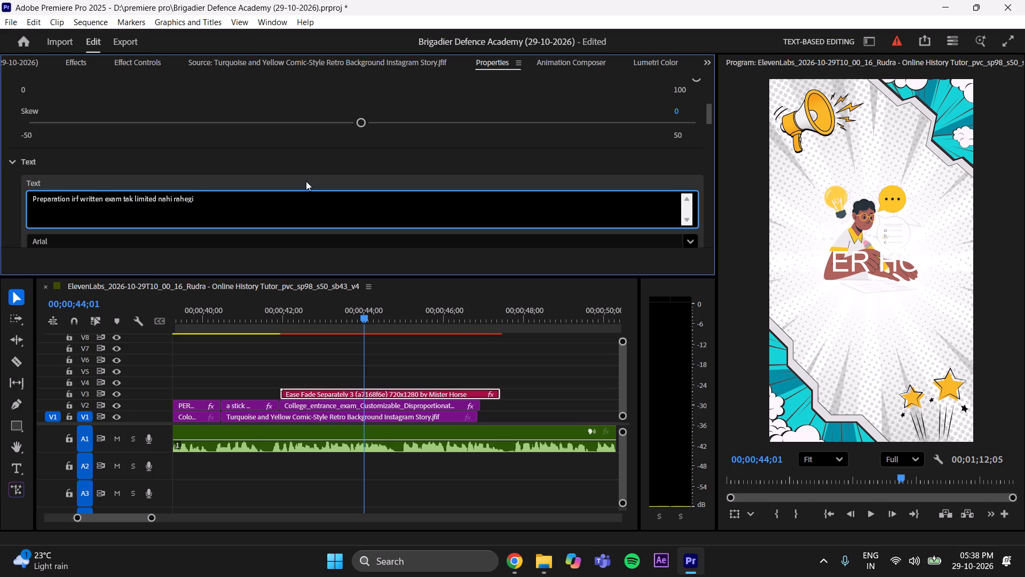
pyautogui.press('s')
pyautogui.click(88, 200)
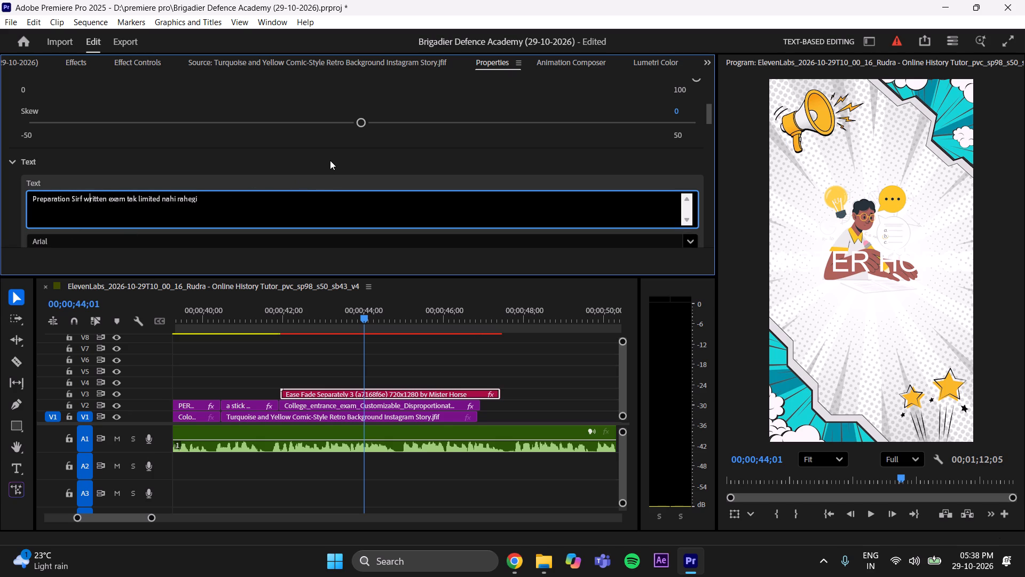
pyautogui.press('BackSpace')
pyautogui.press('w')
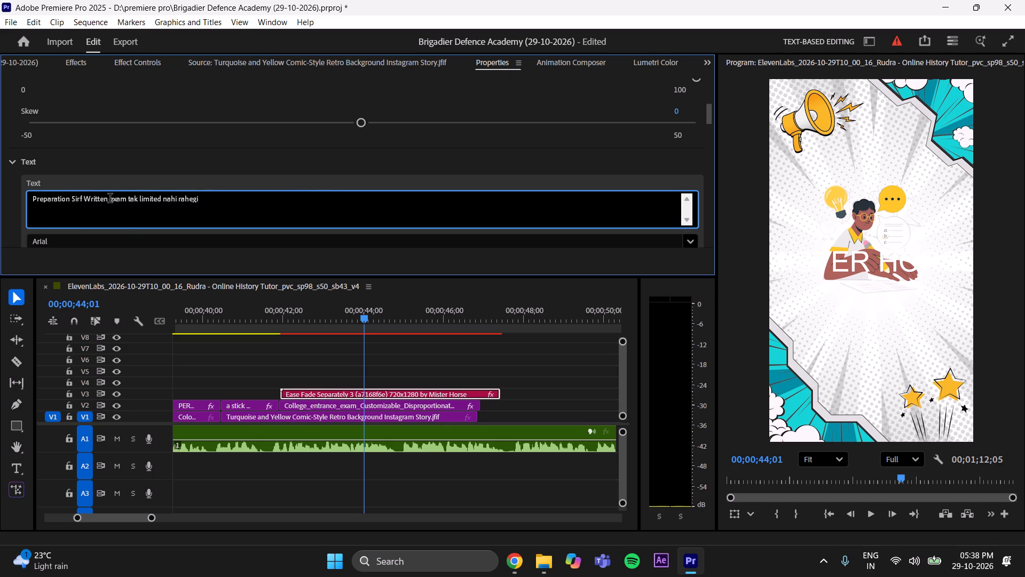
pyautogui.click(114, 199)
pyautogui.click(199, 160)
pyautogui.click(113, 199)
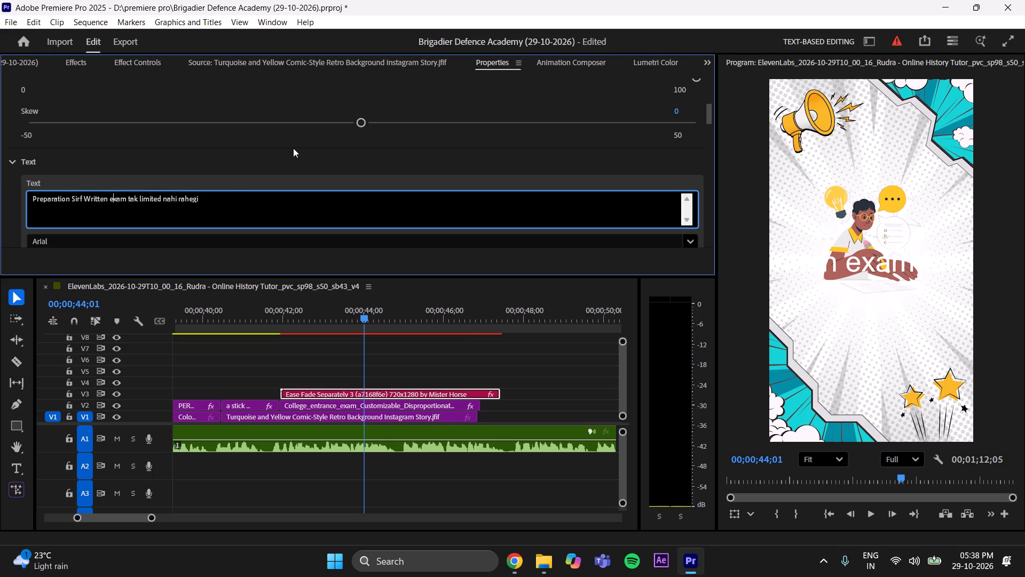
pyautogui.press('BackSpace')
pyautogui.press('e')
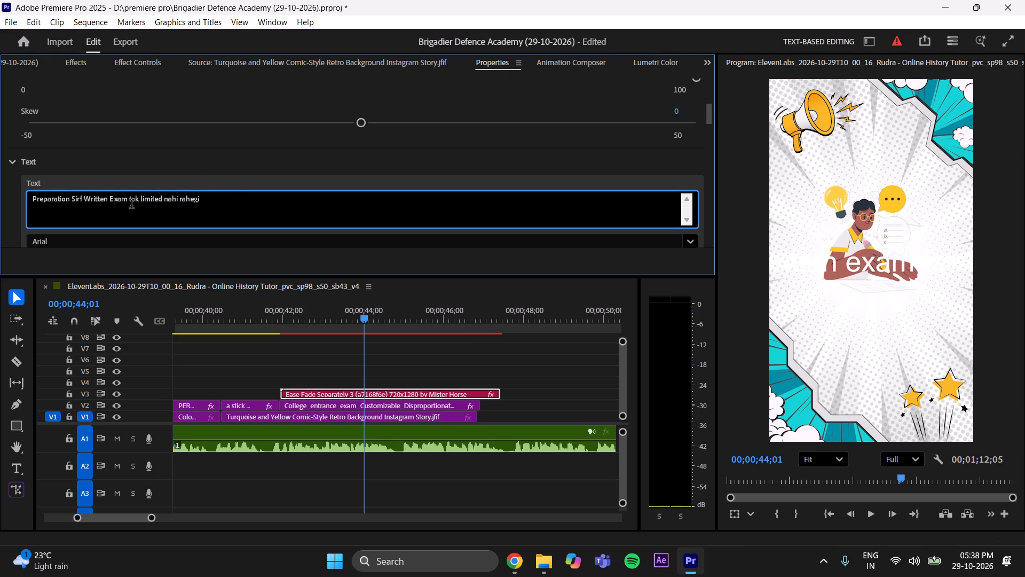
# Capitalise the first letters of "Tak", "Limited", "Nahi" and "Rahegi" in the same text.
pyautogui.click(132, 200)
pyautogui.press('BackSpace')
pyautogui.press('t')
pyautogui.click(145, 200)
pyautogui.press('Left')
pyautogui.press('BackSpace')
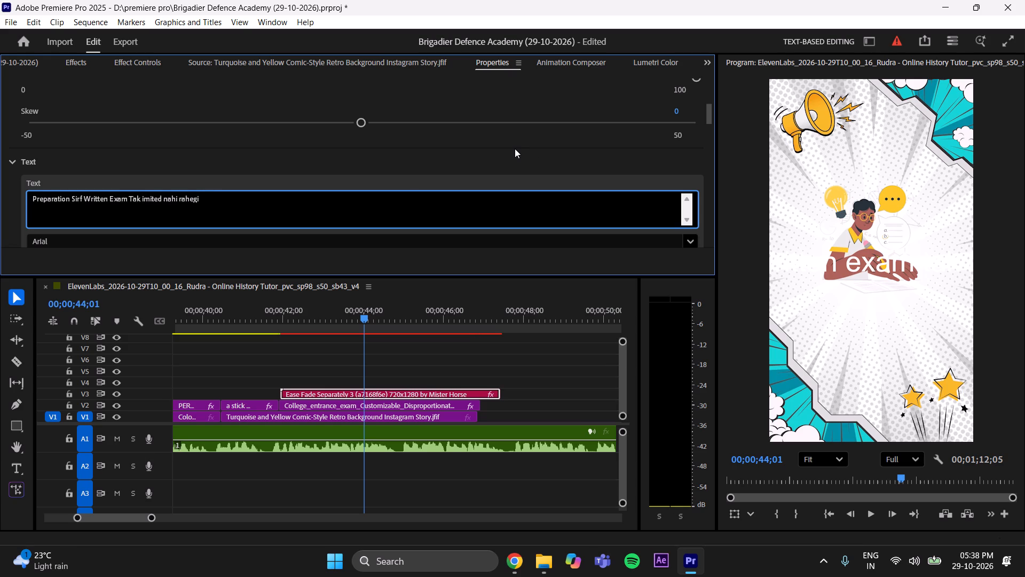
pyautogui.press('l')
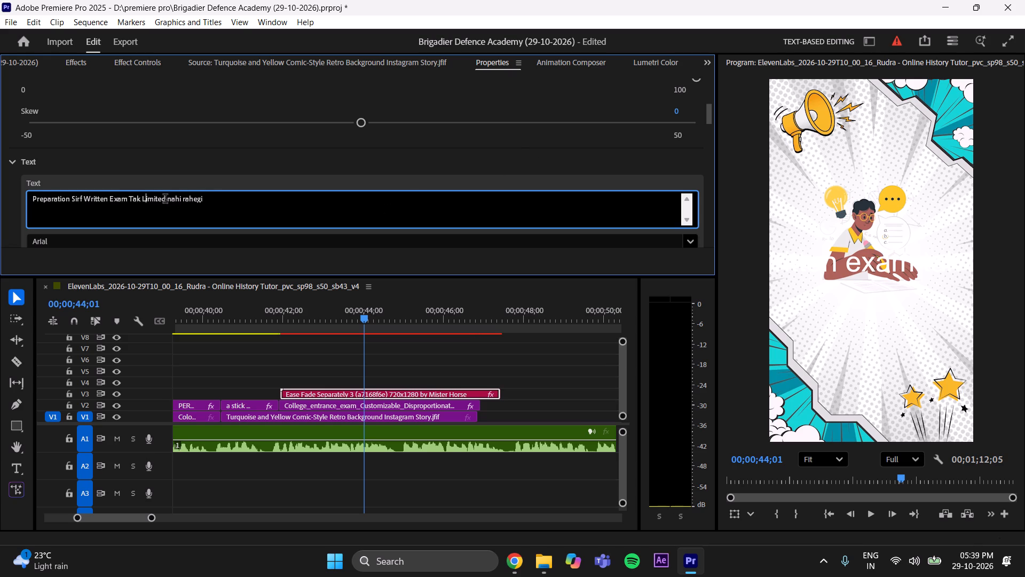
pyautogui.click(172, 199)
pyautogui.press('BackSpace')
pyautogui.press('n')
pyautogui.click(188, 201)
pyautogui.click(186, 199)
pyautogui.press('BackSpace')
pyautogui.press('r')
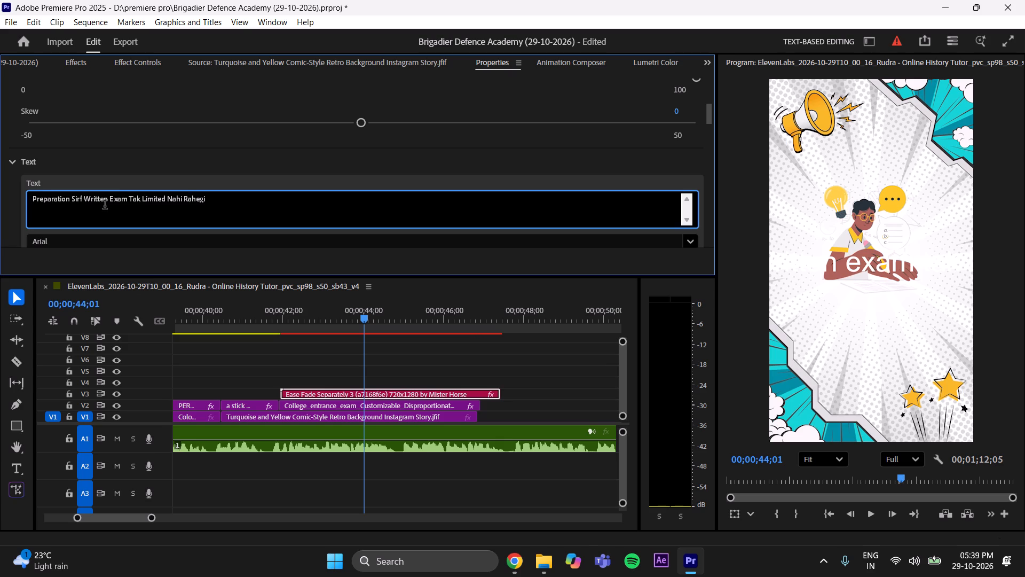
# Break the text after "Preparation Sirf" so "Written Exam Tak Limited Nahi Rahegi" starts a second line.
pyautogui.click(82, 201)
pyautogui.press('Right')
pyautogui.press('BackSpace')
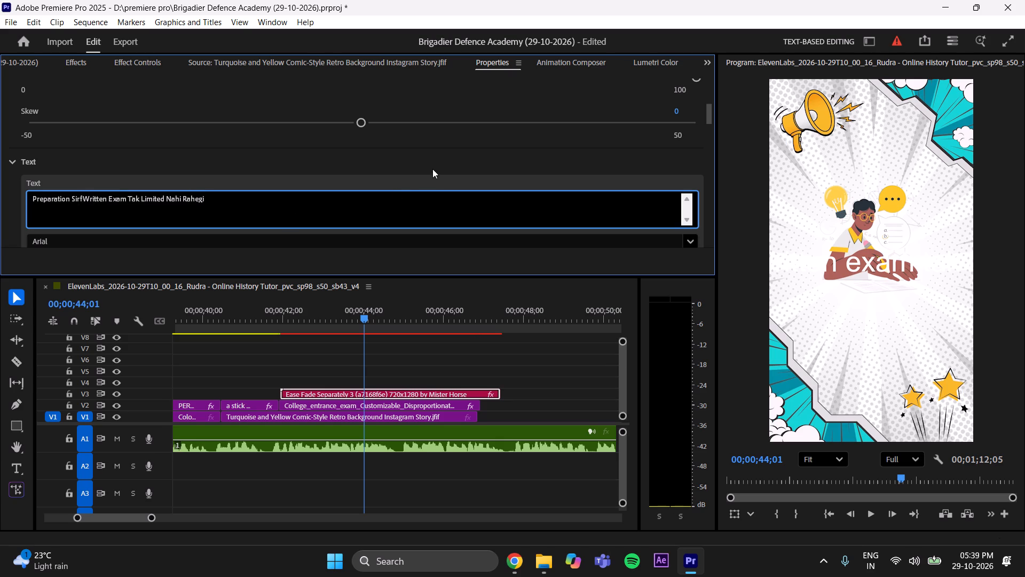
pyautogui.press('Return')
pyautogui.click(8, 192)
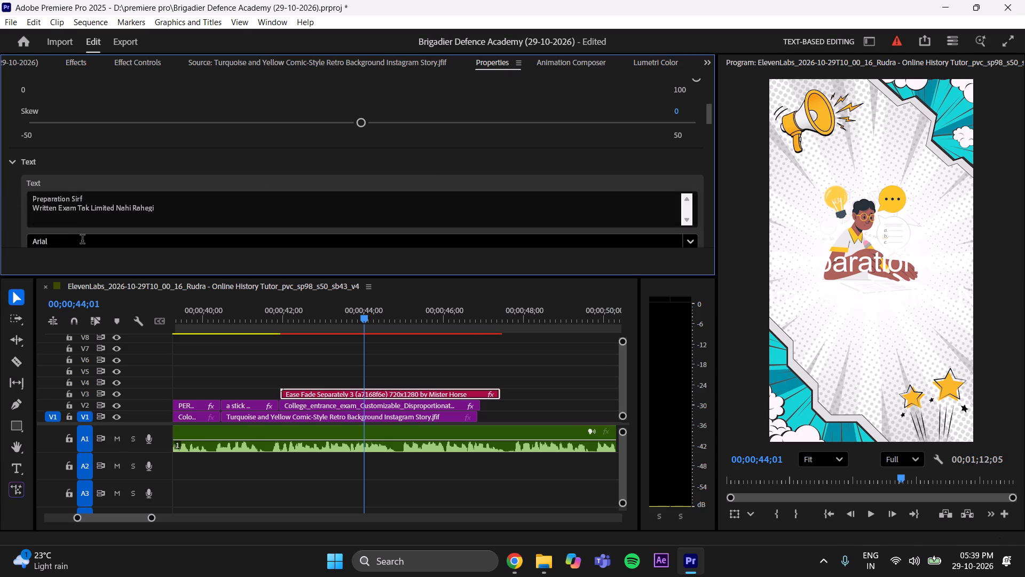
# Set the text to Franklin Gothic Heavy at a font size of about 28 and save the project.
pyautogui.click(83, 241)
pyautogui.press('BackSpace')
pyautogui.write('FRANKL')
pyautogui.click(130, 357)
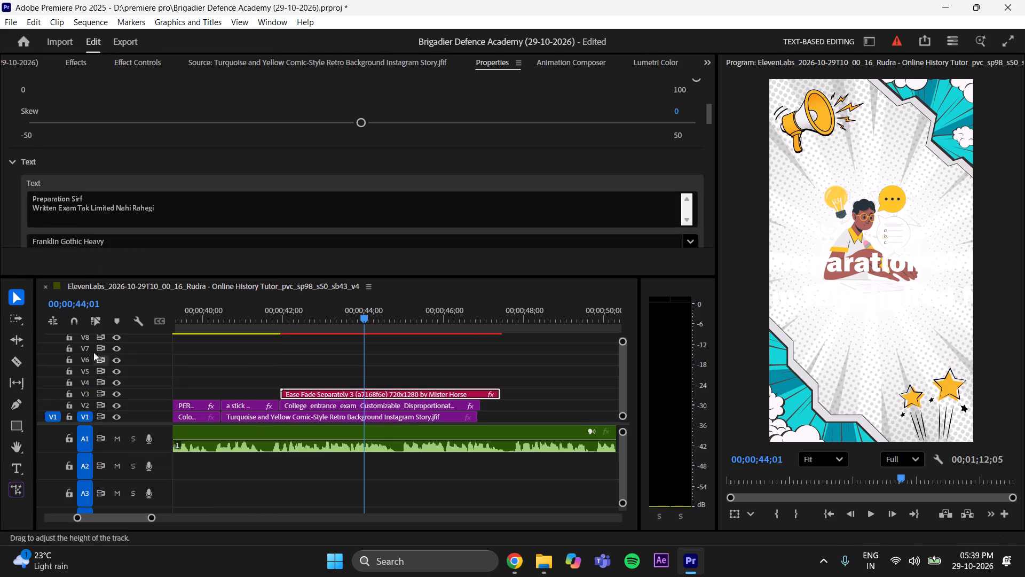
pyautogui.scroll(-6, 8, 216)
pyautogui.moveTo(191, 208); pyautogui.dragTo(142, 235)
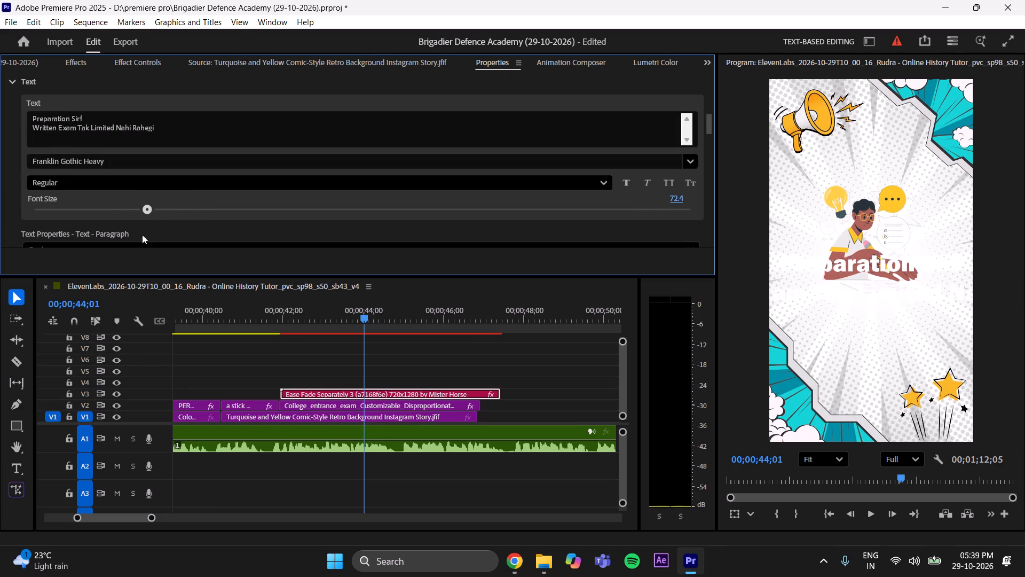
pyautogui.moveTo(142, 235); pyautogui.dragTo(72, 275)
pyautogui.hotkey('ctrl', 's')
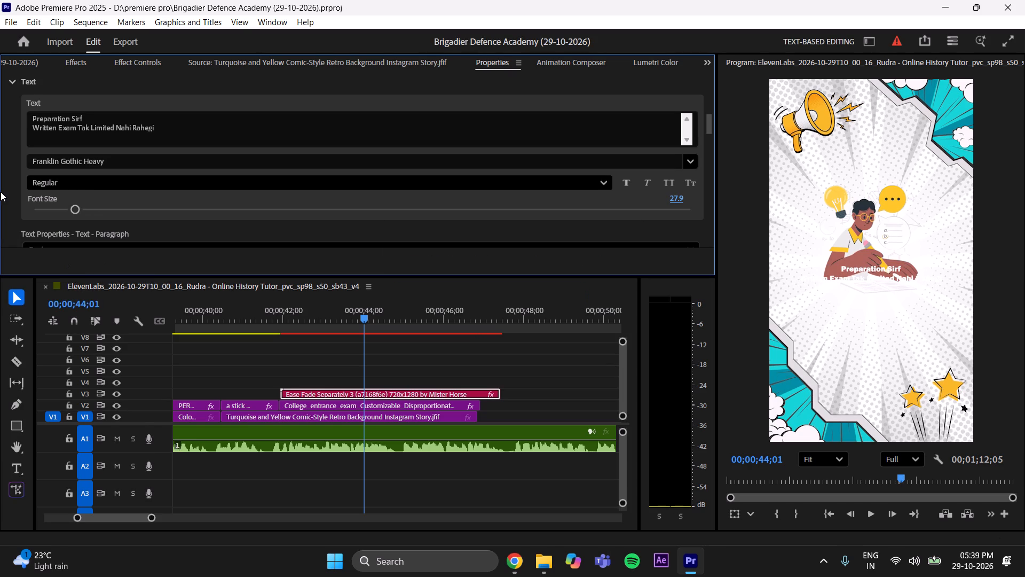
# Set the text's fill to the megaphone's yellow-orange, F8B725, by sampling it from the background image.
pyautogui.scroll(-13, 1, 192)
pyautogui.scroll(-18, 16, 196)
pyautogui.click(37, 143)
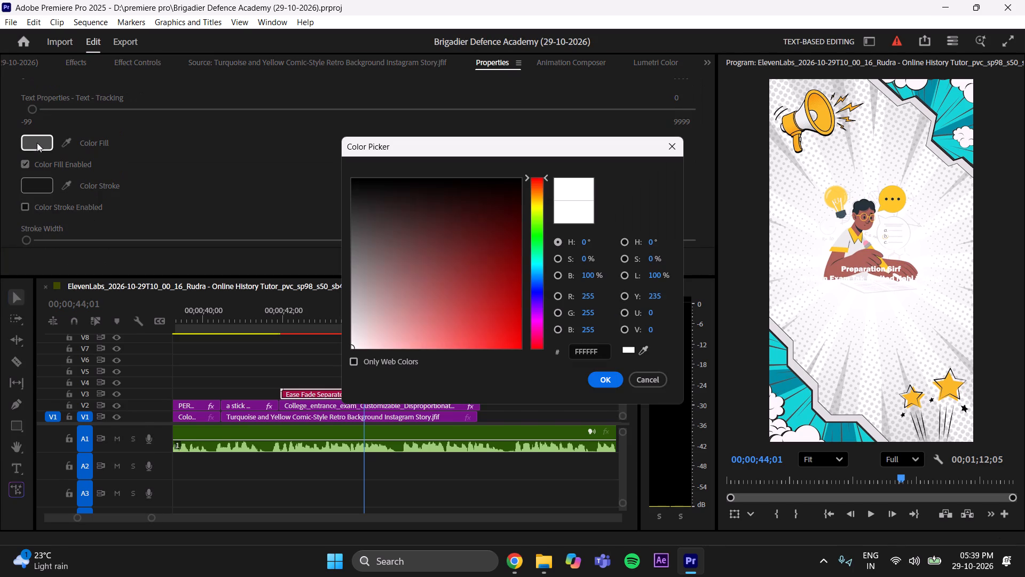
pyautogui.click(644, 350)
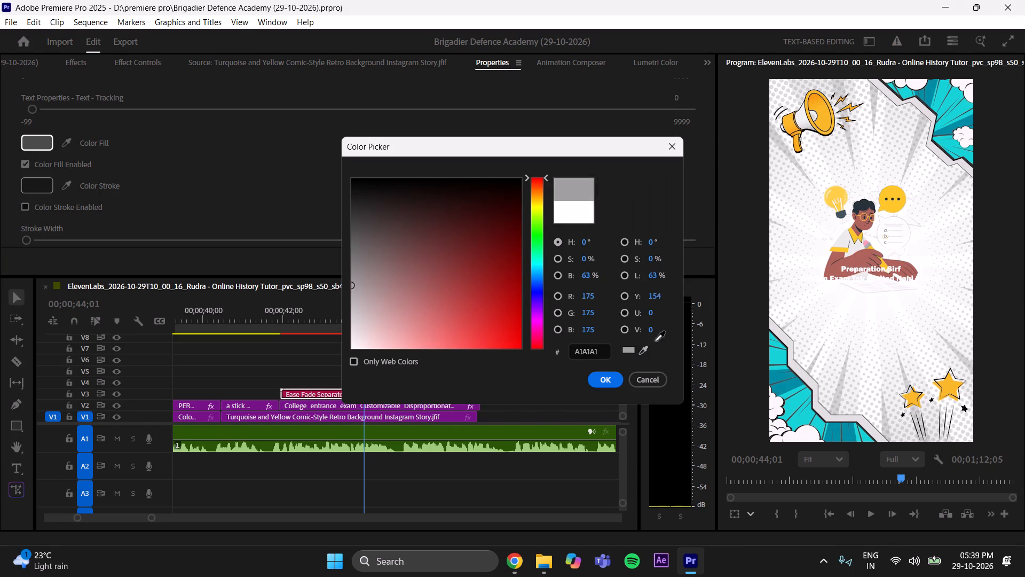
pyautogui.click(821, 107)
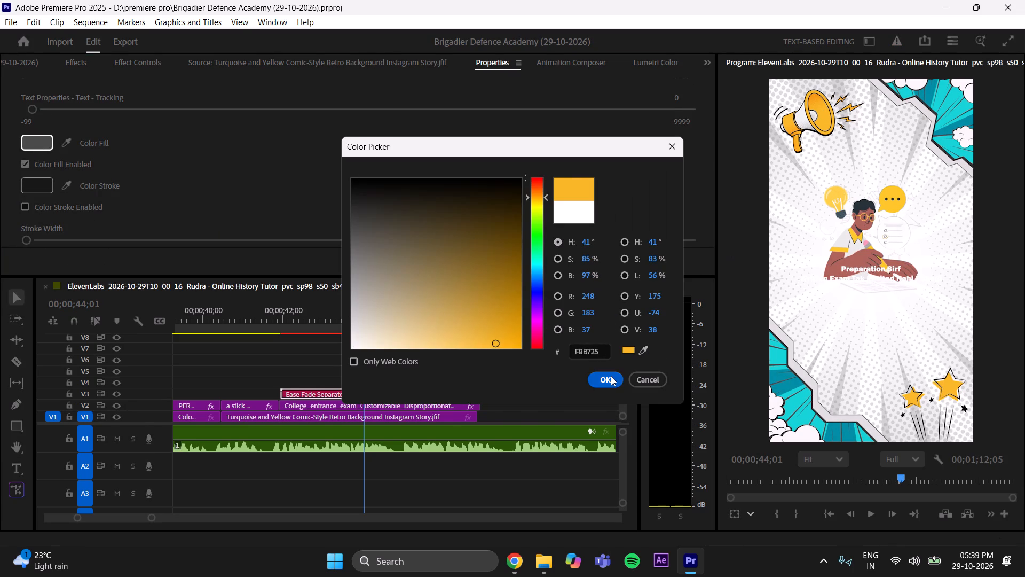
pyautogui.click(611, 376)
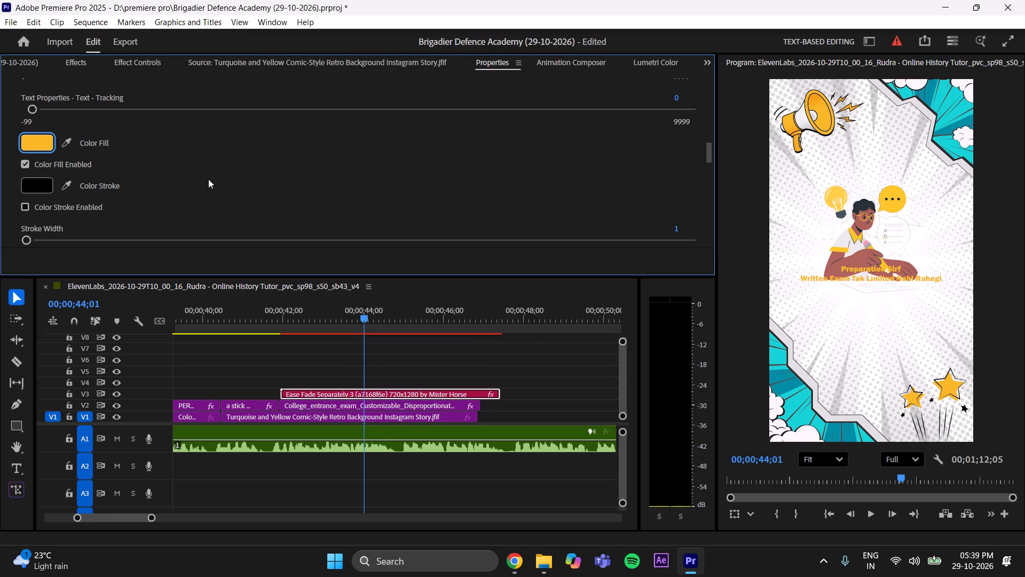
# Increase the text's font size to about 30.
pyautogui.scroll(11, 208, 178)
pyautogui.scroll(-7, 207, 180)
pyautogui.scroll(6, 206, 182)
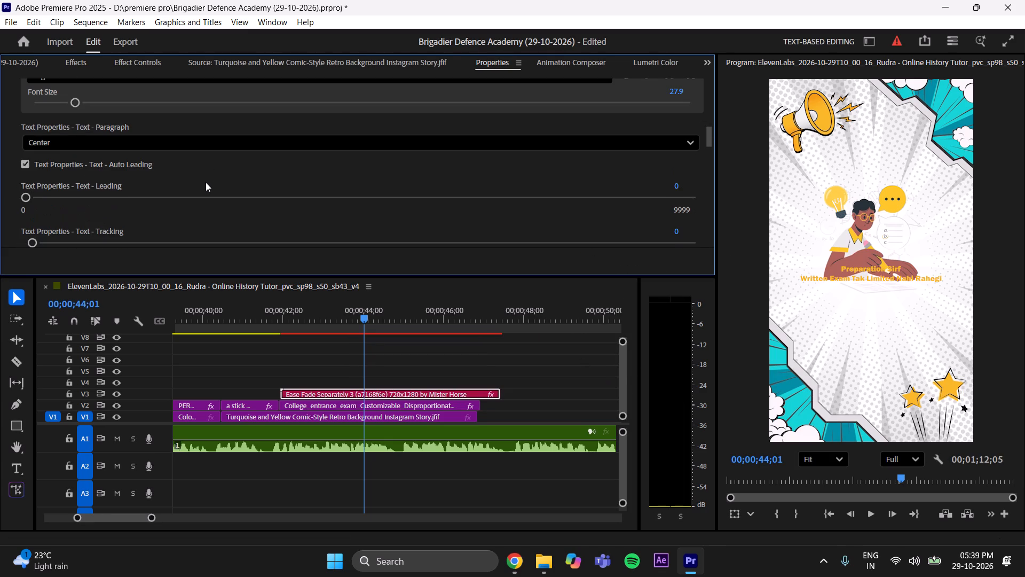
pyautogui.click(77, 99)
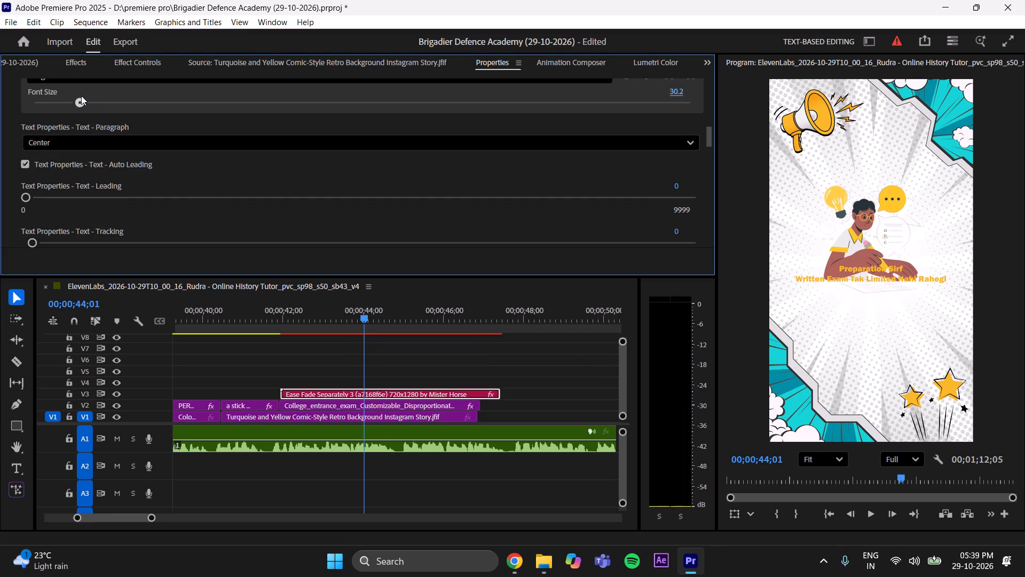
# Lower the text's vertical position so both lines sit just below the writing student illustration, and save the project.
pyautogui.scroll(20, 299, 155)
pyautogui.scroll(9, 299, 155)
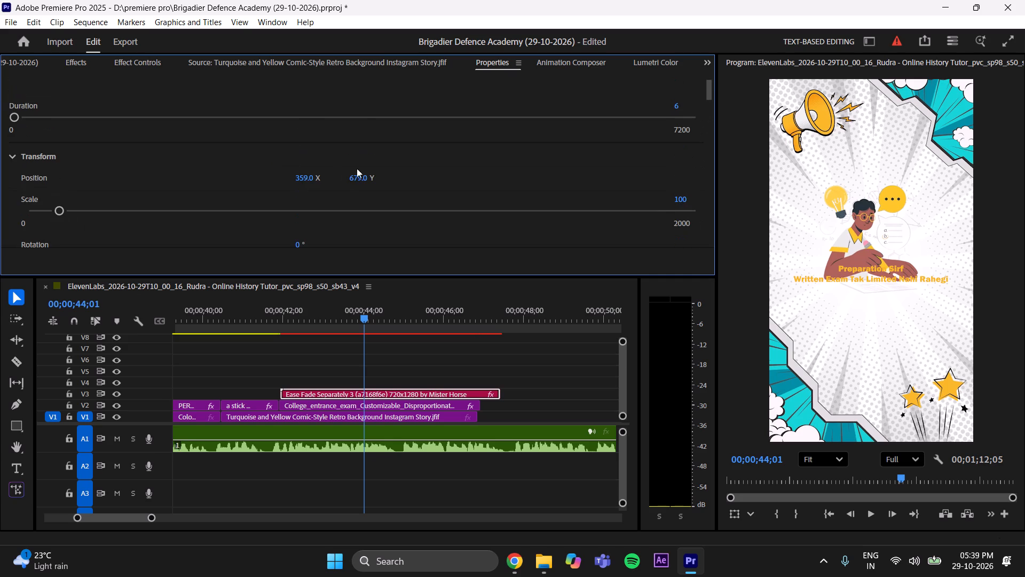
pyautogui.moveTo(356, 176); pyautogui.dragTo(448, 181)
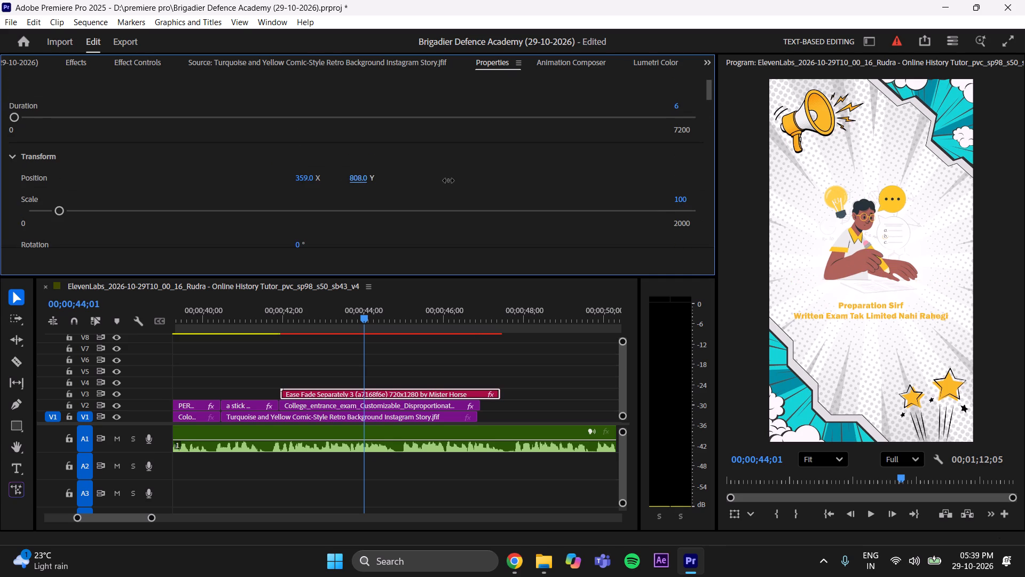
pyautogui.moveTo(448, 181); pyautogui.dragTo(438, 183)
pyautogui.scroll(-15, 170, 184)
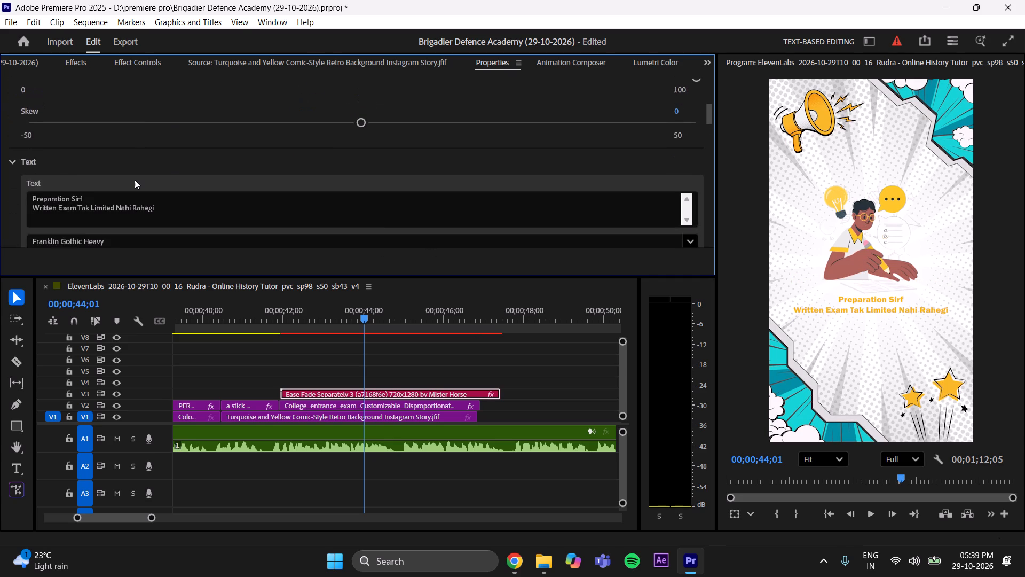
pyautogui.hotkey('ctrl', 's')
# Enable the black colour stroke on the text and set its stroke width to 4.
pyautogui.scroll(-20, 135, 180)
pyautogui.scroll(-1, 135, 180)
pyautogui.scroll(-4, 36, 206)
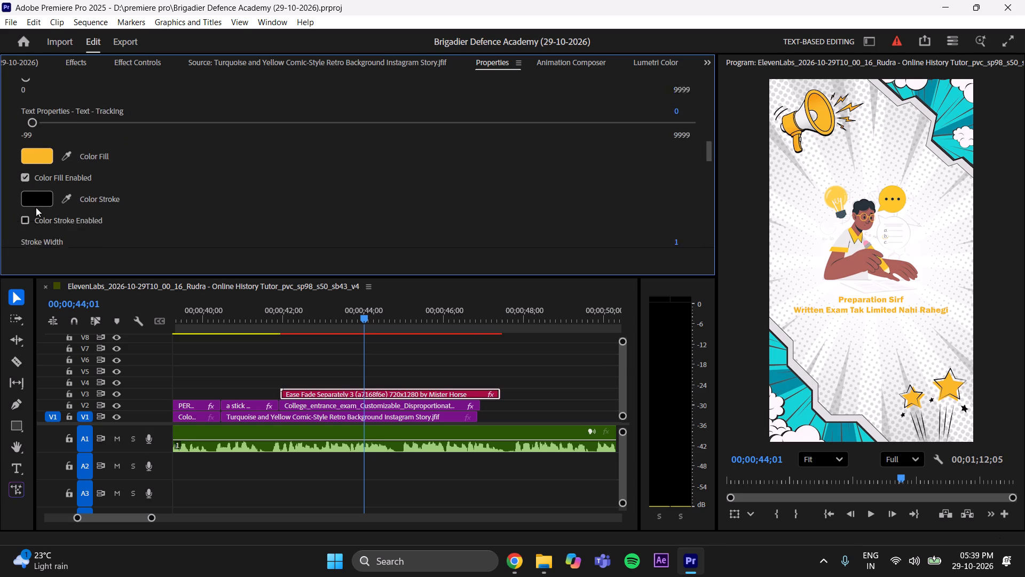
pyautogui.scroll(-2, 36, 207)
pyautogui.click(22, 166)
pyautogui.click(30, 201)
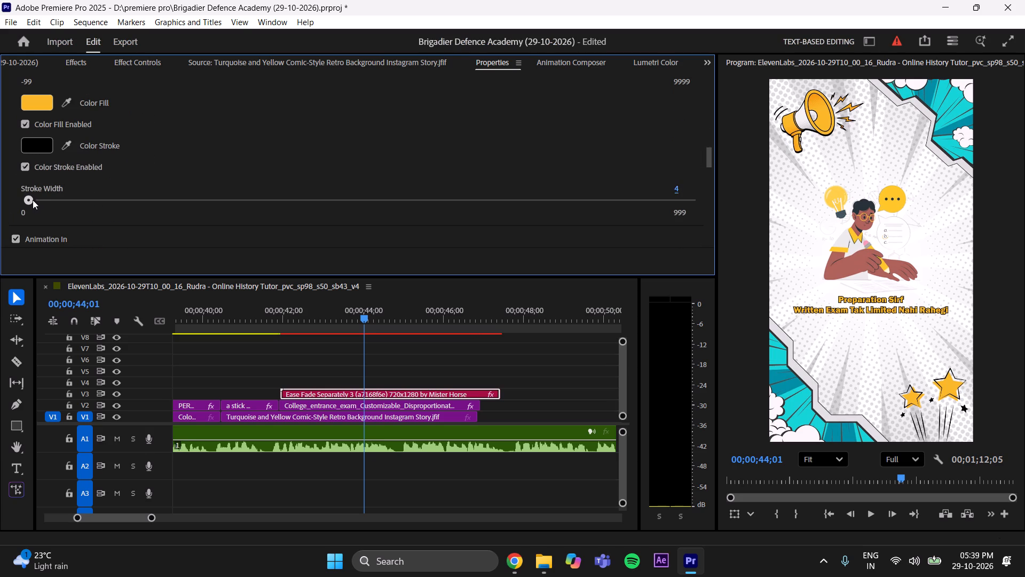
# Set the text's stroke width to 5, save the project, and inspect the lettering up close before fitting the preview again.
pyautogui.scroll(6, 864, 294)
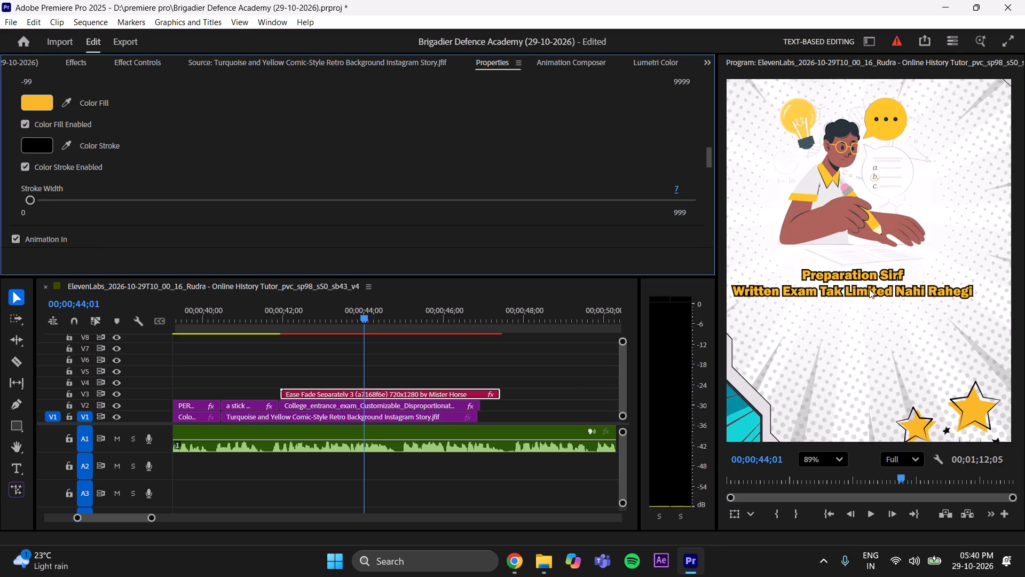
pyautogui.click(831, 456)
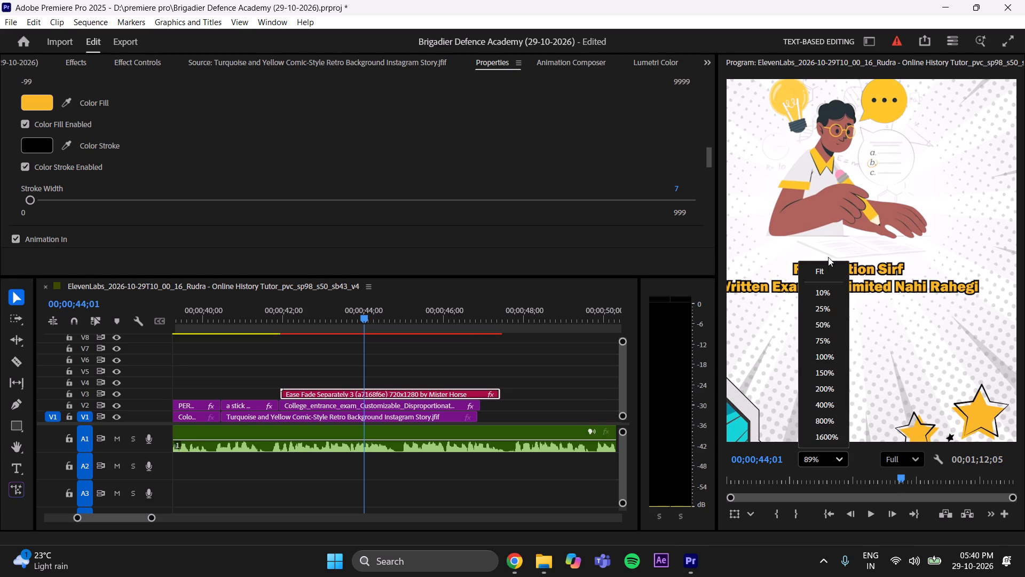
pyautogui.click(828, 274)
pyautogui.scroll(6, 783, 285)
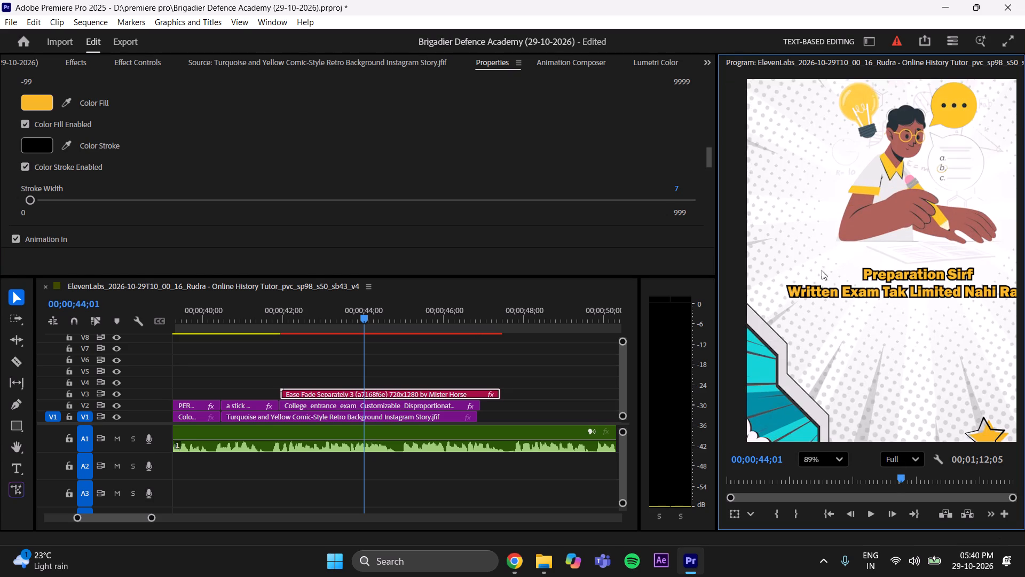
pyautogui.scroll(4, 895, 249)
pyautogui.click(824, 470)
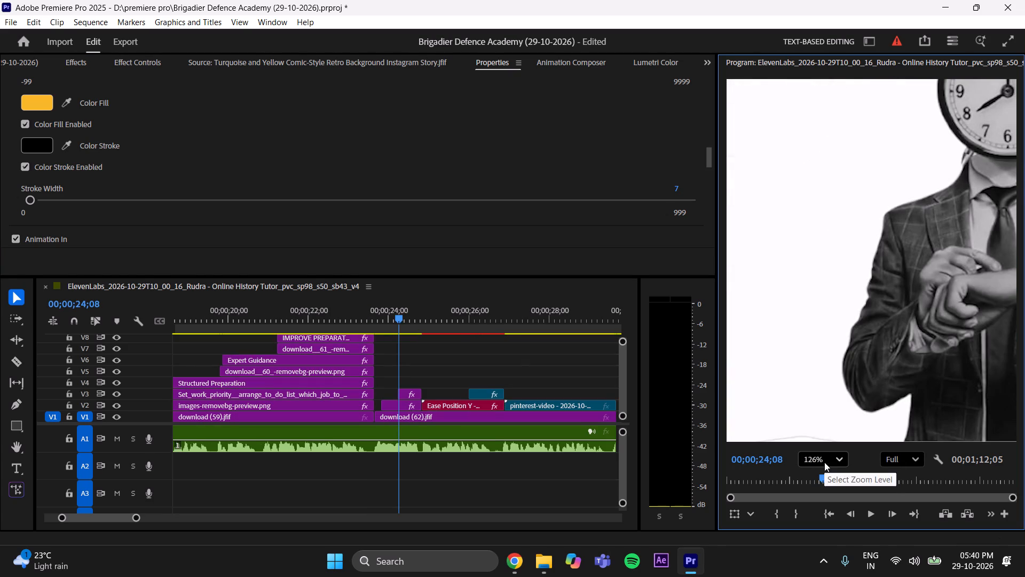
pyautogui.click(824, 462)
pyautogui.click(824, 274)
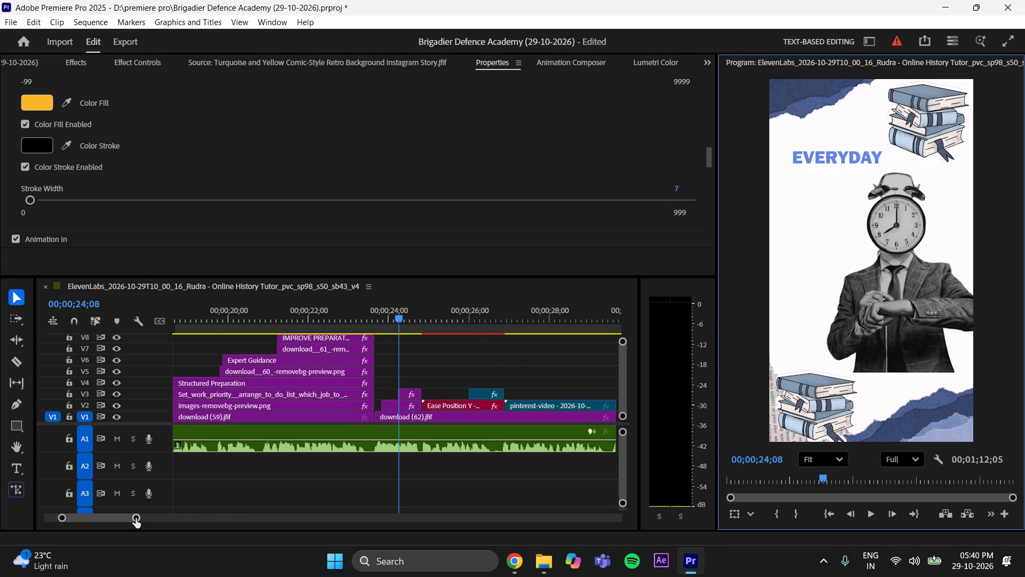
pyautogui.moveTo(136, 518); pyautogui.dragTo(156, 509)
pyautogui.moveTo(522, 319); pyautogui.dragTo(617, 327)
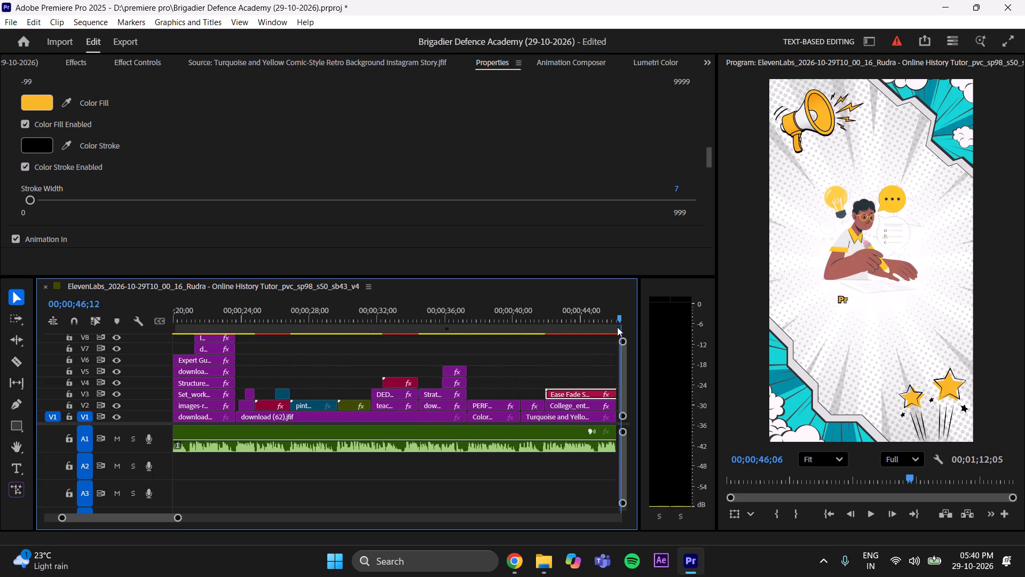
pyautogui.moveTo(617, 327); pyautogui.dragTo(496, 342)
pyautogui.click(34, 197)
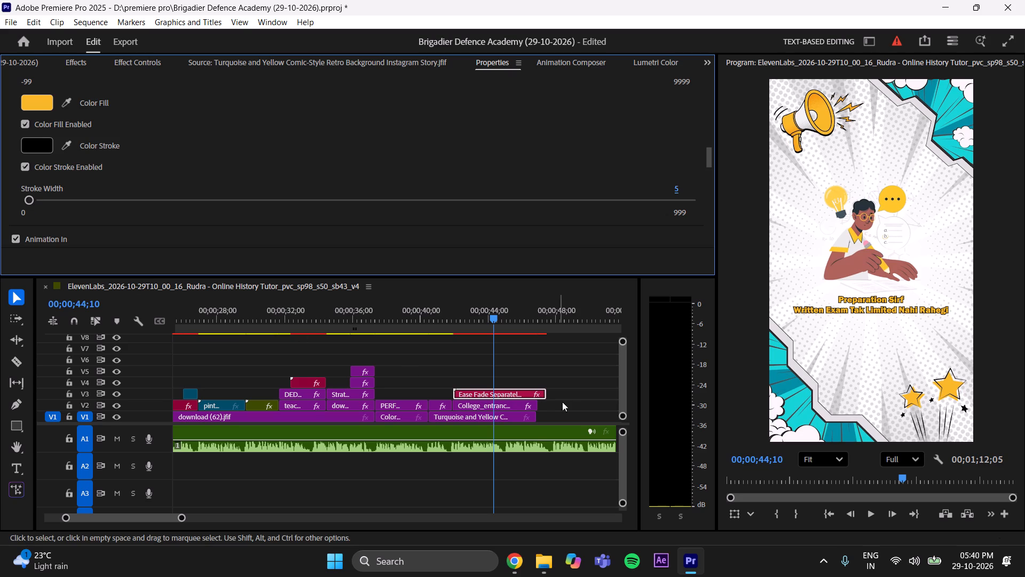
pyautogui.click(533, 361)
pyautogui.hotkey('ctrl', 's')
pyautogui.scroll(6, 913, 274)
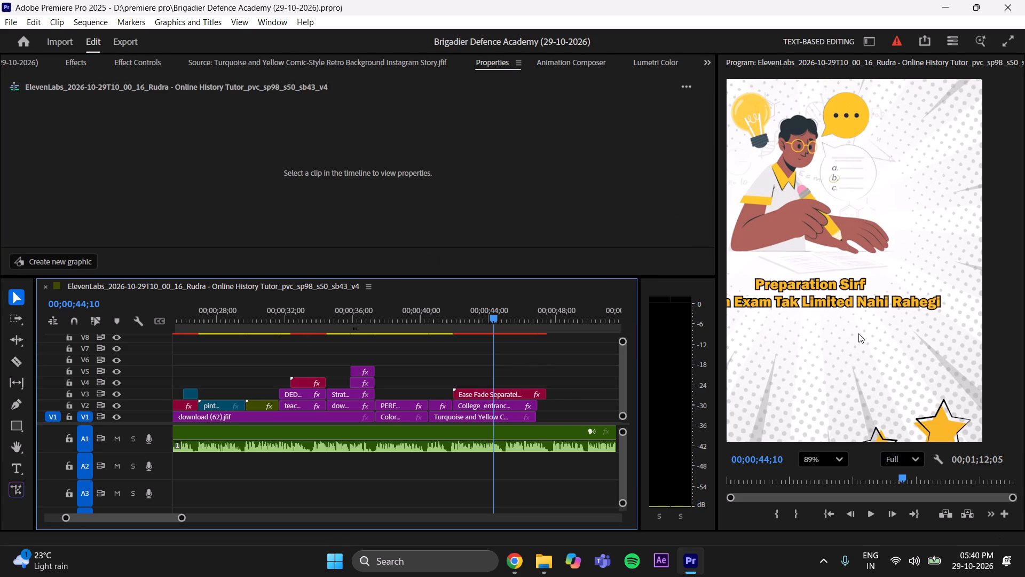
pyautogui.click(827, 459)
pyautogui.click(823, 277)
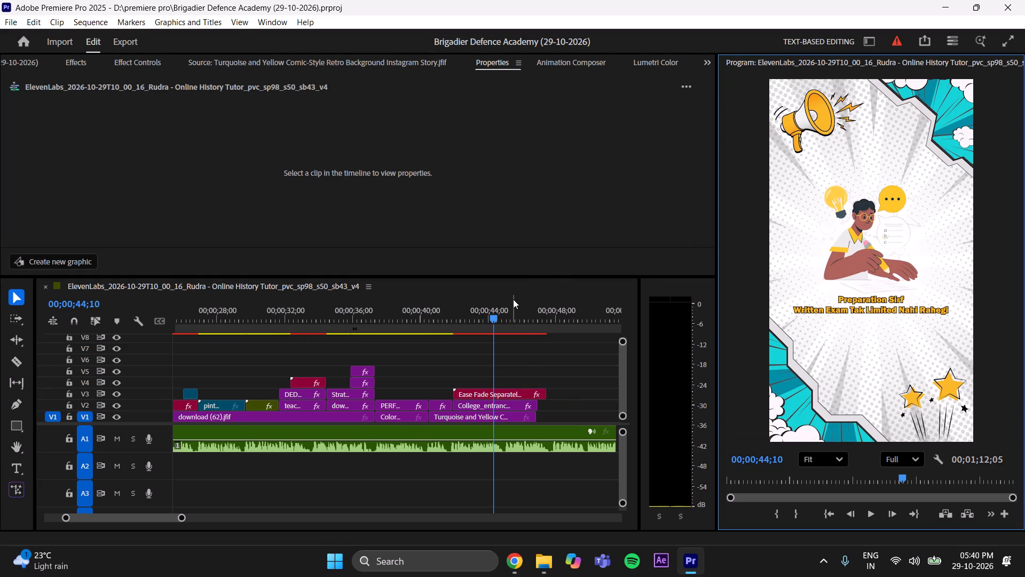
# Preview the text's reveal, set its Animation In speed to 32, and save the project.
pyautogui.moveTo(490, 320); pyautogui.dragTo(433, 352)
pyautogui.press('space')
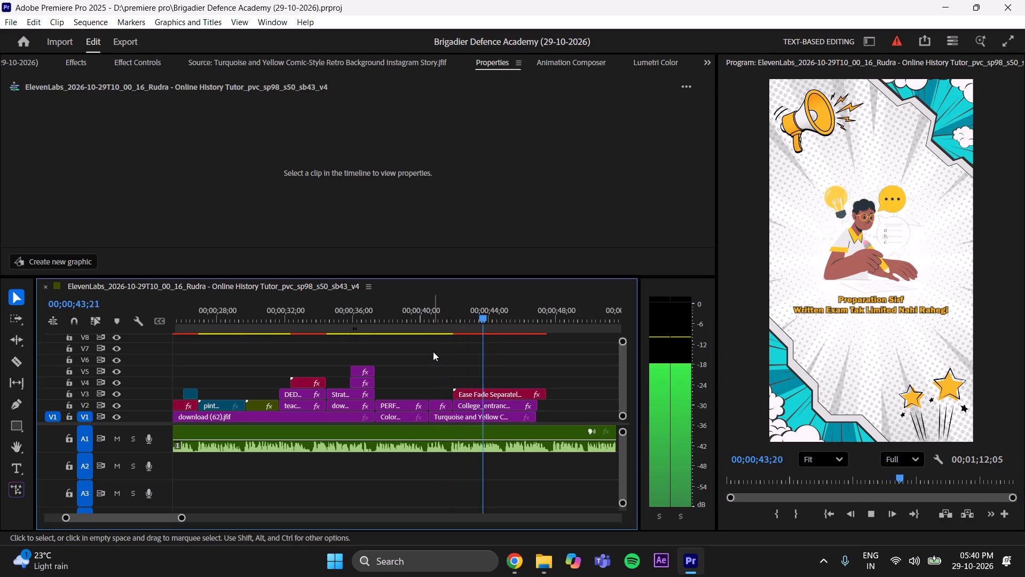
pyautogui.press('space')
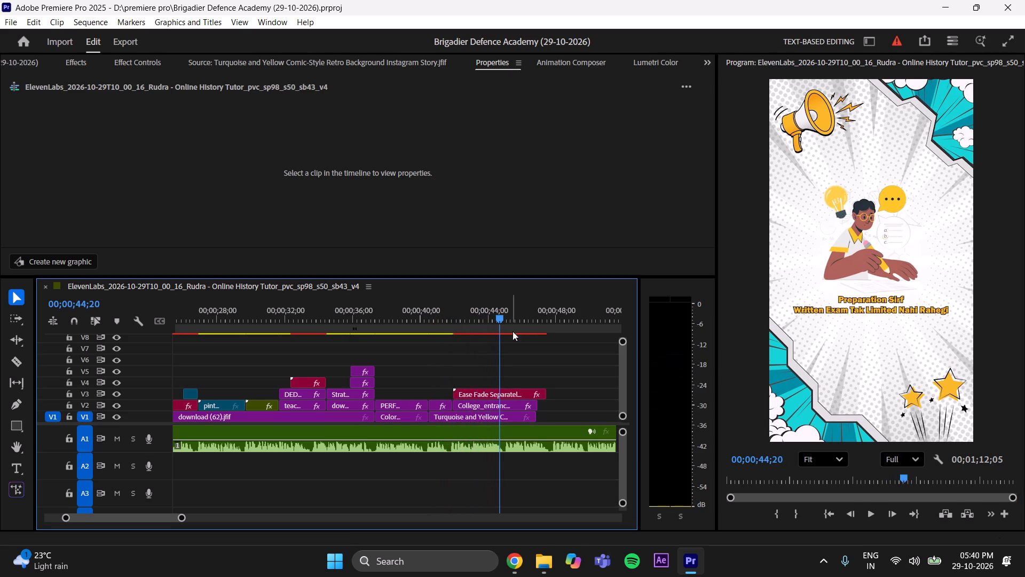
pyautogui.click(502, 314)
pyautogui.click(491, 391)
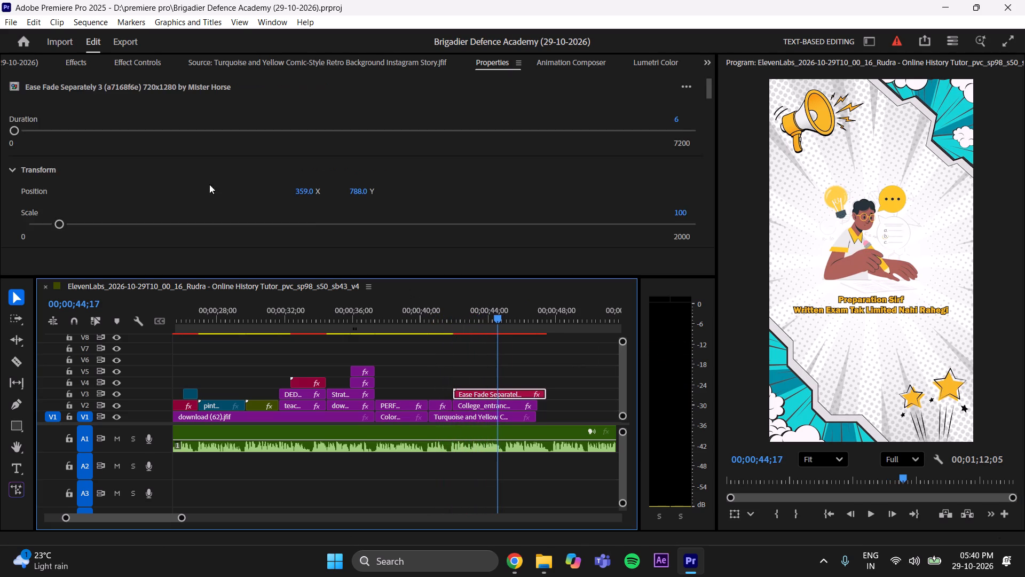
pyautogui.scroll(-20, 184, 184)
pyautogui.scroll(-19, 184, 184)
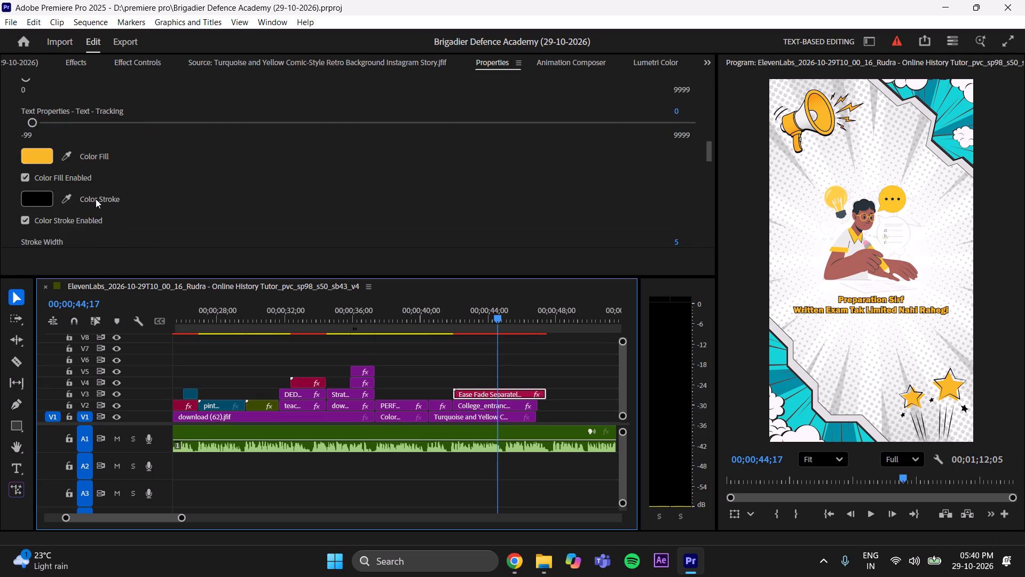
pyautogui.scroll(-6, 96, 199)
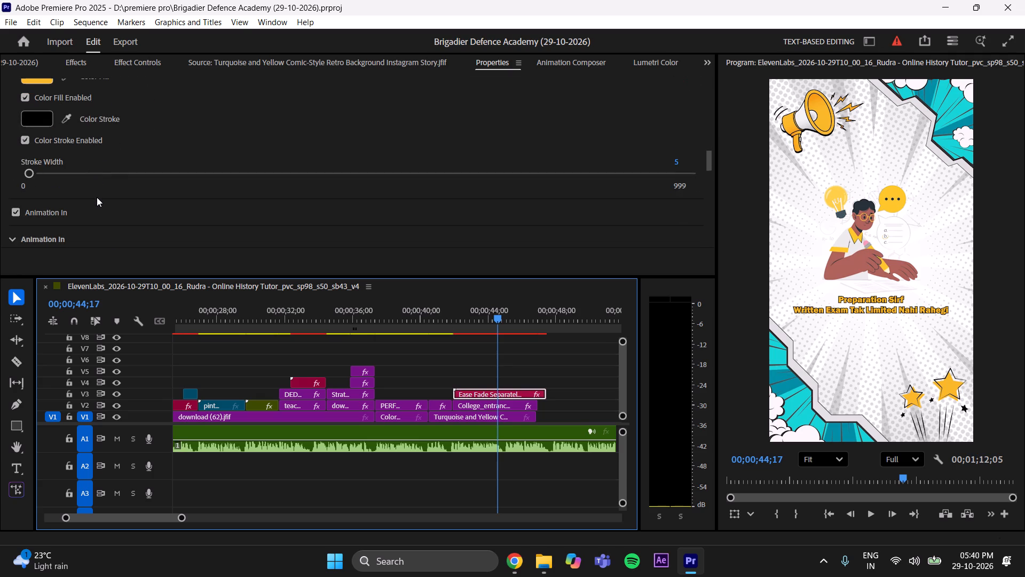
pyautogui.scroll(11, 73, 191)
pyautogui.scroll(-17, 72, 193)
pyautogui.click(31, 190)
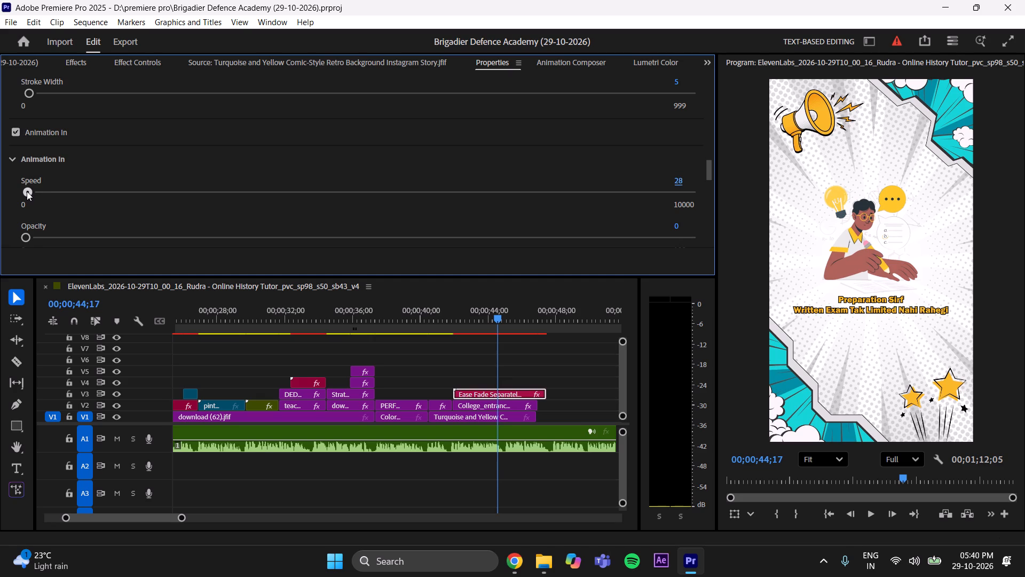
pyautogui.click(676, 180)
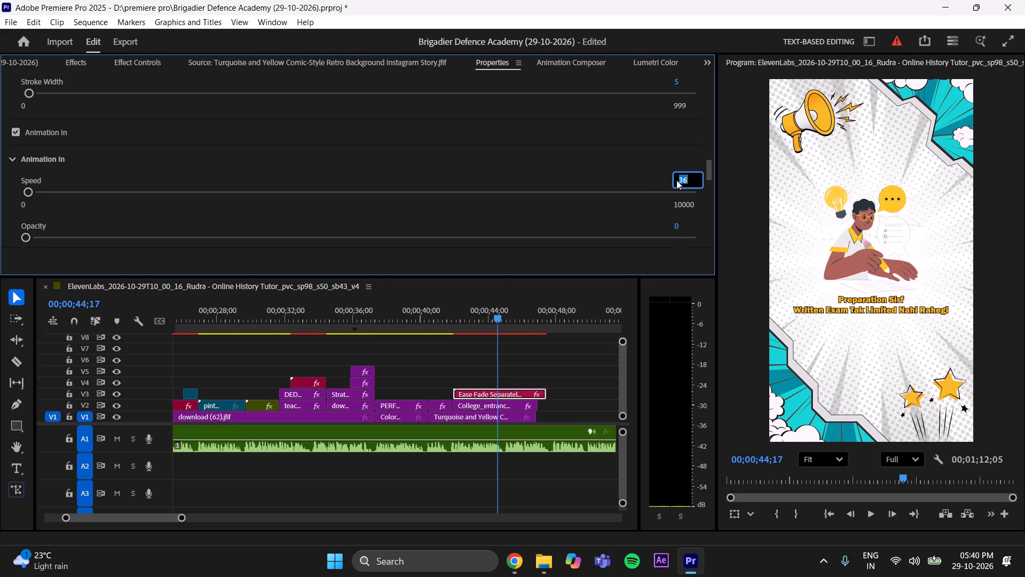
pyautogui.press('BackSpace')
pyautogui.write('32')
pyautogui.press('Return')
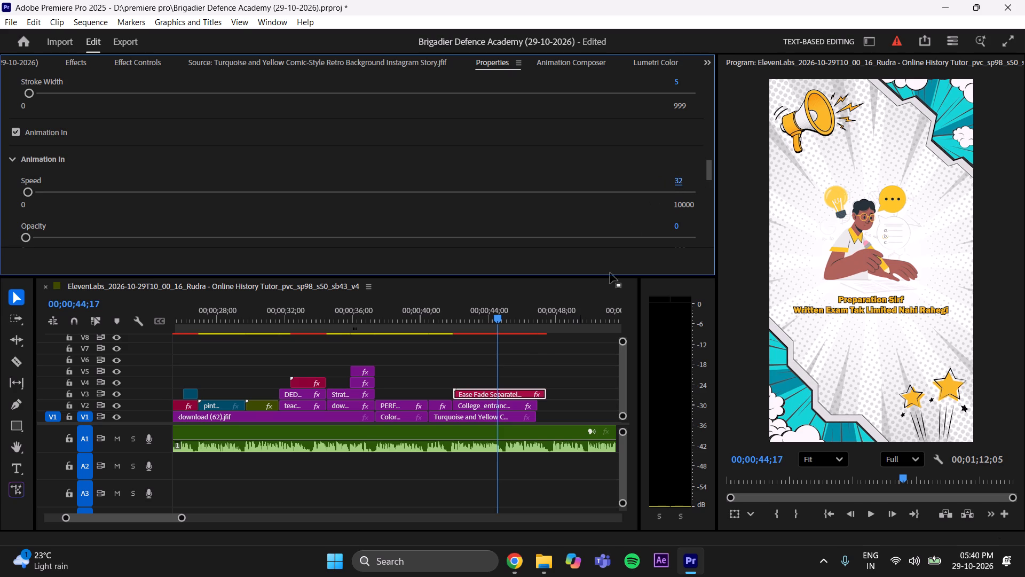
pyautogui.hotkey('ctrl', 's')
# Play back the writing student scene from its start to check the text reveal against the voice-over.
pyautogui.click(539, 355)
pyautogui.moveTo(495, 308); pyautogui.dragTo(428, 345)
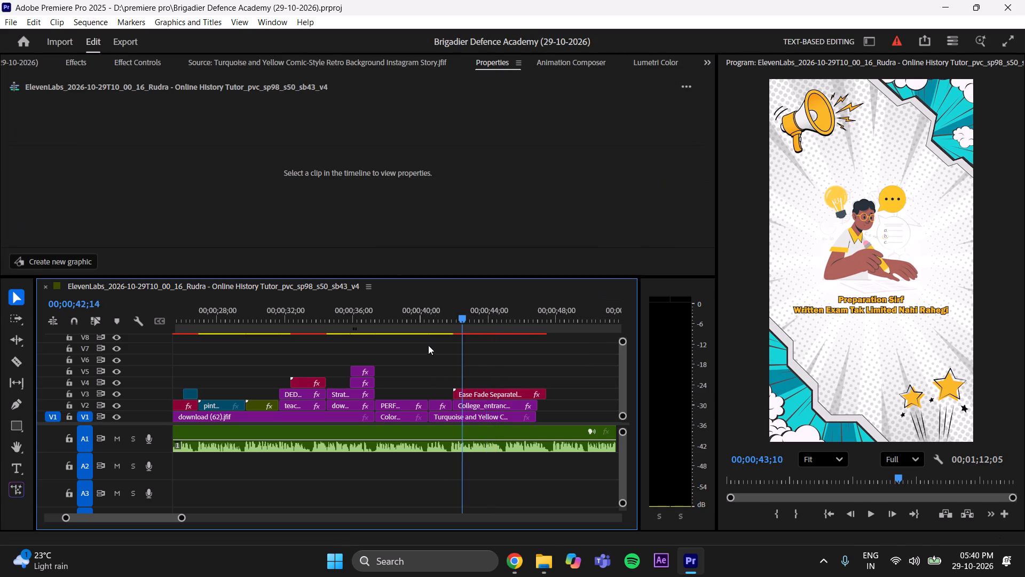
pyautogui.moveTo(428, 345); pyautogui.dragTo(424, 347)
pyautogui.hotkey('ctrl', 's')
pyautogui.press('space')
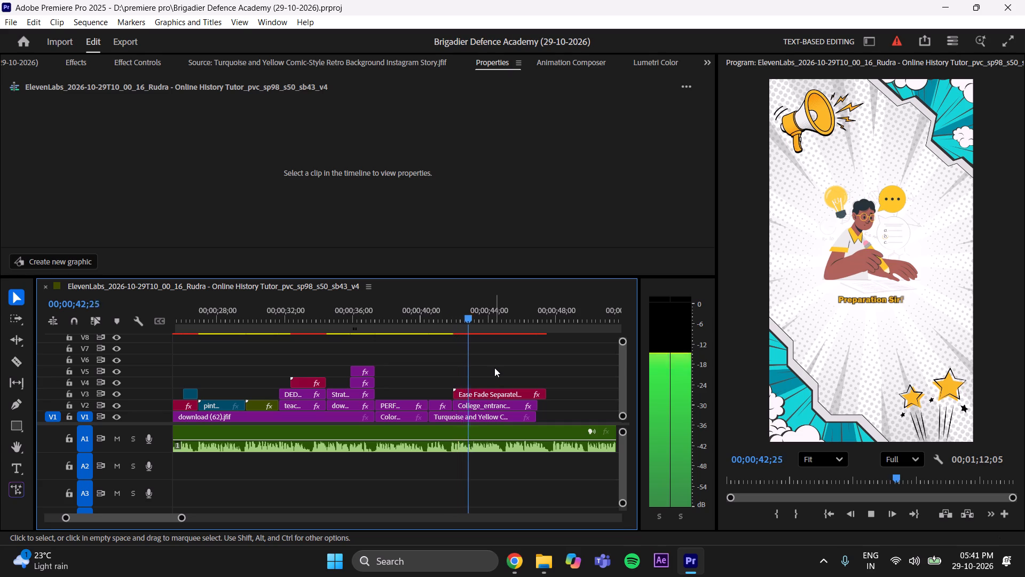
pyautogui.press('space')
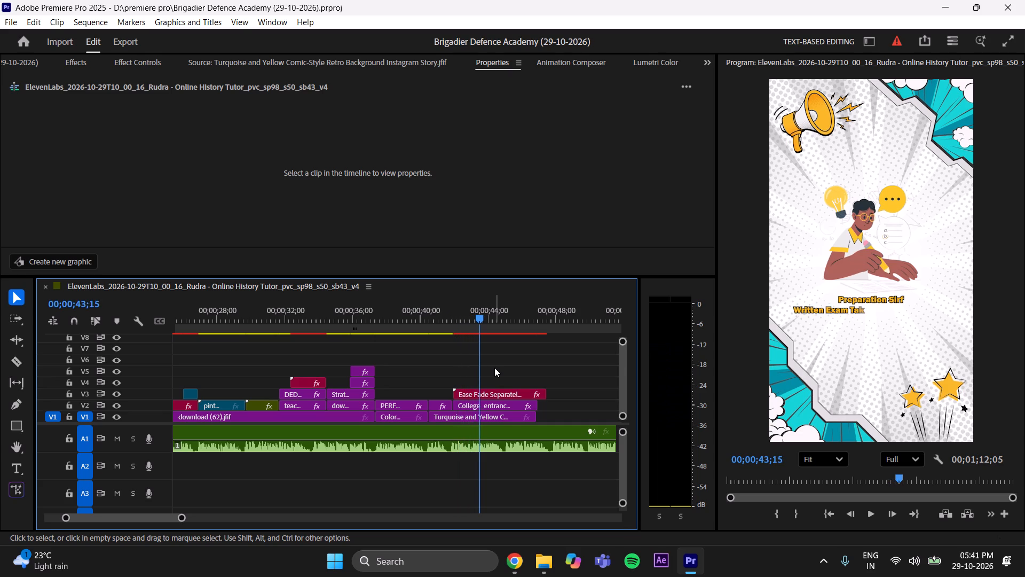
pyautogui.press('space')
pyautogui.press('space')
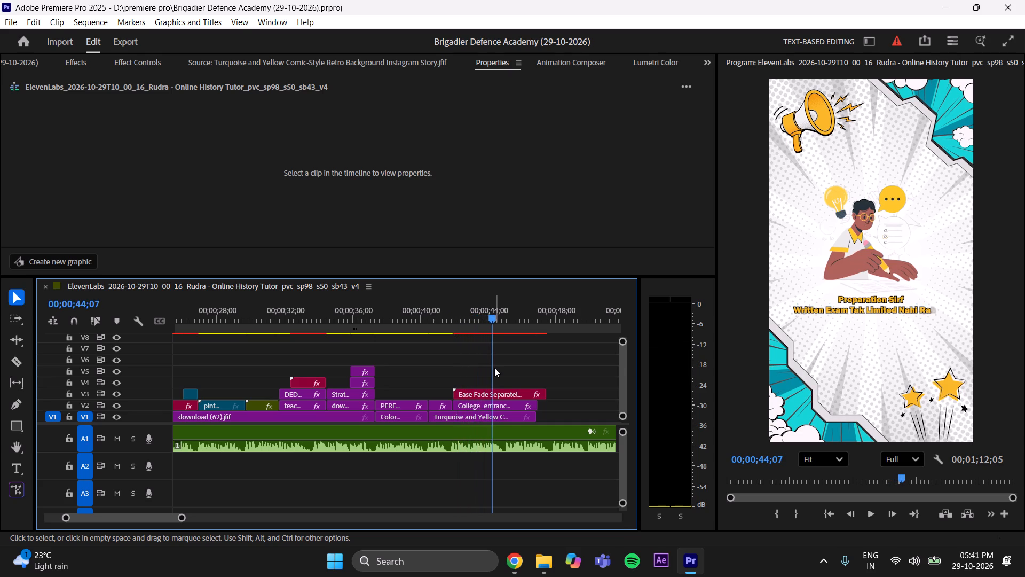
pyautogui.press('space')
pyautogui.press('space')
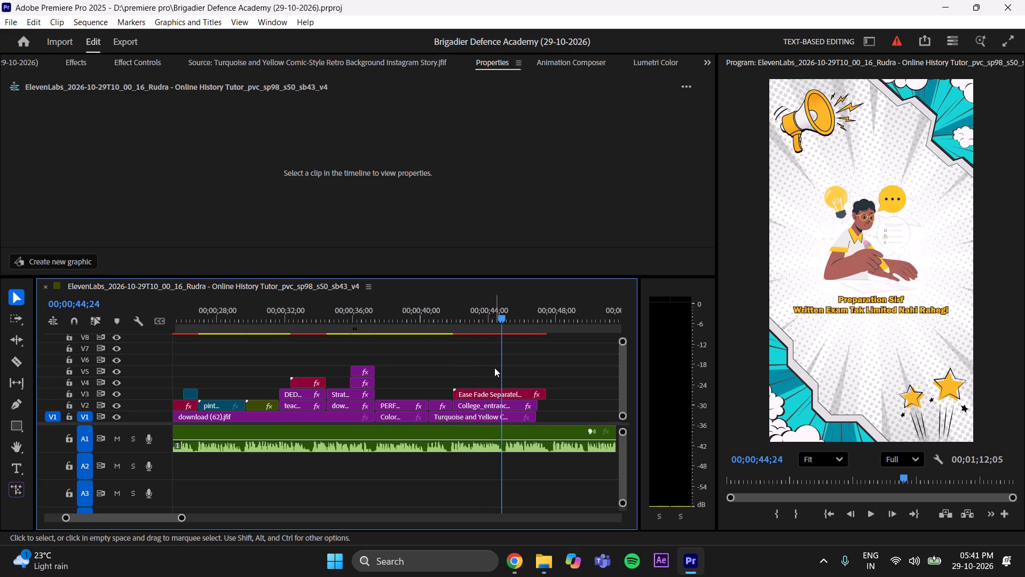
pyautogui.press('space')
pyautogui.press('space')
# Trim the ends of the text, writing student illustration and turquoise-yellow background clips to 00;00;45;01, and save the project.
pyautogui.moveTo(518, 314); pyautogui.dragTo(505, 325)
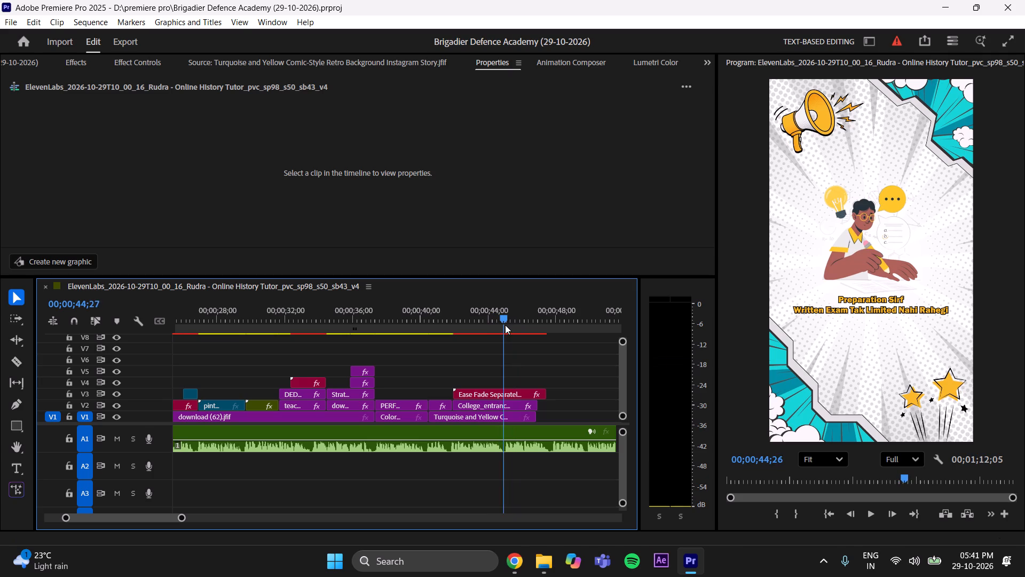
pyautogui.moveTo(505, 325); pyautogui.dragTo(507, 324)
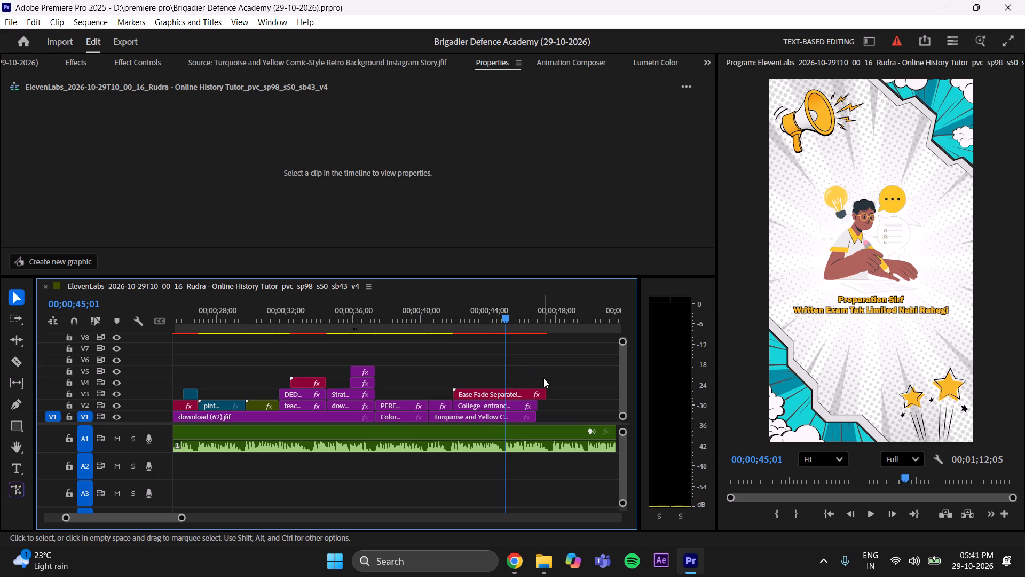
pyautogui.hotkey('ctrl', 's')
pyautogui.moveTo(550, 392); pyautogui.dragTo(514, 404)
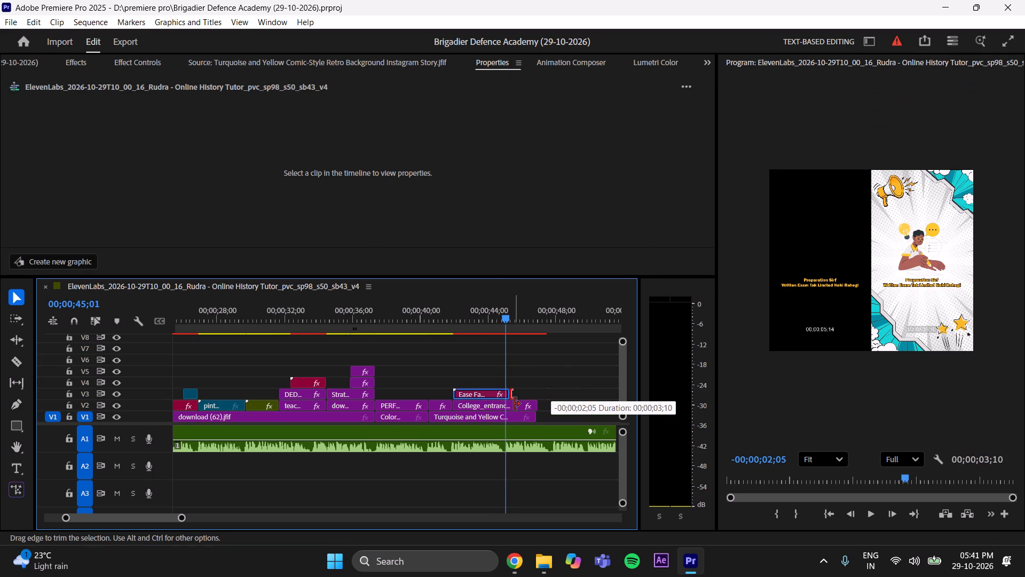
pyautogui.moveTo(514, 404); pyautogui.dragTo(511, 405)
pyautogui.moveTo(540, 404); pyautogui.dragTo(509, 417)
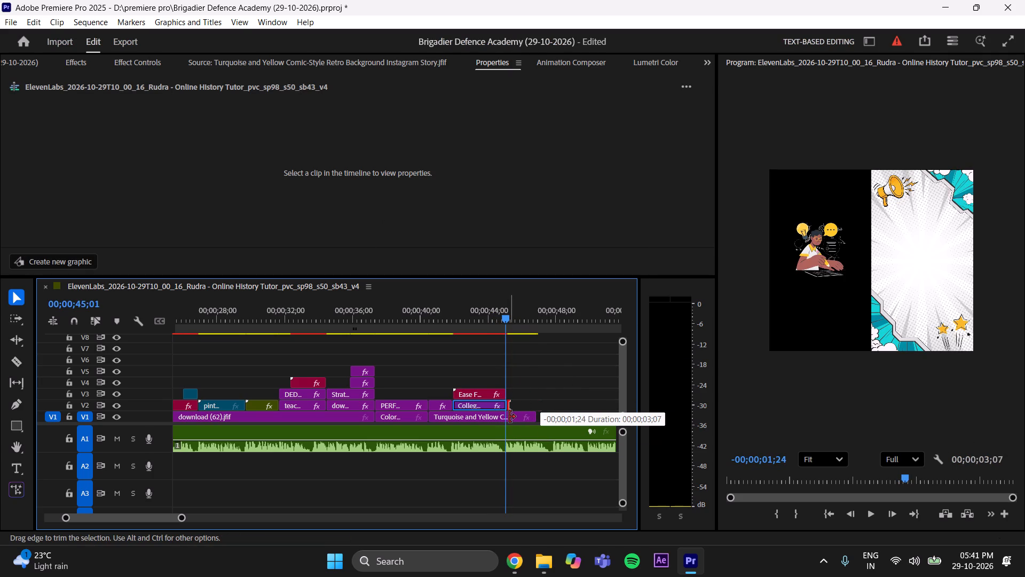
pyautogui.moveTo(509, 417); pyautogui.dragTo(509, 418)
pyautogui.moveTo(540, 416); pyautogui.dragTo(509, 428)
pyautogui.click(521, 408)
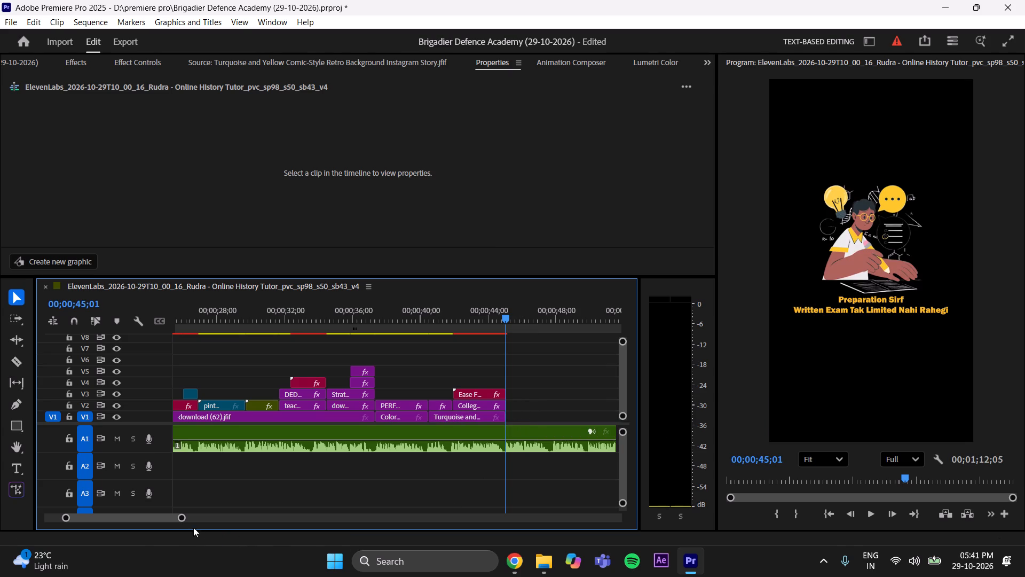
pyautogui.moveTo(181, 519); pyautogui.dragTo(128, 525)
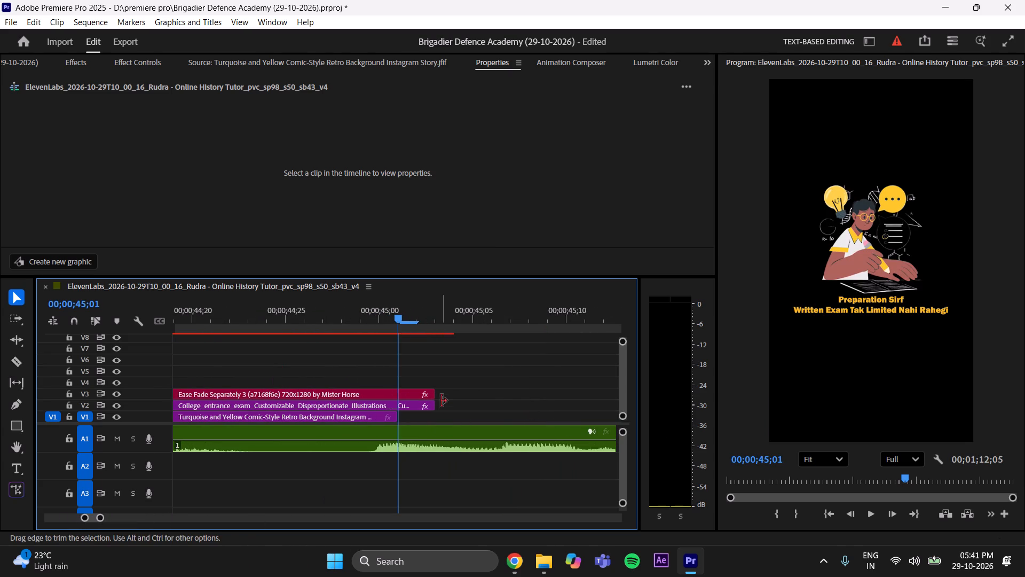
pyautogui.moveTo(440, 367); pyautogui.dragTo(419, 418)
pyautogui.moveTo(439, 393); pyautogui.dragTo(407, 402)
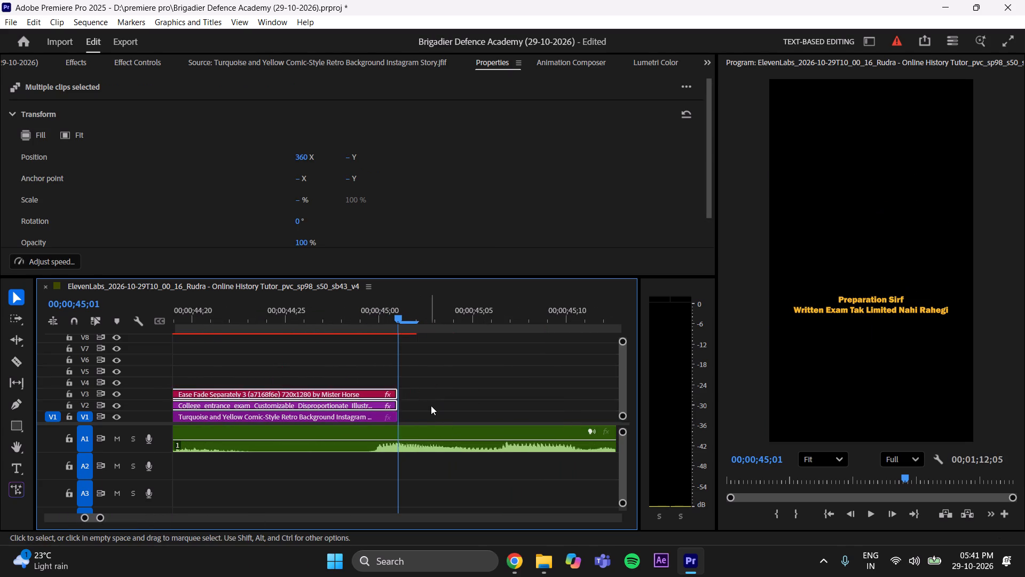
pyautogui.click(431, 406)
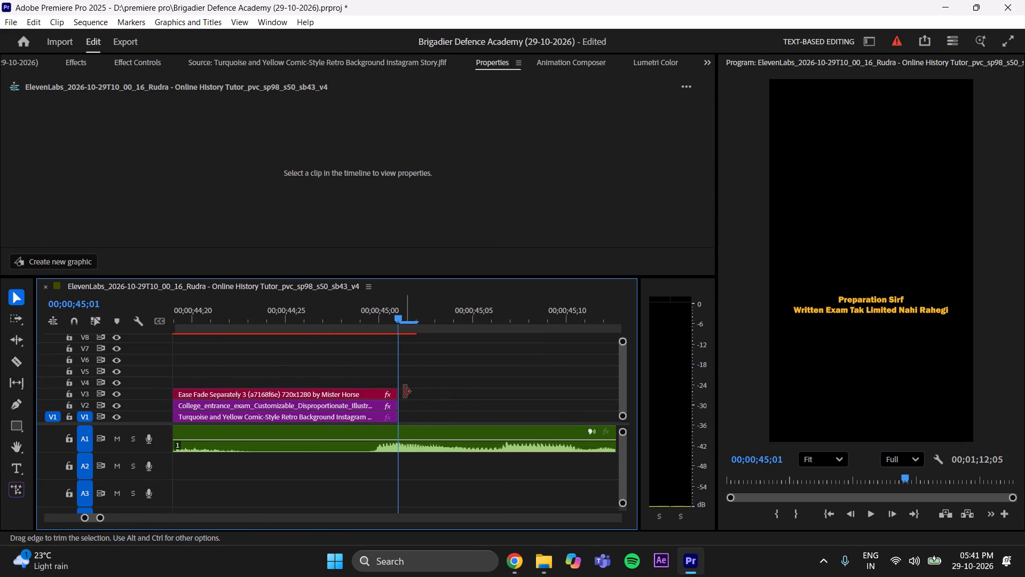
pyautogui.click(441, 395)
pyautogui.hotkey('ctrl', 's')
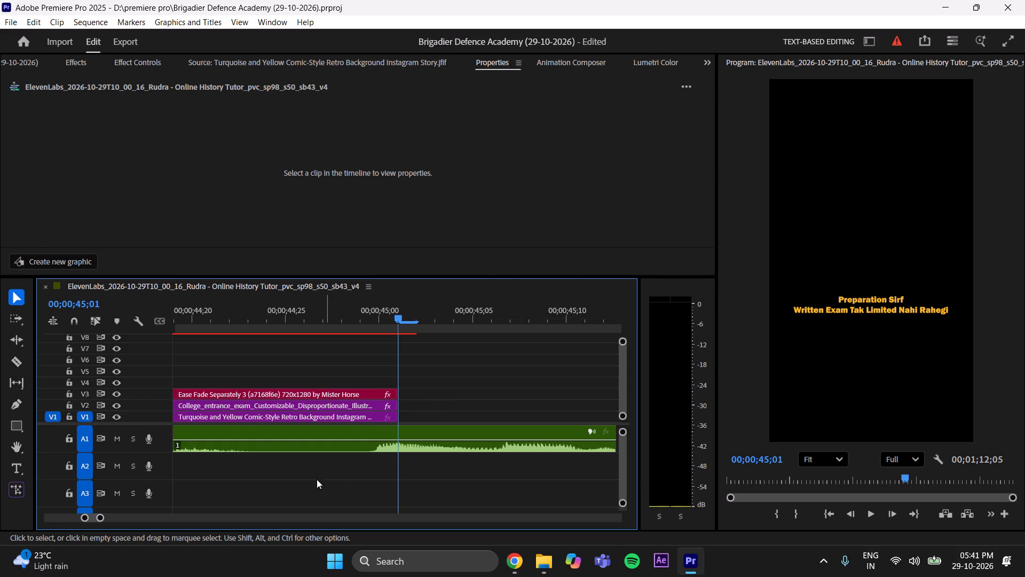
# Play back the voice-over across the end of the trimmed scene and park the playhead at 00;00;45;08.
pyautogui.moveTo(100, 517); pyautogui.dragTo(172, 522)
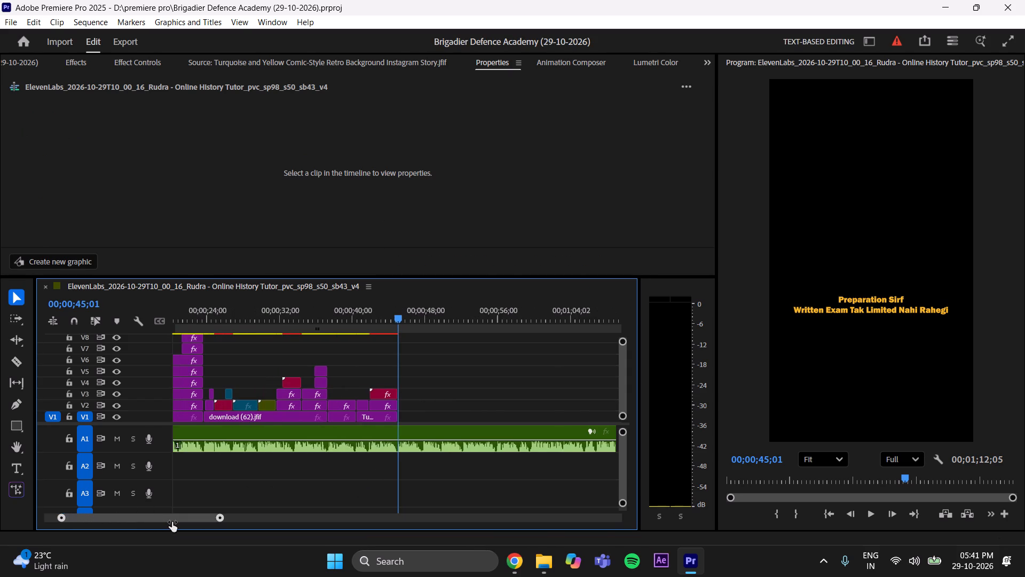
pyautogui.moveTo(172, 522); pyautogui.dragTo(176, 522)
pyautogui.click(394, 310)
pyautogui.press('space')
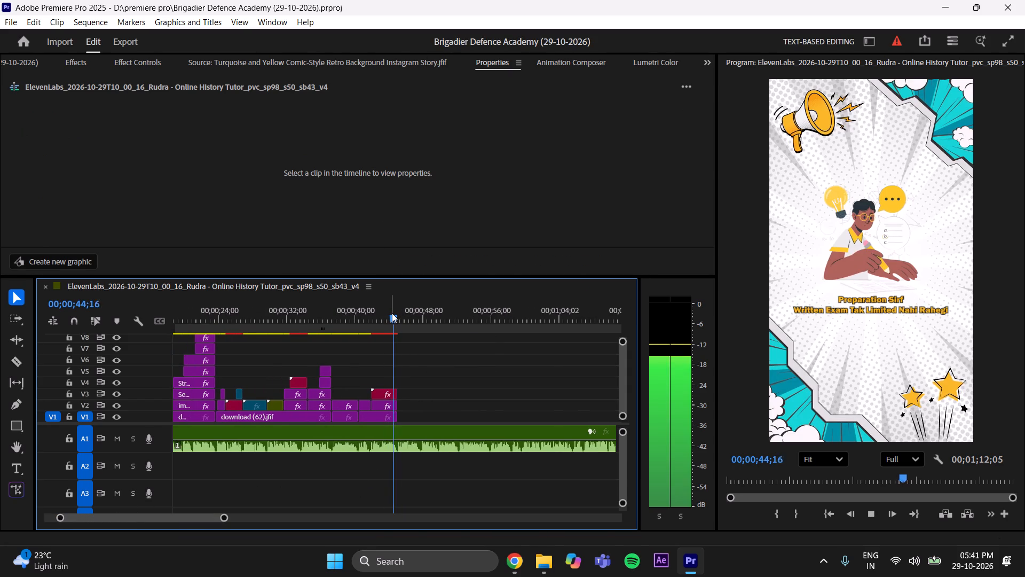
pyautogui.press('space')
pyautogui.moveTo(406, 314); pyautogui.dragTo(401, 318)
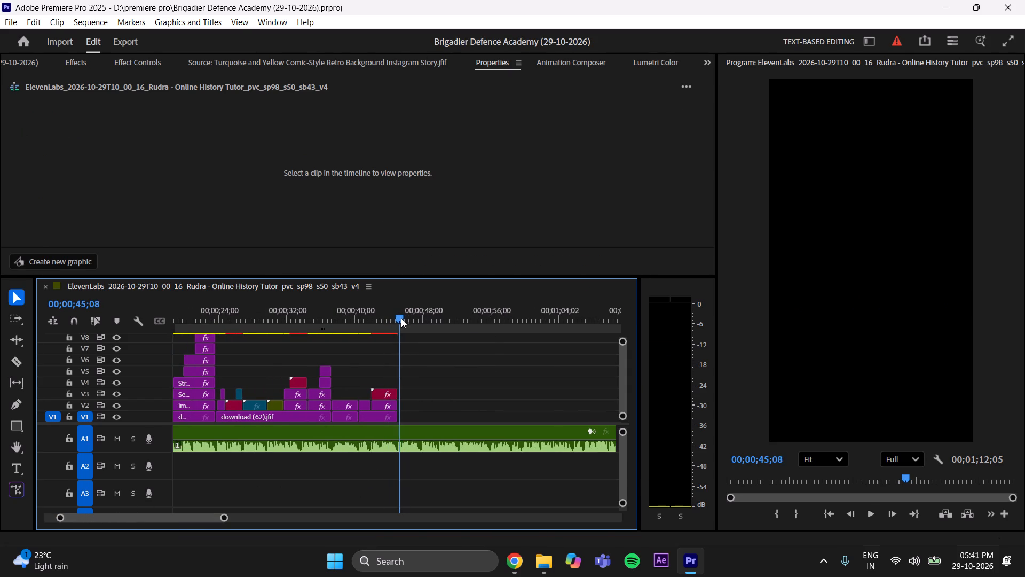
# Play back the end of the writing student scene to check where its clips cut out against the voice-over.
pyautogui.moveTo(401, 318); pyautogui.dragTo(399, 319)
pyautogui.click(397, 395)
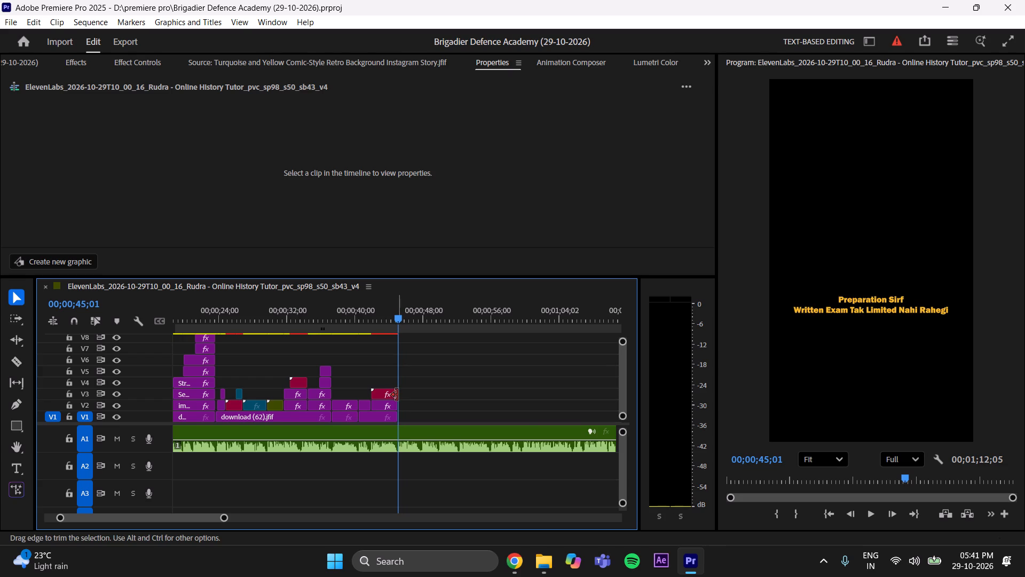
pyautogui.moveTo(397, 312); pyautogui.dragTo(384, 329)
pyautogui.press('space')
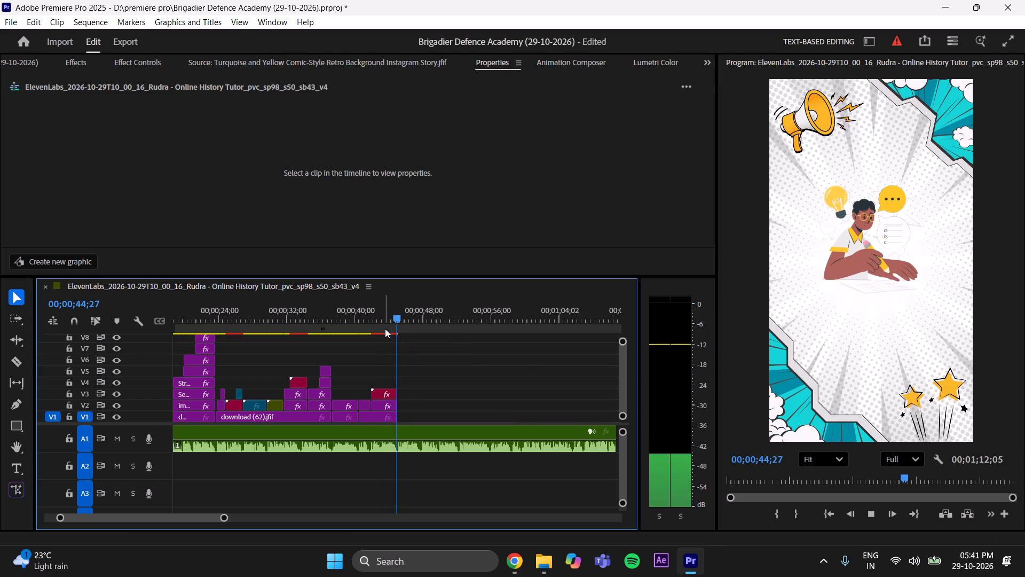
pyautogui.press('space')
pyautogui.click(395, 389)
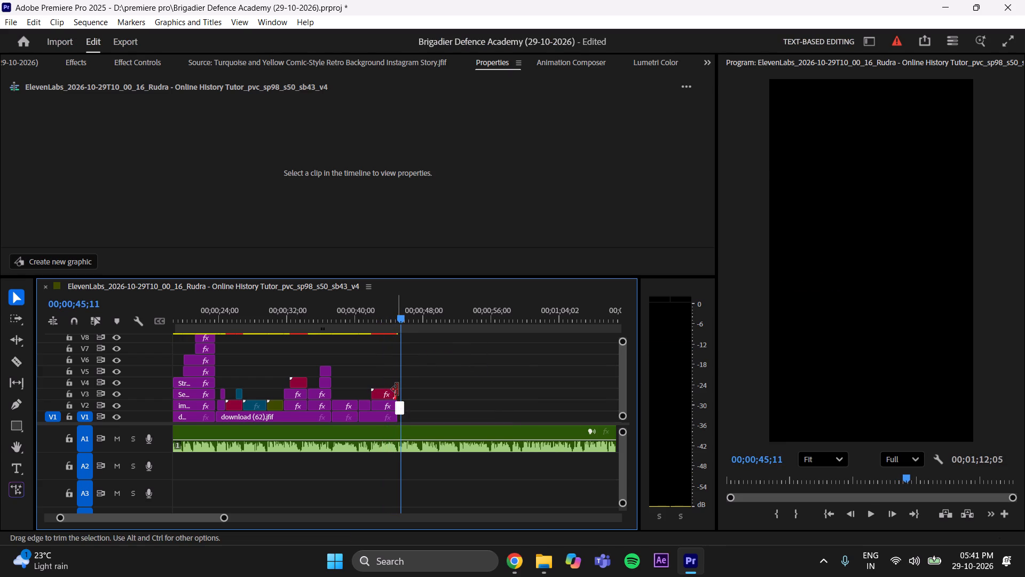
pyautogui.moveTo(413, 321); pyautogui.dragTo(395, 325)
pyautogui.press('space')
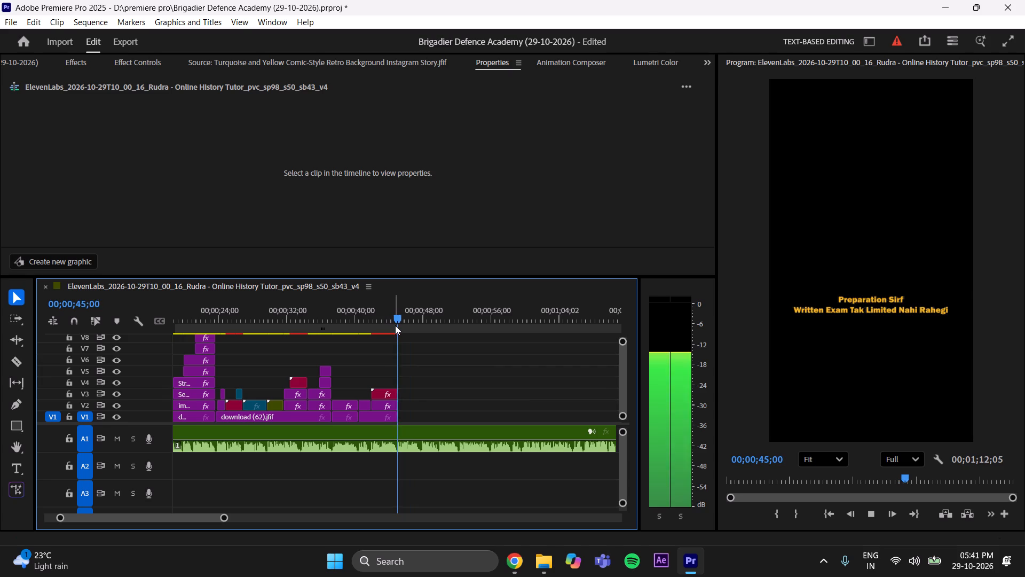
pyautogui.press('space')
# Trim the text clip's end to 00;00;45;01, flush with the illustration and background clips, and save the project.
pyautogui.moveTo(226, 516); pyautogui.dragTo(190, 522)
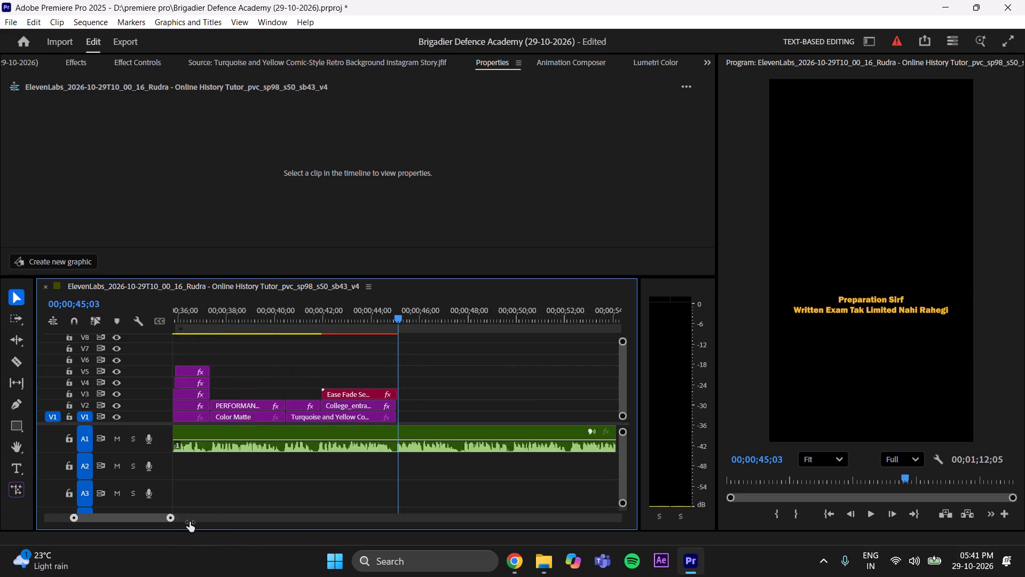
pyautogui.moveTo(190, 522); pyautogui.dragTo(164, 525)
pyautogui.moveTo(399, 389); pyautogui.dragTo(389, 394)
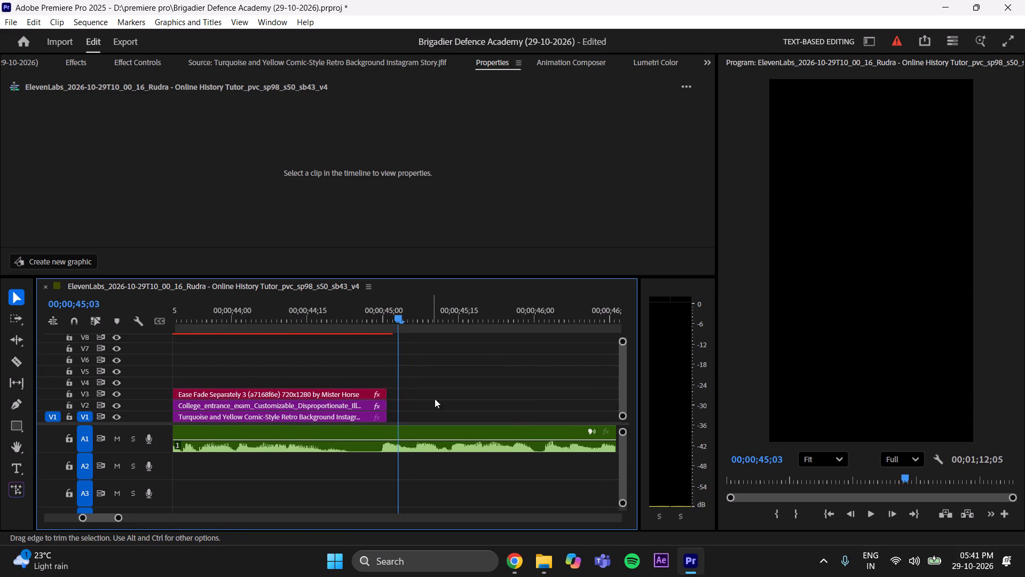
pyautogui.click(436, 399)
pyautogui.moveTo(395, 308); pyautogui.dragTo(387, 316)
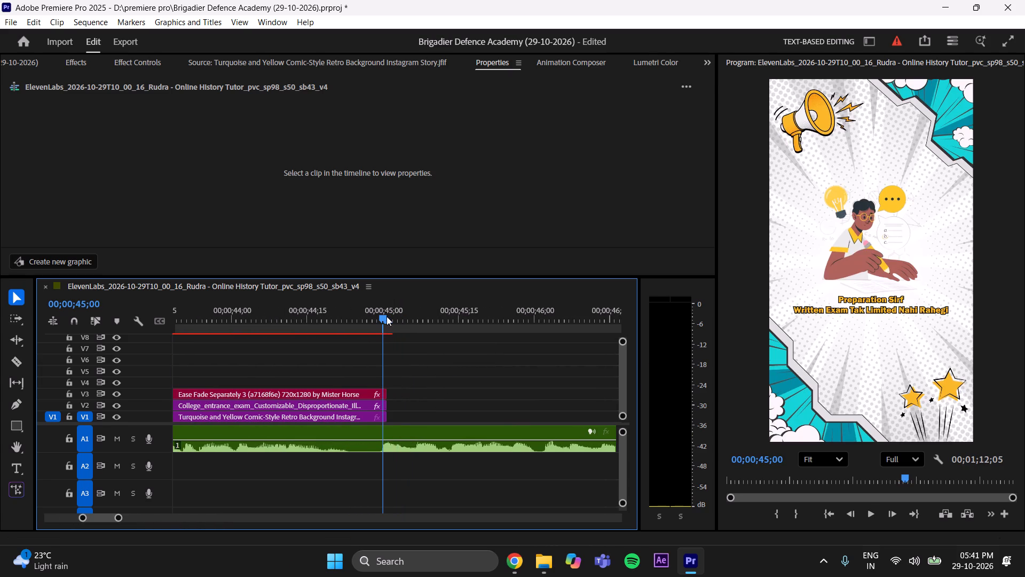
pyautogui.moveTo(387, 316); pyautogui.dragTo(391, 317)
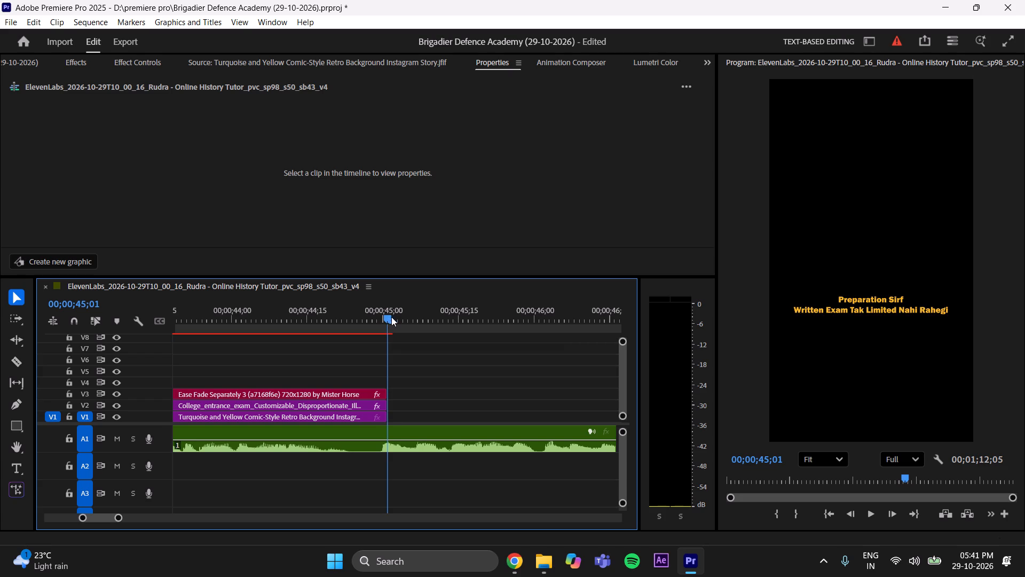
pyautogui.moveTo(391, 317); pyautogui.dragTo(392, 317)
pyautogui.click(438, 379)
pyautogui.hotkey('ctrl', 's')
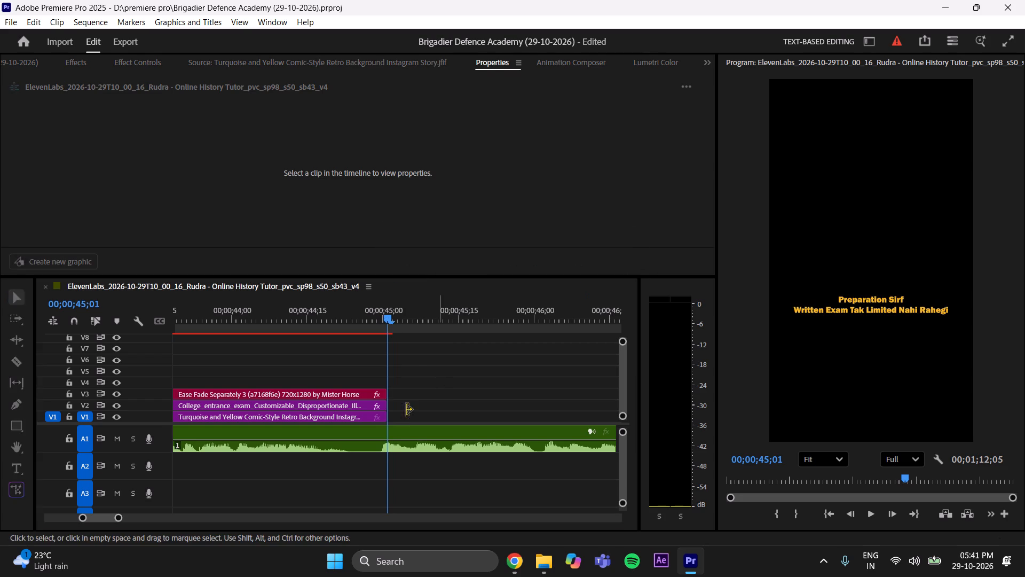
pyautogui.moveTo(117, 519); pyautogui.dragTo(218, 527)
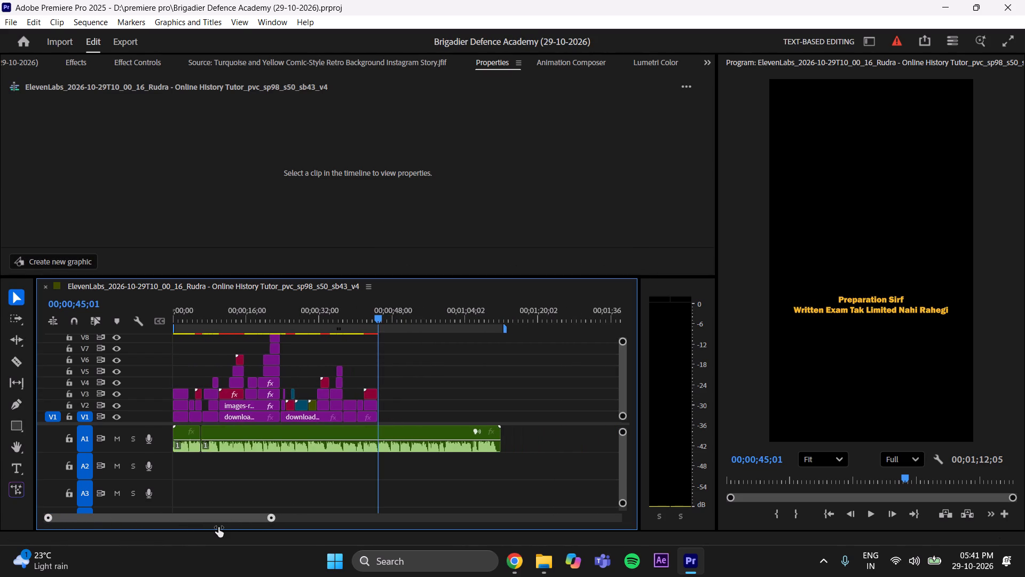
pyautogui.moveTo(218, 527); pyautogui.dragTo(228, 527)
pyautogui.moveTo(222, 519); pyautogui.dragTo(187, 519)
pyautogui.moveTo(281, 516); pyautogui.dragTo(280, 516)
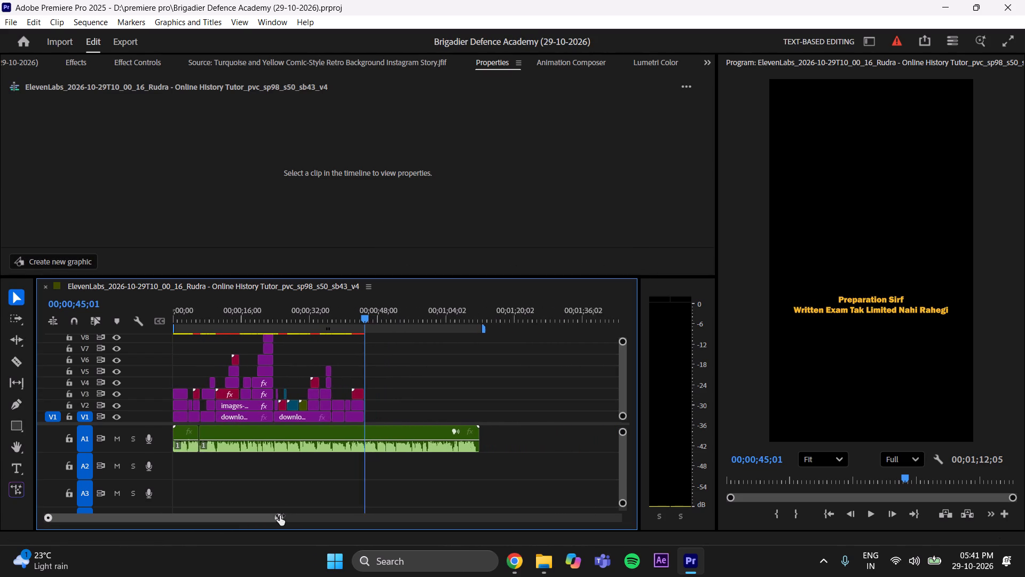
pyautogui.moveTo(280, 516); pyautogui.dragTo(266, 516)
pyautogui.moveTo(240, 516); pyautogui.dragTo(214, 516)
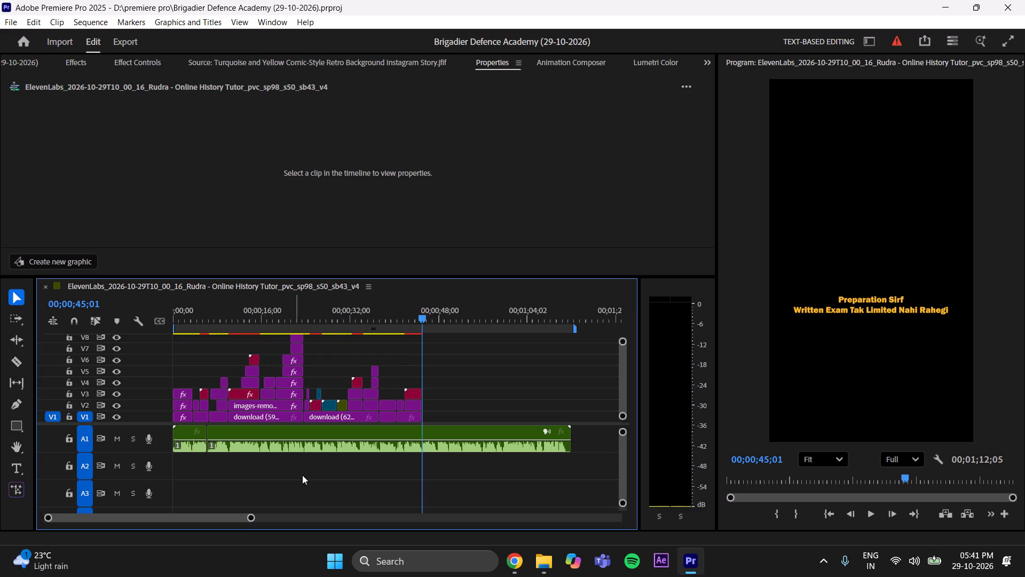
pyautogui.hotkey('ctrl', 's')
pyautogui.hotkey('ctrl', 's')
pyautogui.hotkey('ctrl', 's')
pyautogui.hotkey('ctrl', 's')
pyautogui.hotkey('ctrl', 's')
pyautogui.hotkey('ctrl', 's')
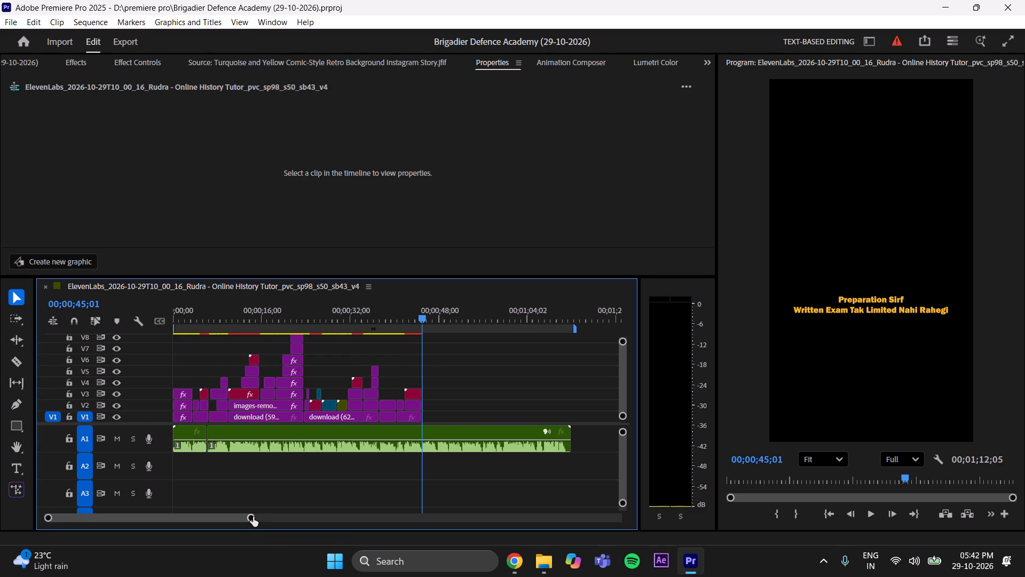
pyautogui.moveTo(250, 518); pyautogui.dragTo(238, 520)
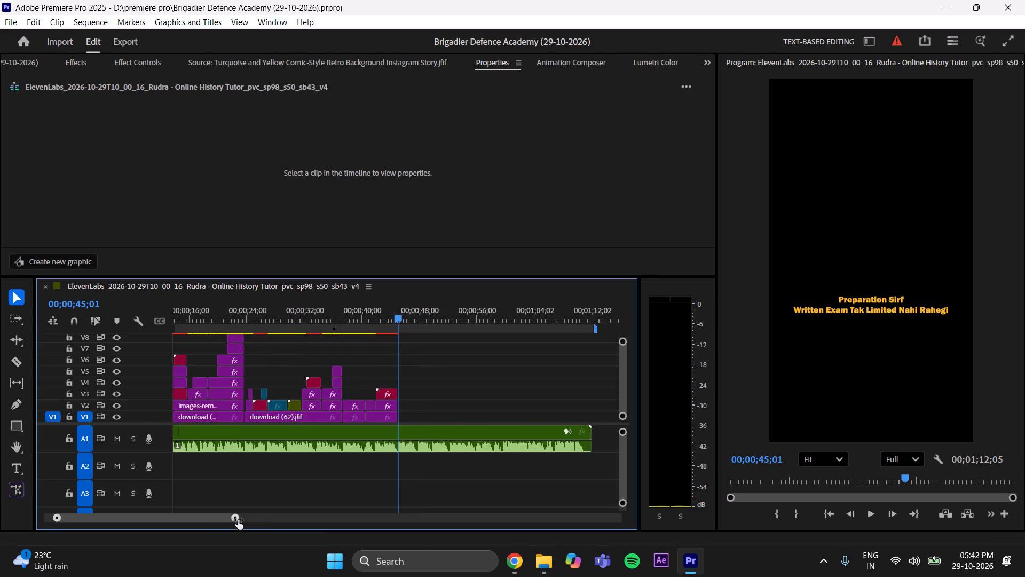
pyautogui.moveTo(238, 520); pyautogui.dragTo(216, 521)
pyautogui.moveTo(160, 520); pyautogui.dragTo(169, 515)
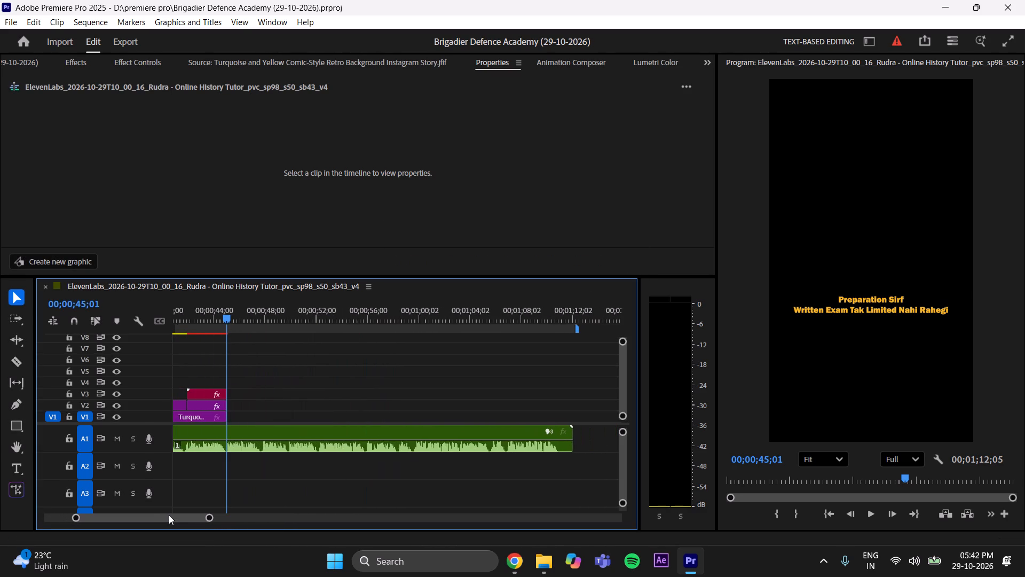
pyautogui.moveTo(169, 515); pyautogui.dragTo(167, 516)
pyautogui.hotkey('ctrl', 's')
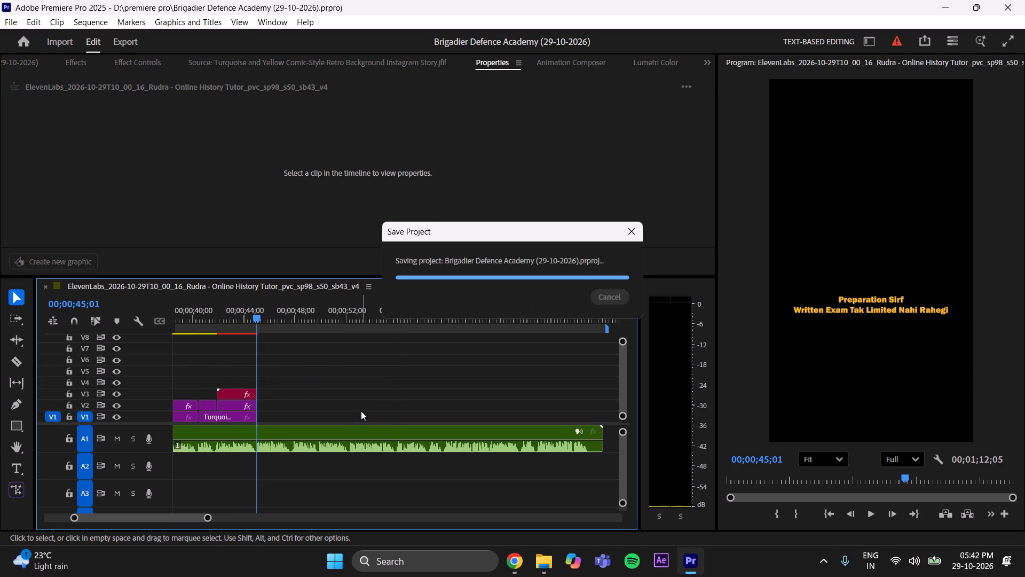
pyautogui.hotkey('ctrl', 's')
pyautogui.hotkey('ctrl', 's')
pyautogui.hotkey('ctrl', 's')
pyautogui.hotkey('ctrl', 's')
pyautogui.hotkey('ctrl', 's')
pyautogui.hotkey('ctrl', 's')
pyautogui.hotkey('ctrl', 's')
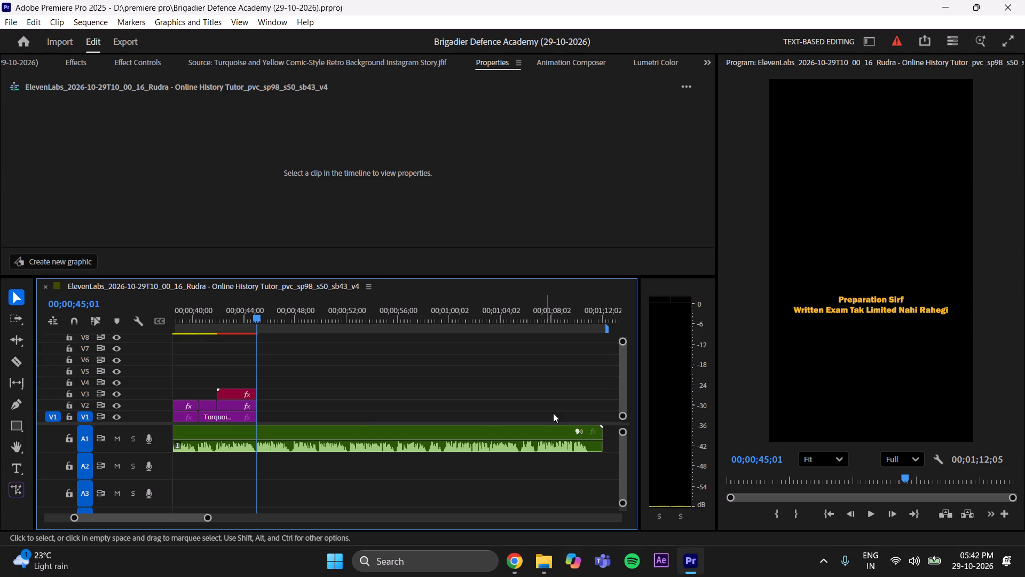
# Listen to the voice-over from the end of the writing student scene, replaying its opening words for the upcoming scene.
pyautogui.click(876, 518)
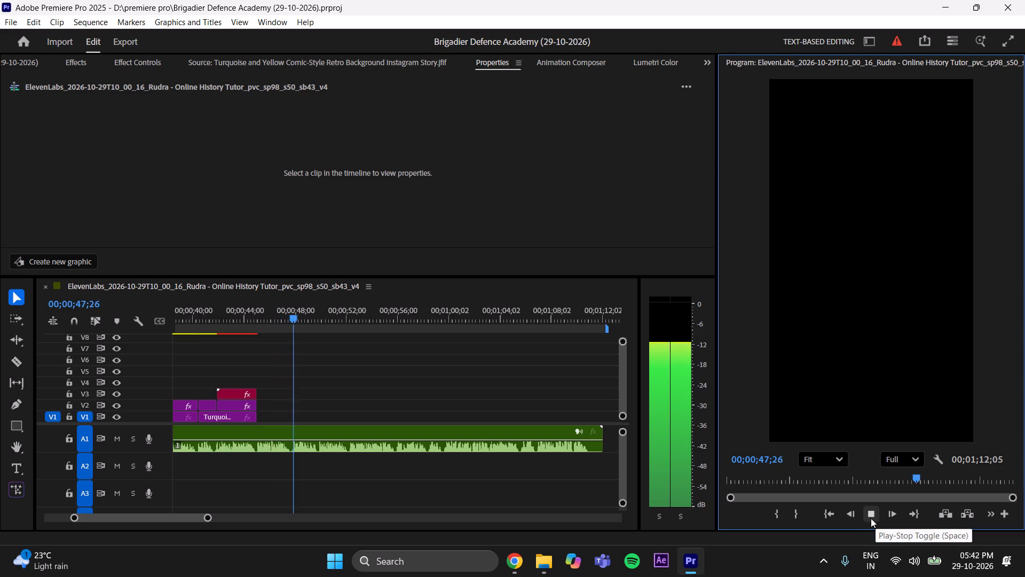
pyautogui.click(872, 511)
pyautogui.moveTo(307, 310); pyautogui.dragTo(258, 358)
pyautogui.press('space')
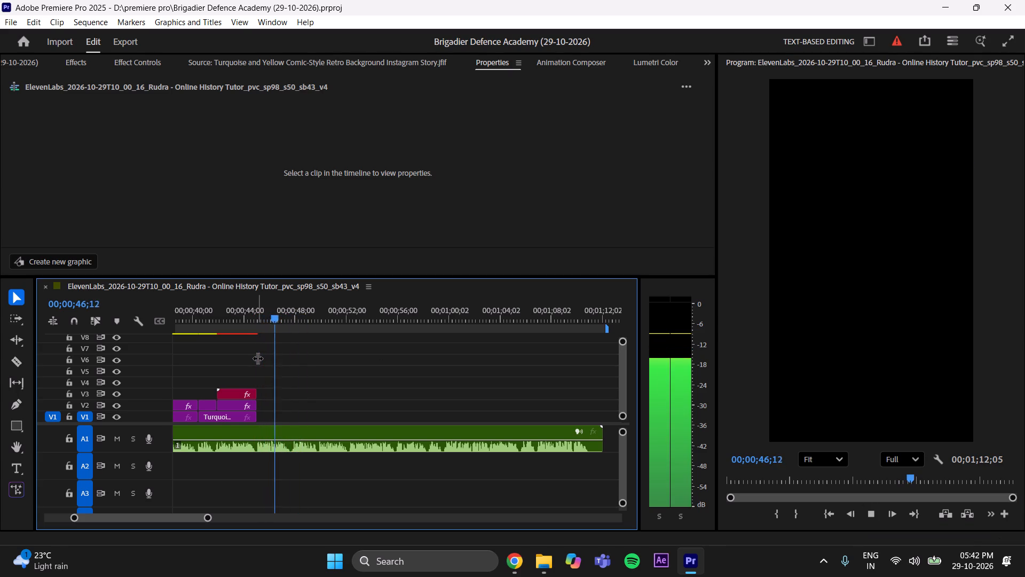
pyautogui.press('space')
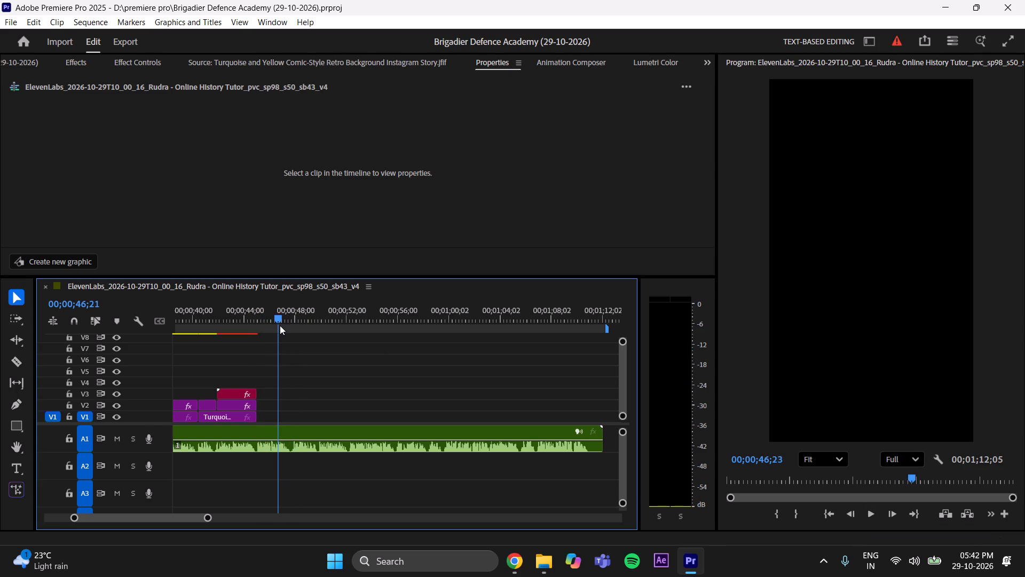
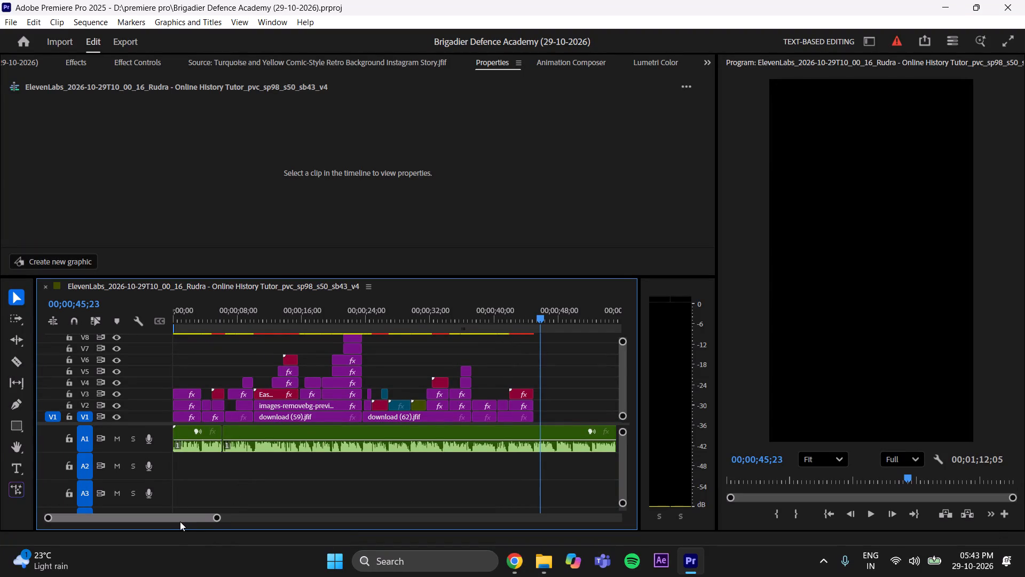
# Save the project with the finished writing student scene.
pyautogui.moveTo(180, 521); pyautogui.dragTo(194, 519)
pyautogui.hotkey('ctrl', 's')
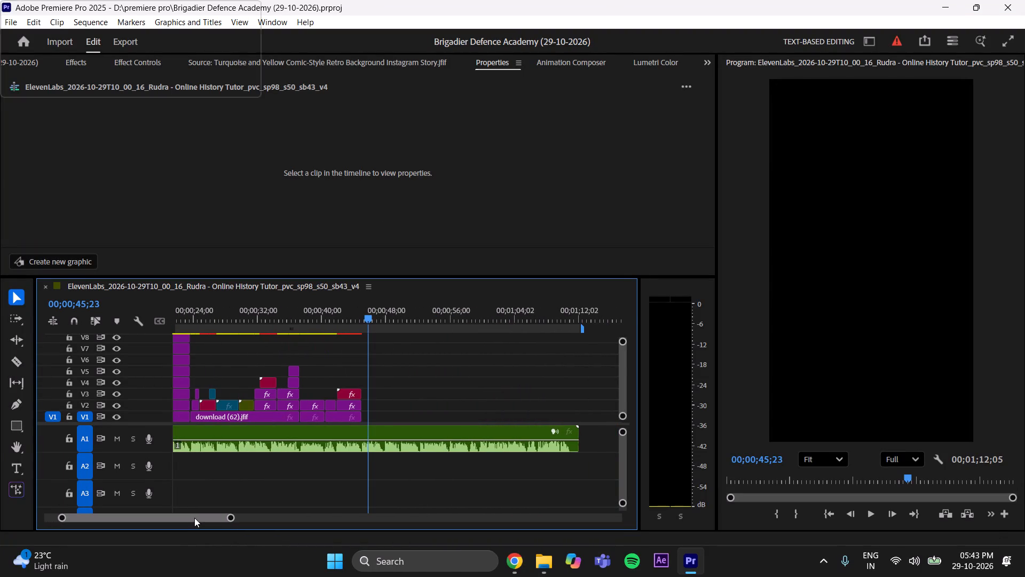
pyautogui.hotkey('ctrl', 's')
pyautogui.hotkey('ctrl', 's')
pyautogui.hotkey('ctrl', 's')
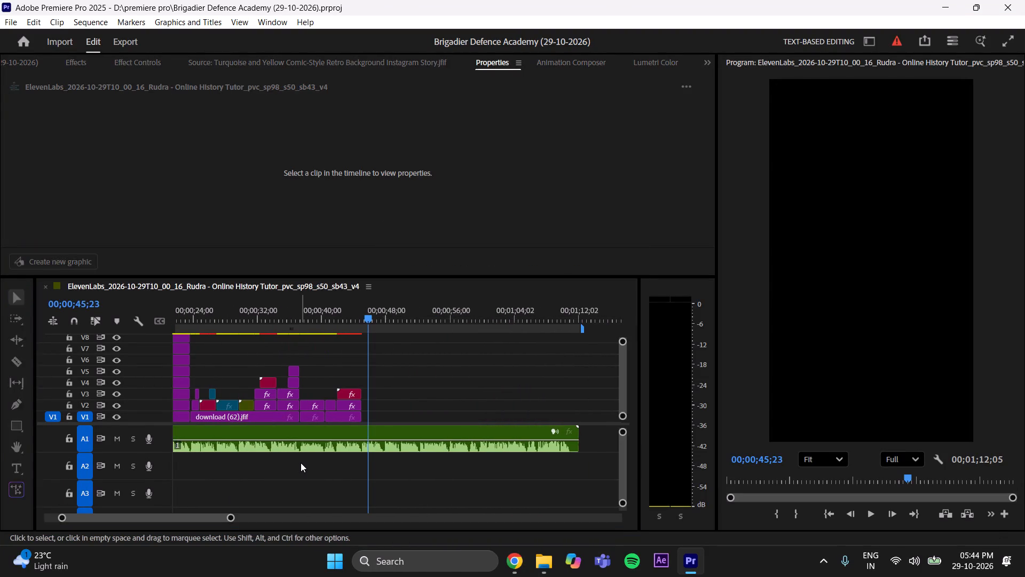
pyautogui.hotkey('ctrl', 's')
pyautogui.hotkey('ctrl', 's')
pyautogui.hotkey('ctrl', 's')
# Replay the voice-over from the end of the last scene at 00;00;45;01 to hear the lines for the upcoming scene.
pyautogui.moveTo(367, 320); pyautogui.dragTo(361, 332)
pyautogui.press('space')
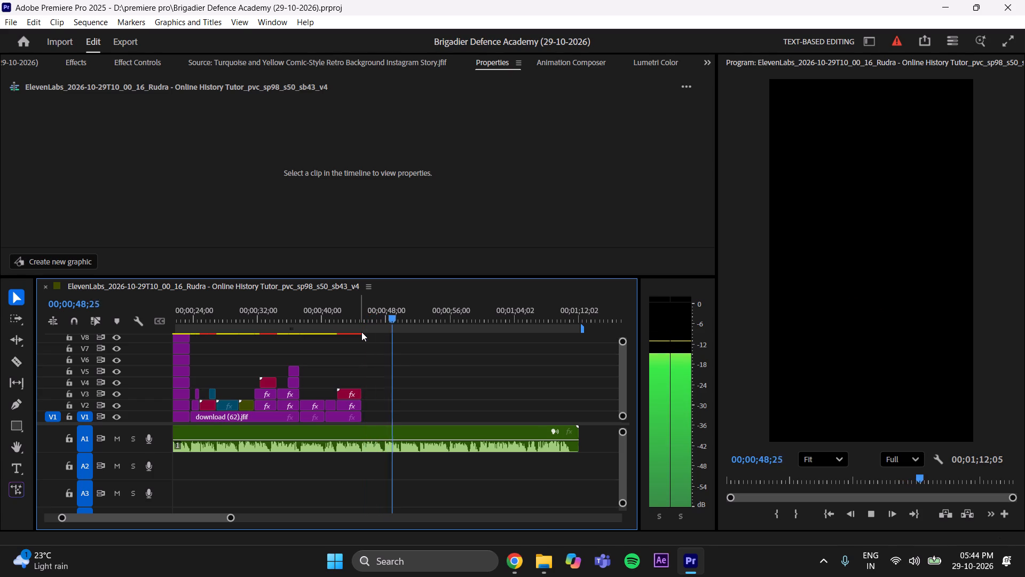
pyautogui.press('space')
pyautogui.moveTo(400, 311); pyautogui.dragTo(364, 361)
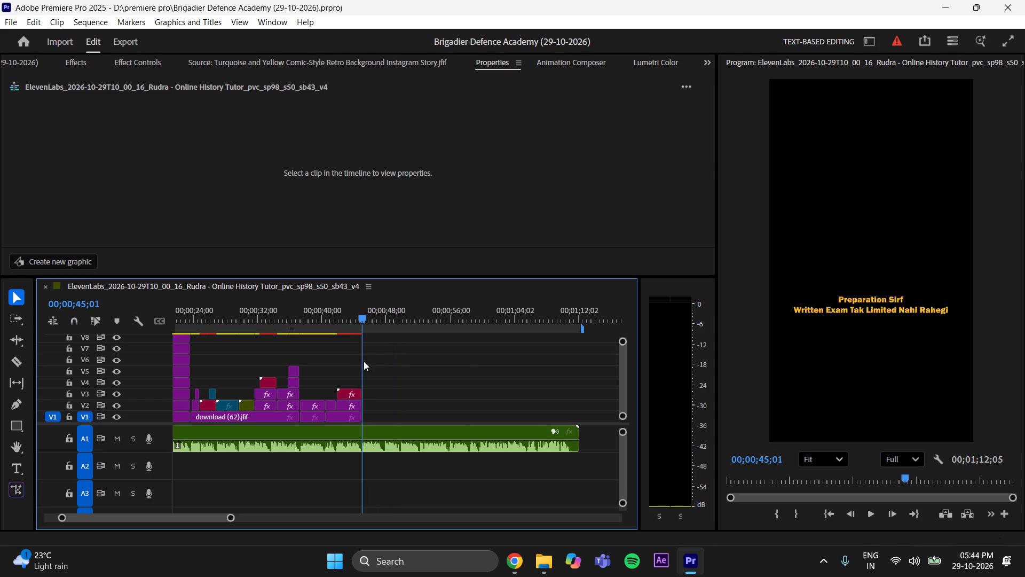
pyautogui.moveTo(364, 361); pyautogui.dragTo(362, 365)
pyautogui.press('space')
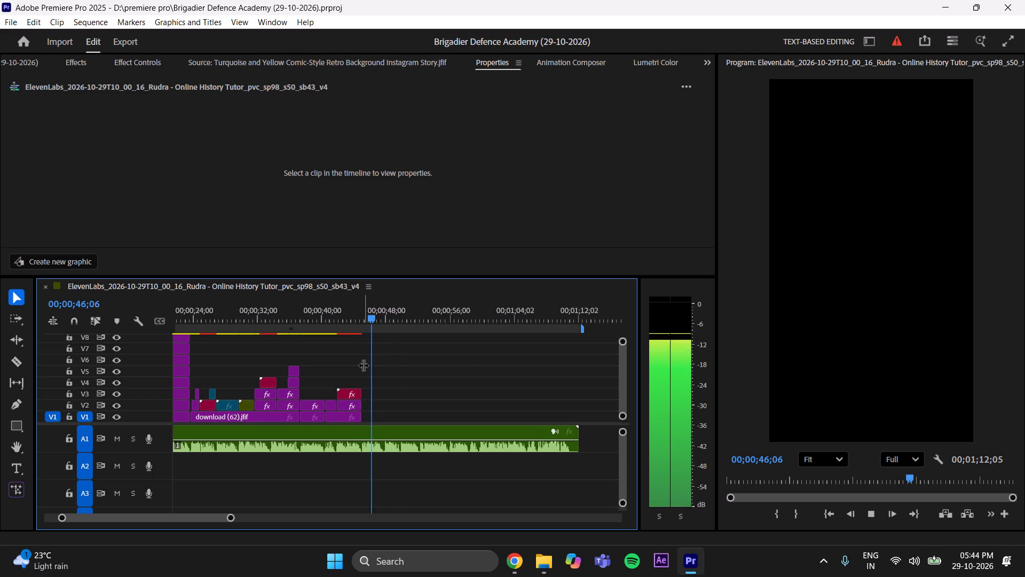
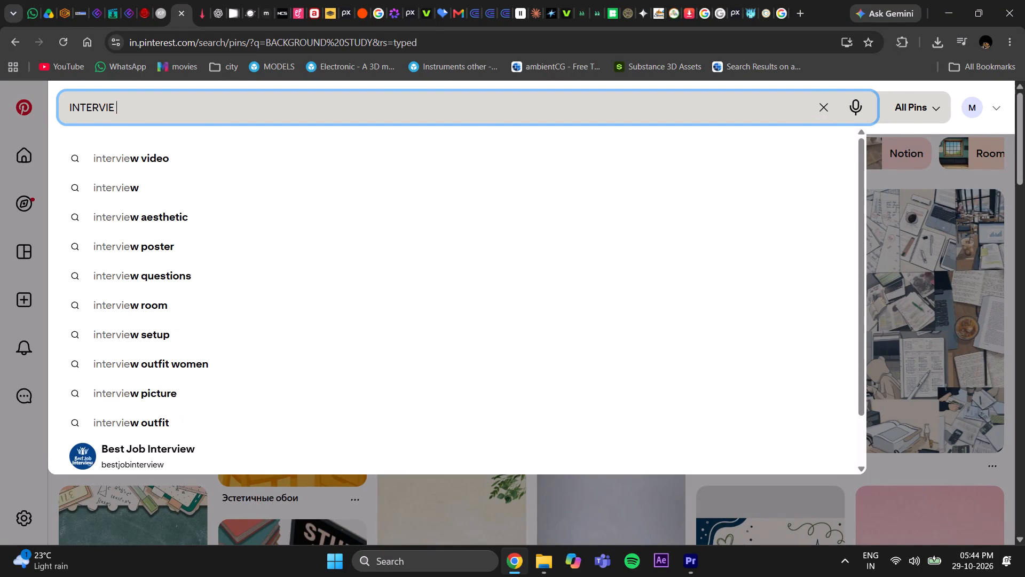
# Search Pinterest for "INTERVIEW SESSION" and download the illustration of two men talking across a desk with a laptop.
pyautogui.press('BackSpace')
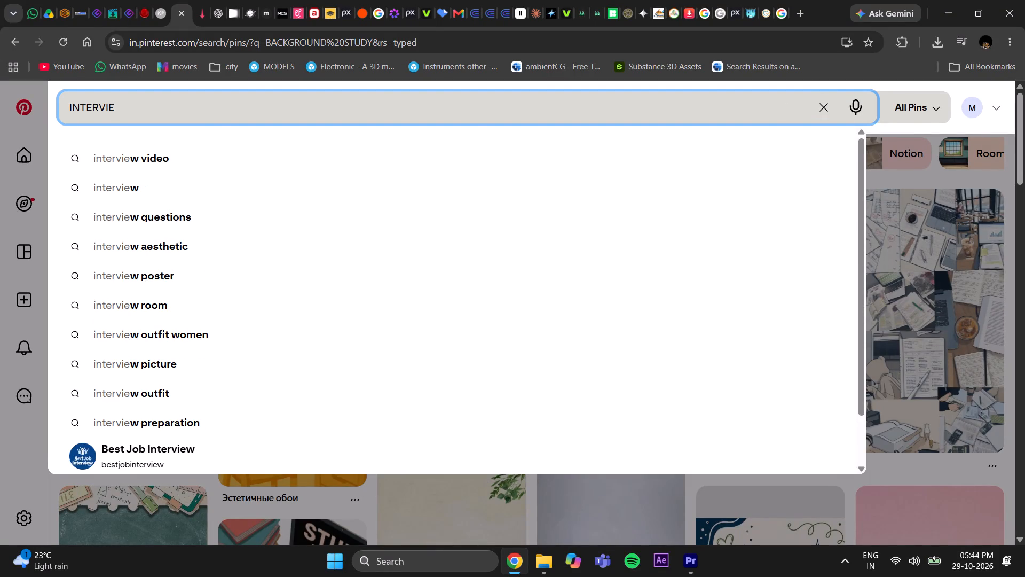
pyautogui.write('W')
pyautogui.press('space')
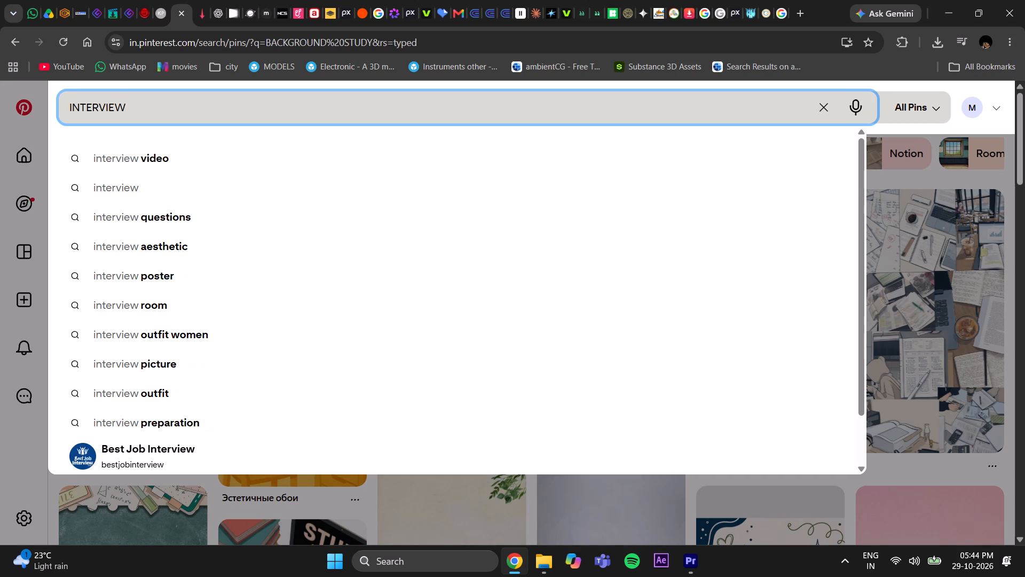
pyautogui.write('SESSION')
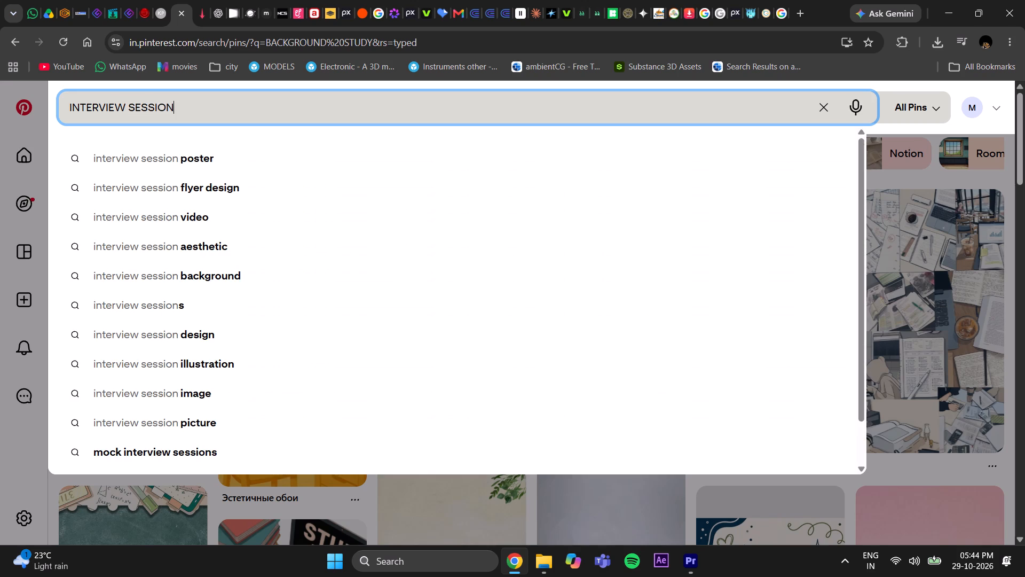
pyautogui.press('Return')
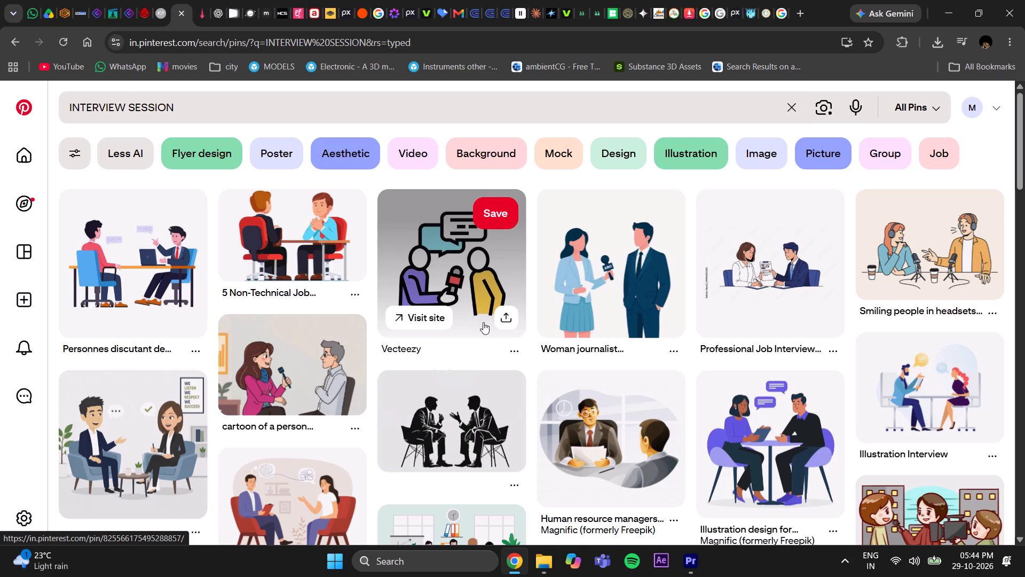
pyautogui.click(126, 276)
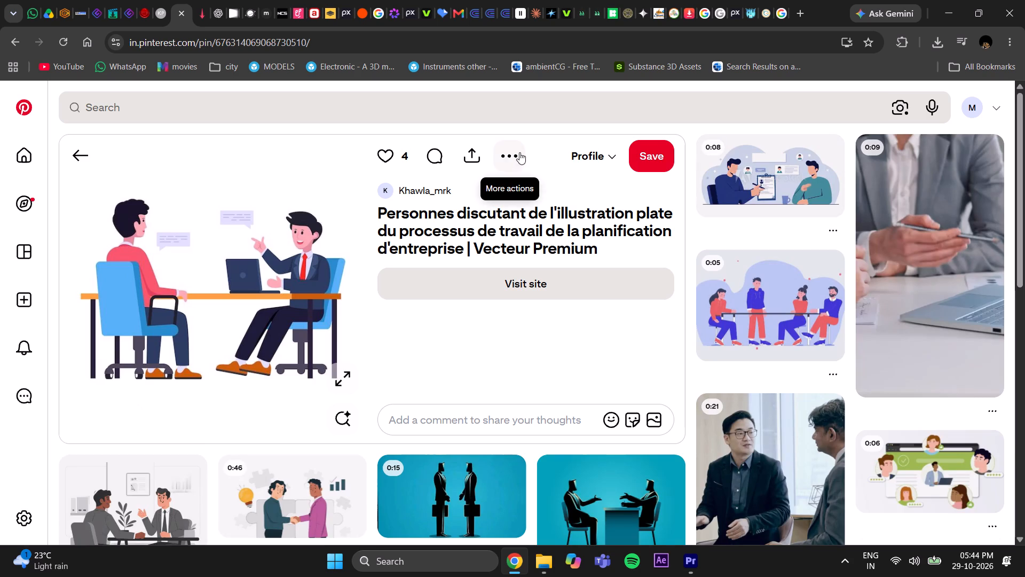
pyautogui.click(519, 152)
pyautogui.click(504, 197)
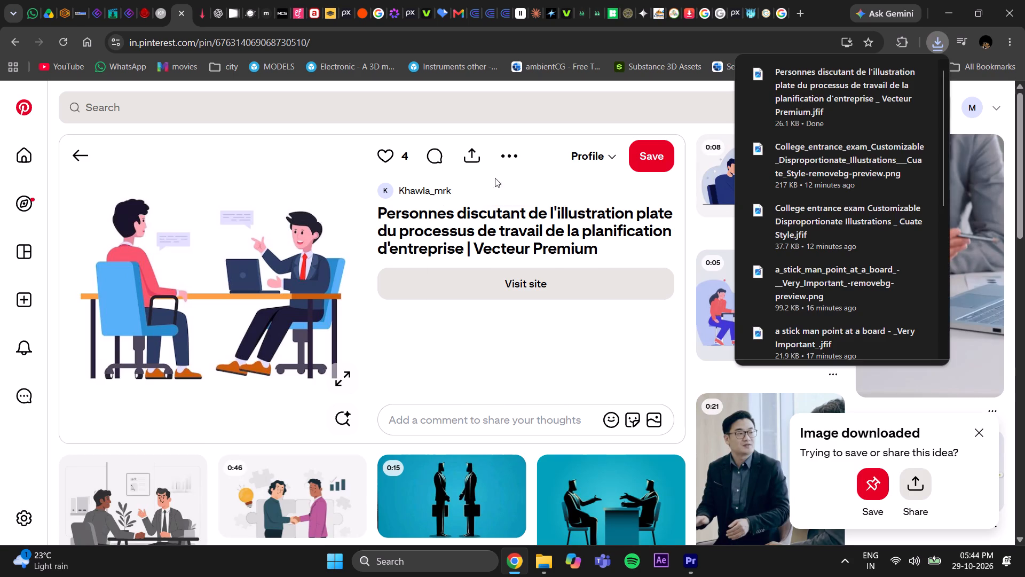
# Switch to remove.bg, replace the old upload with the interview illustration, and download its background-free version in the free Preview size.
pyautogui.click(330, 11)
pyautogui.scroll(4, 436, 253)
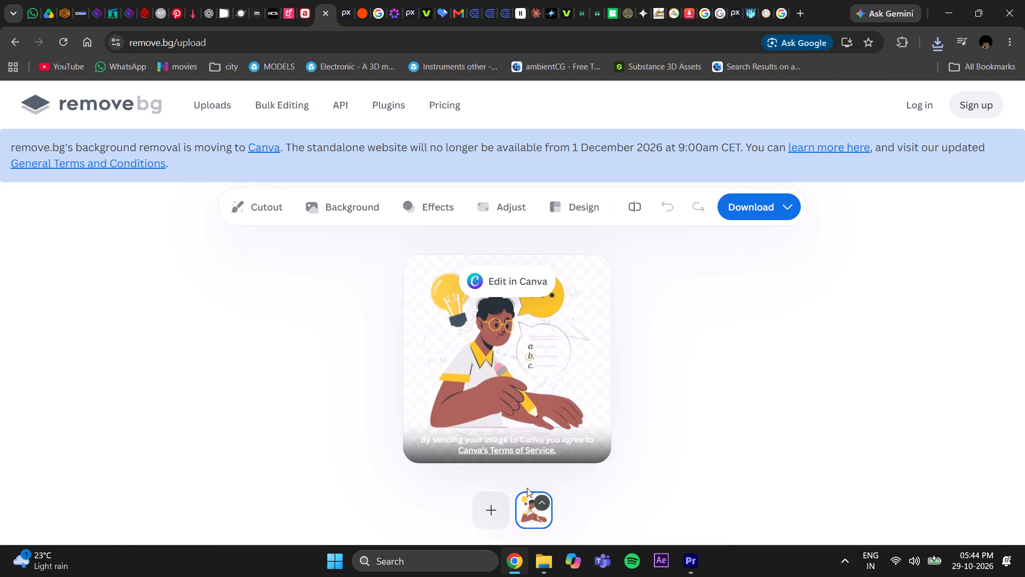
pyautogui.click(538, 500)
pyautogui.click(539, 474)
pyautogui.click(521, 325)
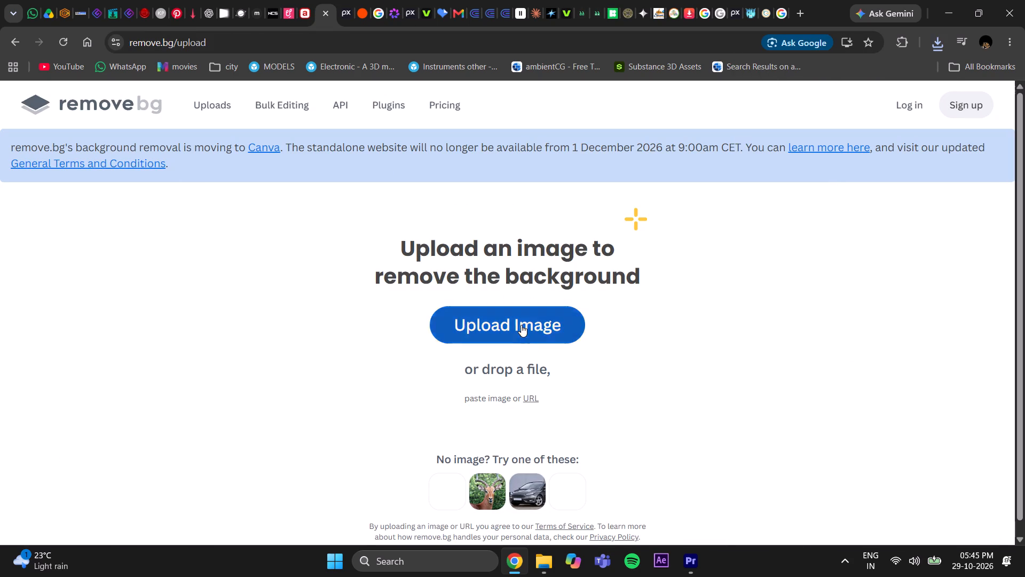
pyautogui.click(186, 186)
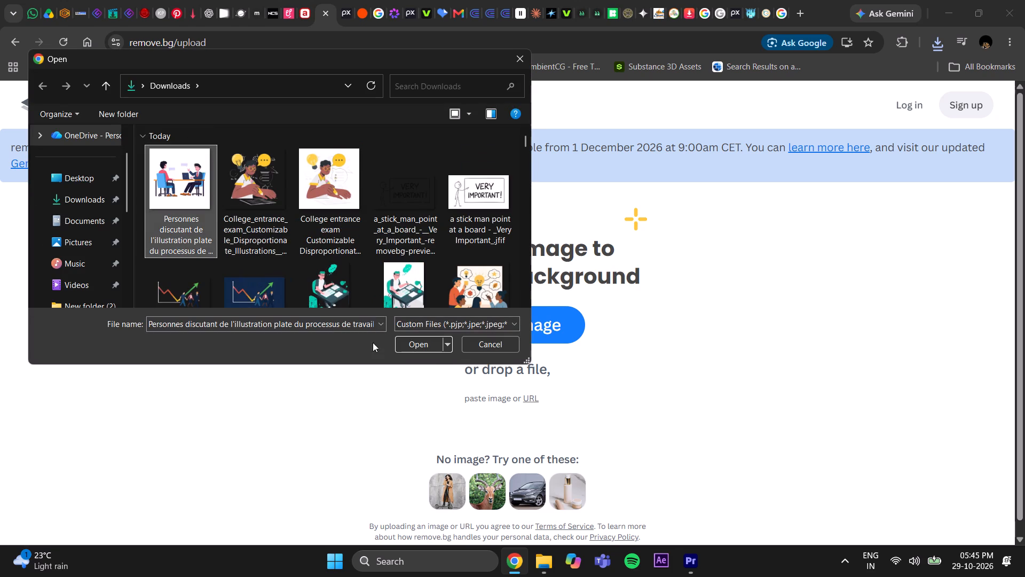
pyautogui.click(416, 345)
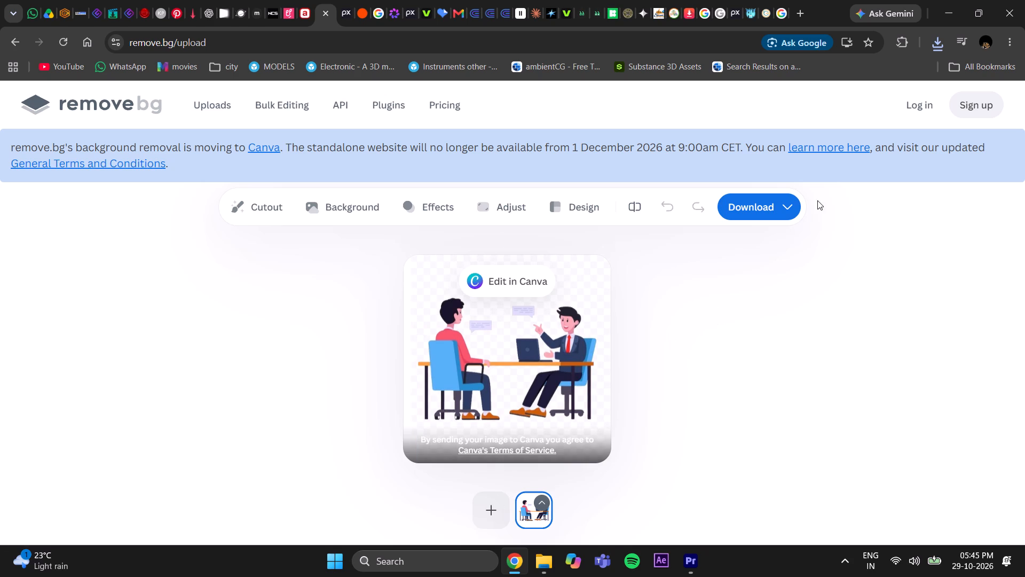
pyautogui.click(756, 198)
pyautogui.click(755, 240)
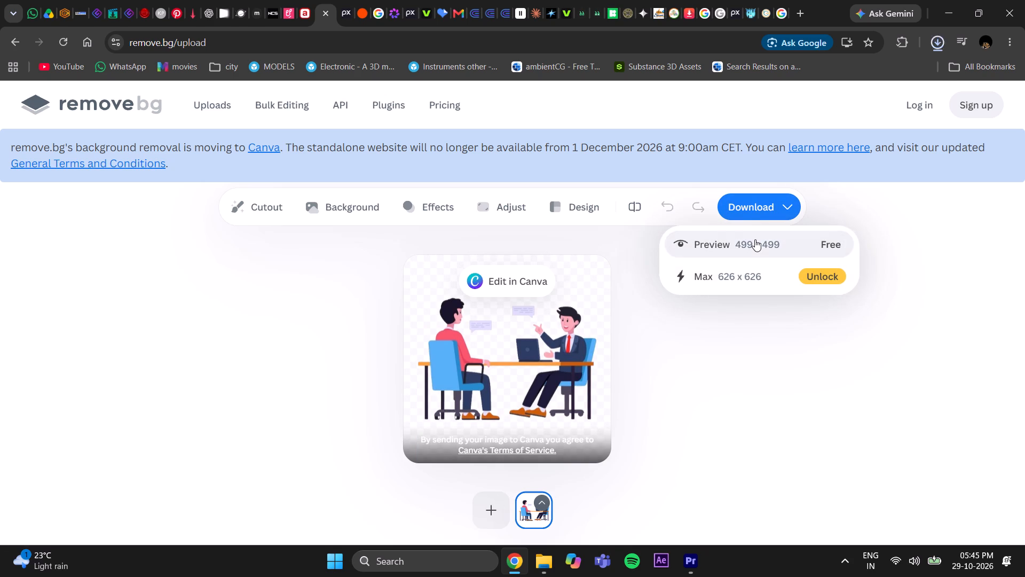
pyautogui.click(729, 391)
# Switch to Premiere Pro, show the source preview and save the project.
pyautogui.click(688, 572)
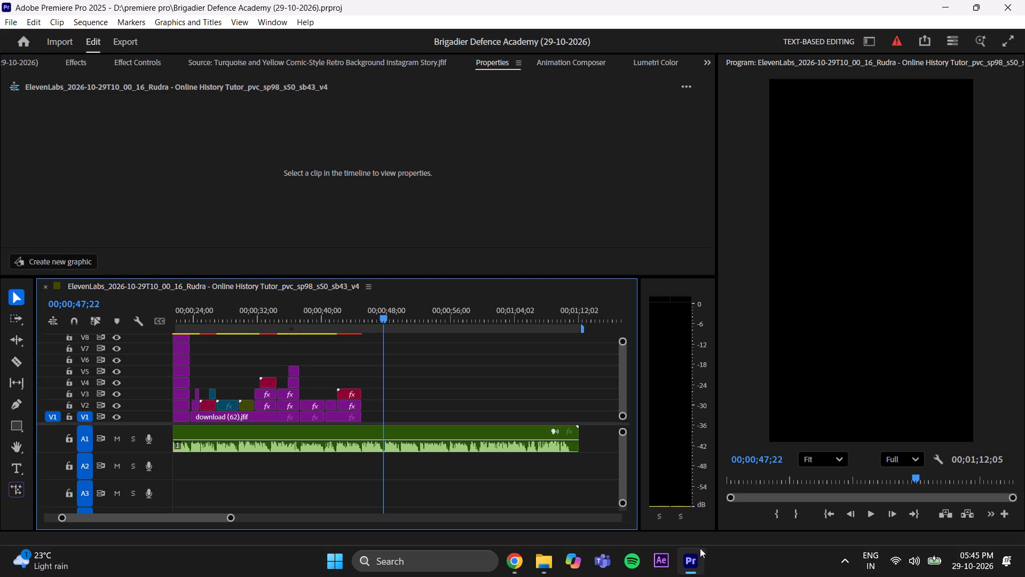
pyautogui.click(366, 57)
pyautogui.hotkey('ctrl', 's')
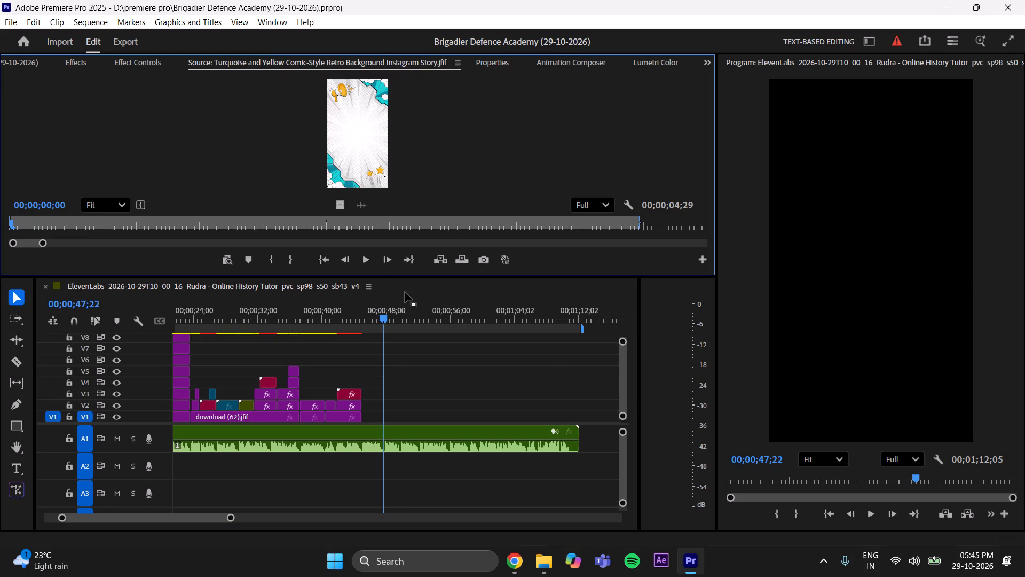
# Replay the voice-over from 00;00;44;13 across the end of the writing student scene.
pyautogui.moveTo(386, 317); pyautogui.dragTo(360, 333)
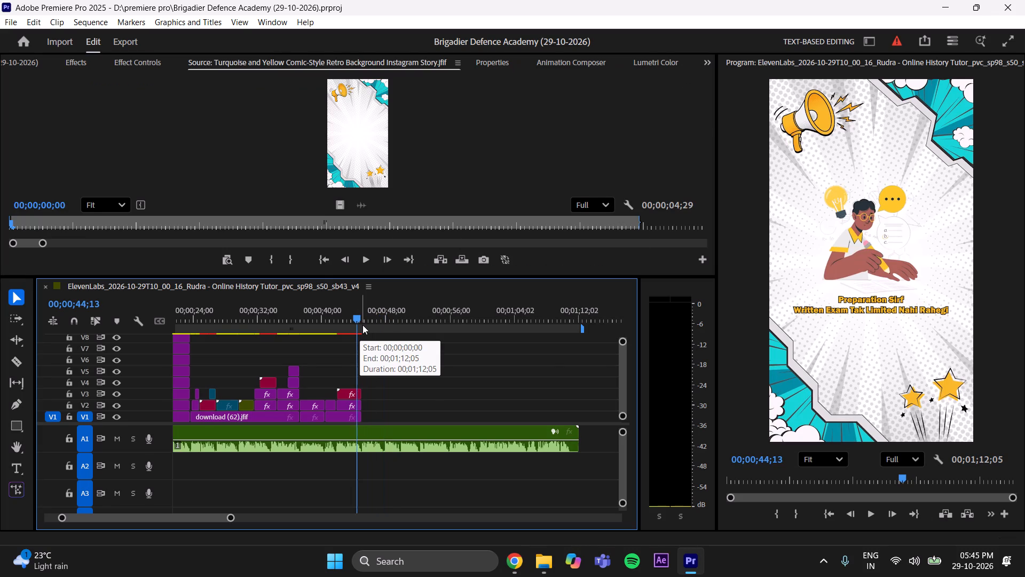
pyautogui.press('space')
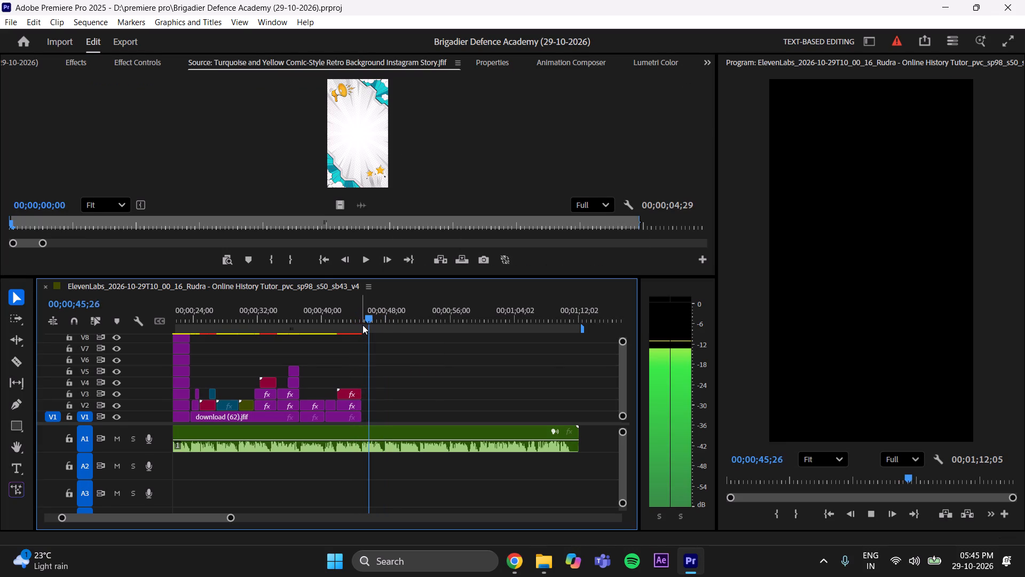
pyautogui.press('space')
# Search Pinterest in Chrome for "background", browse the grid designs, and copy the link of the "Best Background for motion graphics reels" video.
pyautogui.click(513, 563)
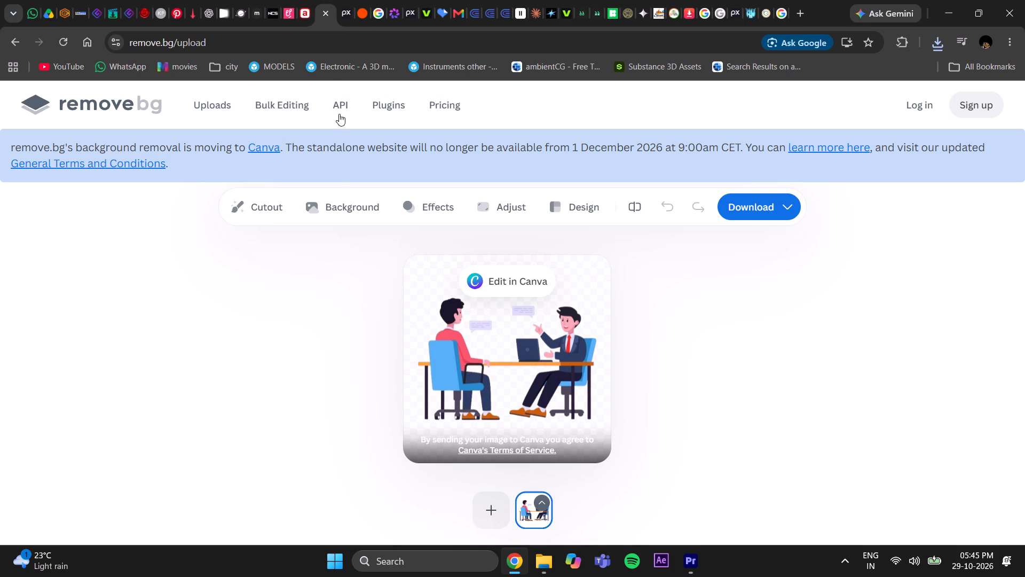
pyautogui.click(179, 15)
pyautogui.click(226, 103)
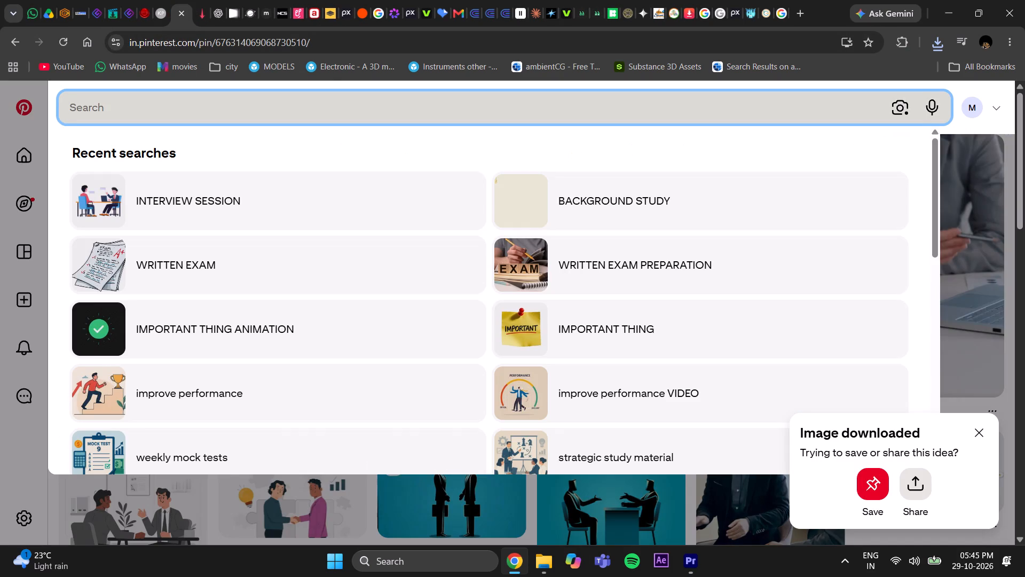
pyautogui.write('BA')
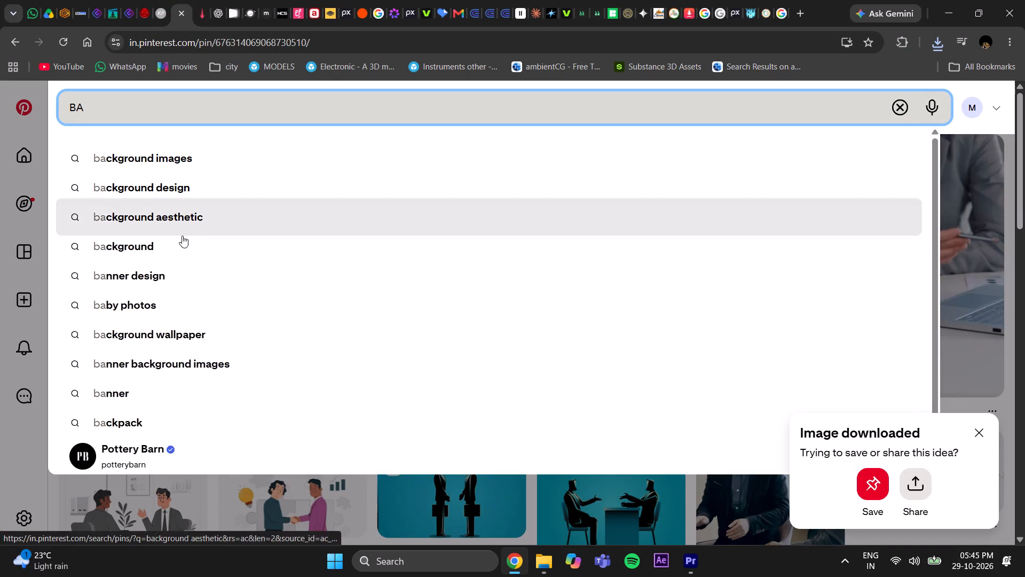
pyautogui.click(179, 249)
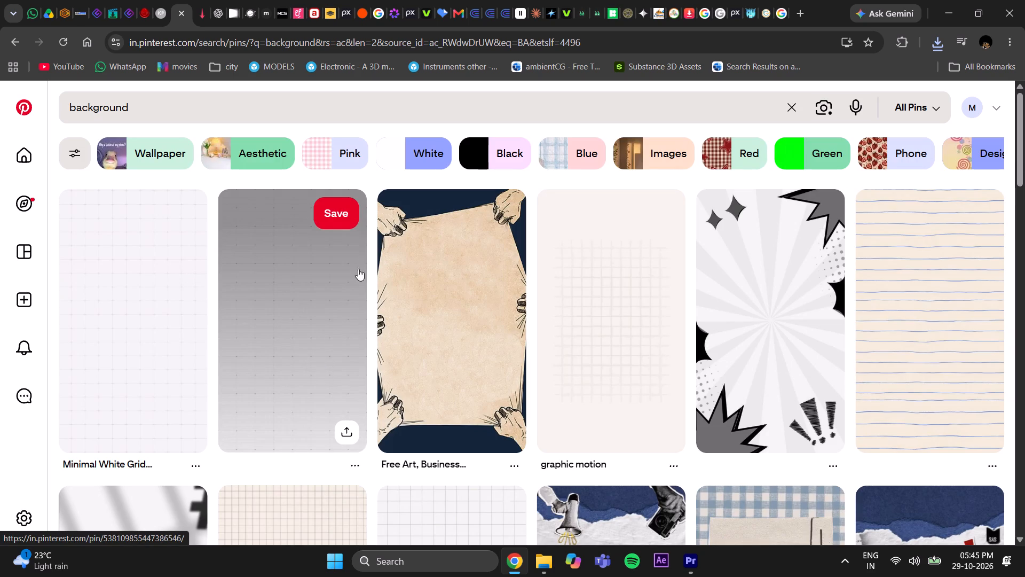
pyautogui.scroll(-4, 677, 337)
pyautogui.click(482, 377)
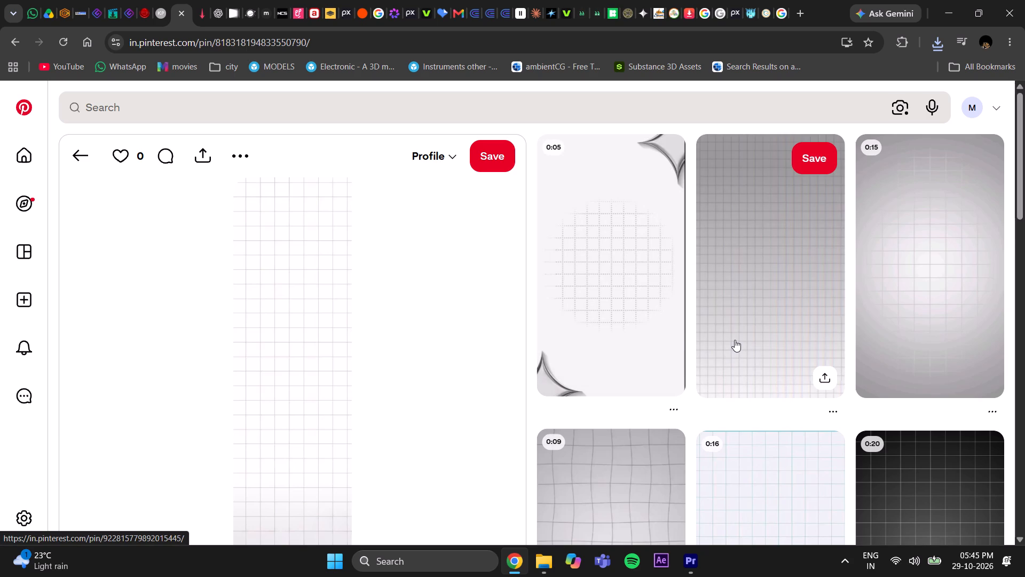
pyautogui.click(746, 323)
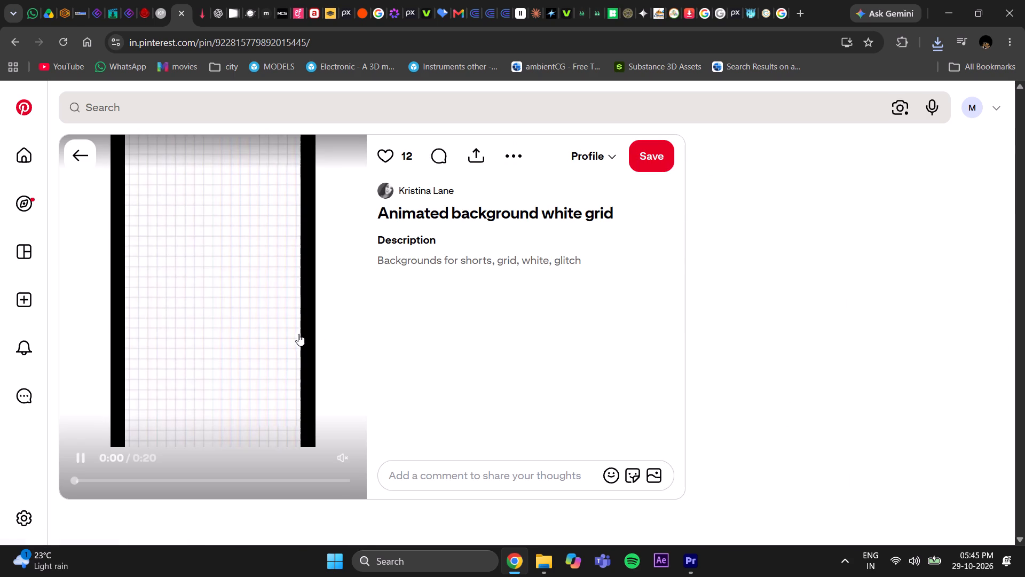
pyautogui.click(12, 35)
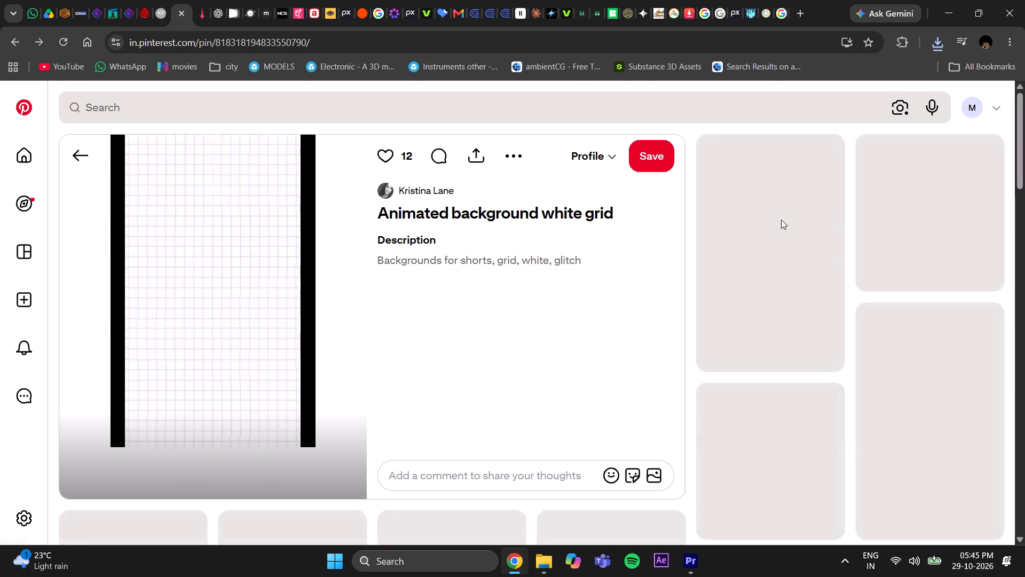
pyautogui.click(948, 237)
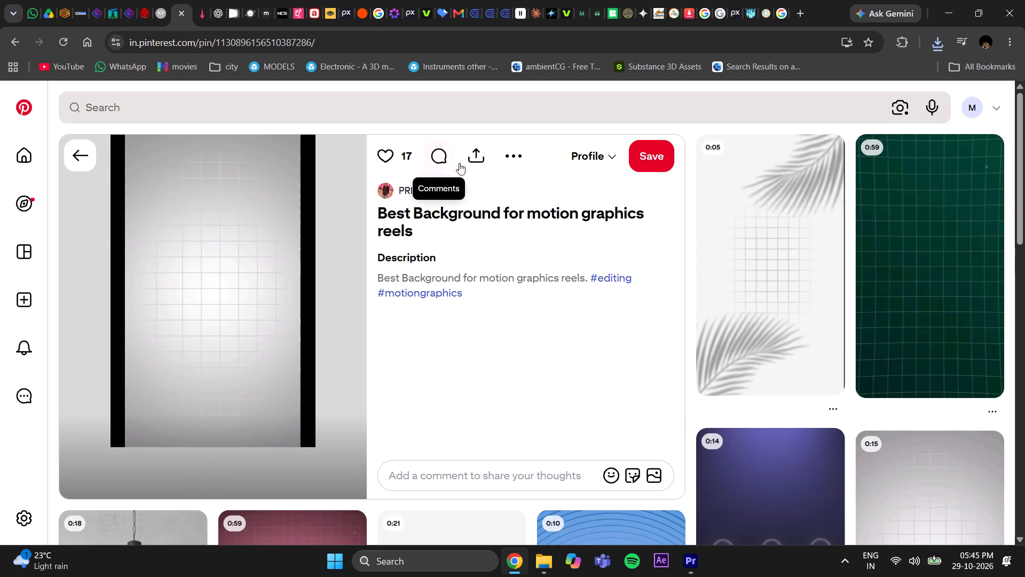
pyautogui.click(467, 156)
pyautogui.click(377, 230)
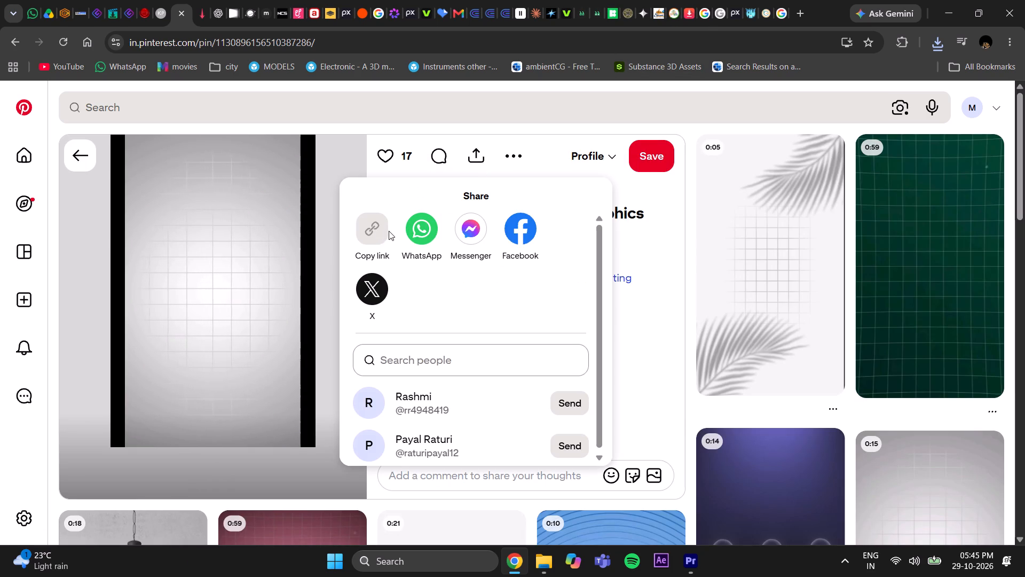
# Replace the old entry in Pinterest Downloader with the copied link and download the grid background as the 720p mp4.
pyautogui.click(201, 19)
pyautogui.scroll(3, 397, 255)
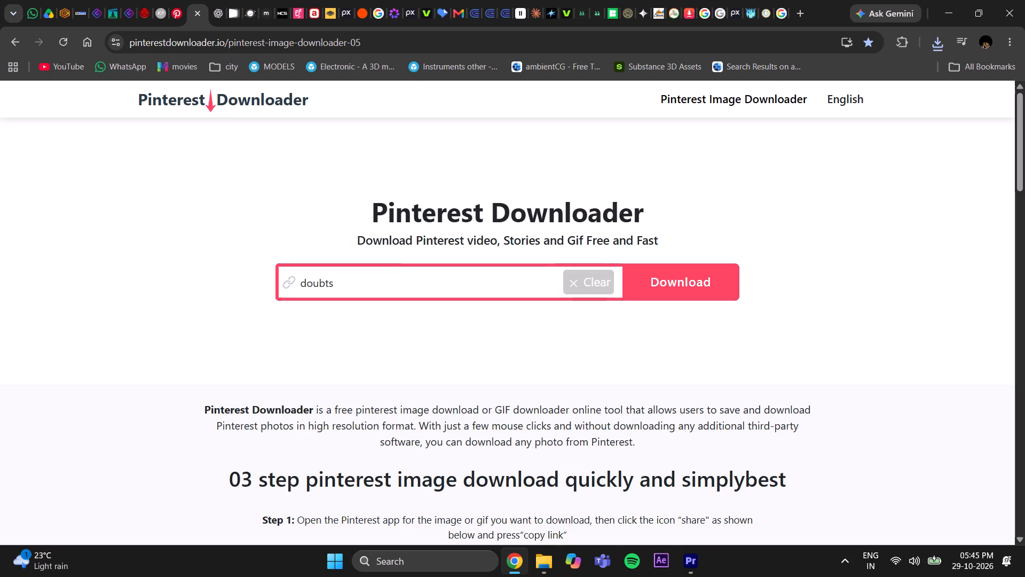
pyautogui.click(391, 278)
pyautogui.press('BackSpace')
pyautogui.press('BackSpace')
pyautogui.press('BackSpace')
pyautogui.press('BackSpace')
pyautogui.press('BackSpace')
pyautogui.press('BackSpace')
pyautogui.press('BackSpace')
pyautogui.press('BackSpace')
pyautogui.press('BackSpace')
pyautogui.press('BackSpace')
pyautogui.press('BackSpace')
pyautogui.press('BackSpace')
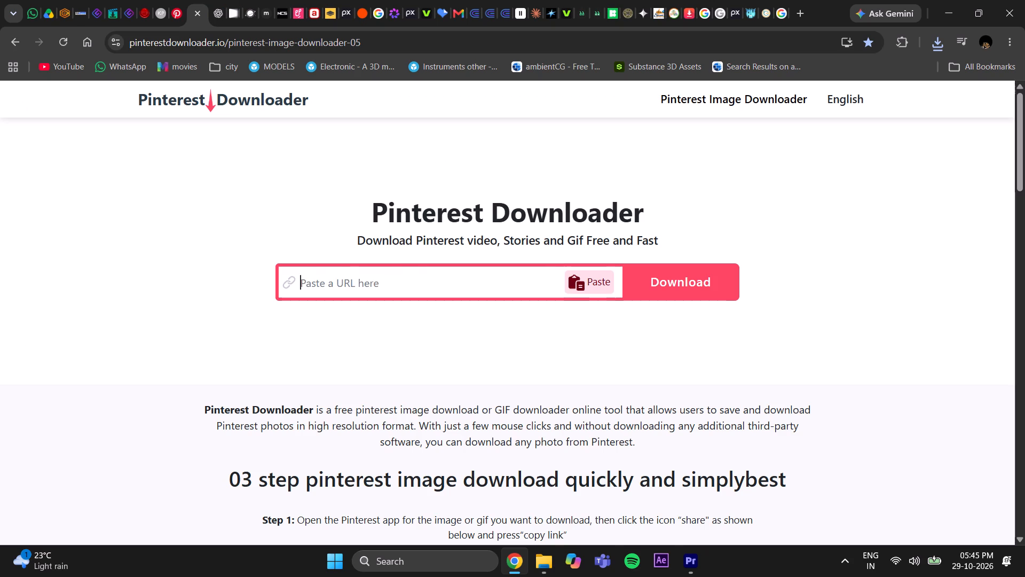
pyautogui.hotkey('ctrl', 'v')
pyautogui.press('Return')
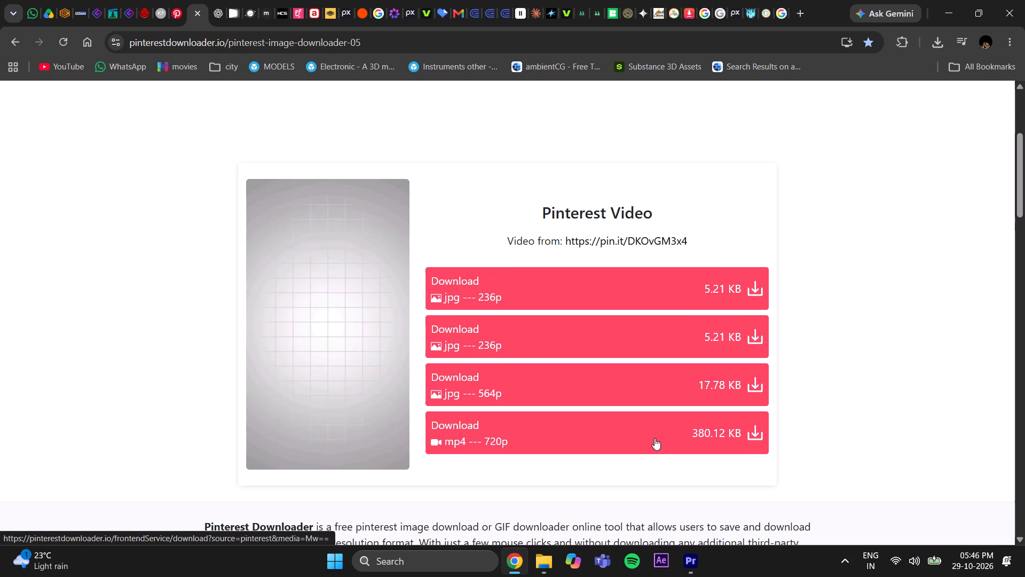
pyautogui.click(655, 438)
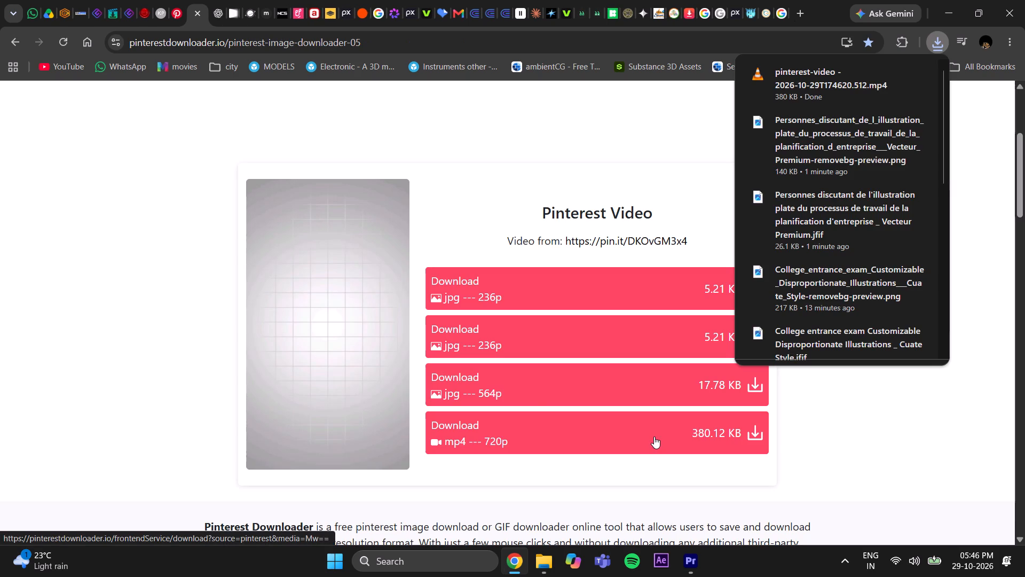
pyautogui.click(503, 185)
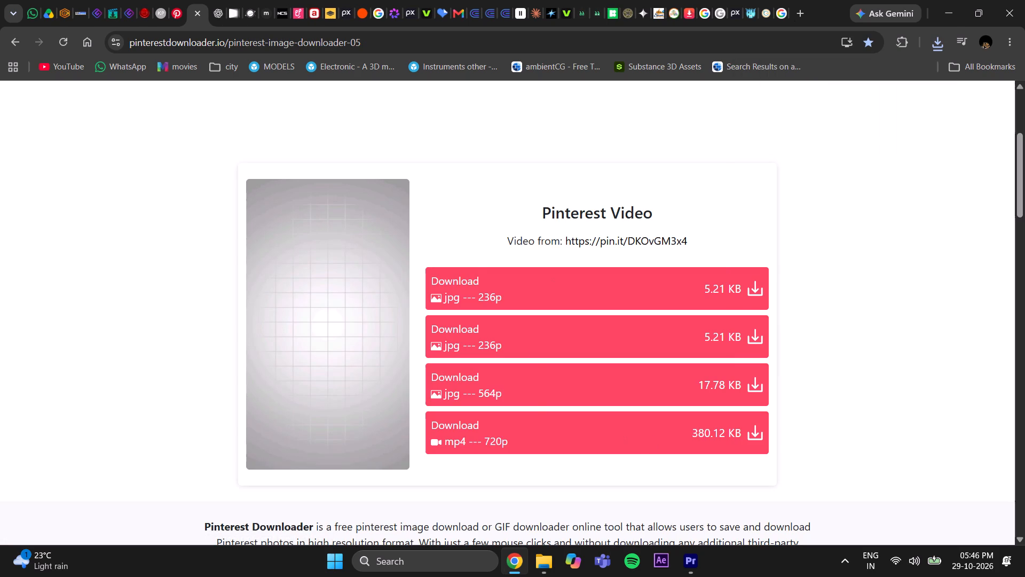
# Refresh the Downloads folder in File Explorer and load the new grid background mp4 into Premiere Pro's Source monitor.
pyautogui.click(680, 559)
pyautogui.click(542, 553)
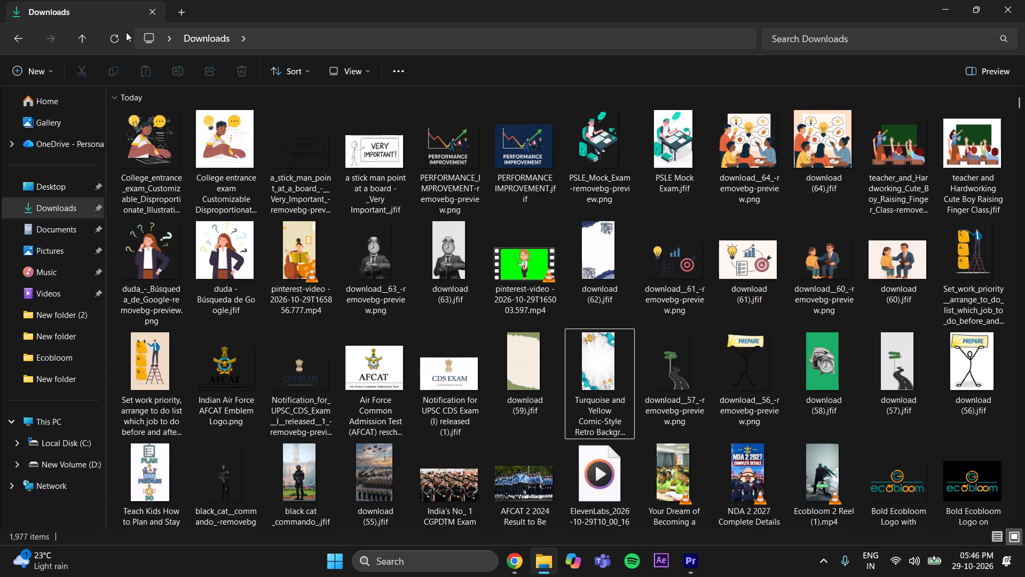
pyautogui.click(125, 32)
pyautogui.click(107, 40)
pyautogui.moveTo(129, 112); pyautogui.dragTo(131, 125)
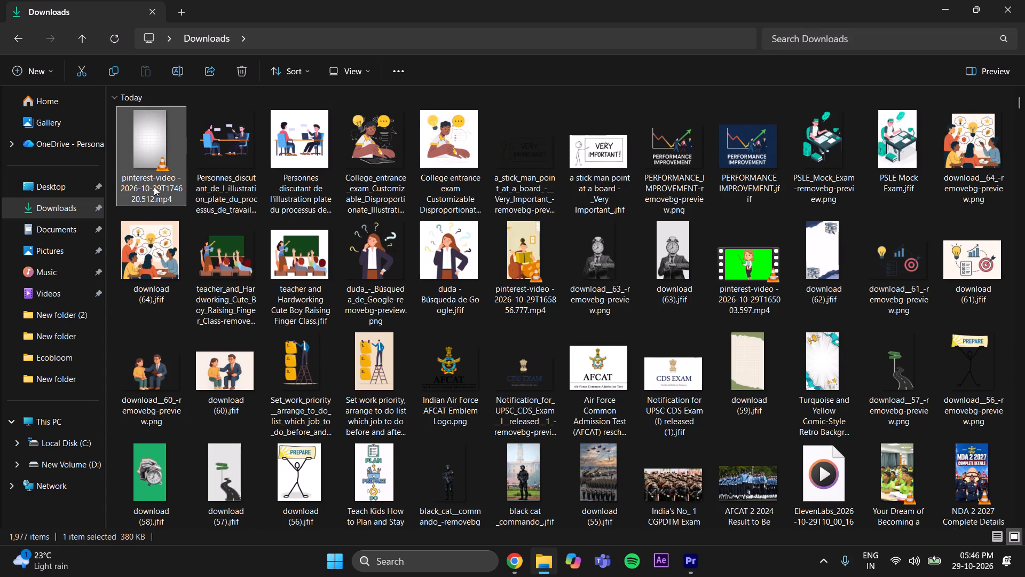
pyautogui.moveTo(150, 146); pyautogui.dragTo(345, 135)
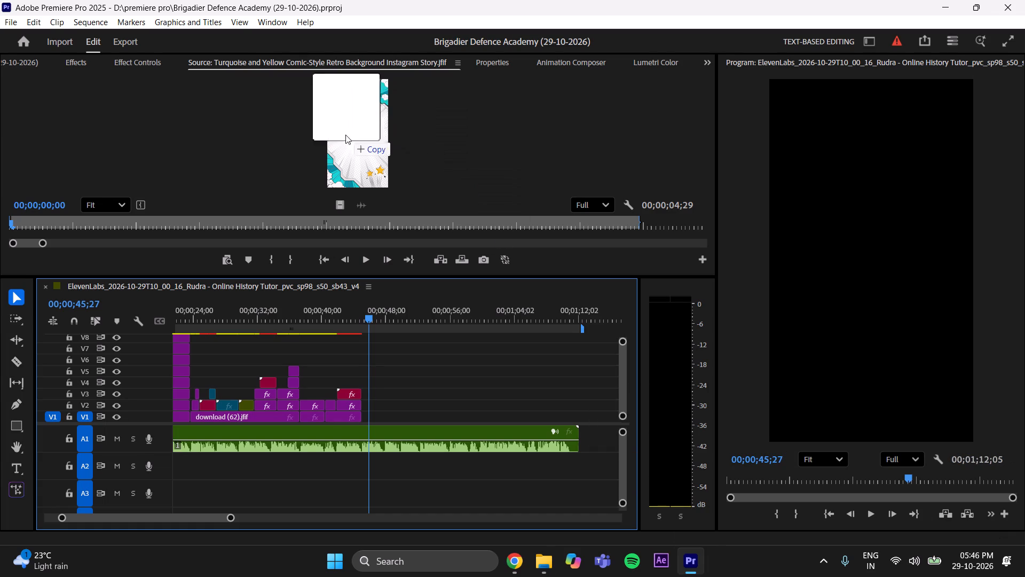
pyautogui.moveTo(345, 135); pyautogui.dragTo(345, 152)
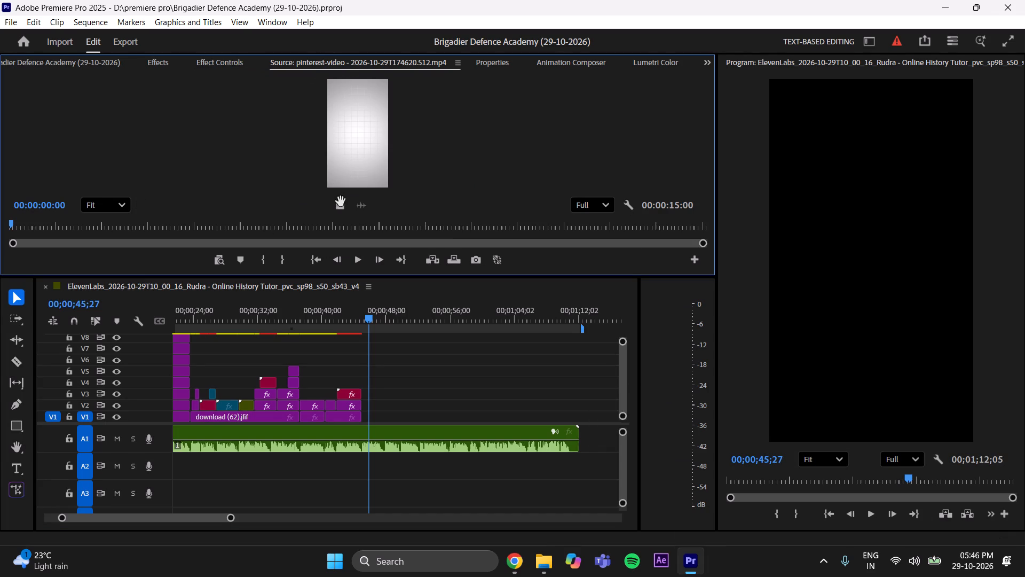
# Place the grid background video on V1 at 00;00;45;27, and shift it earlier toward the end of the writing student scene.
pyautogui.moveTo(341, 201); pyautogui.dragTo(369, 424)
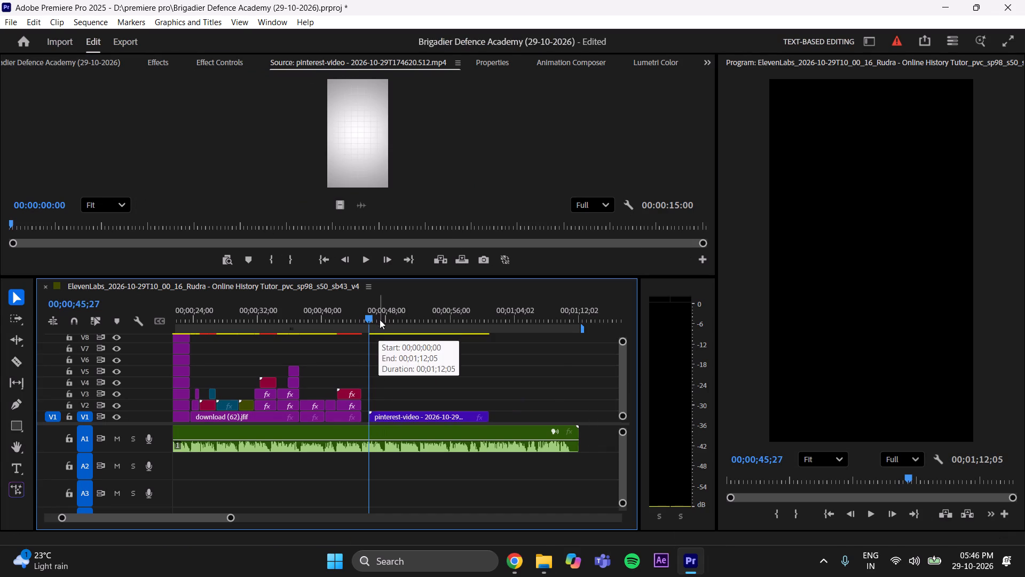
pyautogui.moveTo(372, 313); pyautogui.dragTo(349, 331)
pyautogui.moveTo(386, 416); pyautogui.dragTo(380, 418)
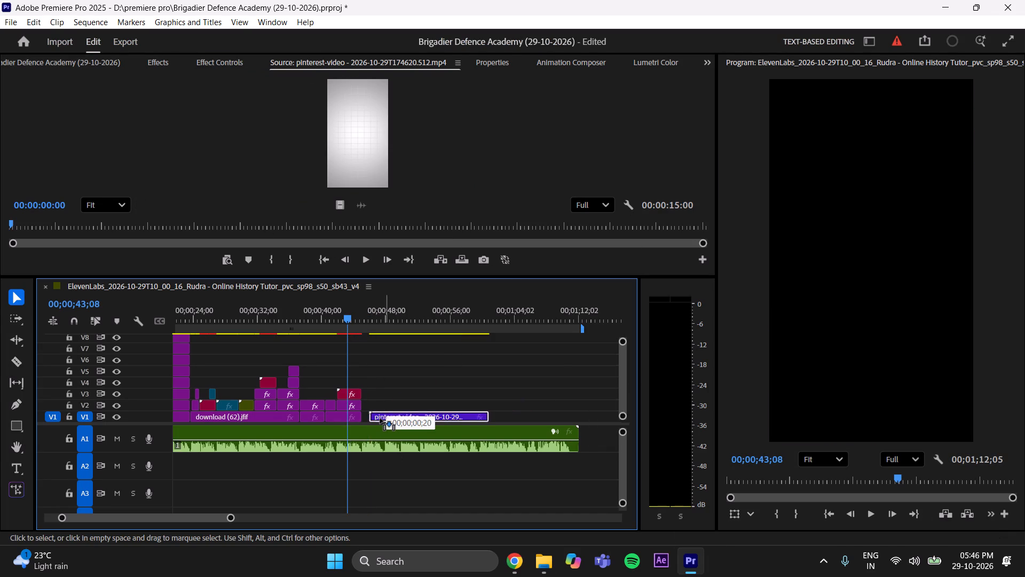
pyautogui.moveTo(380, 418); pyautogui.dragTo(379, 419)
pyautogui.moveTo(229, 519); pyautogui.dragTo(190, 523)
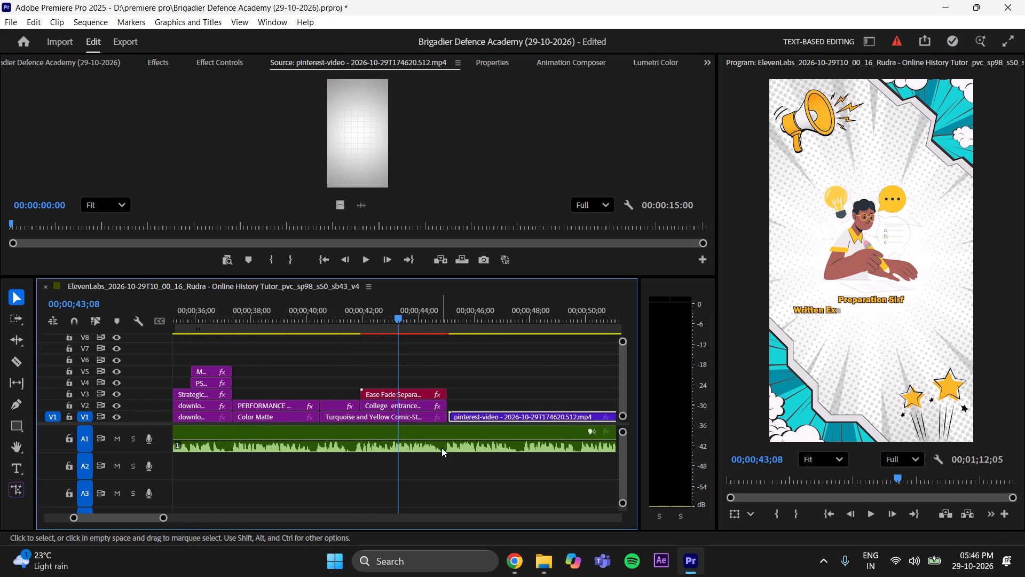
pyautogui.click(465, 414)
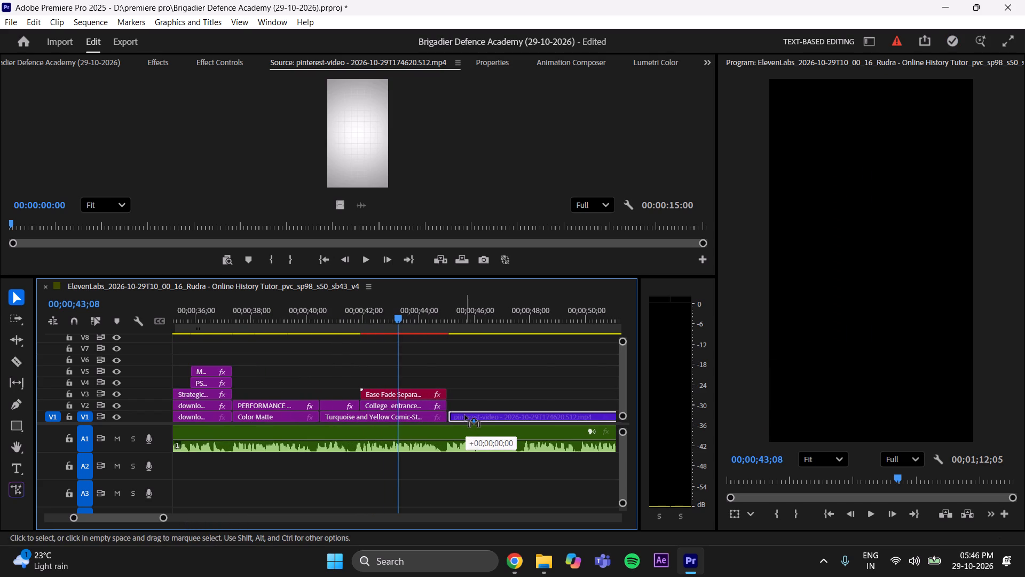
pyautogui.click(466, 416)
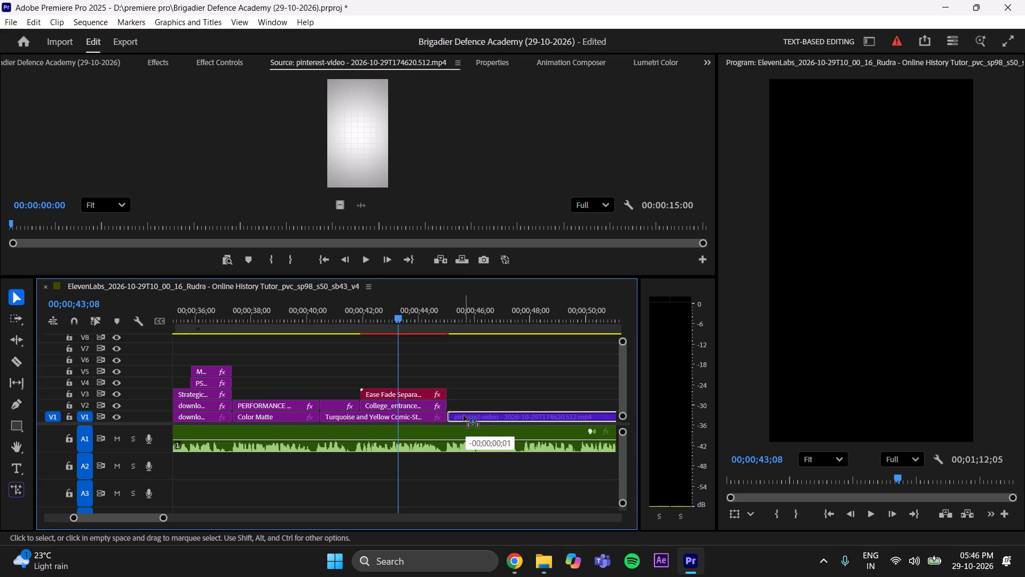
pyautogui.click(482, 393)
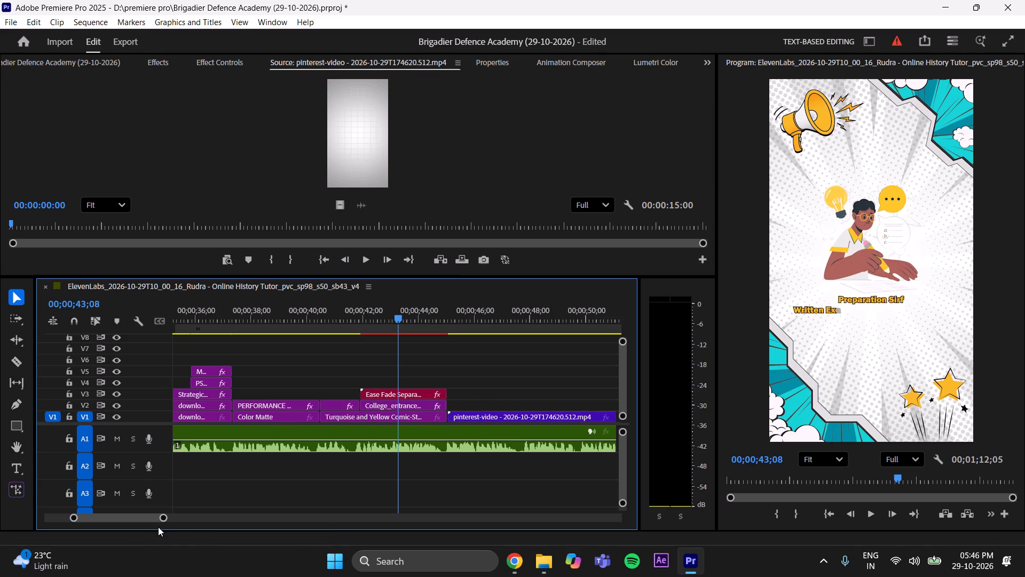
# Close the small remaining gap so the grid background on V1 starts right where the writing student scene ends, and save the project.
pyautogui.moveTo(440, 308); pyautogui.dragTo(448, 310)
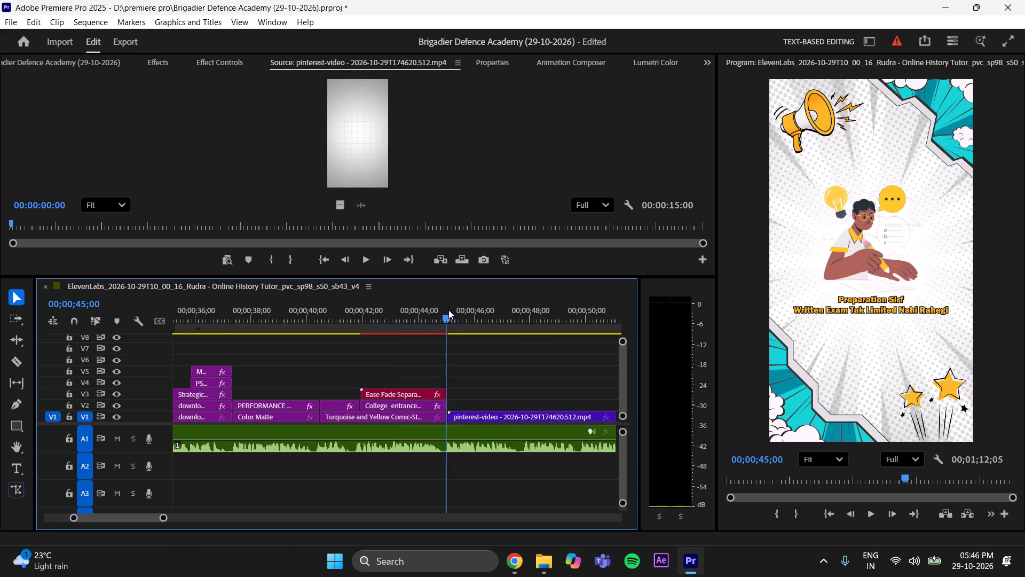
pyautogui.moveTo(448, 310); pyautogui.dragTo(444, 317)
pyautogui.click(456, 415)
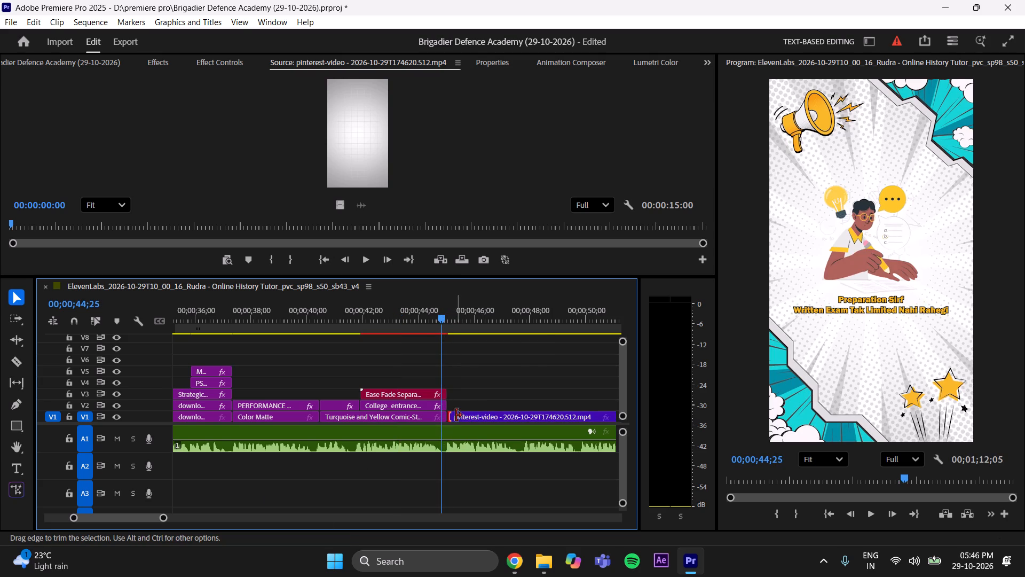
pyautogui.click(472, 417)
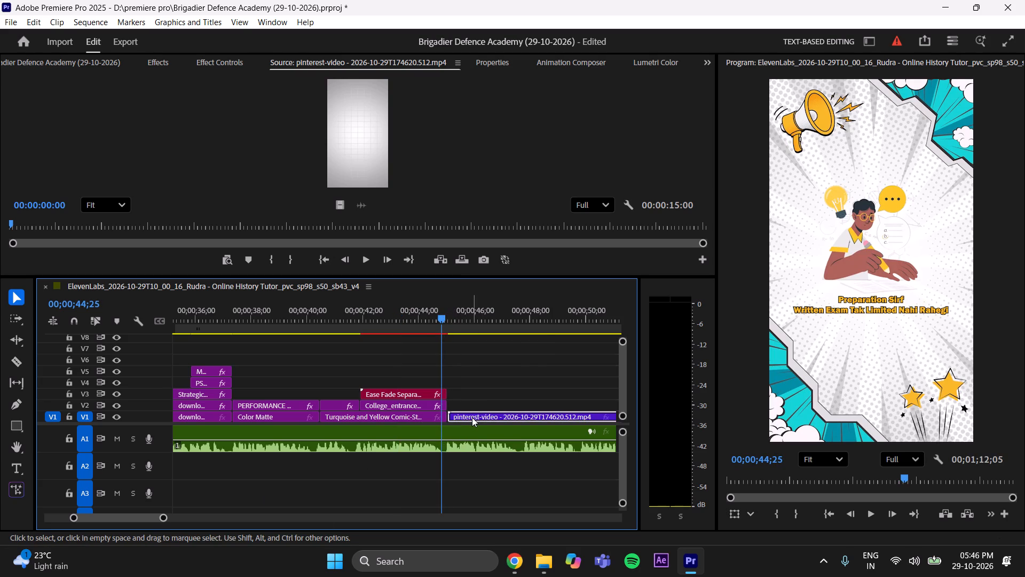
pyautogui.moveTo(164, 518); pyautogui.dragTo(130, 525)
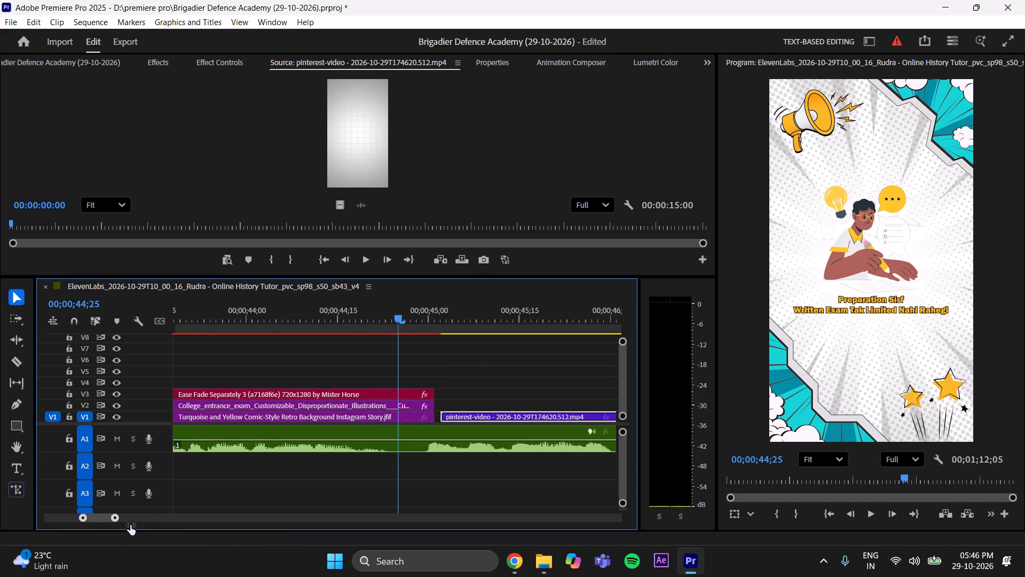
pyautogui.moveTo(130, 525); pyautogui.dragTo(120, 528)
pyautogui.moveTo(556, 415); pyautogui.dragTo(554, 415)
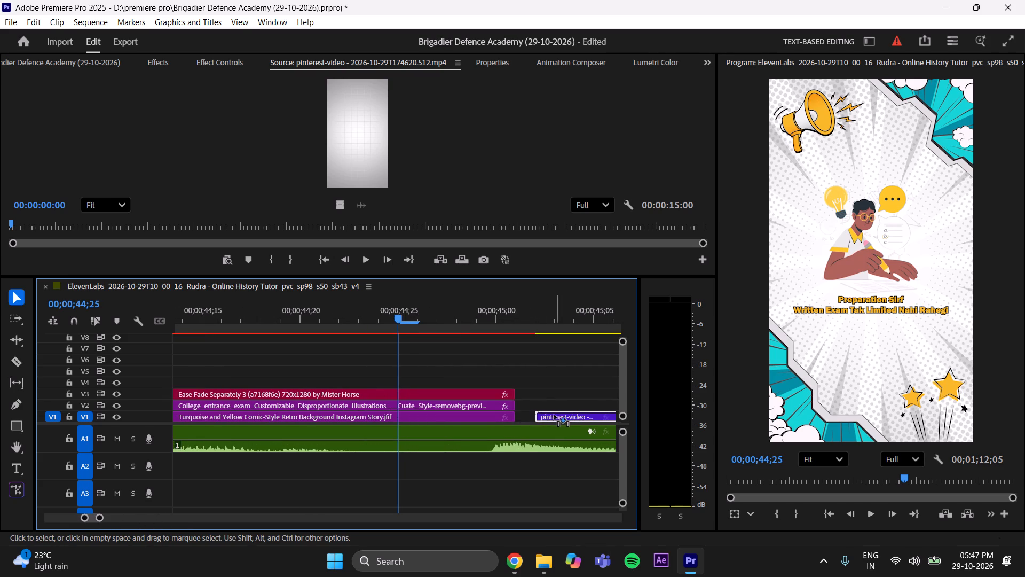
pyautogui.moveTo(554, 415); pyautogui.dragTo(537, 416)
pyautogui.click(544, 385)
pyautogui.moveTo(100, 518); pyautogui.dragTo(141, 519)
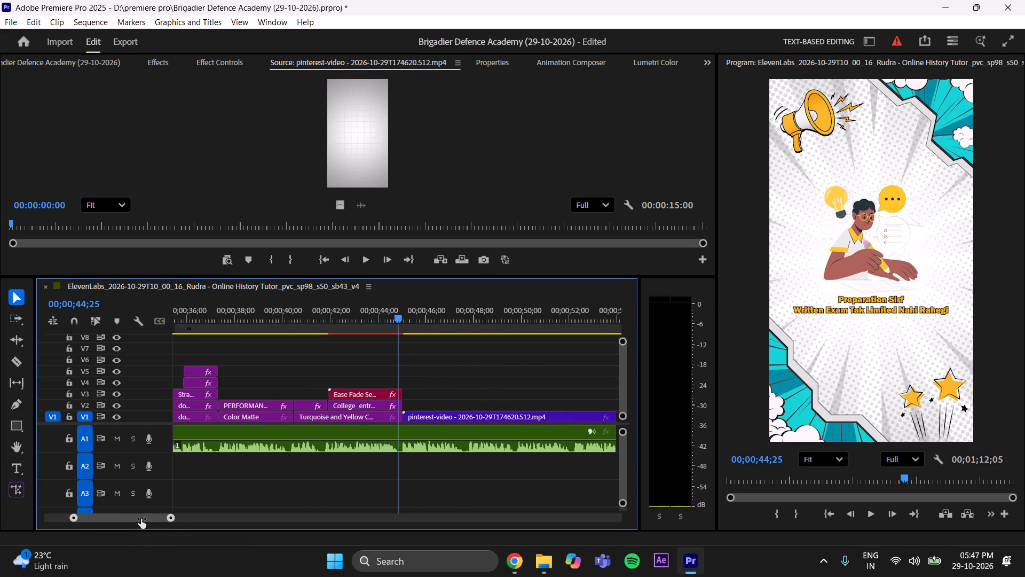
pyautogui.moveTo(141, 519); pyautogui.dragTo(141, 519)
pyautogui.click(486, 401)
pyautogui.hotkey('ctrl', 's')
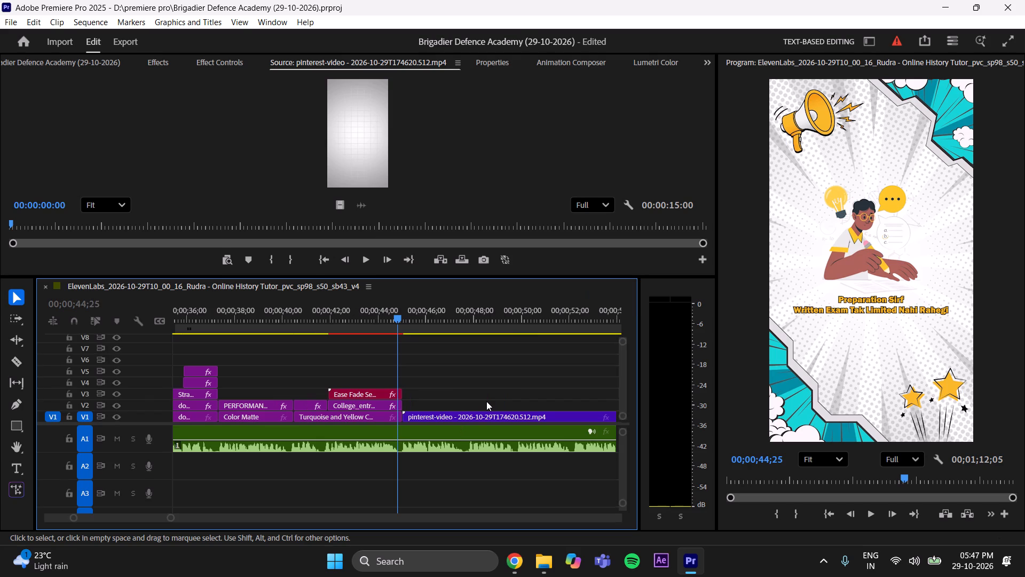
# Replay the voice-over from the end of the writing student scene into the start of the grid background.
pyautogui.press('space')
pyautogui.press('space')
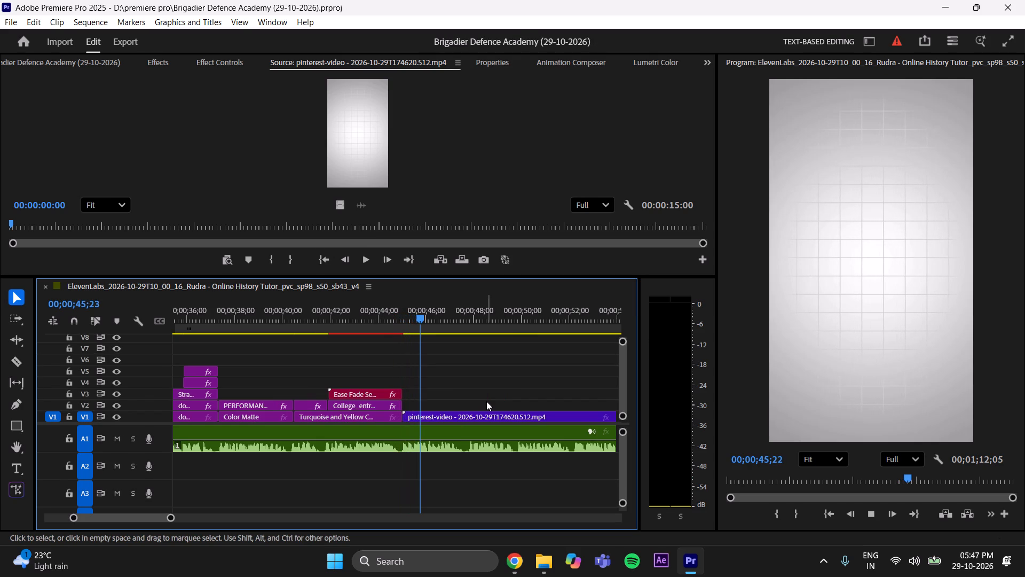
pyautogui.moveTo(415, 310); pyautogui.dragTo(395, 332)
pyautogui.press('space')
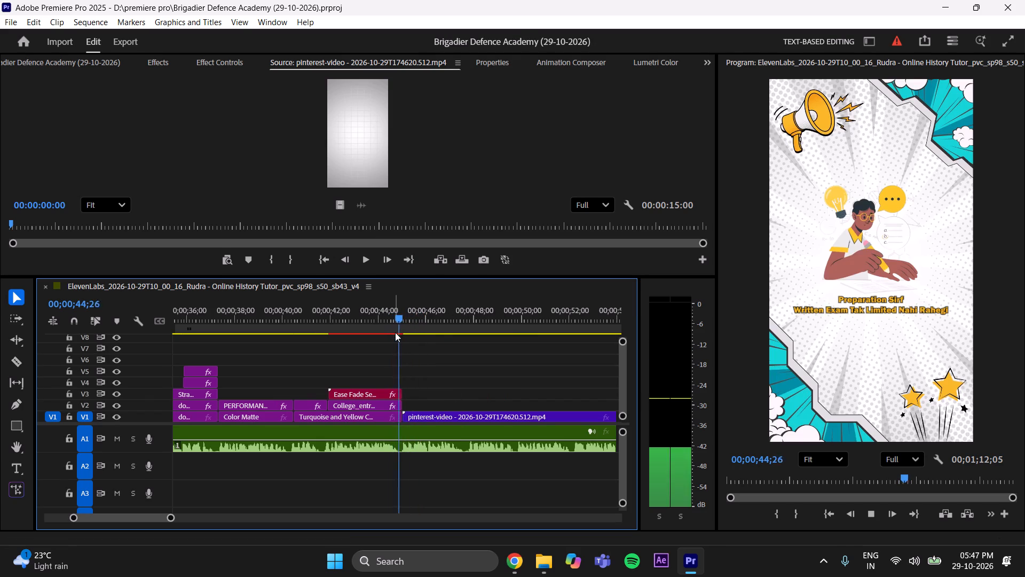
pyautogui.press('space')
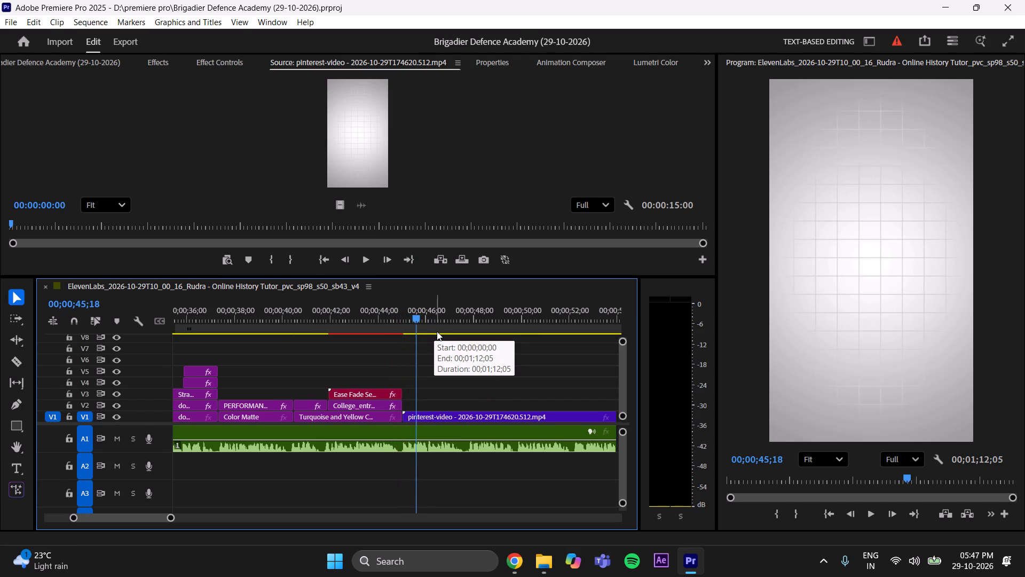
pyautogui.press('space')
pyautogui.press('space')
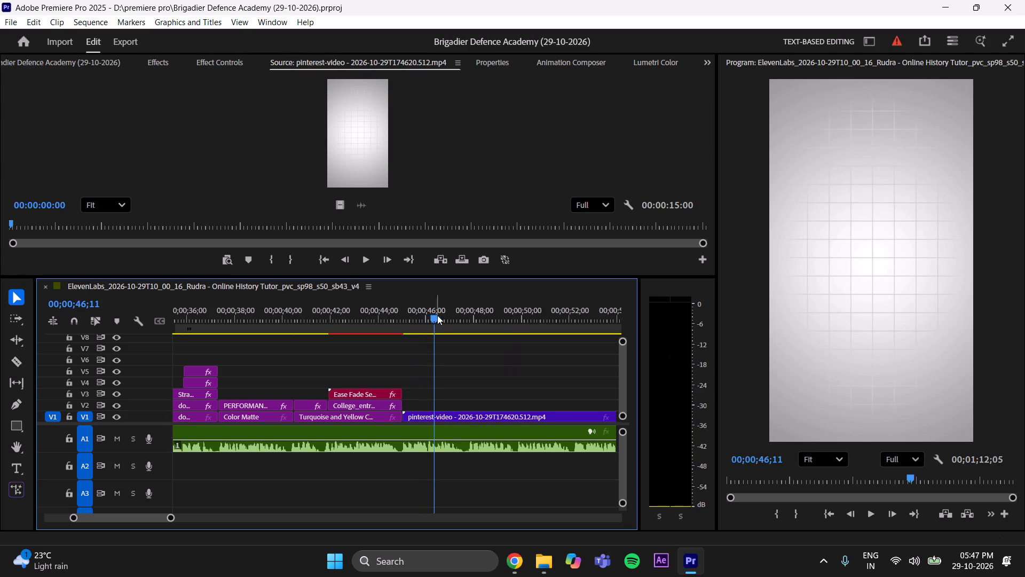
pyautogui.moveTo(437, 315); pyautogui.dragTo(395, 355)
pyautogui.press('space')
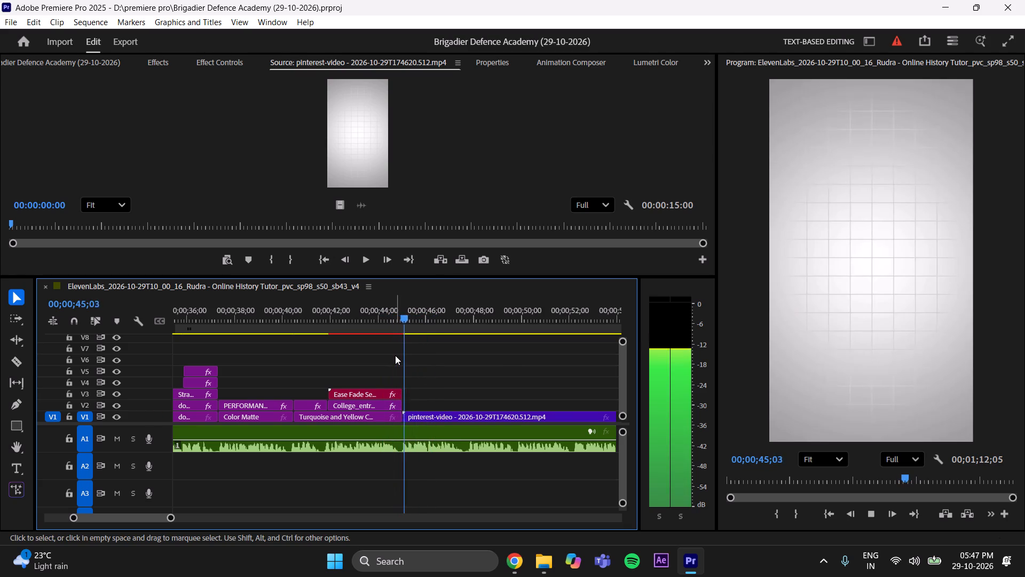
pyautogui.press('space')
# Open the preset library in Animation Composer.
pyautogui.click(485, 60)
pyautogui.click(565, 63)
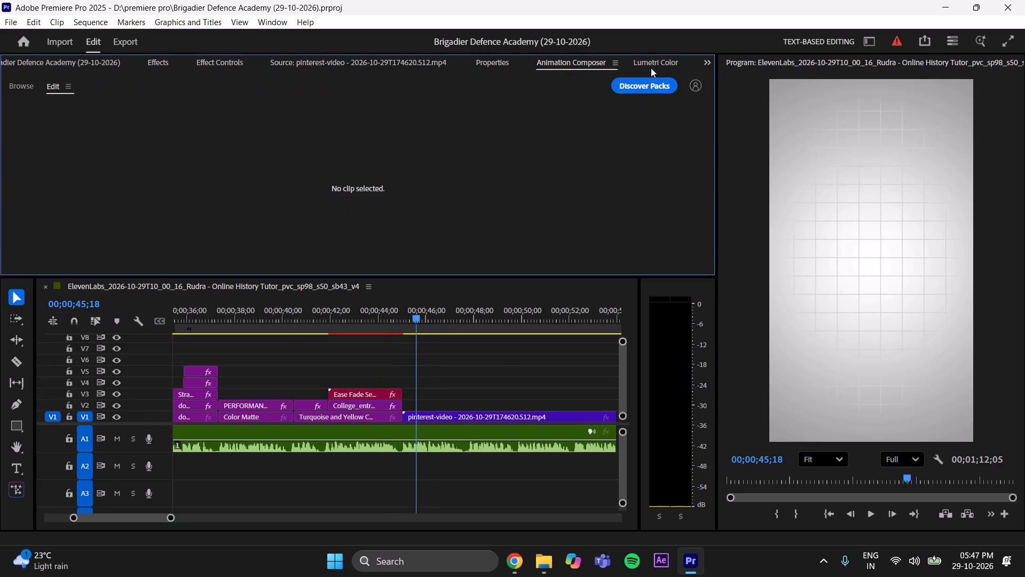
pyautogui.click(661, 62)
pyautogui.click(578, 56)
pyautogui.click(16, 86)
# Position the playhead at 00;00;45;00, where the grid background begins, and save the project.
pyautogui.hotkey('ctrl', 's')
pyautogui.hotkey('ctrl', 's')
pyautogui.hotkey('ctrl', 's')
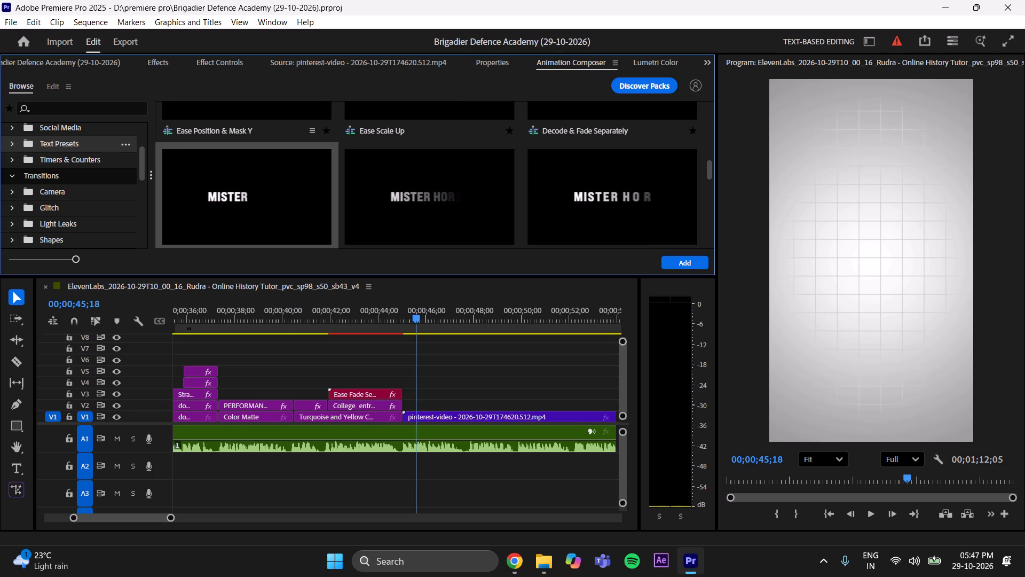
pyautogui.hotkey('ctrl', 's')
pyautogui.hotkey('ctrl', 's')
pyautogui.hotkey('ctrl', 's')
pyautogui.hotkey('ctrl', 's')
pyautogui.moveTo(417, 314); pyautogui.dragTo(403, 338)
pyautogui.hotkey('ctrl', 's')
pyautogui.hotkey('ctrl', 's')
pyautogui.hotkey('ctrl', 's')
pyautogui.hotkey('ctrl', 's')
pyautogui.hotkey('ctrl', 's')
pyautogui.hotkey('ctrl', 's')
pyautogui.hotkey('ctrl', 's')
pyautogui.hotkey('ctrl', 's')
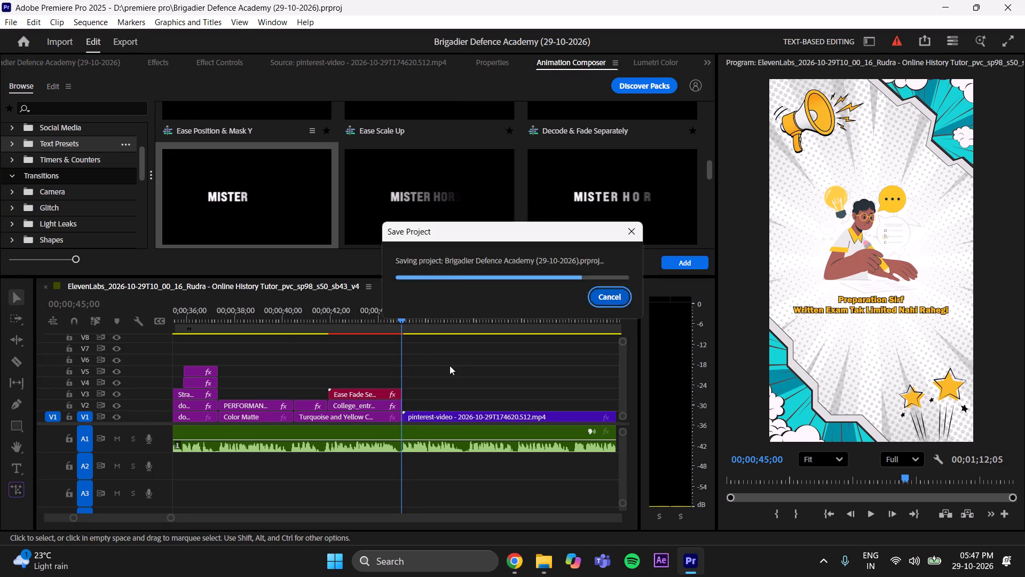
pyautogui.hotkey('ctrl', 's')
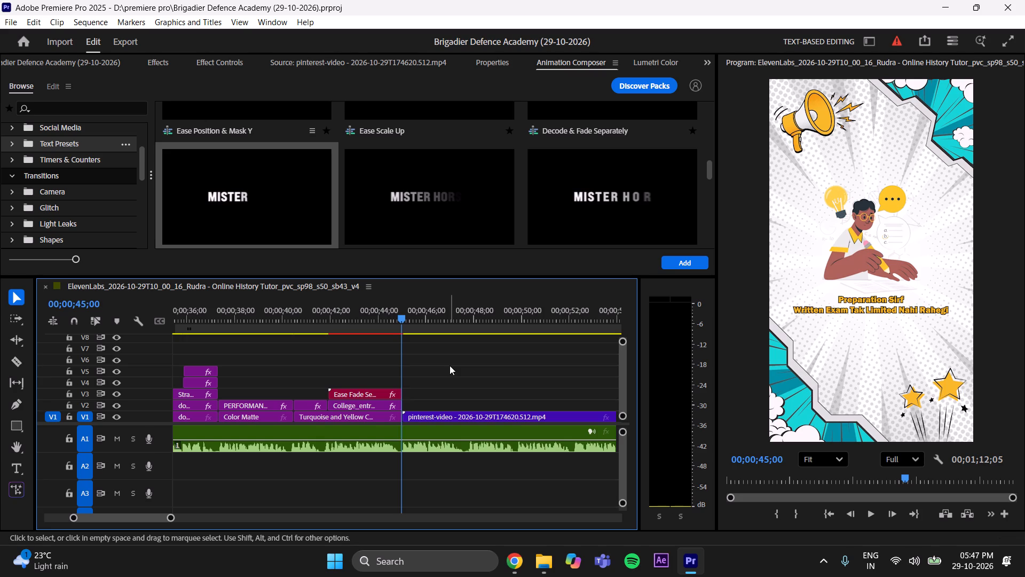
pyautogui.hotkey('ctrl', 's')
pyautogui.hotkey('ctrl', 's')
pyautogui.hotkey('ctrl', 's')
pyautogui.hotkey('ctrl', 's')
pyautogui.hotkey('ctrl', 's')
pyautogui.hotkey('ctrl', 's')
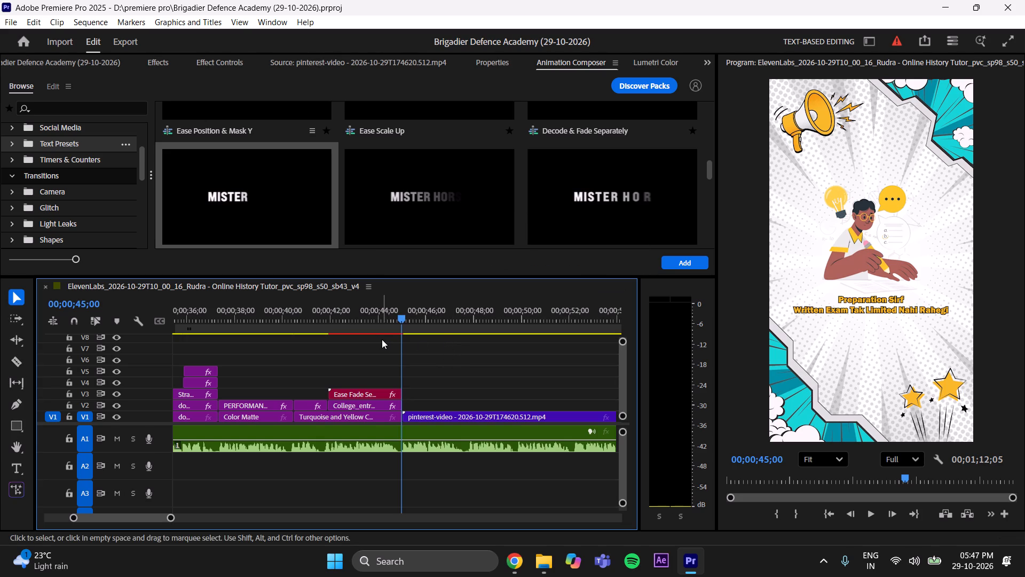
# Add the Ease Position Y - Bottom text preset from Text Presets at 00;00;45;00 above the grid background.
pyautogui.click(86, 159)
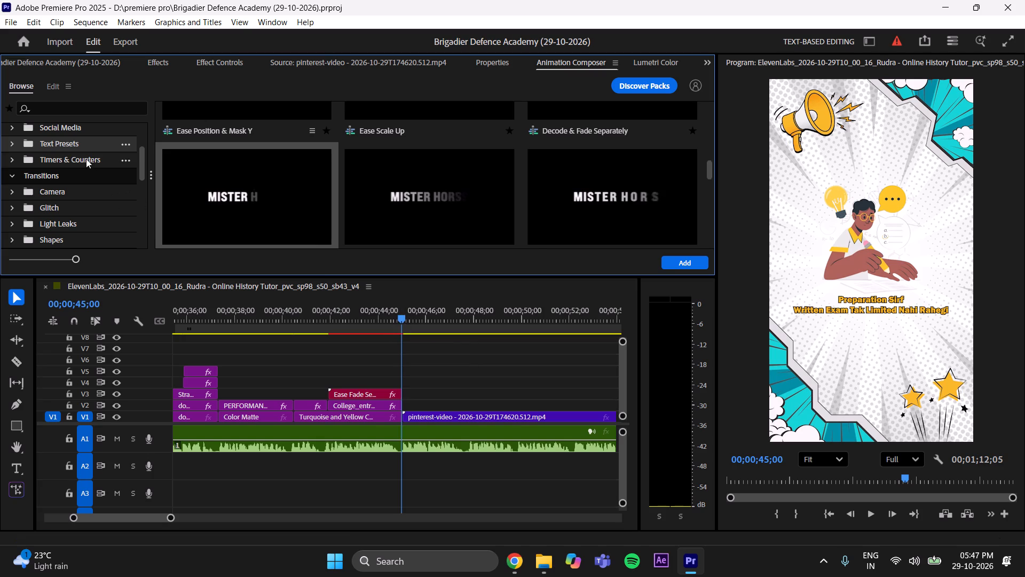
pyautogui.click(85, 149)
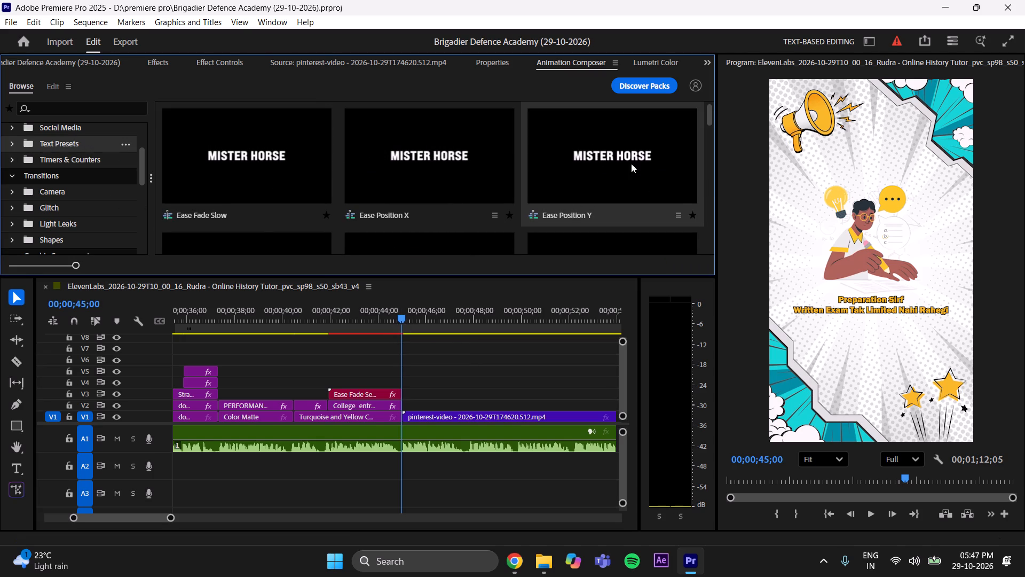
pyautogui.click(611, 163)
pyautogui.click(681, 267)
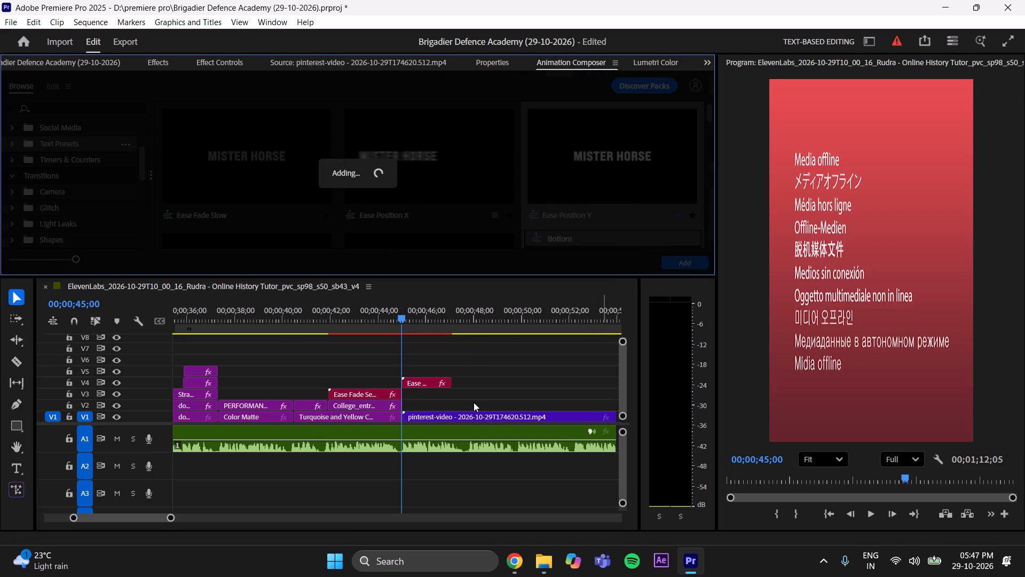
# Move the Ease Position Y text clip down to V2, aligned with the start of the grid background, and save the project.
pyautogui.click(401, 316)
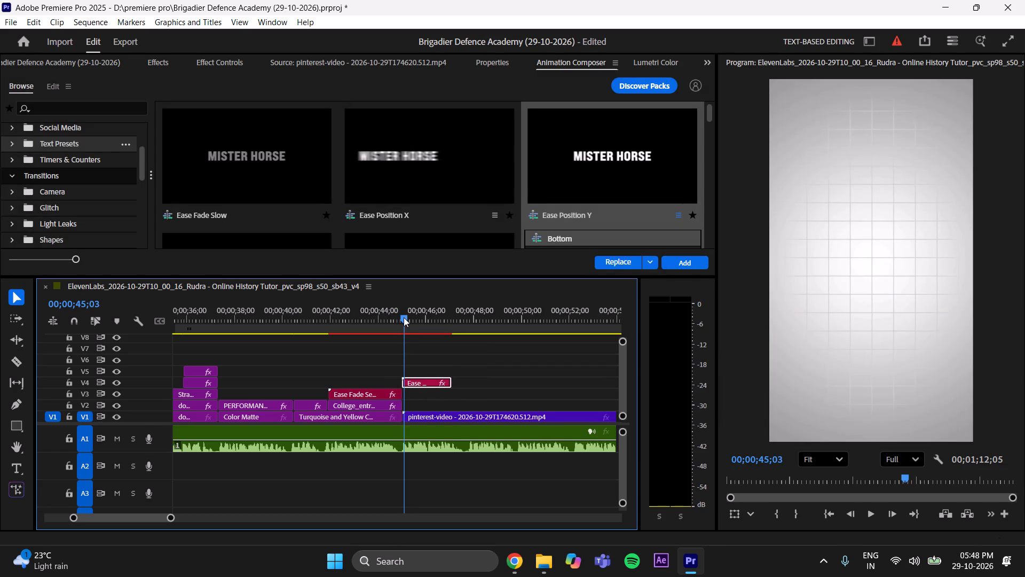
pyautogui.click(417, 382)
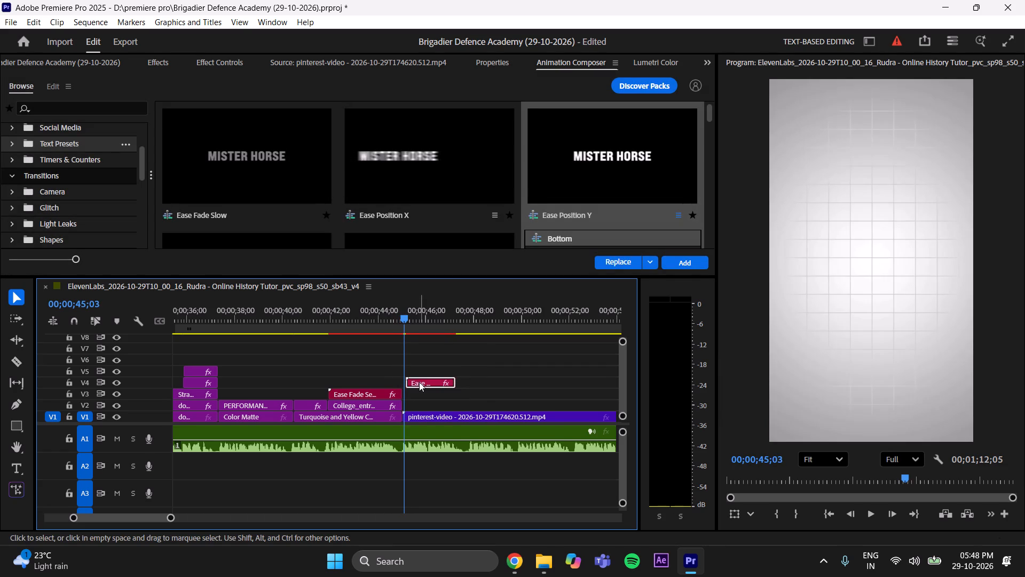
pyautogui.click(419, 382)
pyautogui.click(417, 383)
pyautogui.click(419, 383)
pyautogui.moveTo(417, 383); pyautogui.dragTo(419, 400)
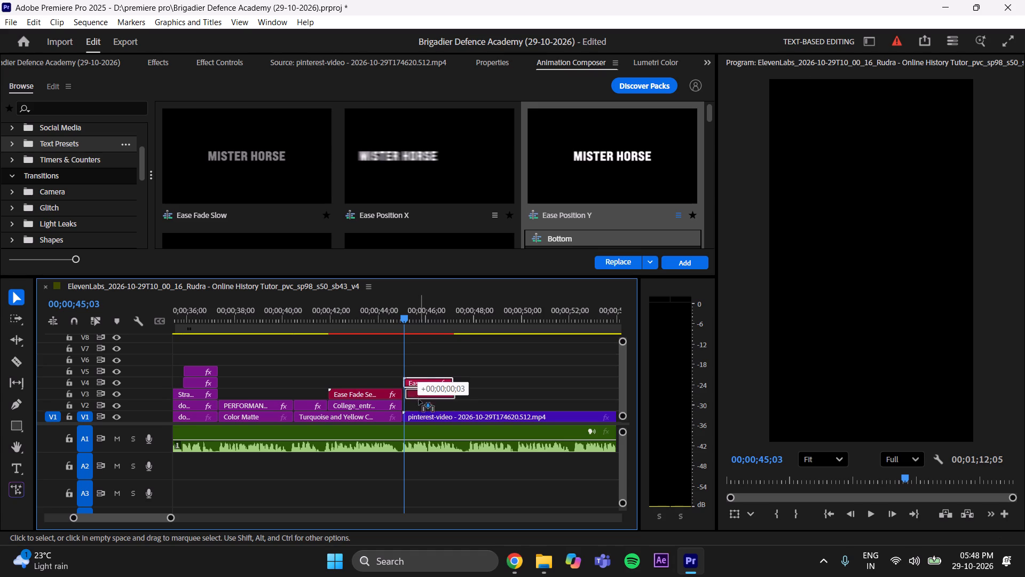
pyautogui.moveTo(419, 400); pyautogui.dragTo(418, 405)
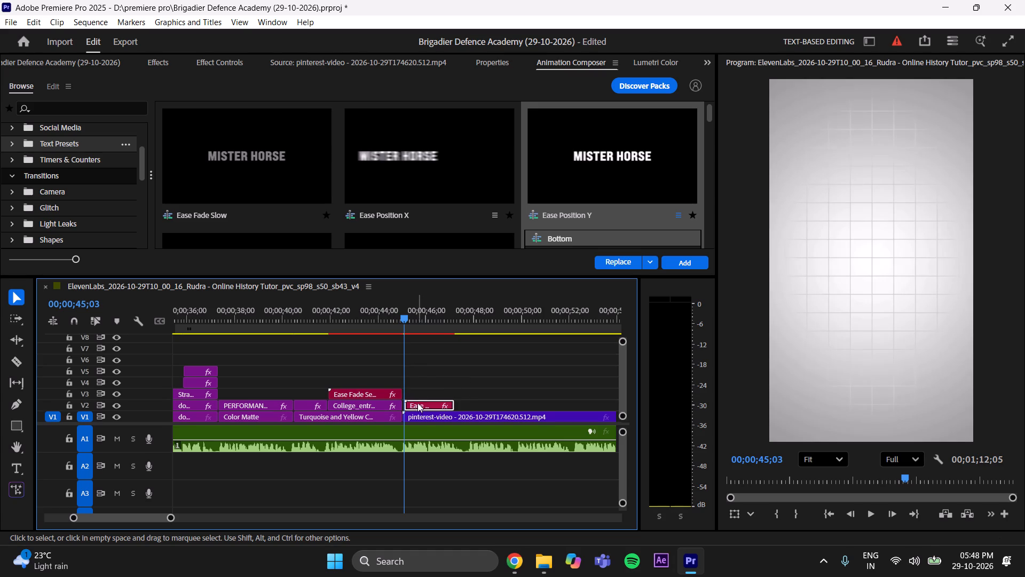
pyautogui.click(422, 371)
pyautogui.hotkey('ctrl', 's')
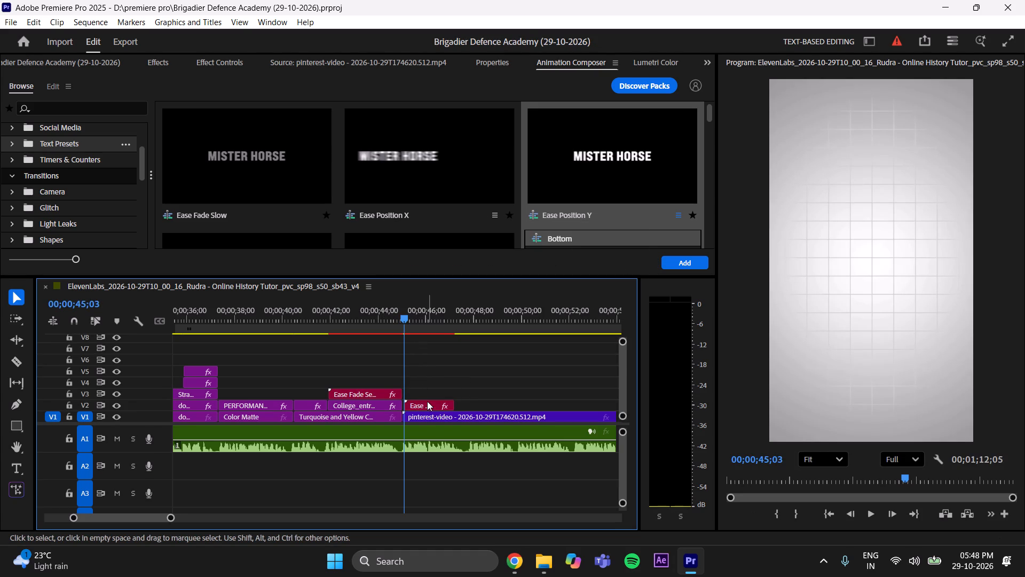
# Extend the Ease Position Y text clip's duration to 00:00:04:00 in Animation Composer.
pyautogui.click(427, 403)
pyautogui.click(55, 81)
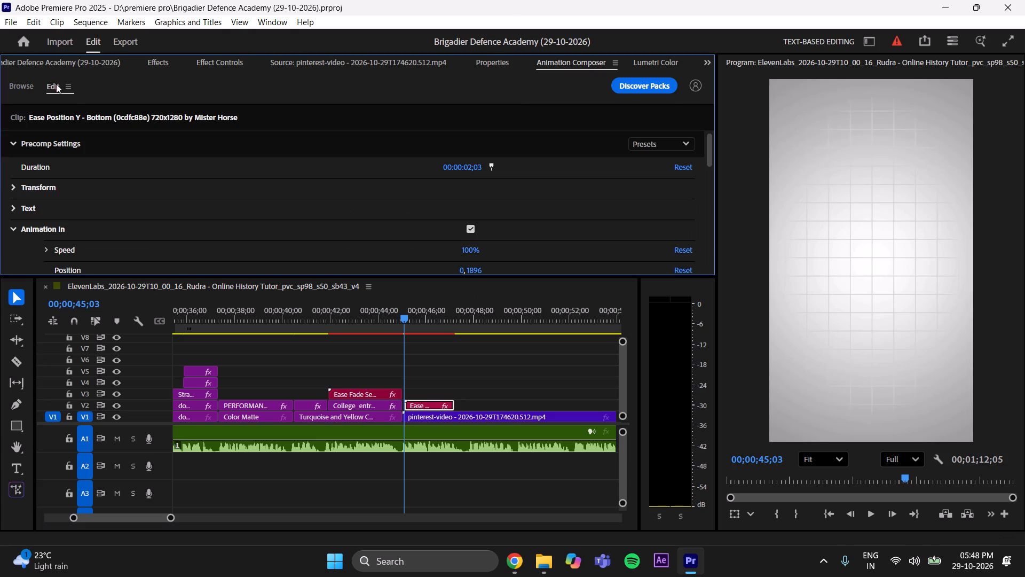
pyautogui.moveTo(469, 167); pyautogui.dragTo(496, 155)
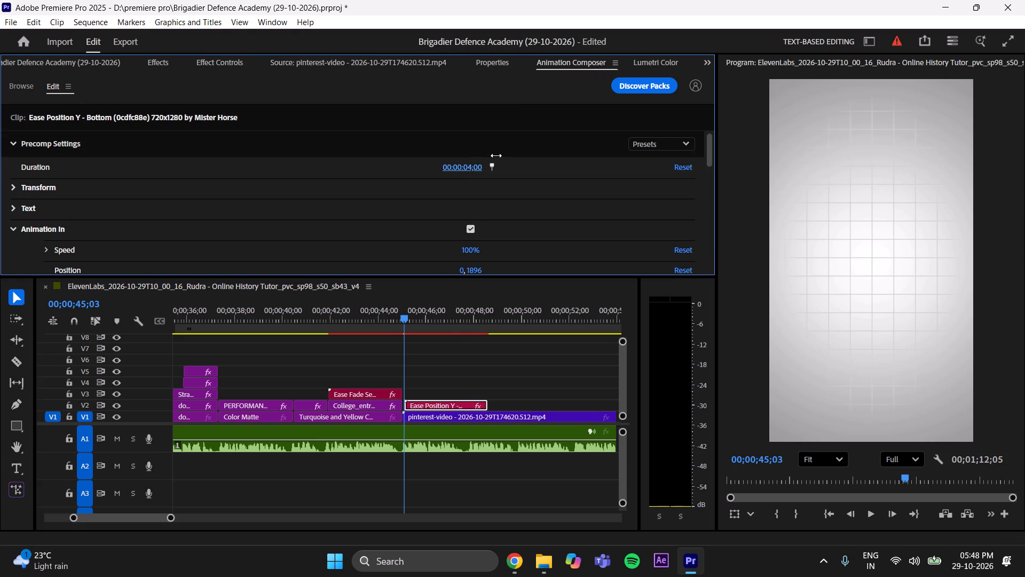
# Extend the Ease Position Y text clip's duration to 00:00:04:16 and save the project.
pyautogui.moveTo(496, 155); pyautogui.dragTo(506, 155)
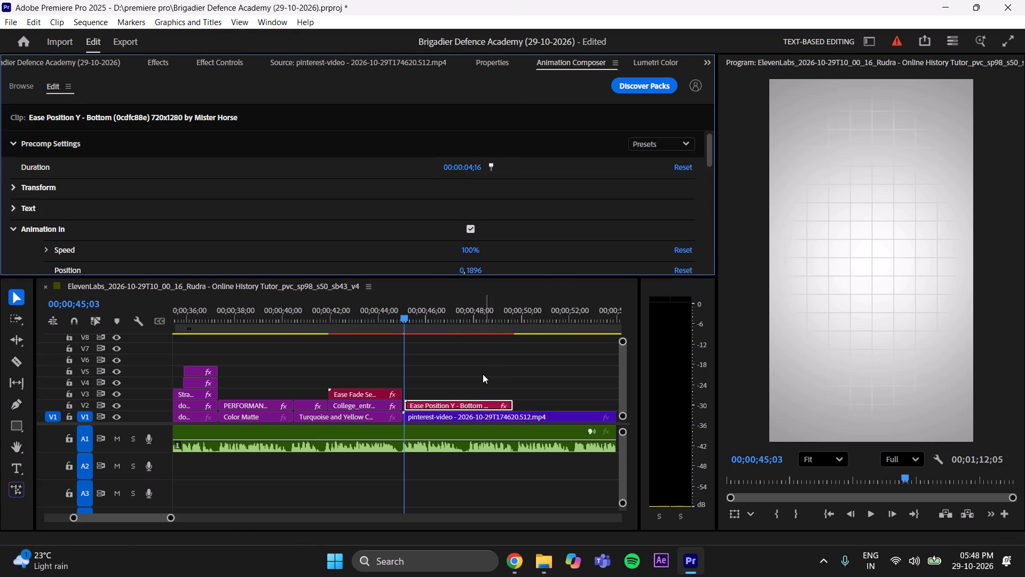
pyautogui.click(483, 374)
pyautogui.hotkey('ctrl', 's')
pyautogui.hotkey('ctrl', 's')
pyautogui.hotkey('ctrl', 's')
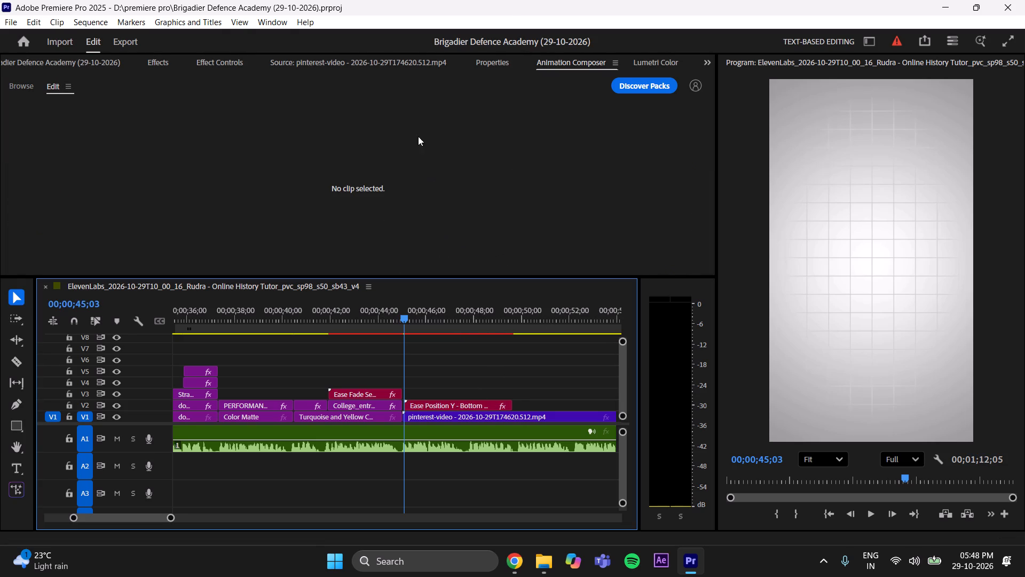
# Turn off Animation Out in the properties of the Ease Position Y text clip on V2.
pyautogui.click(505, 60)
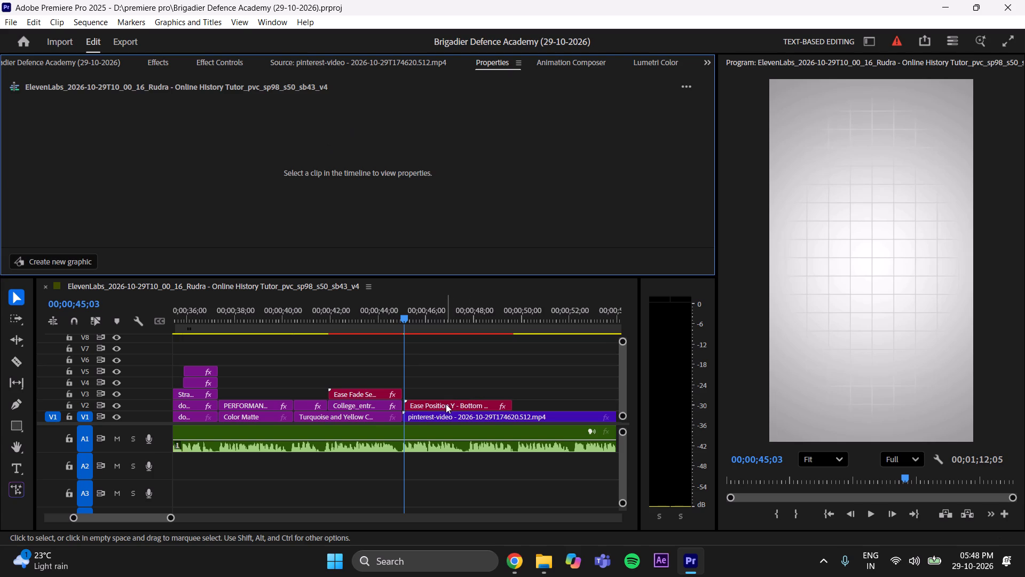
pyautogui.click(446, 404)
pyautogui.scroll(-17, 149, 184)
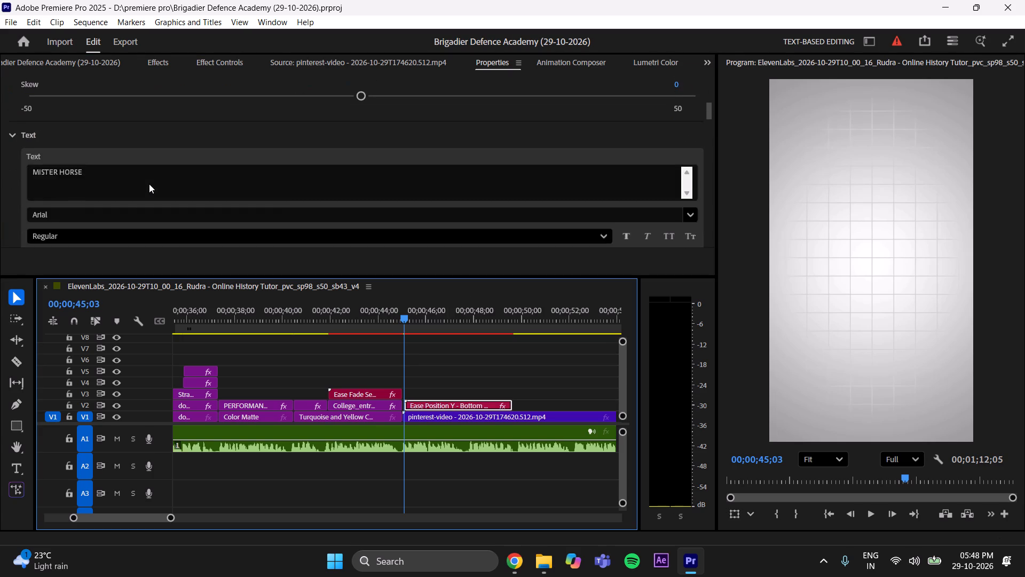
pyautogui.scroll(-11, 149, 184)
pyautogui.scroll(11, 149, 184)
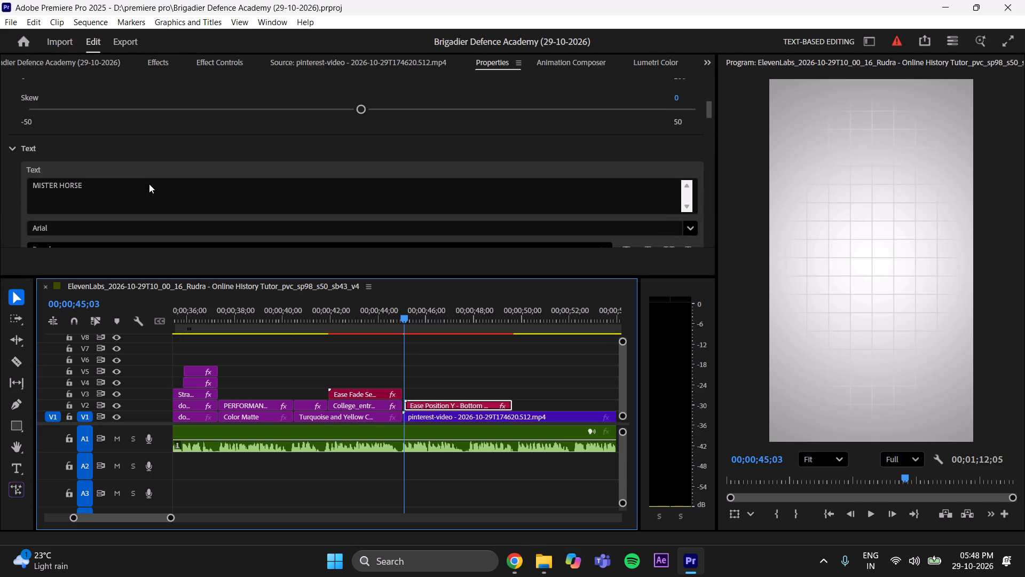
pyautogui.scroll(-20, 128, 146)
pyautogui.scroll(-3, 128, 146)
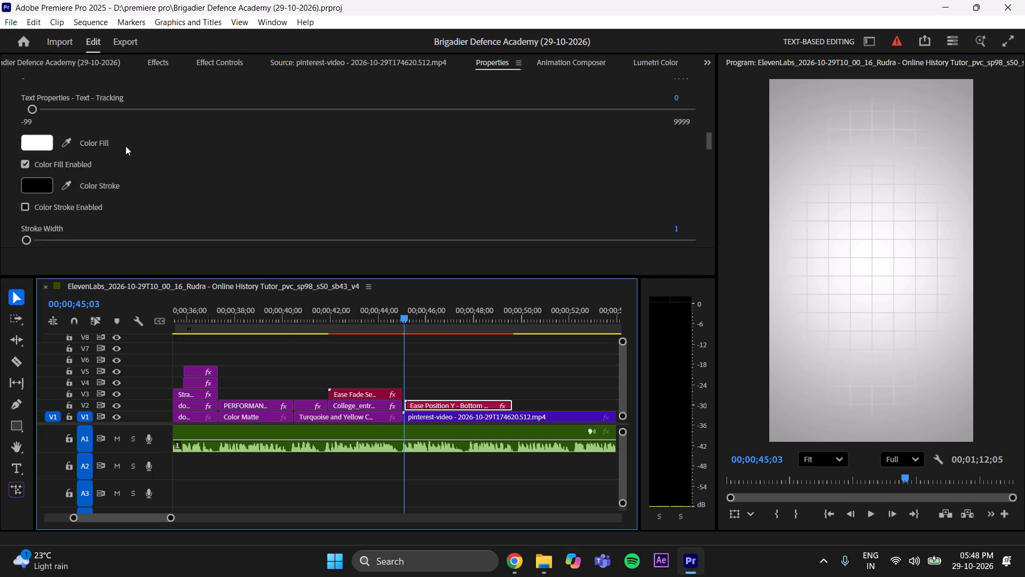
pyautogui.scroll(-12, 125, 146)
pyautogui.scroll(-20, 125, 147)
pyautogui.scroll(-1, 125, 147)
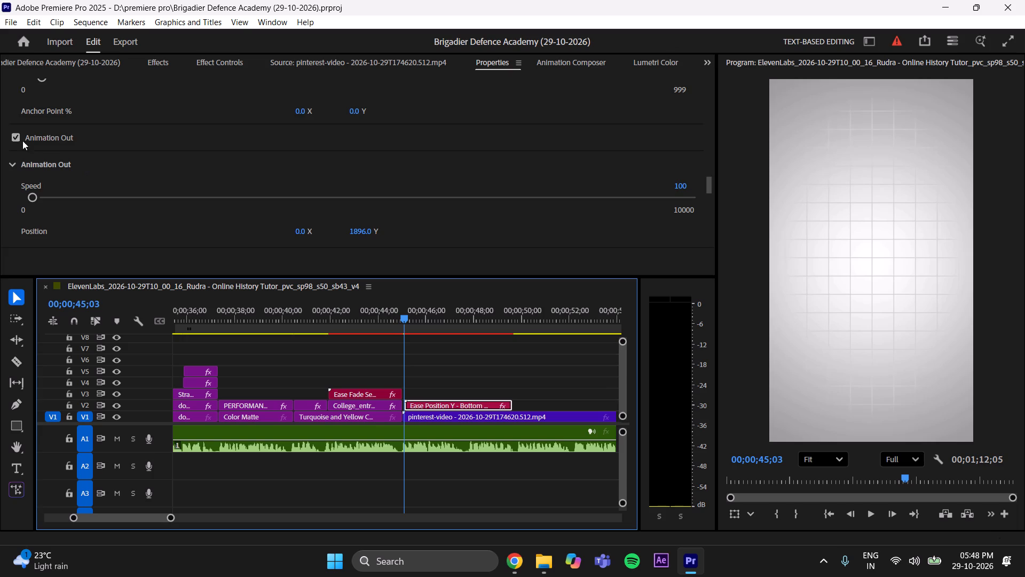
pyautogui.click(18, 137)
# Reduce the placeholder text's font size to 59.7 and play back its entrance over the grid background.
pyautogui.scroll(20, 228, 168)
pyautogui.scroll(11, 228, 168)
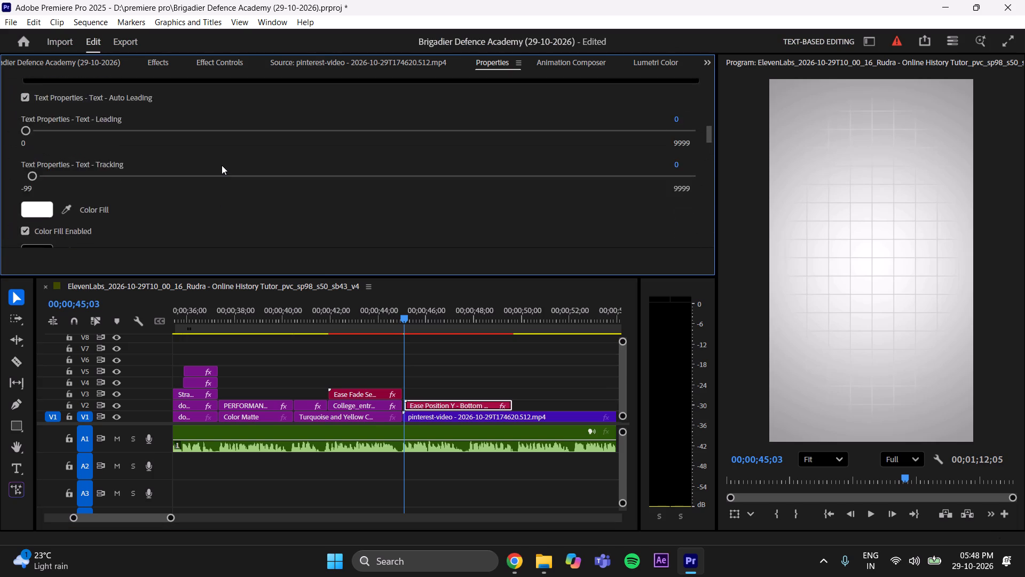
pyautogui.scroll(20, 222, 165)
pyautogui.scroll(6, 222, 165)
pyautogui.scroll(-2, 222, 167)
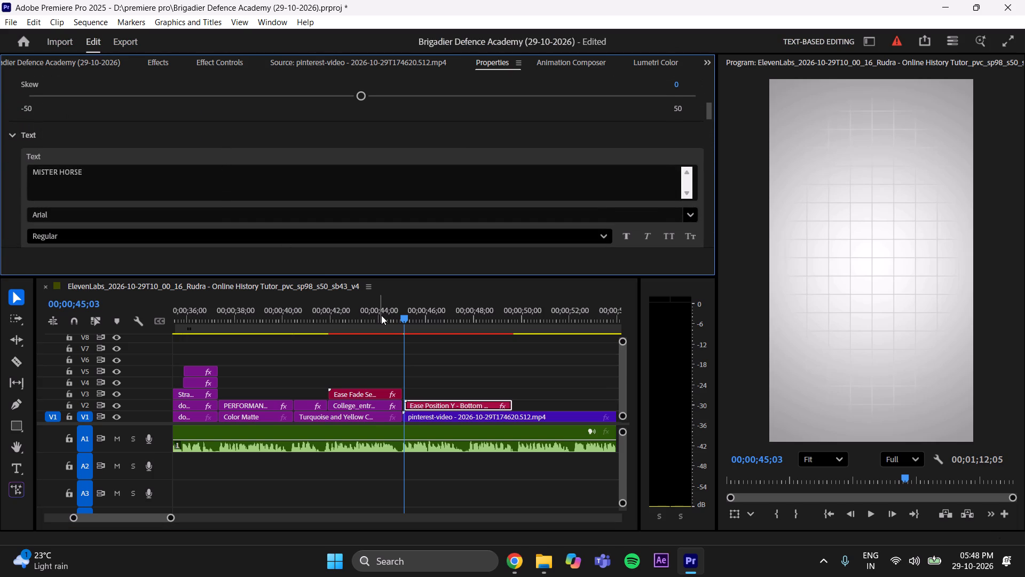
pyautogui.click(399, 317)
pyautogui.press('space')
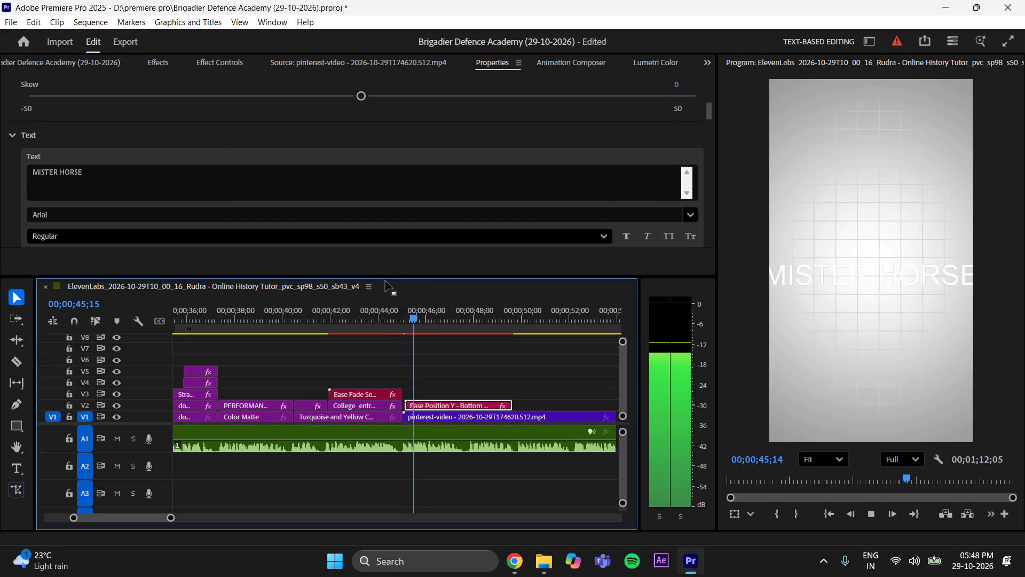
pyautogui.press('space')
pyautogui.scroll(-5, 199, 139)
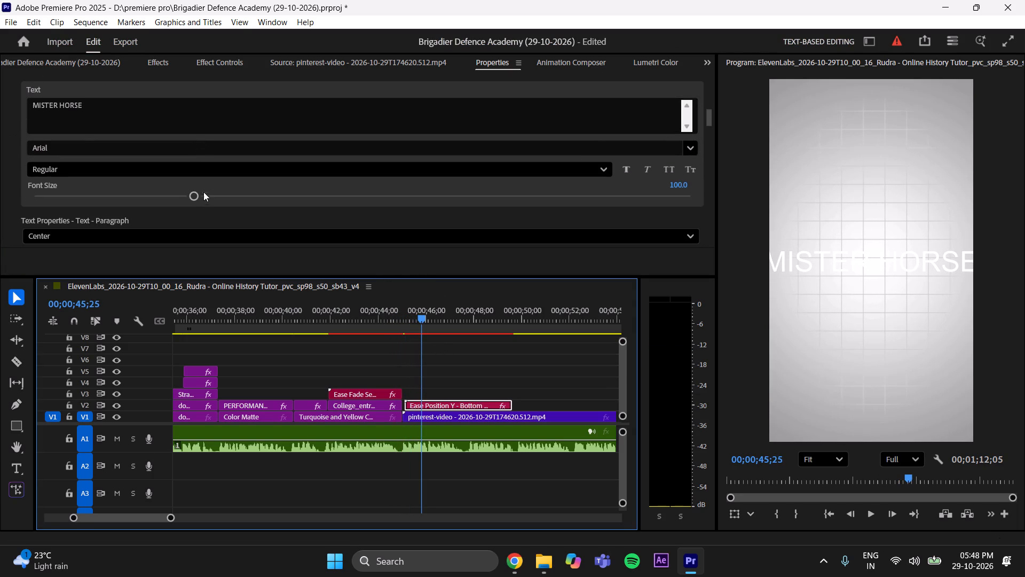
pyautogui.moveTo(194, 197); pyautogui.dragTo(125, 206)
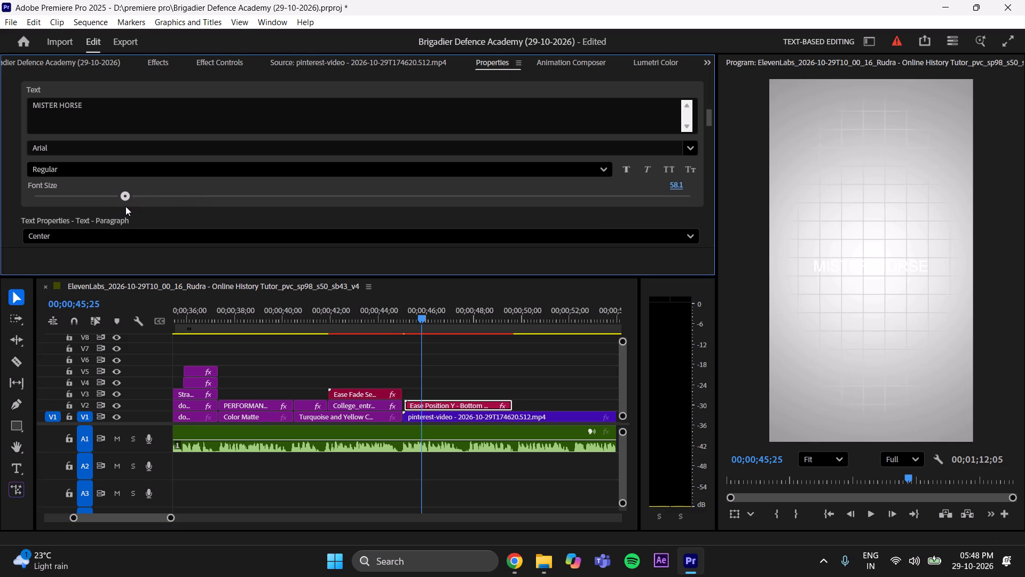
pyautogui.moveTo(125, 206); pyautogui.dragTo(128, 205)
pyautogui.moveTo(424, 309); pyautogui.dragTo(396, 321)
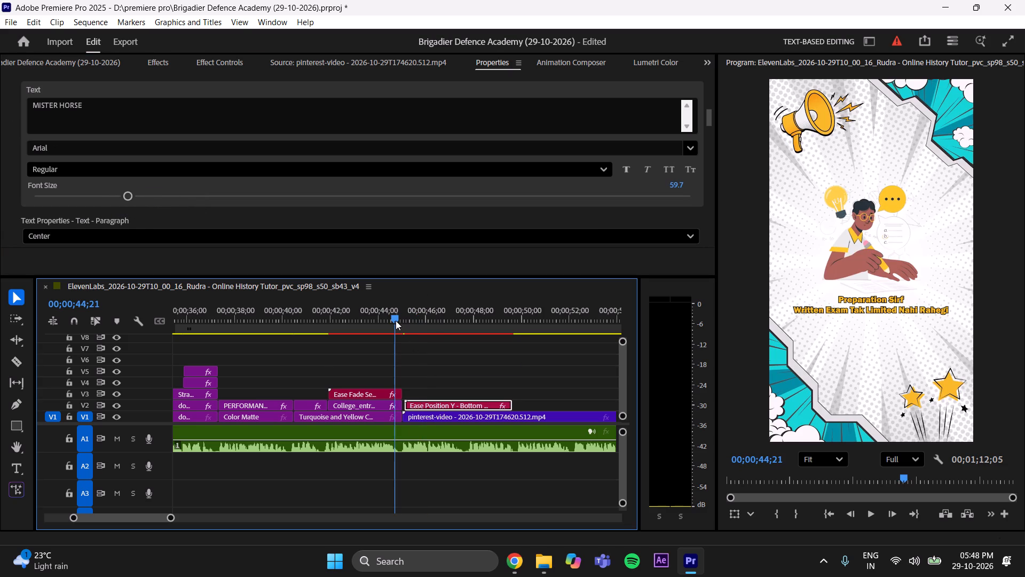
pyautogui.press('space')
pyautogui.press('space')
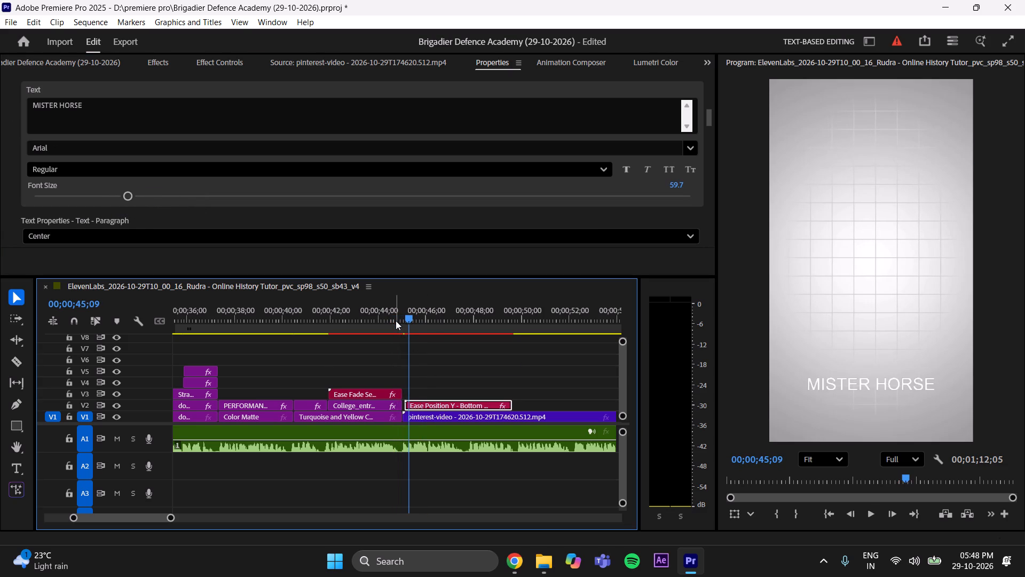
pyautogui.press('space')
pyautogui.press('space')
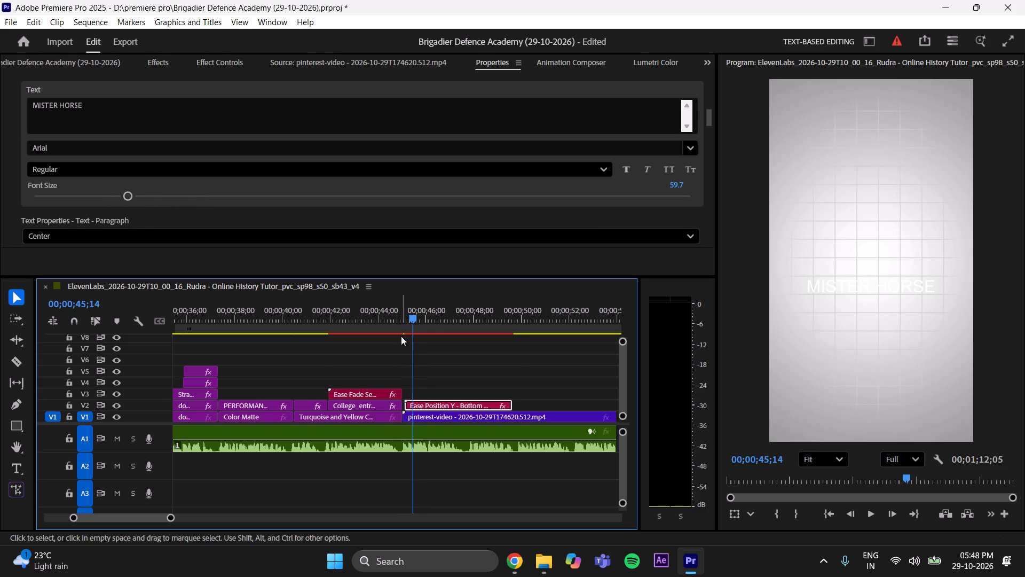
# Replace the MISTER HORSE placeholder text with BATCH.
pyautogui.click(106, 106)
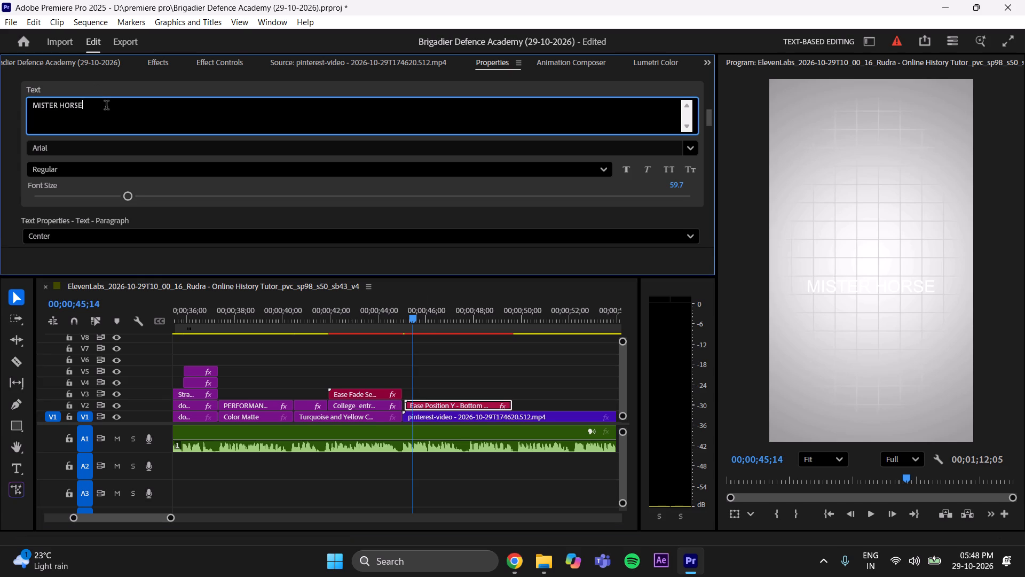
pyautogui.press('BackSpace')
pyautogui.press('BackSpace')
pyautogui.press('BackSpace')
pyautogui.press('BackSpace')
pyautogui.press('BackSpace')
pyautogui.press('BackSpace')
pyautogui.press('BackSpace')
pyautogui.press('BackSpace')
pyautogui.press('BackSpace')
pyautogui.press('BackSpace')
pyautogui.press('BackSpace')
pyautogui.press('BackSpace')
pyautogui.press('BackSpace')
pyautogui.press('BackSpace')
pyautogui.press('BackSpace')
pyautogui.press('BackSpace')
pyautogui.write('BATCH')
# Set the BATCH text's font to Franklin Gothic Heavy Regular.
pyautogui.click(72, 142)
pyautogui.press('BackSpace')
pyautogui.write('FRANKLI')
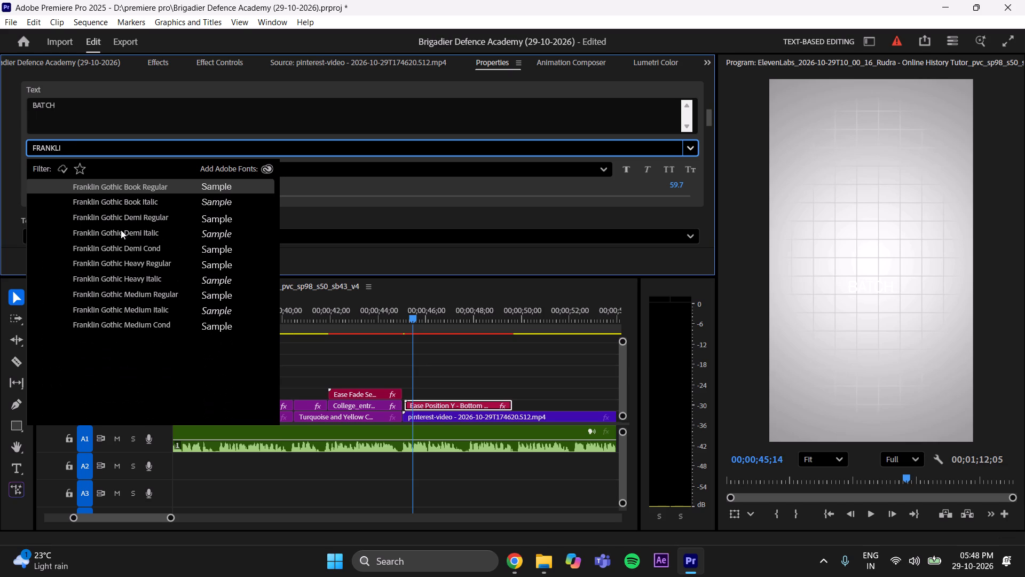
pyautogui.click(130, 262)
# Set the BATCH text's fill color to red, FF0000.
pyautogui.scroll(-7, 0, 193)
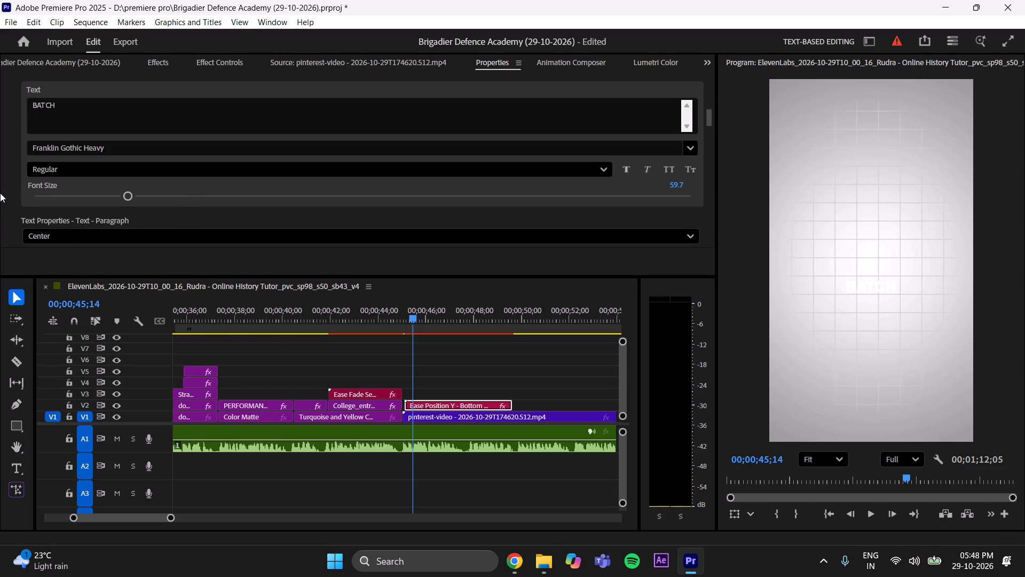
pyautogui.scroll(-9, 9, 192)
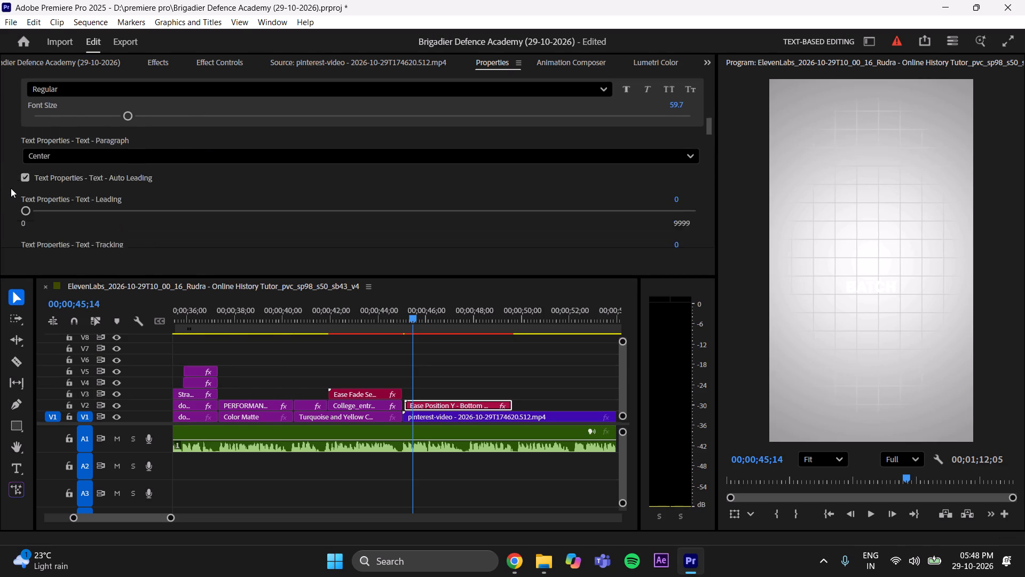
pyautogui.scroll(-6, 11, 188)
pyautogui.click(33, 167)
pyautogui.moveTo(421, 266); pyautogui.dragTo(562, 440)
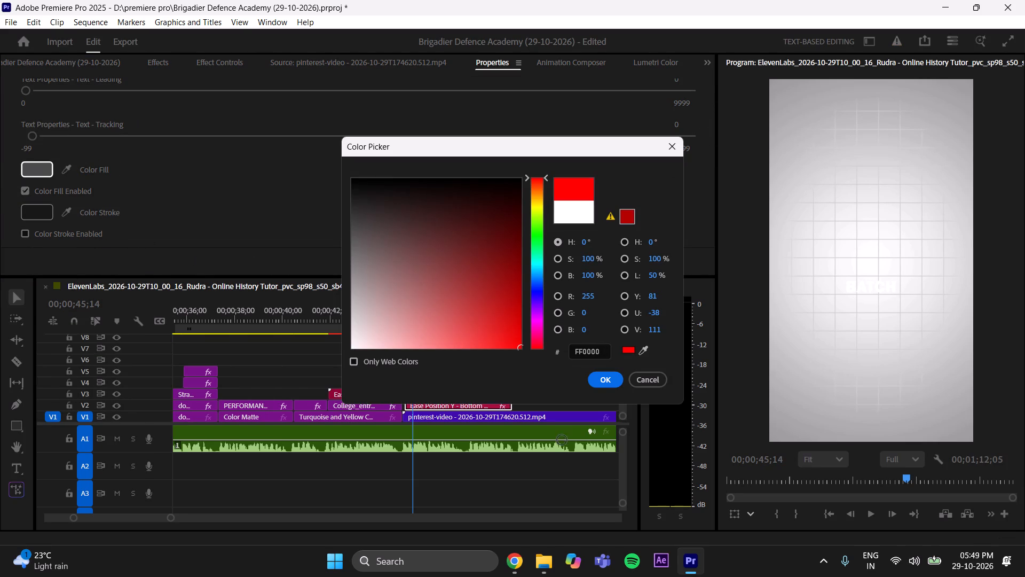
pyautogui.moveTo(562, 440); pyautogui.dragTo(567, 442)
pyautogui.click(596, 384)
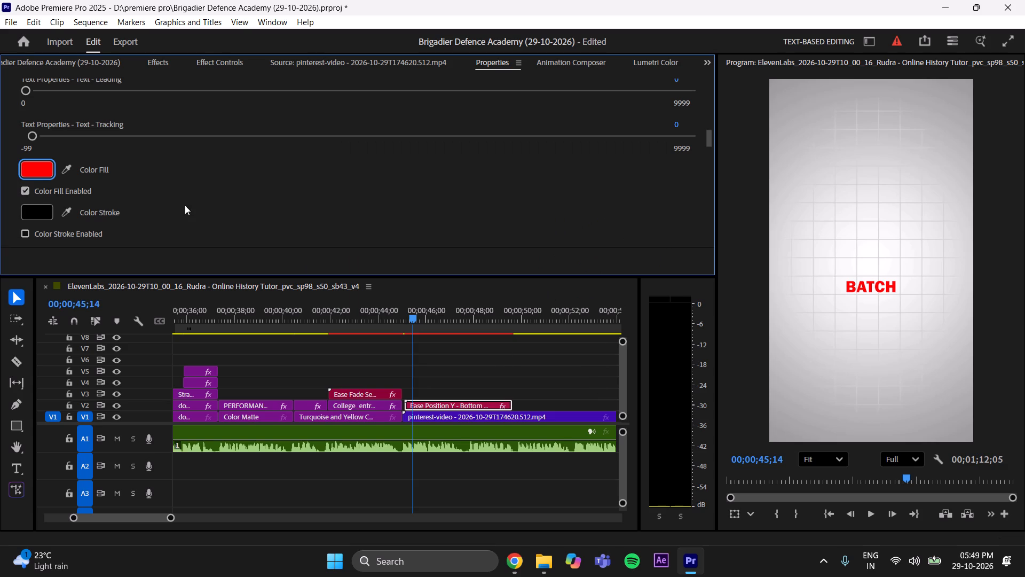
# Enlarge the BATCH text to a font size slightly above 80.
pyautogui.scroll(12, 180, 202)
pyautogui.moveTo(130, 156); pyautogui.dragTo(167, 142)
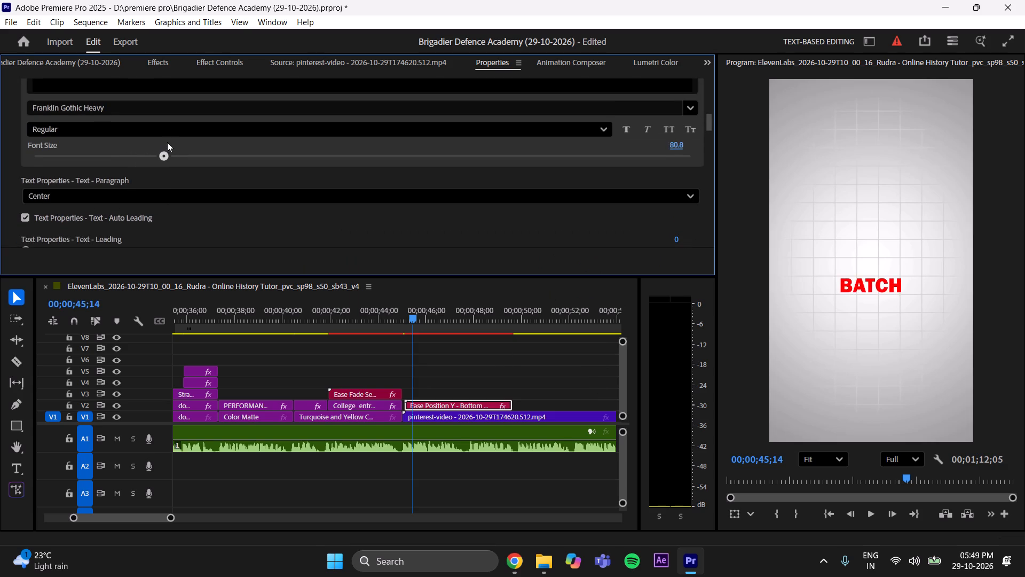
pyautogui.moveTo(167, 142); pyautogui.dragTo(175, 140)
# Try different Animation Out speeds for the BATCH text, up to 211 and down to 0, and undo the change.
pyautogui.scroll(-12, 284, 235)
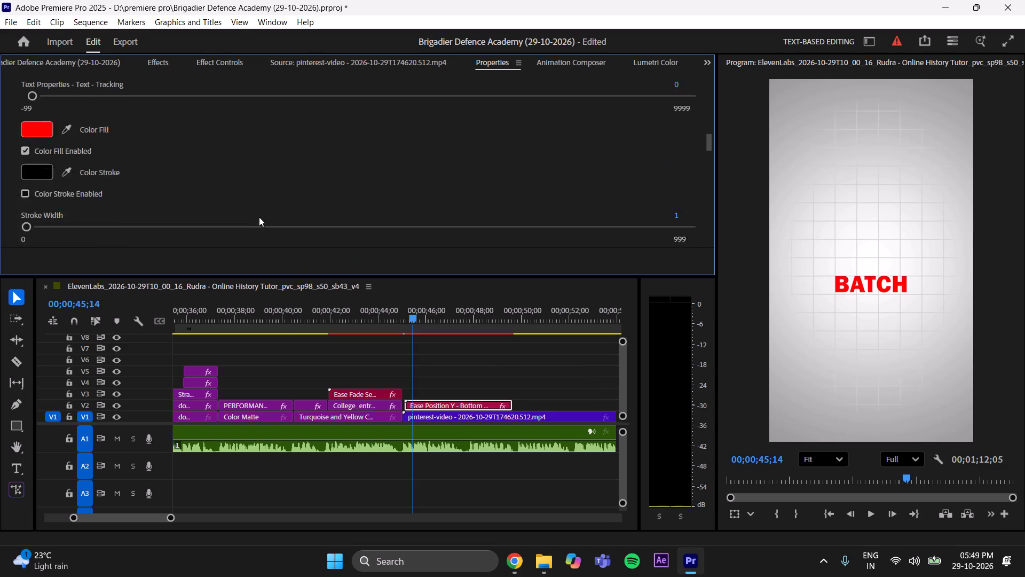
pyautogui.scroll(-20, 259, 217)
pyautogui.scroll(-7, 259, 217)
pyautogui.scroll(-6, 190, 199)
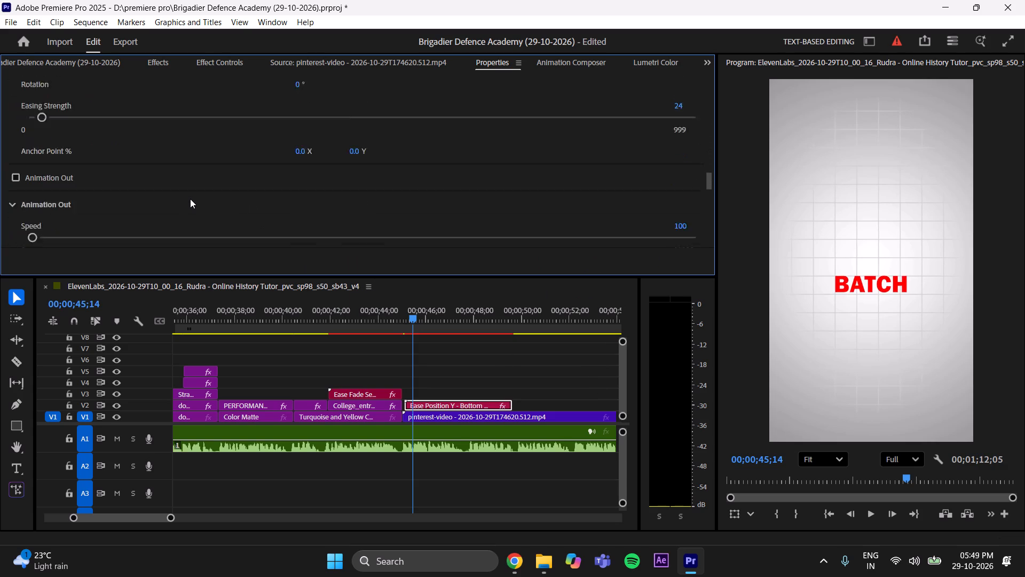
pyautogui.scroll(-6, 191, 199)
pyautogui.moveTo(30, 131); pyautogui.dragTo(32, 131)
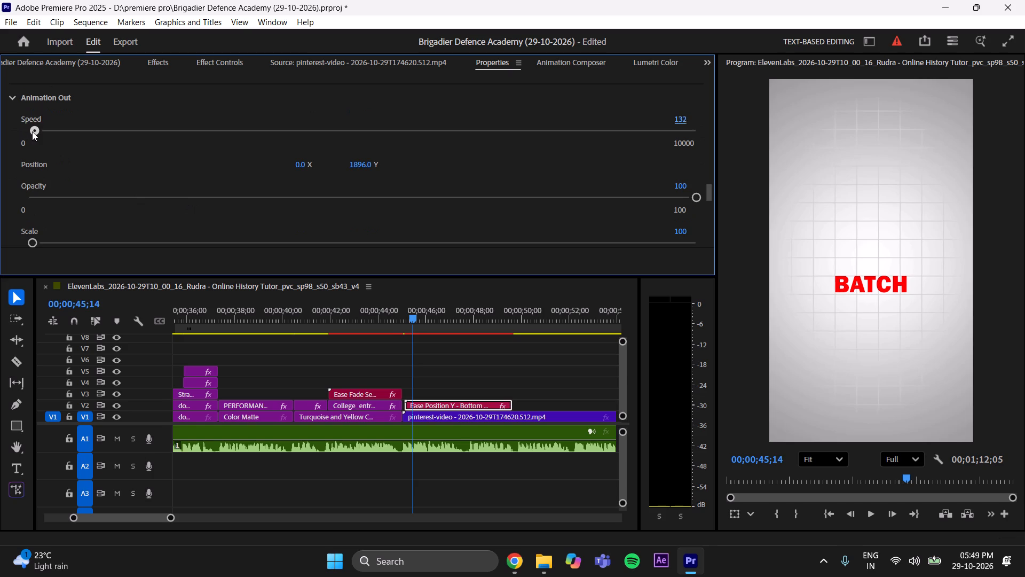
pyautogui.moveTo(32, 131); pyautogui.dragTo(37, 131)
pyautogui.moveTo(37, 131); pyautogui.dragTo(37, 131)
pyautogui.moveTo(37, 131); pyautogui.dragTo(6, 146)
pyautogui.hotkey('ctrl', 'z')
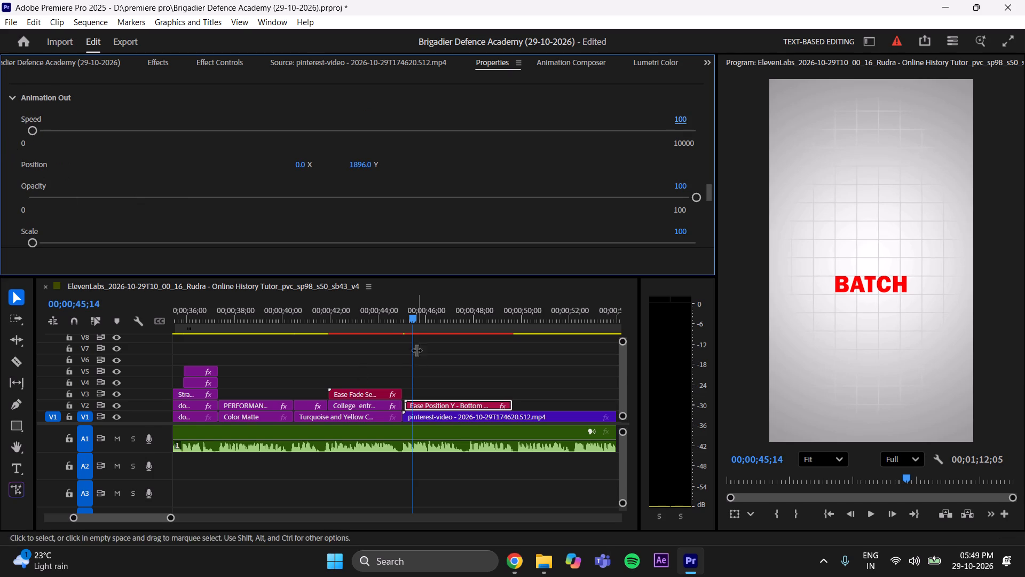
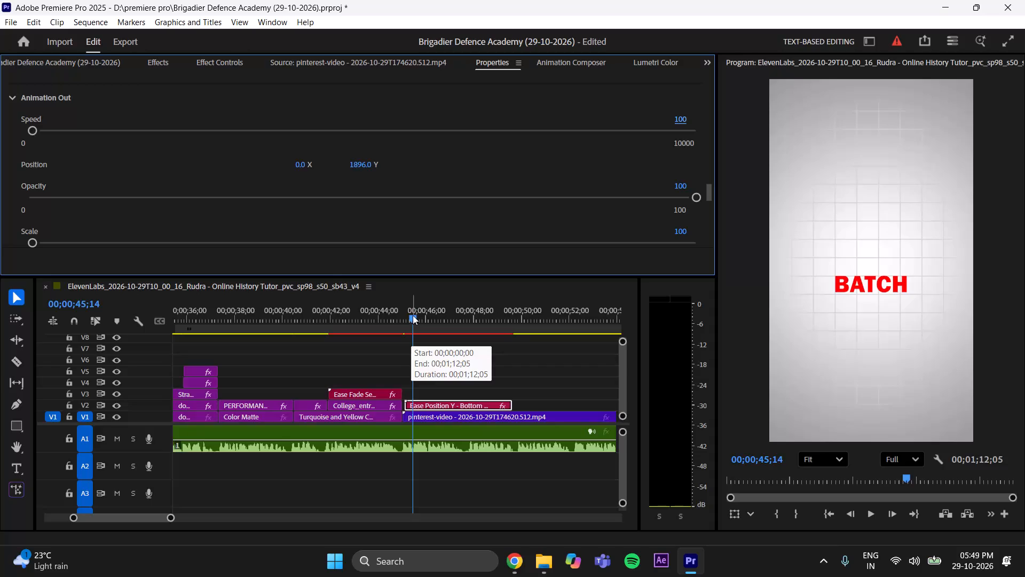
# Move the BATCH text clip on V2 two frames earlier to start with the grid background video, and save the project.
pyautogui.moveTo(413, 316); pyautogui.dragTo(421, 316)
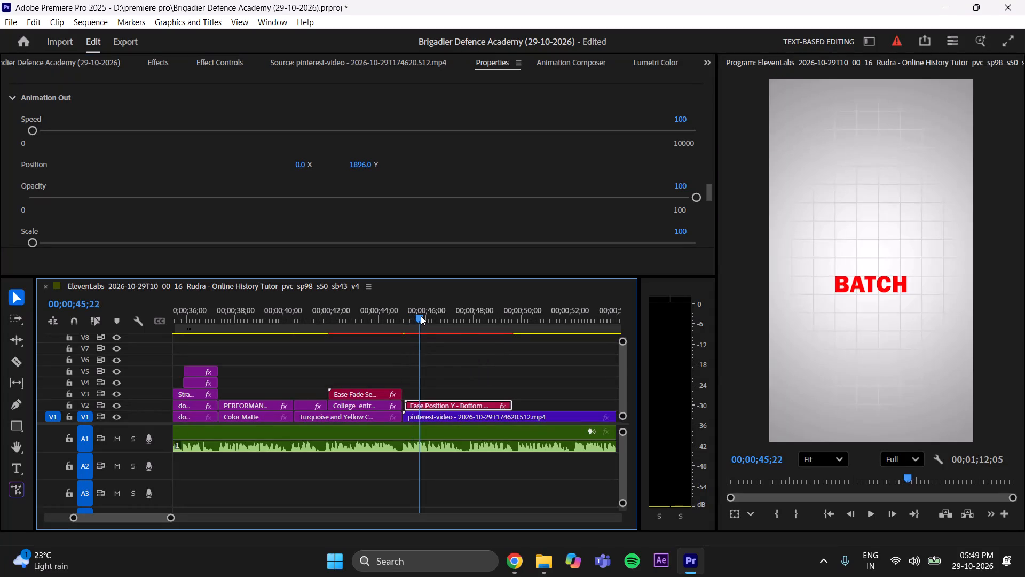
pyautogui.moveTo(421, 316); pyautogui.dragTo(407, 323)
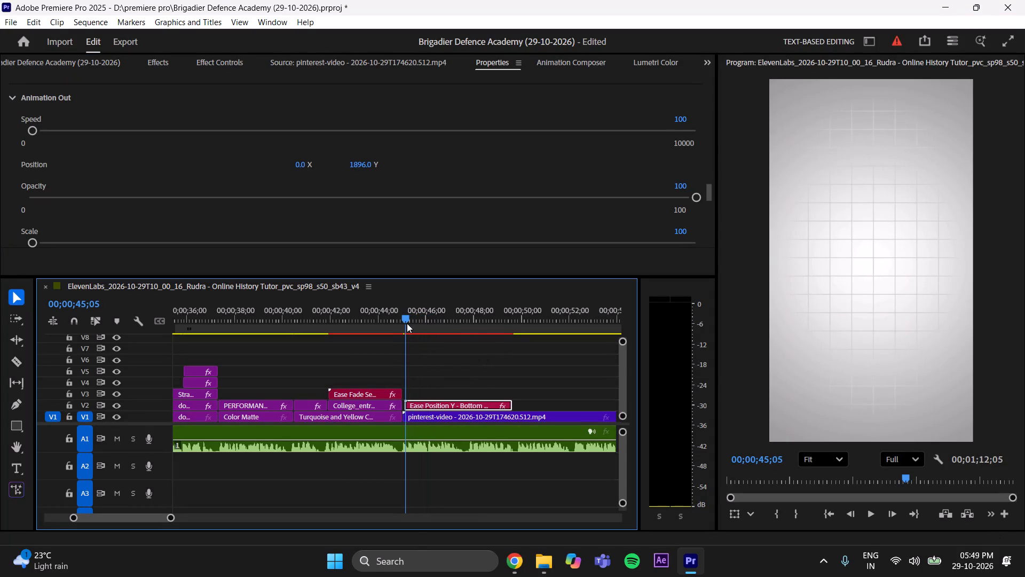
pyautogui.moveTo(407, 323); pyautogui.dragTo(404, 326)
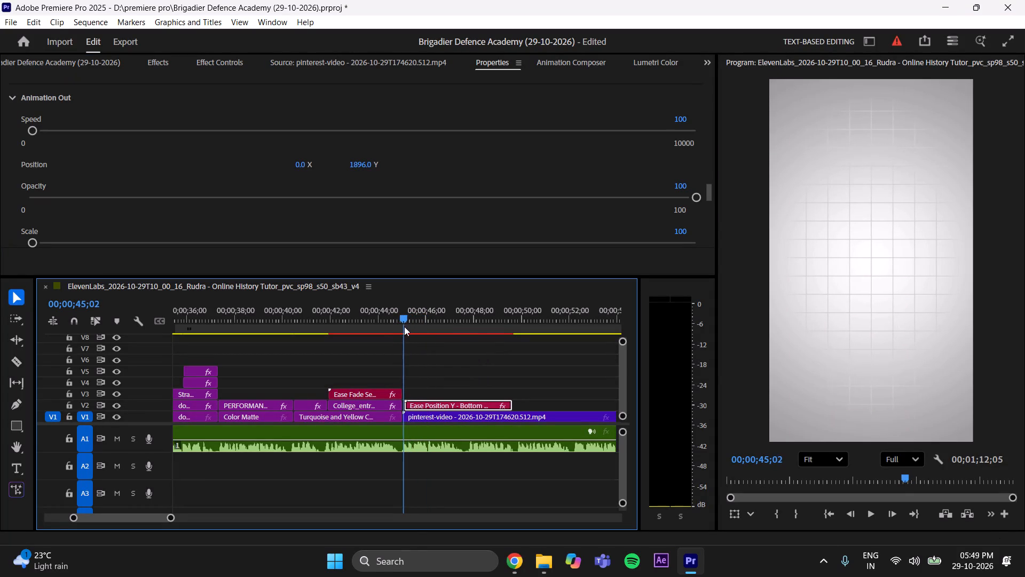
pyautogui.moveTo(404, 326); pyautogui.dragTo(403, 329)
pyautogui.moveTo(173, 516); pyautogui.dragTo(145, 523)
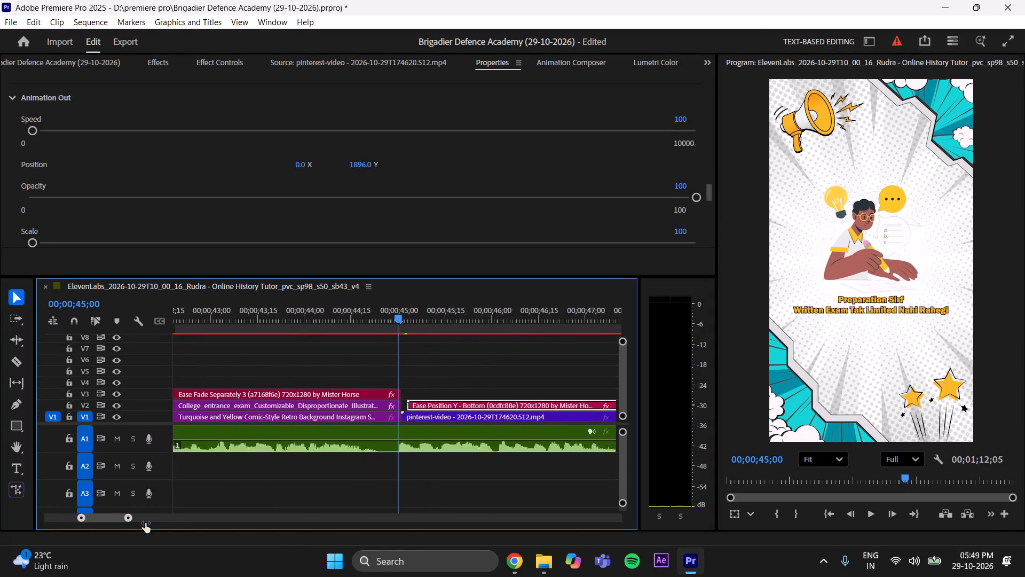
pyautogui.moveTo(145, 523); pyautogui.dragTo(135, 522)
pyautogui.moveTo(459, 403); pyautogui.dragTo(437, 405)
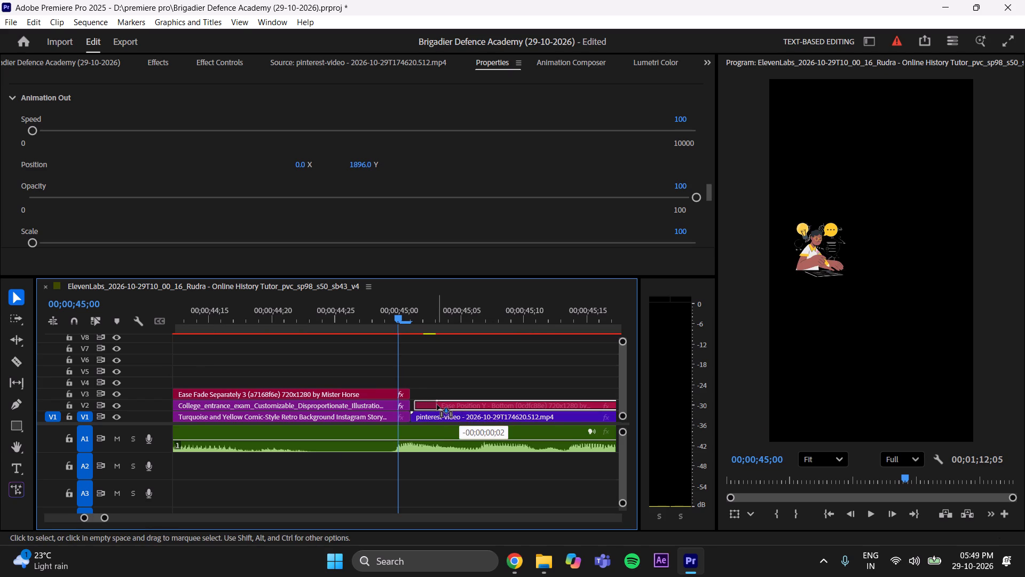
pyautogui.moveTo(437, 405); pyautogui.dragTo(435, 405)
pyautogui.moveTo(435, 405); pyautogui.dragTo(434, 405)
pyautogui.hotkey('ctrl', 'z')
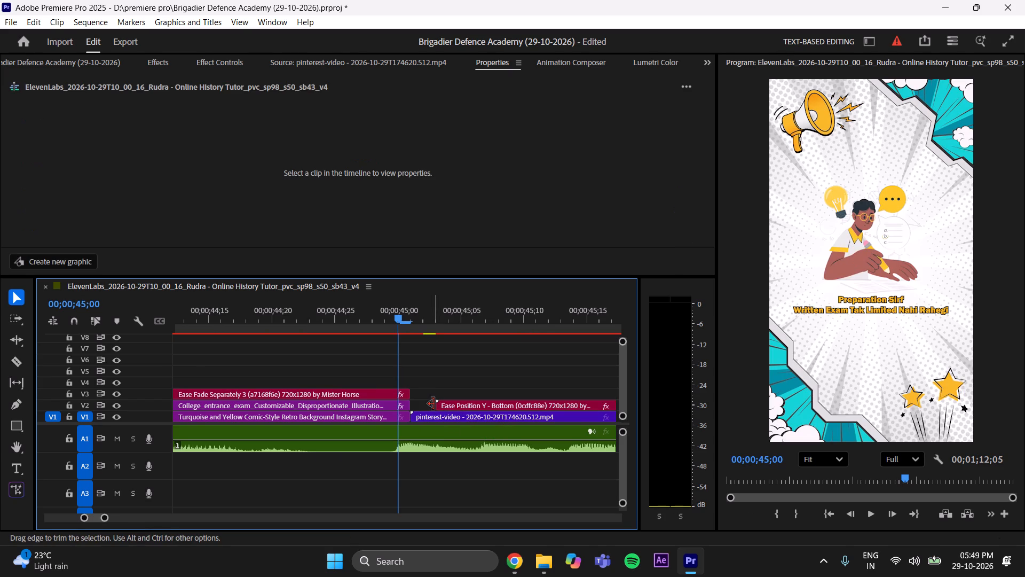
pyautogui.moveTo(450, 404); pyautogui.dragTo(424, 408)
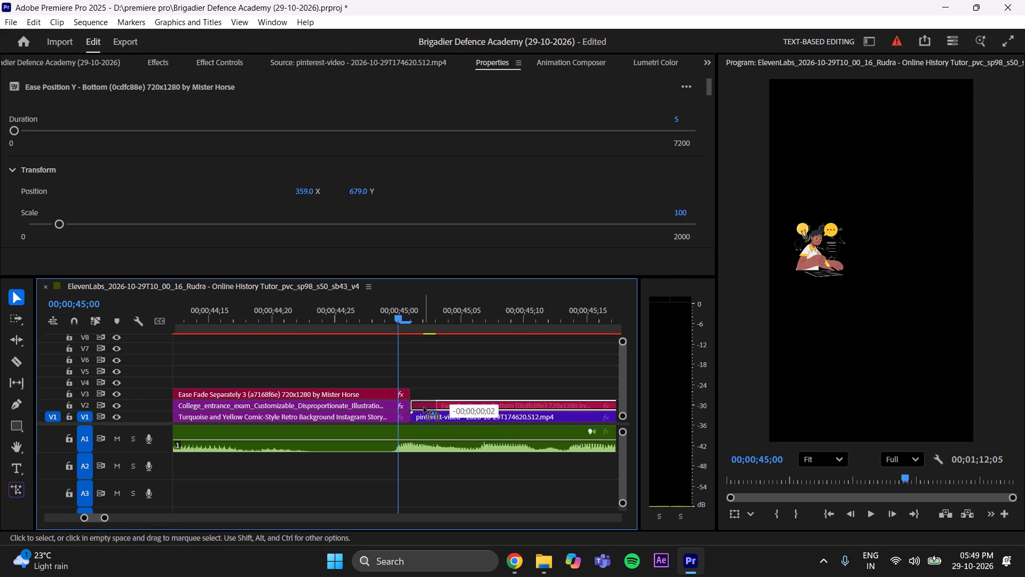
pyautogui.moveTo(424, 408); pyautogui.dragTo(424, 408)
pyautogui.click(432, 377)
pyautogui.hotkey('ctrl', 's')
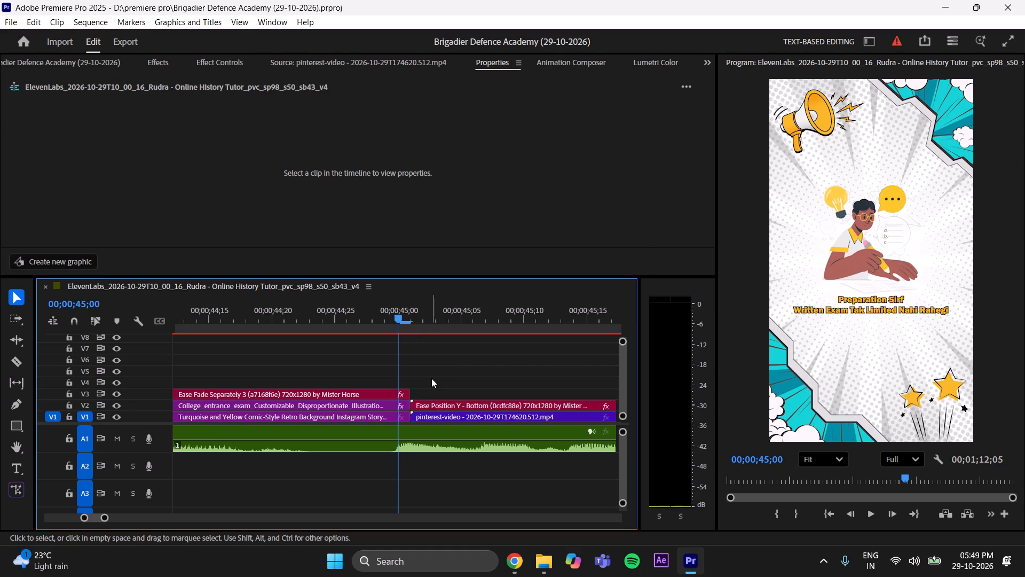
# Play and scrub through the cut from the exam illustration to the BATCH text at about 45 seconds.
pyautogui.press('space')
pyautogui.press('space')
pyautogui.moveTo(105, 518); pyautogui.dragTo(144, 520)
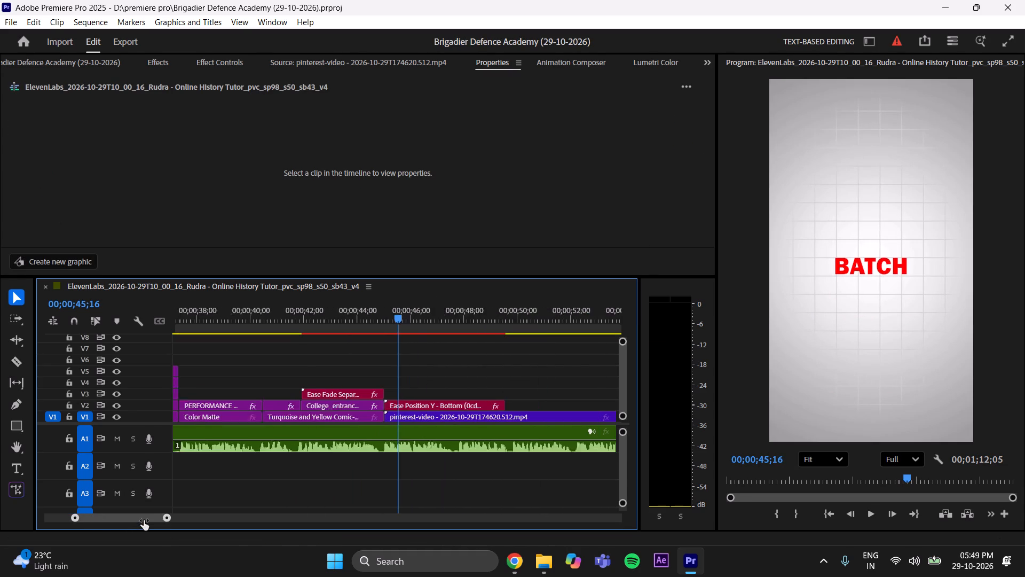
pyautogui.moveTo(144, 520); pyautogui.dragTo(146, 520)
pyautogui.hotkey('ctrl', 's')
pyautogui.hotkey('ctrl', 's')
pyautogui.hotkey('ctrl', 's')
pyautogui.hotkey('ctrl', 's')
pyautogui.hotkey('ctrl', 's')
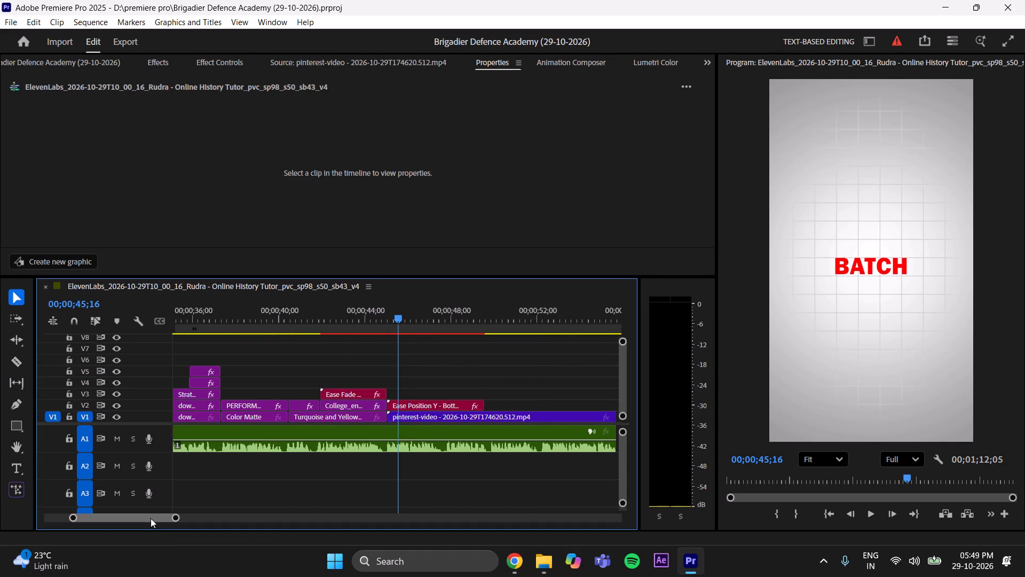
pyautogui.moveTo(151, 518); pyautogui.dragTo(129, 518)
pyautogui.moveTo(153, 520); pyautogui.dragTo(162, 520)
pyautogui.moveTo(125, 519); pyautogui.dragTo(152, 519)
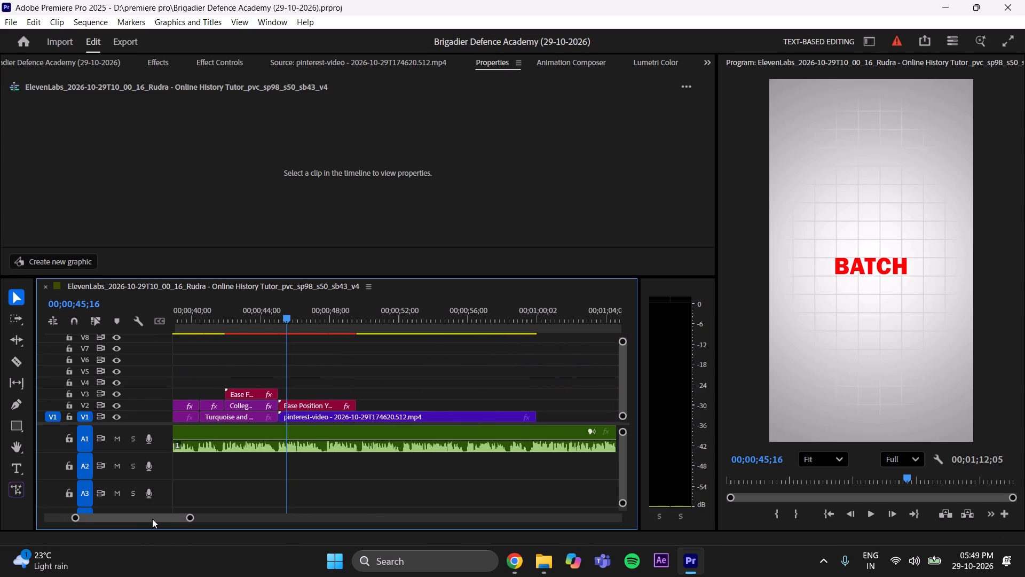
pyautogui.moveTo(152, 519); pyautogui.dragTo(152, 520)
pyautogui.moveTo(303, 311); pyautogui.dragTo(301, 311)
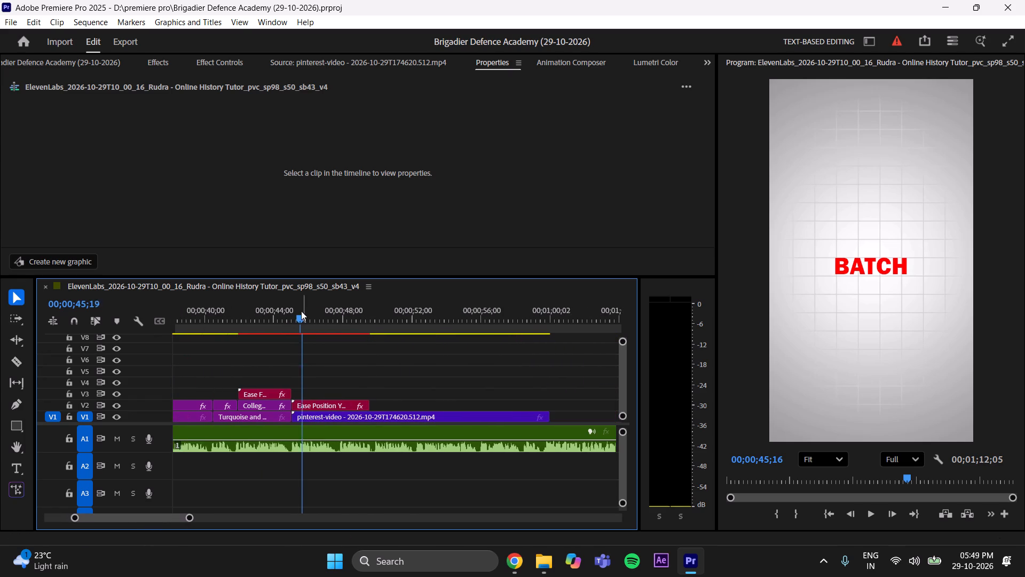
pyautogui.moveTo(301, 311); pyautogui.dragTo(285, 320)
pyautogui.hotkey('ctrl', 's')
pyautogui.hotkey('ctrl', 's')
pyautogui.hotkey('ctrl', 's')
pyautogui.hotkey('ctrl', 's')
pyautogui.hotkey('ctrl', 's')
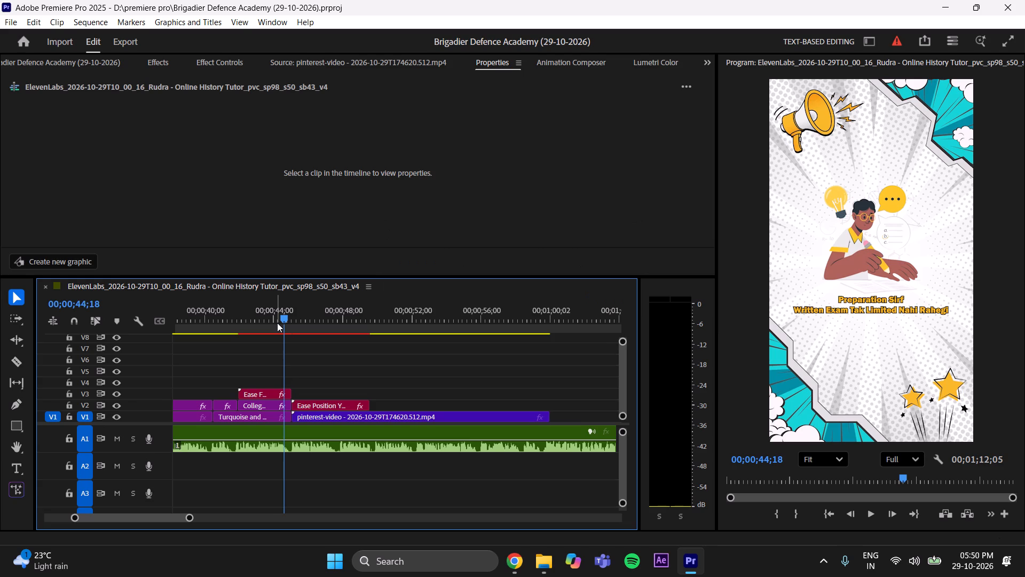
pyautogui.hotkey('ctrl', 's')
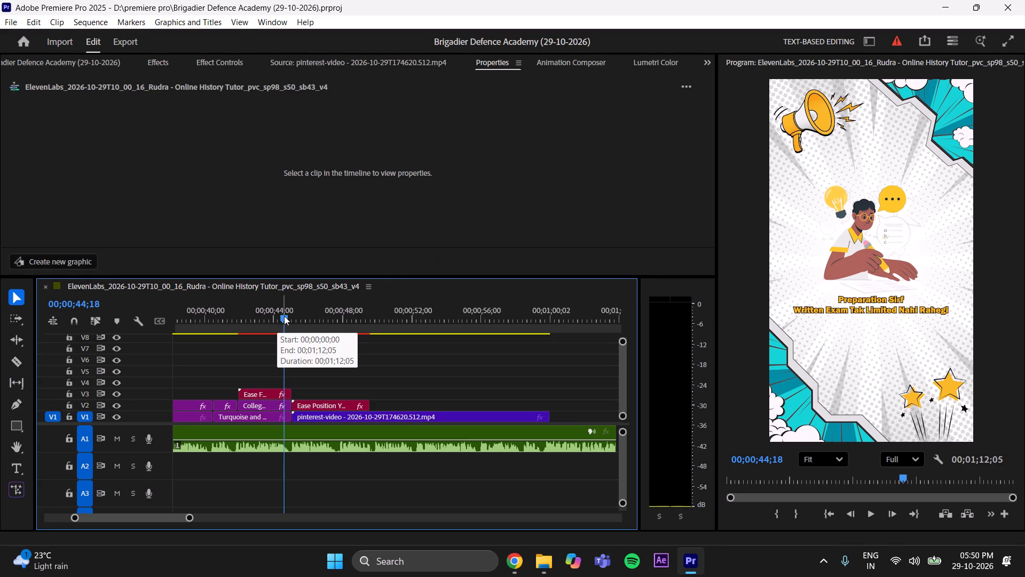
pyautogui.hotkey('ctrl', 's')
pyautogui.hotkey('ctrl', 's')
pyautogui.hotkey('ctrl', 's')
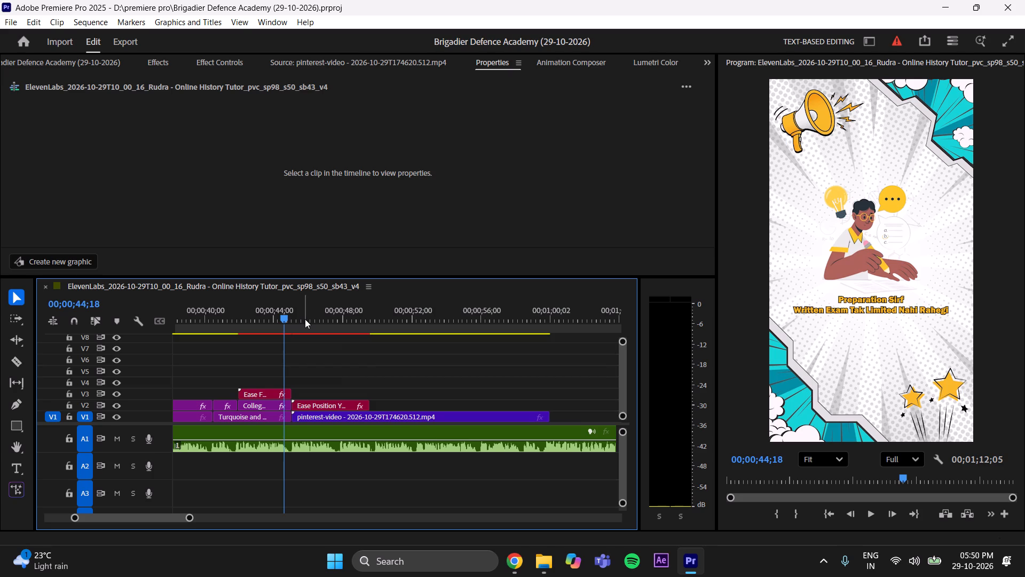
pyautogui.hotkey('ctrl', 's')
# Raise the BATCH text in the frame to a Y position of 245 and save the project.
pyautogui.moveTo(285, 320); pyautogui.dragTo(273, 323)
pyautogui.press('space')
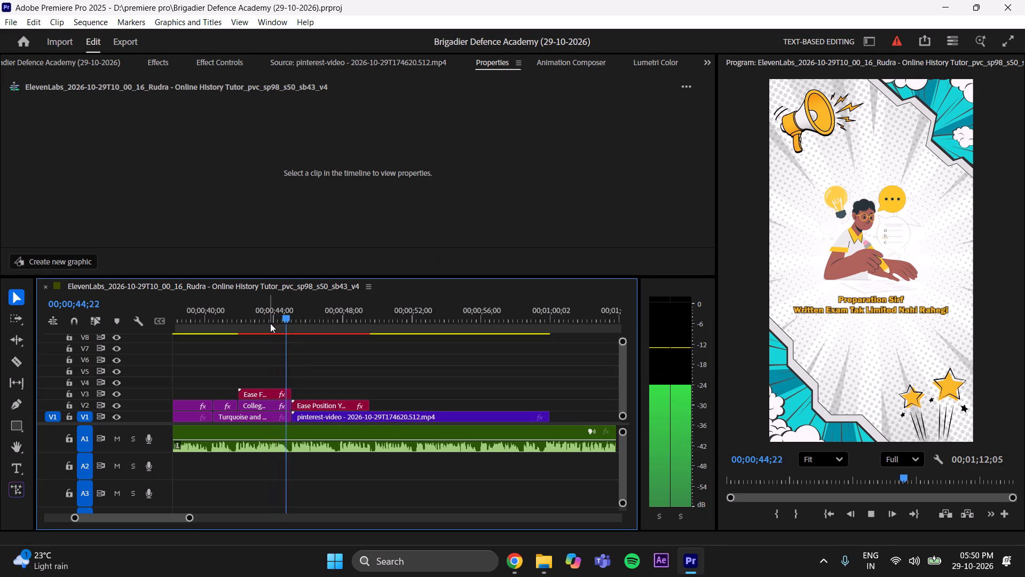
pyautogui.press('space')
pyautogui.press('space')
pyautogui.press('space')
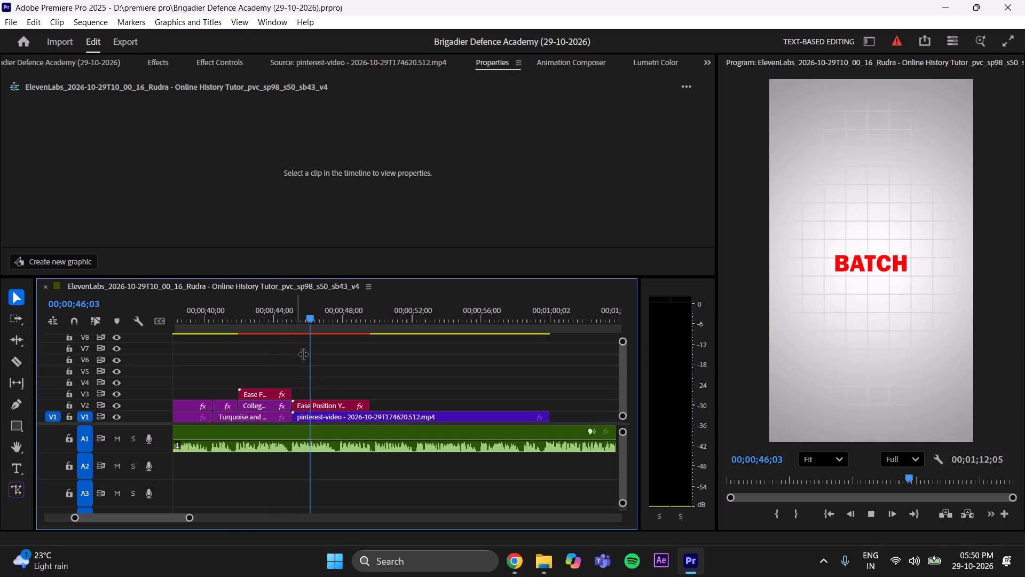
pyautogui.click(326, 407)
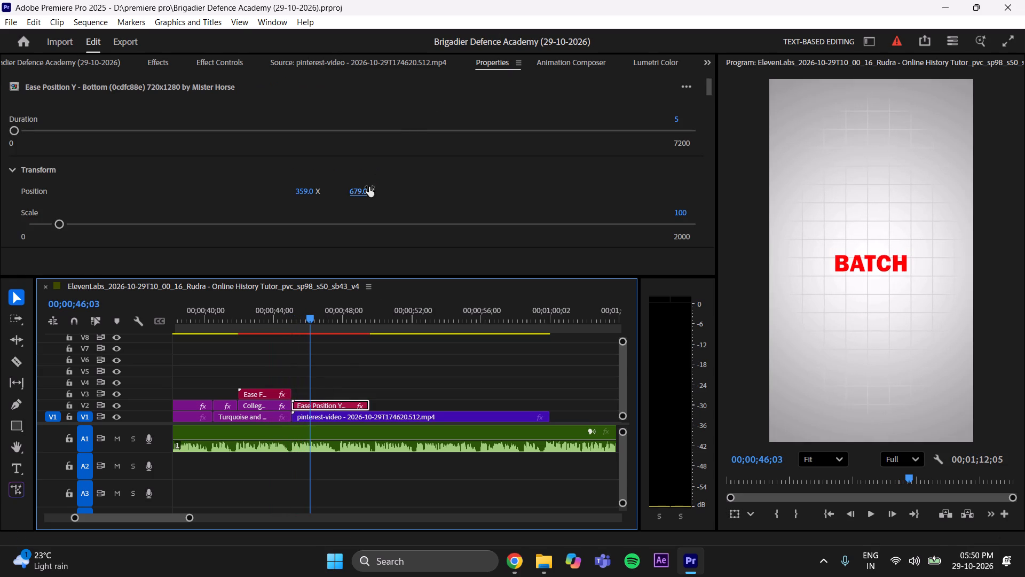
pyautogui.moveTo(364, 193); pyautogui.dragTo(97, 217)
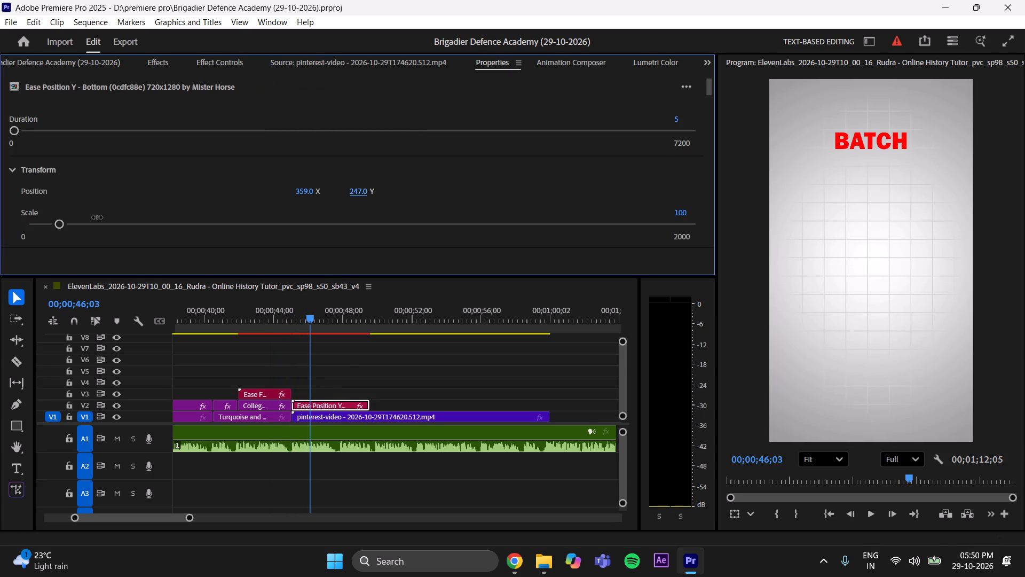
pyautogui.moveTo(97, 217); pyautogui.dragTo(97, 218)
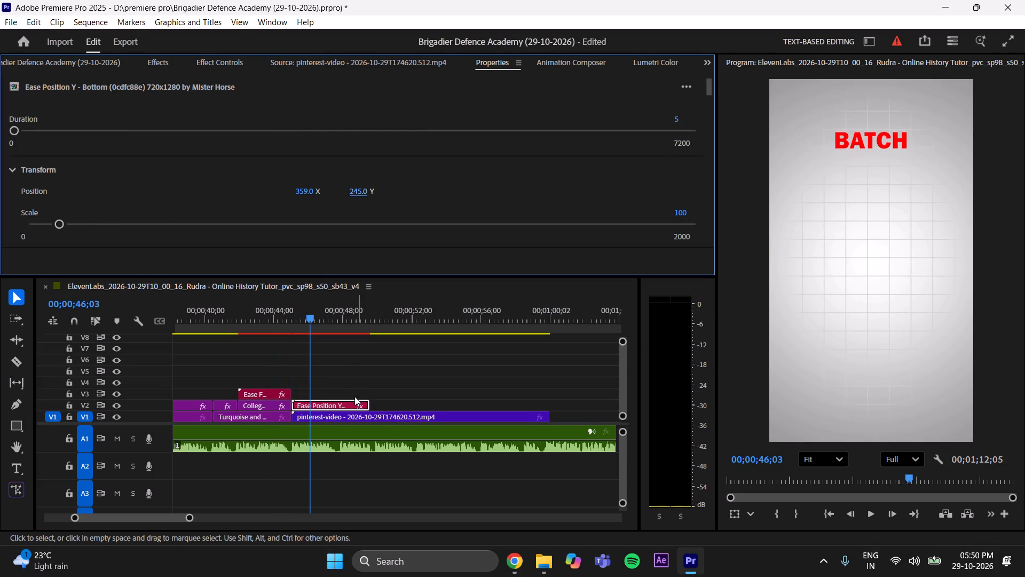
pyautogui.hotkey('ctrl', 's')
pyautogui.click(343, 383)
# Play back the raised BATCH text from about 44 seconds, leave the playhead at 00;00;46;03 and save the project.
pyautogui.moveTo(304, 313); pyautogui.dragTo(275, 323)
pyautogui.press('space')
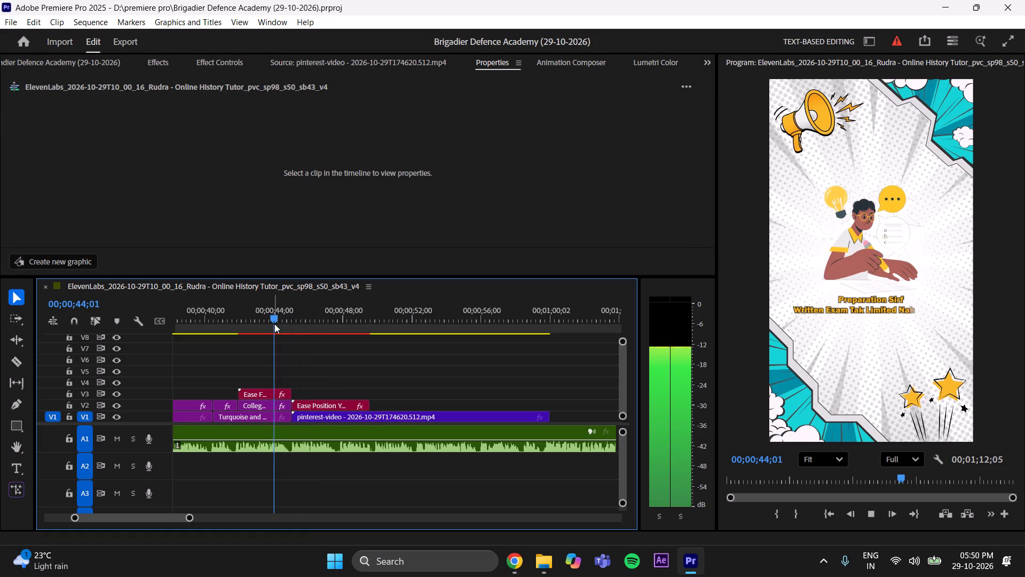
pyautogui.press('space')
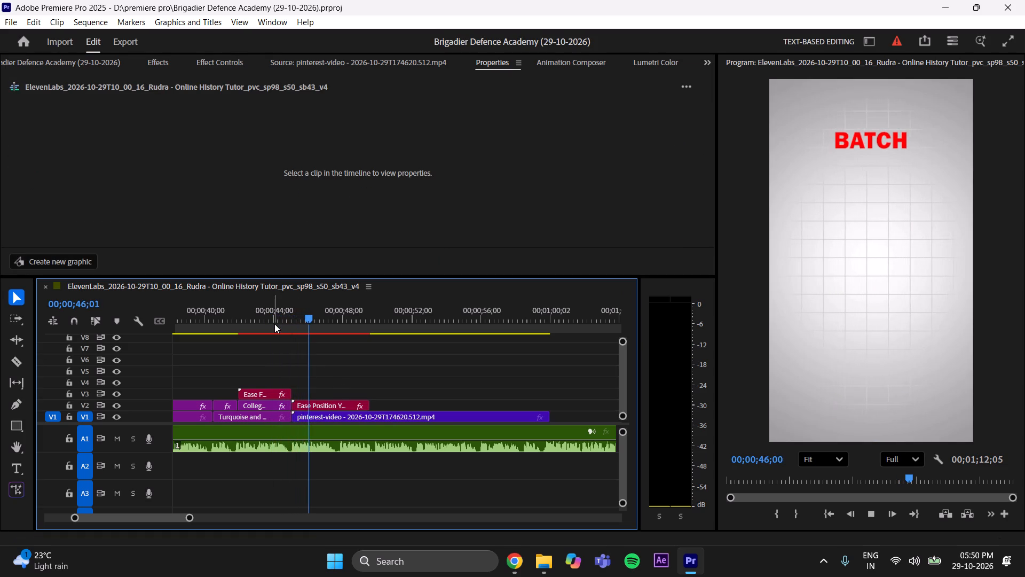
pyautogui.press('space')
pyautogui.press('space')
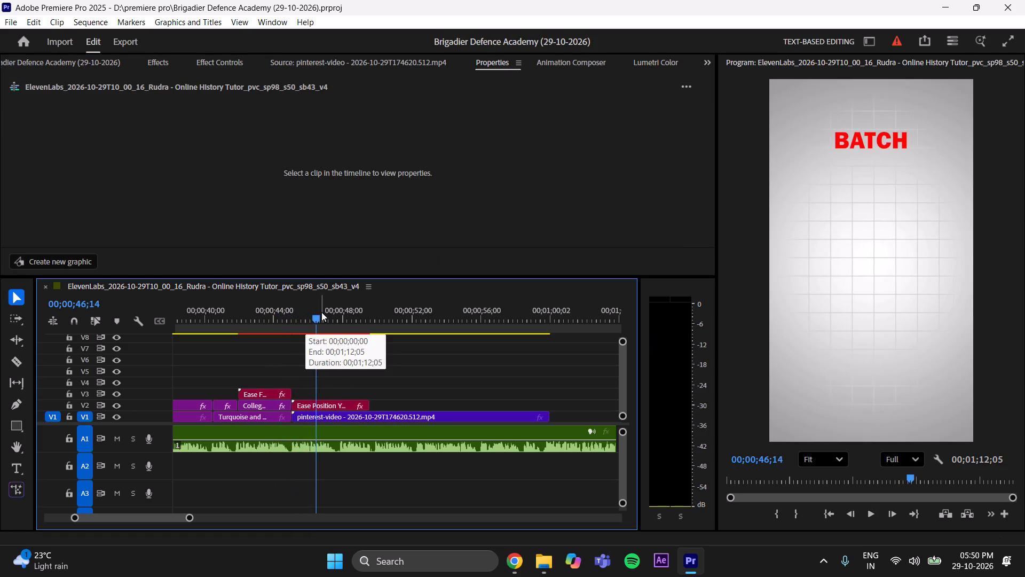
pyautogui.moveTo(318, 314); pyautogui.dragTo(312, 321)
pyautogui.hotkey('ctrl', 's')
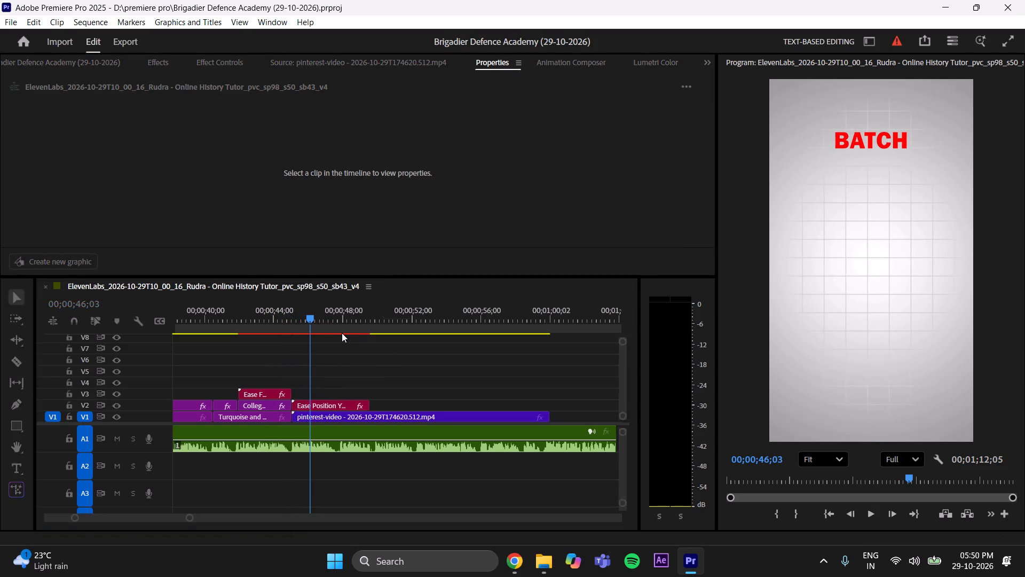
pyautogui.hotkey('ctrl', 's')
pyautogui.hotkey('ctrl', 's')
pyautogui.hotkey('ctrl', 's')
pyautogui.hotkey('ctrl', 's')
pyautogui.hotkey('ctrl', 's')
pyautogui.hotkey('ctrl', 's')
pyautogui.hotkey('ctrl', 's')
pyautogui.hotkey('ctrl', 's')
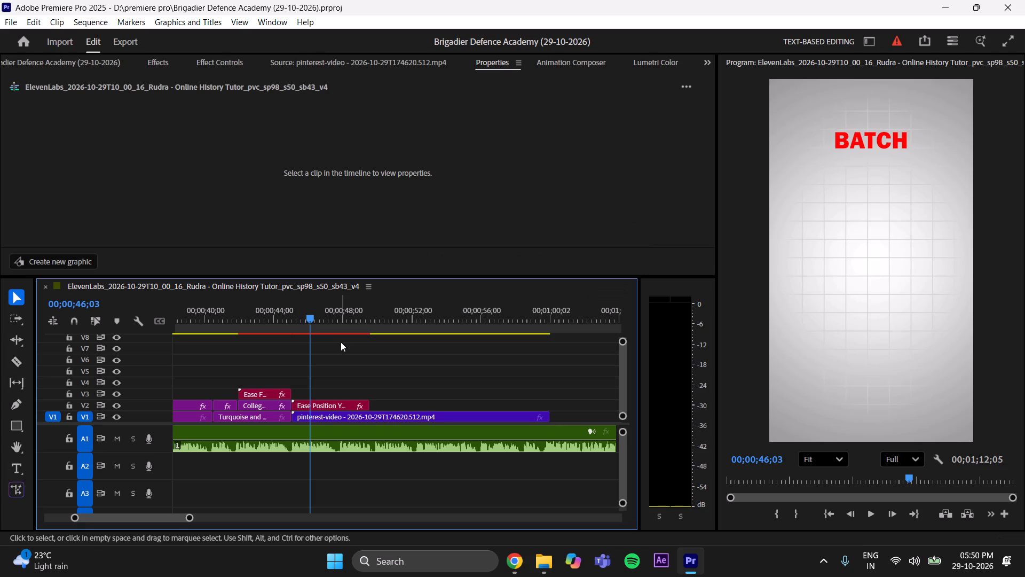
# Load the background-removed PNG of two people talking at a desk from Downloads into the Source monitor.
pyautogui.click(319, 58)
pyautogui.click(532, 567)
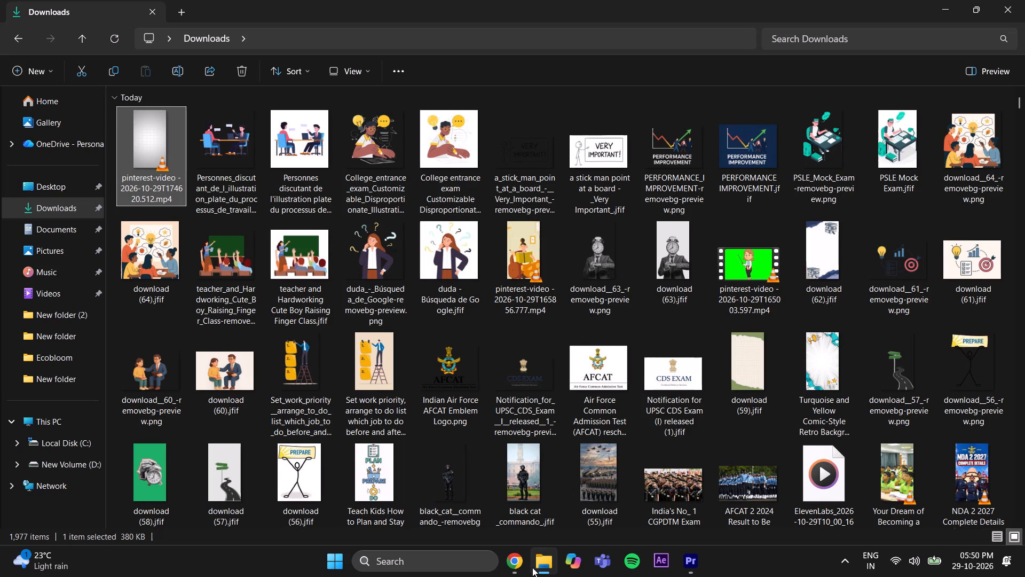
pyautogui.click(106, 28)
pyautogui.click(108, 32)
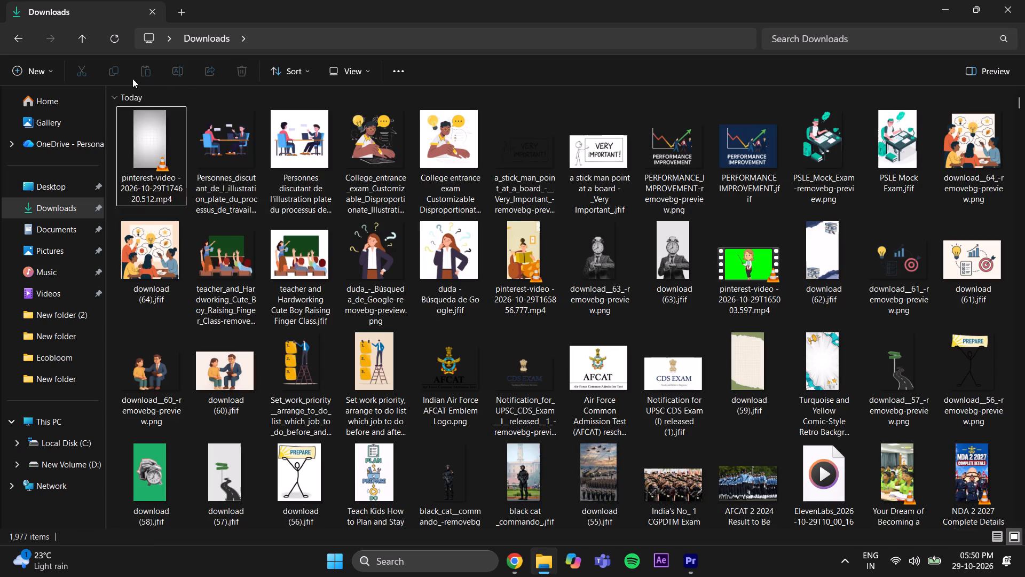
pyautogui.click(225, 151)
pyautogui.moveTo(210, 145); pyautogui.dragTo(592, 479)
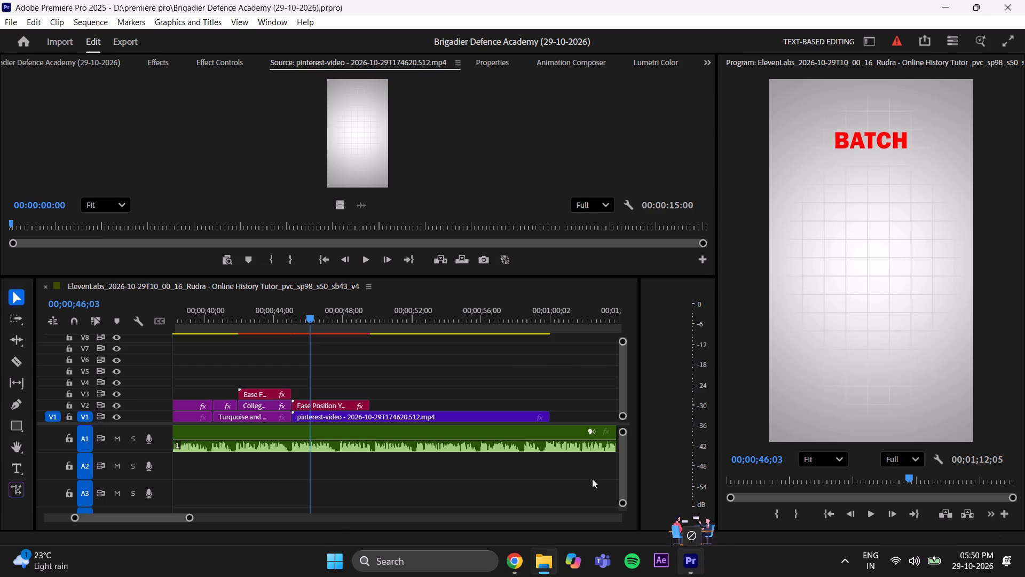
pyautogui.moveTo(592, 479); pyautogui.dragTo(384, 168)
# Place the two-people-at-desk illustration on track V3 starting at 00;00;46;03, and save the project.
pyautogui.moveTo(345, 201); pyautogui.dragTo(326, 393)
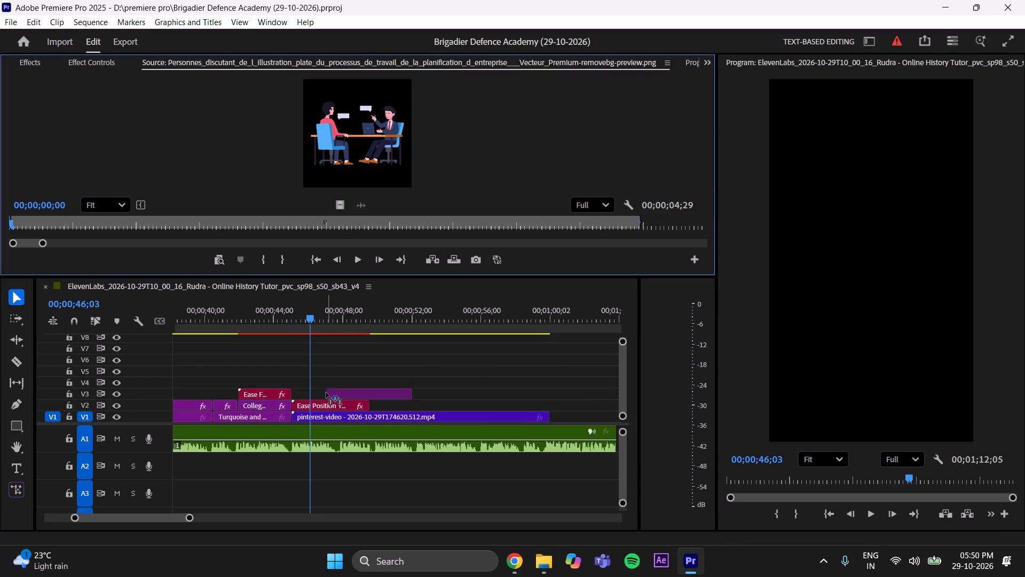
pyautogui.moveTo(326, 393); pyautogui.dragTo(309, 398)
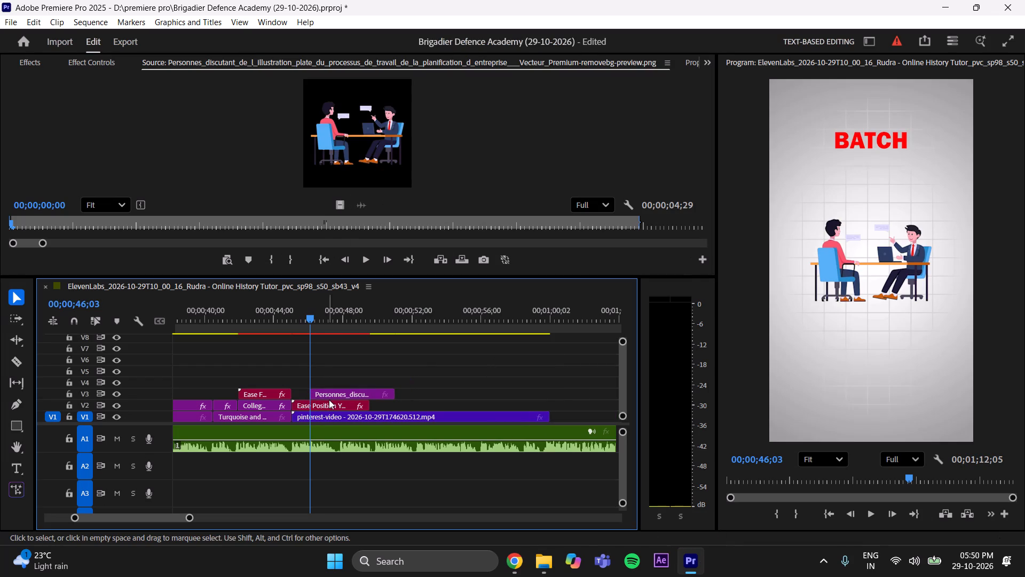
pyautogui.hotkey('ctrl', 's')
# Play back the desk illustration with the voice-over from 00;00;46;03 to about 49 seconds.
pyautogui.press('space')
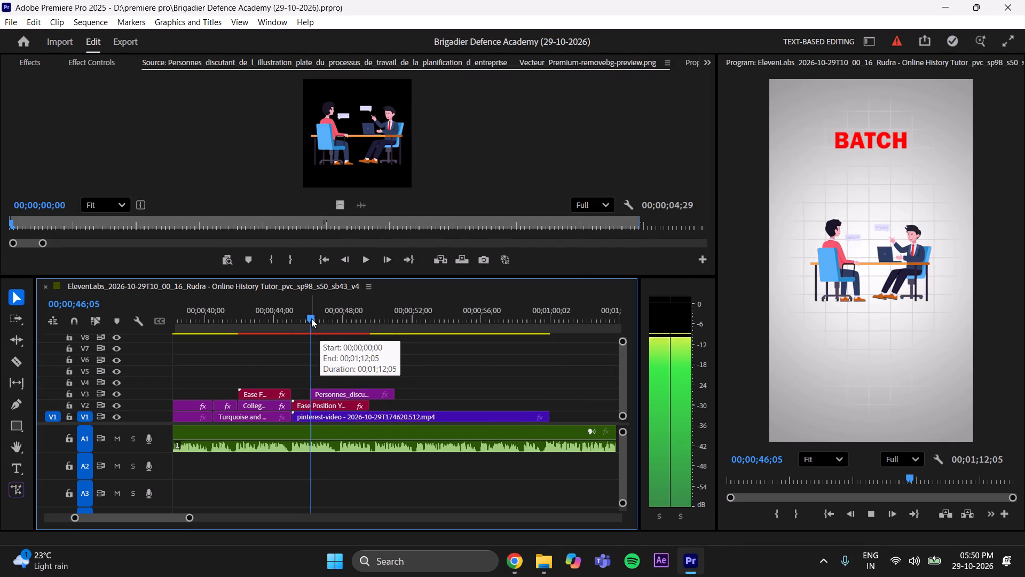
pyautogui.press('space')
pyautogui.press('space')
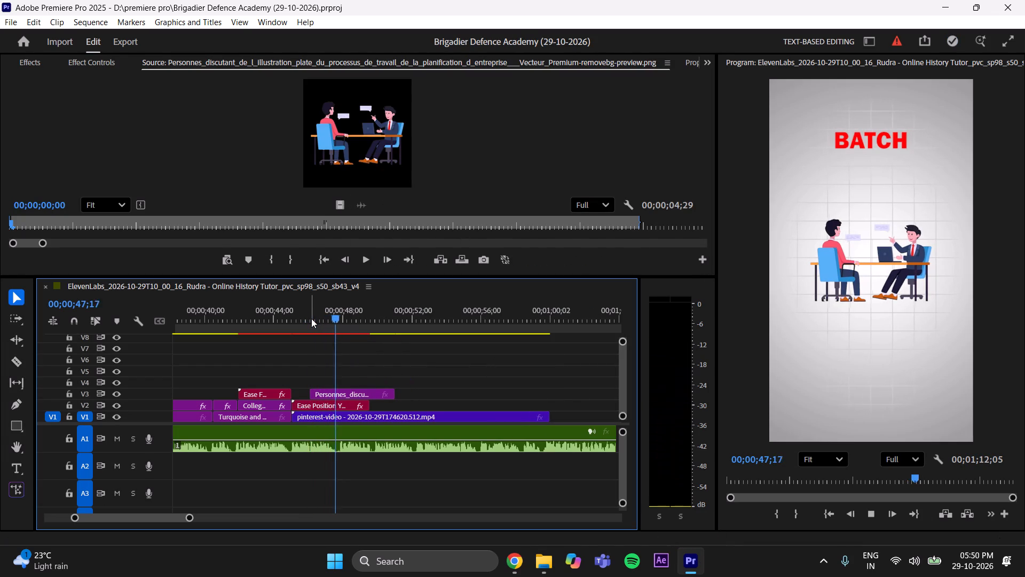
pyautogui.press('space')
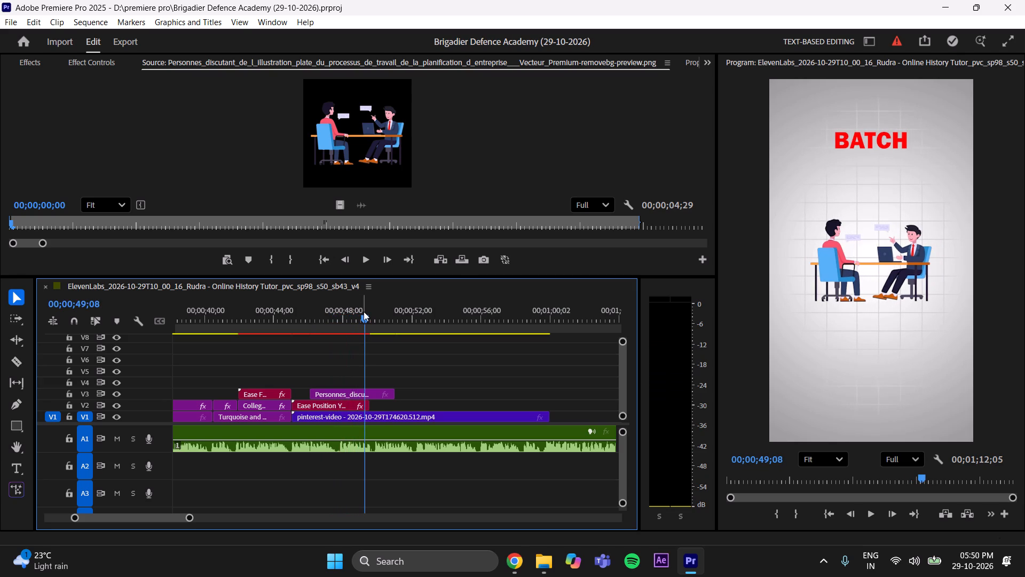
# With the playhead at 00;00;47;02, raise the desk illustration to a Y position of 583, nudge it slightly left, and save the project.
pyautogui.moveTo(364, 311); pyautogui.dragTo(309, 349)
pyautogui.press('space')
pyautogui.press('space')
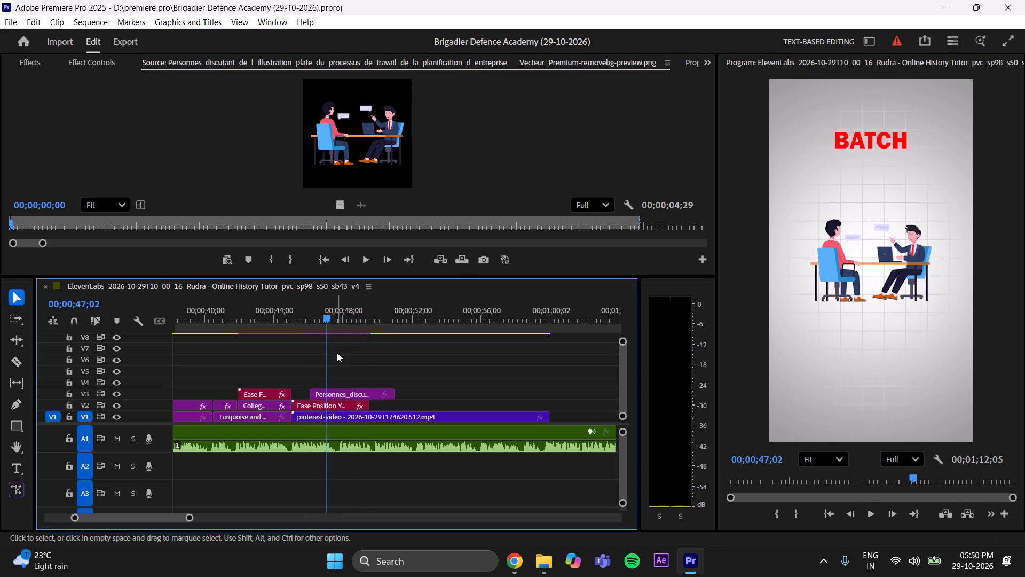
pyautogui.click(335, 389)
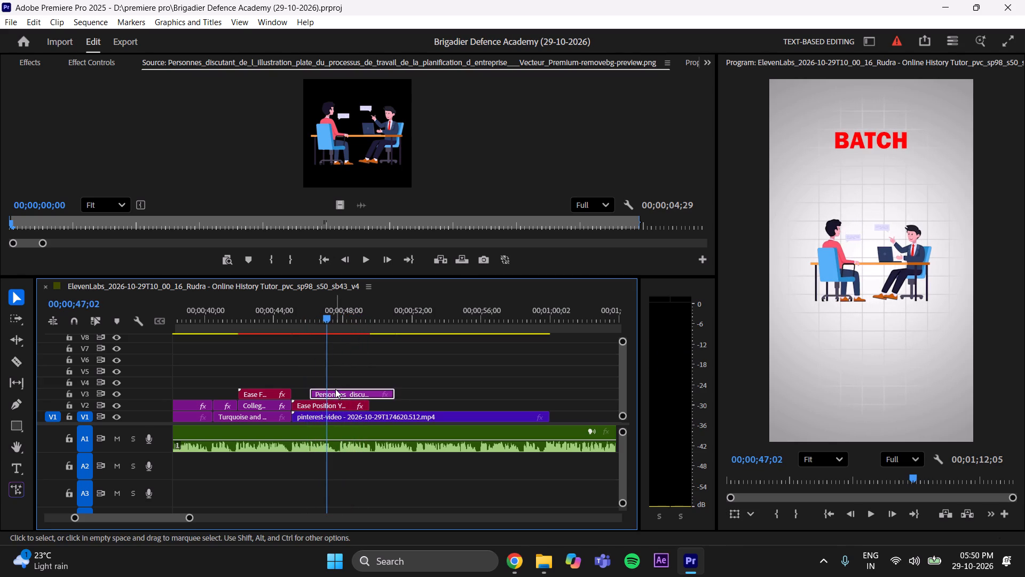
pyautogui.click(114, 60)
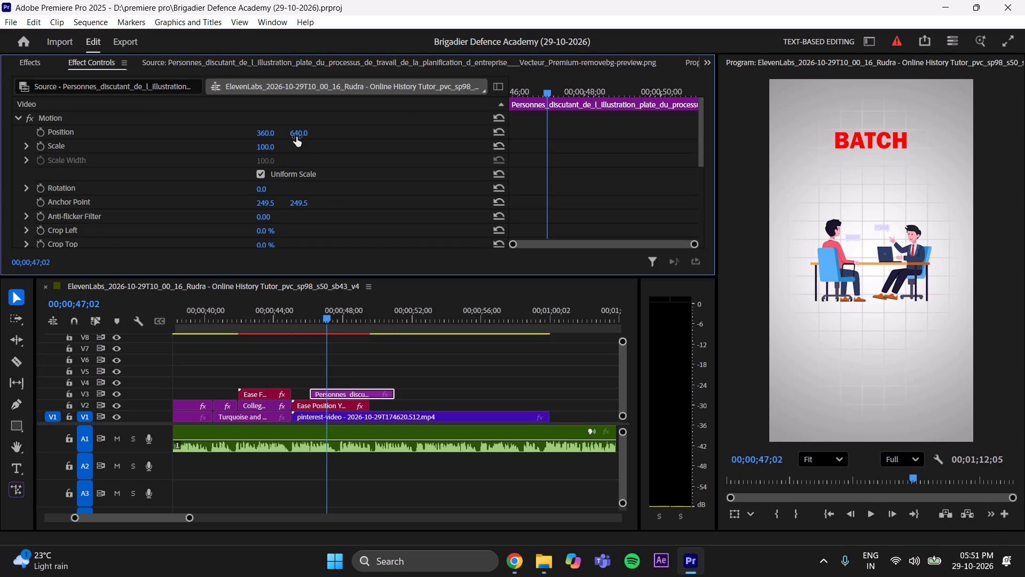
pyautogui.moveTo(298, 134); pyautogui.dragTo(264, 142)
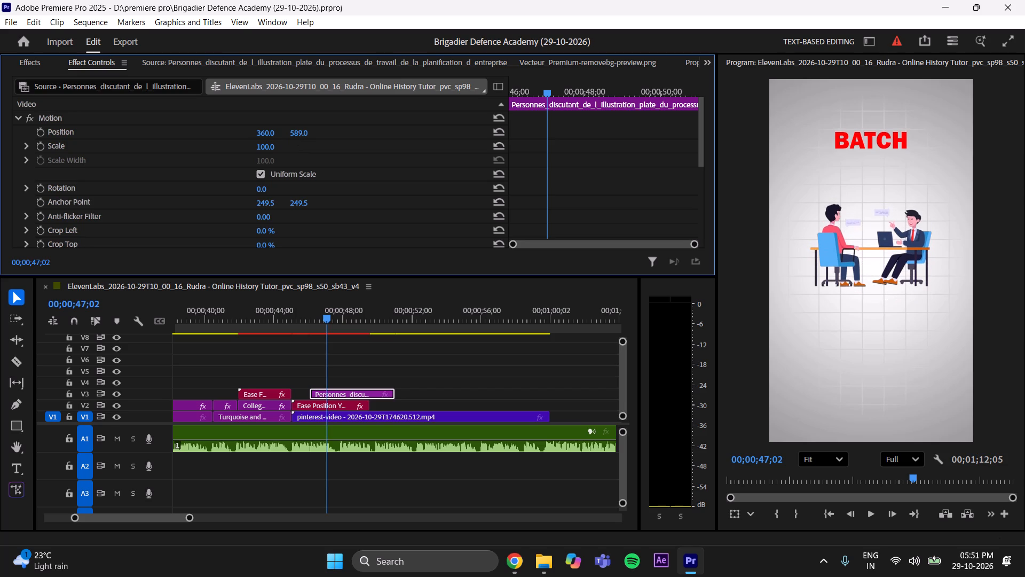
pyautogui.moveTo(264, 142); pyautogui.dragTo(262, 143)
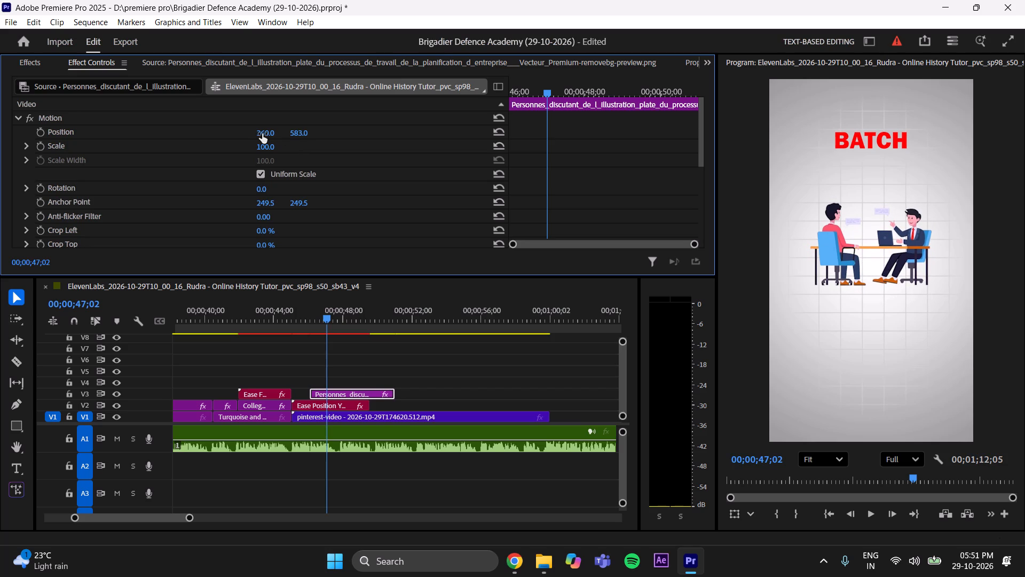
pyautogui.moveTo(263, 134); pyautogui.dragTo(258, 136)
pyautogui.click(368, 342)
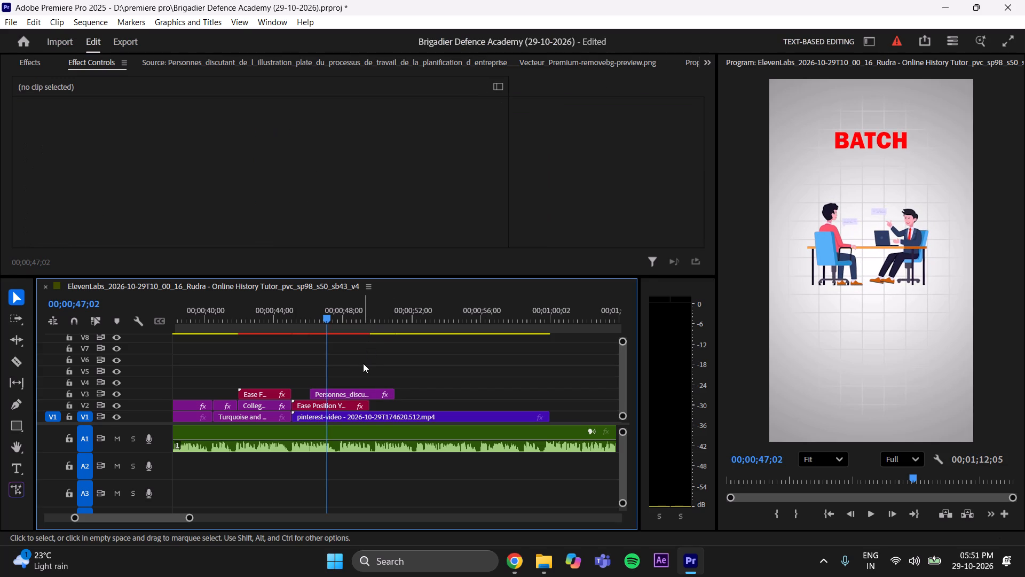
pyautogui.hotkey('ctrl', 's')
# Play back from about 45 seconds, stop at 00;00;46;17, and lower the BATCH text to a Y position of 659.
pyautogui.moveTo(327, 313); pyautogui.dragTo(280, 336)
pyautogui.press('space')
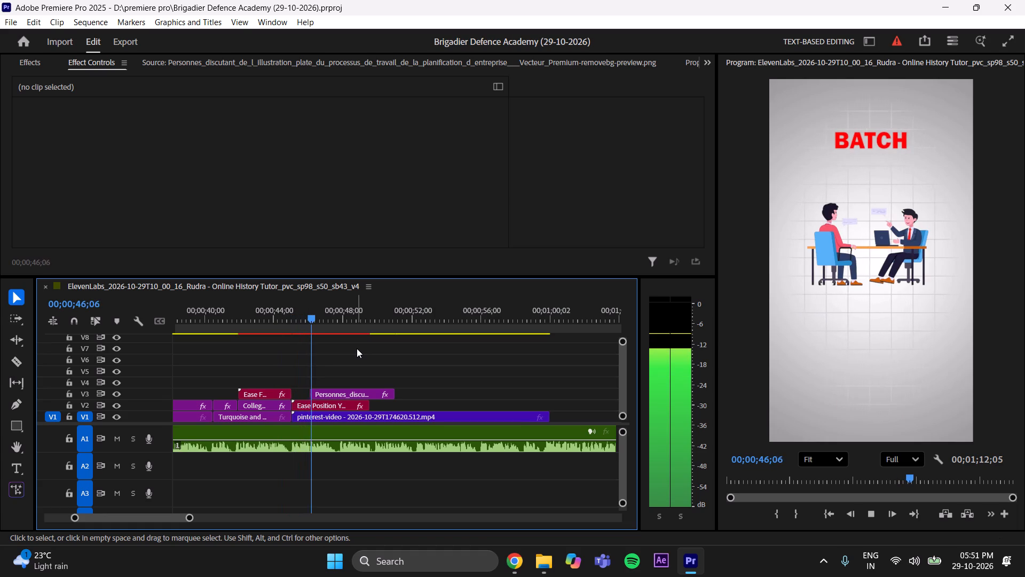
pyautogui.press('space')
pyautogui.click(344, 407)
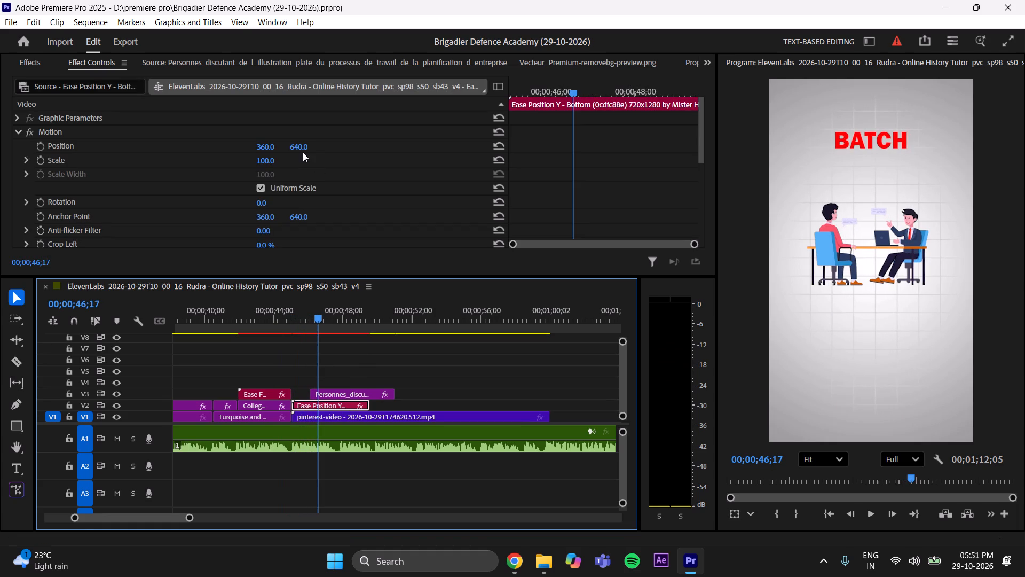
pyautogui.moveTo(303, 152); pyautogui.dragTo(327, 141)
pyautogui.moveTo(305, 145); pyautogui.dragTo(312, 143)
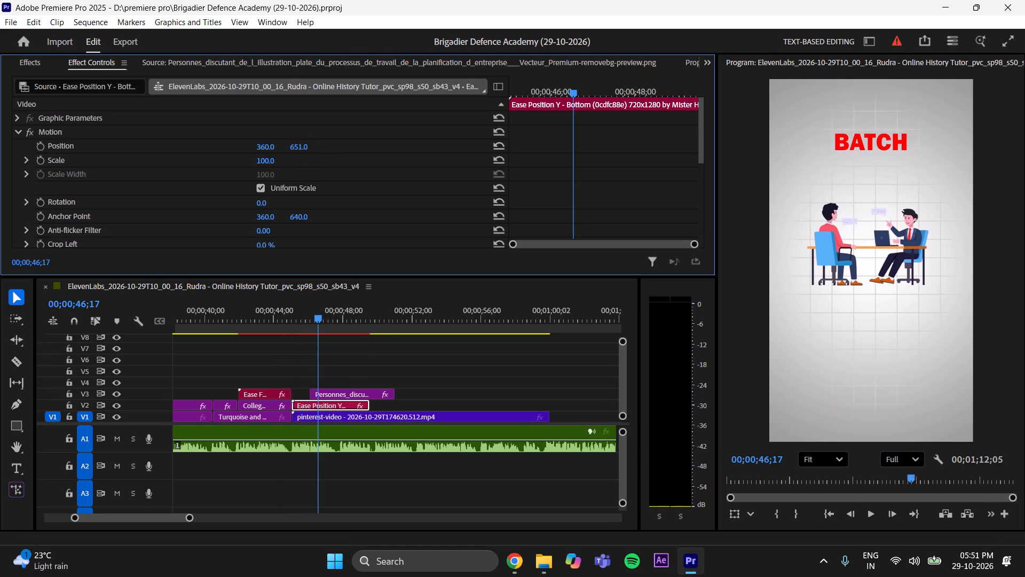
pyautogui.moveTo(312, 143); pyautogui.dragTo(316, 142)
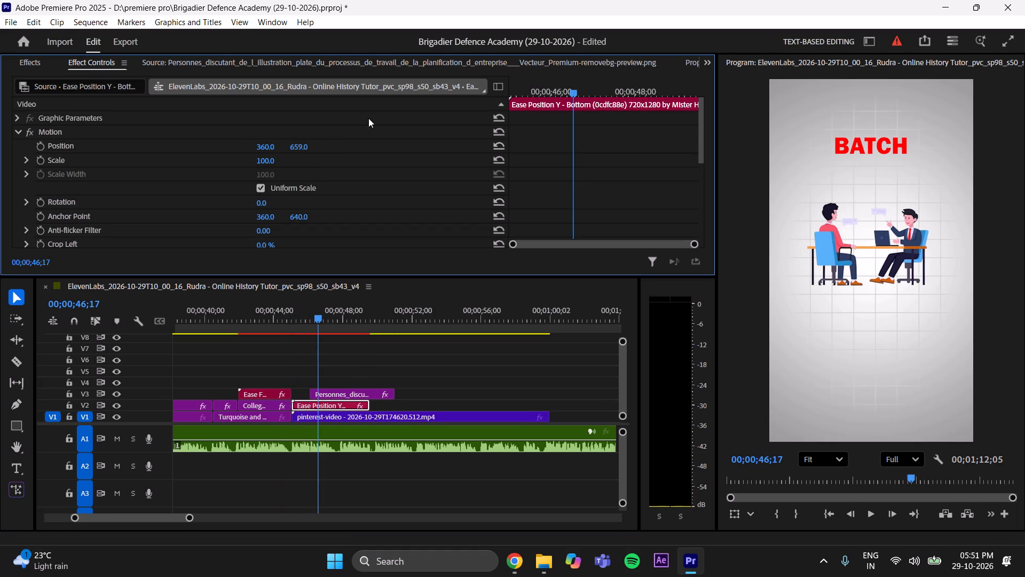
# Set the BATCH text's font size to 100 and save the project.
pyautogui.click(692, 62)
pyautogui.scroll(-3, 82, 213)
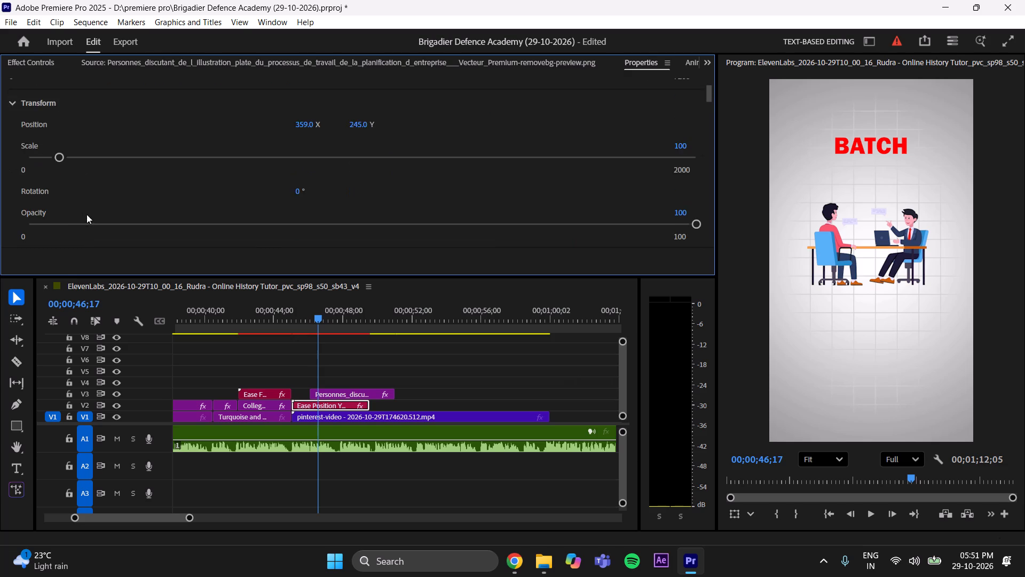
pyautogui.scroll(-20, 86, 214)
pyautogui.scroll(-2, 86, 214)
pyautogui.moveTo(174, 169); pyautogui.dragTo(175, 168)
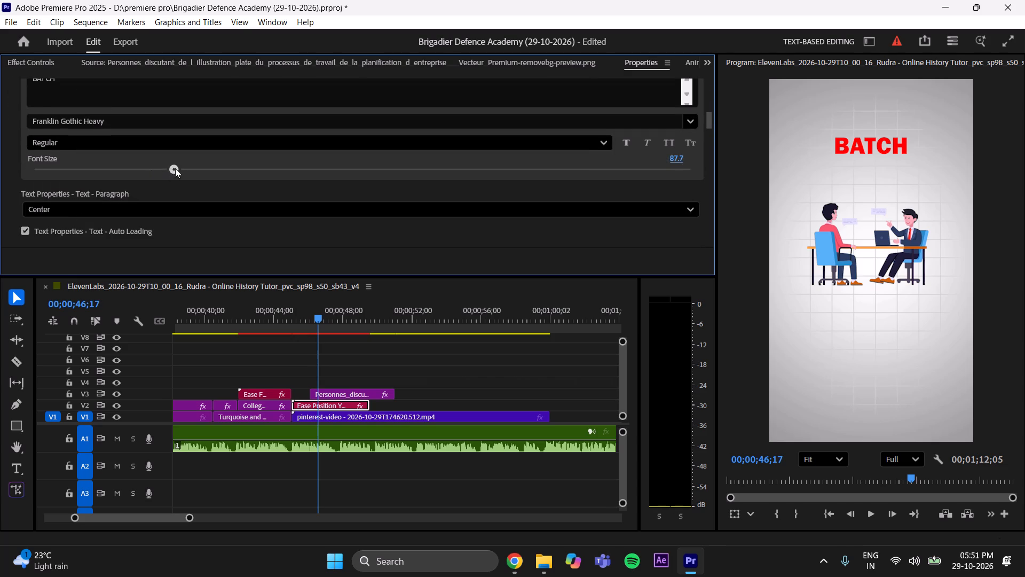
pyautogui.moveTo(175, 168); pyautogui.dragTo(191, 167)
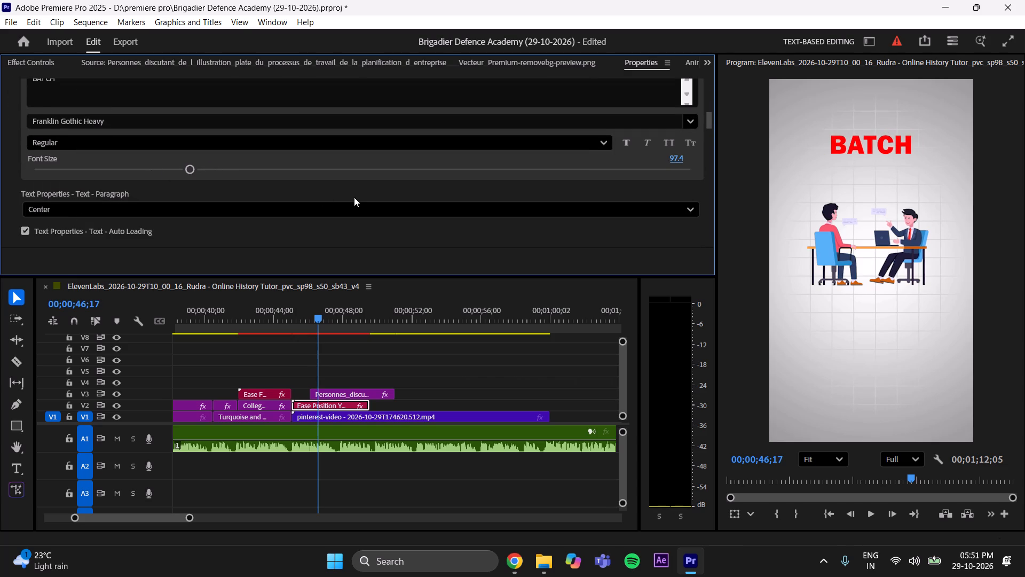
pyautogui.click(191, 168)
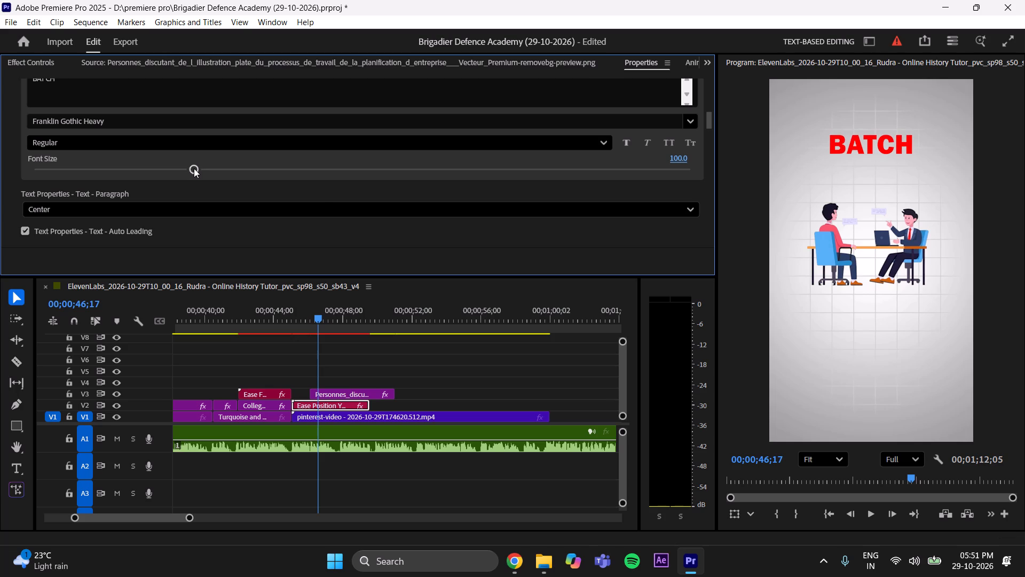
pyautogui.hotkey('ctrl', 's')
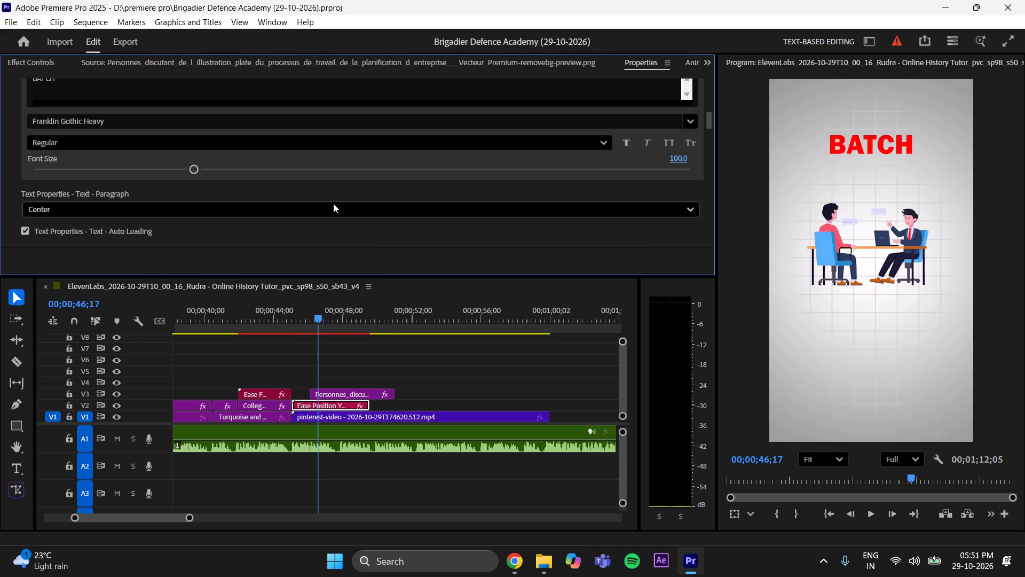
pyautogui.click(368, 364)
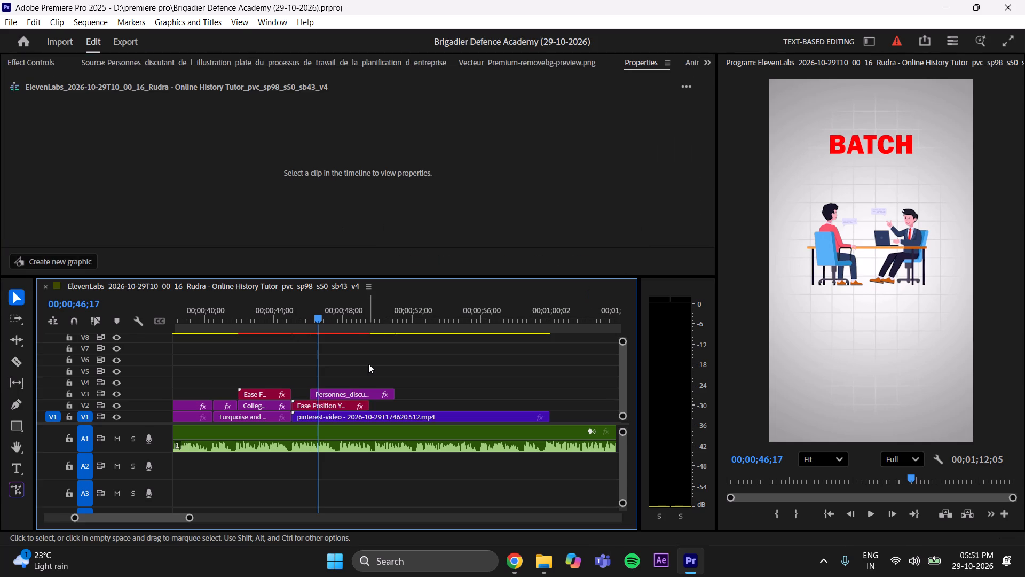
pyautogui.hotkey('ctrl', 's')
# Play back the enlarged BATCH text and desk illustration with the voice-over, stopping the playhead at 00;00;47;14.
pyautogui.moveTo(320, 313); pyautogui.dragTo(285, 326)
pyautogui.press('space')
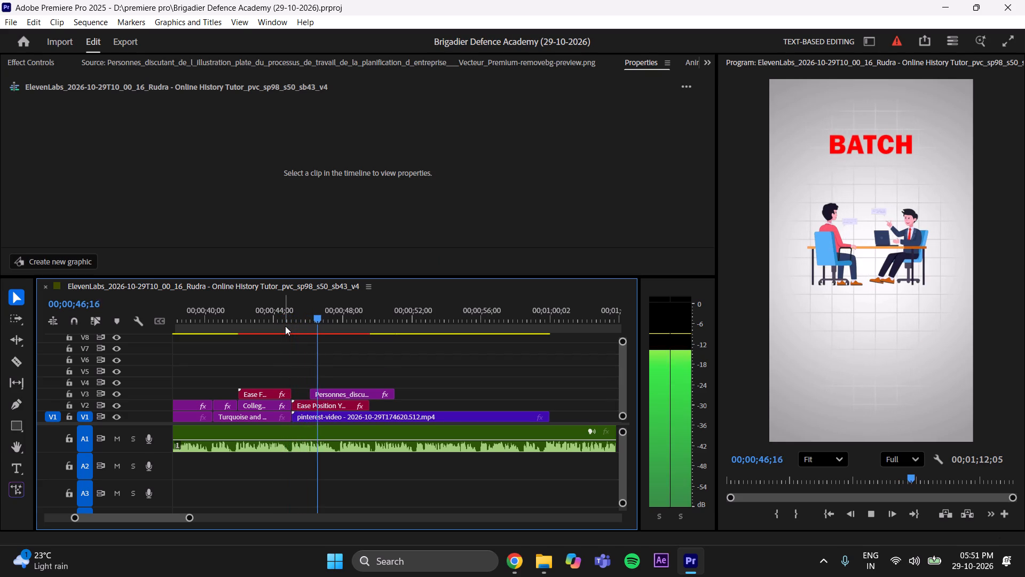
pyautogui.press('space')
pyautogui.press('space')
pyautogui.press('space')
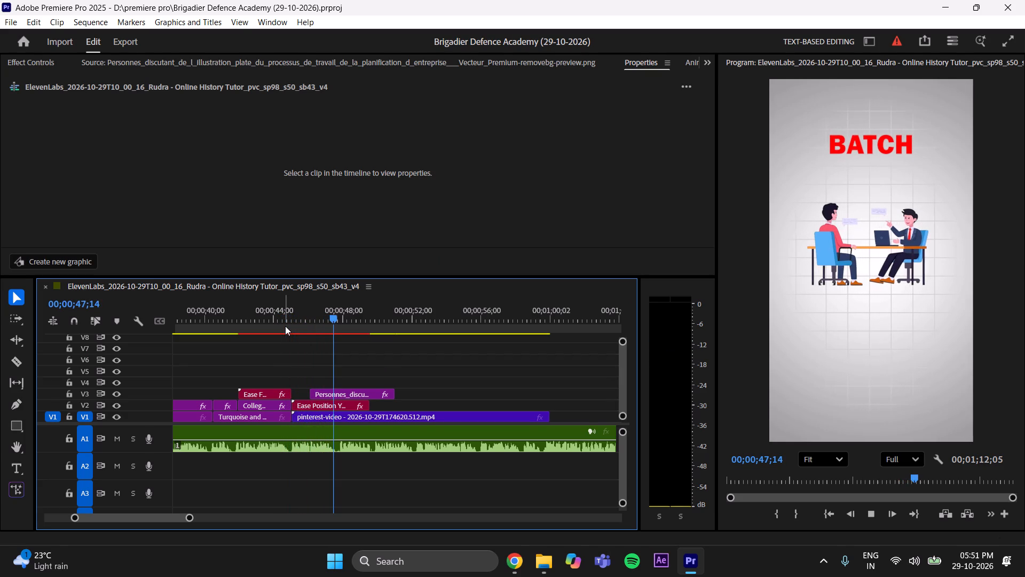
# Add the Ease Fade Separately 3 text preset from Animation Composer on track V4 at 00;00;47;14.
pyautogui.click(689, 64)
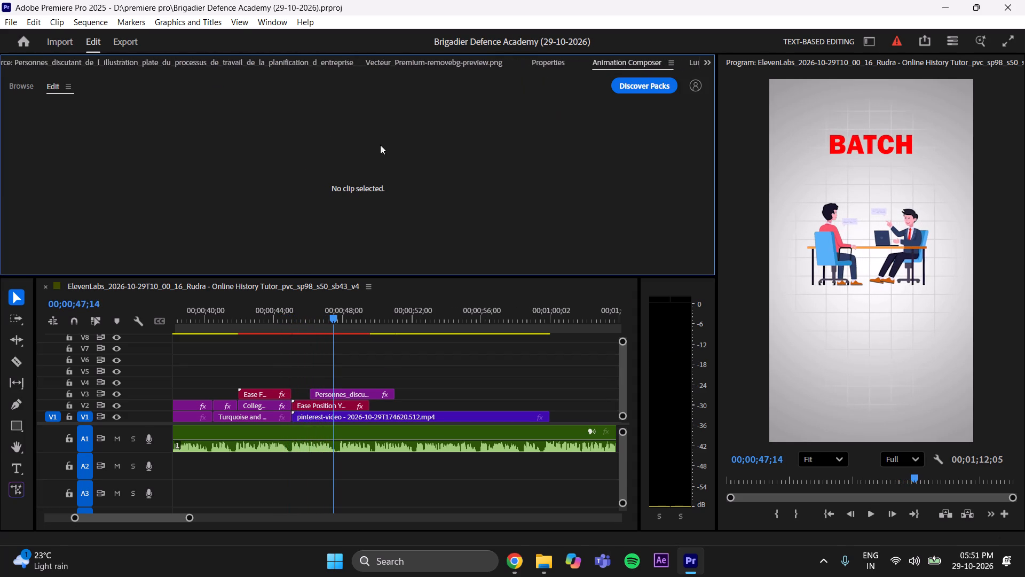
pyautogui.click(26, 90)
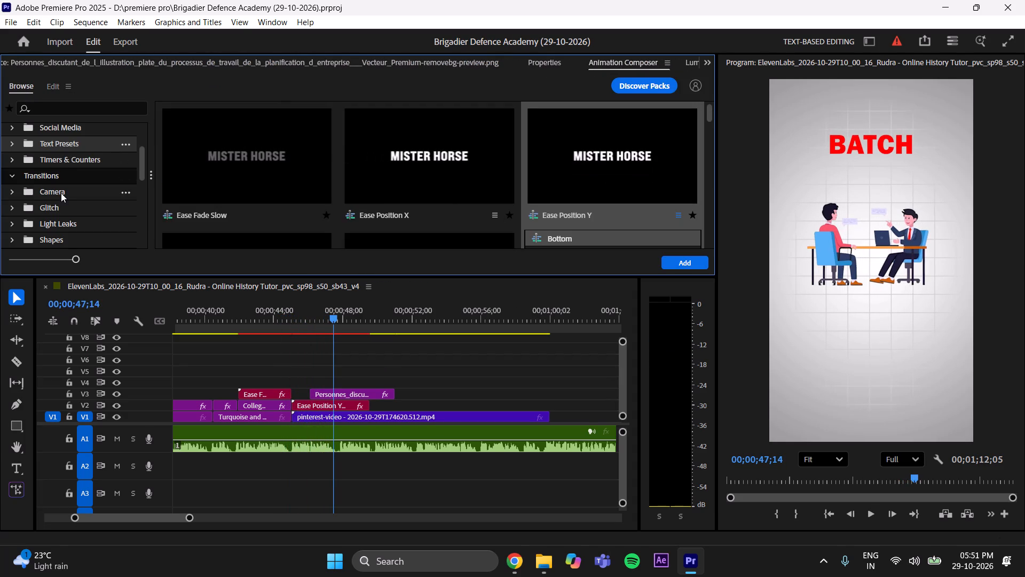
pyautogui.click(66, 162)
pyautogui.click(66, 144)
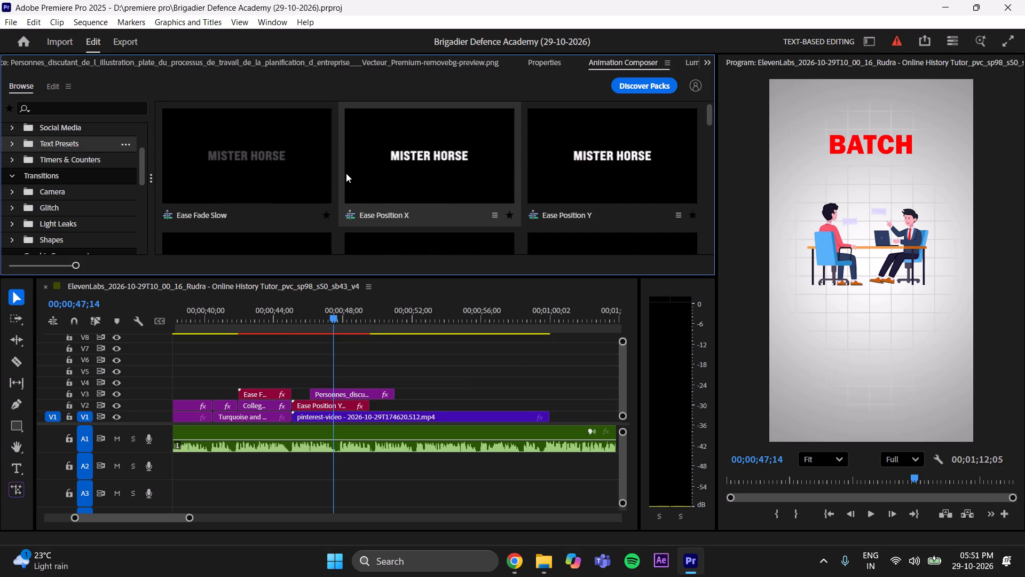
pyautogui.scroll(-4, 351, 173)
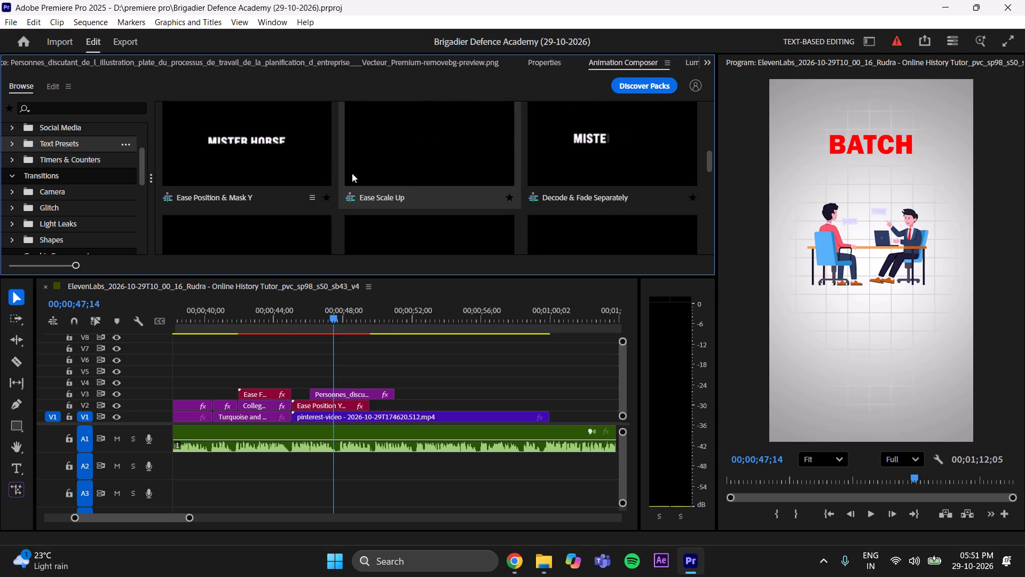
pyautogui.scroll(-1, 352, 173)
pyautogui.click(236, 210)
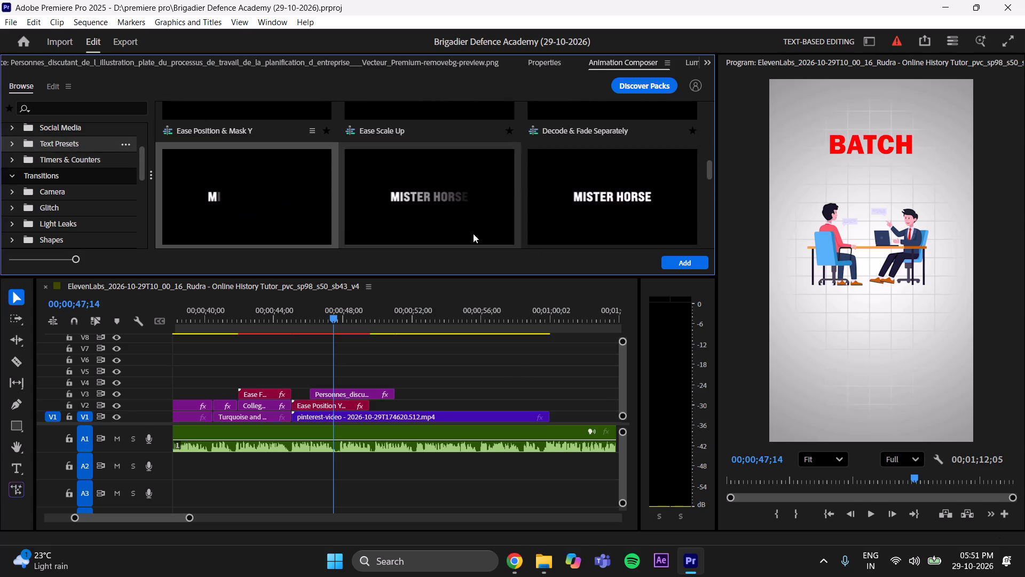
pyautogui.click(674, 263)
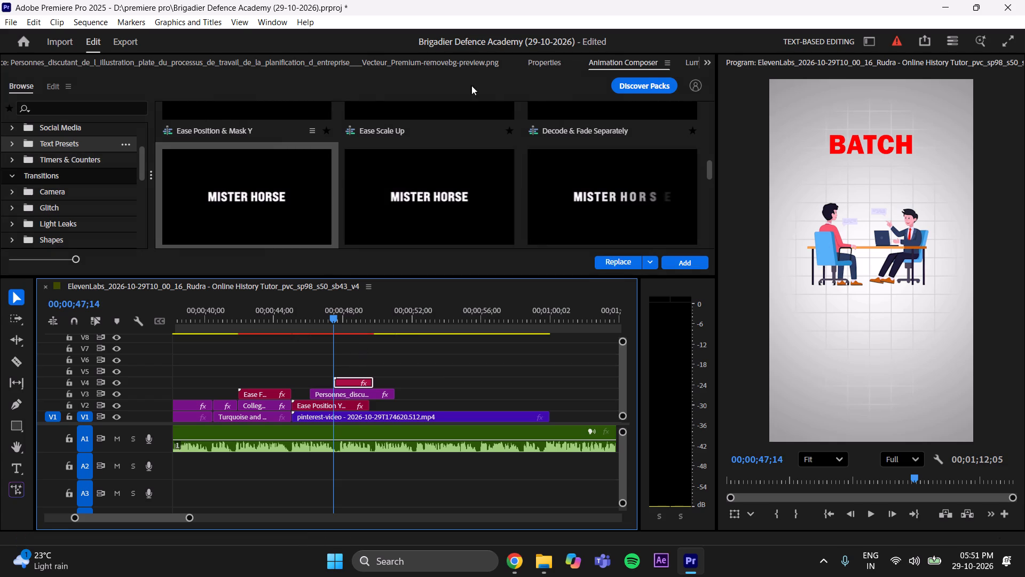
# Extend the new Ease Fade Separately 3 text clip's duration to about 4 seconds.
pyautogui.click(58, 89)
pyautogui.moveTo(470, 168); pyautogui.dragTo(514, 166)
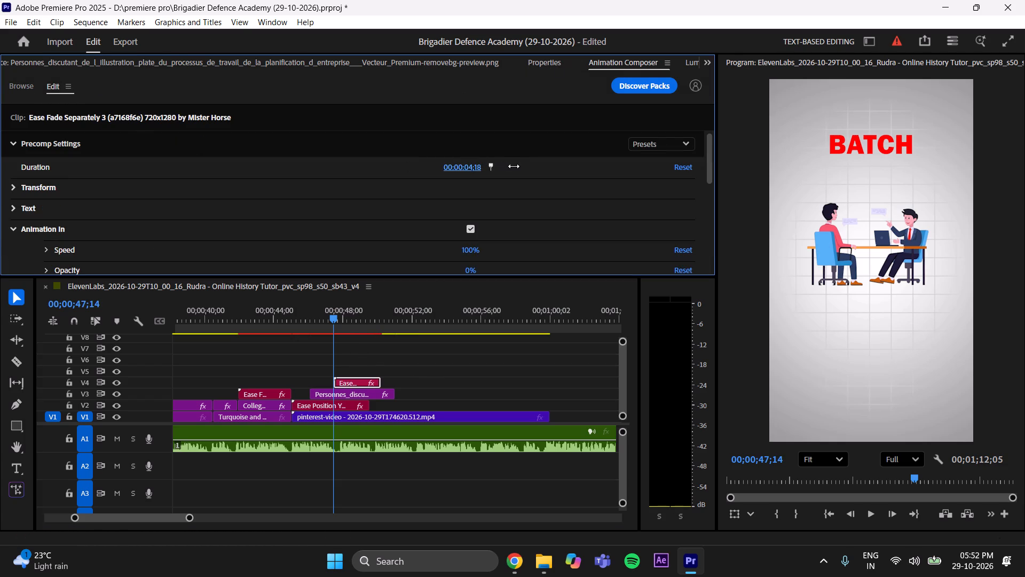
pyautogui.moveTo(514, 166); pyautogui.dragTo(506, 168)
# Open the new text clip's properties at its text content and font settings.
pyautogui.click(540, 61)
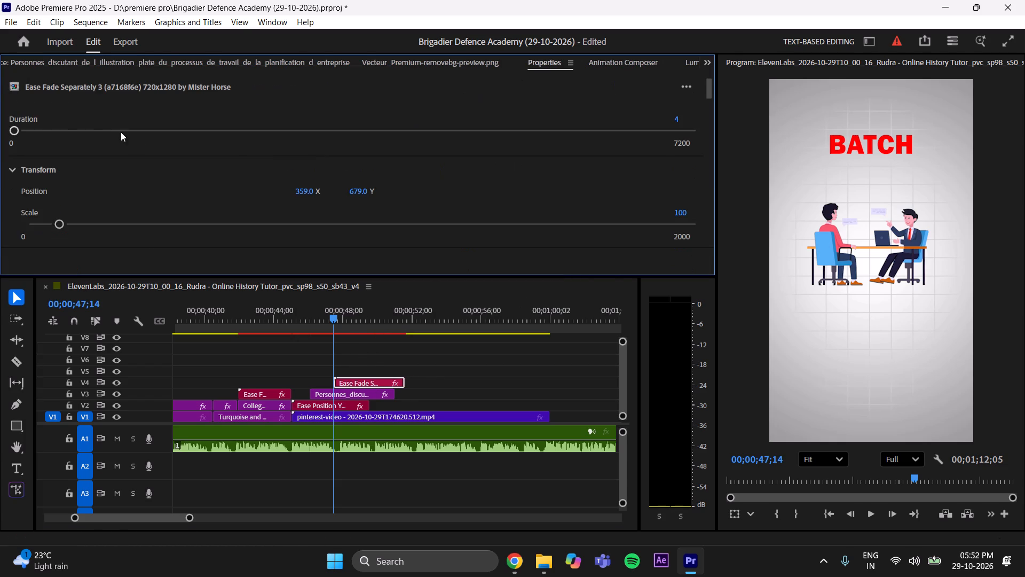
pyautogui.scroll(-17, 111, 191)
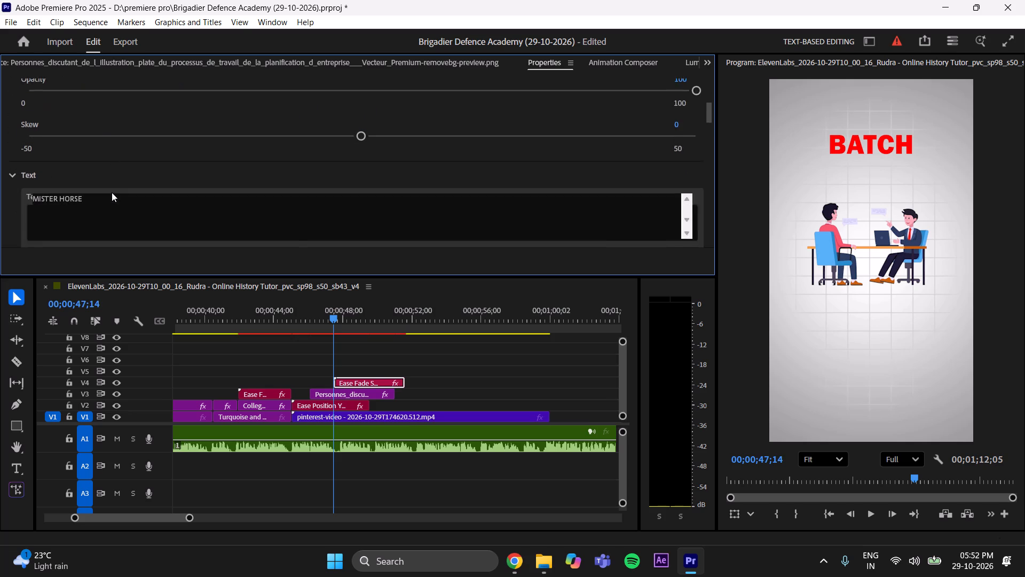
pyautogui.scroll(-2, 112, 192)
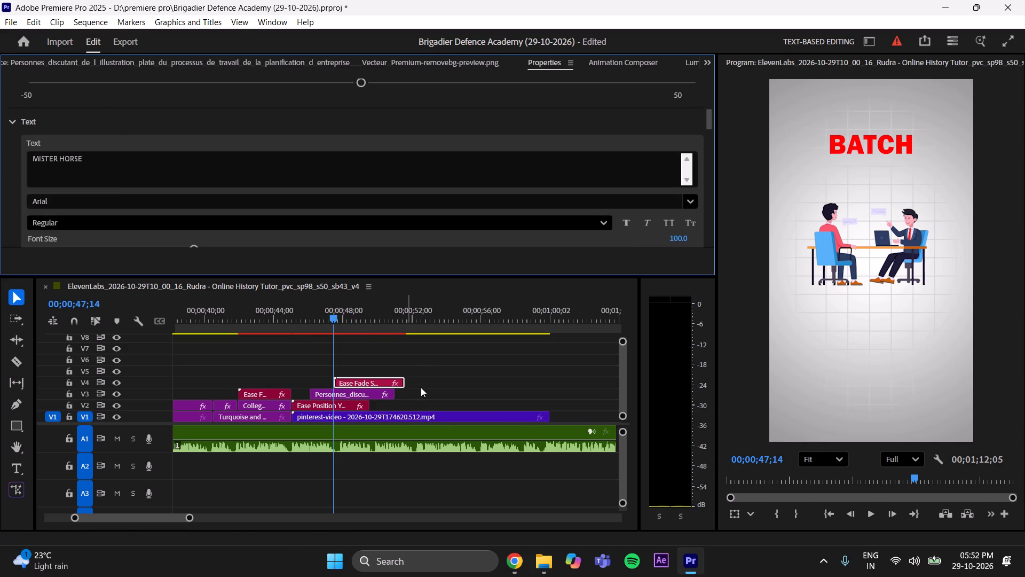
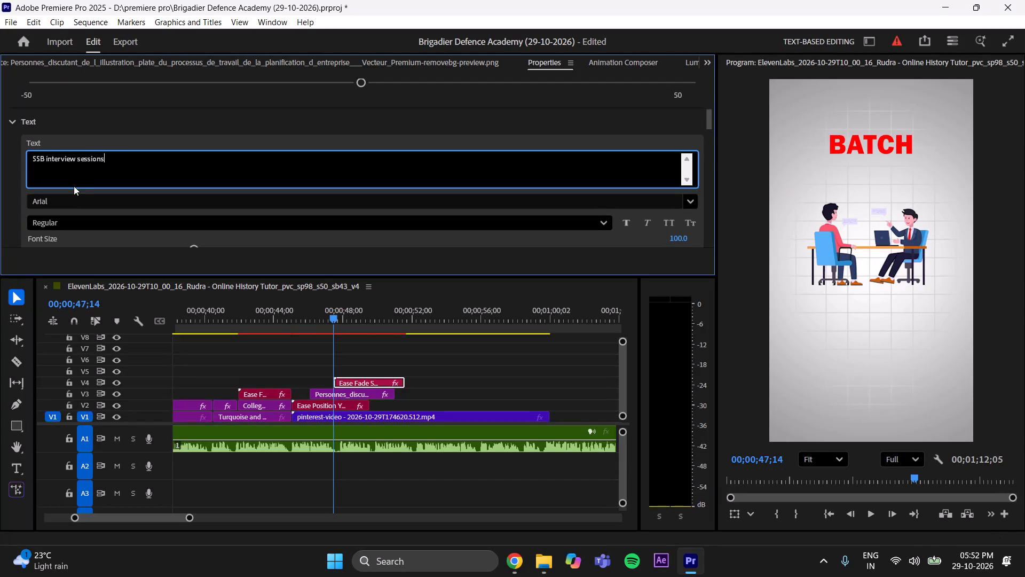
# Capitalize the words in the new text clip so its content reads "SSB Interview Sessions".
pyautogui.click(49, 160)
pyautogui.click(50, 159)
pyautogui.press('Left')
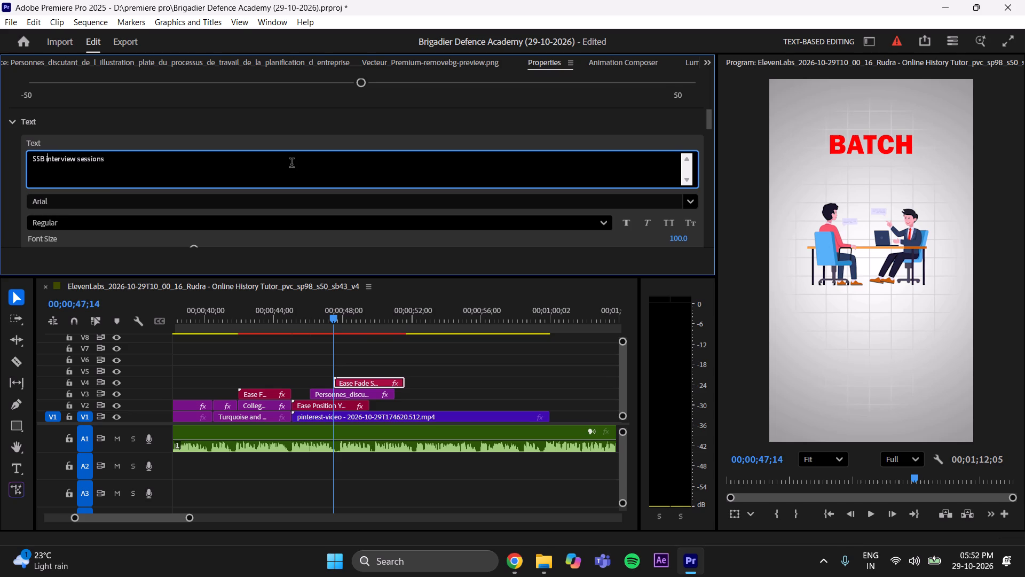
pyautogui.press('BackSpace')
pyautogui.press('i')
pyautogui.press('Right')
pyautogui.press('Right')
pyautogui.press('Right')
pyautogui.press('Right')
pyautogui.press('Right')
pyautogui.press('Right')
pyautogui.press('Right')
pyautogui.press('Right')
pyautogui.press('Right')
pyautogui.press('Right')
pyautogui.press('BackSpace')
pyautogui.press('s')
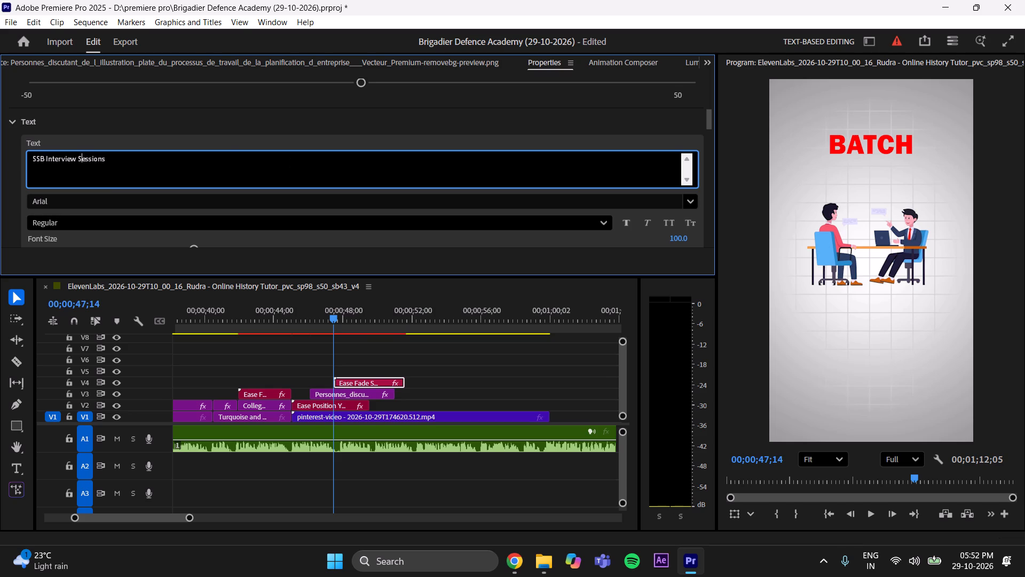
# Set the SSB Interview Sessions text's font to Lucida Fax Demibold and save the project.
pyautogui.click(109, 202)
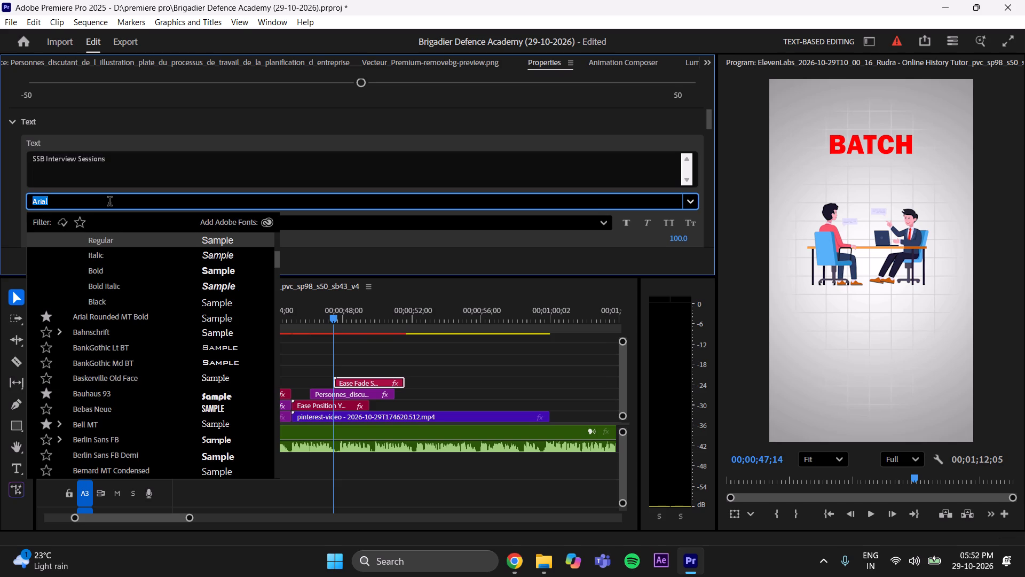
pyautogui.press('BackSpace')
pyautogui.click(0, 196)
pyautogui.click(56, 201)
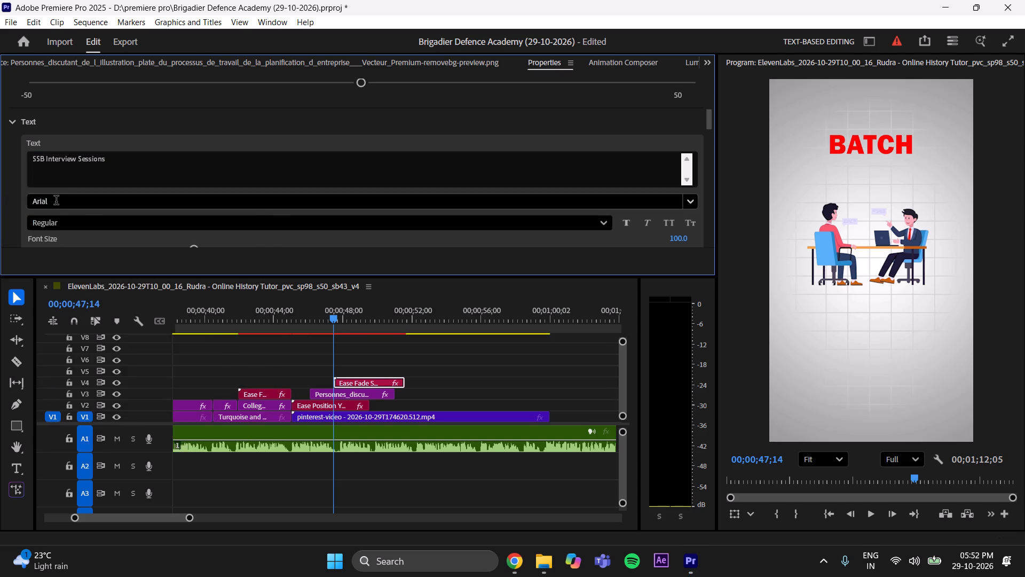
pyautogui.moveTo(278, 260); pyautogui.dragTo(280, 297)
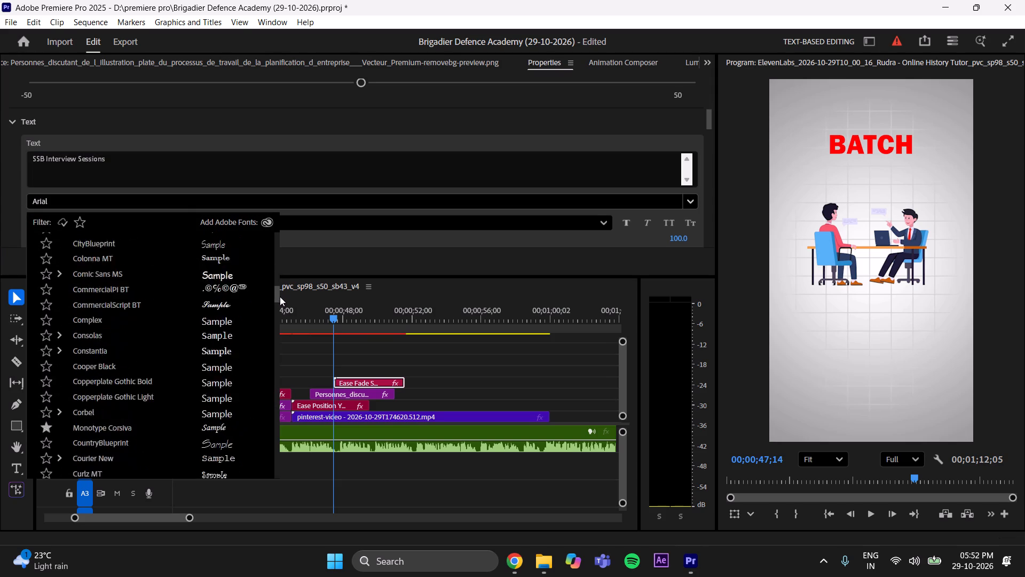
pyautogui.moveTo(280, 297); pyautogui.dragTo(284, 372)
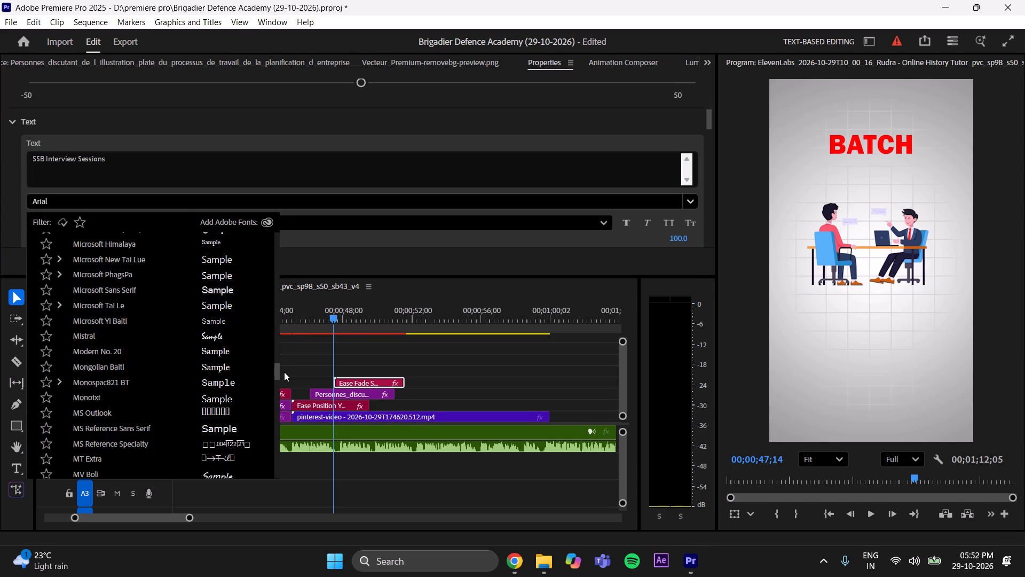
pyautogui.moveTo(284, 372); pyautogui.dragTo(286, 360)
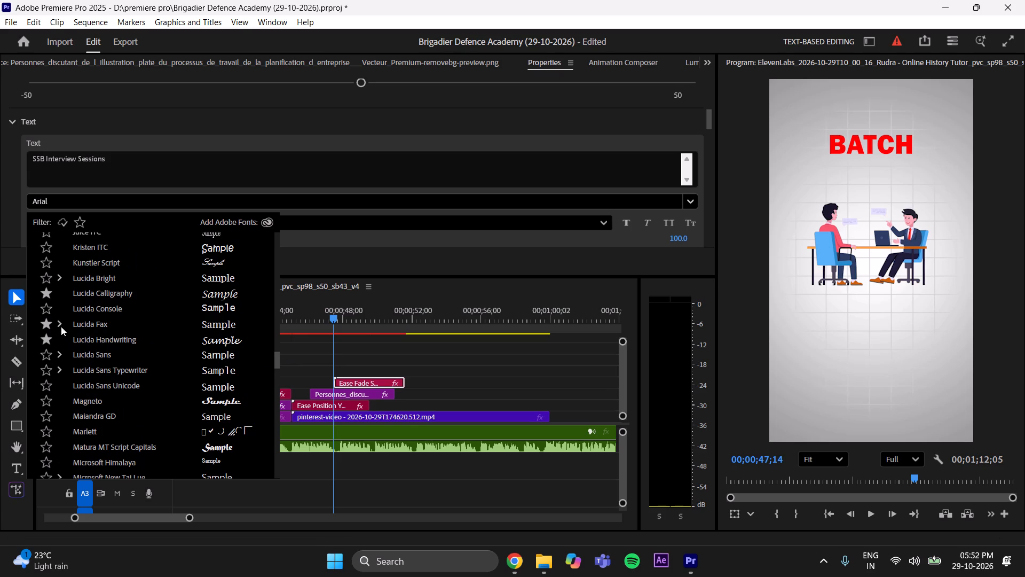
pyautogui.click(61, 326)
pyautogui.click(121, 372)
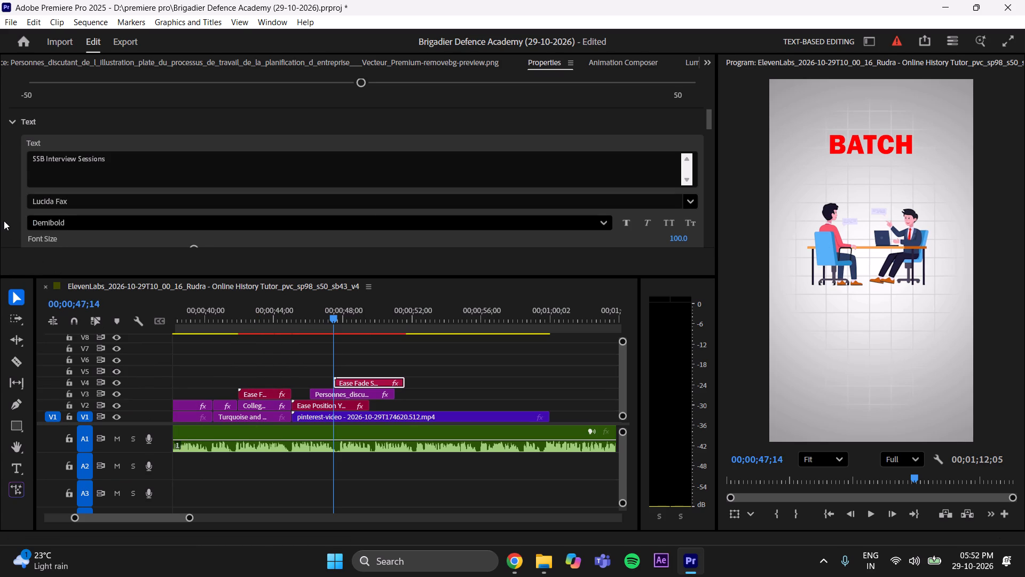
pyautogui.click(9, 217)
pyautogui.hotkey('ctrl', 's')
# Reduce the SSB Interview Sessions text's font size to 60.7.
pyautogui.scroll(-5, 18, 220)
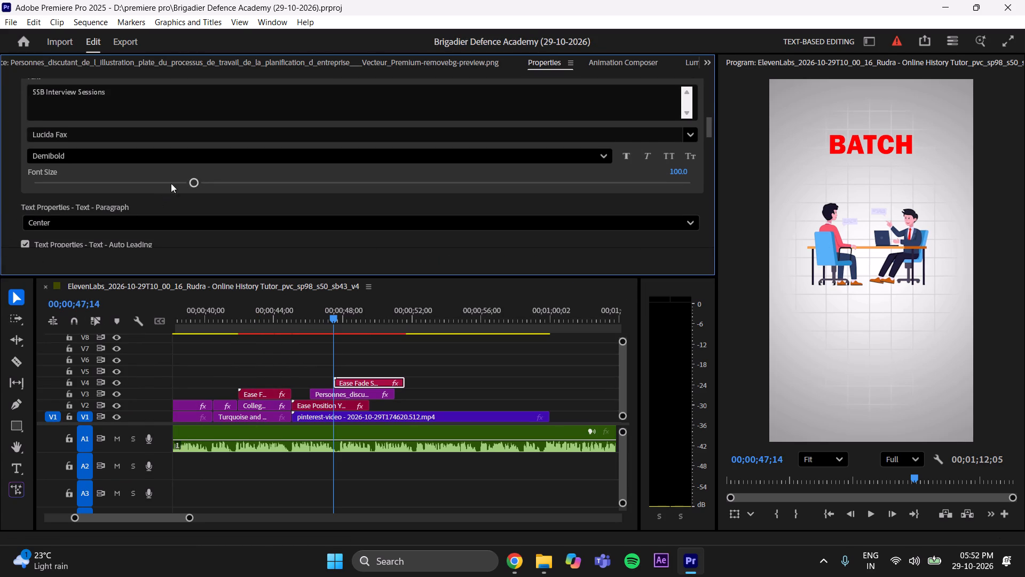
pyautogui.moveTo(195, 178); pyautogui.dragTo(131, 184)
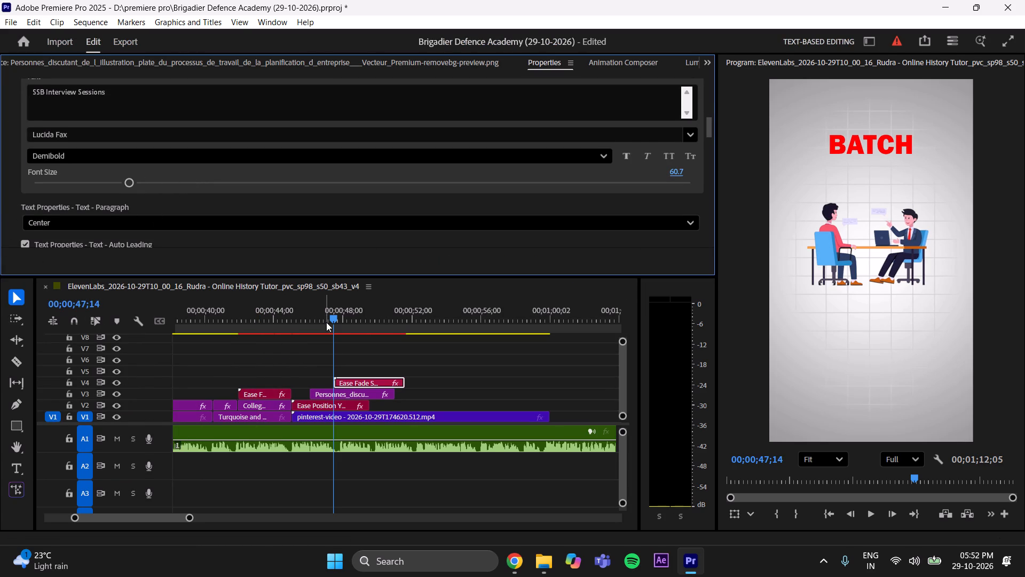
# Move the SSB Interview Sessions clip on V4 earlier by 00;00;01;09, near the desk illustration clip's start, and save the project.
pyautogui.moveTo(331, 313); pyautogui.dragTo(304, 323)
pyautogui.press('space')
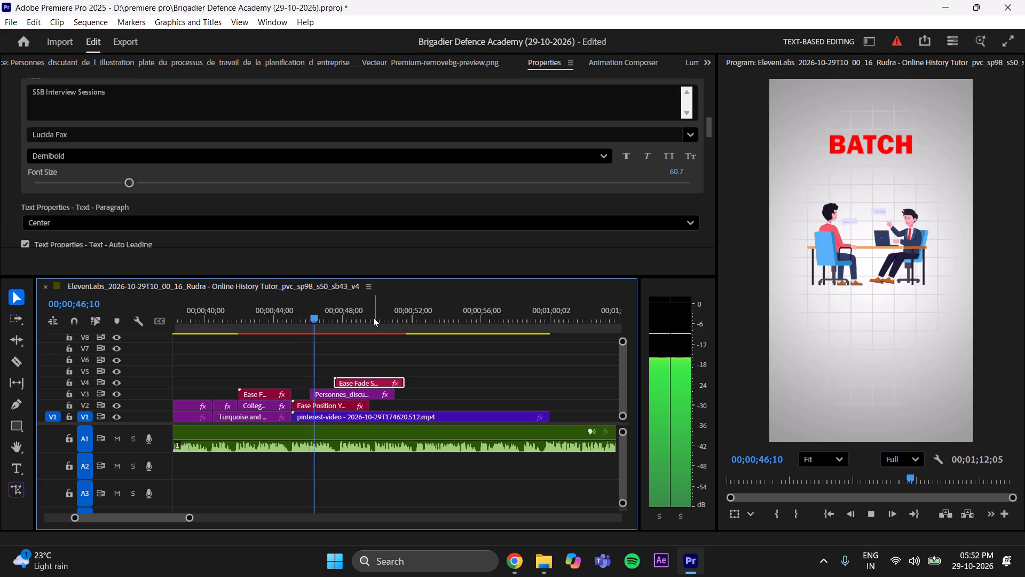
pyautogui.press('space')
pyautogui.moveTo(314, 319); pyautogui.dragTo(306, 330)
pyautogui.press('space')
pyautogui.press('space')
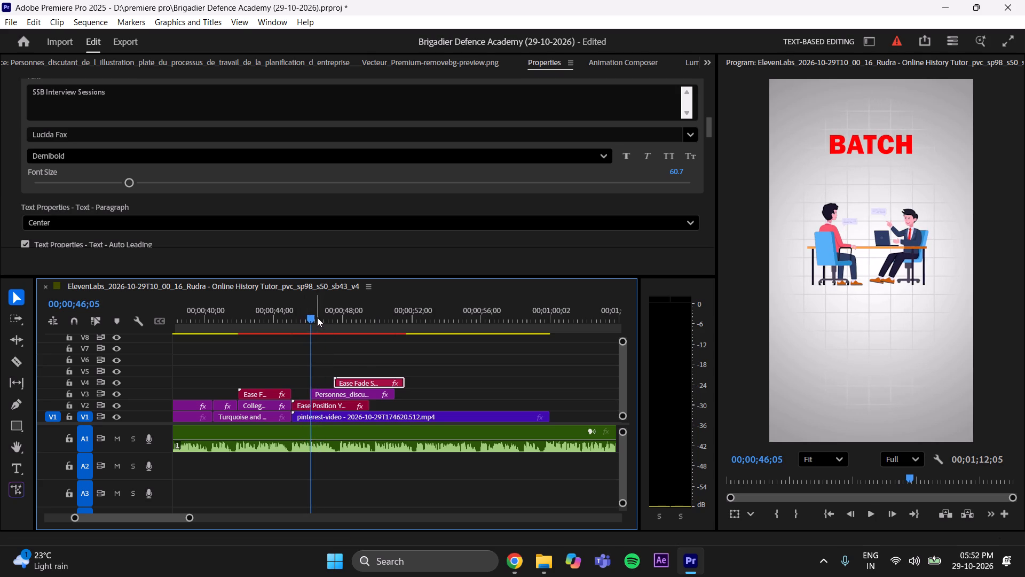
pyautogui.moveTo(316, 317); pyautogui.dragTo(304, 320)
pyautogui.moveTo(351, 381); pyautogui.dragTo(328, 380)
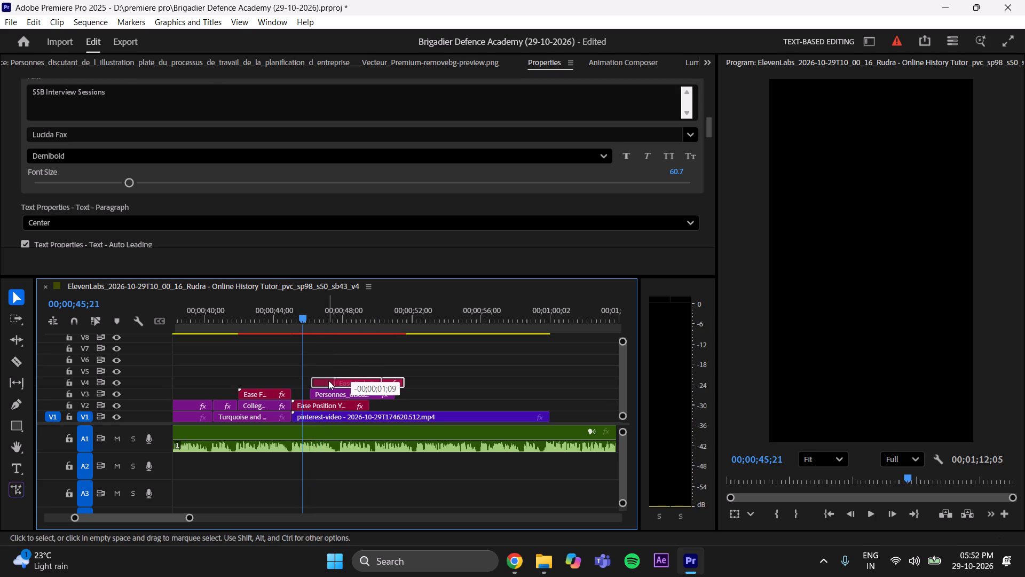
pyautogui.click(332, 356)
pyautogui.hotkey('ctrl', 's')
# Play back the repositioned SSB Interview Sessions text with the voice-over, stopping the playhead at 00;00;47;08.
pyautogui.press('space')
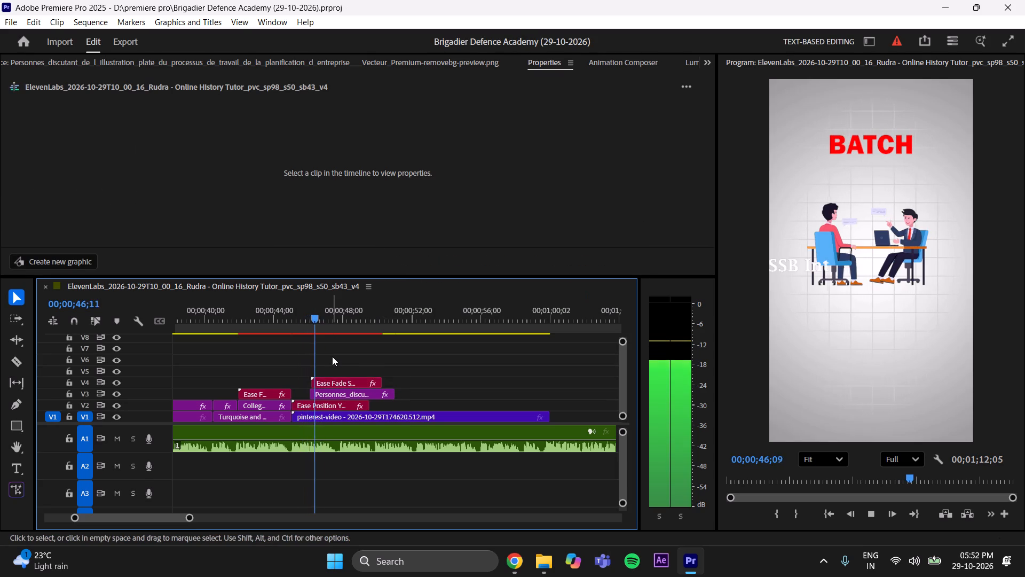
pyautogui.press('space')
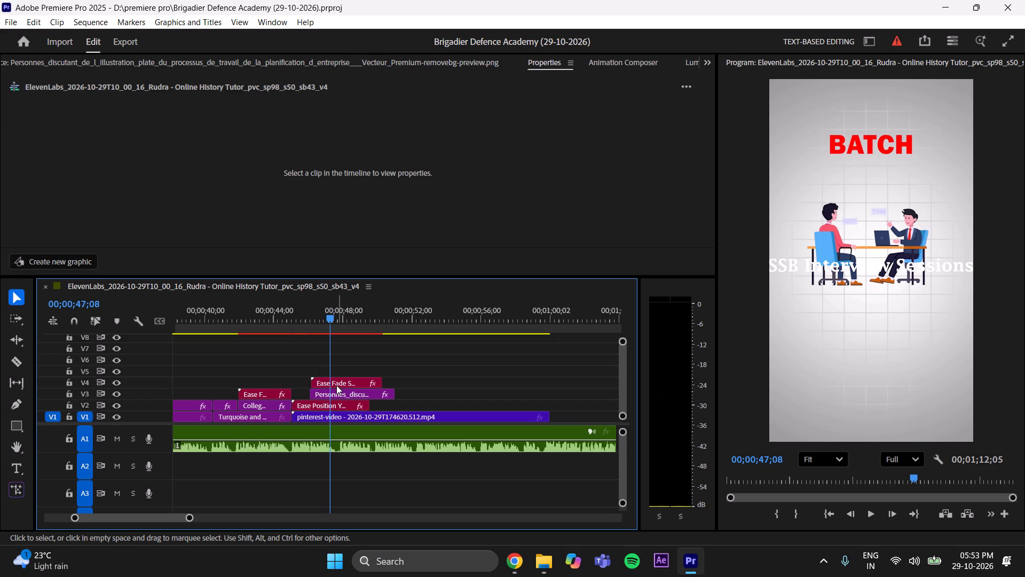
# Reduce the SSB Interview Sessions text's font size to 47.1.
pyautogui.click(337, 385)
pyautogui.scroll(-20, 91, 174)
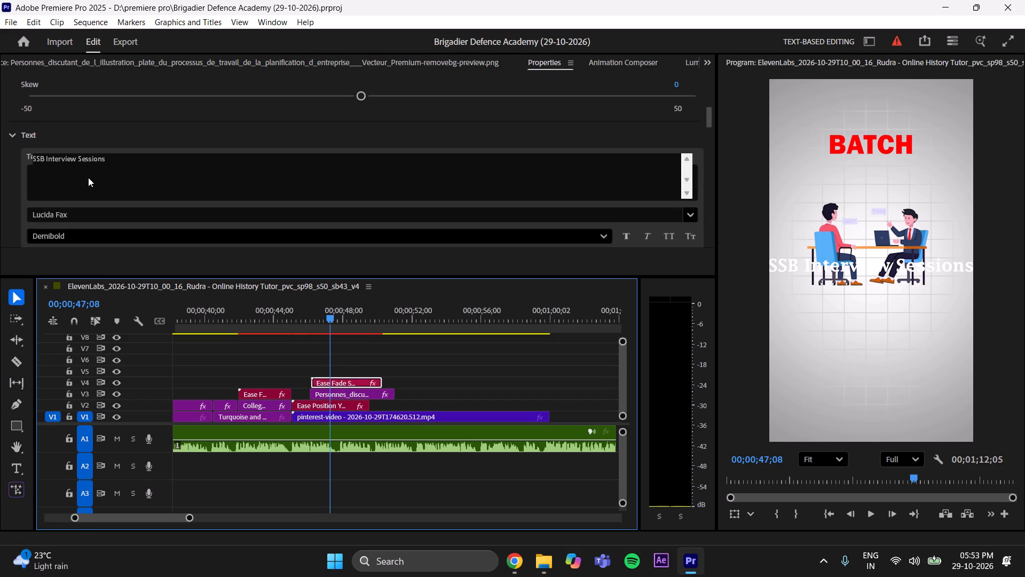
pyautogui.scroll(-11, 88, 177)
pyautogui.scroll(5, 96, 198)
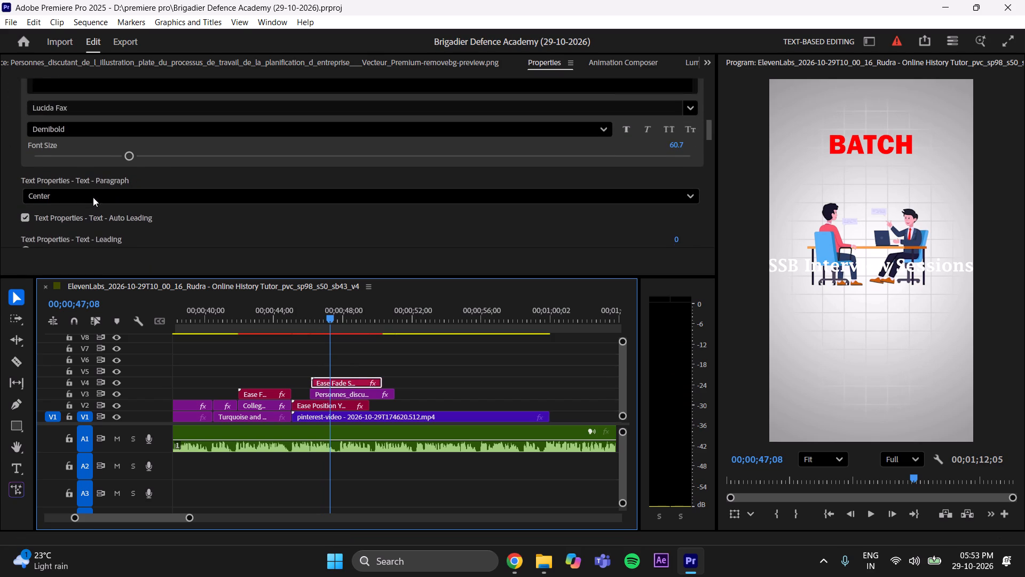
pyautogui.moveTo(127, 153); pyautogui.dragTo(99, 166)
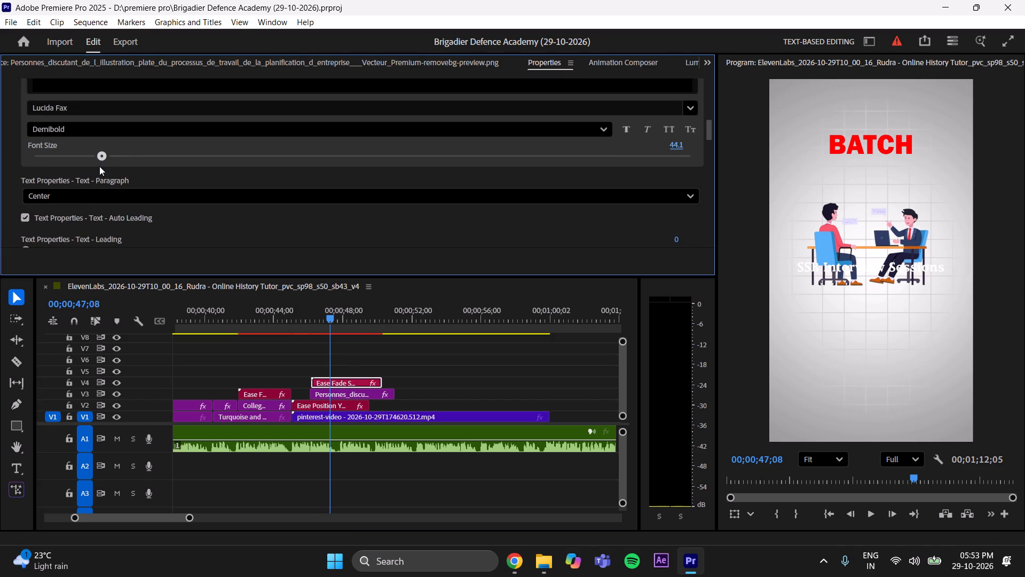
pyautogui.moveTo(99, 166); pyautogui.dragTo(104, 165)
# Break the text into two lines, with "SSB Interview" above "Sessions".
pyautogui.scroll(4, 120, 146)
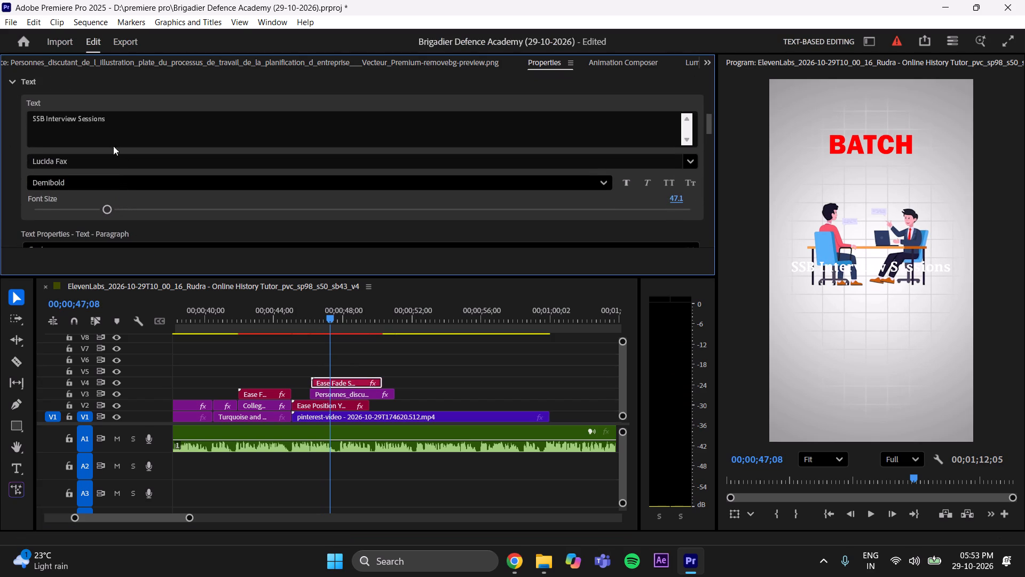
pyautogui.click(78, 120)
pyautogui.press('BackSpace')
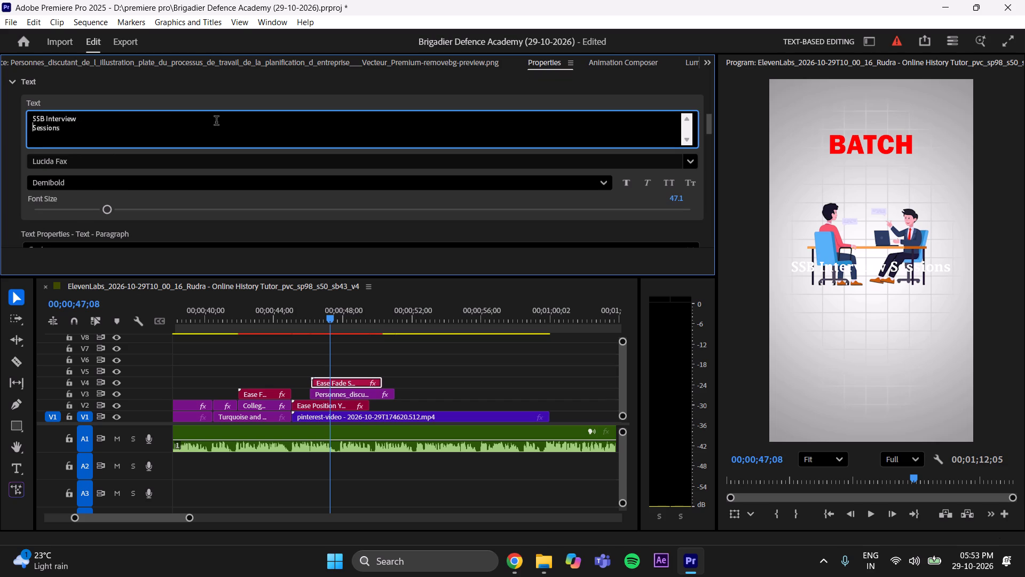
pyautogui.press('Return')
pyautogui.click(13, 151)
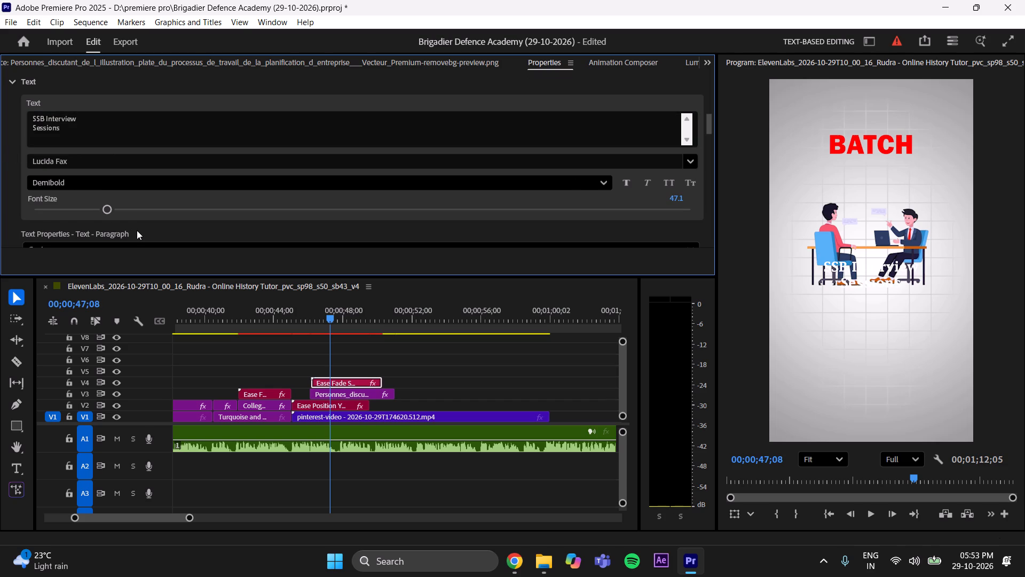
# Place the two-line text below the desk illustration at Y position 820 with a scale of 130, and save the project.
pyautogui.scroll(12, 337, 84)
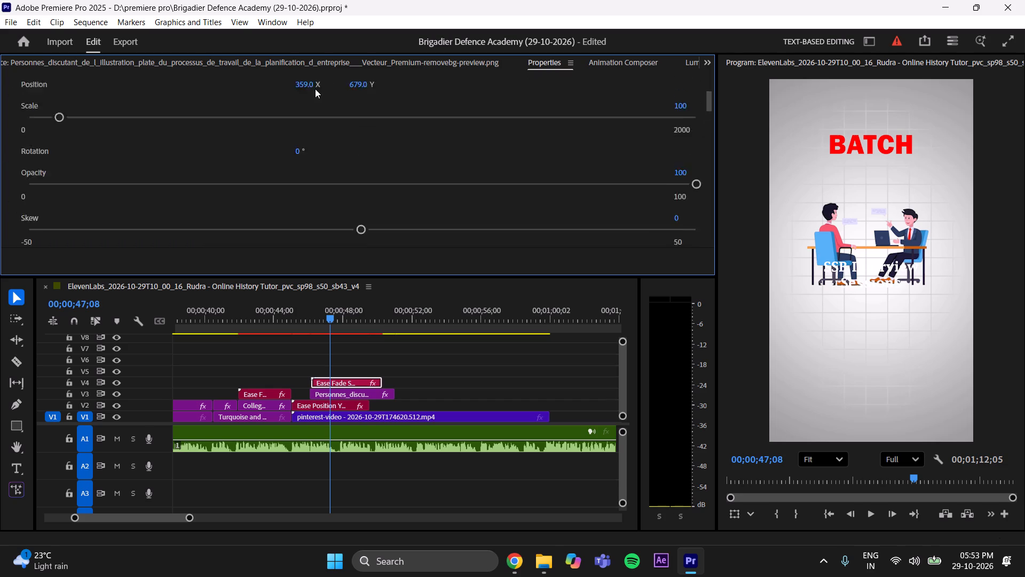
pyautogui.scroll(7, 315, 89)
pyautogui.moveTo(360, 152); pyautogui.dragTo(472, 152)
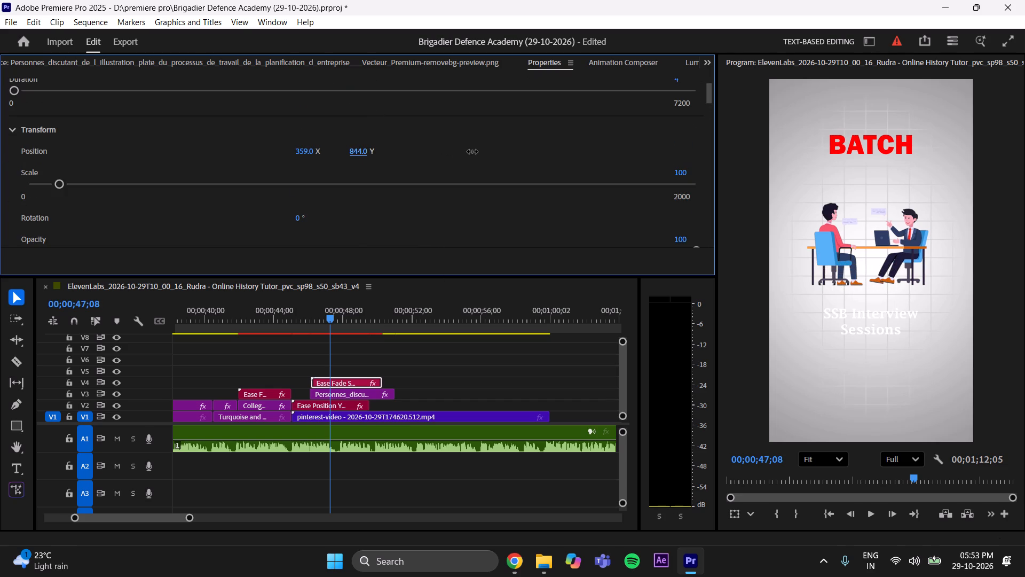
pyautogui.moveTo(472, 152); pyautogui.dragTo(452, 155)
pyautogui.moveTo(64, 183); pyautogui.dragTo(97, 183)
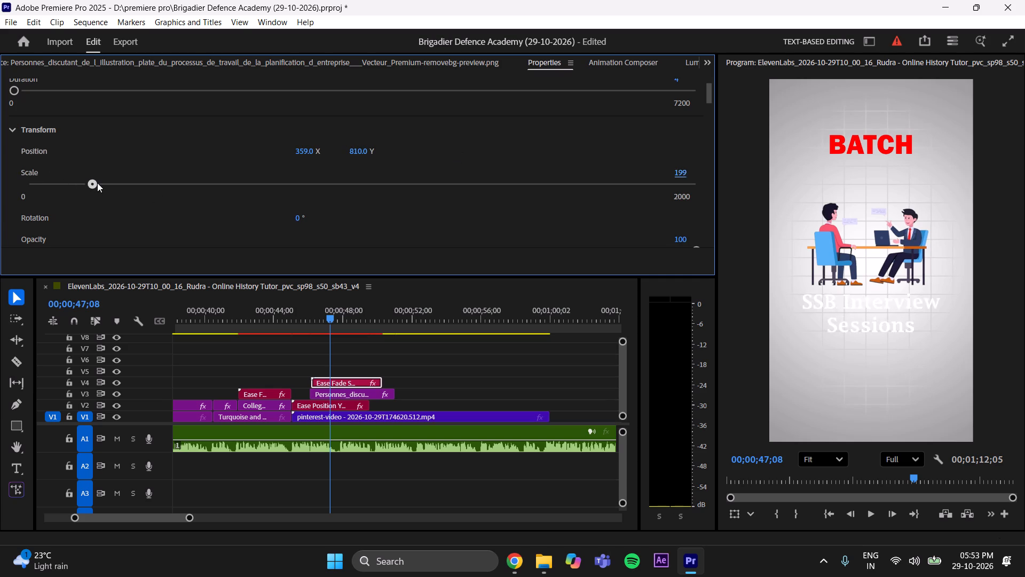
pyautogui.moveTo(97, 183); pyautogui.dragTo(77, 192)
pyautogui.moveTo(77, 192); pyautogui.dragTo(75, 193)
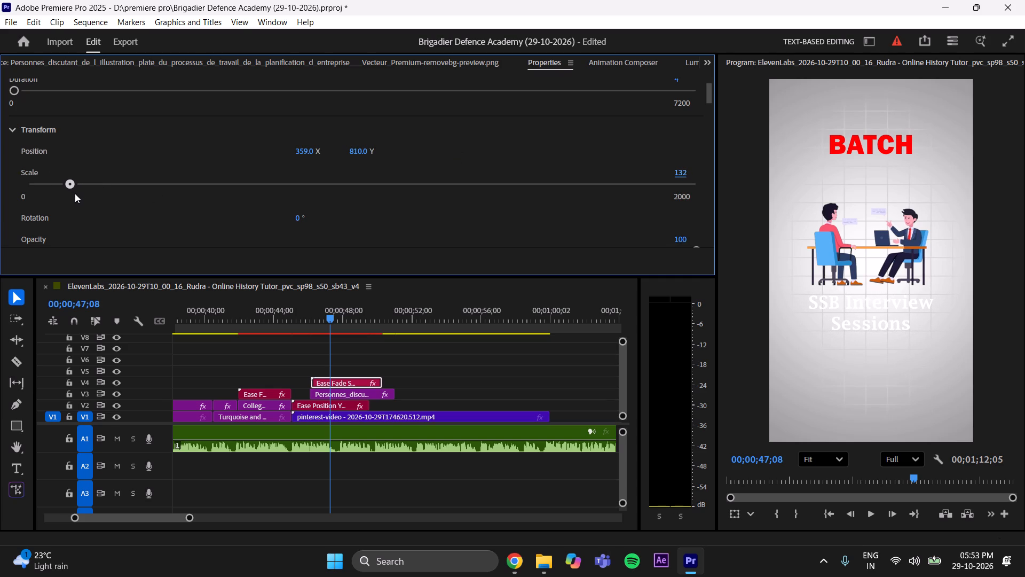
pyautogui.moveTo(75, 193); pyautogui.dragTo(74, 193)
pyautogui.moveTo(354, 150); pyautogui.dragTo(362, 150)
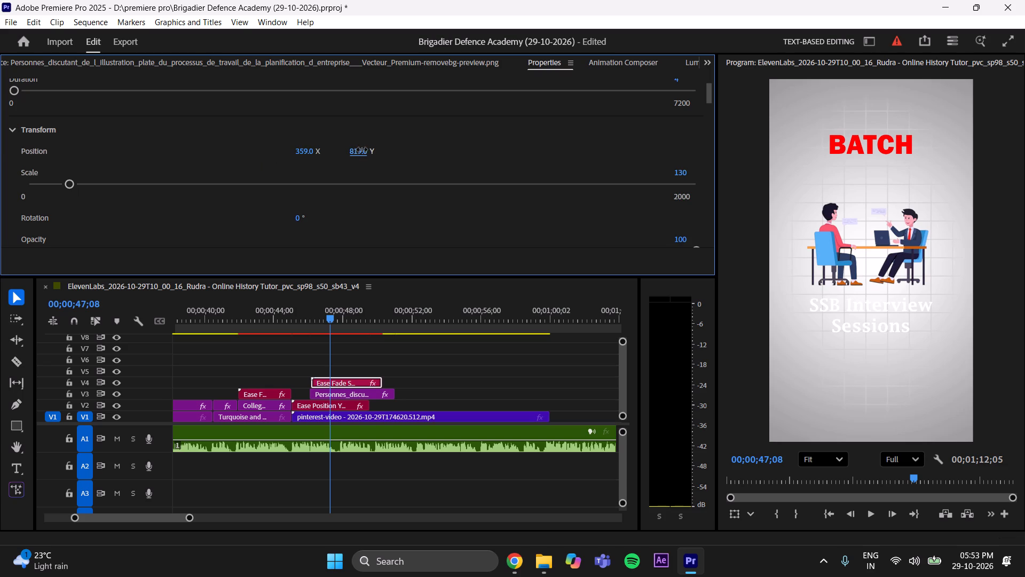
pyautogui.moveTo(362, 150); pyautogui.dragTo(364, 151)
pyautogui.hotkey('ctrl', 's')
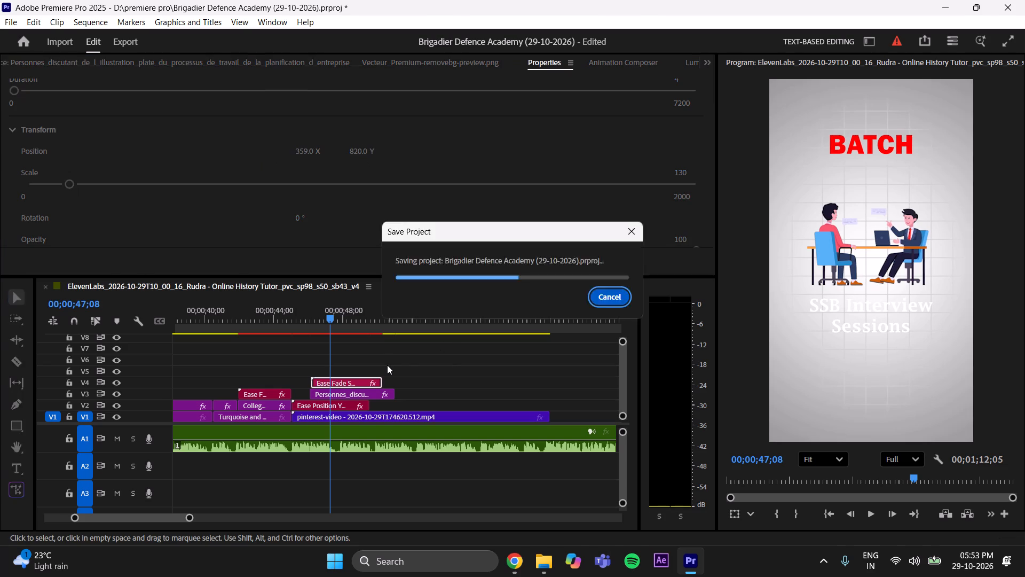
# Set the SSB Interview Sessions text's fill colour to the light blue sampled from the chair in the desk illustration.
pyautogui.scroll(-11, 107, 135)
pyautogui.scroll(-11, 107, 138)
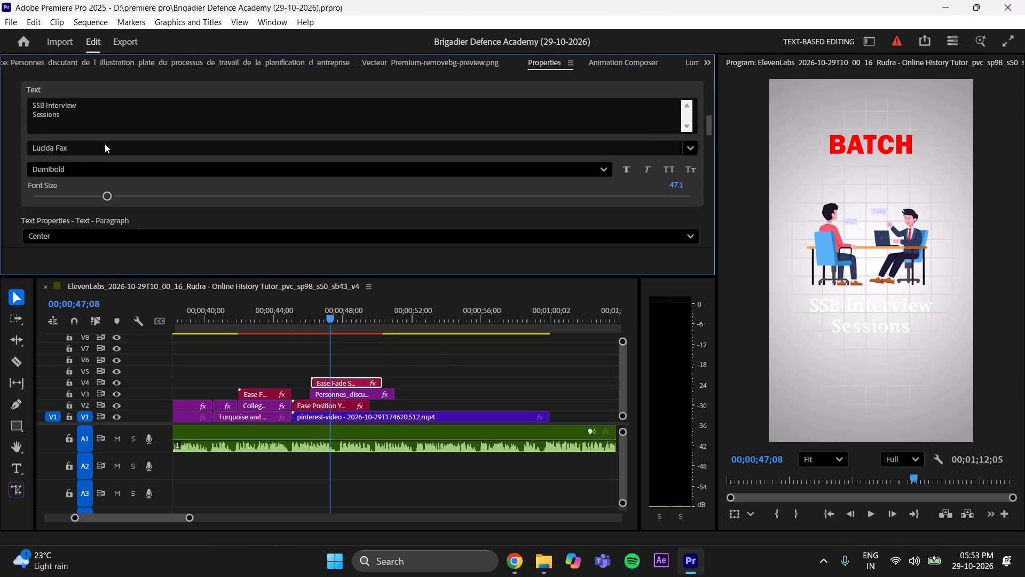
pyautogui.scroll(-13, 105, 144)
pyautogui.click(68, 168)
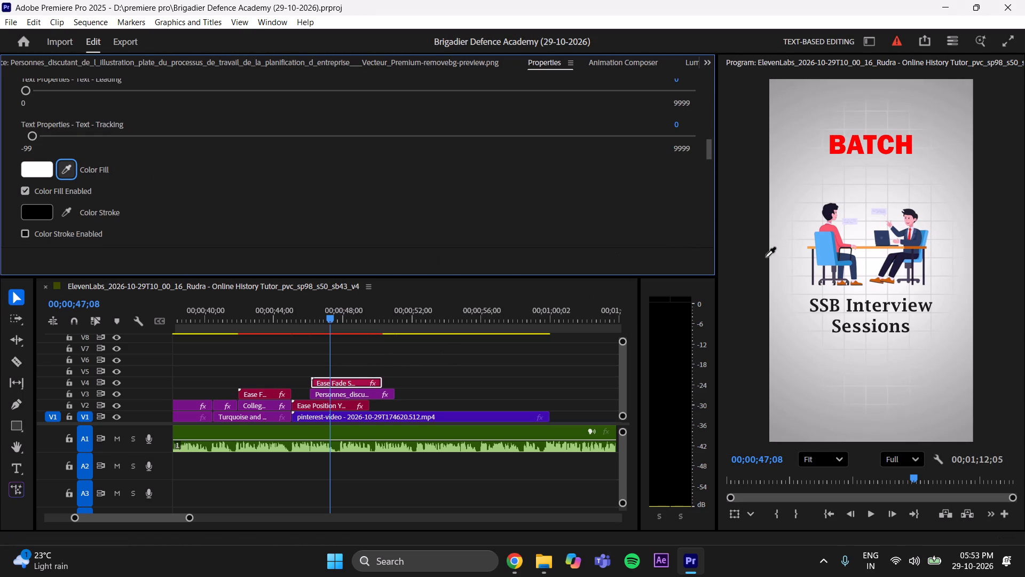
pyautogui.click(823, 246)
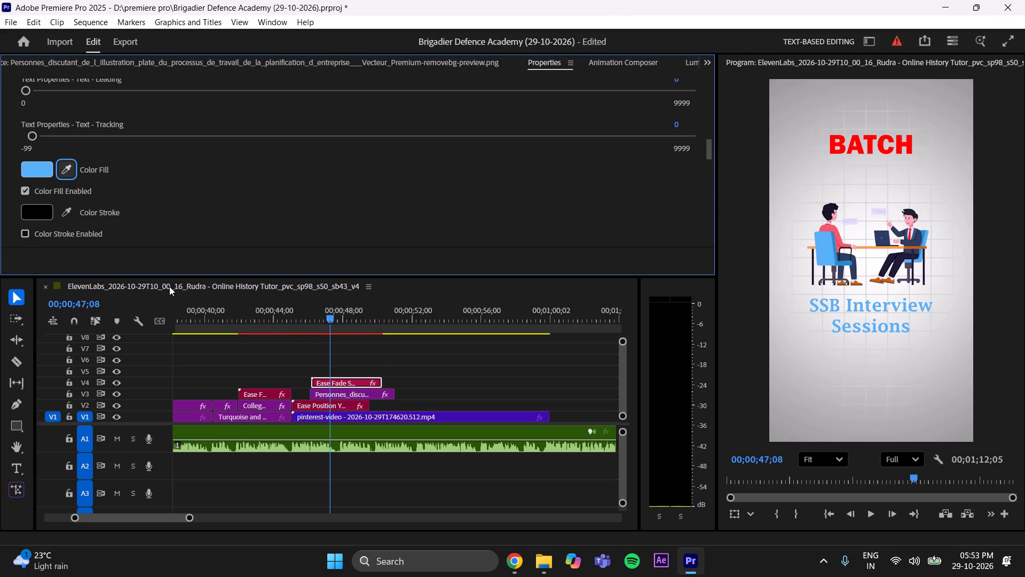
# Add a black stroke with a width of 3 to the SSB Interview Sessions text.
pyautogui.scroll(-3, 133, 198)
pyautogui.click(30, 192)
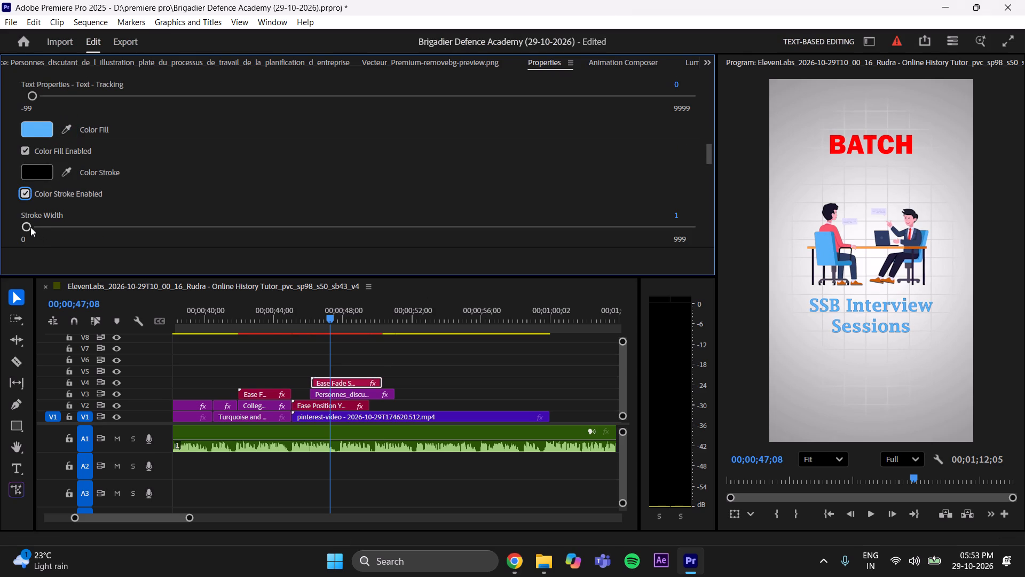
pyautogui.click(30, 227)
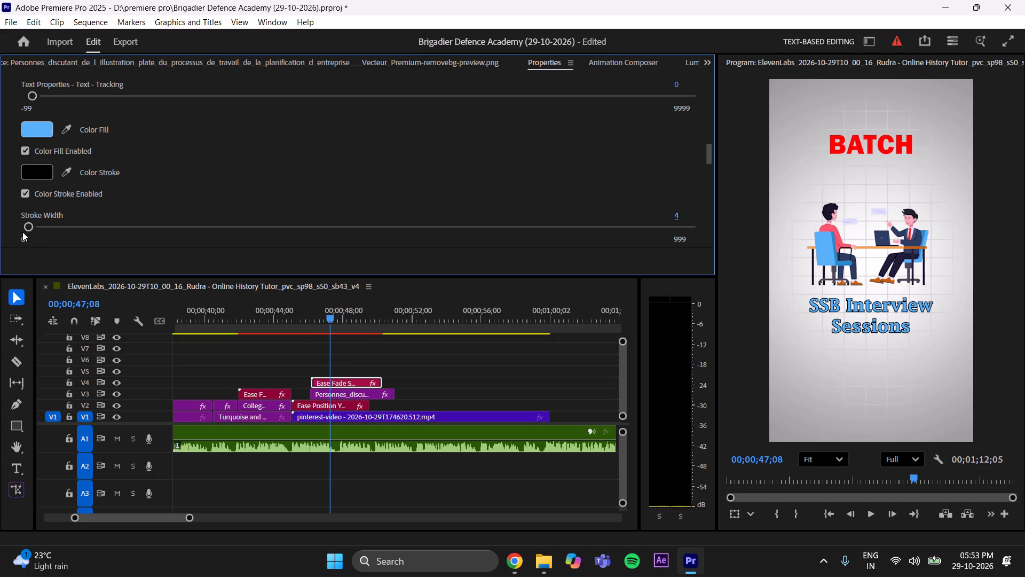
pyautogui.click(26, 228)
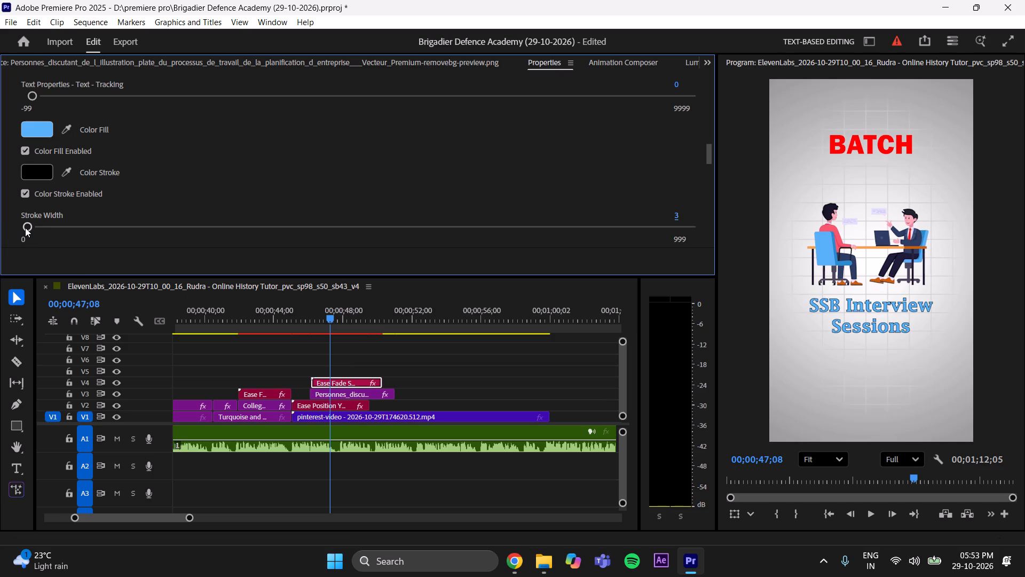
# Move the SSB Interview Sessions text slightly lower beneath the desk illustration, keeping X at 359, and save the project.
pyautogui.scroll(20, 265, 176)
pyautogui.scroll(7, 265, 176)
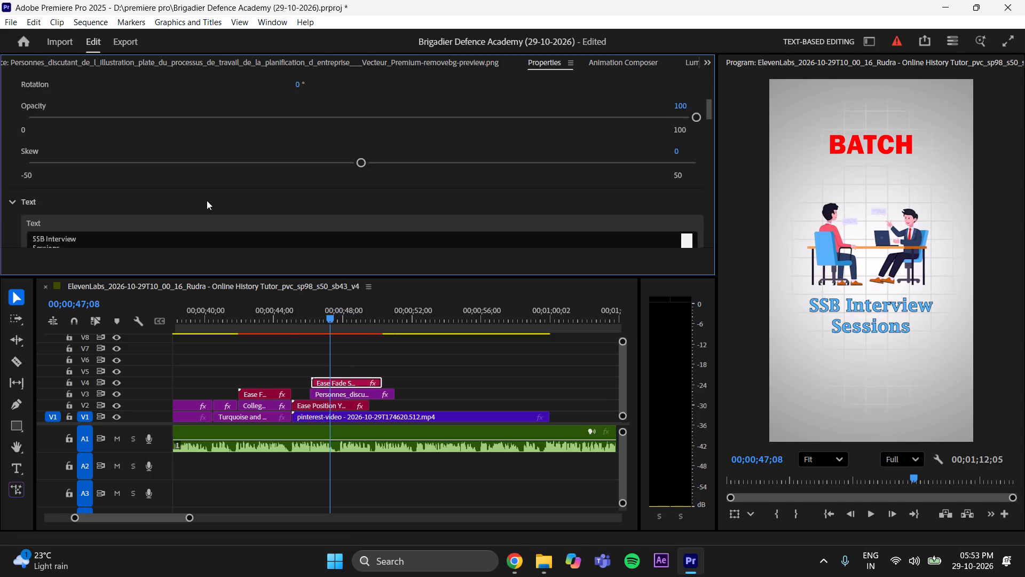
pyautogui.scroll(20, 207, 200)
pyautogui.scroll(4, 207, 200)
pyautogui.moveTo(360, 192); pyautogui.dragTo(365, 191)
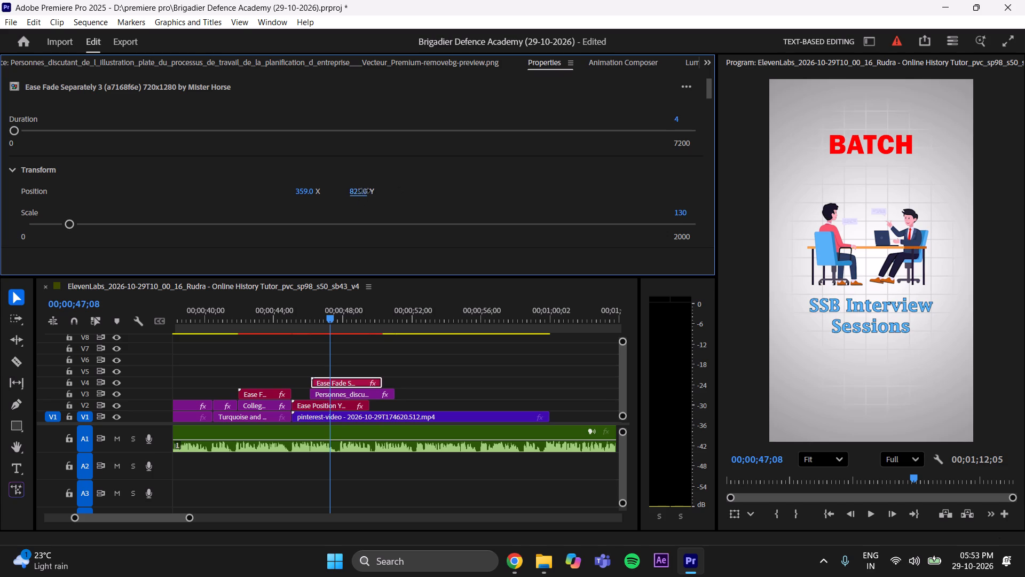
pyautogui.moveTo(365, 191); pyautogui.dragTo(379, 184)
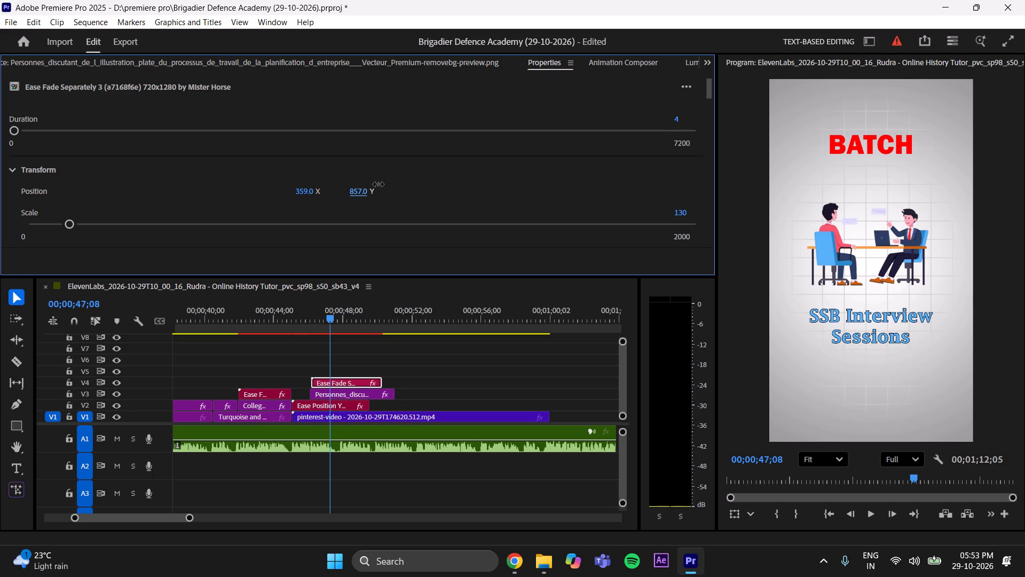
pyautogui.moveTo(379, 184); pyautogui.dragTo(368, 189)
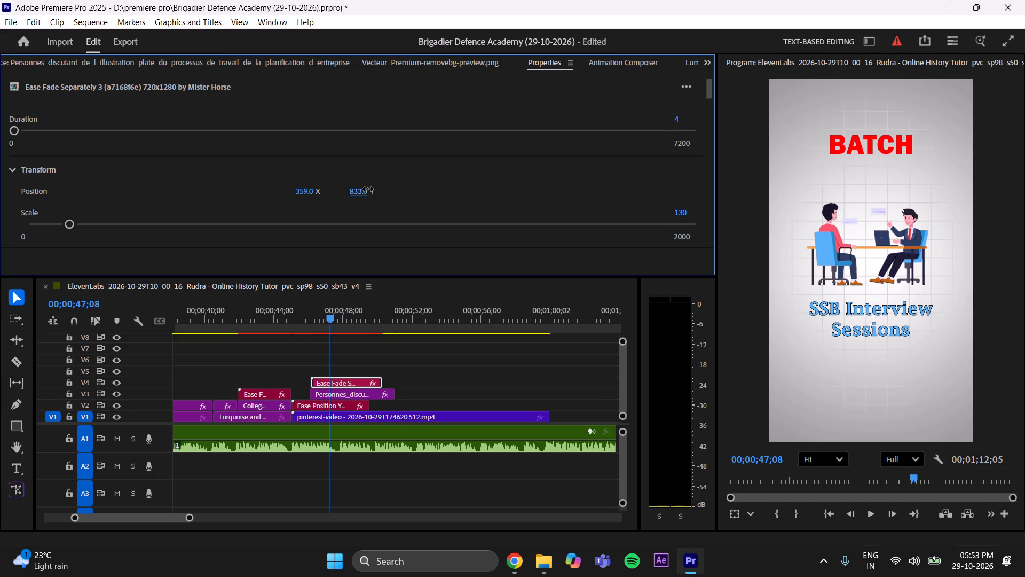
pyautogui.moveTo(368, 189); pyautogui.dragTo(370, 189)
pyautogui.click(451, 363)
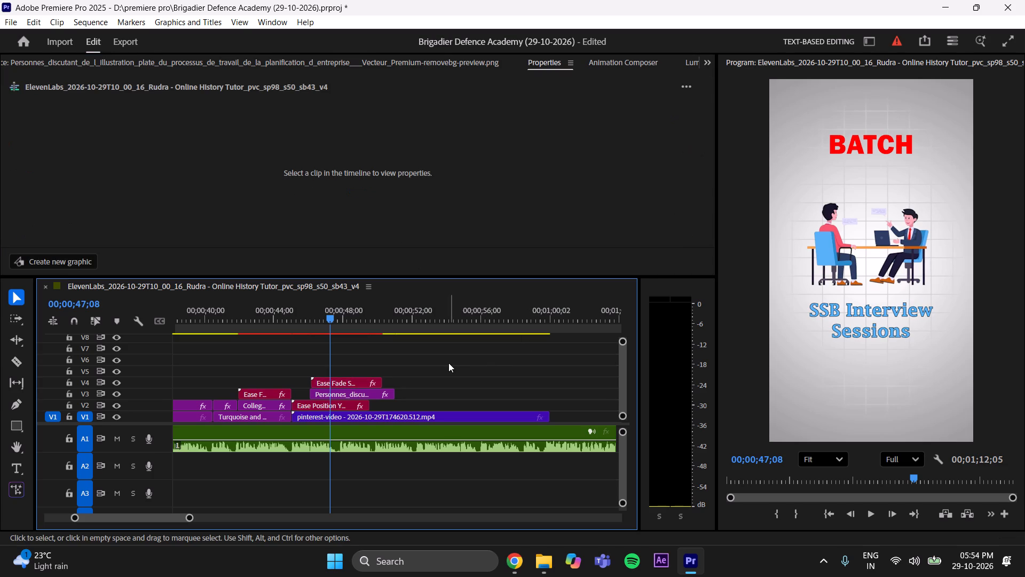
pyautogui.hotkey('ctrl', 's')
# Trim the SSB Interview Sessions text and desk illustration clips to end at 00;00;47;24 in time with the voice-over, and save the project.
pyautogui.moveTo(332, 309); pyautogui.dragTo(282, 328)
pyautogui.press('space')
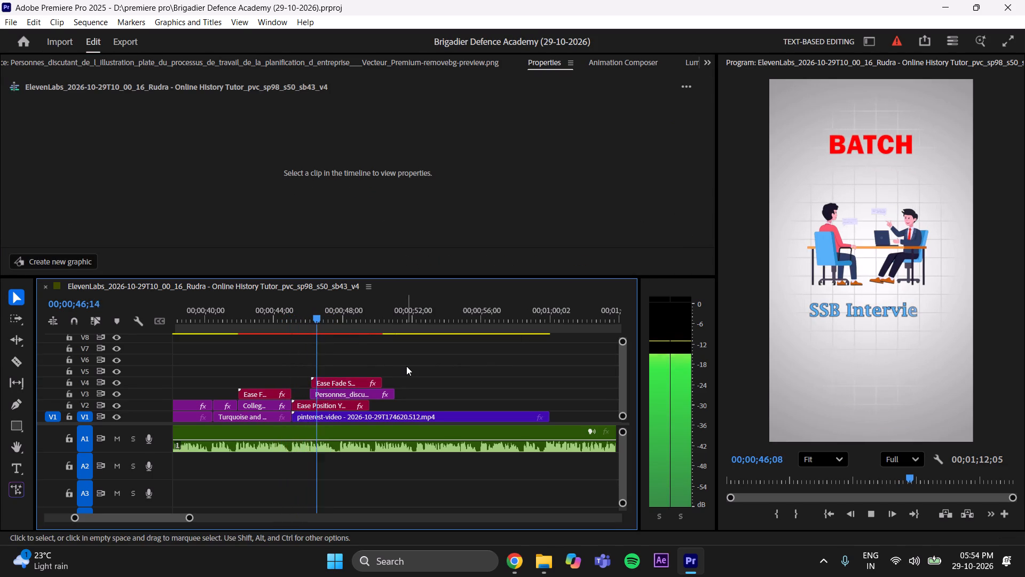
pyautogui.press('space')
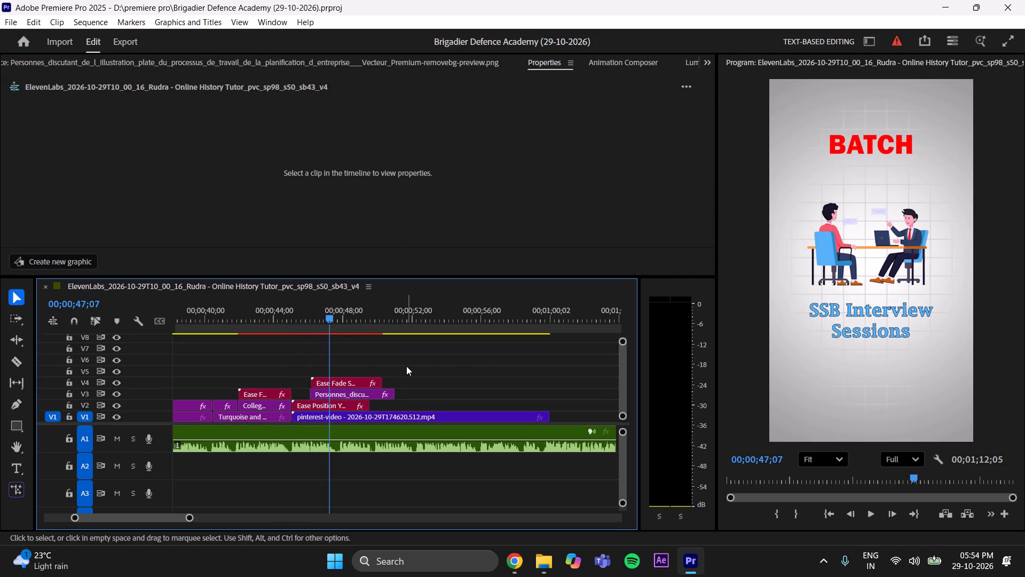
pyautogui.press('space')
pyautogui.press('space')
pyautogui.moveTo(339, 313); pyautogui.dragTo(315, 326)
pyautogui.press('space')
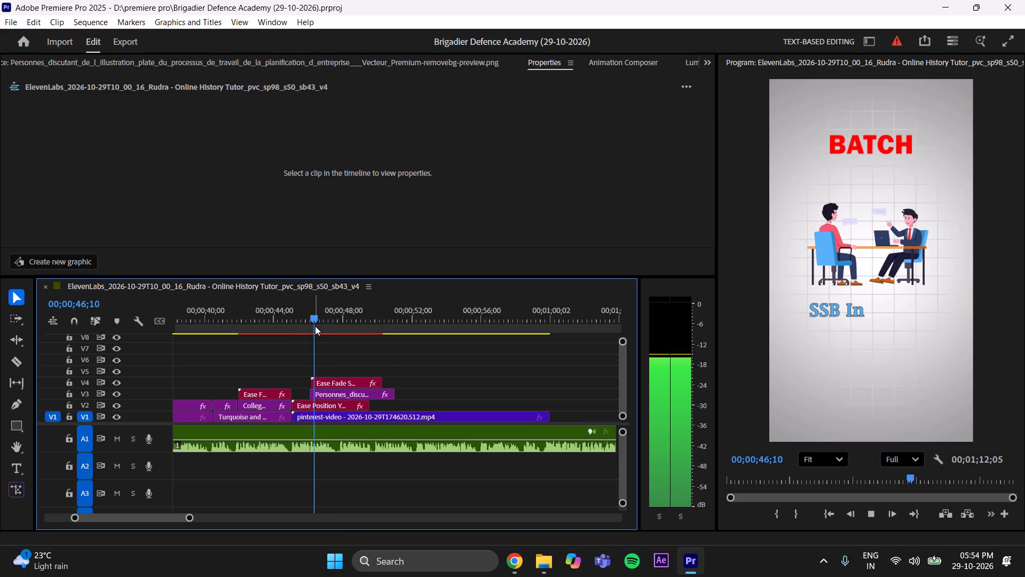
pyautogui.press('space')
pyautogui.press('space')
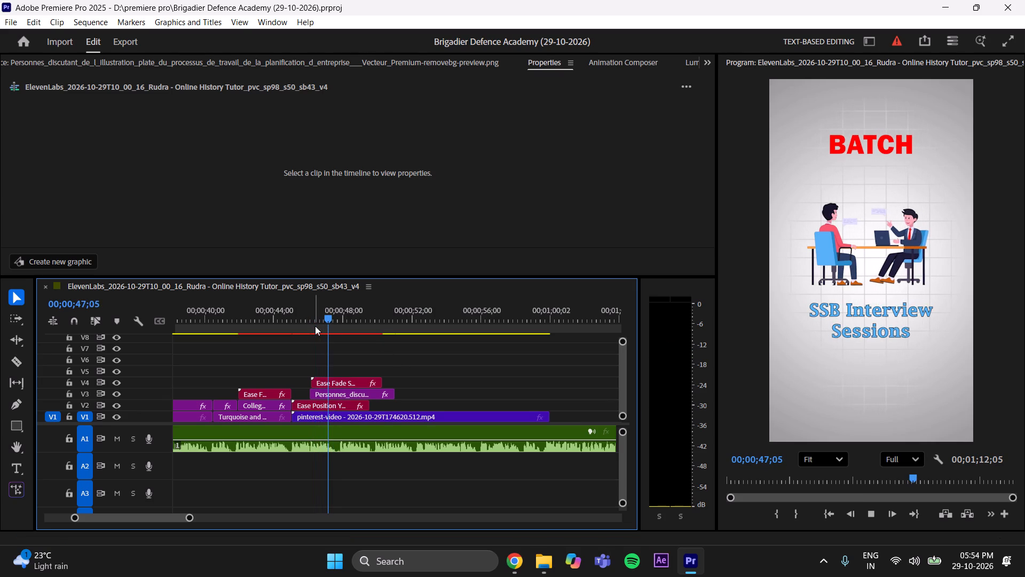
pyautogui.press('space')
pyautogui.press('space')
pyautogui.press('space')
pyautogui.moveTo(350, 311); pyautogui.dragTo(340, 325)
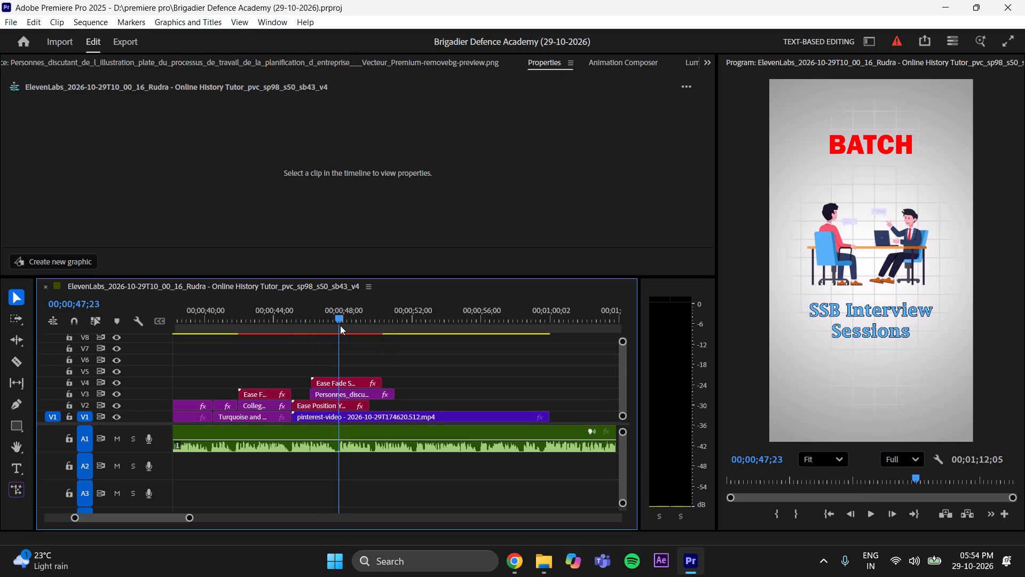
pyautogui.moveTo(340, 325); pyautogui.dragTo(341, 325)
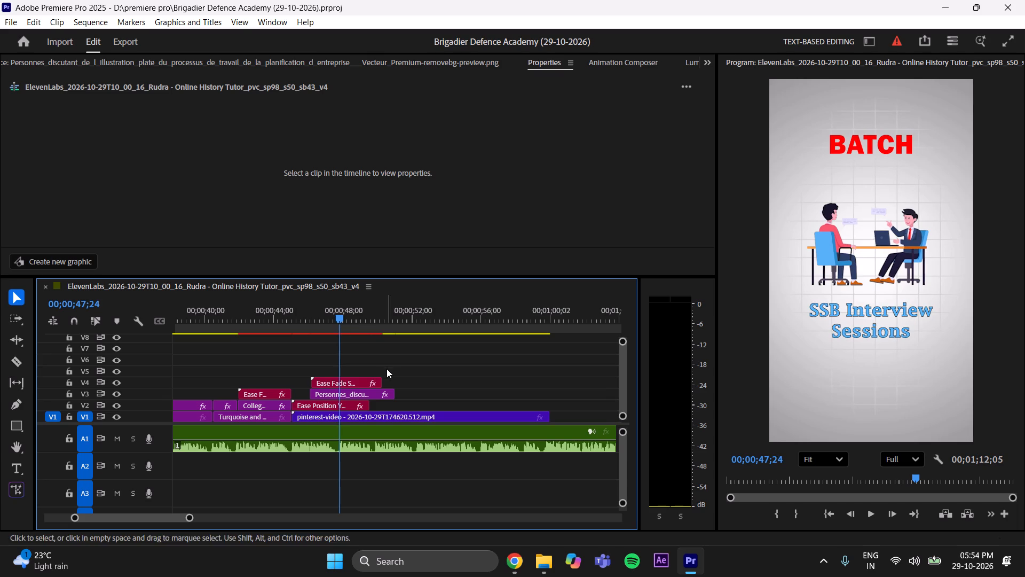
pyautogui.moveTo(382, 377); pyautogui.dragTo(340, 408)
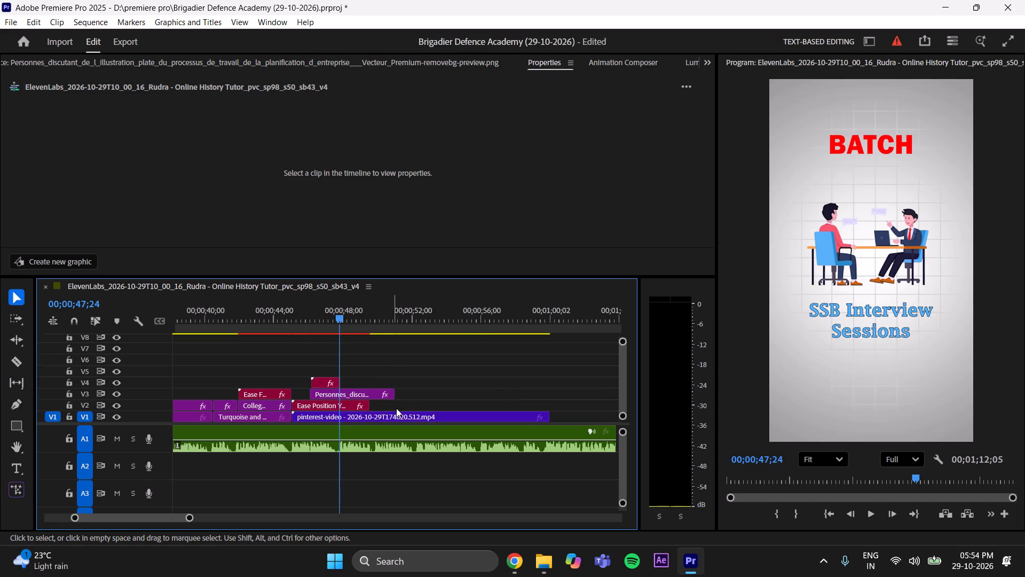
pyautogui.moveTo(397, 392); pyautogui.dragTo(342, 409)
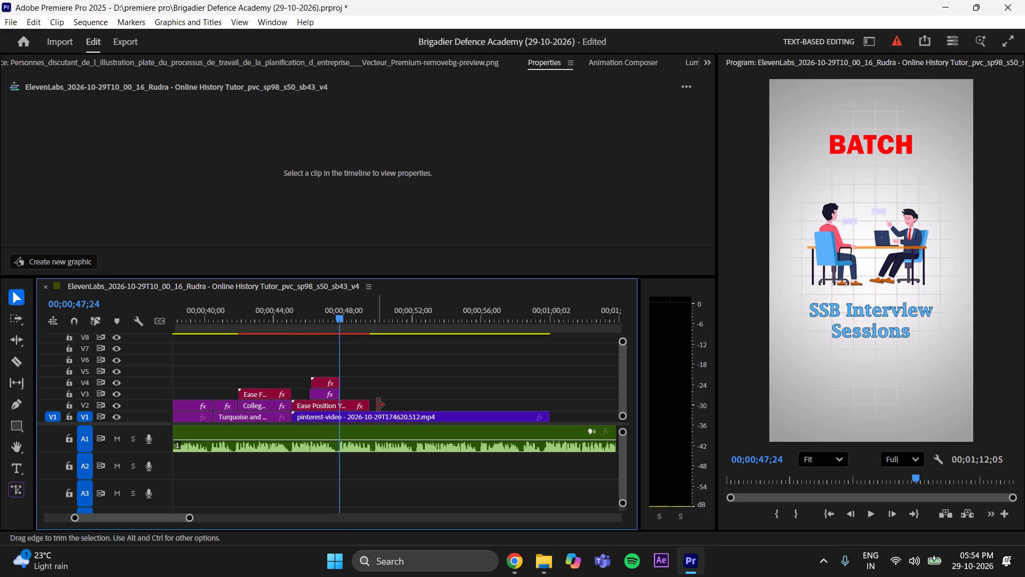
pyautogui.hotkey('ctrl', 's')
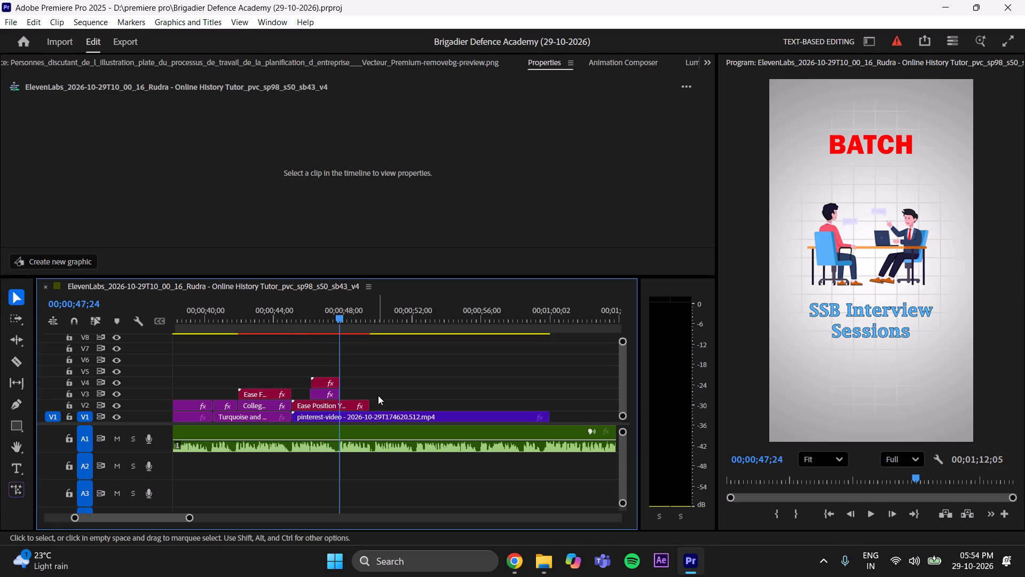
# Play back the section from the text's entrance to about 00;00;52 to check the clip endings against the voice-over.
pyautogui.press('space')
pyautogui.press('space')
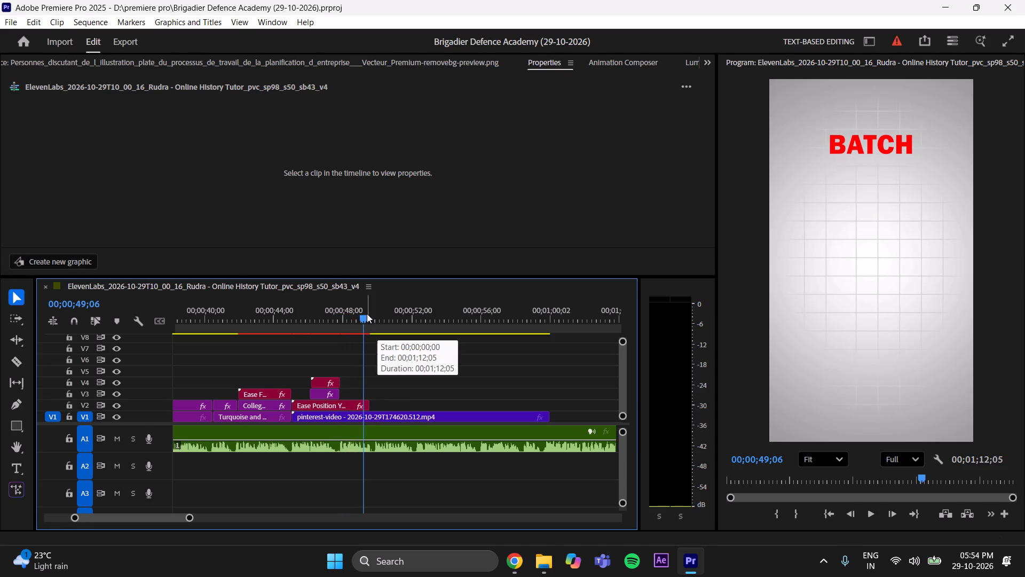
pyautogui.moveTo(362, 311); pyautogui.dragTo(283, 383)
pyautogui.press('space')
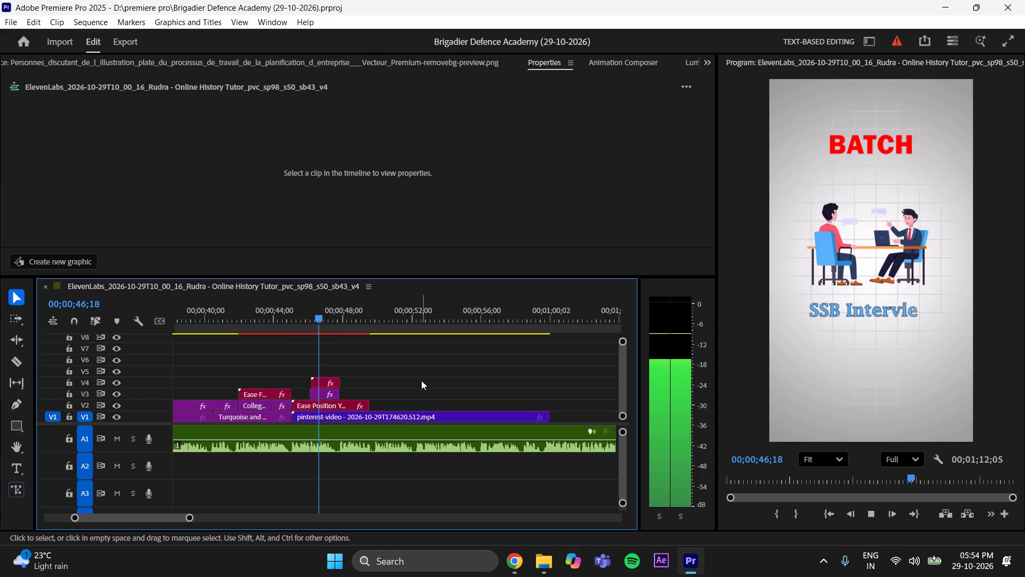
pyautogui.press('space')
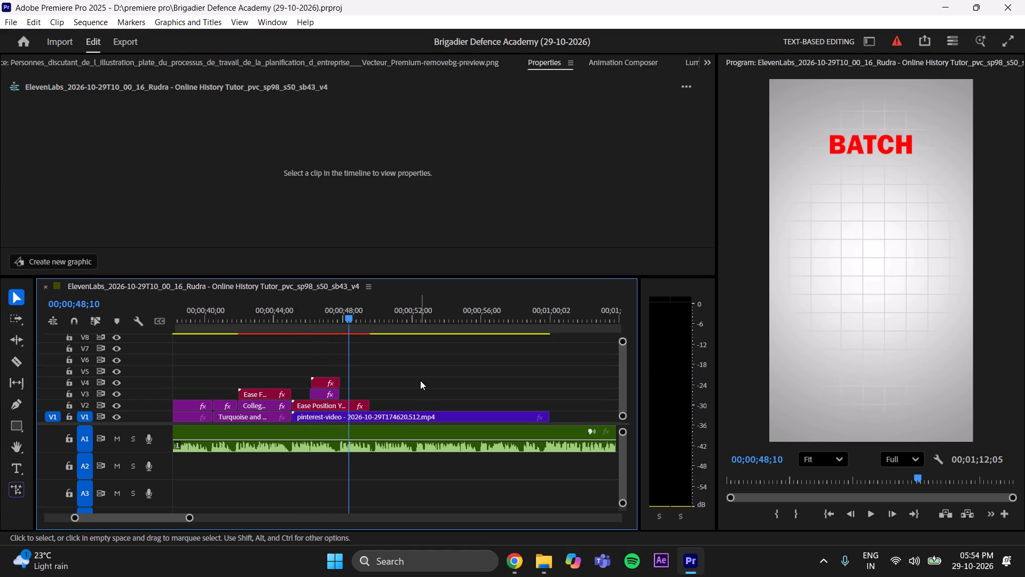
pyautogui.press('space')
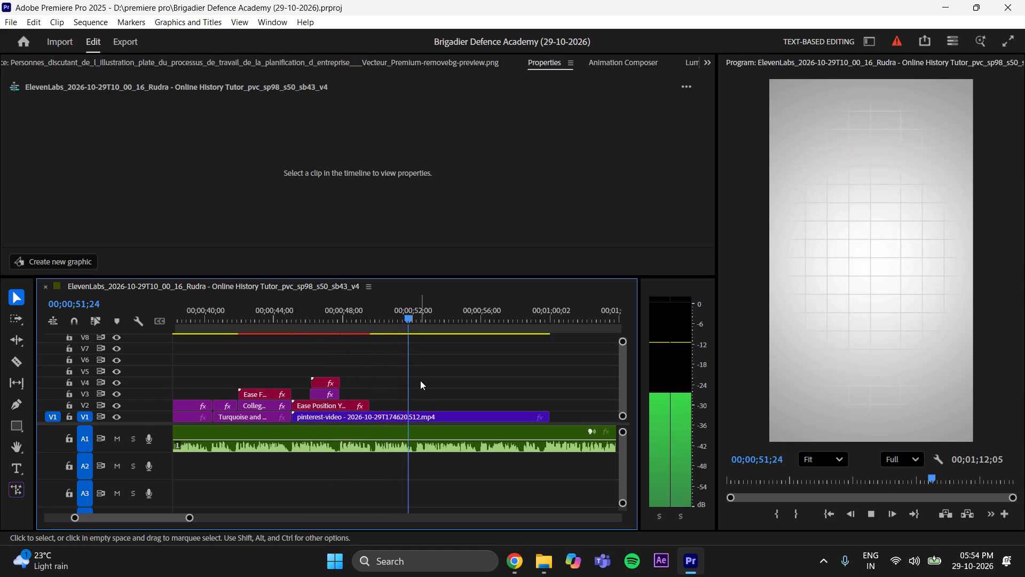
pyautogui.press('space')
pyautogui.moveTo(412, 314); pyautogui.dragTo(338, 356)
pyautogui.press('space')
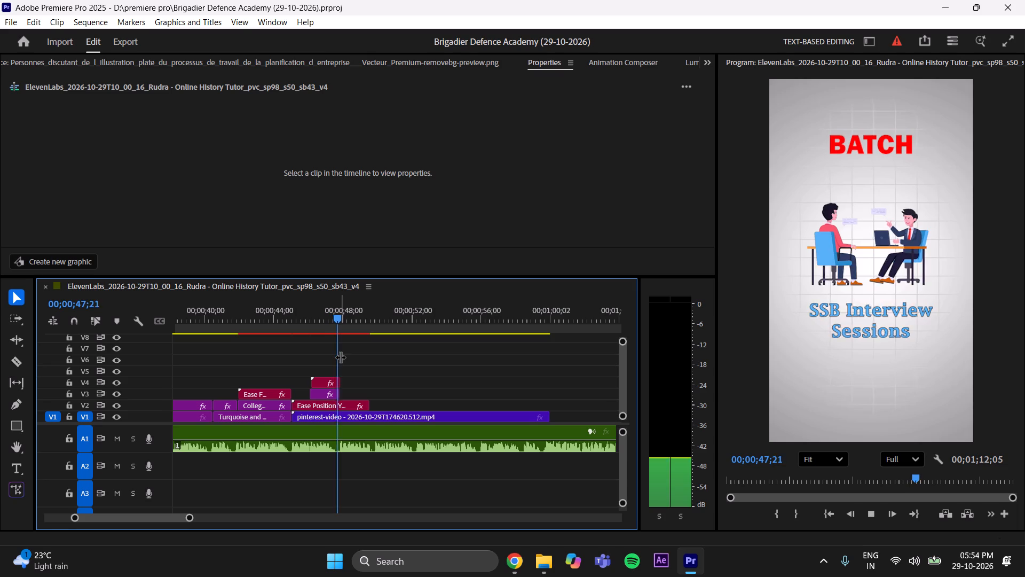
pyautogui.press('space')
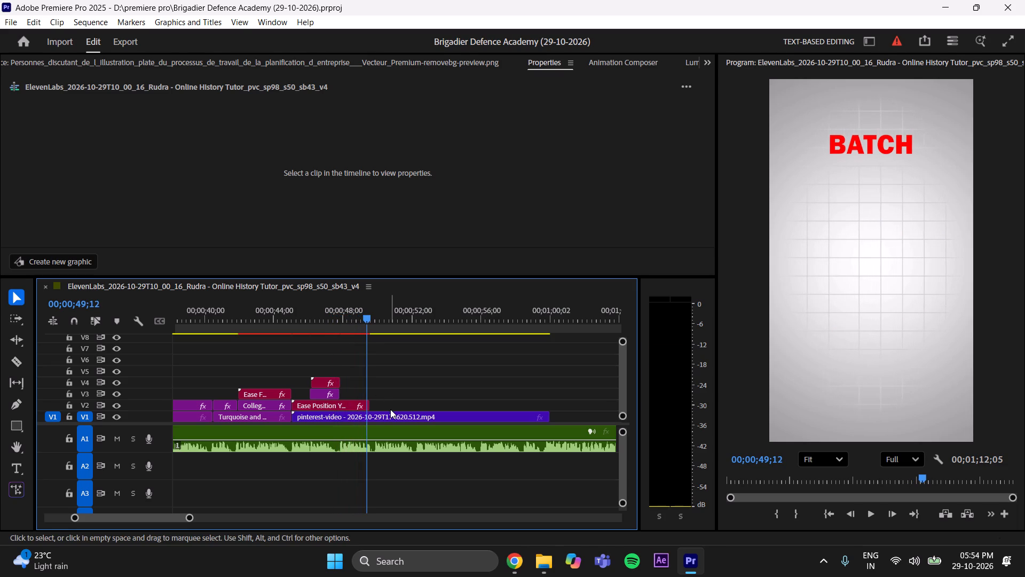
pyautogui.press('space')
pyautogui.press('space')
# Lengthen the BATCH title's precomp duration to 00:00:04;29, extend its clip to end at about 00;00;49;26, and save the project.
pyautogui.click(377, 322)
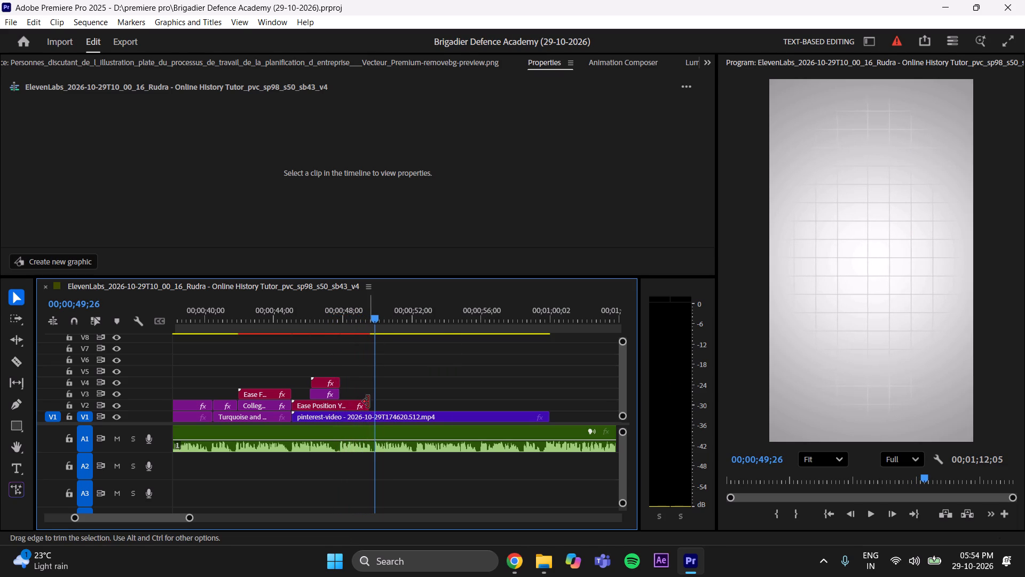
pyautogui.moveTo(369, 402); pyautogui.dragTo(379, 407)
pyautogui.click(349, 405)
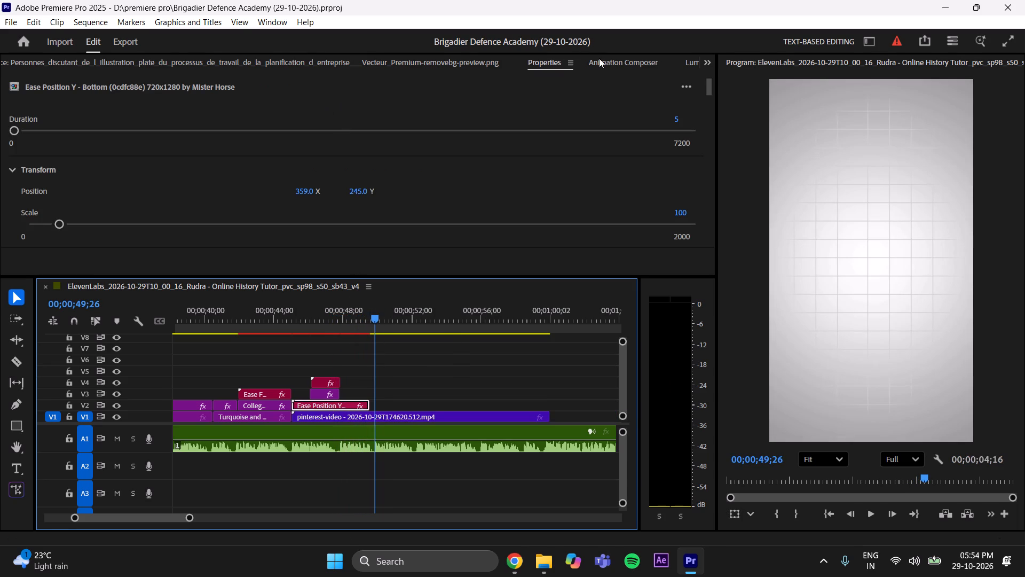
pyautogui.click(599, 58)
pyautogui.click(23, 85)
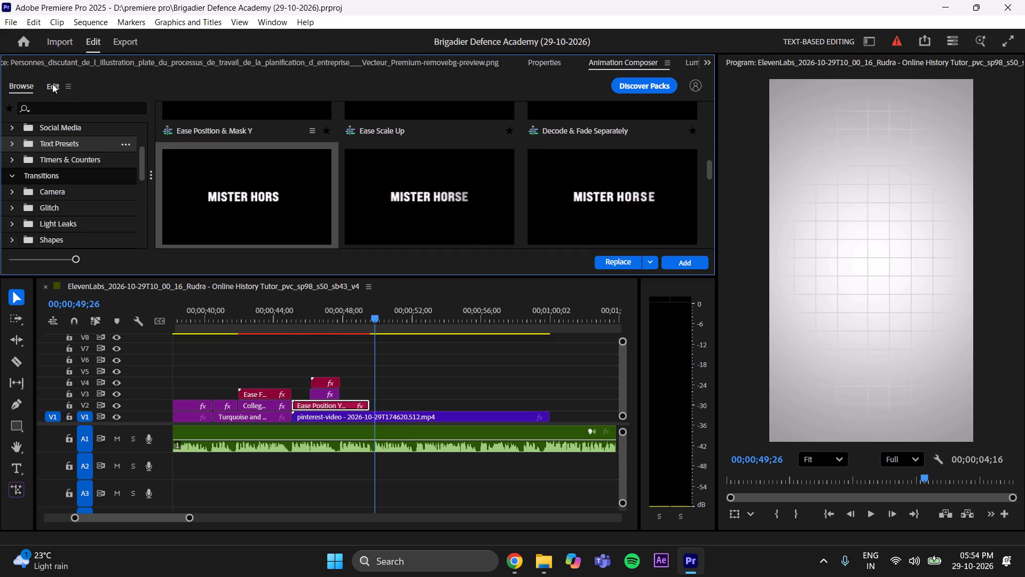
pyautogui.click(52, 84)
pyautogui.moveTo(479, 164); pyautogui.dragTo(488, 164)
pyautogui.click(379, 404)
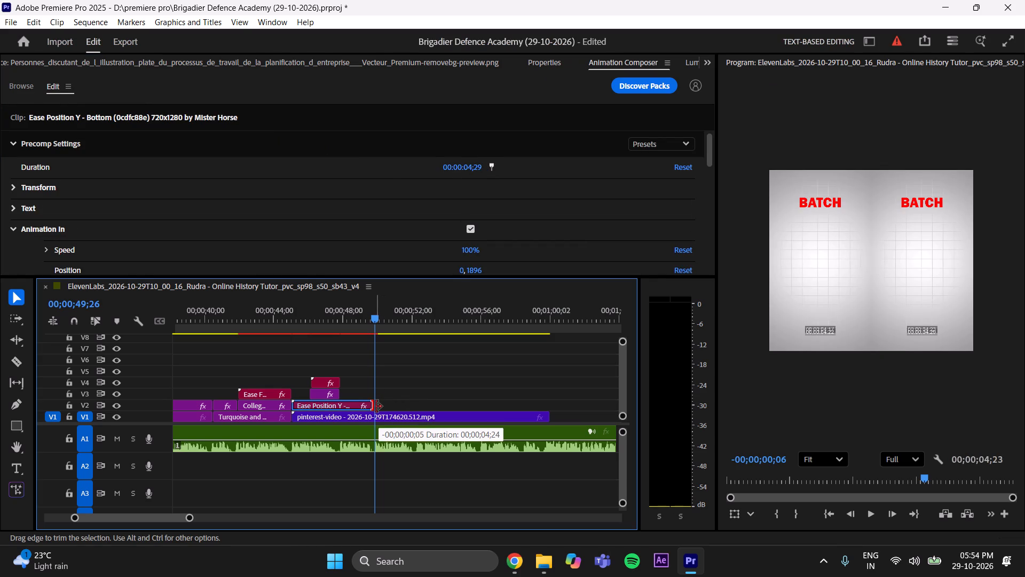
pyautogui.click(407, 397)
pyautogui.hotkey('ctrl', 's')
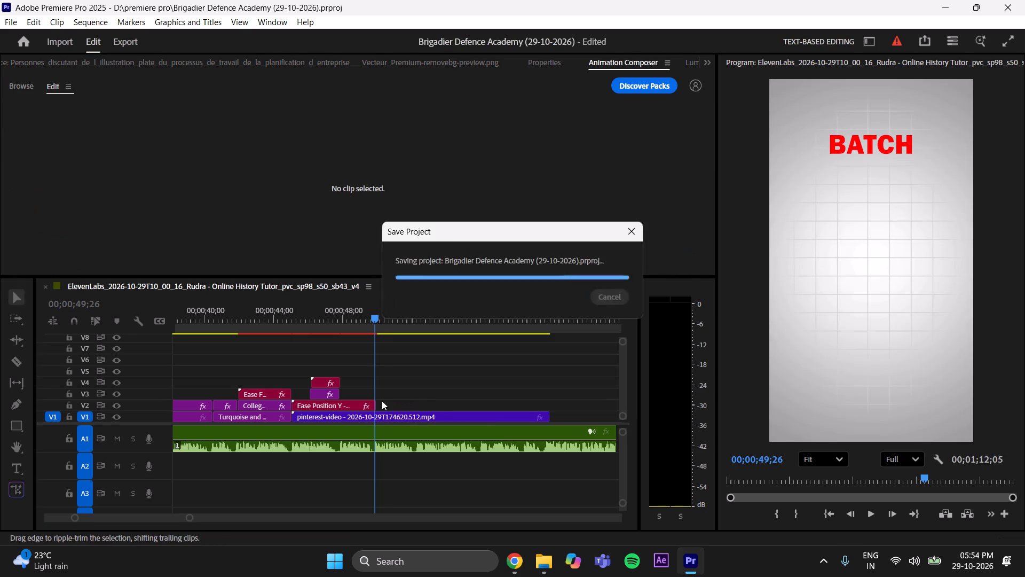
# Reopen the text animation preset library in Animation Composer and save the project.
pyautogui.click(19, 85)
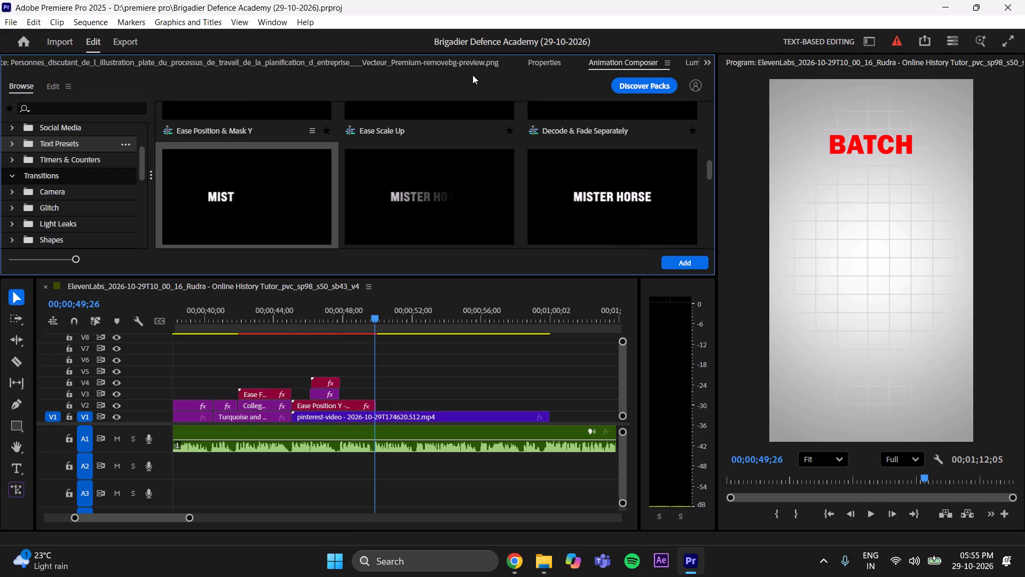
pyautogui.hotkey('ctrl', 's')
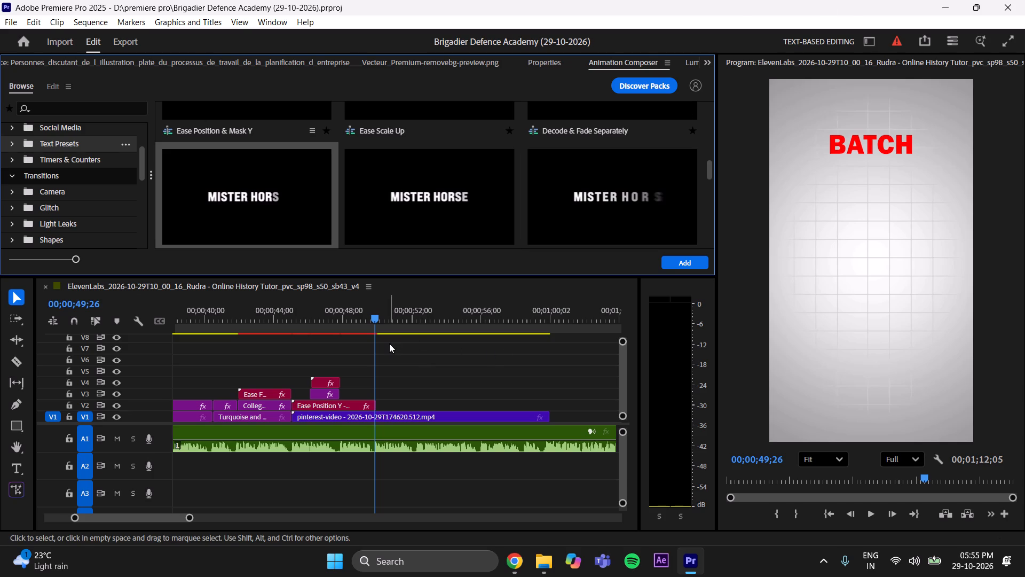
pyautogui.hotkey('ctrl', 's')
pyautogui.hotkey('ctrl', 's')
pyautogui.hotkey('ctrl', 's')
pyautogui.hotkey('ctrl', 's')
# Play and scrub through the section between about 00;00;44 and 00;00;49 to review the BATCH title against the voice-over.
pyautogui.moveTo(377, 314); pyautogui.dragTo(327, 354)
pyautogui.press('space')
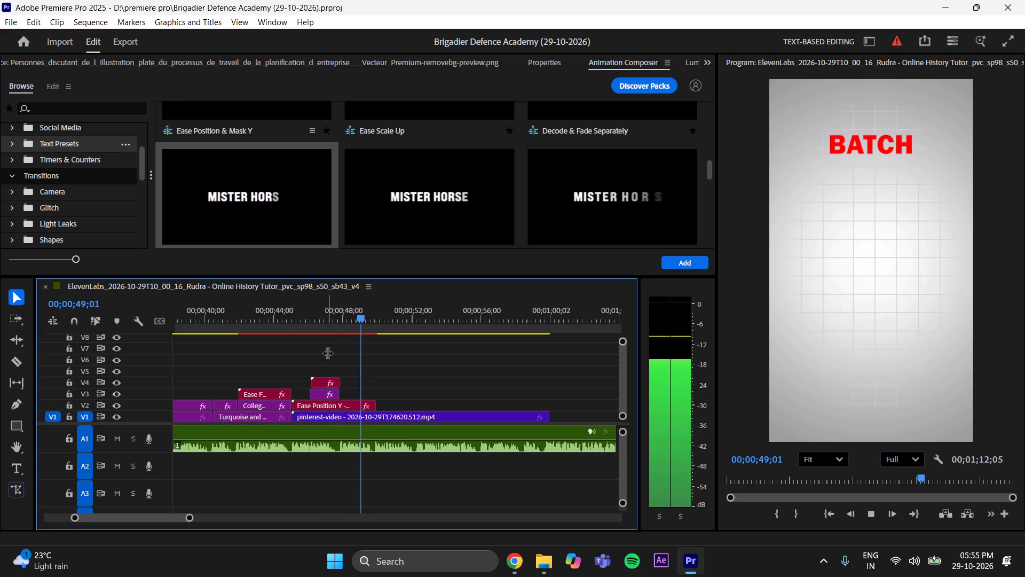
pyautogui.press('space')
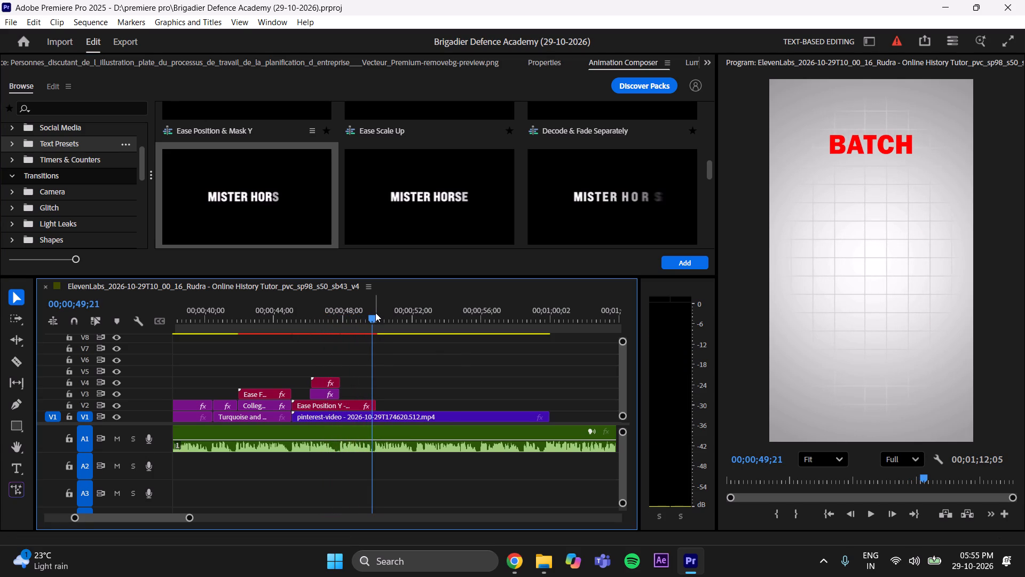
pyautogui.moveTo(375, 313); pyautogui.dragTo(277, 355)
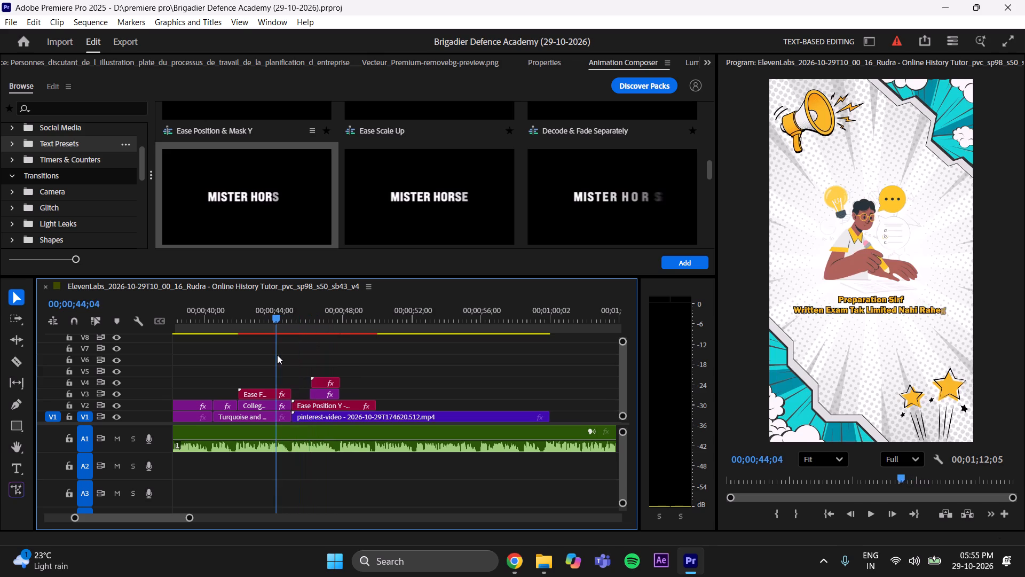
pyautogui.moveTo(277, 355); pyautogui.dragTo(321, 363)
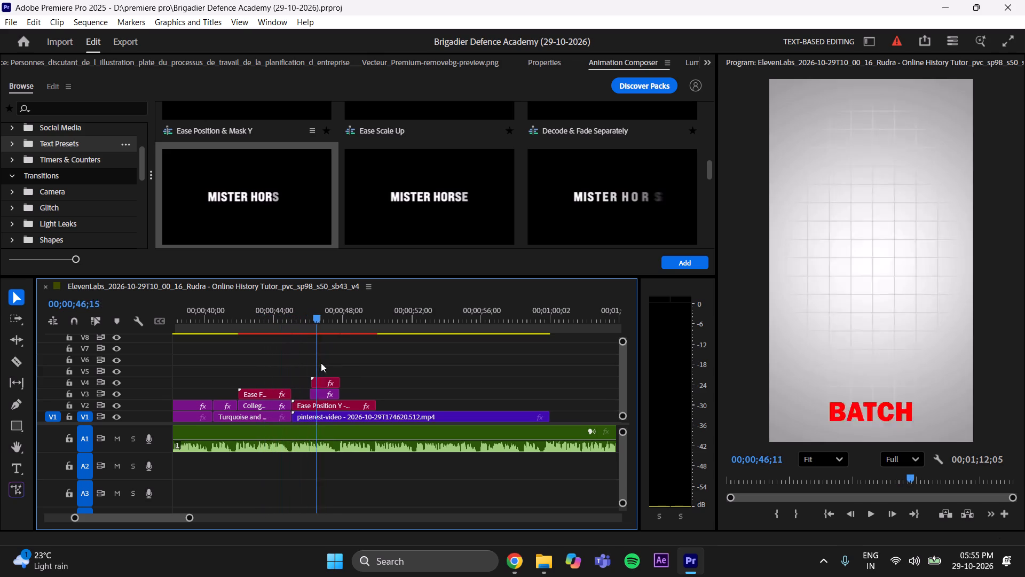
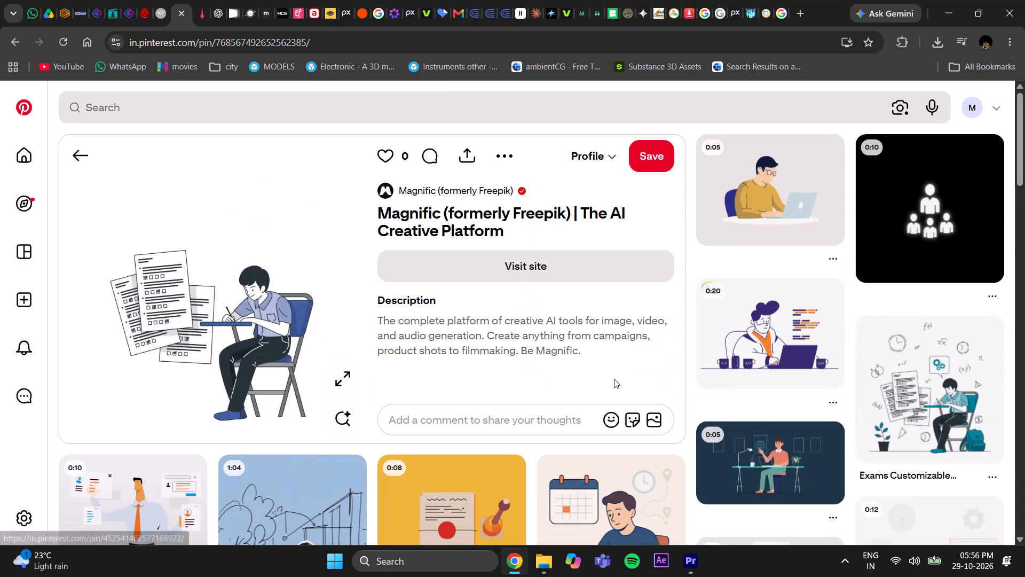
pyautogui.scroll(3, 614, 379)
pyautogui.scroll(1, 485, 160)
pyautogui.click(503, 159)
pyautogui.click(503, 189)
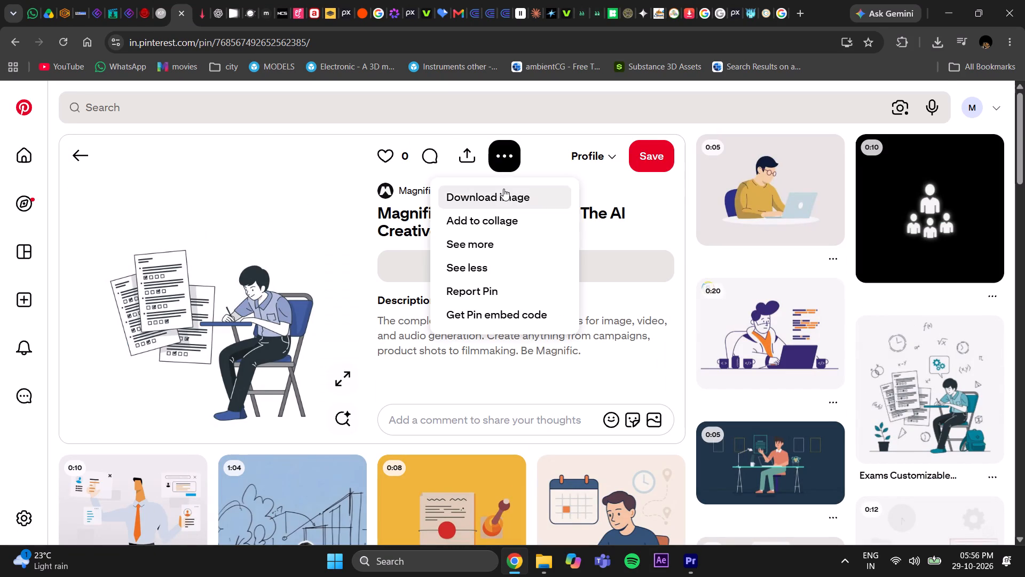
# Replace the previous image in remove.bg with the downloaded exam illustration and download the free 500 x 500 cutout.
pyautogui.click(334, 9)
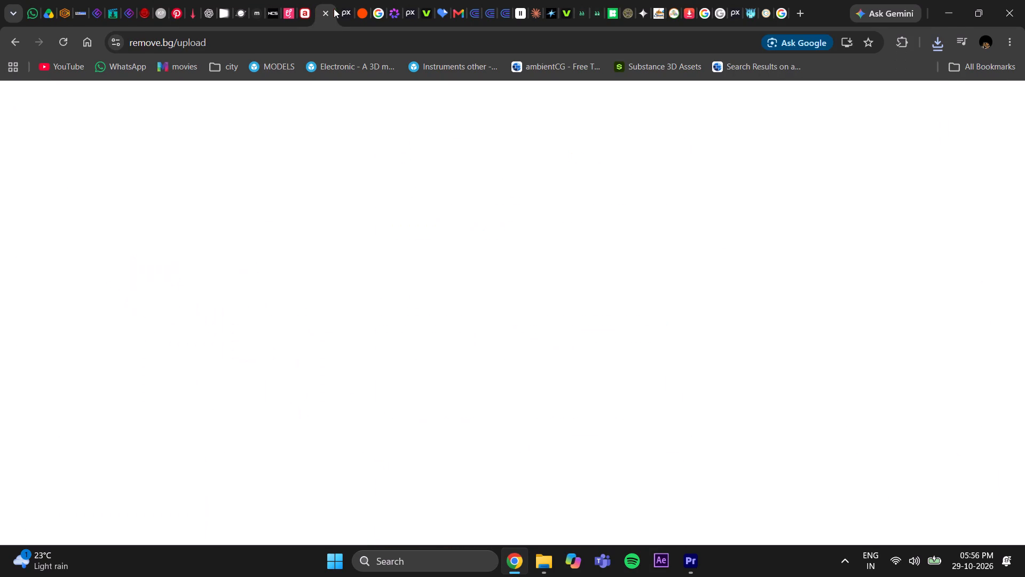
pyautogui.click(545, 500)
pyautogui.click(546, 477)
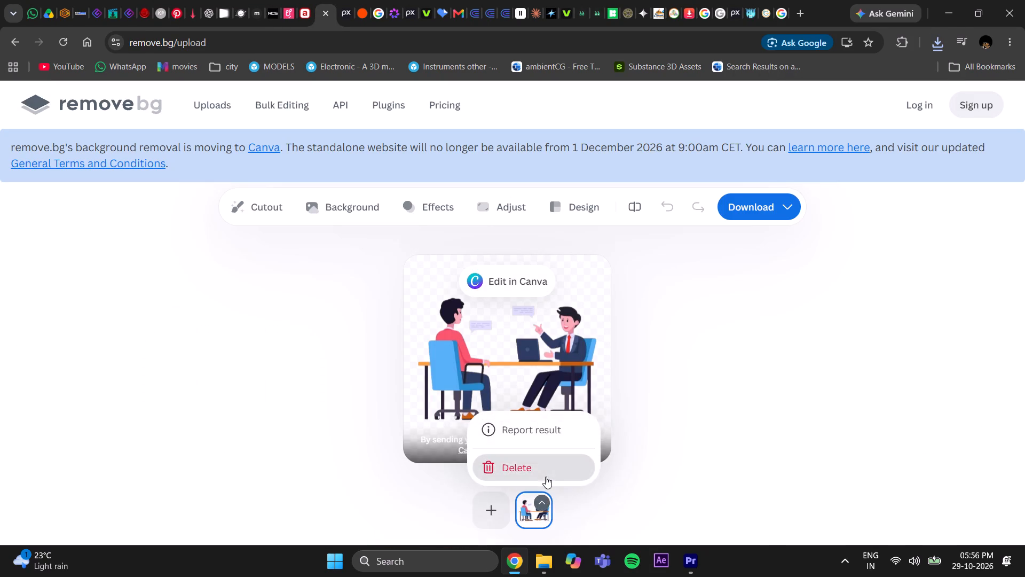
pyautogui.click(497, 320)
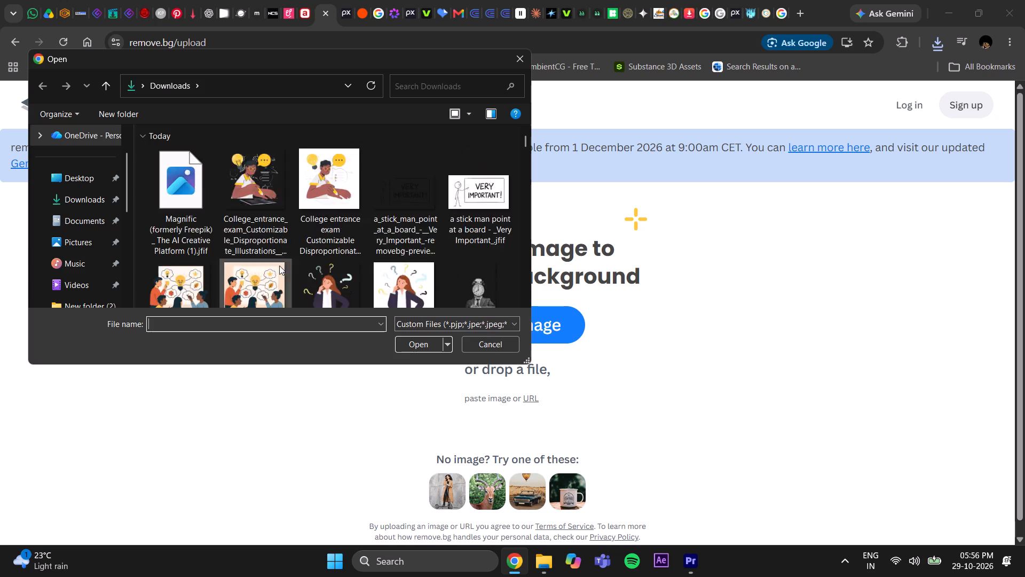
pyautogui.click(172, 188)
pyautogui.click(413, 347)
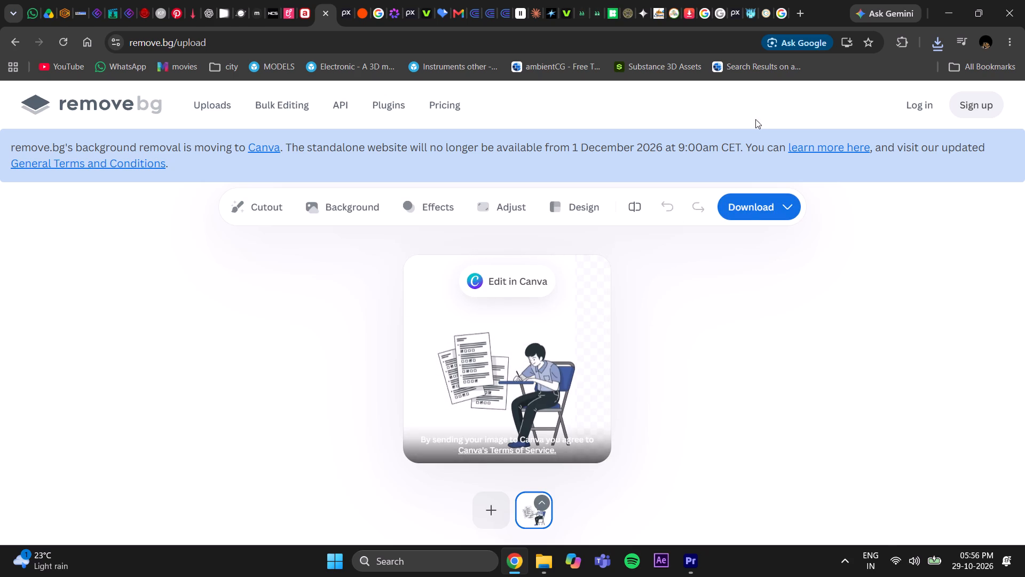
pyautogui.click(745, 209)
pyautogui.click(748, 245)
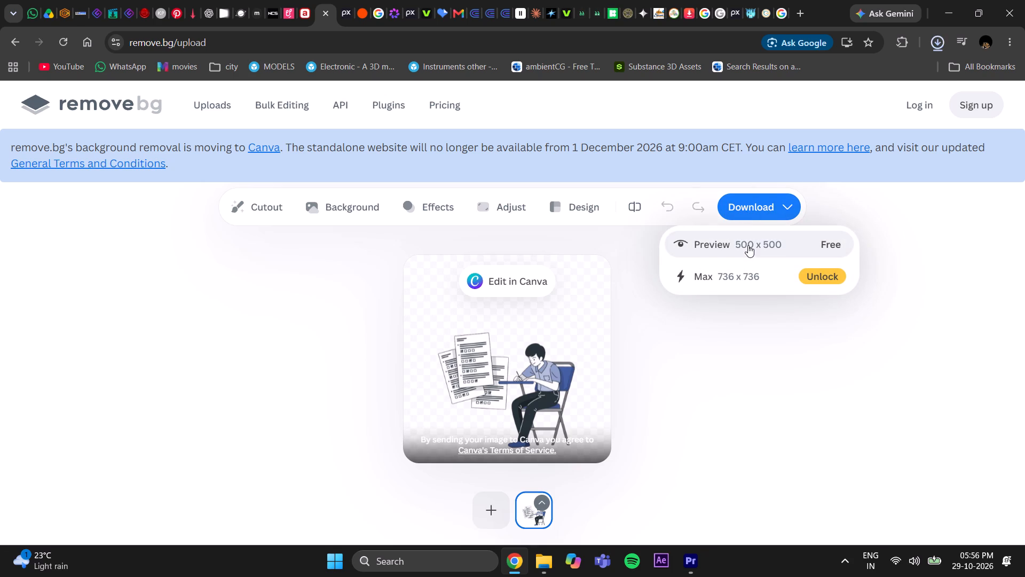
pyautogui.click(776, 426)
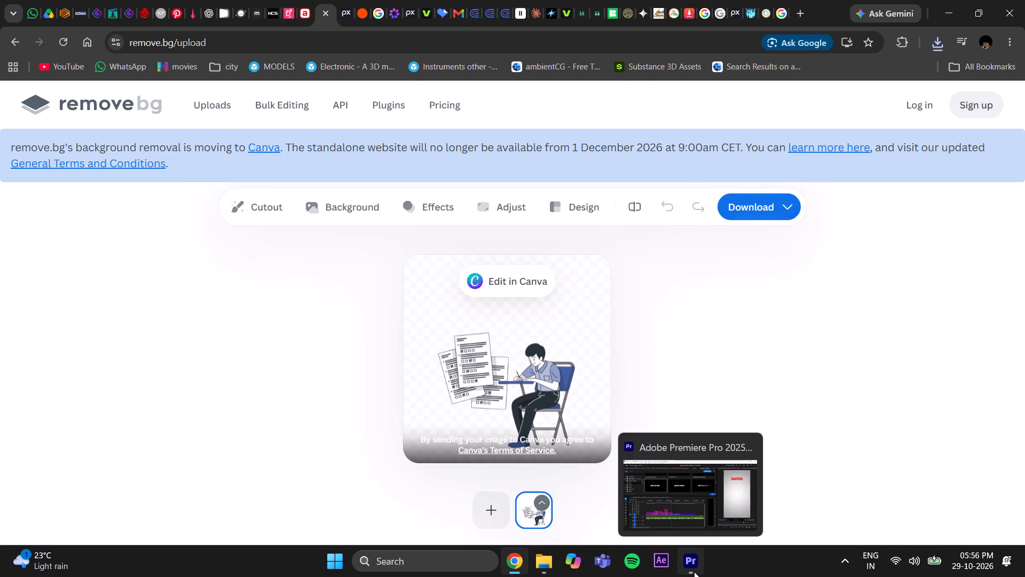
# Bring the background-removed exam illustration PNG from the Downloads folder into Premiere Pro's source monitor.
pyautogui.click(694, 572)
pyautogui.click(461, 61)
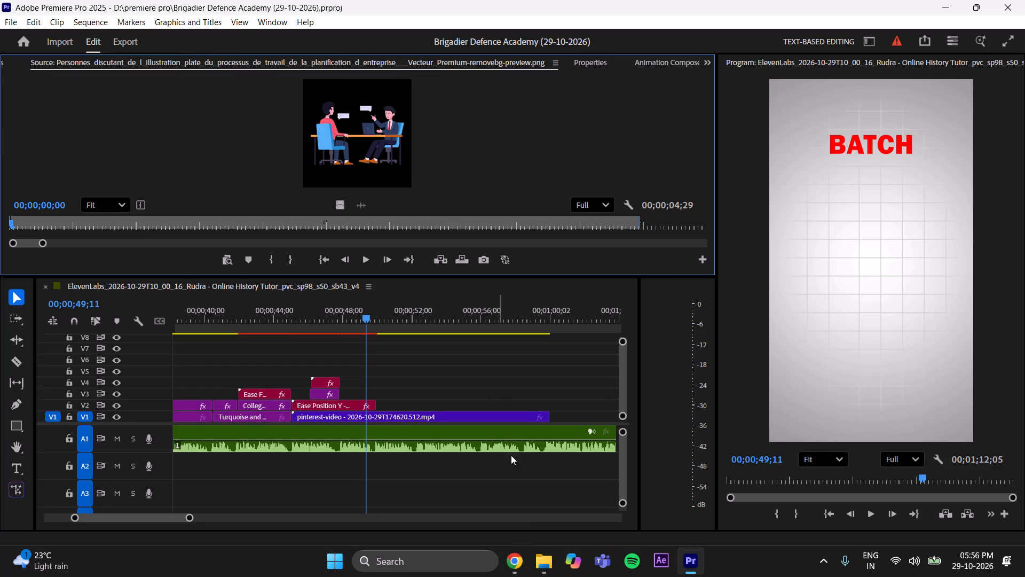
pyautogui.click(548, 560)
pyautogui.click(111, 37)
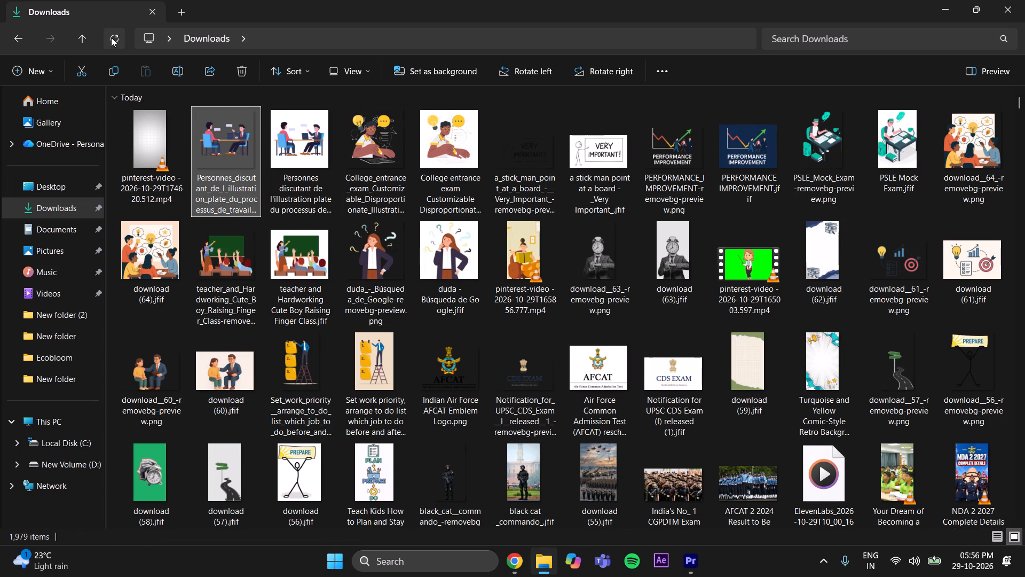
pyautogui.click(175, 168)
pyautogui.moveTo(137, 154); pyautogui.dragTo(691, 551)
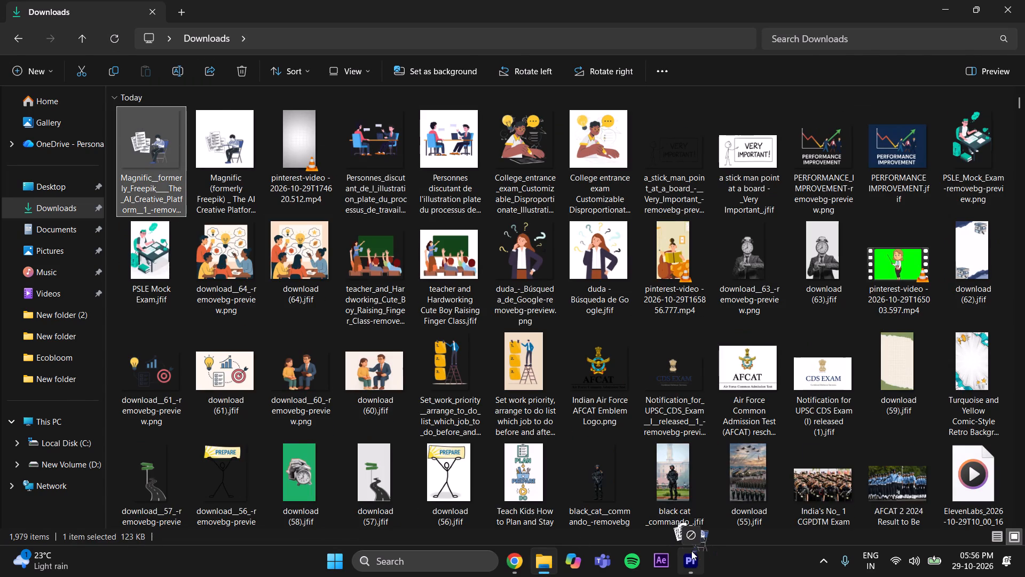
pyautogui.moveTo(691, 551); pyautogui.dragTo(364, 148)
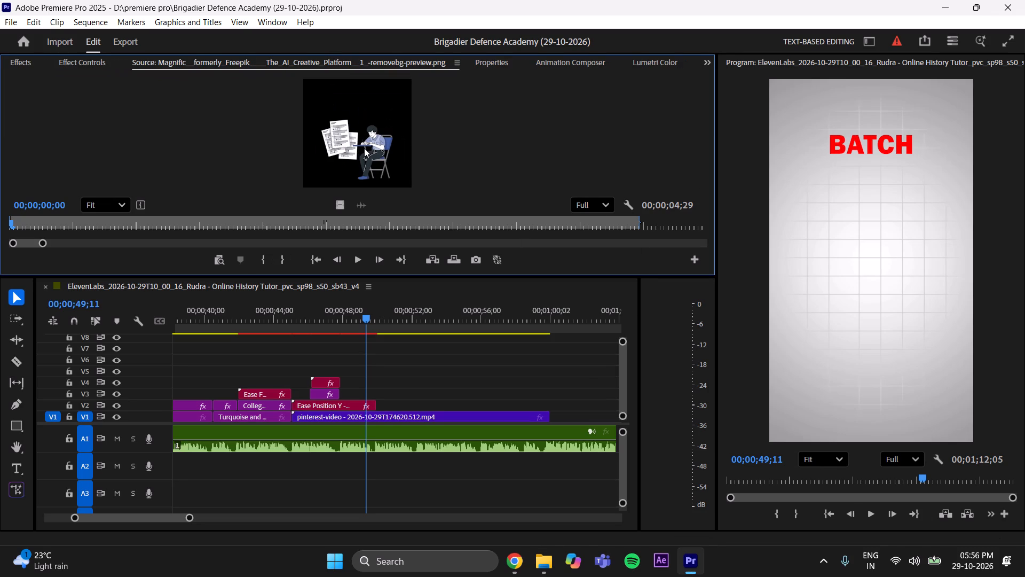
# Find where the SSB interview illustration ends at about 00;00;47;25 and place the exam illustration just after it on V3.
pyautogui.moveTo(362, 310); pyautogui.dragTo(332, 333)
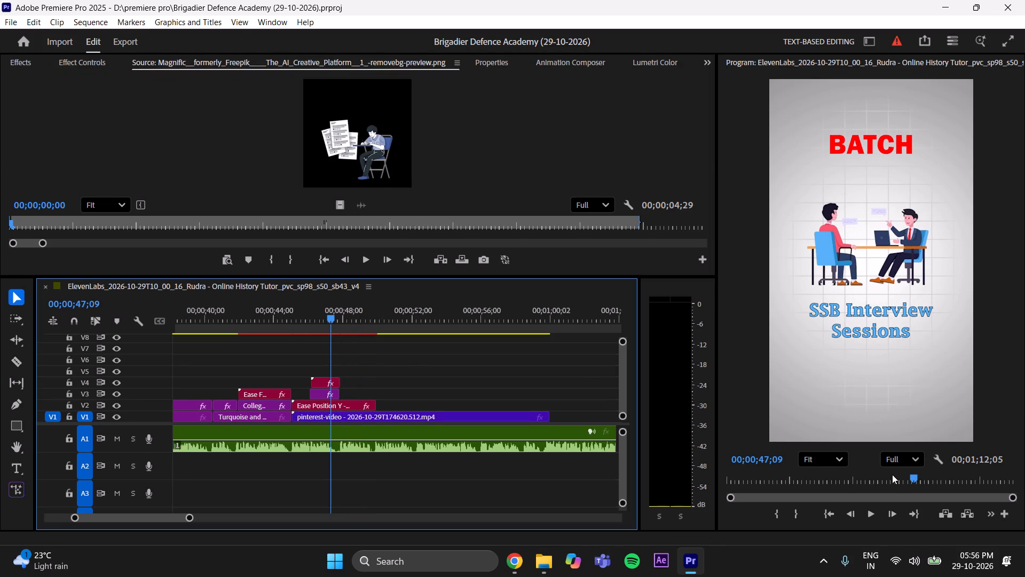
pyautogui.click(874, 513)
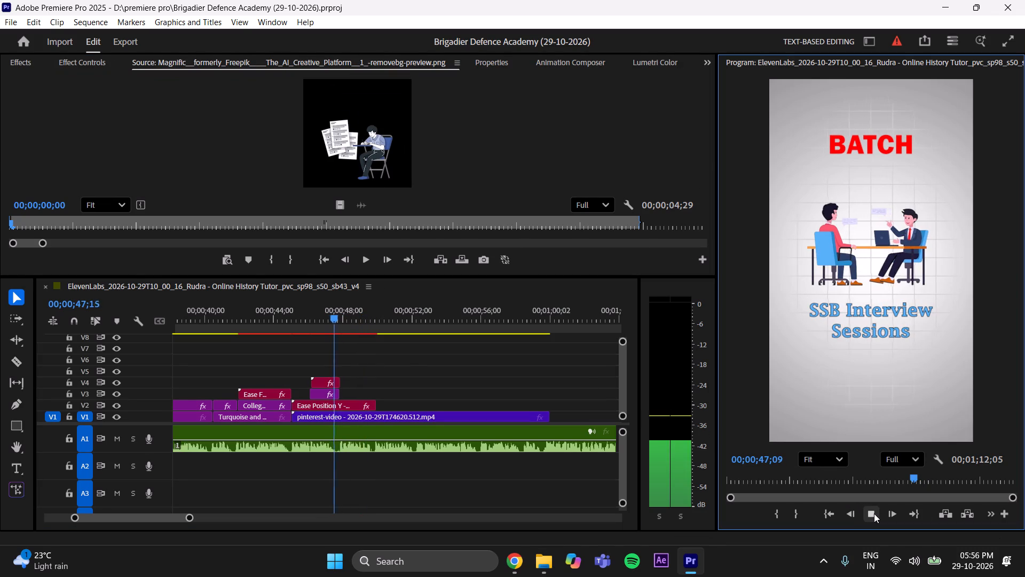
pyautogui.click(874, 513)
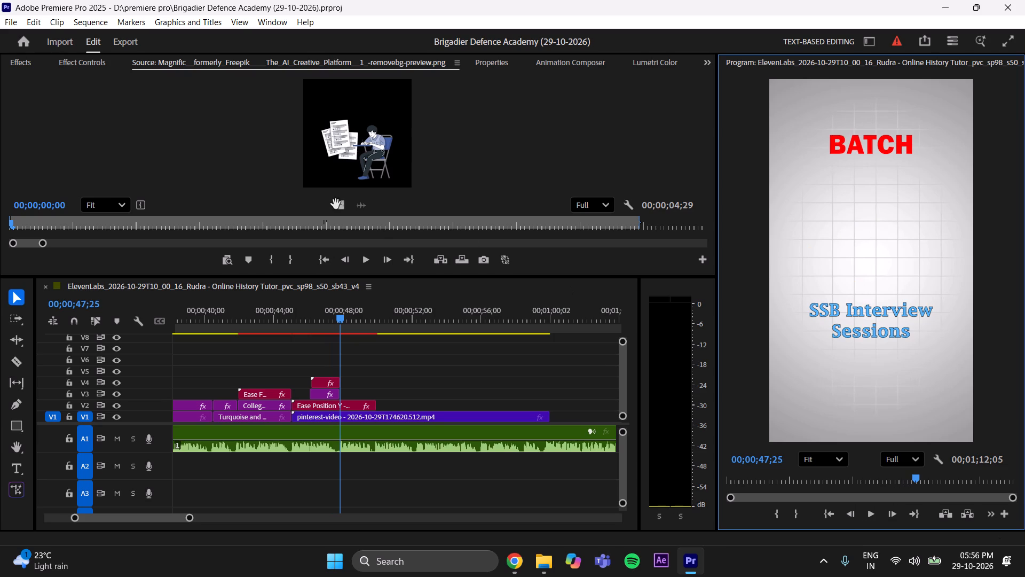
pyautogui.moveTo(338, 204); pyautogui.dragTo(342, 396)
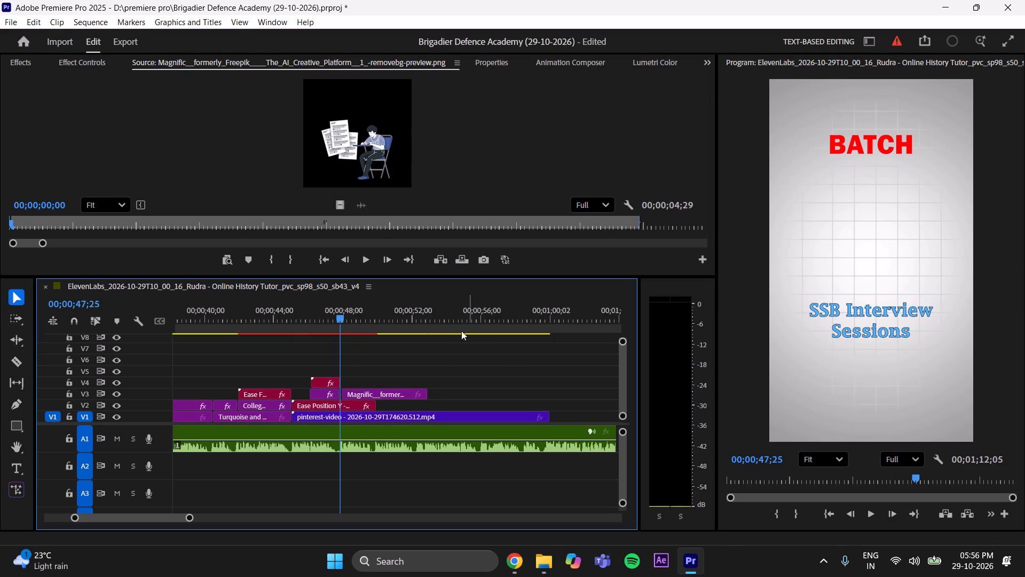
# Trim the SSB Interview Sessions text clip on V4 to end with the interview illustration at about 00;00;47;25.
pyautogui.moveTo(343, 315); pyautogui.dragTo(340, 322)
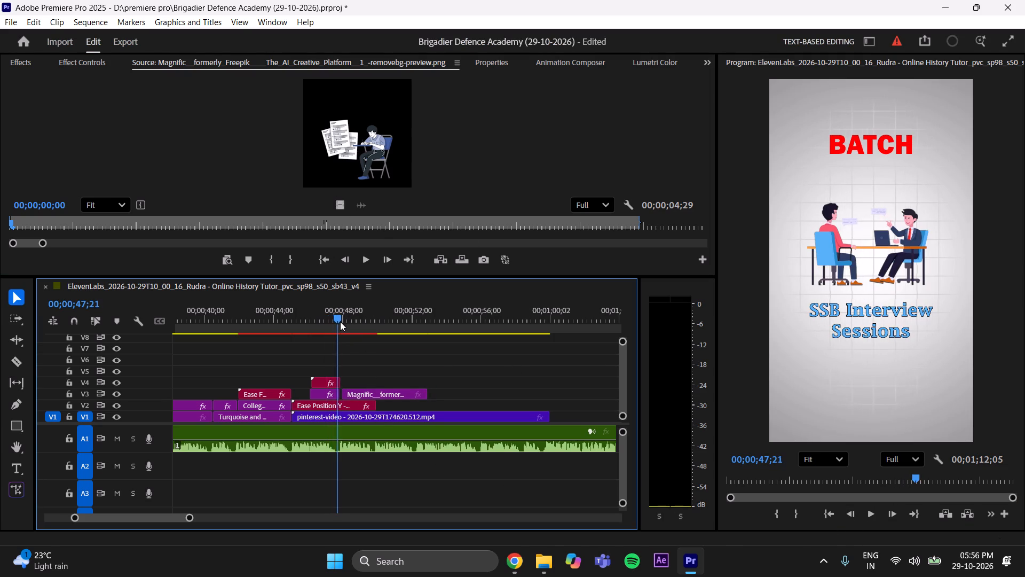
pyautogui.moveTo(340, 322); pyautogui.dragTo(338, 323)
pyautogui.moveTo(188, 516); pyautogui.dragTo(149, 525)
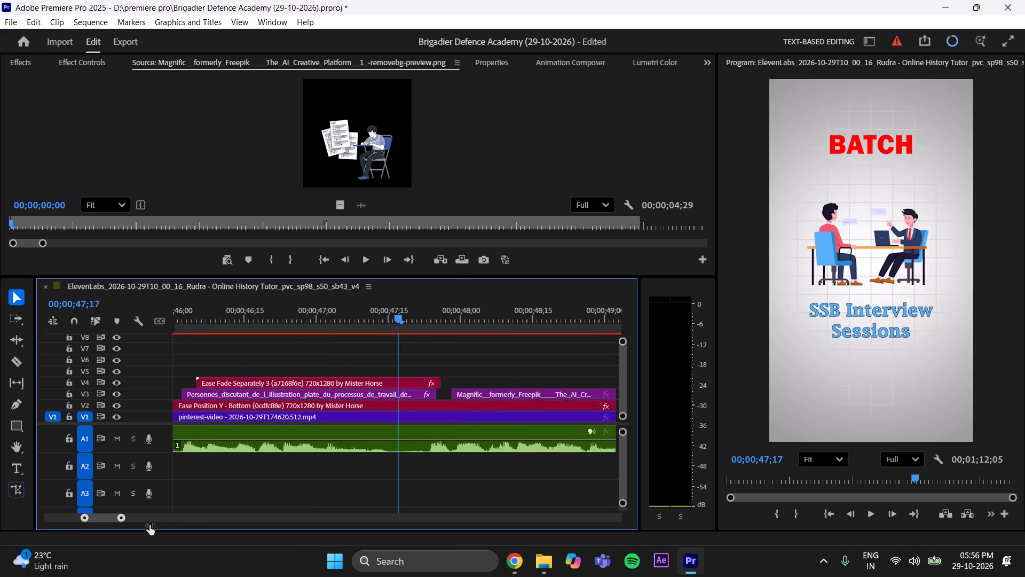
pyautogui.moveTo(149, 525); pyautogui.dragTo(151, 525)
pyautogui.click(442, 383)
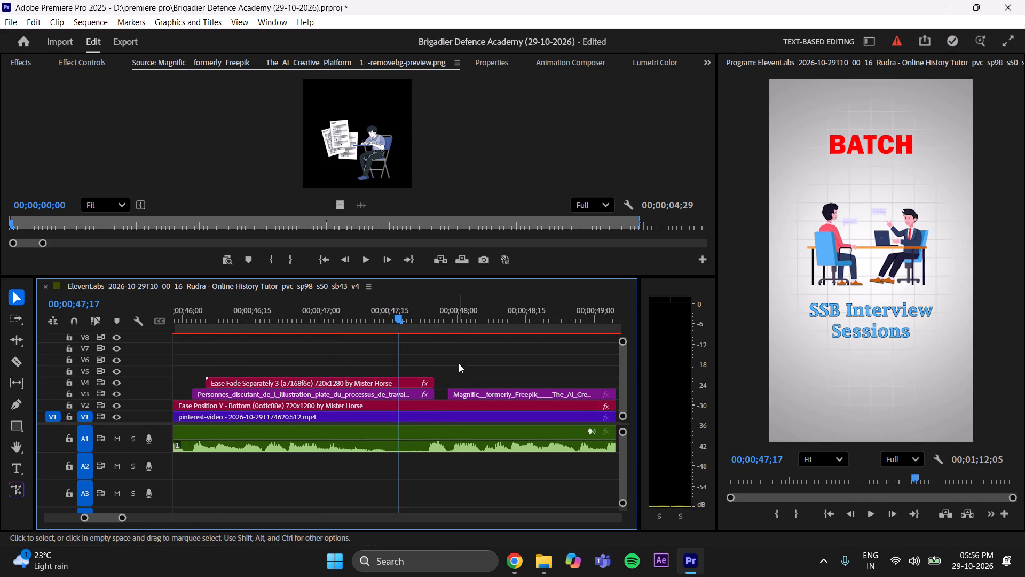
pyautogui.click(458, 361)
# Extend the exam illustration's start back 3 frames to meet the interview illustration, save the project, and play back the transition.
pyautogui.moveTo(124, 519); pyautogui.dragTo(176, 521)
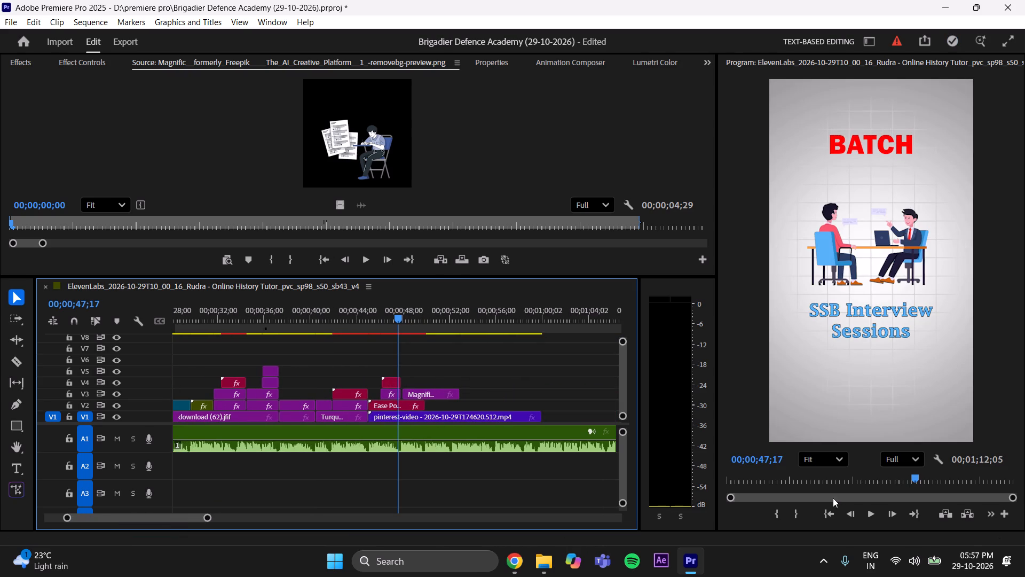
pyautogui.click(870, 517)
pyautogui.click(870, 517)
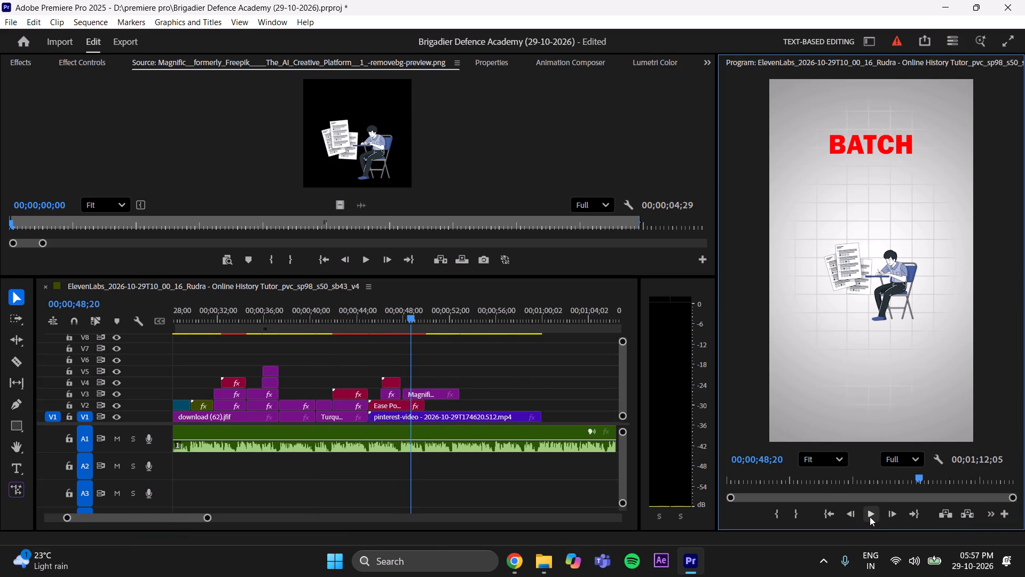
pyautogui.moveTo(412, 308); pyautogui.dragTo(397, 321)
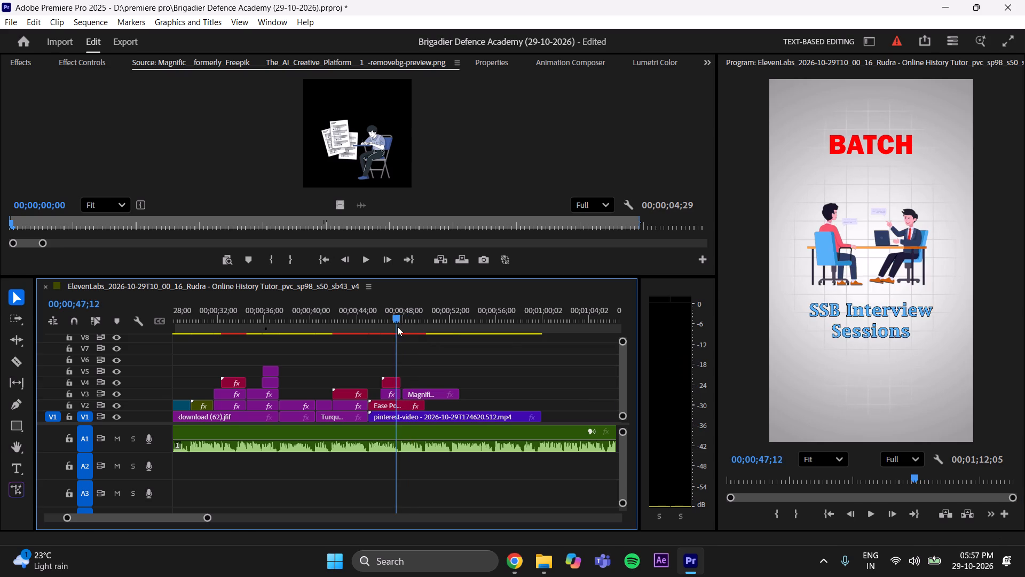
pyautogui.click(411, 392)
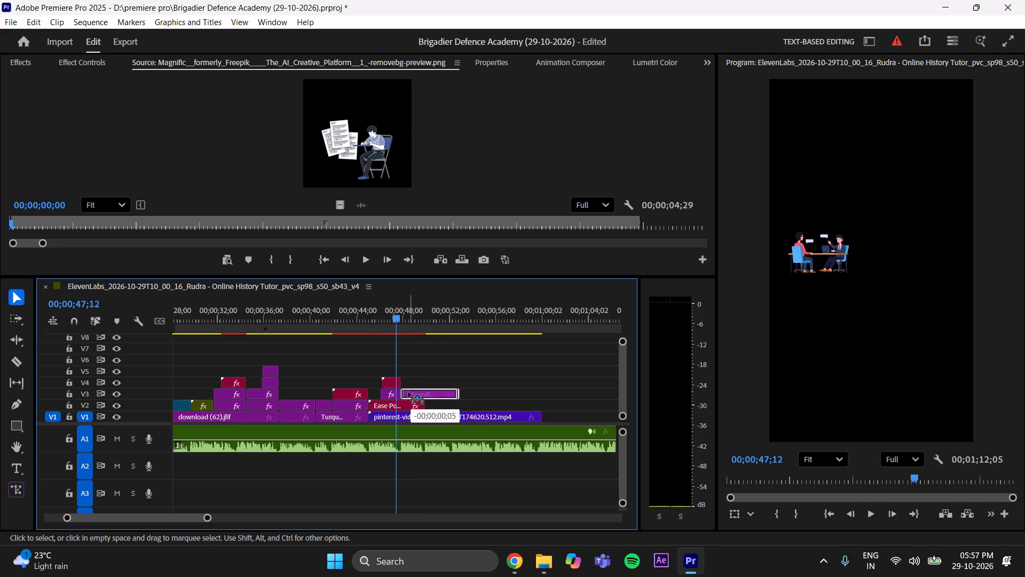
pyautogui.moveTo(208, 519); pyautogui.dragTo(195, 522)
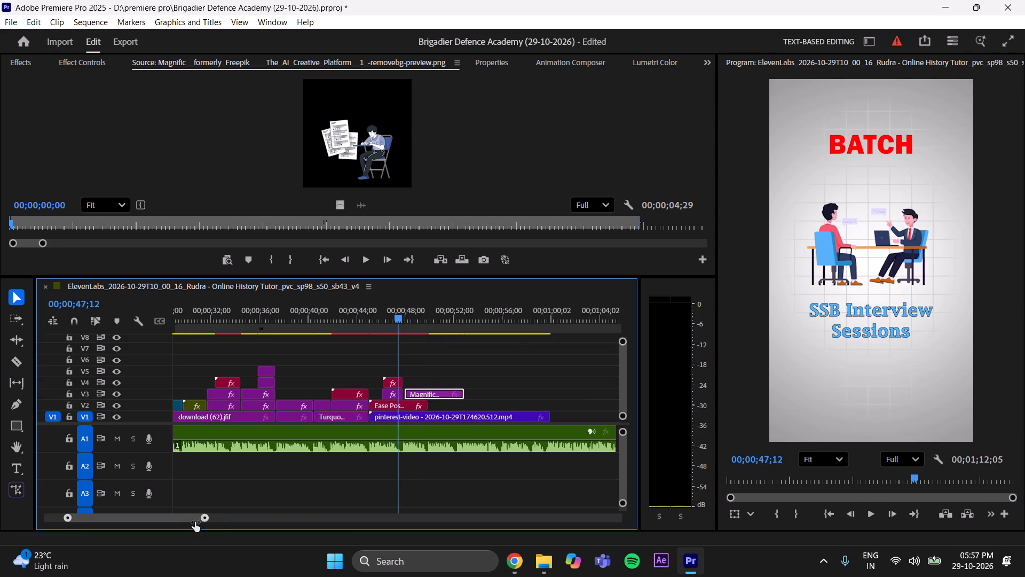
pyautogui.moveTo(195, 522); pyautogui.dragTo(164, 523)
pyautogui.moveTo(444, 390); pyautogui.dragTo(431, 401)
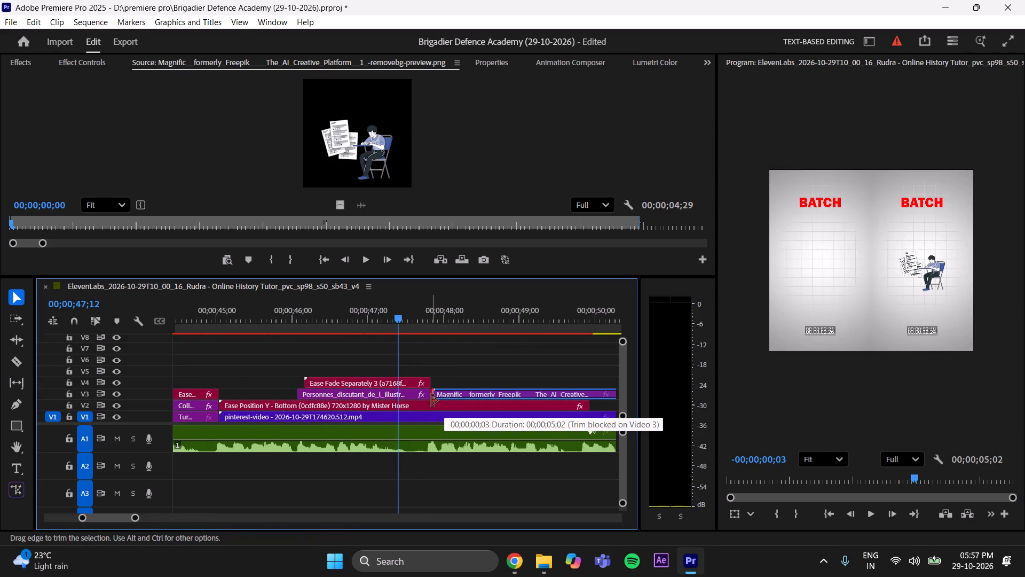
pyautogui.moveTo(431, 401); pyautogui.dragTo(432, 401)
pyautogui.click(487, 357)
pyautogui.moveTo(136, 516); pyautogui.dragTo(195, 516)
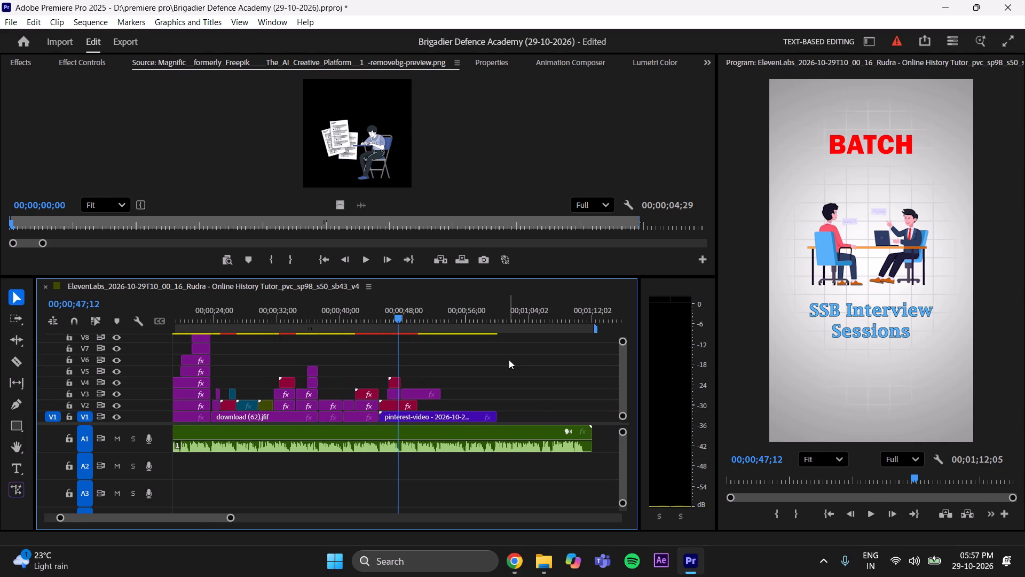
pyautogui.hotkey('ctrl', 's')
pyautogui.press('space')
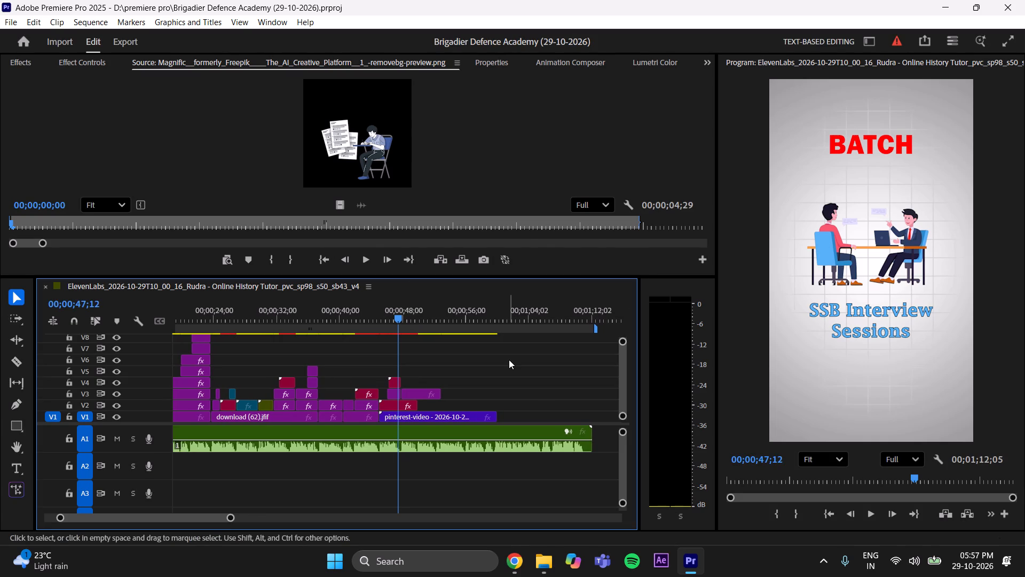
pyautogui.press('space')
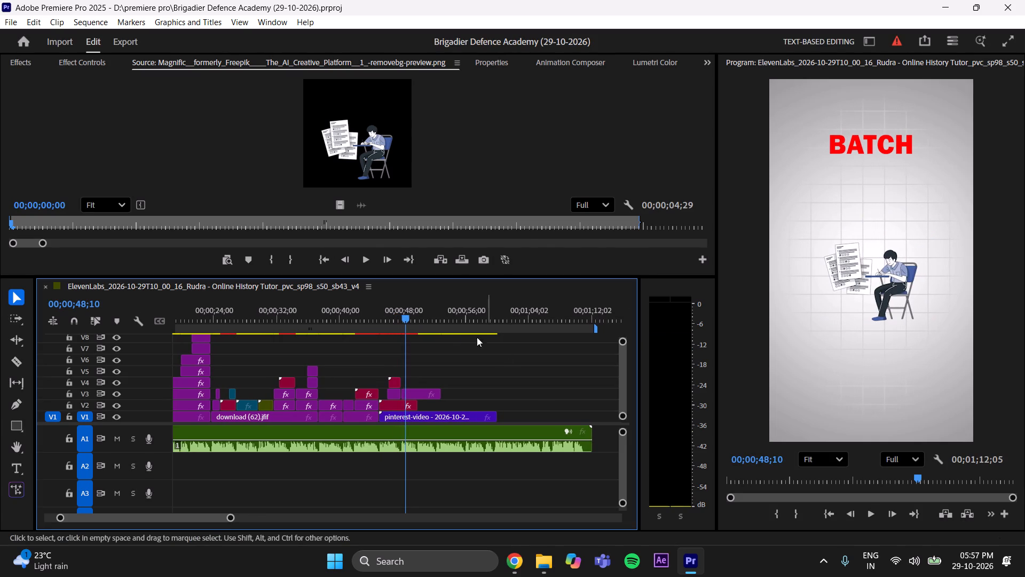
# Scale the exam illustration on V3 to 148%, set its horizontal position to 350, and save the project.
pyautogui.click(416, 389)
pyautogui.click(90, 60)
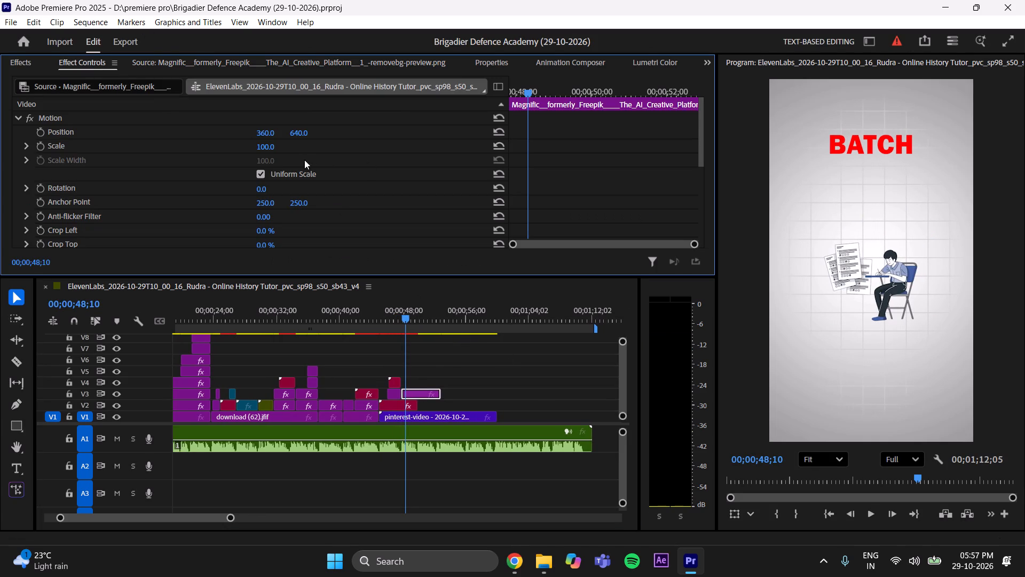
pyautogui.moveTo(272, 145); pyautogui.dragTo(301, 143)
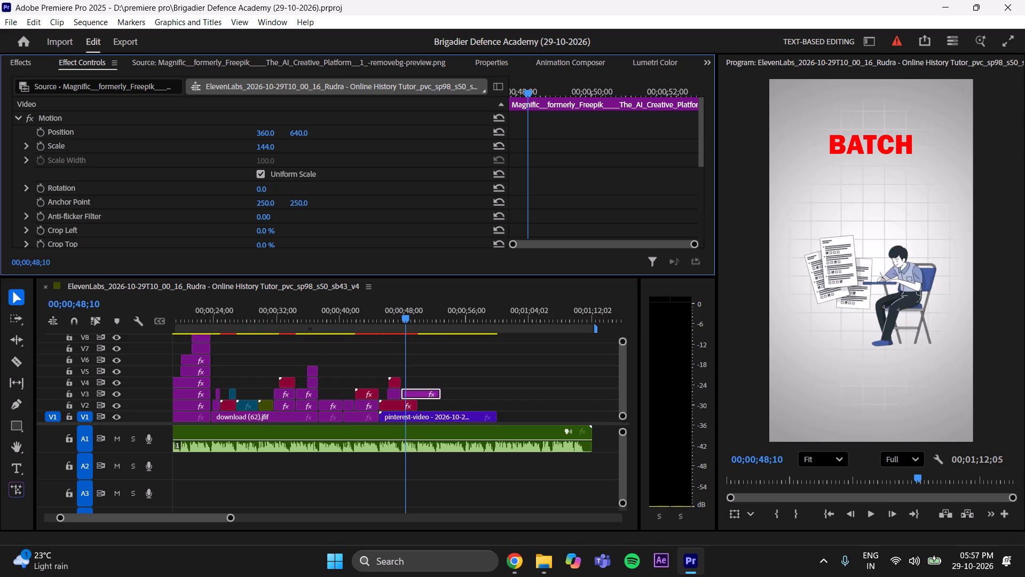
pyautogui.moveTo(301, 143); pyautogui.dragTo(301, 141)
pyautogui.moveTo(271, 136); pyautogui.dragTo(261, 134)
pyautogui.hotkey('ctrl', 's')
pyautogui.click(451, 347)
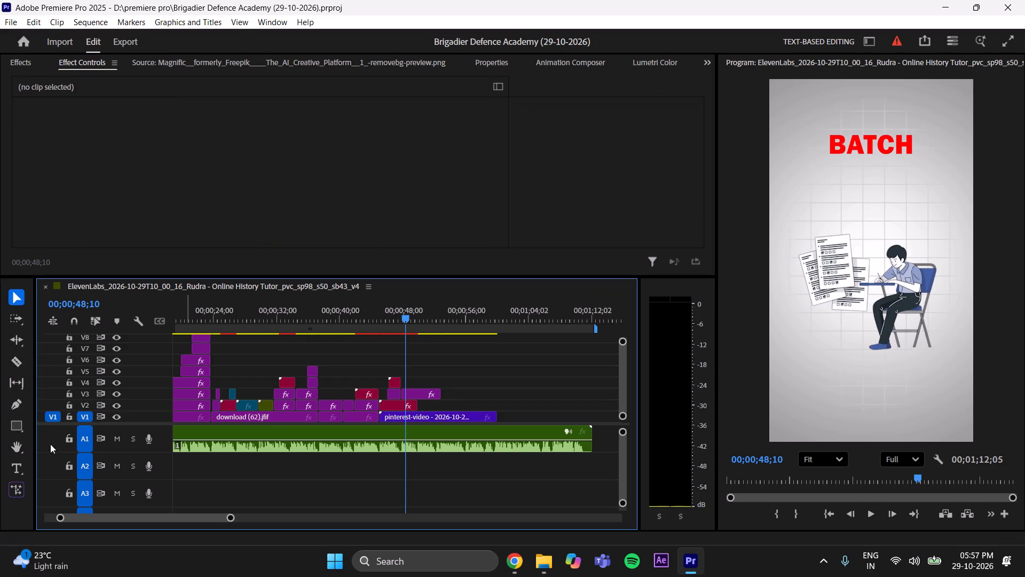
# Add a text layer reading WRITTEN EXAM just above the exam illustration.
pyautogui.click(21, 472)
pyautogui.click(808, 215)
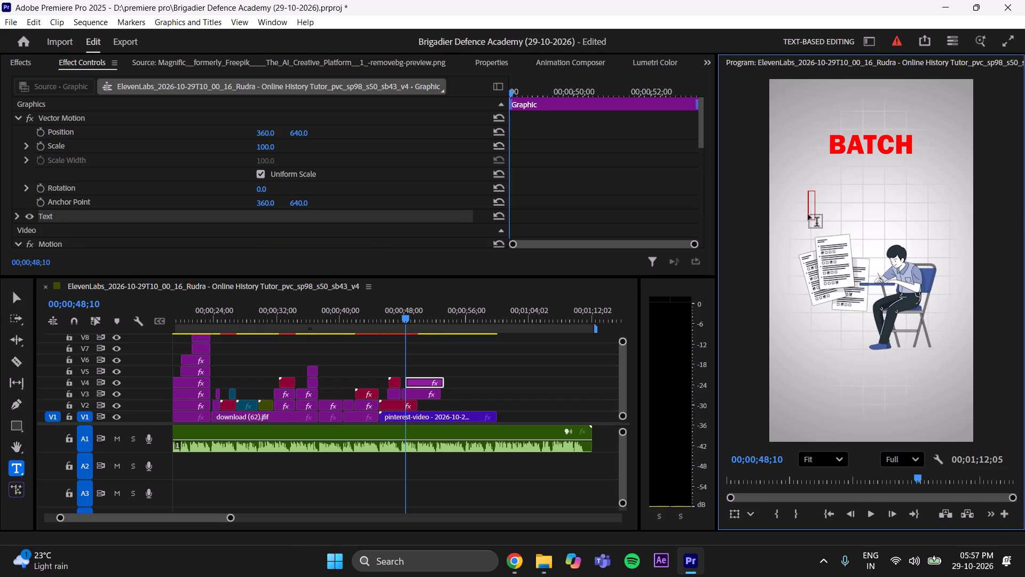
pyautogui.write('WRITTEN')
pyautogui.press('space')
pyautogui.write('EXAM')
pyautogui.click(6, 297)
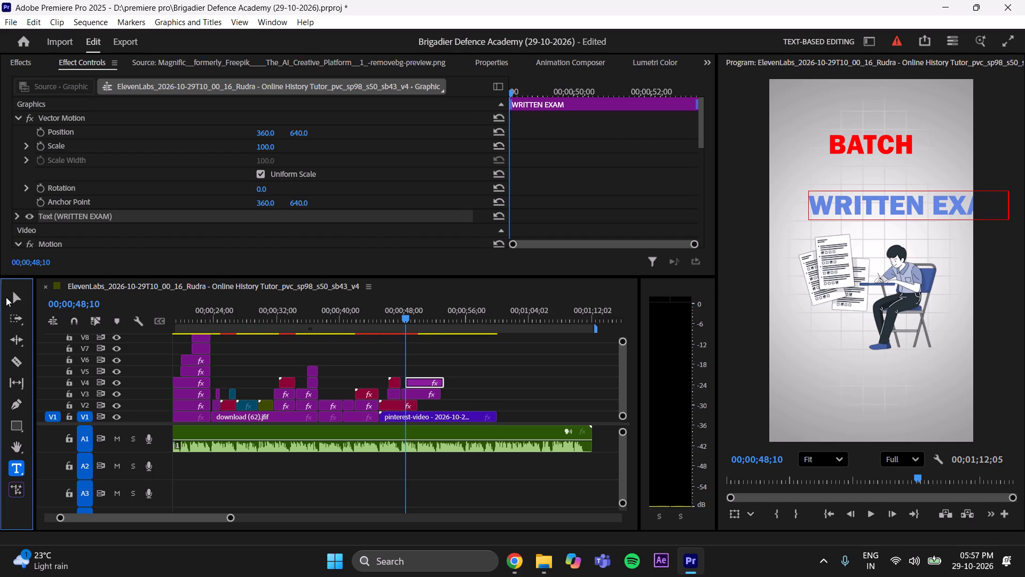
pyautogui.click(10, 297)
# Reduce the WRITTEN EXAM text's font size to about 63 so it fits the frame, and save the project.
pyautogui.click(490, 60)
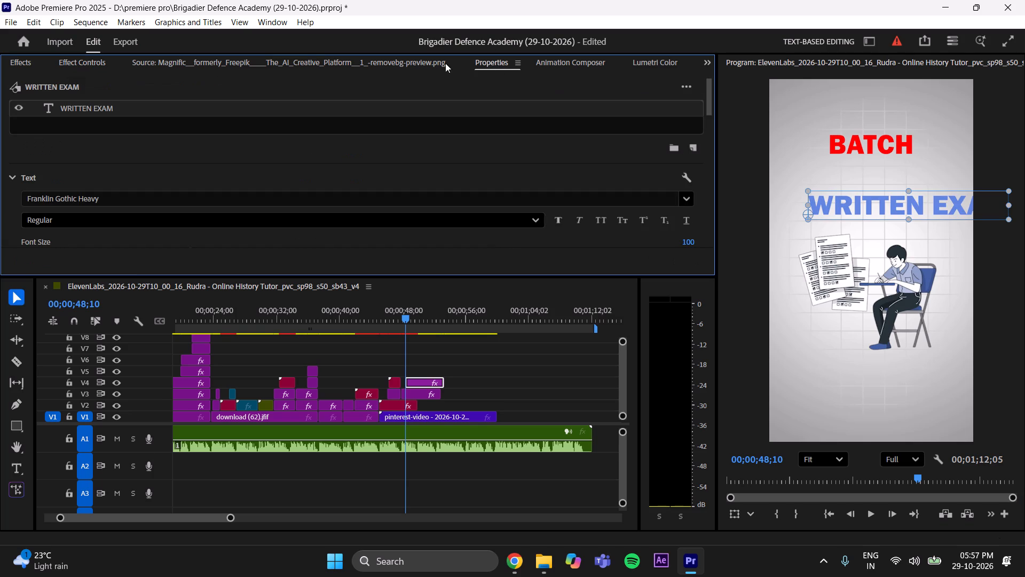
pyautogui.scroll(-7, 109, 185)
pyautogui.moveTo(191, 160); pyautogui.dragTo(119, 162)
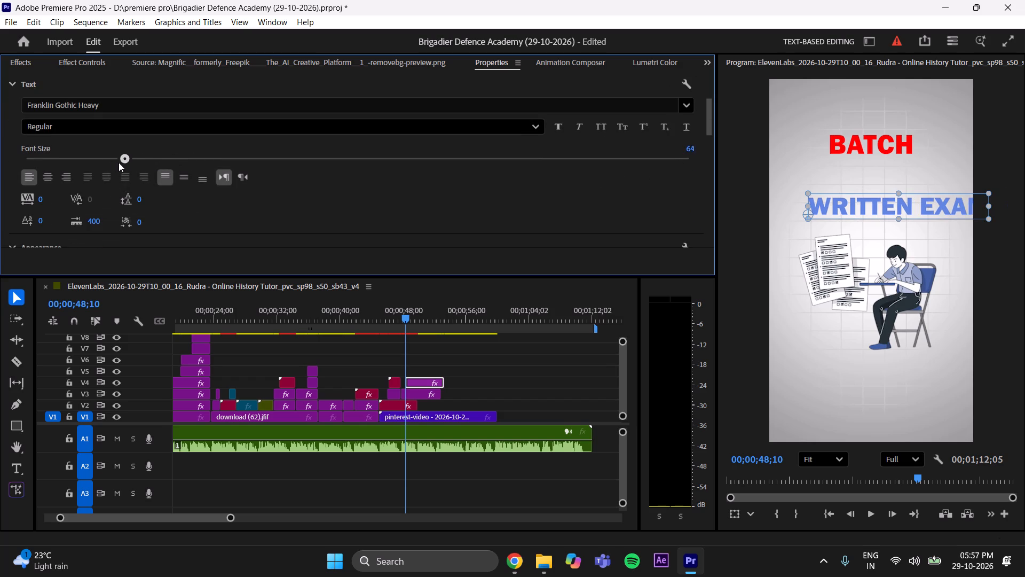
pyautogui.moveTo(119, 162); pyautogui.dragTo(130, 155)
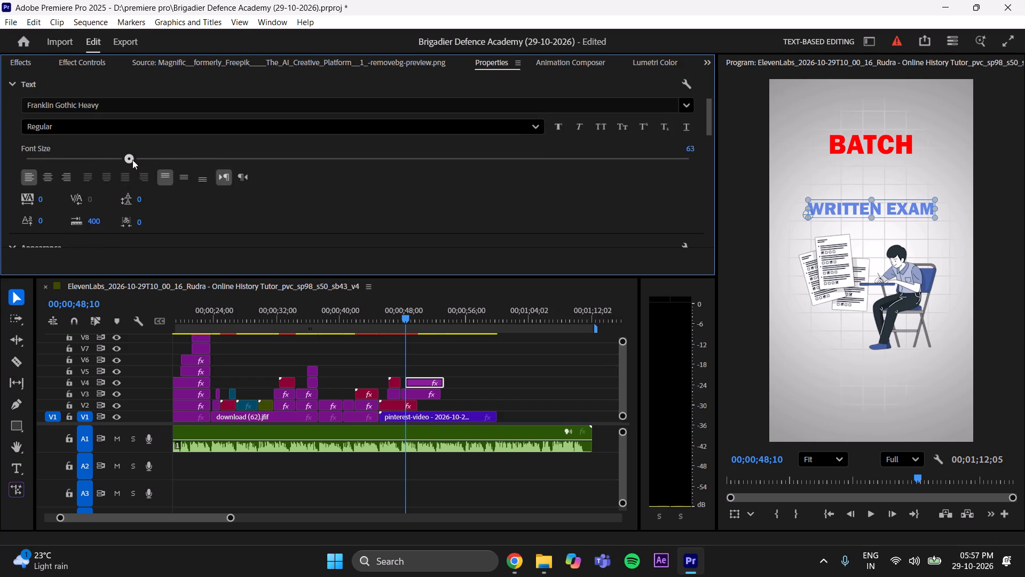
pyautogui.click(423, 364)
pyautogui.hotkey('ctrl', 's')
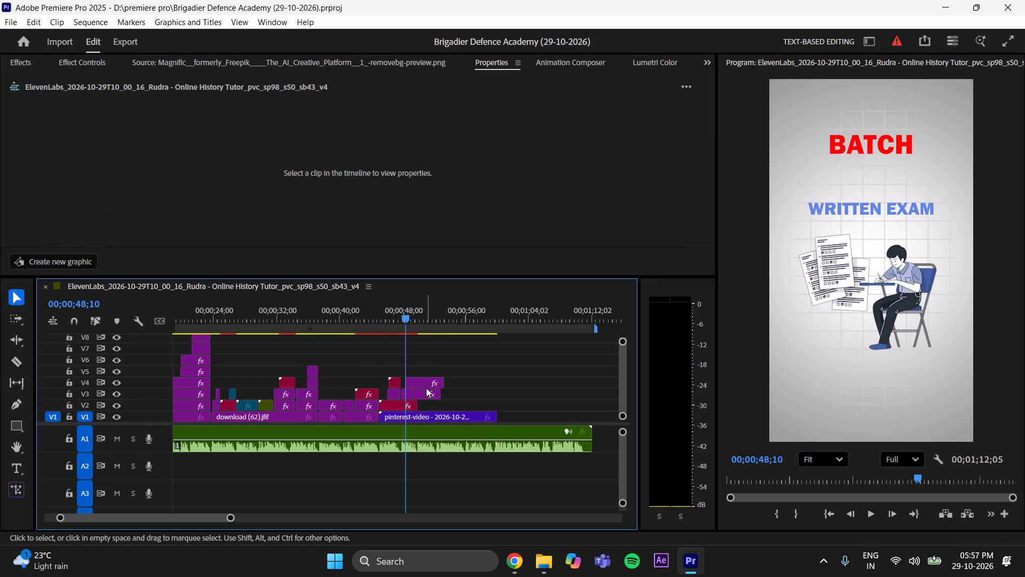
# Move the exam illustration up to a vertical position of 464.
pyautogui.click(426, 393)
pyautogui.moveTo(356, 155); pyautogui.dragTo(277, 158)
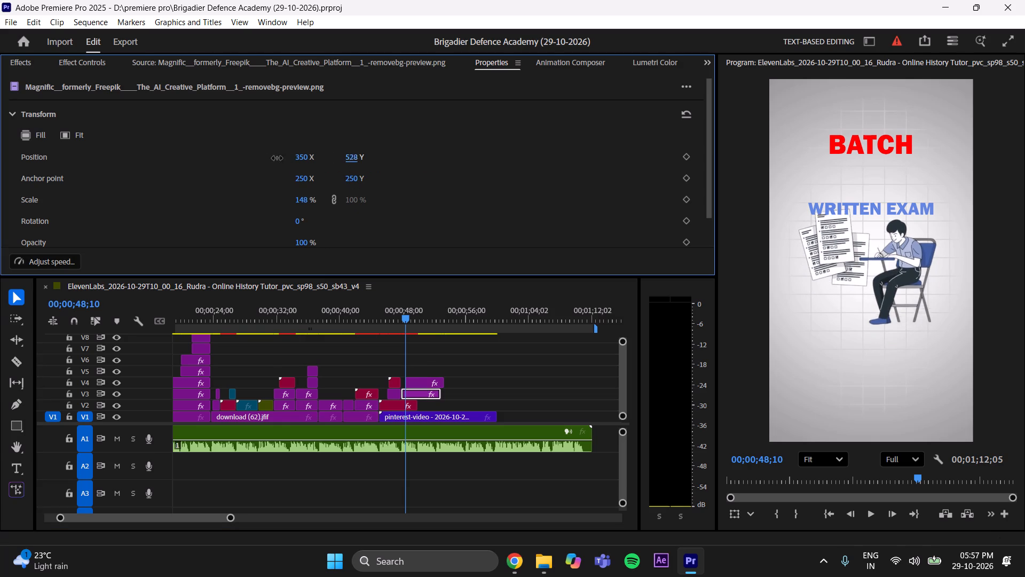
pyautogui.moveTo(277, 158); pyautogui.dragTo(243, 160)
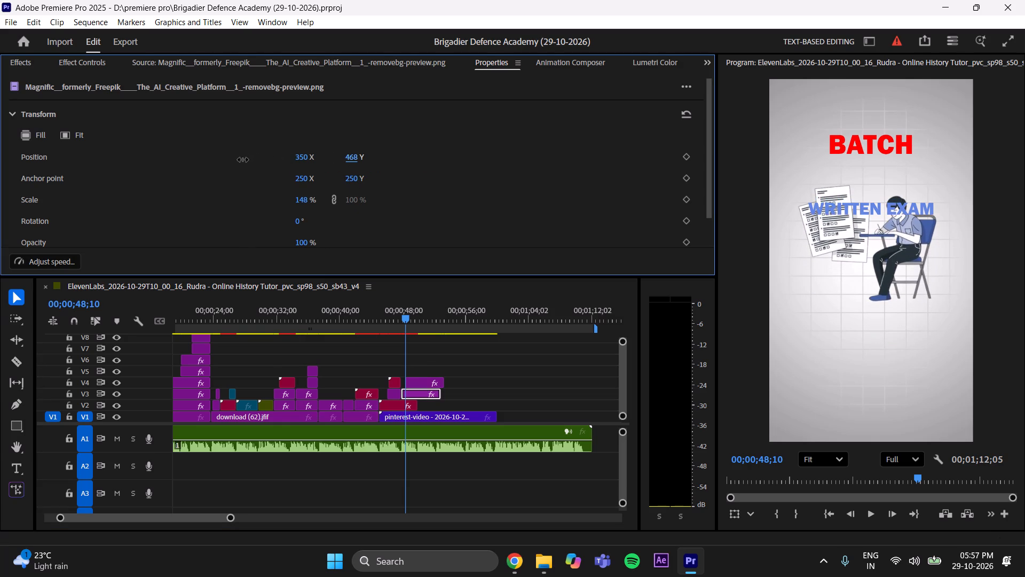
pyautogui.moveTo(243, 160); pyautogui.dragTo(278, 164)
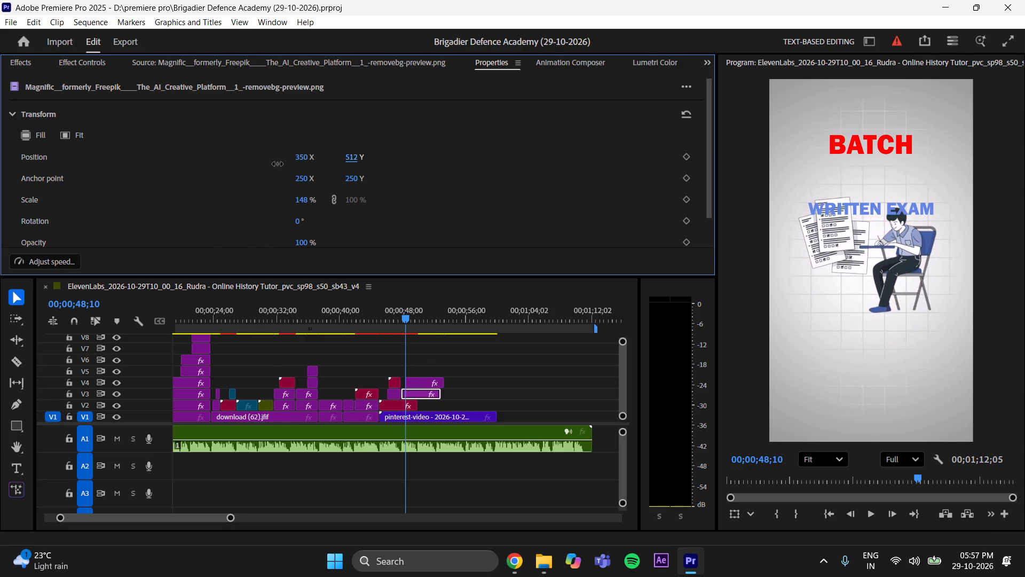
pyautogui.moveTo(278, 164); pyautogui.dragTo(250, 169)
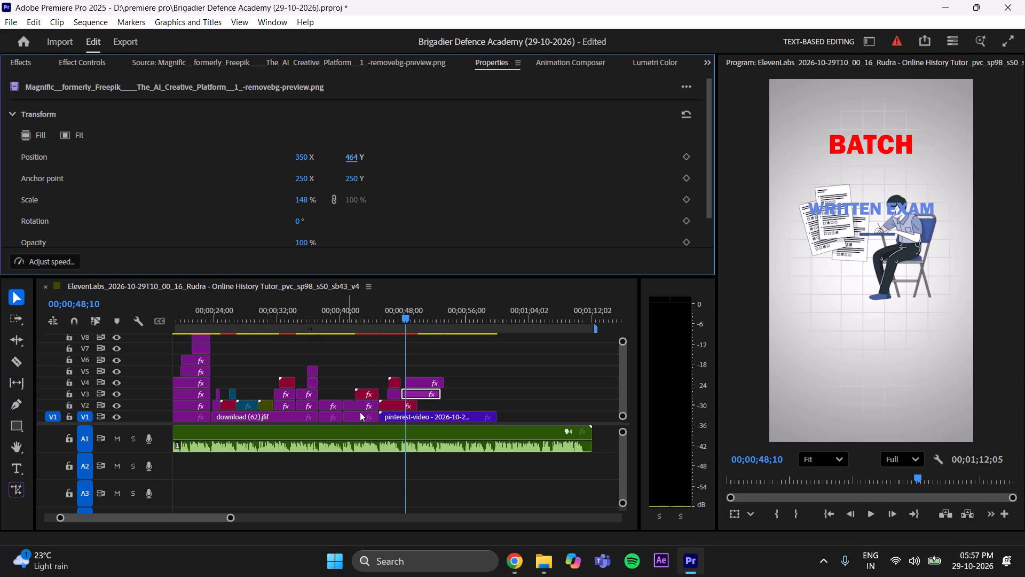
# Move the WRITTEN EXAM text below the illustration at vertical position 1017, and save the project.
pyautogui.click(420, 383)
pyautogui.moveTo(355, 221); pyautogui.dragTo(358, 220)
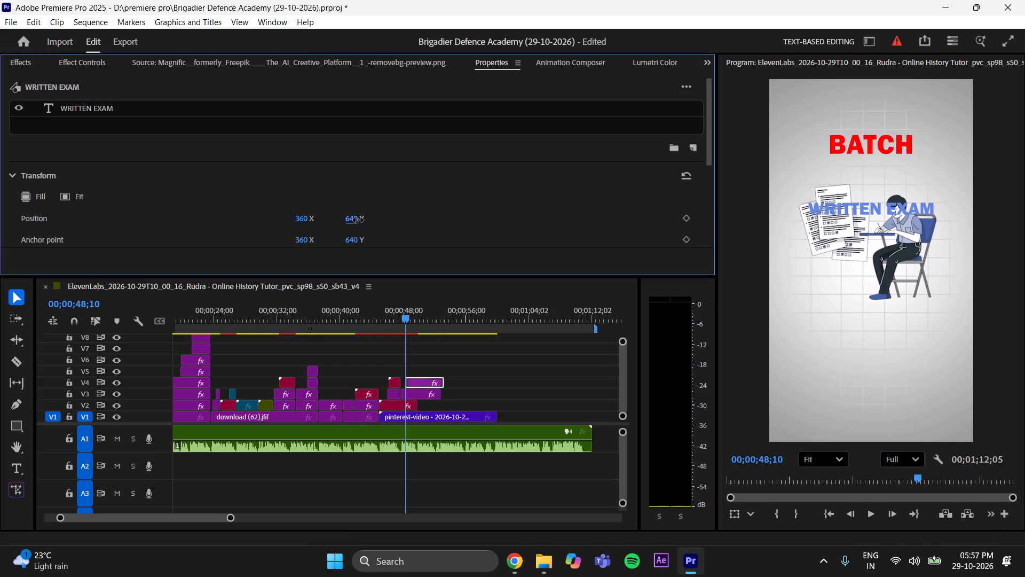
pyautogui.moveTo(358, 220); pyautogui.dragTo(630, 245)
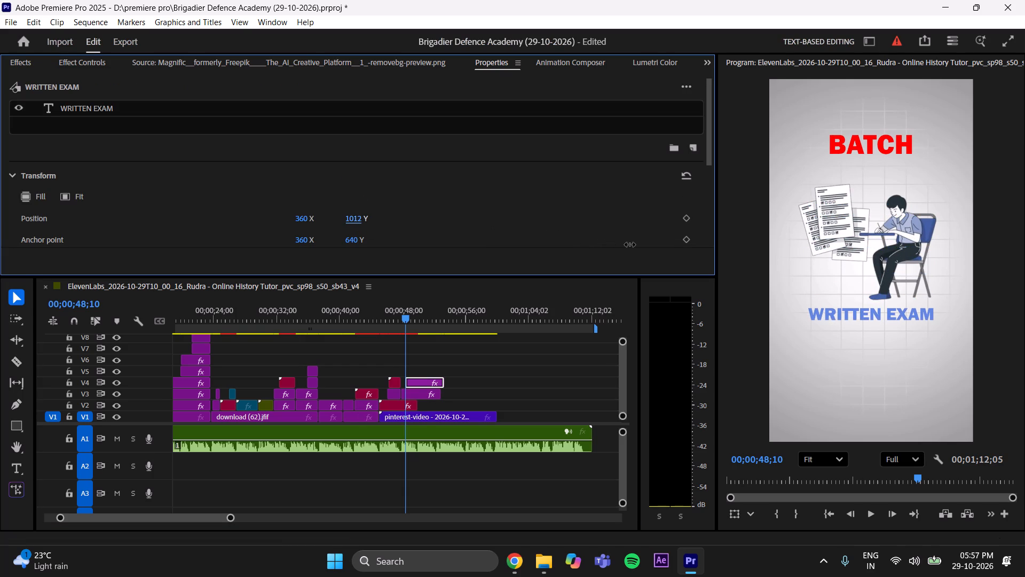
pyautogui.moveTo(630, 245); pyautogui.dragTo(632, 243)
pyautogui.hotkey('ctrl', 's')
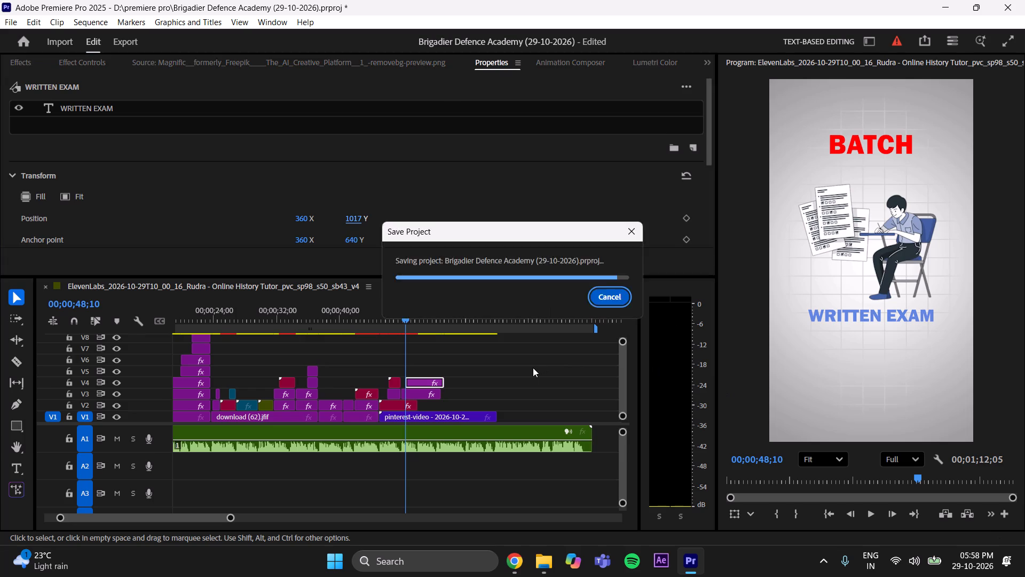
# Extend the WRITTEN EXAM clip's start on V4 back to about the exam illustration's start, and save the project.
pyautogui.click(410, 380)
pyautogui.click(421, 376)
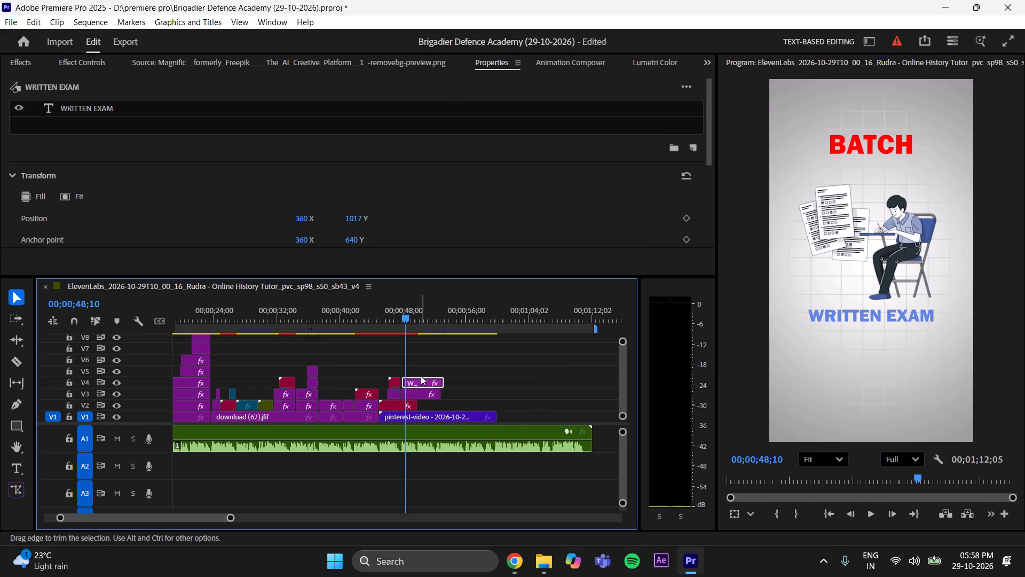
pyautogui.click(405, 379)
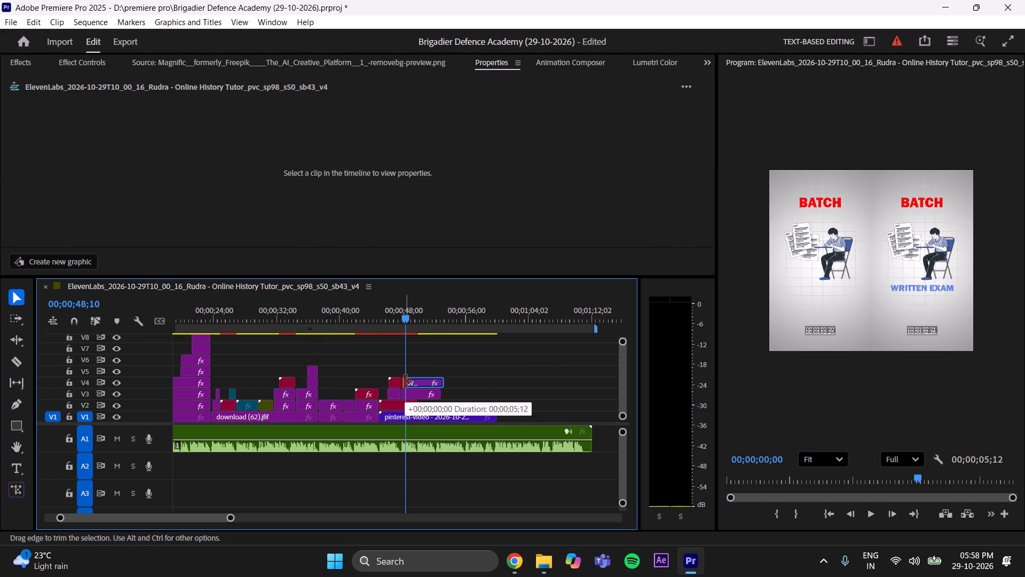
pyautogui.click(451, 347)
pyautogui.hotkey('ctrl', 's')
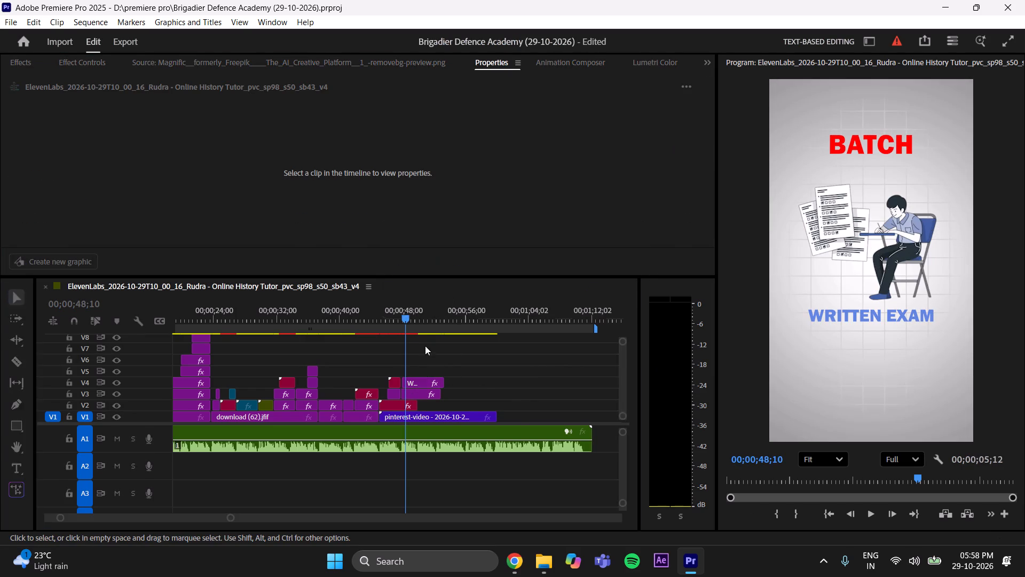
# Find where the written-exam voice-over ends and trim the WRITTEN EXAM text and exam illustration to about the end of the V2 Ease Position clip.
pyautogui.moveTo(403, 309); pyautogui.dragTo(393, 319)
pyautogui.press('space')
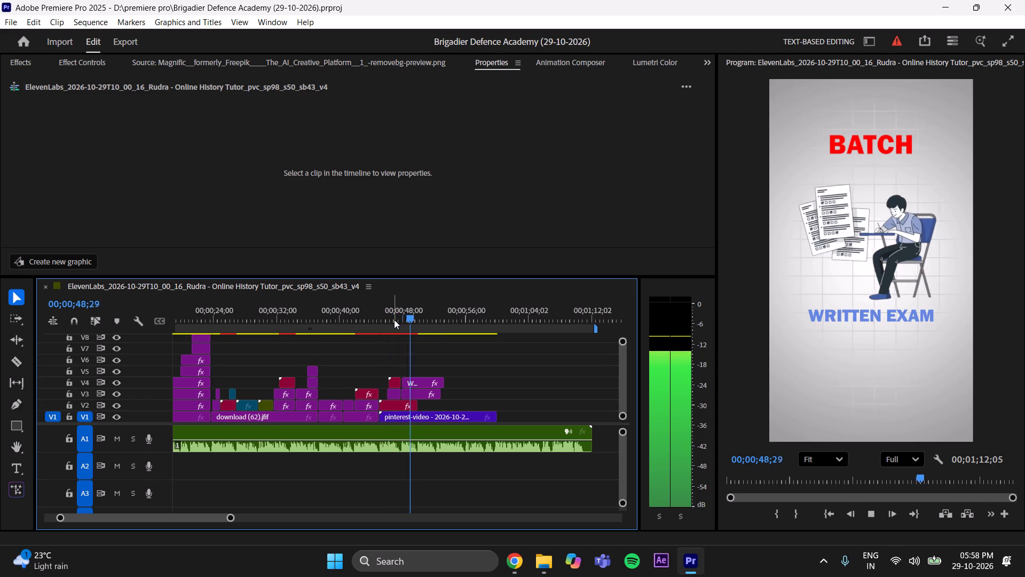
pyautogui.press('space')
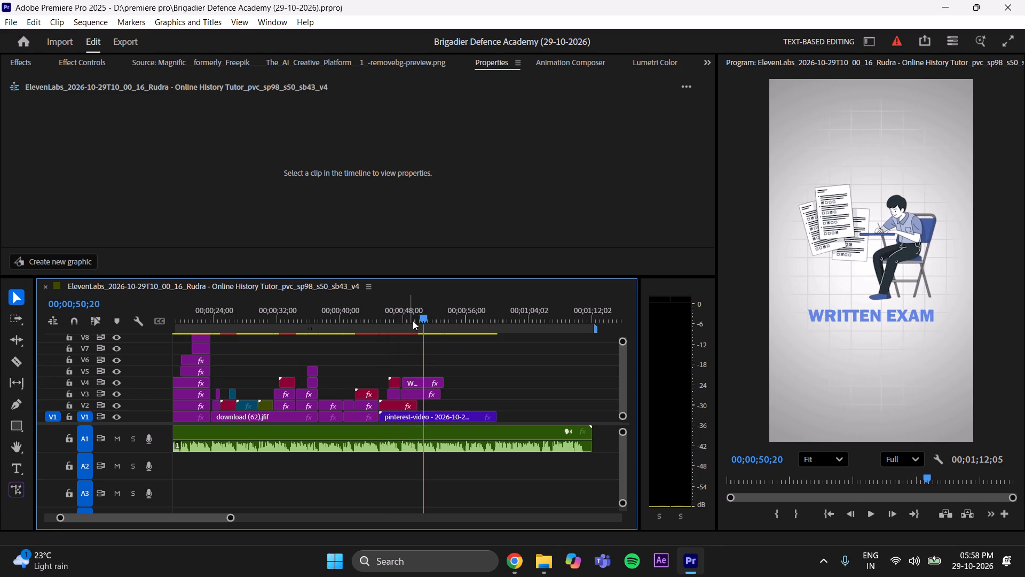
pyautogui.moveTo(425, 315); pyautogui.dragTo(419, 323)
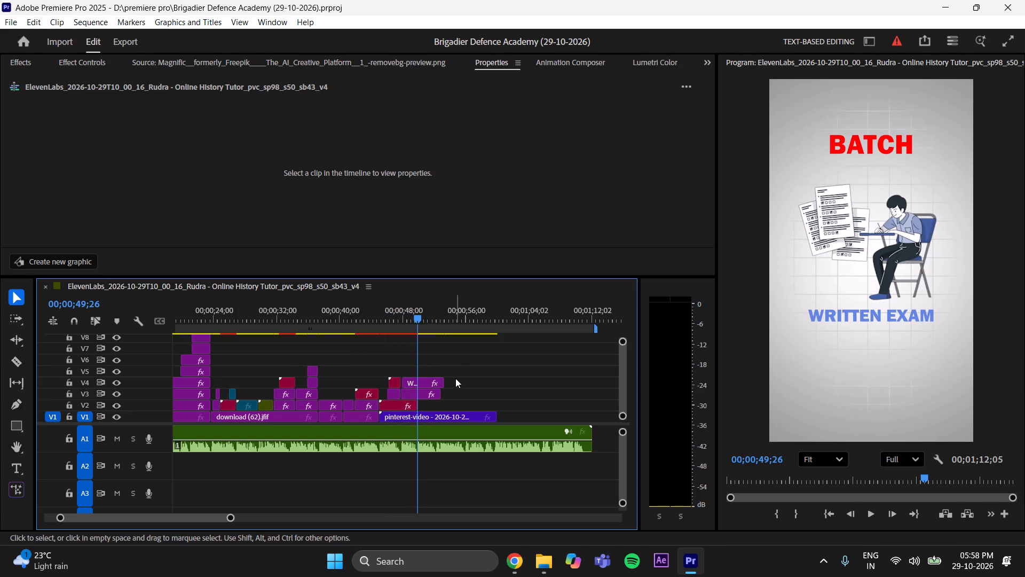
pyautogui.moveTo(451, 380); pyautogui.dragTo(426, 400)
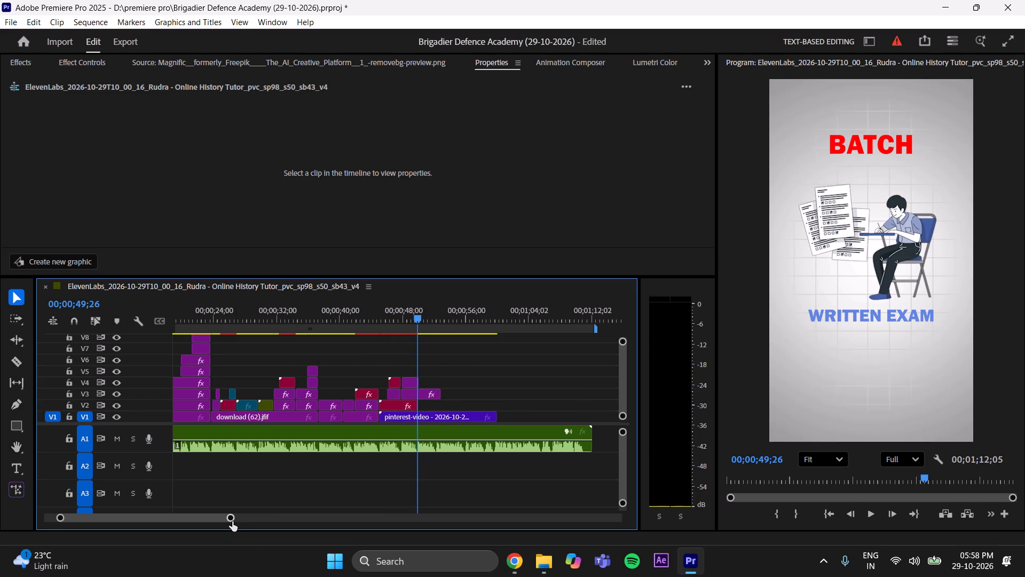
pyautogui.moveTo(232, 521); pyautogui.dragTo(186, 527)
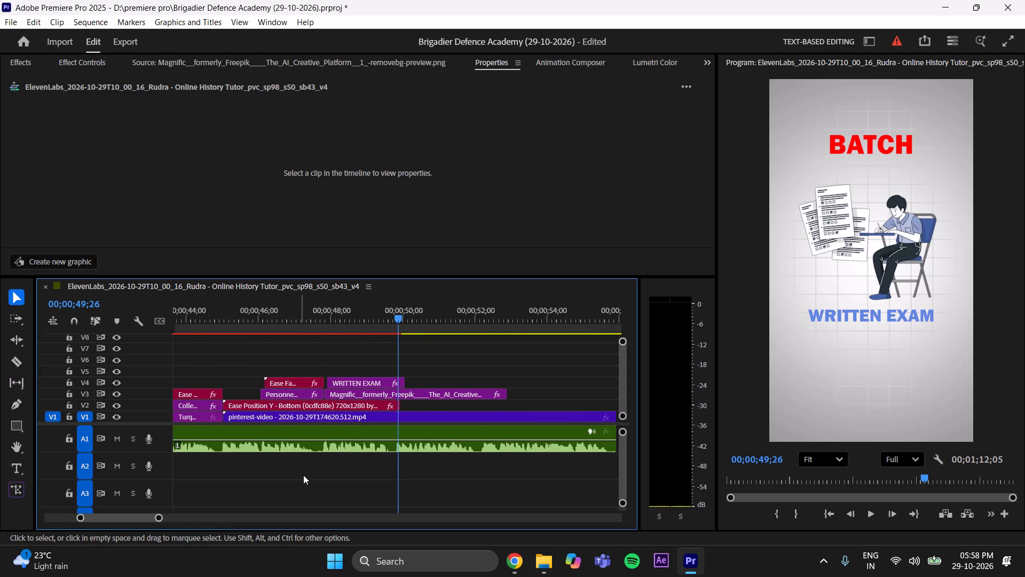
pyautogui.moveTo(407, 383); pyautogui.dragTo(403, 387)
pyautogui.moveTo(510, 391); pyautogui.dragTo(405, 425)
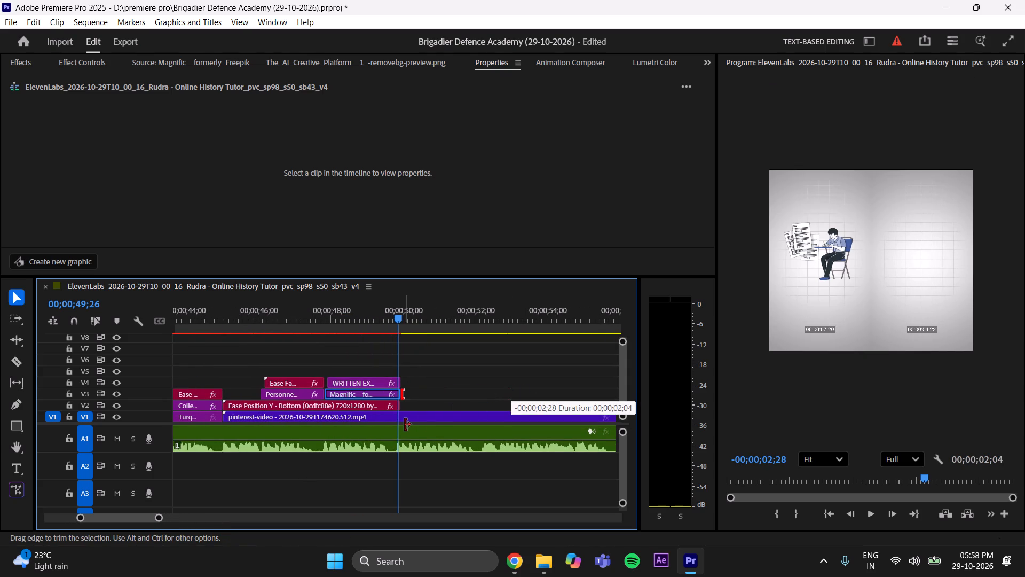
pyautogui.moveTo(405, 425); pyautogui.dragTo(404, 426)
pyautogui.click(423, 395)
# Play back the end of the written-exam scene to check its timing, and save the project.
pyautogui.moveTo(399, 306); pyautogui.dragTo(386, 317)
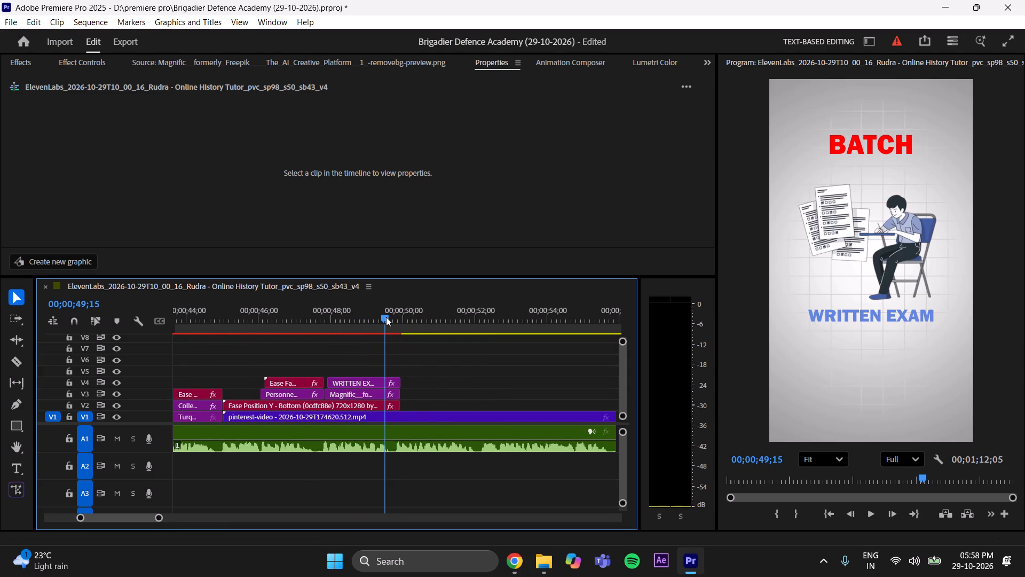
pyautogui.moveTo(386, 317); pyautogui.dragTo(395, 323)
pyautogui.press('space')
pyautogui.press('space')
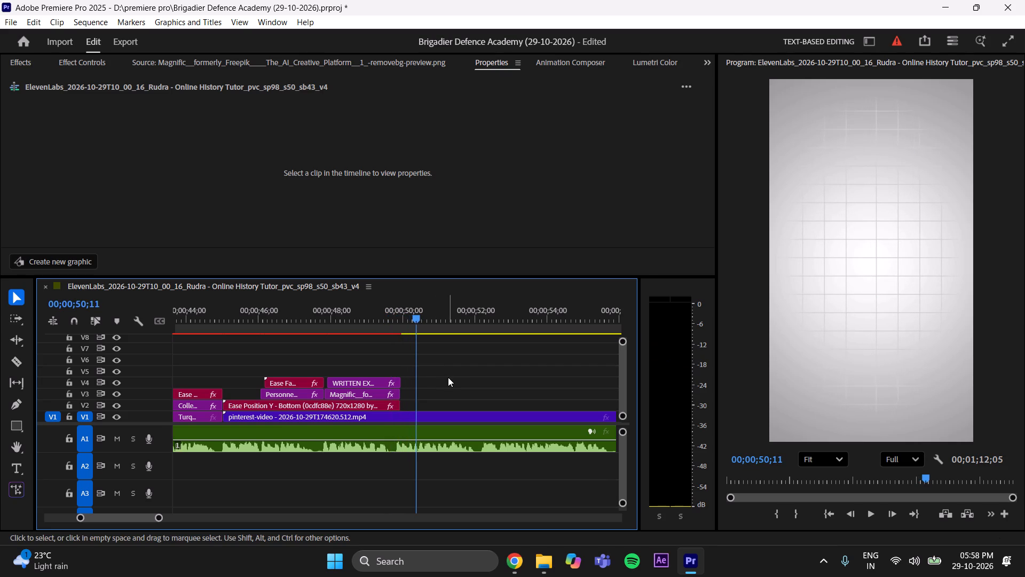
pyautogui.hotkey('ctrl', 's')
pyautogui.hotkey('ctrl', 's')
pyautogui.hotkey('ctrl', 's')
pyautogui.hotkey('ctrl', 's')
# Trim the WRITTEN EXAM clip's end to 00;00;49;28 to match the exam illustration, and save the project.
pyautogui.moveTo(414, 321); pyautogui.dragTo(399, 337)
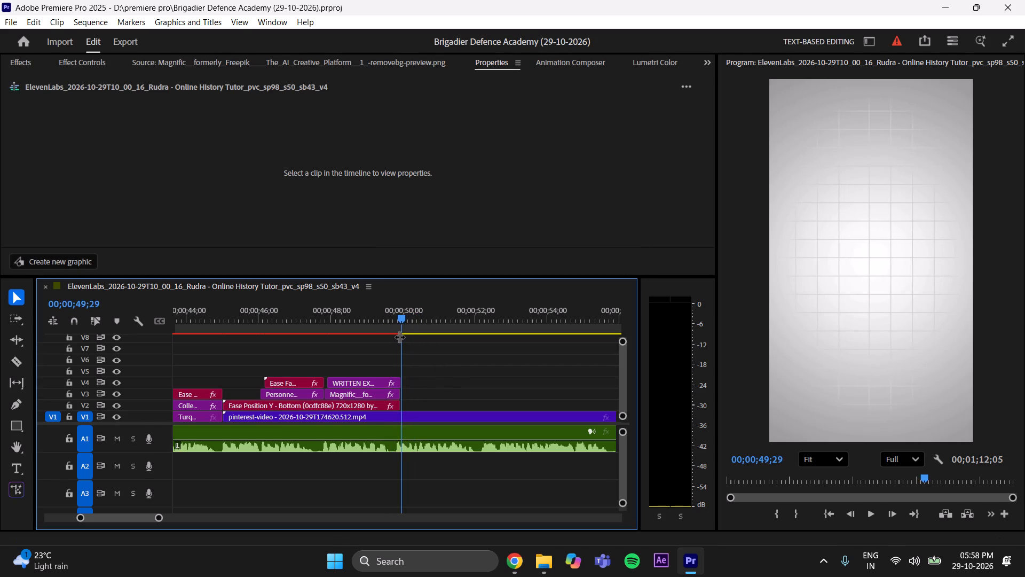
pyautogui.moveTo(399, 337); pyautogui.dragTo(398, 338)
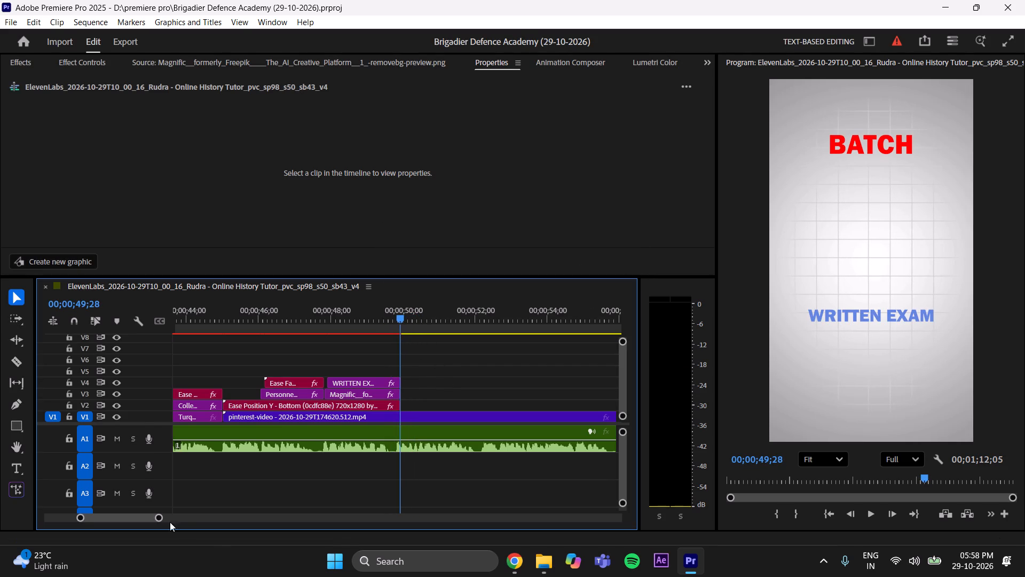
pyautogui.moveTo(159, 518); pyautogui.dragTo(94, 525)
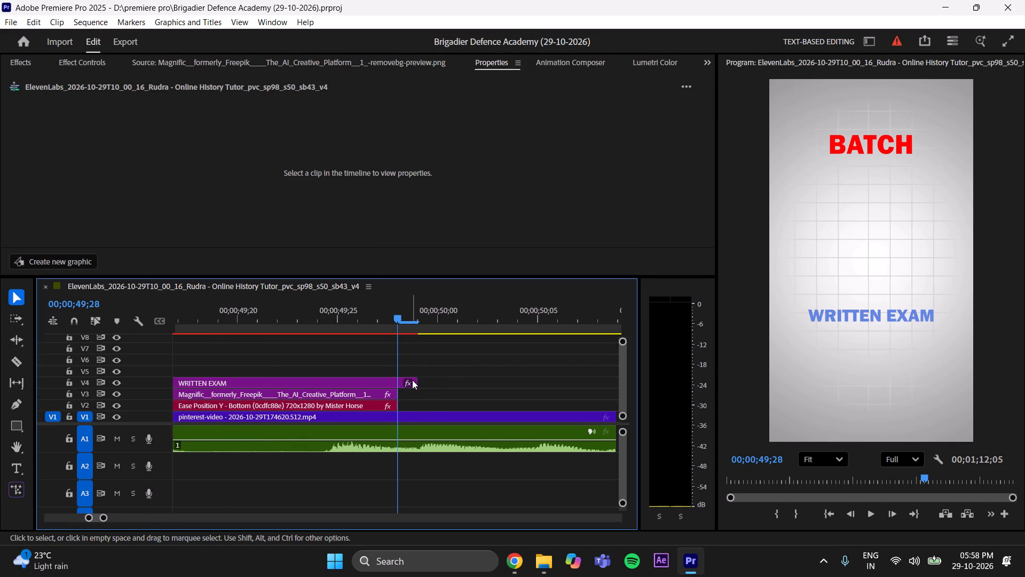
pyautogui.moveTo(416, 381); pyautogui.dragTo(394, 393)
pyautogui.click(451, 397)
pyautogui.hotkey('ctrl', 's')
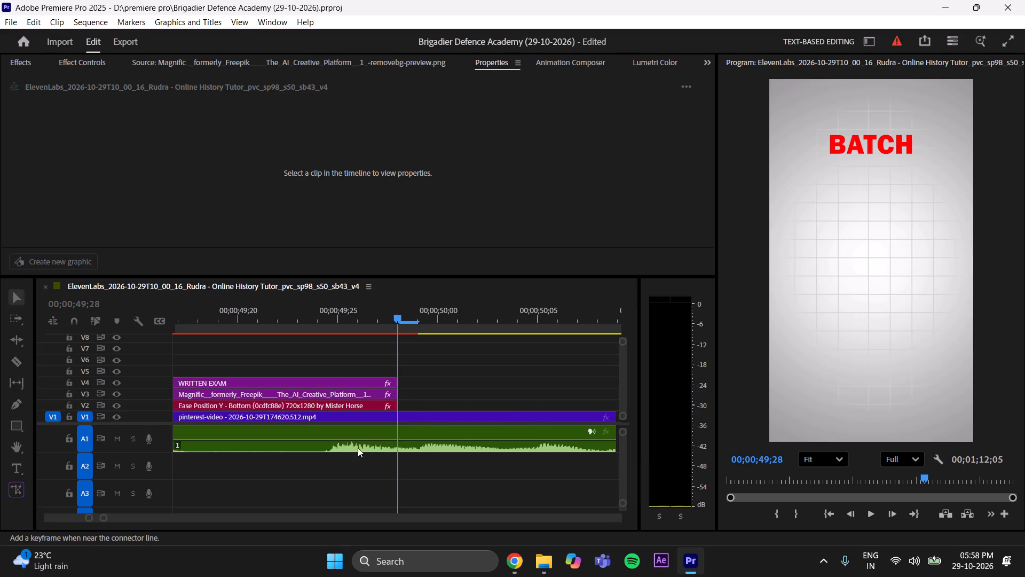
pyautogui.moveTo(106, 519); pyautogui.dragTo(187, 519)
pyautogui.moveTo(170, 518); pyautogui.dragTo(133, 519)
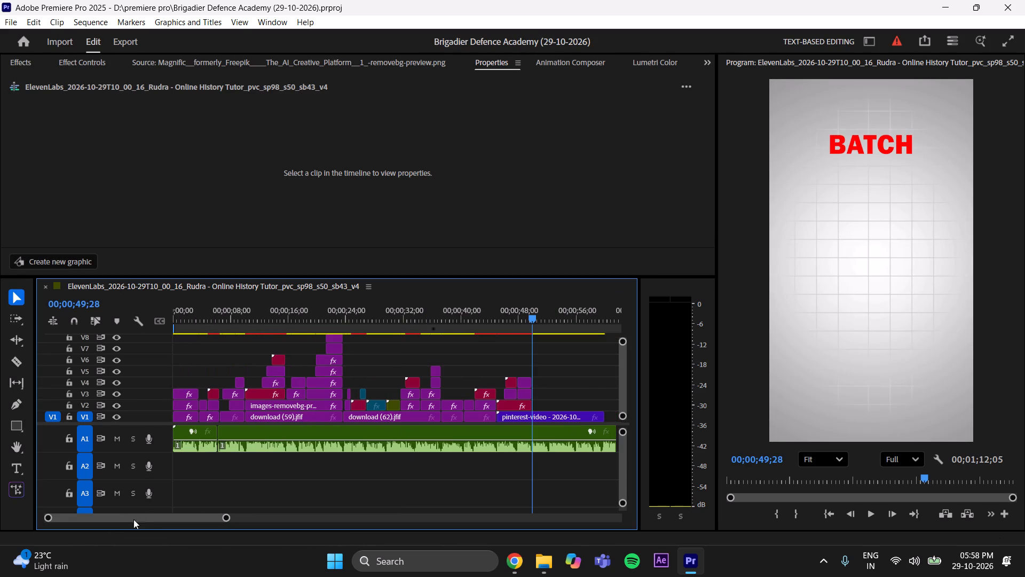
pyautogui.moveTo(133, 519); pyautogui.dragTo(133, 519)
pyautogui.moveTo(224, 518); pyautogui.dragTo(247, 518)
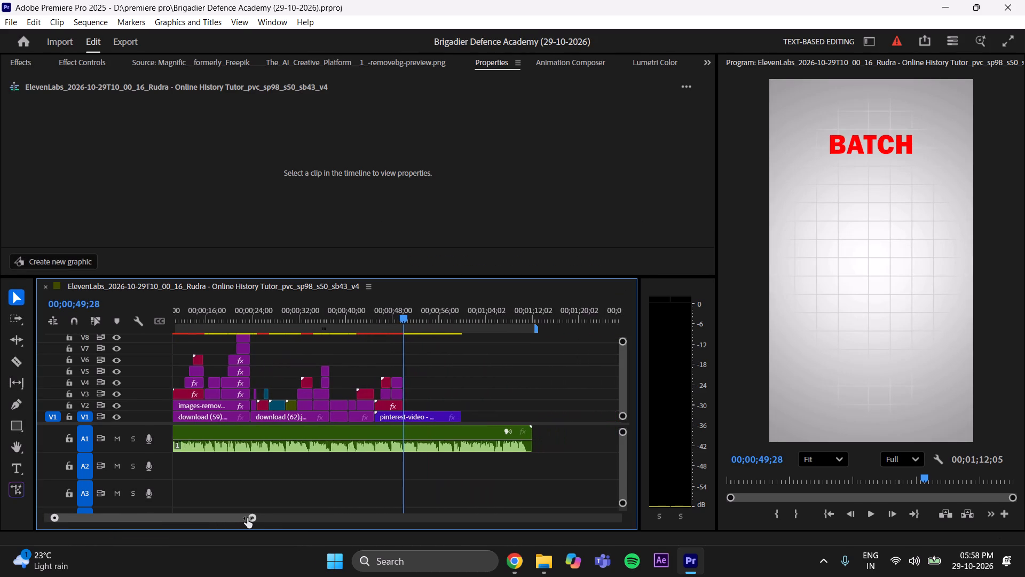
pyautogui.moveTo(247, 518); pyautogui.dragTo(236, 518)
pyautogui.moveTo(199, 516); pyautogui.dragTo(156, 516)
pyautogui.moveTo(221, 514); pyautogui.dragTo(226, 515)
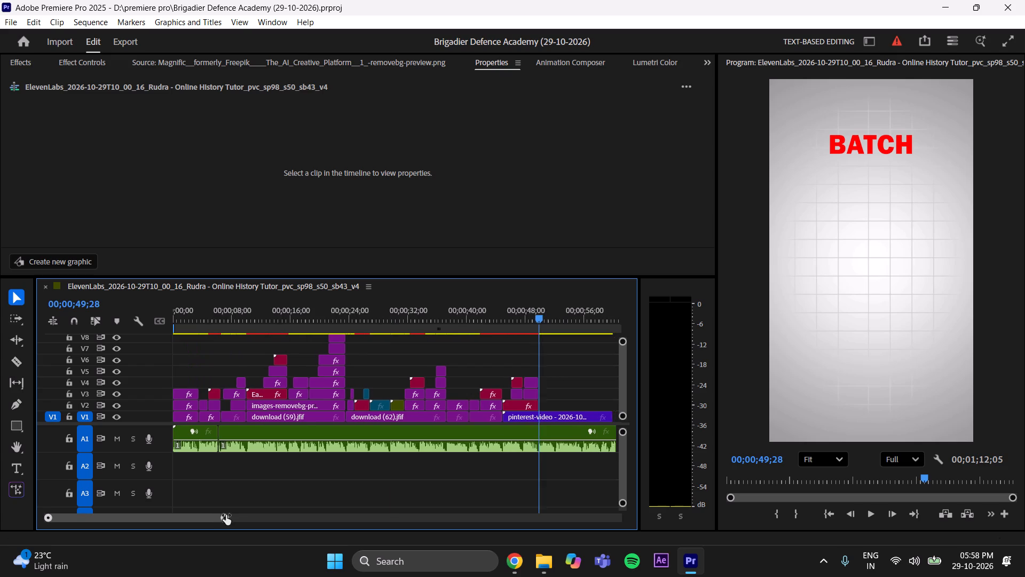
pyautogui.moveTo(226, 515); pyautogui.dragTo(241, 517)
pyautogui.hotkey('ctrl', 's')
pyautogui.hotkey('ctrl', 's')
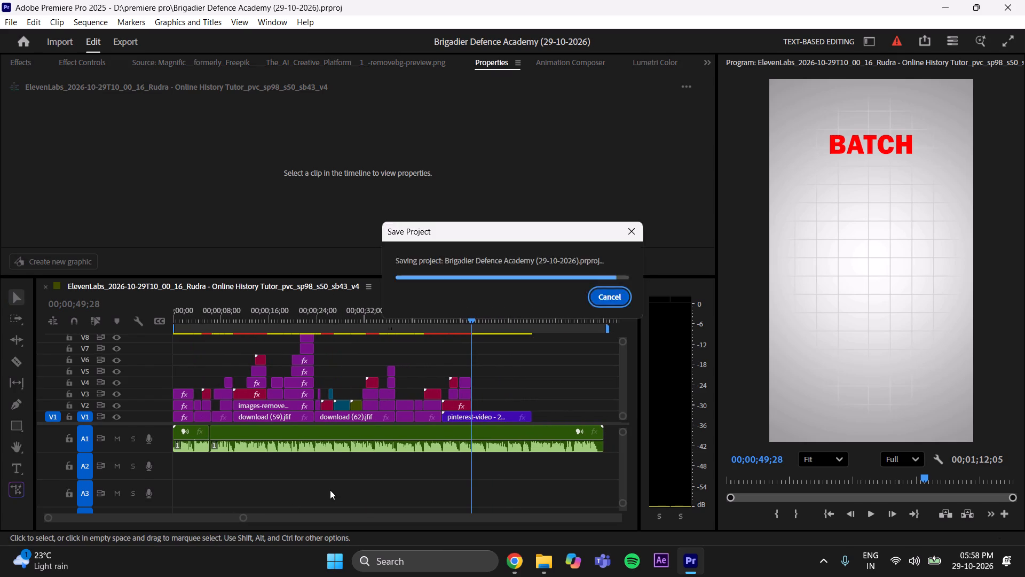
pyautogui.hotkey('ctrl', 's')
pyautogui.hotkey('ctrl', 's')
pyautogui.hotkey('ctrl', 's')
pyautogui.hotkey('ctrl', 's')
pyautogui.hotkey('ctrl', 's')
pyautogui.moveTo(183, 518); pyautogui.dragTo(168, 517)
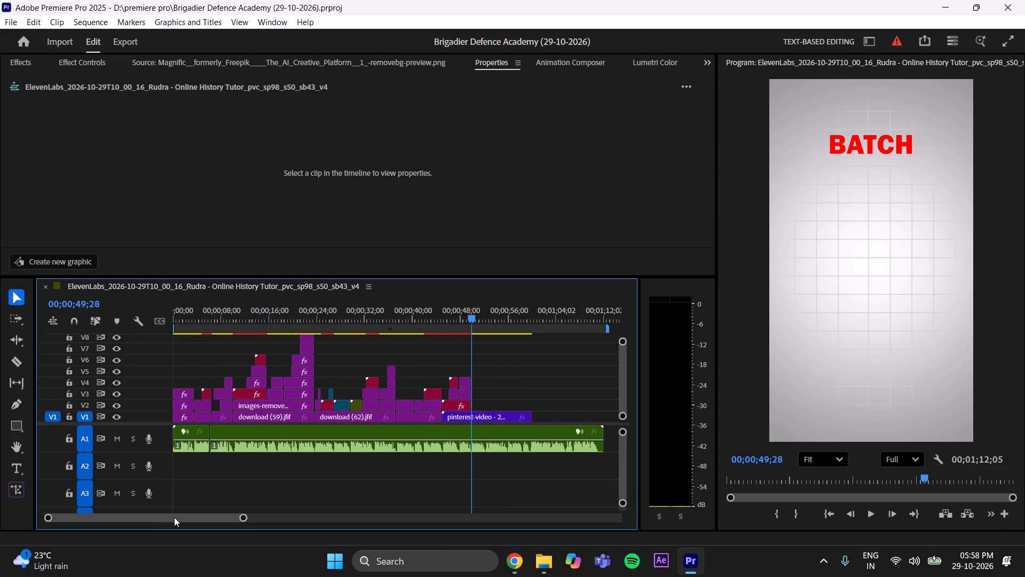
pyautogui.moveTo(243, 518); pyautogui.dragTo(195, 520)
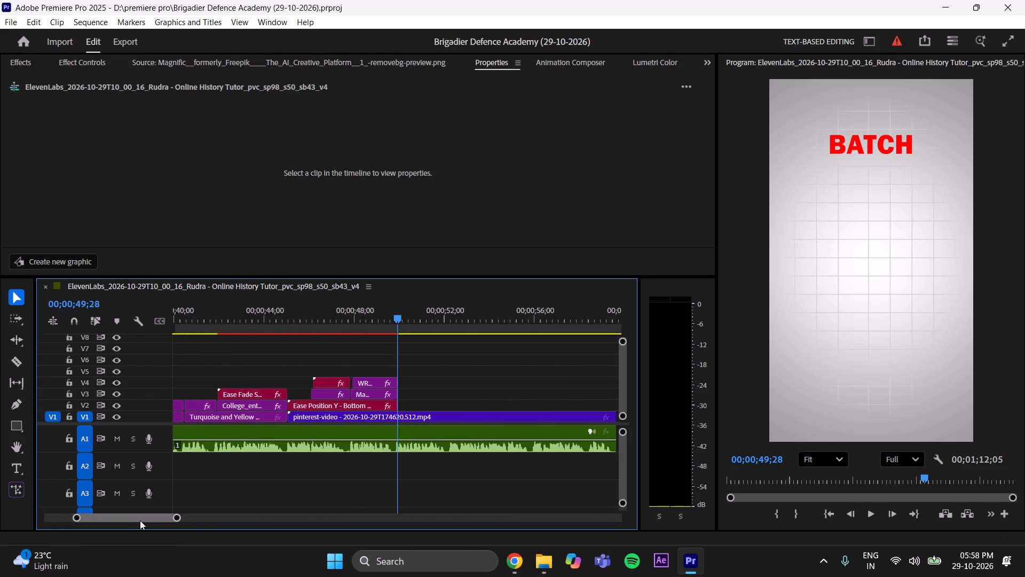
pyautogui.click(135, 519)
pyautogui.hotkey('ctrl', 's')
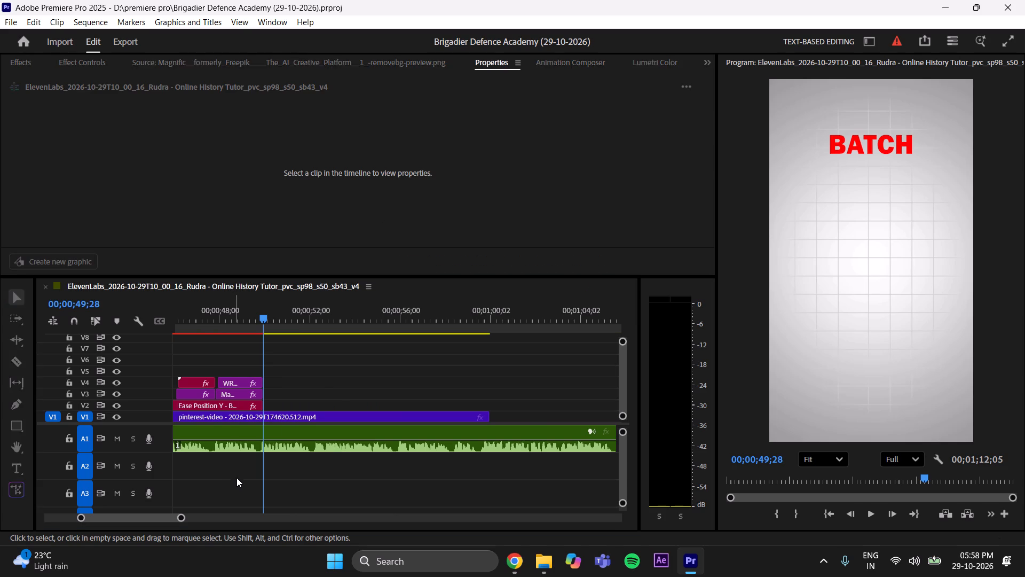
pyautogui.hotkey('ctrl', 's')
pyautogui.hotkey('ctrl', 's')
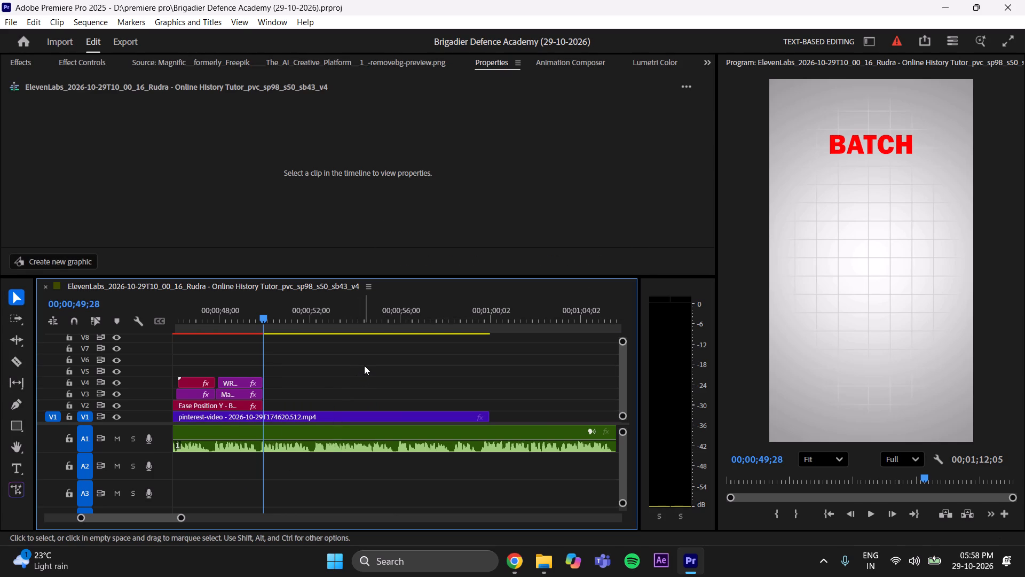
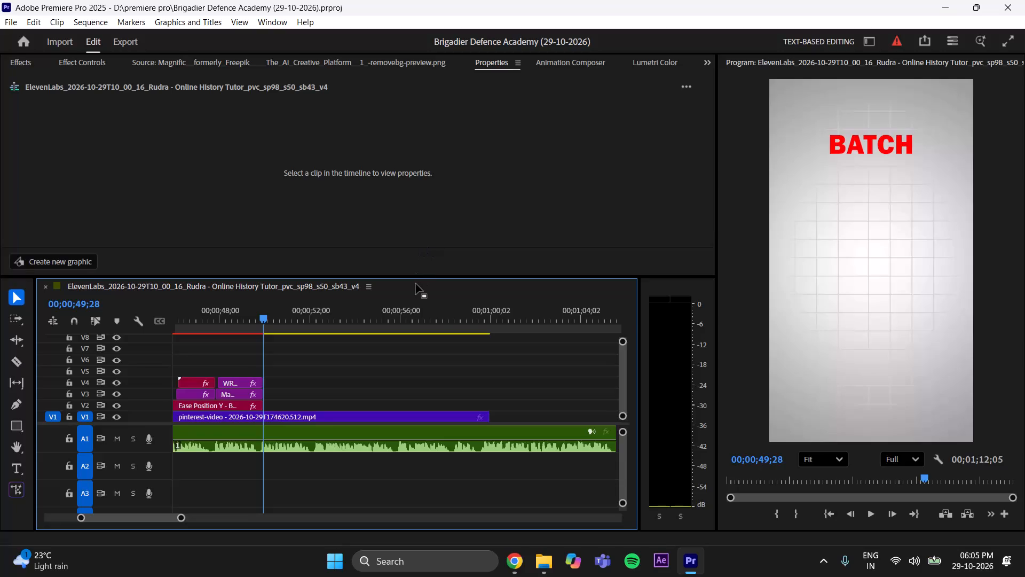
# Play the voice-over from about 00;00;49;00 past the end of the written-exam scene to hear the next line, and save the project.
pyautogui.hotkey('ctrl', 's')
pyautogui.moveTo(183, 519); pyautogui.dragTo(198, 514)
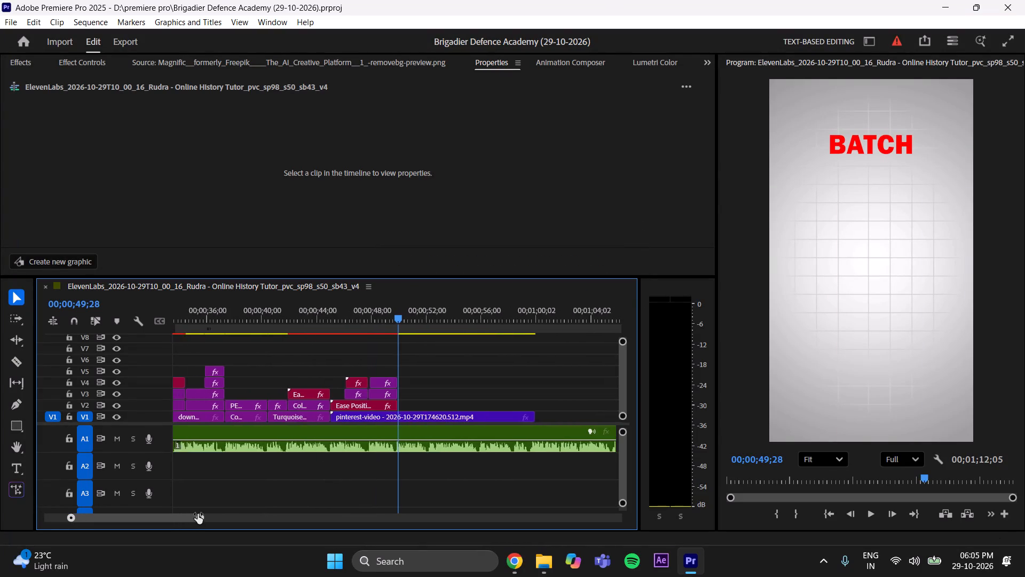
pyautogui.moveTo(198, 514); pyautogui.dragTo(193, 510)
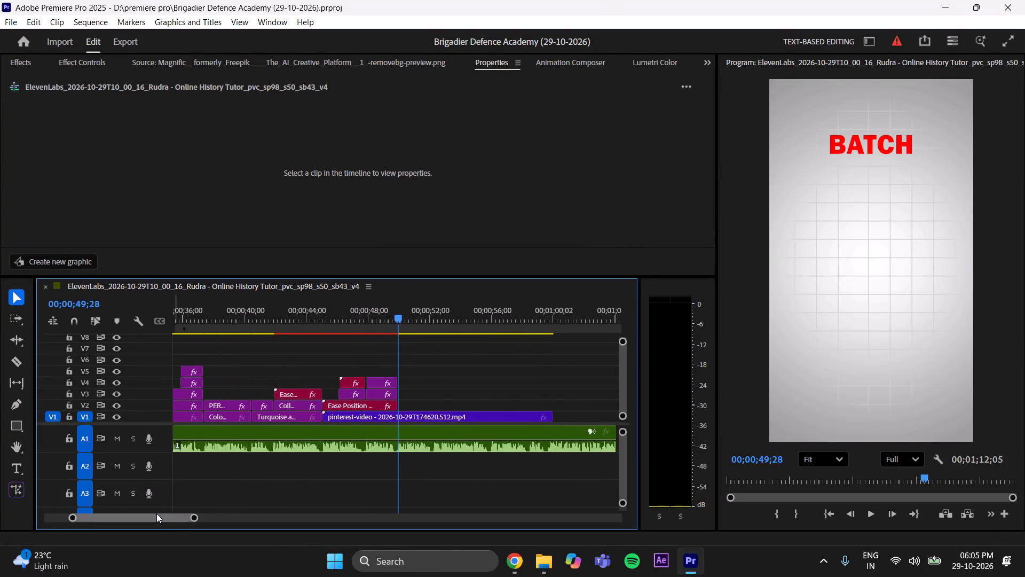
pyautogui.moveTo(153, 517); pyautogui.dragTo(159, 513)
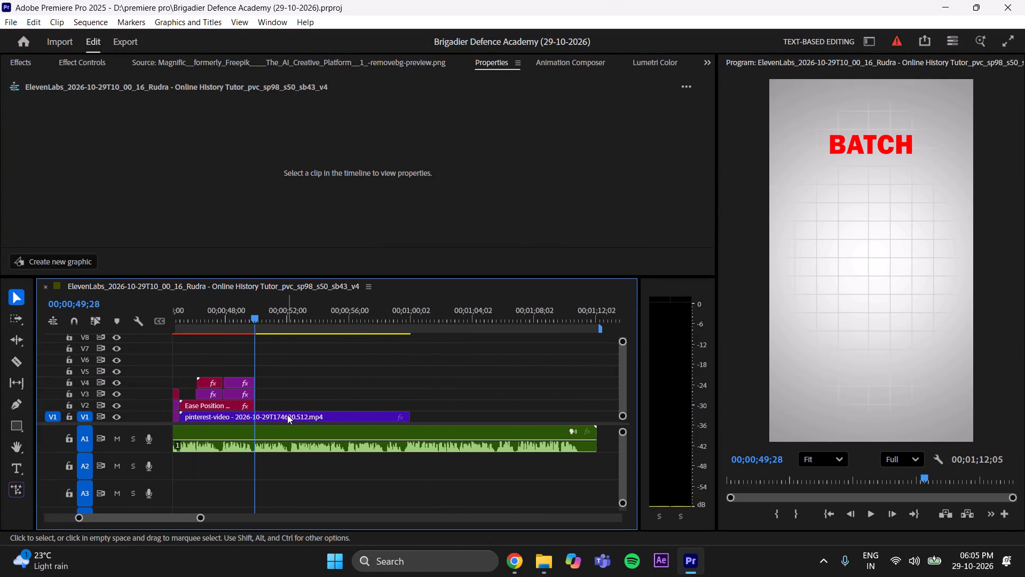
pyautogui.hotkey('ctrl', 's')
pyautogui.moveTo(250, 319); pyautogui.dragTo(242, 330)
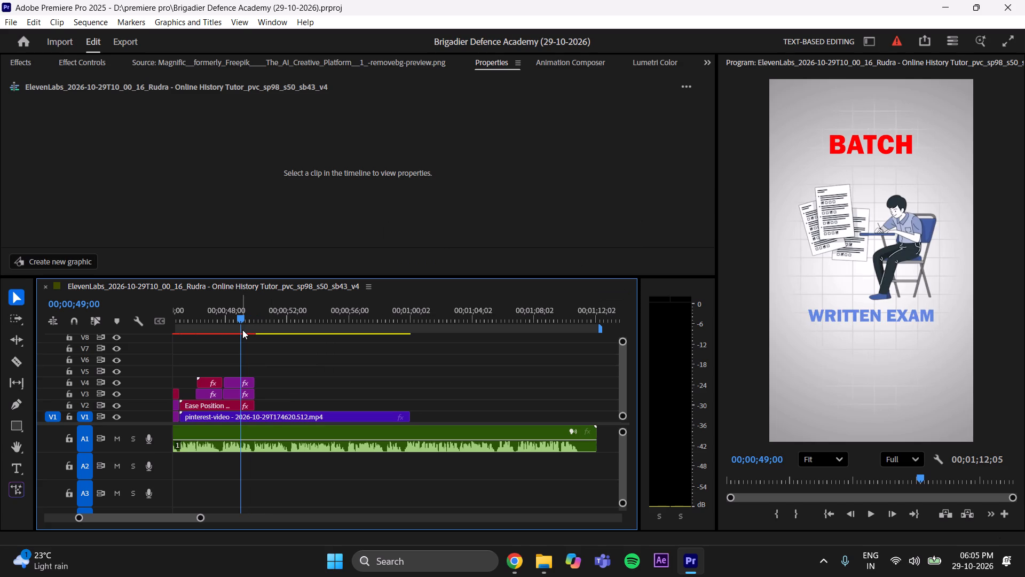
pyautogui.press('space')
pyautogui.press('space')
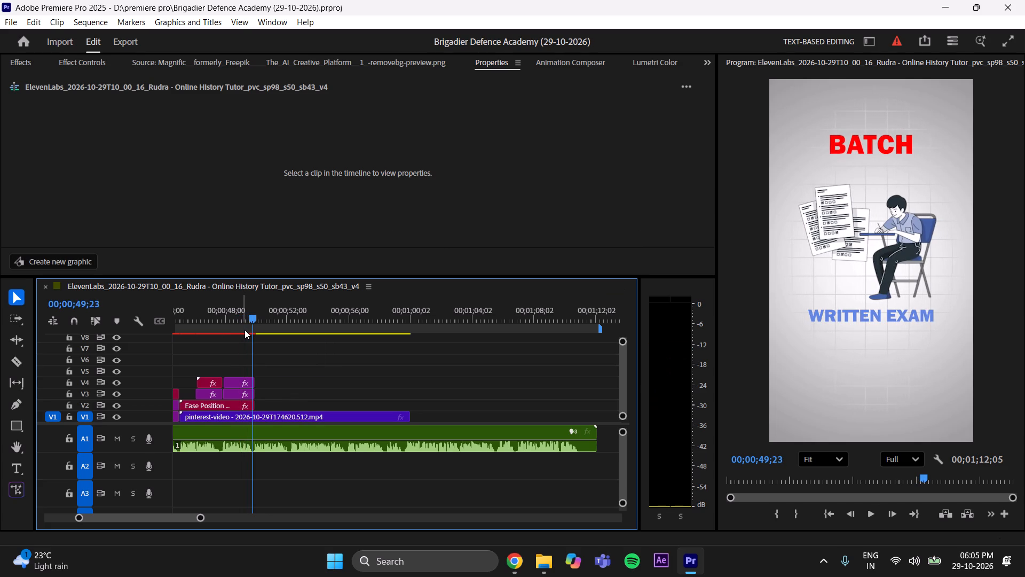
pyautogui.press('space')
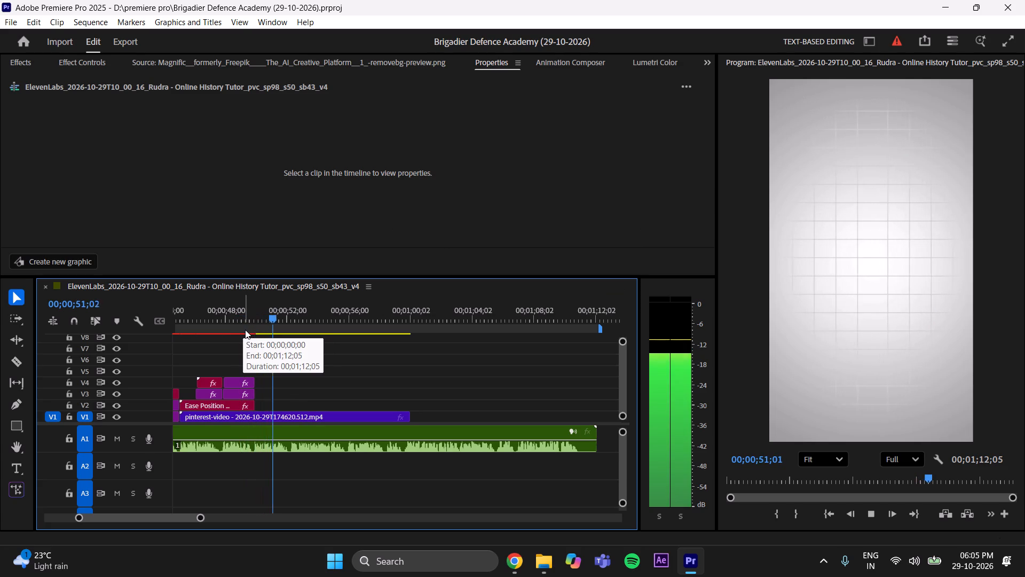
pyautogui.press('space')
pyautogui.hotkey('ctrl', 's')
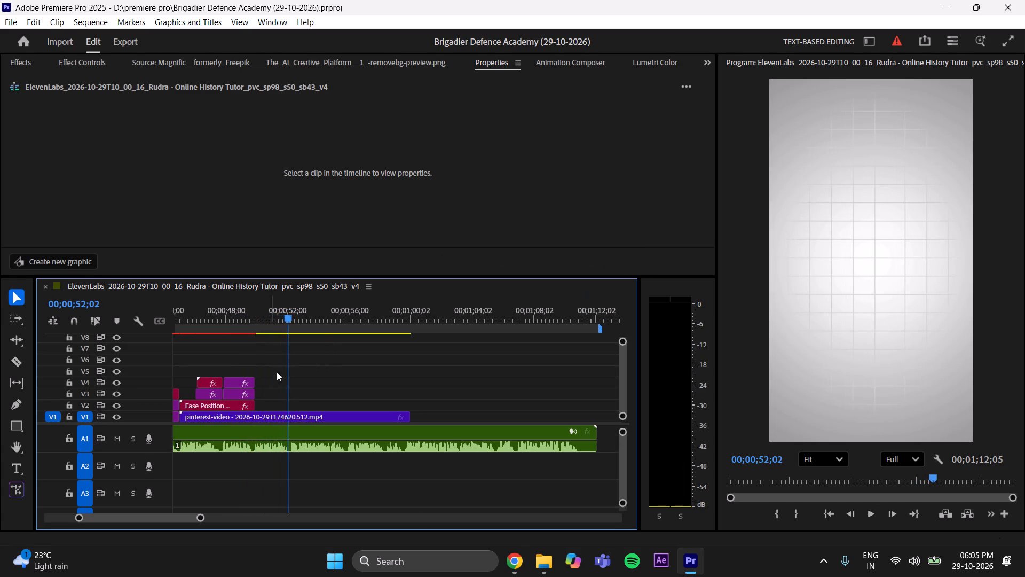
# Switch to Pinterest in Chrome and search for "SSB PREPARATION".
pyautogui.click(506, 567)
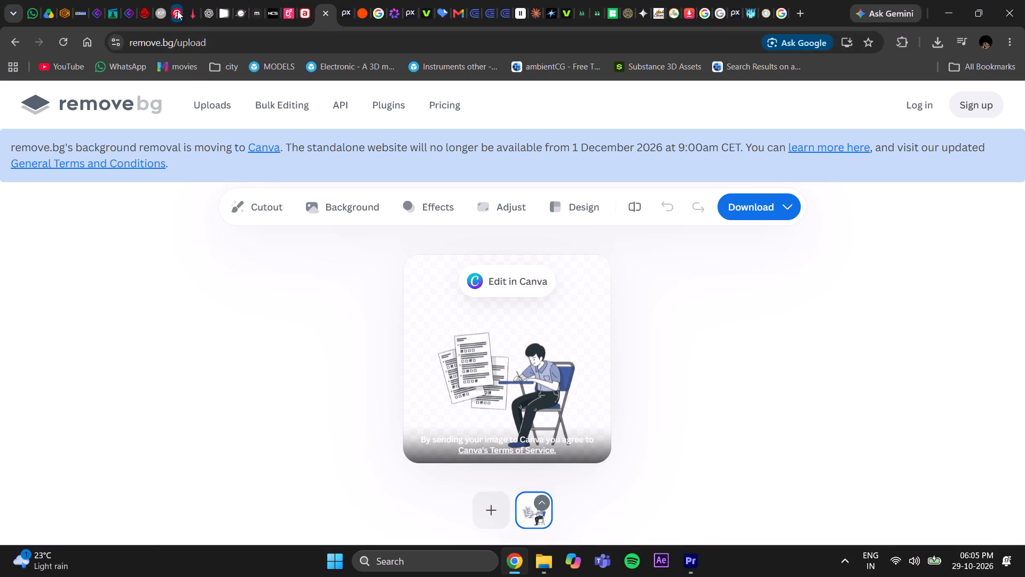
pyautogui.click(177, 11)
pyautogui.click(245, 111)
pyautogui.write('SS')
pyautogui.write('B')
pyautogui.press('space')
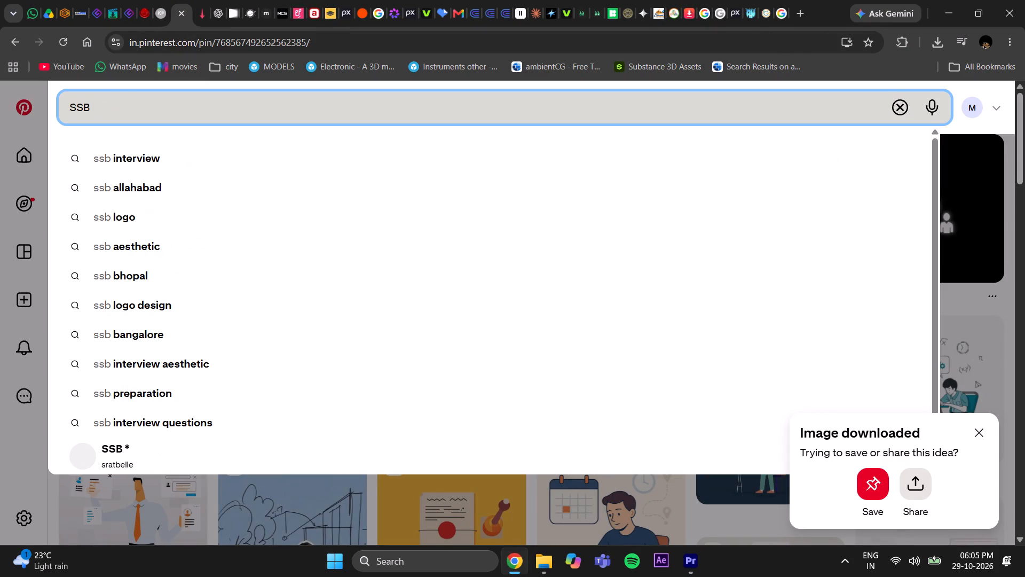
pyautogui.write('PREP')
pyautogui.write('ARATION')
pyautogui.press('Return')
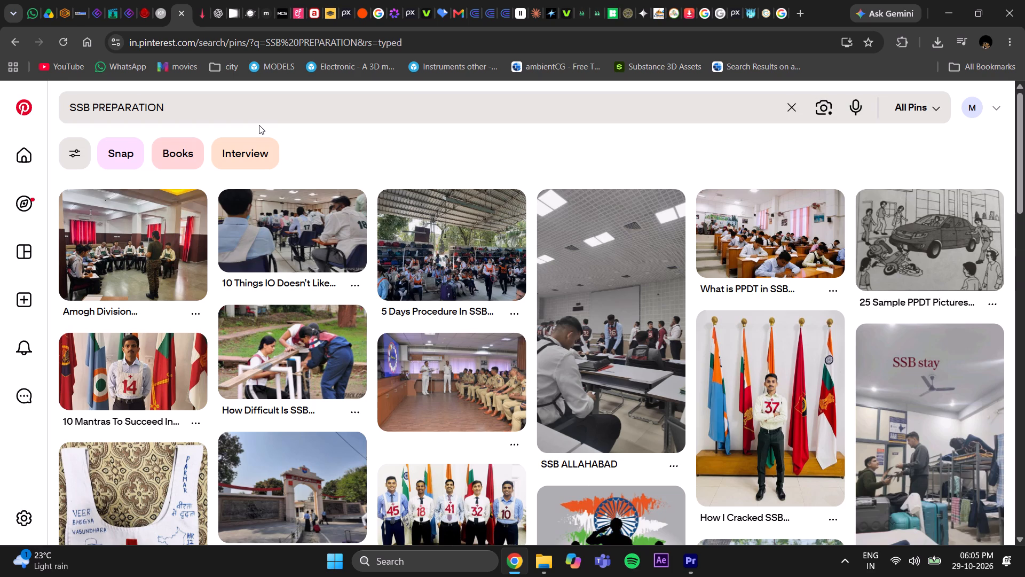
# Browse the SSB preparation results and download the Amogh Division SSB preparation capsule classroom image.
pyautogui.scroll(-3, 417, 289)
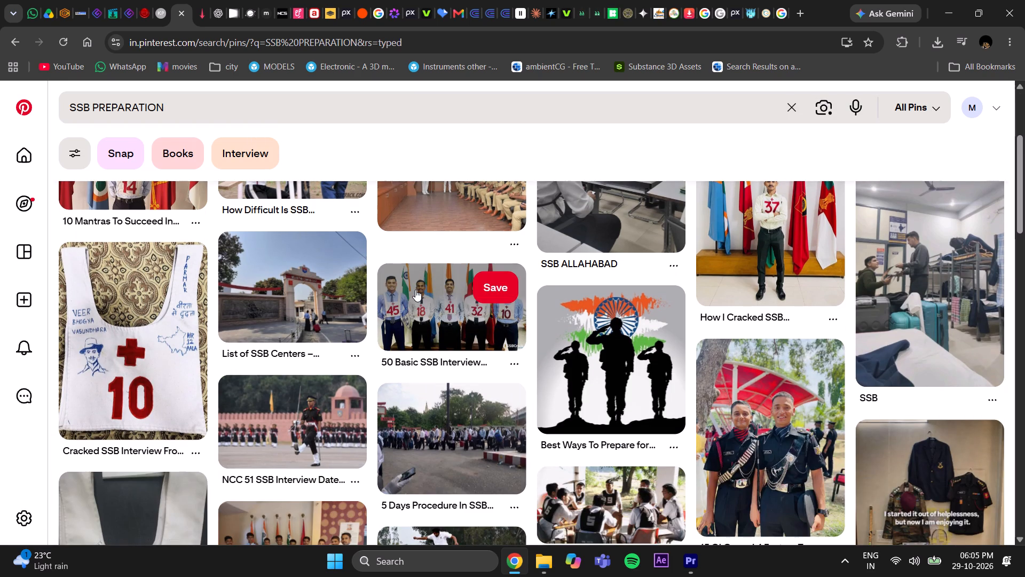
pyautogui.scroll(-5, 415, 290)
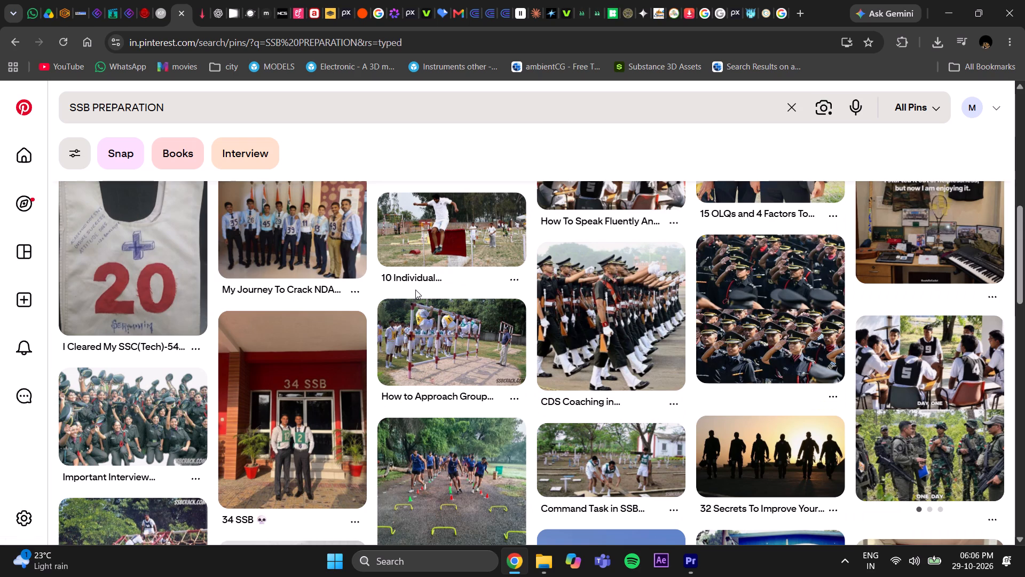
pyautogui.scroll(-4, 415, 290)
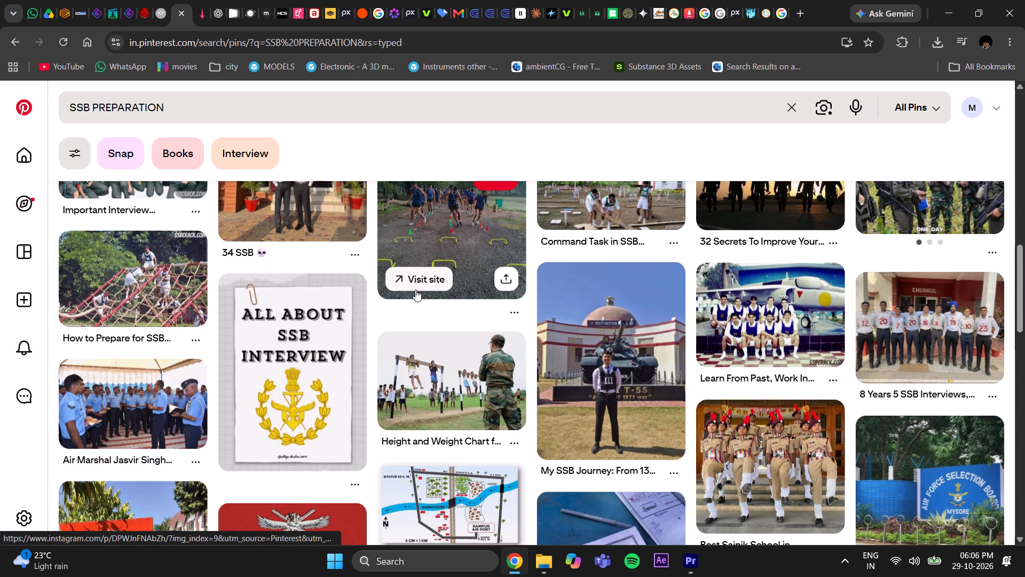
pyautogui.scroll(20, 415, 289)
pyautogui.scroll(2, 415, 289)
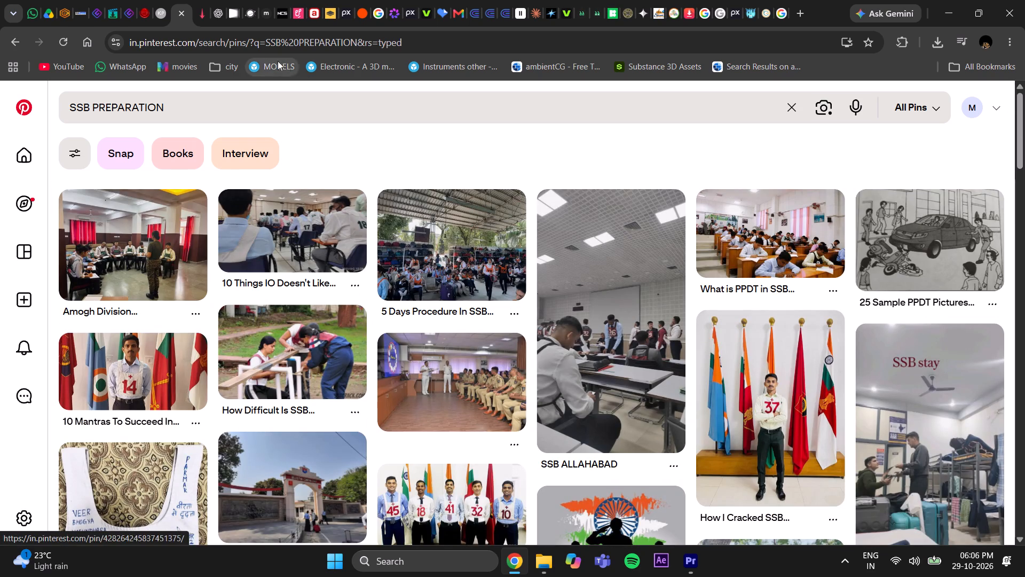
pyautogui.click(116, 245)
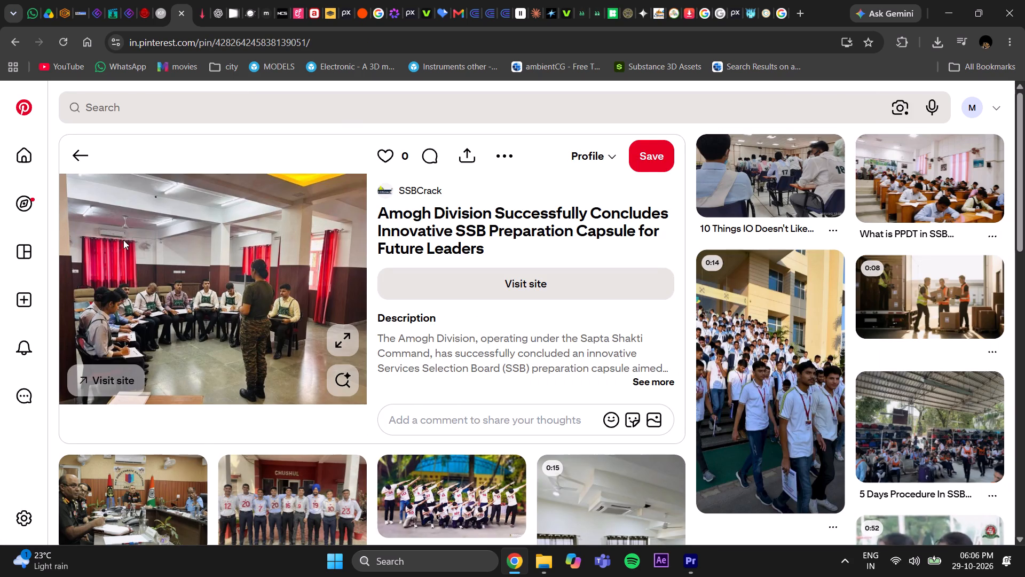
pyautogui.scroll(-2, 606, 347)
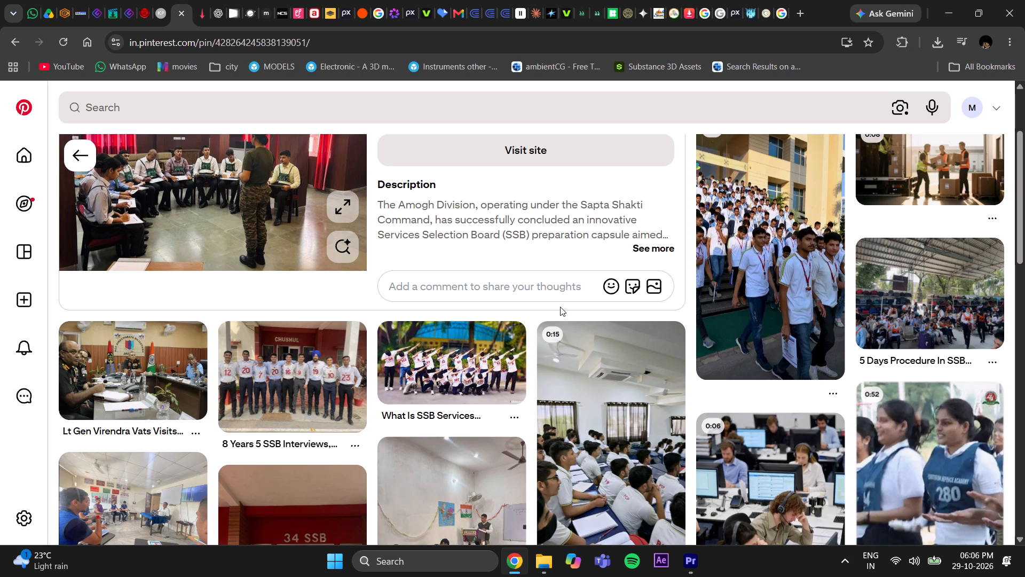
pyautogui.scroll(6, 560, 307)
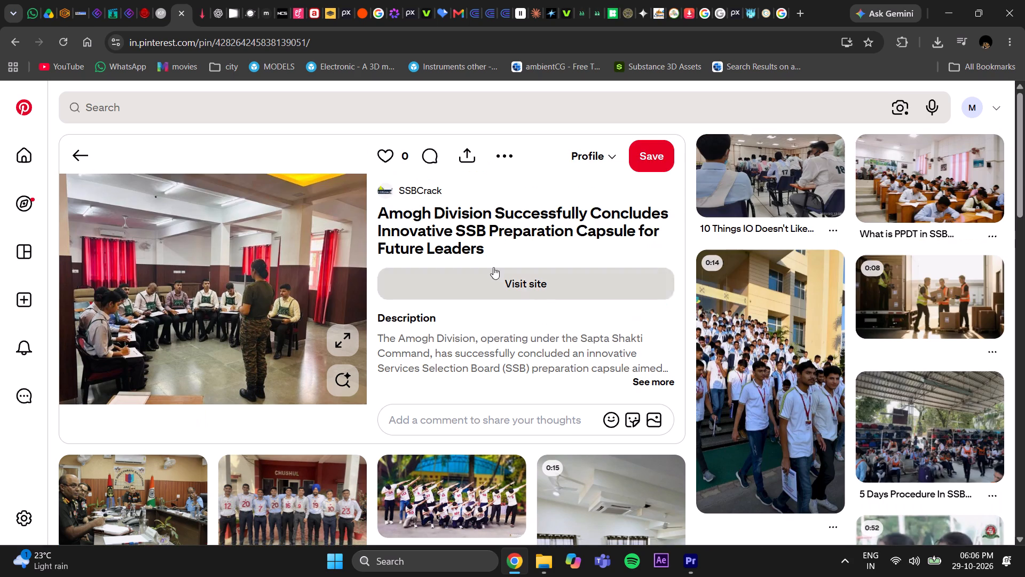
pyautogui.click(495, 155)
pyautogui.click(506, 199)
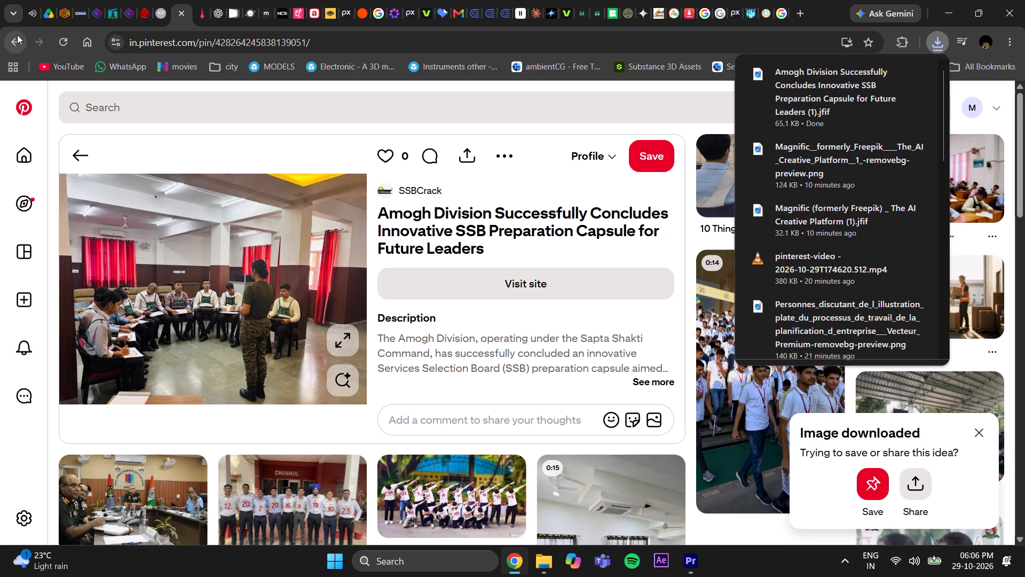
# Search Pinterest for "SSB PREPARATION VIDEO", look through the results for usable footage, and return to the earlier search.
pyautogui.click(17, 35)
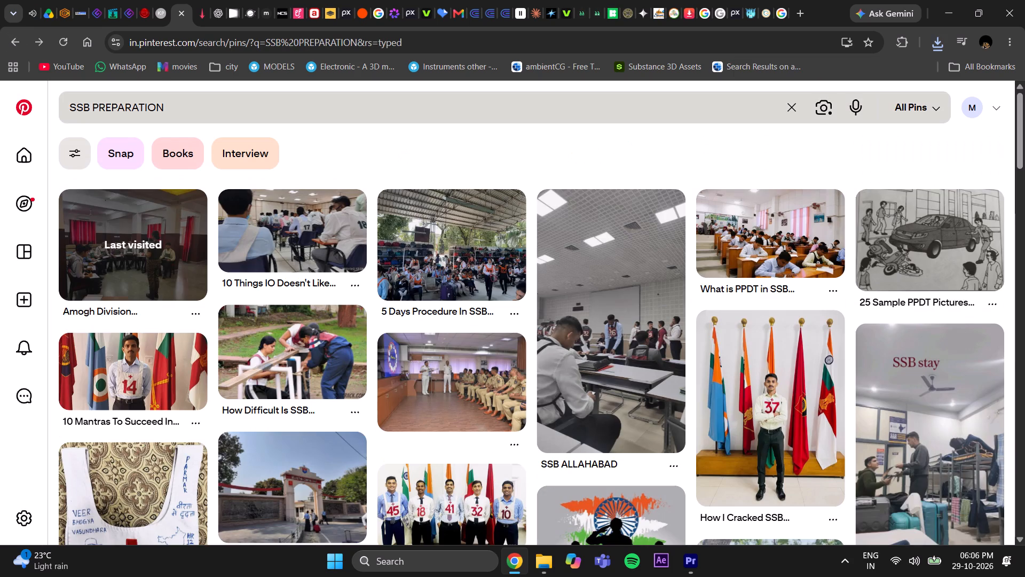
pyautogui.click(220, 113)
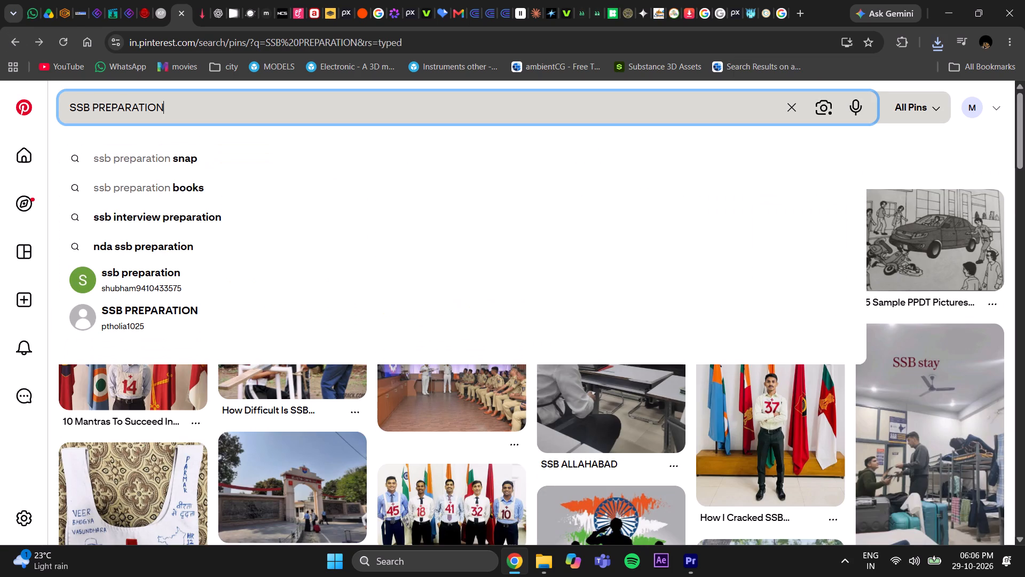
pyautogui.press('space')
pyautogui.write('VIDEO')
pyautogui.press('Return')
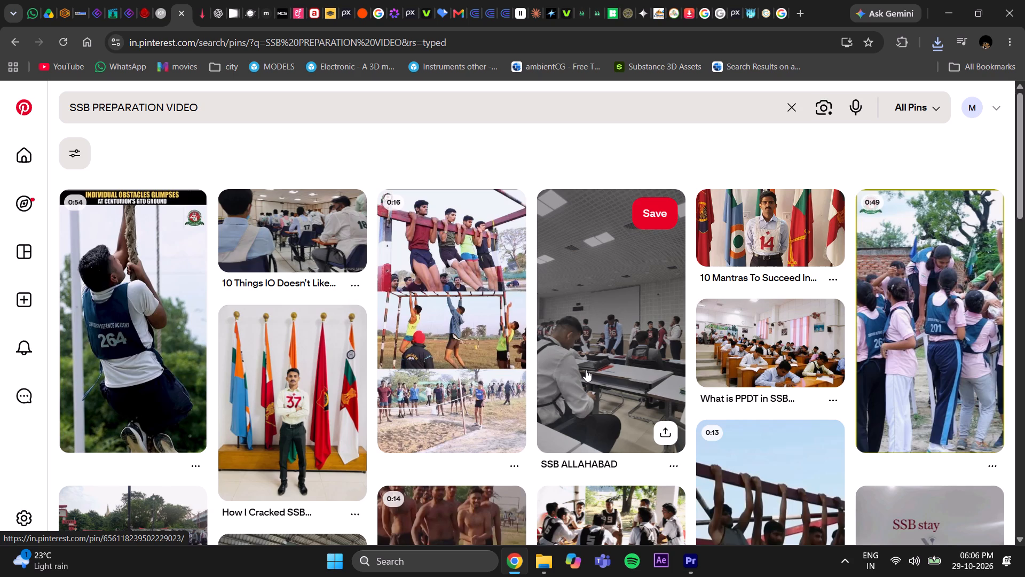
pyautogui.scroll(-4, 585, 373)
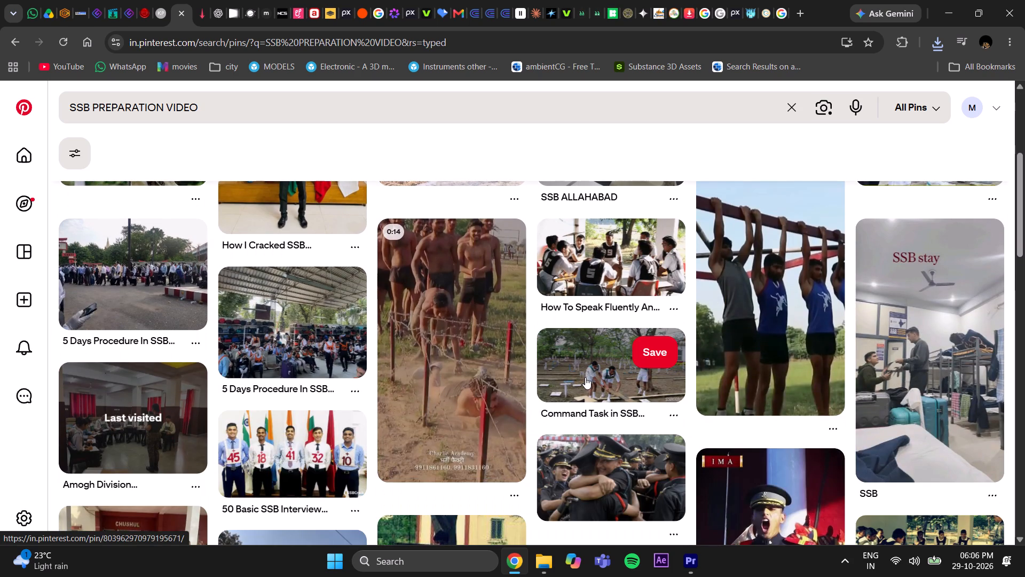
pyautogui.scroll(-3, 585, 377)
pyautogui.scroll(7, 585, 379)
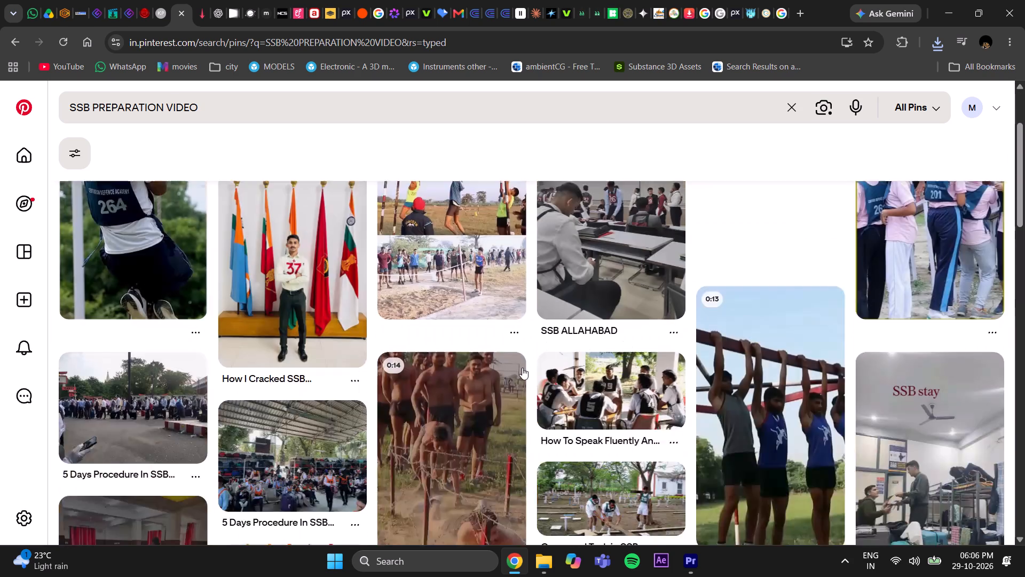
pyautogui.click(21, 53)
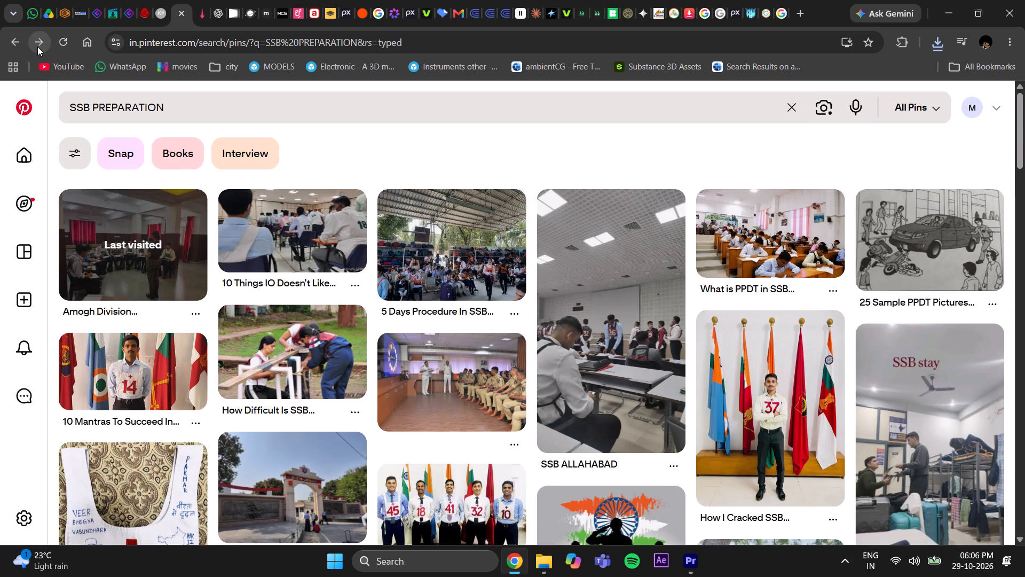
# Bring the downloaded Amogh Division image from the Downloads folder into Premiere Pro's Source monitor.
pyautogui.click(682, 575)
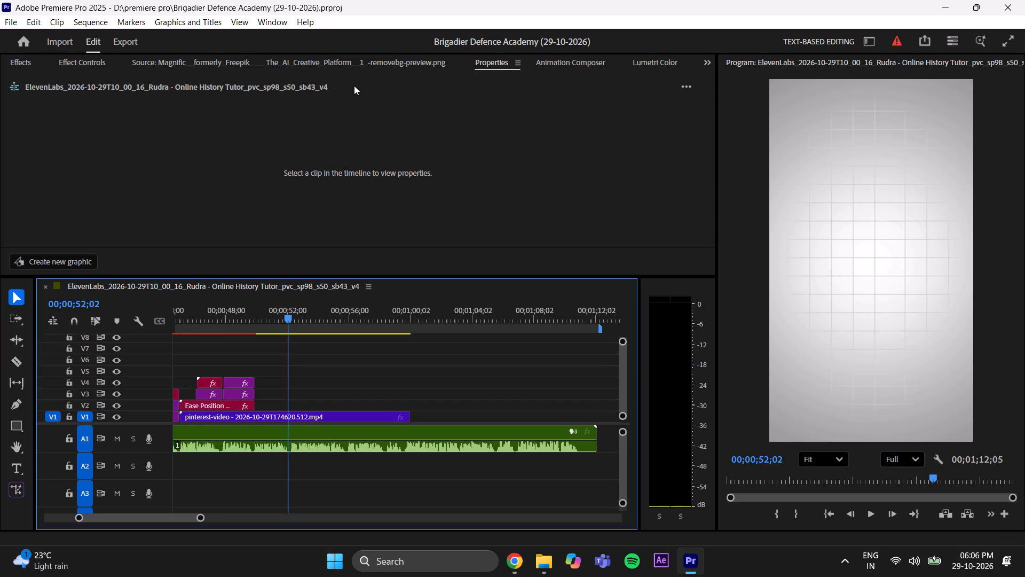
pyautogui.click(370, 66)
pyautogui.click(550, 573)
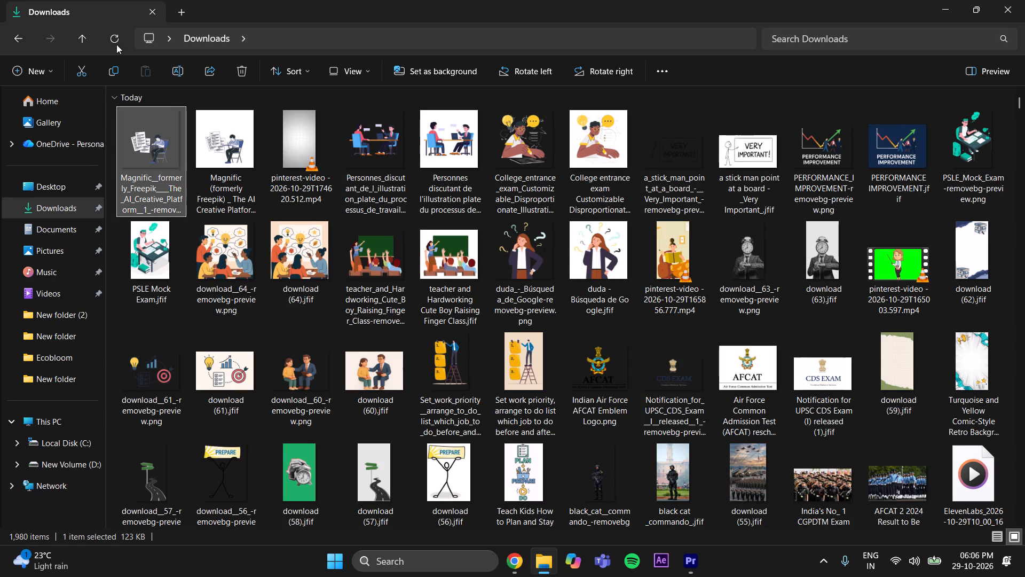
pyautogui.click(119, 38)
pyautogui.click(163, 145)
pyautogui.moveTo(142, 160); pyautogui.dragTo(632, 559)
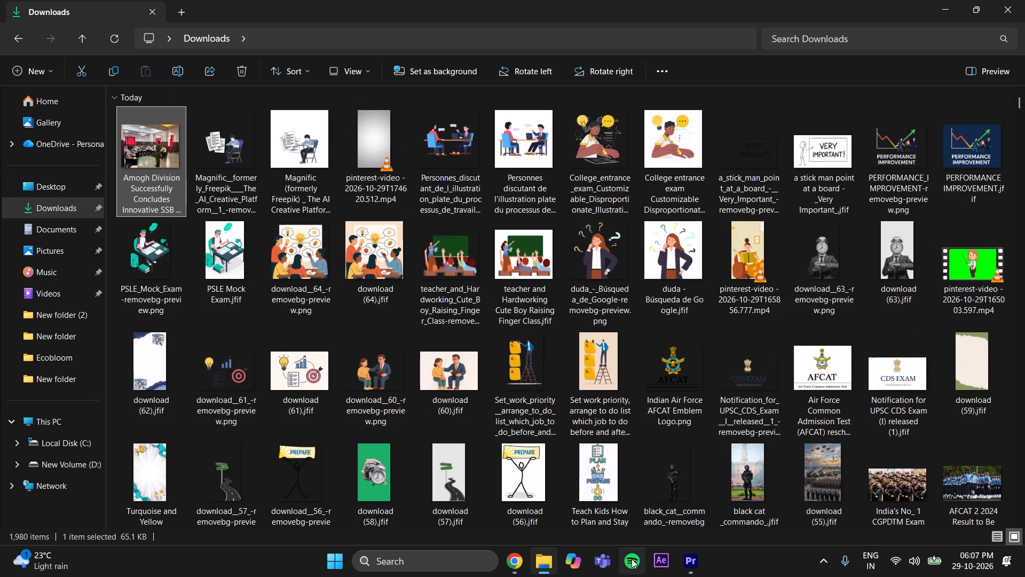
pyautogui.moveTo(632, 559); pyautogui.dragTo(344, 181)
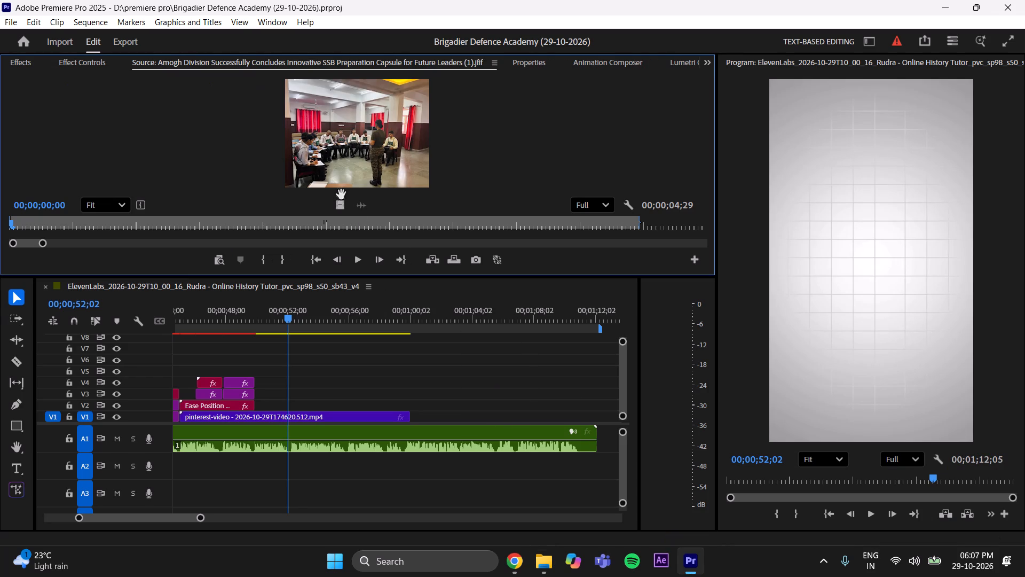
# Place the Amogh Division image on V2 directly after the Ease Position clip, and save the project.
pyautogui.moveTo(340, 205); pyautogui.dragTo(259, 410)
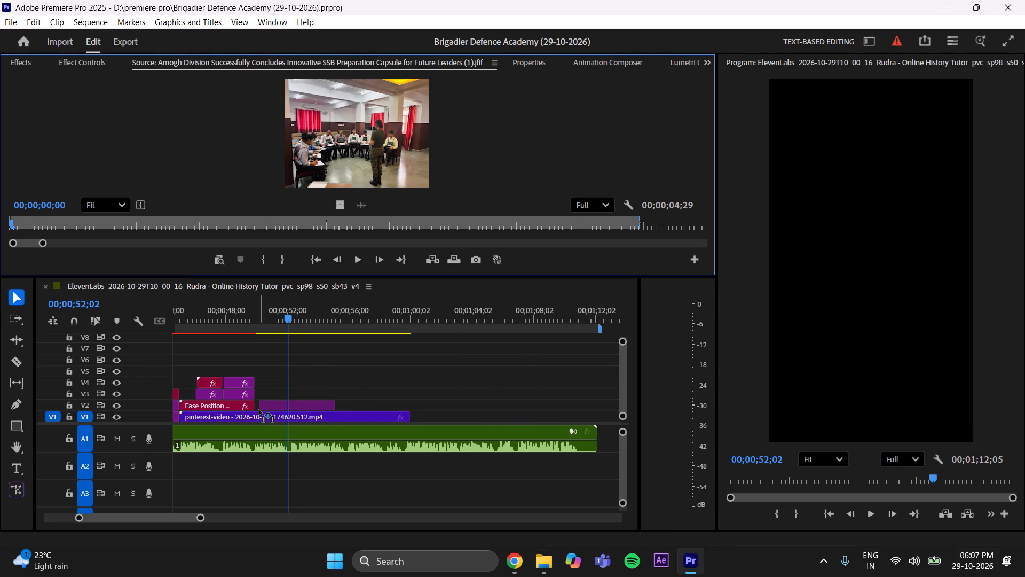
pyautogui.moveTo(259, 410); pyautogui.dragTo(255, 410)
pyautogui.click(319, 388)
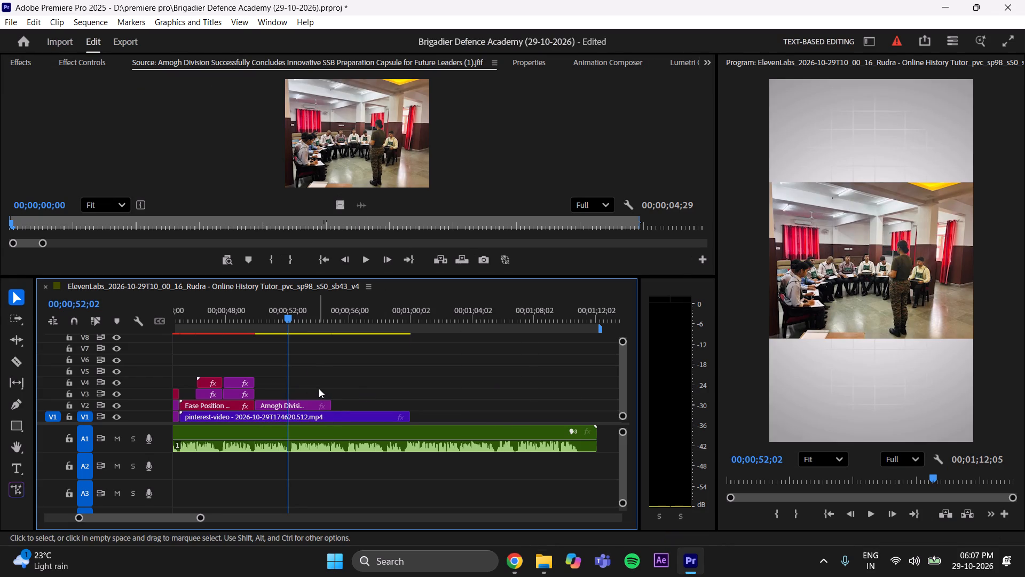
pyautogui.hotkey('ctrl', 's')
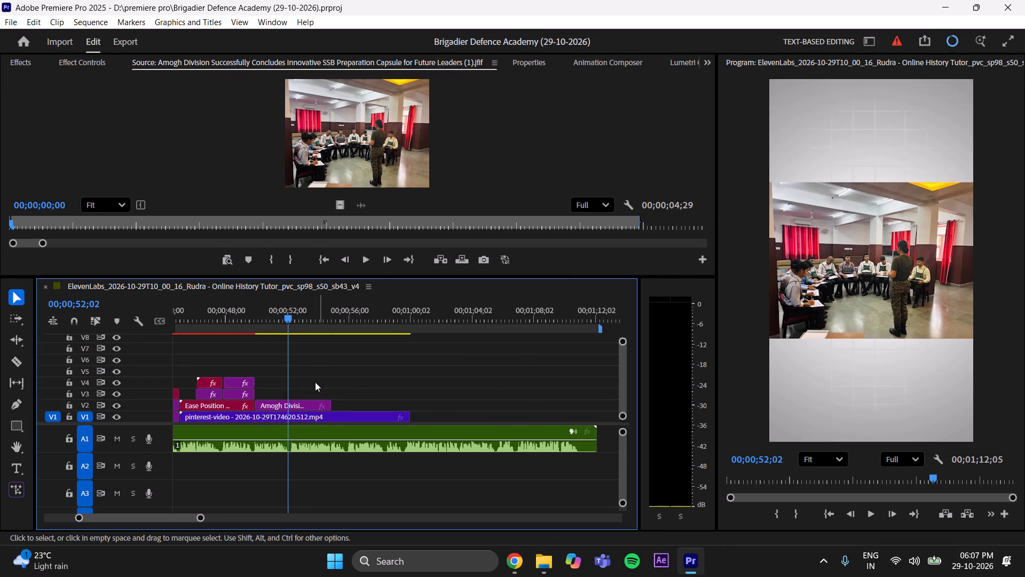
# Scale the Amogh Division image on V2 to 59, set its position to about 360, 467, and save the project.
pyautogui.moveTo(284, 309); pyautogui.dragTo(254, 337)
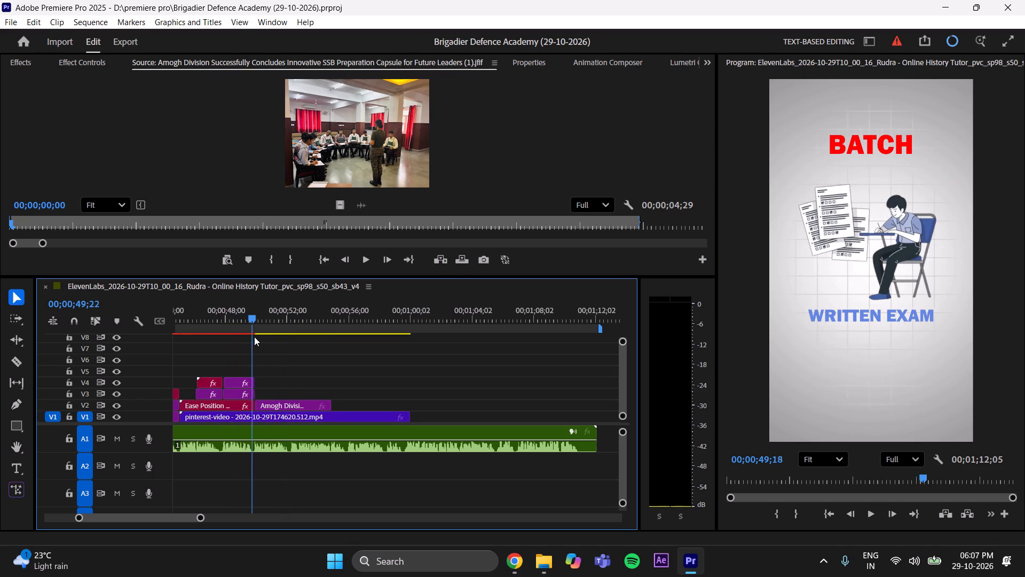
pyautogui.moveTo(254, 337); pyautogui.dragTo(257, 337)
pyautogui.click(285, 404)
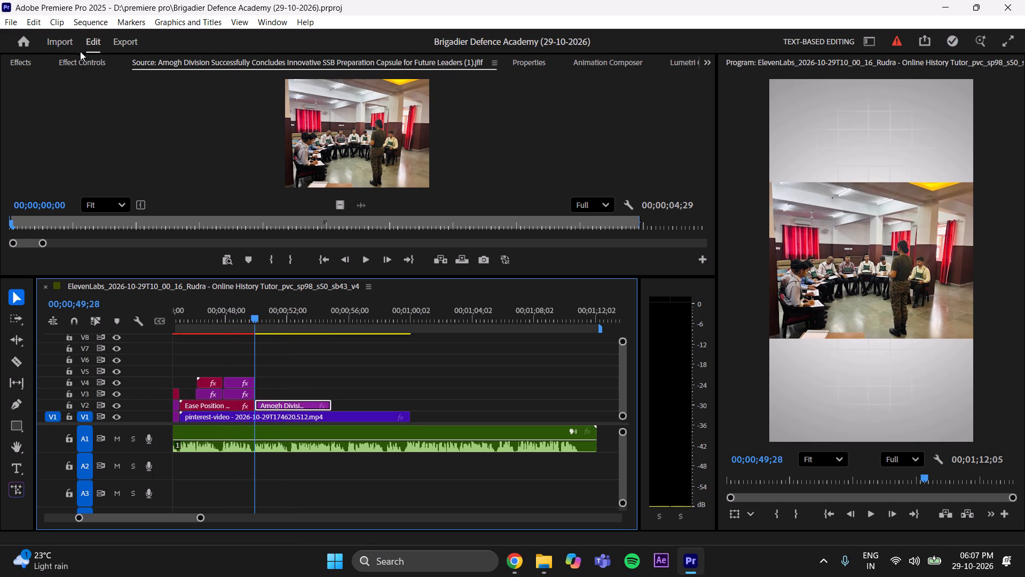
pyautogui.click(78, 56)
pyautogui.moveTo(263, 148); pyautogui.dragTo(242, 149)
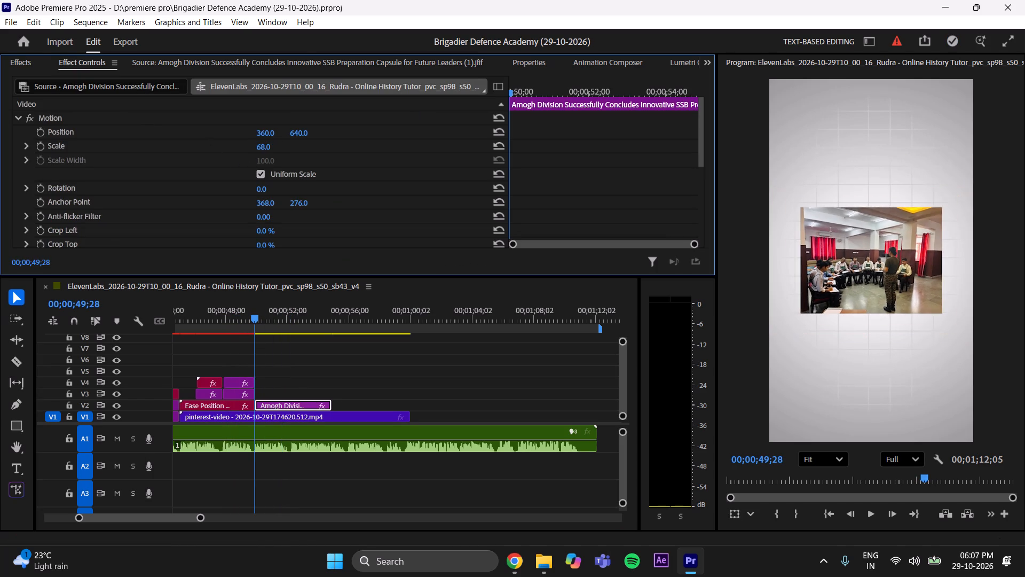
pyautogui.moveTo(242, 149); pyautogui.dragTo(235, 149)
pyautogui.moveTo(306, 131); pyautogui.dragTo(390, 136)
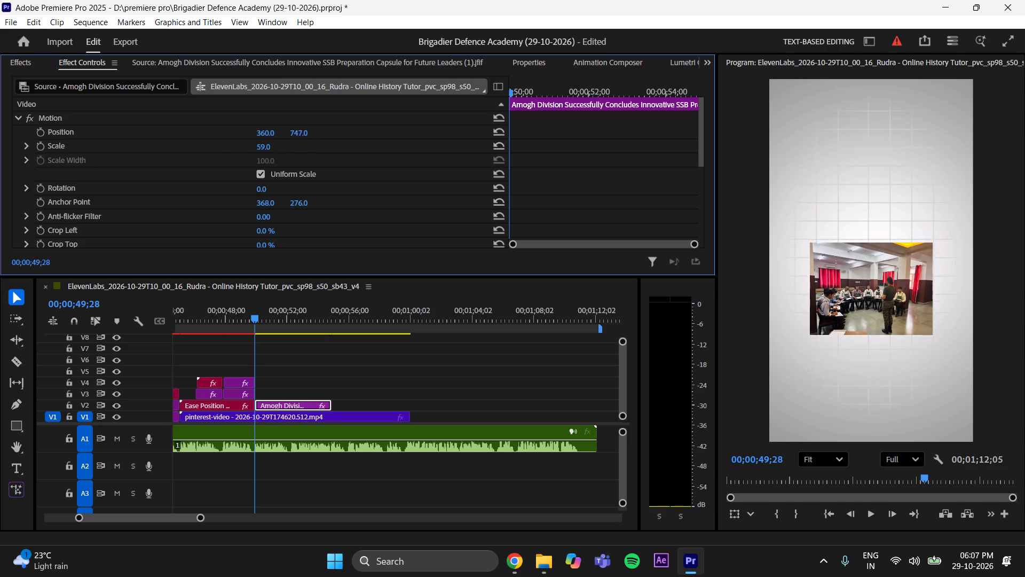
pyautogui.moveTo(390, 136); pyautogui.dragTo(214, 153)
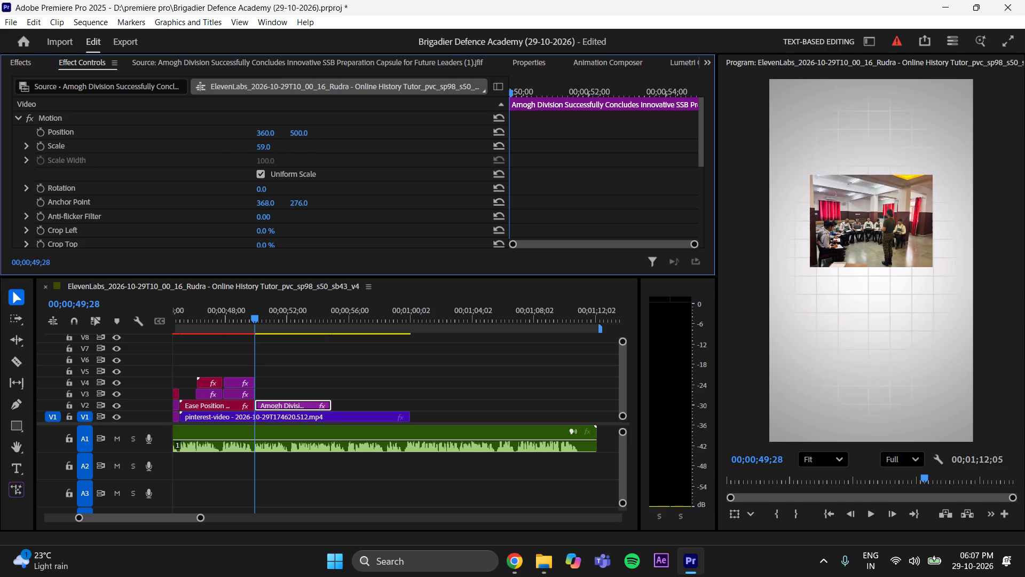
pyautogui.moveTo(214, 153); pyautogui.dragTo(192, 191)
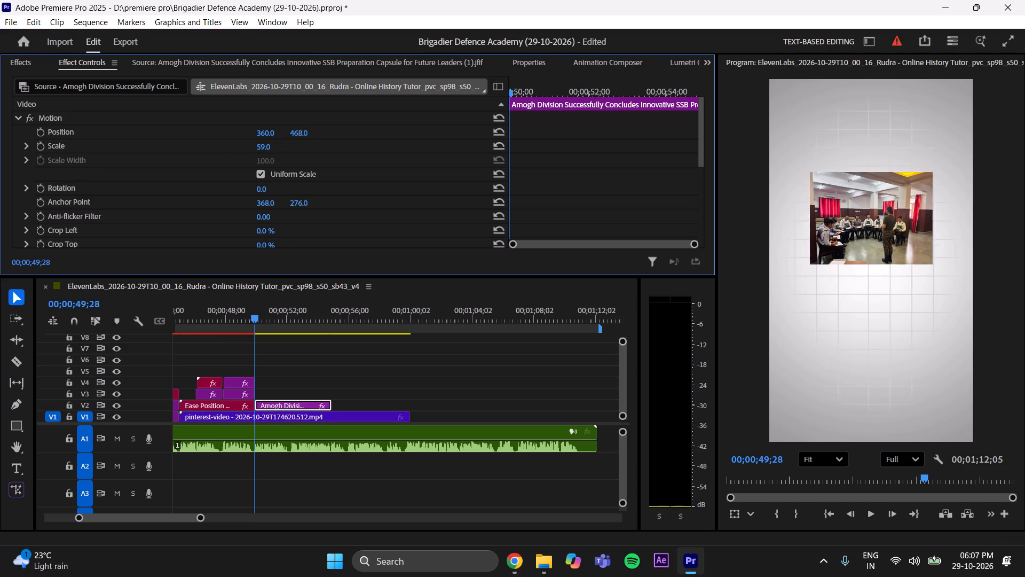
pyautogui.moveTo(192, 191); pyautogui.dragTo(160, 194)
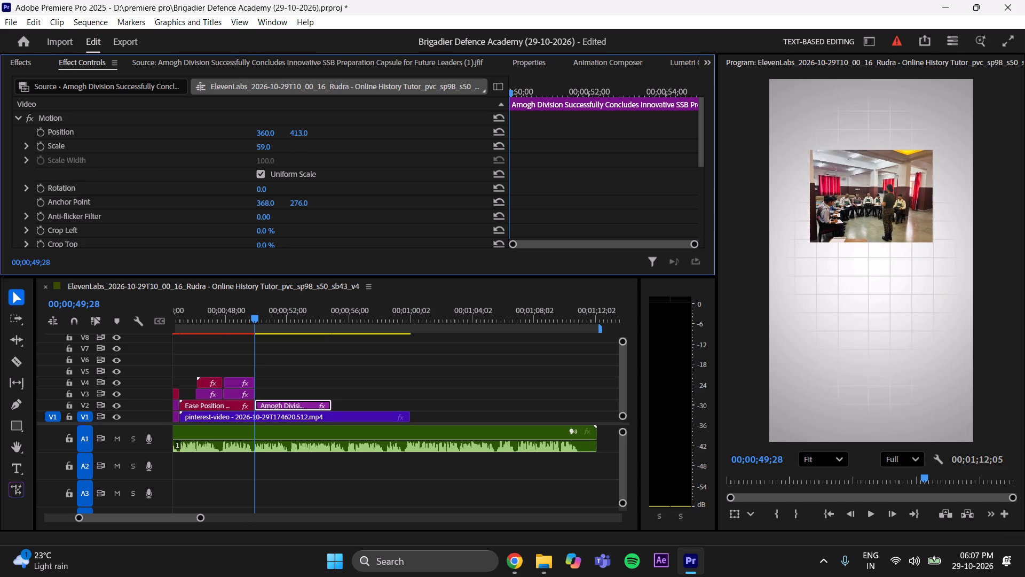
pyautogui.moveTo(160, 194); pyautogui.dragTo(187, 189)
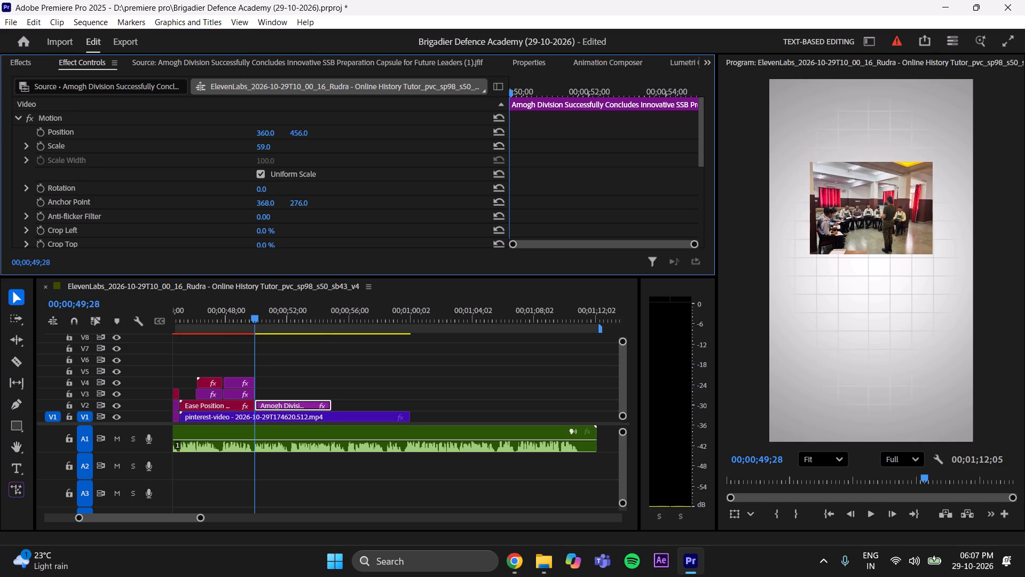
pyautogui.moveTo(187, 189); pyautogui.dragTo(192, 187)
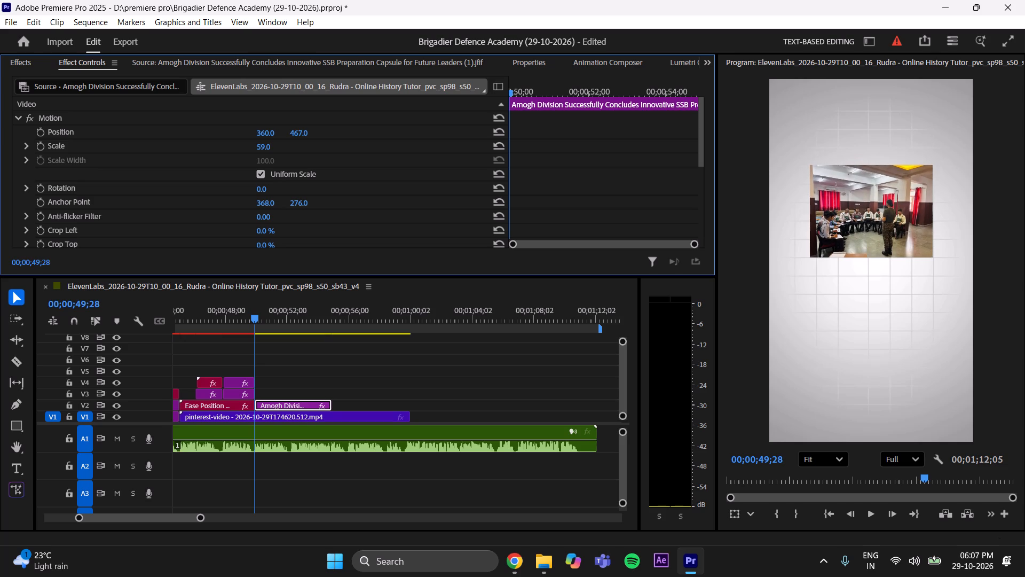
pyautogui.moveTo(192, 187); pyautogui.dragTo(192, 186)
pyautogui.click(402, 353)
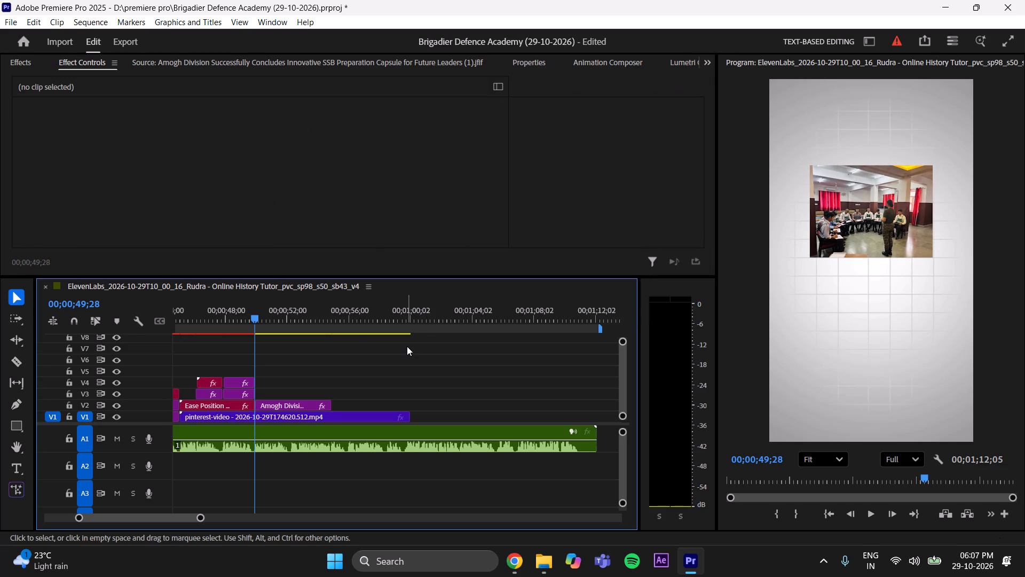
pyautogui.hotkey('ctrl', 's')
# Add Animation Composer's Ease Scale Up text preset and place it on V3, starting with the Amogh Division clip.
pyautogui.moveTo(269, 311); pyautogui.dragTo(252, 332)
pyautogui.press('space')
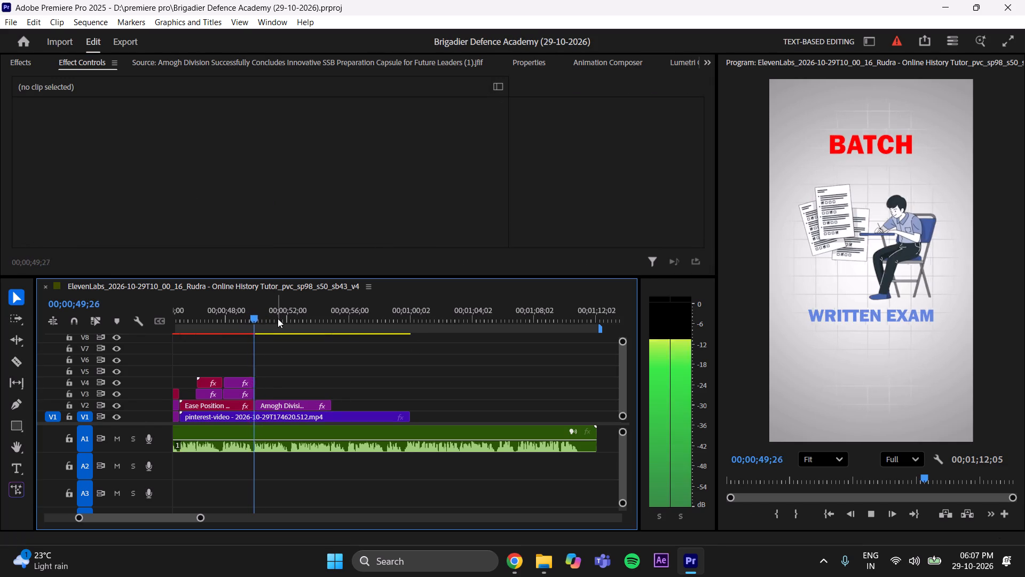
pyautogui.press('space')
pyautogui.press('space')
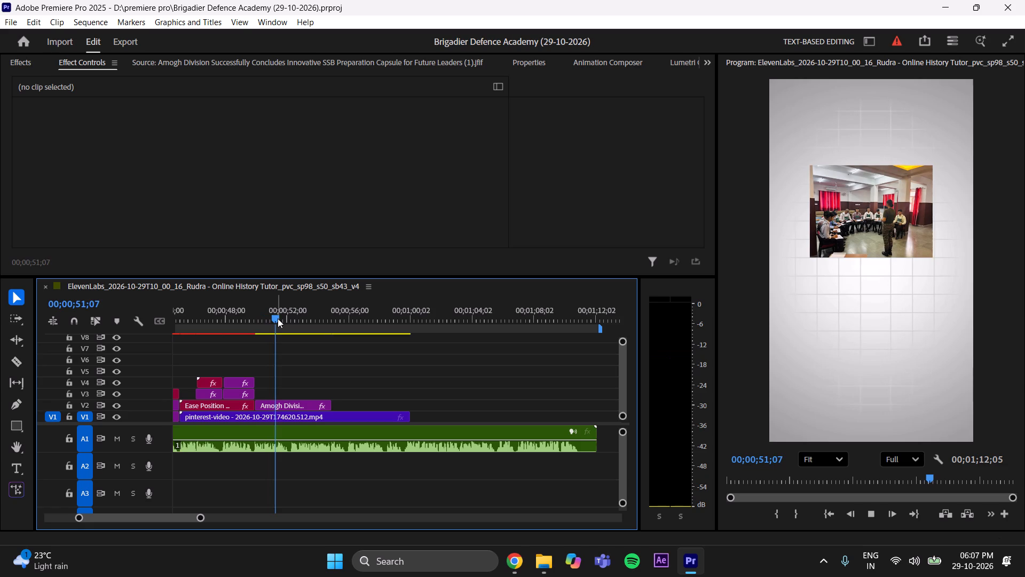
pyautogui.press('space')
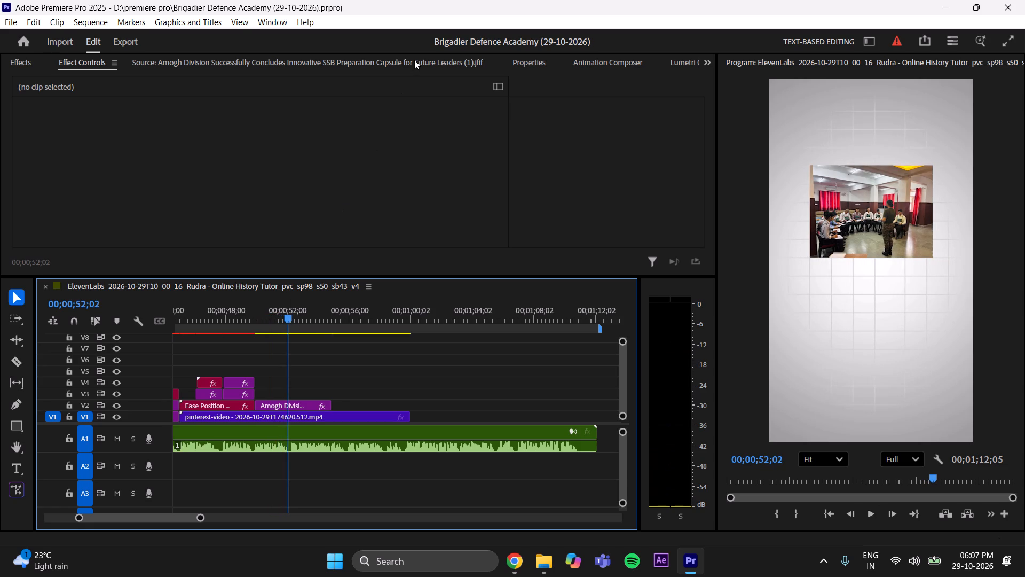
pyautogui.click(677, 61)
pyautogui.click(588, 57)
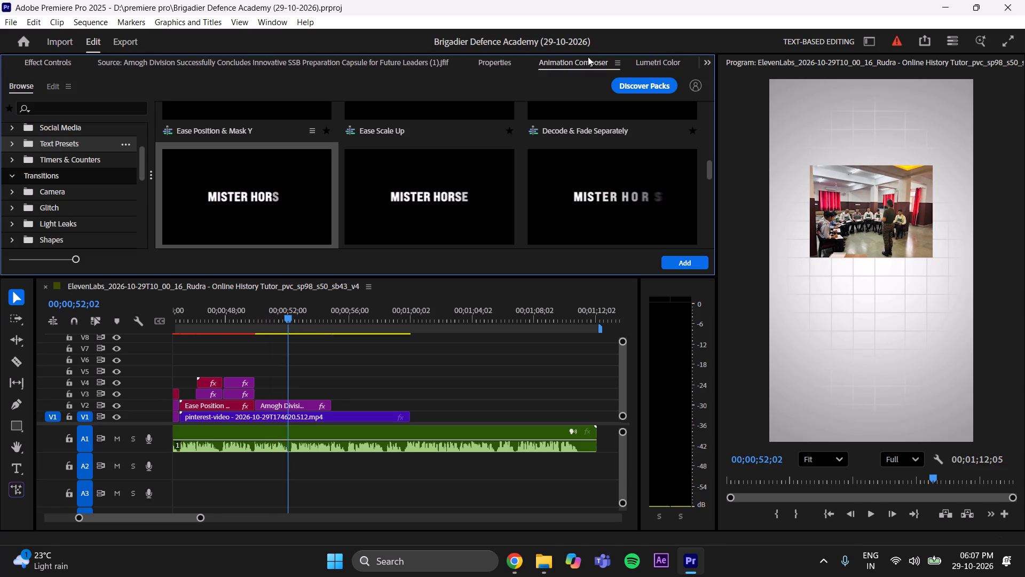
pyautogui.click(73, 158)
pyautogui.click(72, 138)
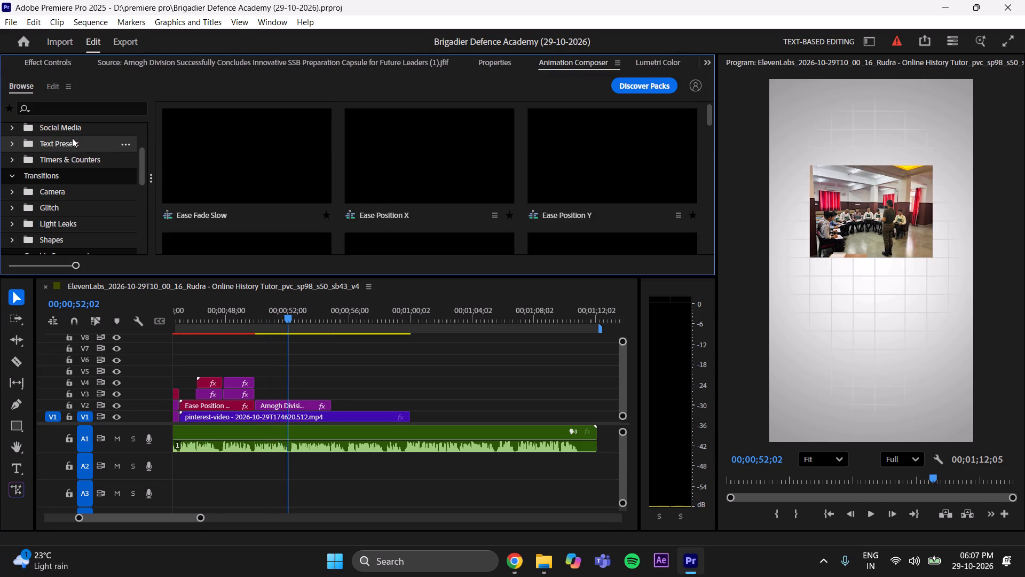
pyautogui.scroll(-2, 342, 161)
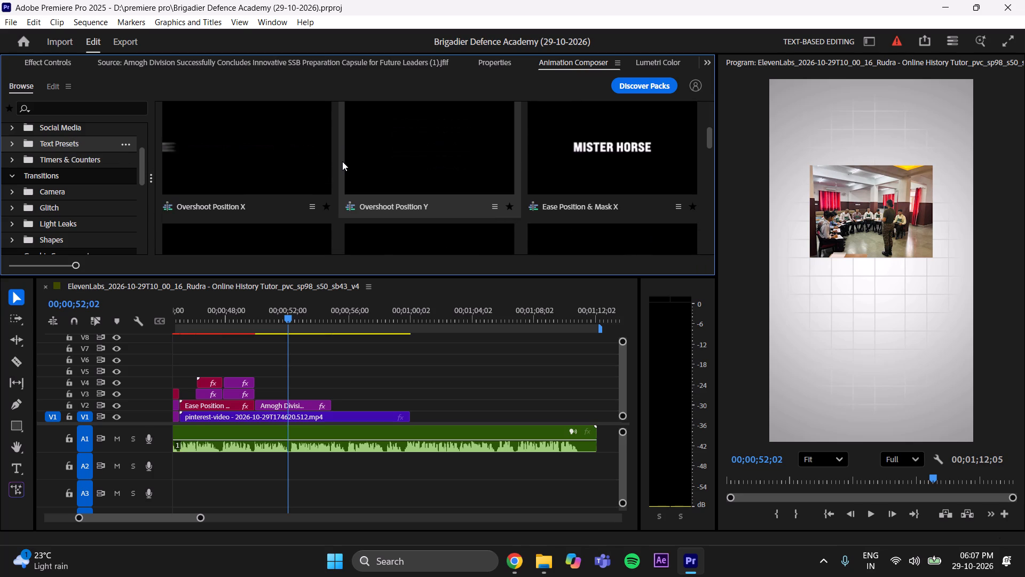
pyautogui.scroll(-2, 342, 161)
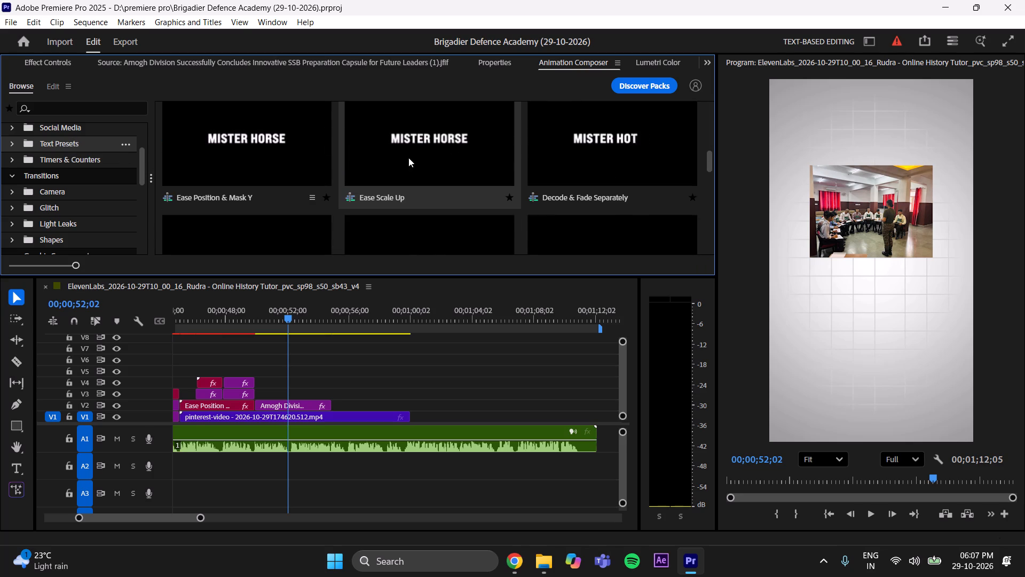
pyautogui.click(427, 153)
pyautogui.click(682, 264)
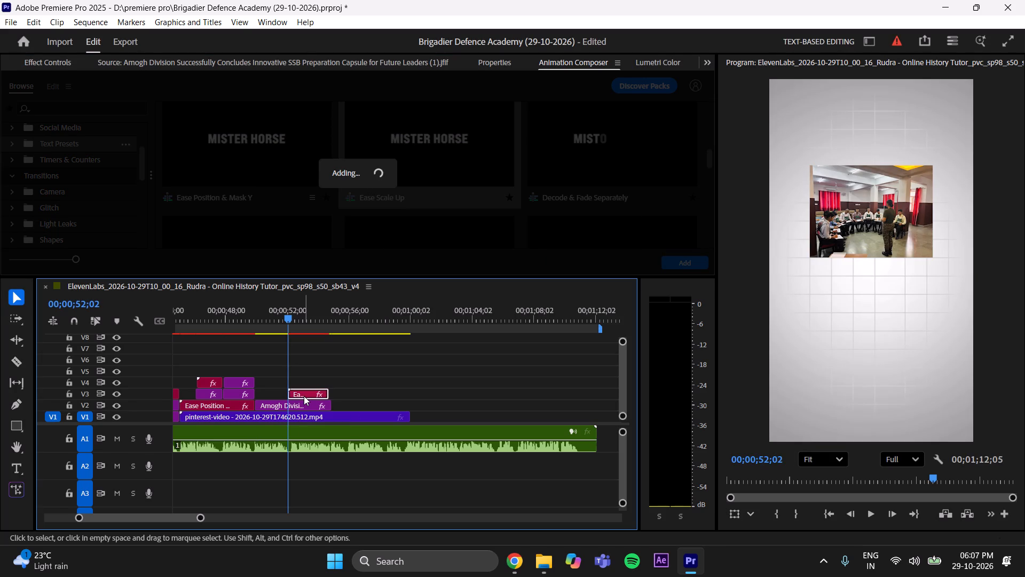
pyautogui.moveTo(302, 391); pyautogui.dragTo(287, 397)
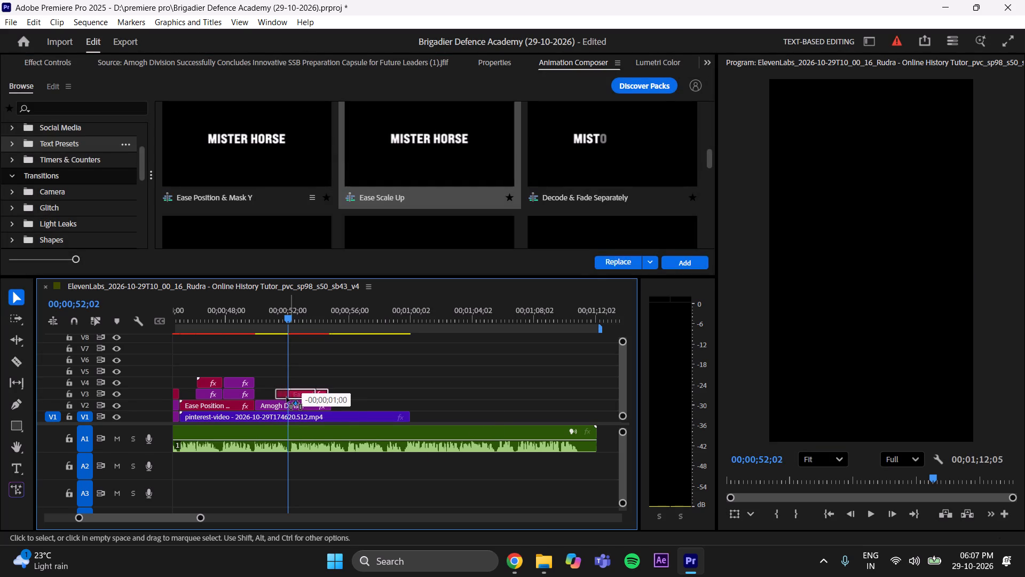
pyautogui.moveTo(287, 397); pyautogui.dragTo(269, 399)
# Extend the Ease Scale Up text clip's duration to 00:00:04;29 so it spans the Amogh Division image.
pyautogui.click(269, 395)
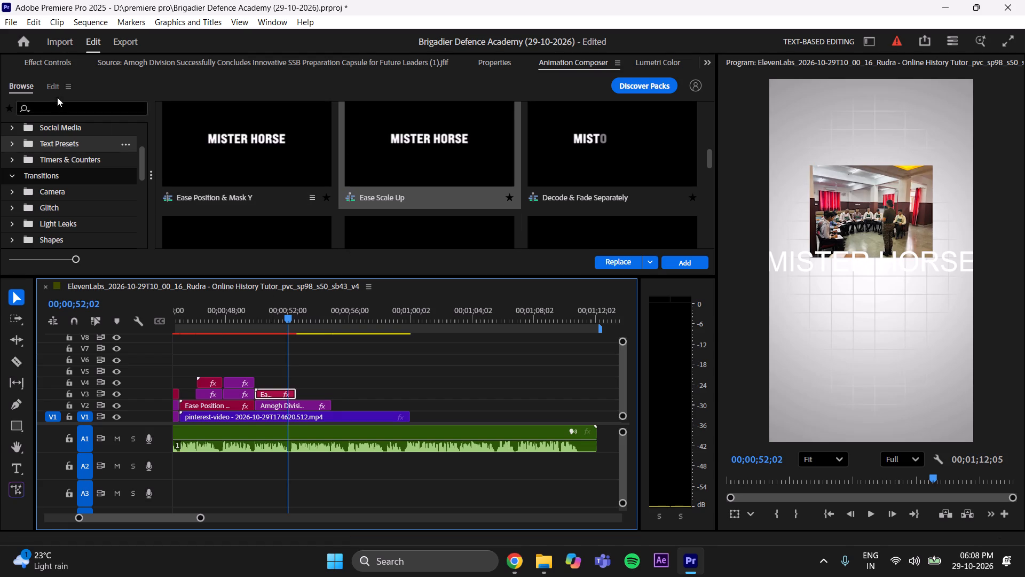
pyautogui.click(56, 86)
pyautogui.moveTo(473, 167); pyautogui.dragTo(499, 163)
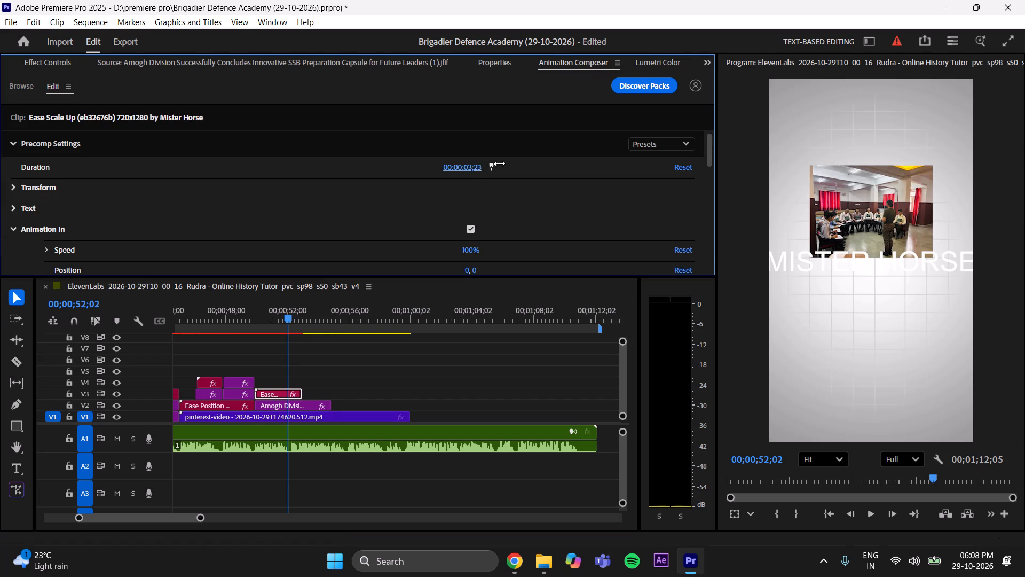
pyautogui.moveTo(499, 163); pyautogui.dragTo(511, 159)
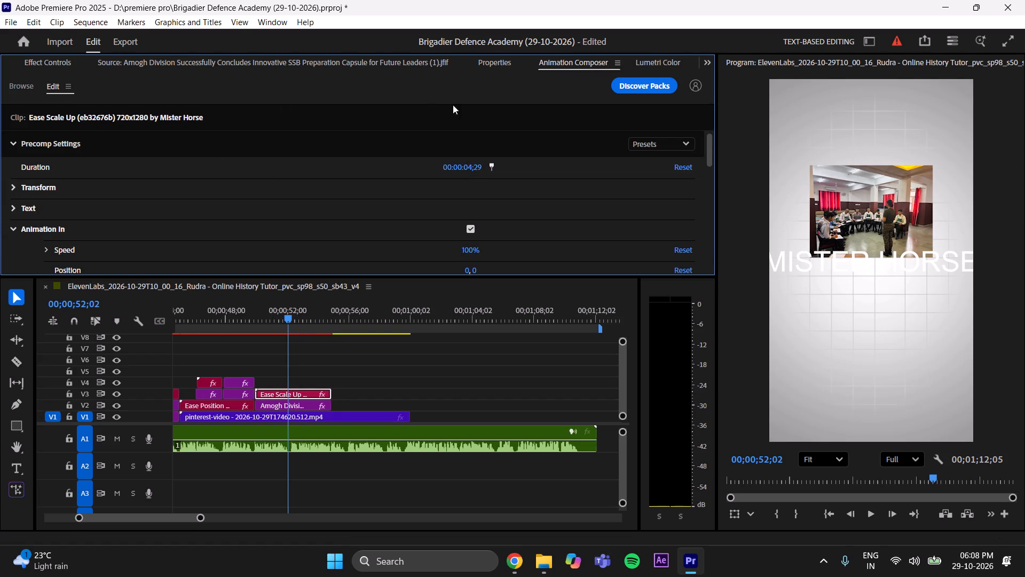
# Turn off Animation Out for the Ease Scale Up text clip and save the project.
pyautogui.click(483, 59)
pyautogui.scroll(-20, 160, 188)
pyautogui.scroll(-10, 160, 188)
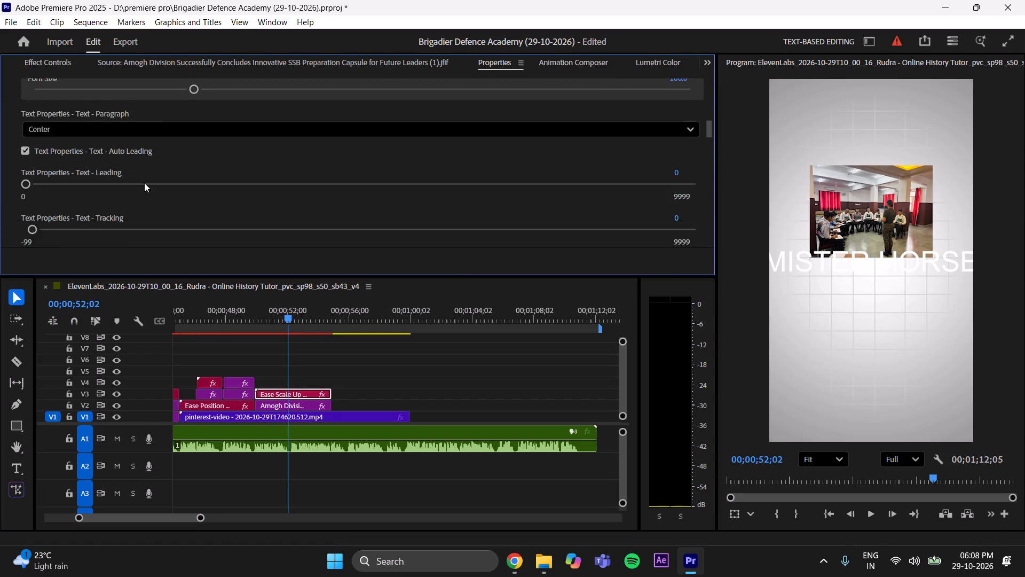
pyautogui.scroll(-20, 144, 183)
pyautogui.scroll(-3, 144, 183)
pyautogui.scroll(-14, 88, 193)
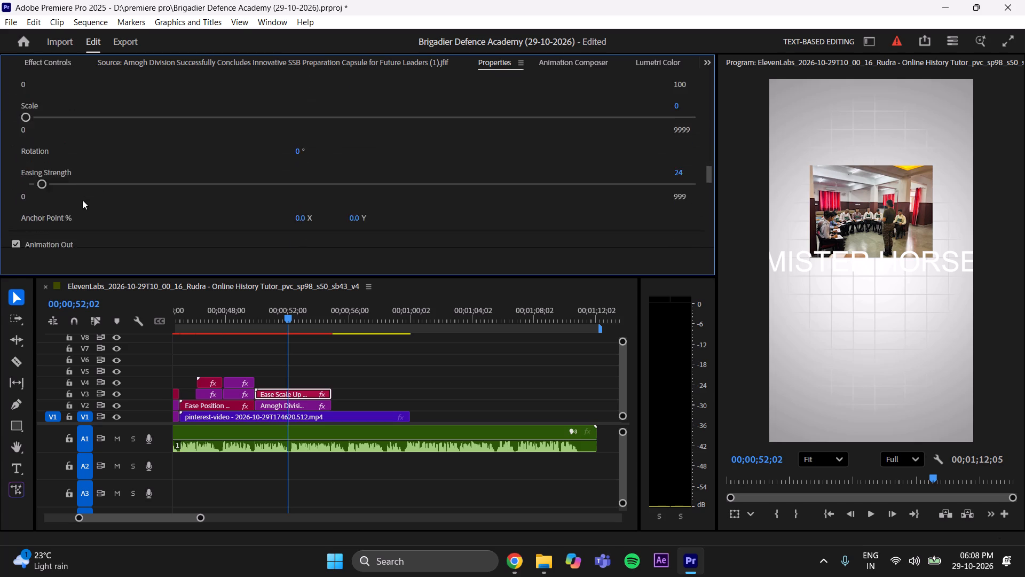
pyautogui.scroll(-2, 82, 200)
pyautogui.click(21, 190)
pyautogui.scroll(19, 273, 209)
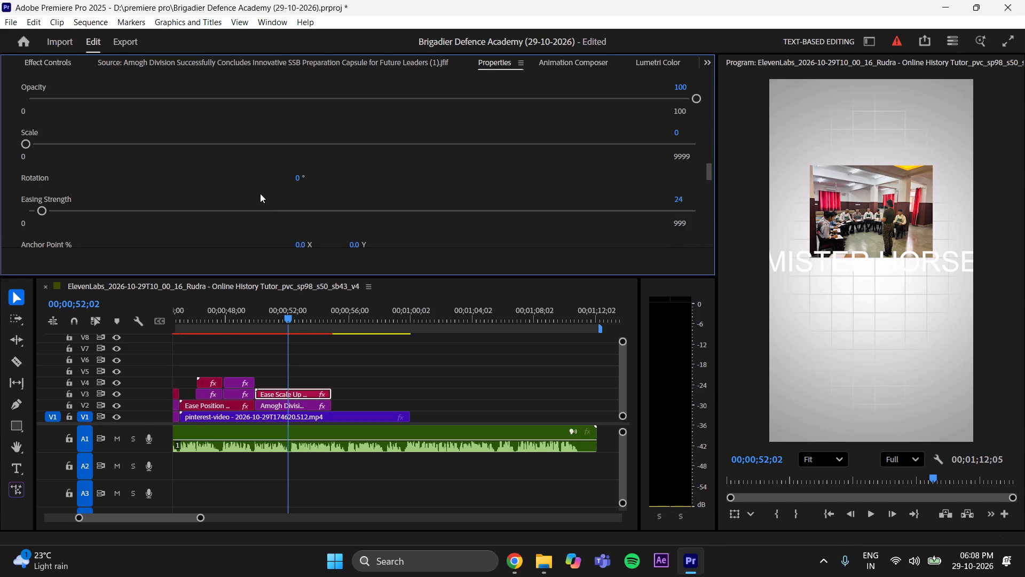
pyautogui.scroll(7, 260, 193)
pyautogui.scroll(-11, 257, 194)
pyautogui.scroll(-14, 146, 196)
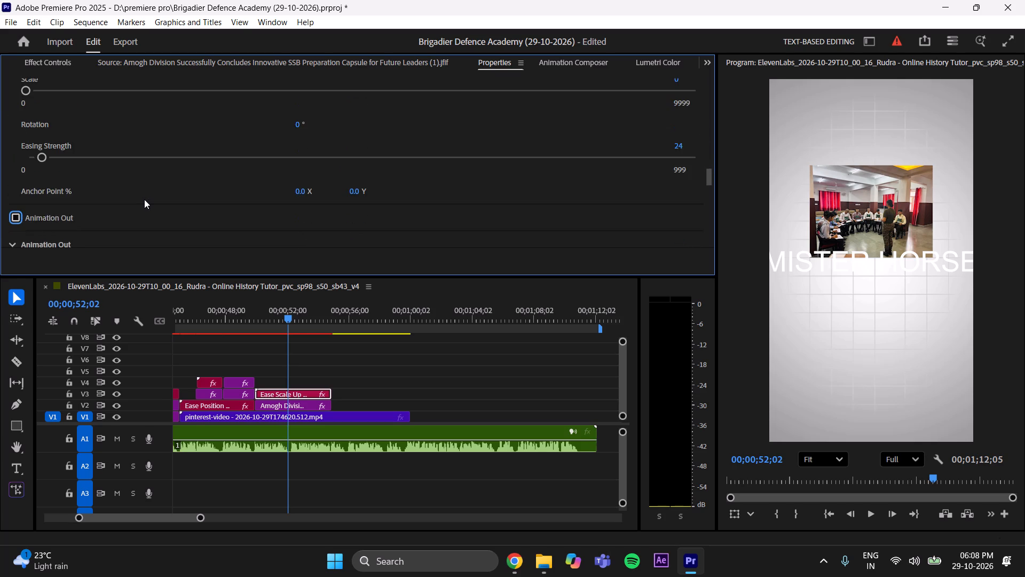
pyautogui.scroll(20, 144, 199)
pyautogui.scroll(20, 144, 199)
pyautogui.scroll(2, 144, 199)
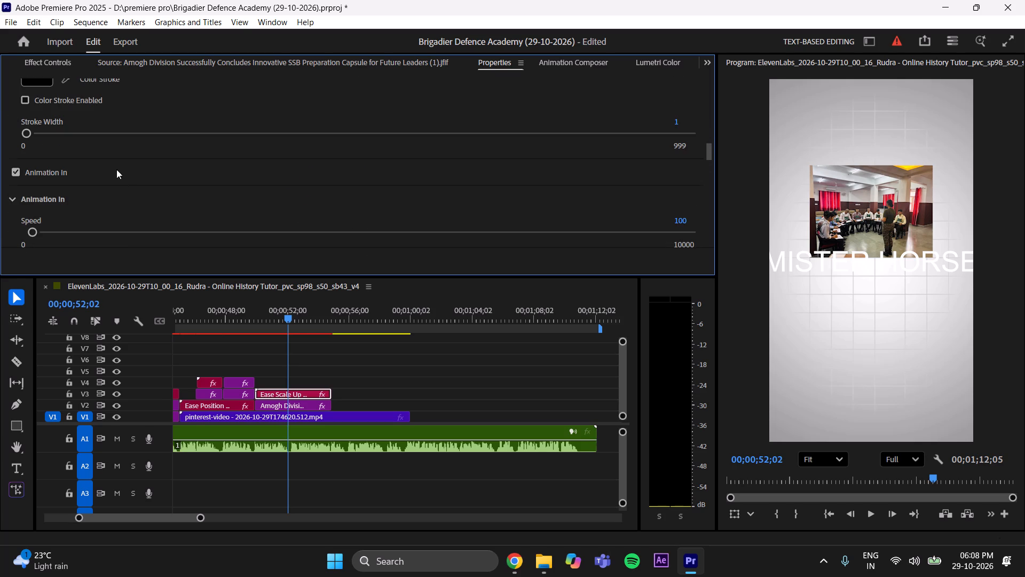
pyautogui.scroll(11, 164, 186)
pyautogui.hotkey('ctrl', 's')
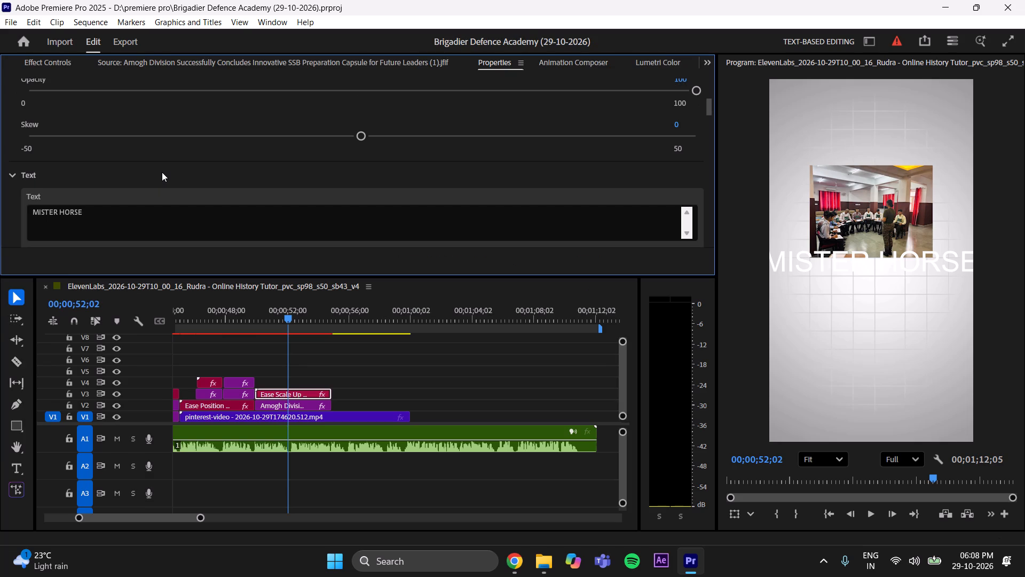
pyautogui.hotkey('ctrl', 's')
pyautogui.scroll(-1, 162, 172)
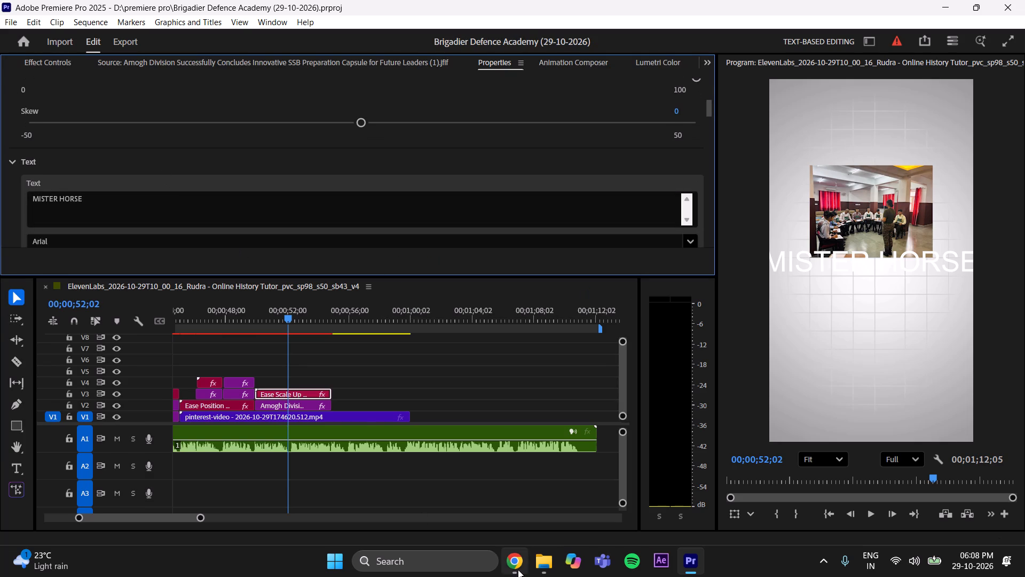
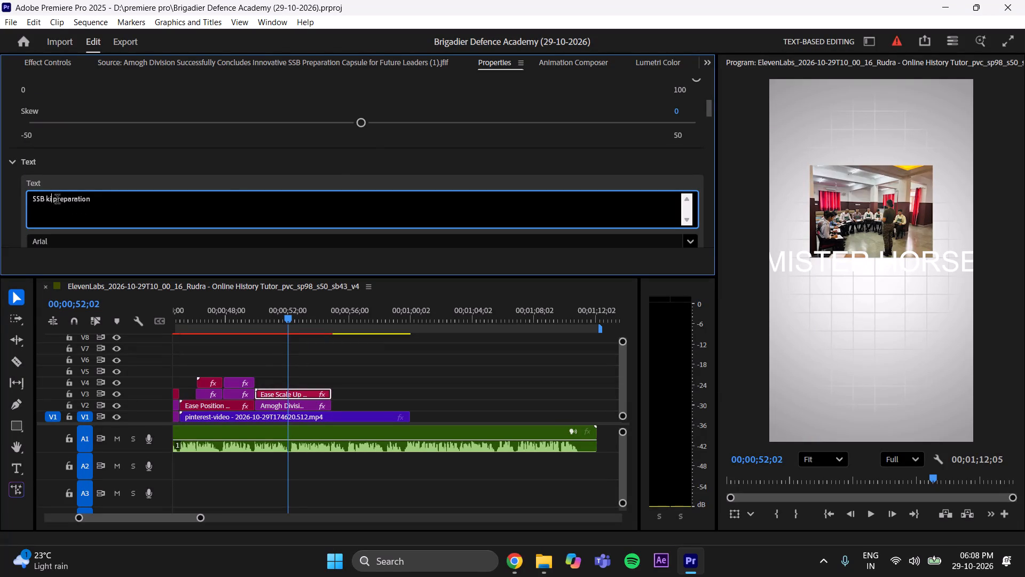
# Correct the Ease Scale Up caption's wording to read "SSB Ki Preparation".
pyautogui.press('Left')
pyautogui.press('BackSpace')
pyautogui.press('k')
pyautogui.press('Right')
pyautogui.press('Right')
pyautogui.press('Right')
pyautogui.press('BackSpace')
pyautogui.press('p')
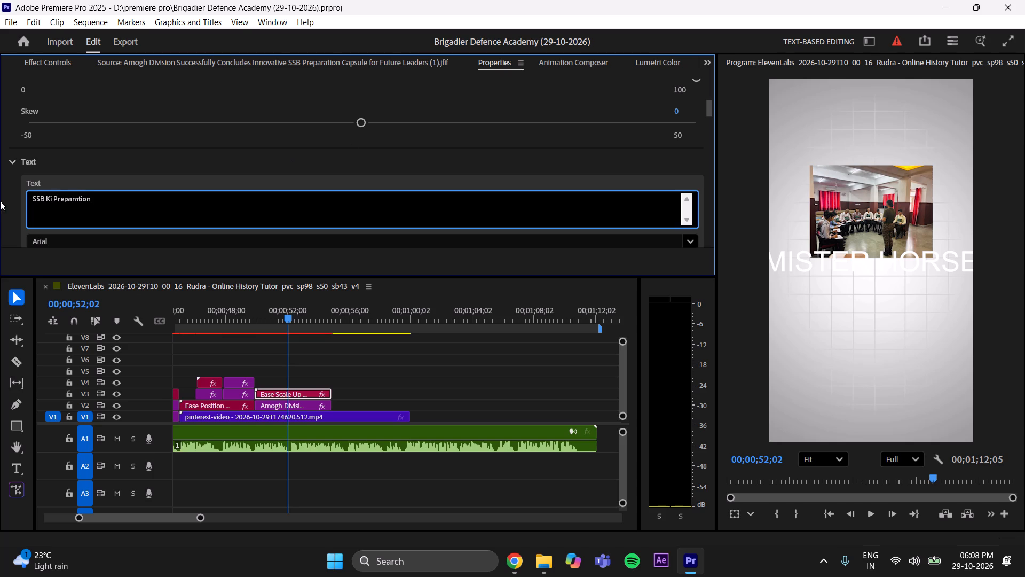
pyautogui.click(8, 196)
# Set the SSB Ki Preparation caption in Franklin Gothic Heavy with a font size of about 59.
pyautogui.scroll(-3, 150, 196)
pyautogui.click(91, 202)
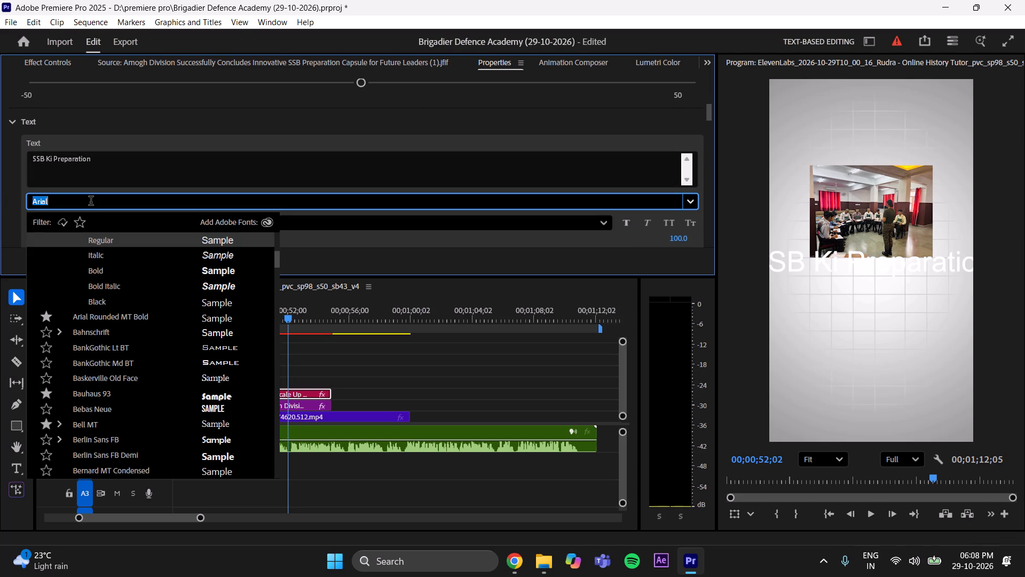
pyautogui.press('BackSpace')
pyautogui.write('FRANKLI')
pyautogui.click(142, 314)
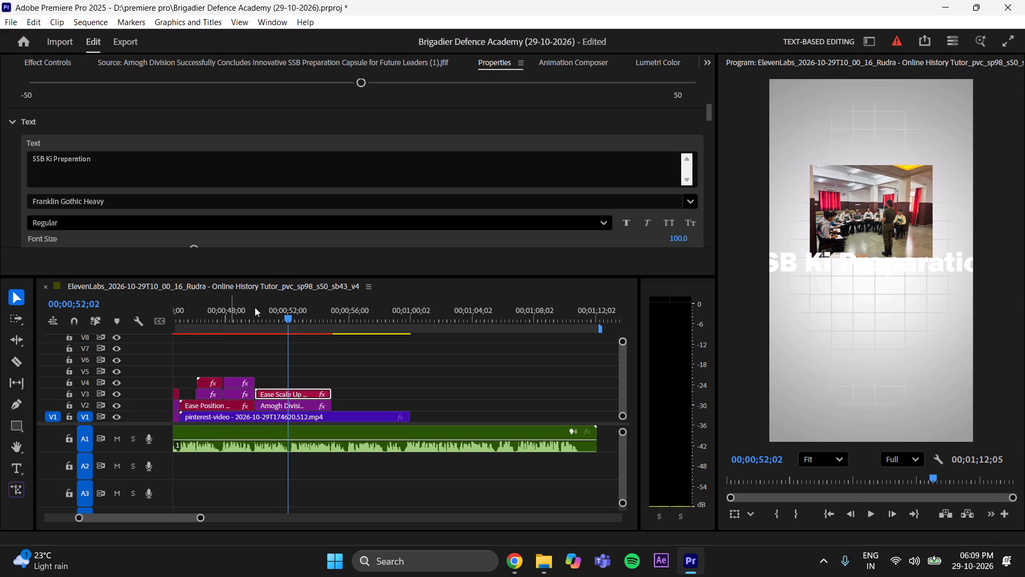
pyautogui.scroll(-5, 8, 186)
pyautogui.moveTo(187, 179); pyautogui.dragTo(128, 191)
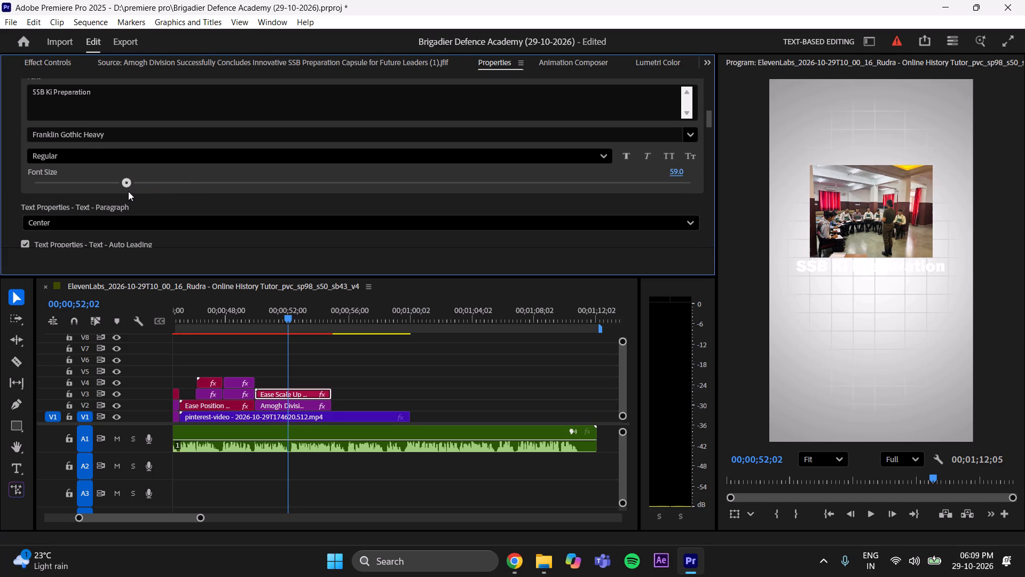
pyautogui.moveTo(128, 191); pyautogui.dragTo(126, 192)
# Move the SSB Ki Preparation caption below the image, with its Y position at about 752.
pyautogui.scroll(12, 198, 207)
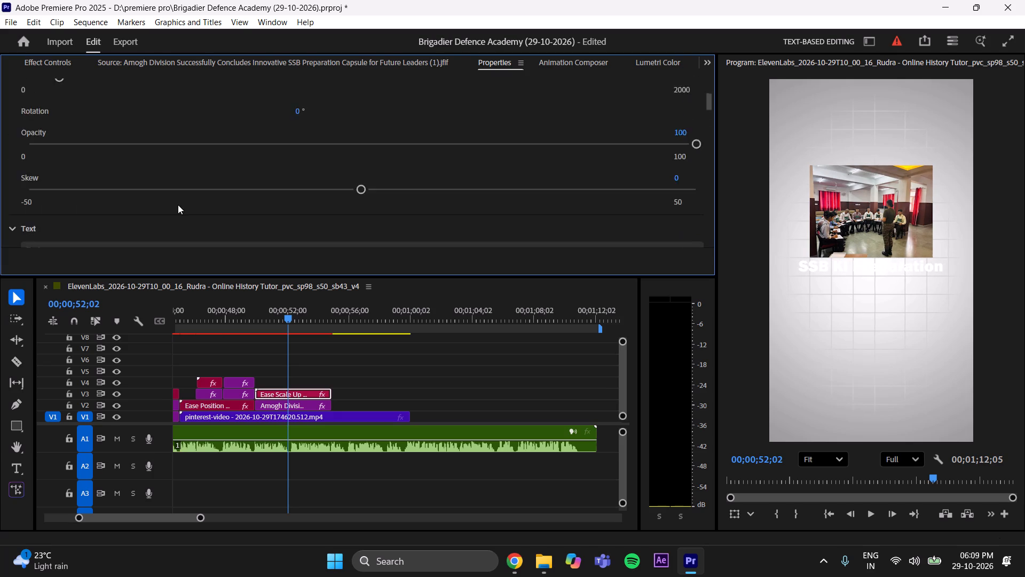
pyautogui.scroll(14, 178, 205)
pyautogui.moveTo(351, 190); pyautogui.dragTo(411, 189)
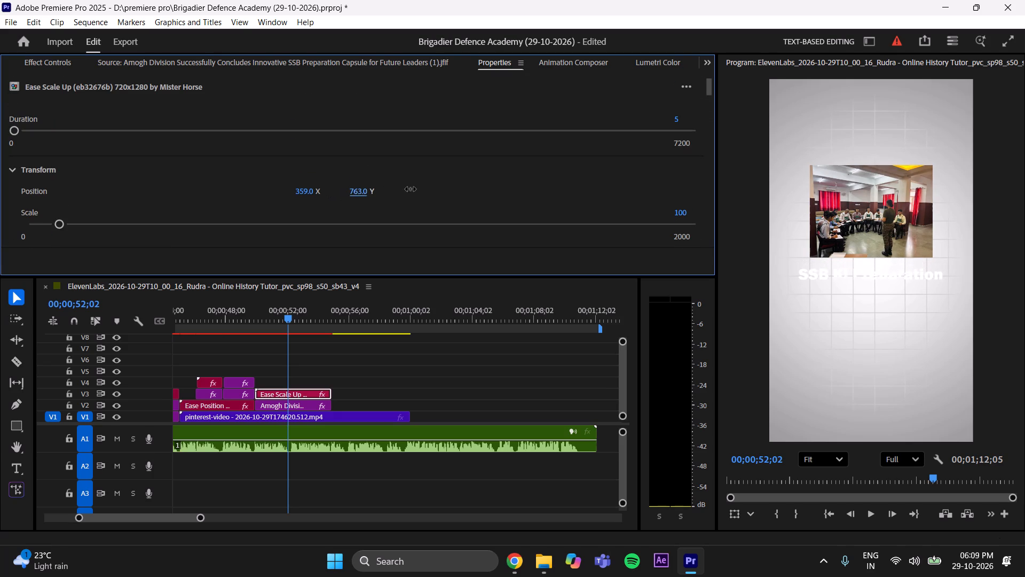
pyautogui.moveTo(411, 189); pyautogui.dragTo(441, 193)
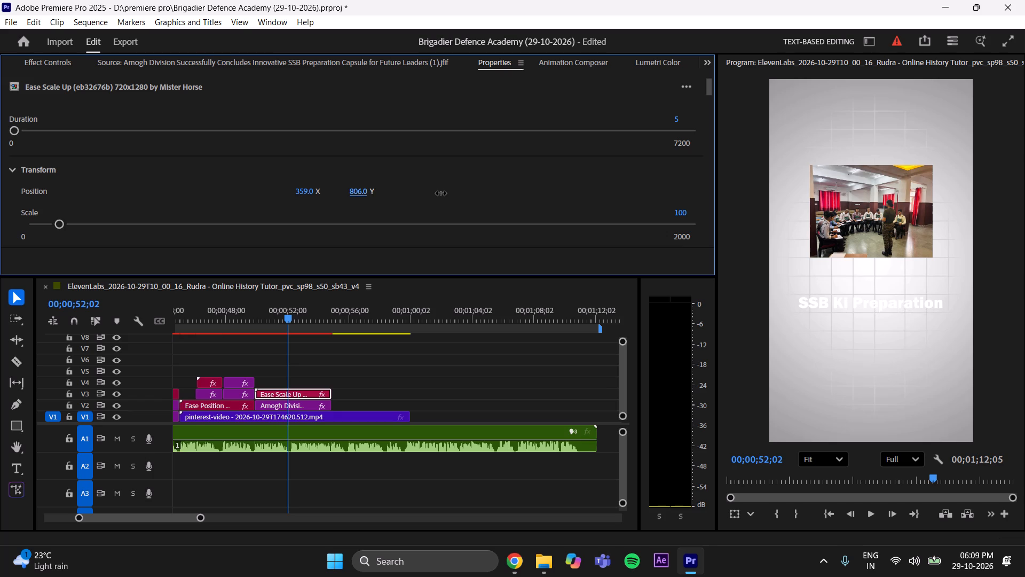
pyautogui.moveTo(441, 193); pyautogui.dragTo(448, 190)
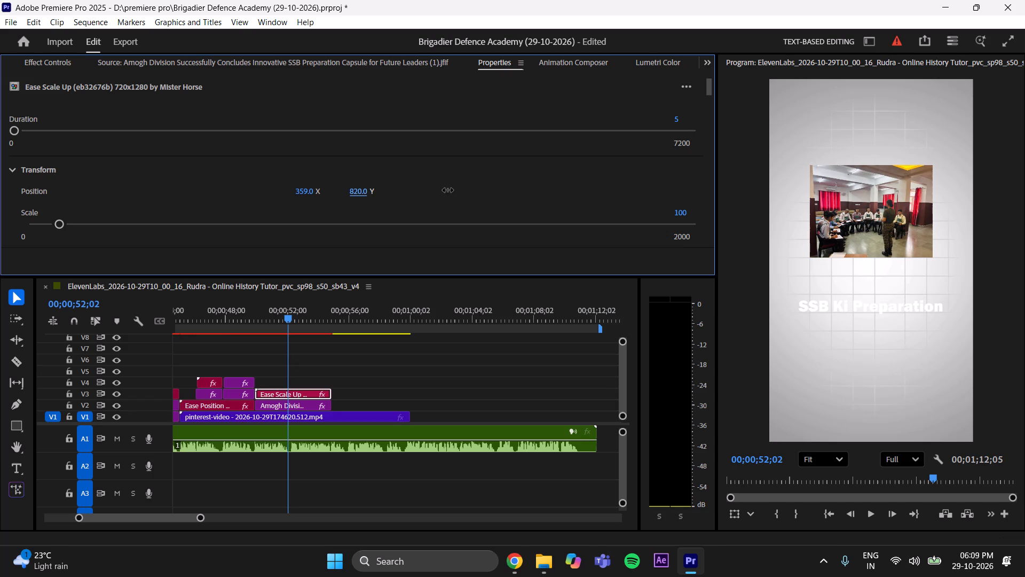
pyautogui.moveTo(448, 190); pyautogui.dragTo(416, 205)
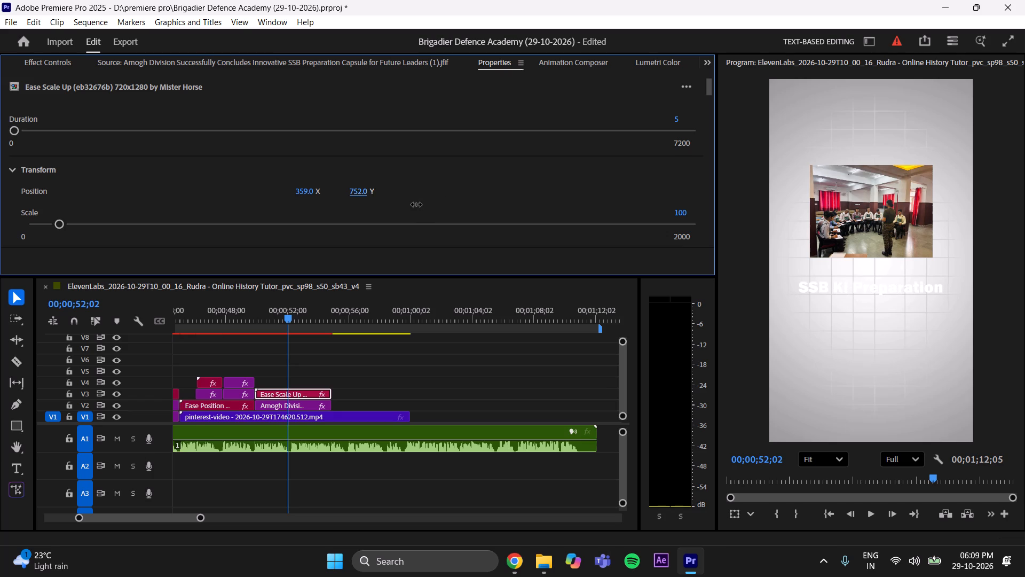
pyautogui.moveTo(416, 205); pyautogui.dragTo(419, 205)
# Change the caption's fill color to bright yellow, about F1FF00.
pyautogui.scroll(-20, 167, 177)
pyautogui.scroll(-7, 167, 177)
pyautogui.scroll(-6, 90, 211)
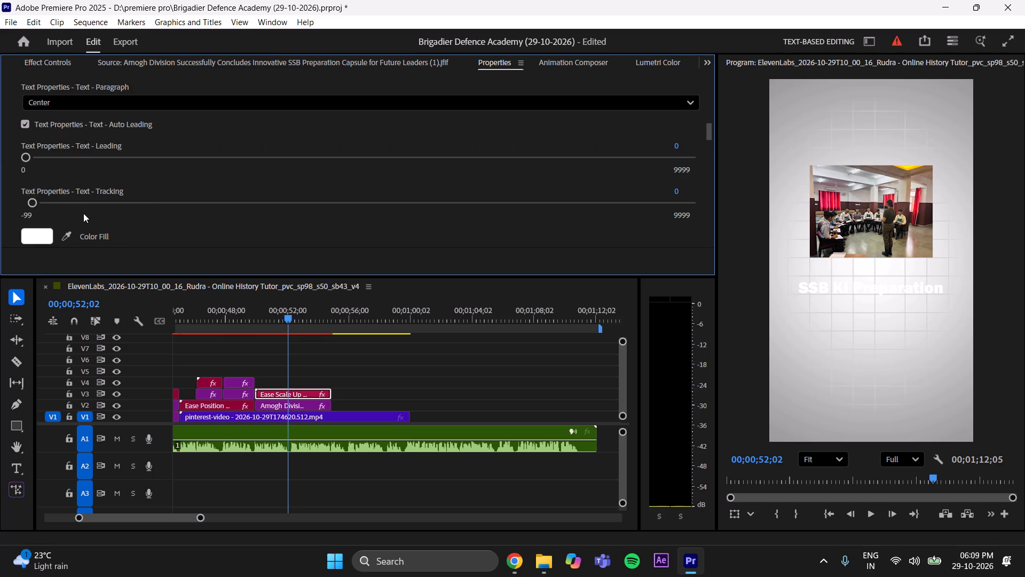
pyautogui.click(25, 235)
pyautogui.moveTo(454, 255); pyautogui.dragTo(548, 380)
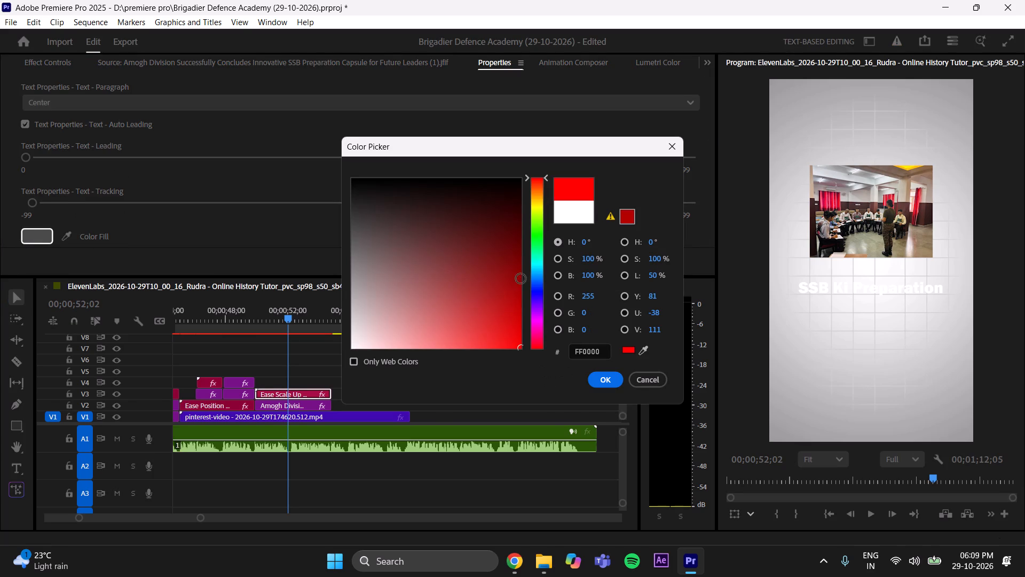
pyautogui.moveTo(536, 183); pyautogui.dragTo(541, 208)
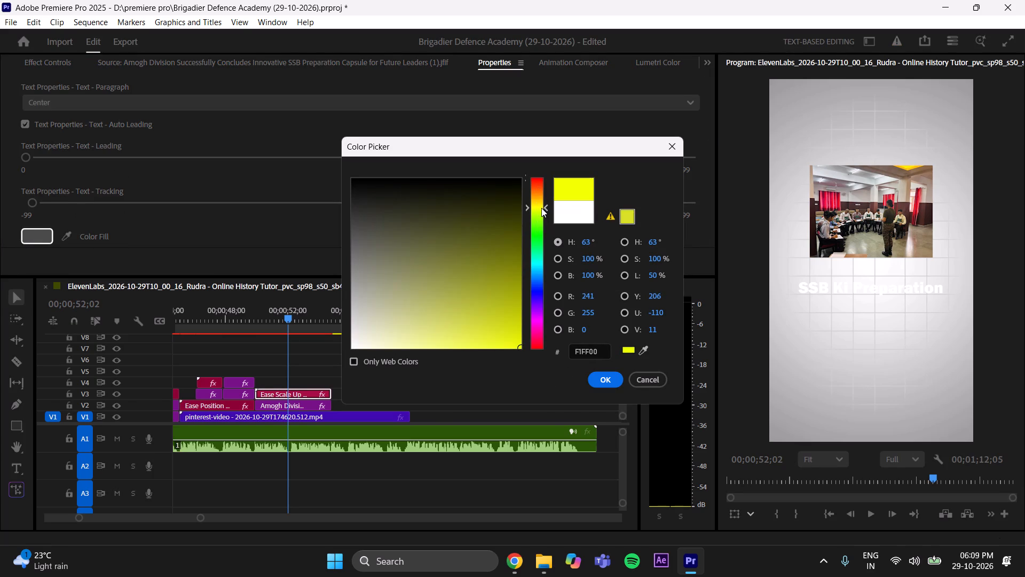
pyautogui.moveTo(541, 208); pyautogui.dragTo(542, 208)
pyautogui.click(607, 375)
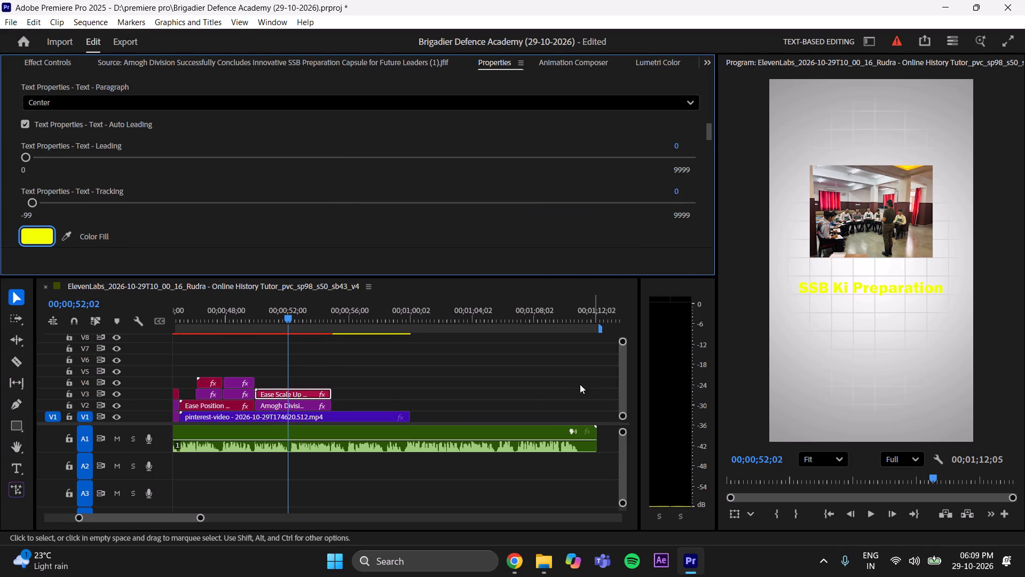
# Enable a black stroke on the caption, set the stroke width to 5, and save the project.
pyautogui.scroll(-5, 154, 235)
pyautogui.click(23, 233)
pyautogui.scroll(-4, 204, 219)
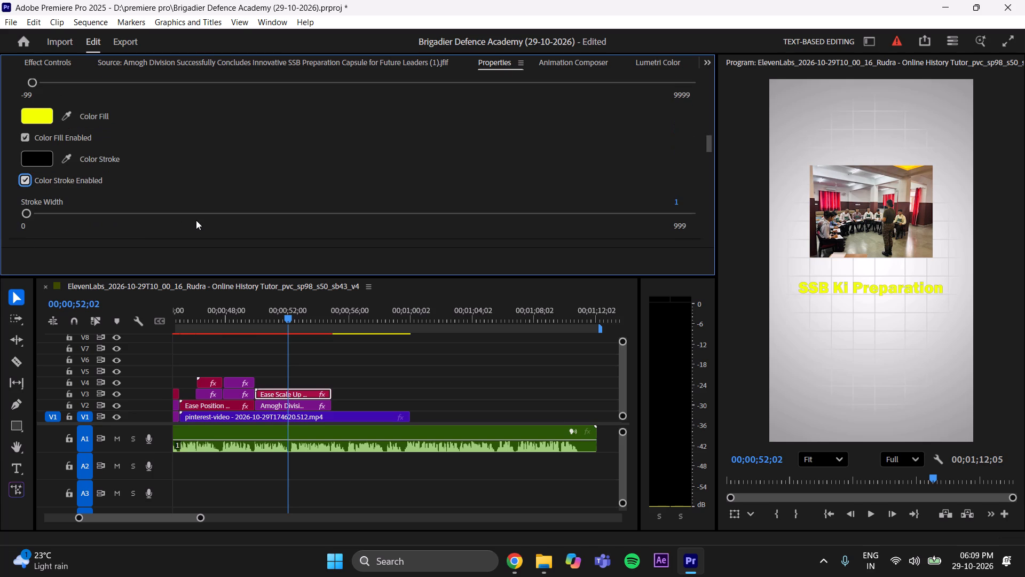
pyautogui.click(27, 214)
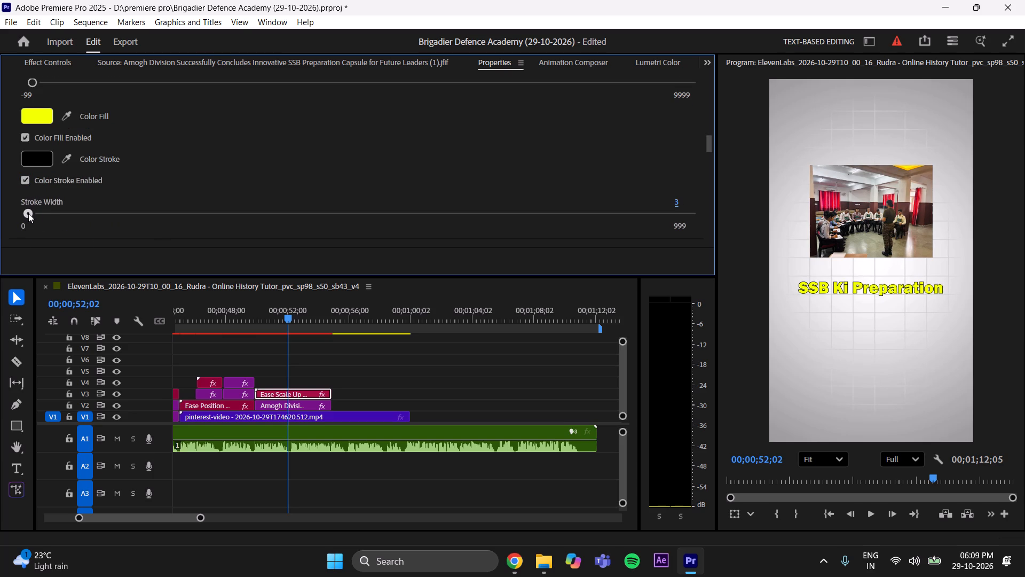
pyautogui.click(360, 386)
pyautogui.hotkey('ctrl', 's')
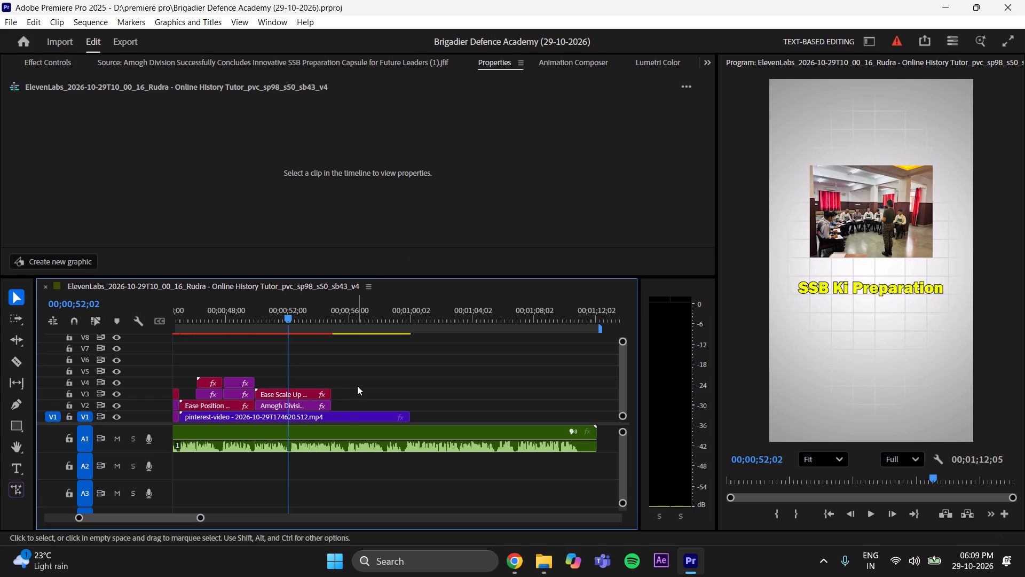
# Play back the transition from the WRITTEN EXAM scene into the SSB Ki Preparation scene to check its timing against the voice-over.
pyautogui.moveTo(289, 311); pyautogui.dragTo(251, 338)
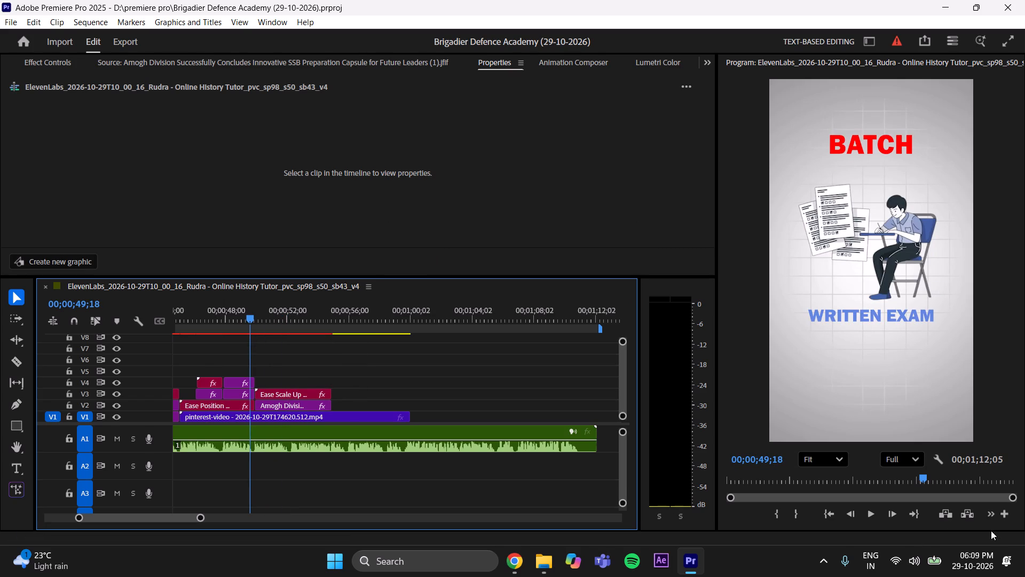
pyautogui.click(874, 514)
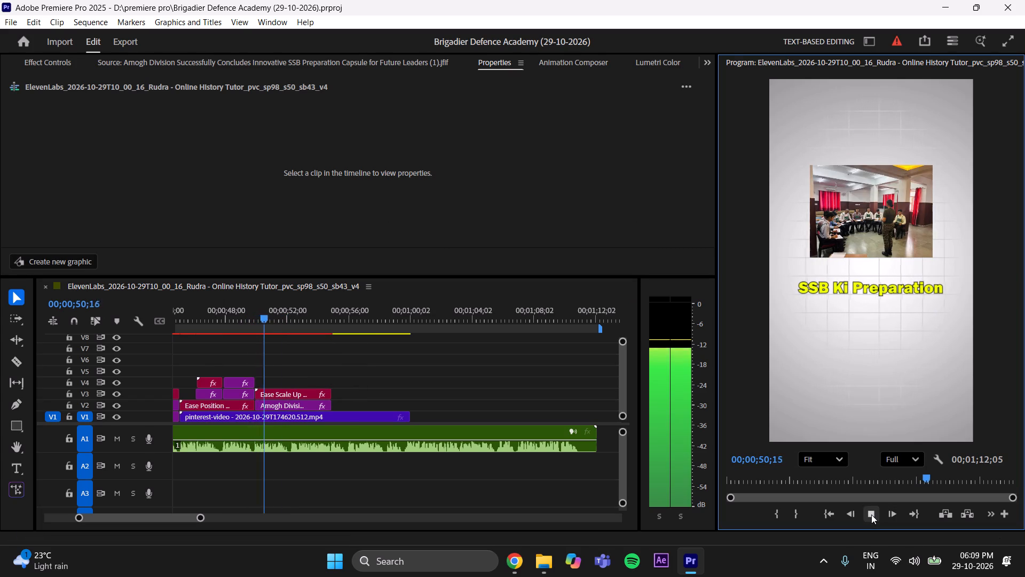
pyautogui.click(871, 514)
pyautogui.click(871, 507)
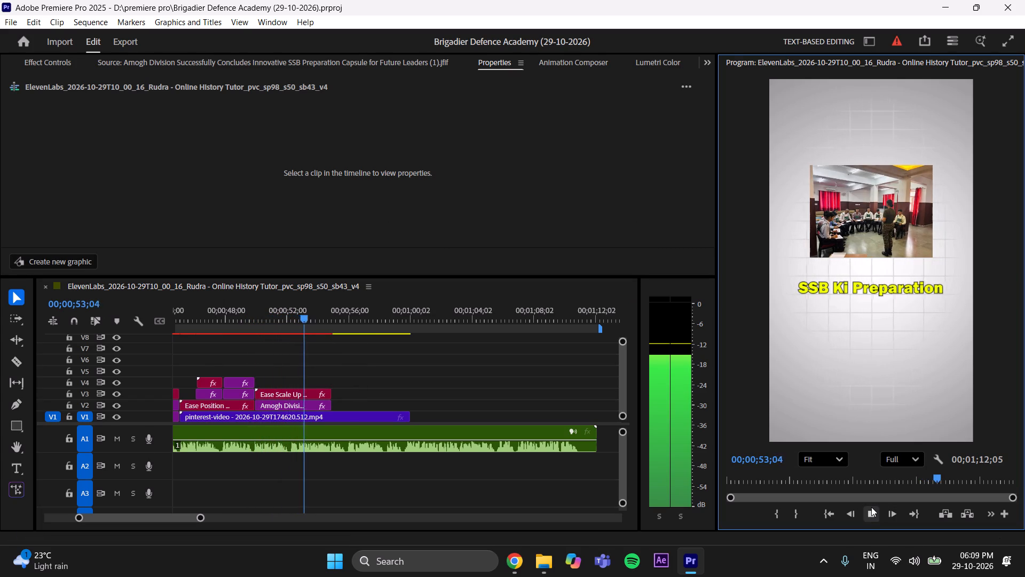
pyautogui.click(871, 507)
pyautogui.moveTo(317, 316); pyautogui.dragTo(249, 349)
pyautogui.press('space')
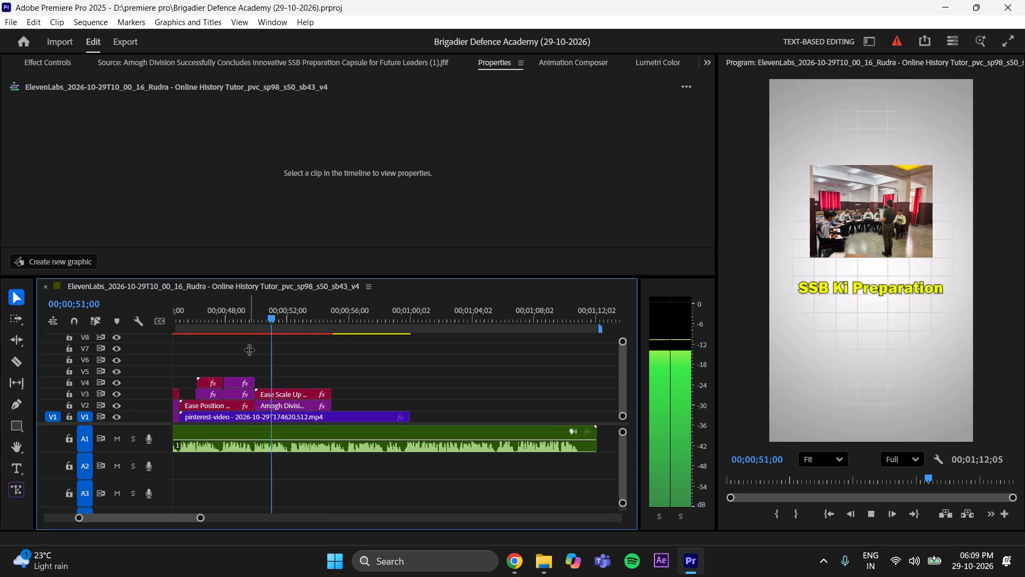
pyautogui.press('space')
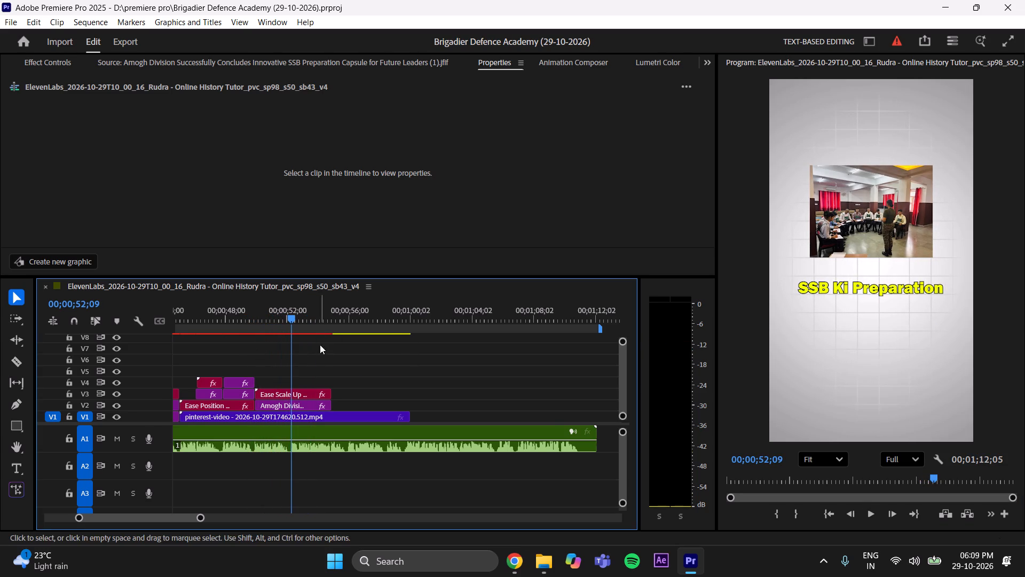
# Trim the ends of the Amogh Division image and its caption together to 00;00;52;06, and save the project.
pyautogui.click(293, 311)
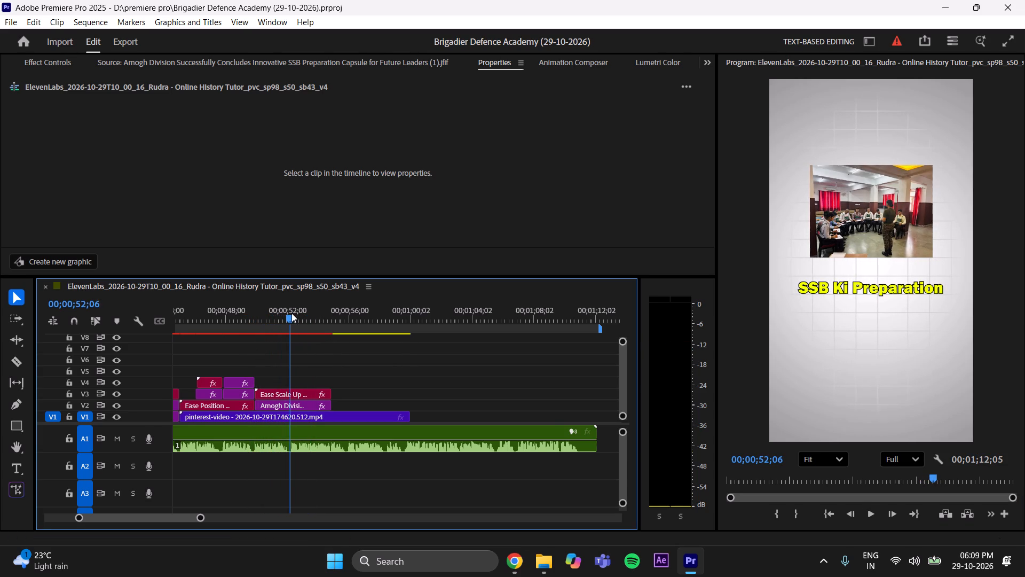
pyautogui.moveTo(348, 381); pyautogui.dragTo(329, 403)
pyautogui.moveTo(334, 393); pyautogui.dragTo(311, 401)
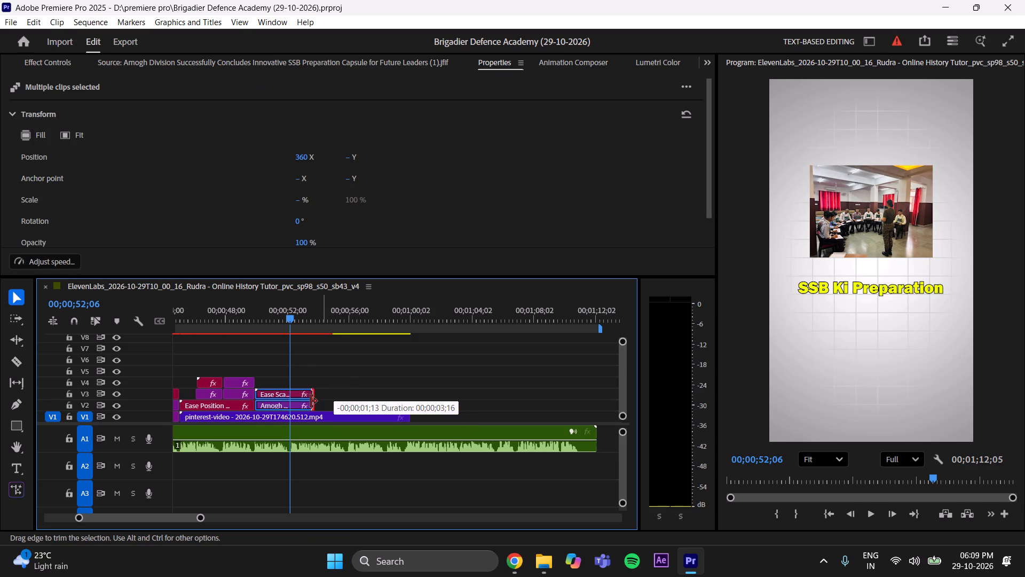
pyautogui.moveTo(311, 401); pyautogui.dragTo(293, 407)
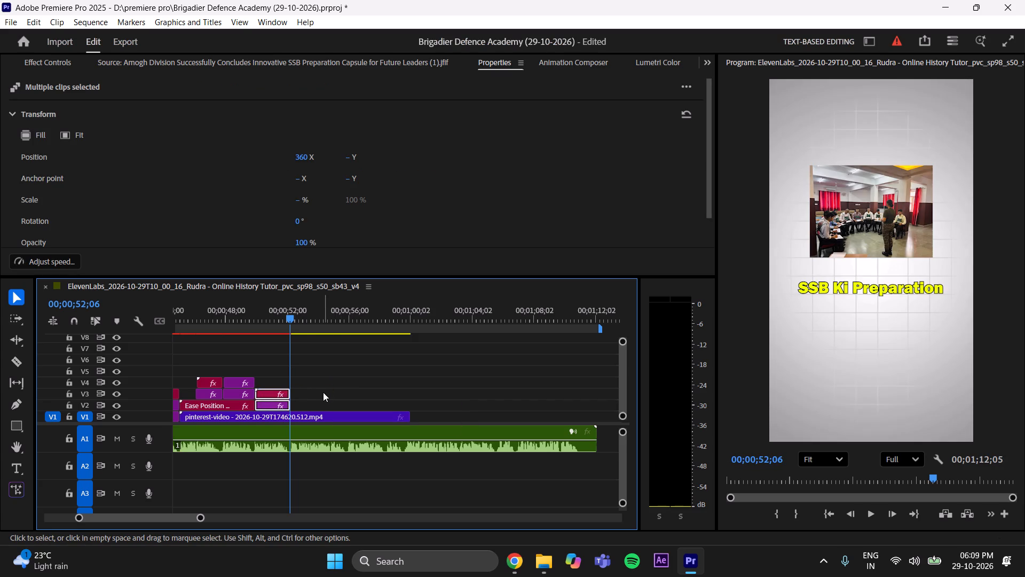
pyautogui.click(323, 392)
pyautogui.hotkey('ctrl', 's')
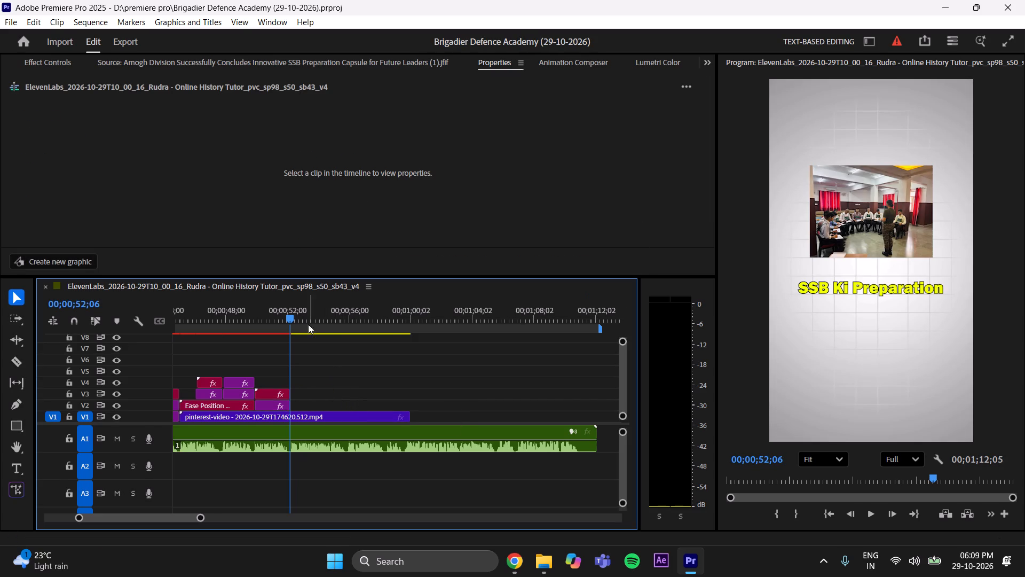
# Move the Amogh Division image on V2 down to a Y position of 660.
pyautogui.moveTo(294, 310); pyautogui.dragTo(290, 311)
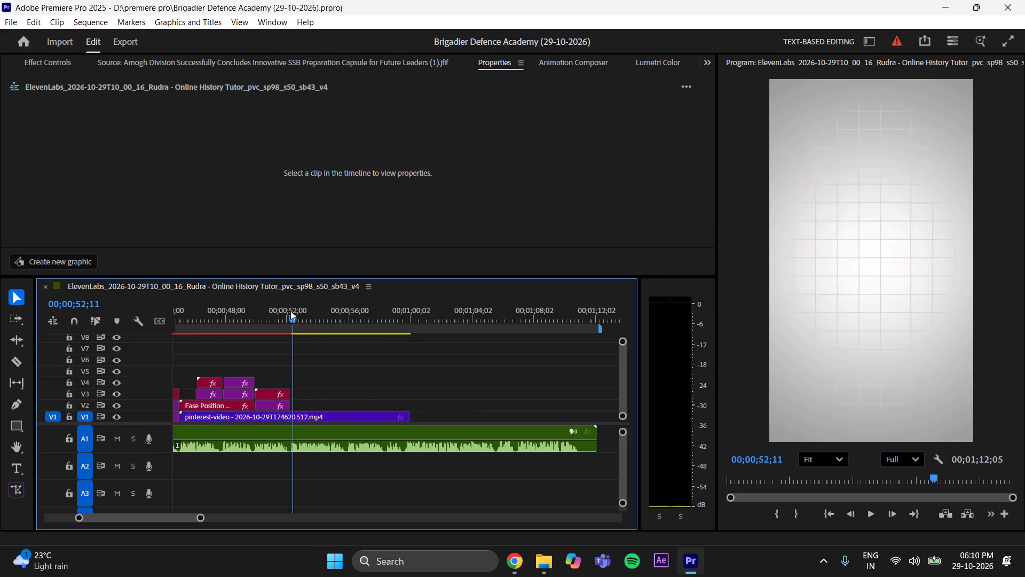
pyautogui.moveTo(290, 311); pyautogui.dragTo(274, 326)
pyautogui.click(265, 406)
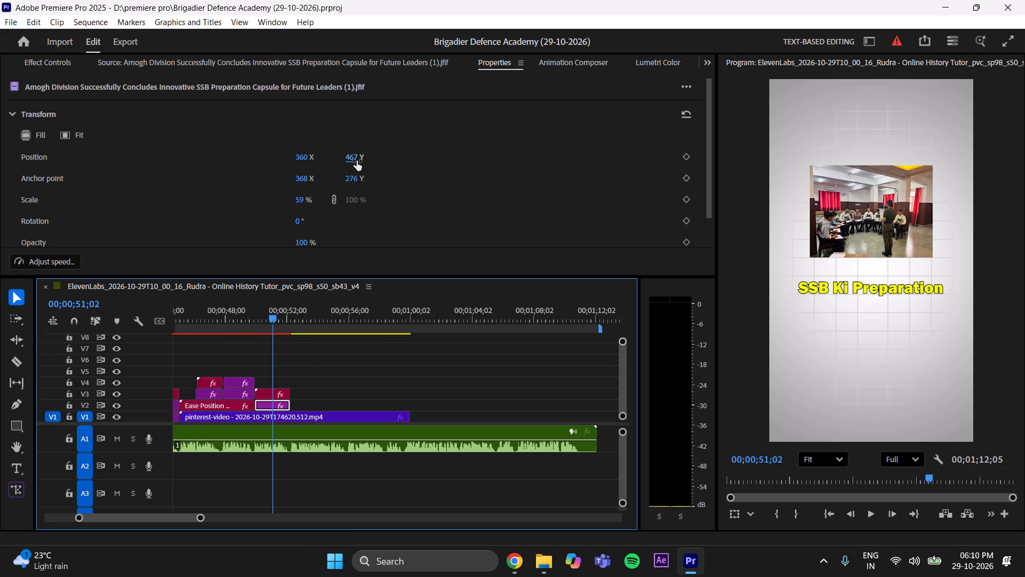
pyautogui.moveTo(358, 159); pyautogui.dragTo(539, 156)
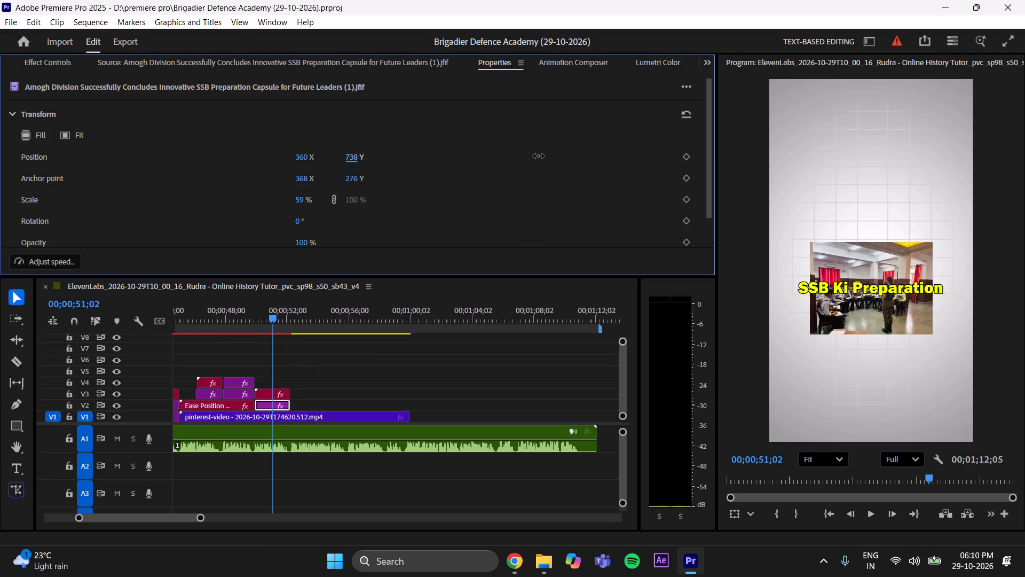
pyautogui.moveTo(539, 156); pyautogui.dragTo(500, 166)
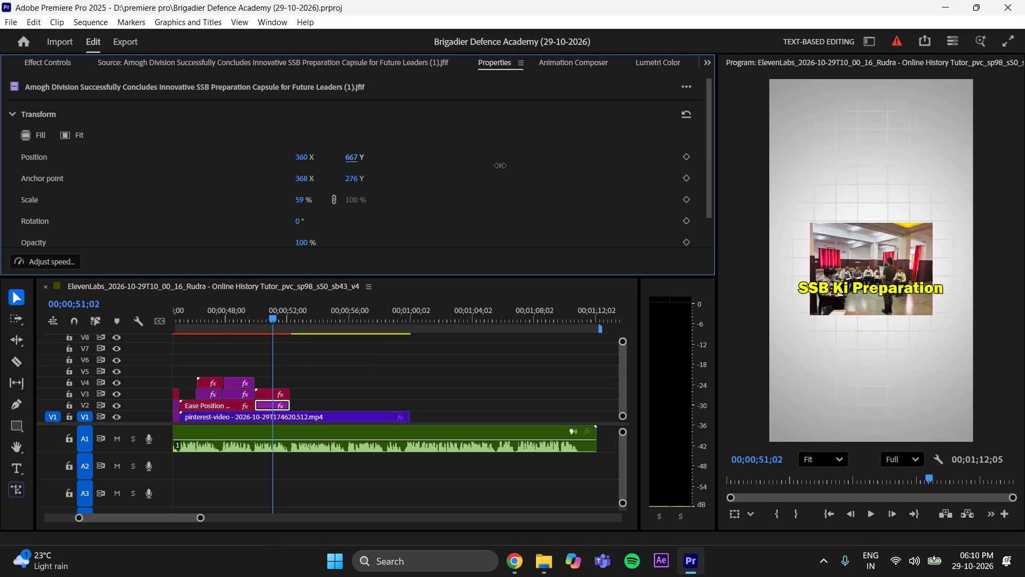
pyautogui.moveTo(500, 166); pyautogui.dragTo(499, 169)
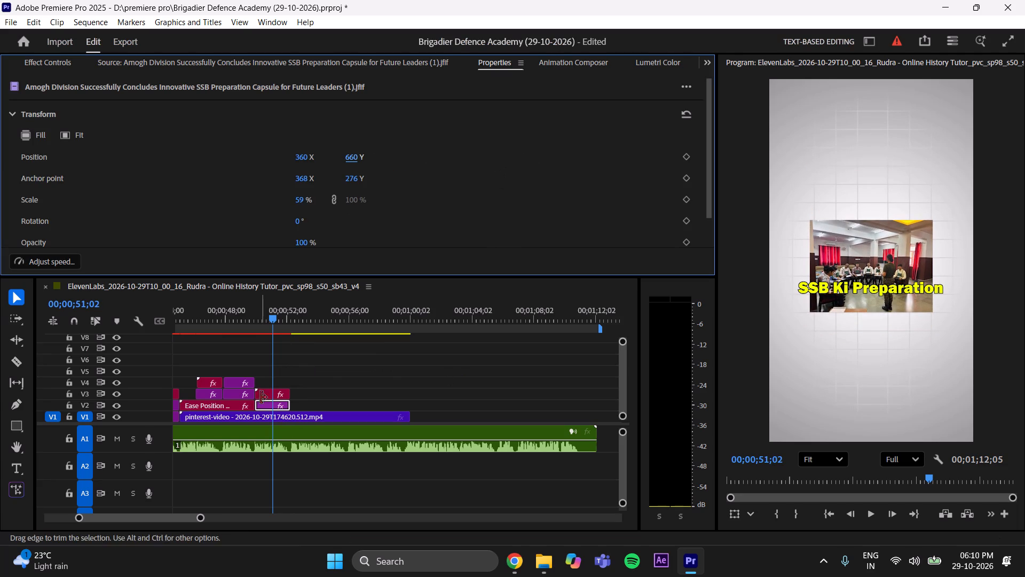
# Move the SSB Ki Preparation caption up so it sits just above the image, and save the project.
pyautogui.click(262, 397)
pyautogui.moveTo(359, 190); pyautogui.dragTo(133, 215)
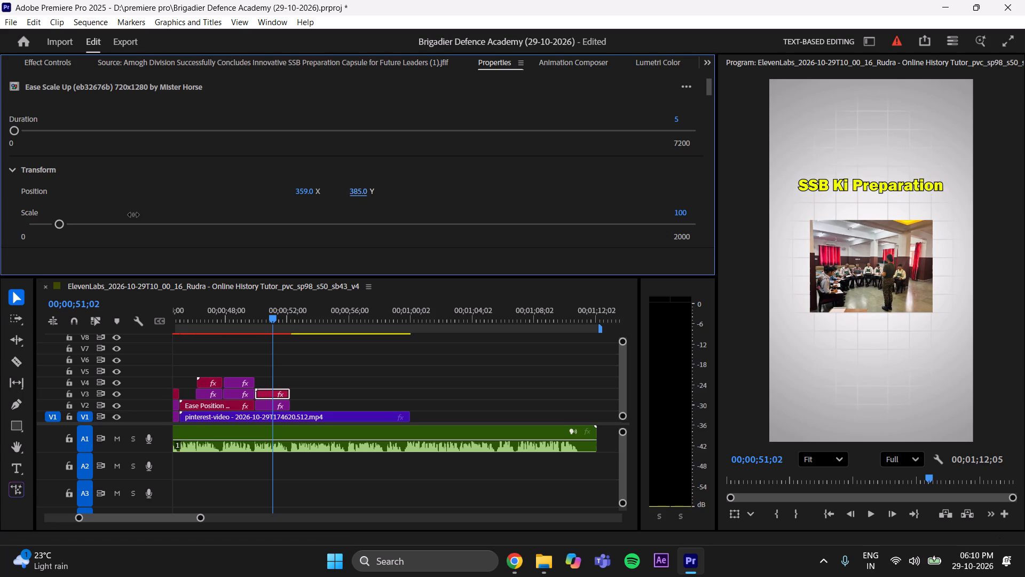
pyautogui.moveTo(133, 215); pyautogui.dragTo(159, 214)
pyautogui.click(371, 392)
pyautogui.hotkey('ctrl', 's')
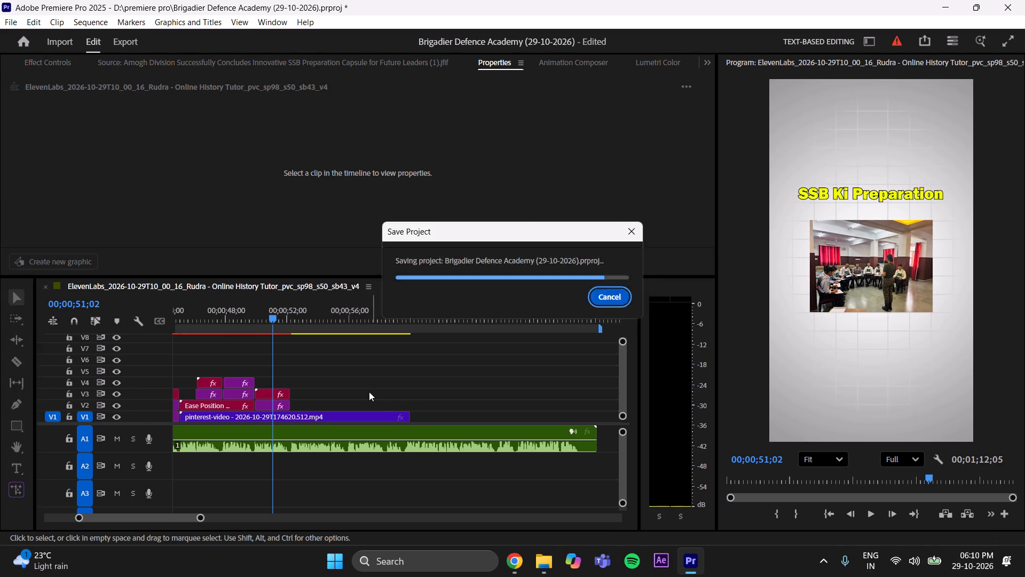
# Play back the SSB Ki Preparation scene to check the rearranged image and caption.
pyautogui.moveTo(271, 309); pyautogui.dragTo(247, 324)
pyautogui.press('space')
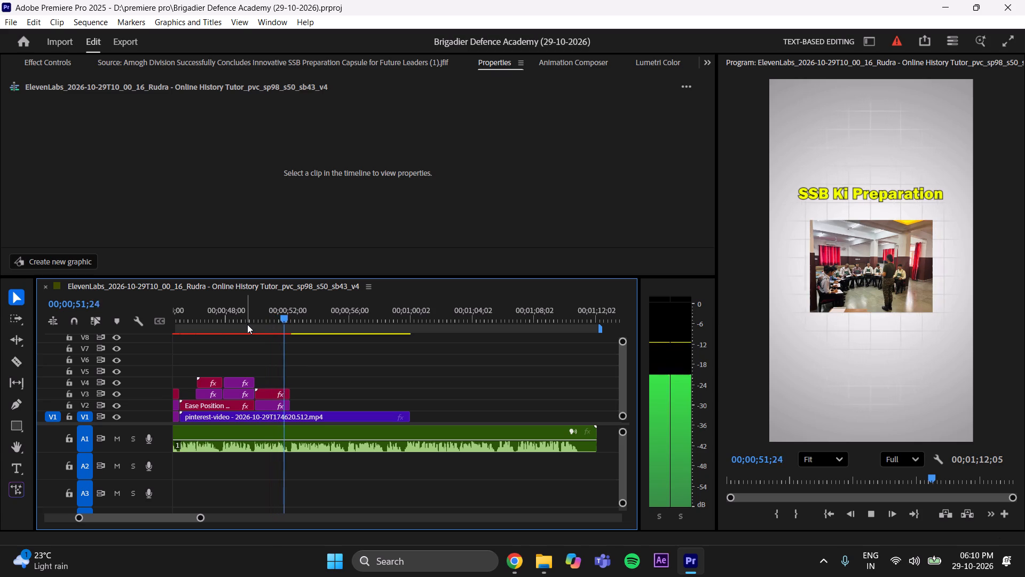
pyautogui.press('space')
# Place the playhead at 00;00;52;06, the end of the SSB Ki Preparation clips, and save the project.
pyautogui.moveTo(299, 311); pyautogui.dragTo(290, 325)
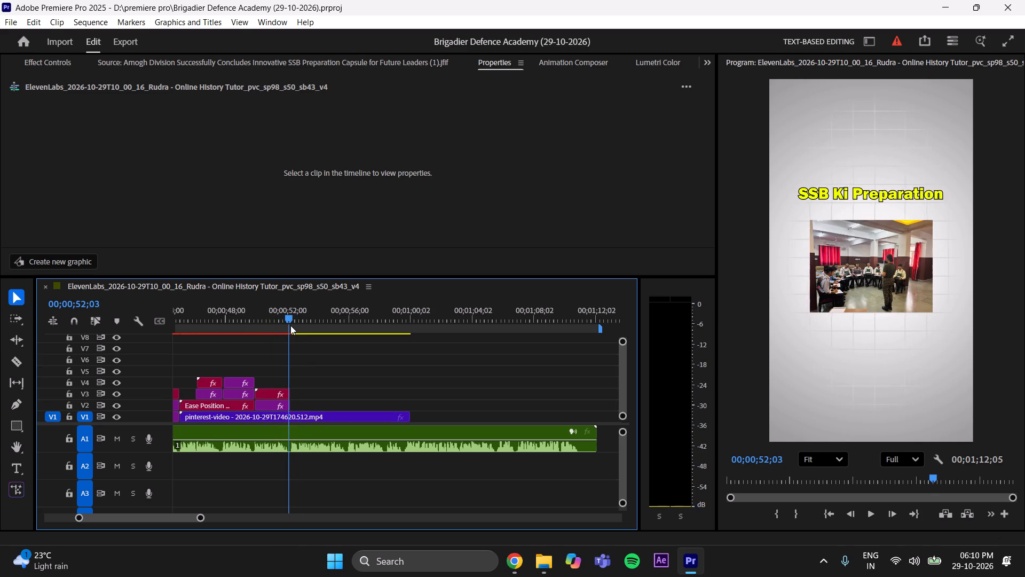
pyautogui.moveTo(290, 325); pyautogui.dragTo(292, 325)
pyautogui.hotkey('ctrl', 's')
pyautogui.hotkey('ctrl', 's')
pyautogui.hotkey('ctrl', 's')
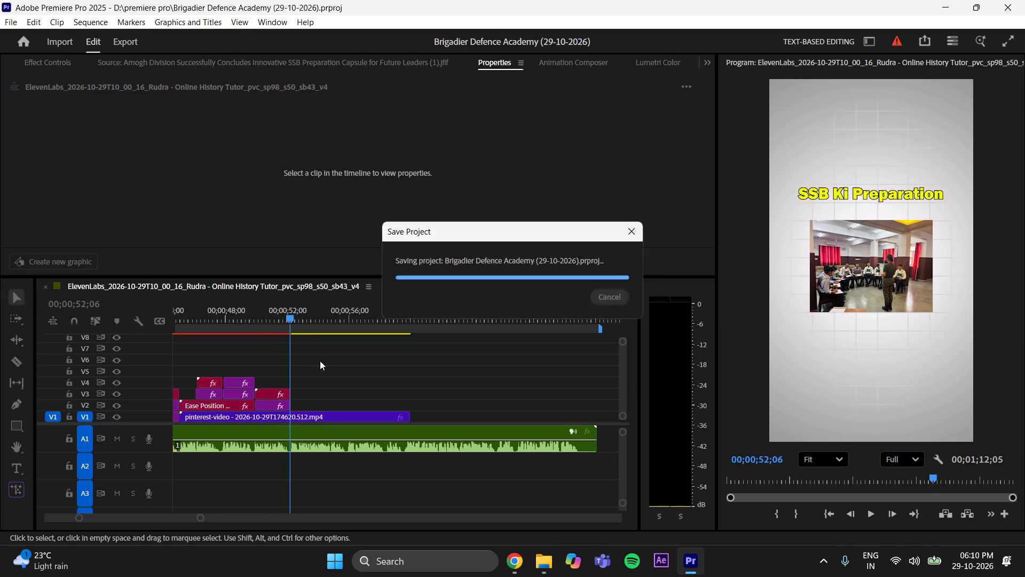
pyautogui.hotkey('ctrl', 's')
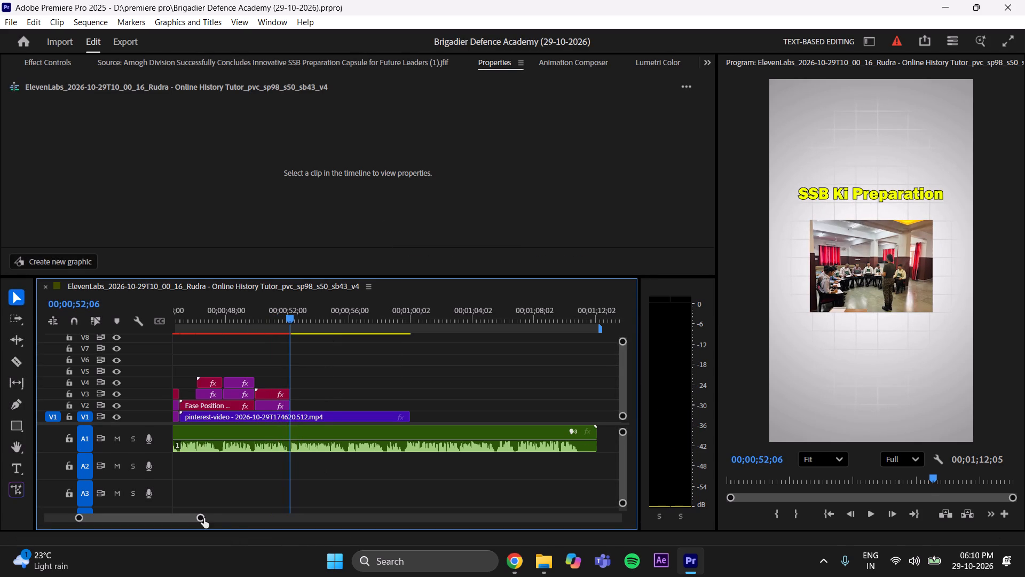
pyautogui.click(141, 519)
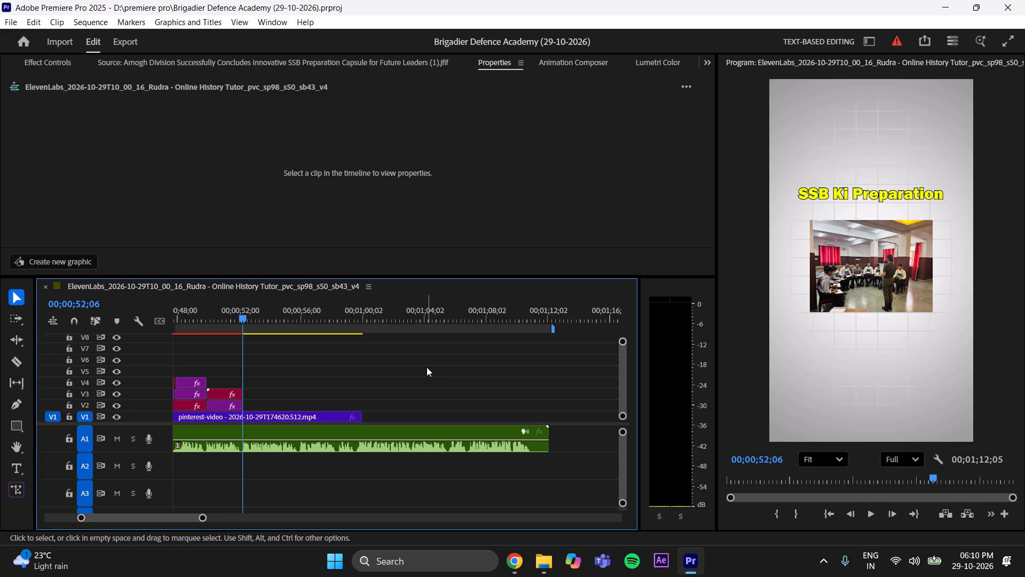
pyautogui.hotkey('ctrl', 's')
pyautogui.hotkey('ctrl', 's')
pyautogui.hotkey('ctrl', 's')
pyautogui.hotkey('ctrl', 's')
pyautogui.hotkey('ctrl', 's')
pyautogui.hotkey('ctrl', 's')
pyautogui.hotkey('ctrl', 's')
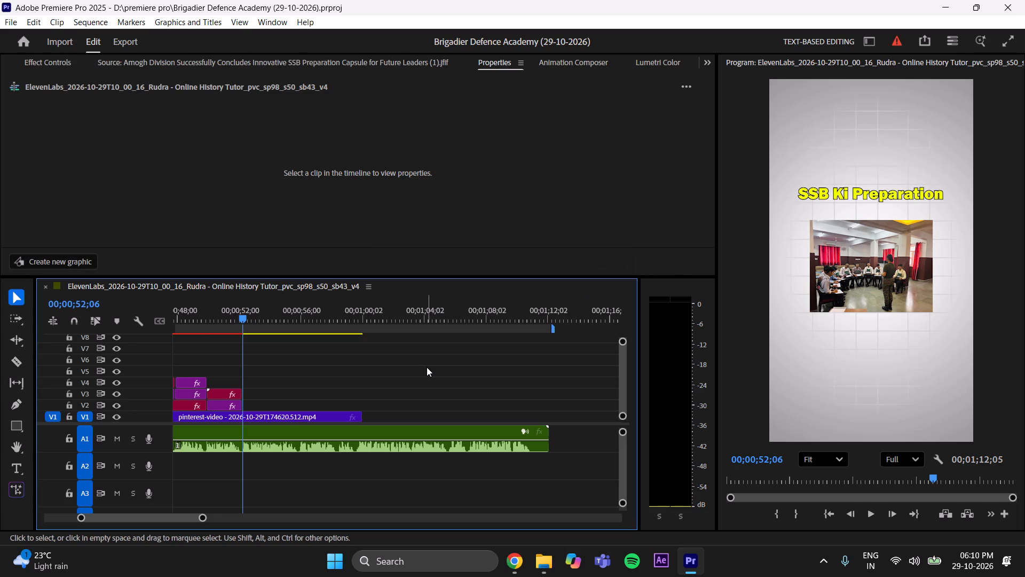
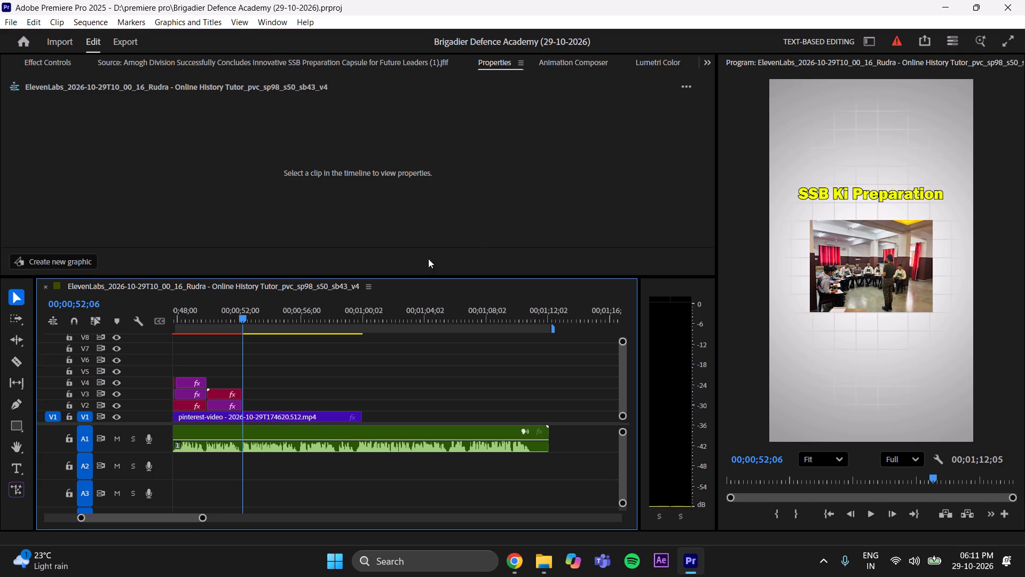
# Play the voice-over from 00;00;52;06 to hear the narration for the section after the SSB Ki Preparation scene.
pyautogui.click(872, 513)
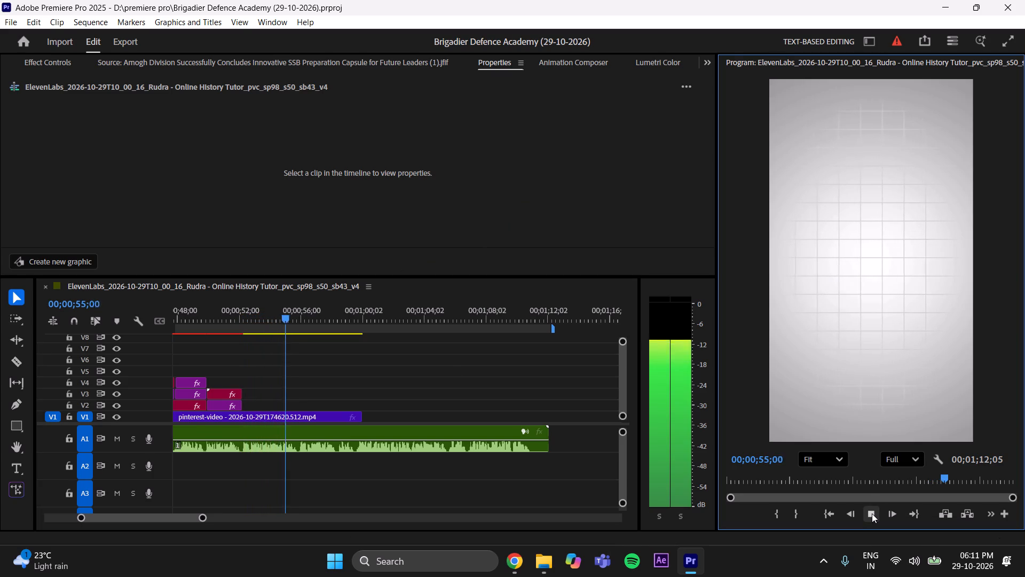
pyautogui.click(872, 513)
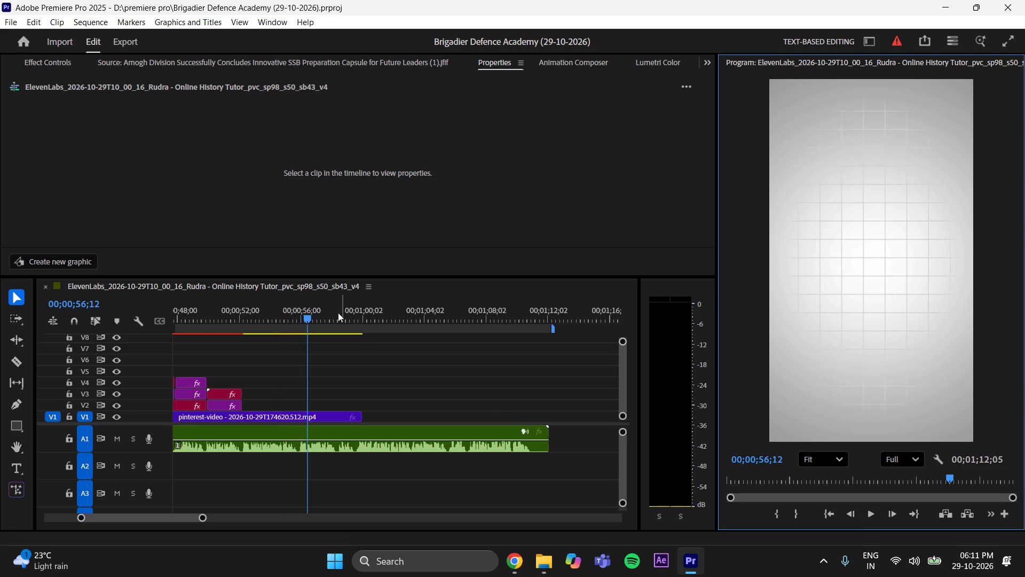
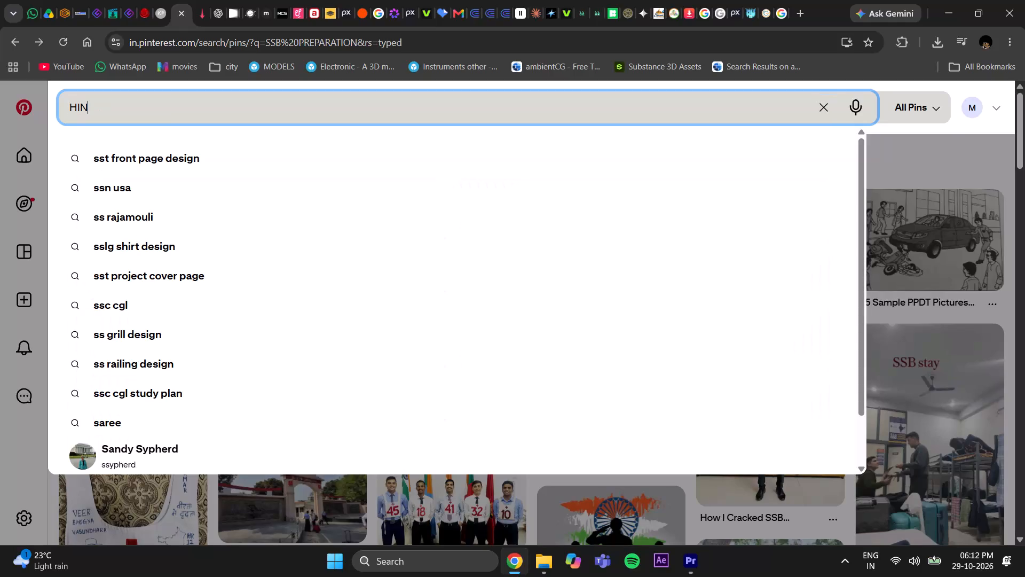
# Search Pinterest for HINDI MEDIUM.
pyautogui.write('DI')
pyautogui.press('space')
pyautogui.write('MEDIUM')
pyautogui.press('space')
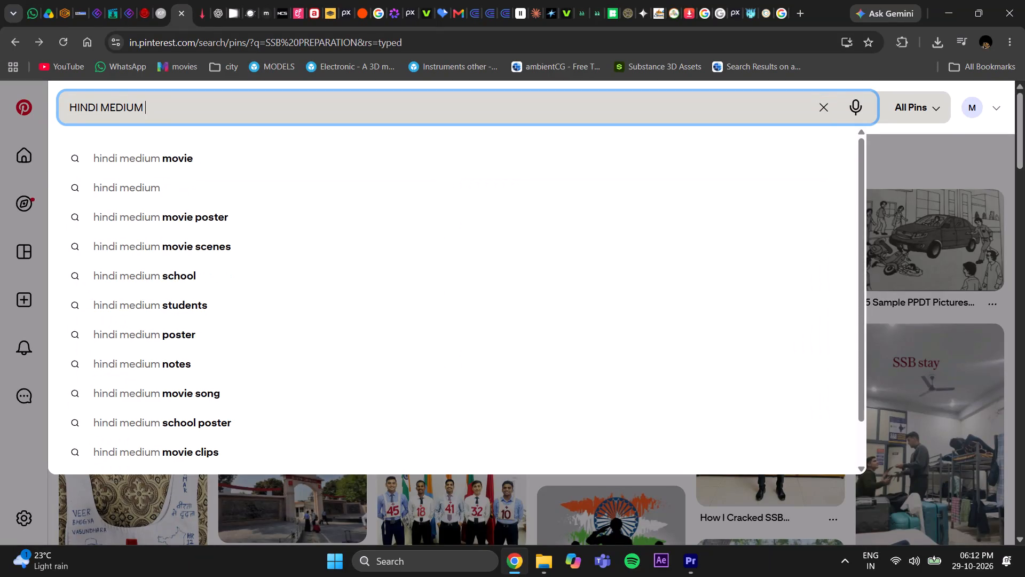
pyautogui.press('Return')
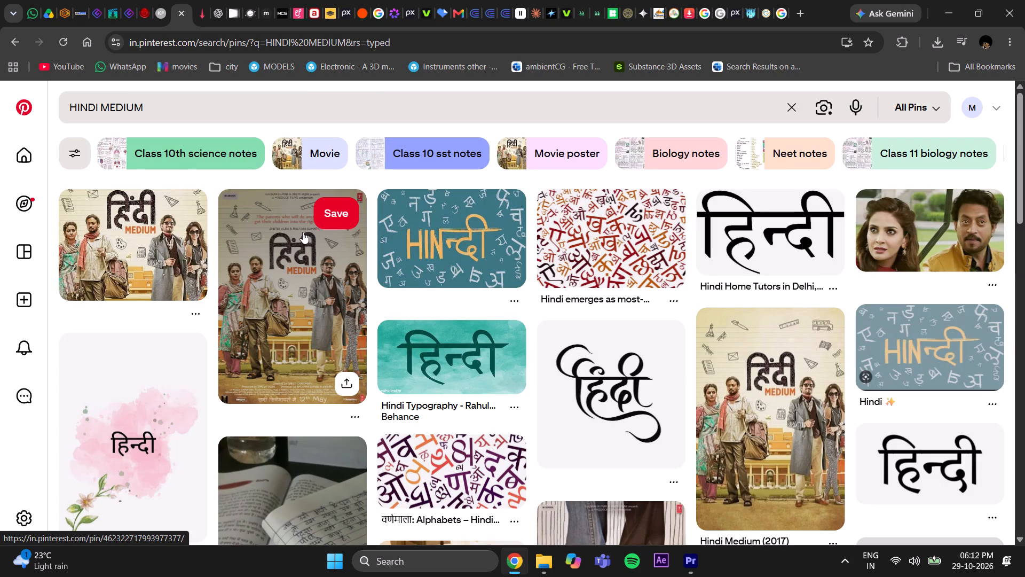
# Look through the HINDI MEDIUM pins for an image that suits the narration after the SSB Ki Preparation scene.
pyautogui.scroll(-6, 428, 299)
pyautogui.scroll(8, 434, 303)
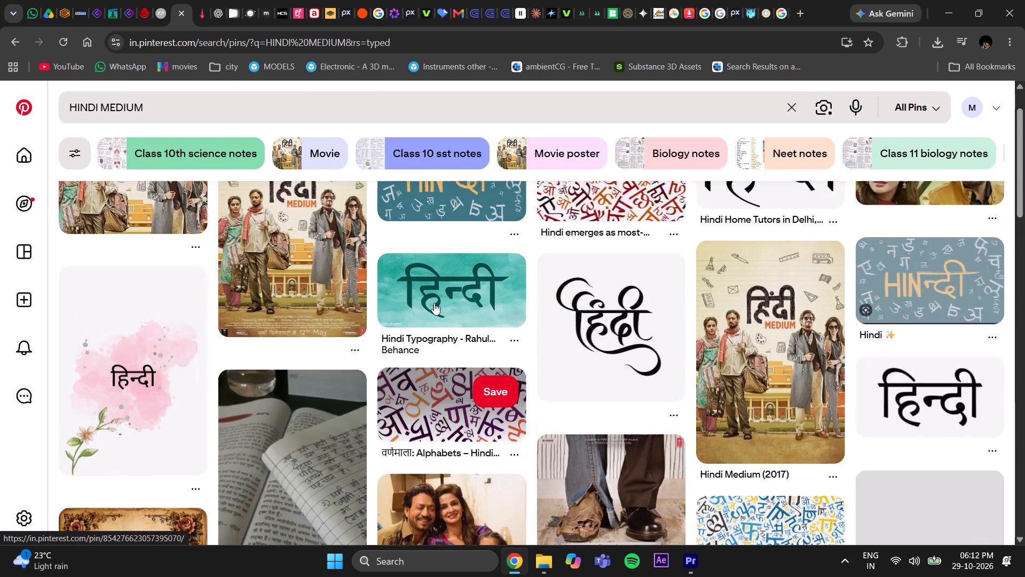
pyautogui.scroll(-9, 434, 303)
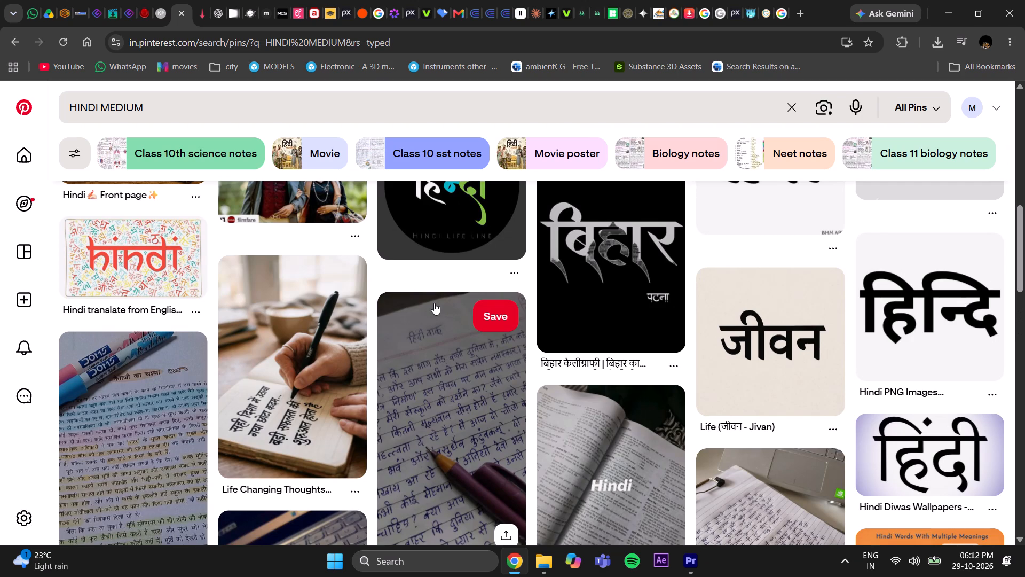
pyautogui.scroll(-9, 434, 303)
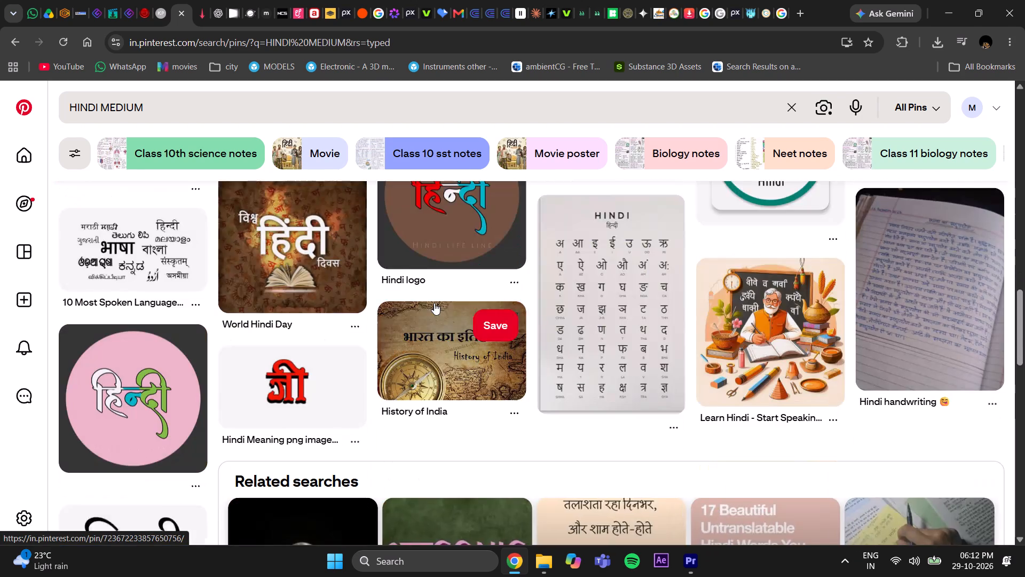
pyautogui.scroll(-11, 434, 303)
pyautogui.scroll(4, 435, 306)
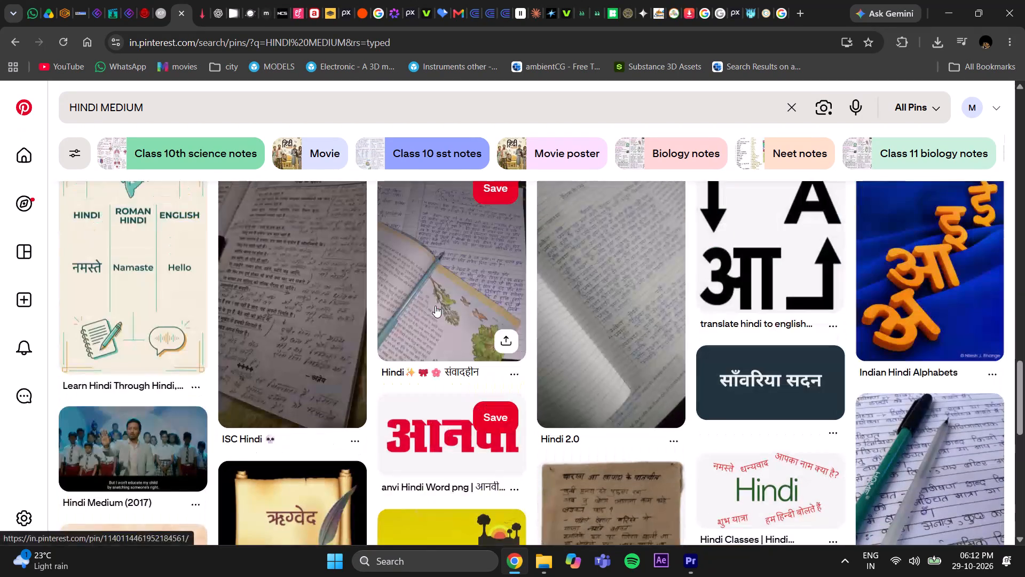
pyautogui.scroll(20, 422, 298)
pyautogui.scroll(11, 422, 298)
# Extend the Pinterest search to HINDI MEDIUM EDUCATION and check the first pins.
pyautogui.click(192, 92)
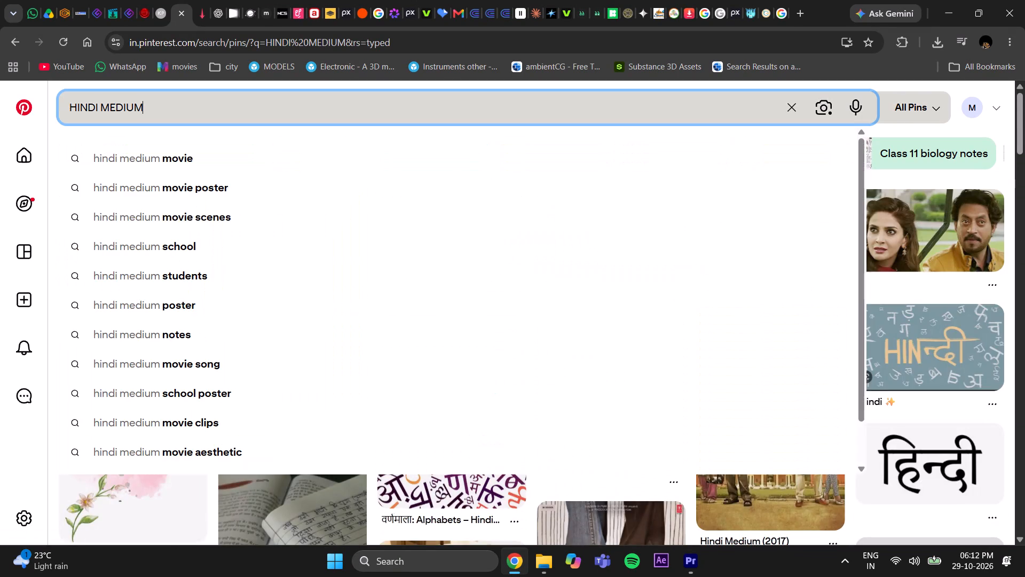
pyautogui.press('space')
pyautogui.write('EDUCATION')
pyautogui.press('Return')
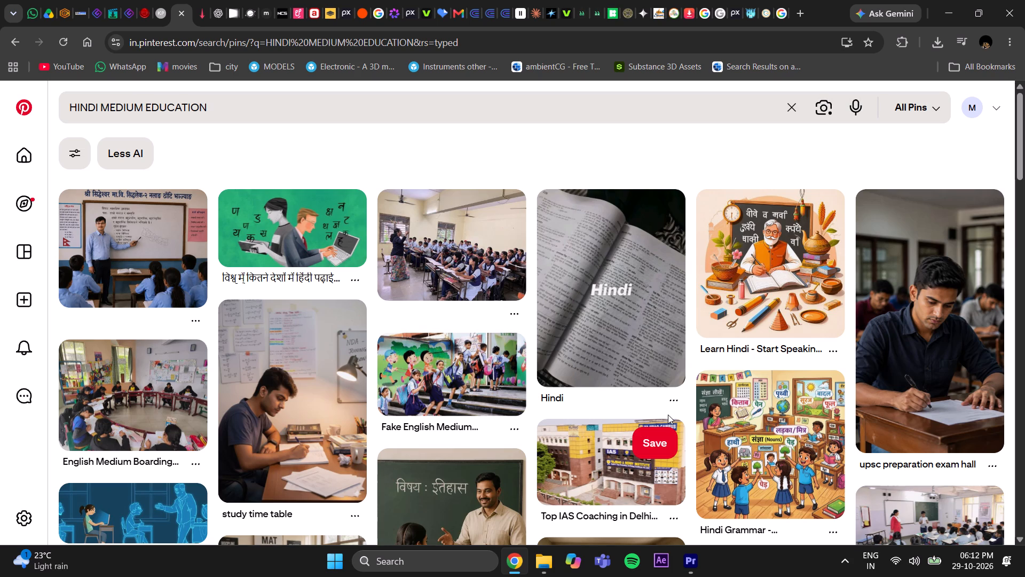
pyautogui.scroll(-8, 668, 415)
pyautogui.scroll(12, 655, 399)
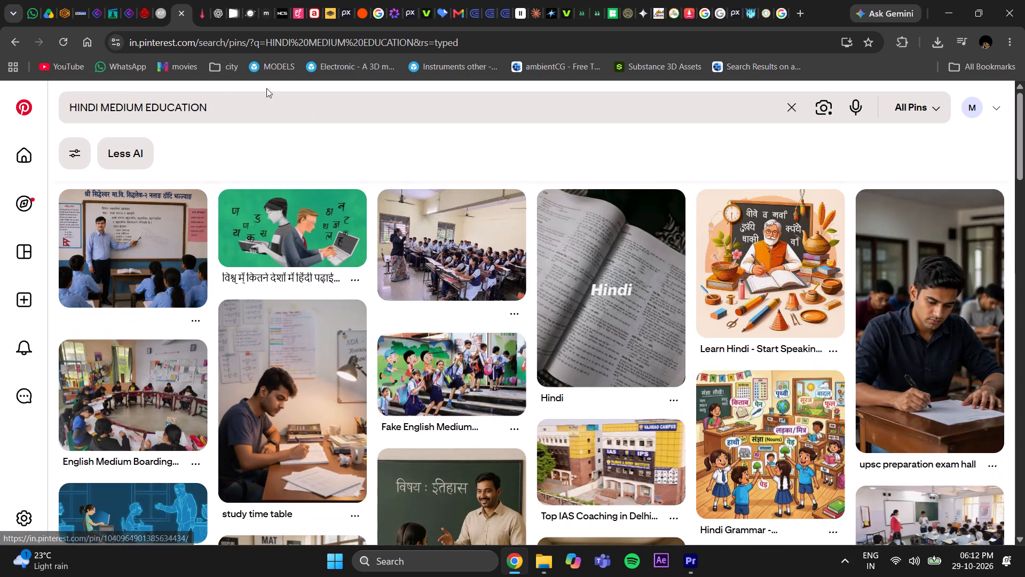
# Refine the Pinterest search to HINDI MEDIUM EDUCATION PNG.
pyautogui.click(221, 95)
pyautogui.press('space')
pyautogui.write('PNG')
pyautogui.hotkey('shift', 'Return')
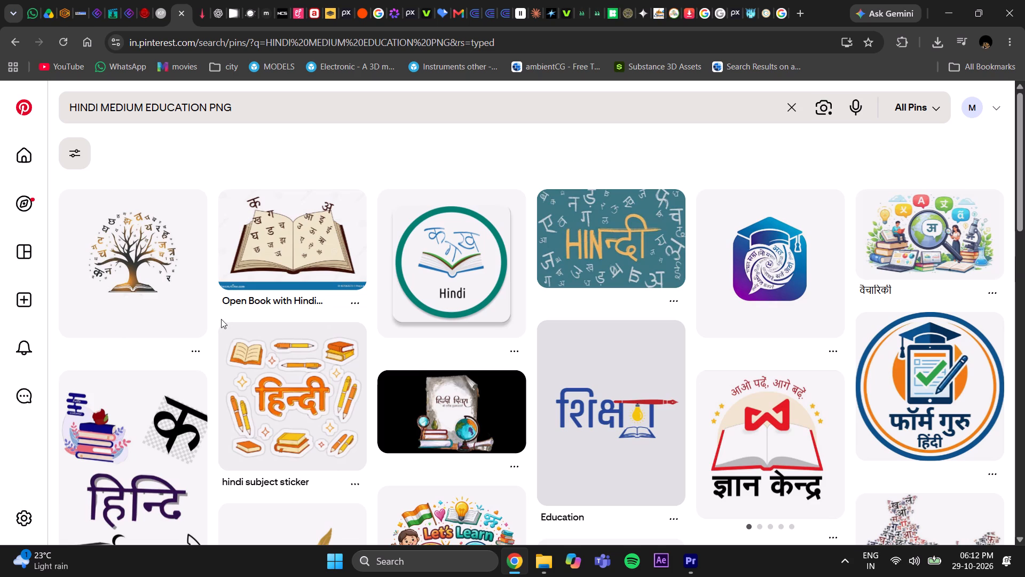
# Look through the HINDI MEDIUM EDUCATION PNG pins for a usable Hindi-medium illustration.
pyautogui.scroll(-4, 221, 319)
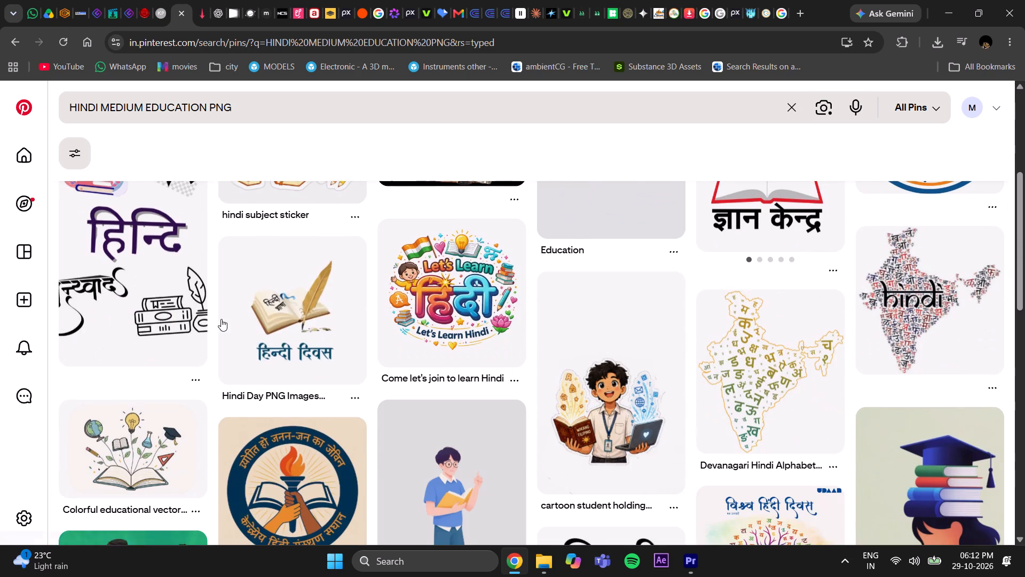
pyautogui.scroll(-4, 221, 319)
pyautogui.scroll(2, 221, 319)
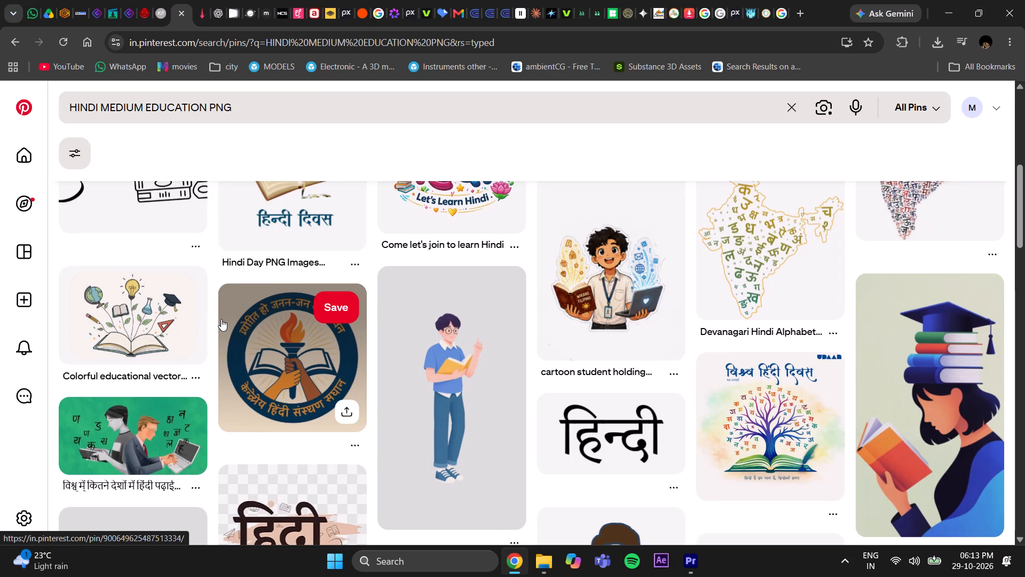
pyautogui.scroll(-3, 221, 319)
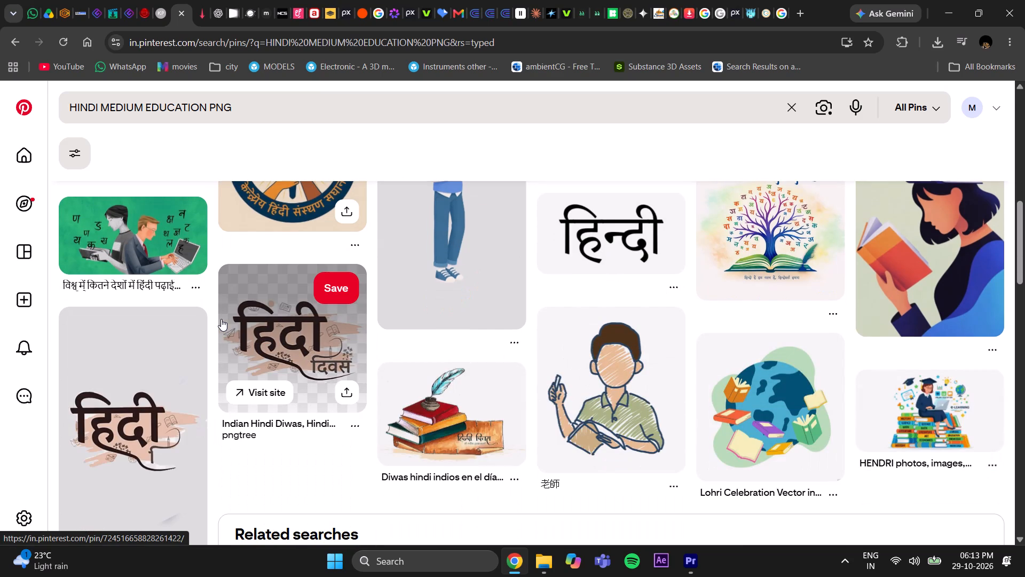
pyautogui.scroll(-9, 221, 319)
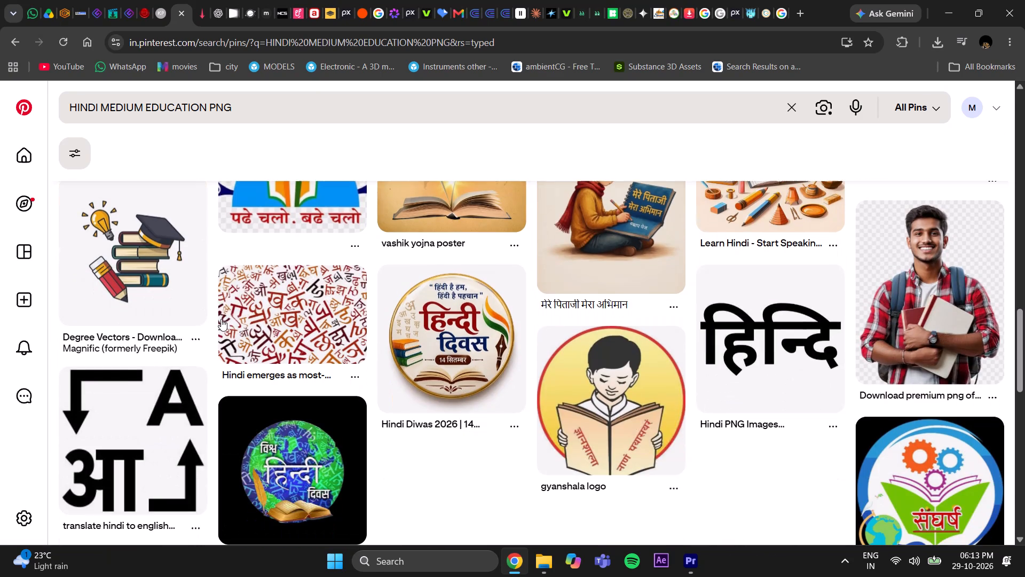
pyautogui.scroll(-4, 221, 319)
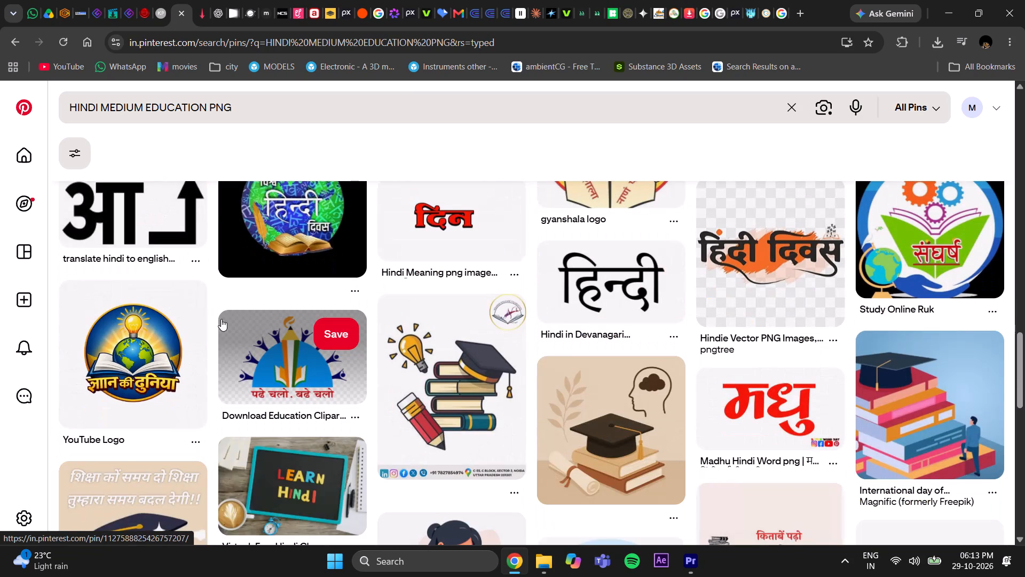
pyautogui.scroll(-9, 221, 319)
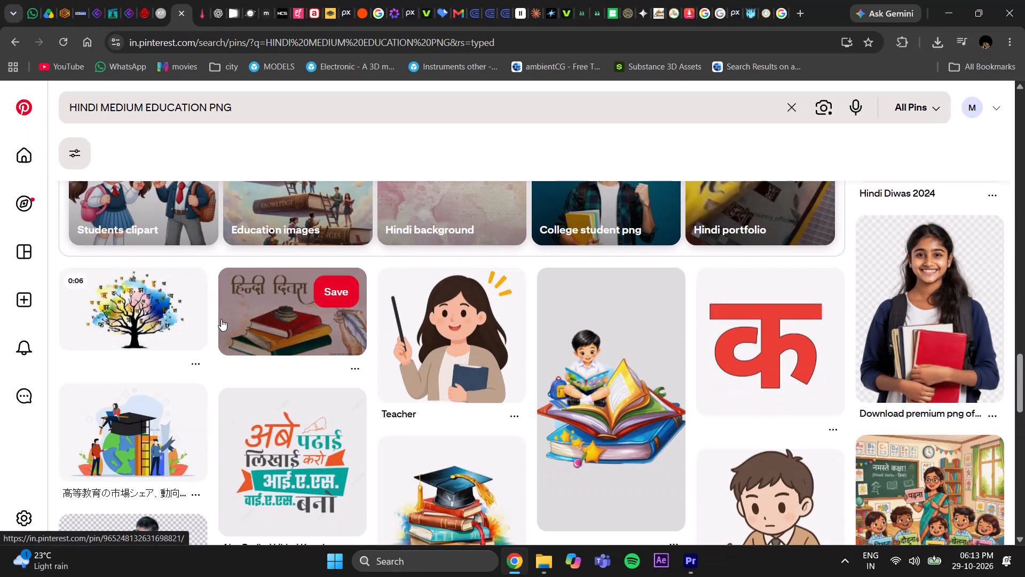
pyautogui.scroll(16, 221, 319)
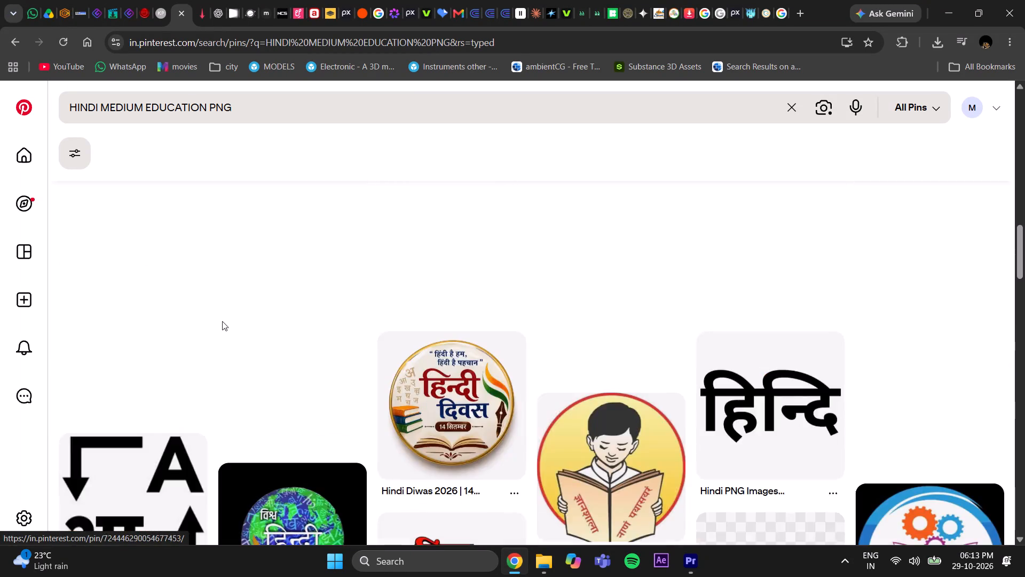
pyautogui.scroll(17, 222, 321)
pyautogui.scroll(6, 232, 213)
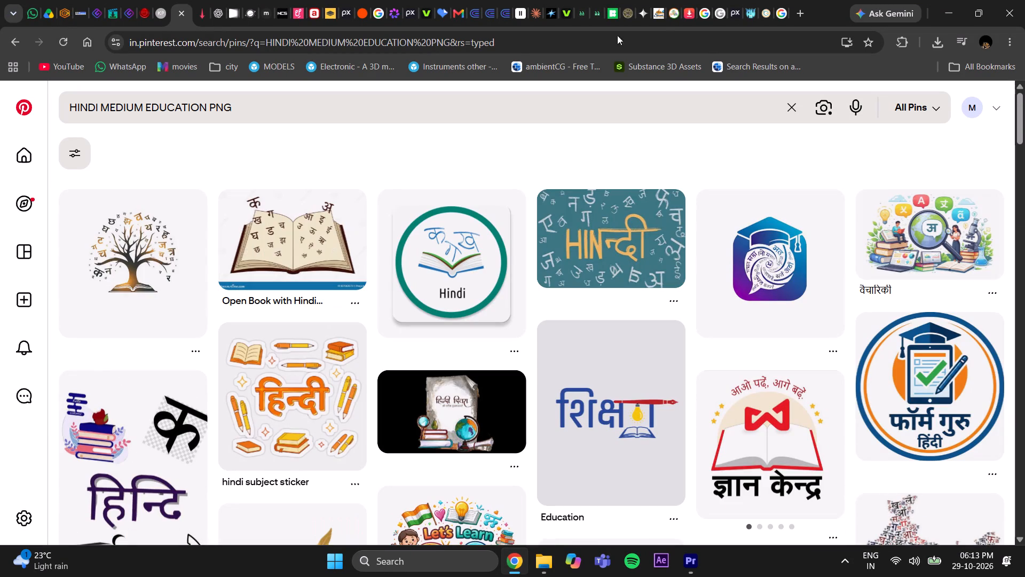
# Open Pinterest in a second browser tab, keeping the Hindi-medium results open.
pyautogui.click(799, 8)
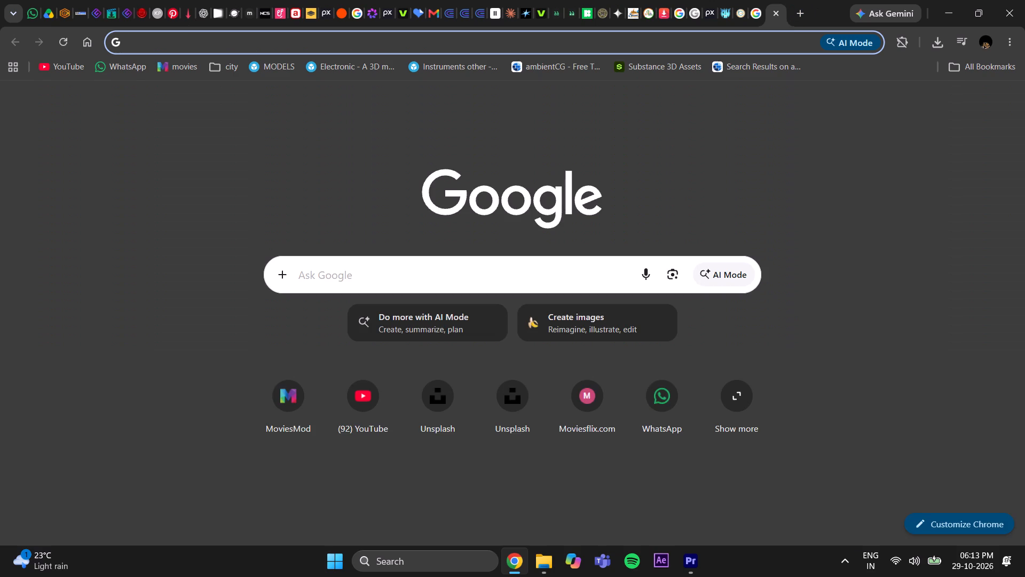
pyautogui.click(765, 40)
pyautogui.write('PINTEREST')
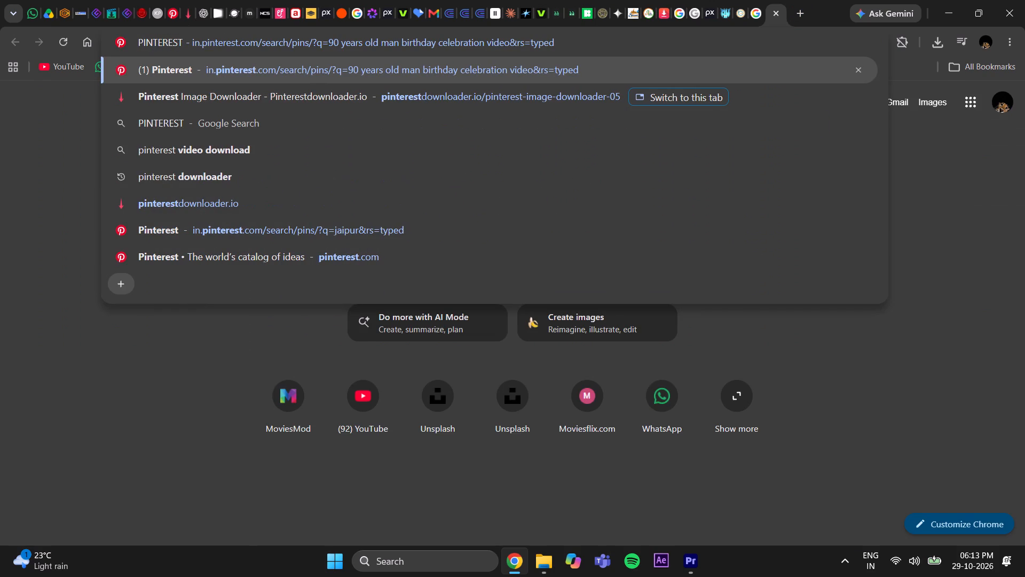
pyautogui.click(170, 229)
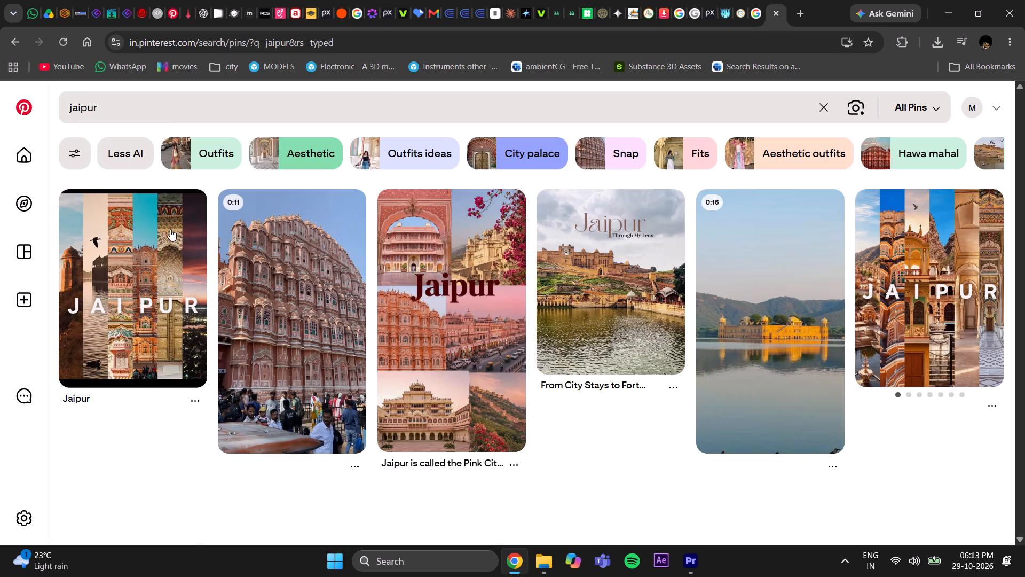
# Replace the jaipur query in the second Pinterest tab with a search for ENGLISH MEDIUM EDUCATION PNG.
pyautogui.click(163, 107)
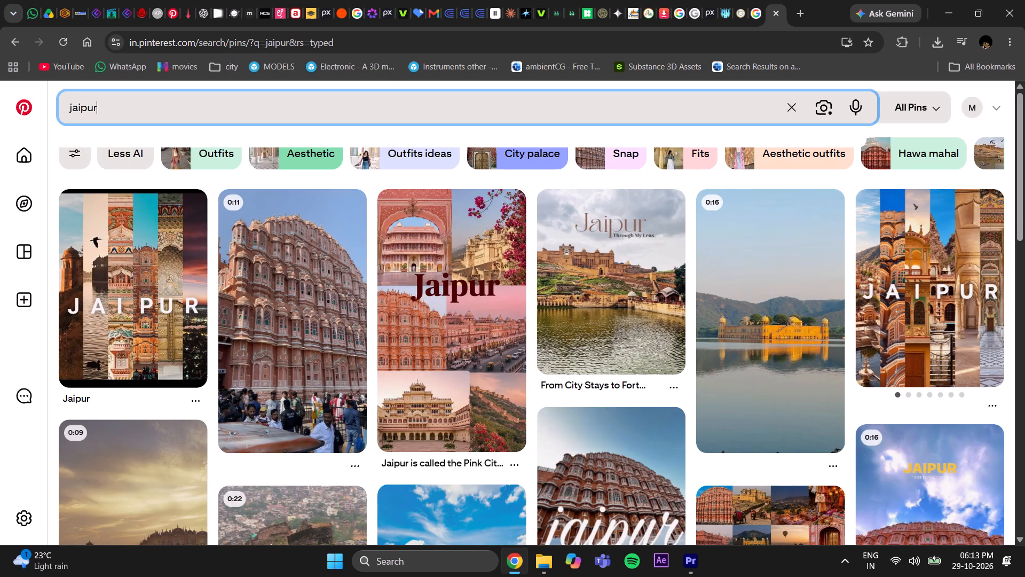
pyautogui.press('BackSpace')
pyautogui.press('BackSpace')
pyautogui.press('BackSpace')
pyautogui.press('BackSpace')
pyautogui.press('BackSpace')
pyautogui.press('BackSpace')
pyautogui.press('BackSpace')
pyautogui.press('BackSpace')
pyautogui.press('BackSpace')
pyautogui.press('BackSpace')
pyautogui.press('BackSpace')
pyautogui.press('BackSpace')
pyautogui.press('BackSpace')
pyautogui.press('BackSpace')
pyautogui.press('BackSpace')
pyautogui.press('BackSpace')
pyautogui.press('BackSpace')
pyautogui.press('BackSpace')
pyautogui.press('BackSpace')
pyautogui.write('ENGLISH MEDIUM')
pyautogui.press('space')
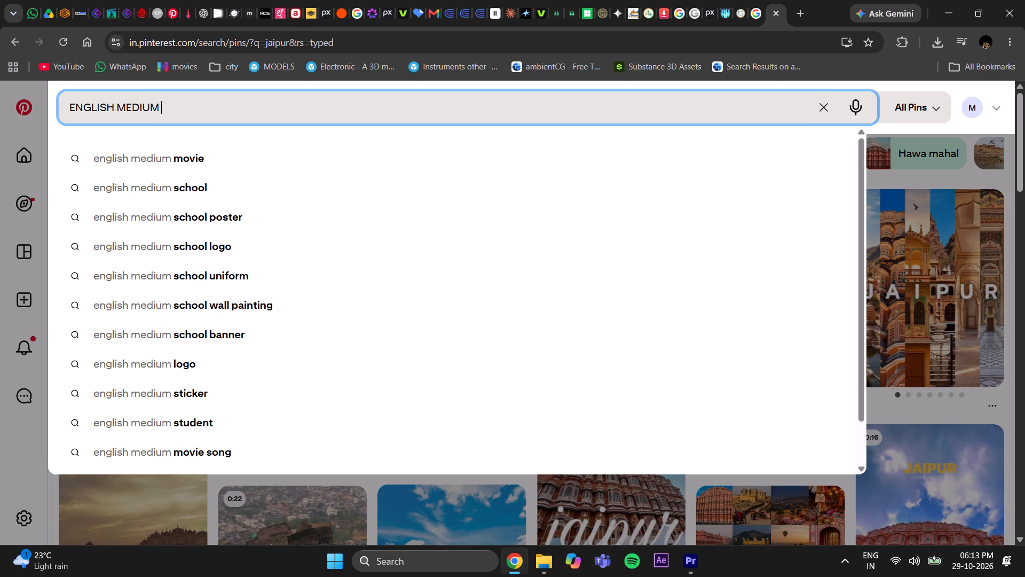
pyautogui.write('EDUCATION')
pyautogui.press('space')
pyautogui.write('PNG')
pyautogui.press('Return')
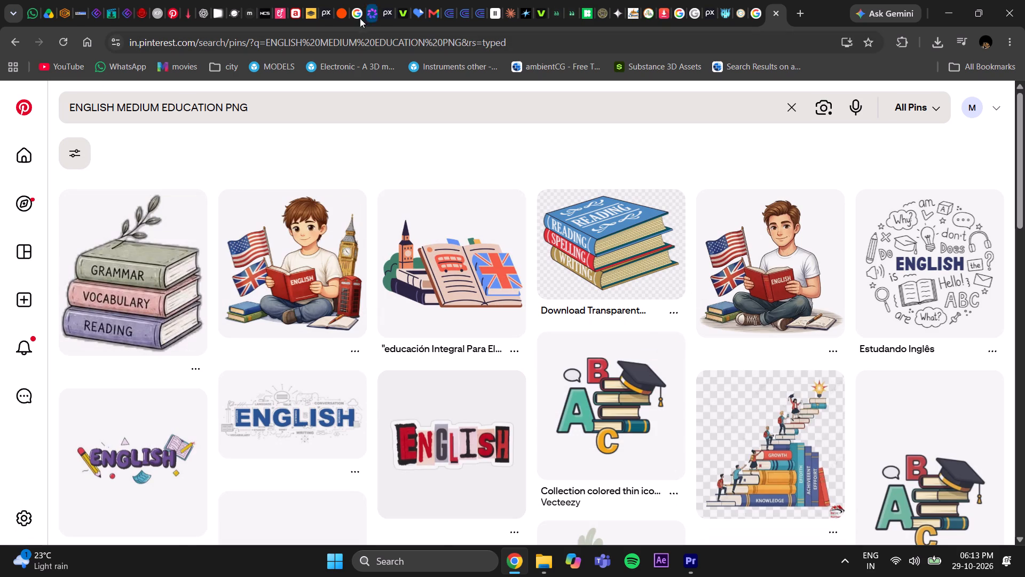
# Compare with the Hindi-medium results and look through the ENGLISH MEDIUM EDUCATION PNG pins for a suitable illustration.
pyautogui.click(171, 5)
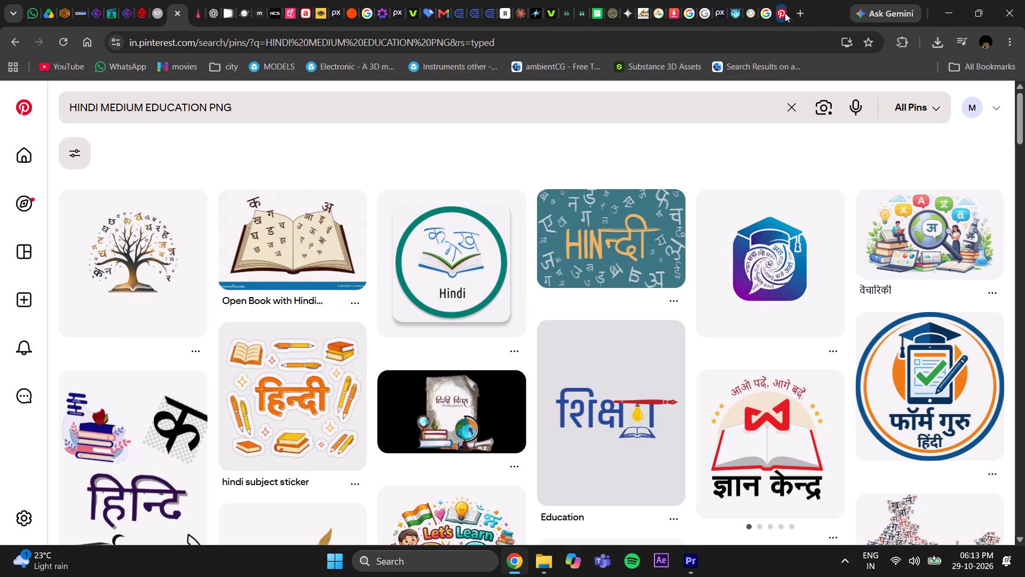
pyautogui.click(785, 13)
pyautogui.scroll(-6, 658, 355)
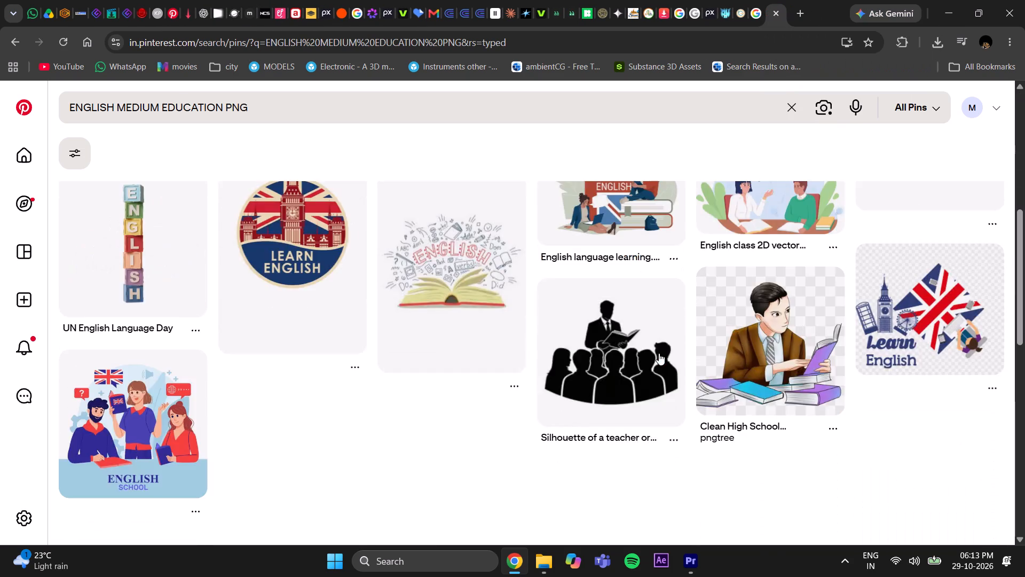
pyautogui.scroll(5, 659, 353)
pyautogui.scroll(-1, 659, 353)
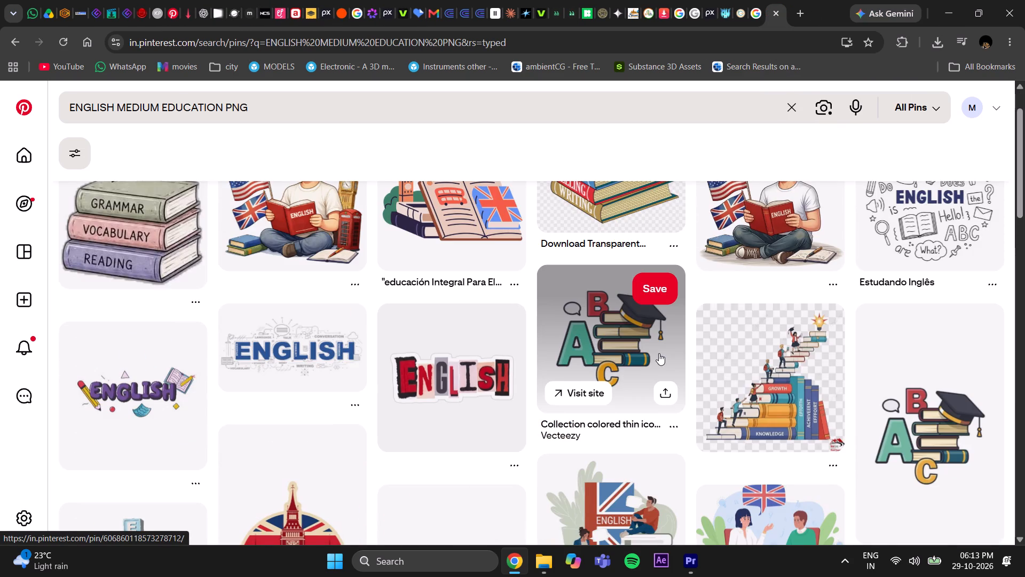
pyautogui.scroll(-2, 659, 353)
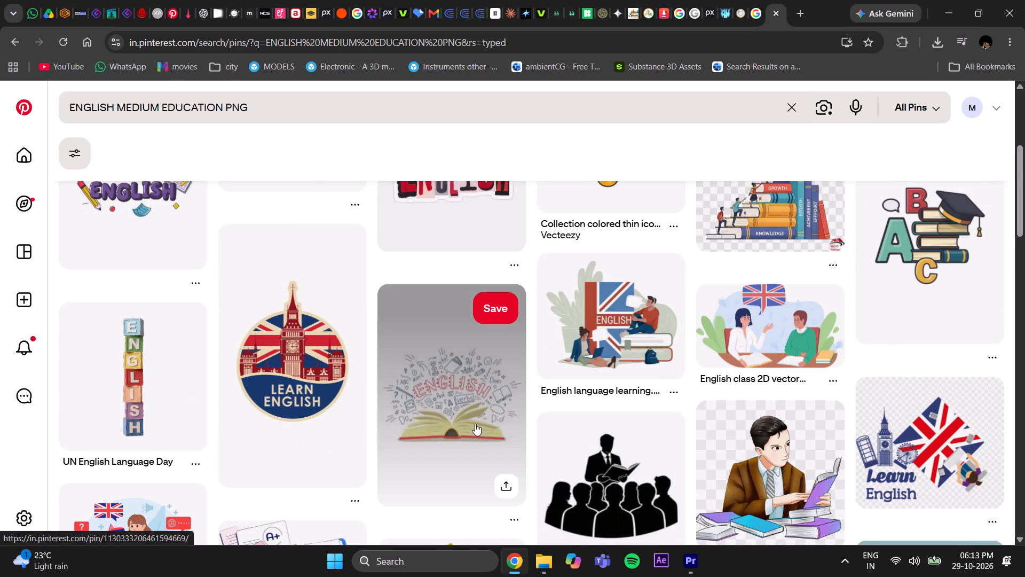
pyautogui.scroll(-4, 475, 424)
pyautogui.scroll(2, 475, 424)
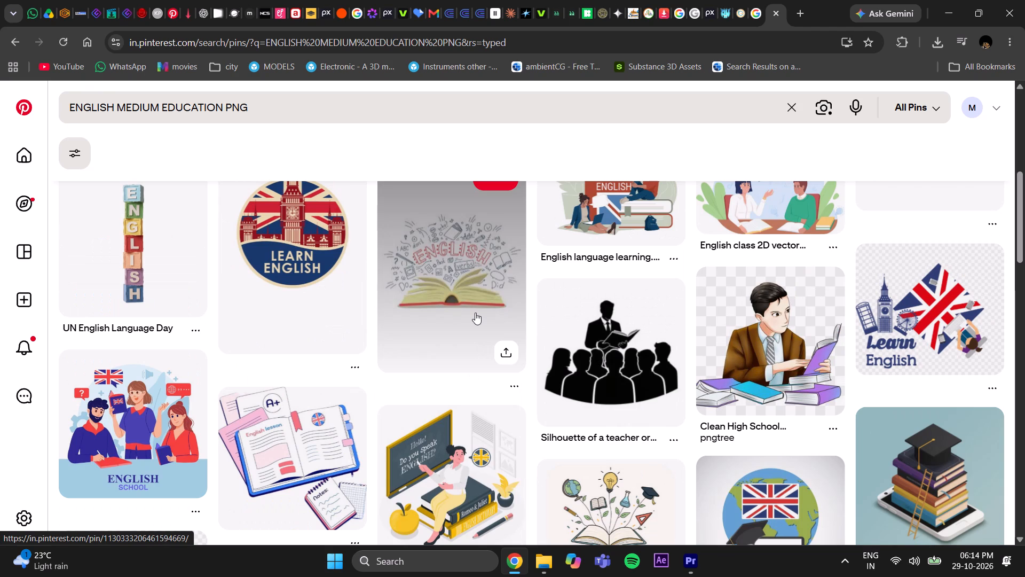
pyautogui.scroll(-2, 475, 313)
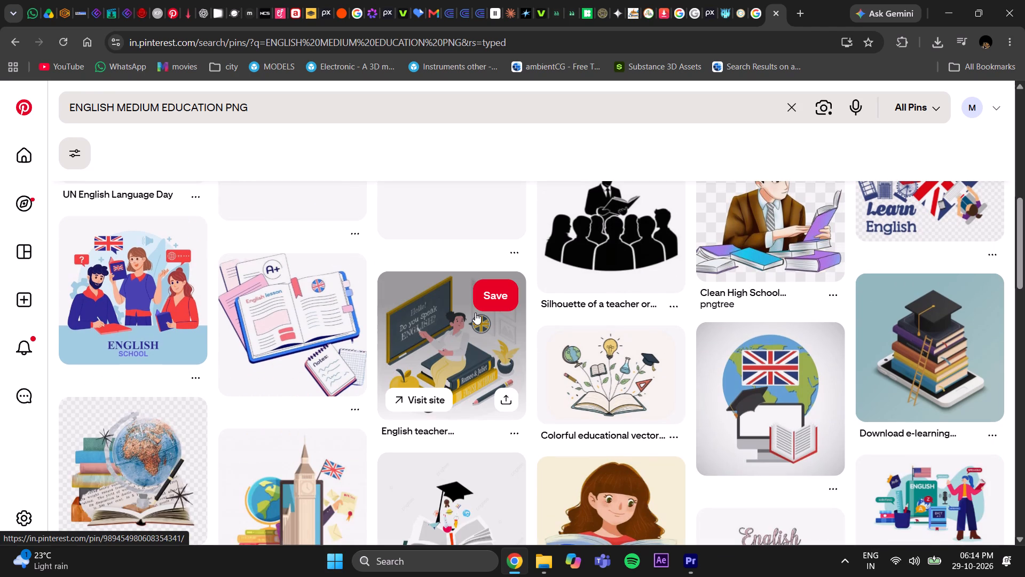
pyautogui.scroll(2, 475, 313)
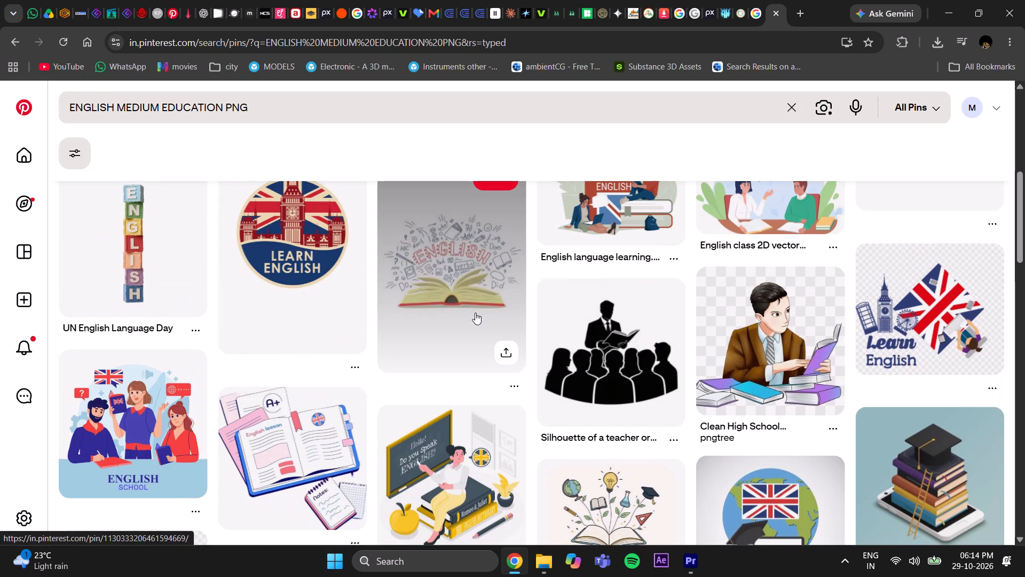
pyautogui.scroll(-2, 475, 313)
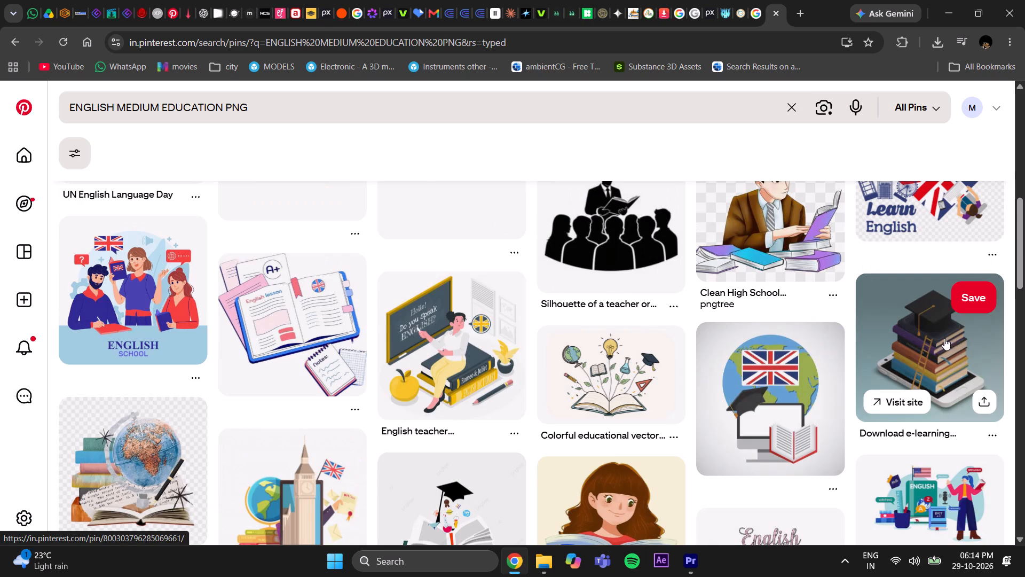
# Open the e-learning books pin and download the related image of stacked books with ladders, globe and graduation cap.
pyautogui.click(960, 338)
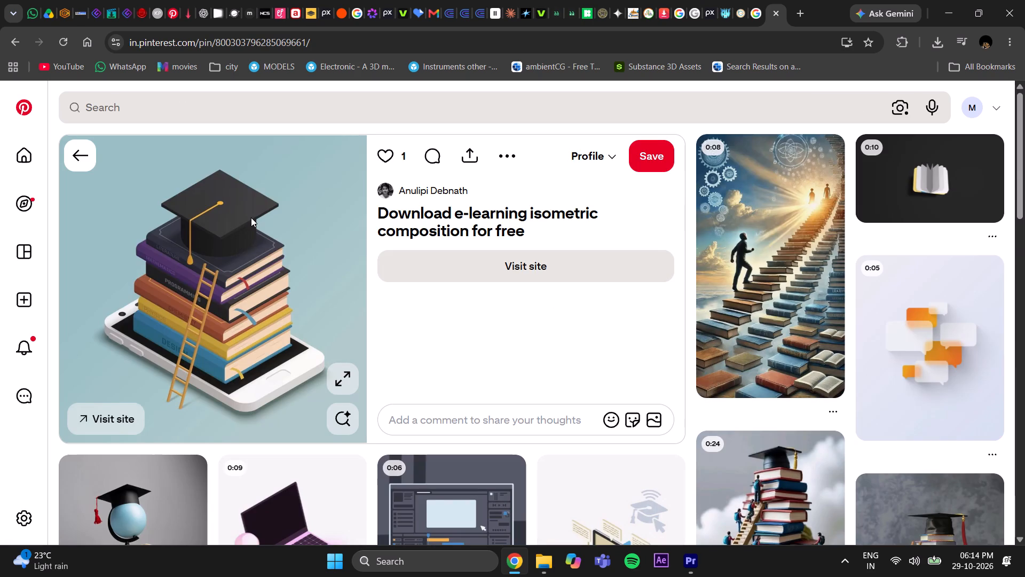
pyautogui.scroll(-4, 251, 217)
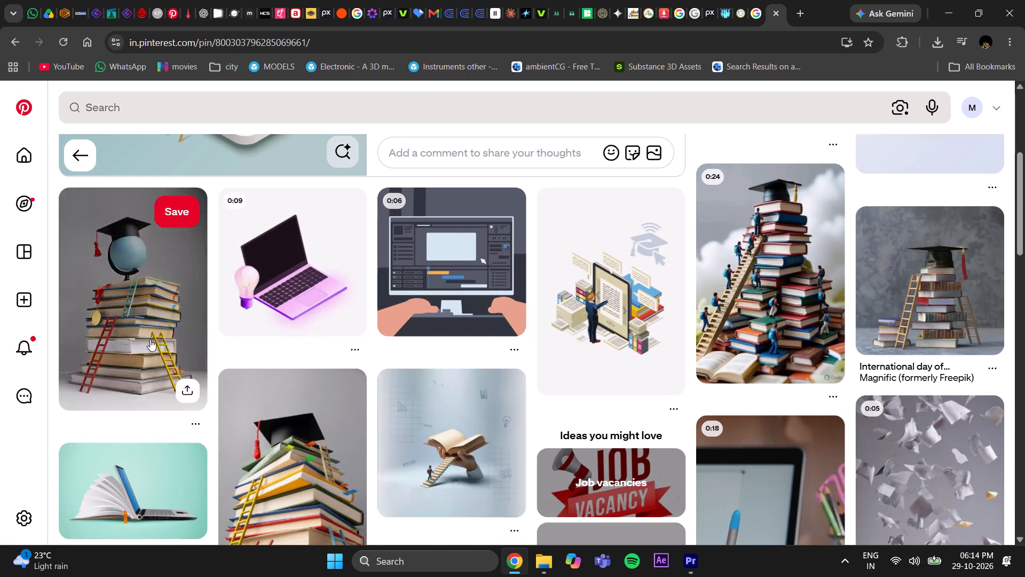
pyautogui.click(150, 339)
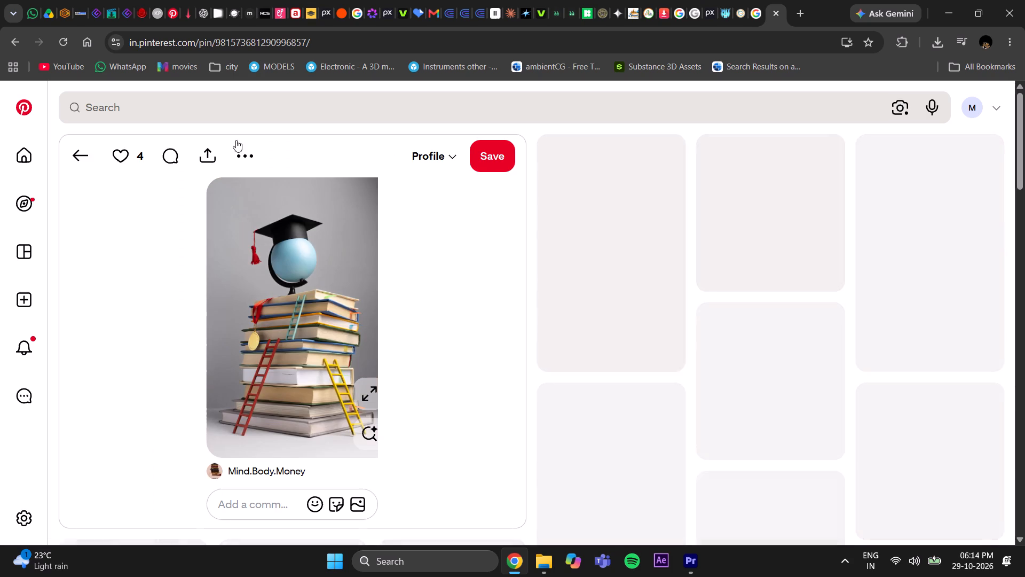
pyautogui.click(250, 157)
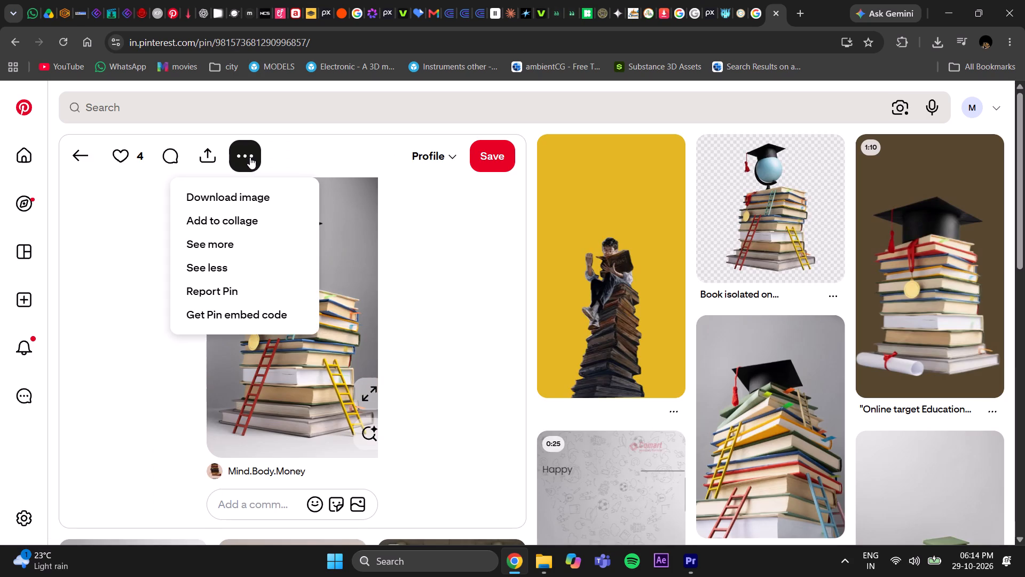
pyautogui.click(243, 203)
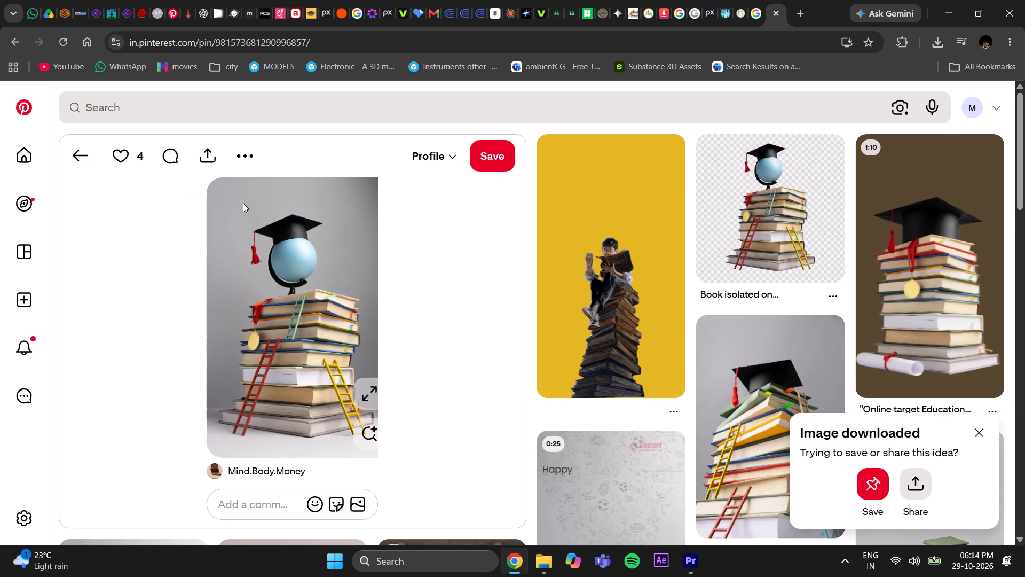
pyautogui.click(994, 309)
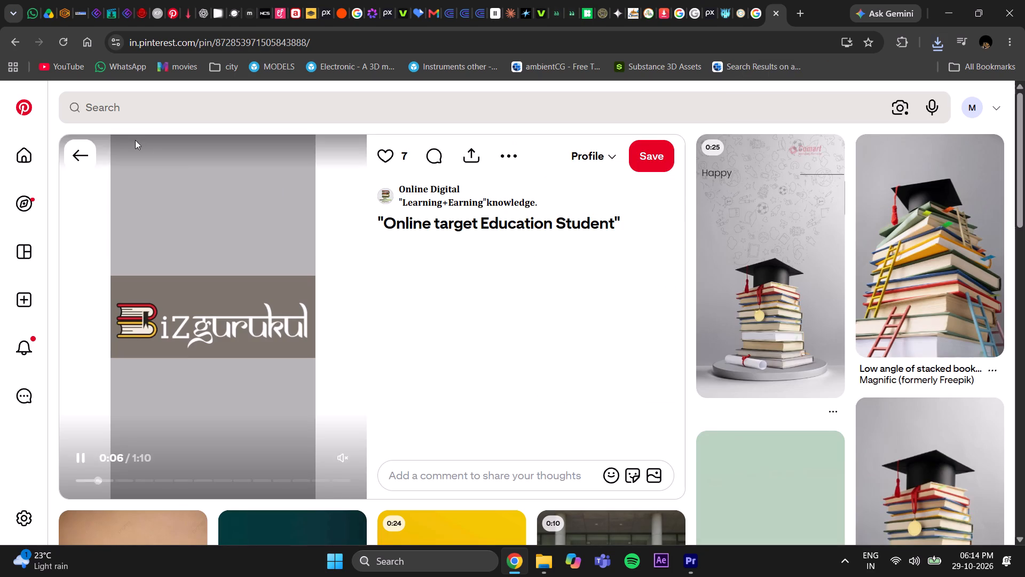
pyautogui.click(11, 42)
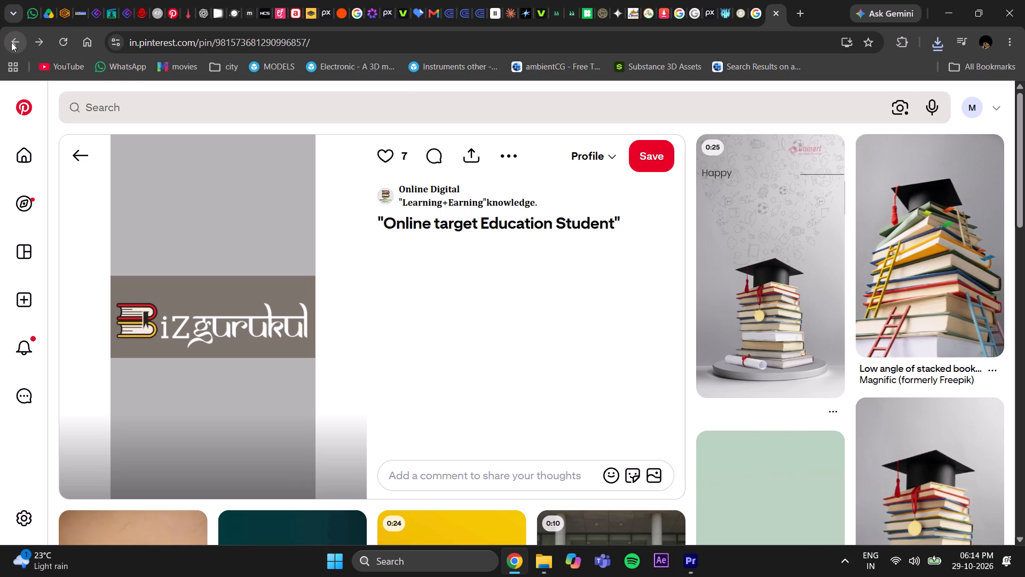
# Search Pinterest for EDUCATIONAL BACKGROUND.
pyautogui.click(137, 114)
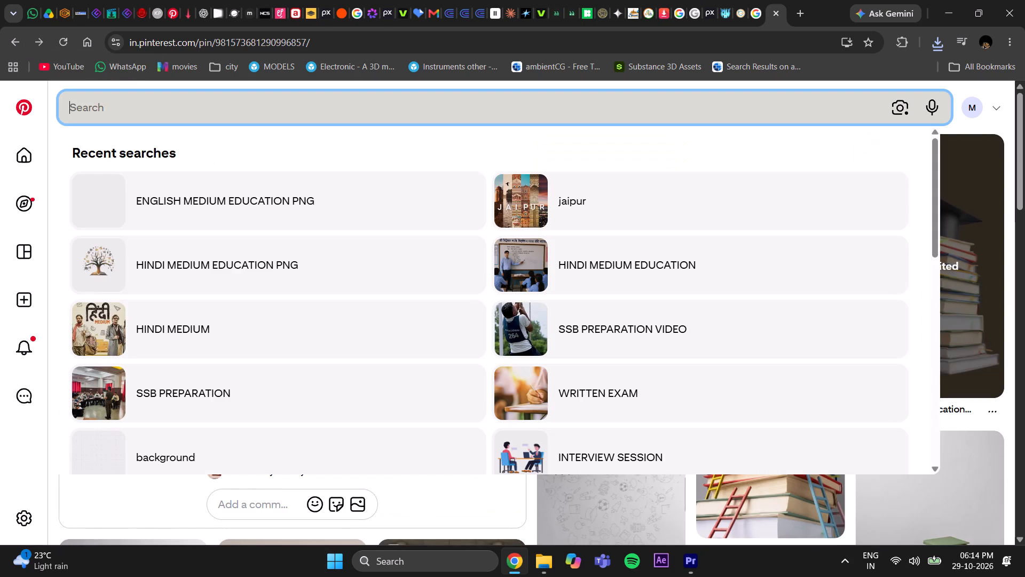
pyautogui.write('EDUCATIONAL BACKGROUND')
pyautogui.press('Return')
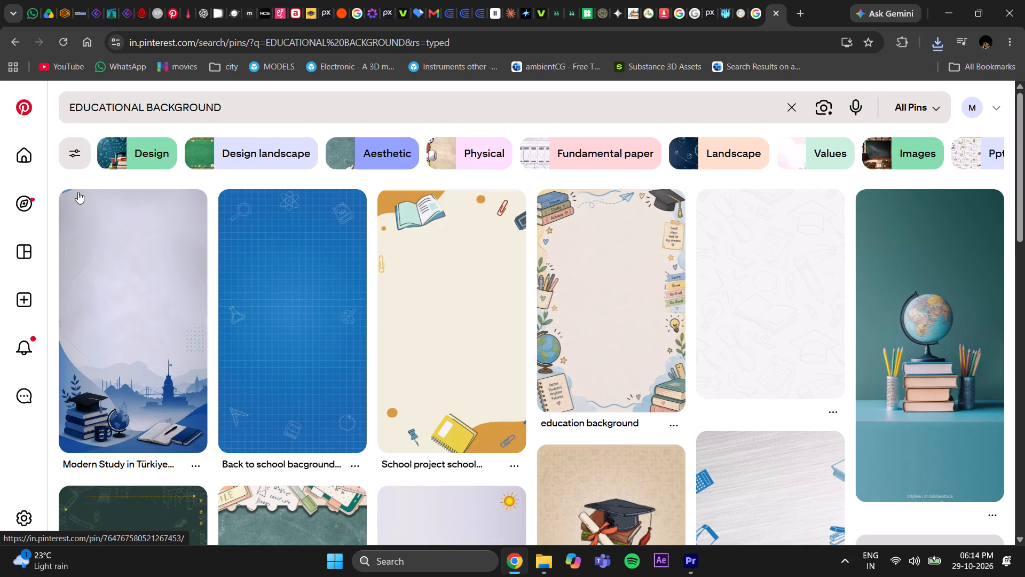
# Browse the educational backgrounds and download the green chalkboard image with the wooden desk, globe and graduation cap.
pyautogui.scroll(-4, 392, 409)
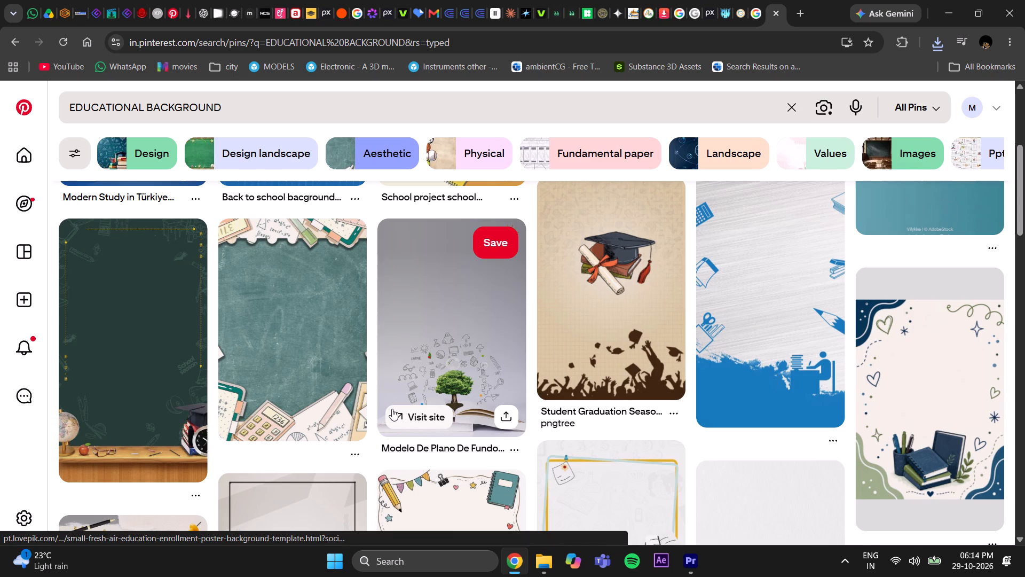
pyautogui.scroll(-9, 392, 409)
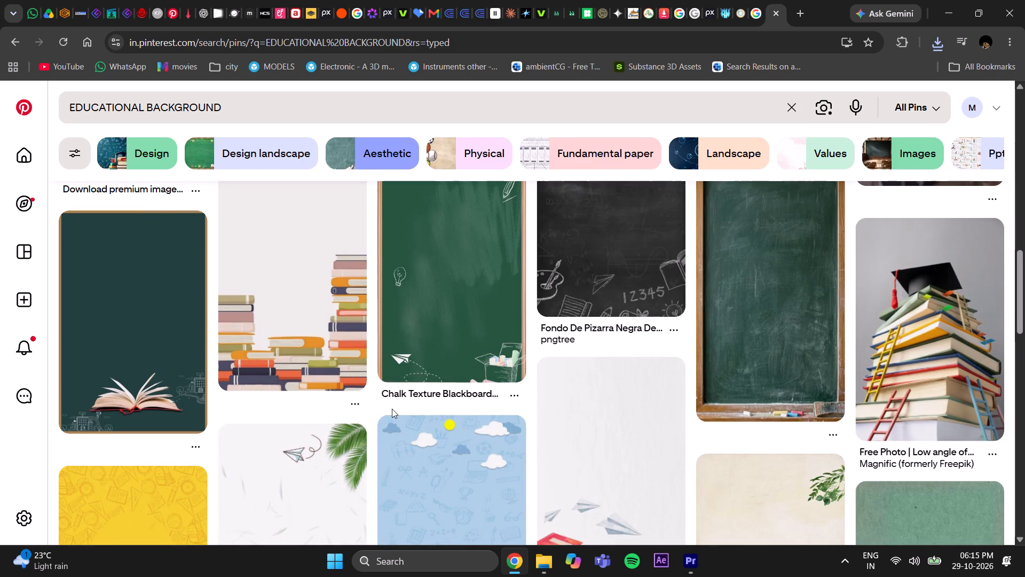
pyautogui.scroll(-4, 392, 409)
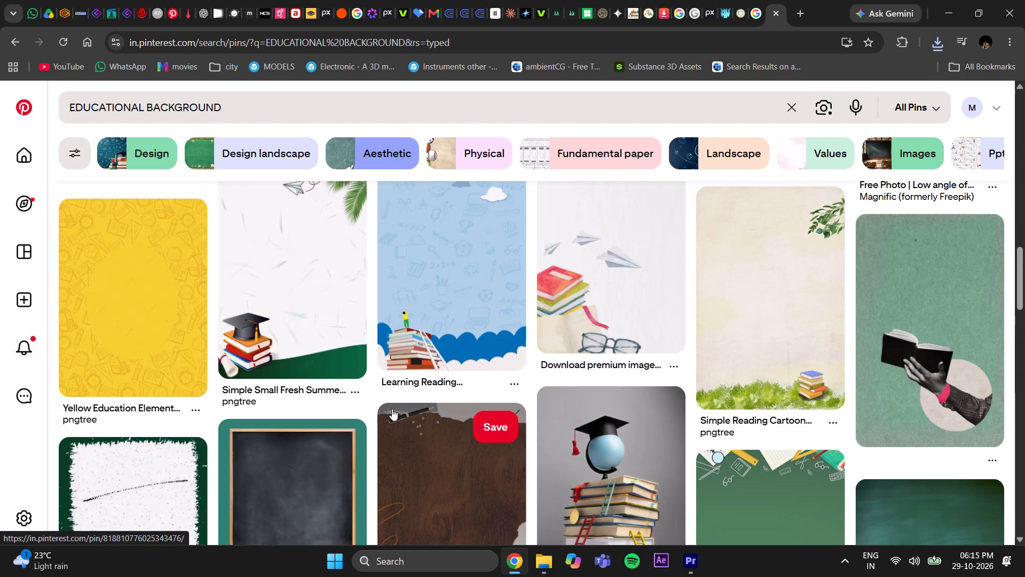
pyautogui.scroll(1, 392, 409)
pyautogui.scroll(-6, 392, 409)
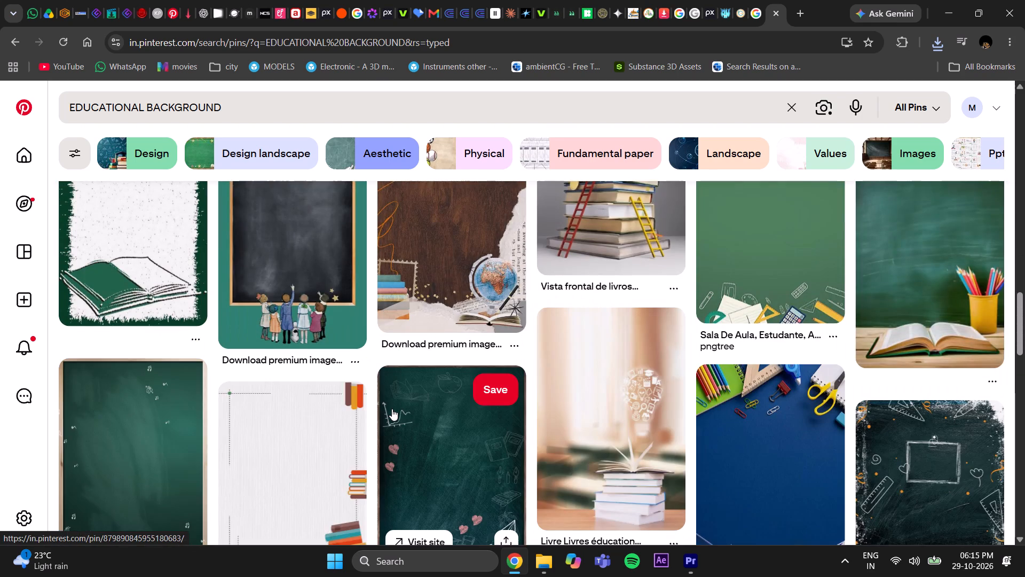
pyautogui.scroll(-8, 392, 409)
pyautogui.scroll(2, 392, 409)
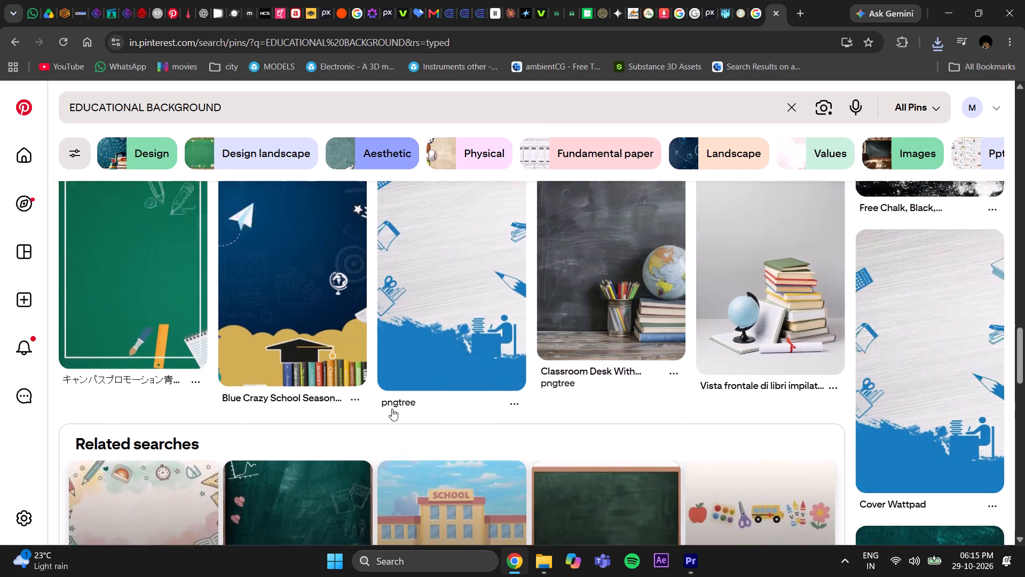
pyautogui.scroll(20, 392, 409)
pyautogui.scroll(7, 392, 409)
pyautogui.scroll(-2, 392, 409)
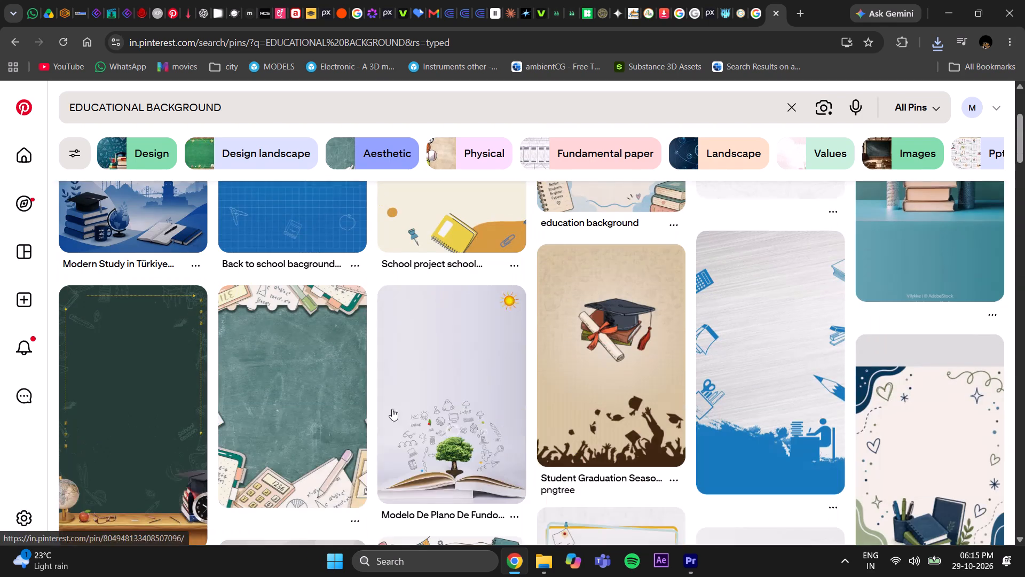
pyautogui.click(117, 411)
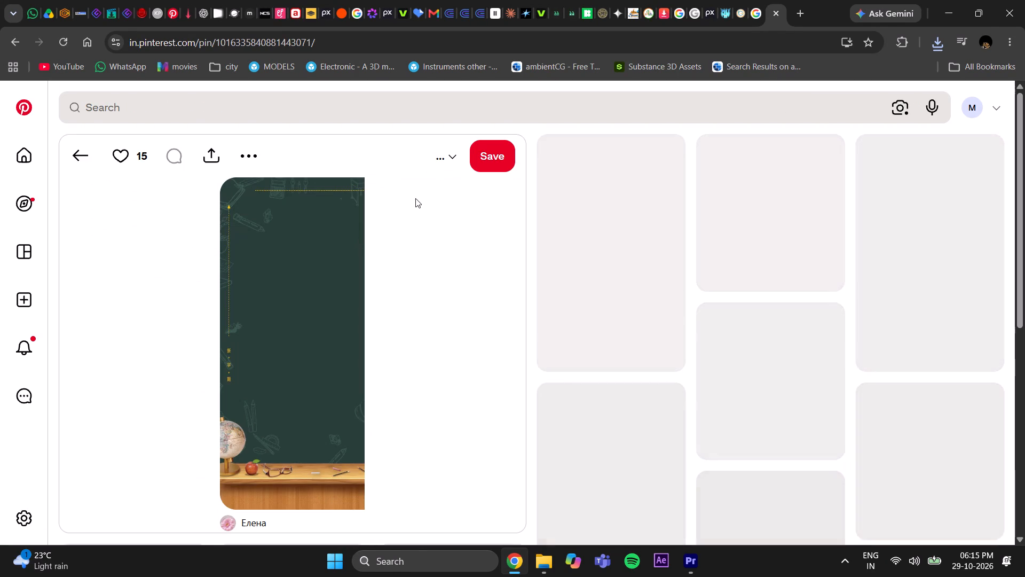
pyautogui.click(244, 157)
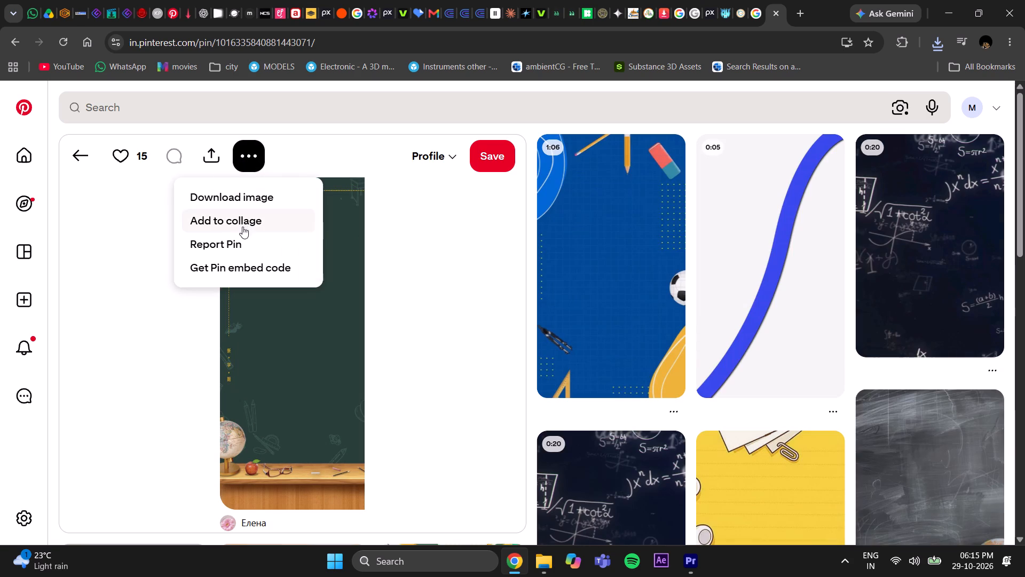
pyautogui.click(249, 196)
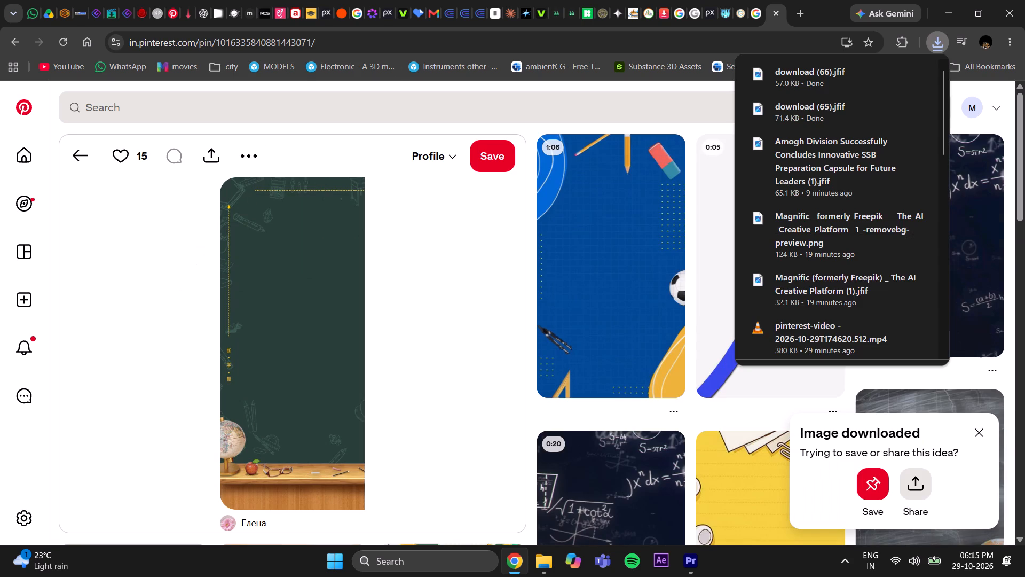
# In remove.bg, replace the previous image with download (65).jfif and download the free preview-size cutout of the book stack.
pyautogui.click(313, 18)
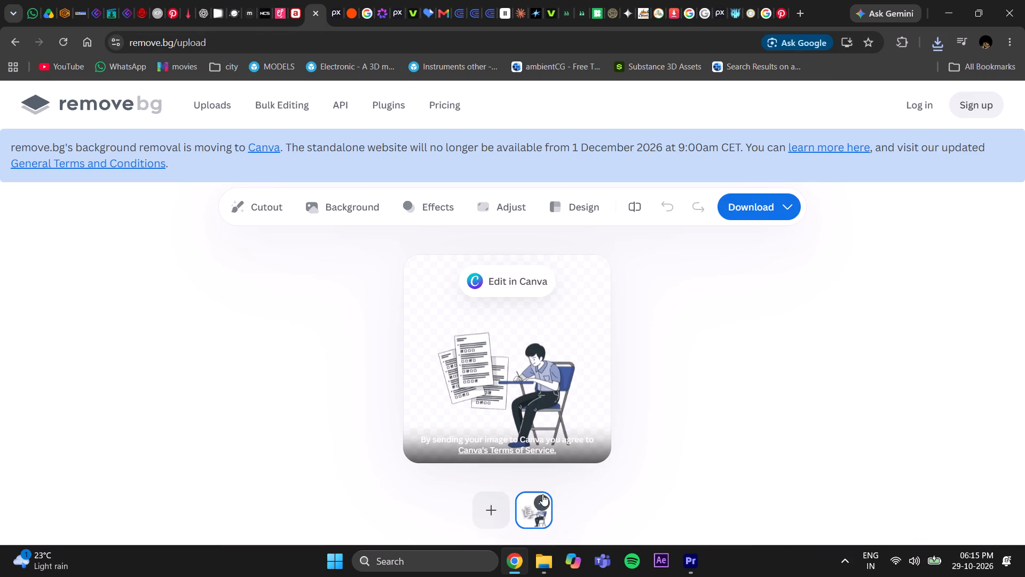
pyautogui.click(543, 502)
pyautogui.click(540, 478)
pyautogui.click(512, 330)
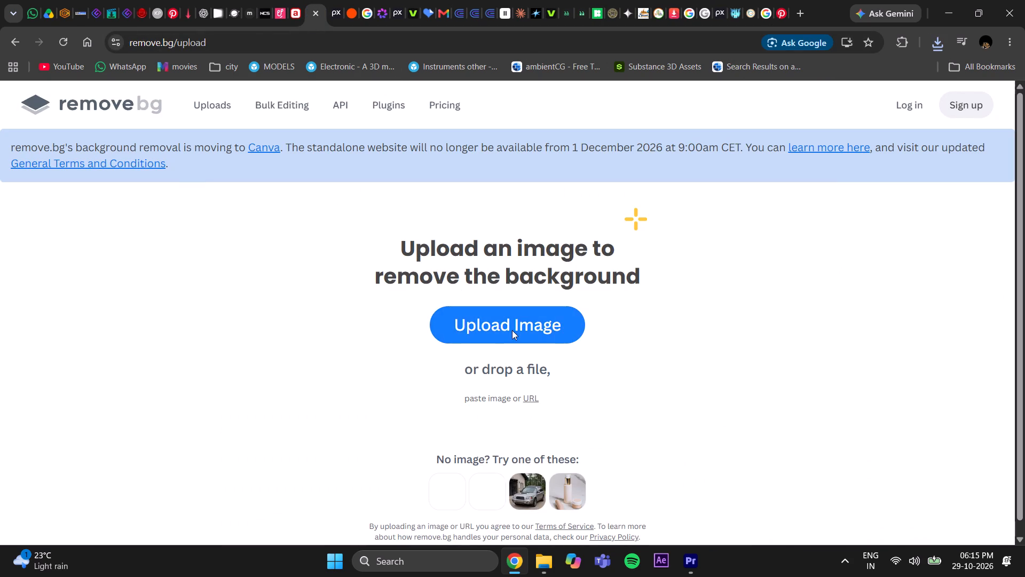
pyautogui.click(228, 202)
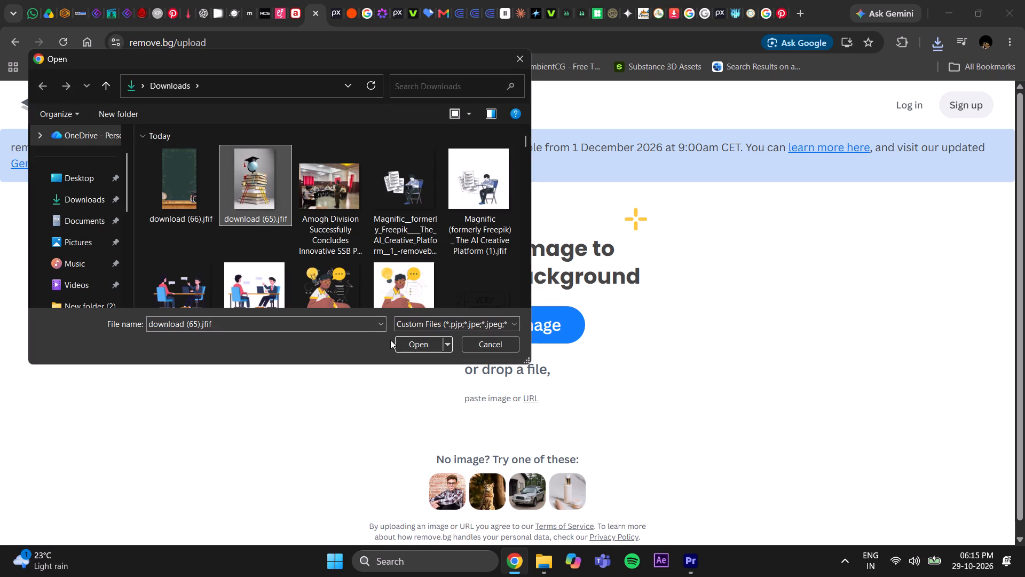
pyautogui.click(413, 344)
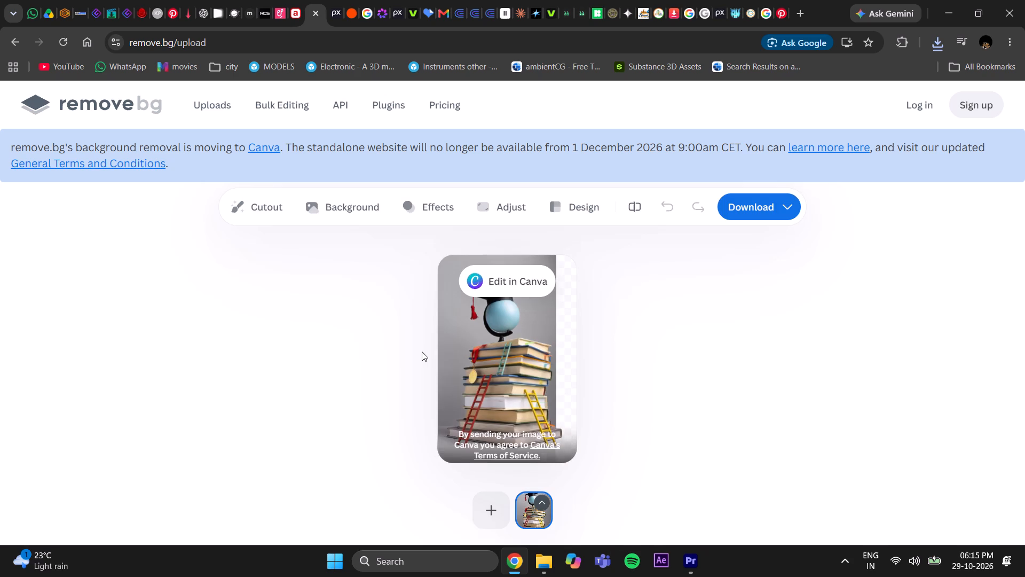
pyautogui.click(764, 209)
pyautogui.click(749, 238)
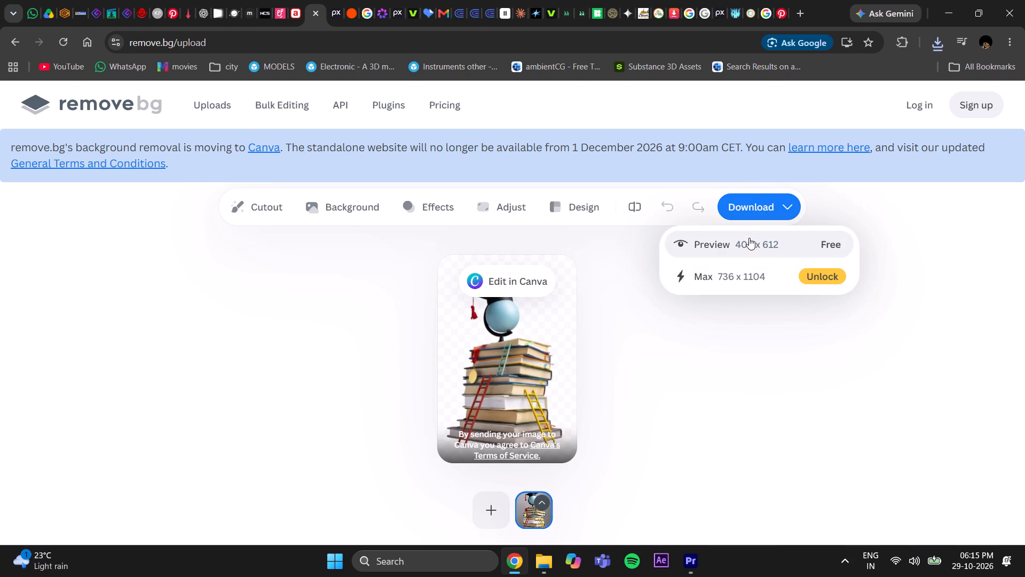
pyautogui.click(691, 339)
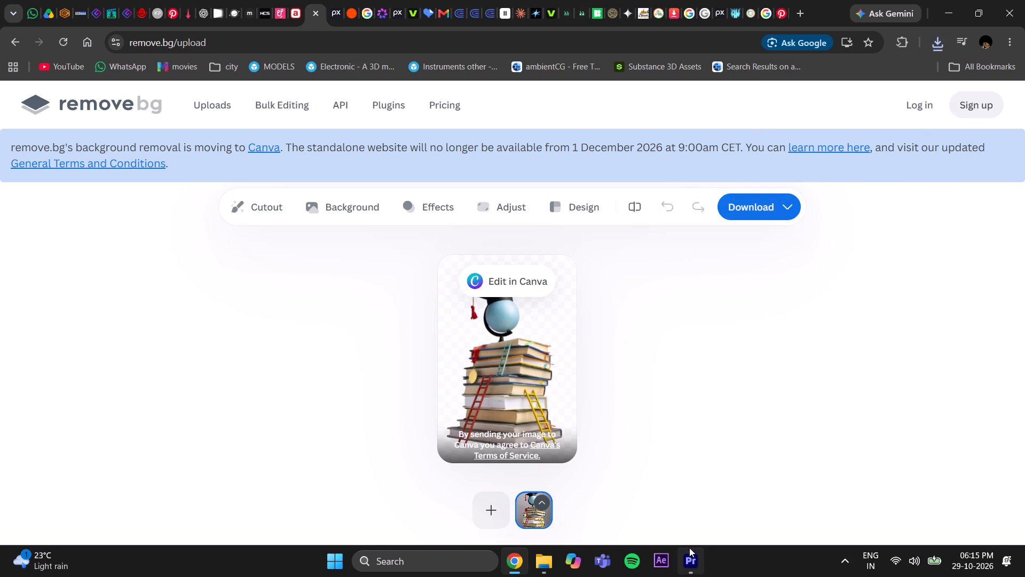
# Bring the chalkboard image download (66).jfif from Downloads into Premiere Pro and place it on V2 just after the SSB Ki Preparation clips.
pyautogui.click(690, 556)
pyautogui.click(341, 65)
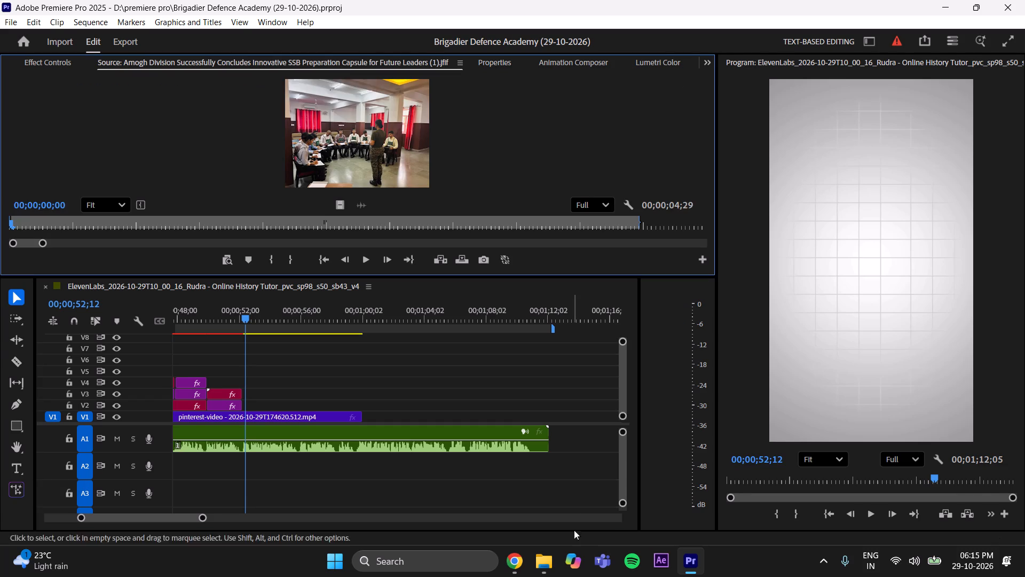
pyautogui.click(543, 559)
pyautogui.click(120, 41)
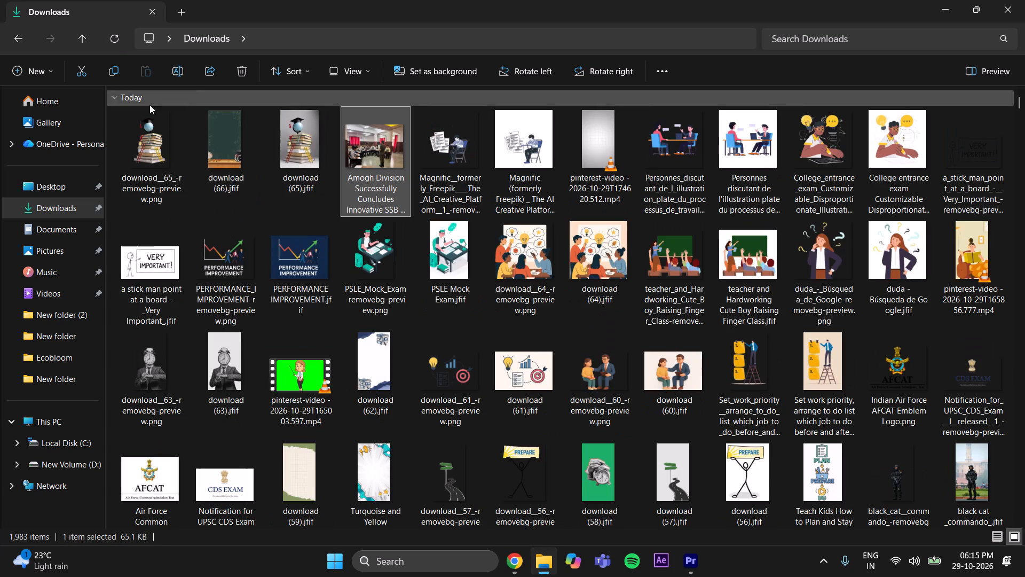
pyautogui.click(225, 153)
pyautogui.moveTo(215, 161); pyautogui.dragTo(586, 284)
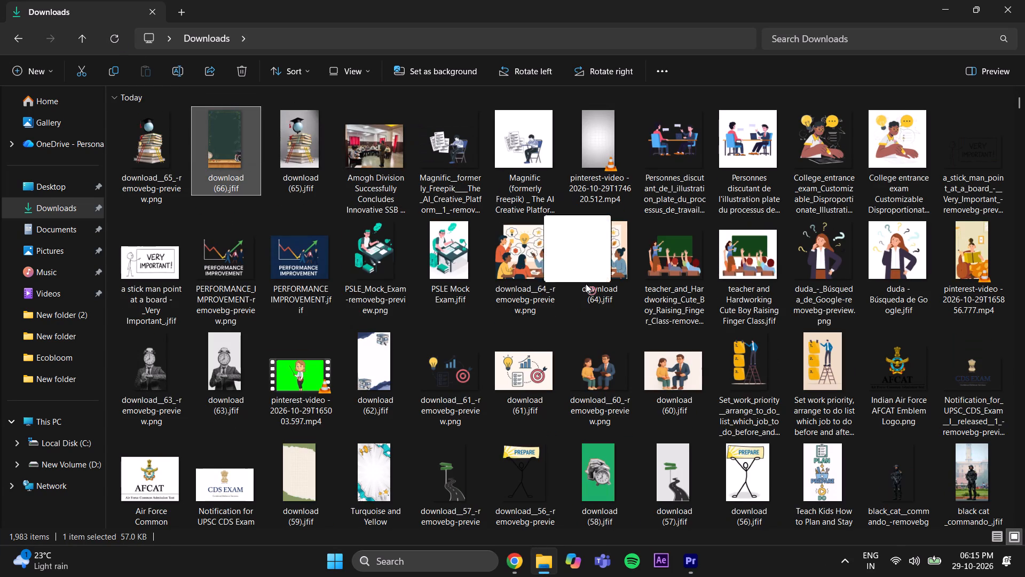
pyautogui.moveTo(586, 284); pyautogui.dragTo(376, 160)
pyautogui.moveTo(343, 203); pyautogui.dragTo(274, 387)
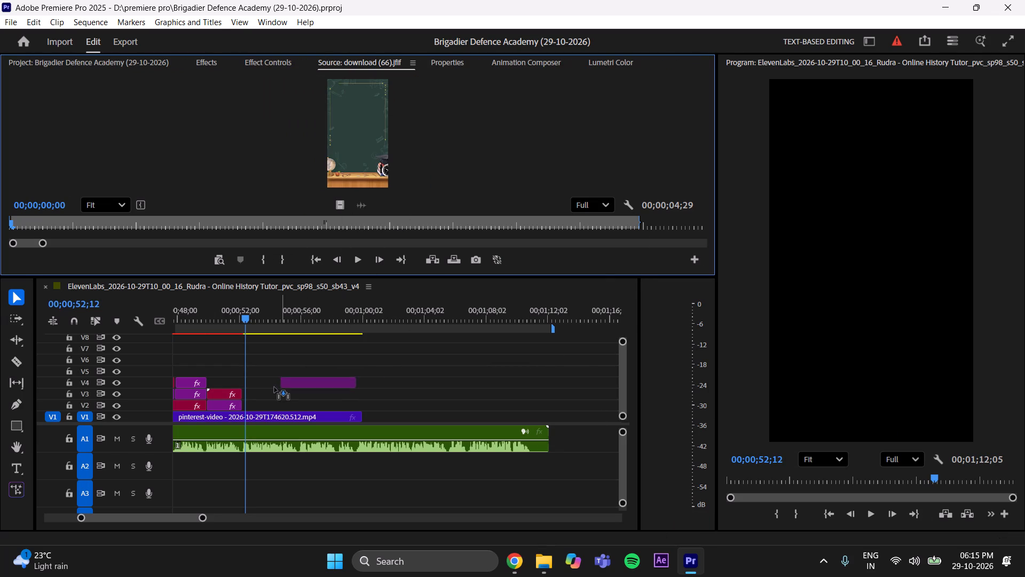
pyautogui.moveTo(274, 387); pyautogui.dragTo(248, 407)
# Close the gap between the chalkboard clip and the preceding clip on V2, and save the project.
pyautogui.moveTo(249, 313); pyautogui.dragTo(231, 323)
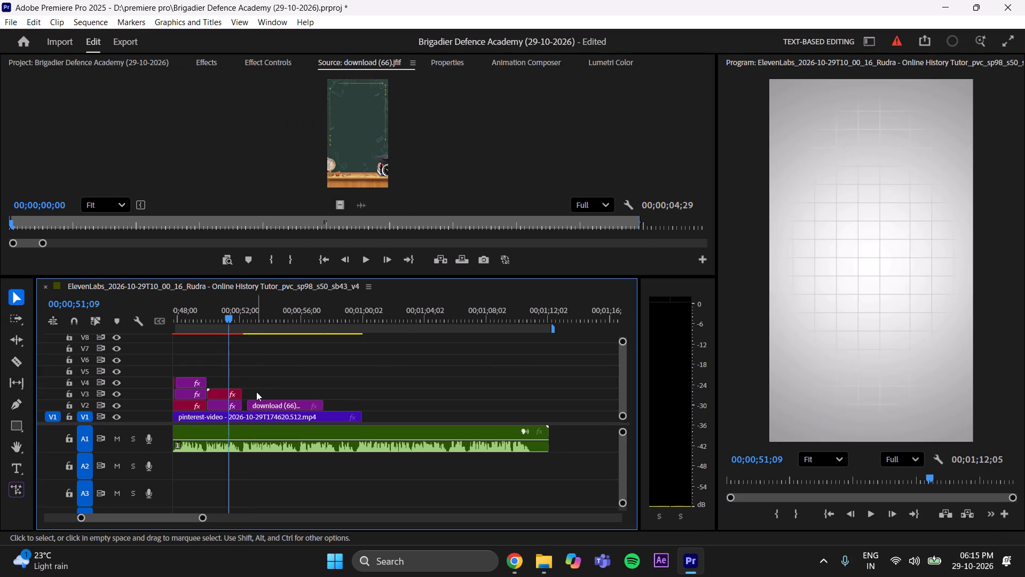
pyautogui.click(264, 405)
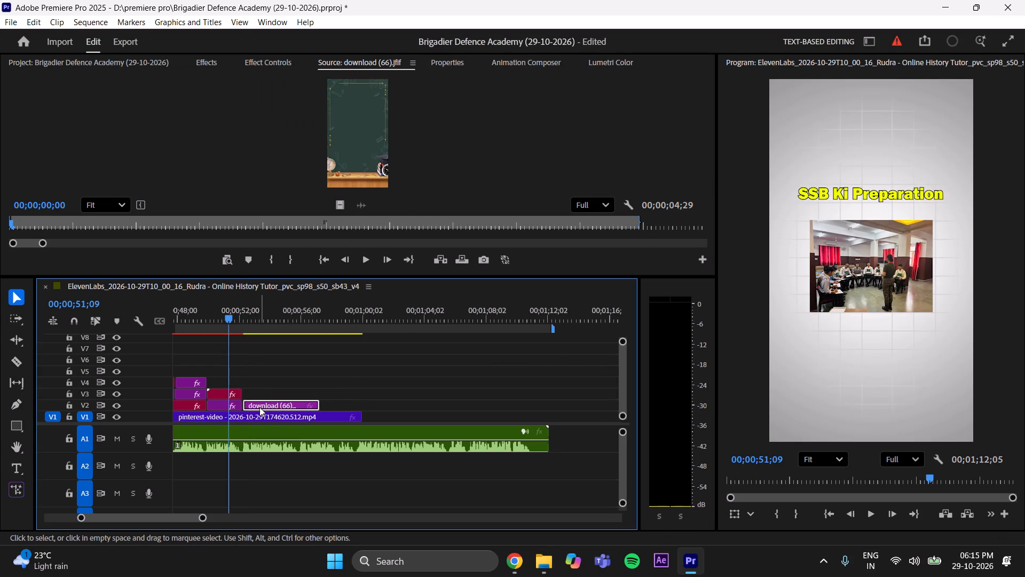
pyautogui.click(261, 383)
pyautogui.click(256, 404)
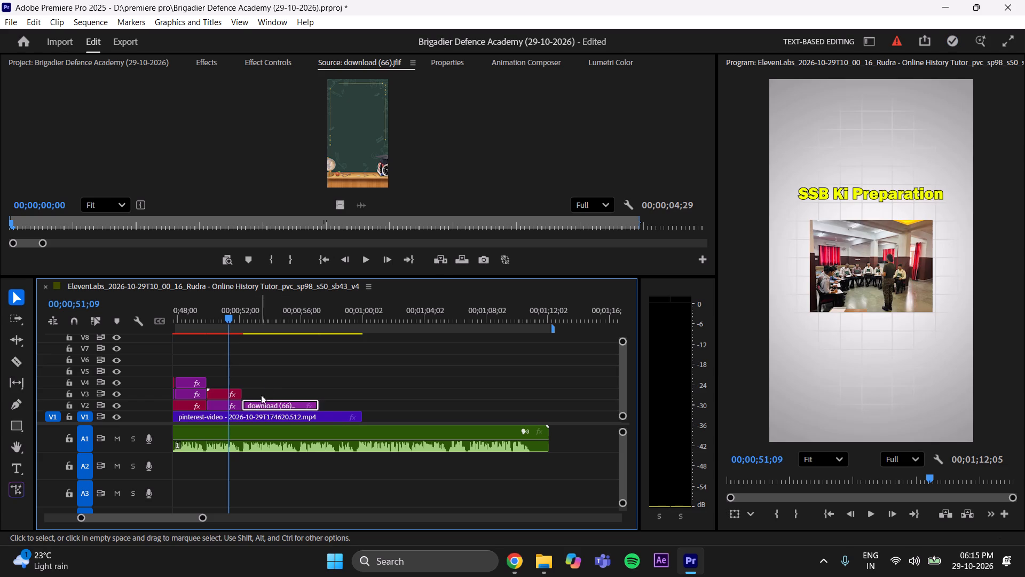
pyautogui.click(267, 384)
pyautogui.hotkey('ctrl', 's')
# Play the sequence from the SSB Ki Preparation scene into the chalkboard clip.
pyautogui.press('space')
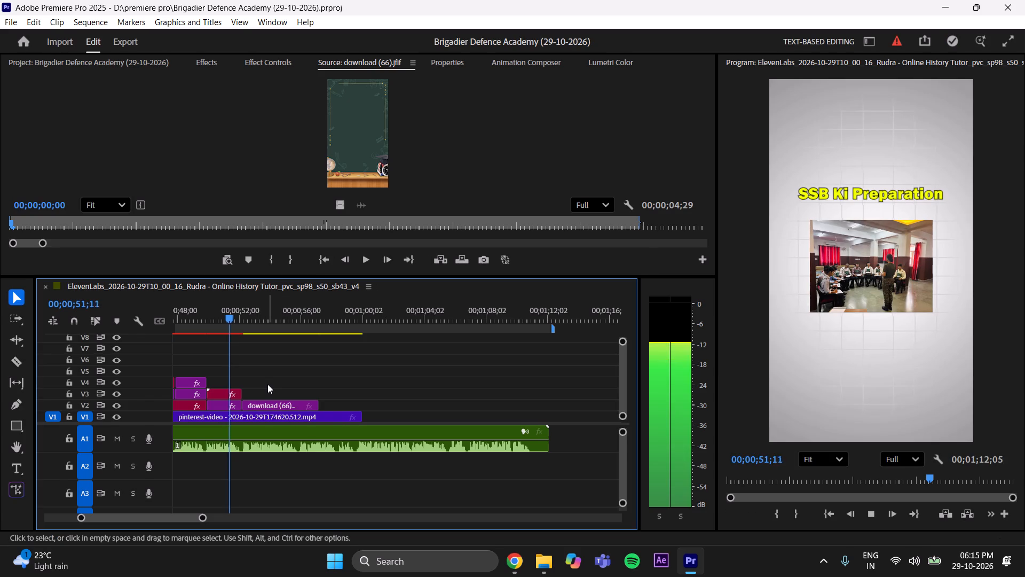
pyautogui.press('space')
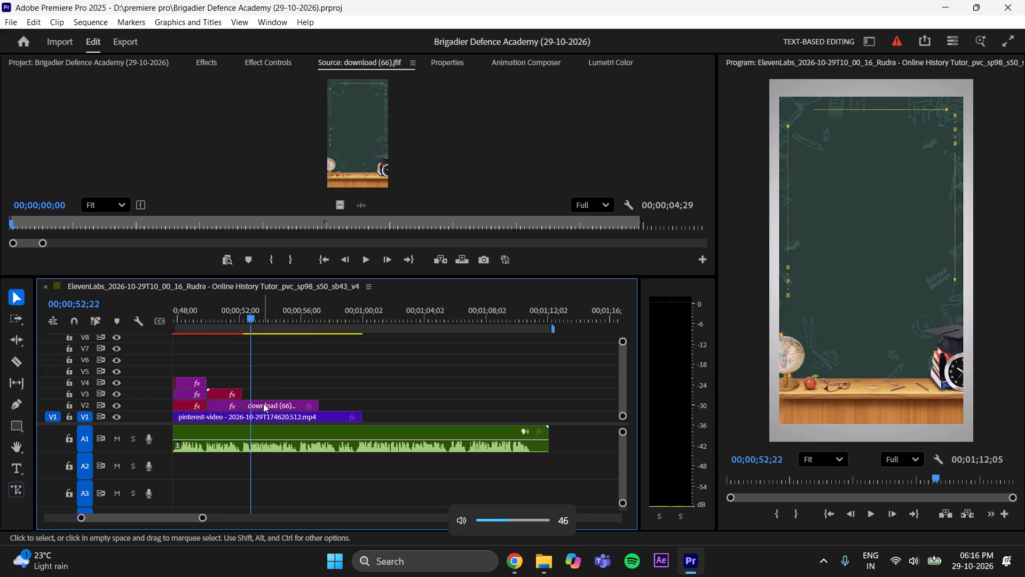
# Scale the chalkboard clip on V2 to fill the vertical frame.
pyautogui.click(263, 403)
pyautogui.rightClick(263, 403)
pyautogui.click(291, 492)
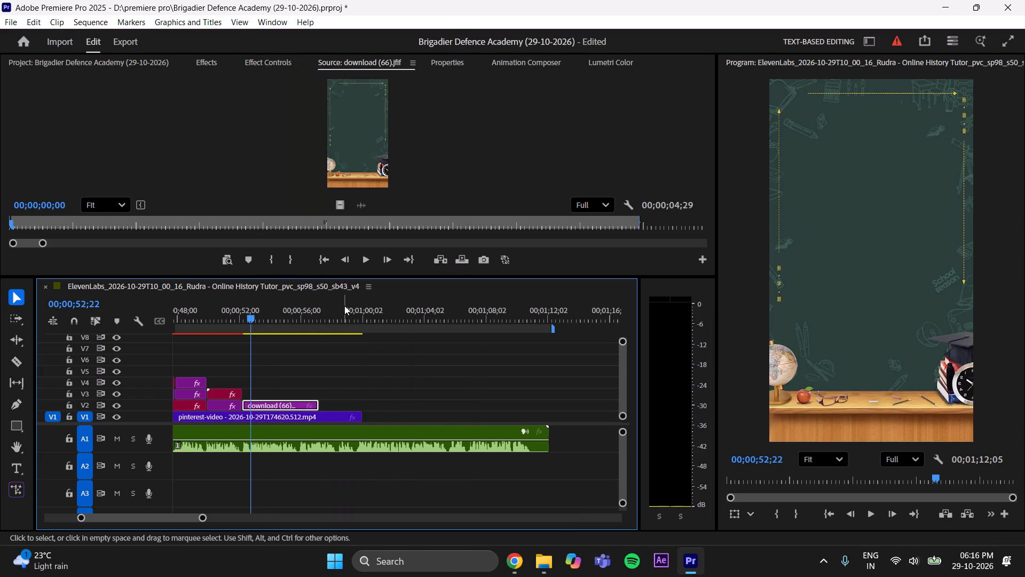
# Bring the book-stack cutout download__65_-removebg-preview.png from Downloads into Premiere Pro and place it on V3 above the chalkboard clip.
pyautogui.click(535, 571)
pyautogui.click(164, 149)
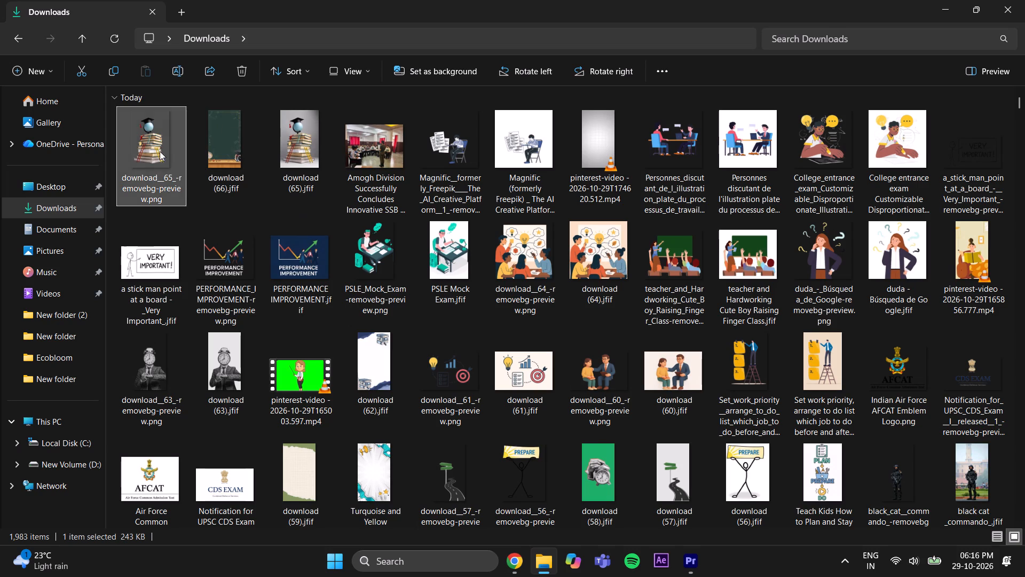
pyautogui.moveTo(144, 160); pyautogui.dragTo(348, 146)
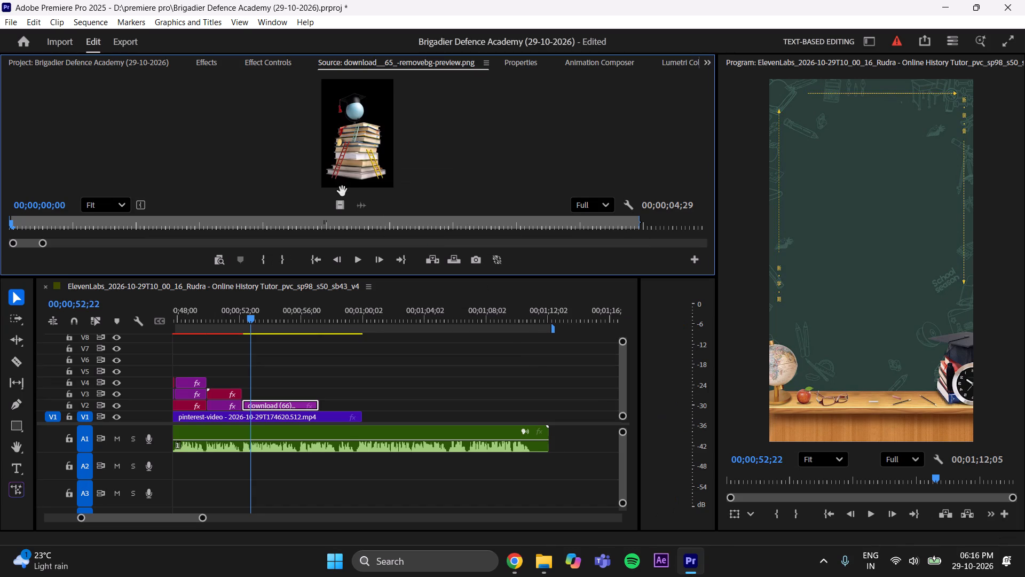
pyautogui.moveTo(339, 202); pyautogui.dragTo(247, 396)
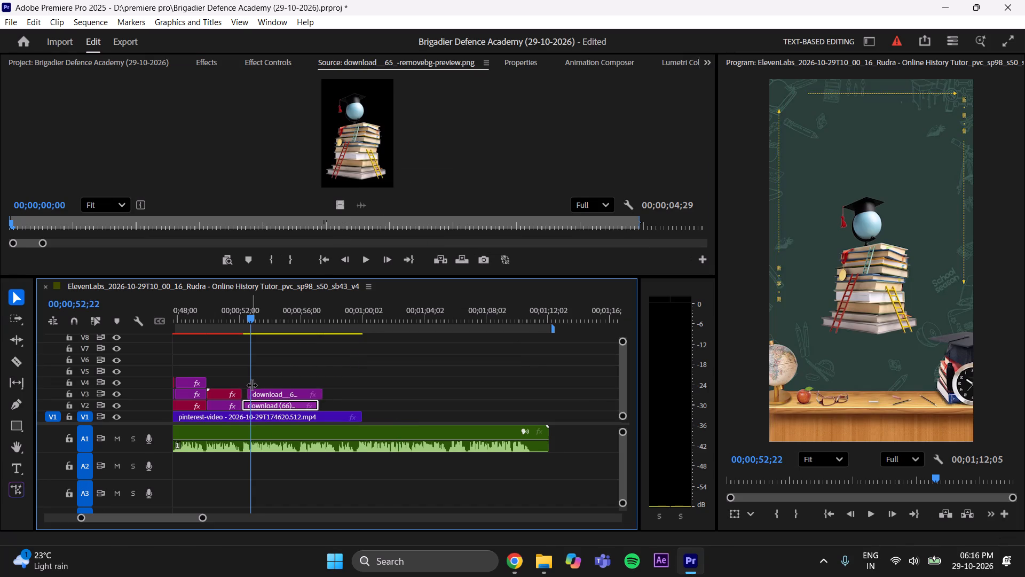
# Find the cue by playback, trim the start of the book-stack clip on V3 to 00;00;52;22, and save the project.
pyautogui.moveTo(253, 311); pyautogui.dragTo(243, 325)
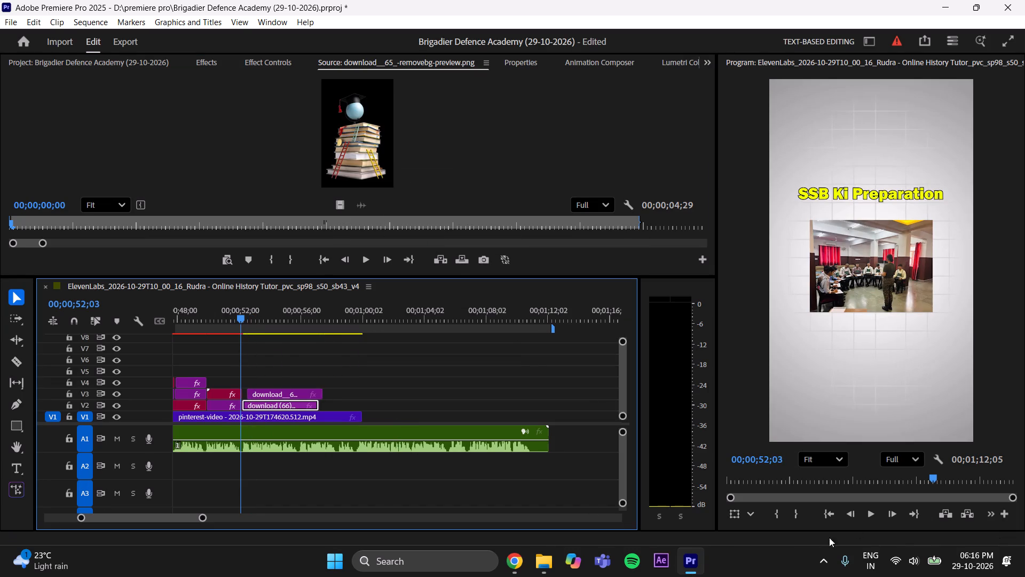
pyautogui.click(869, 513)
pyautogui.click(869, 513)
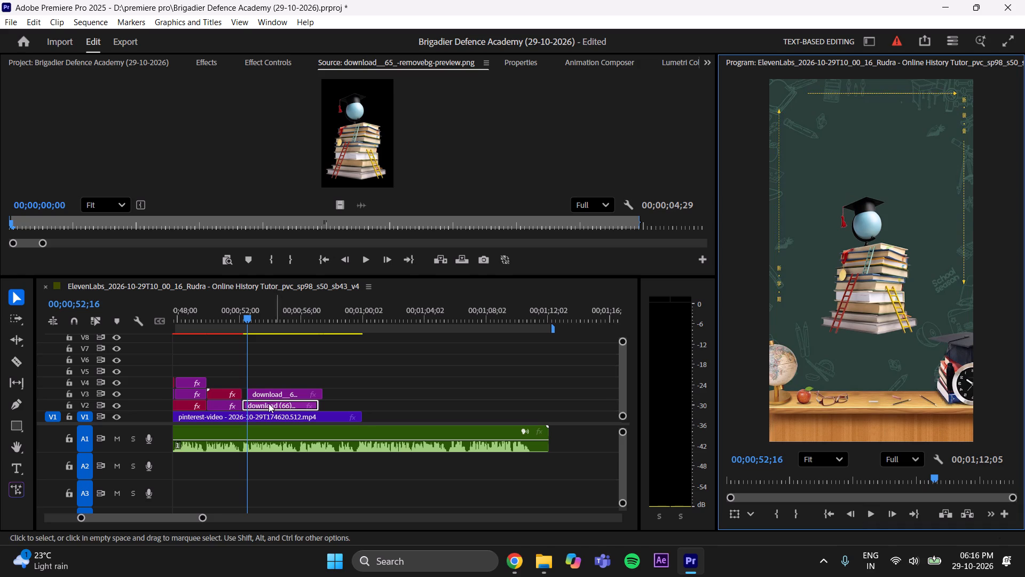
pyautogui.click(872, 515)
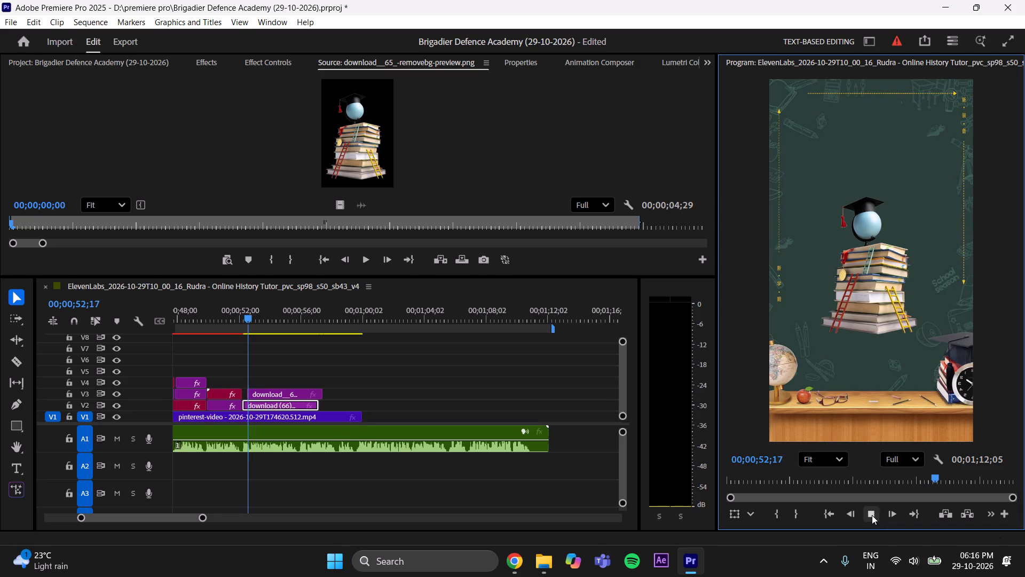
pyautogui.click(872, 515)
pyautogui.moveTo(252, 321); pyautogui.dragTo(234, 349)
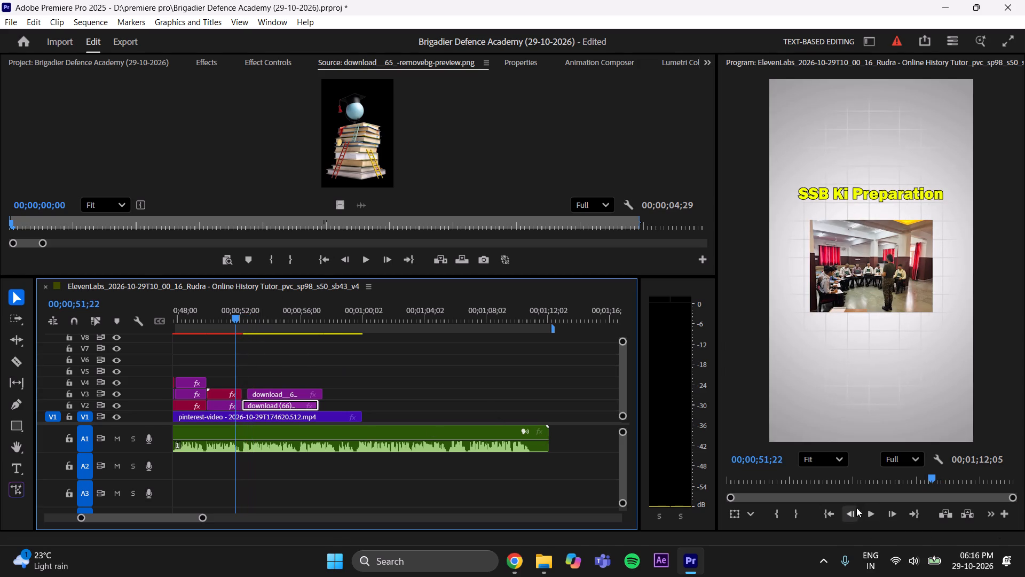
pyautogui.click(864, 511)
pyautogui.click(871, 514)
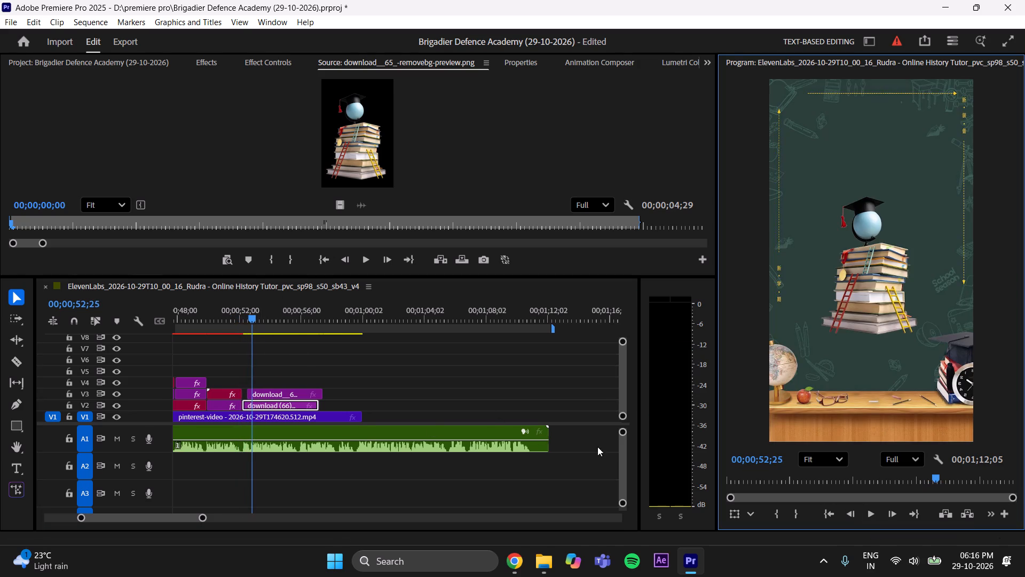
pyautogui.moveTo(254, 315); pyautogui.dragTo(253, 316)
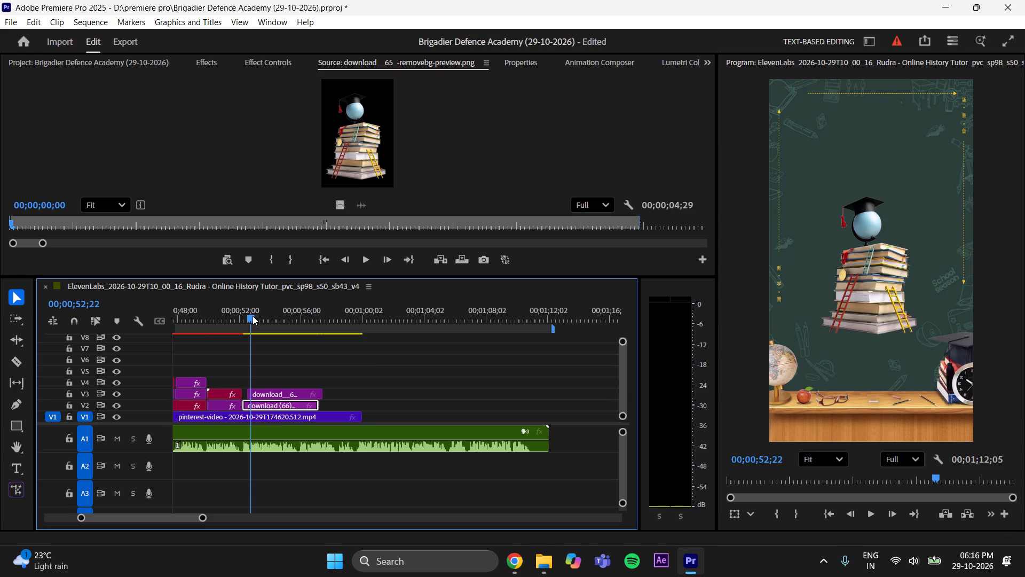
pyautogui.moveTo(253, 316); pyautogui.dragTo(253, 317)
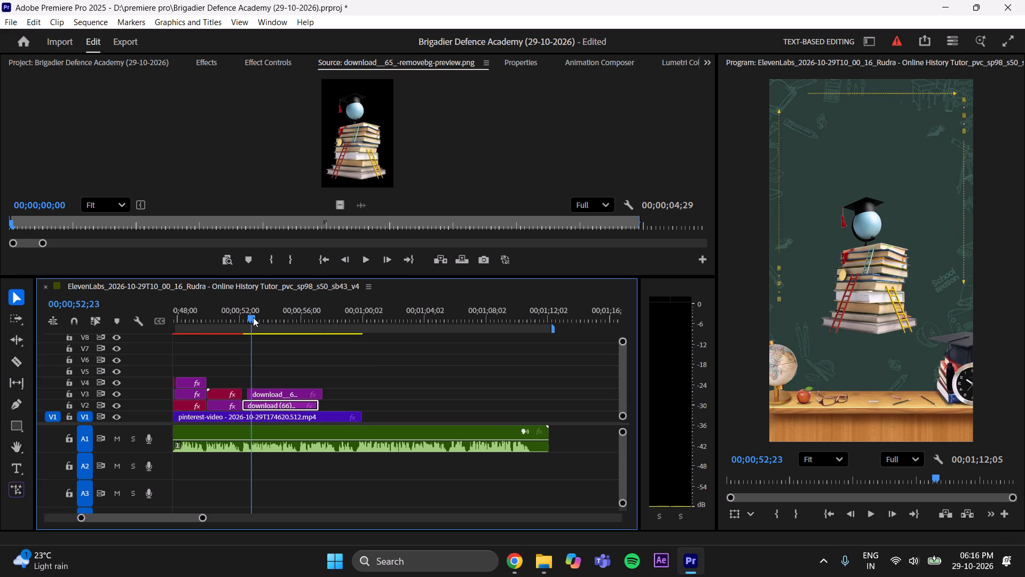
pyautogui.moveTo(253, 317); pyautogui.dragTo(253, 319)
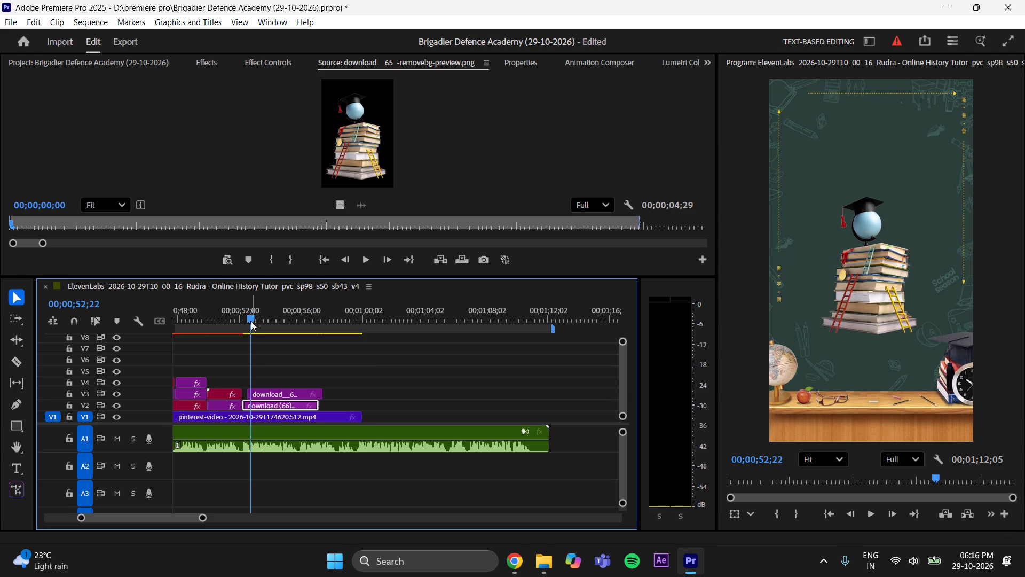
pyautogui.click(249, 393)
pyautogui.click(274, 386)
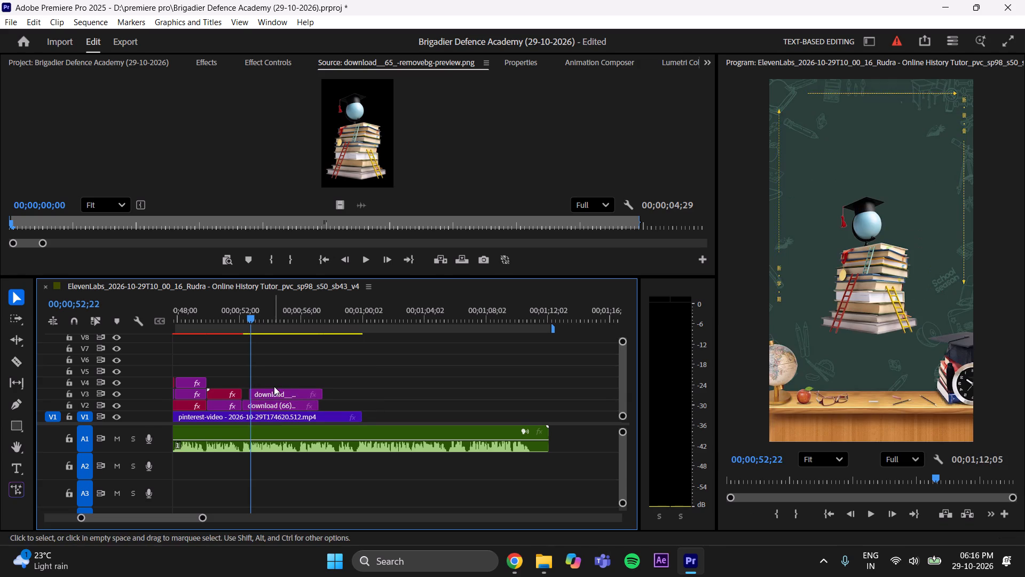
pyautogui.hotkey('ctrl', 's')
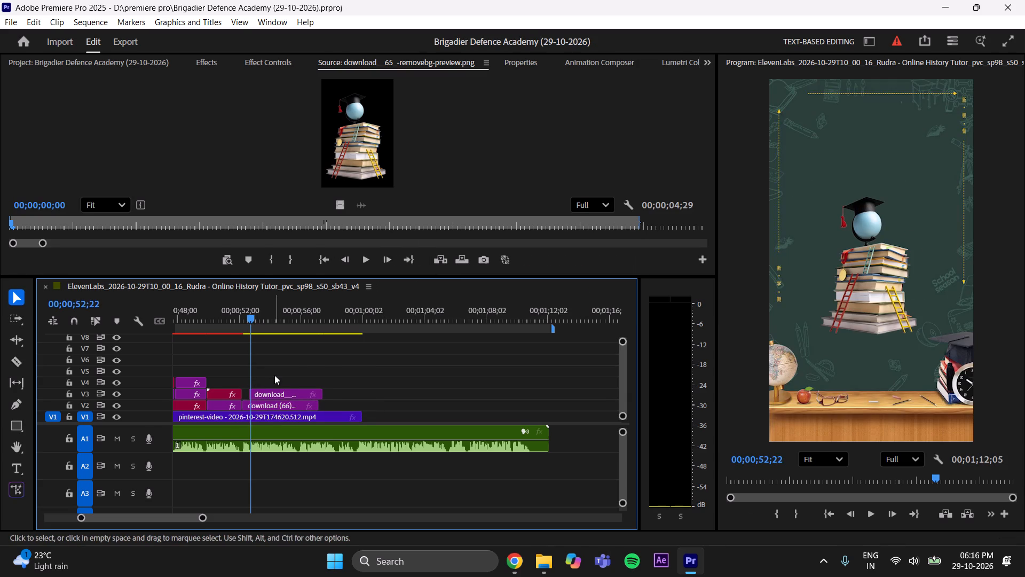
# Scale the book-stack clip on V3 to 82, raise it to a vertical position of about 323, and save the project.
pyautogui.moveTo(245, 311); pyautogui.dragTo(235, 330)
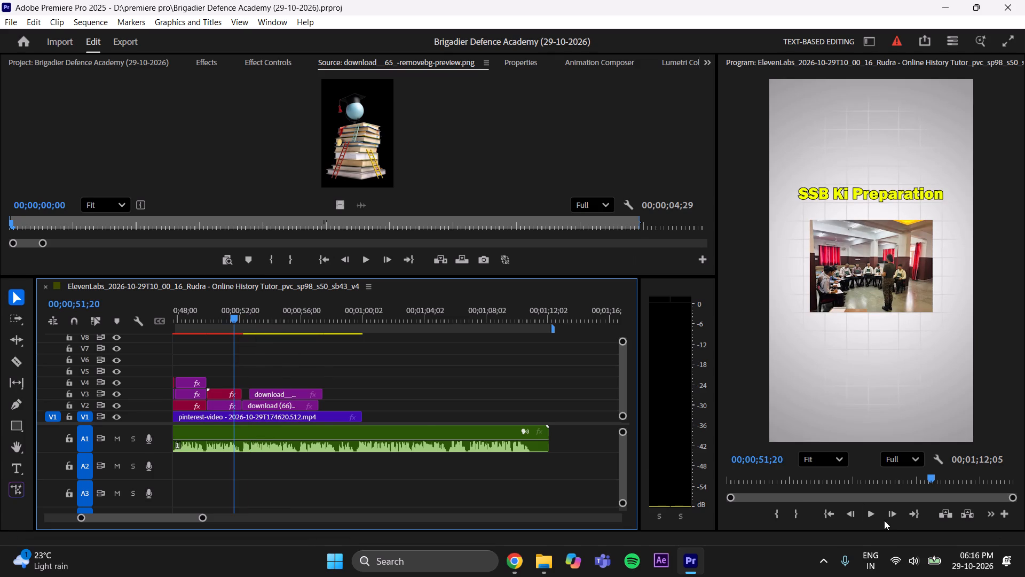
pyautogui.click(873, 517)
pyautogui.click(873, 517)
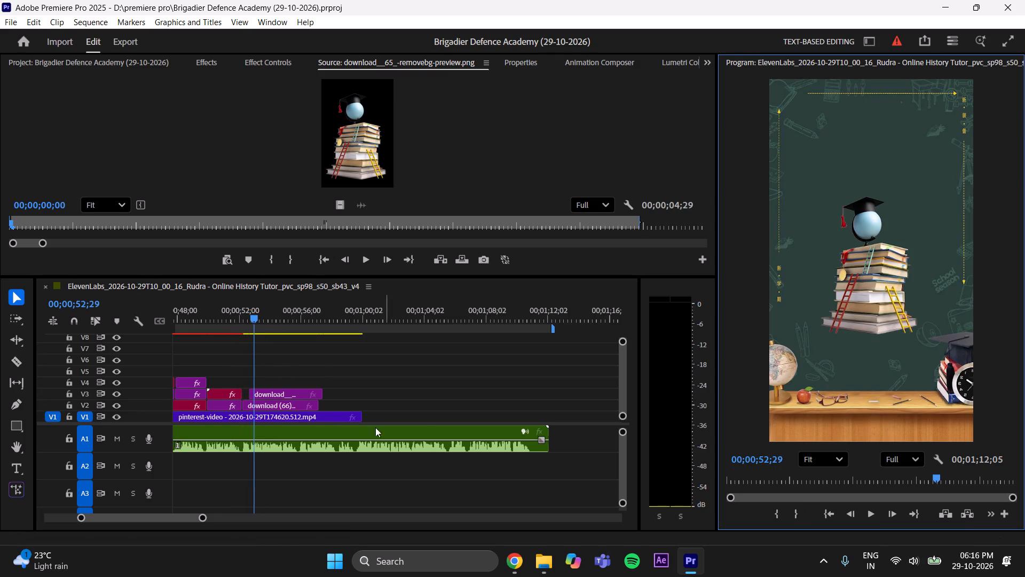
pyautogui.click(268, 388)
pyautogui.click(267, 64)
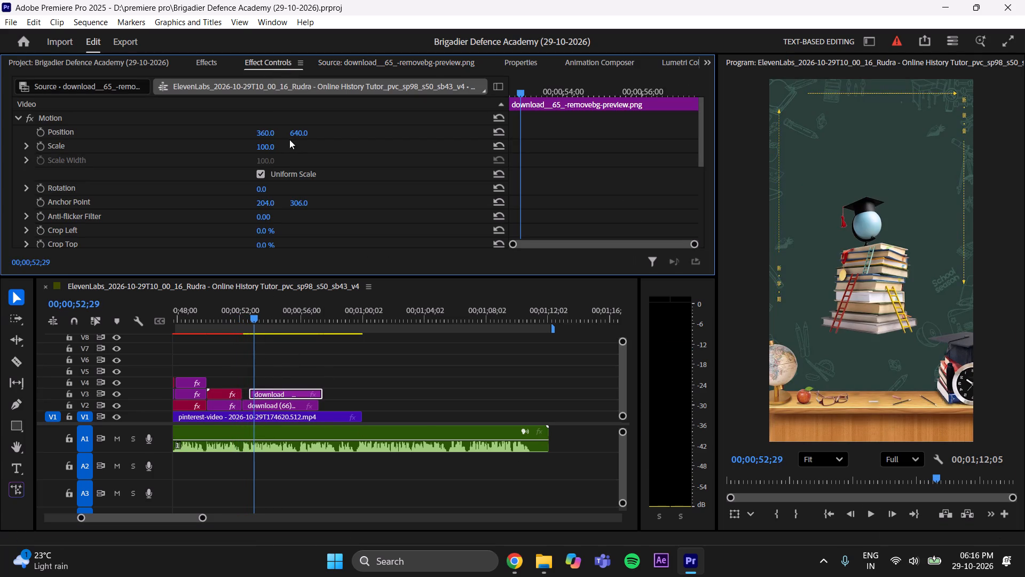
pyautogui.moveTo(272, 147); pyautogui.dragTo(264, 153)
pyautogui.moveTo(295, 135); pyautogui.dragTo(84, 144)
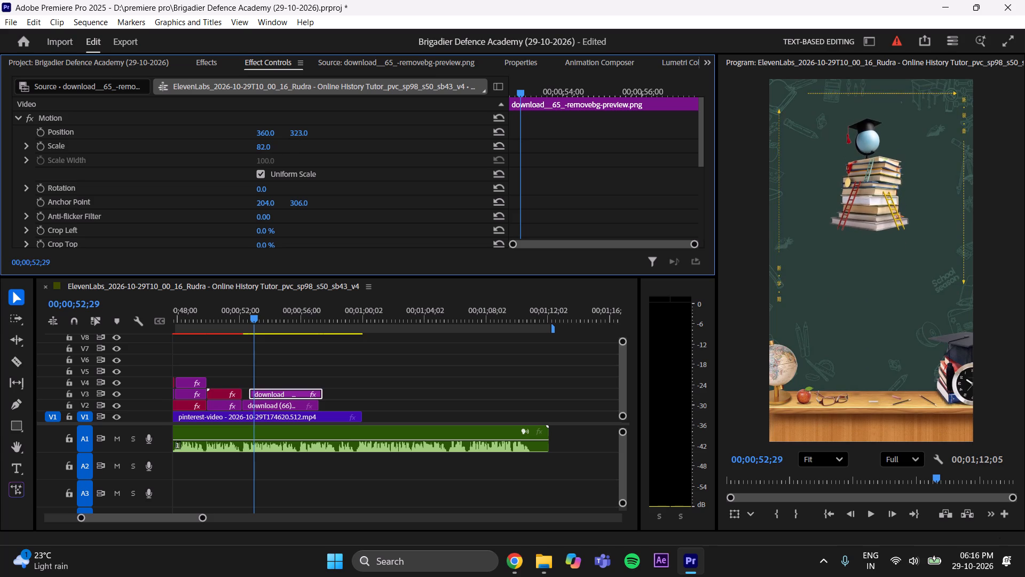
pyautogui.moveTo(84, 144); pyautogui.dragTo(84, 145)
pyautogui.click(403, 375)
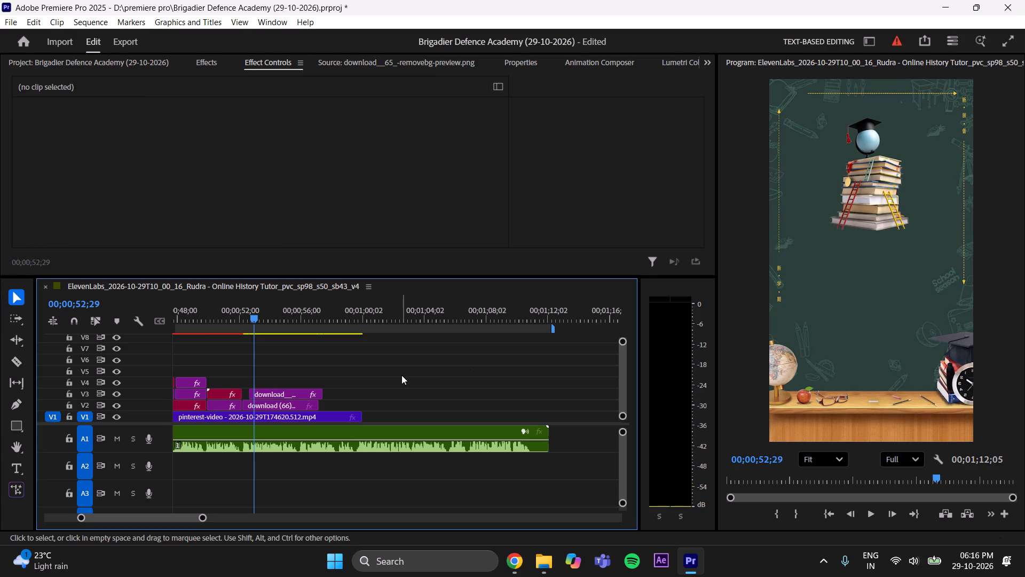
pyautogui.hotkey('ctrl', 's')
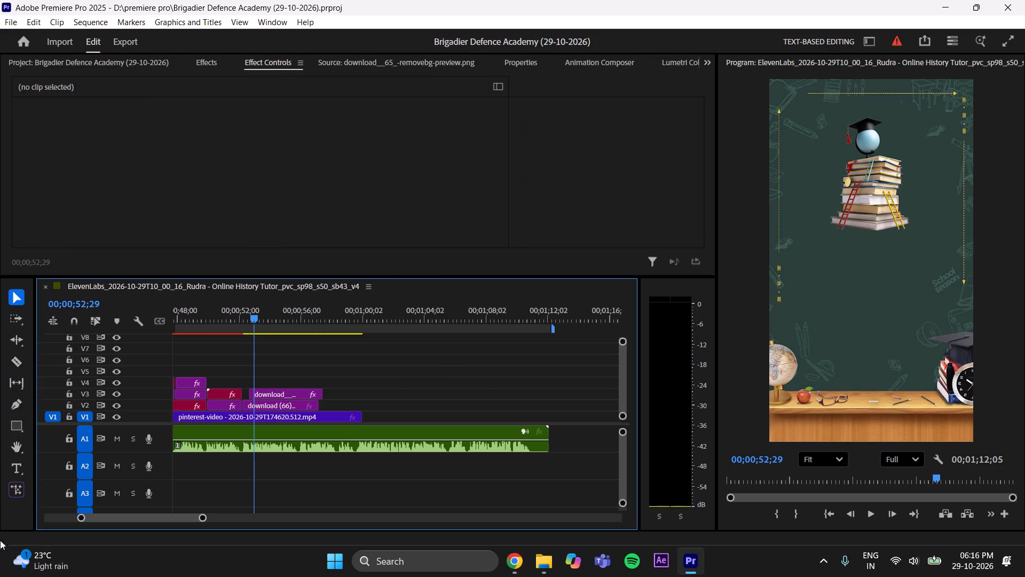
# Add the text HINDI MEDIUM below the book stack, starting at 00;00;52;29 on V4.
pyautogui.click(17, 471)
pyautogui.click(812, 256)
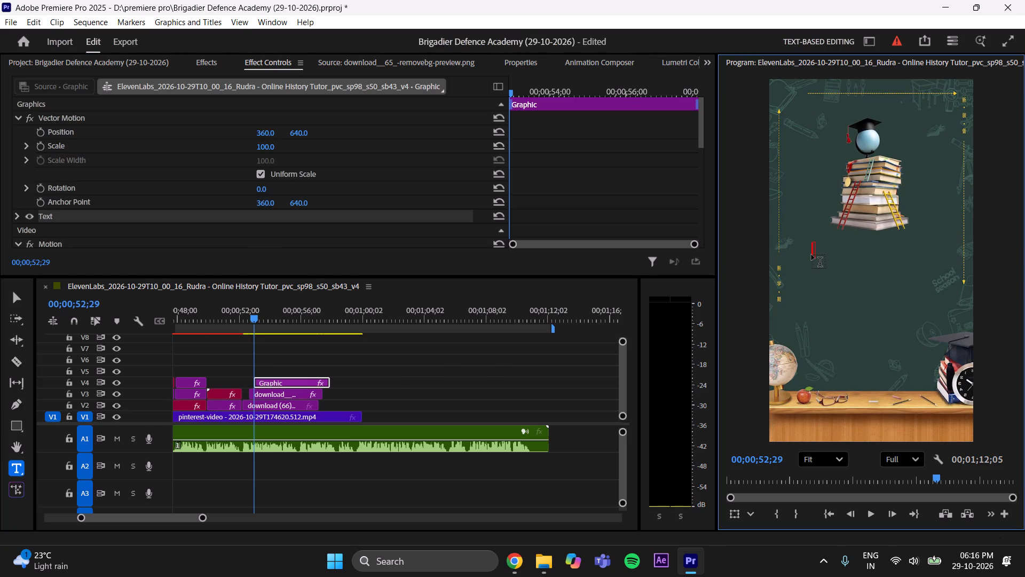
pyautogui.write('HINDI')
pyautogui.press('space')
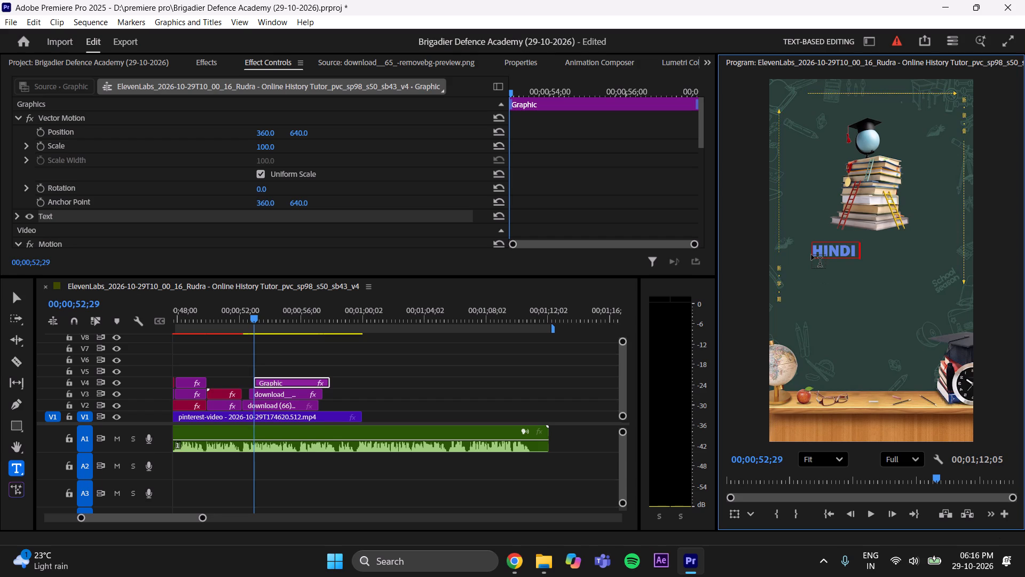
pyautogui.write('MEDIUM')
pyautogui.press('space')
pyautogui.press('BackSpace')
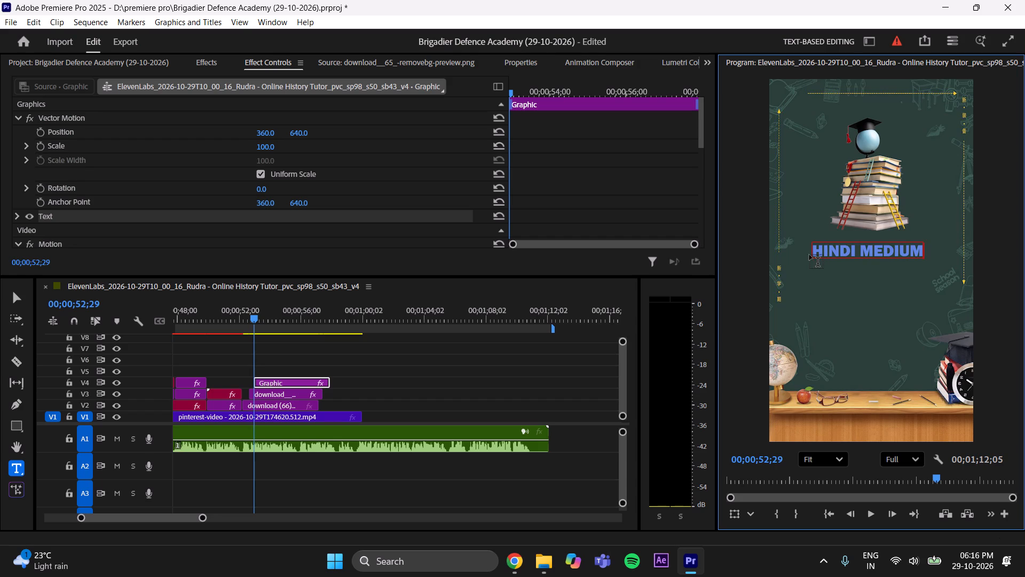
pyautogui.click(11, 303)
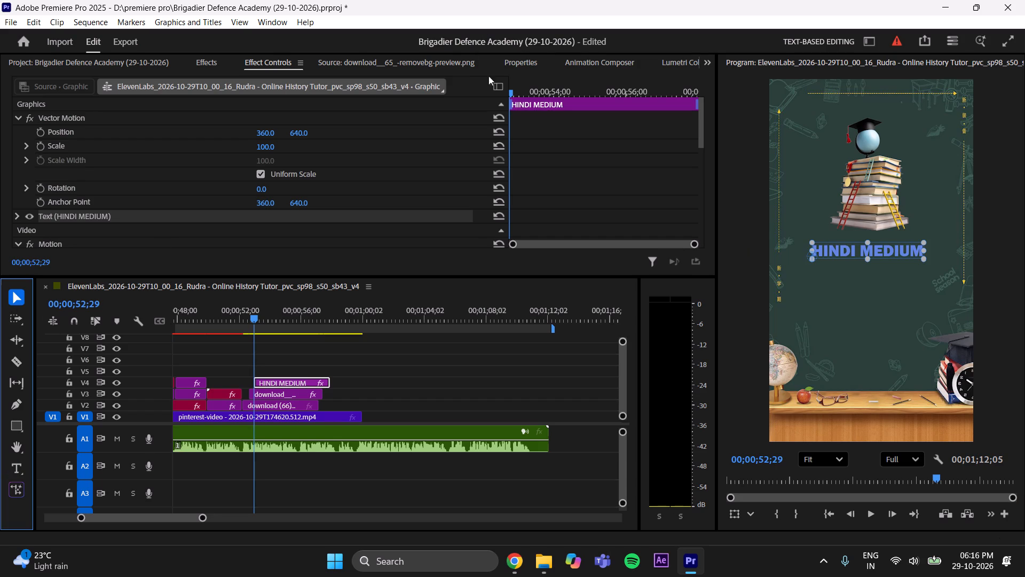
# Change the fill colour of the HINDI MEDIUM text to white.
pyautogui.click(521, 69)
pyautogui.scroll(-18, 188, 174)
pyautogui.click(54, 146)
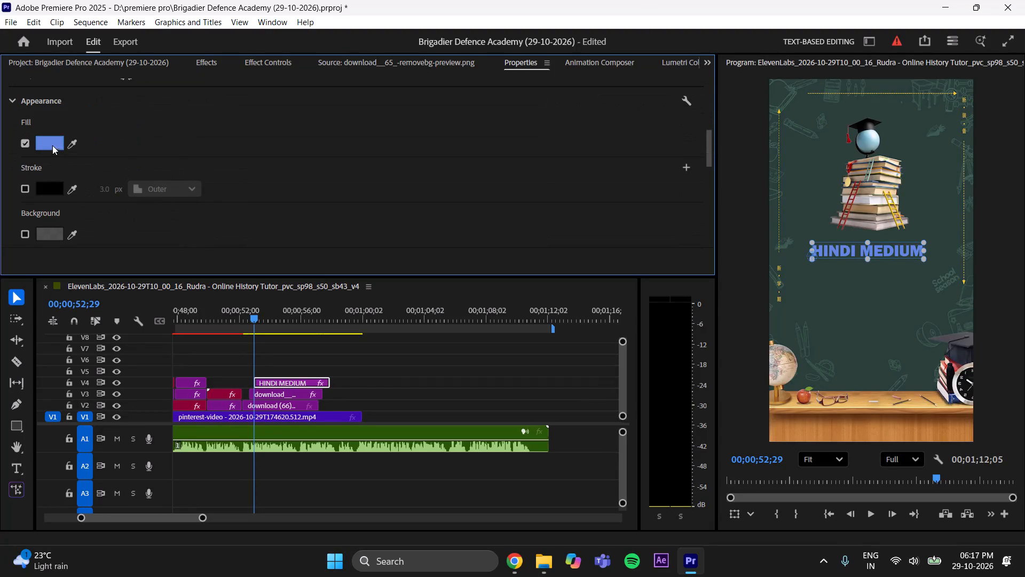
pyautogui.click(51, 146)
pyautogui.moveTo(489, 295); pyautogui.dragTo(367, 347)
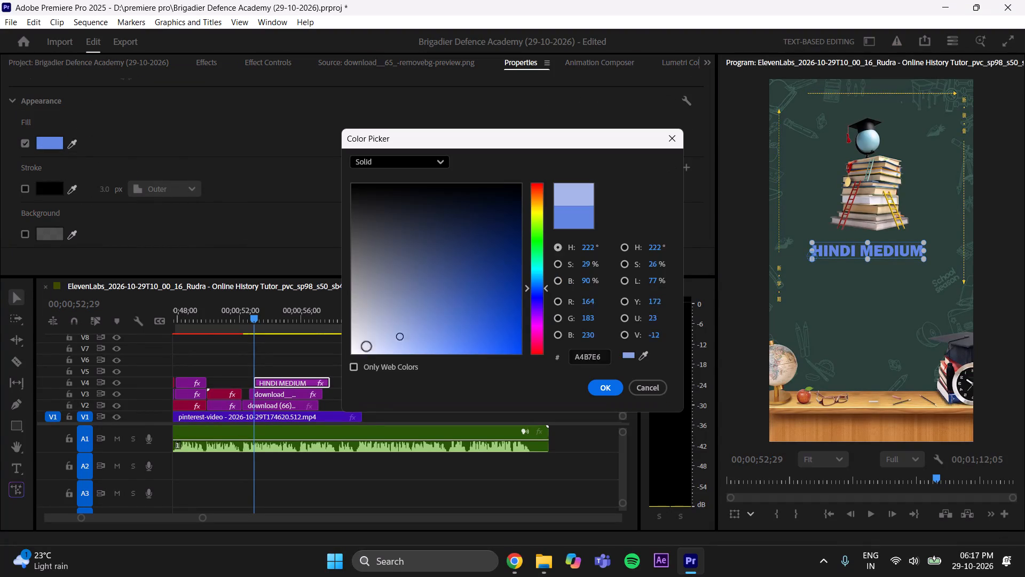
pyautogui.moveTo(367, 347); pyautogui.dragTo(253, 385)
pyautogui.click(609, 392)
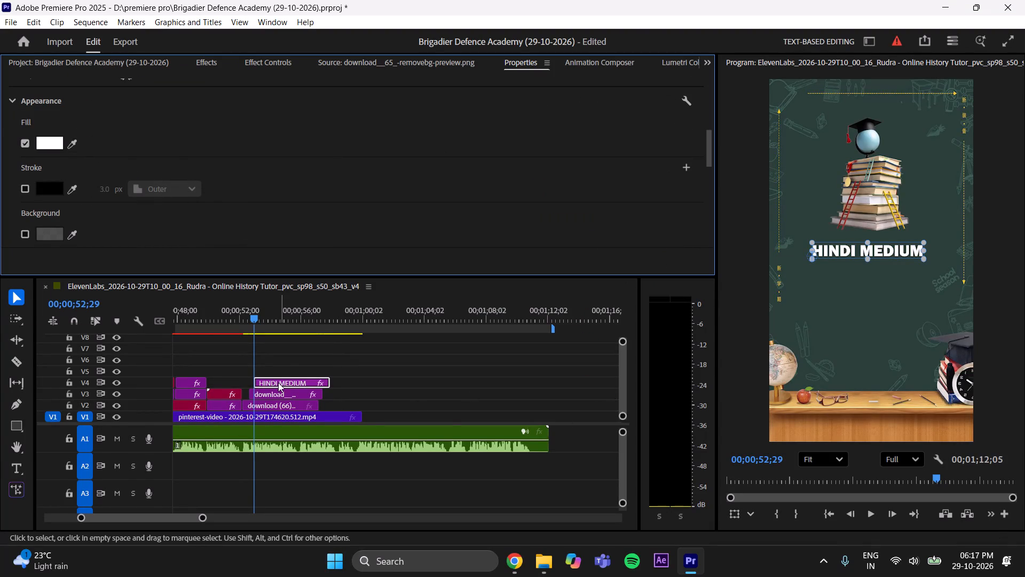
# Move the HINDI MEDIUM text slightly lower beneath the book stack and save the project.
pyautogui.click(267, 57)
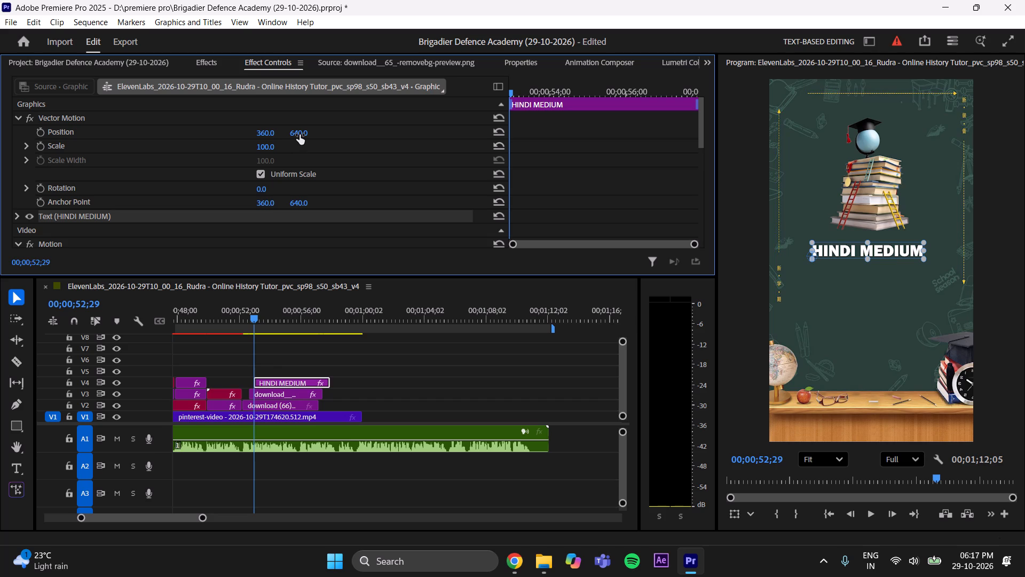
pyautogui.moveTo(299, 135); pyautogui.dragTo(306, 134)
pyautogui.click(379, 355)
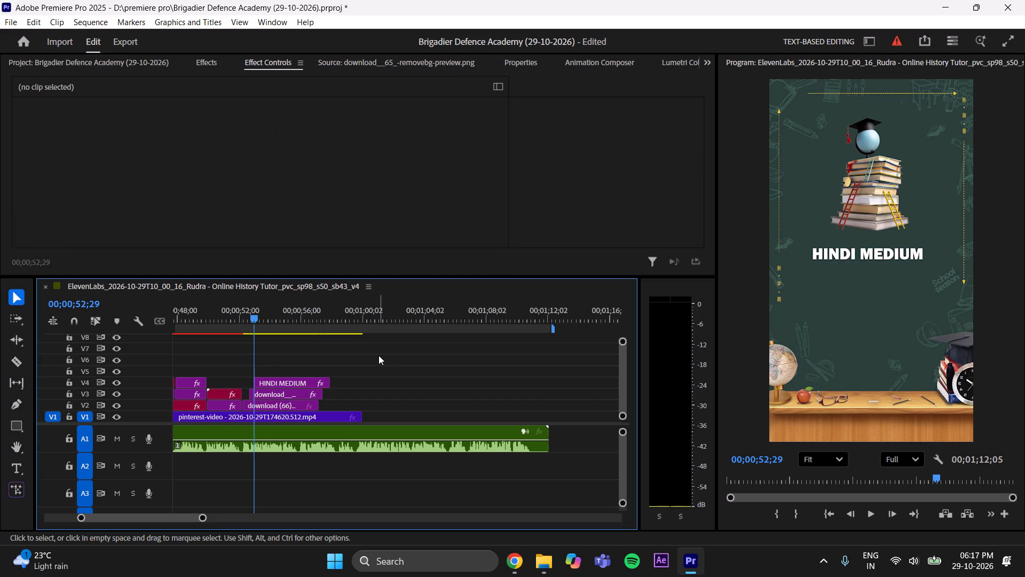
pyautogui.hotkey('ctrl', 's')
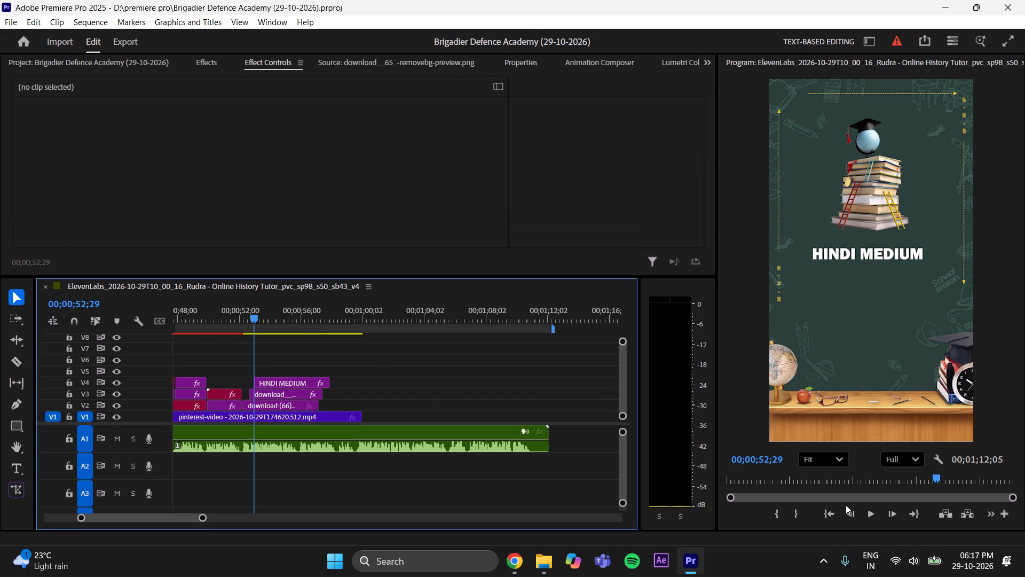
# Play the sequence from the SSB Ki Preparation scene through the HINDI MEDIUM chalkboard scene to check the timing.
pyautogui.click(866, 512)
pyautogui.click(868, 512)
pyautogui.moveTo(265, 315); pyautogui.dragTo(231, 326)
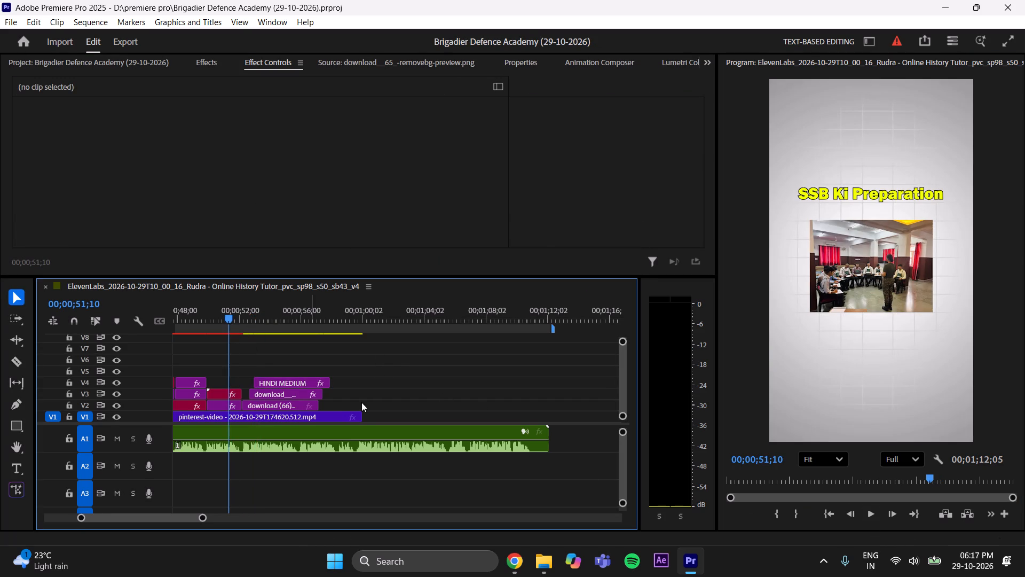
pyautogui.click(874, 515)
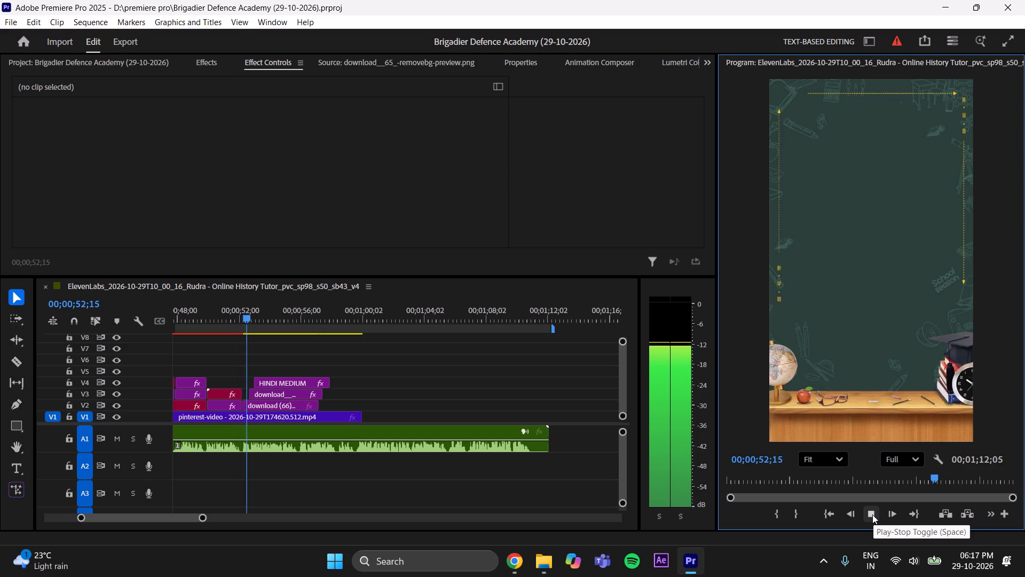
pyautogui.click(872, 514)
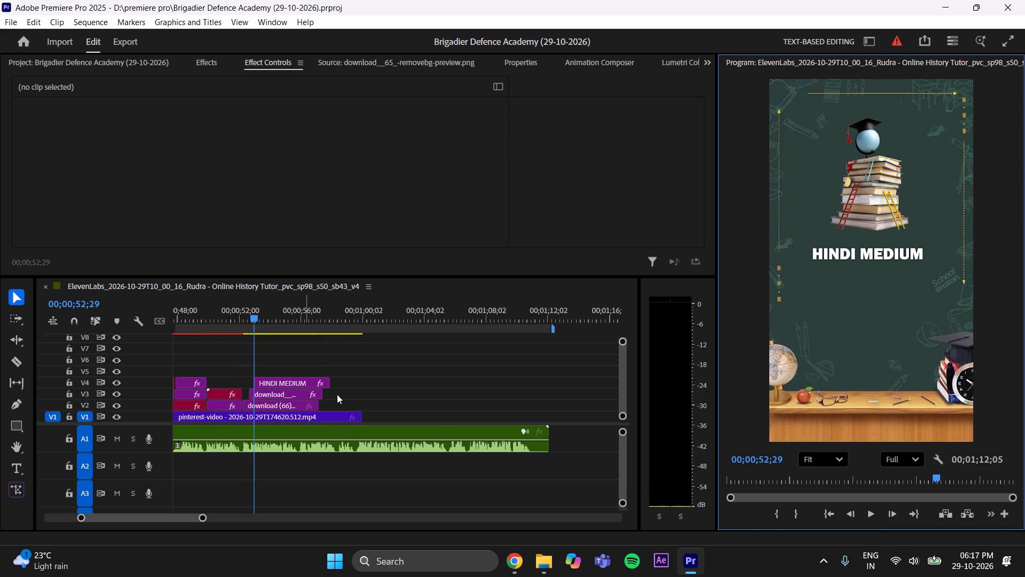
pyautogui.click(866, 513)
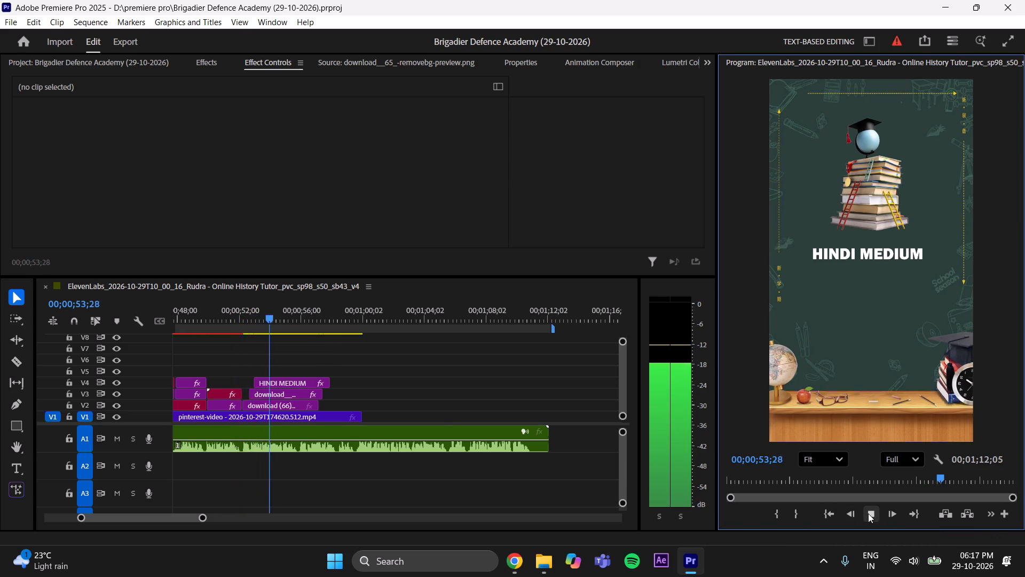
pyautogui.click(868, 513)
pyautogui.click(280, 313)
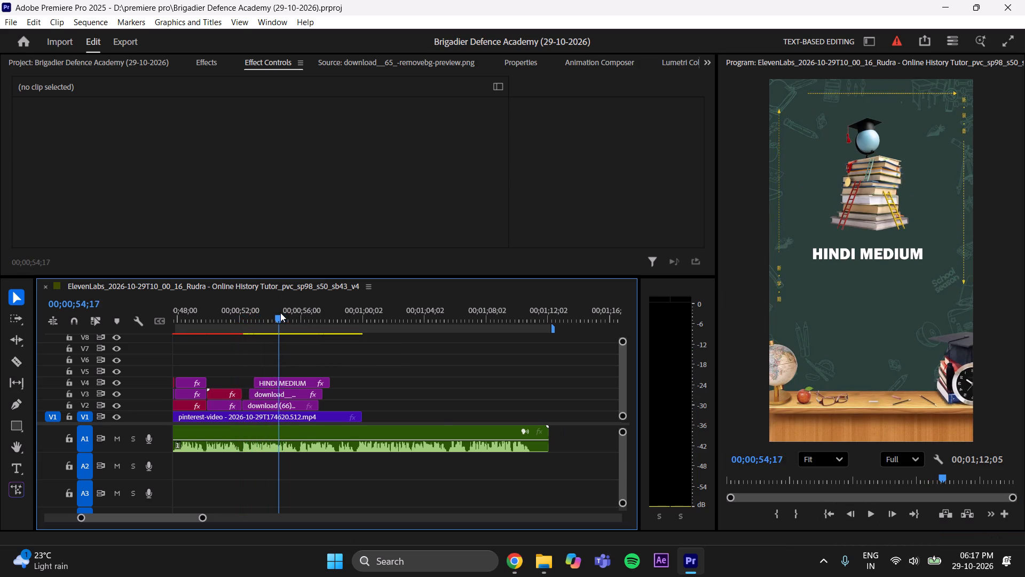
pyautogui.click(377, 363)
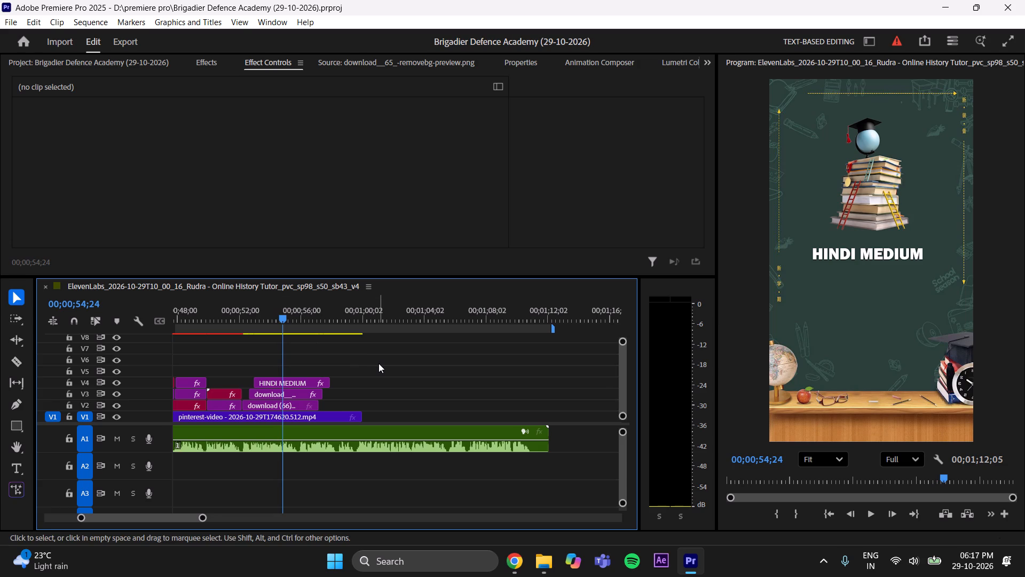
# Add the text ENGLISH MEDIUM below HINDI MEDIUM on the chalkboard, starting at 00;00;54;24 on V5.
pyautogui.hotkey('ctrl', 's')
pyautogui.click(523, 57)
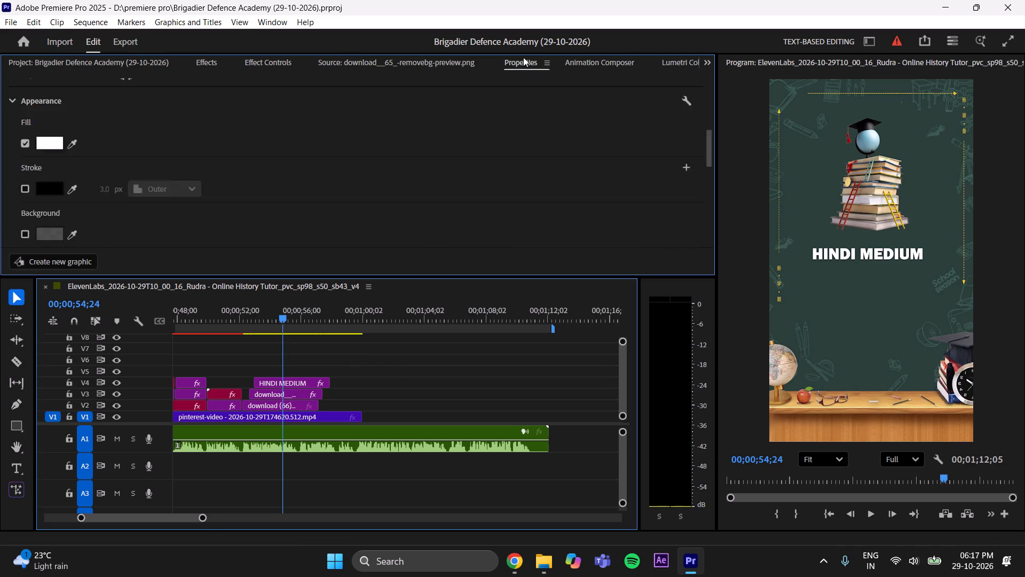
pyautogui.click(7, 473)
pyautogui.click(12, 469)
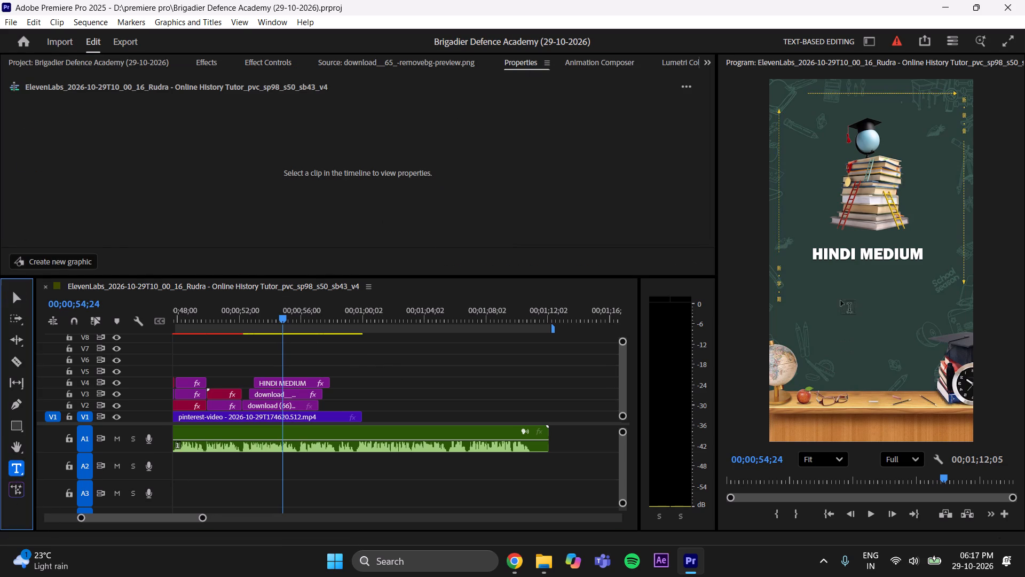
pyautogui.click(801, 299)
pyautogui.write('ENGLISH MEDIUM')
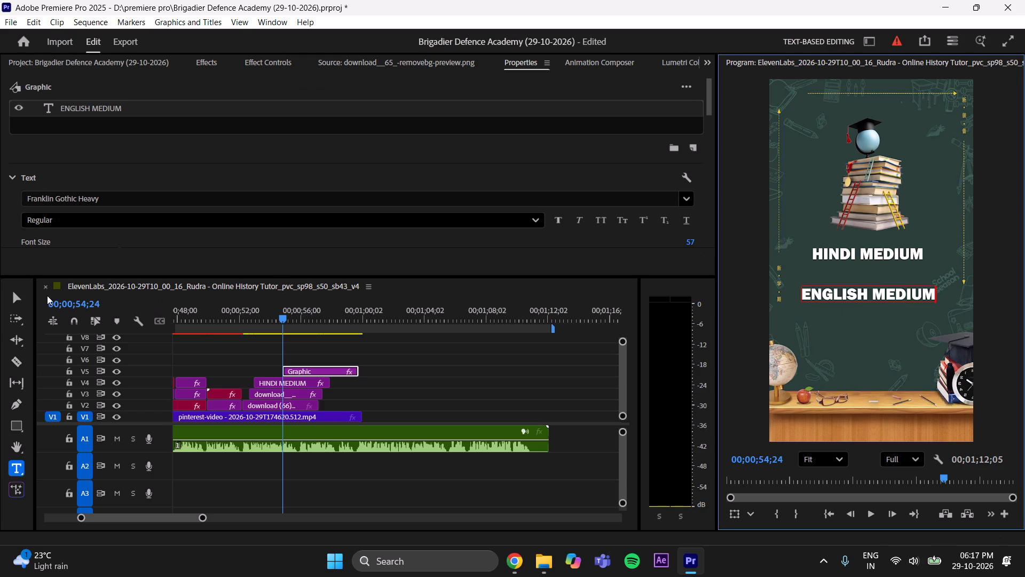
# Centre the ENGLISH MEDIUM text horizontally in the frame and raise it to sit just beneath HINDI MEDIUM.
pyautogui.click(14, 299)
pyautogui.scroll(-20, 257, 172)
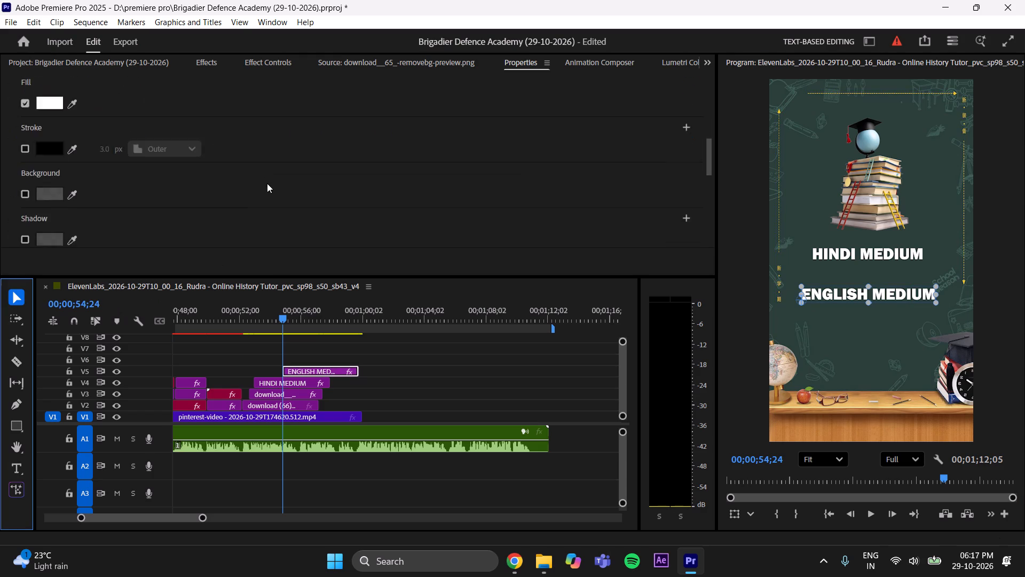
pyautogui.scroll(-11, 267, 183)
pyautogui.tripleClick(323, 179)
pyautogui.click(323, 179)
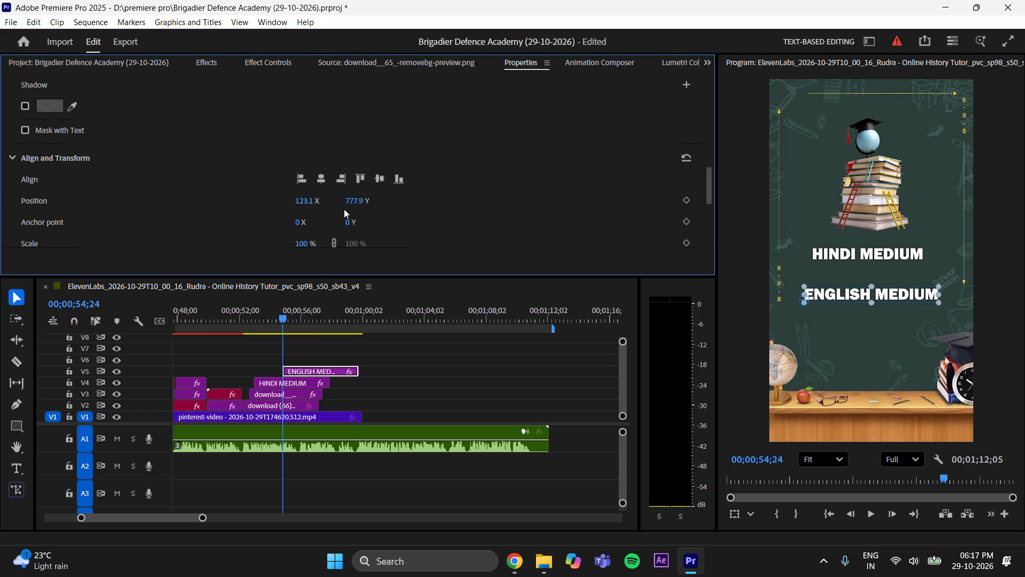
pyautogui.moveTo(355, 203); pyautogui.dragTo(321, 205)
pyautogui.click(385, 394)
# Centre the HINDI MEDIUM text horizontally in the frame and save the project.
pyautogui.click(306, 383)
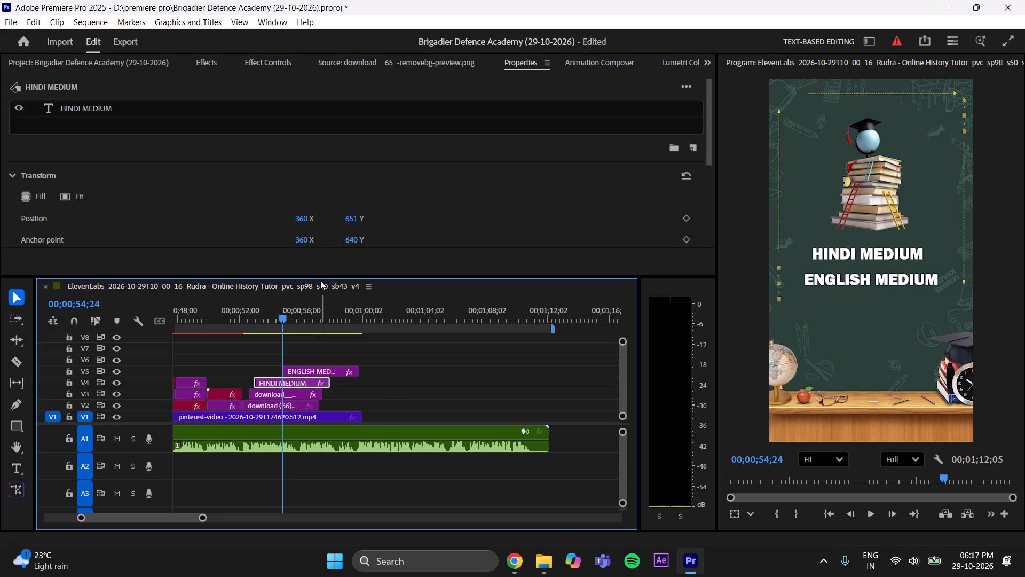
pyautogui.click(833, 252)
pyautogui.scroll(-10, 185, 142)
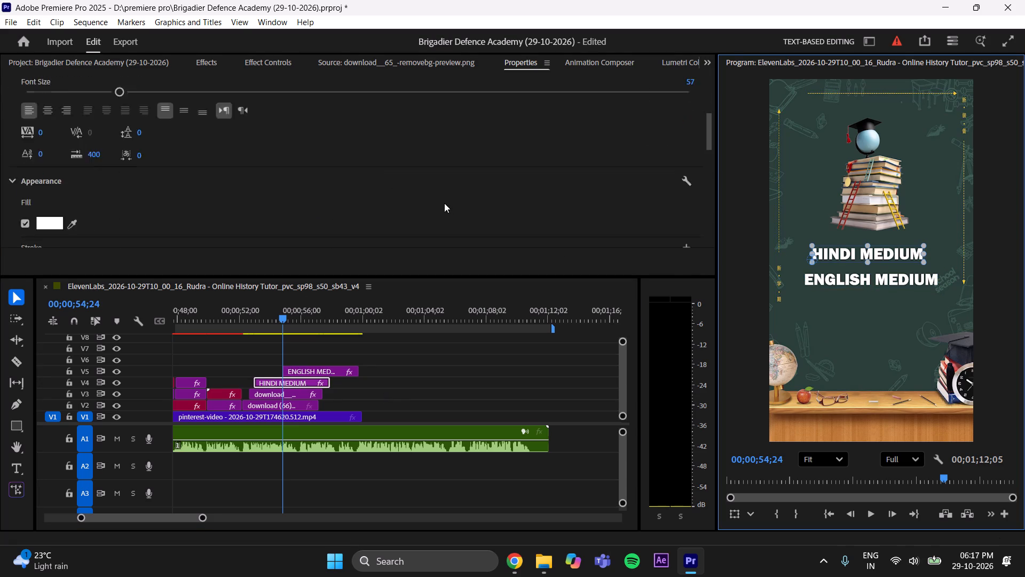
pyautogui.scroll(-19, 444, 203)
pyautogui.doubleClick(324, 201)
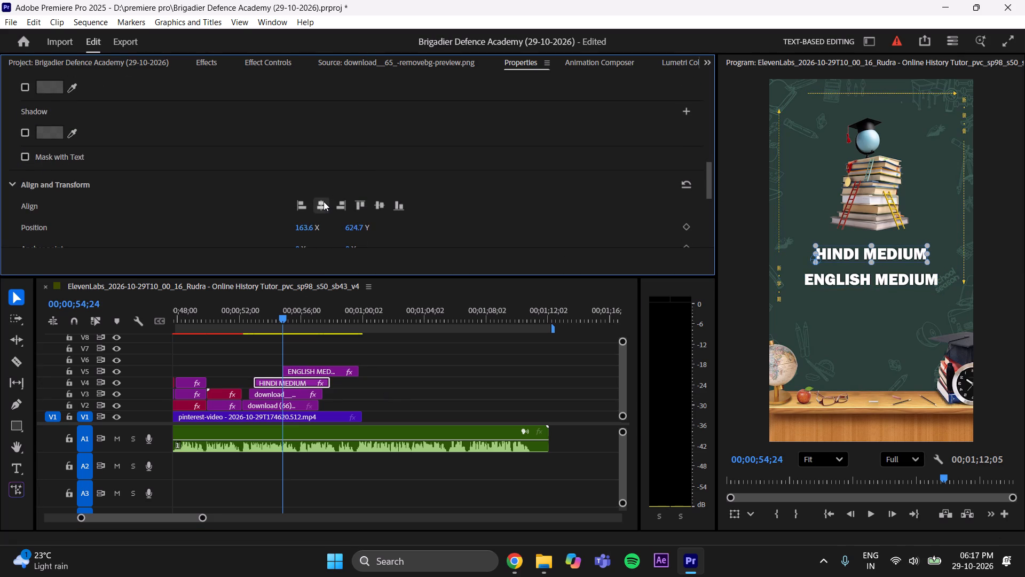
pyautogui.click(412, 401)
pyautogui.hotkey('ctrl', 's')
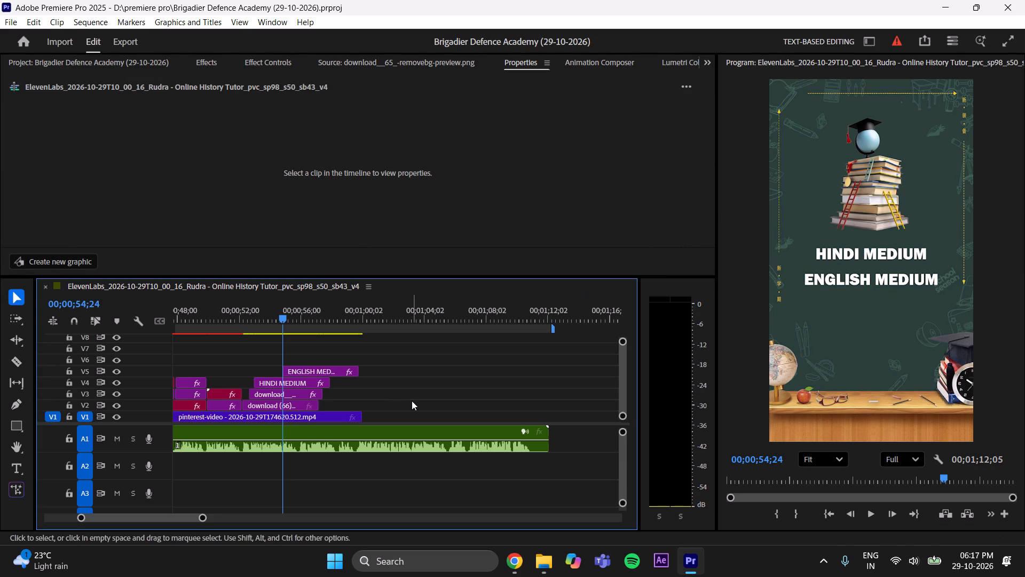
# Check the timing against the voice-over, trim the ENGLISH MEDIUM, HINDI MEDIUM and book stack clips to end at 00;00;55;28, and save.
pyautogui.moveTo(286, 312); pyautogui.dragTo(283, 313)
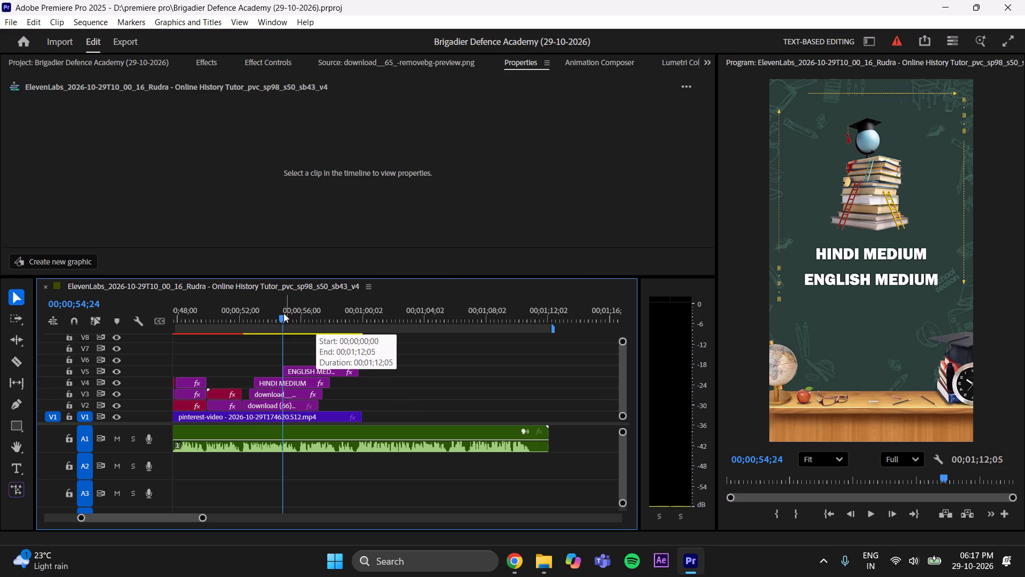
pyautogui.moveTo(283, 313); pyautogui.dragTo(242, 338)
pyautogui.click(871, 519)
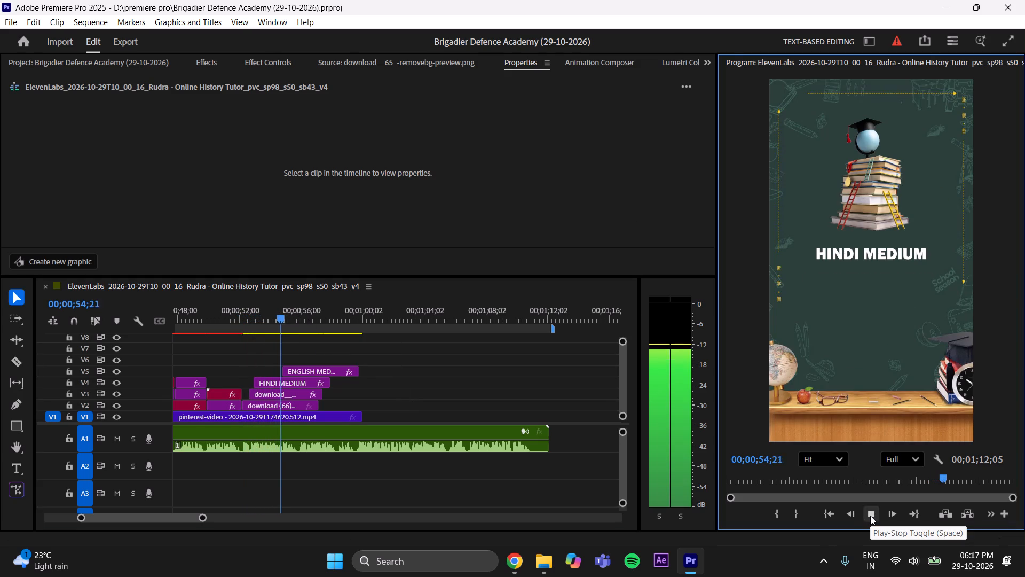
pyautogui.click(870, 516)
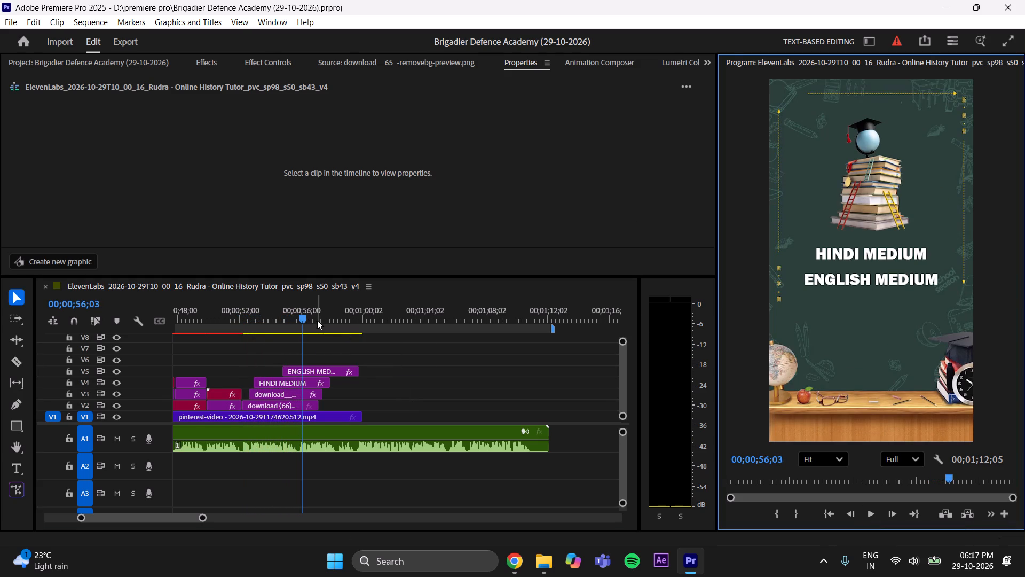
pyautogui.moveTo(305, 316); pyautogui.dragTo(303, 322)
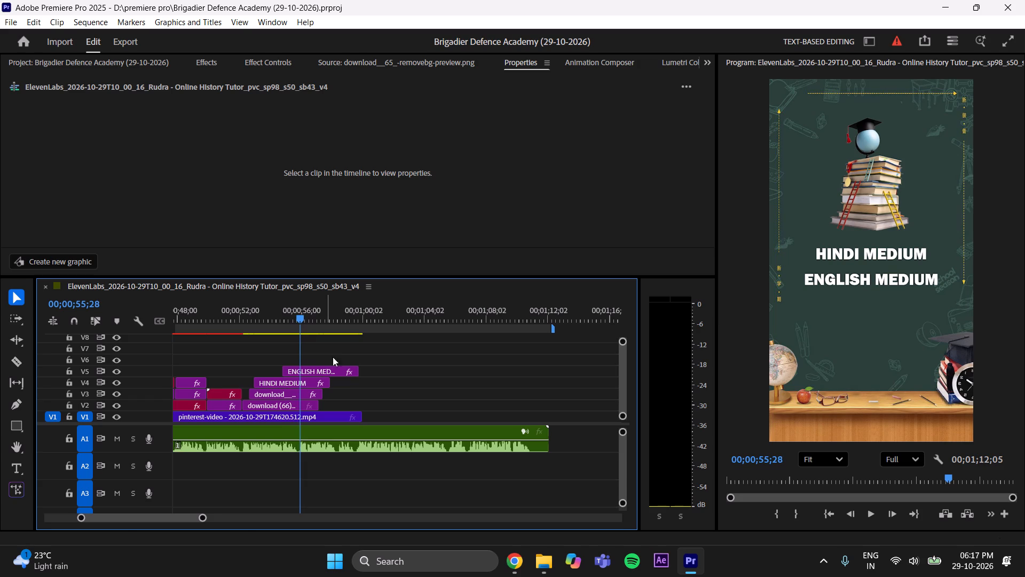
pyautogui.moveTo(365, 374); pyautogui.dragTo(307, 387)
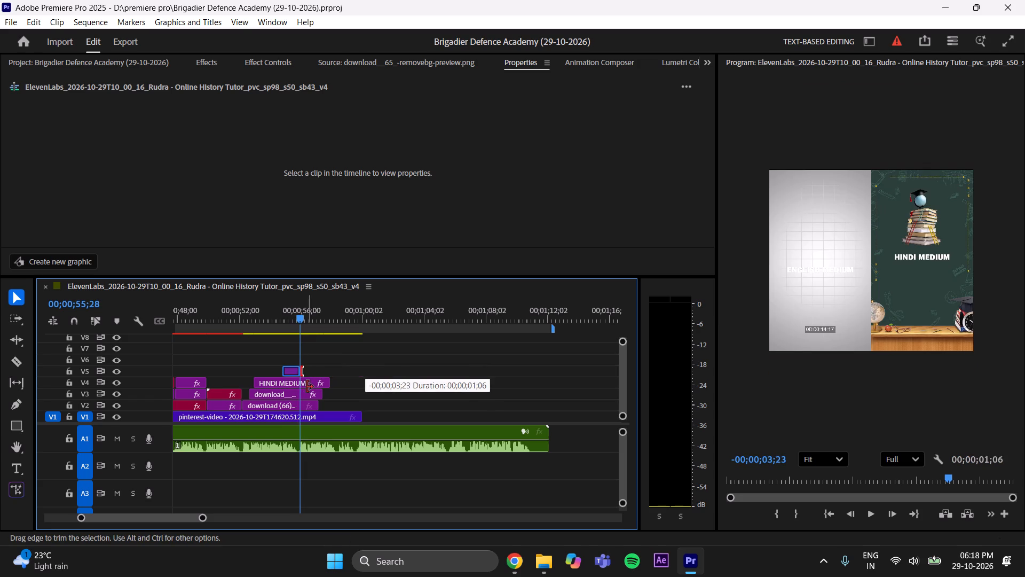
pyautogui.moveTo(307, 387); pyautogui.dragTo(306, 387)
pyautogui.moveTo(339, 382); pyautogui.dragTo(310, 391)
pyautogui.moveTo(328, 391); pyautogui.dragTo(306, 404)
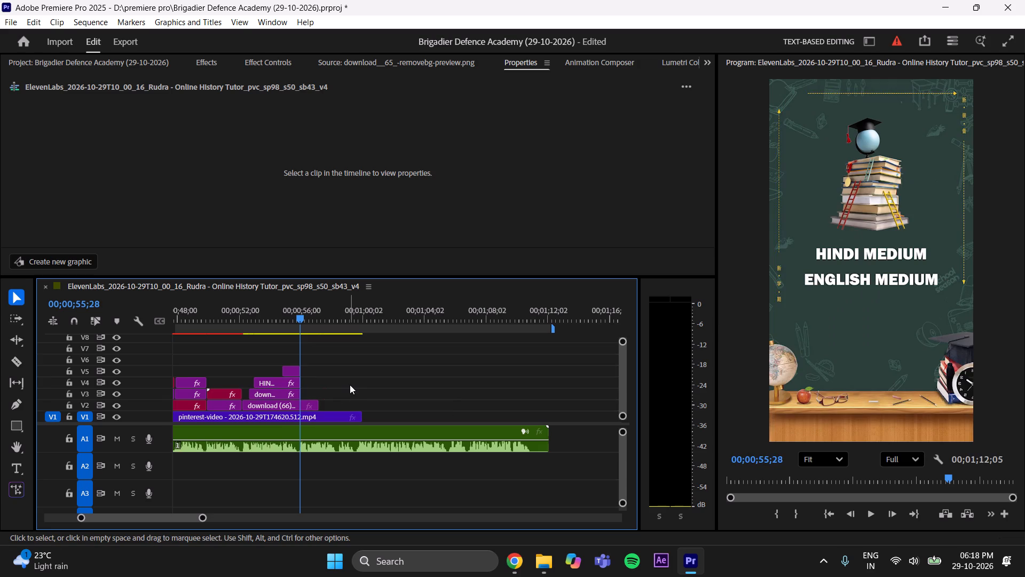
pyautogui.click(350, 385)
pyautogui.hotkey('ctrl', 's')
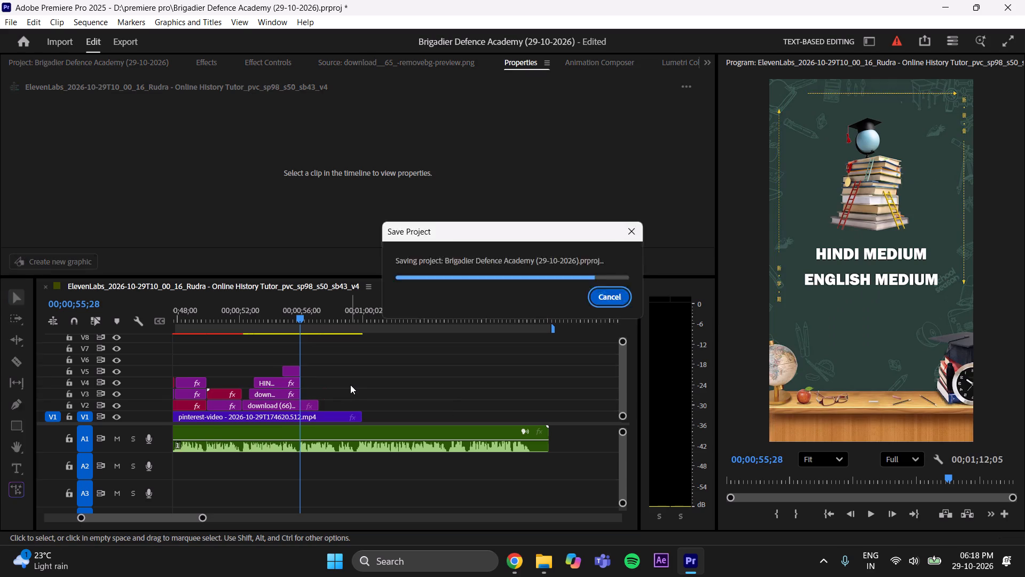
# Trim the grid background video on V1 to end just after the chalkboard background starts, and save the project.
pyautogui.press('space')
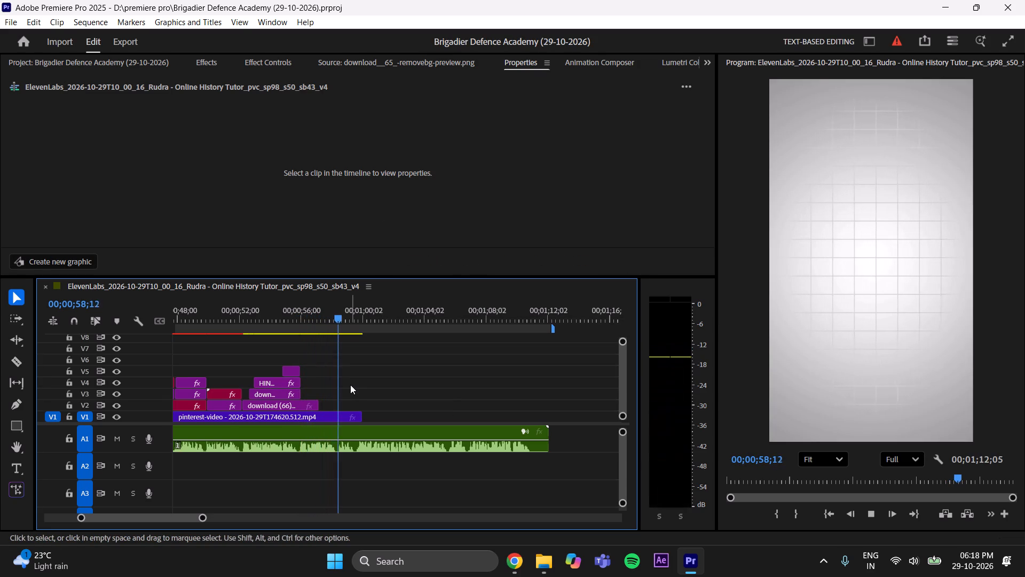
pyautogui.press('space')
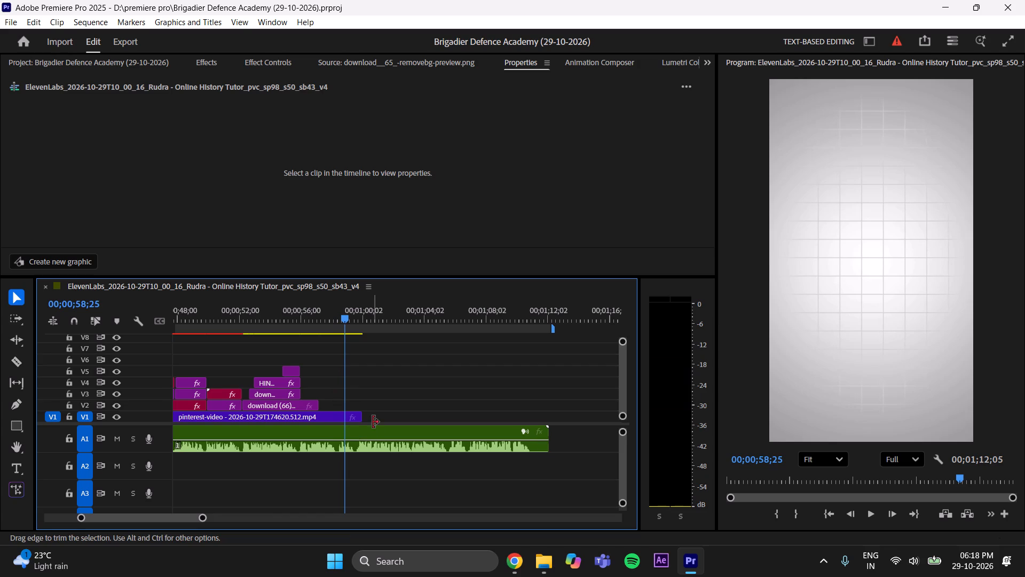
pyautogui.moveTo(367, 416); pyautogui.dragTo(249, 443)
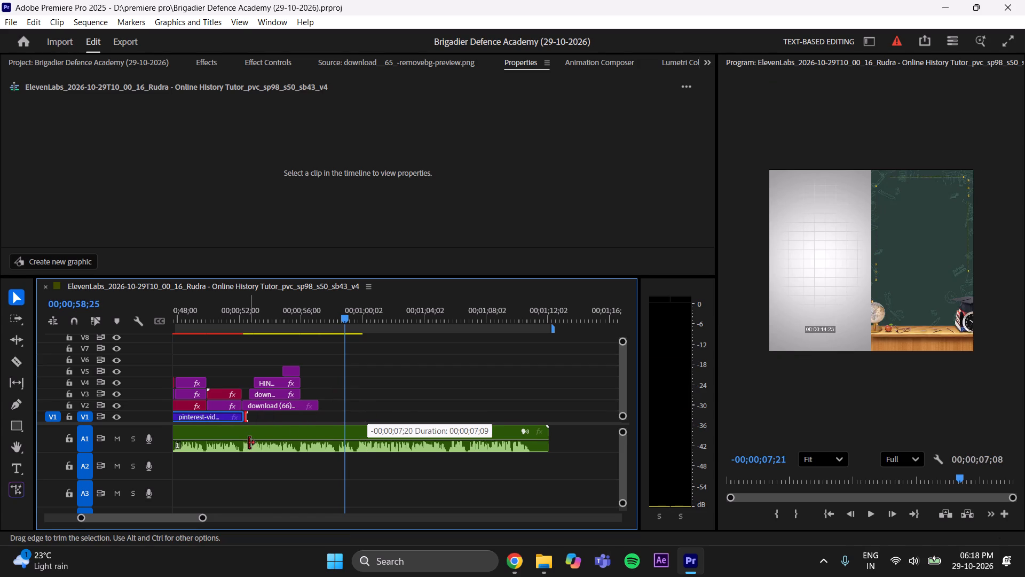
pyautogui.moveTo(249, 443); pyautogui.dragTo(248, 442)
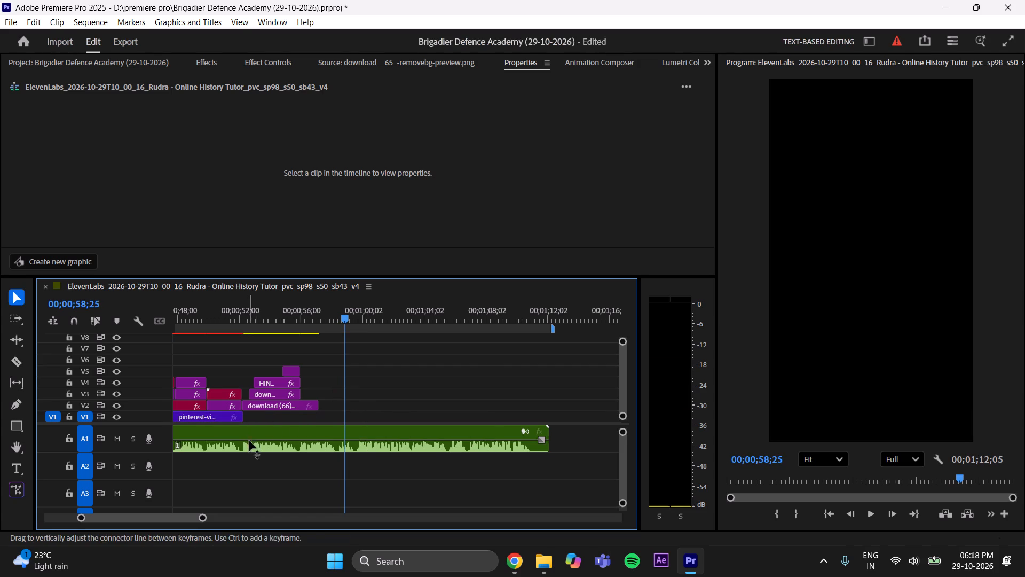
pyautogui.click(246, 419)
pyautogui.click(417, 392)
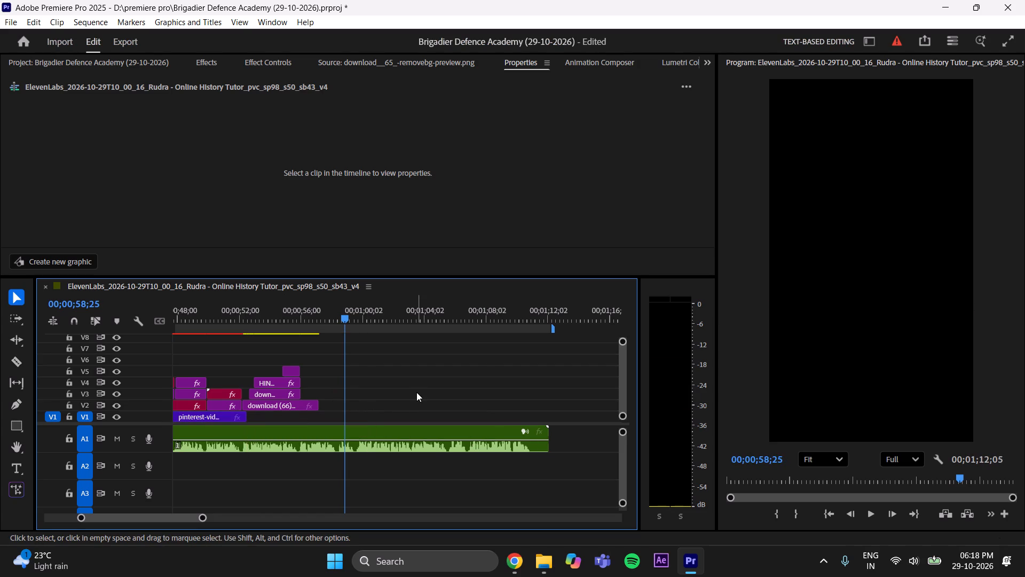
pyautogui.hotkey('ctrl', 's')
# Extend the start of the HINDI MEDIUM clip back to the book stack clip's start, check the playback and save.
pyautogui.moveTo(334, 318); pyautogui.dragTo(234, 348)
pyautogui.click(874, 514)
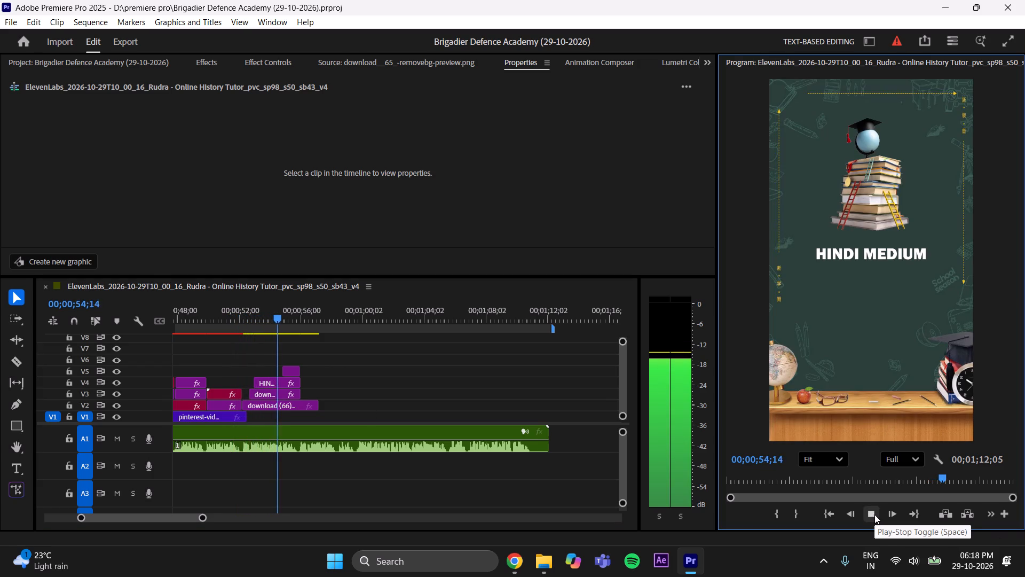
pyautogui.click(874, 514)
pyautogui.moveTo(255, 382); pyautogui.dragTo(250, 397)
pyautogui.moveTo(272, 314); pyautogui.dragTo(234, 335)
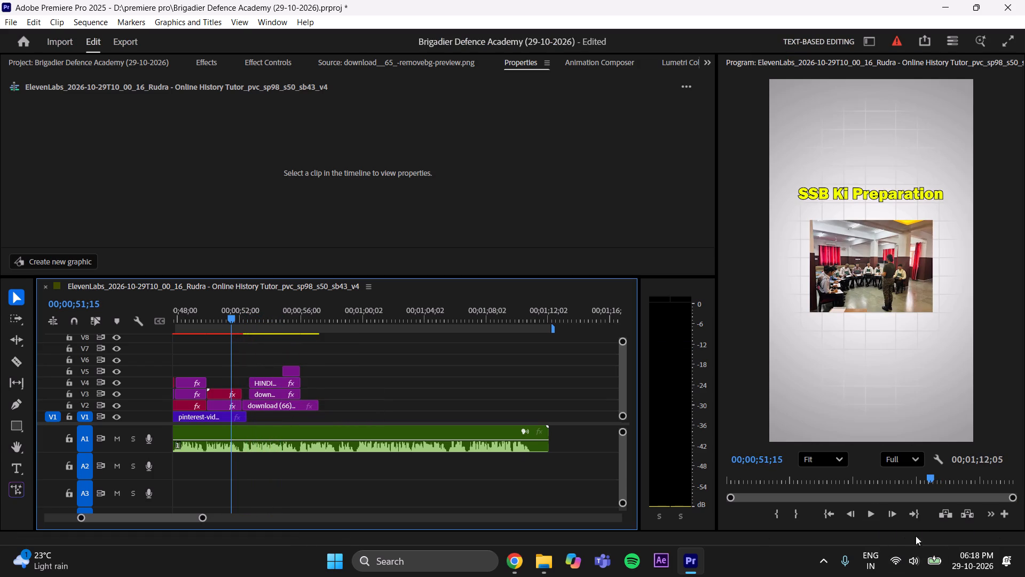
pyautogui.click(876, 518)
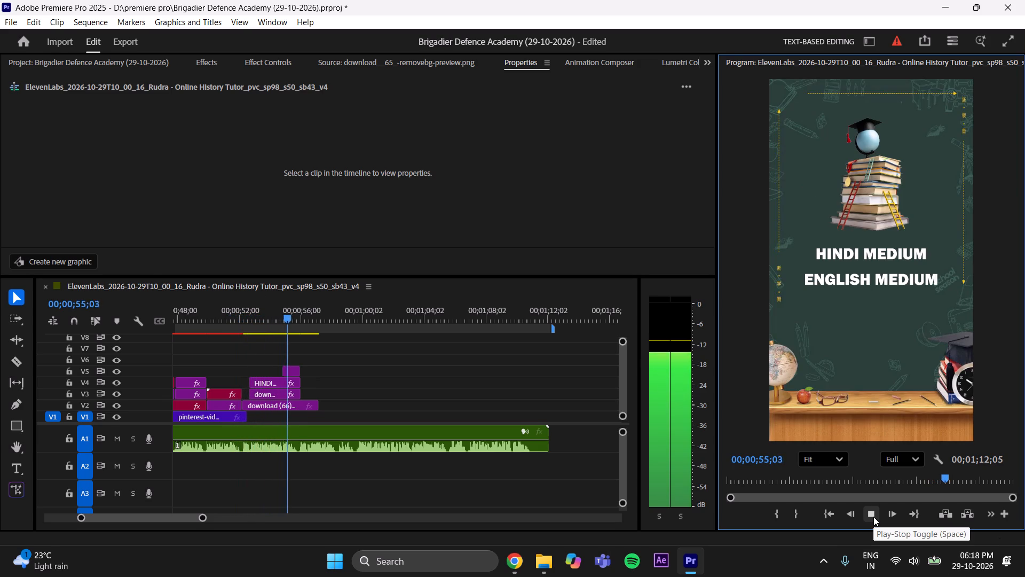
pyautogui.click(873, 517)
pyautogui.hotkey('ctrl', 's')
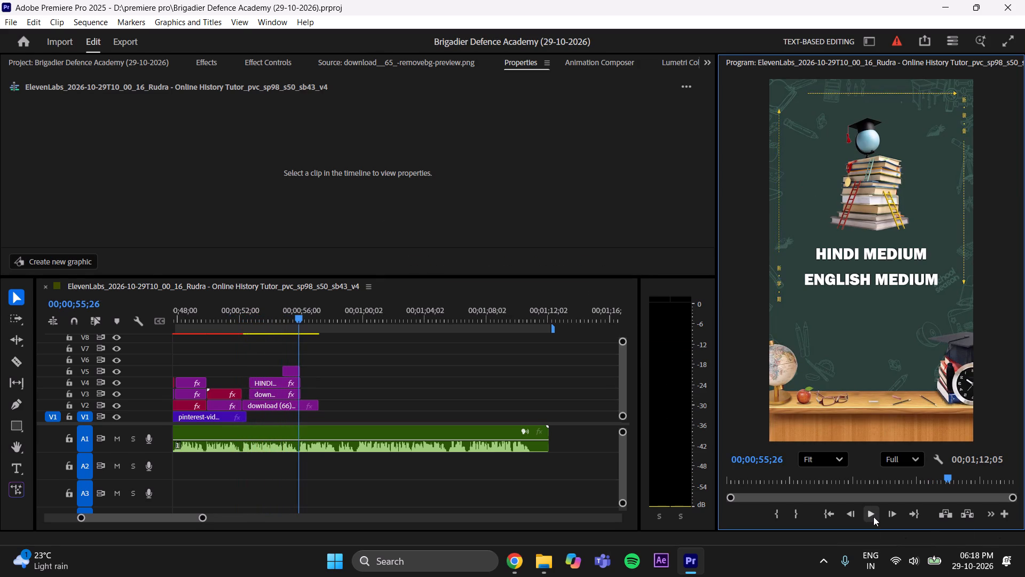
# Listen to the voice-over following the chalkboard texts and extend the chalkboard background clip on V2 to 00;00;58;11.
pyautogui.click(873, 517)
pyautogui.click(873, 517)
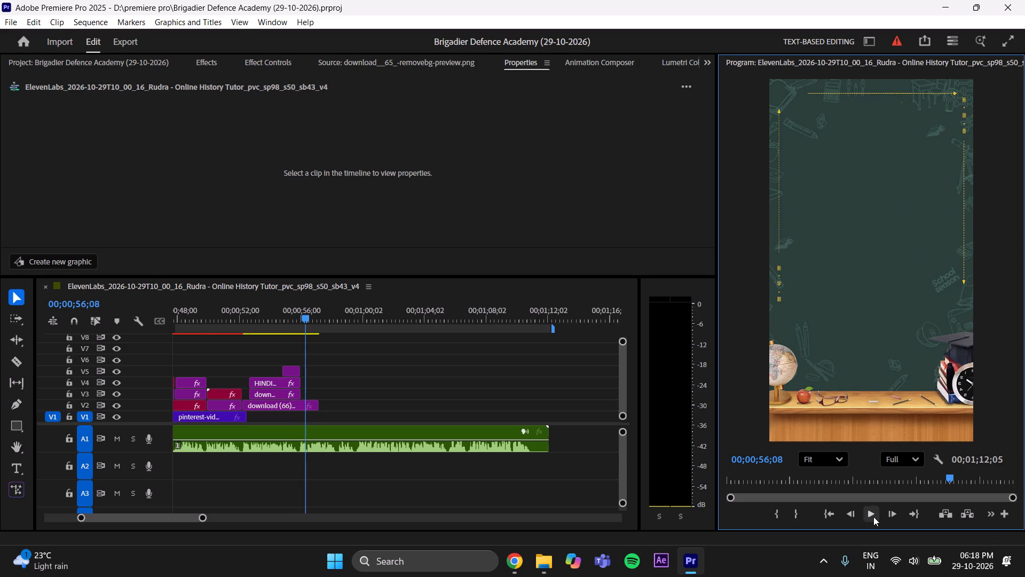
pyautogui.click(873, 517)
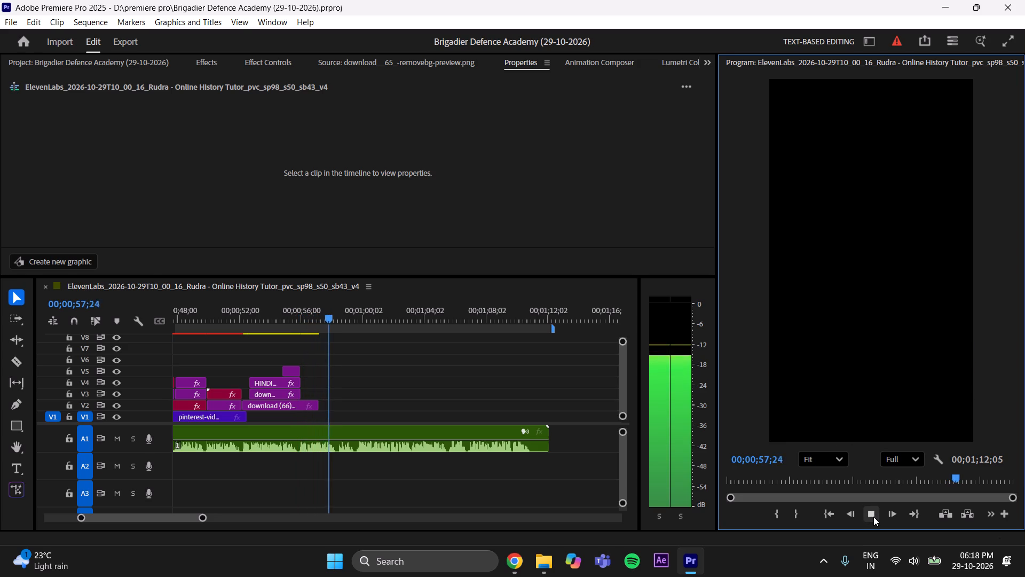
pyautogui.click(873, 517)
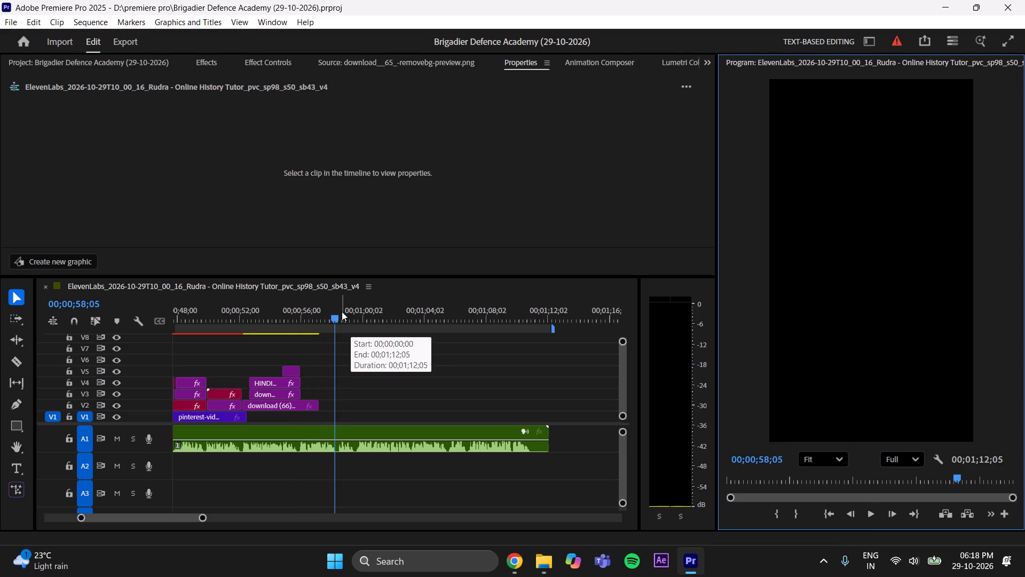
pyautogui.moveTo(342, 311); pyautogui.dragTo(324, 327)
pyautogui.click(864, 512)
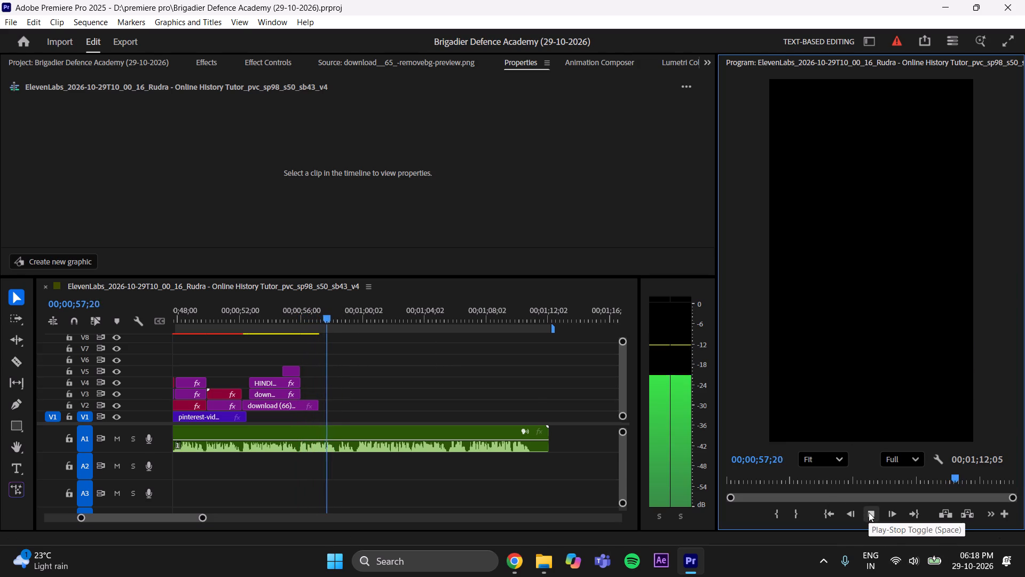
pyautogui.click(869, 512)
pyautogui.doubleClick(869, 512)
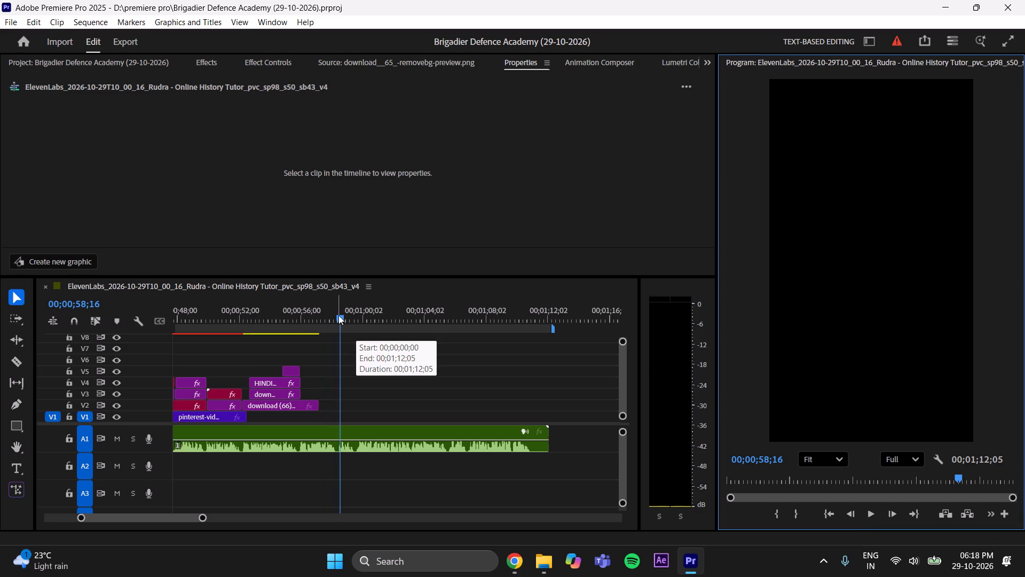
pyautogui.click(338, 315)
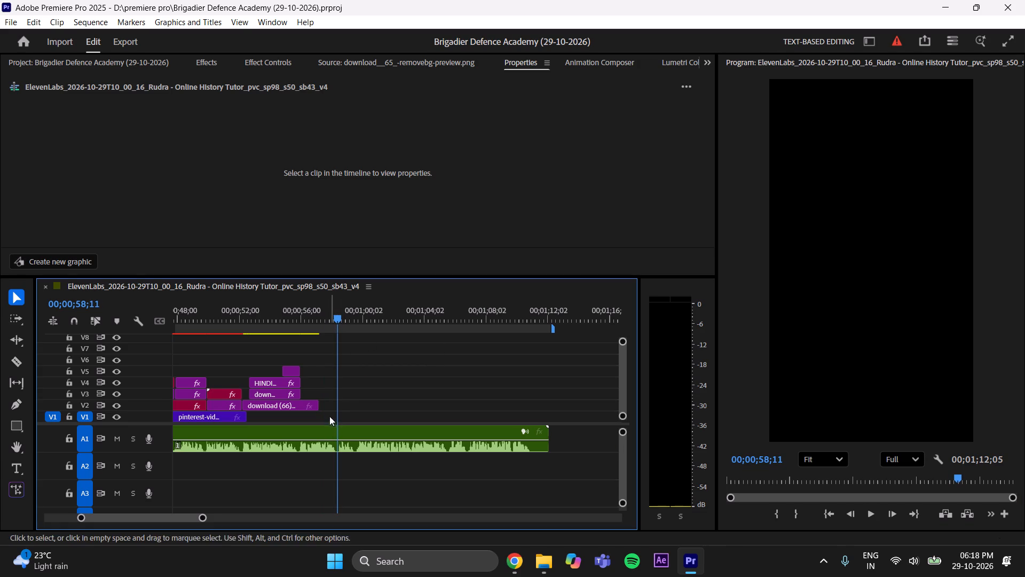
pyautogui.moveTo(321, 404); pyautogui.dragTo(340, 411)
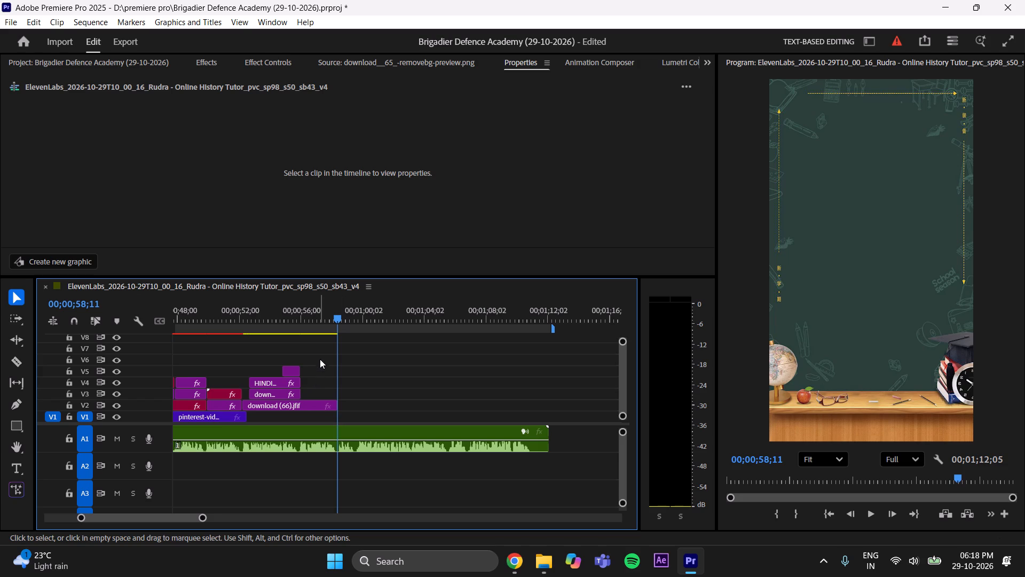
# Extend the ends of the book stack, HINDI MEDIUM and ENGLISH MEDIUM clips to 00;00;58;11, matching the chalkboard background.
pyautogui.moveTo(321, 354); pyautogui.dragTo(298, 393)
pyautogui.moveTo(304, 371); pyautogui.dragTo(342, 376)
pyautogui.click(352, 387)
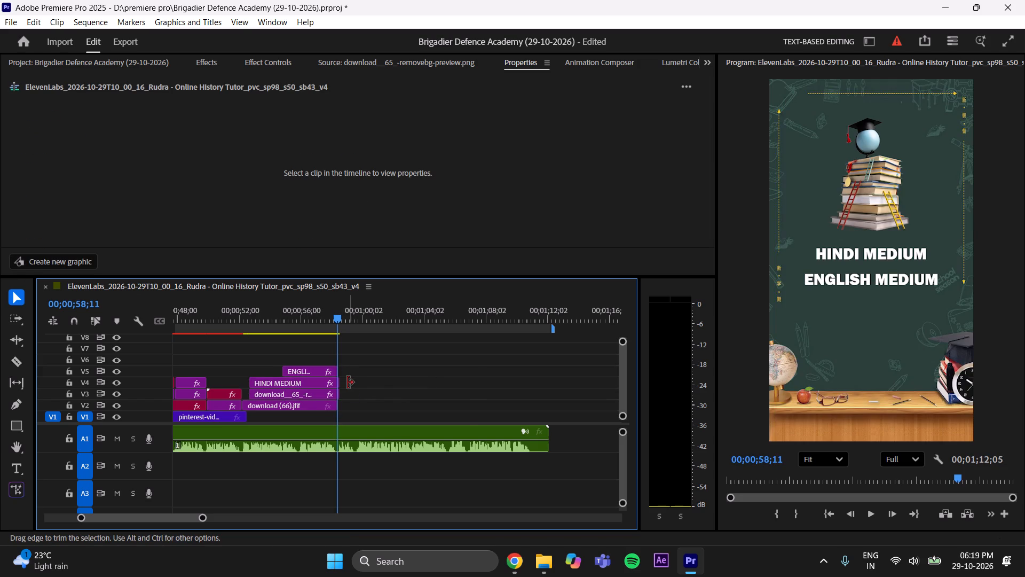
pyautogui.click(348, 383)
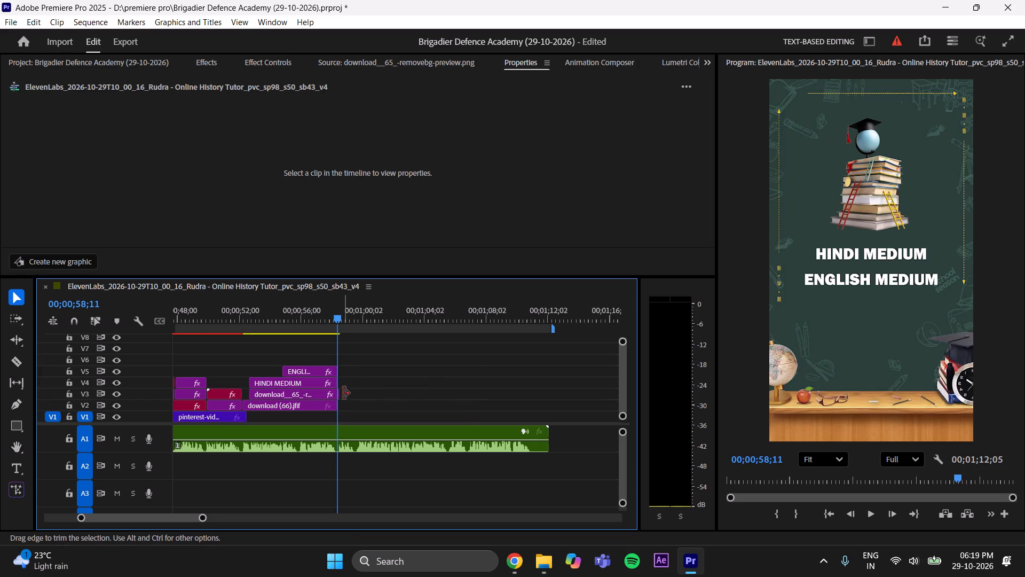
pyautogui.click(343, 394)
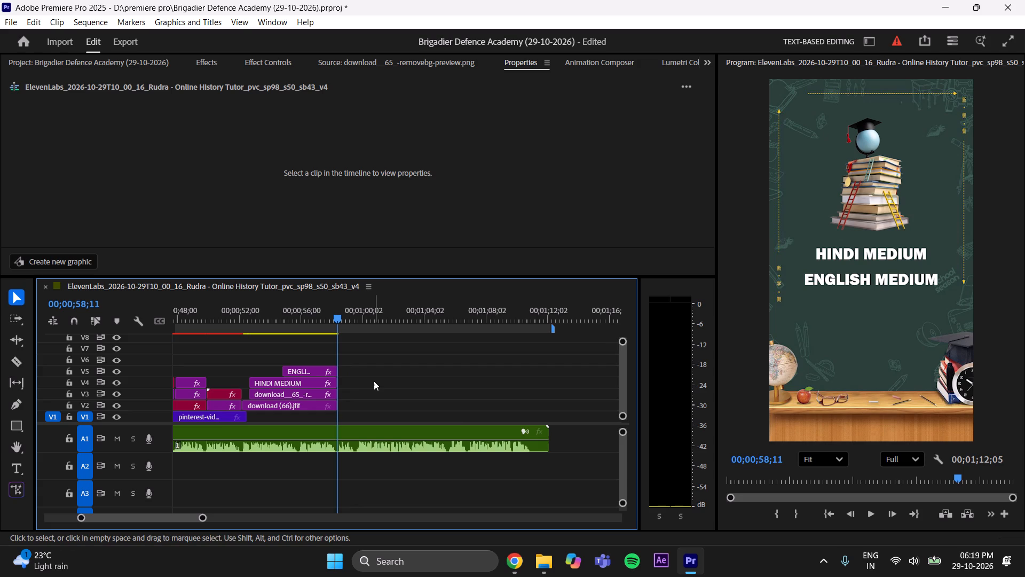
# Save the project and play back the chalkboard scene with the HINDI MEDIUM and ENGLISH MEDIUM texts.
pyautogui.hotkey('ctrl', 's')
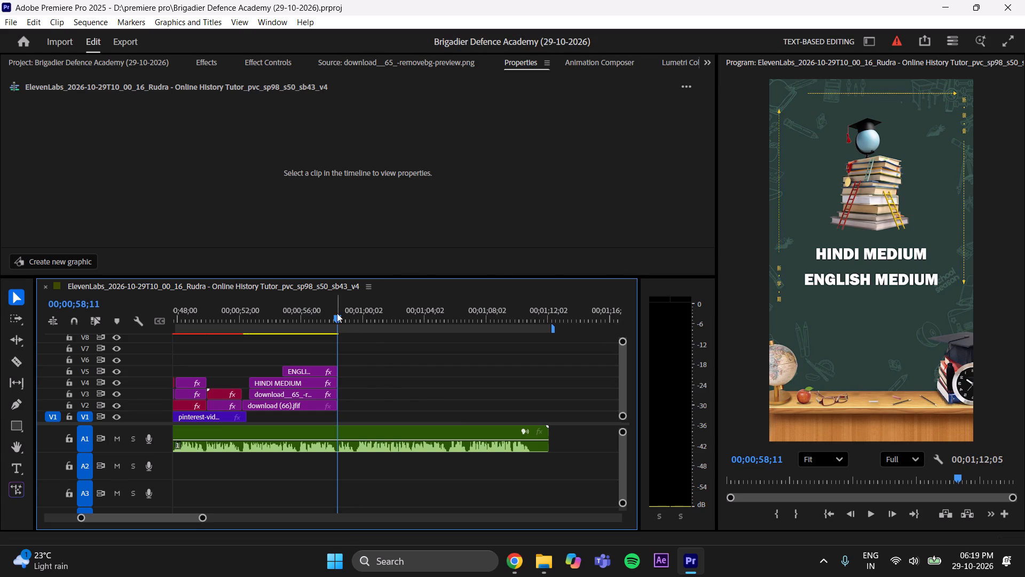
pyautogui.moveTo(336, 314); pyautogui.dragTo(270, 352)
pyautogui.click(875, 515)
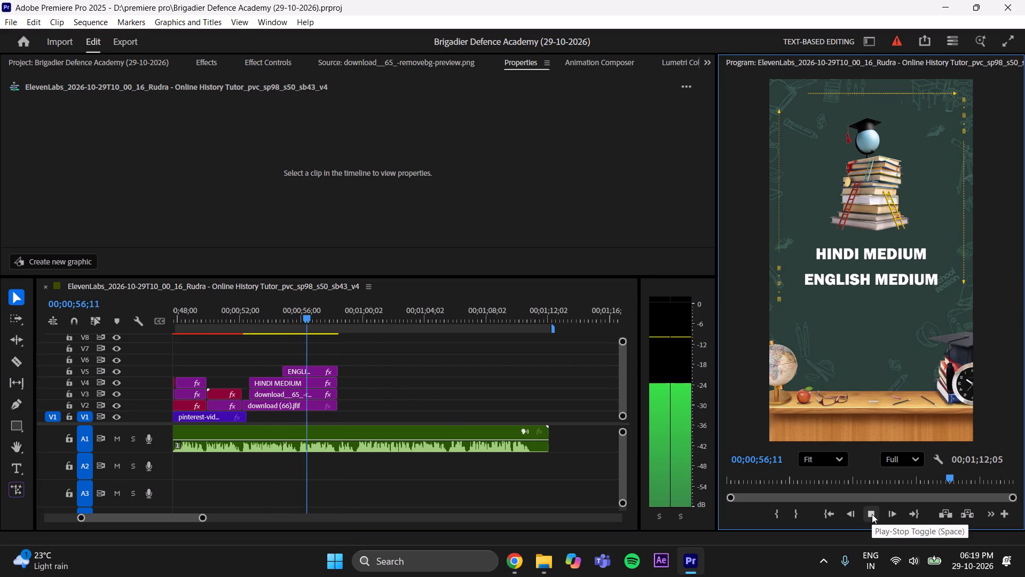
pyautogui.click(872, 514)
pyautogui.hotkey('ctrl', 's')
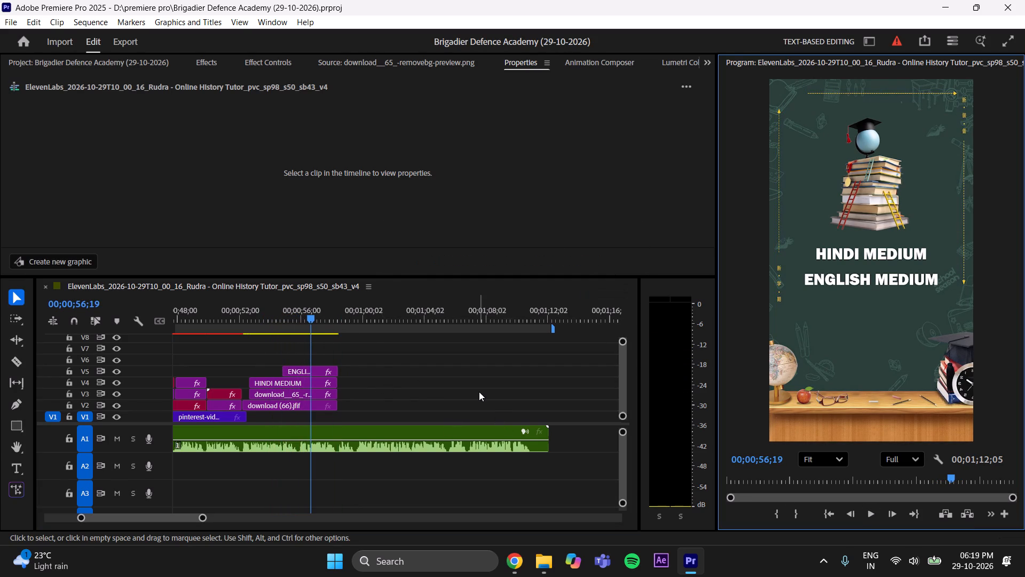
pyautogui.click(394, 66)
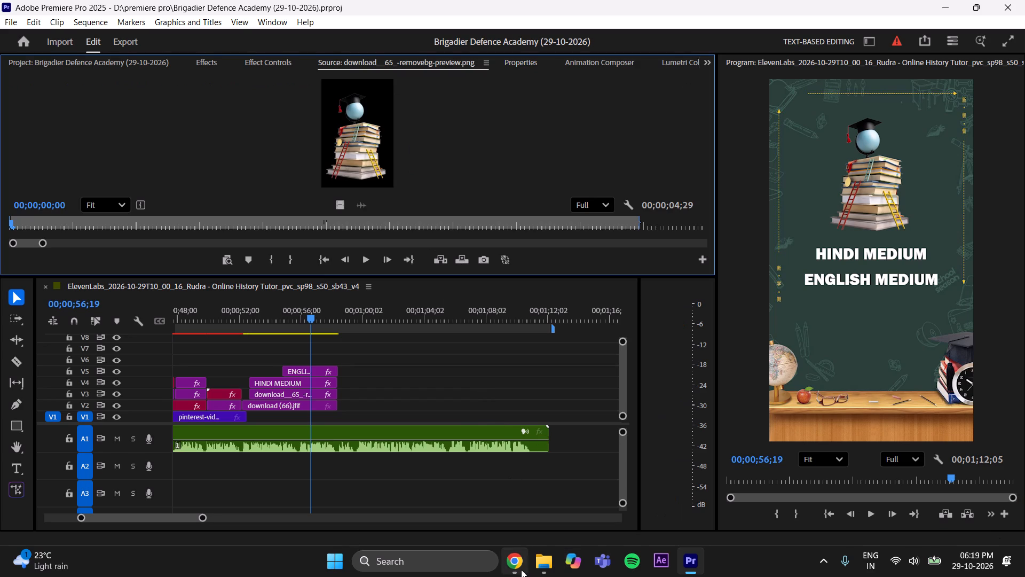
# Switch to Pinterest in Chrome and replace the previous search with a search for "BOTH OPTION".
pyautogui.click(521, 570)
pyautogui.click(176, 15)
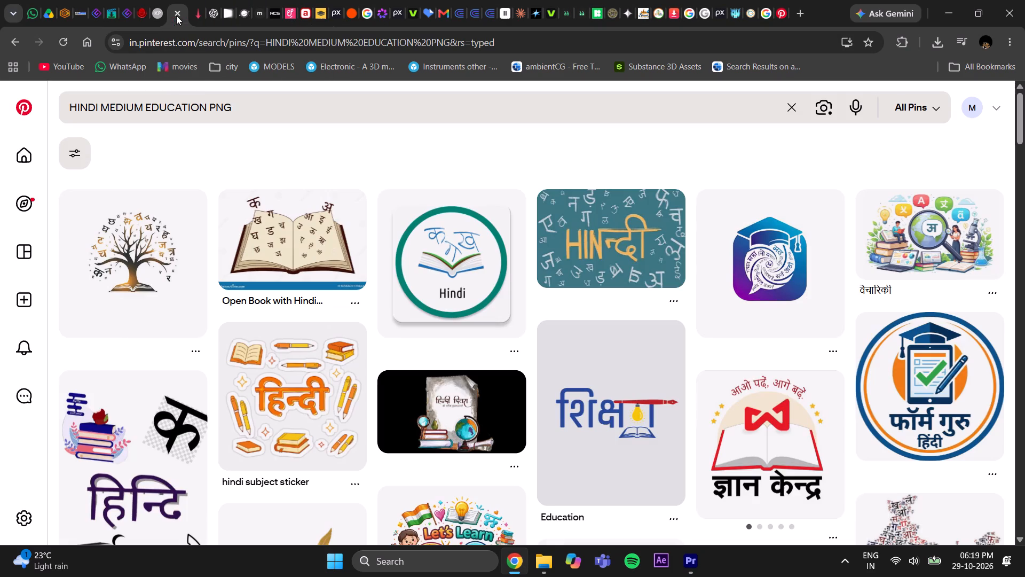
pyautogui.click(260, 115)
pyautogui.press('BackSpace')
pyautogui.press('BackSpace')
pyautogui.press('BackSpace')
pyautogui.press('BackSpace')
pyautogui.press('BackSpace')
pyautogui.press('BackSpace')
pyautogui.press('BackSpace')
pyautogui.press('BackSpace')
pyautogui.press('BackSpace')
pyautogui.press('BackSpace')
pyautogui.press('BackSpace')
pyautogui.press('BackSpace')
pyautogui.press('BackSpace')
pyautogui.press('BackSpace')
pyautogui.press('BackSpace')
pyautogui.press('BackSpace')
pyautogui.press('BackSpace')
pyautogui.press('BackSpace')
pyautogui.press('BackSpace')
pyautogui.press('BackSpace')
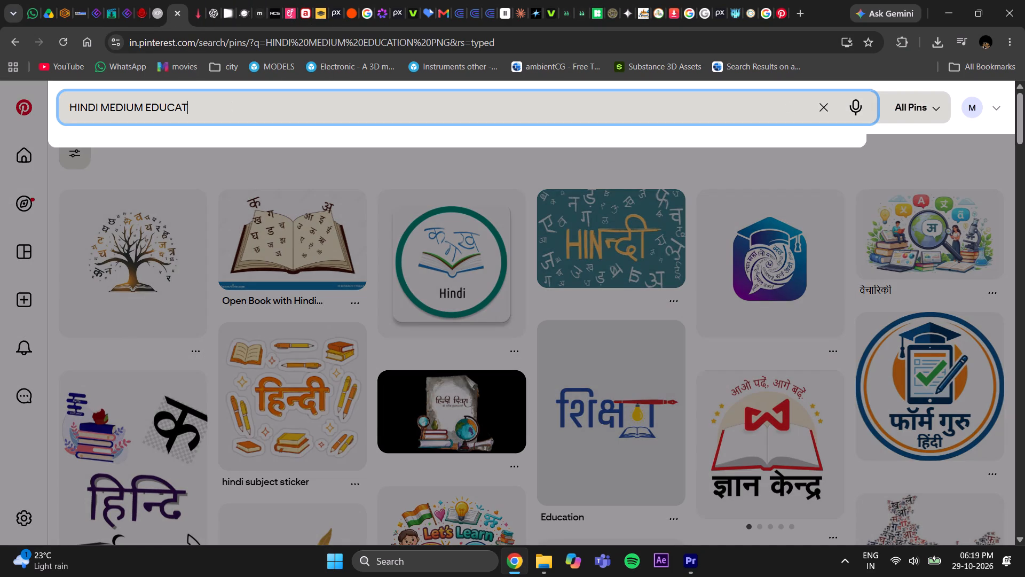
pyautogui.write('BOTH OPTION')
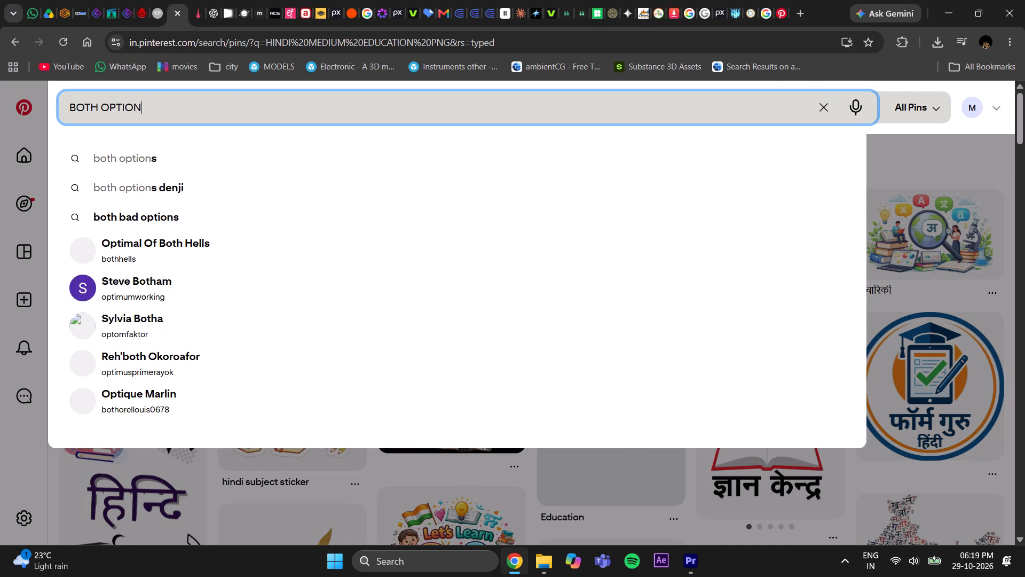
pyautogui.press('Return')
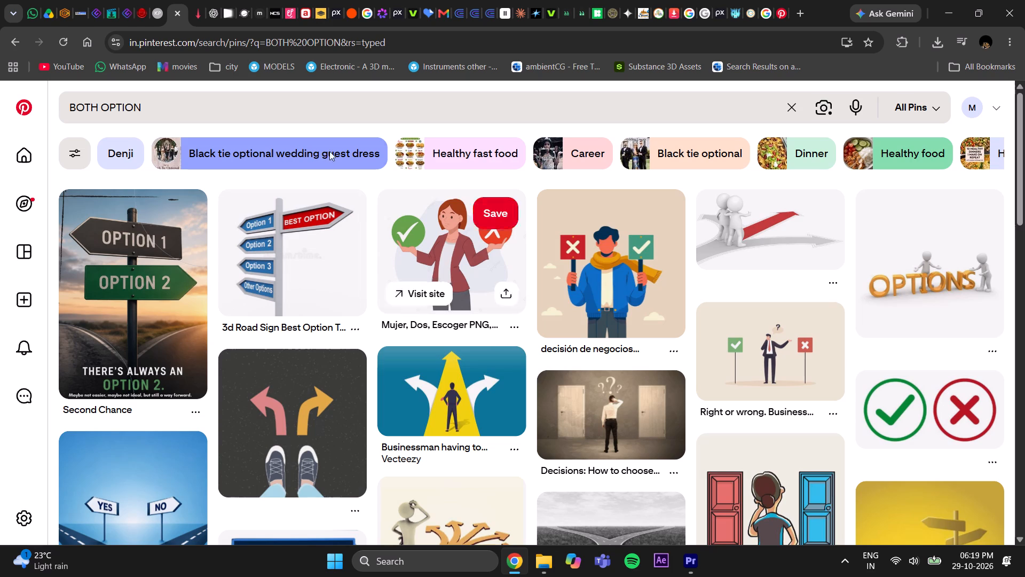
# Extend the Pinterest search to "BOTH OPTION CORRECT" and look through the results for a suitable tick graphic.
pyautogui.click(234, 99)
pyautogui.press('space')
pyautogui.write('CORRECT]')
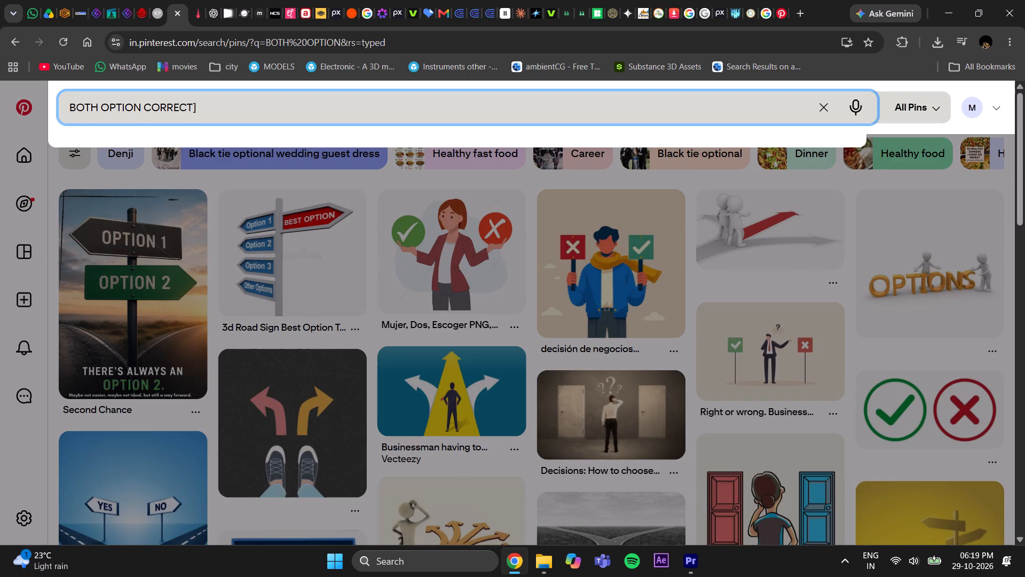
pyautogui.press('BackSpace')
pyautogui.press('Return')
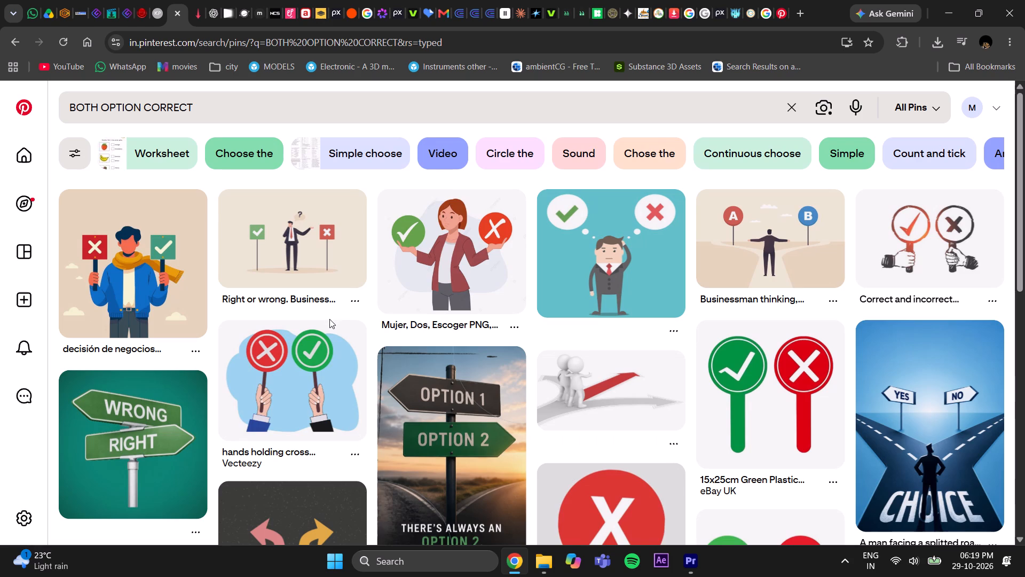
pyautogui.scroll(-12, 516, 398)
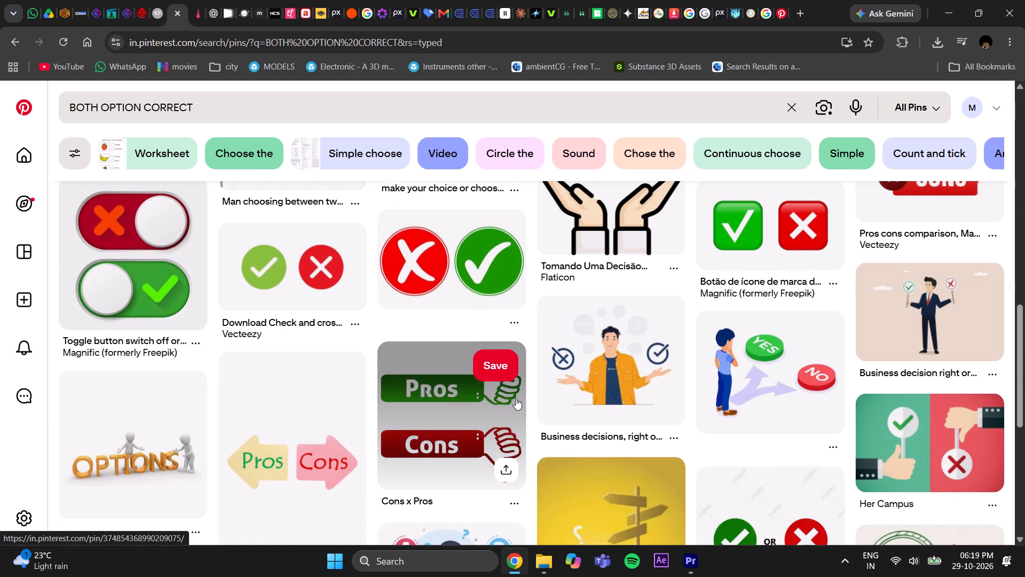
pyautogui.scroll(-5, 516, 398)
pyautogui.scroll(5, 516, 398)
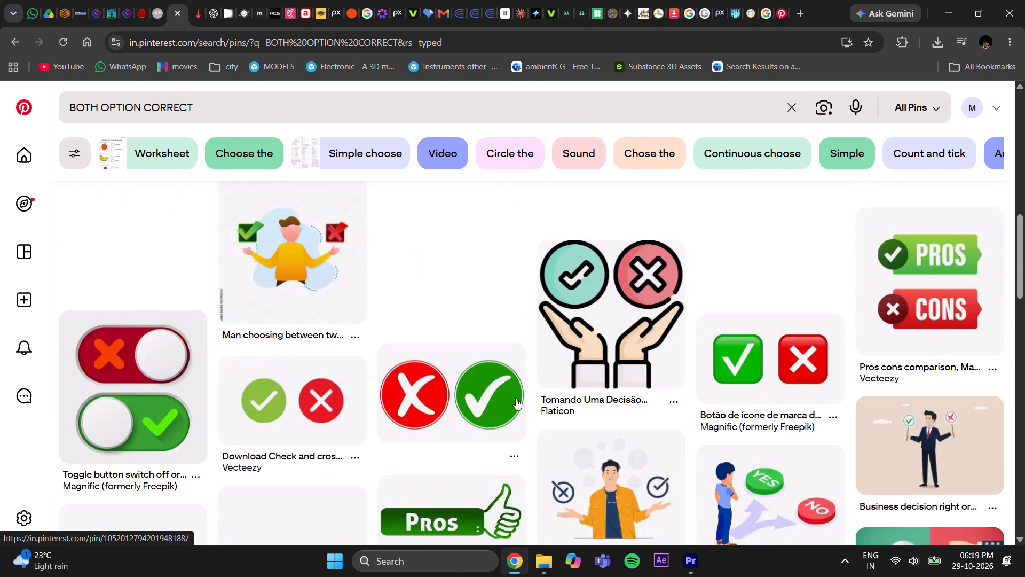
pyautogui.scroll(20, 516, 398)
pyautogui.scroll(7, 516, 398)
# Search Pinterest for "WRIGHT GREEN SCREEN" and look through the results for a tick animation.
pyautogui.click(299, 115)
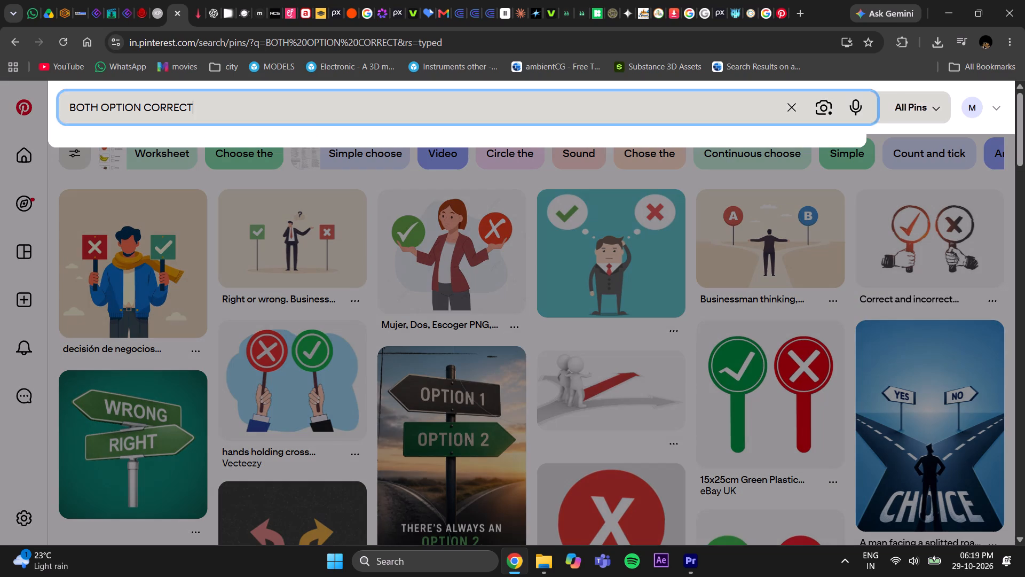
pyautogui.press('BackSpace')
pyautogui.press('BackSpace')
pyautogui.press('BackSpace')
pyautogui.press('BackSpace')
pyautogui.press('BackSpace')
pyautogui.press('BackSpace')
pyautogui.press('BackSpace')
pyautogui.press('BackSpace')
pyautogui.press('BackSpace')
pyautogui.press('BackSpace')
pyautogui.press('BackSpace')
pyautogui.press('BackSpace')
pyautogui.press('BackSpace')
pyautogui.press('BackSpace')
pyautogui.press('BackSpace')
pyautogui.press('BackSpace')
pyautogui.press('BackSpace')
pyautogui.press('BackSpace')
pyautogui.press('BackSpace')
pyautogui.press('BackSpace')
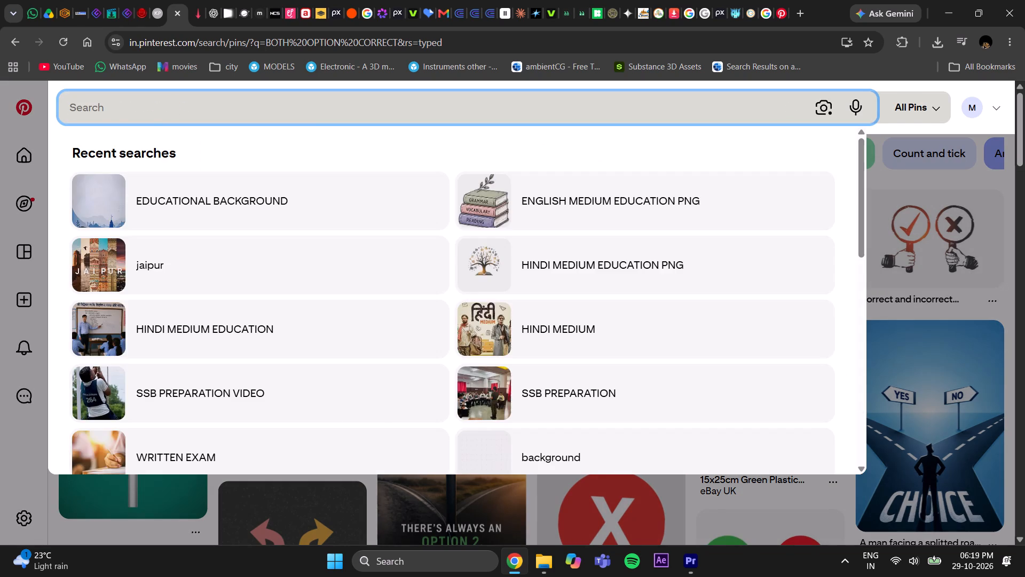
pyautogui.write('WRIGHT')
pyautogui.press('space')
pyautogui.press('space')
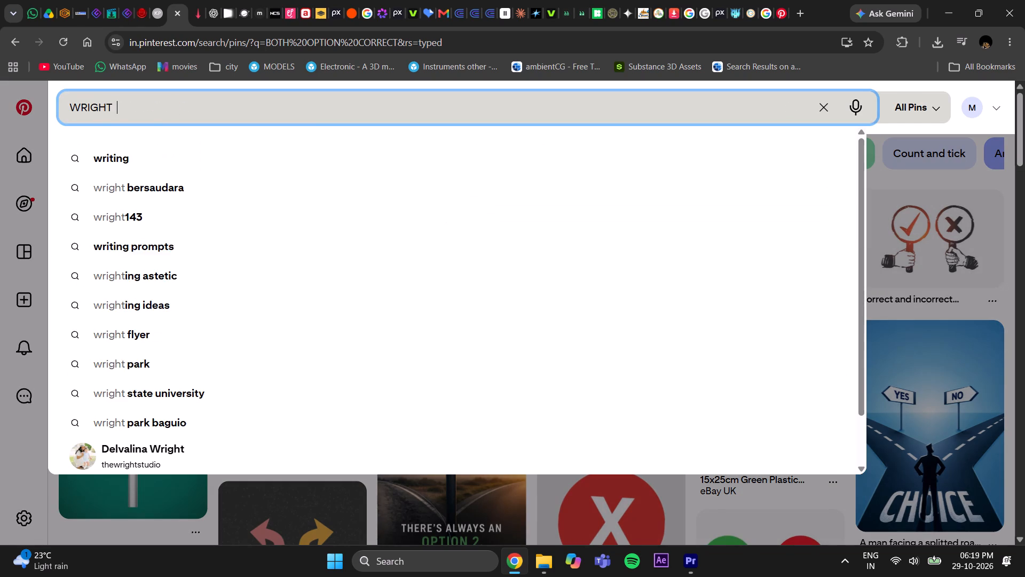
pyautogui.write('GREEN')
pyautogui.press('space')
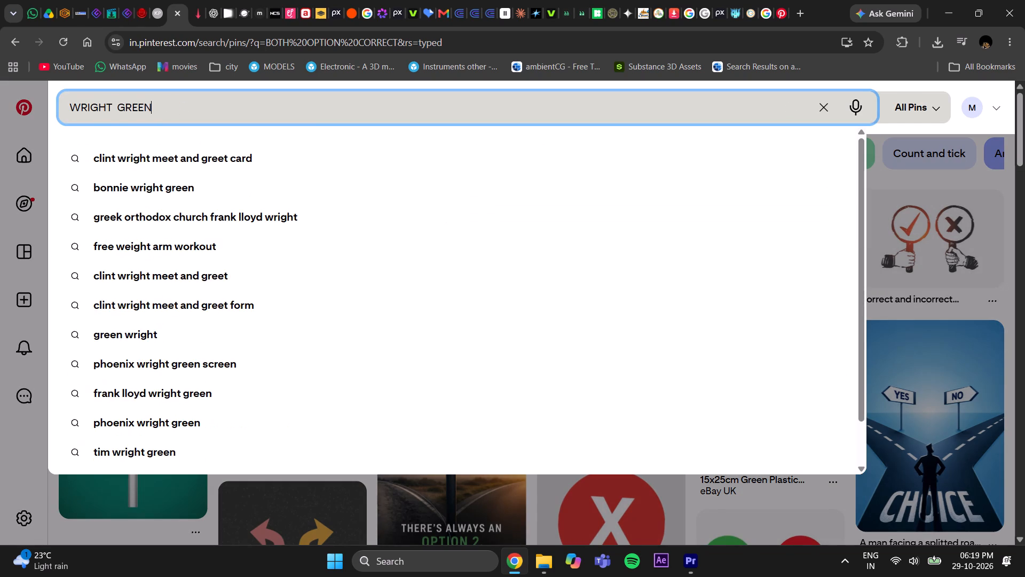
pyautogui.write('SCREE')
pyautogui.press('n')
pyautogui.press('Return')
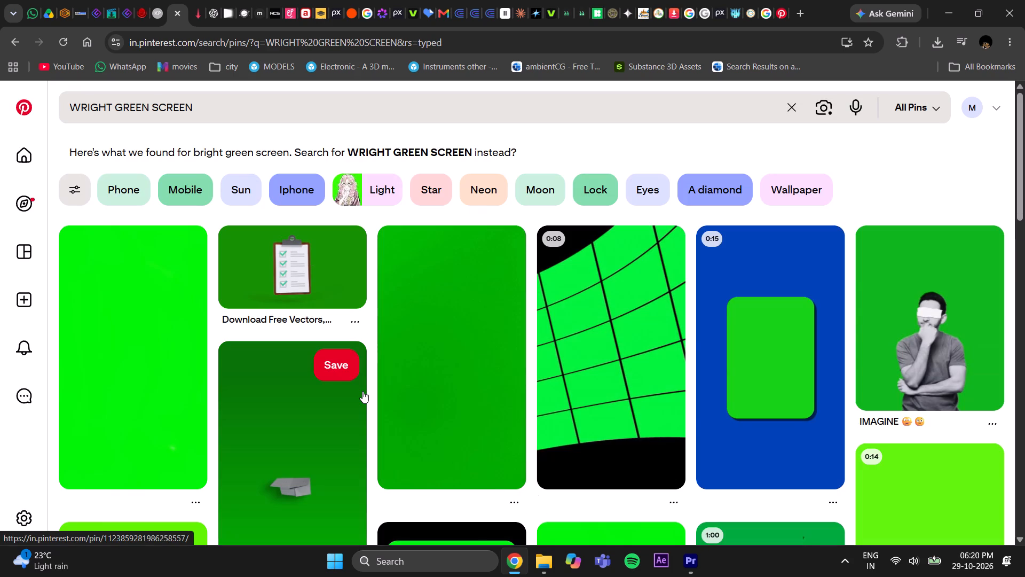
pyautogui.scroll(-9, 362, 393)
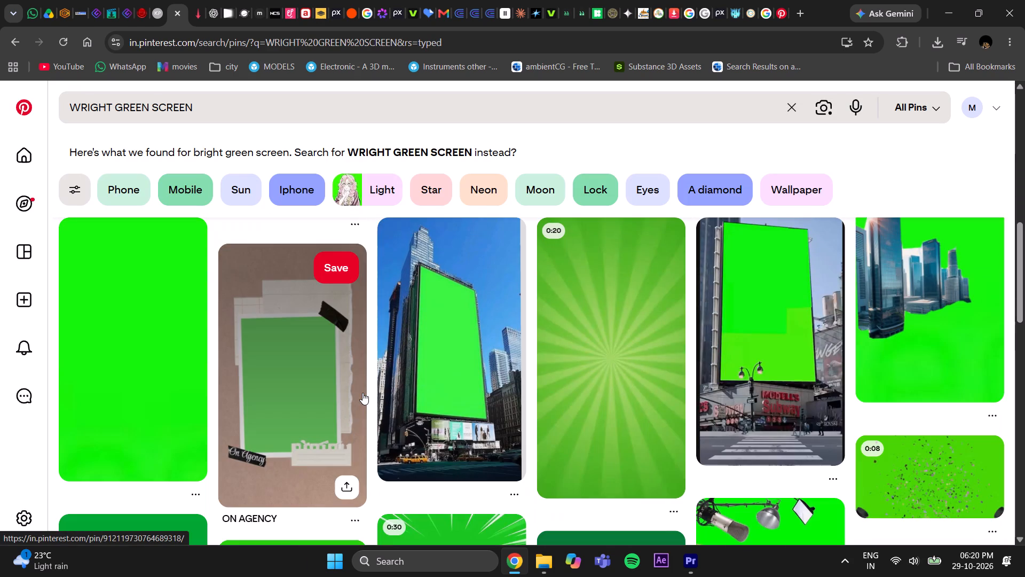
pyautogui.scroll(19, 362, 393)
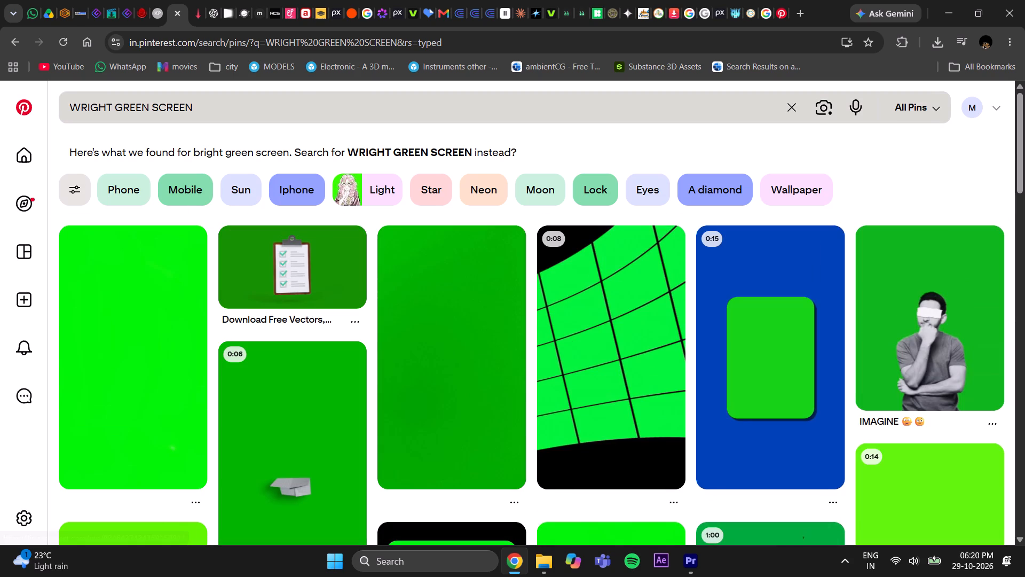
# Extend the search to "WRIGHT GREEN SCREEN VIDEO" and look through the video results for a tick mark clip.
pyautogui.click(116, 110)
pyautogui.press('BackSpace')
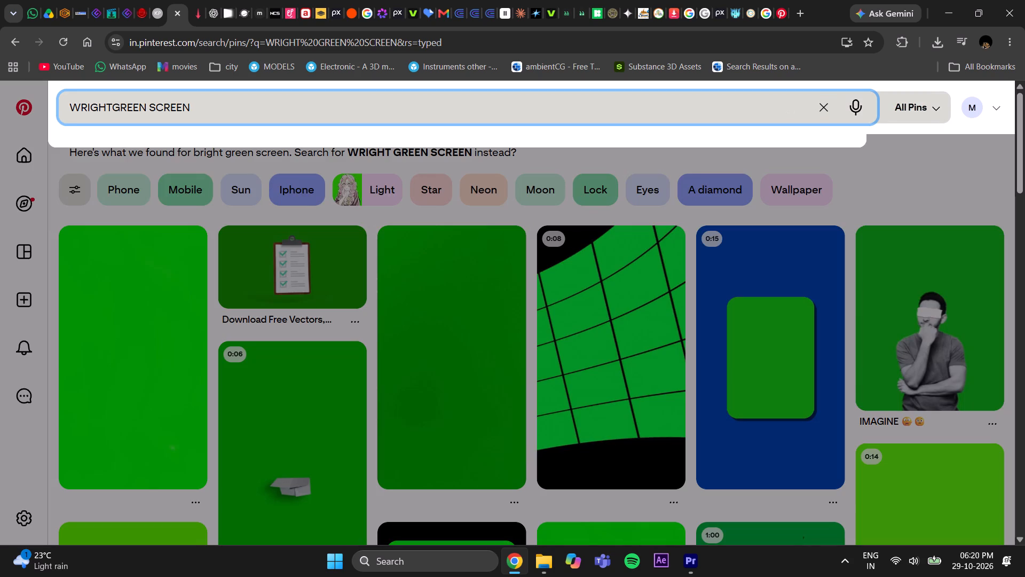
pyautogui.press('space')
pyautogui.click(233, 118)
pyautogui.press('space')
pyautogui.write('VIF')
pyautogui.press('BackSpace')
pyautogui.write('DEO')
pyautogui.press('Return')
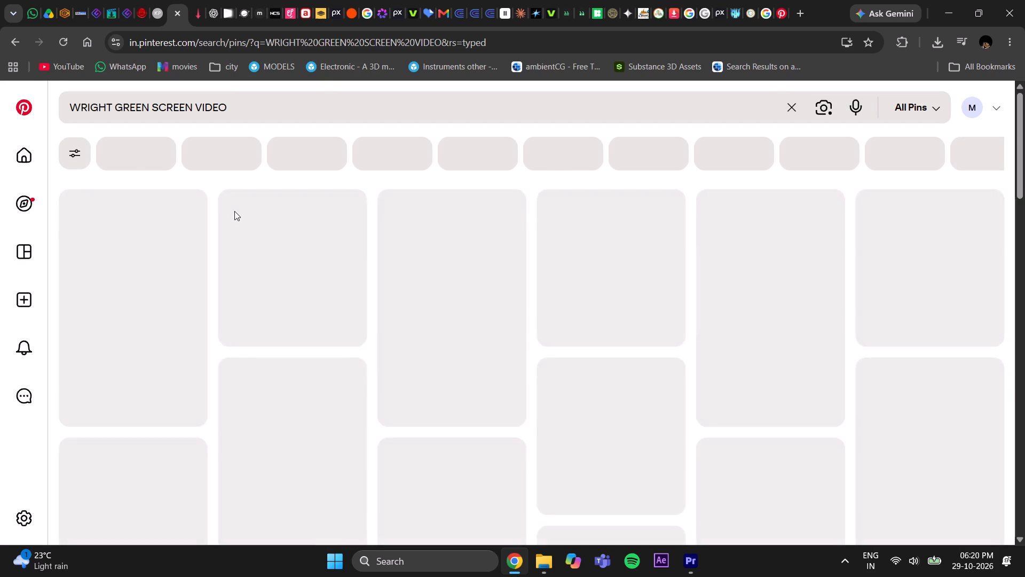
pyautogui.scroll(-3, 445, 399)
pyautogui.scroll(4, 445, 399)
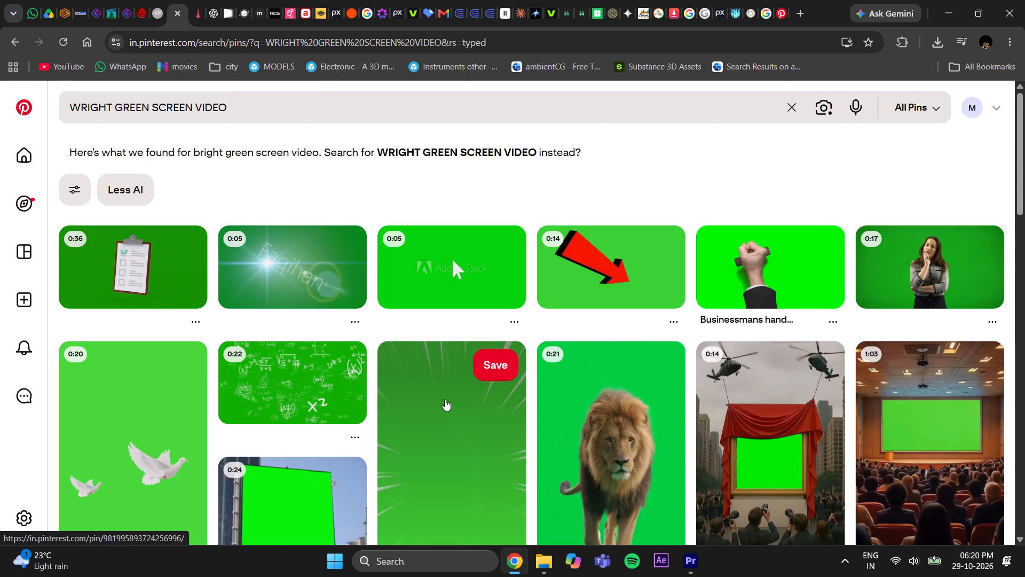
pyautogui.scroll(-6, 445, 399)
pyautogui.scroll(4, 445, 399)
pyautogui.scroll(-2, 445, 399)
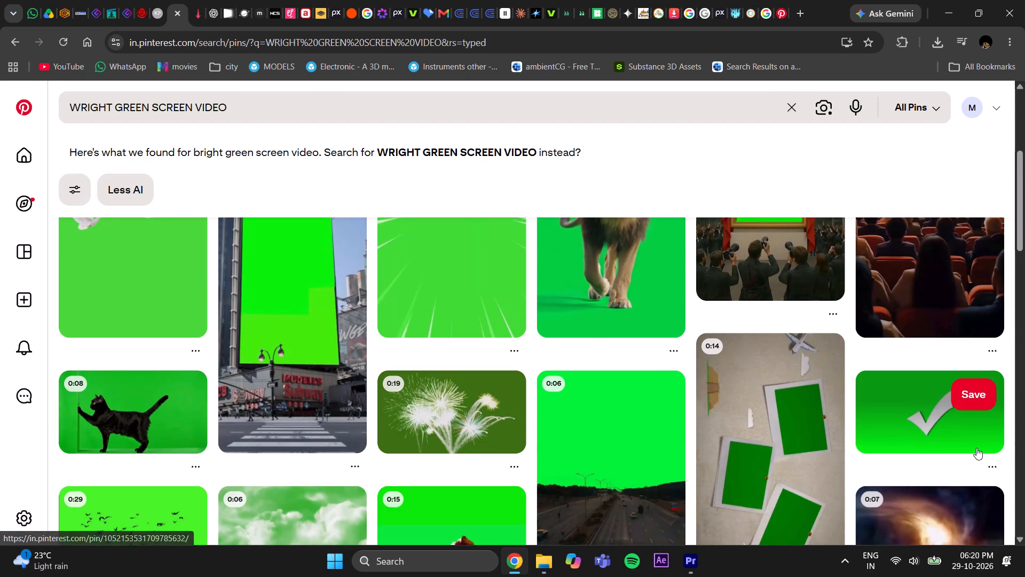
# Open the white tick green-screen video and a related tick video, check their suggestions, and return to the first one.
pyautogui.click(932, 427)
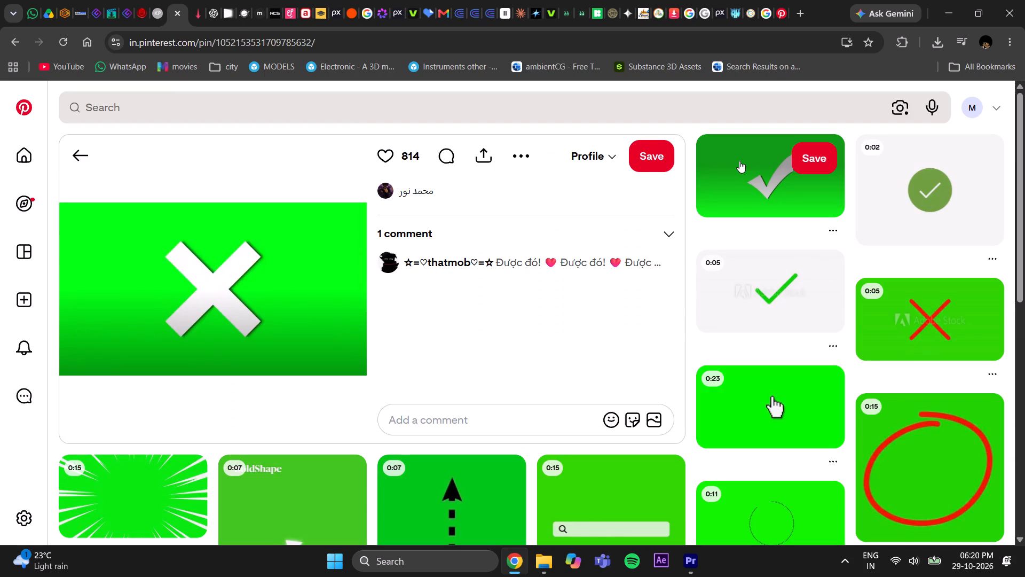
pyautogui.scroll(-3, 734, 196)
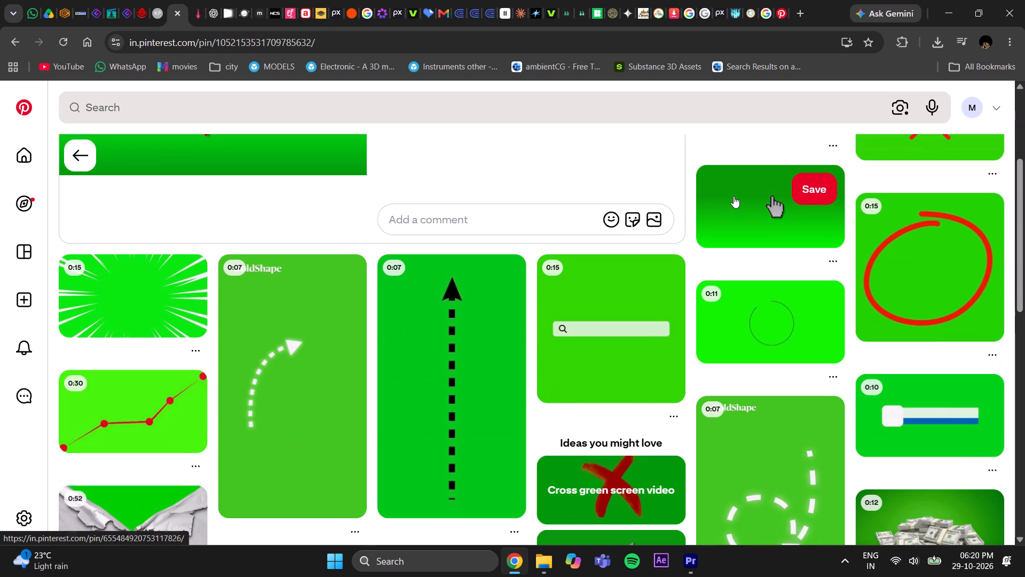
pyautogui.scroll(-5, 734, 196)
pyautogui.scroll(5, 734, 196)
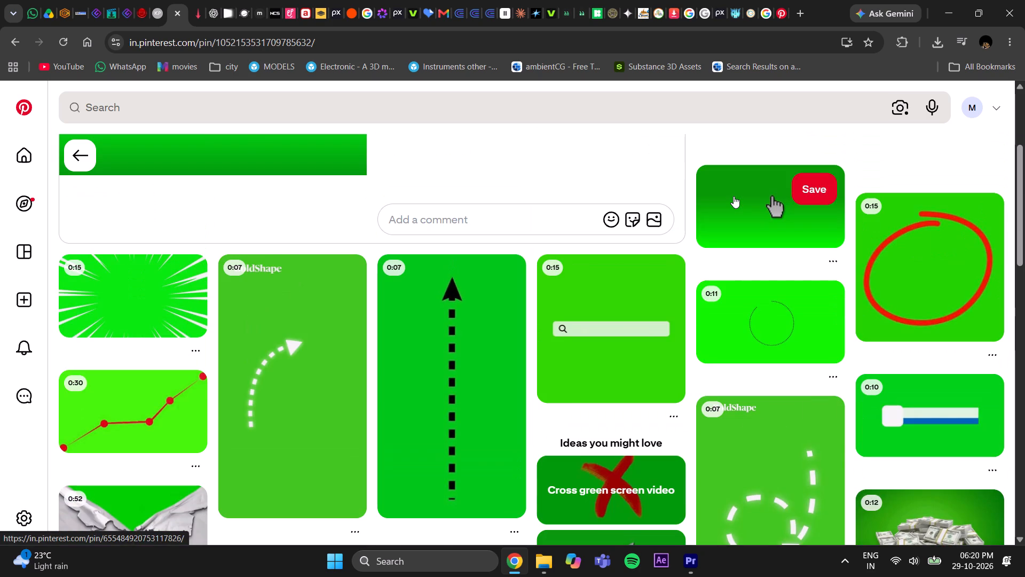
pyautogui.click(734, 196)
pyautogui.scroll(6, 734, 196)
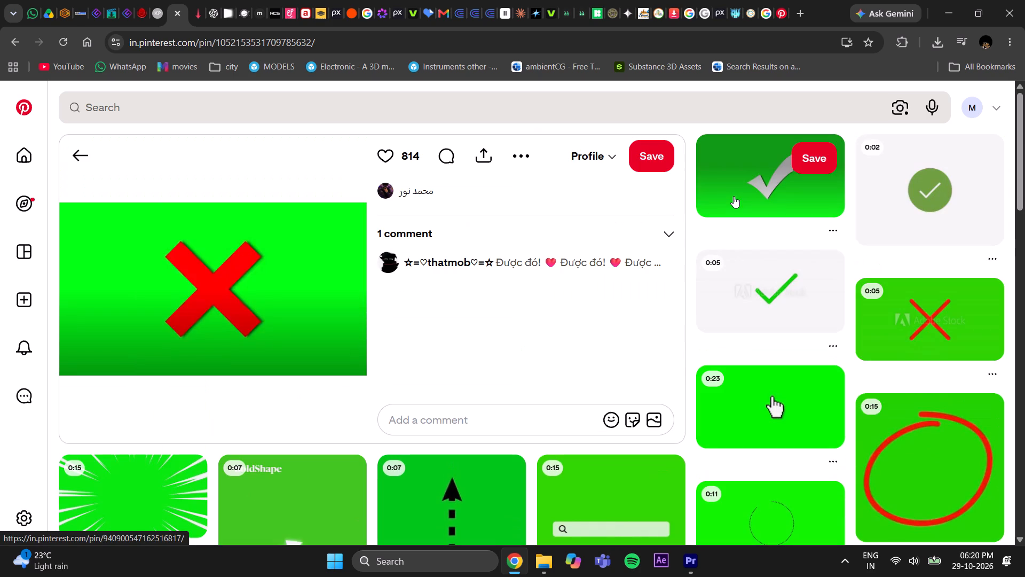
pyautogui.click(734, 196)
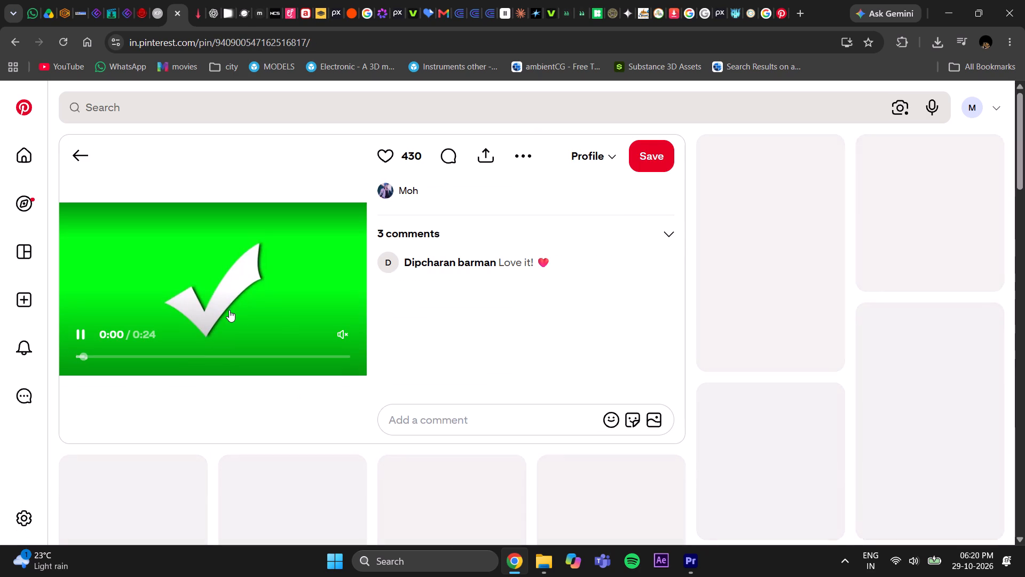
pyautogui.scroll(-5, 600, 363)
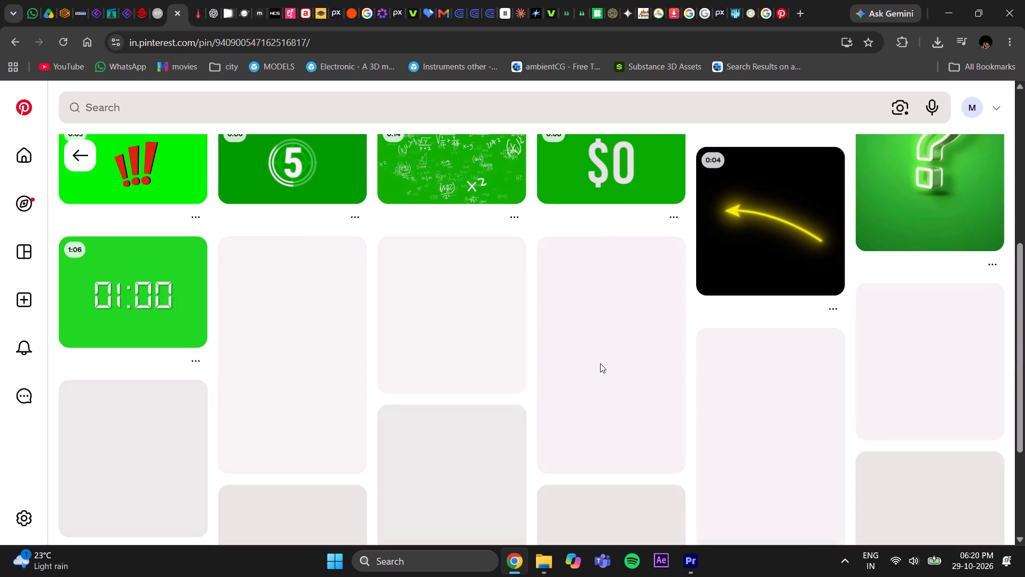
pyautogui.click(19, 38)
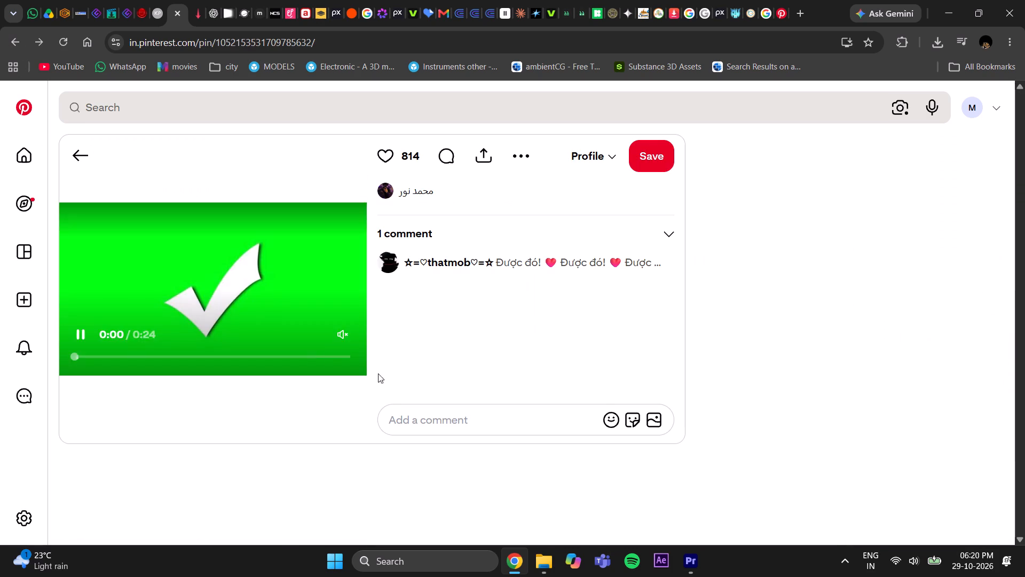
# Look through the suggestions beneath the white tick green-screen video for a better tick mark clip.
pyautogui.scroll(-5, 390, 374)
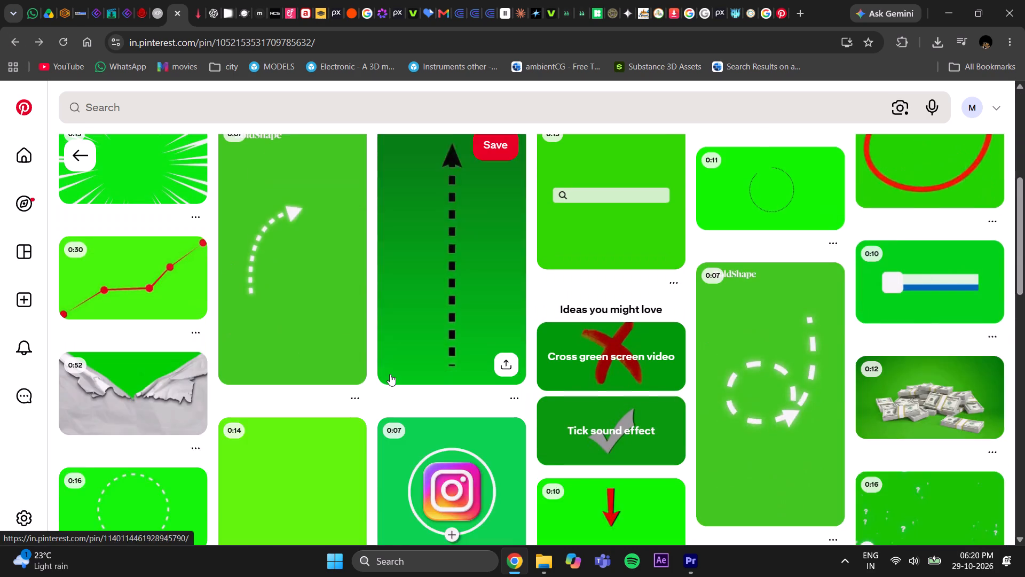
pyautogui.scroll(-10, 390, 374)
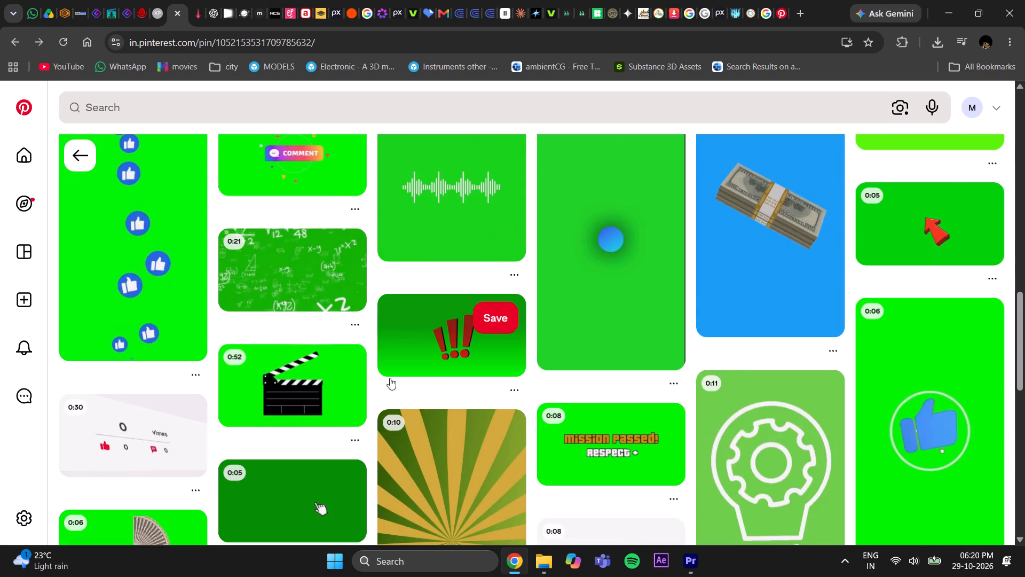
pyautogui.scroll(-3, 390, 378)
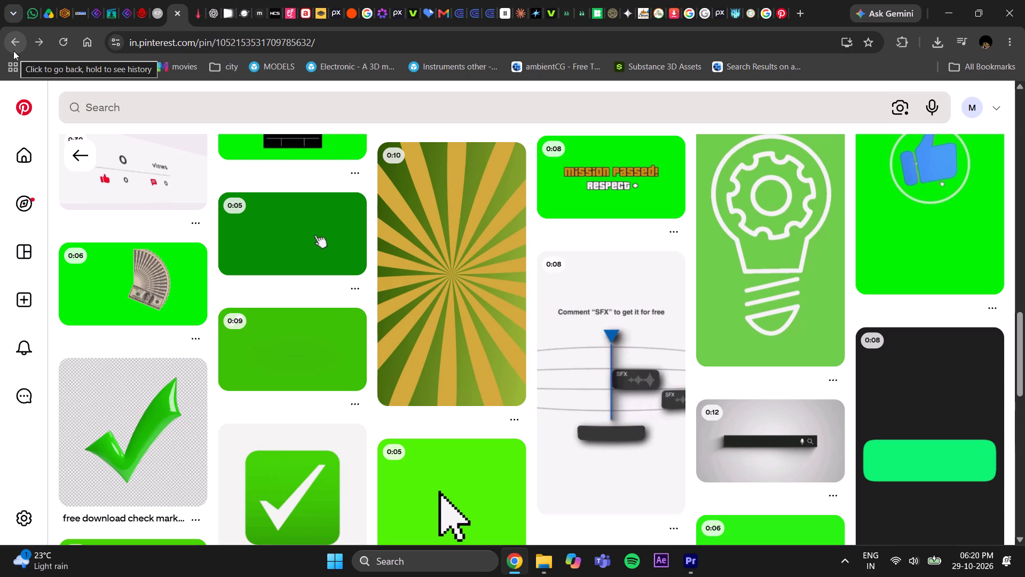
pyautogui.scroll(-3, 299, 330)
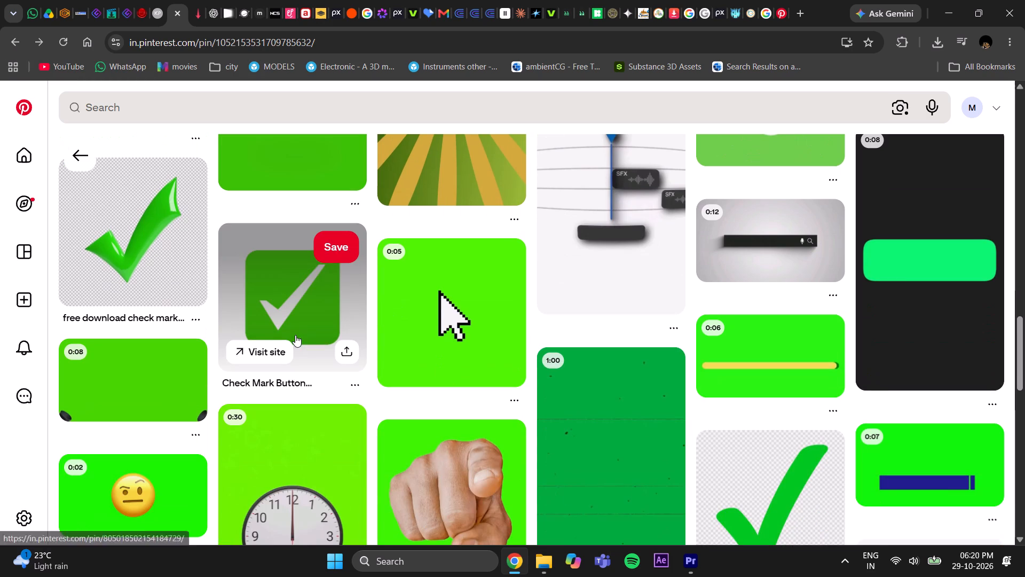
pyautogui.scroll(-7, 295, 335)
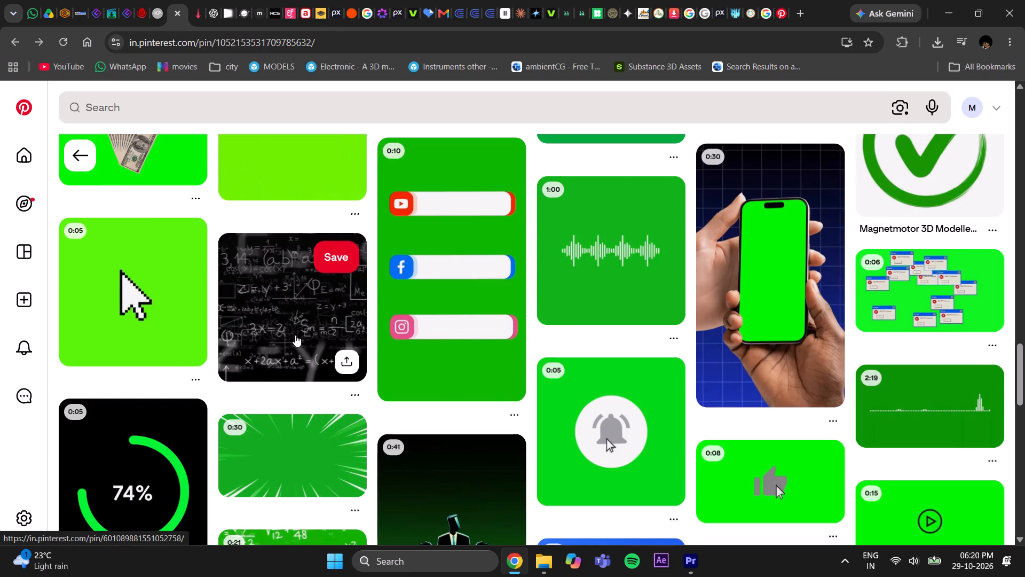
# Return to the "WRIGHT GREEN SCREEN VIDEO" results and look through them for a suitable tick mark clip.
pyautogui.click(15, 44)
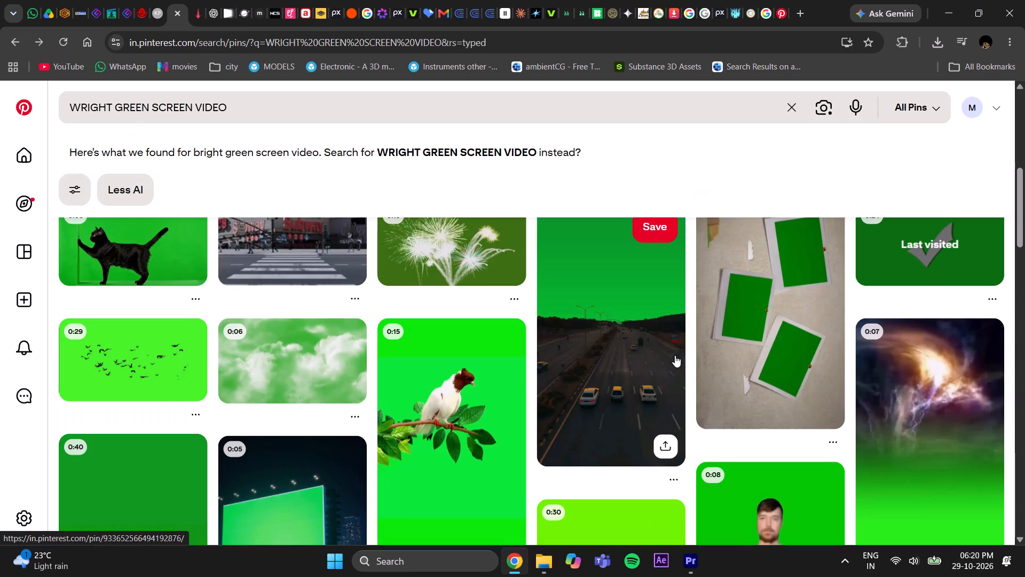
pyautogui.scroll(-4, 675, 355)
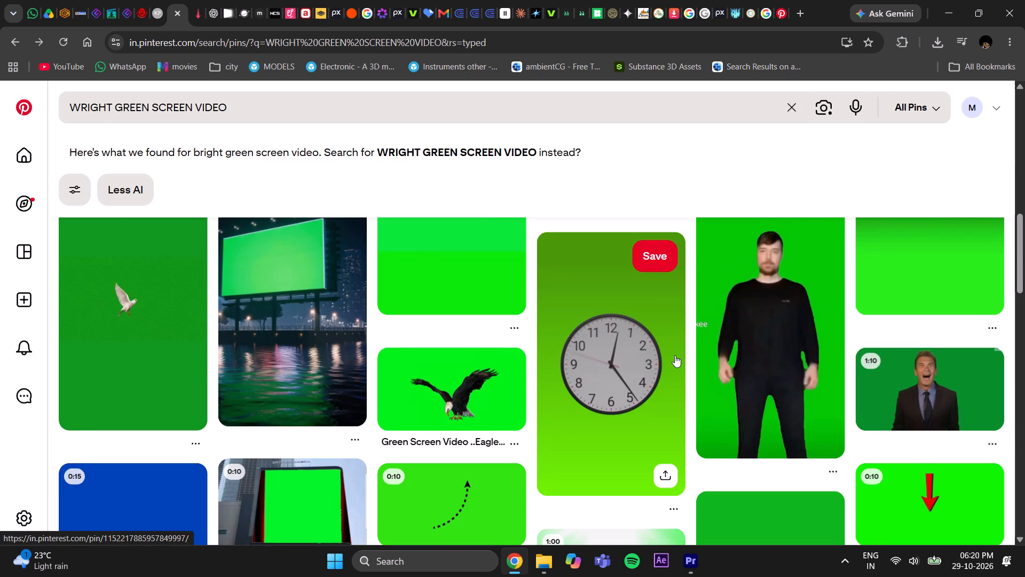
pyautogui.scroll(-7, 675, 355)
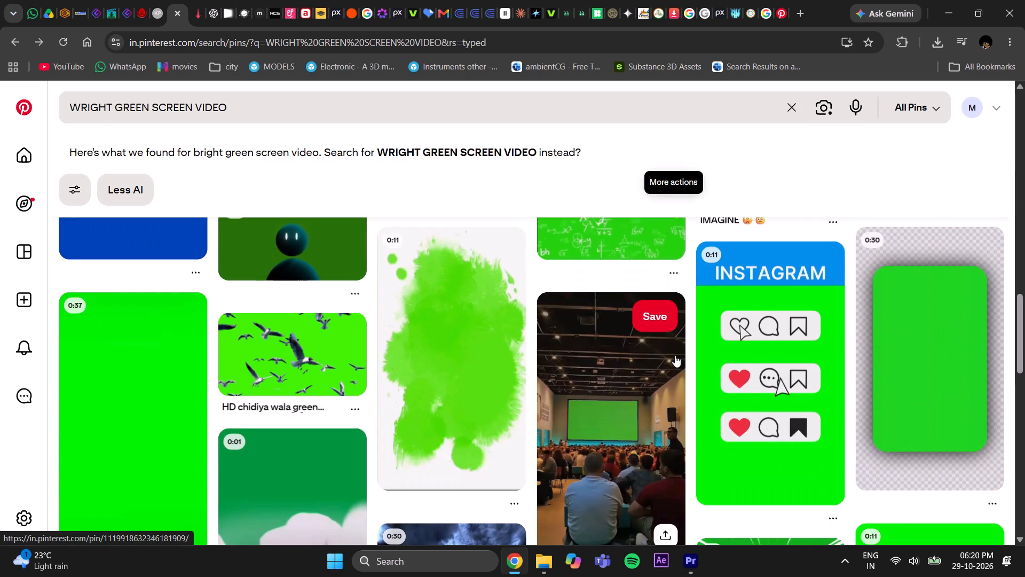
pyautogui.scroll(-2, 675, 355)
pyautogui.scroll(2, 675, 355)
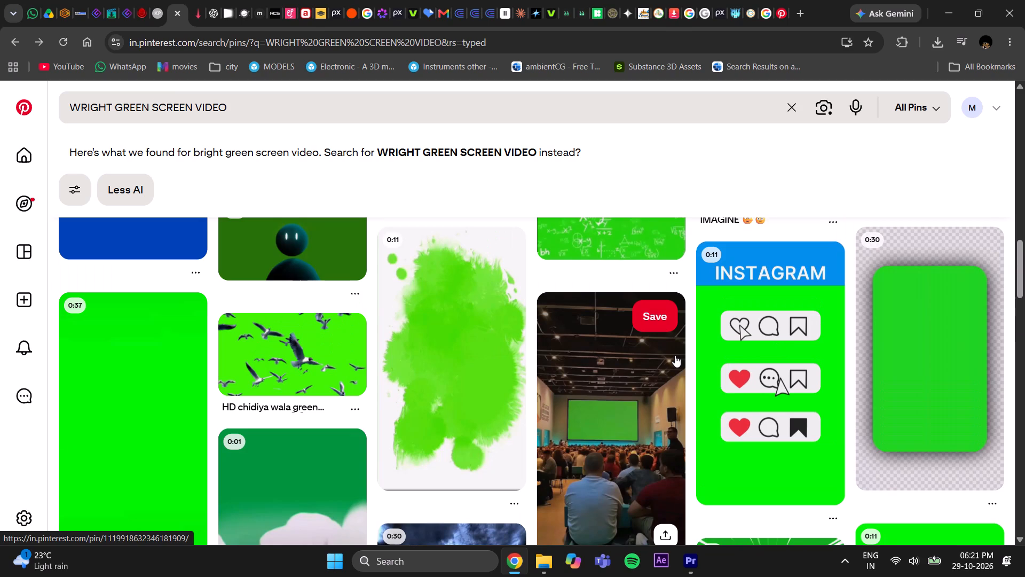
pyautogui.scroll(-5, 734, 348)
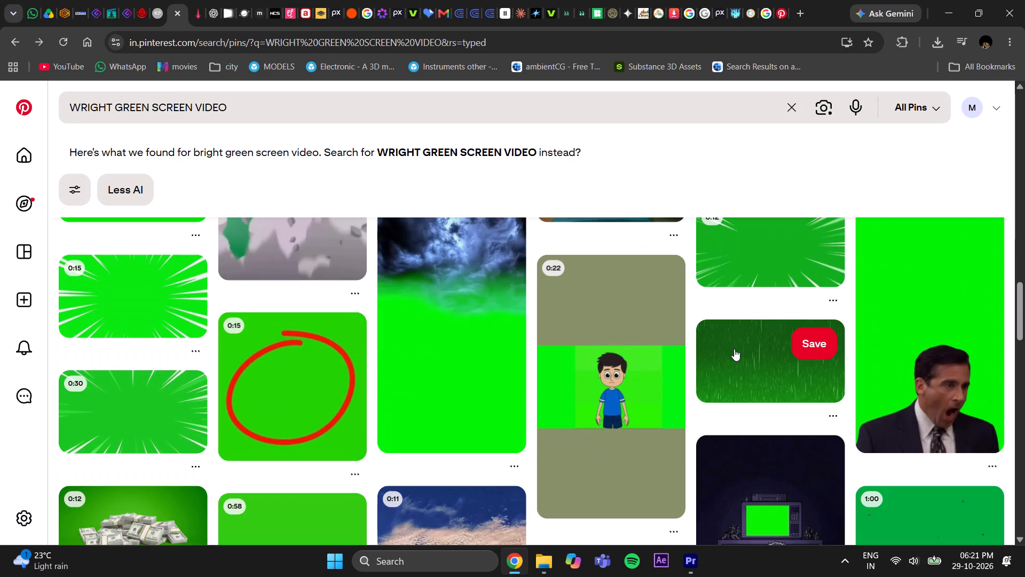
pyautogui.scroll(-11, 735, 355)
pyautogui.scroll(8, 735, 361)
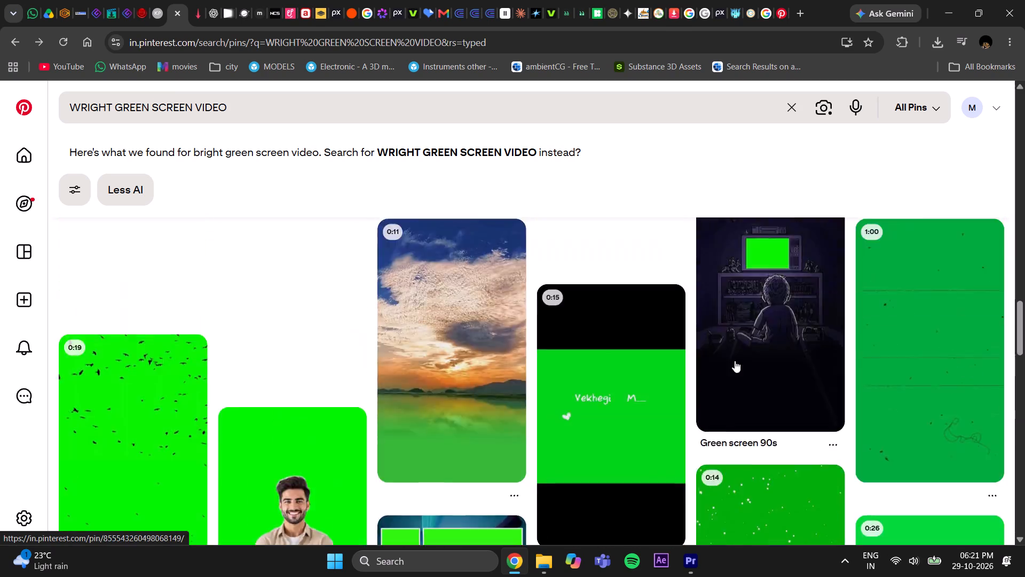
pyautogui.scroll(20, 735, 361)
pyautogui.scroll(12, 735, 361)
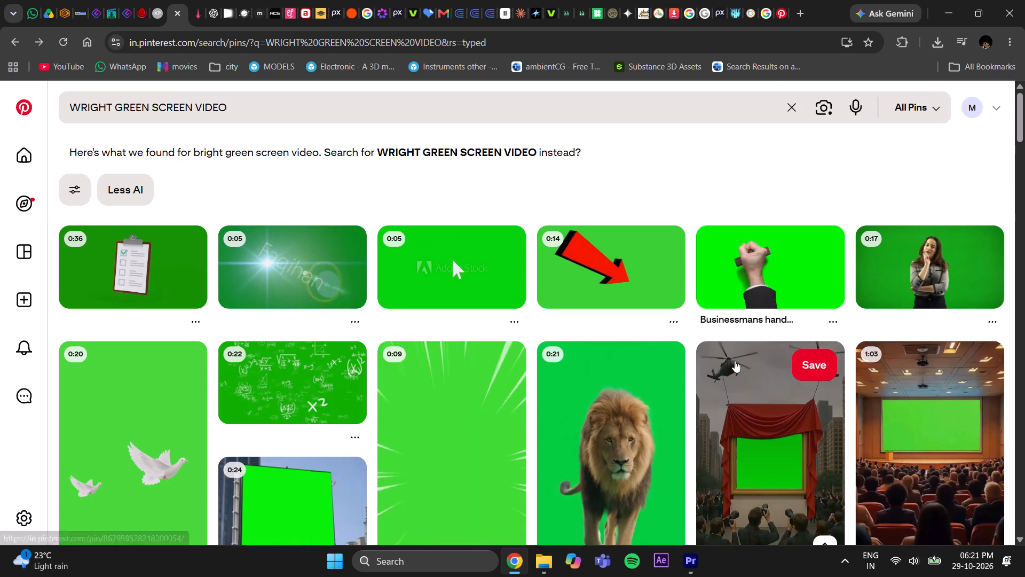
pyautogui.scroll(-10, 735, 361)
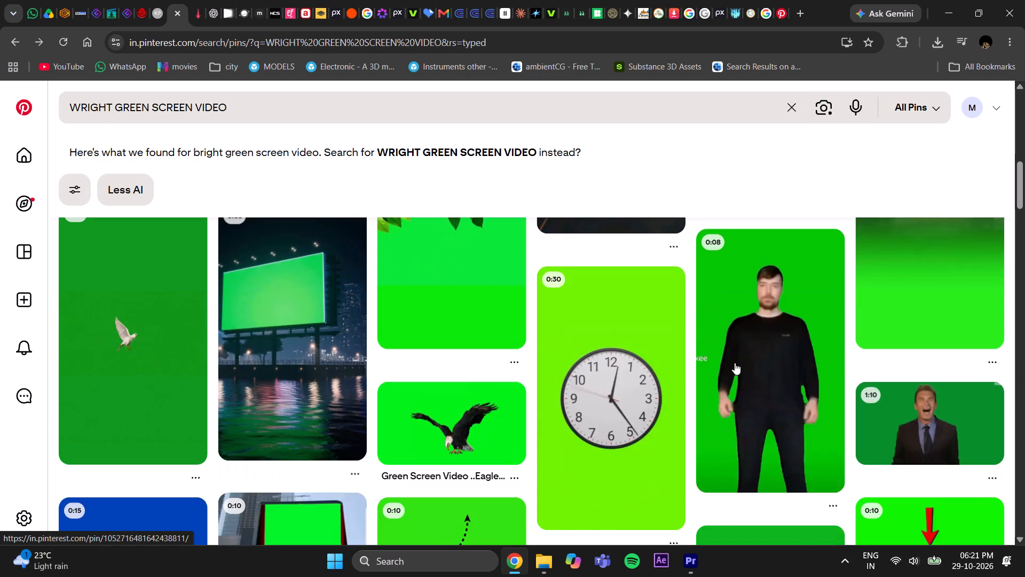
pyautogui.scroll(13, 735, 363)
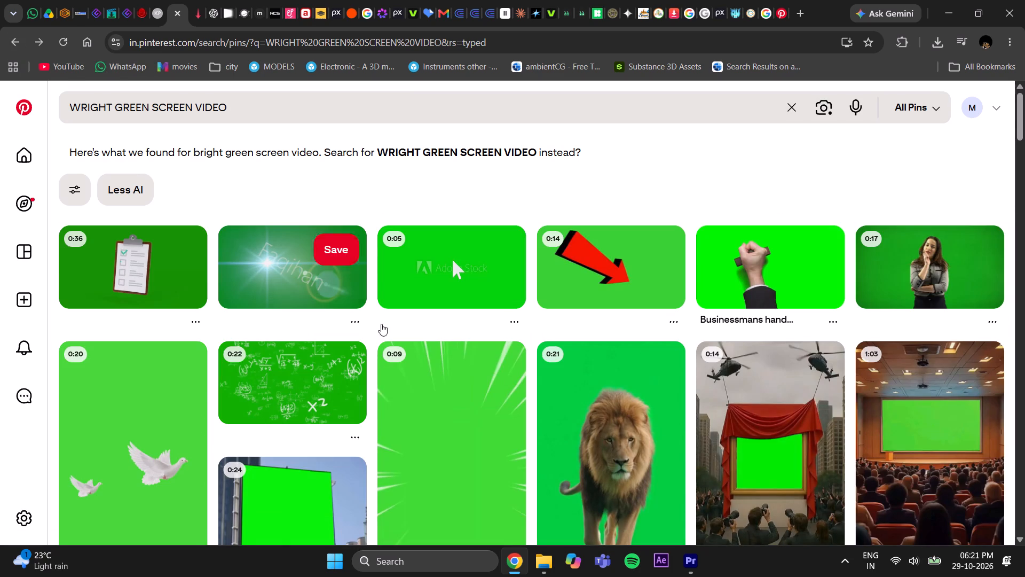
pyautogui.scroll(-13, 381, 324)
pyautogui.scroll(16, 381, 324)
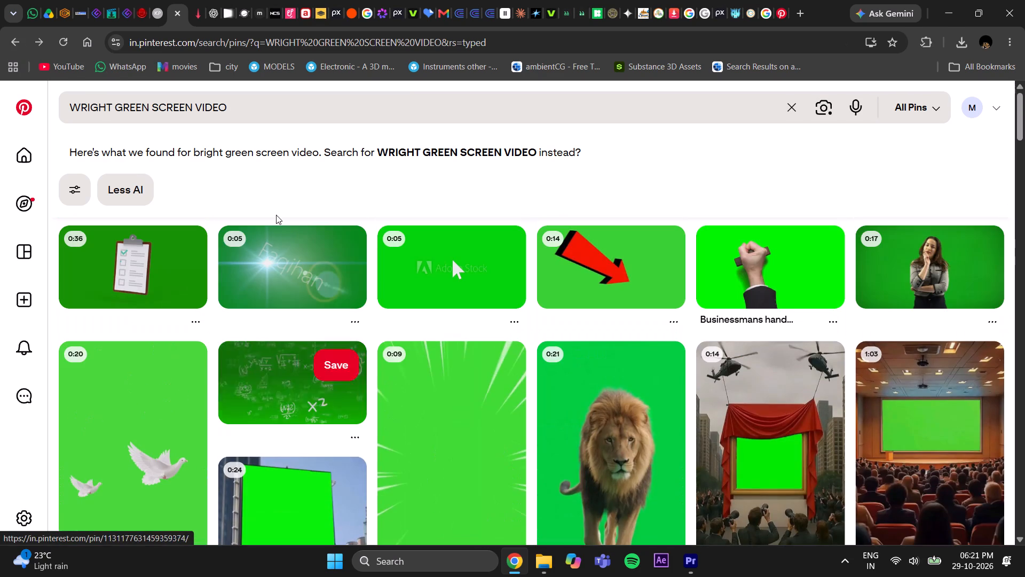
# Go back to the "WRIGHT GREEN SCREEN" results and look through them for a tick graphic.
pyautogui.click(17, 41)
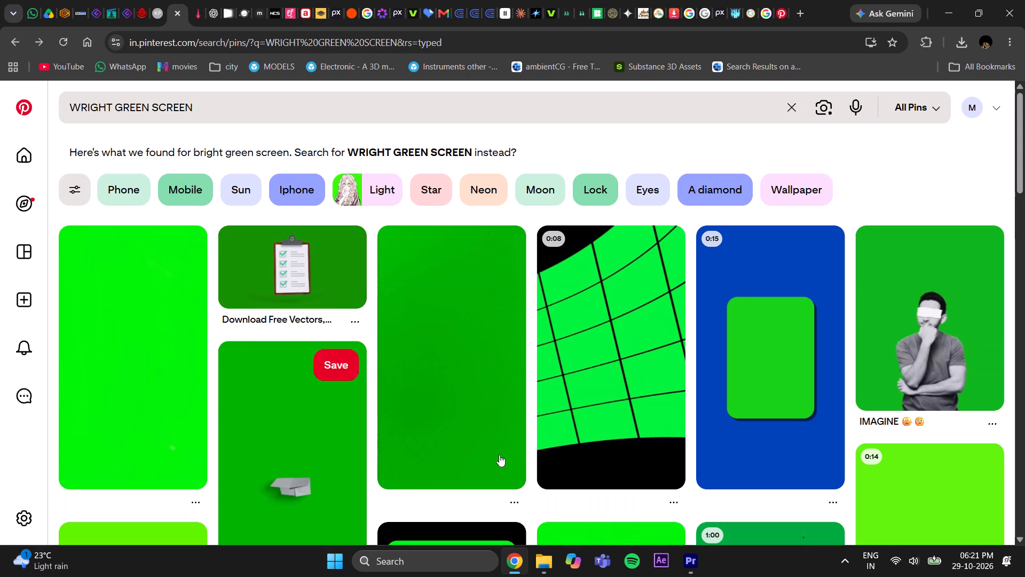
pyautogui.scroll(-18, 580, 458)
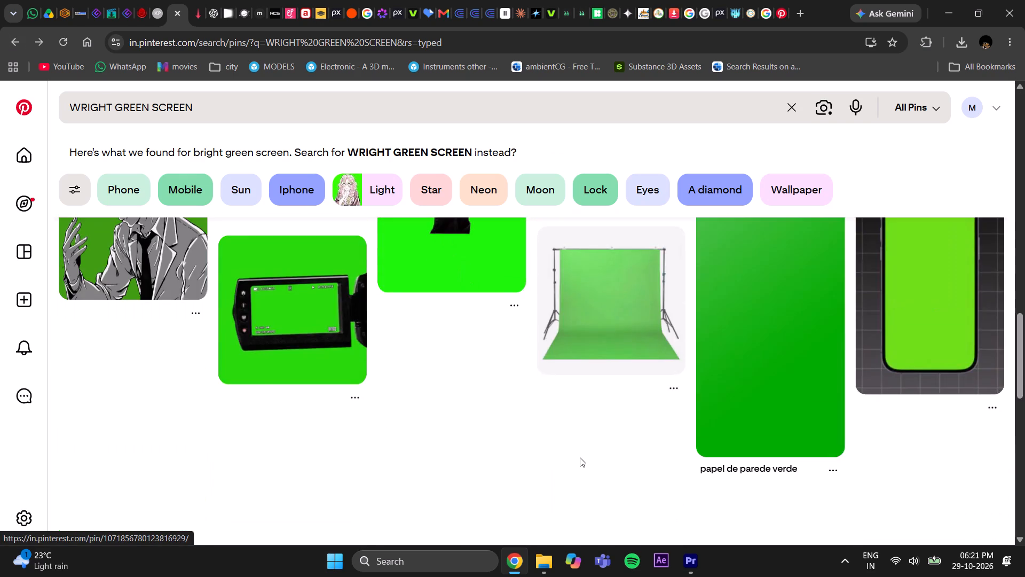
pyautogui.scroll(12, 580, 457)
# Shorten the Pinterest search to "WRIGHT" and look through the results for a tick mark graphic.
pyautogui.click(198, 106)
pyautogui.press('BackSpace')
pyautogui.press('BackSpace')
pyautogui.press('BackSpace')
pyautogui.press('BackSpace')
pyautogui.press('BackSpace')
pyautogui.press('BackSpace')
pyautogui.press('BackSpace')
pyautogui.press('BackSpace')
pyautogui.press('BackSpace')
pyautogui.press('BackSpace')
pyautogui.press('BackSpace')
pyautogui.press('BackSpace')
pyautogui.press('BackSpace')
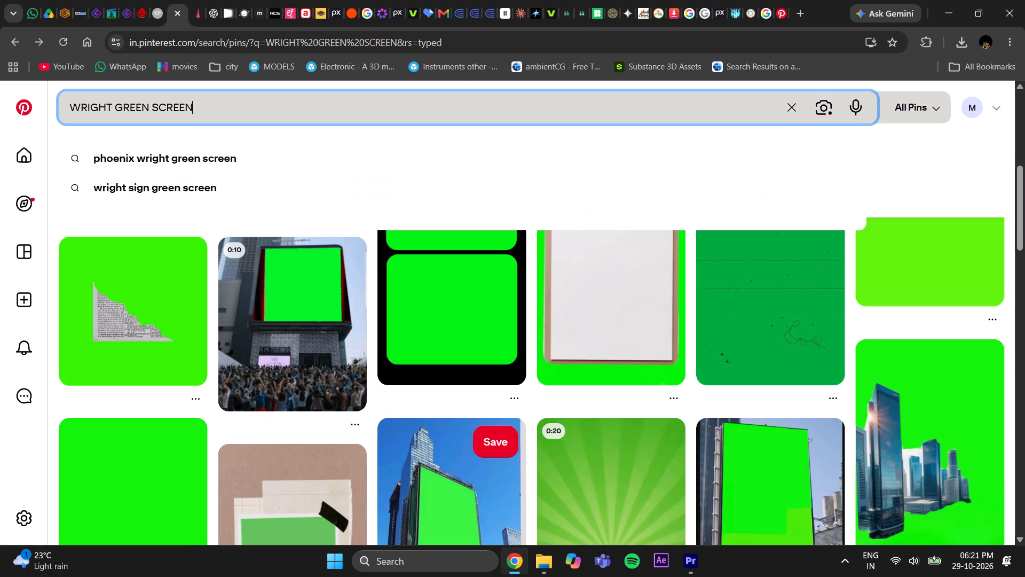
pyautogui.press('Return')
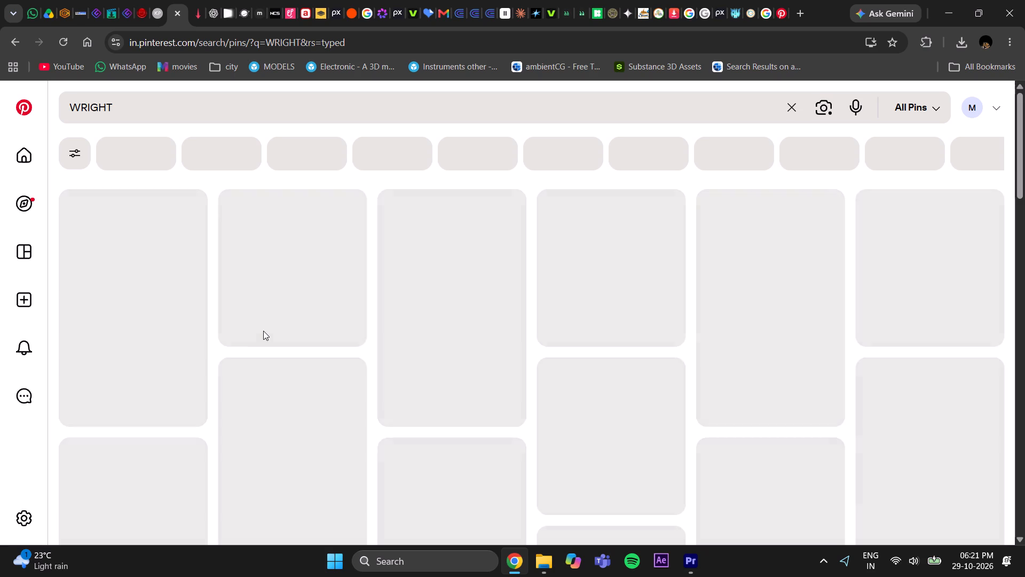
pyautogui.scroll(-4, 272, 341)
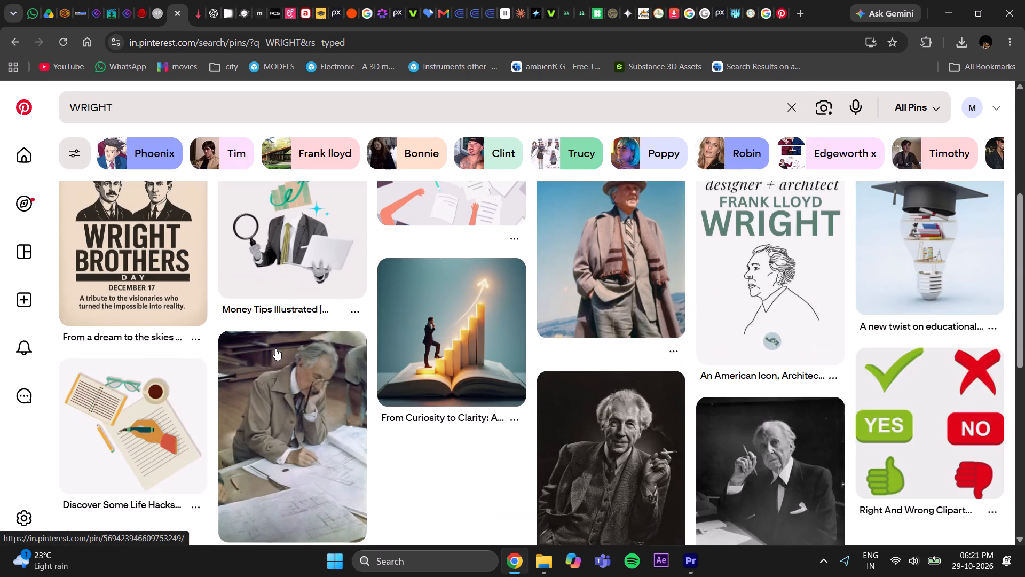
pyautogui.scroll(6, 275, 348)
pyautogui.scroll(-10, 275, 348)
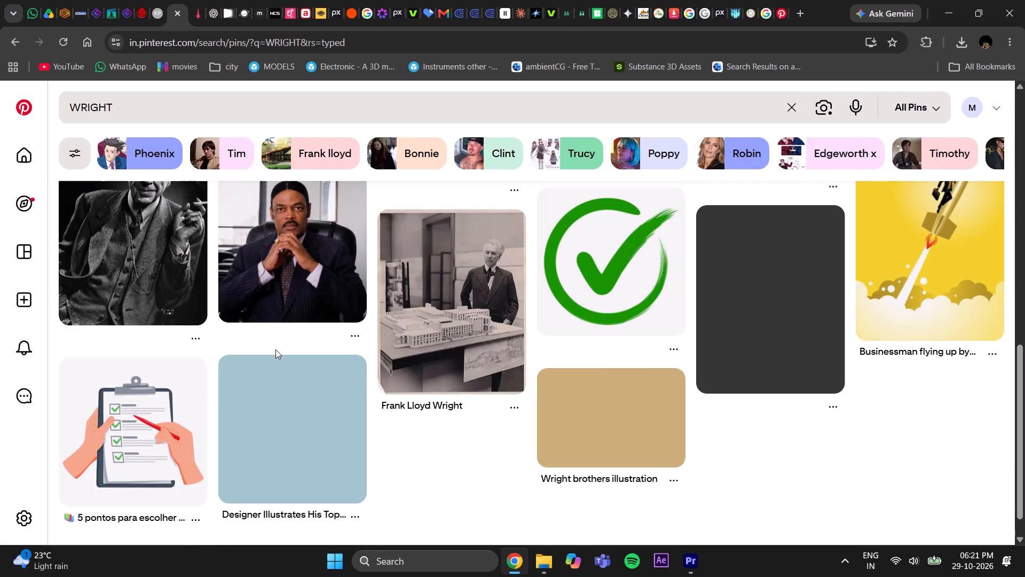
# Open the circled green tick pin, open its related white check mark green-screen video, and replay the animation from near its start.
pyautogui.click(632, 277)
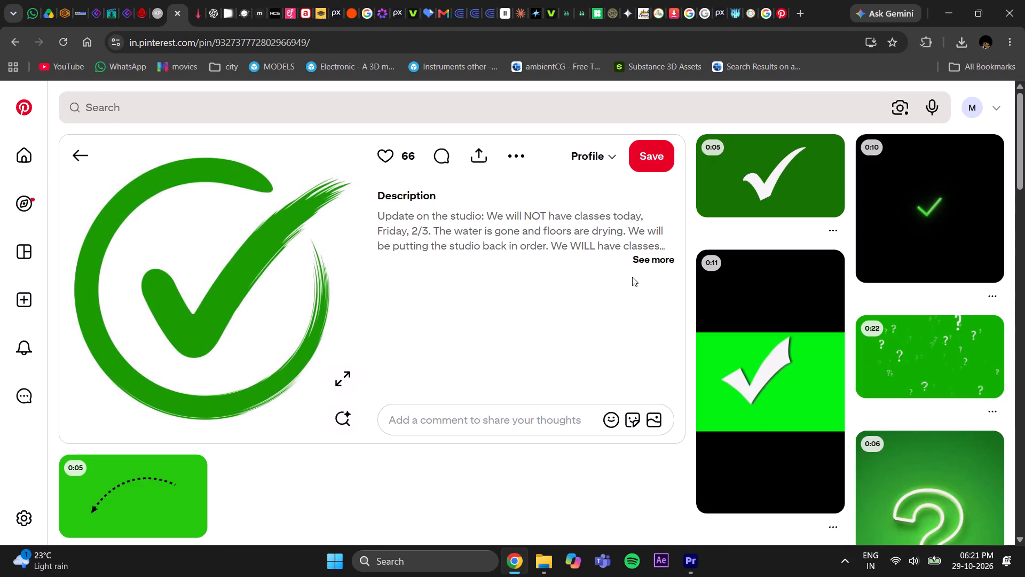
pyautogui.click(774, 186)
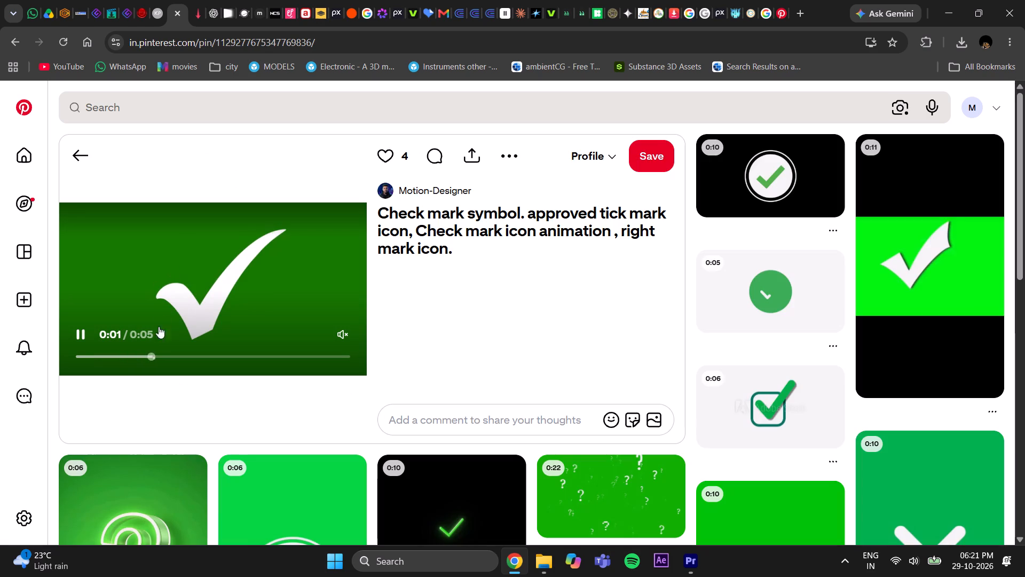
pyautogui.moveTo(141, 355); pyautogui.dragTo(38, 352)
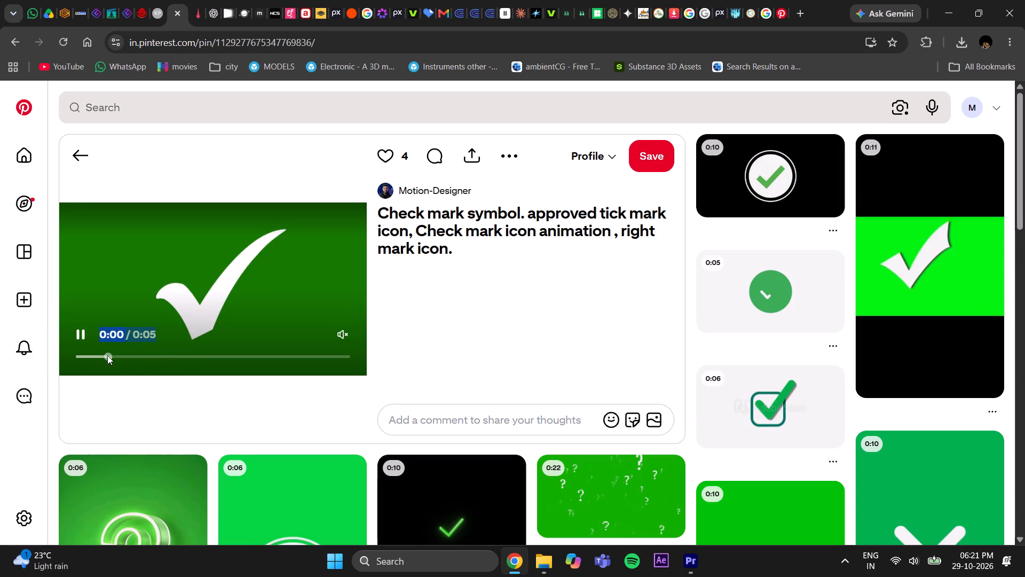
pyautogui.moveTo(107, 355); pyautogui.dragTo(14, 363)
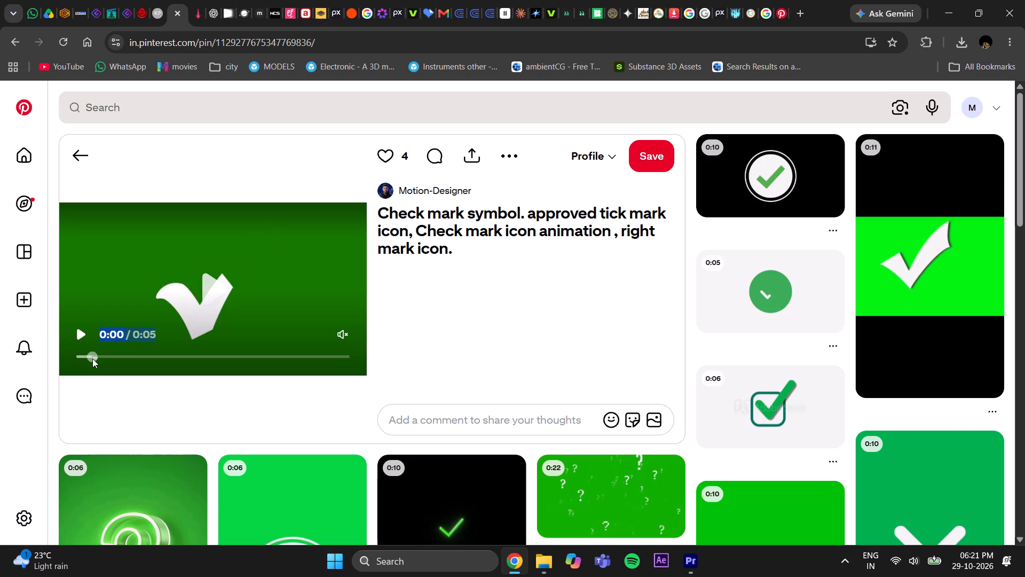
# Copy the check mark video's link and submit it to the Pinterest Downloader site.
pyautogui.click(474, 144)
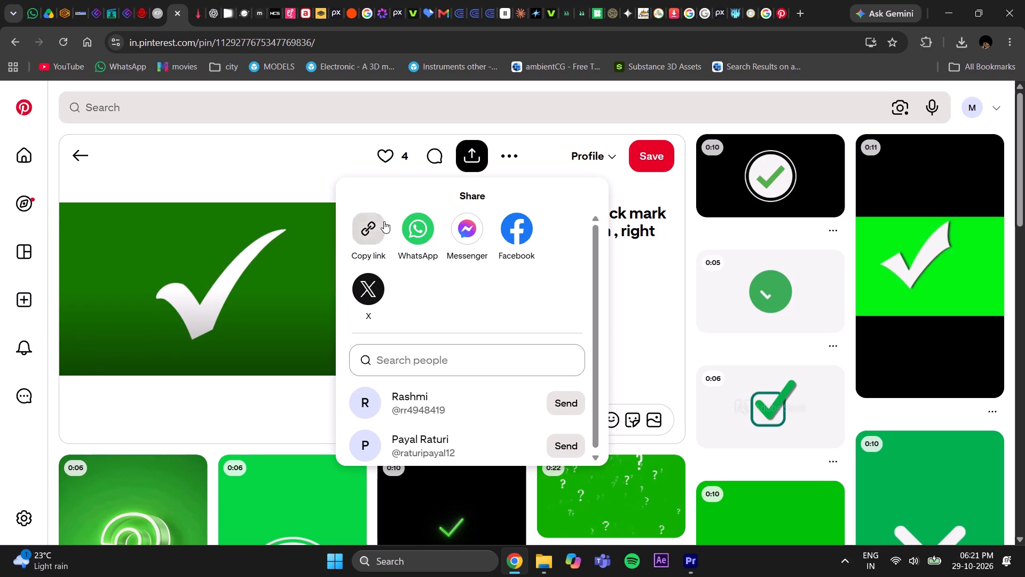
pyautogui.click(384, 221)
pyautogui.click(198, 12)
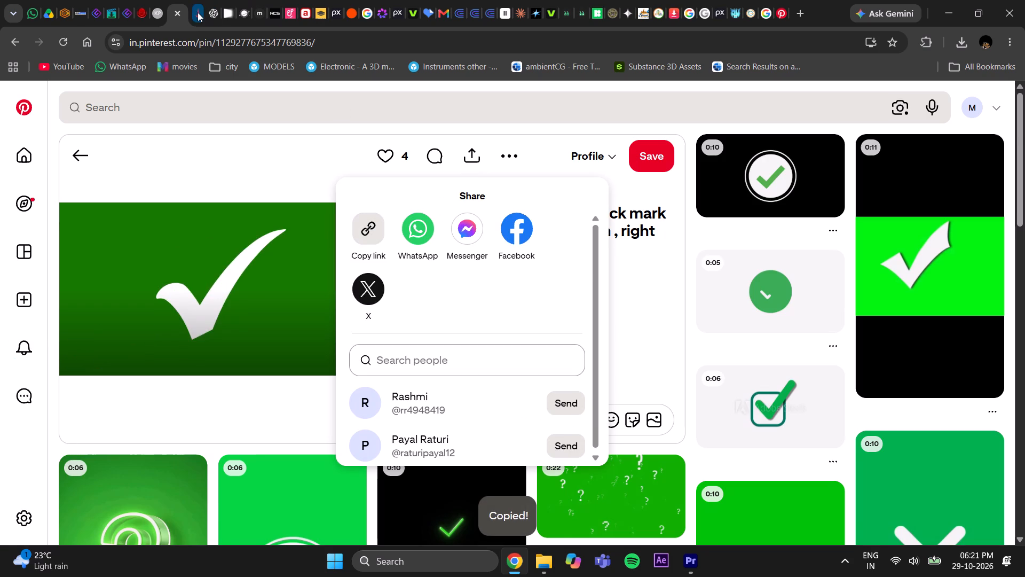
pyautogui.scroll(5, 494, 301)
pyautogui.click(471, 282)
pyautogui.hotkey('ctrl', 'v')
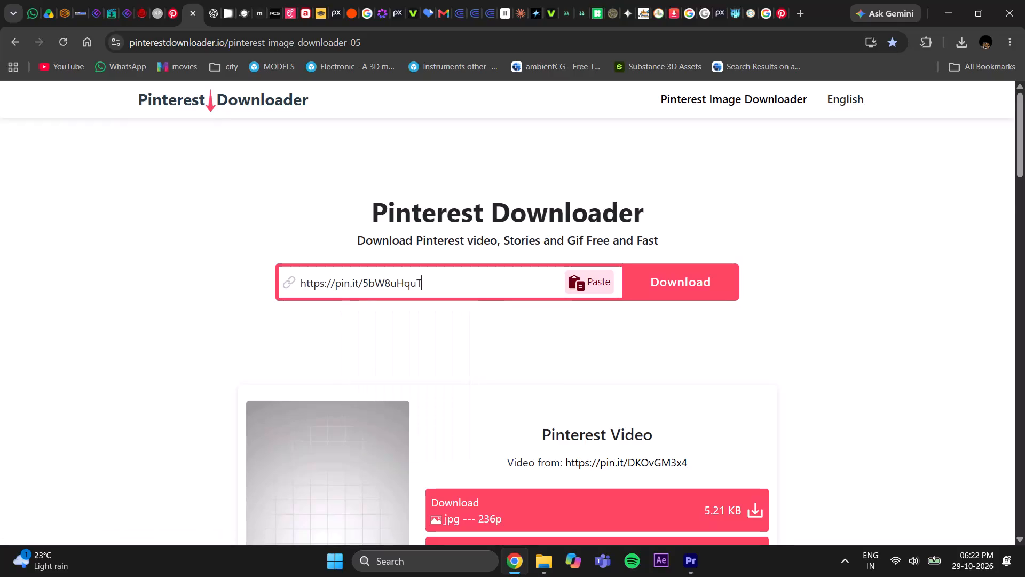
pyautogui.press('Return')
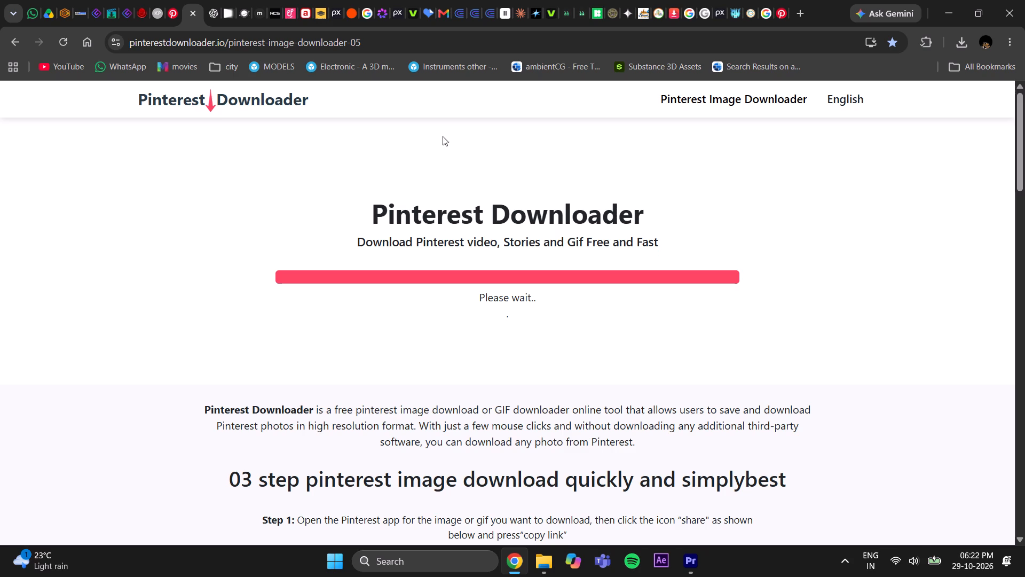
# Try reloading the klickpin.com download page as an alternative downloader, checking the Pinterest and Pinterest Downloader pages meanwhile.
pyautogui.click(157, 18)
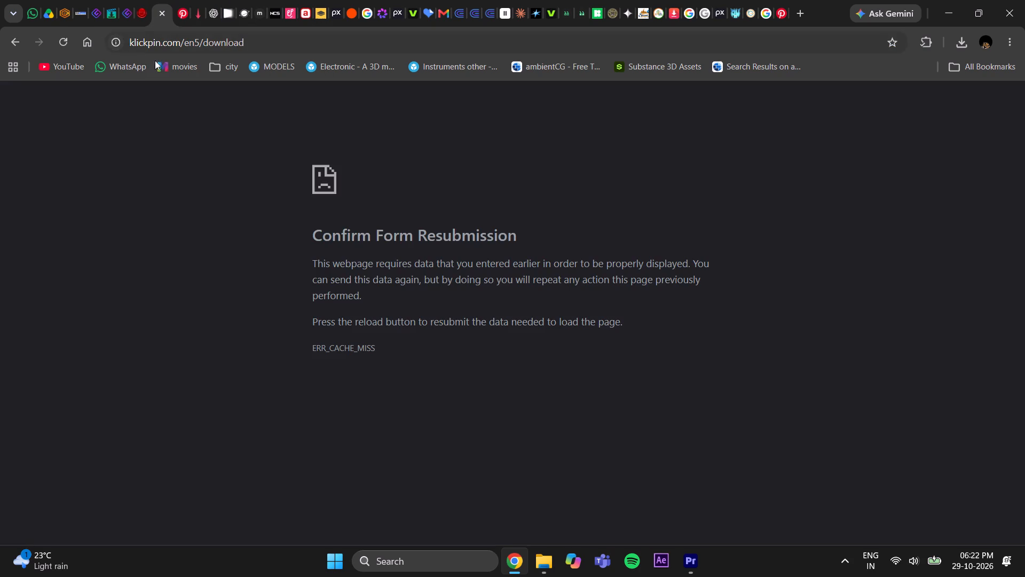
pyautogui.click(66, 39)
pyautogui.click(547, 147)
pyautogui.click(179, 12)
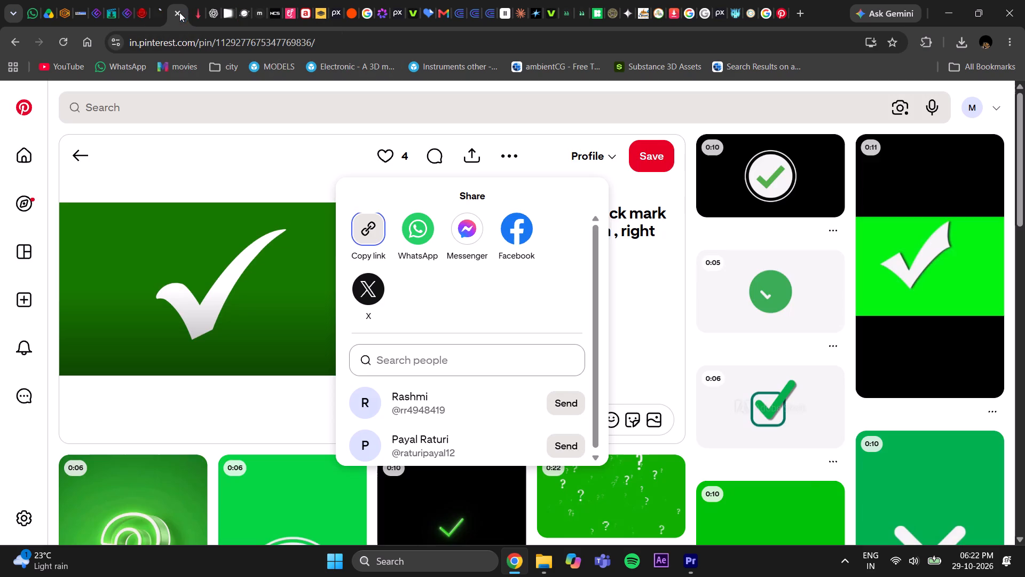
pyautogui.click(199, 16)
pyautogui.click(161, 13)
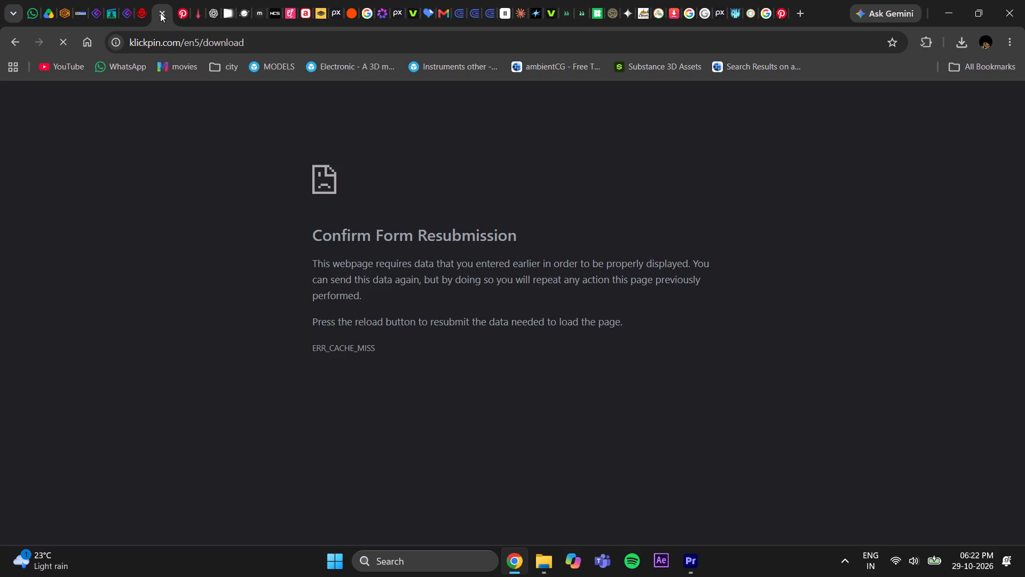
# Download the 2160p MP4 of the white check mark video from the Pinterest Downloader results.
pyautogui.click(201, 17)
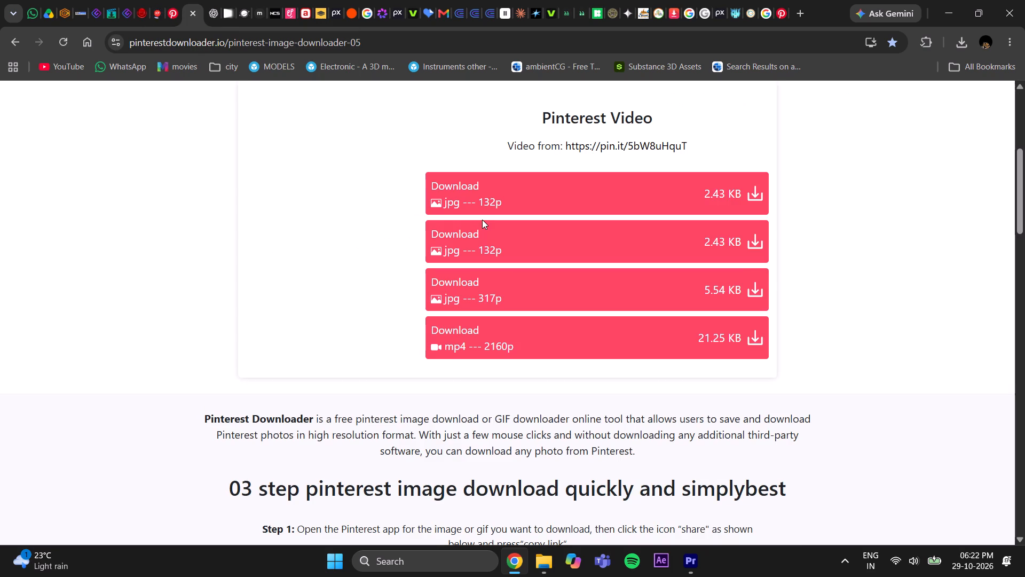
pyautogui.scroll(6, 509, 271)
pyautogui.scroll(-4, 509, 271)
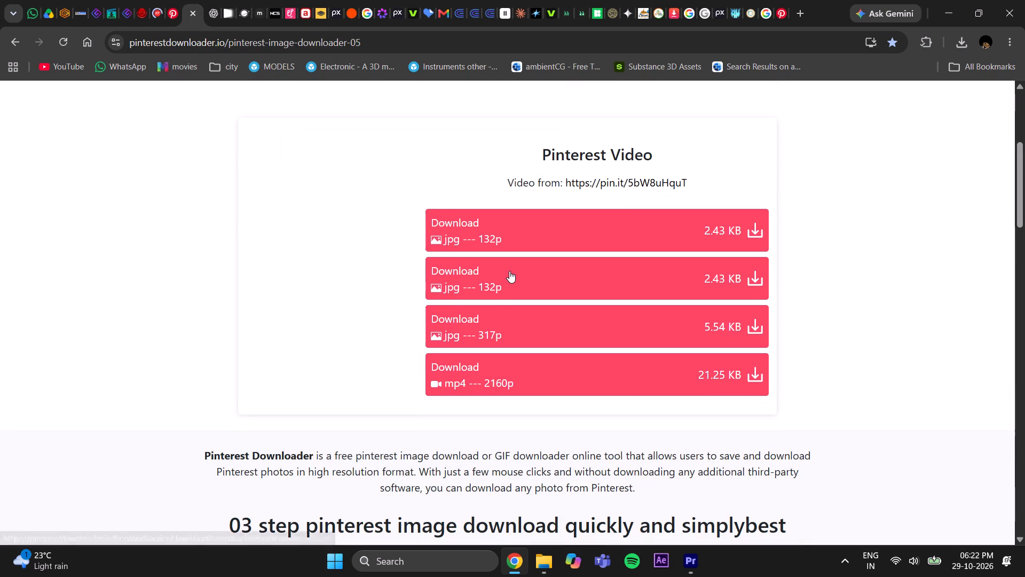
pyautogui.click(602, 383)
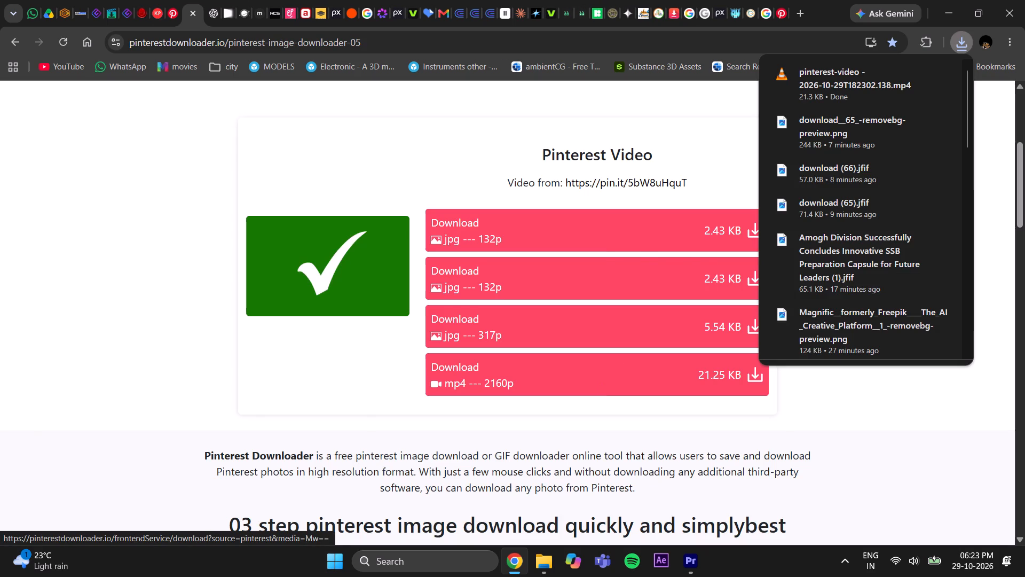
# Switch to Premiere Pro and load the newly downloaded check mark video from the Downloads folder into the Source monitor.
pyautogui.click(682, 564)
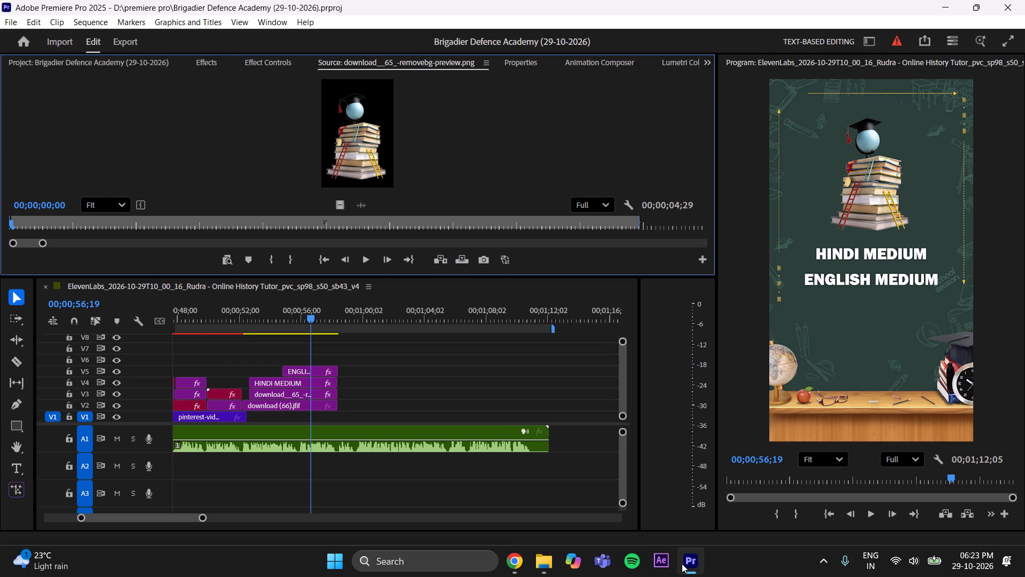
pyautogui.click(539, 569)
pyautogui.click(117, 45)
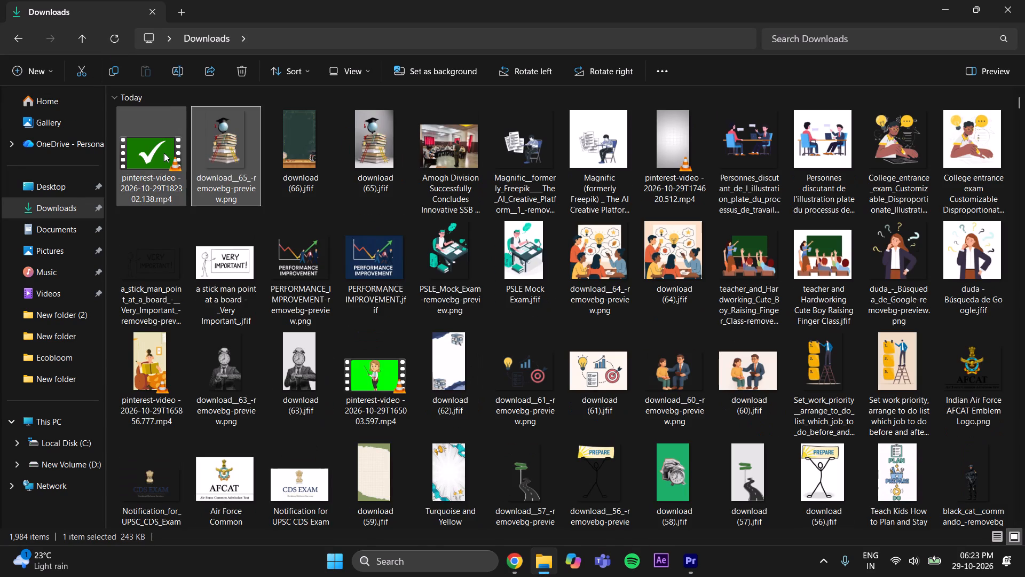
pyautogui.click(164, 153)
pyautogui.moveTo(140, 164); pyautogui.dragTo(486, 257)
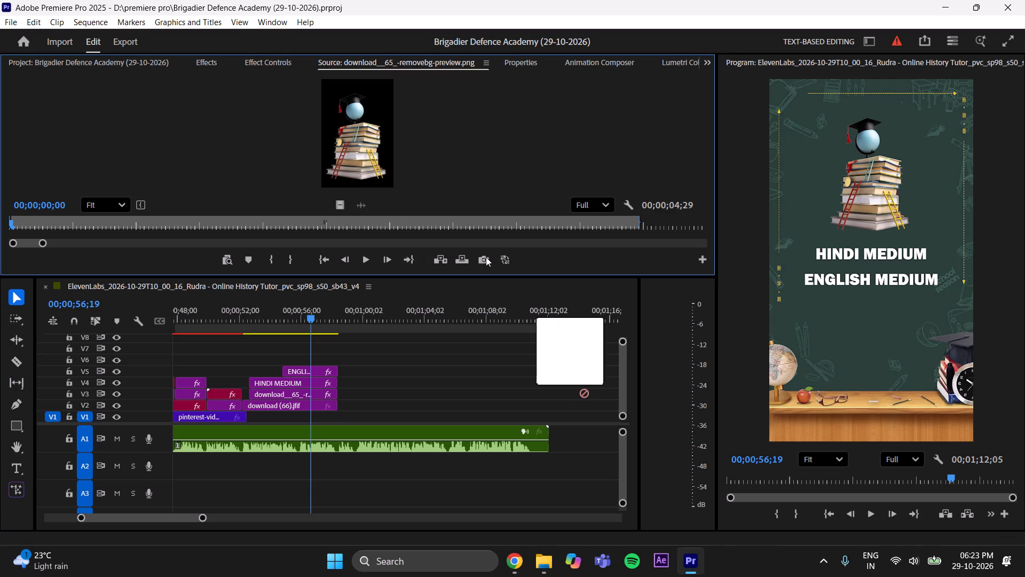
pyautogui.moveTo(486, 257); pyautogui.dragTo(368, 145)
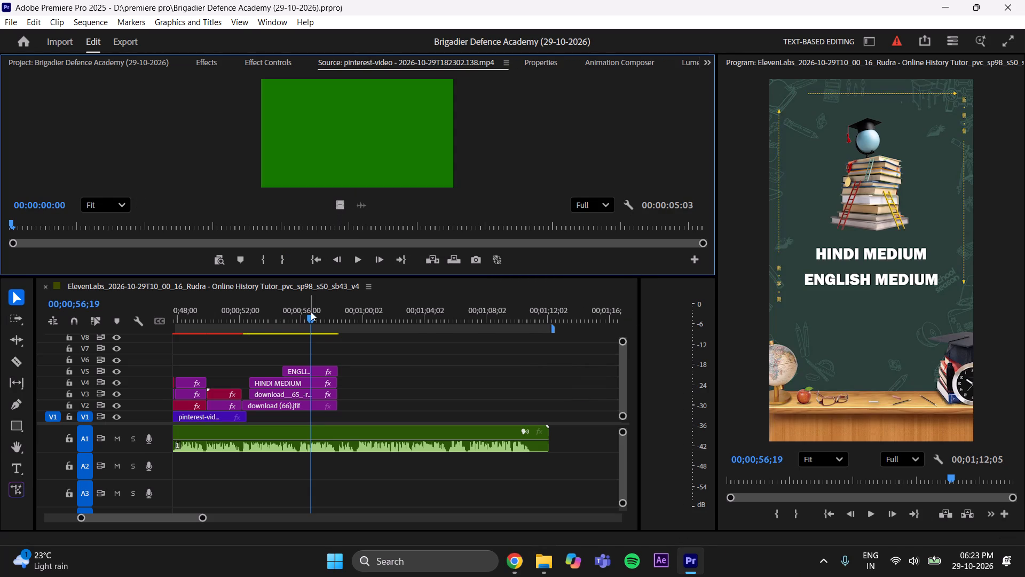
# Replay the Hindi/English medium scene in short stretches to find the narration cue for the check mark.
pyautogui.moveTo(310, 316); pyautogui.dragTo(275, 364)
pyautogui.click(874, 516)
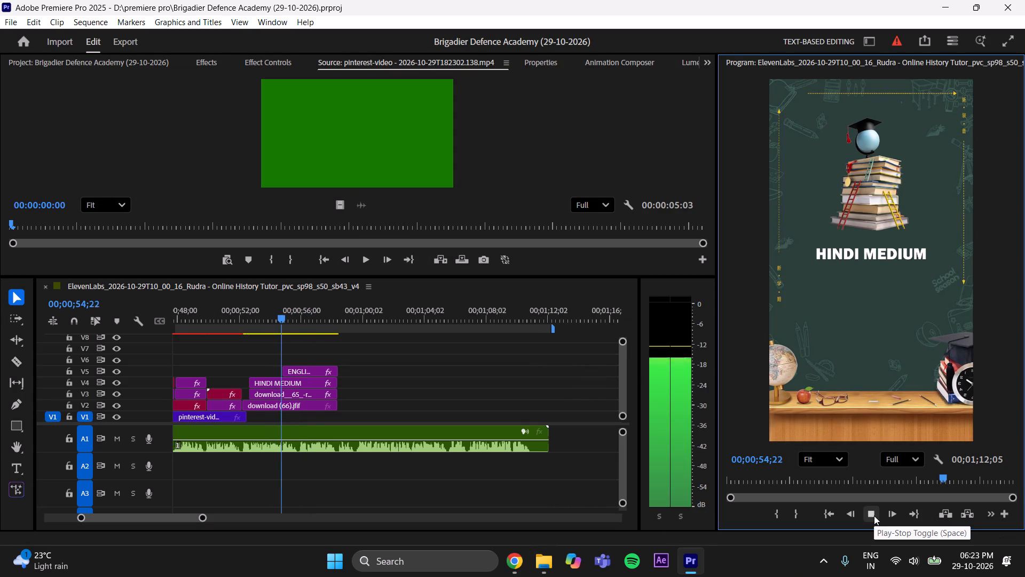
pyautogui.click(874, 516)
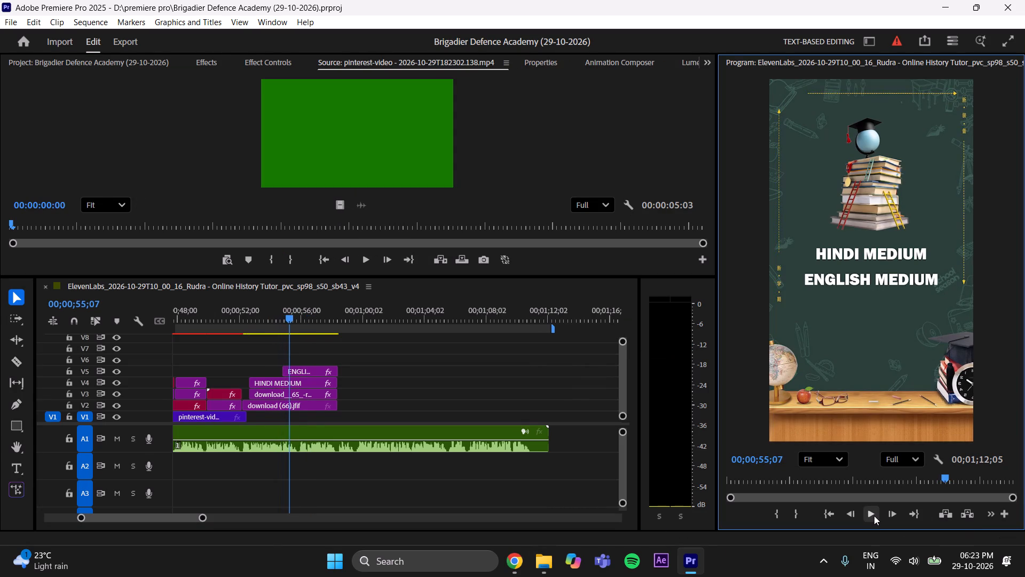
pyautogui.click(874, 516)
pyautogui.click(874, 516)
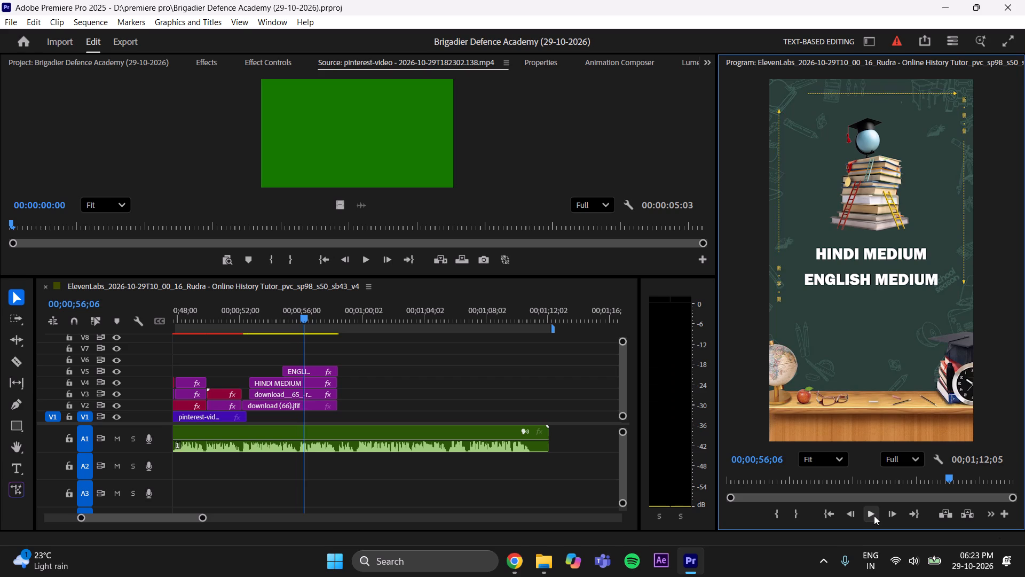
pyautogui.click(874, 516)
pyautogui.click(874, 516)
pyautogui.moveTo(315, 314); pyautogui.dragTo(310, 317)
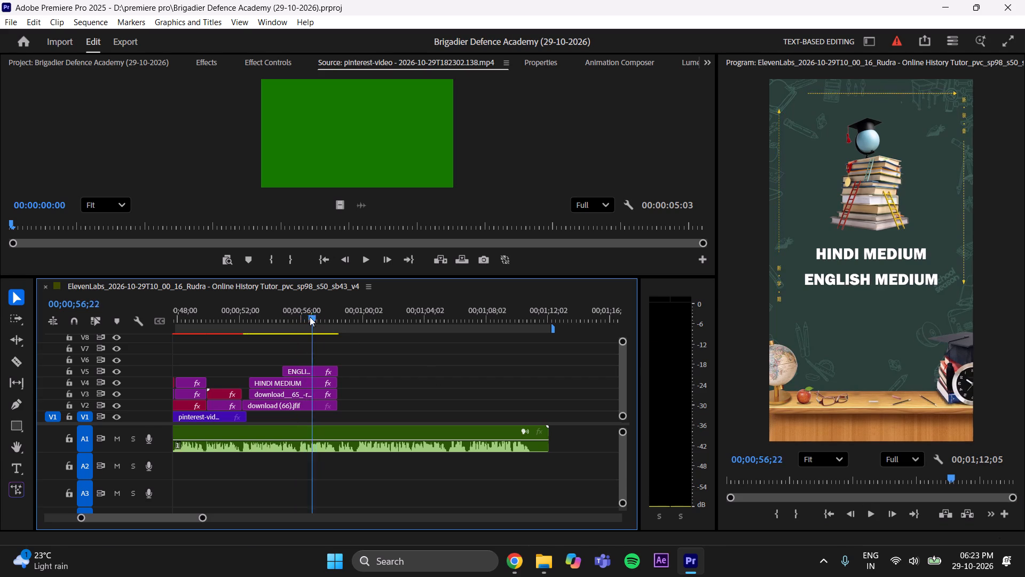
pyautogui.moveTo(310, 317); pyautogui.dragTo(291, 332)
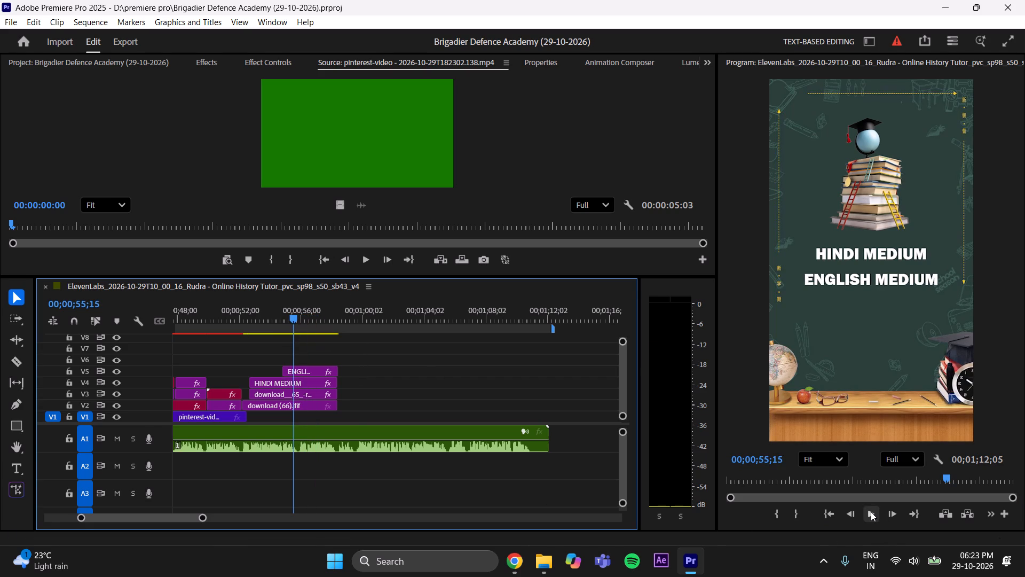
pyautogui.click(871, 512)
pyautogui.click(871, 512)
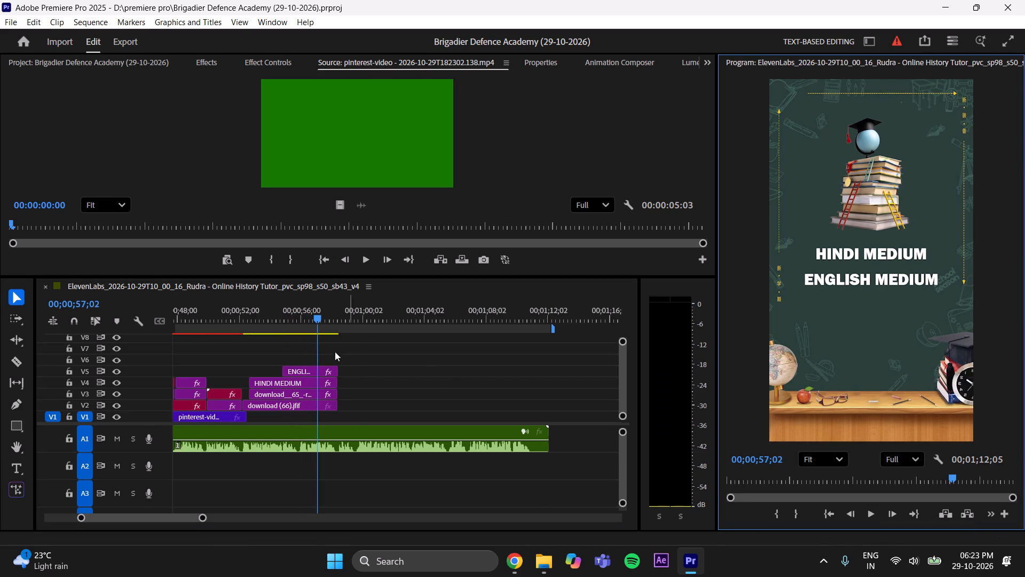
pyautogui.moveTo(317, 316); pyautogui.dragTo(310, 321)
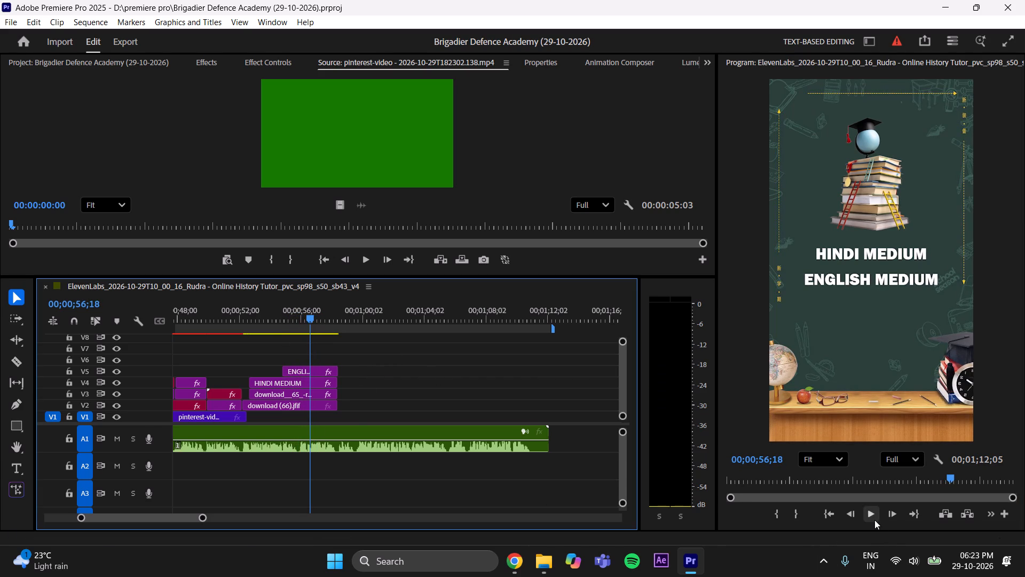
pyautogui.click(874, 520)
pyautogui.click(874, 520)
# Place the check mark clip on V6 near 00;00;56;20 and trim its end to line up with the scene's other clips.
pyautogui.moveTo(316, 316); pyautogui.dragTo(309, 322)
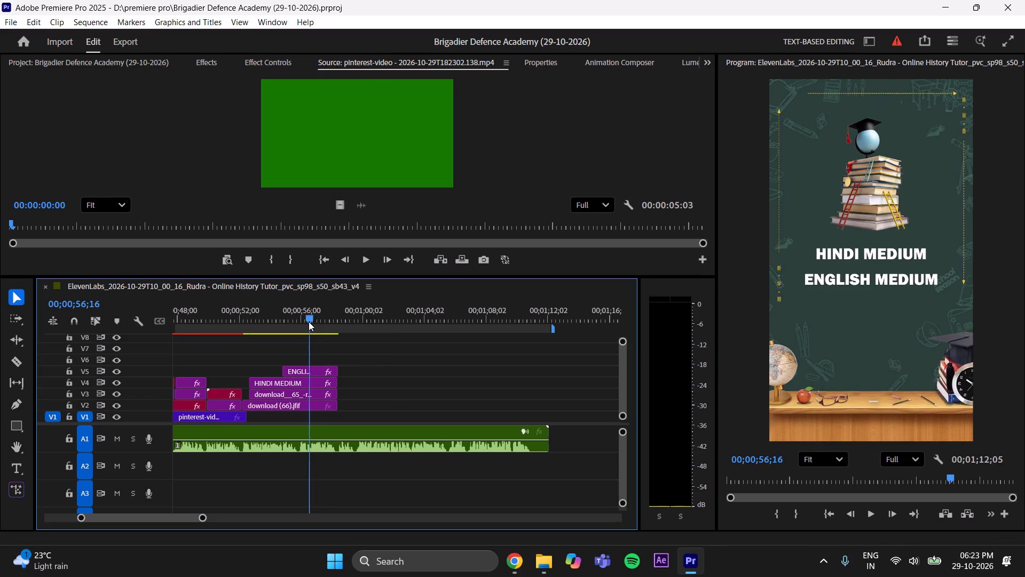
pyautogui.moveTo(309, 322); pyautogui.dragTo(310, 322)
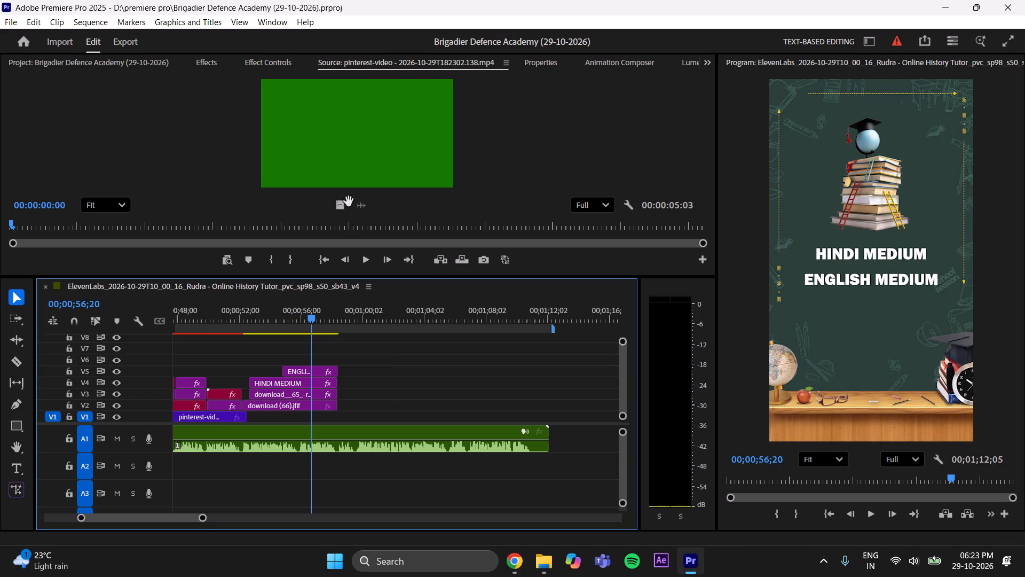
pyautogui.moveTo(345, 202); pyautogui.dragTo(308, 363)
pyautogui.moveTo(393, 360); pyautogui.dragTo(346, 386)
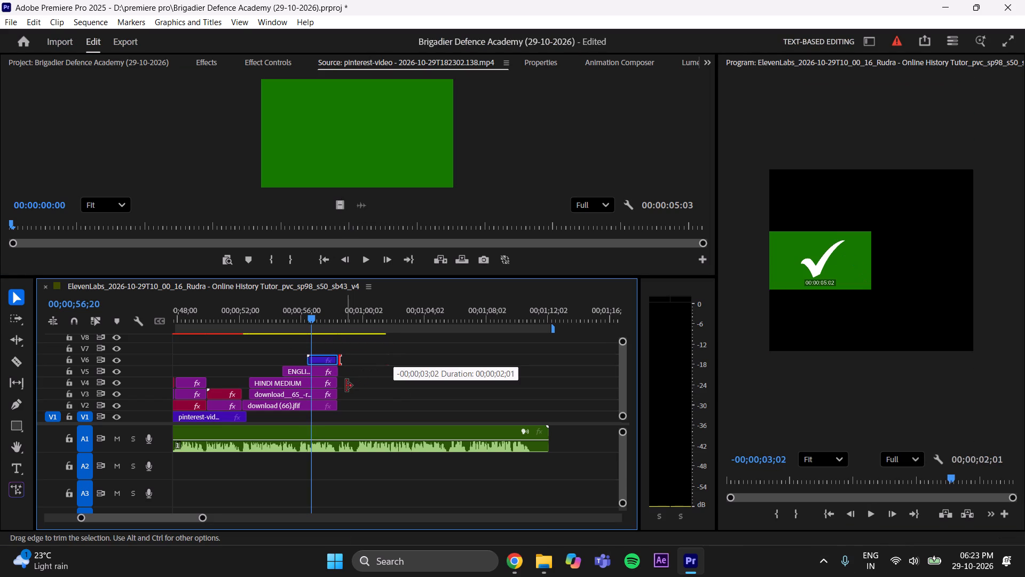
pyautogui.moveTo(346, 386); pyautogui.dragTo(345, 386)
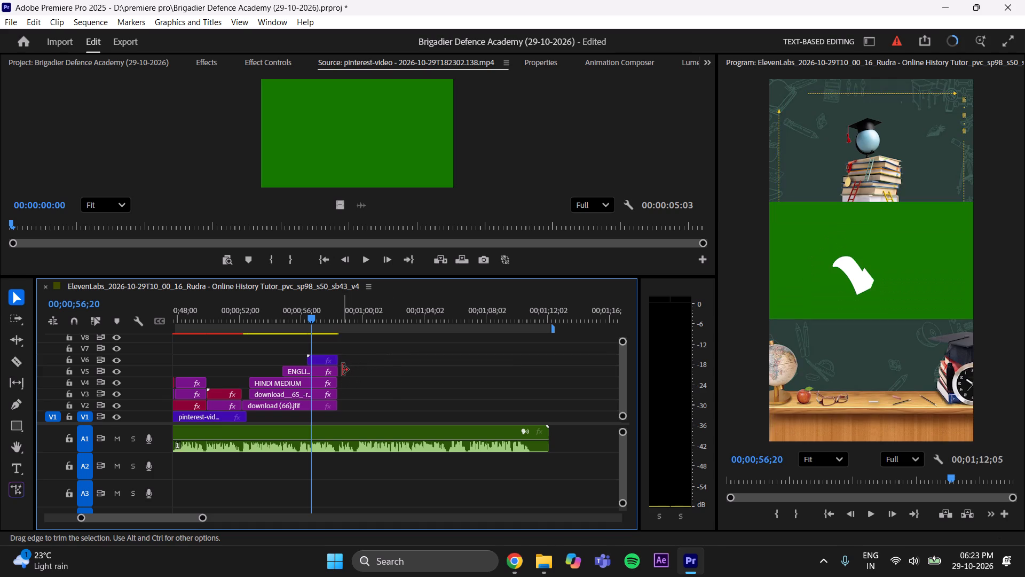
pyautogui.moveTo(342, 370); pyautogui.dragTo(342, 376)
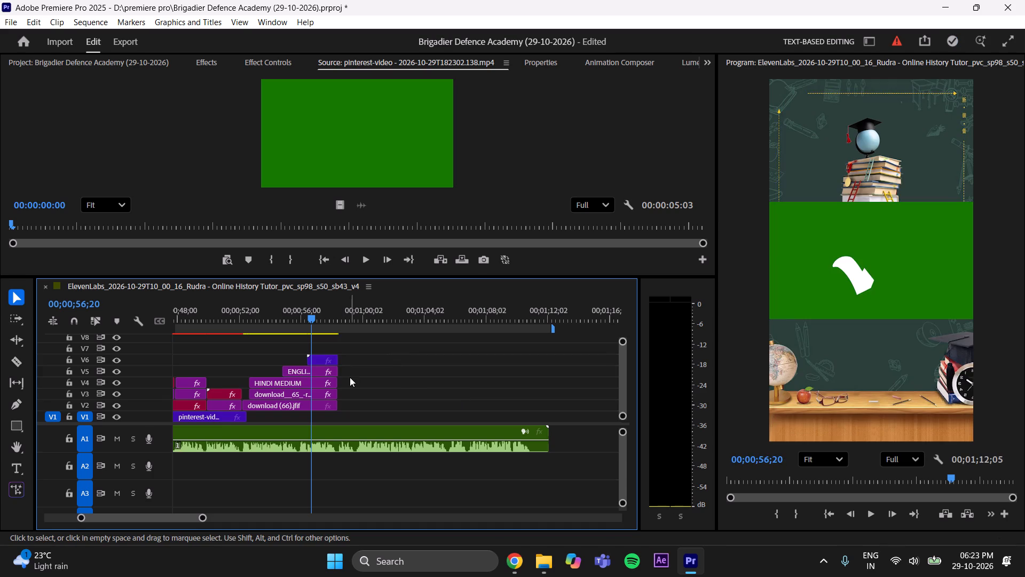
# Apply Ultra Key to the check mark clip, sample its green background as the key color, and save the project.
pyautogui.click(318, 358)
pyautogui.click(203, 61)
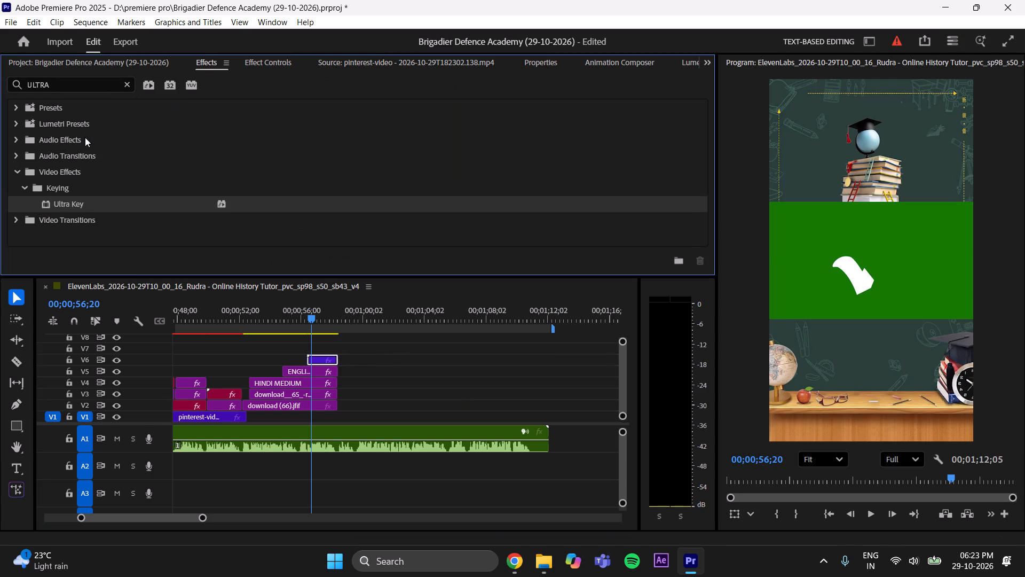
pyautogui.moveTo(67, 201); pyautogui.dragTo(314, 361)
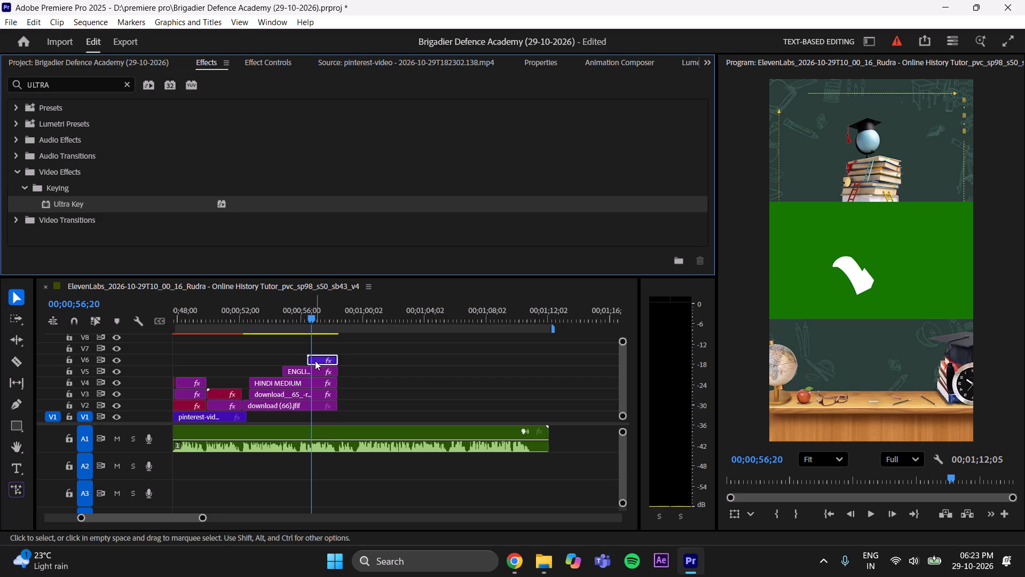
pyautogui.click(269, 59)
pyautogui.scroll(-17, 269, 216)
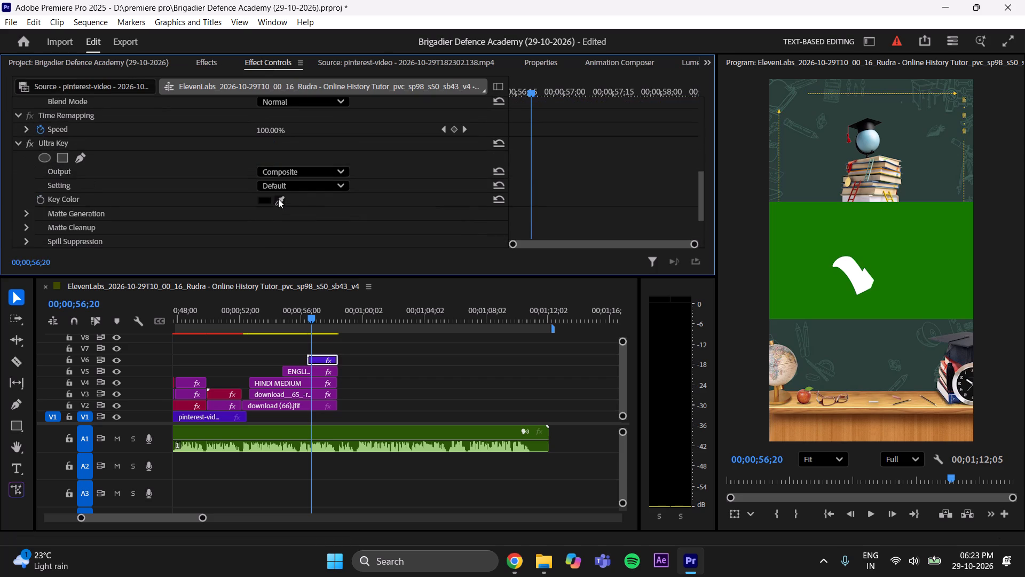
pyautogui.click(279, 199)
pyautogui.click(944, 221)
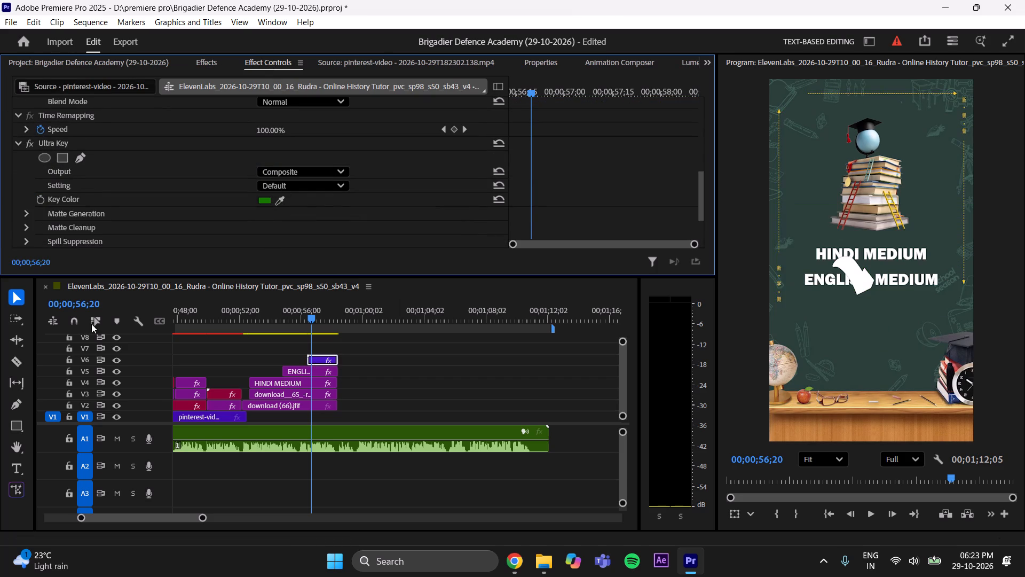
pyautogui.click(10, 291)
pyautogui.scroll(18, 386, 212)
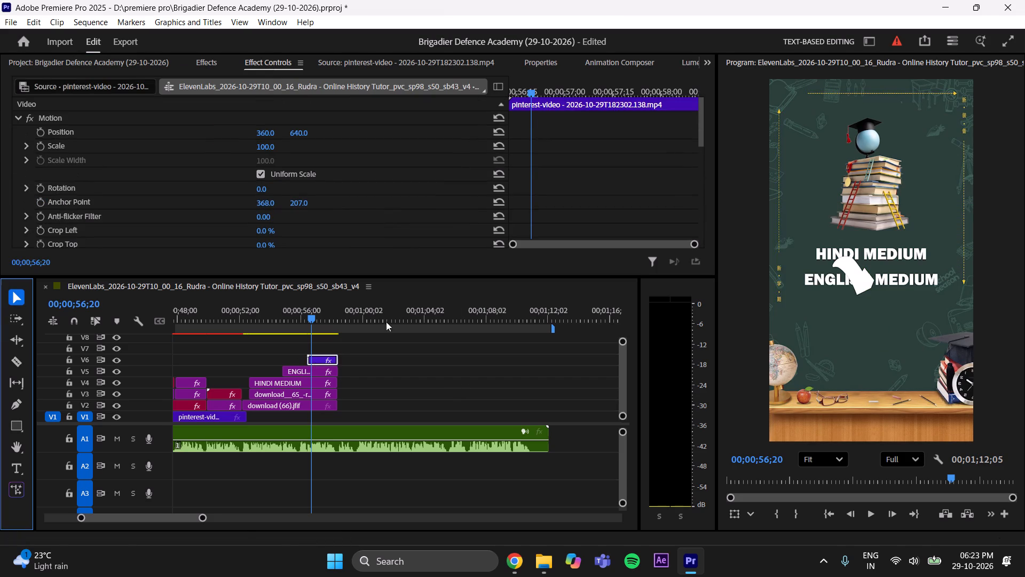
pyautogui.click(410, 413)
pyautogui.hotkey('ctrl', 's')
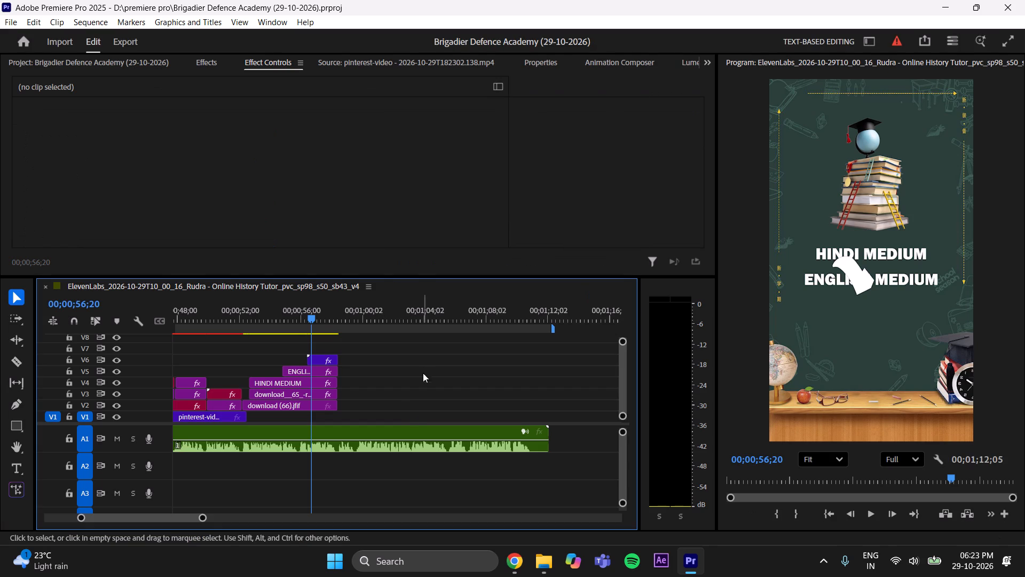
# With the full tick showing, set the check mark clip's scale to 87, move it slightly lower over the text, and save.
pyautogui.moveTo(310, 314); pyautogui.dragTo(317, 317)
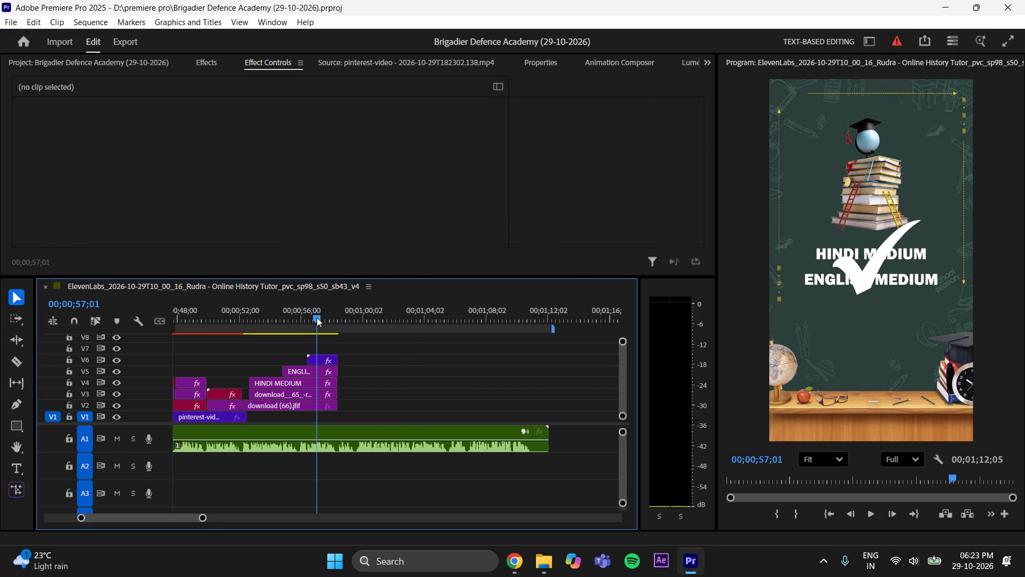
pyautogui.moveTo(317, 317); pyautogui.dragTo(319, 318)
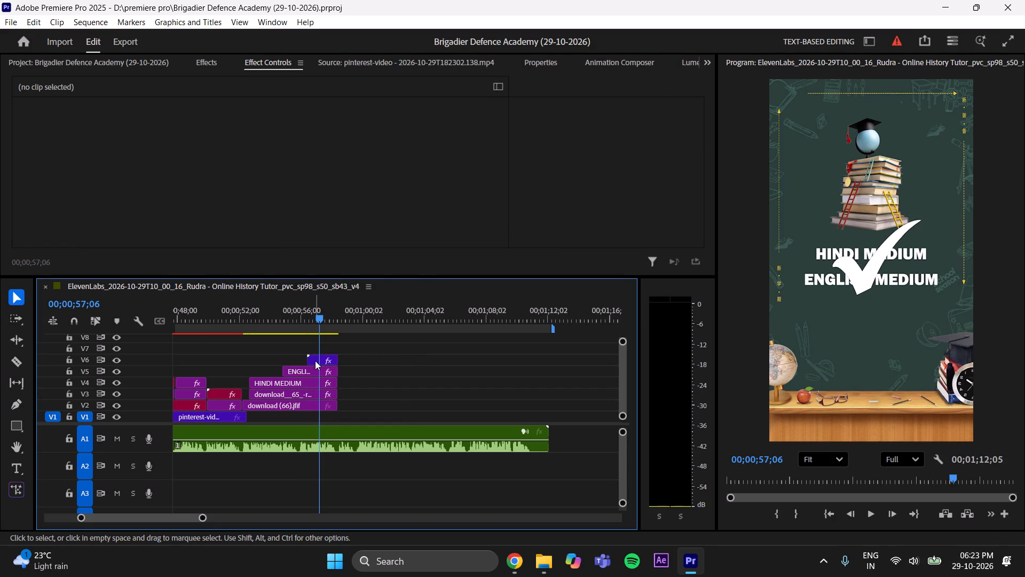
pyautogui.click(315, 361)
pyautogui.moveTo(275, 148); pyautogui.dragTo(272, 149)
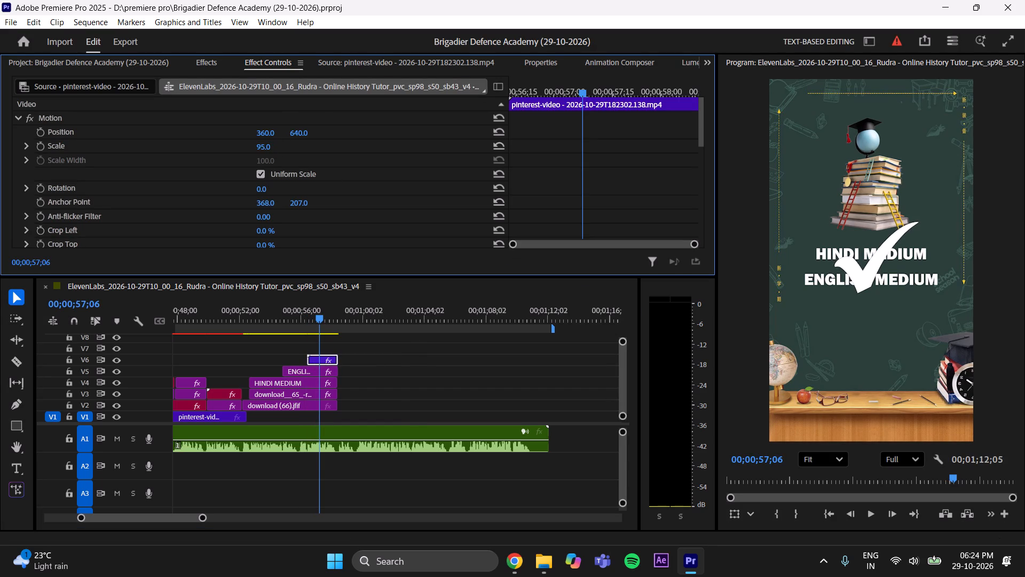
pyautogui.moveTo(272, 149); pyautogui.dragTo(269, 151)
pyautogui.moveTo(292, 134); pyautogui.dragTo(304, 129)
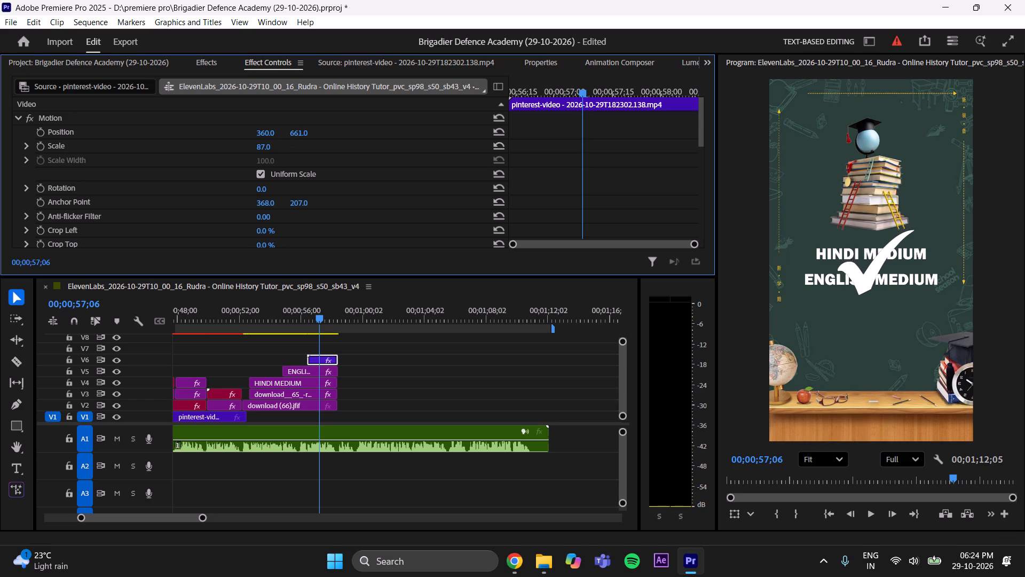
pyautogui.moveTo(304, 129); pyautogui.dragTo(316, 123)
pyautogui.click(378, 376)
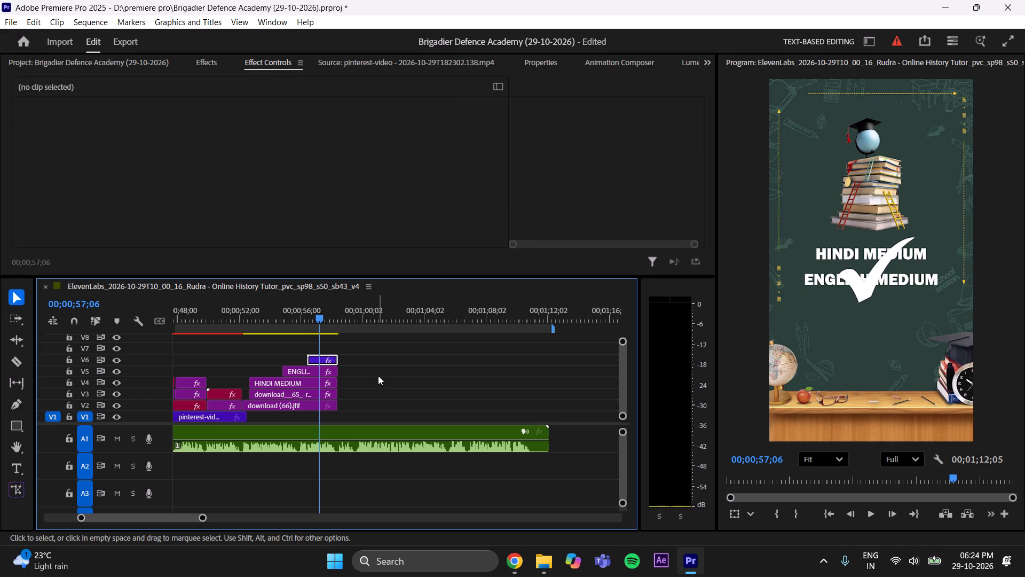
pyautogui.hotkey('ctrl', 's')
pyautogui.hotkey('ctrl', 's')
pyautogui.hotkey('ctrl', 's')
pyautogui.hotkey('ctrl', 's')
pyautogui.hotkey('ctrl', 's')
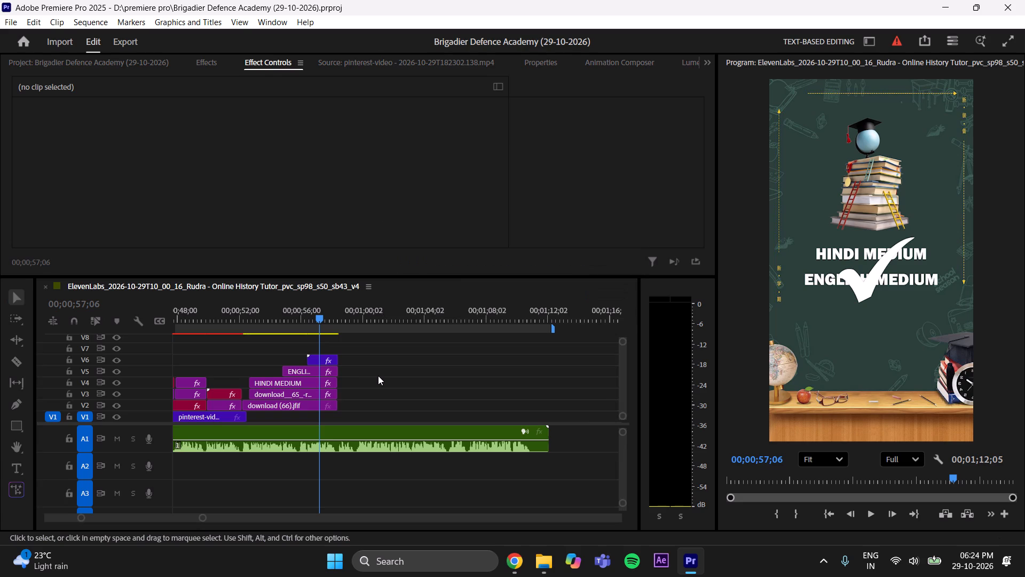
# Play from about 00;00;51;26 through the Hindi/English medium scene and into the narration beyond it to review the timing.
pyautogui.scroll(2, 385, 377)
pyautogui.moveTo(360, 314); pyautogui.dragTo(289, 354)
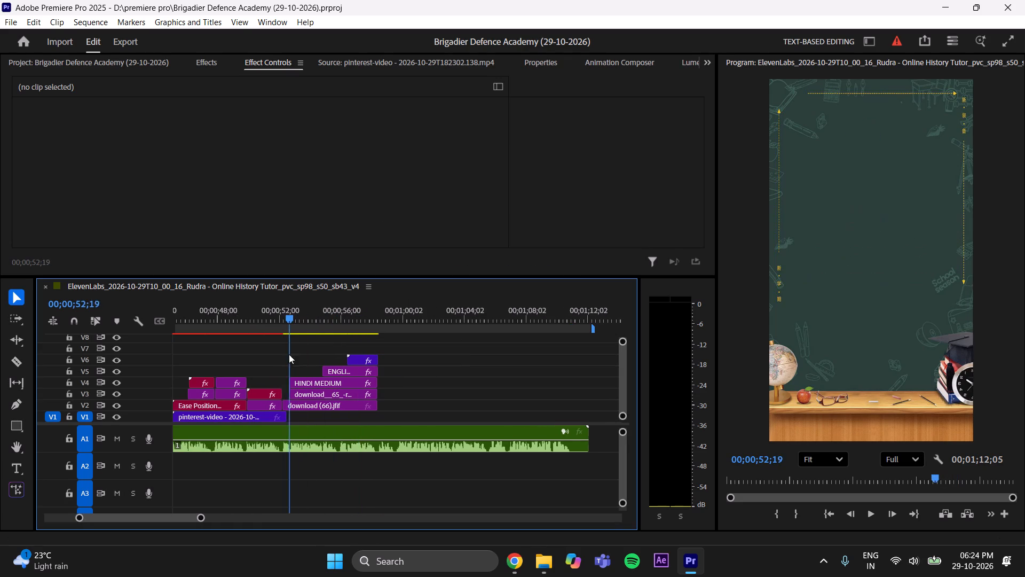
pyautogui.moveTo(289, 354); pyautogui.dragTo(279, 362)
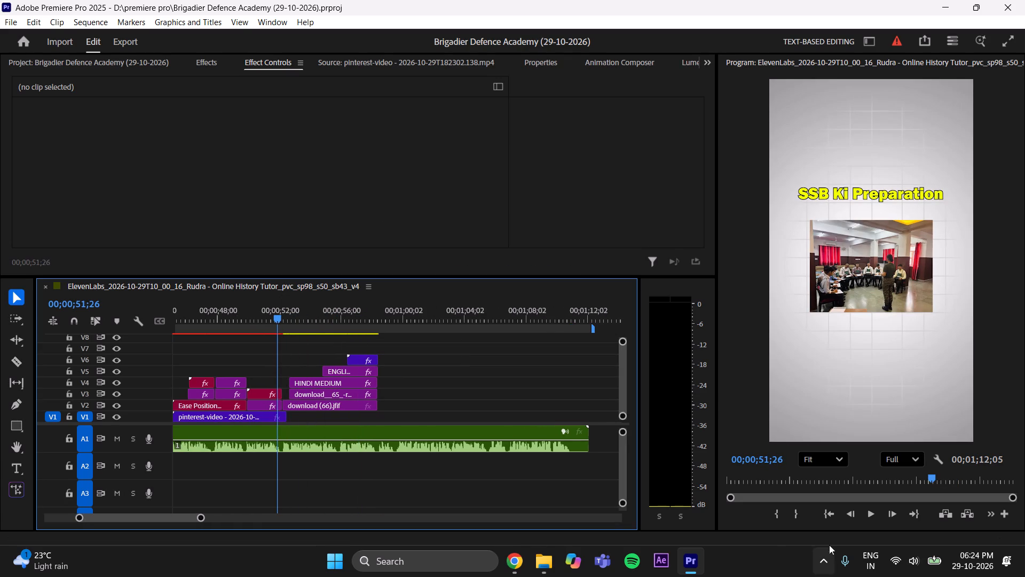
pyautogui.click(876, 514)
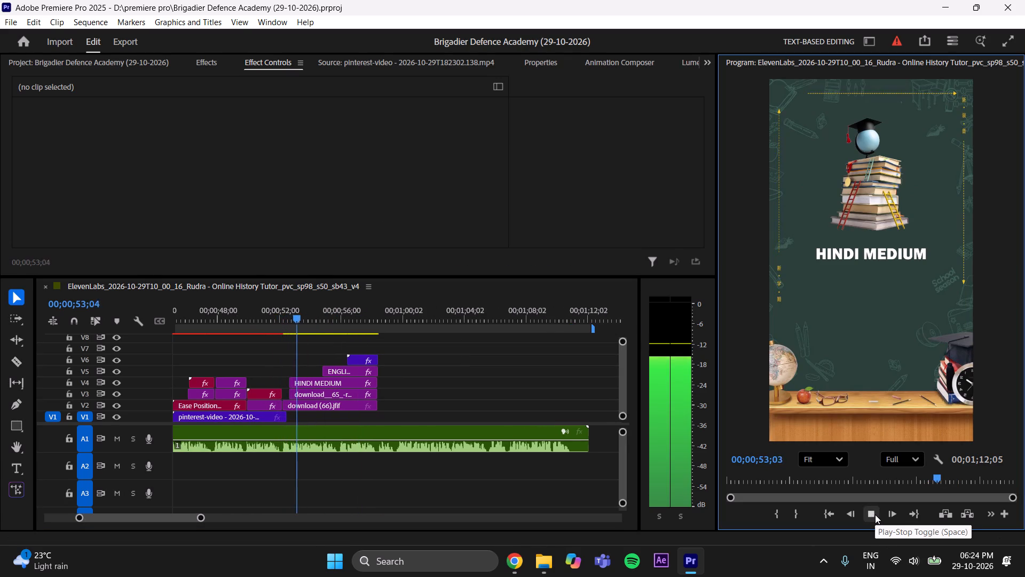
pyautogui.click(875, 514)
pyautogui.click(872, 513)
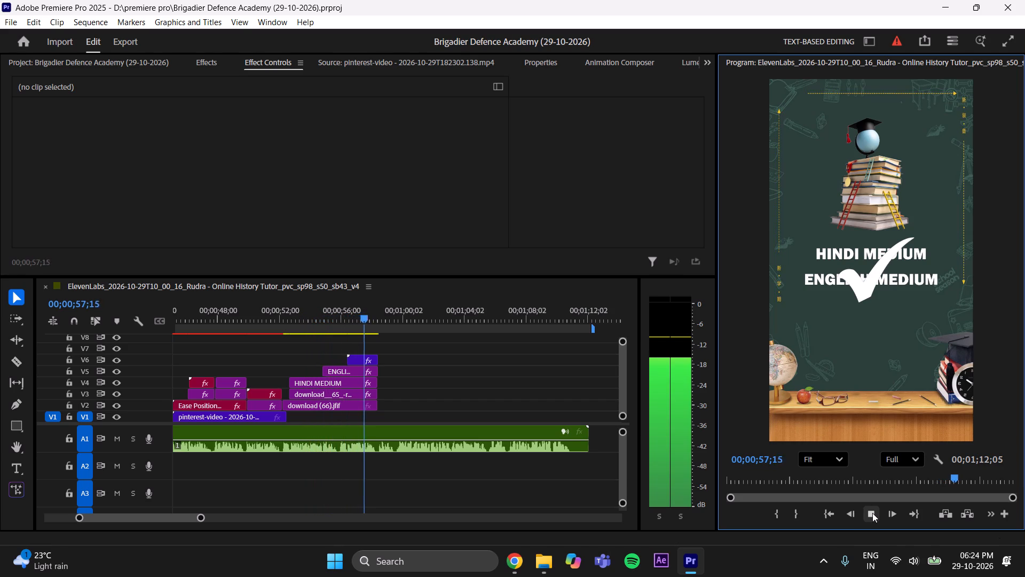
pyautogui.click(872, 513)
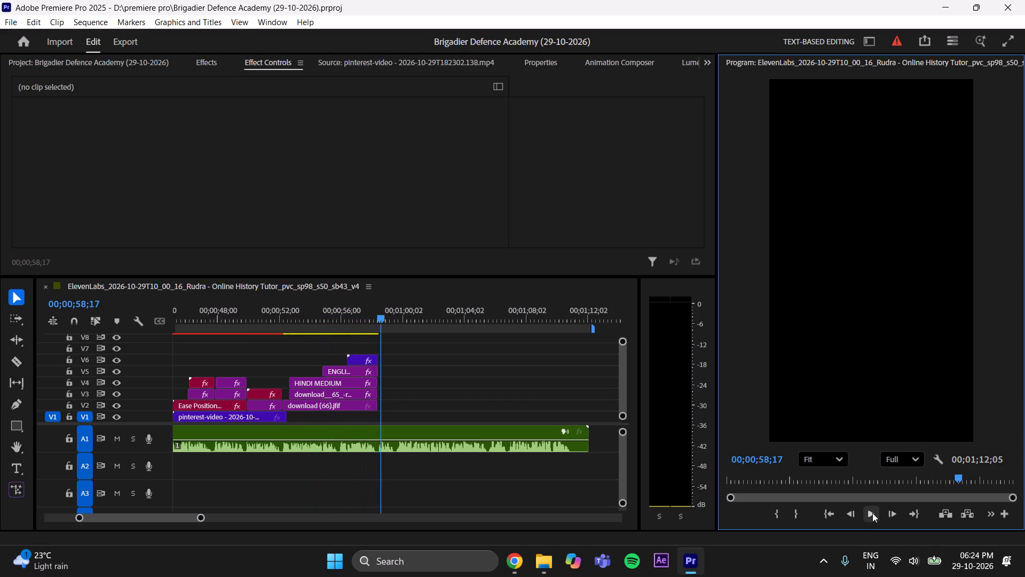
pyautogui.click(872, 513)
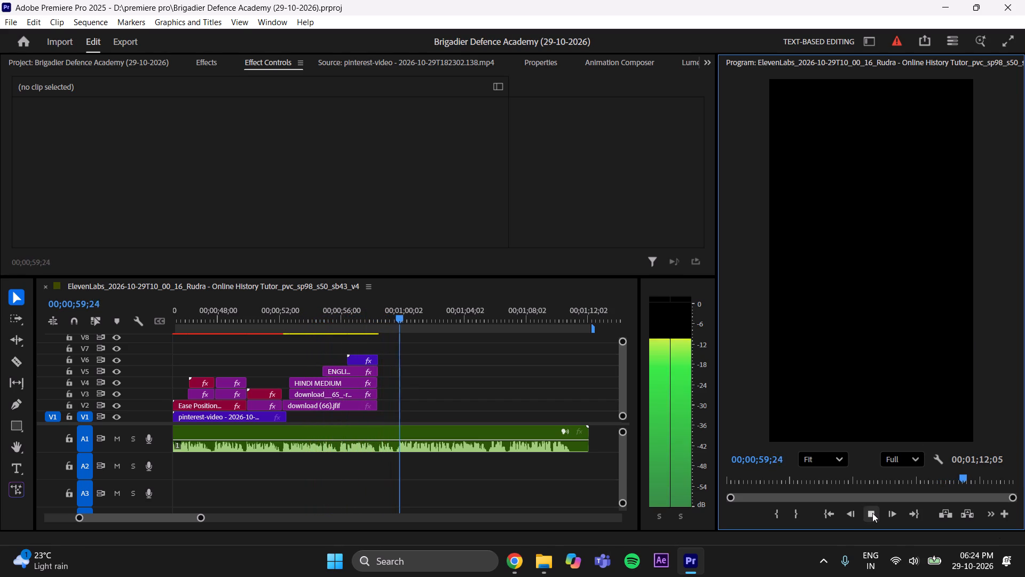
pyautogui.click(872, 513)
# Move the playhead to the end of the Hindi/English medium scene at 00;00;58;10 and save the project.
pyautogui.moveTo(408, 313); pyautogui.dragTo(378, 353)
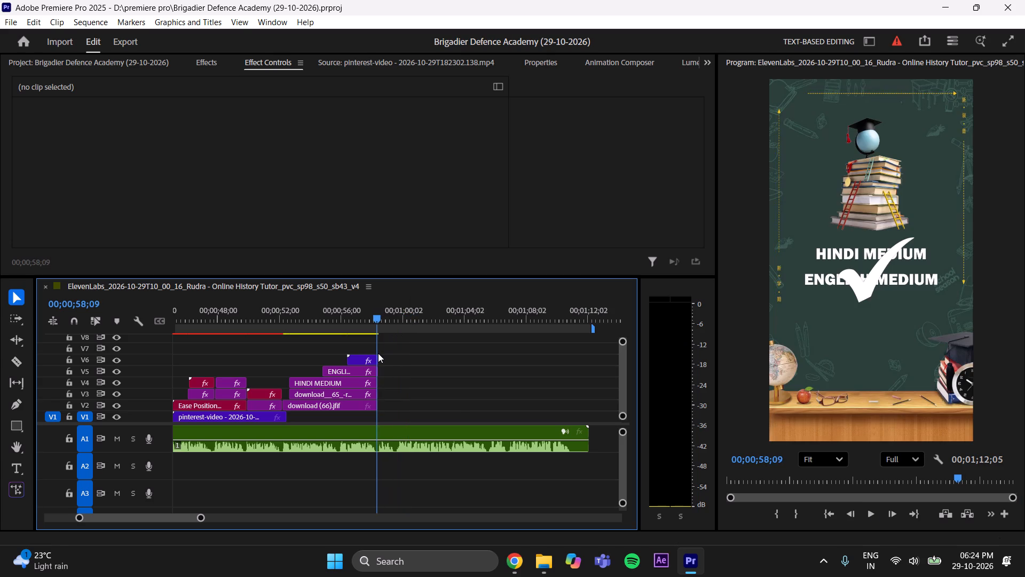
pyautogui.moveTo(378, 353); pyautogui.dragTo(379, 353)
pyautogui.hotkey('ctrl', 's')
pyautogui.hotkey('ctrl', 's')
pyautogui.hotkey('ctrl', 's')
pyautogui.hotkey('ctrl', 's')
pyautogui.hotkey('ctrl', 's')
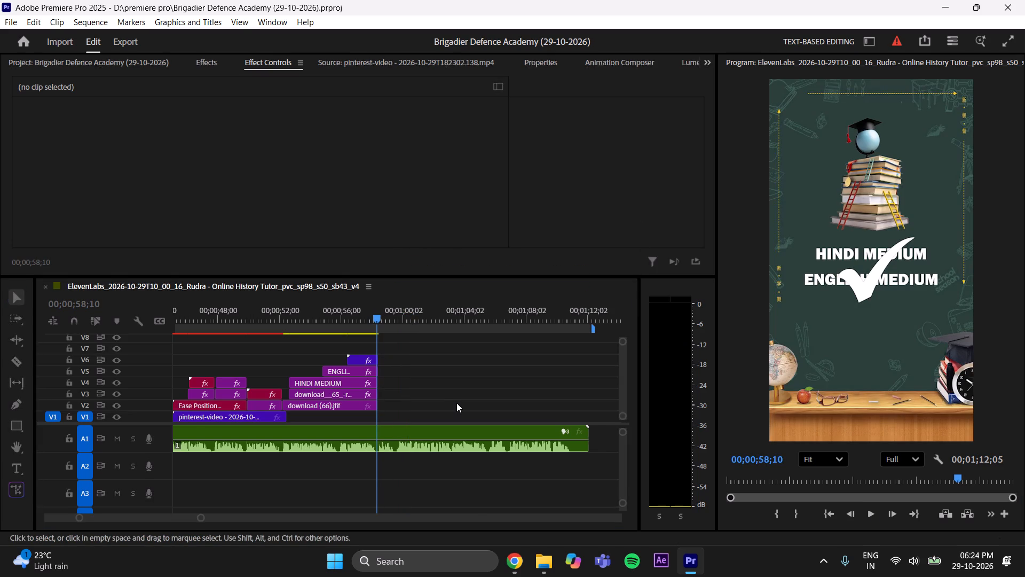
pyautogui.hotkey('ctrl', 's')
pyautogui.hotkey('ctrl', 's')
pyautogui.hotkey('ctrl', 's')
pyautogui.hotkey('ctrl', 's')
pyautogui.hotkey('ctrl', 's')
pyautogui.hotkey('ctrl', 's')
pyautogui.hotkey('ctrl', 's')
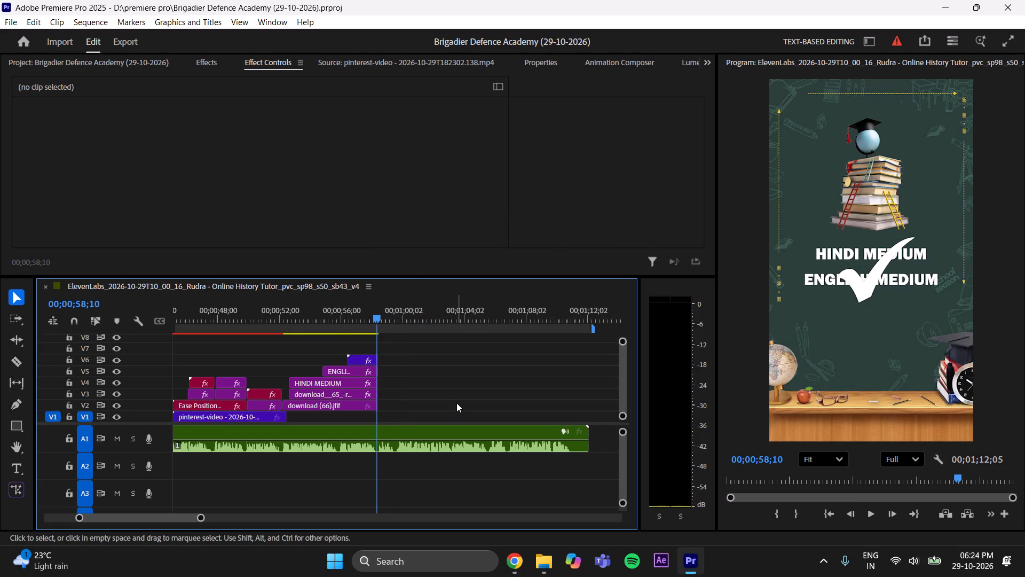
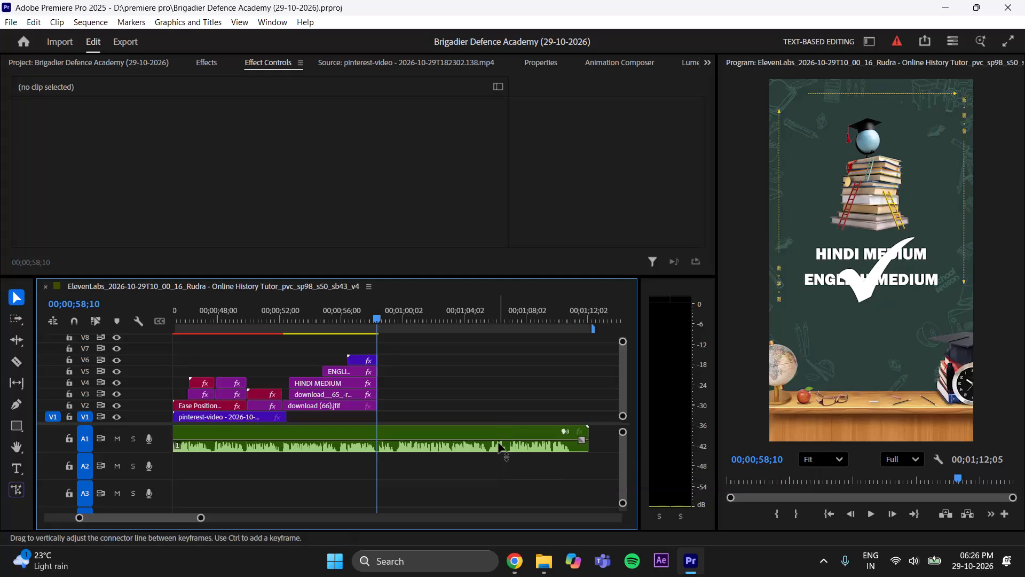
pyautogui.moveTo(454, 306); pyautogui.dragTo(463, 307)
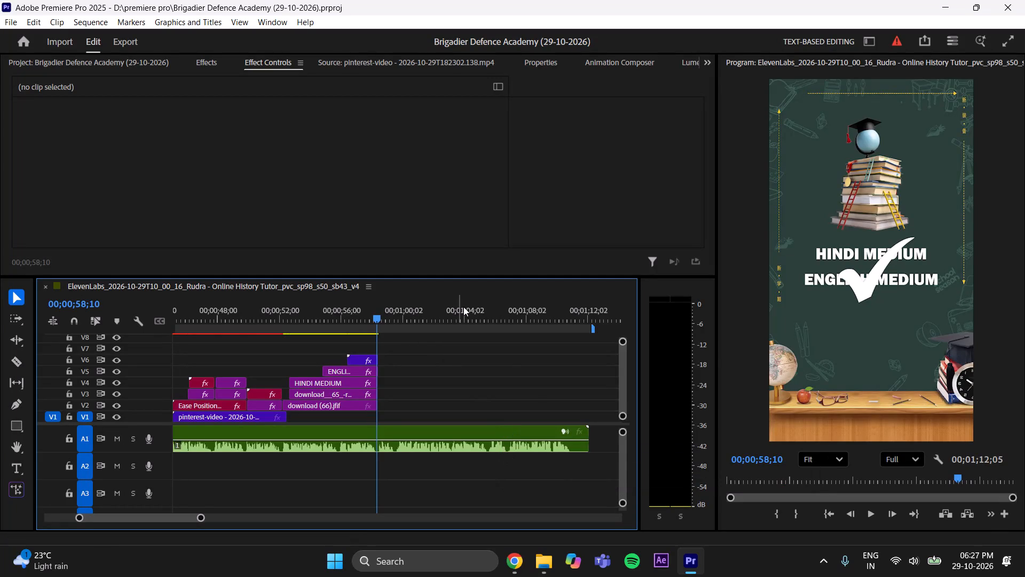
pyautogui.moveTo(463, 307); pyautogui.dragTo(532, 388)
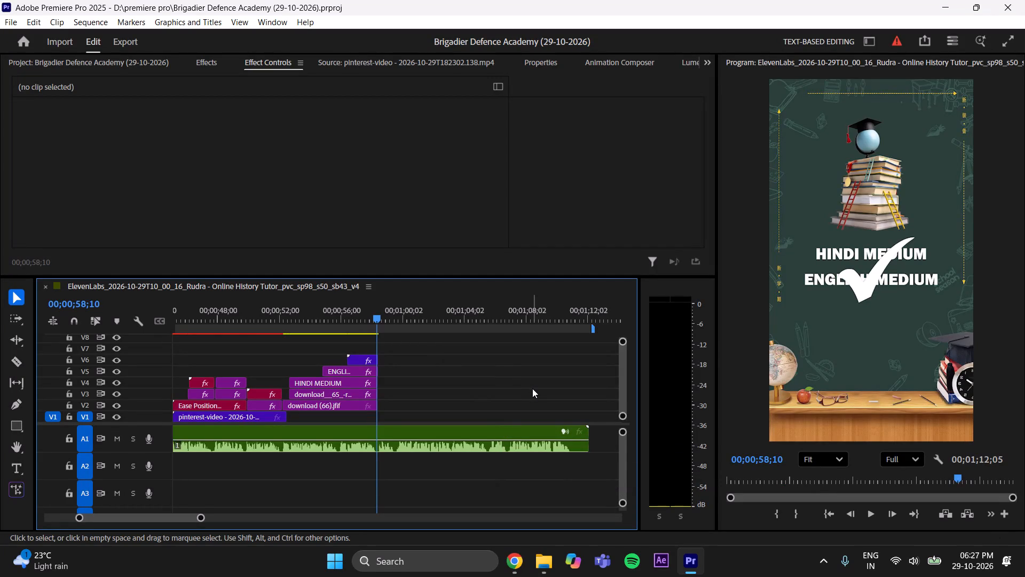
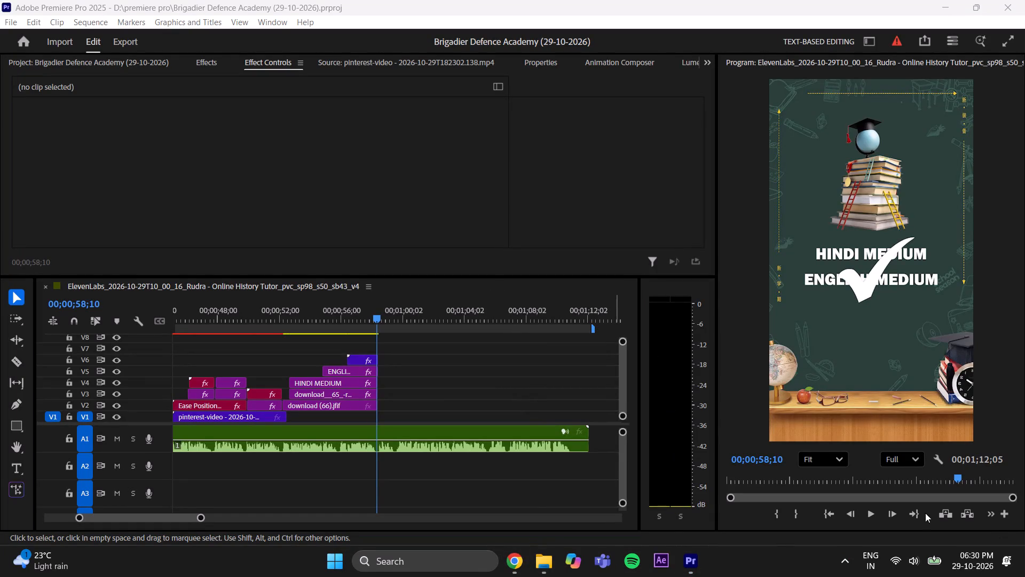
# Play the sequence briefly from the end of the Hindi Medium / English Medium section to check the voice-over that follows.
pyautogui.click(872, 517)
pyautogui.click(870, 512)
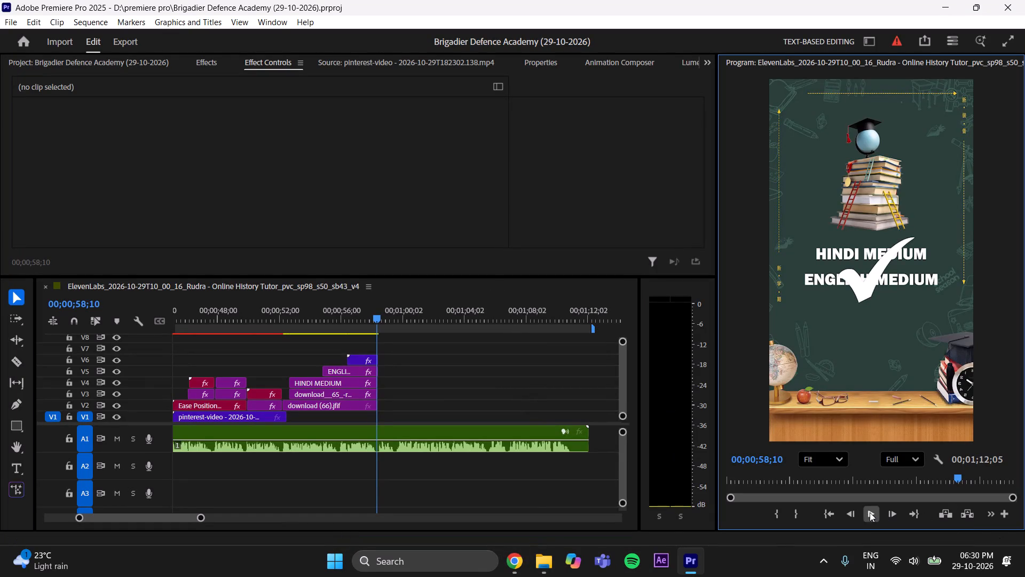
pyautogui.click(870, 512)
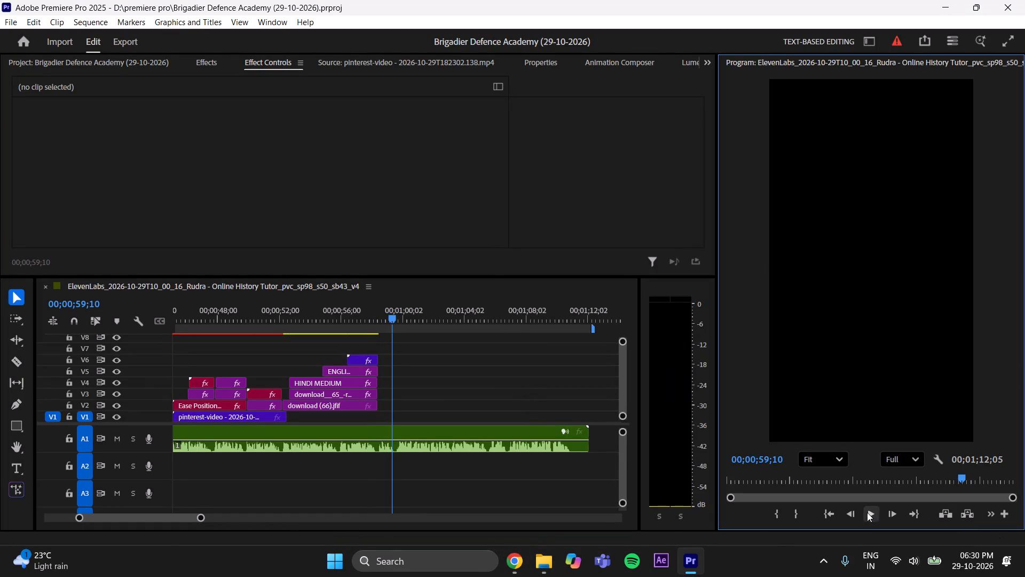
# Return the playhead to the start of the sequence and fit the full voice-over length into the timeline view.
pyautogui.moveTo(142, 519); pyautogui.dragTo(60, 526)
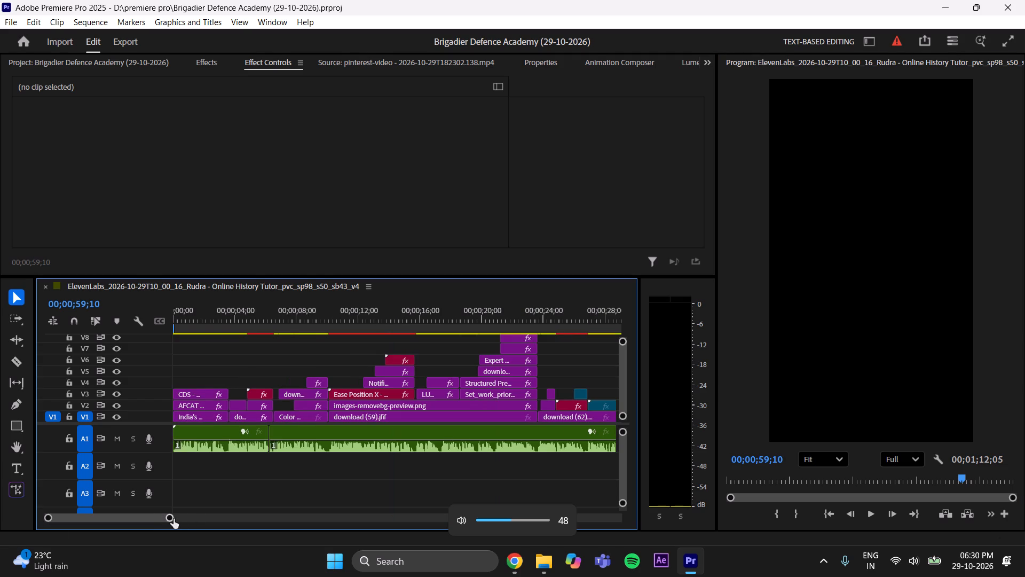
pyautogui.moveTo(174, 519); pyautogui.dragTo(233, 505)
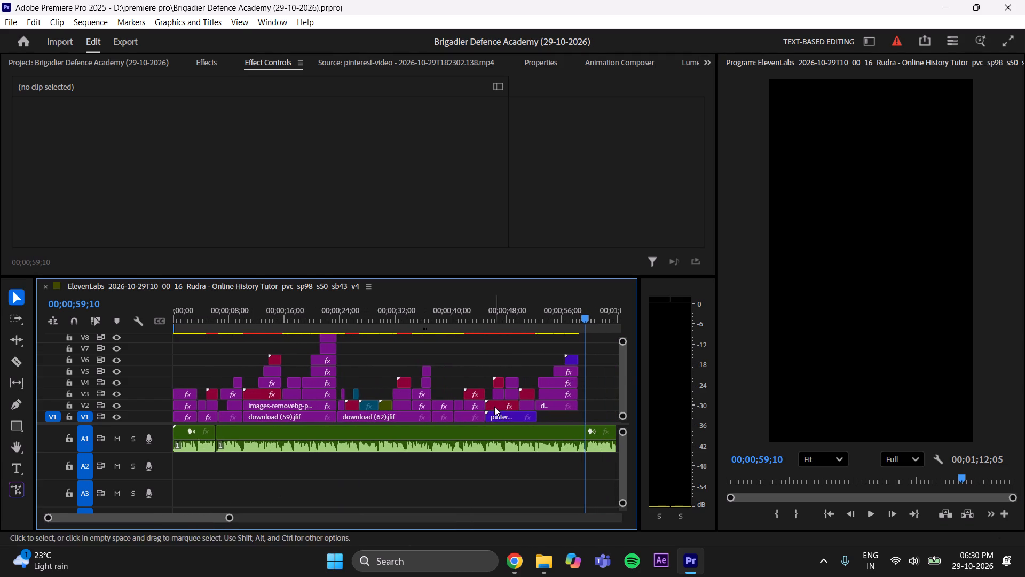
pyautogui.moveTo(584, 322); pyautogui.dragTo(31, 398)
pyautogui.moveTo(228, 519); pyautogui.dragTo(241, 518)
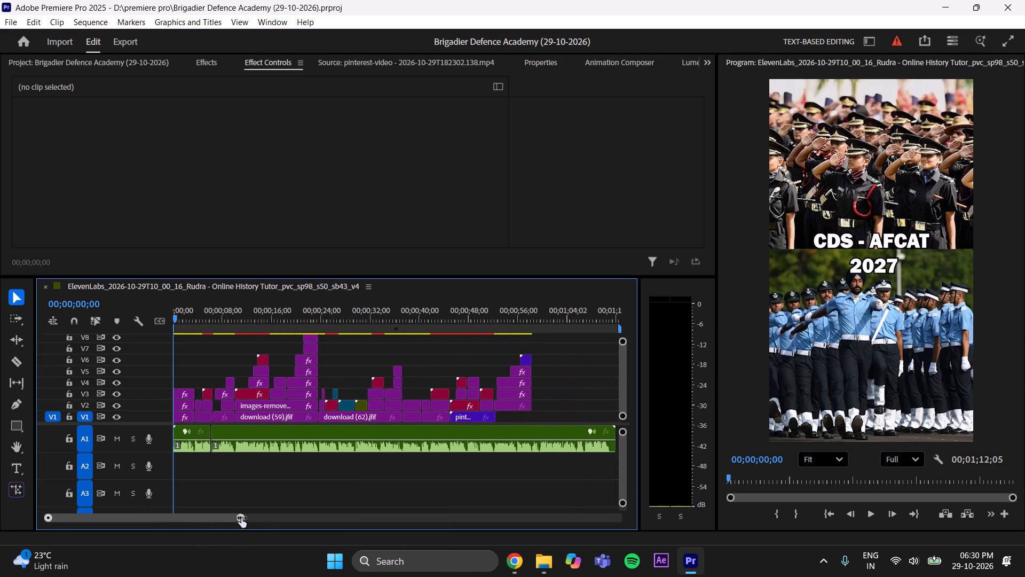
pyautogui.moveTo(241, 518); pyautogui.dragTo(248, 522)
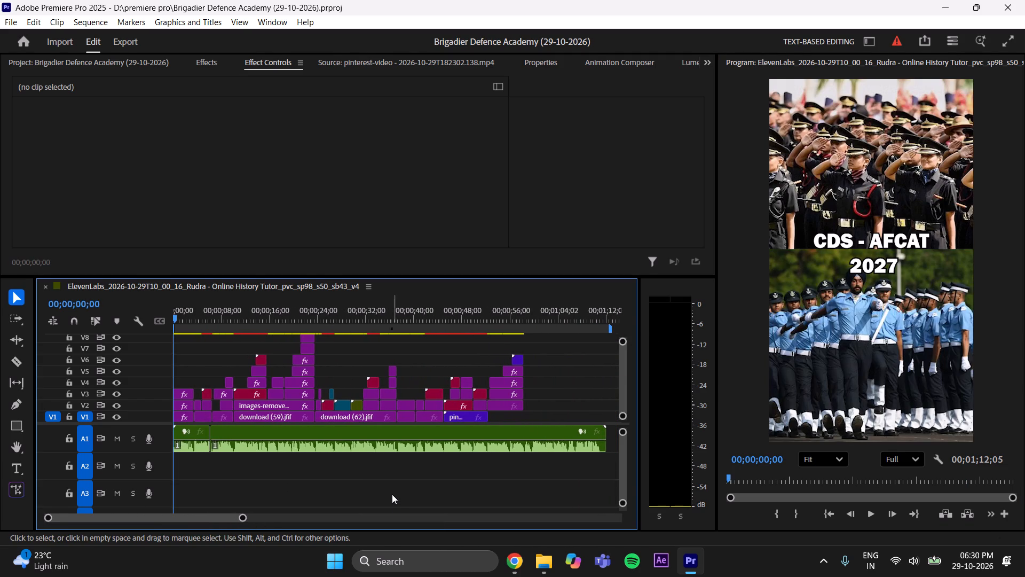
# Save the Brigadier Defence Academy project.
pyautogui.hotkey('ctrl', 's')
pyautogui.hotkey('ctrl', 's')
pyautogui.hotkey('ctrl', 's')
pyautogui.hotkey('ctrl', 's')
pyautogui.hotkey('ctrl', 's')
pyautogui.hotkey('ctrl', 's')
pyautogui.hotkey('ctrl', 's')
pyautogui.hotkey('ctrl', 's')
pyautogui.hotkey('ctrl', 's')
pyautogui.hotkey('ctrl', 's')
pyautogui.hotkey('ctrl', 's')
pyautogui.hotkey('ctrl', 's')
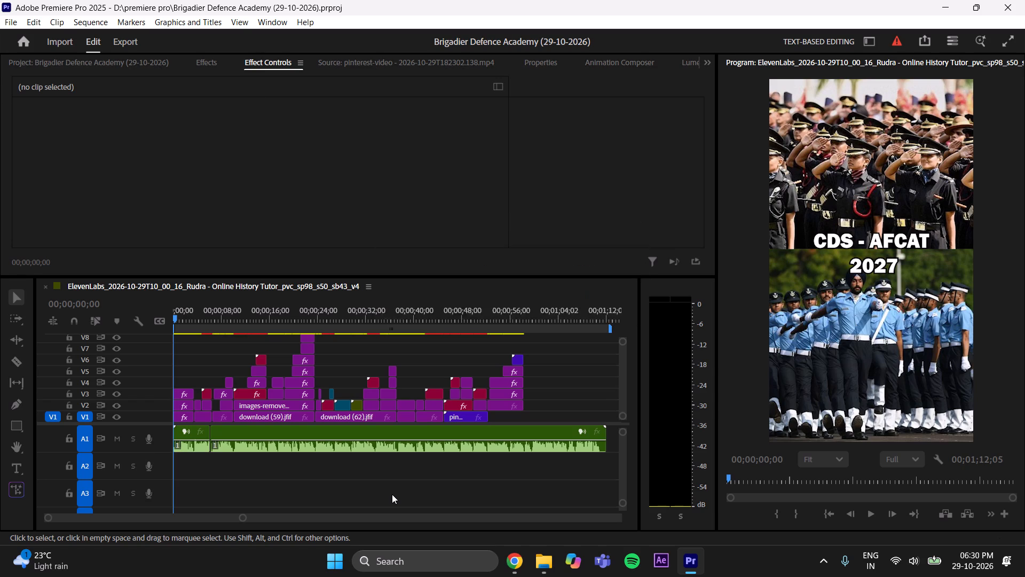
pyautogui.hotkey('ctrl', 's')
pyautogui.hotkey('ctrl', 's')
pyautogui.hotkey('ctrl', 's')
pyautogui.hotkey('ctrl', 's')
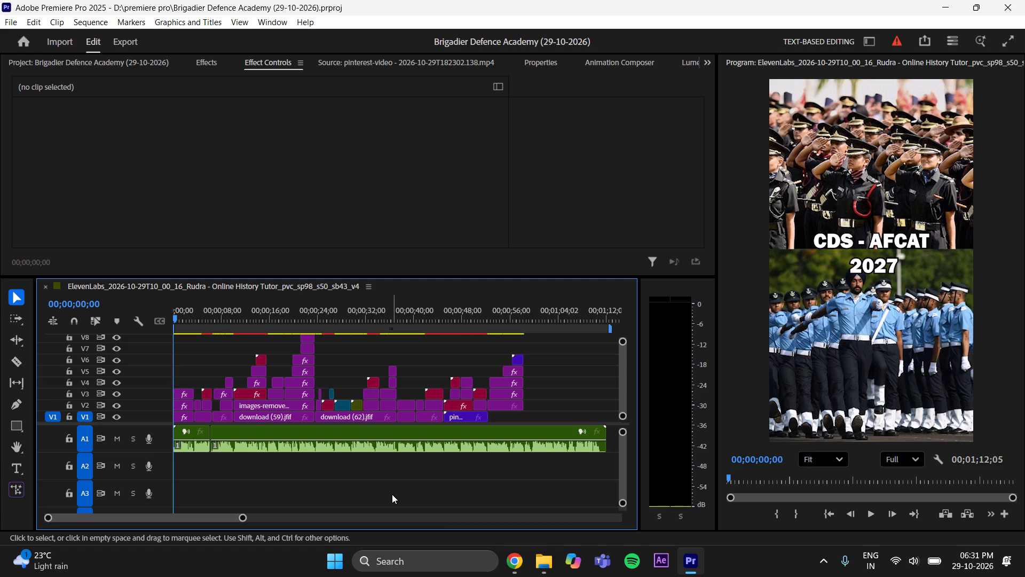
# Play the sequence from the beginning through the Lucknow Dehradun section to review the visuals against the voice-over, pausing along the way.
pyautogui.press('space')
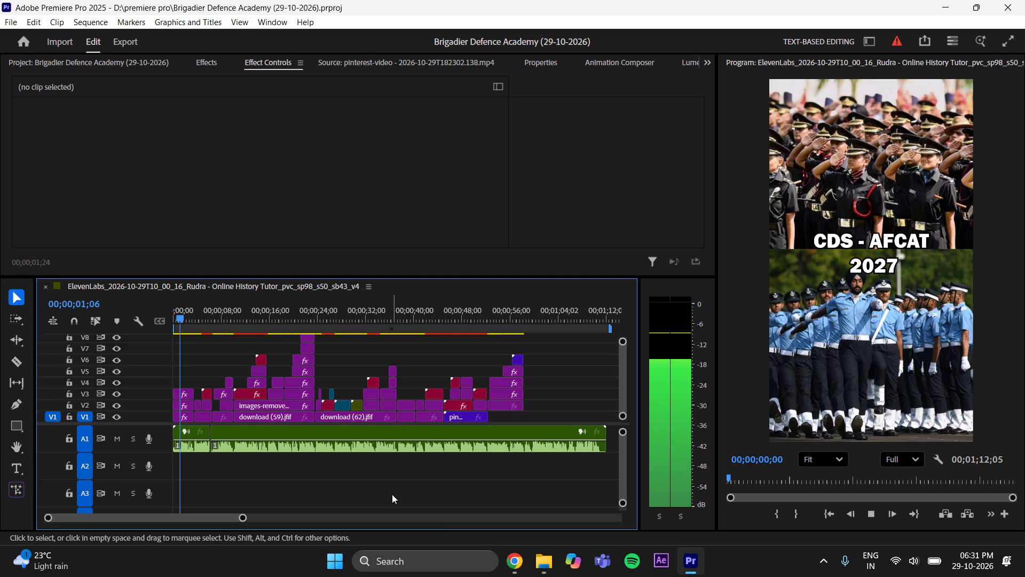
pyautogui.press('space')
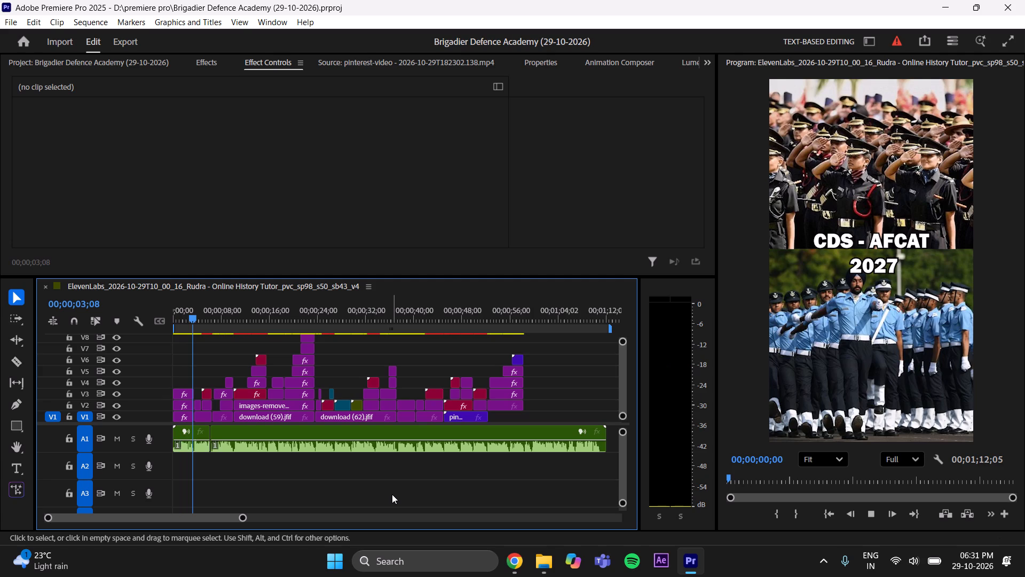
pyautogui.press('space')
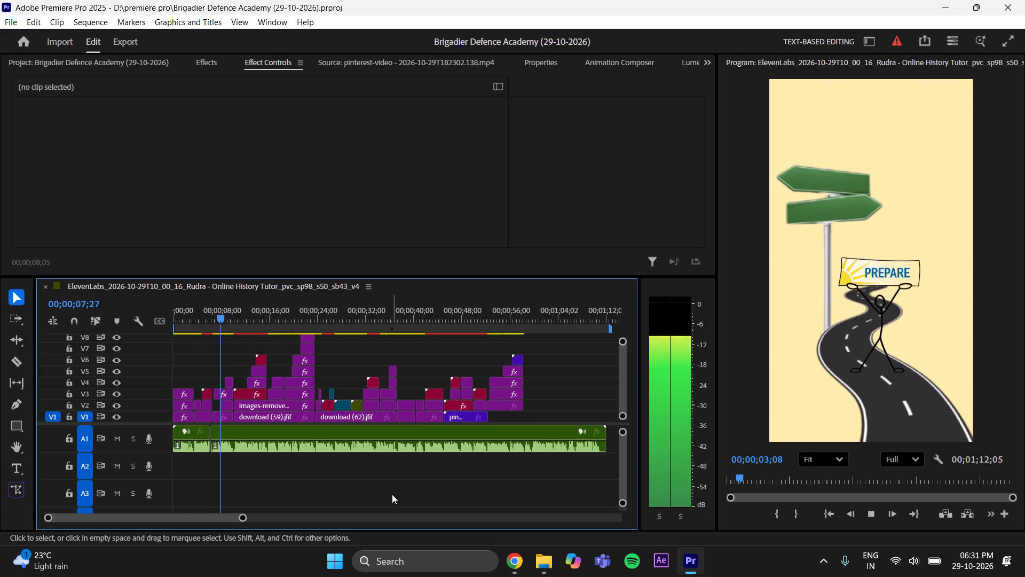
pyautogui.press('space')
pyautogui.press('space')
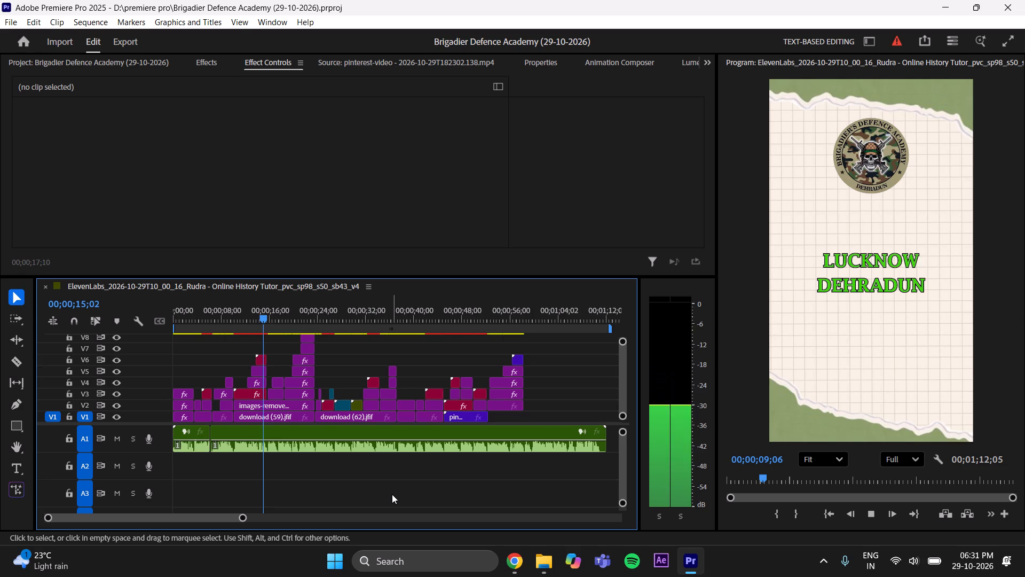
pyautogui.press('space')
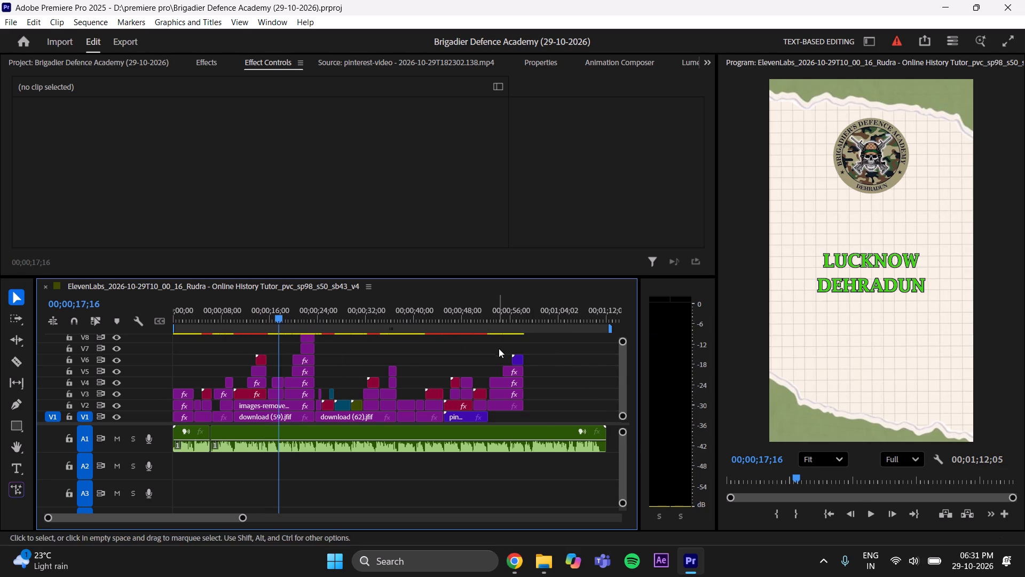
# Move the playhead to the end of the Hindi Medium / English Medium section, at about 00;00;58;06.
pyautogui.click(525, 321)
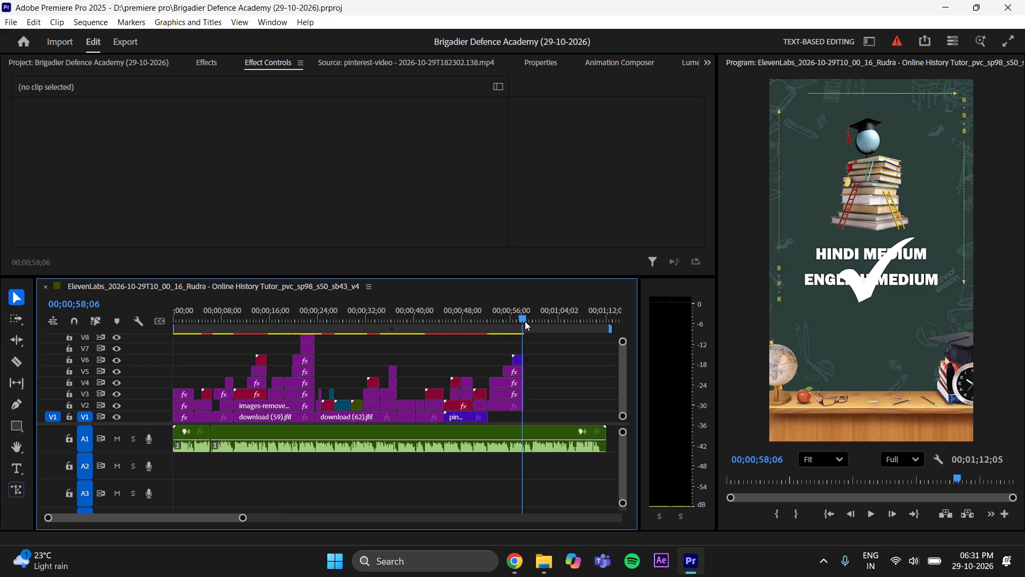
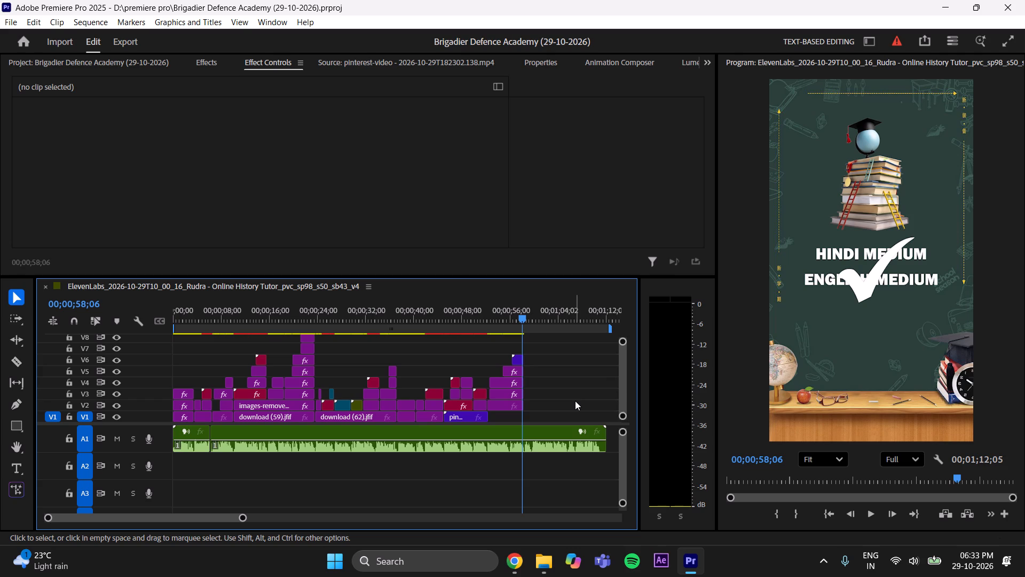
# Save the Brigadier Defence Academy (29-10-2026) project.
pyautogui.hotkey('ctrl', 's')
pyautogui.hotkey('ctrl', 's')
pyautogui.hotkey('ctrl', 's')
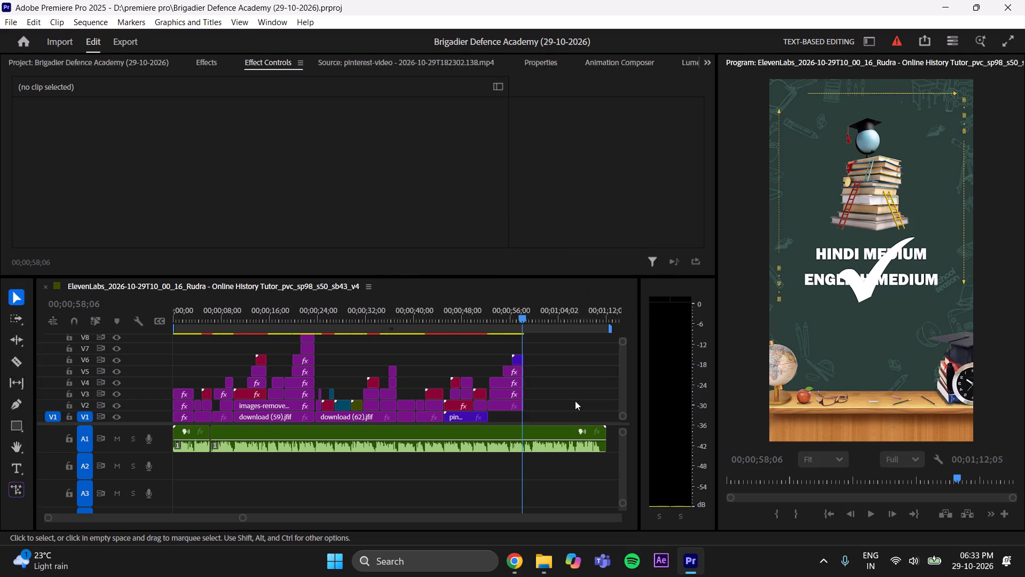
pyautogui.hotkey('ctrl', 's')
pyautogui.hotkey('ctrl', 's')
pyautogui.hotkey('ctrl', 's')
pyautogui.hotkey('ctrl', 's')
pyautogui.hotkey('ctrl', 's')
pyautogui.hotkey('ctrl', 's')
pyautogui.hotkey('ctrl', 's')
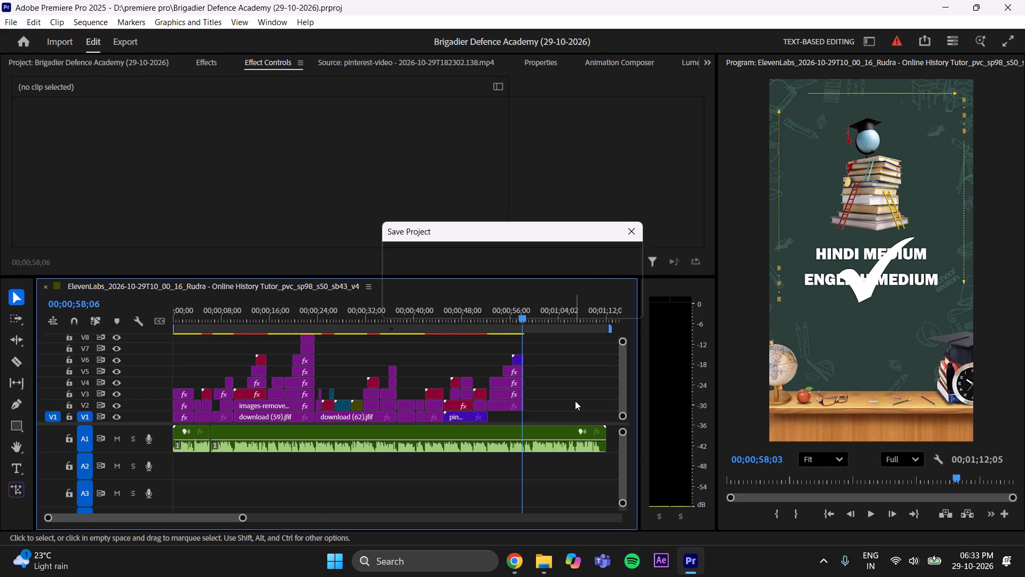
pyautogui.hotkey('ctrl', 's')
pyautogui.hotkey('ctrl', 's')
pyautogui.hotkey('ctrl', 's')
pyautogui.hotkey('ctrl', 's')
pyautogui.hotkey('ctrl', 's')
pyautogui.hotkey('ctrl', 's')
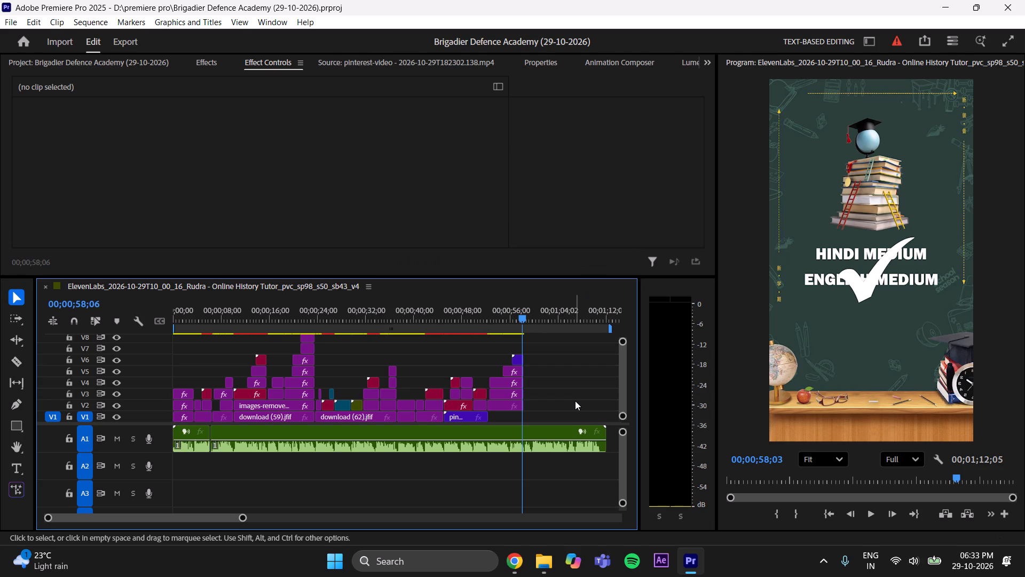